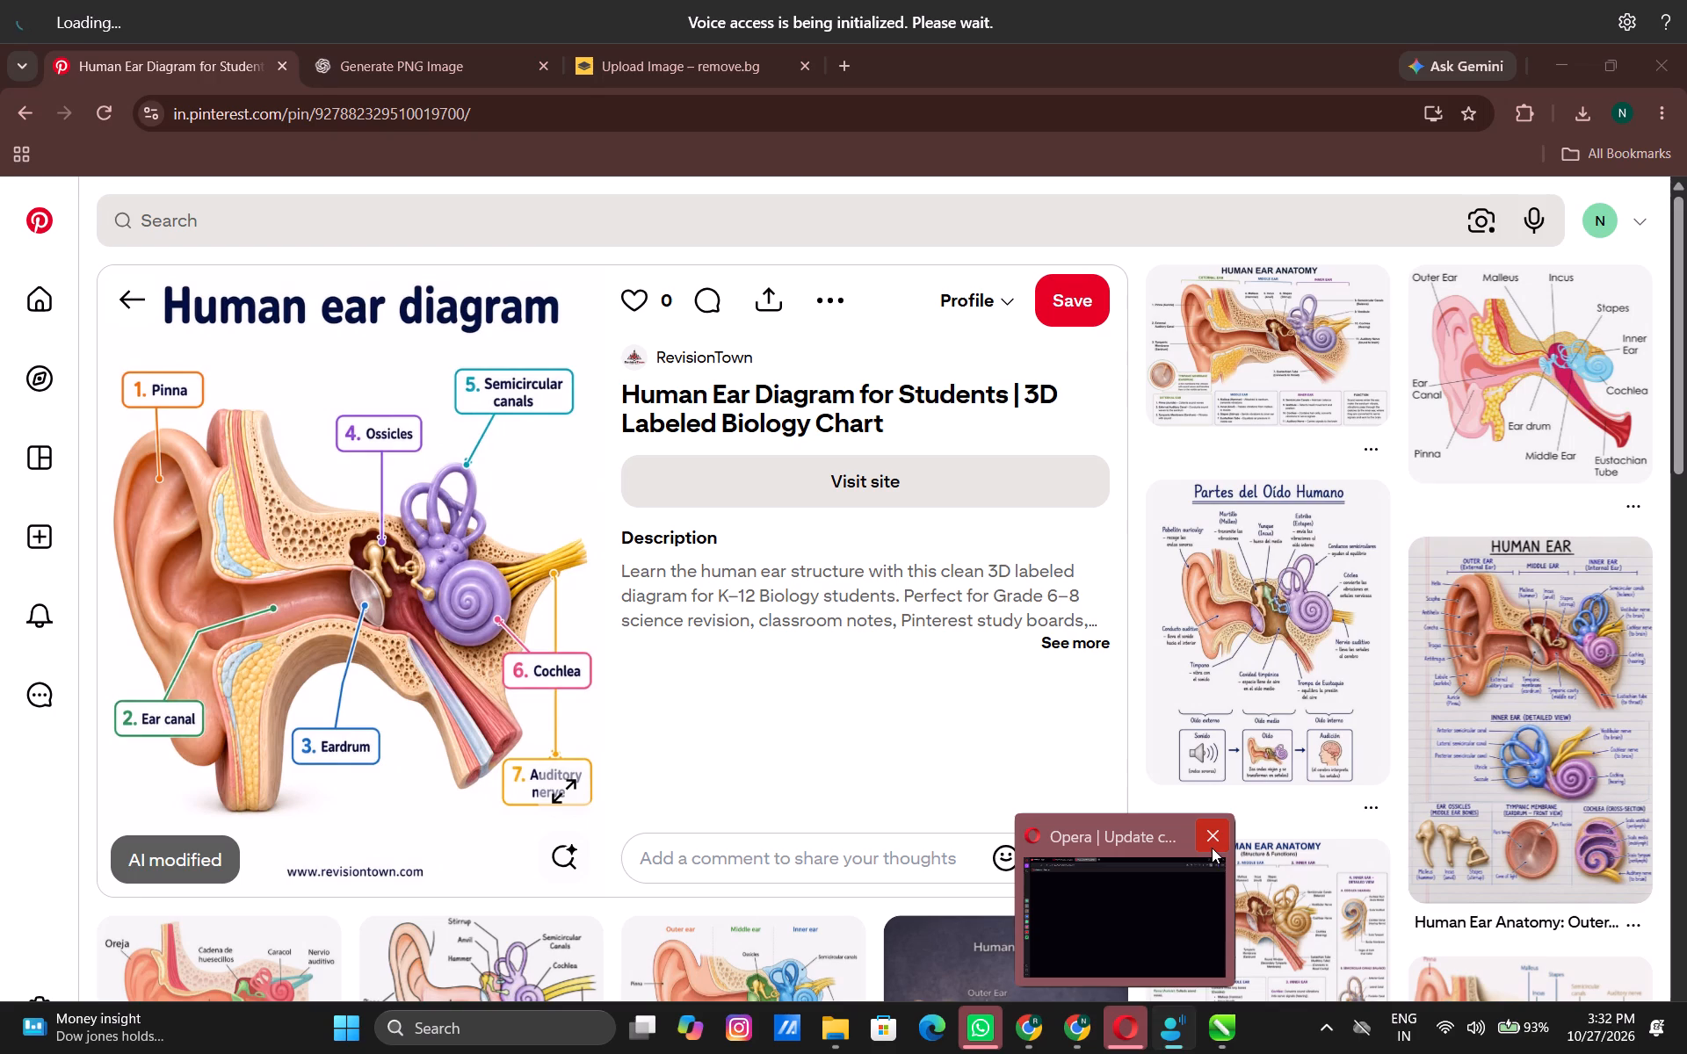
Close the Opera update window.
click(1212, 848)
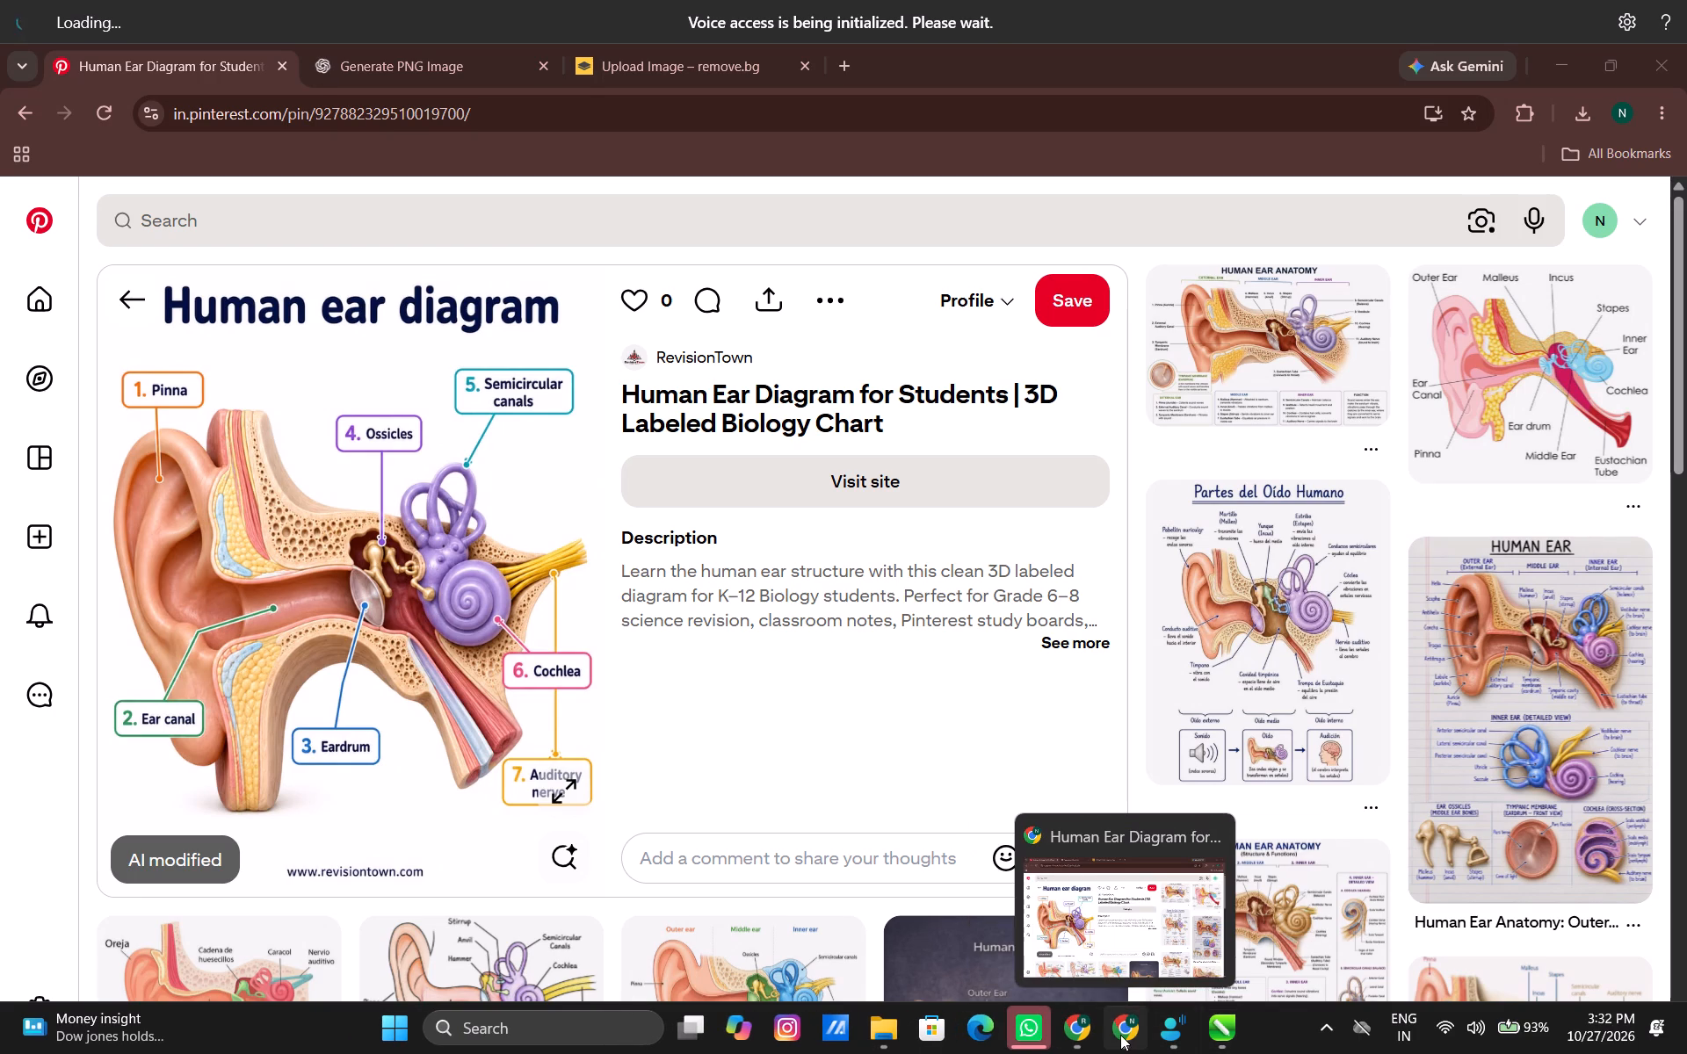
Copy the labelled human ear diagram image from the Pinterest pin.
right_click(380, 619)
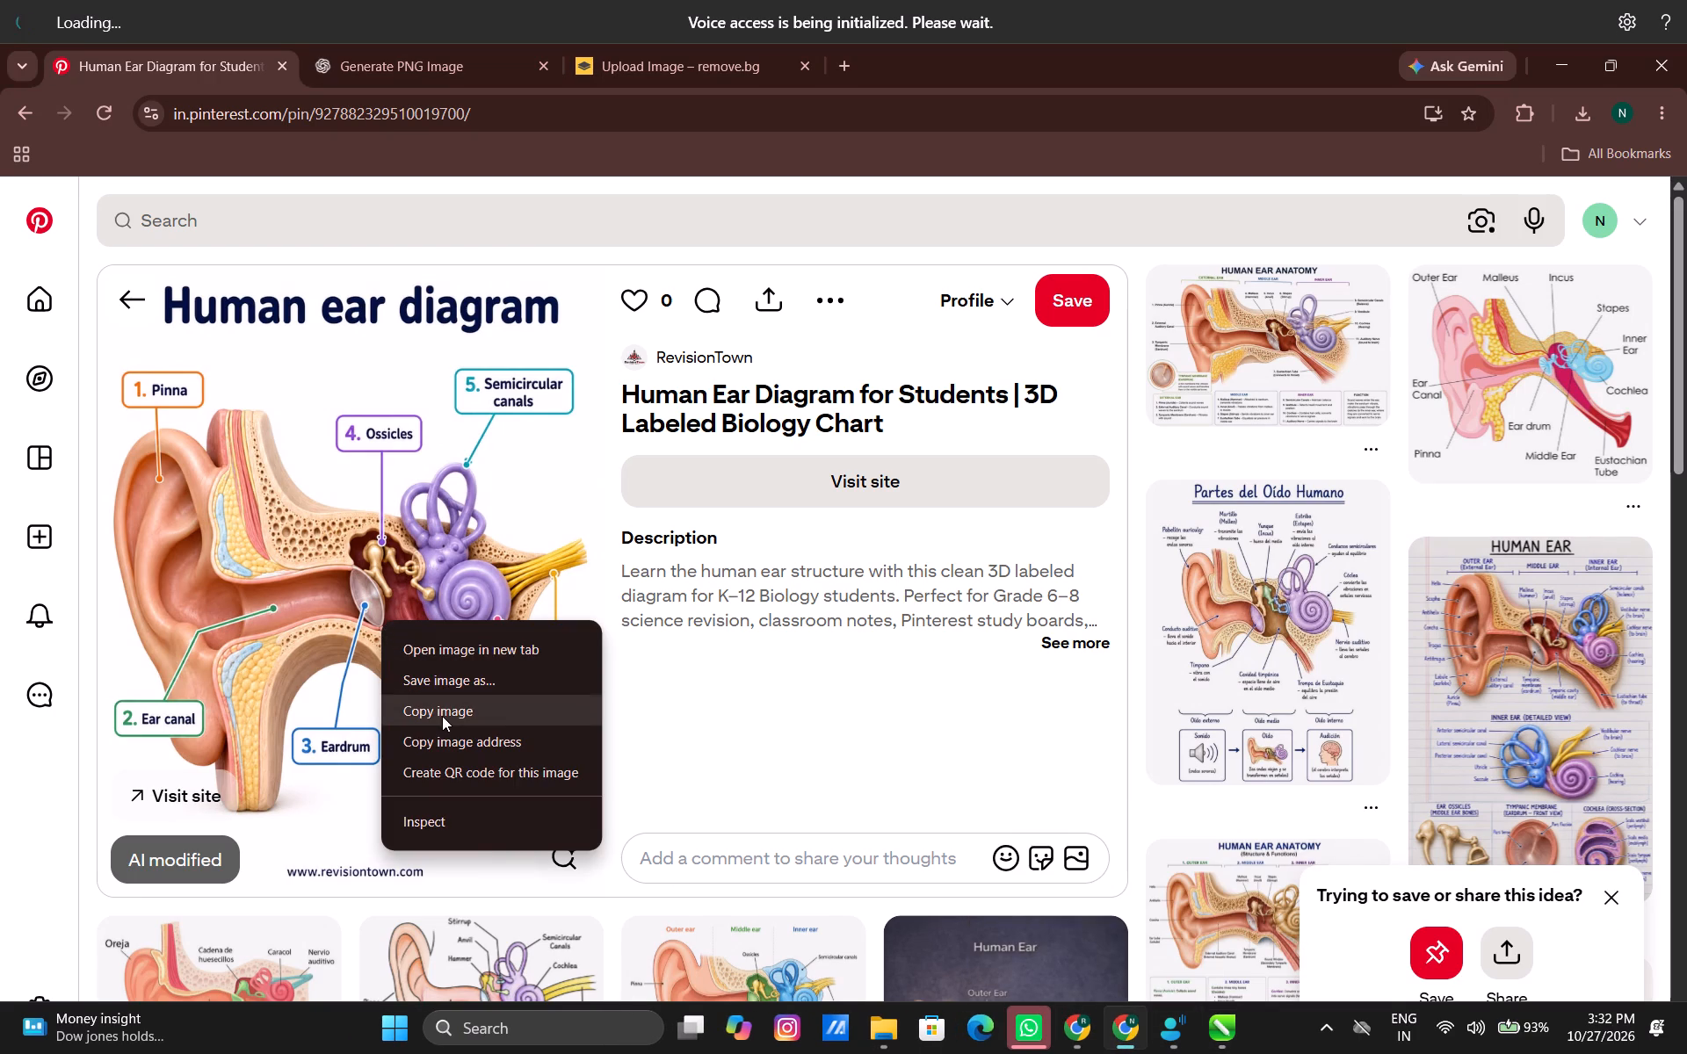
click(442, 716)
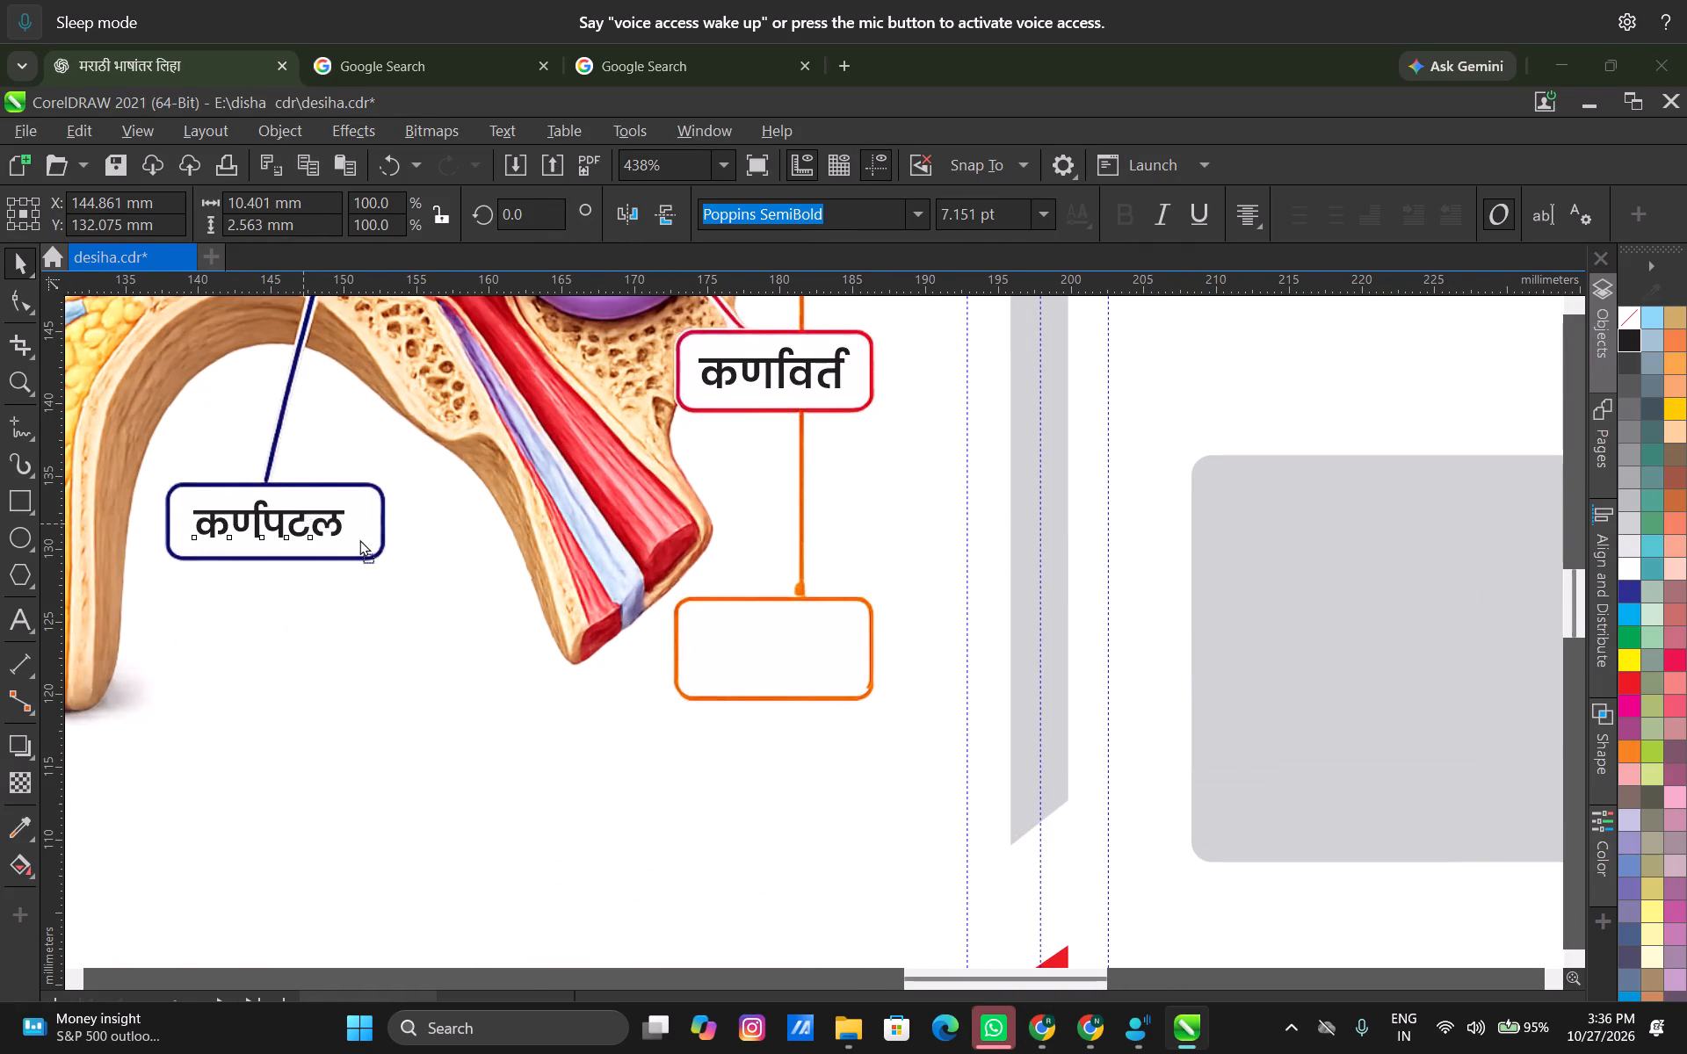
drag(359, 539, 811, 644)
right_click(811, 644)
Replace the duplicated text in the orange box with the copied name, split into two lines, श्रवण above मज्जातंतू.
double_click(813, 644)
key(ctrl+a)
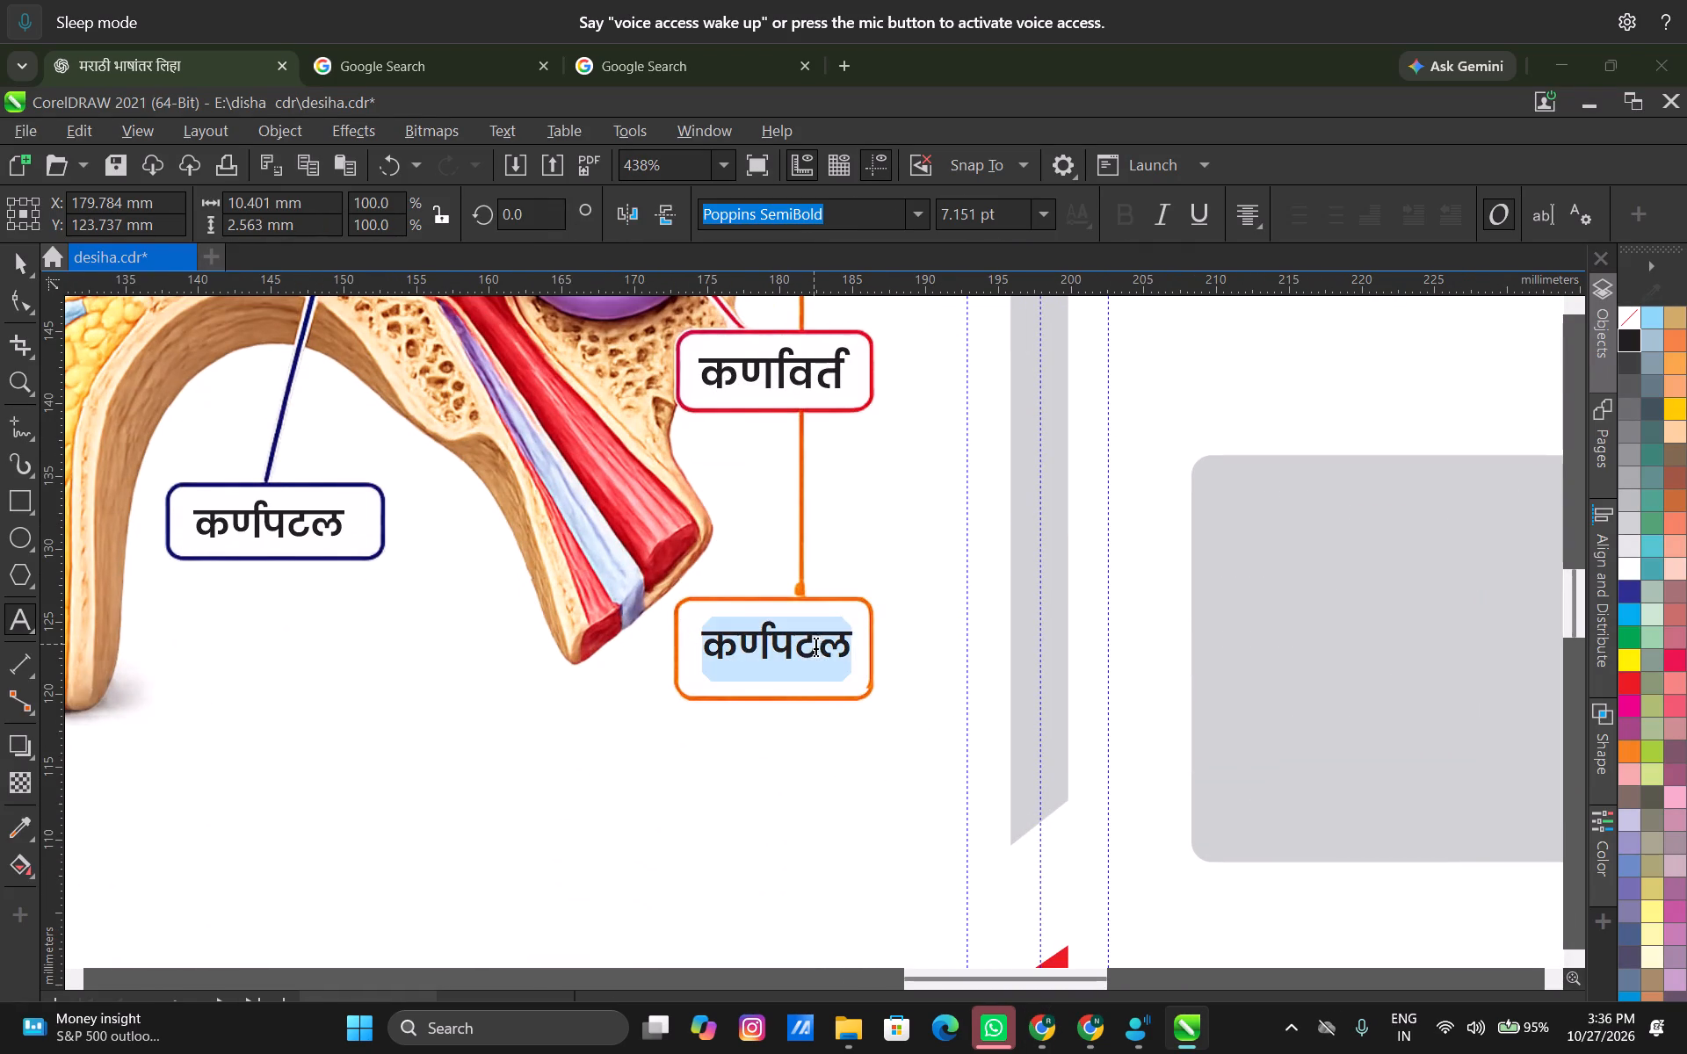
key(ctrl+v)
click(765, 639)
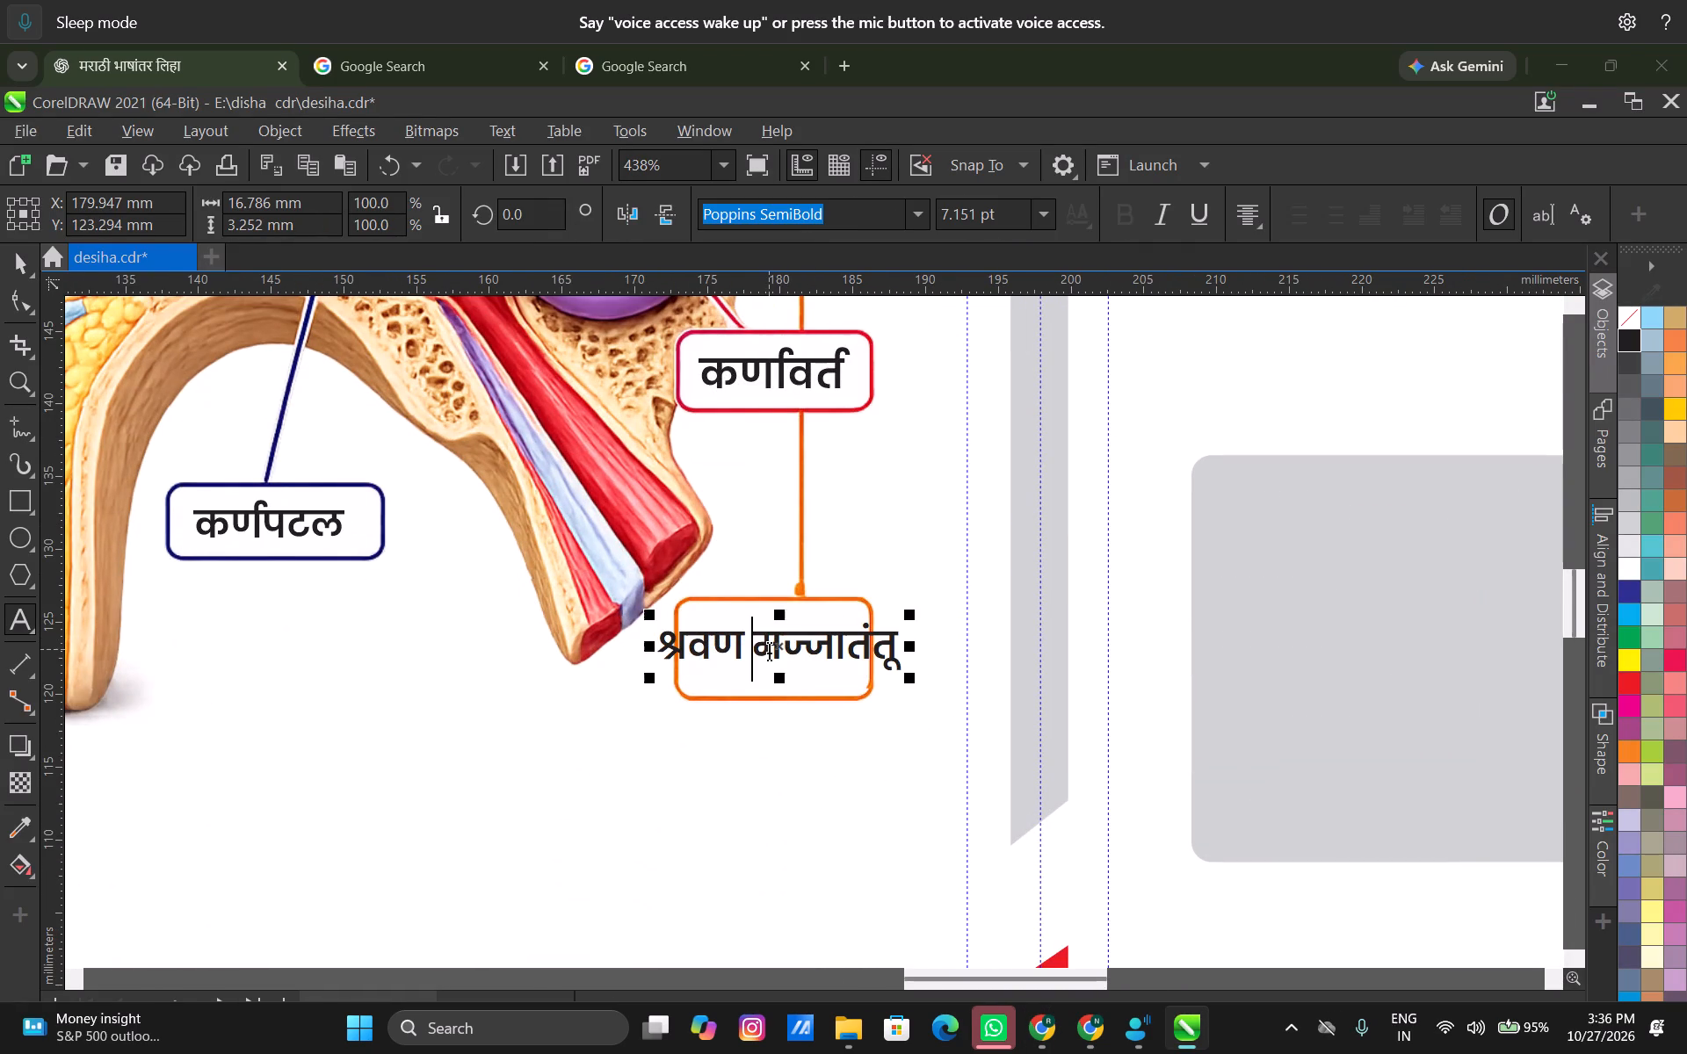
key(Return)
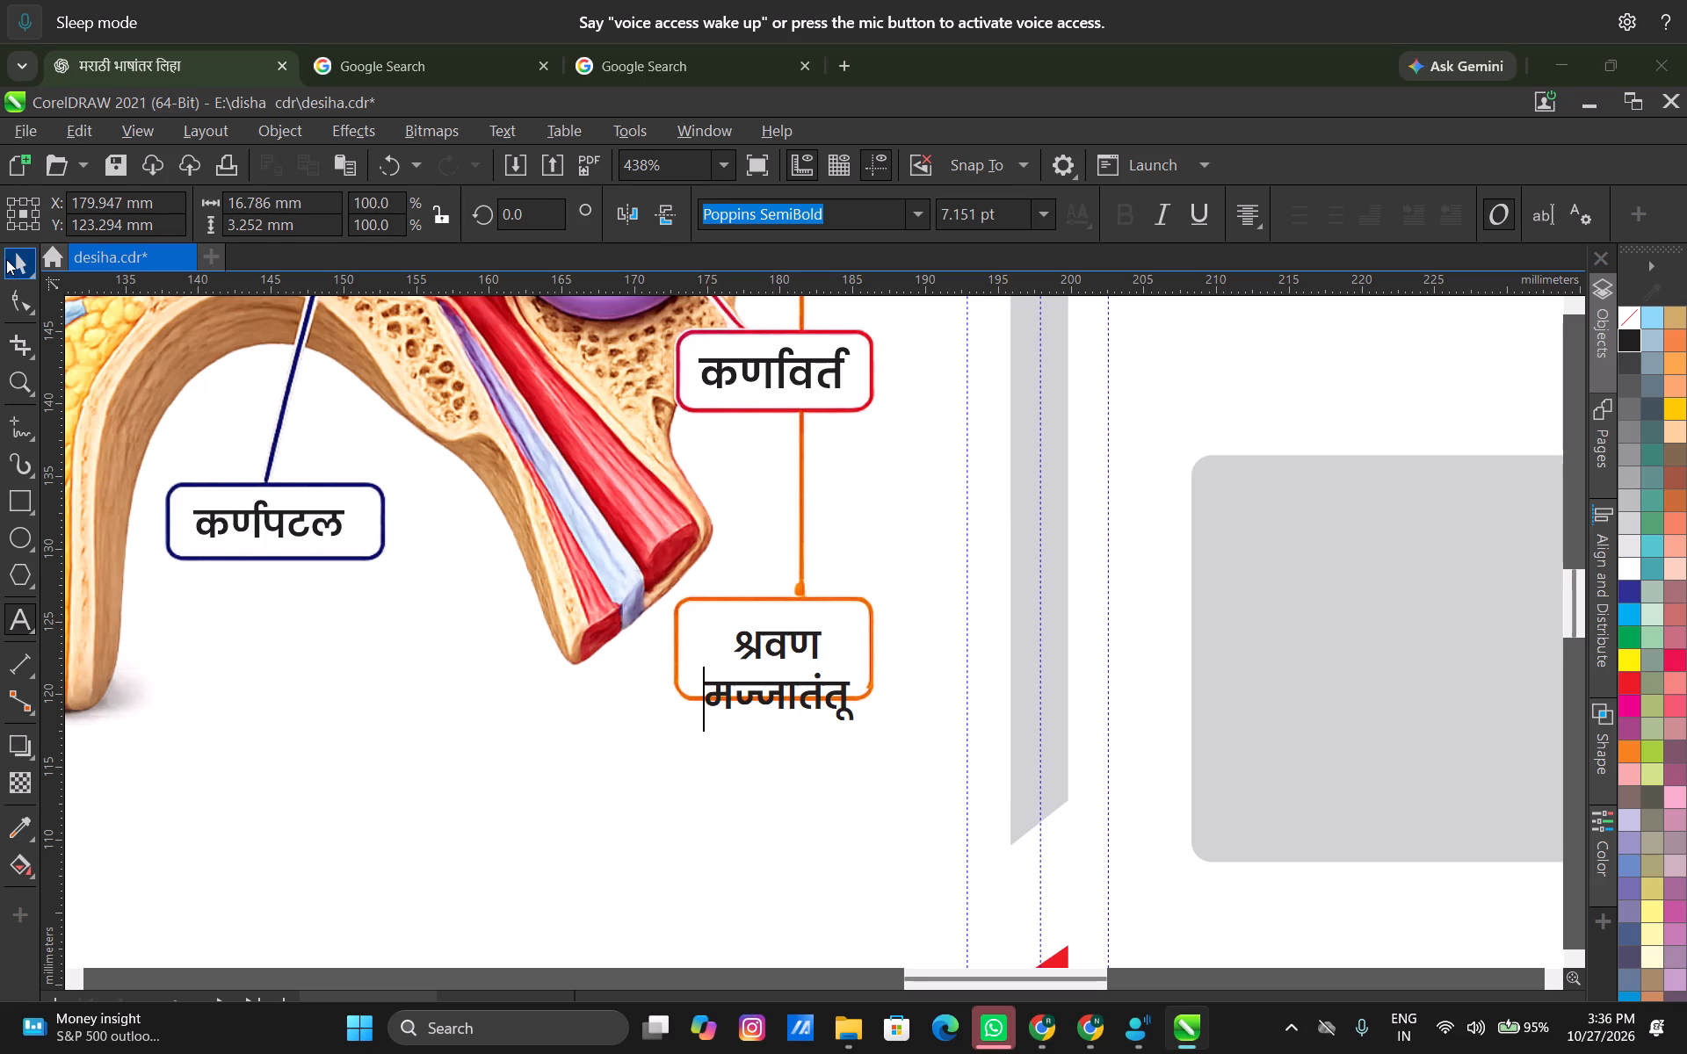
Tighten the line spacing of the two-line श्रवण मज्जातंतू label with the Shape tool.
click(6, 259)
click(18, 309)
scroll(609, 841, up, 3)
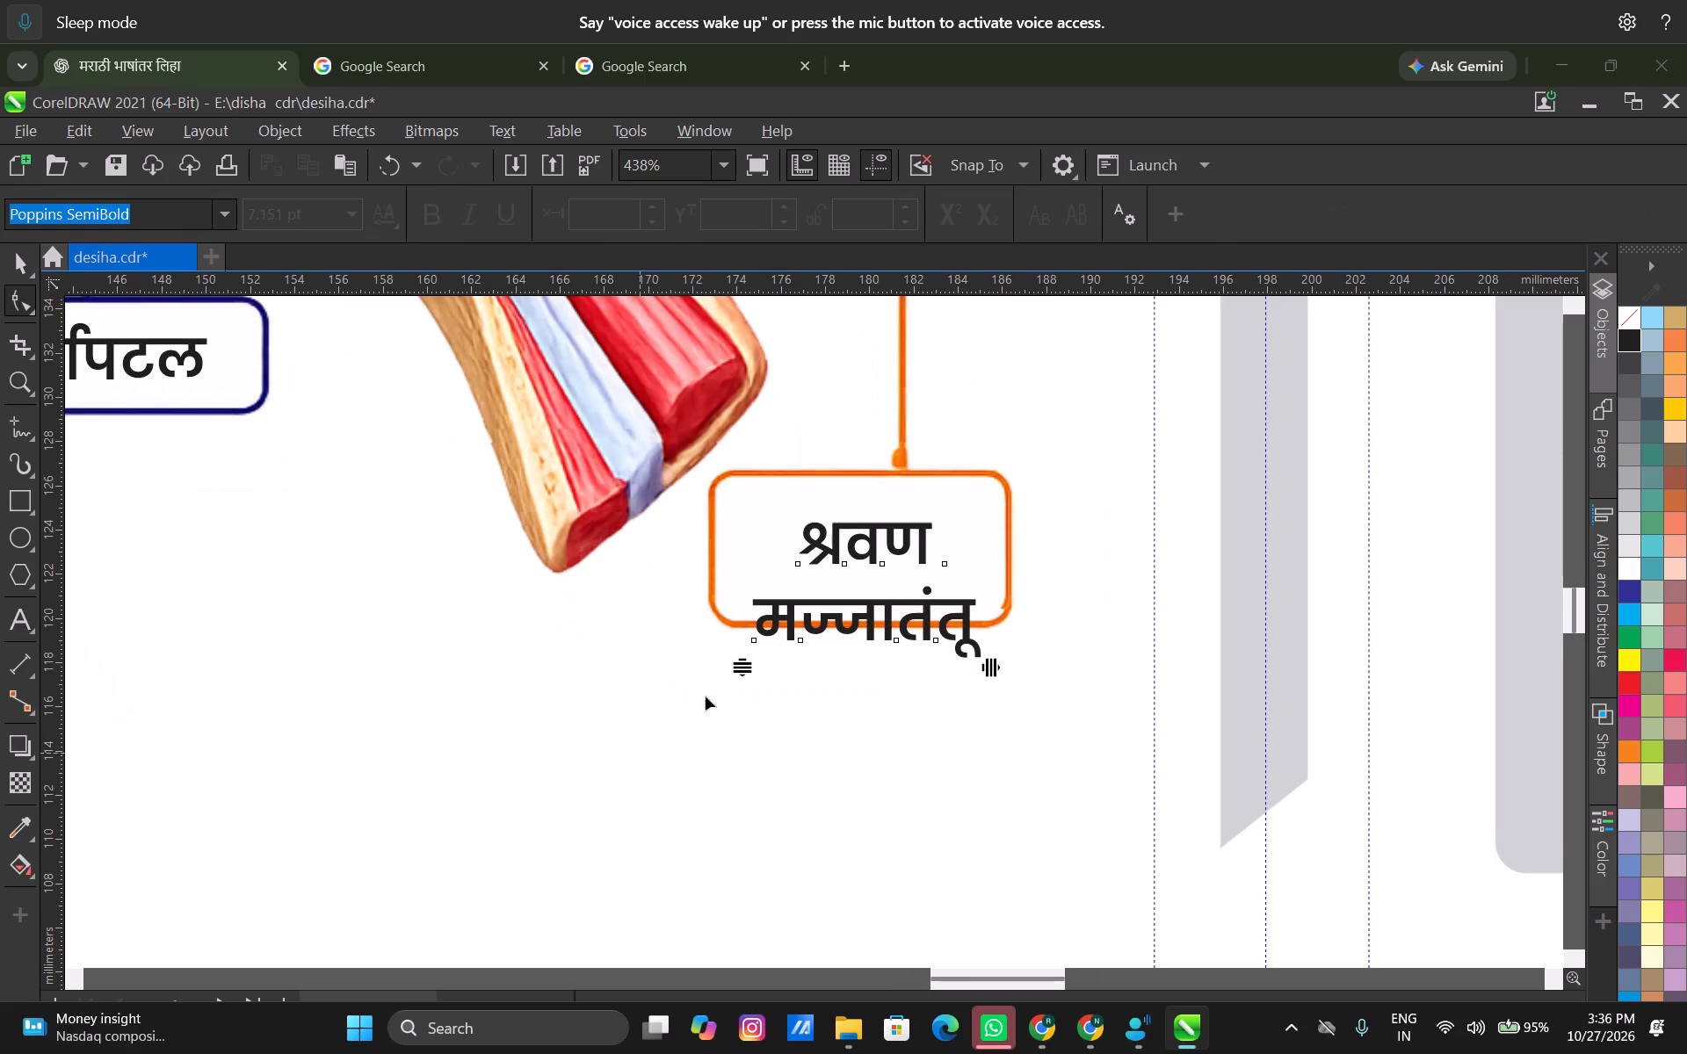
drag(738, 664, 721, 628)
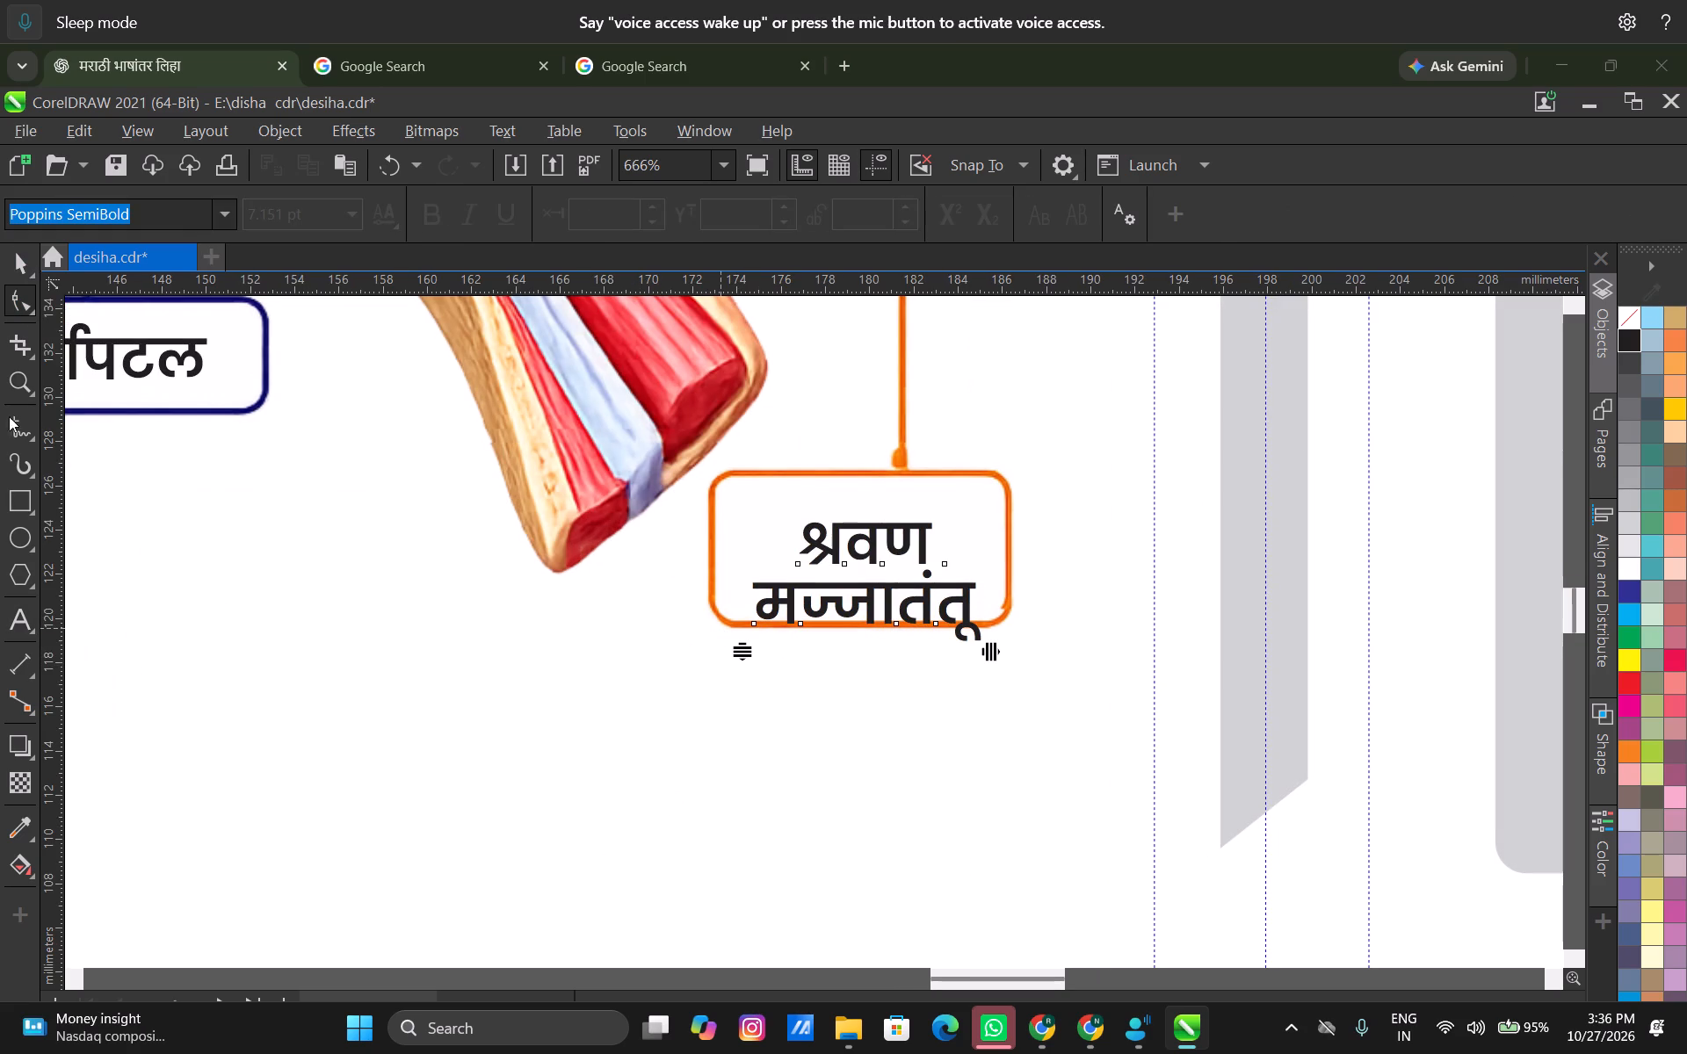
click(13, 268)
Nudge the श्रवण मज्जातंतू label upward and slightly left to centre it in its orange box.
key(Up)
key(Up)
key(Up)
key(Up)
key(Up)
key(Up)
key(Up)
key(Up)
key(Up)
key(Up)
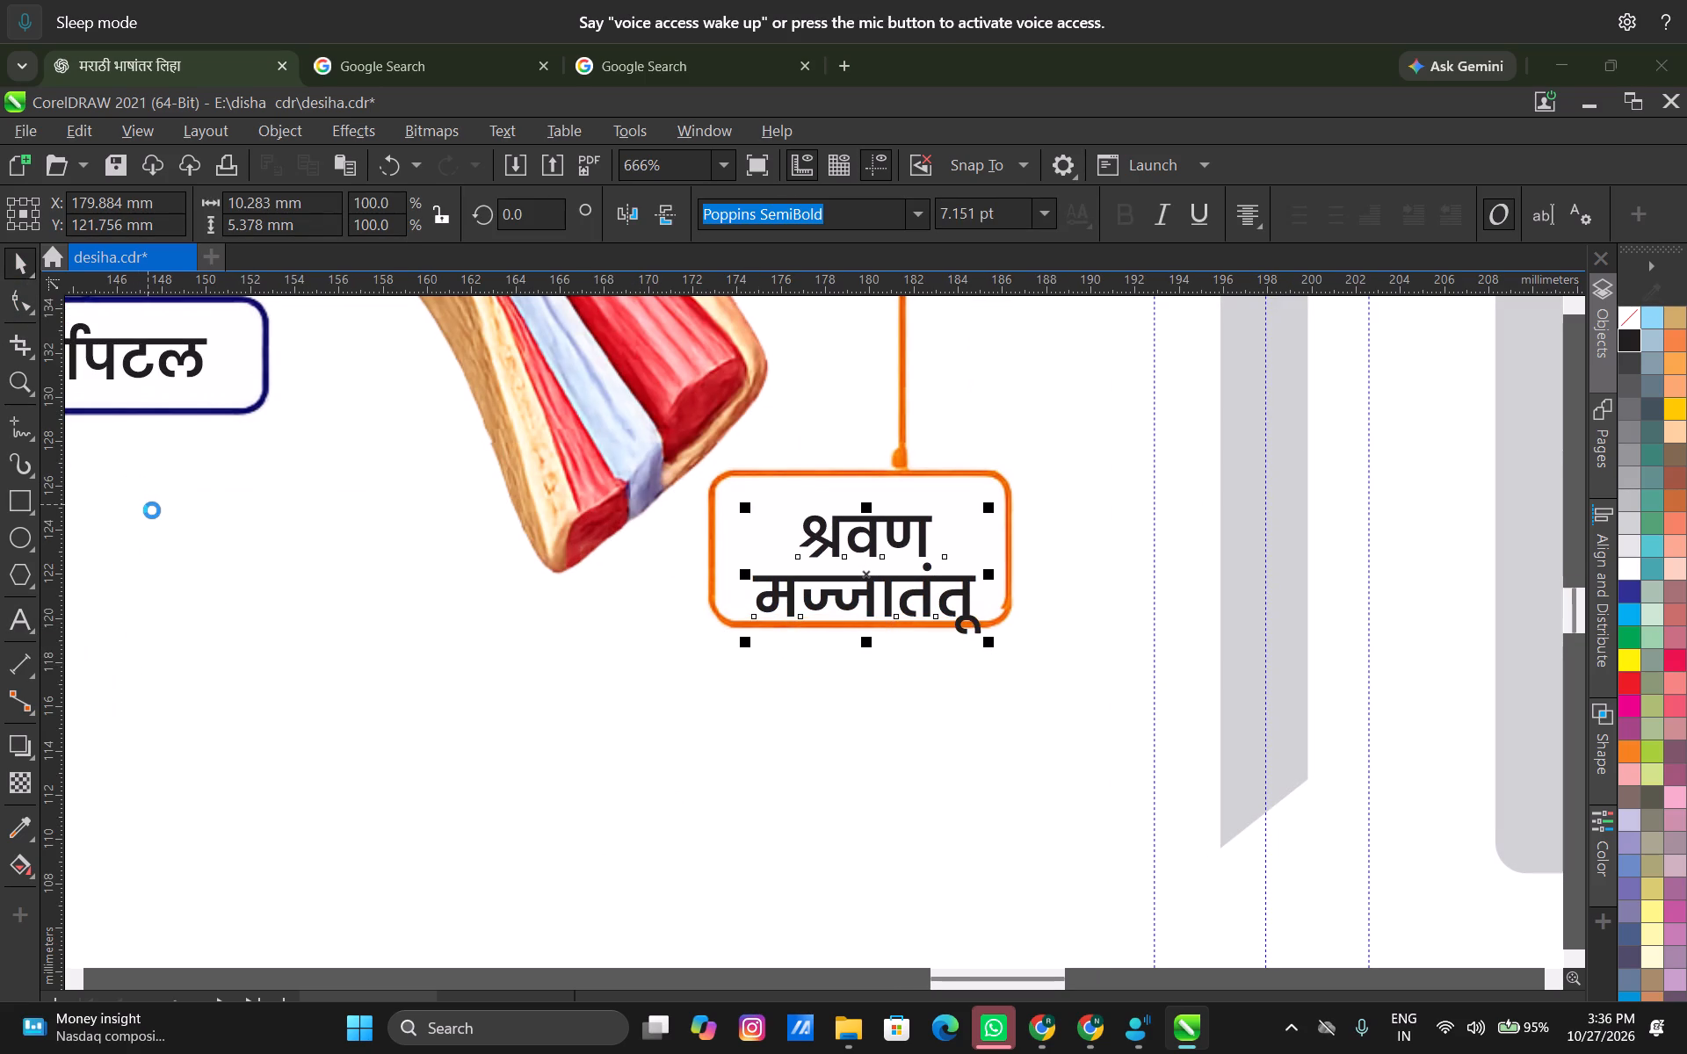
key(Up)
key(Down)
key(Left)
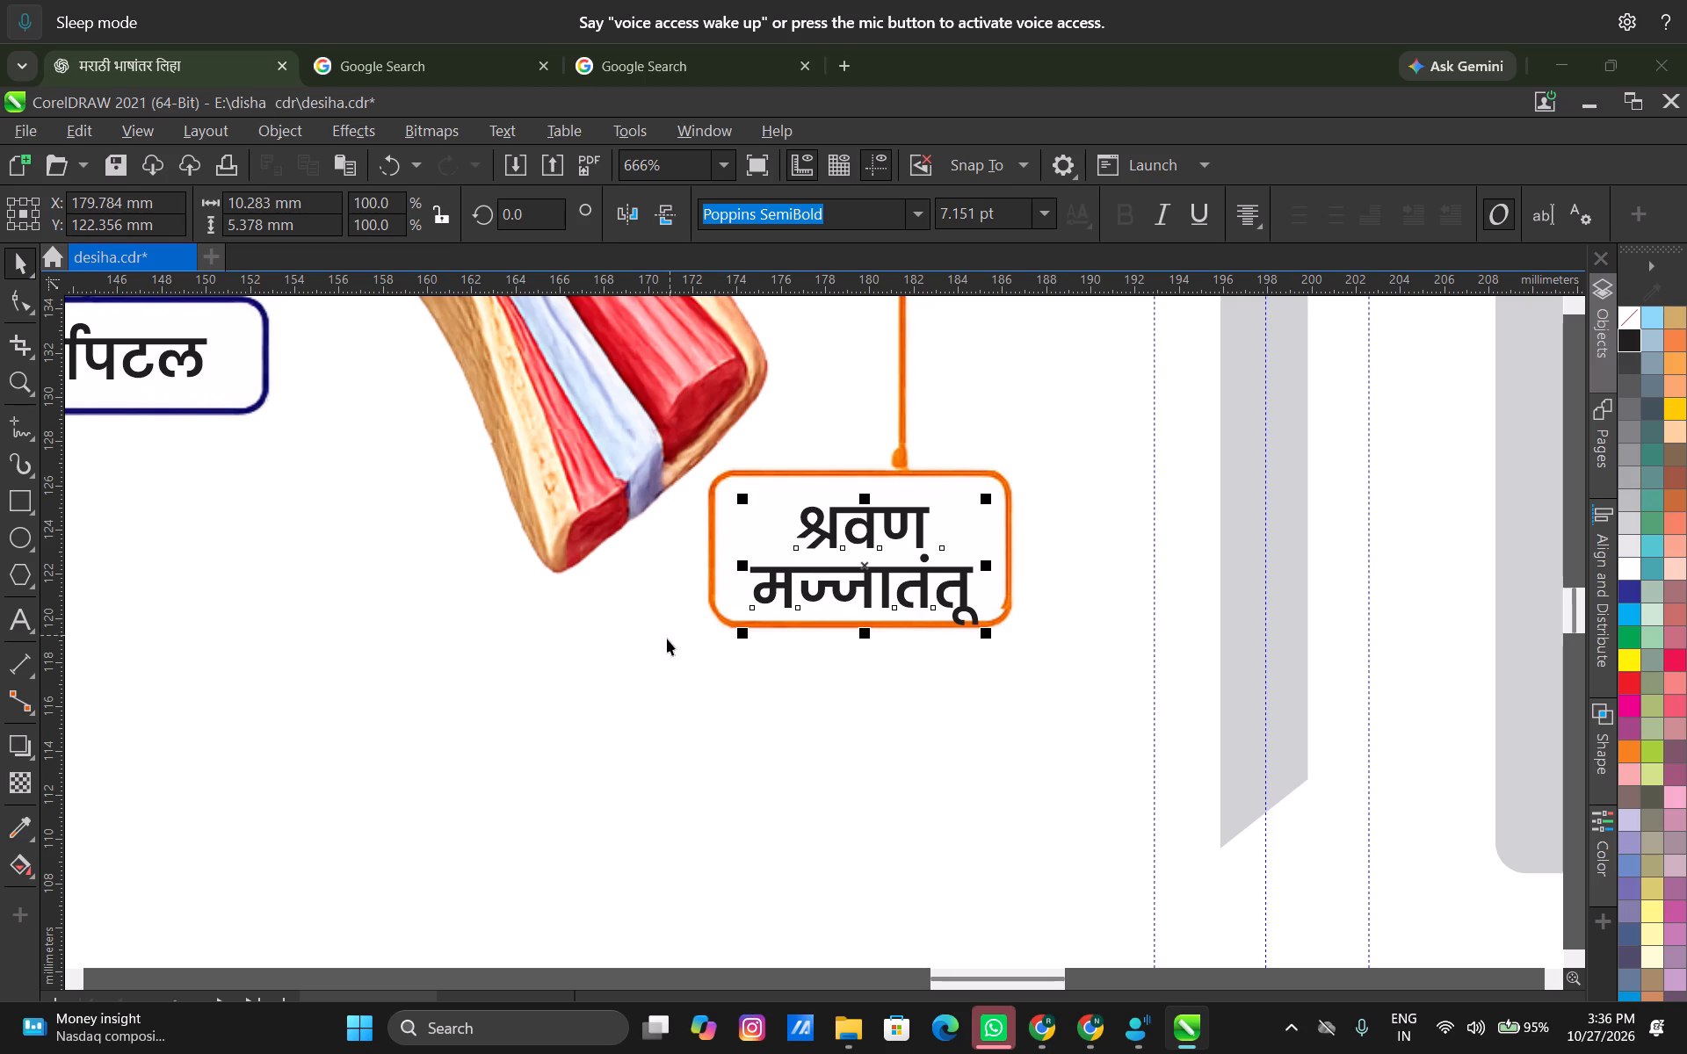
key(Up)
key(Up)
key(Up)
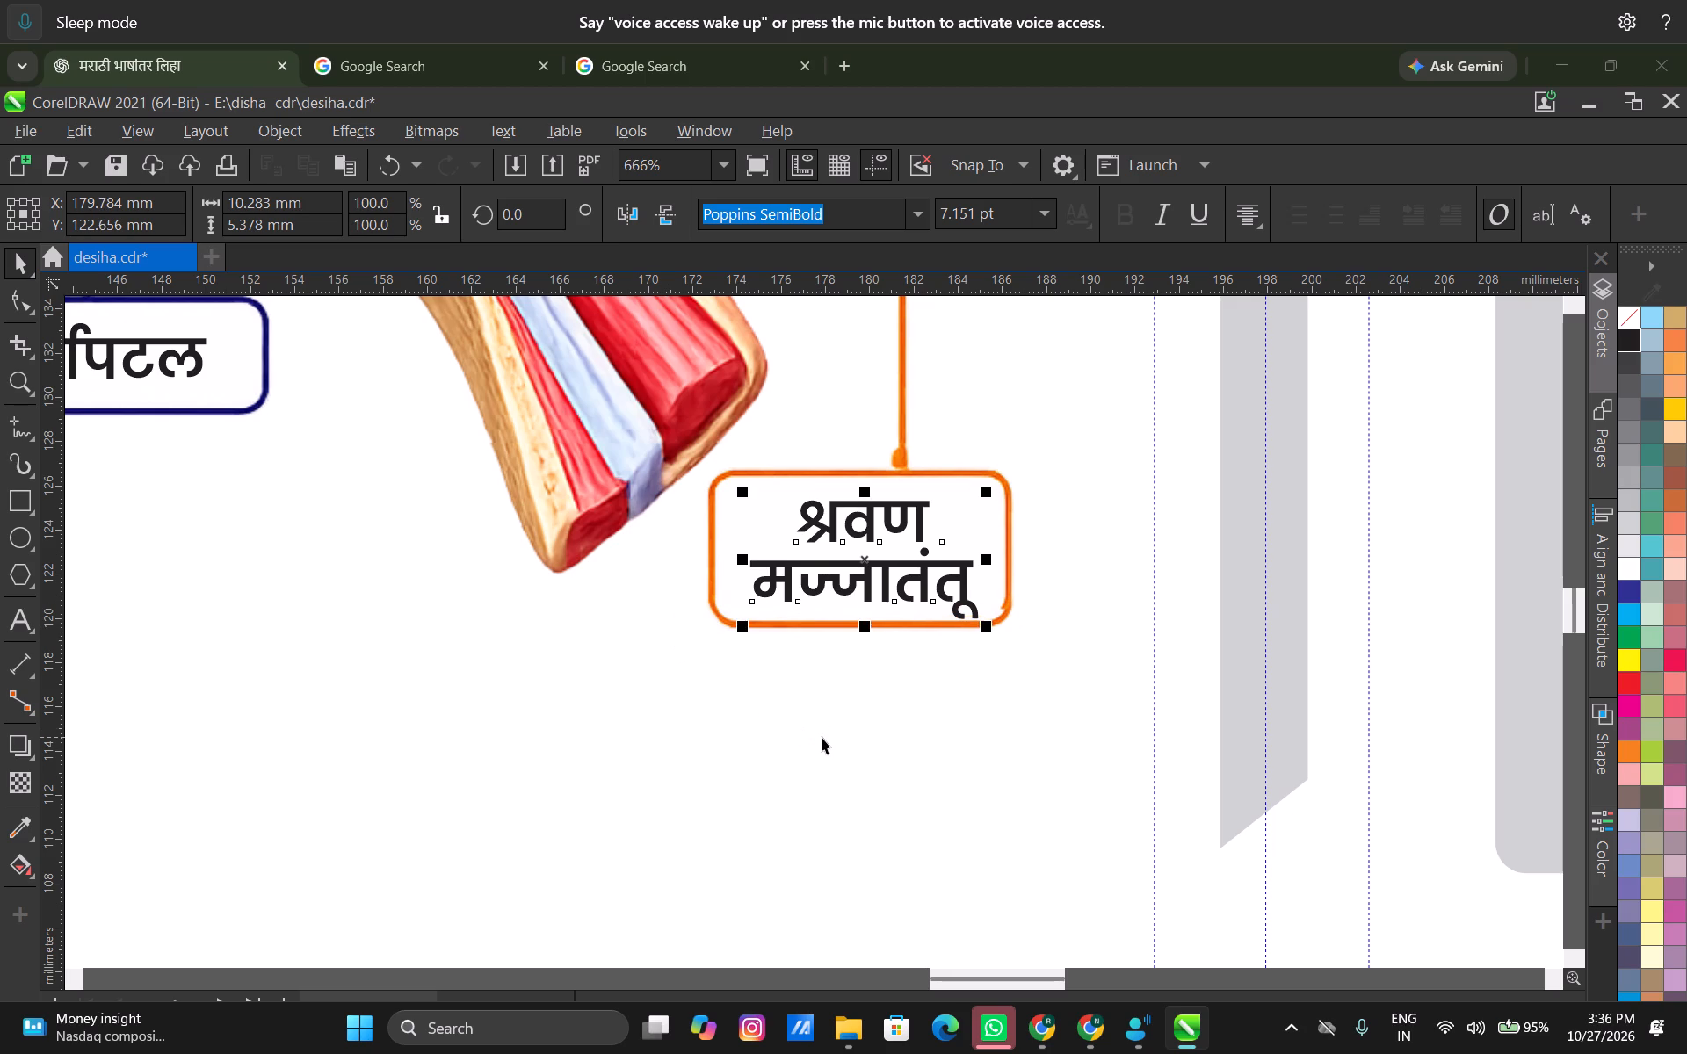
key(Up)
key(Up)
key(Up)
click(822, 737)
Save the brochure file with the completed ear diagram labels.
scroll(703, 612, down, 16)
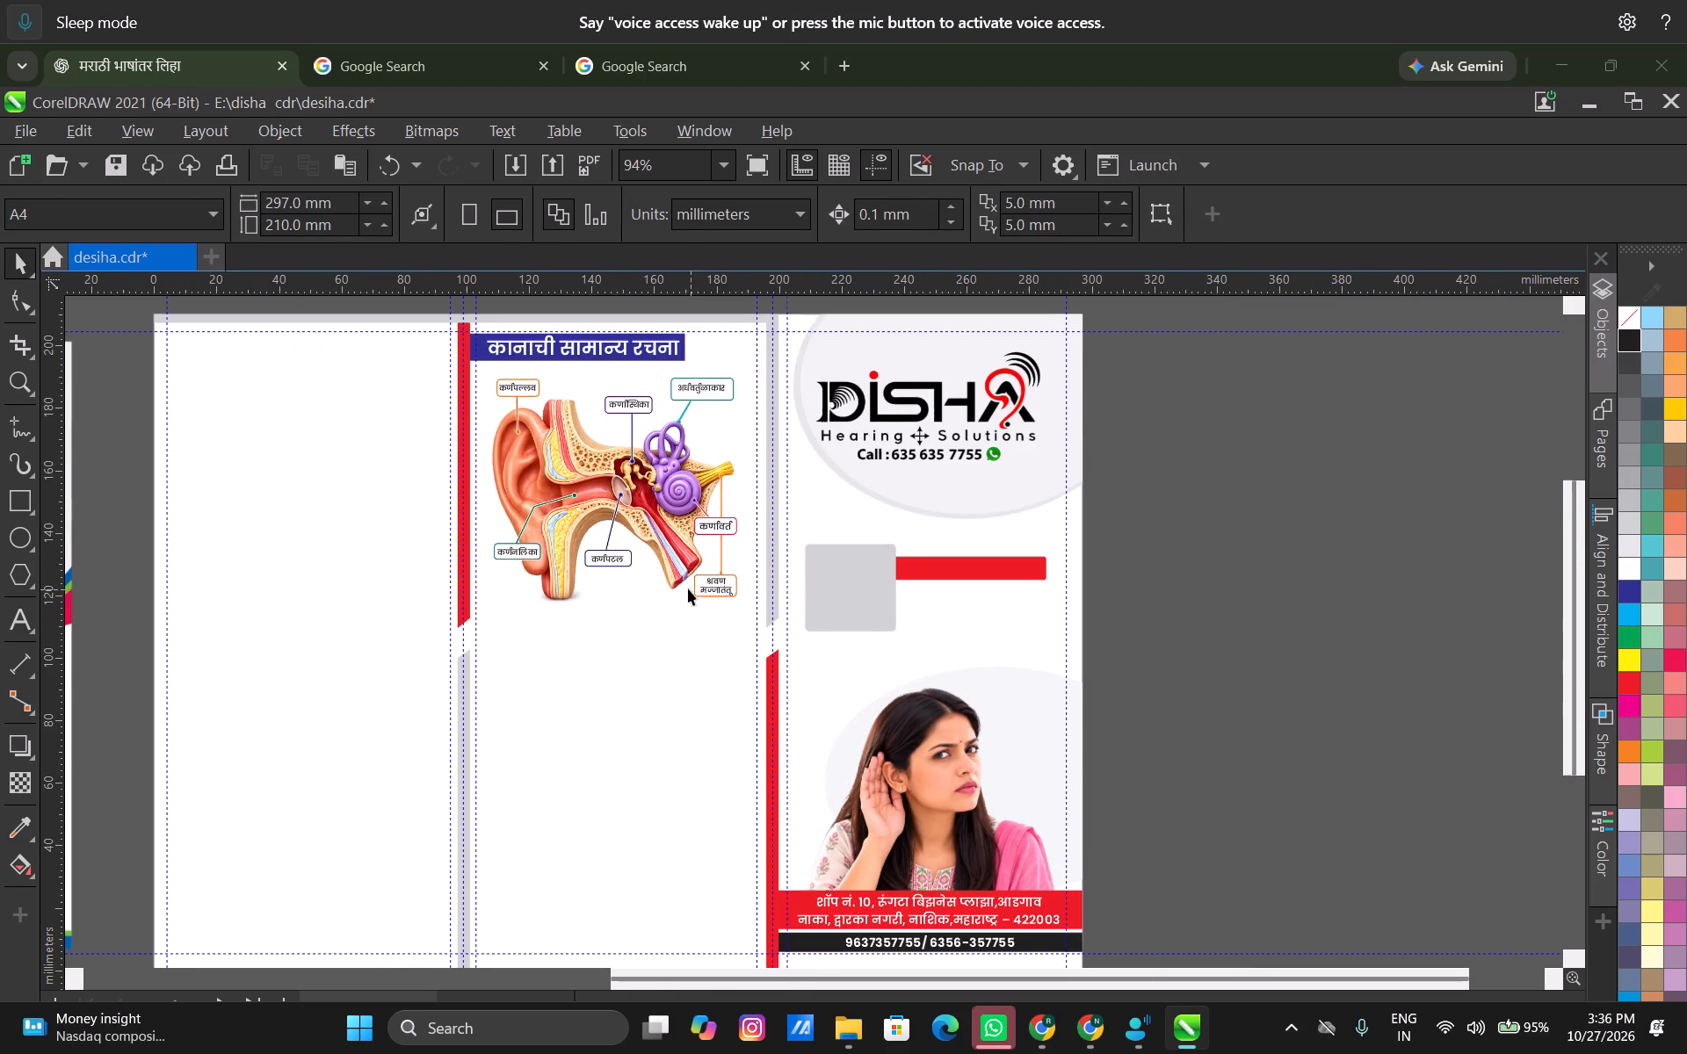
middle_drag(536, 533, 617, 563)
scroll(783, 585, down, 3)
click(1177, 490)
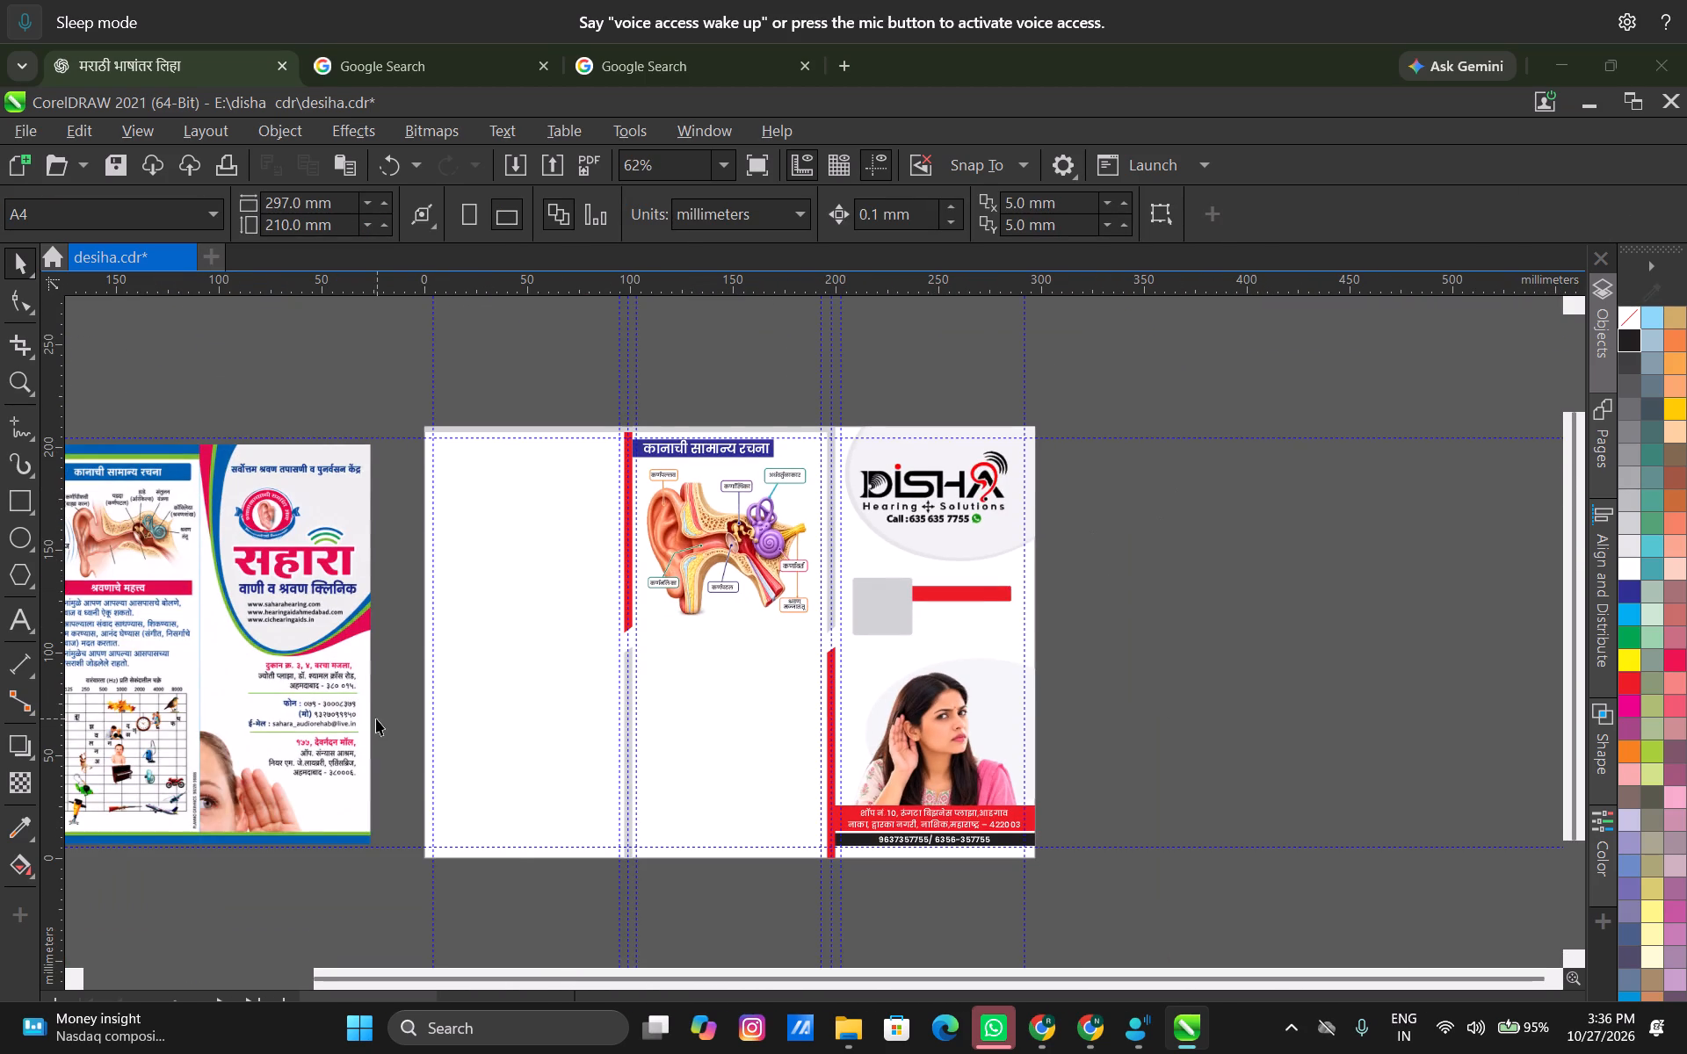
middle_drag(411, 718, 556, 718)
scroll(347, 660, up, 1)
key(ctrl+s)
Duplicate the blue कानाची सामान्य रचना heading straight down to just below the ear diagram.
scroll(959, 667, up, 1)
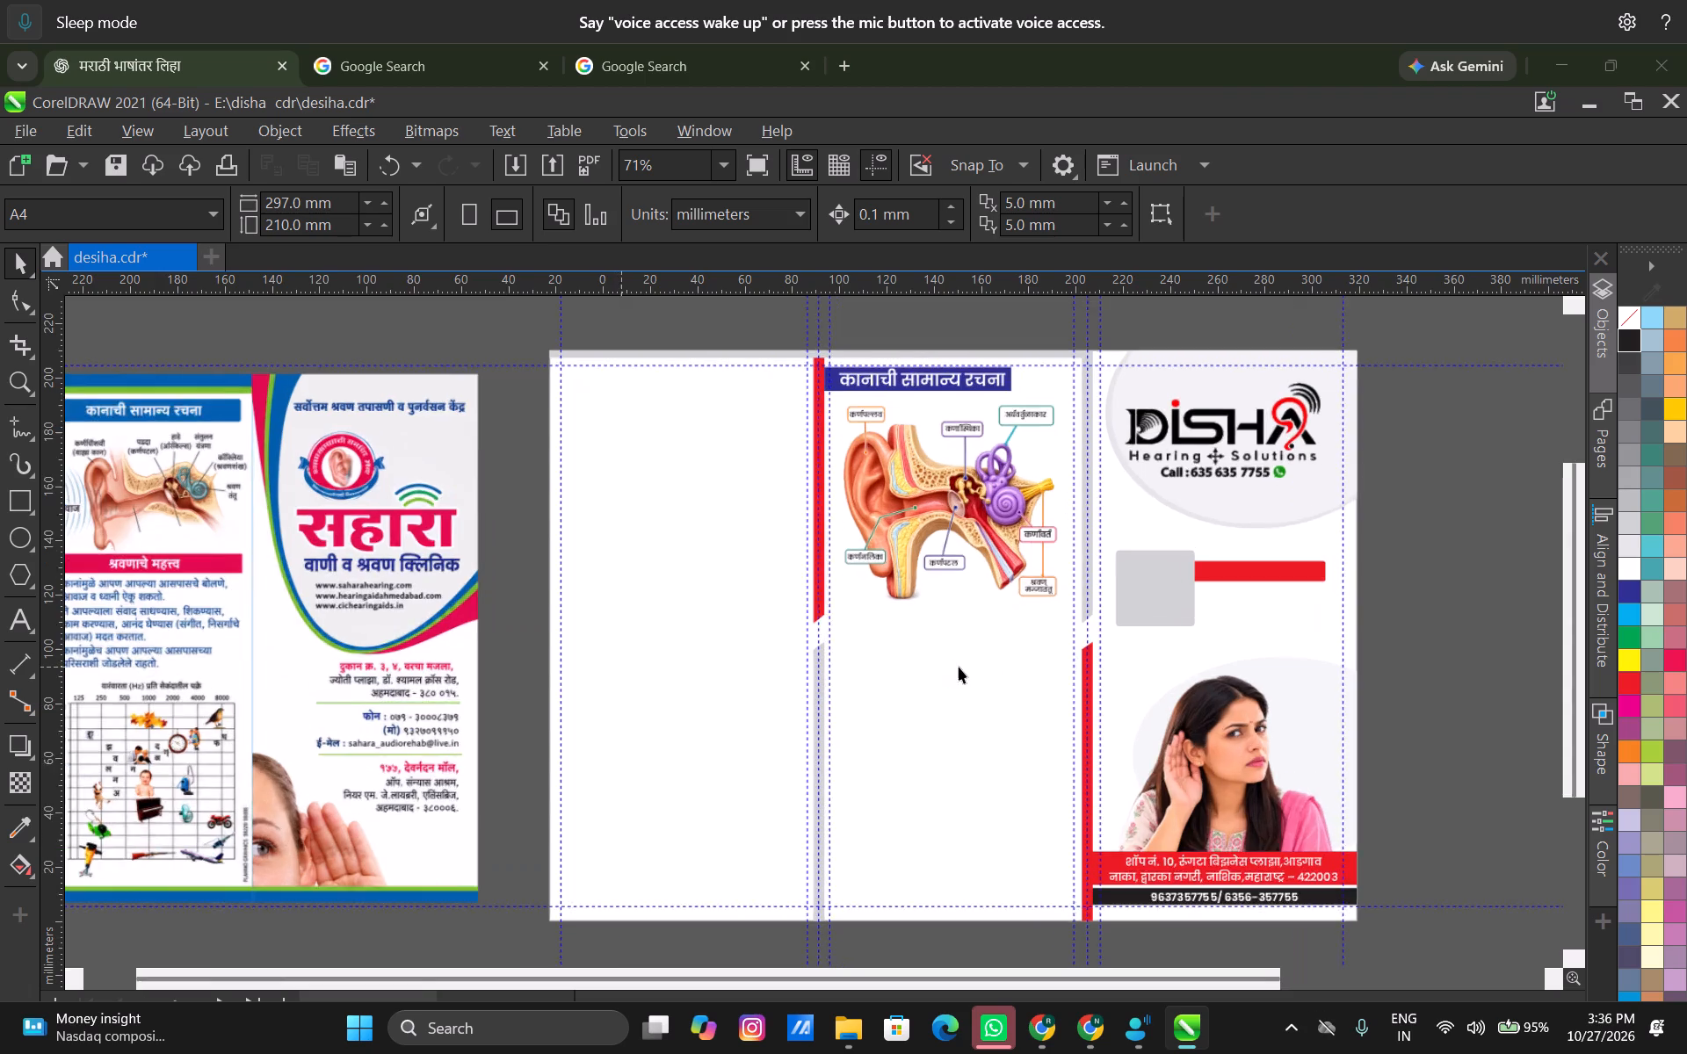
scroll(959, 667, up, 1)
scroll(949, 664, down, 3)
middle_drag(940, 658, 767, 629)
scroll(709, 616, up, 5)
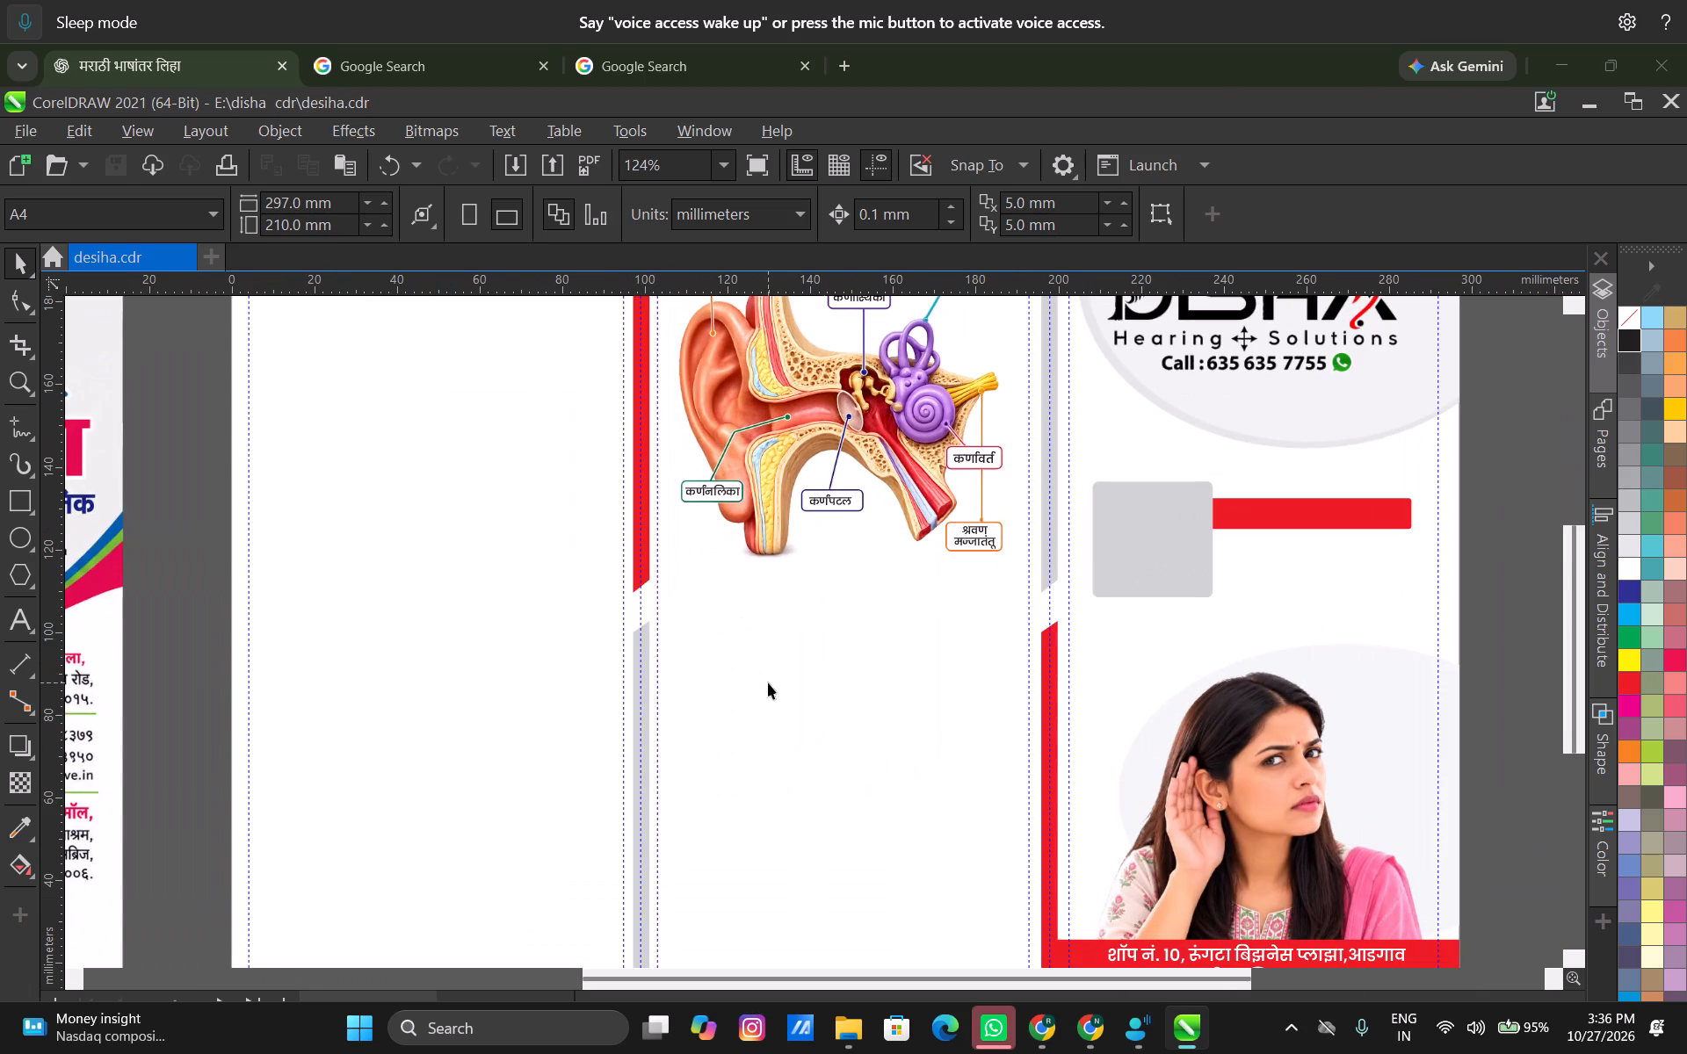
middle_drag(815, 594, 656, 567)
scroll(650, 584, up, 1)
scroll(635, 603, down, 7)
middle_drag(593, 588, 695, 588)
scroll(663, 487, up, 3)
click(670, 365)
shift+click(699, 362)
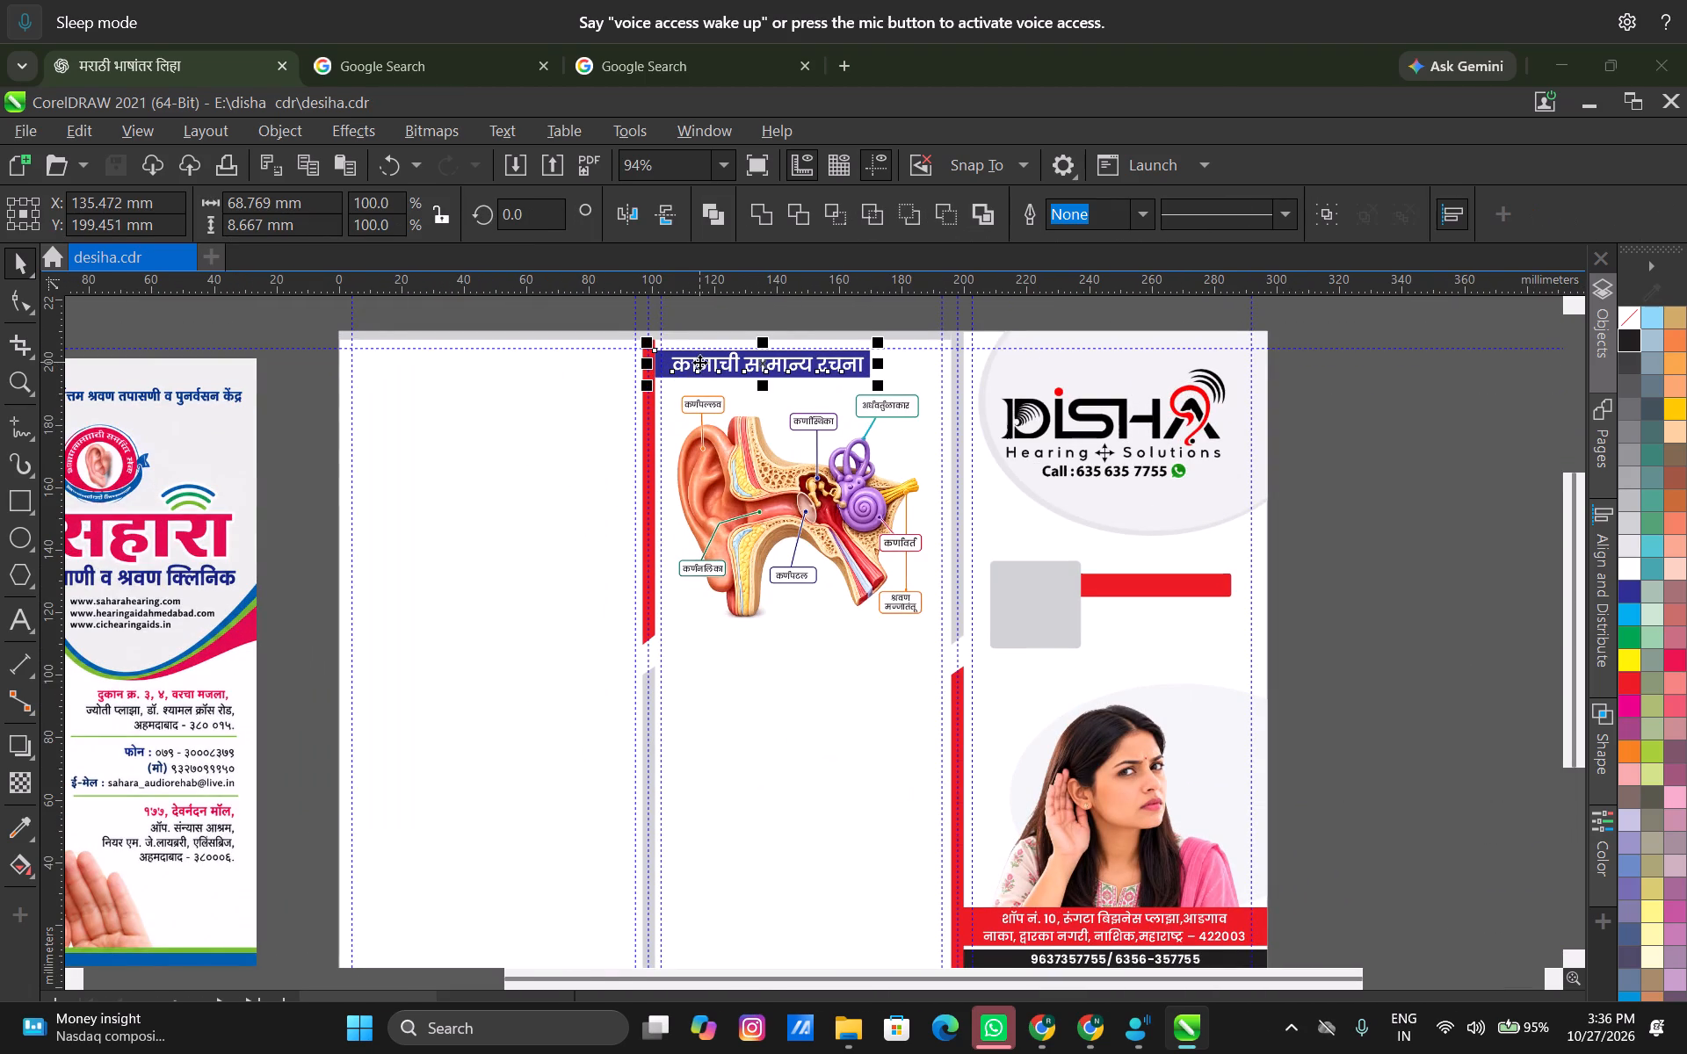
drag(694, 361, 704, 656)
shift+right_click(704, 656)
click(720, 779)
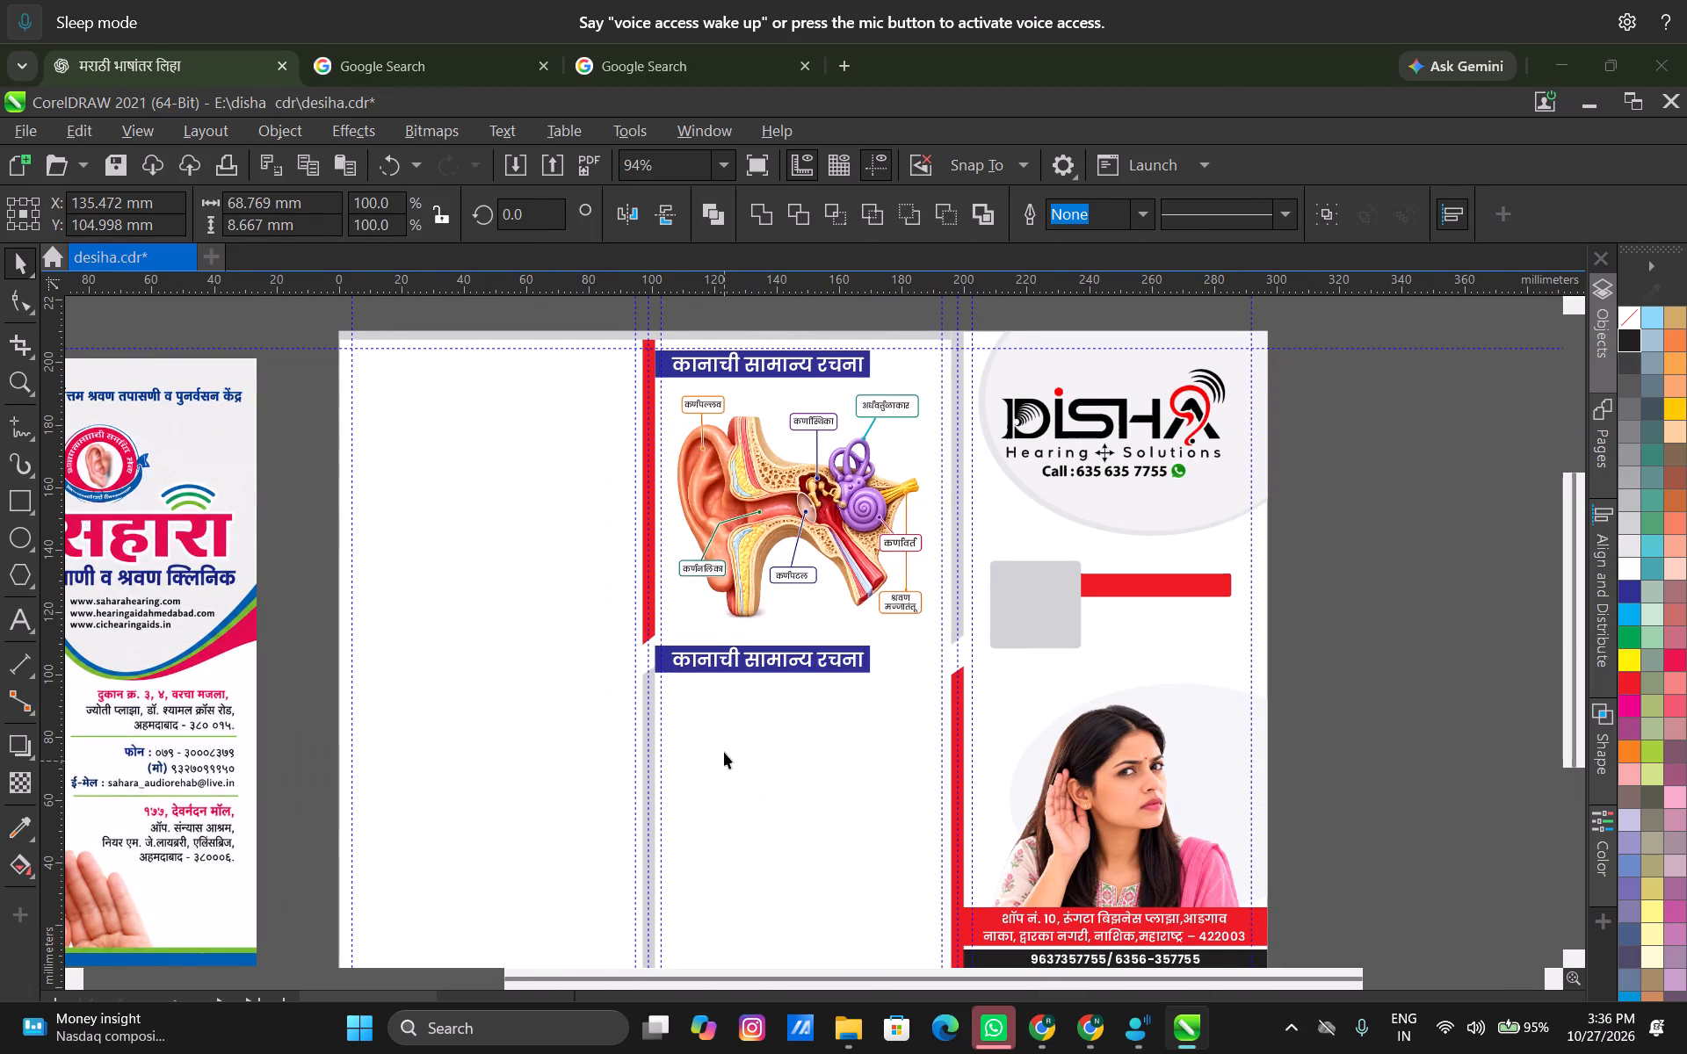
Move the duplicated heading about 7 mm down so it sits beside the top of the lower grey strip.
scroll(728, 713, down, 1)
middle_drag(724, 711, 701, 682)
scroll(675, 646, up, 6)
click(692, 654)
scroll(644, 662, up, 2)
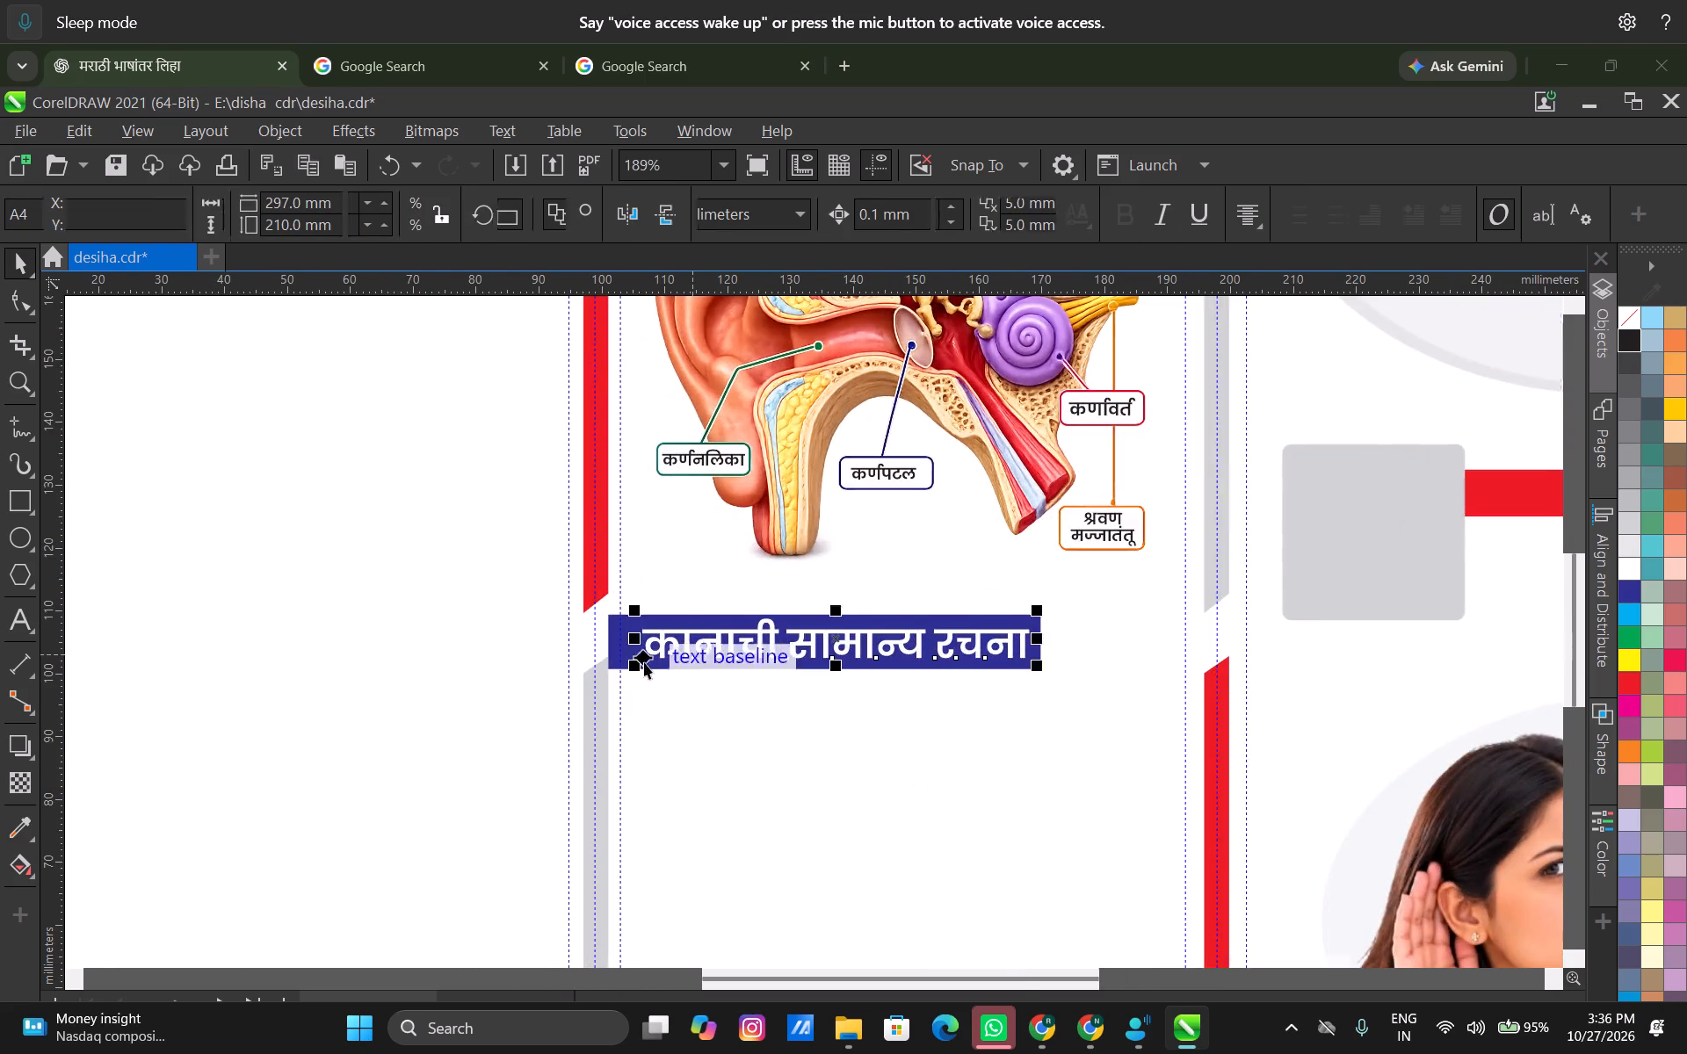
scroll(644, 662, up, 2)
shift+click(615, 623)
drag(622, 624, 619, 699)
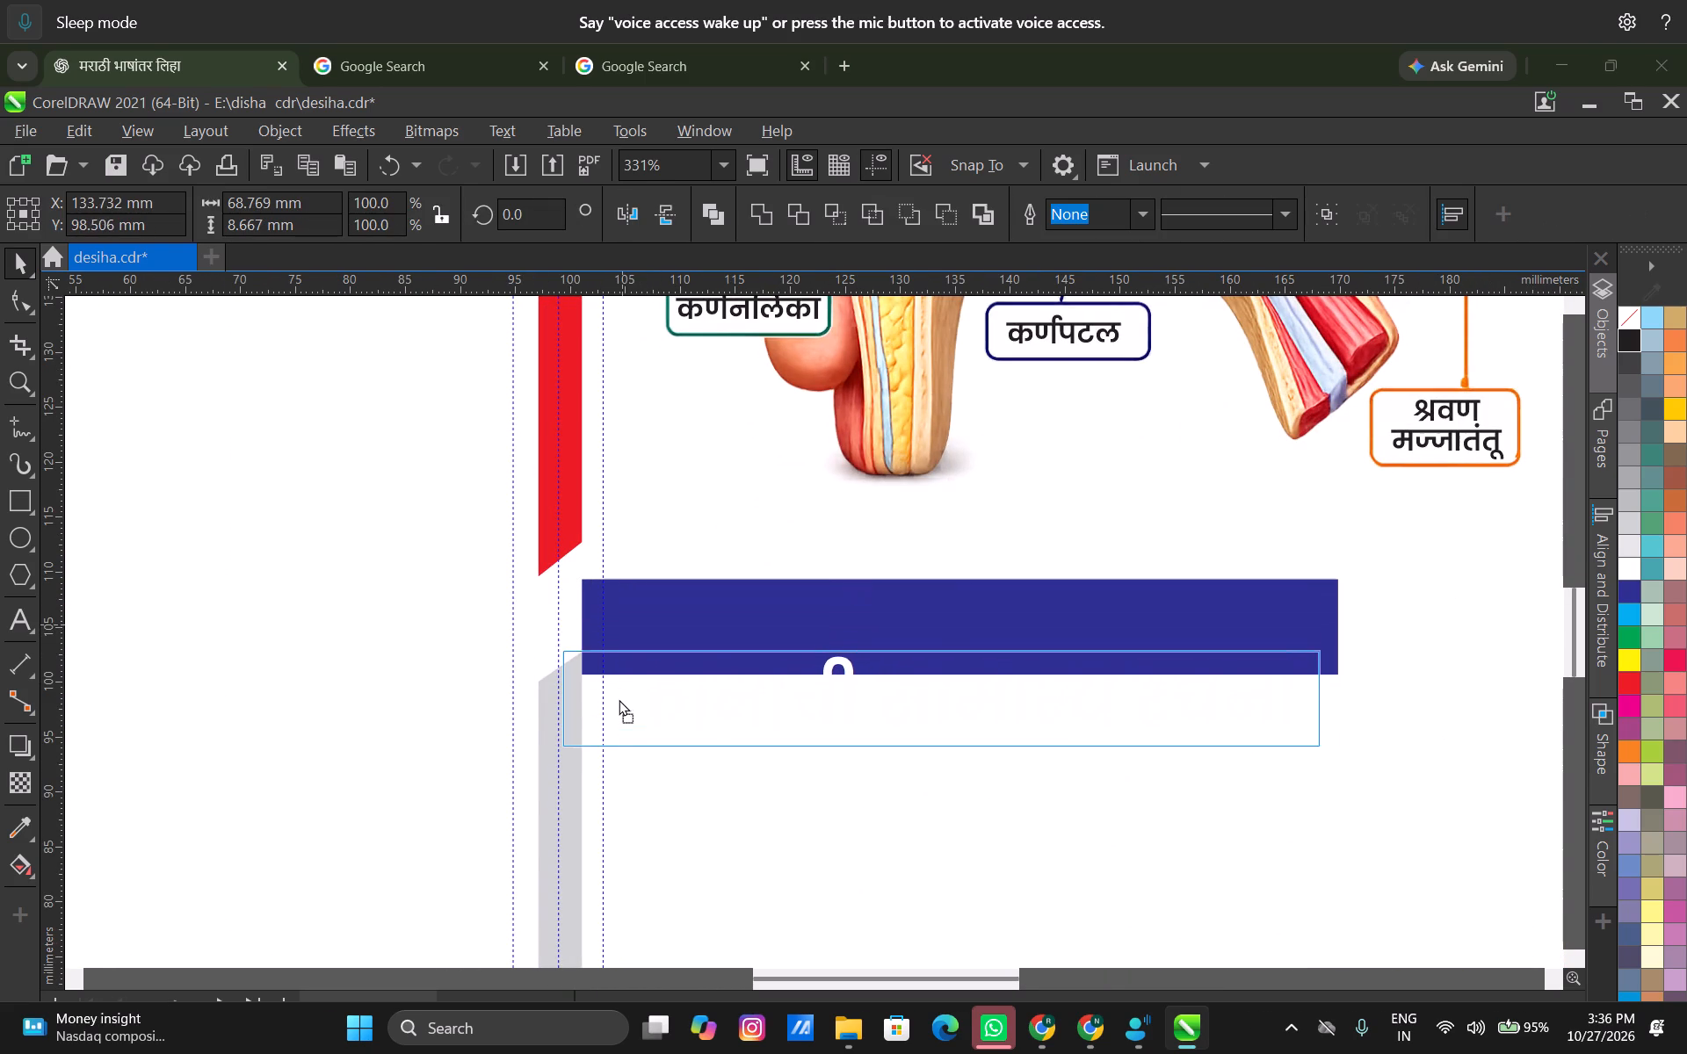
drag(619, 699, 636, 702)
scroll(681, 715, down, 6)
click(742, 770)
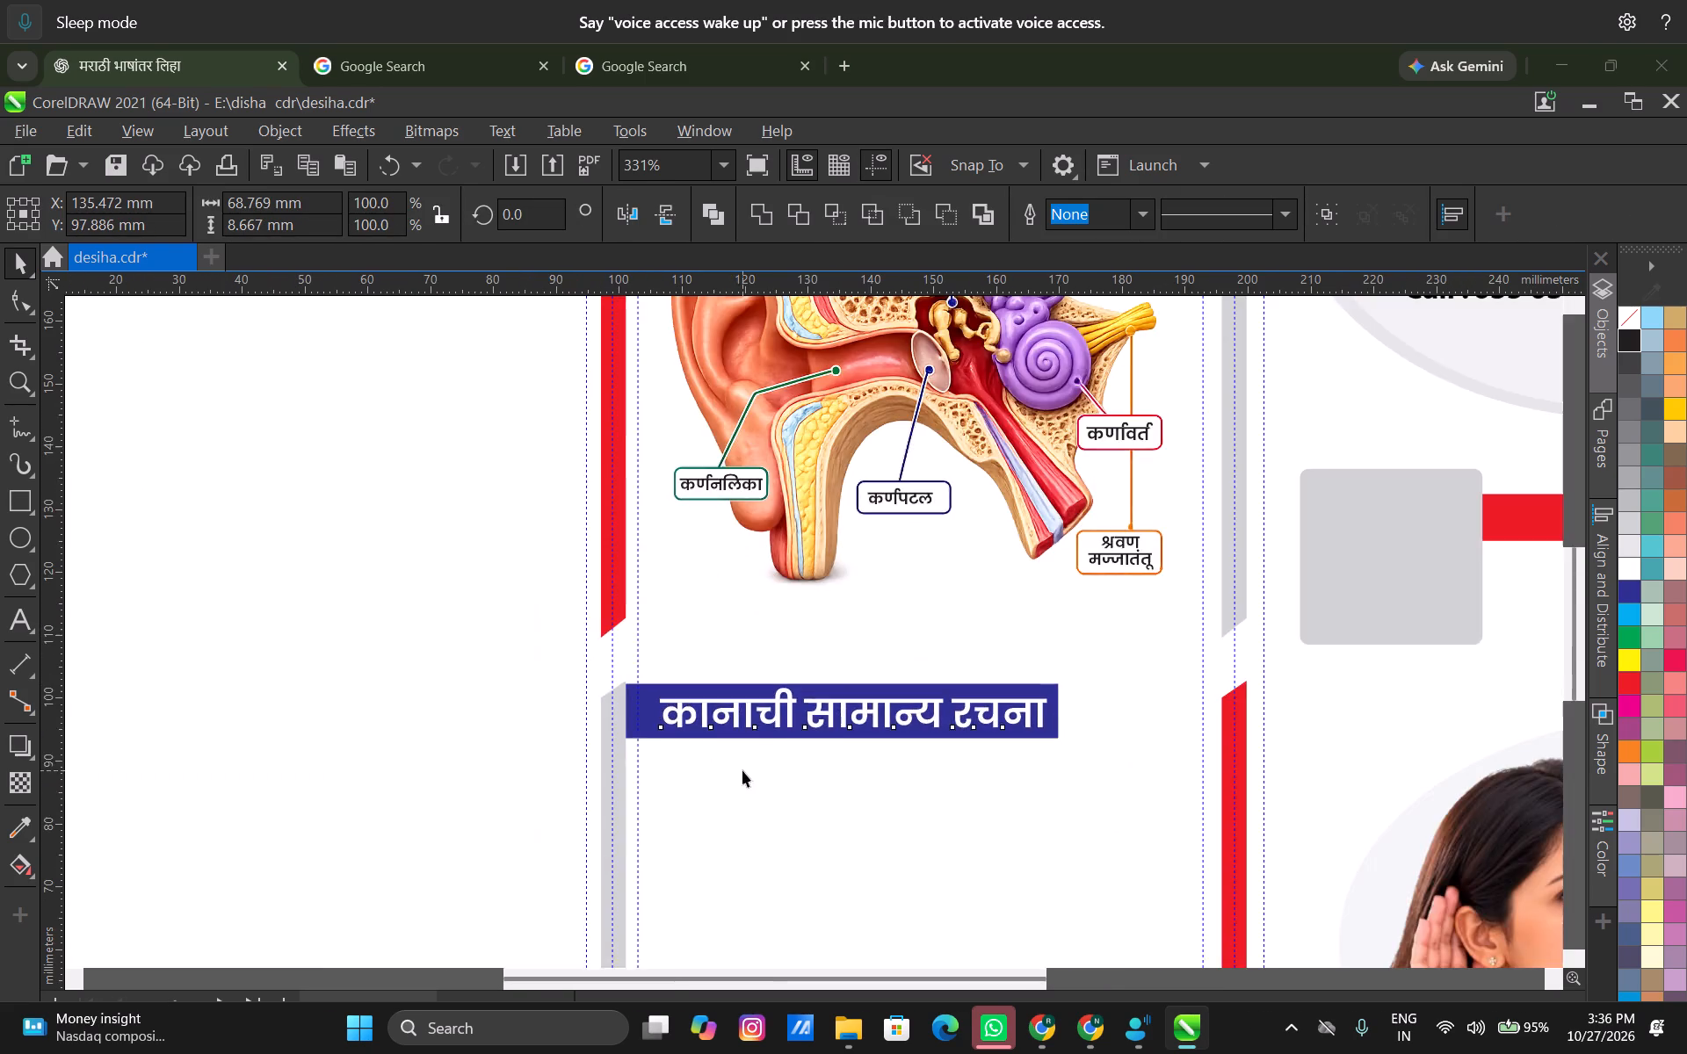
Examine the hearing importance section and audiogram in the reference Sahara brochure beside the page.
scroll(764, 741, down, 8)
middle_drag(756, 713, 726, 671)
middle_drag(682, 656, 799, 661)
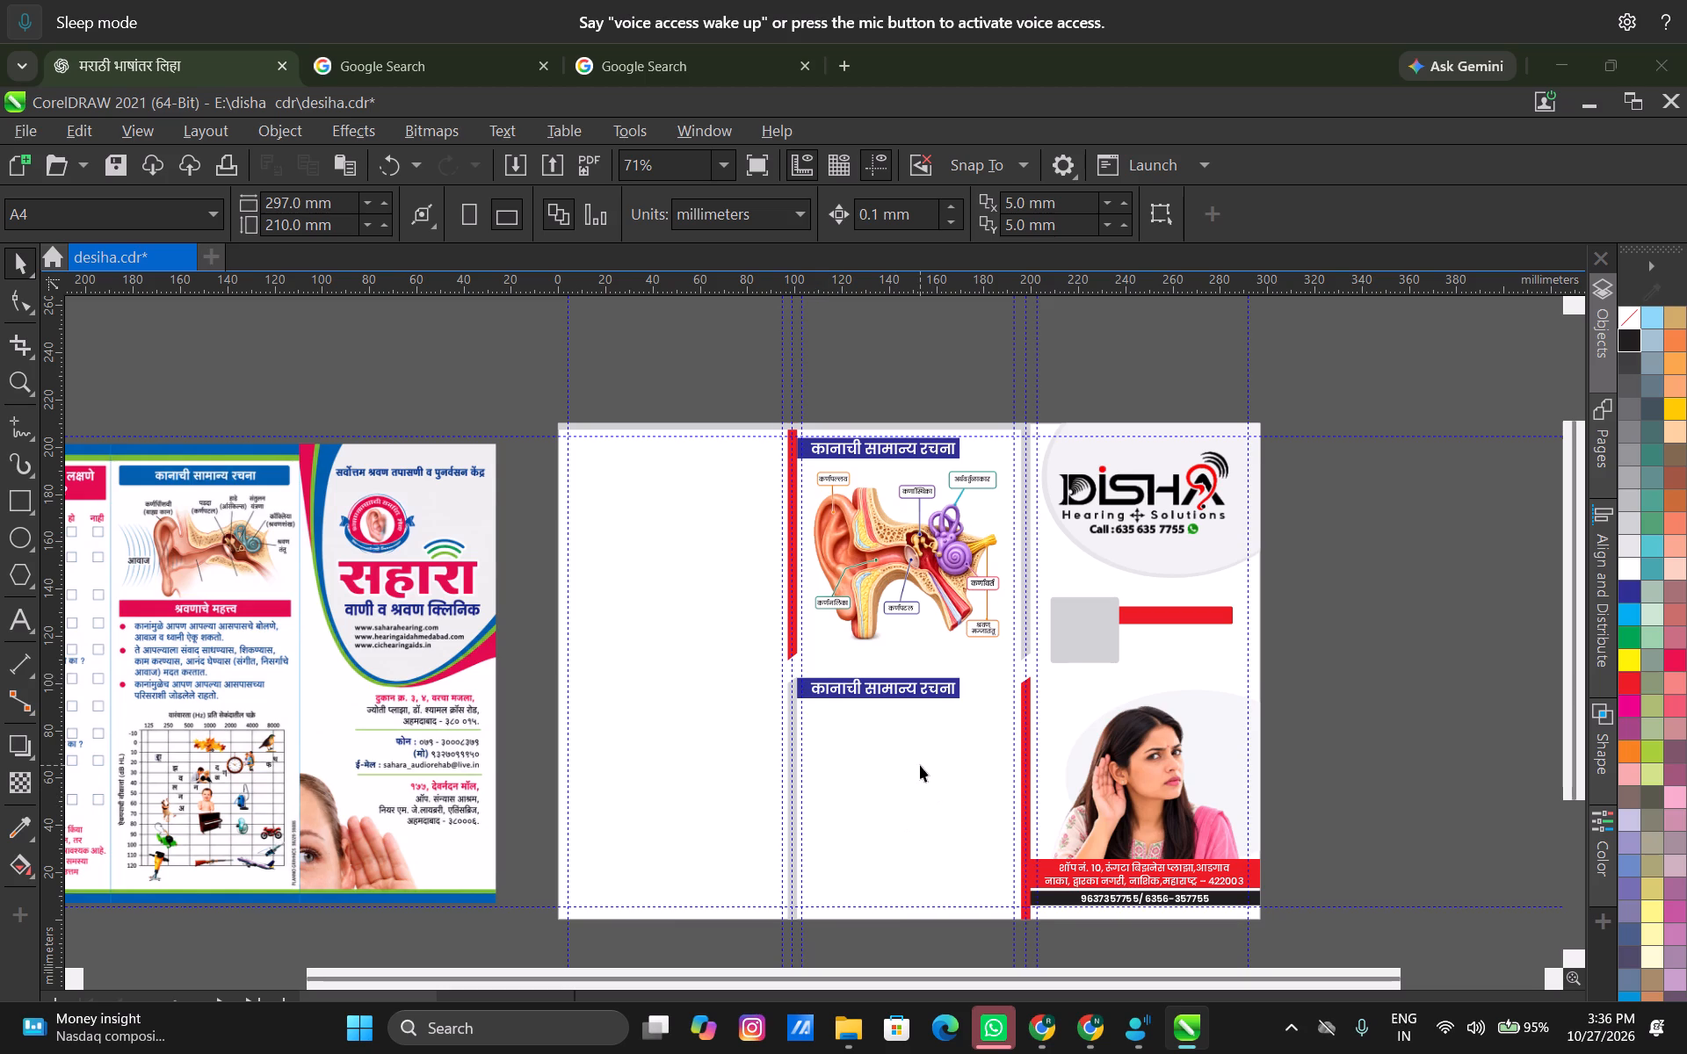
scroll(176, 814, up, 9)
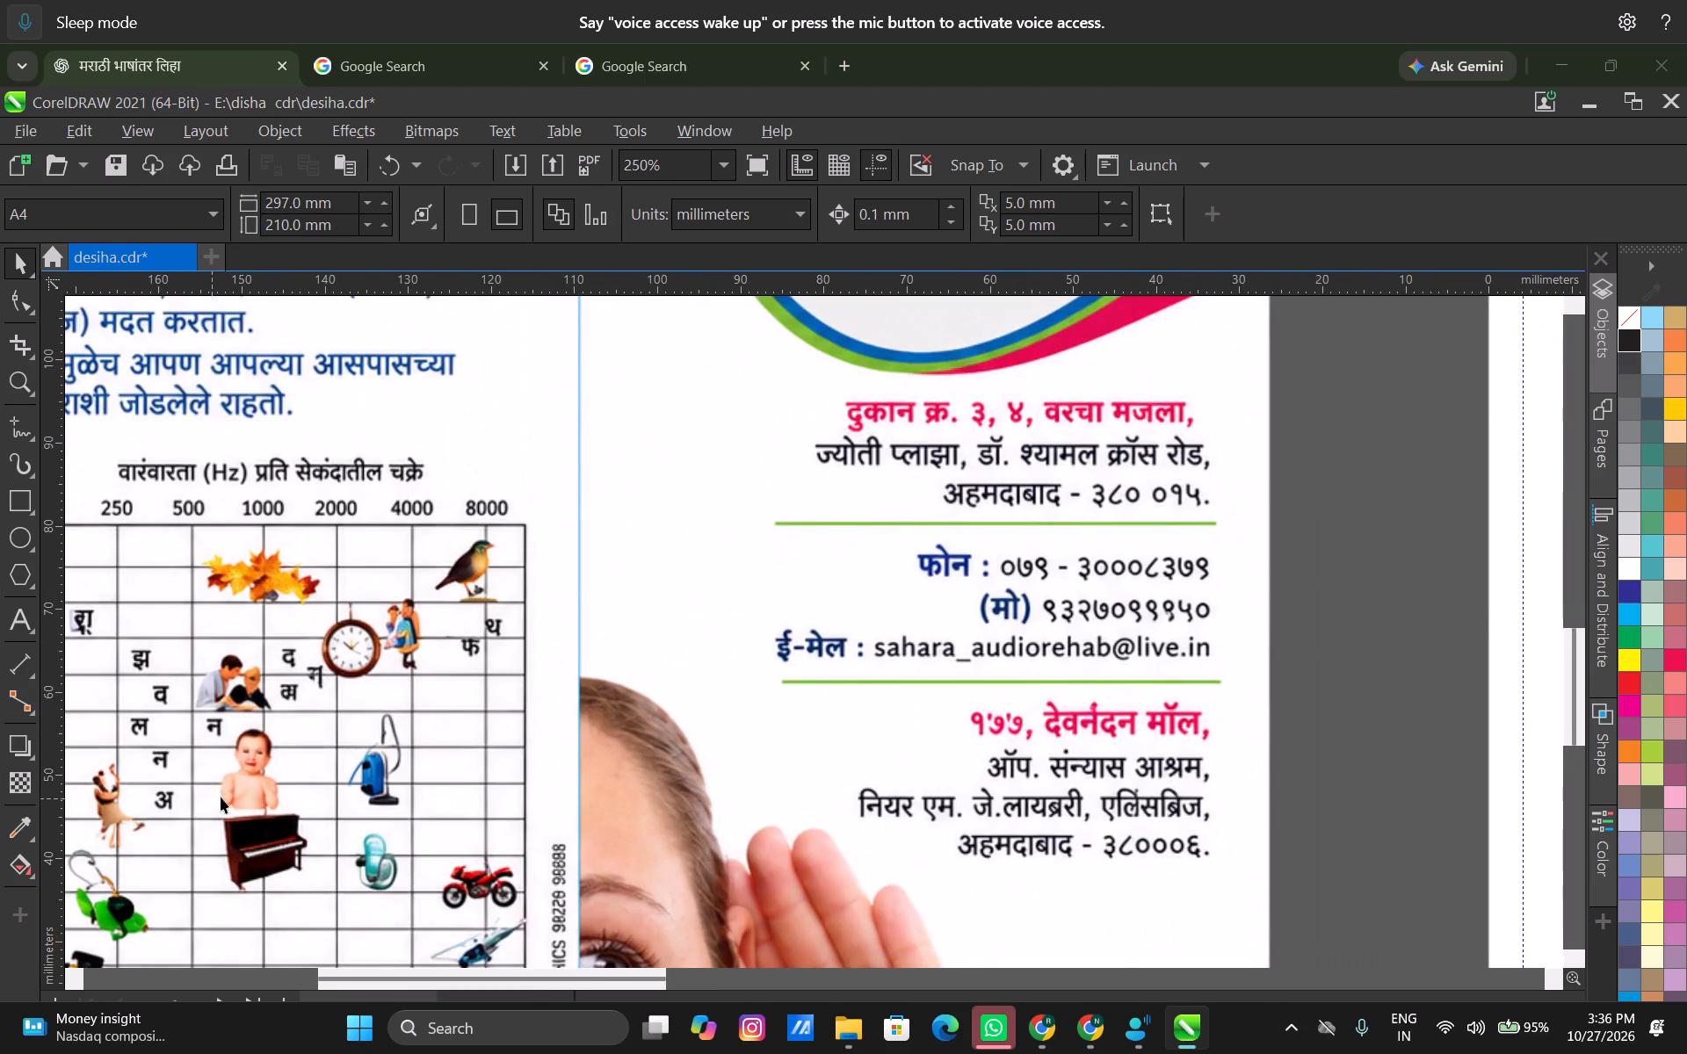
scroll(228, 796, down, 3)
middle_drag(243, 795, 431, 740)
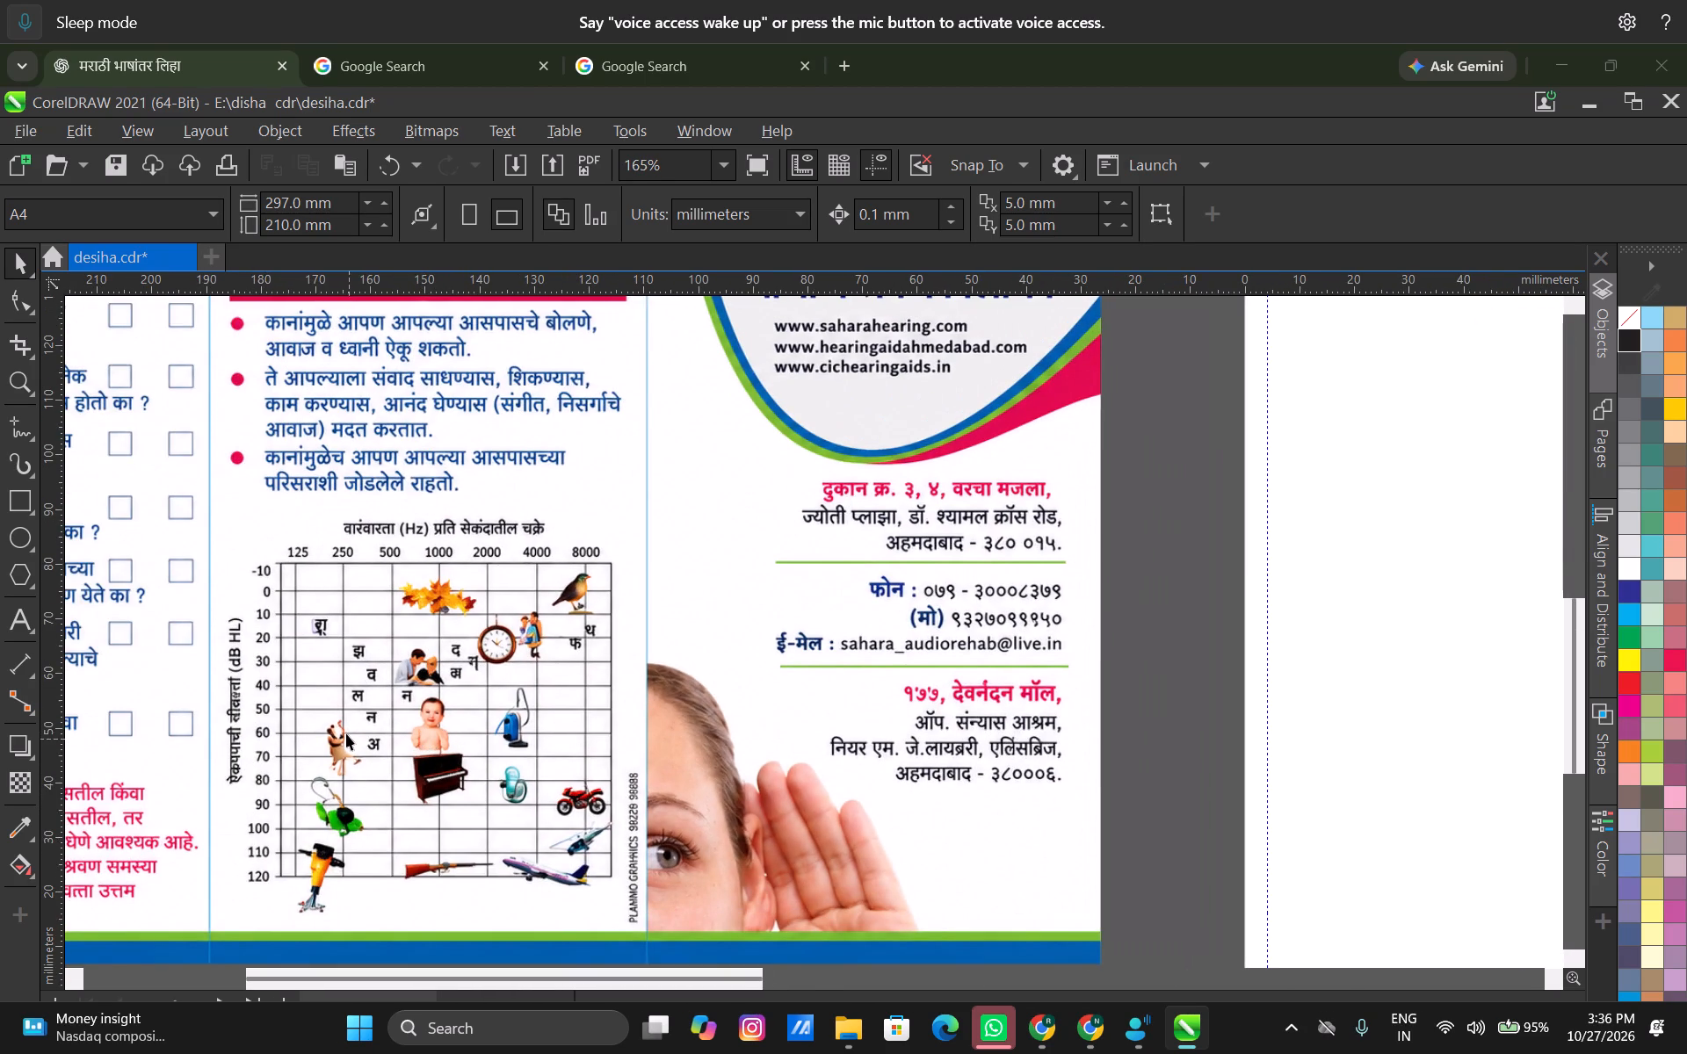
scroll(398, 709, down, 5)
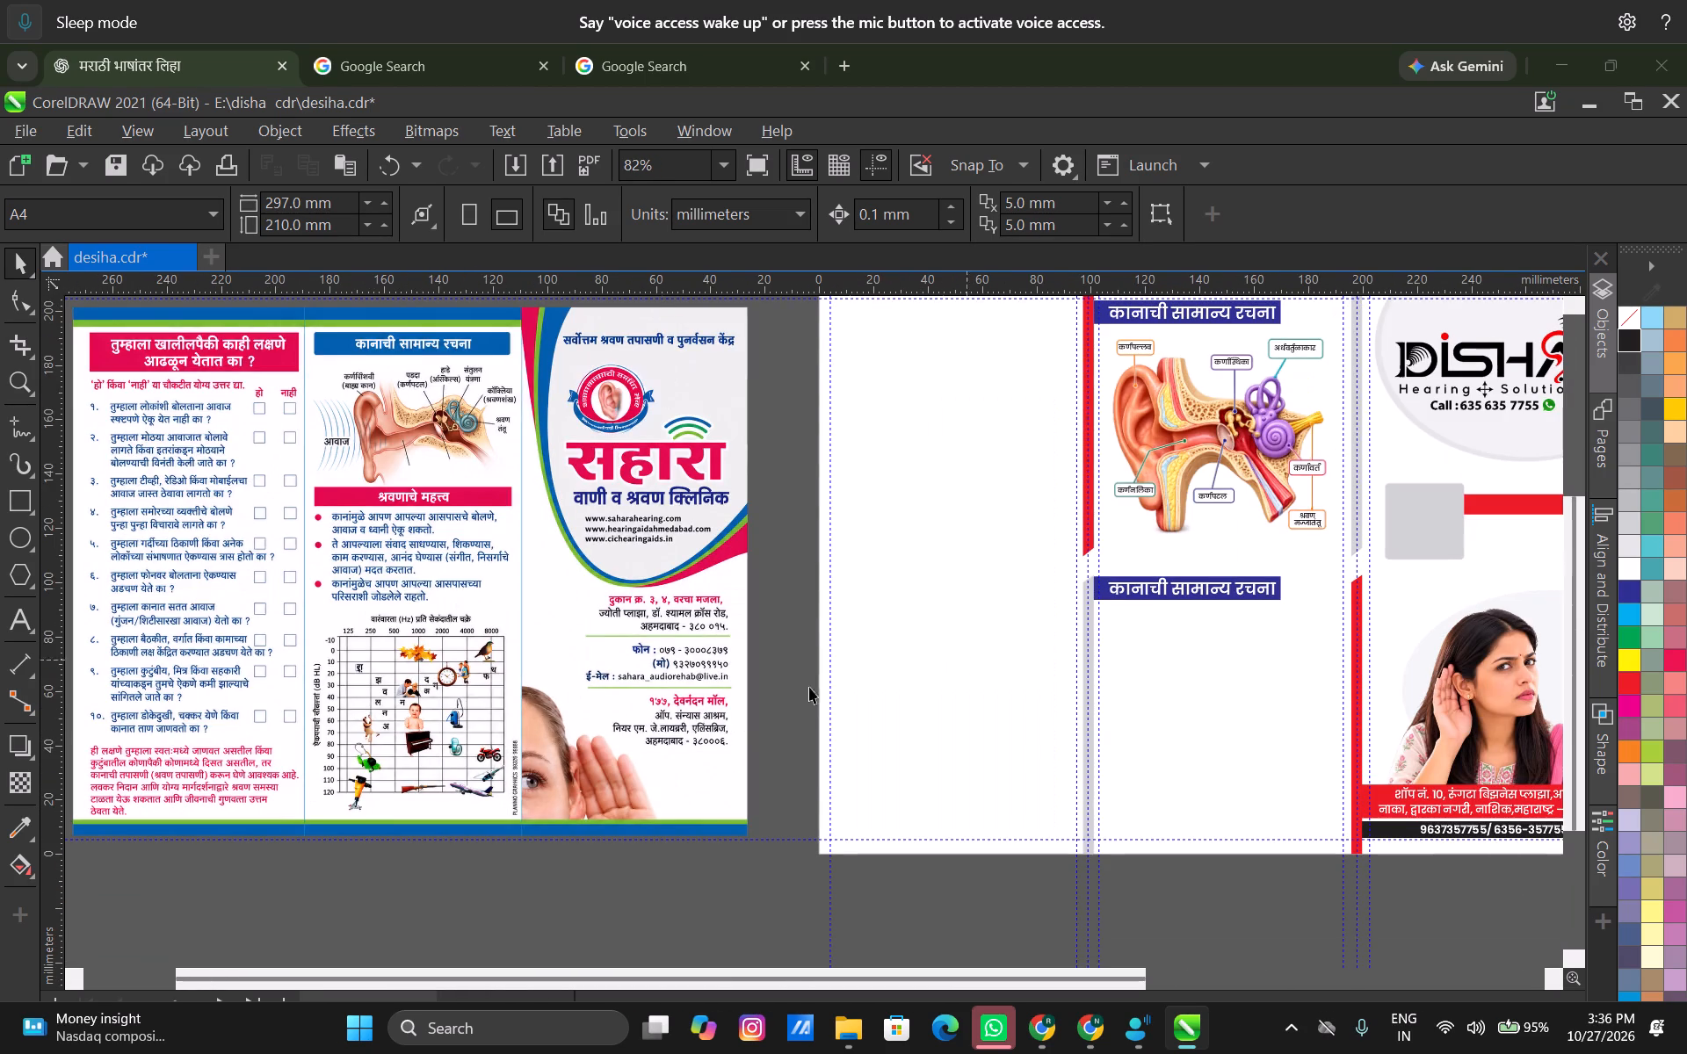
Stretch the lower grey and red strips flanking the middle panel upward together by about 6 mm.
middle_drag(781, 714, 207, 821)
scroll(439, 764, up, 8)
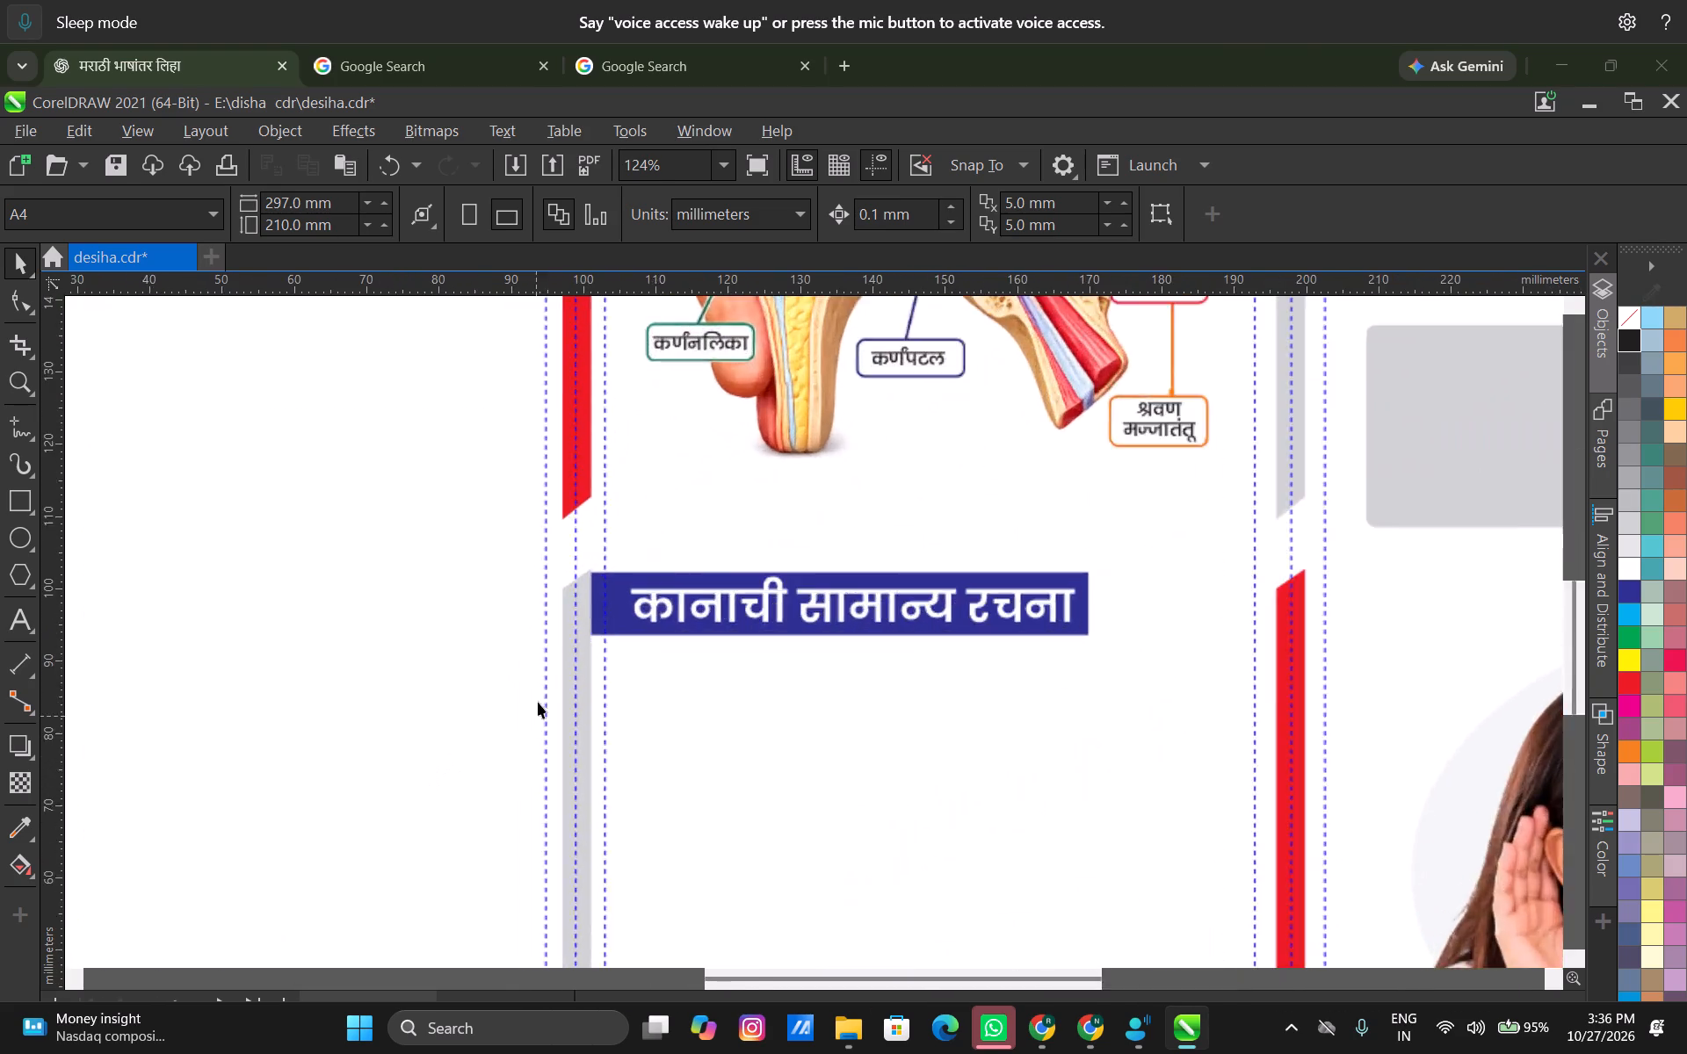
scroll(538, 702, up, 3)
middle_drag(567, 596, 522, 816)
scroll(521, 797, down, 4)
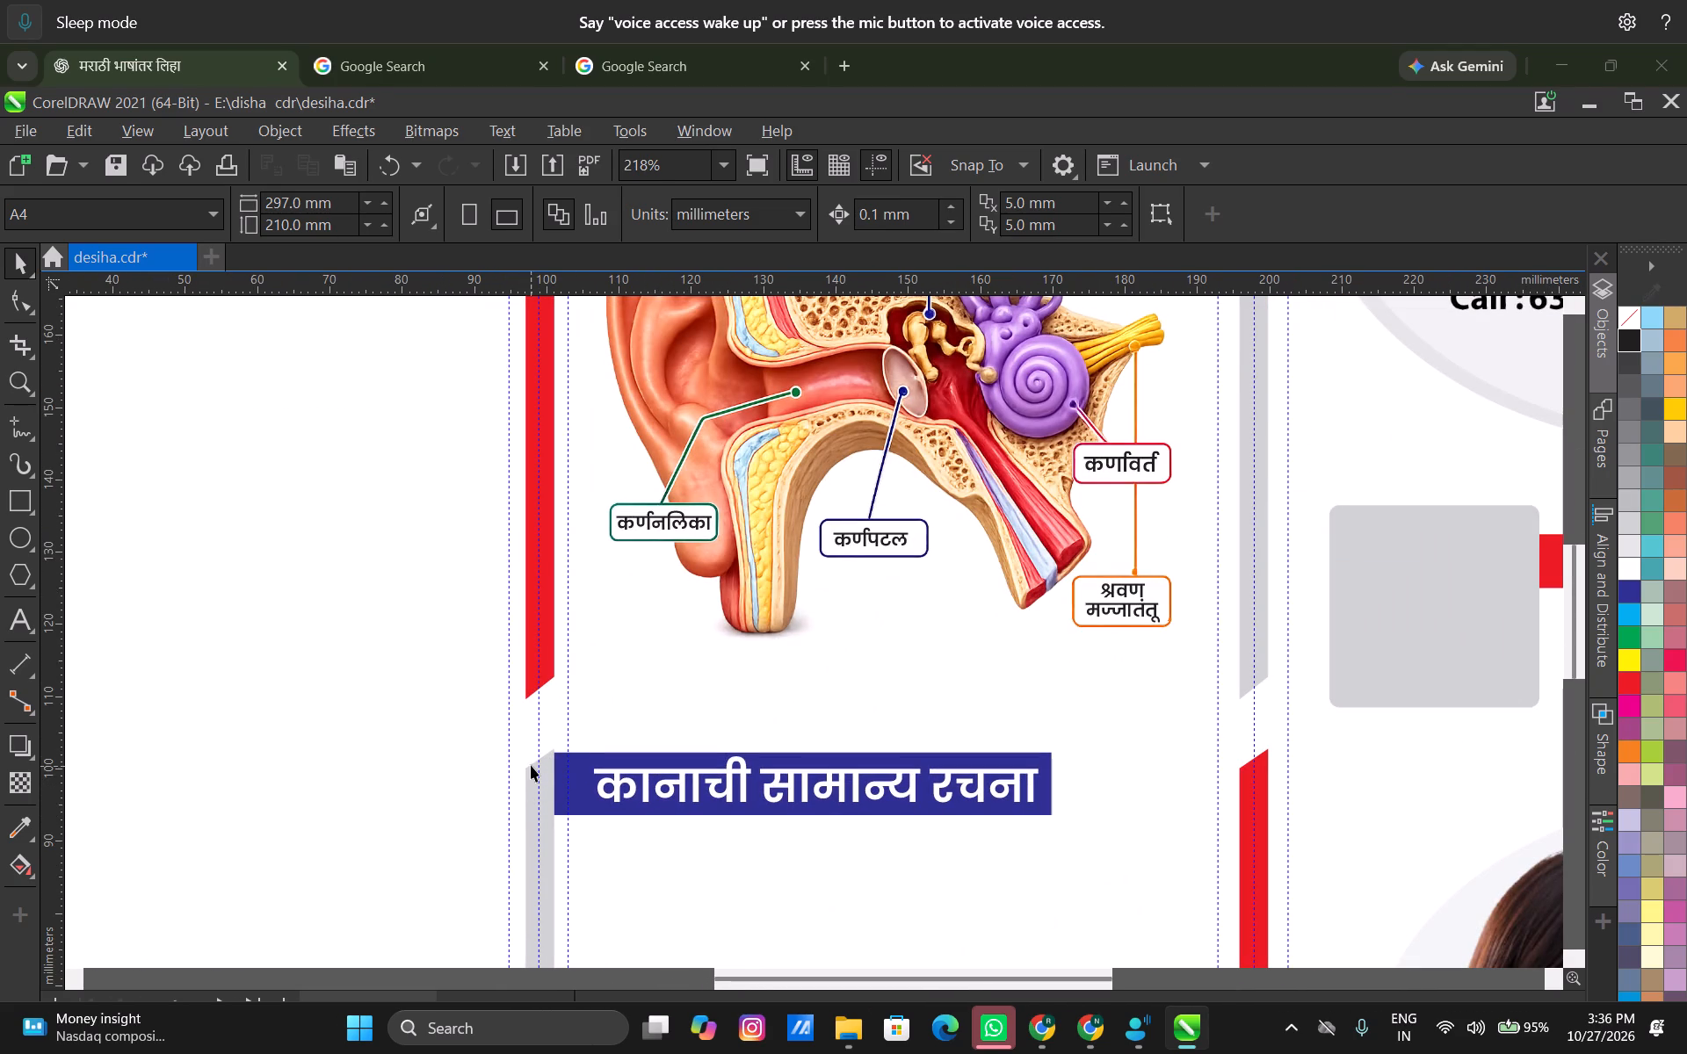
click(534, 775)
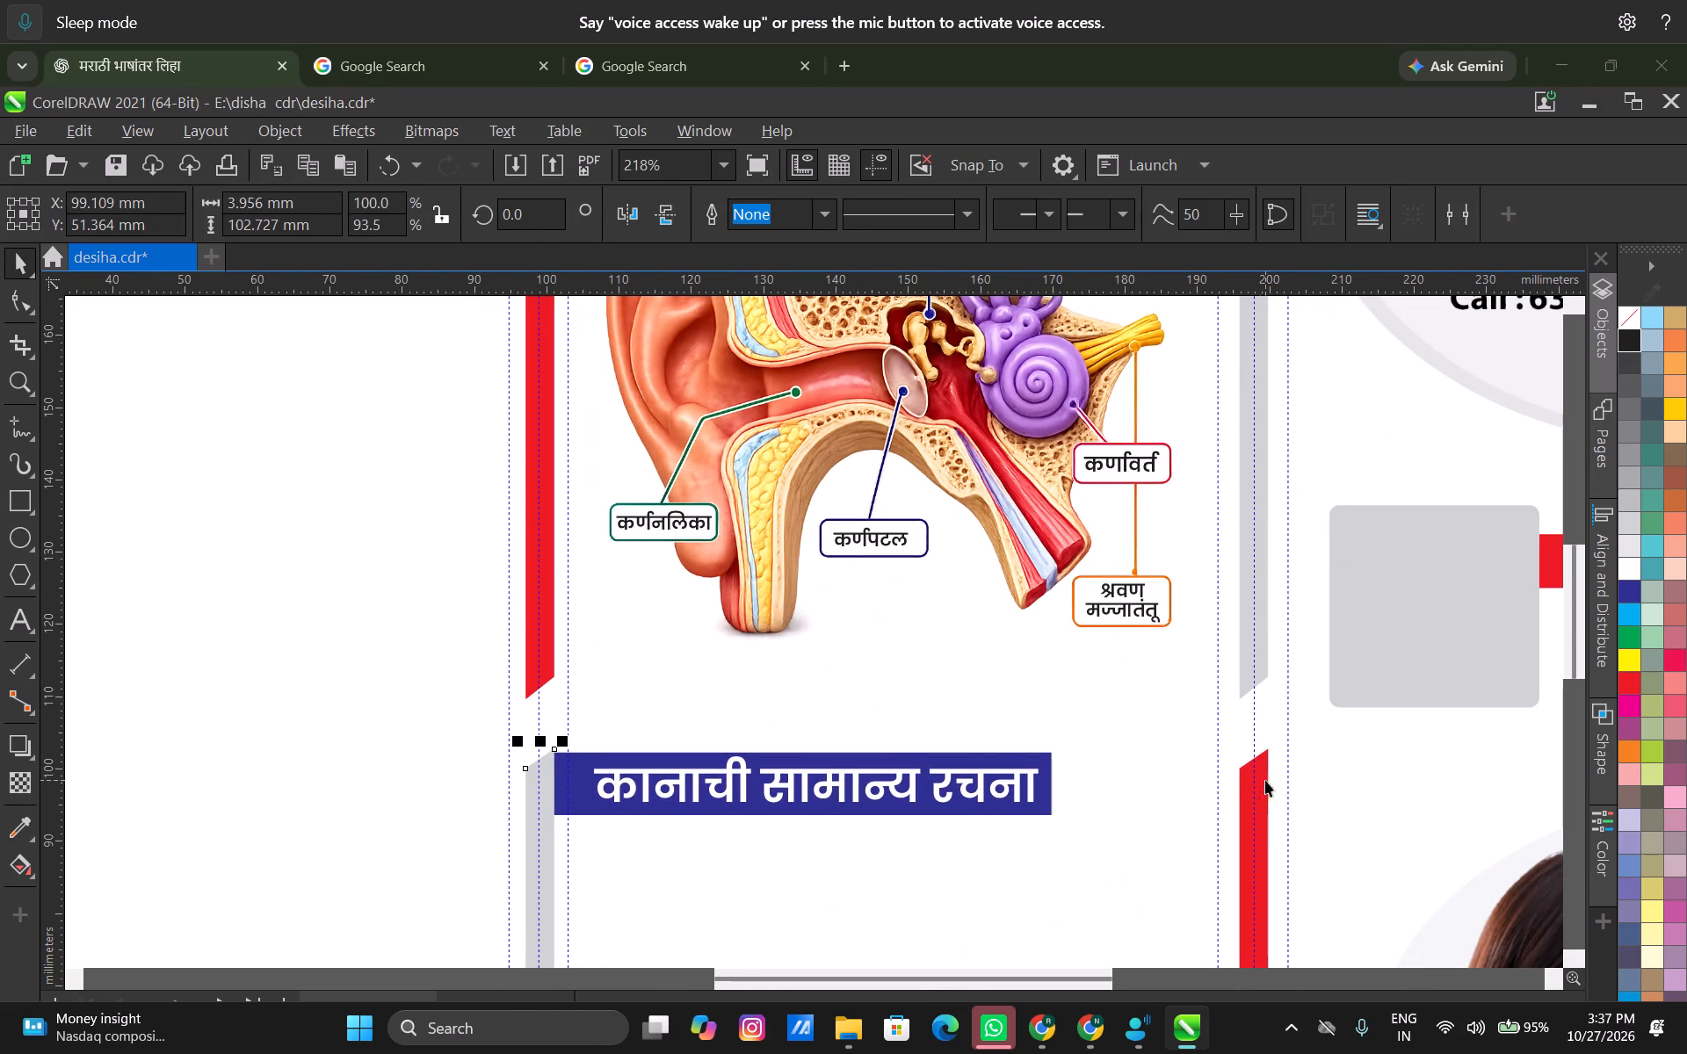
shift+click(1265, 780)
drag(904, 737, 891, 694)
Shorten the upper red and grey strips flanking the middle panel together from their lower ends by about 8 mm.
middle_drag(945, 673, 943, 747)
click(550, 652)
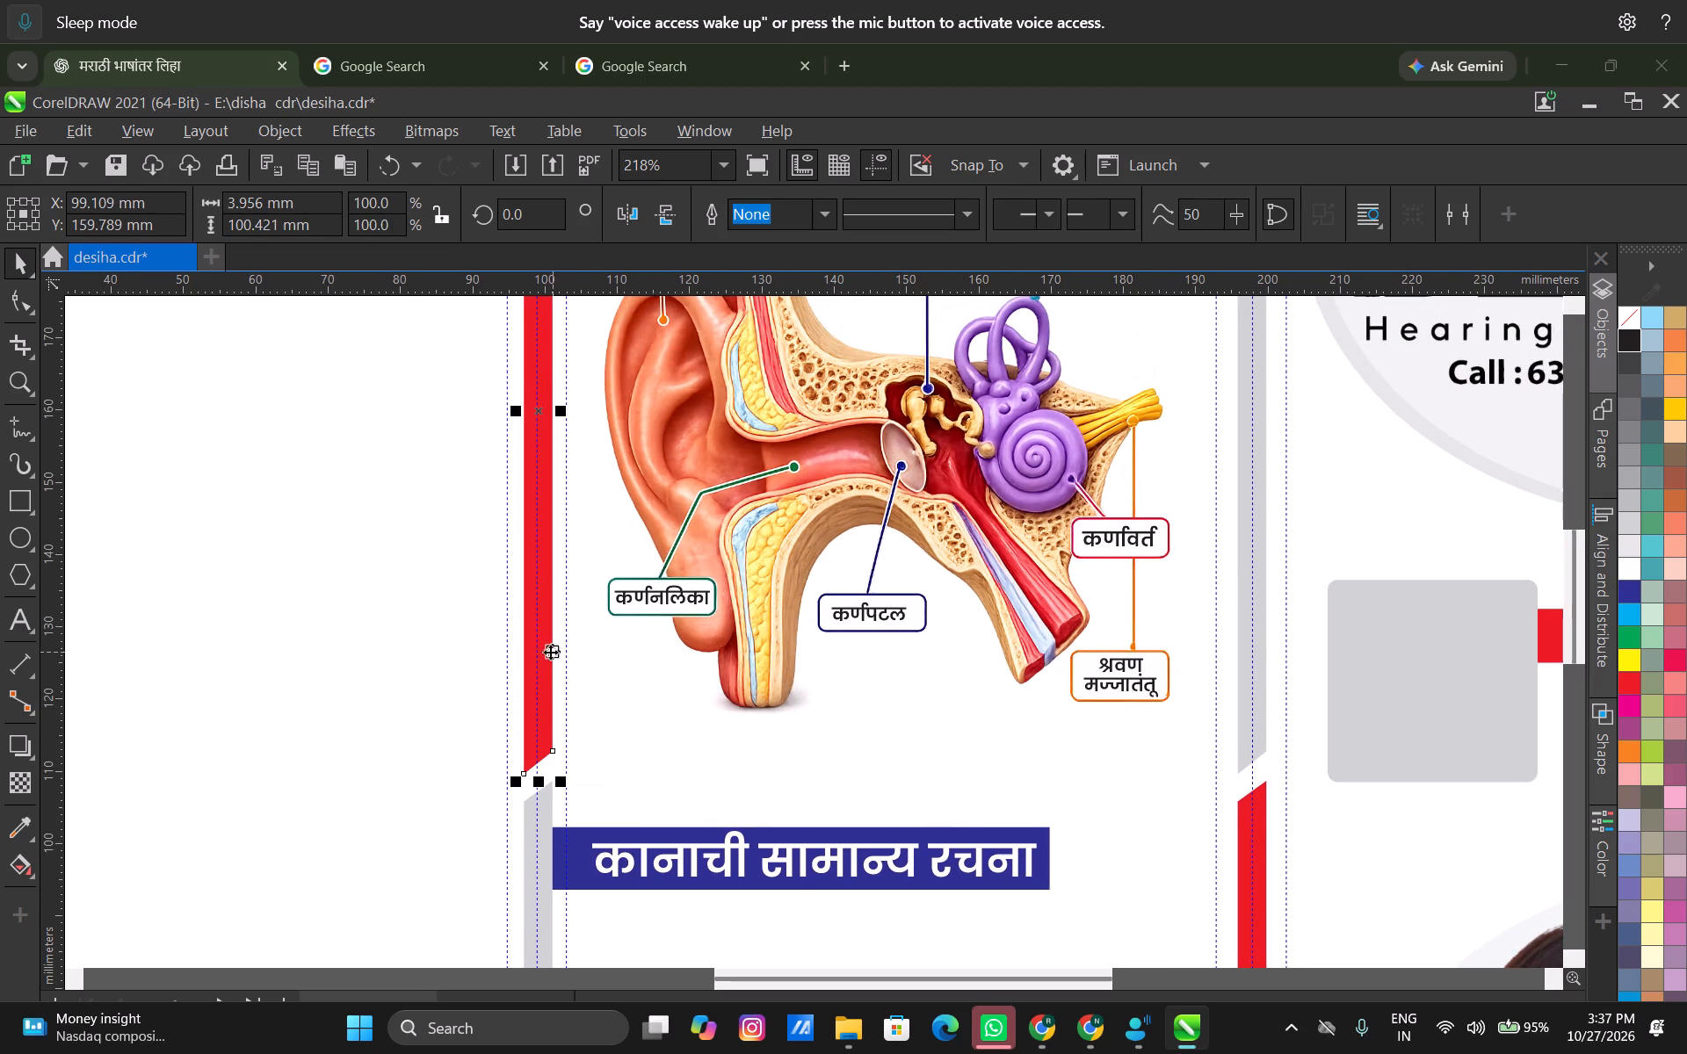
shift+click(1263, 636)
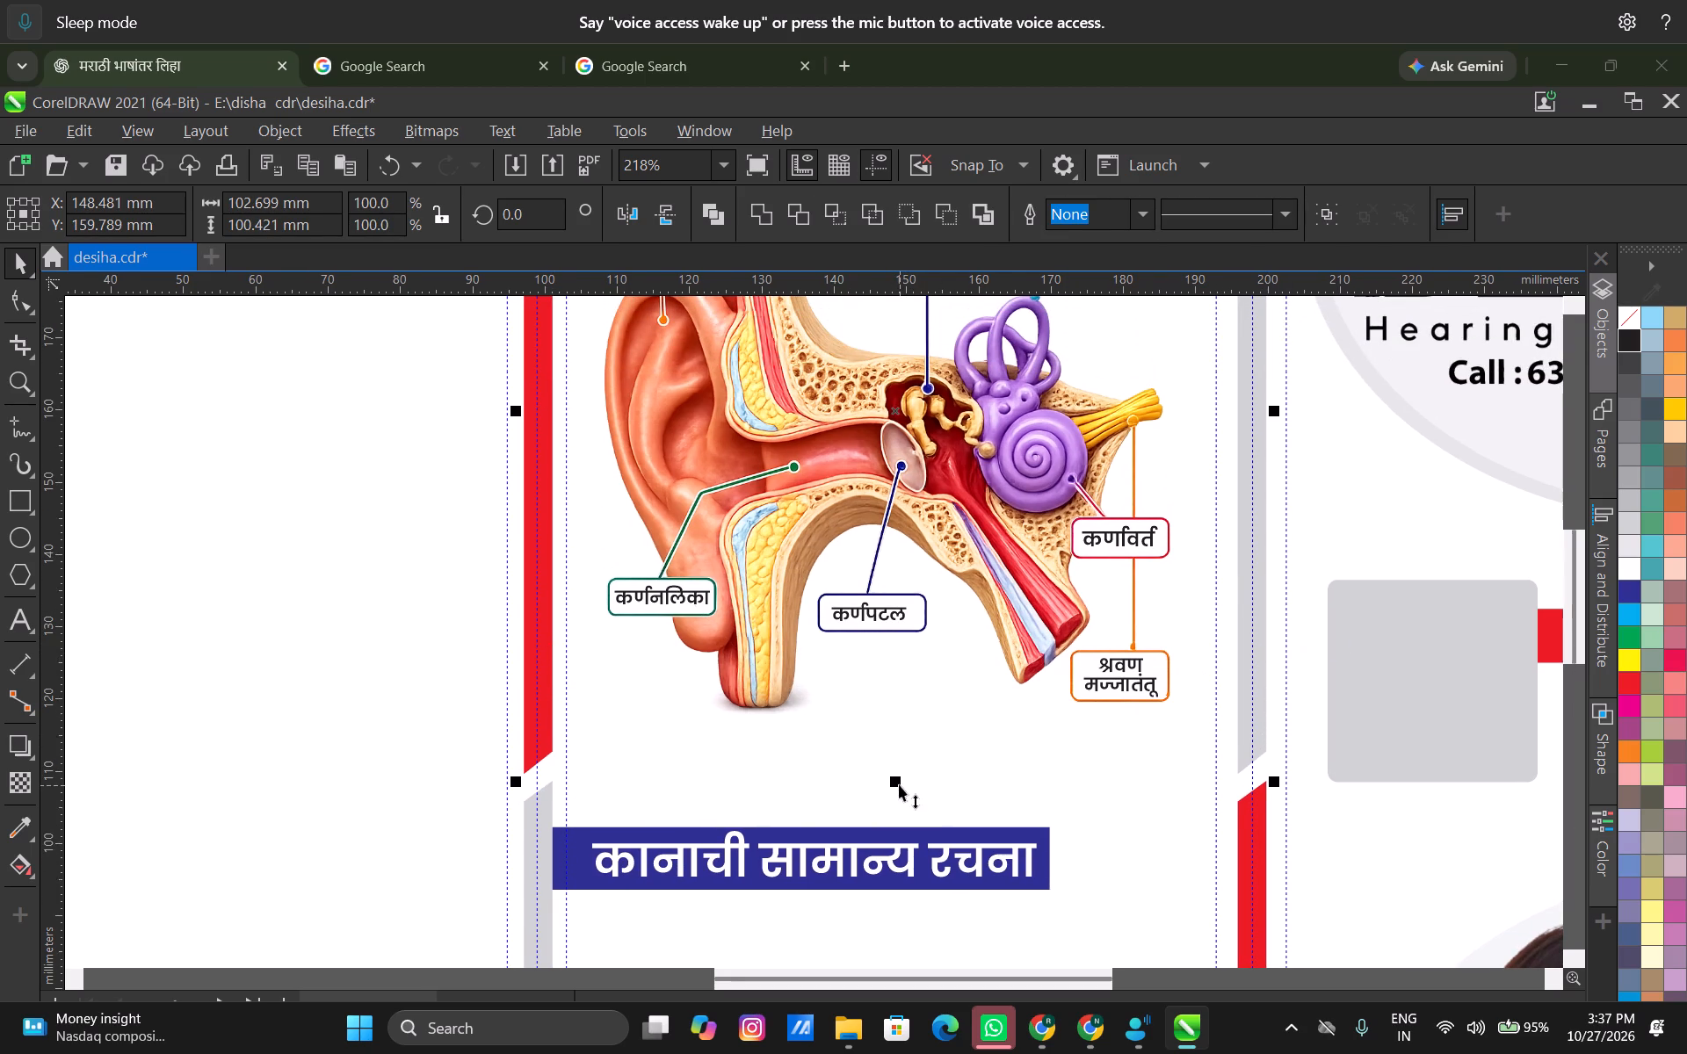
drag(899, 784, 882, 727)
Nudge the lower heading's banner and text together about 5 mm up, near the top of the lower grey strip.
middle_drag(789, 877, 807, 784)
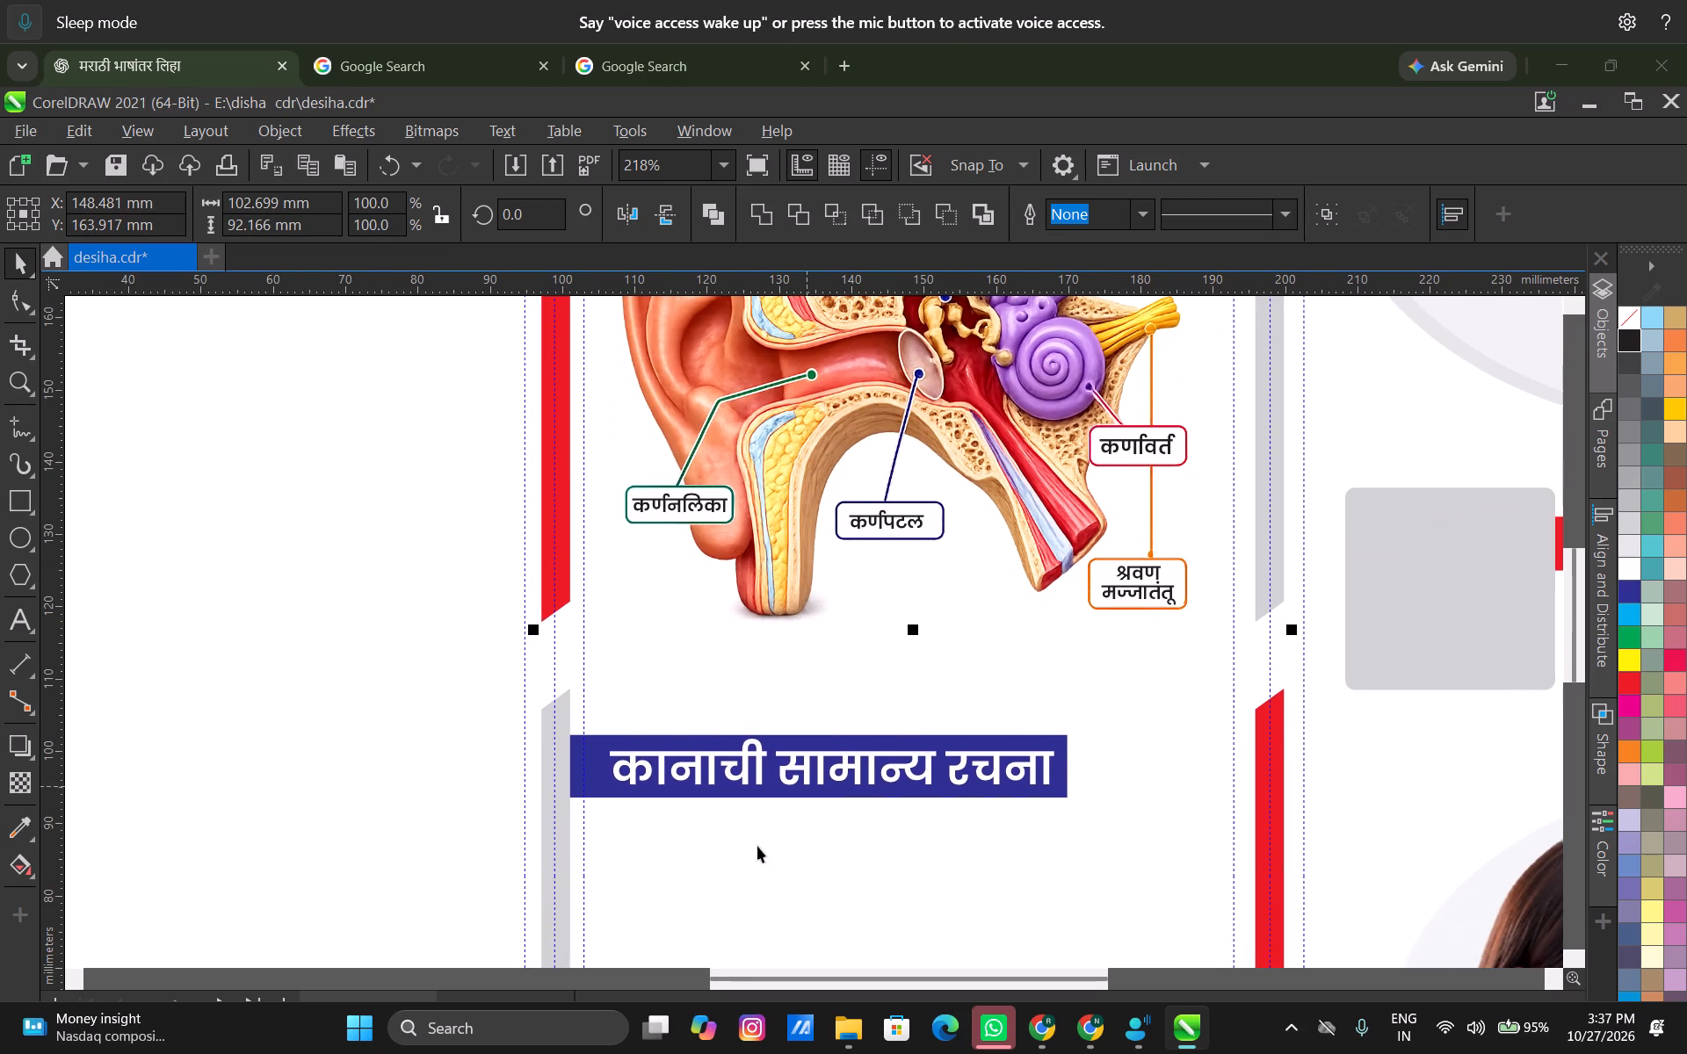
click(757, 847)
click(720, 766)
shift+click(576, 756)
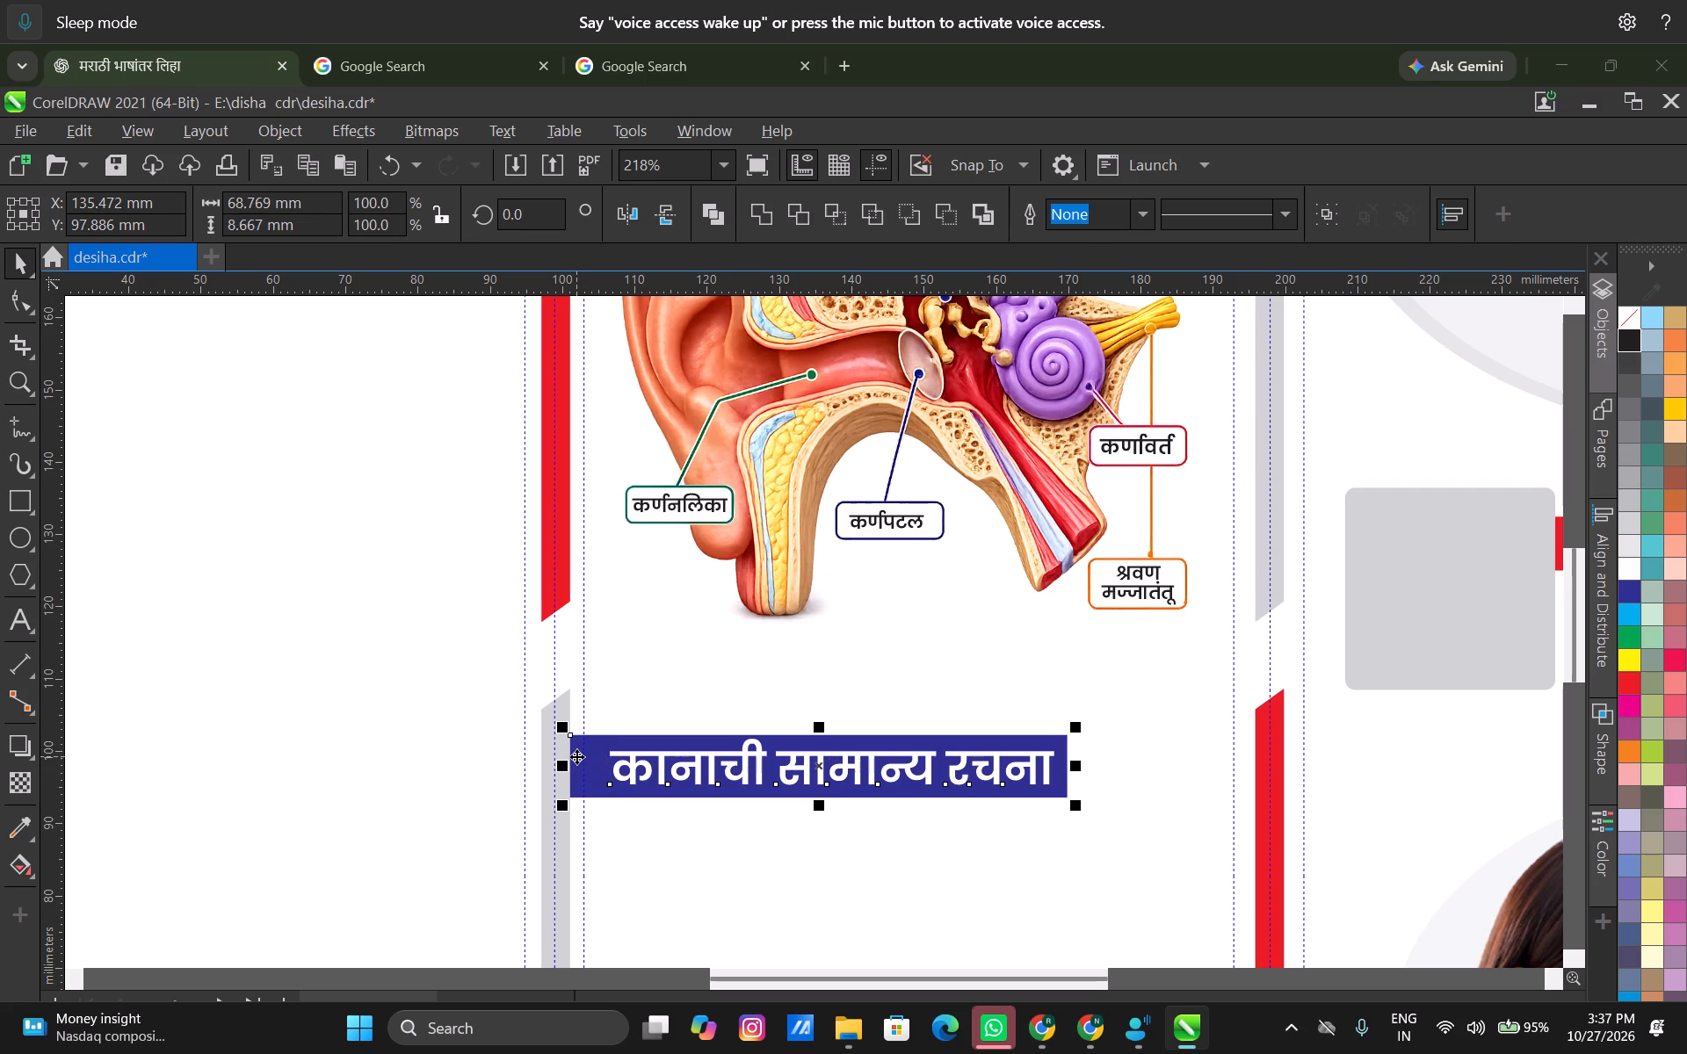
key(Up)
key(Up)
key(Up)
key(Up)
key(Up)
key(Up)
key(Up)
key(Up)
key(Up)
key(Up)
key(Up)
key(Up)
key(Up)
key(Up)
key(Up)
key(Up)
key(Up)
key(Up)
key(Up)
key(Up)
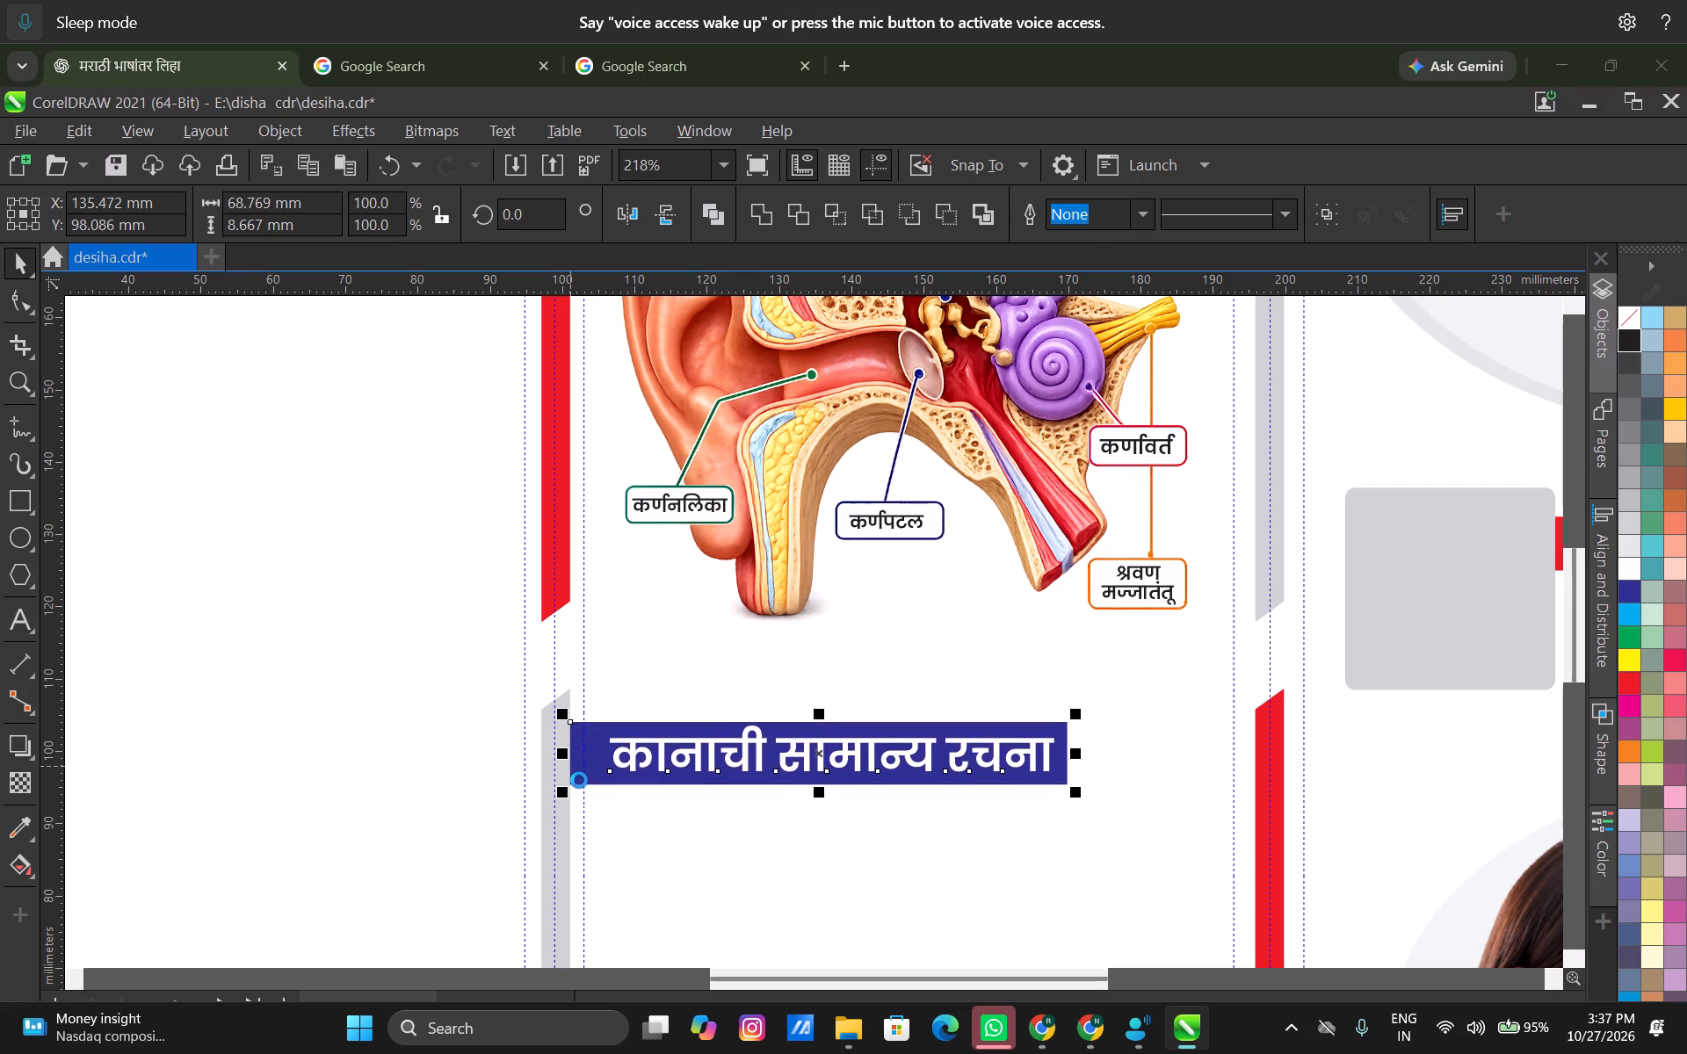
click(794, 820)
Save the brochure document.
scroll(754, 747, down, 9)
scroll(772, 846, down, 1)
middle_drag(724, 846, 733, 832)
scroll(745, 750, up, 3)
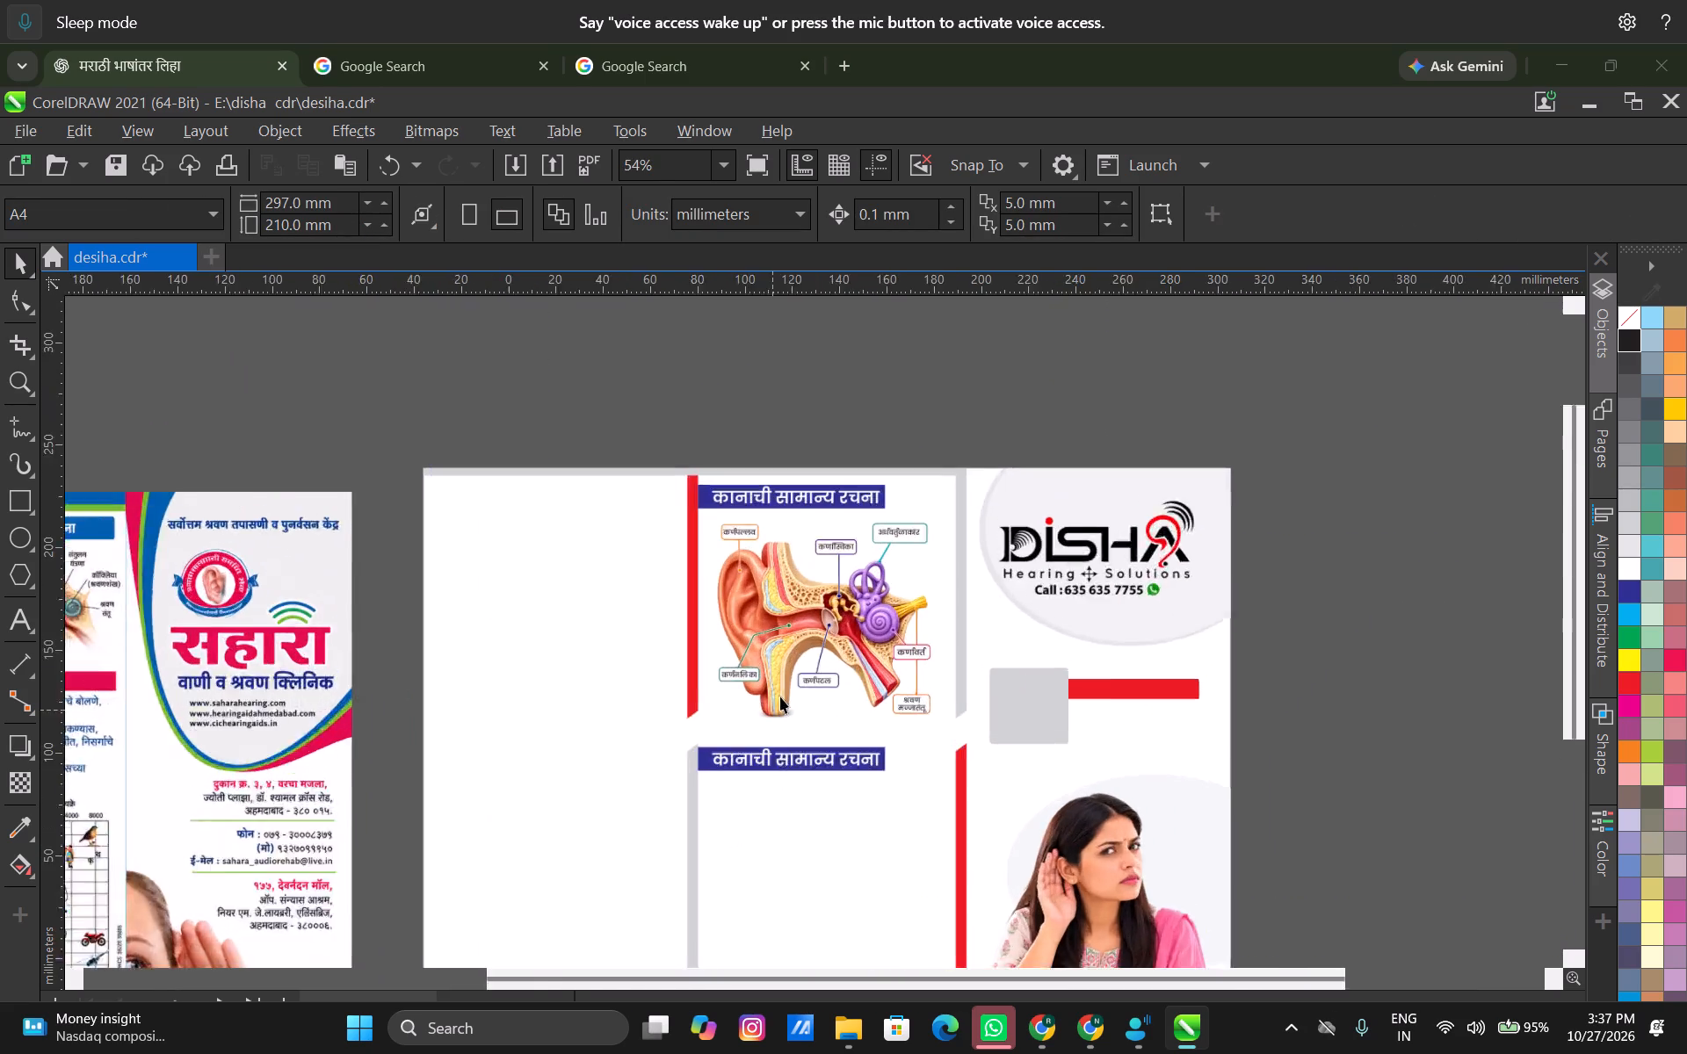
scroll(780, 697, up, 2)
scroll(768, 718, down, 8)
middle_click(706, 747)
scroll(735, 792, up, 4)
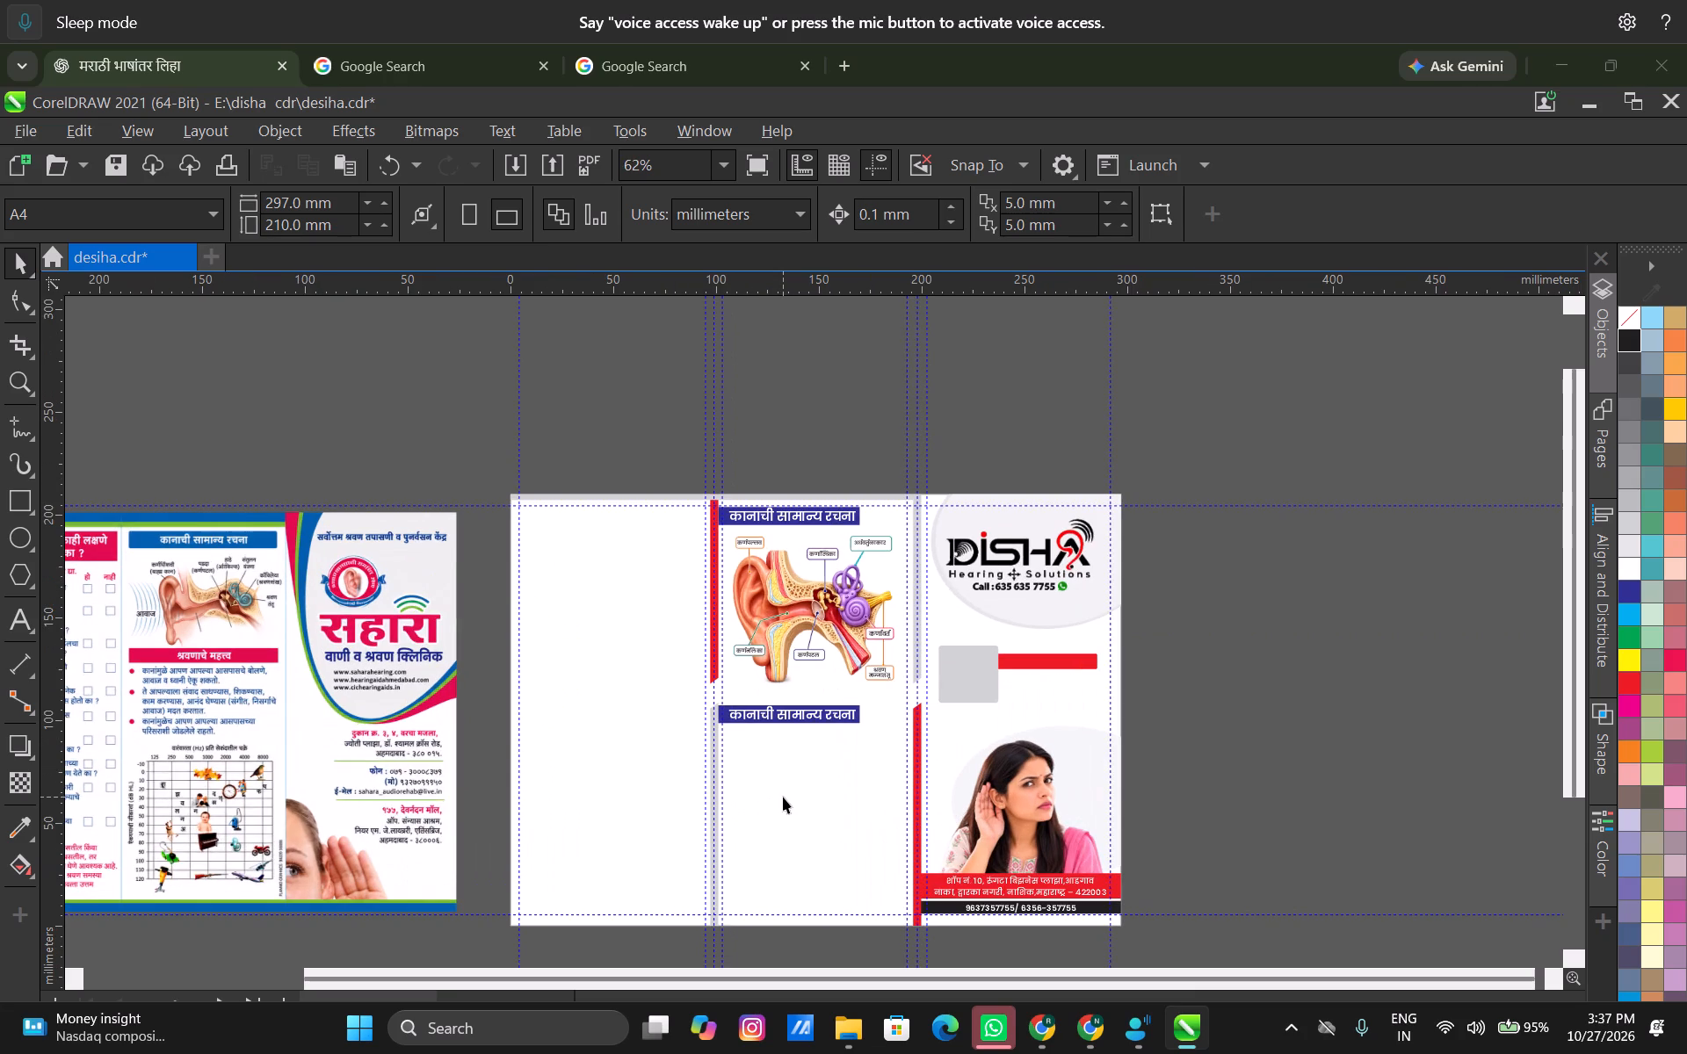
click(785, 797)
key(ctrl+s)
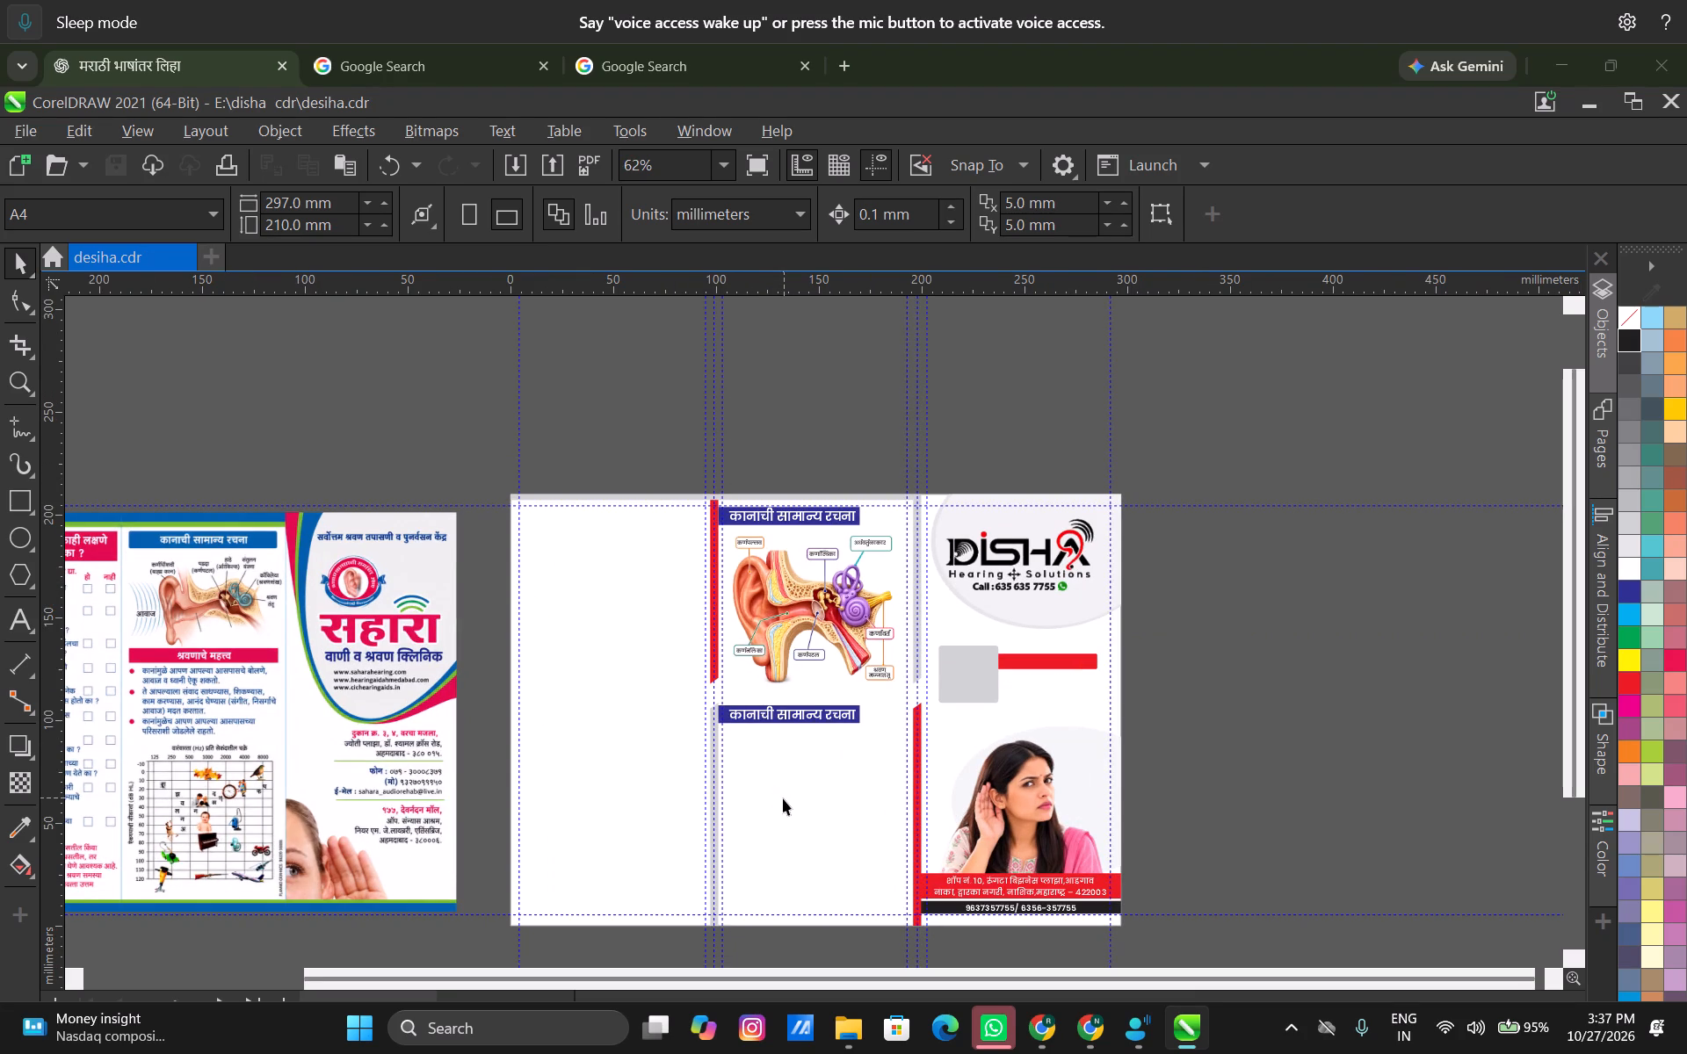
Show the document's pages and delete the old red and grey strips from page 2.
scroll(771, 816, down, 5)
click(1608, 435)
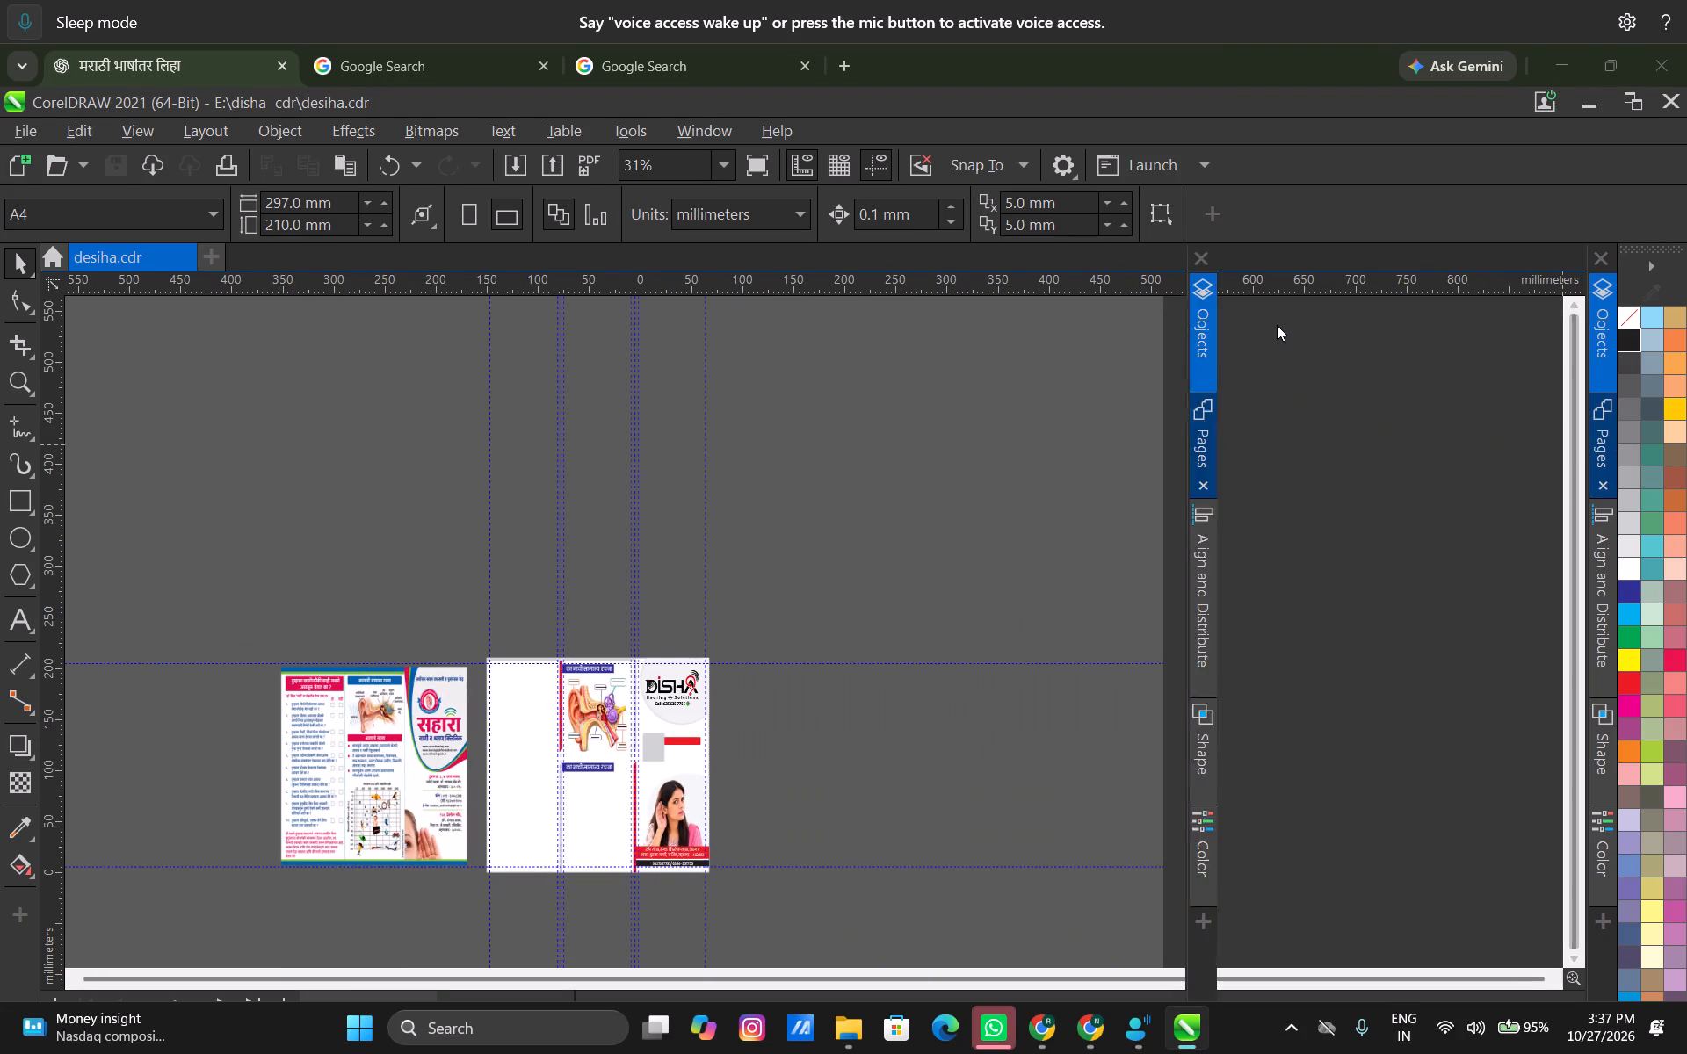
click(1244, 338)
scroll(725, 763, down, 3)
middle_drag(744, 733, 817, 628)
scroll(759, 681, up, 3)
click(702, 695)
middle_drag(916, 683, 756, 710)
drag(815, 508, 1012, 798)
click(987, 693)
drag(786, 532, 1046, 972)
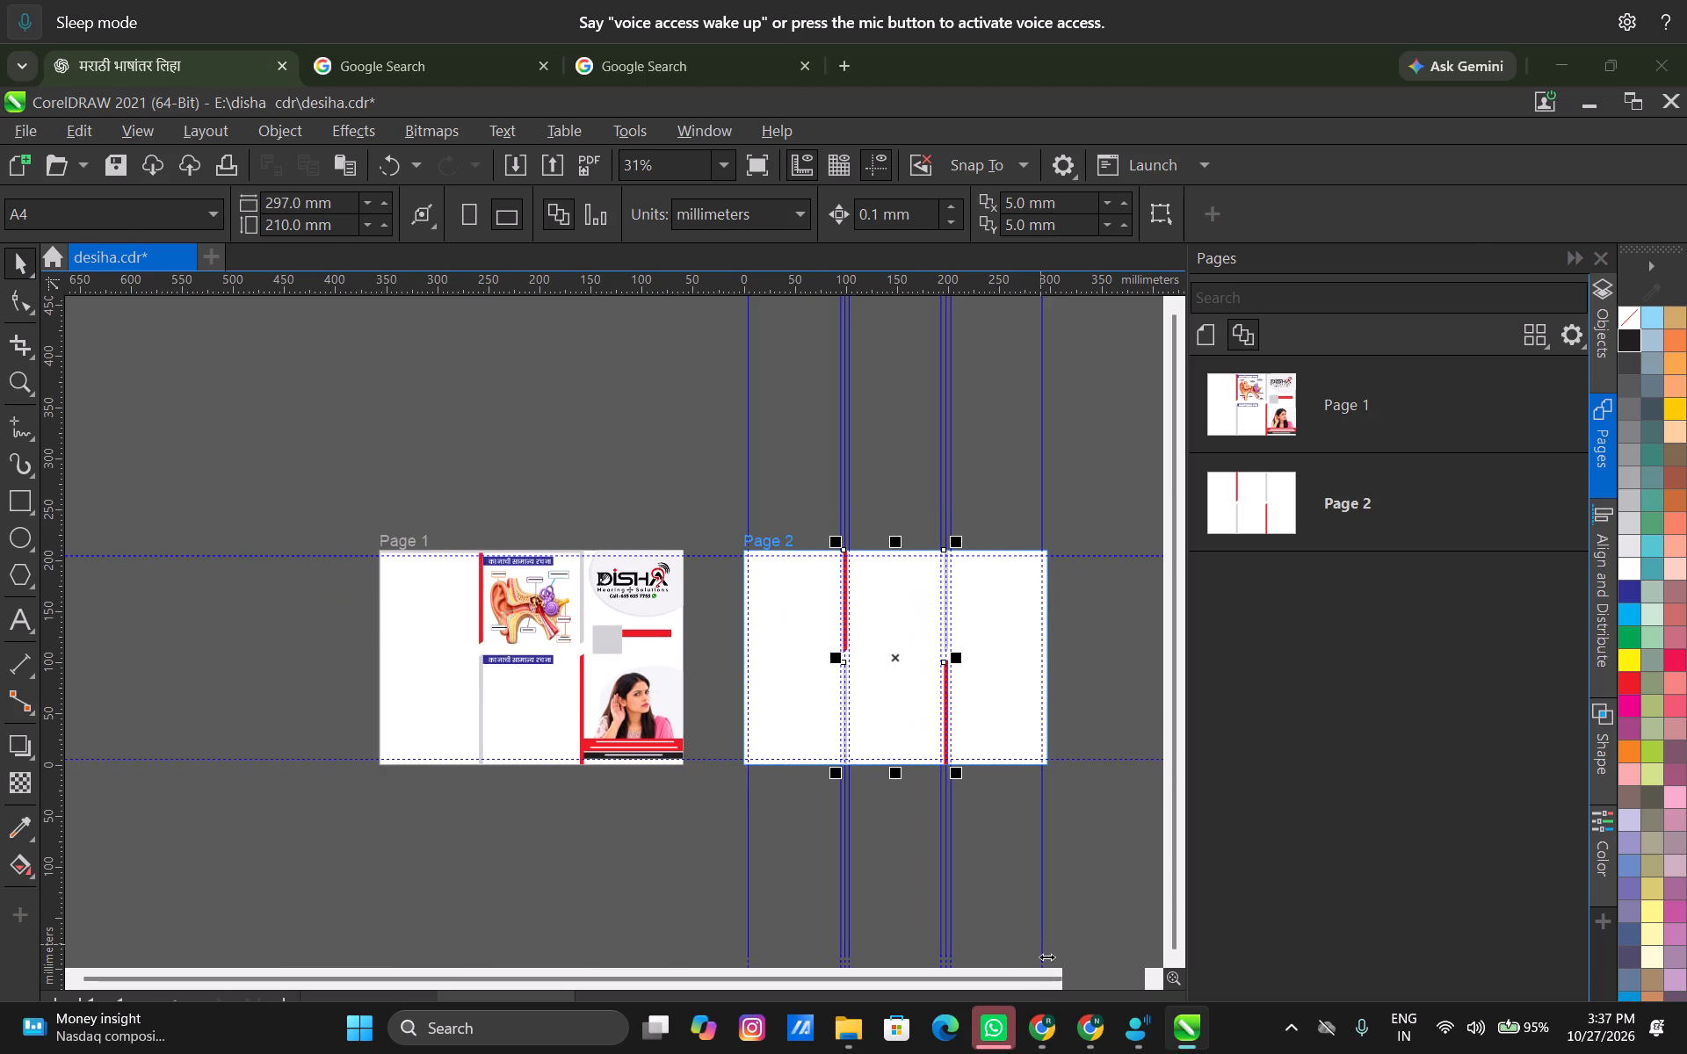
key(Delete)
Copy the four red and grey strips from page 1 and paste them onto page 2.
scroll(488, 620, up, 5)
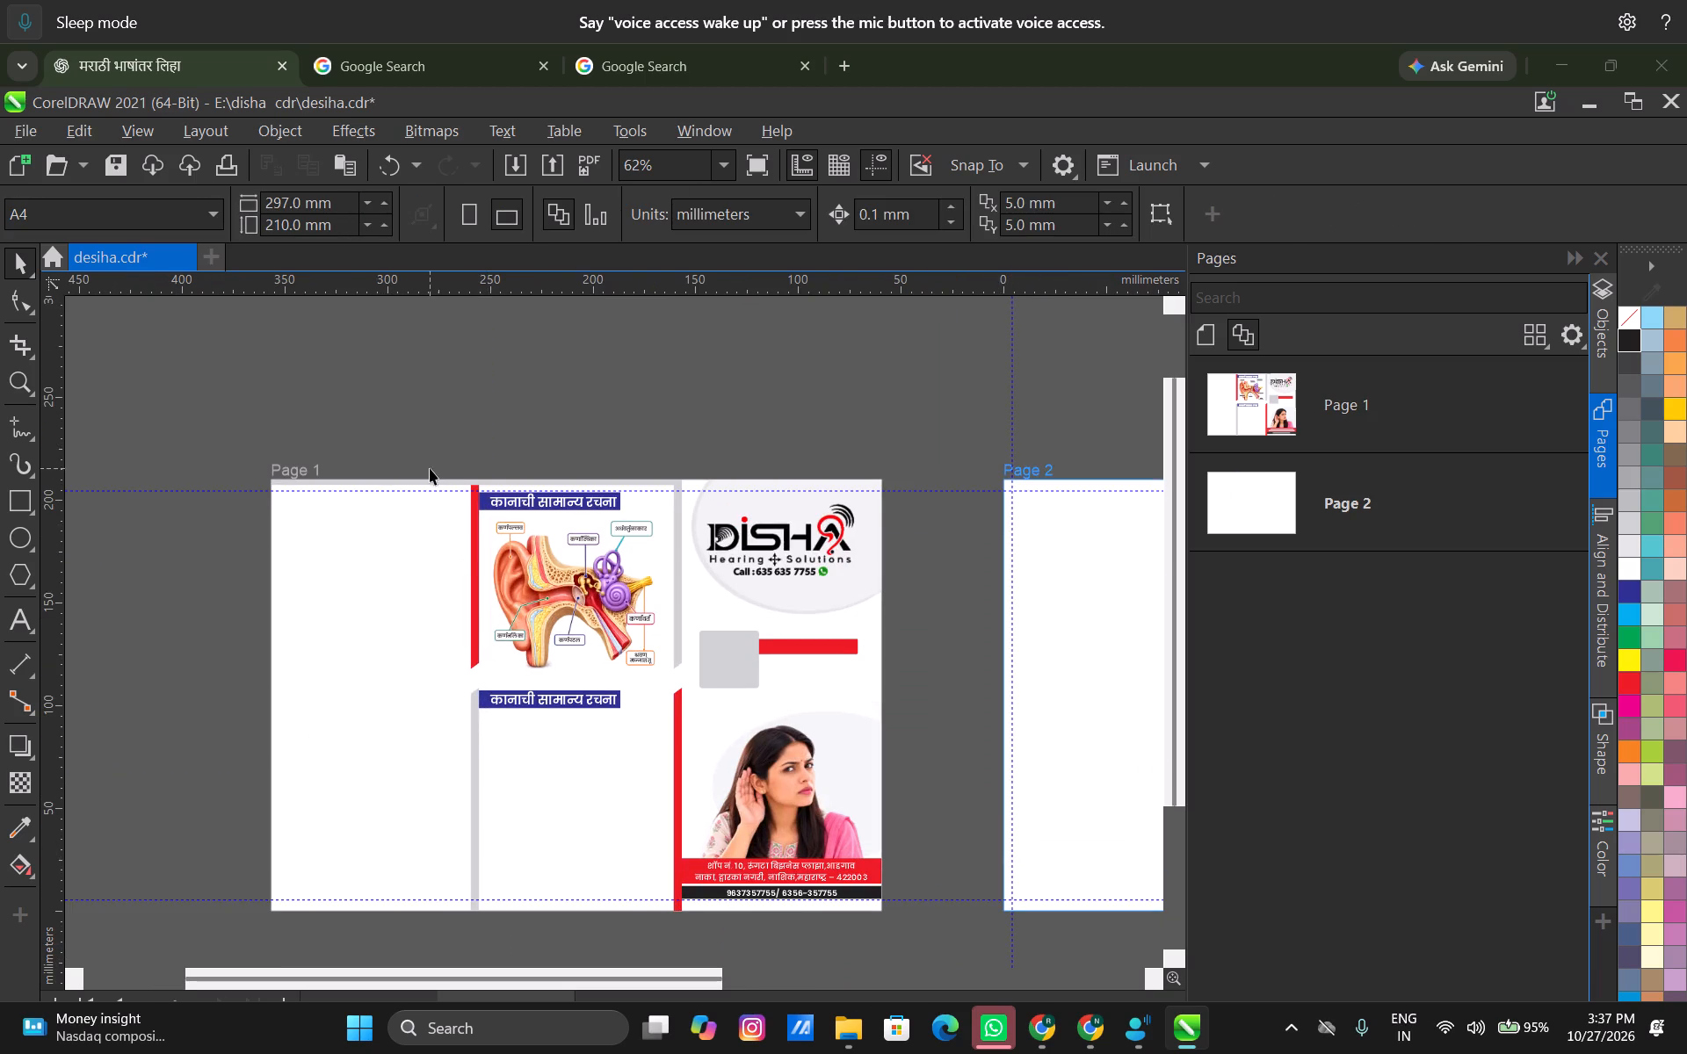
click(479, 578)
scroll(667, 639, up, 6)
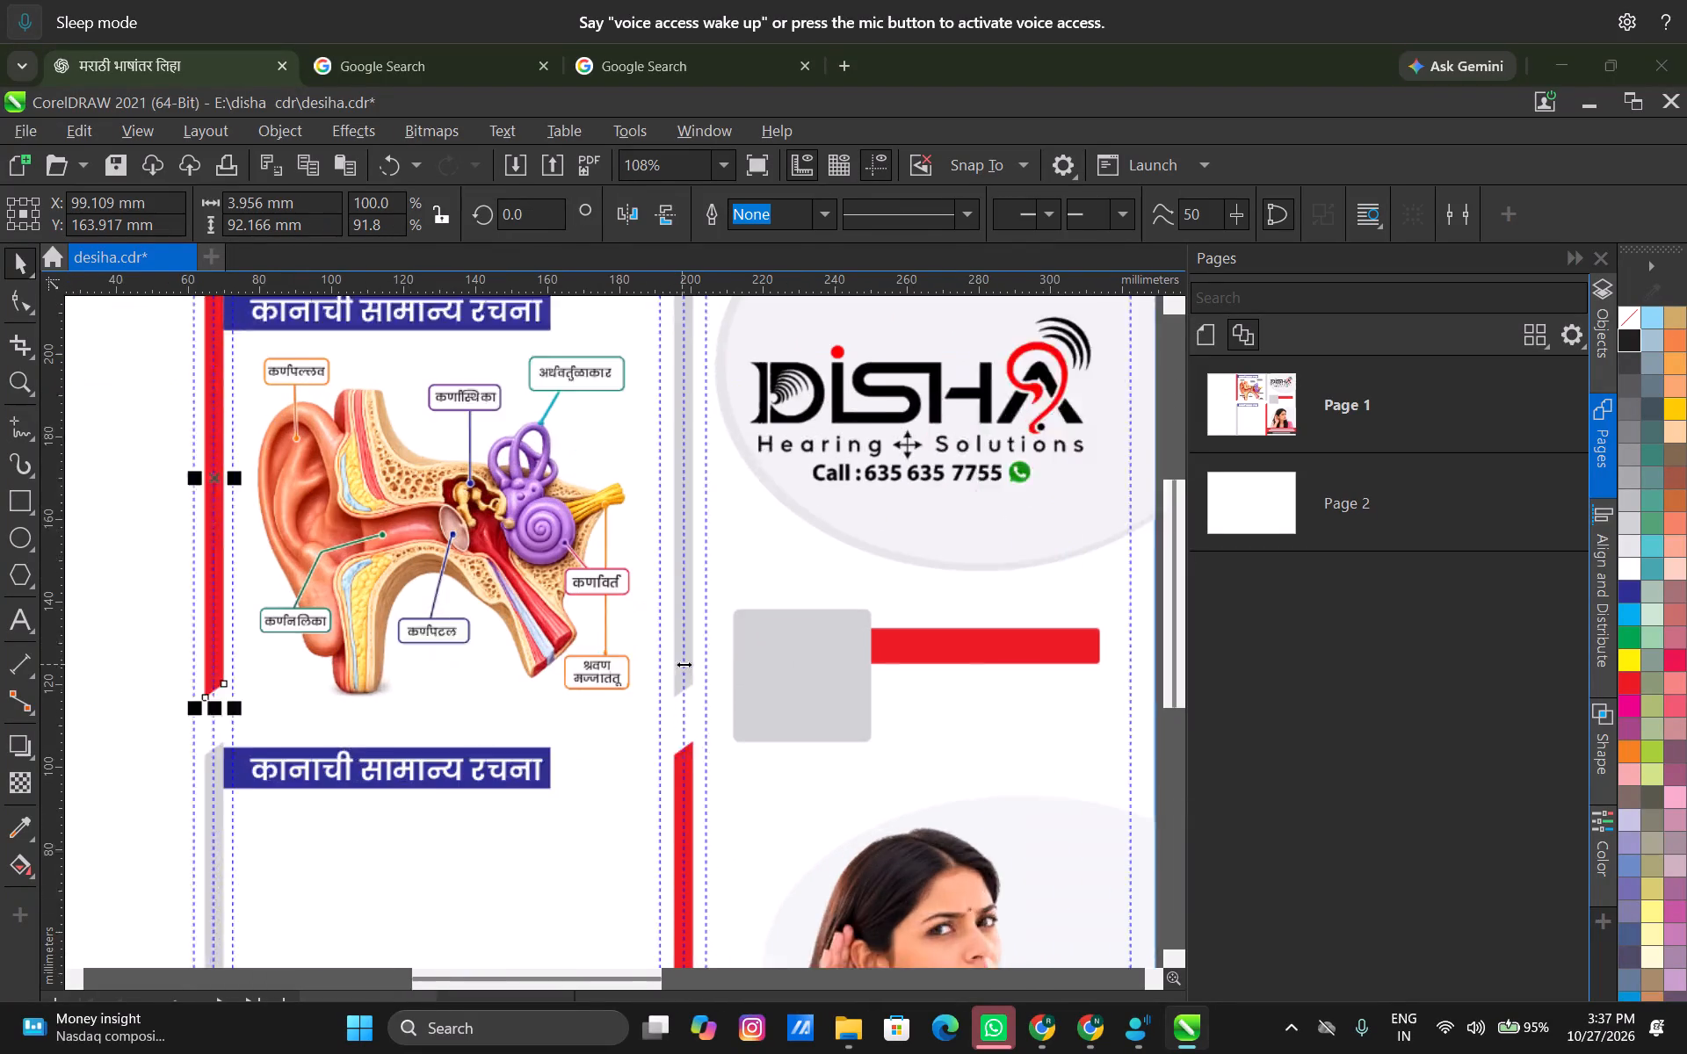
scroll(684, 664, up, 1)
shift+click(693, 678)
shift+click(695, 796)
scroll(561, 837, down, 3)
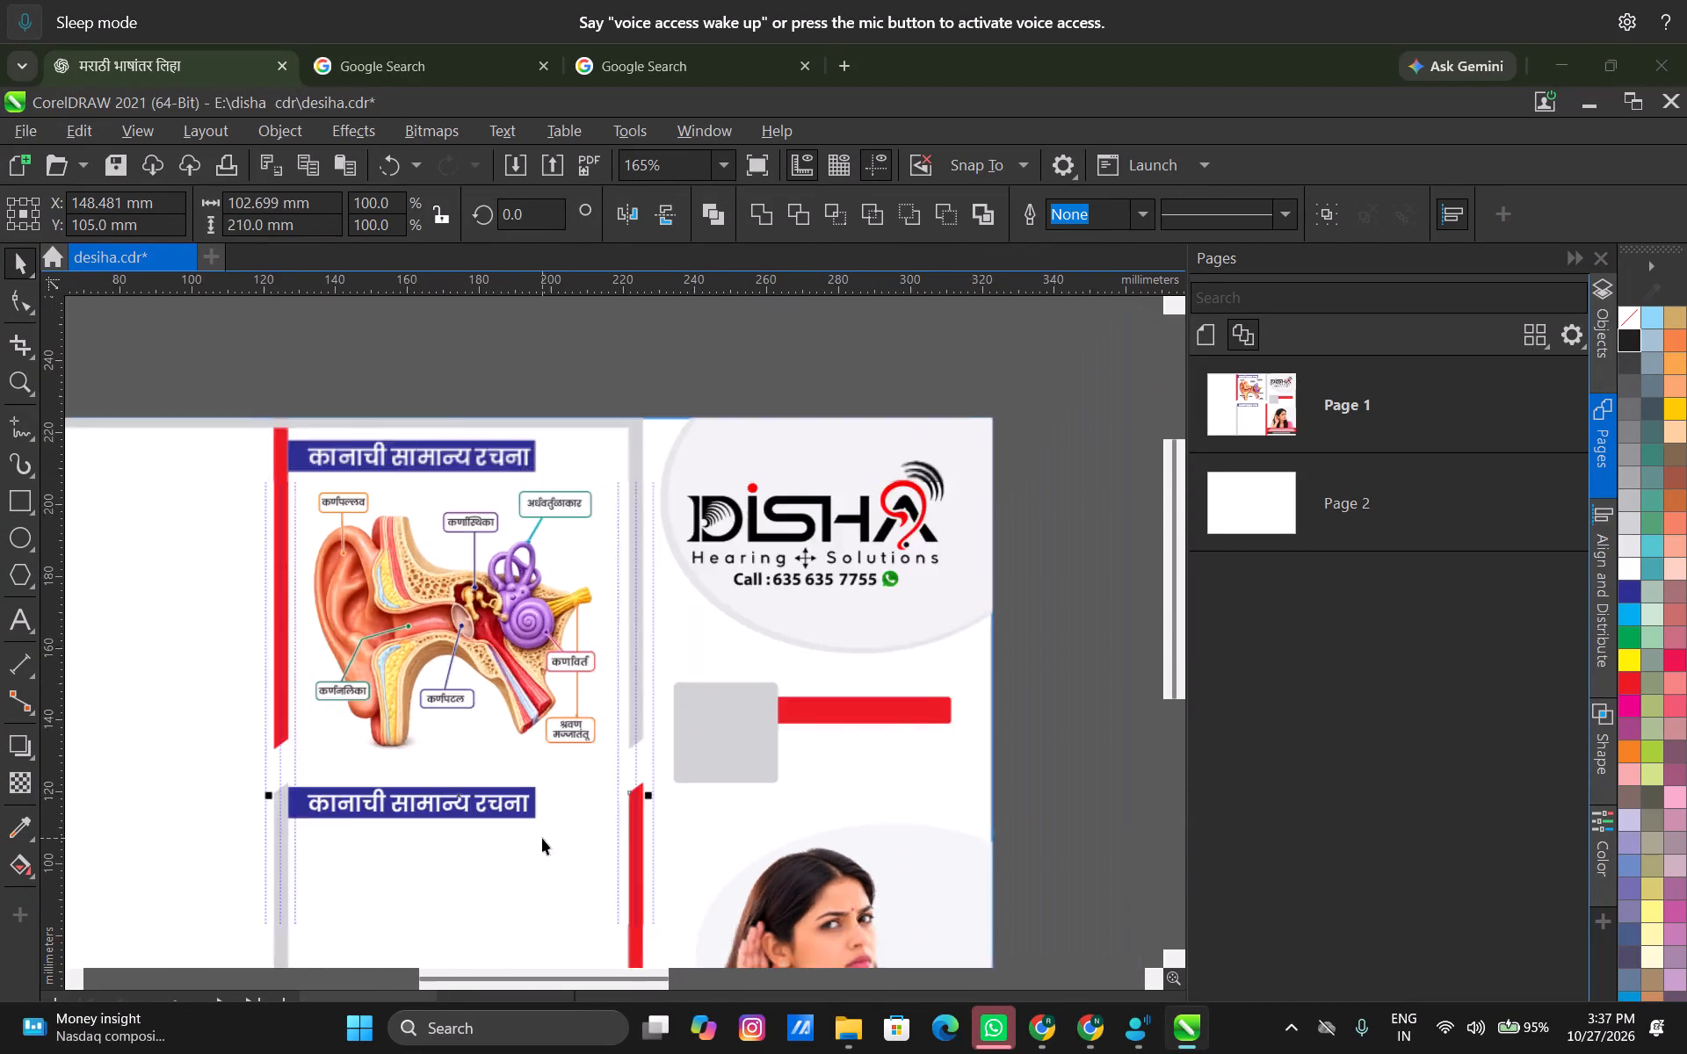
middle_drag(542, 835, 874, 616)
scroll(605, 752, up, 3)
shift+click(632, 735)
scroll(634, 735, down, 7)
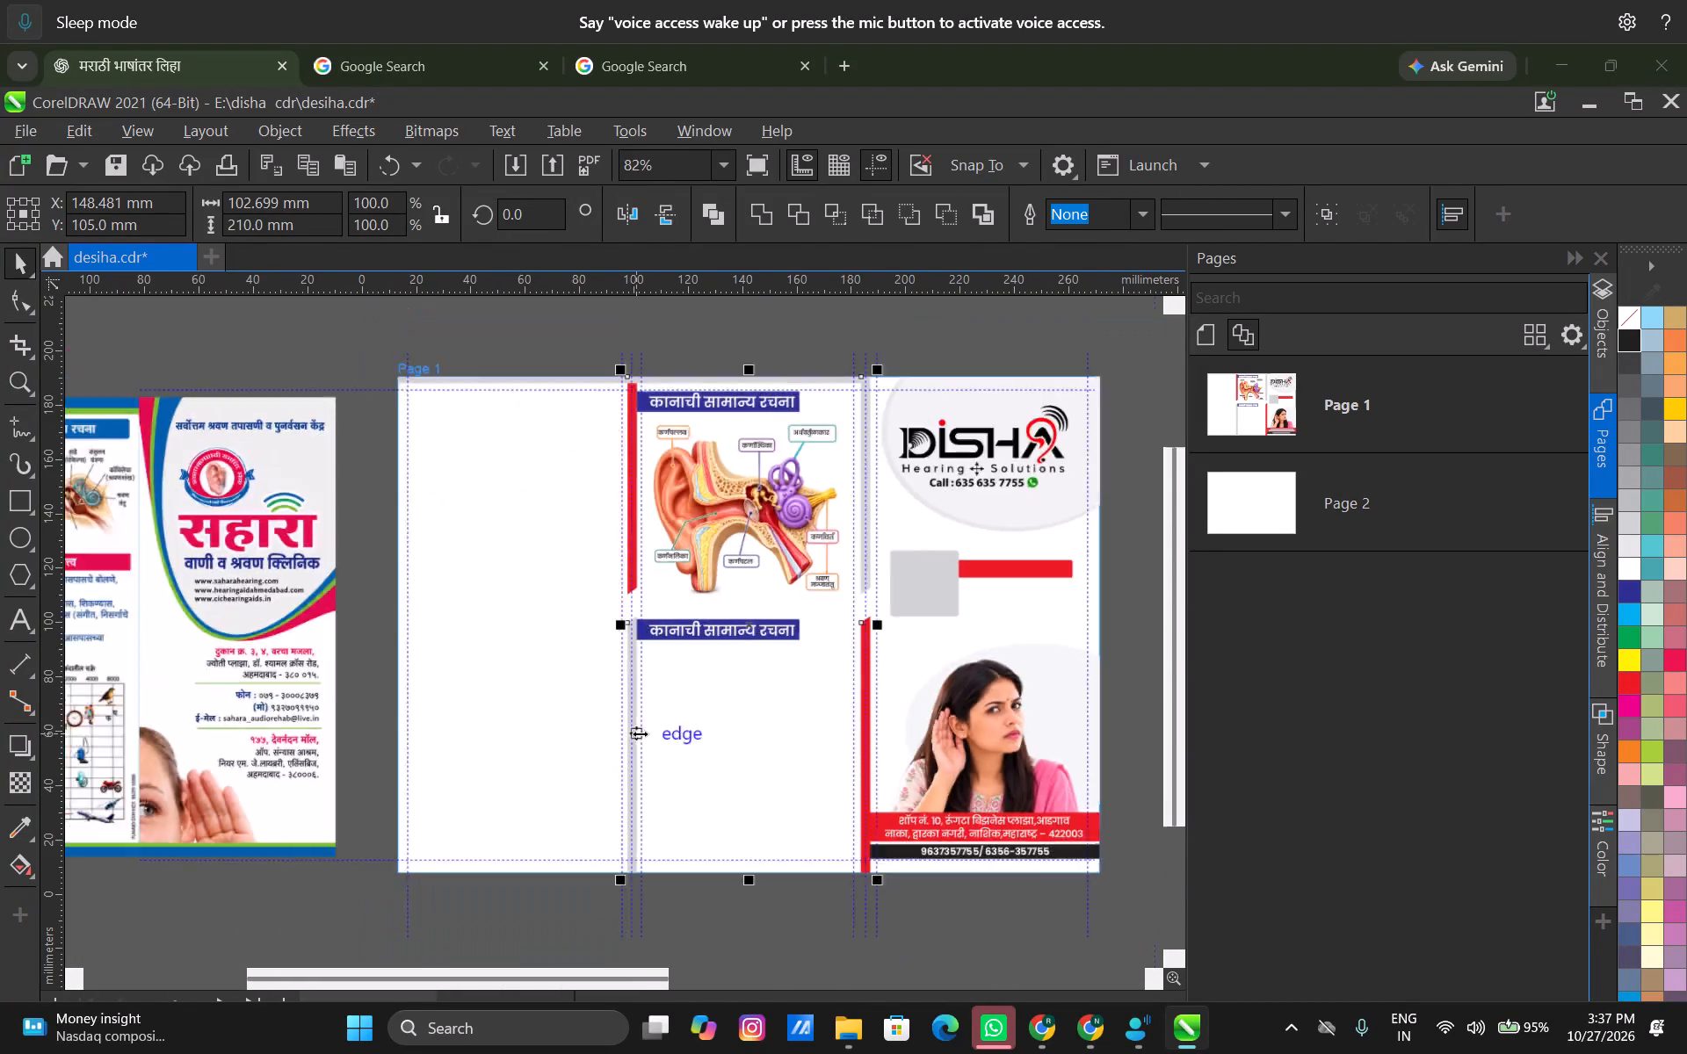
scroll(640, 733, down, 7)
key(ctrl+c)
click(881, 710)
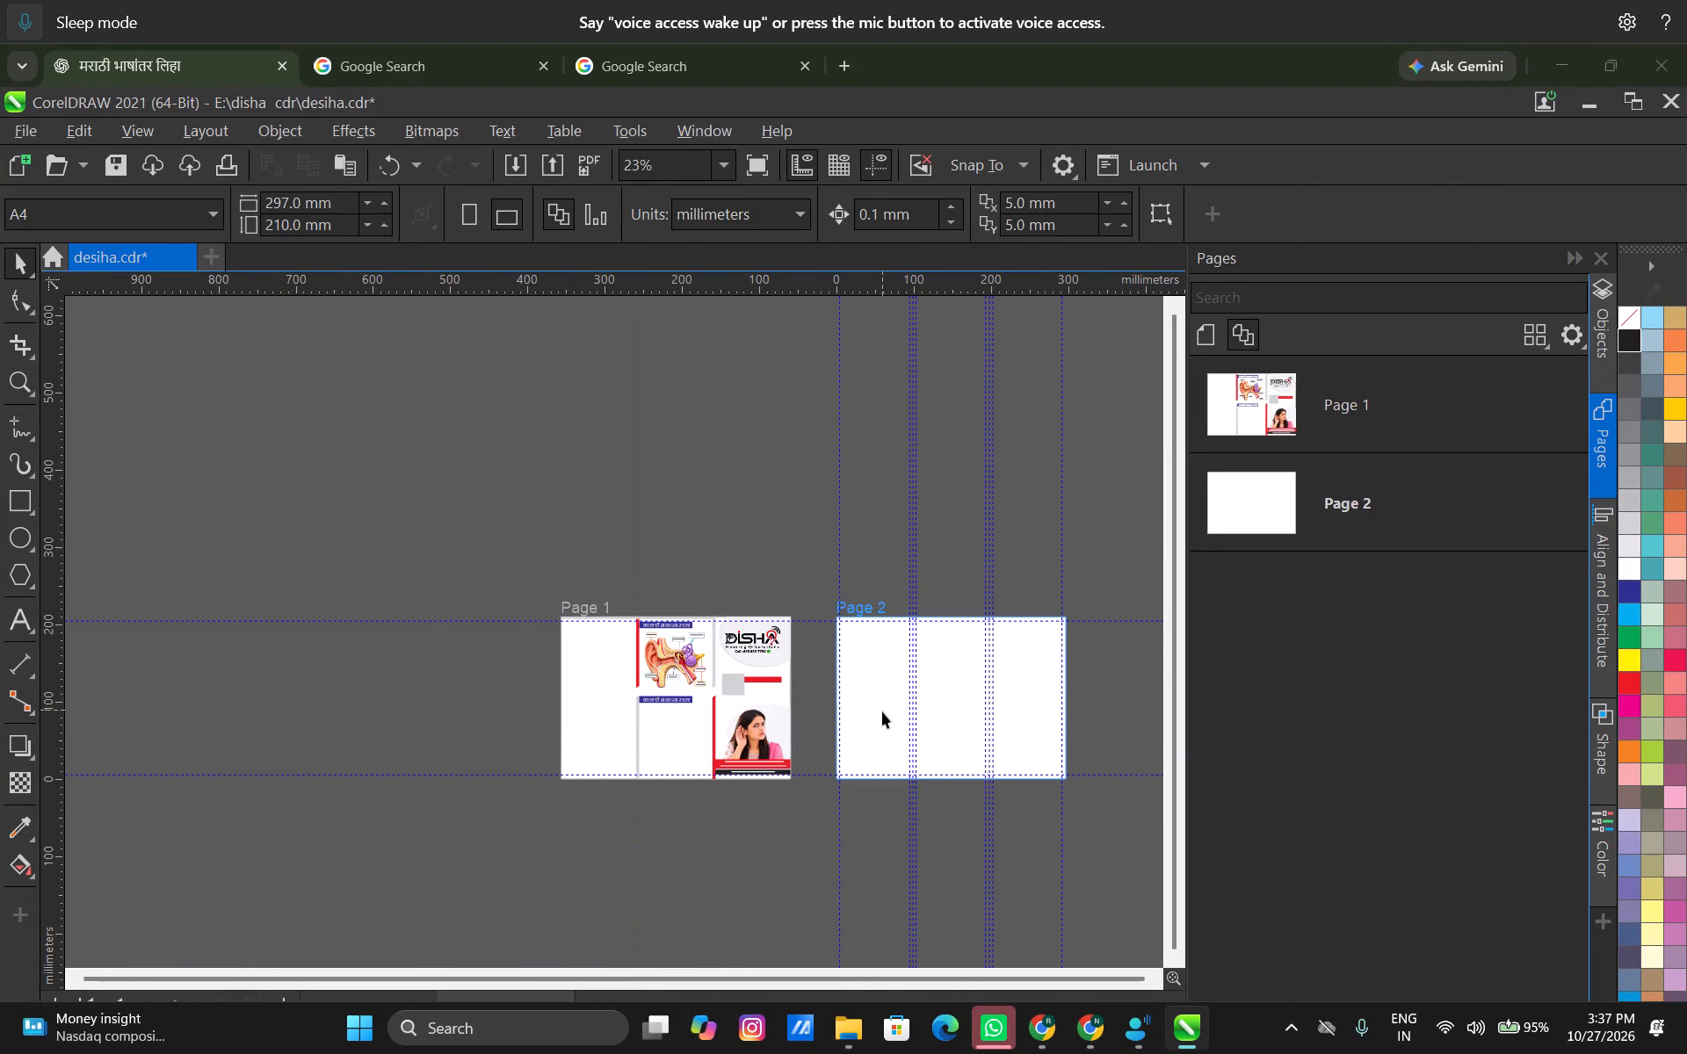
key(ctrl+v)
scroll(892, 744, down, 2)
click(861, 824)
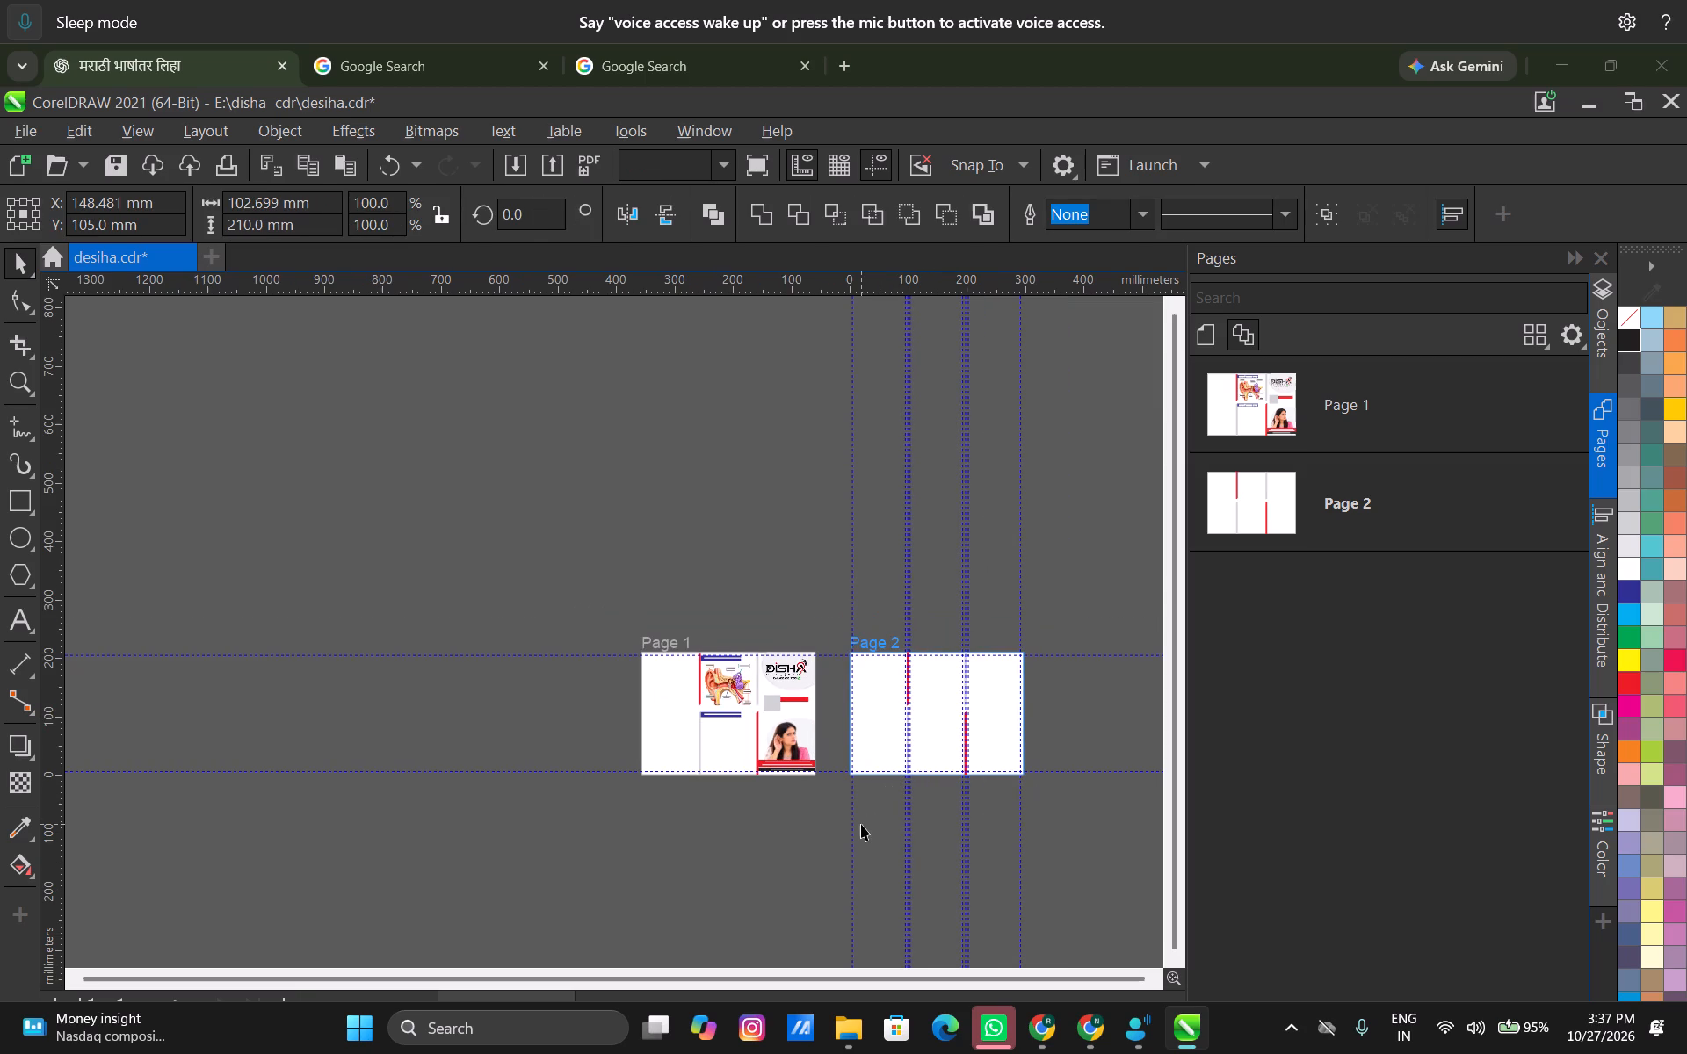
scroll(863, 820, down, 4)
middle_drag(713, 787, 725, 711)
scroll(742, 714, up, 4)
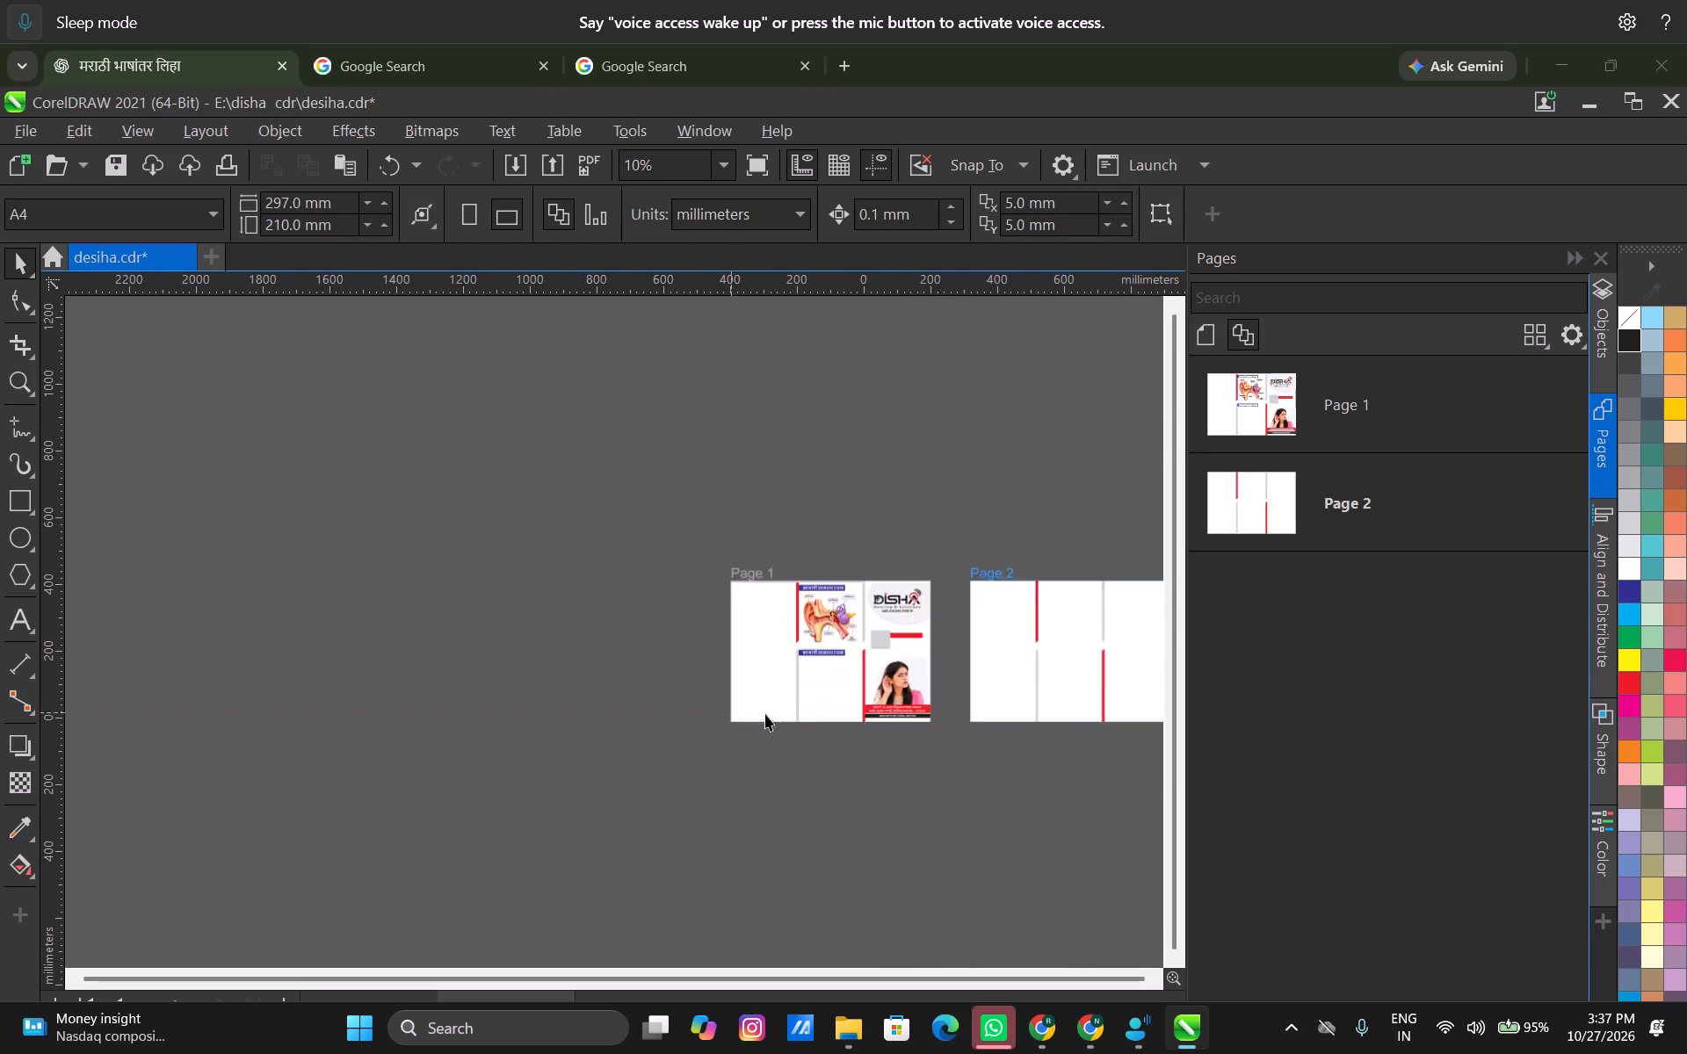
scroll(765, 714, up, 11)
click(851, 689)
scroll(823, 783, down, 4)
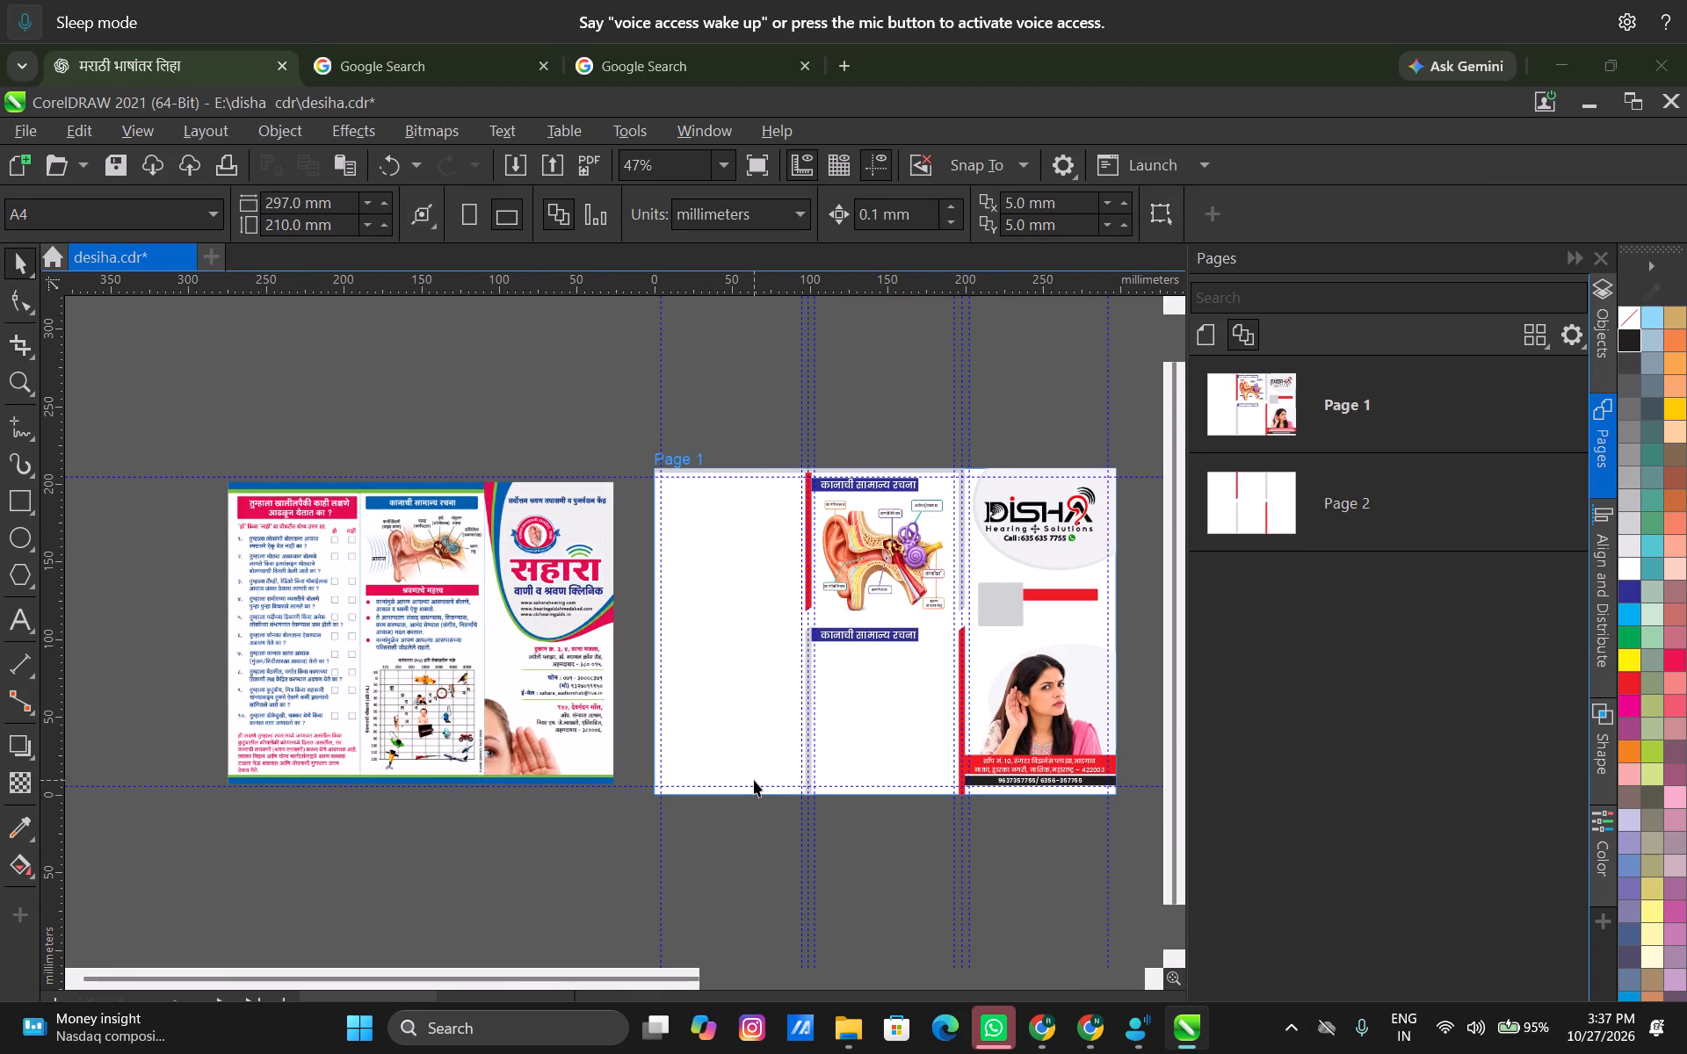
scroll(742, 635, down, 5)
scroll(764, 636, up, 7)
scroll(805, 617, up, 19)
scroll(746, 600, down, 6)
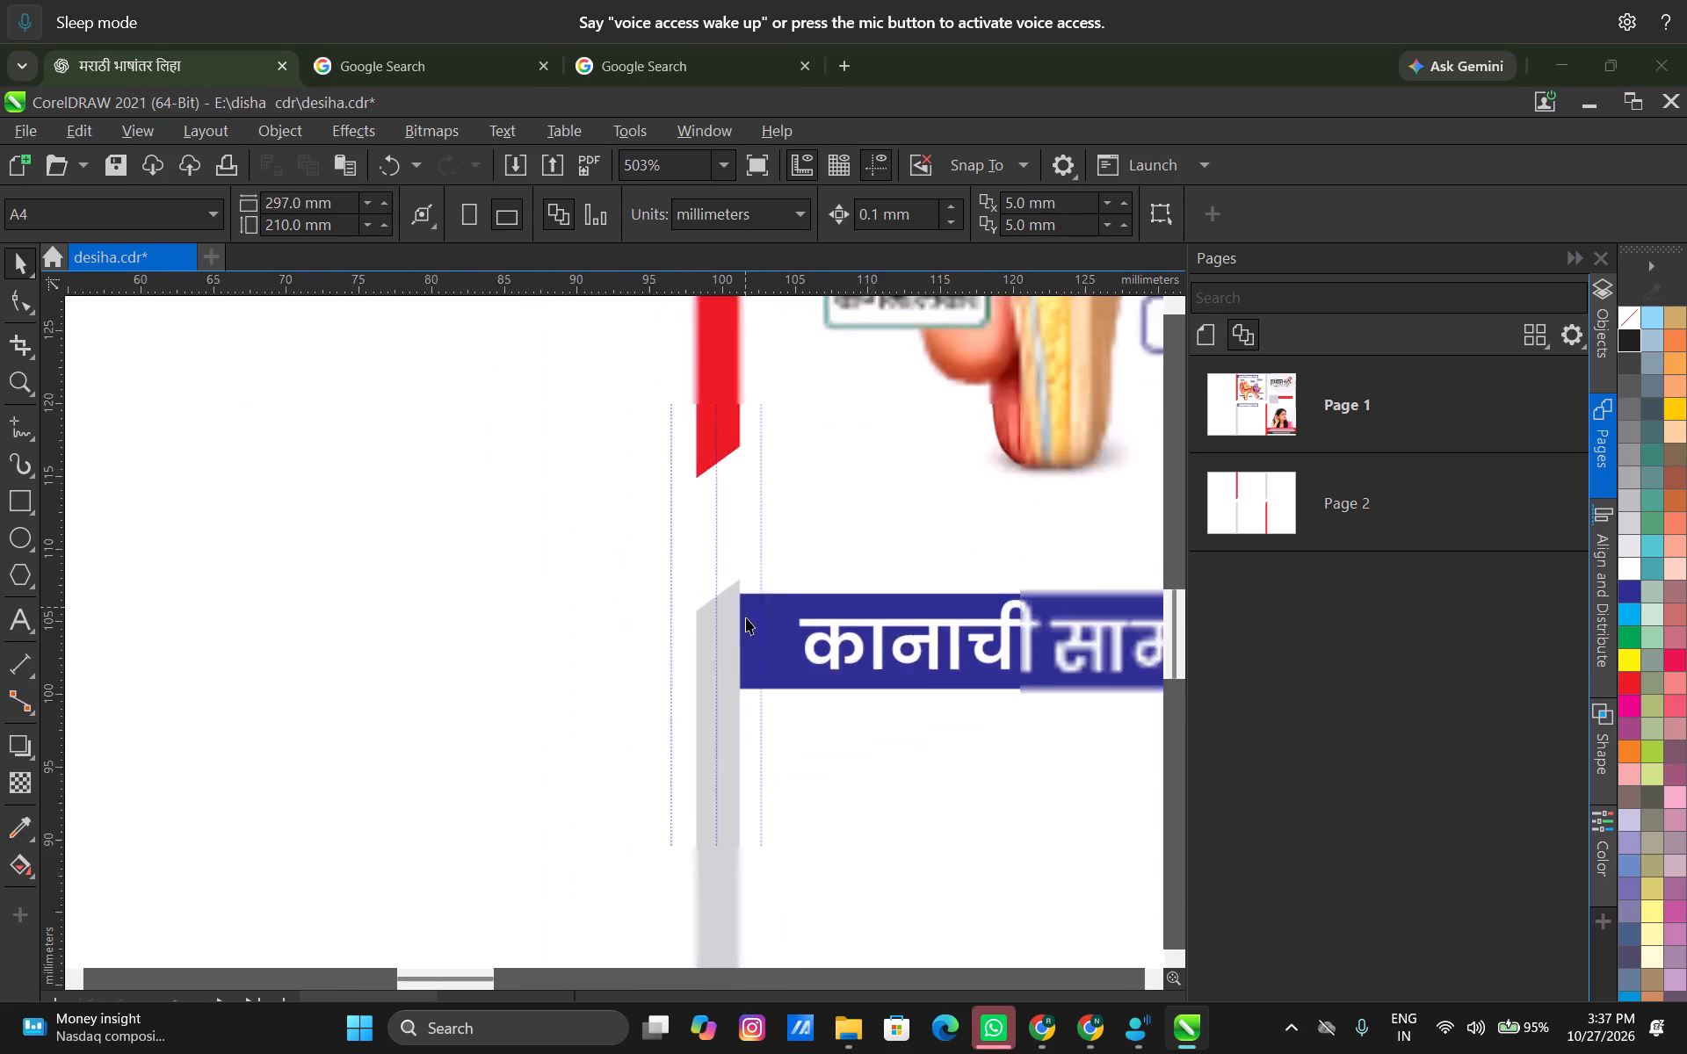
scroll(746, 617, down, 15)
middle_drag(749, 672, 716, 618)
scroll(716, 610, up, 3)
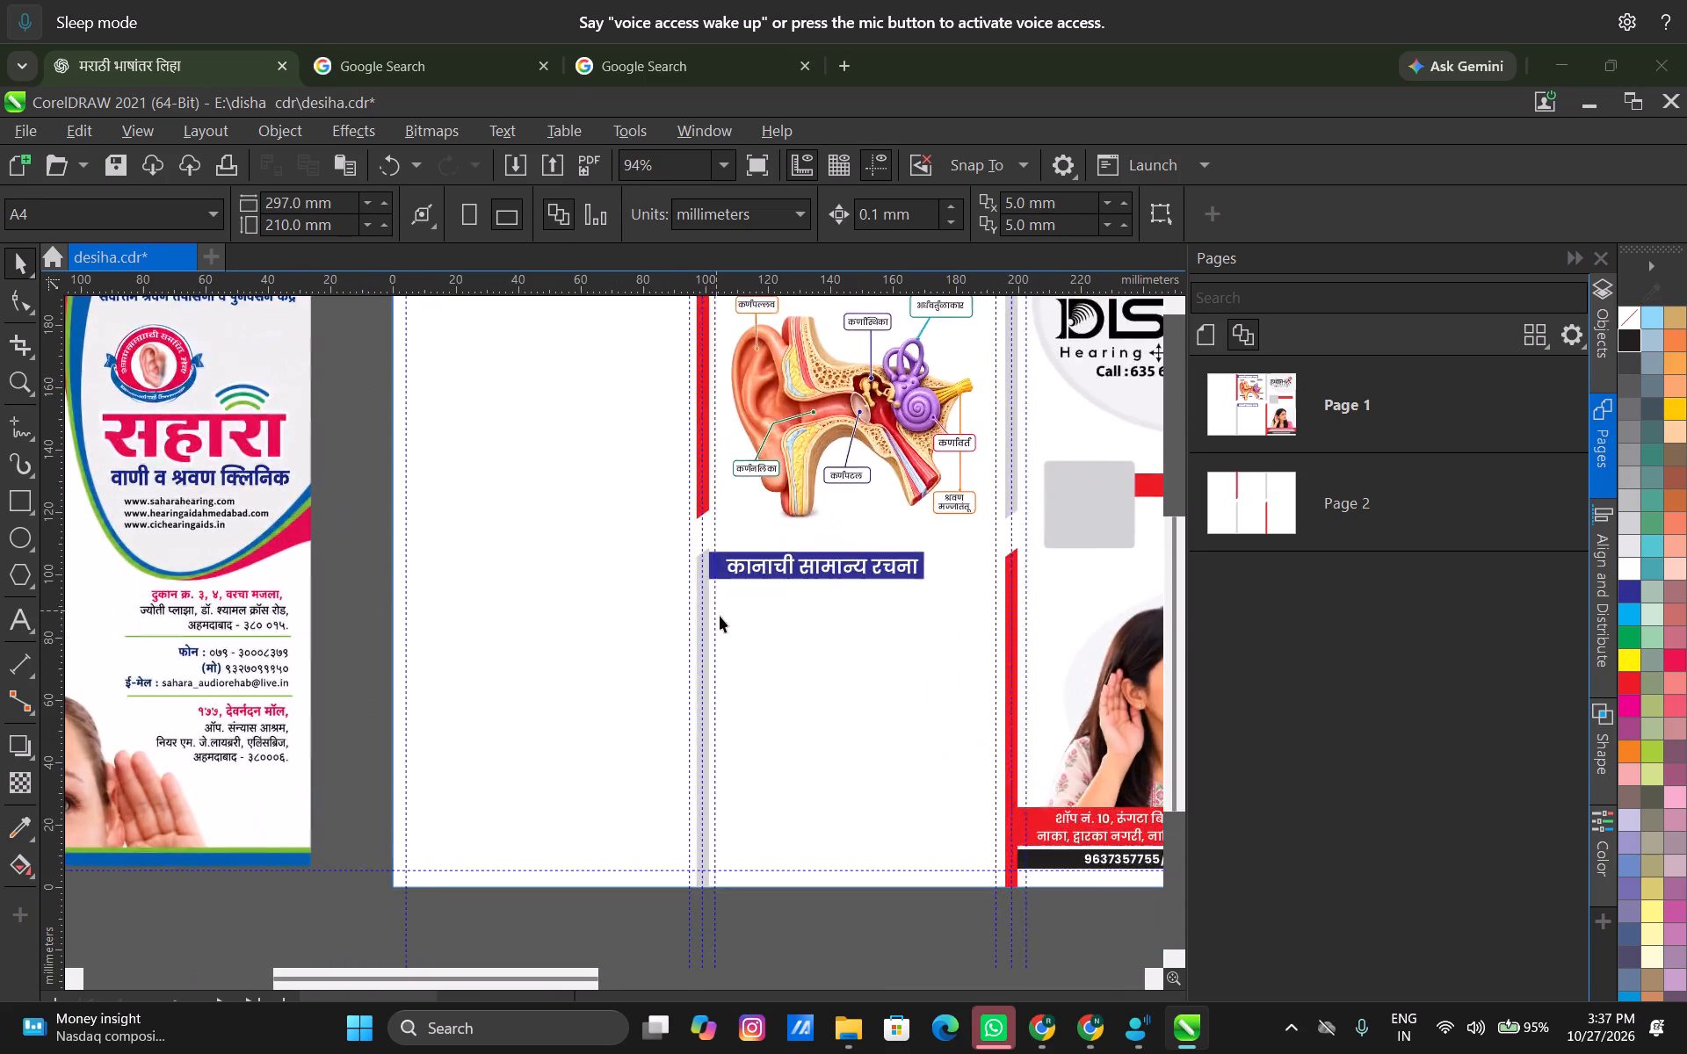
scroll(727, 631, down, 4)
middle_drag(394, 638, 551, 673)
scroll(459, 631, up, 4)
scroll(524, 613, down, 1)
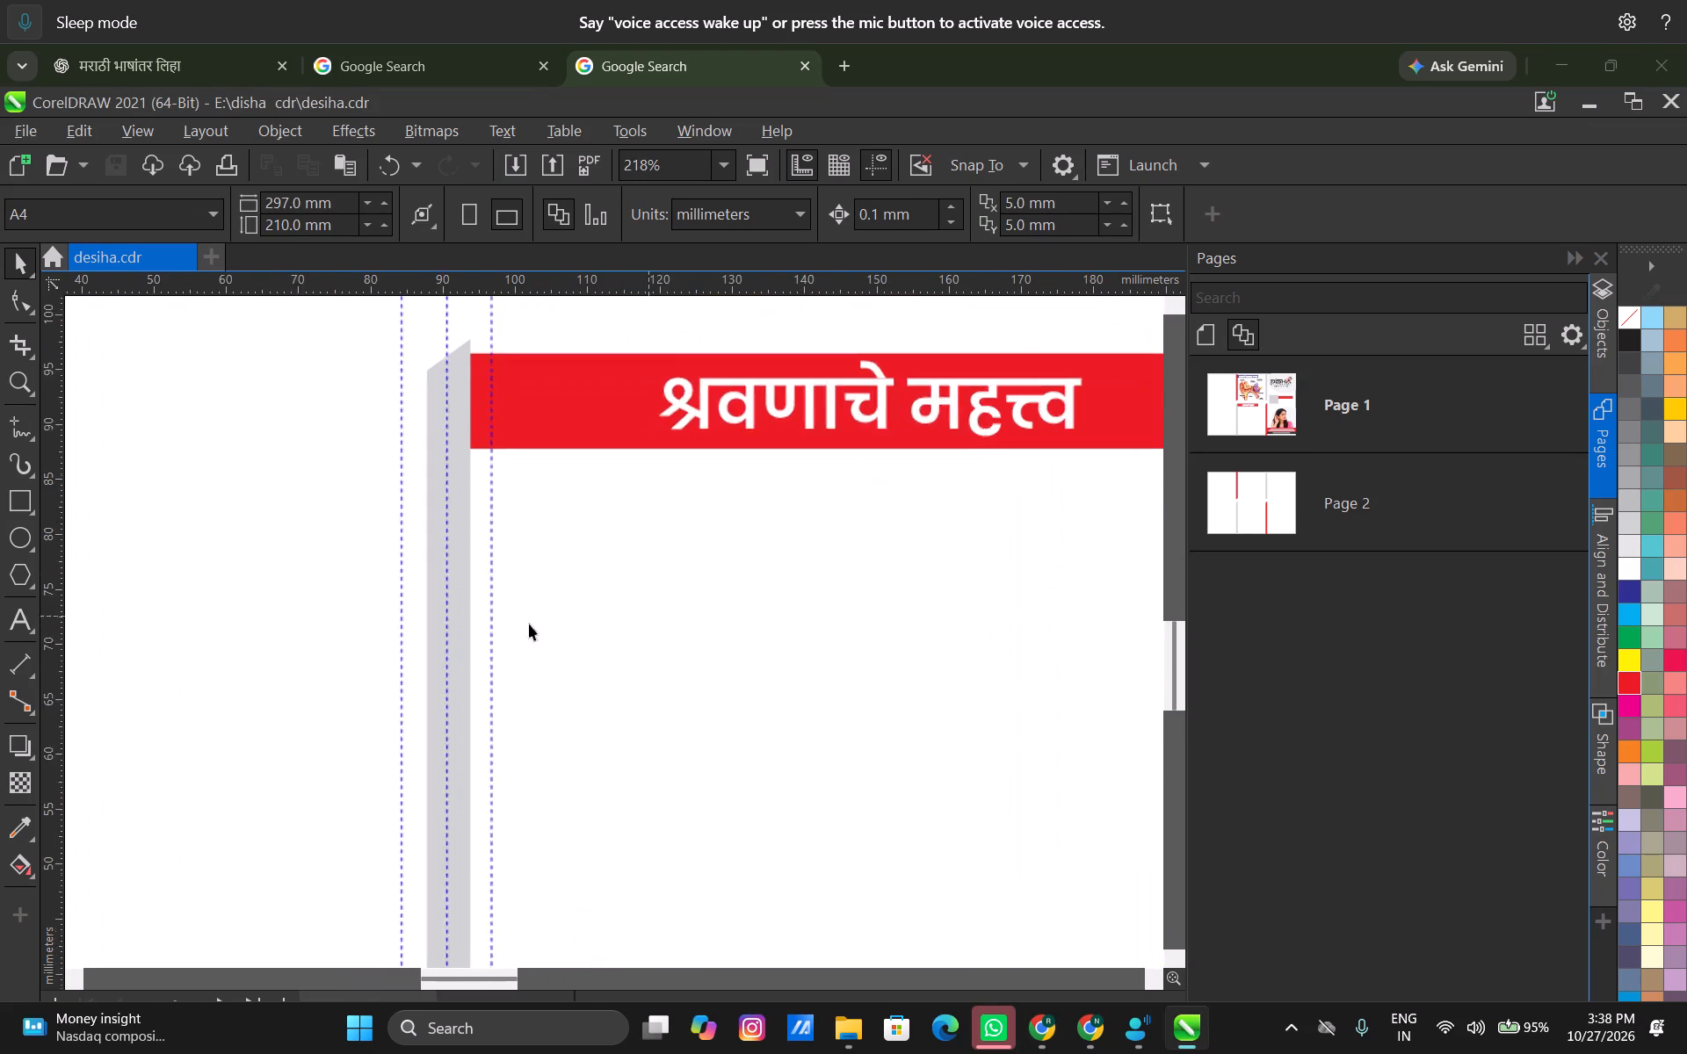
click(19, 540)
drag(512, 523, 525, 533)
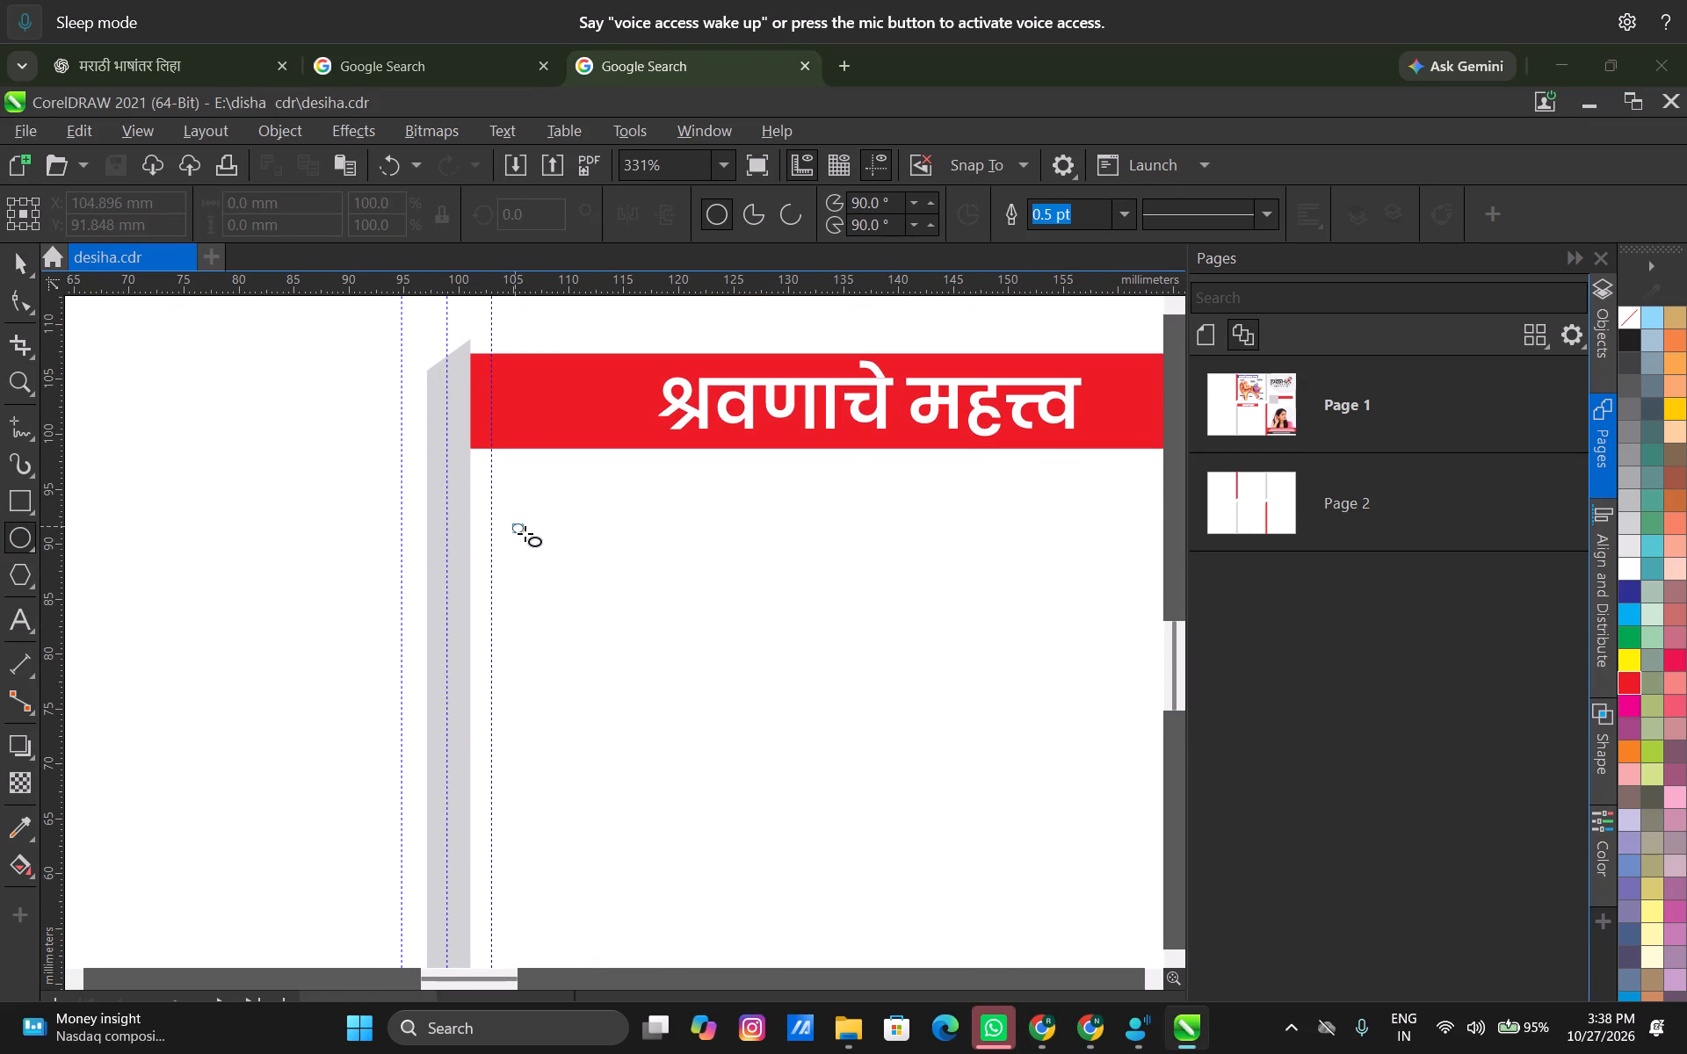
drag(525, 533, 532, 540)
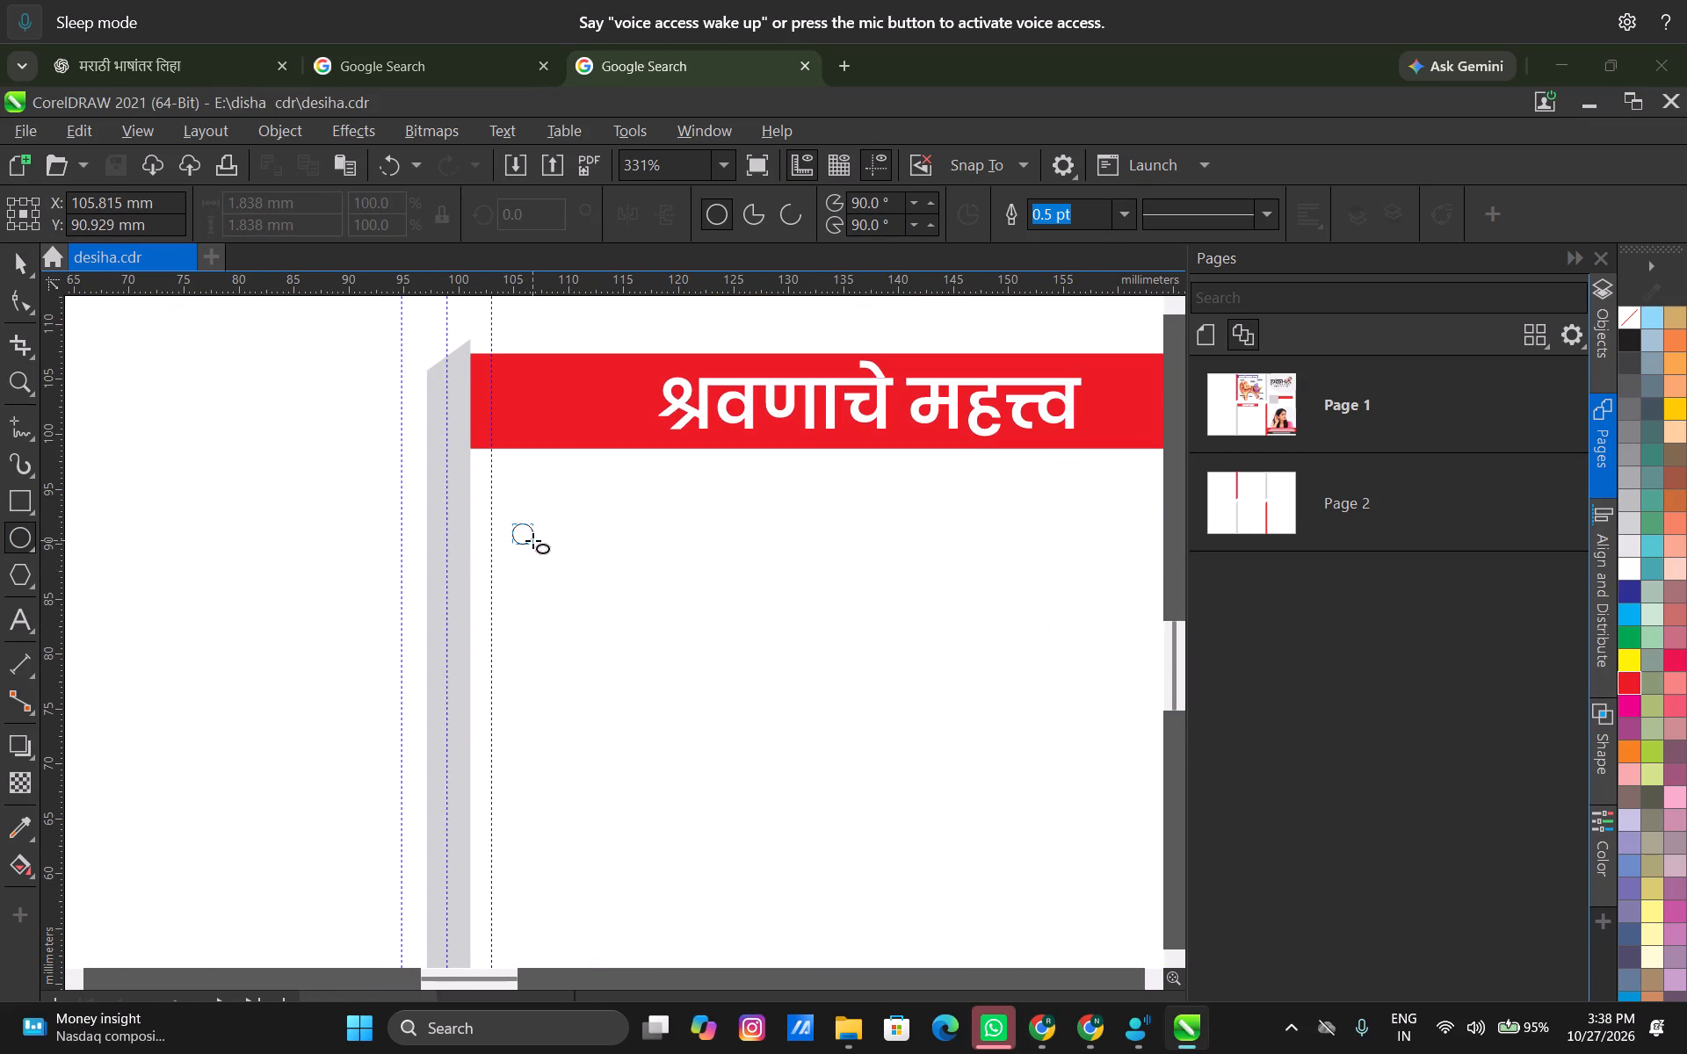
drag(532, 540, 531, 539)
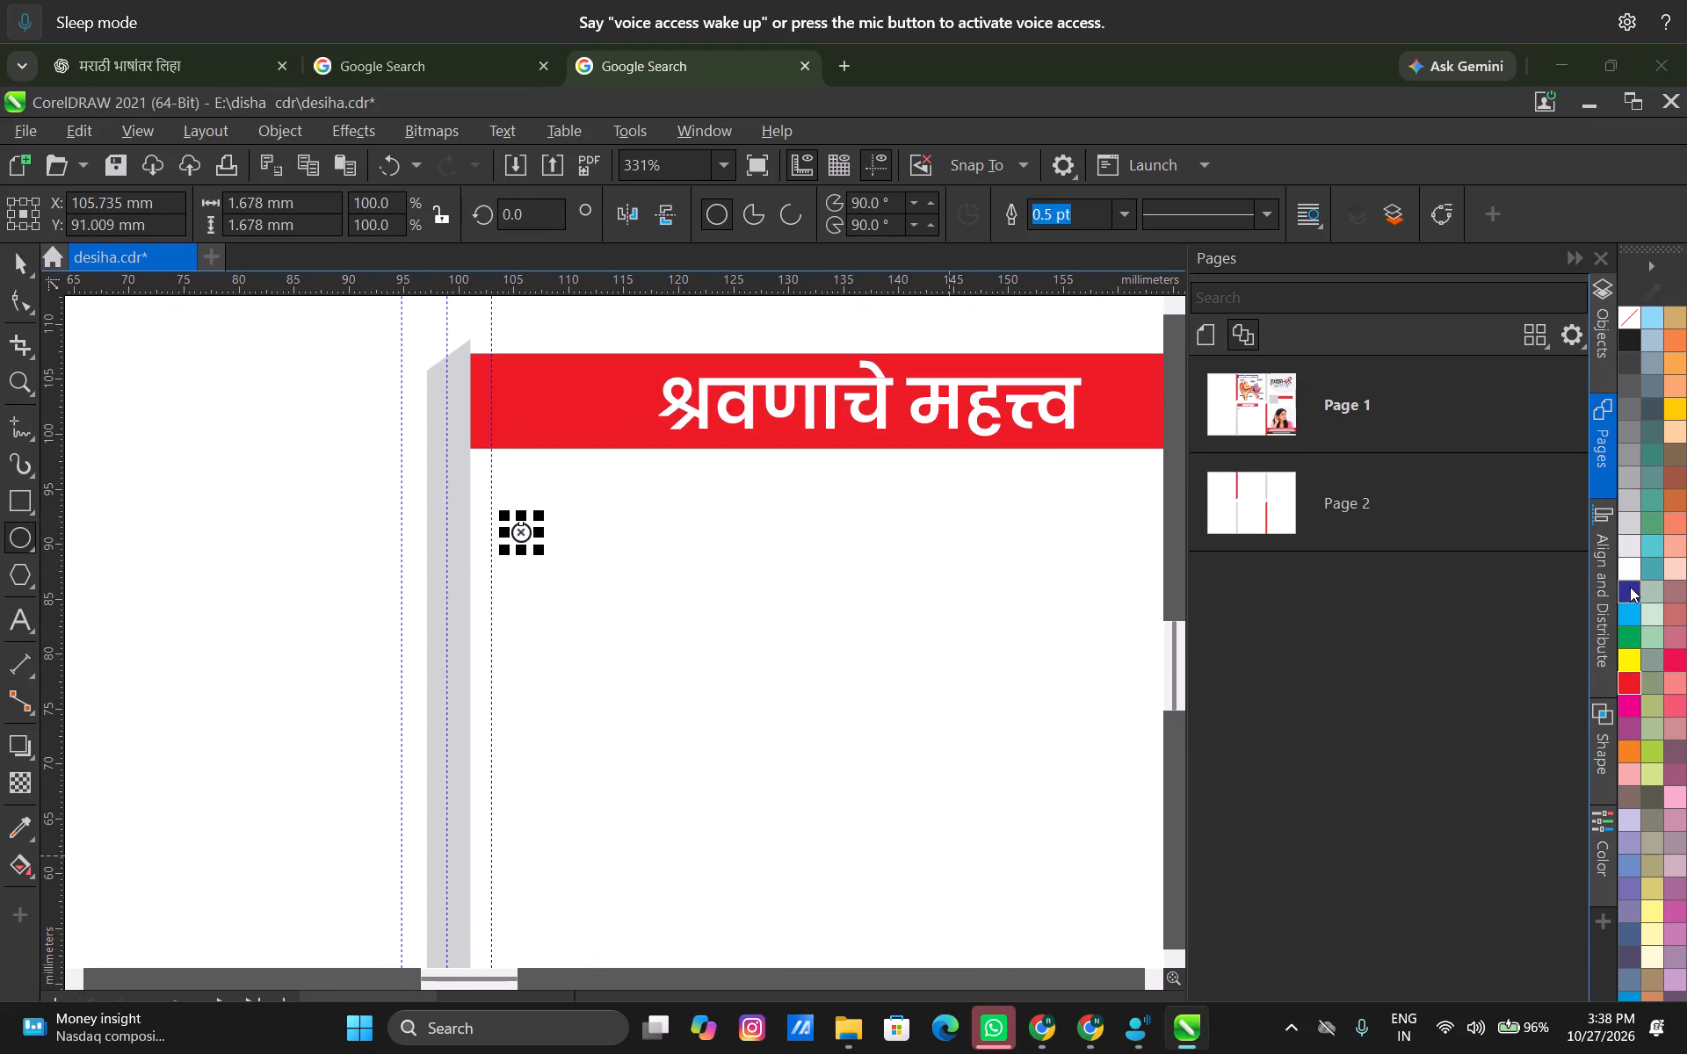
click(1628, 588)
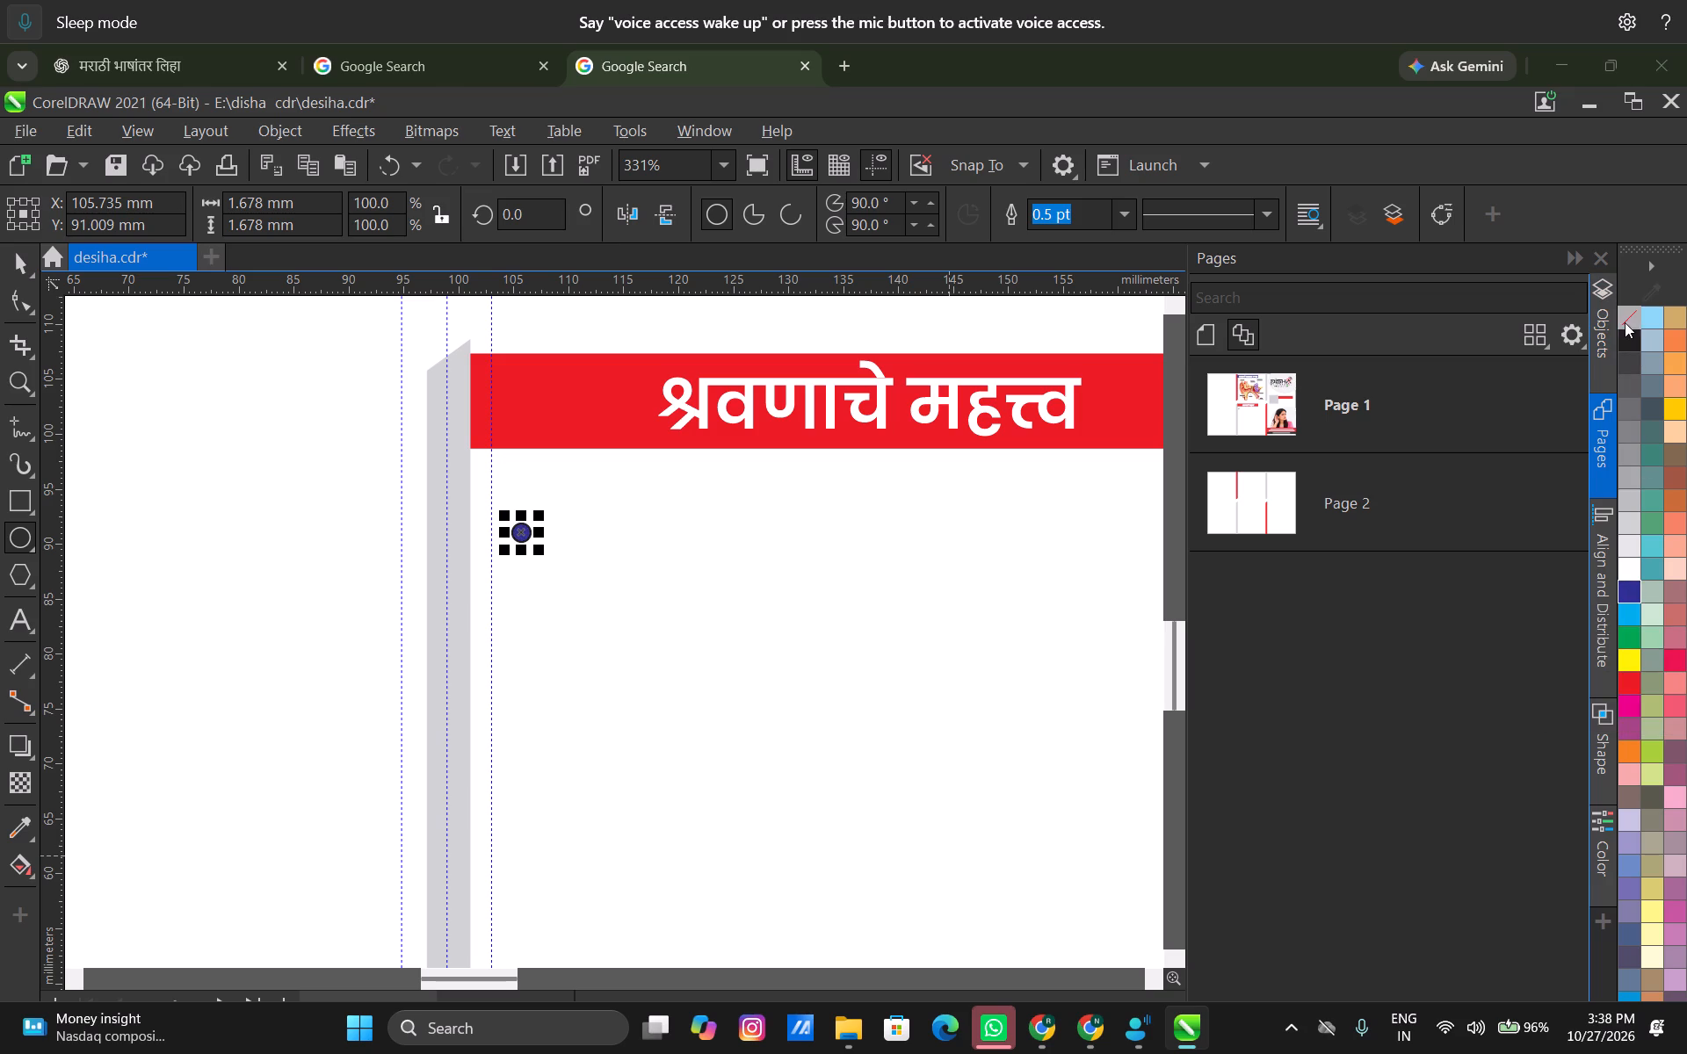
right_click(1625, 322)
Nudge the blue bullet circle up about 2.5 mm toward the banner and about 1 mm left.
click(15, 263)
key(Up)
key(Up)
key(Up)
key(Up)
key(Up)
key(Up)
key(Up)
key(Up)
key(Up)
key(Up)
key(Up)
key(Up)
key(Up)
key(Up)
key(Up)
key(Up)
key(Up)
key(Up)
key(Up)
key(Up)
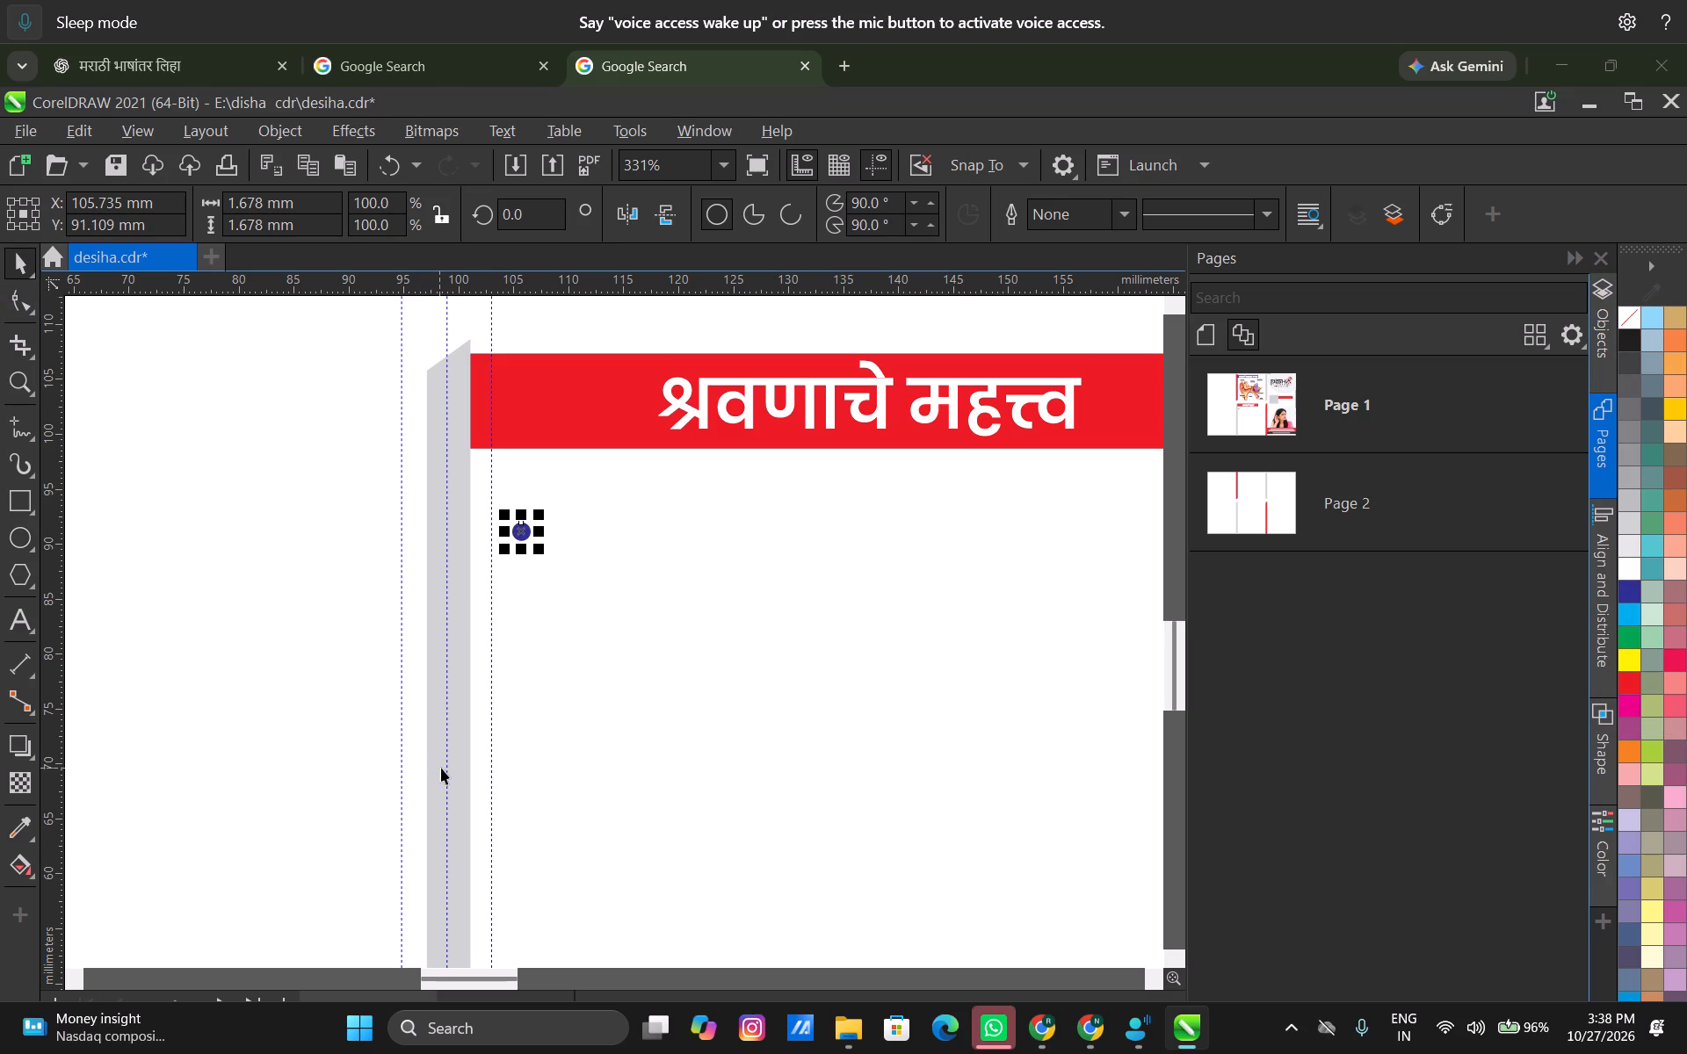
key(Left)
key(Left)
key(Left)
key(Left)
key(Left)
key(Left)
key(Left)
key(Left)
key(Left)
key(Left)
key(Left)
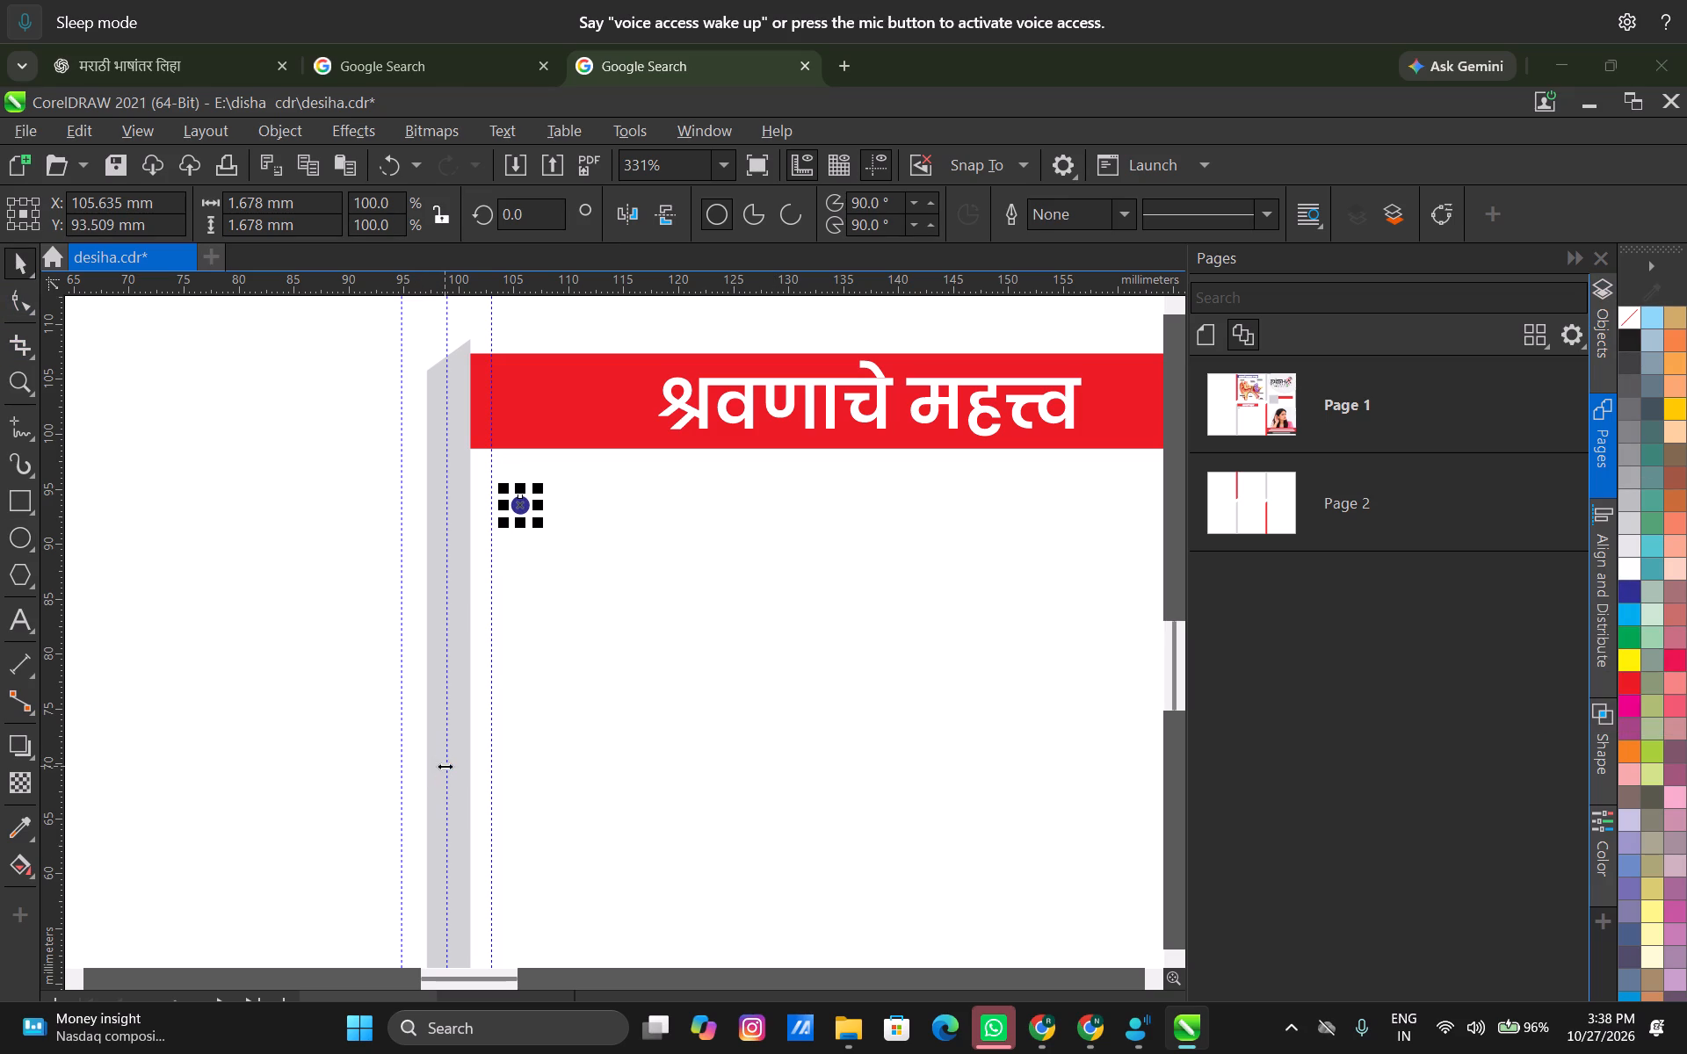
click(573, 710)
Duplicate the श्रवणाचे महत्त्व heading text to just beside the blue bullet and fill the copy black.
scroll(691, 511, down, 1)
click(690, 415)
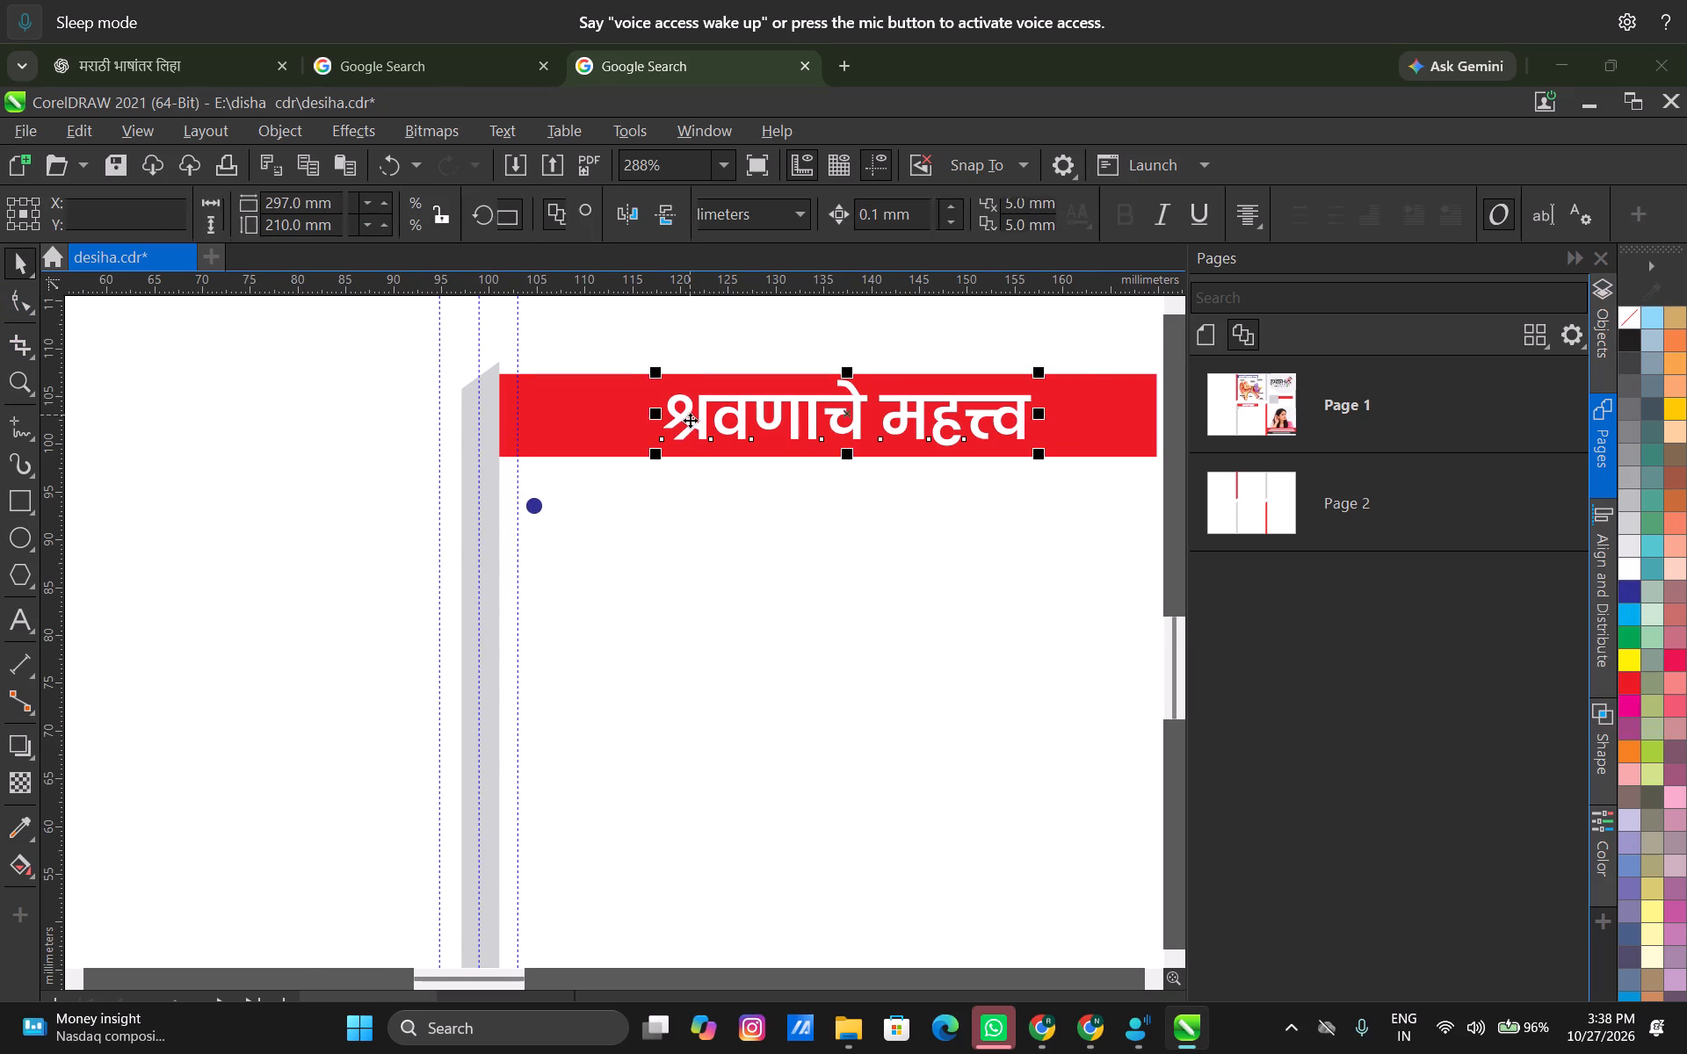
scroll(691, 430, up, 3)
drag(693, 430, 531, 588)
right_click(532, 588)
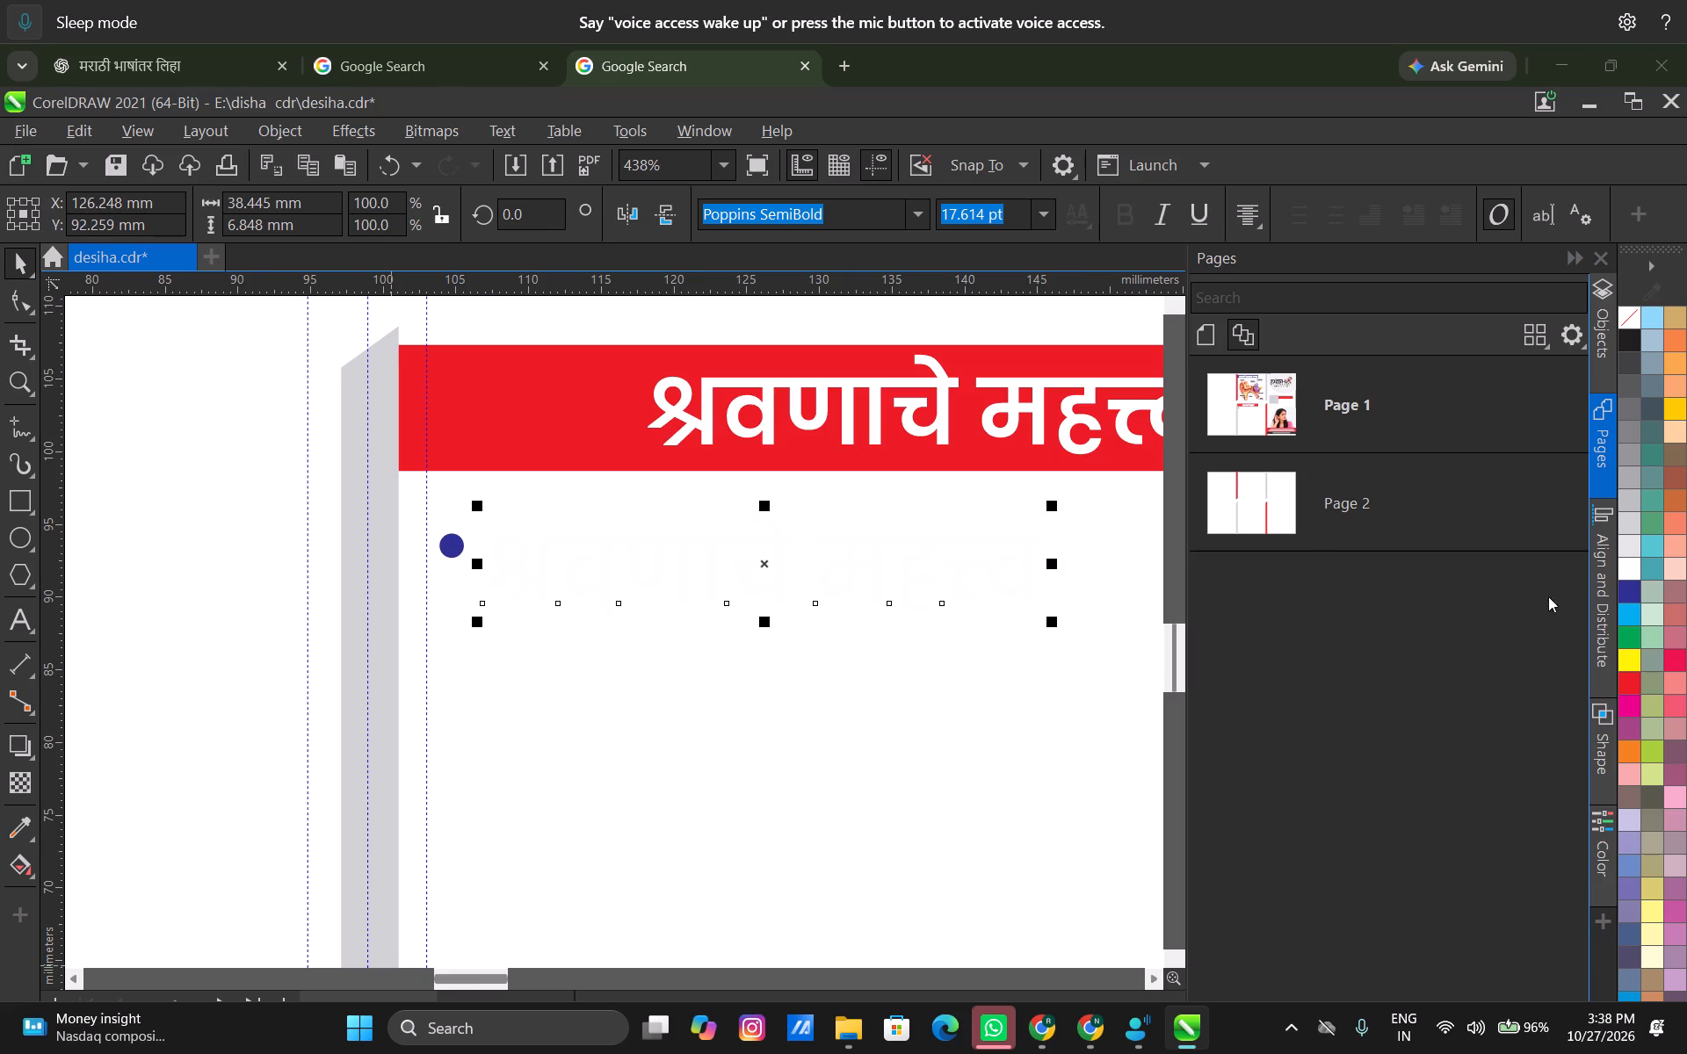
click(1630, 343)
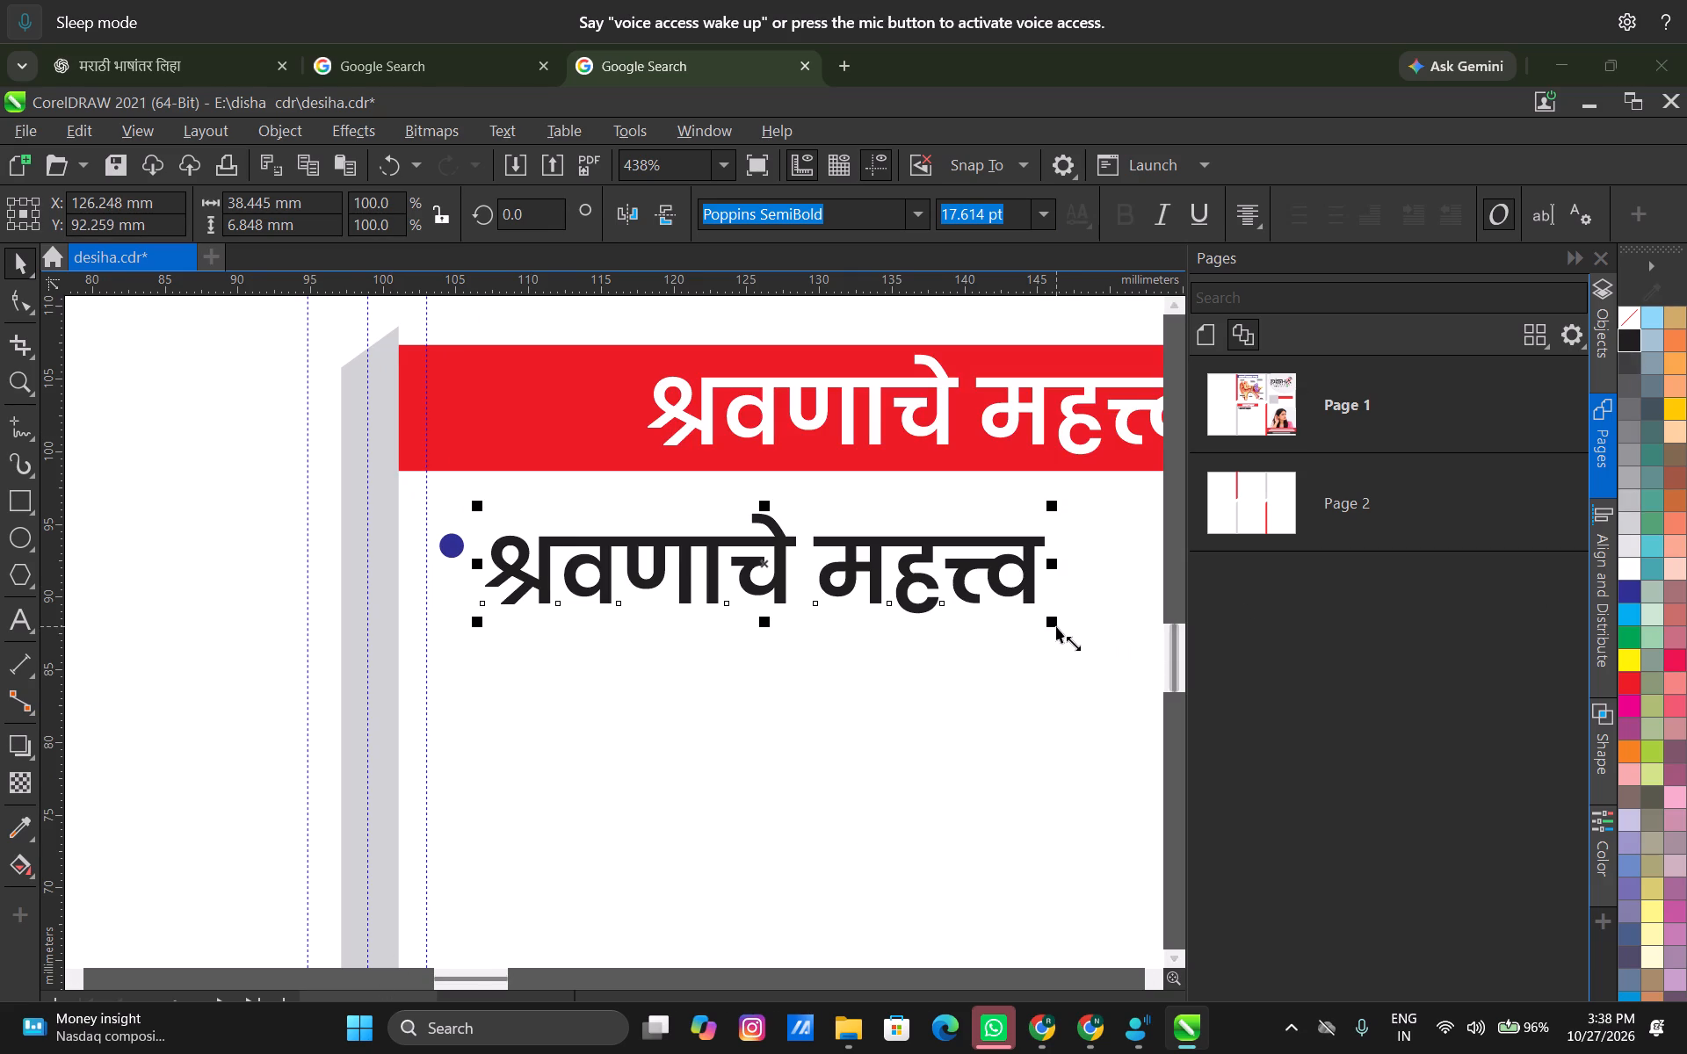
Scale the black text copy down to about 7.67 pt and line it up with the blue bullet.
drag(1056, 626, 697, 642)
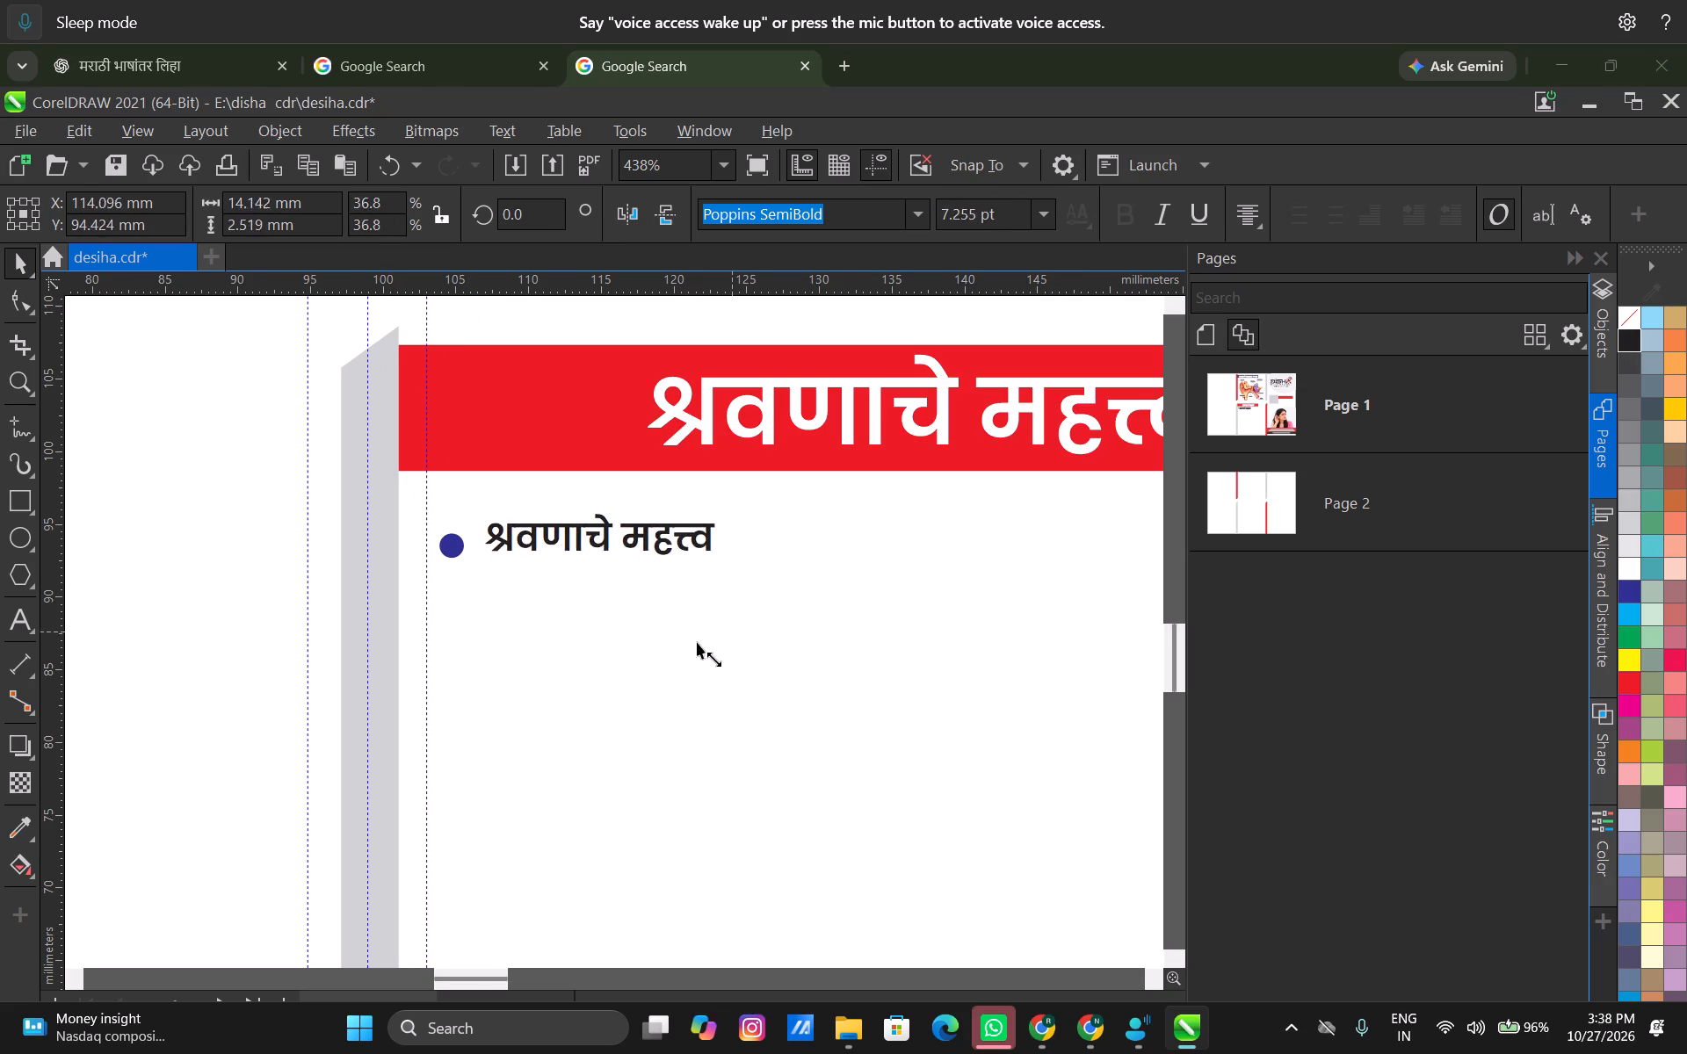
drag(697, 642, 694, 642)
drag(694, 642, 766, 661)
click(623, 533)
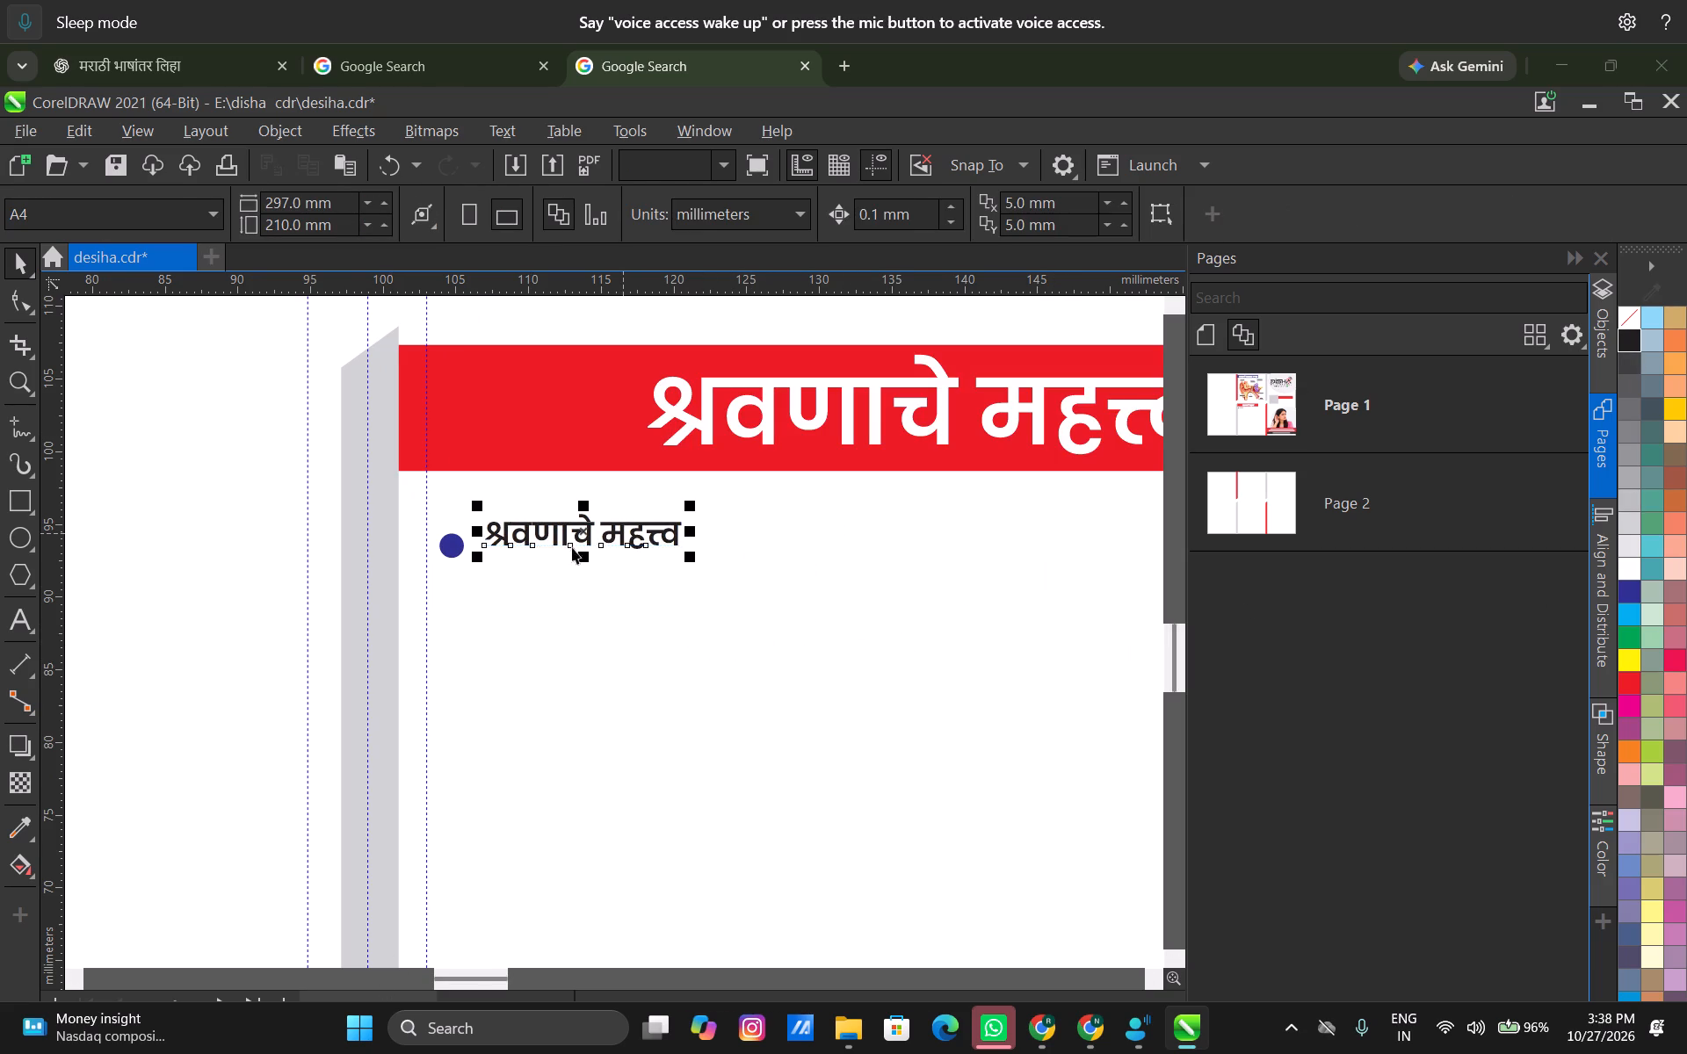
drag(532, 534, 532, 545)
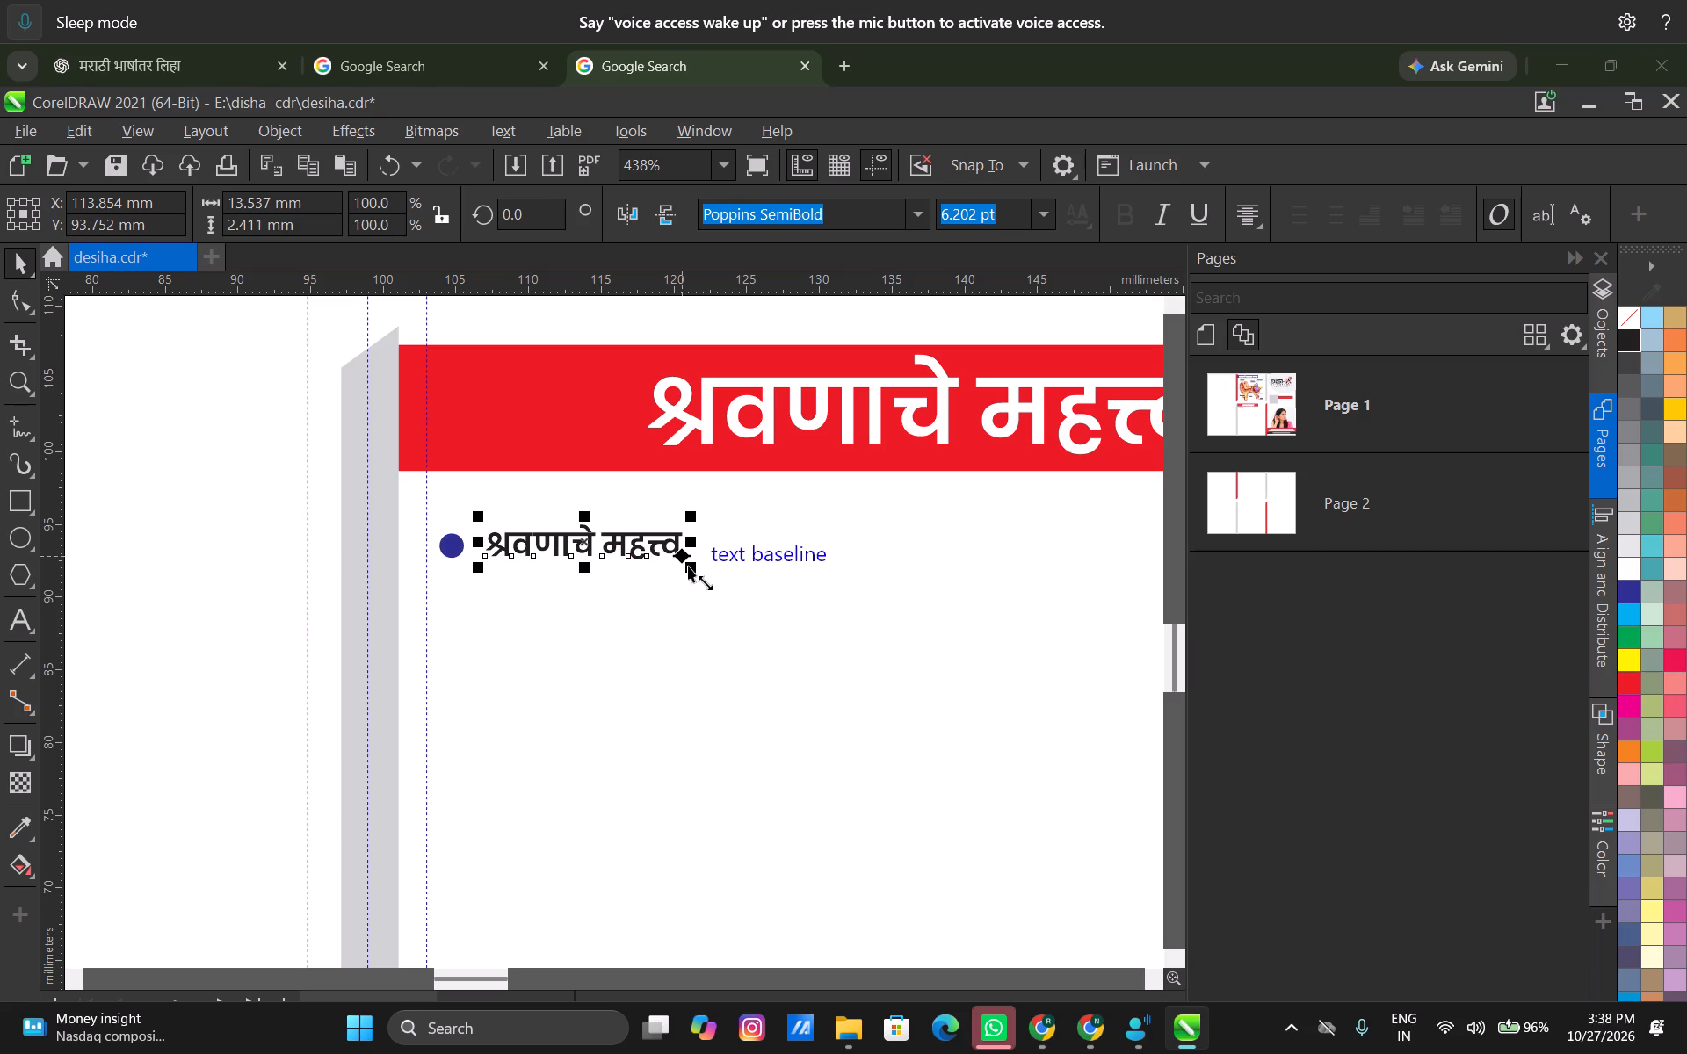
drag(688, 566, 735, 583)
key(Up)
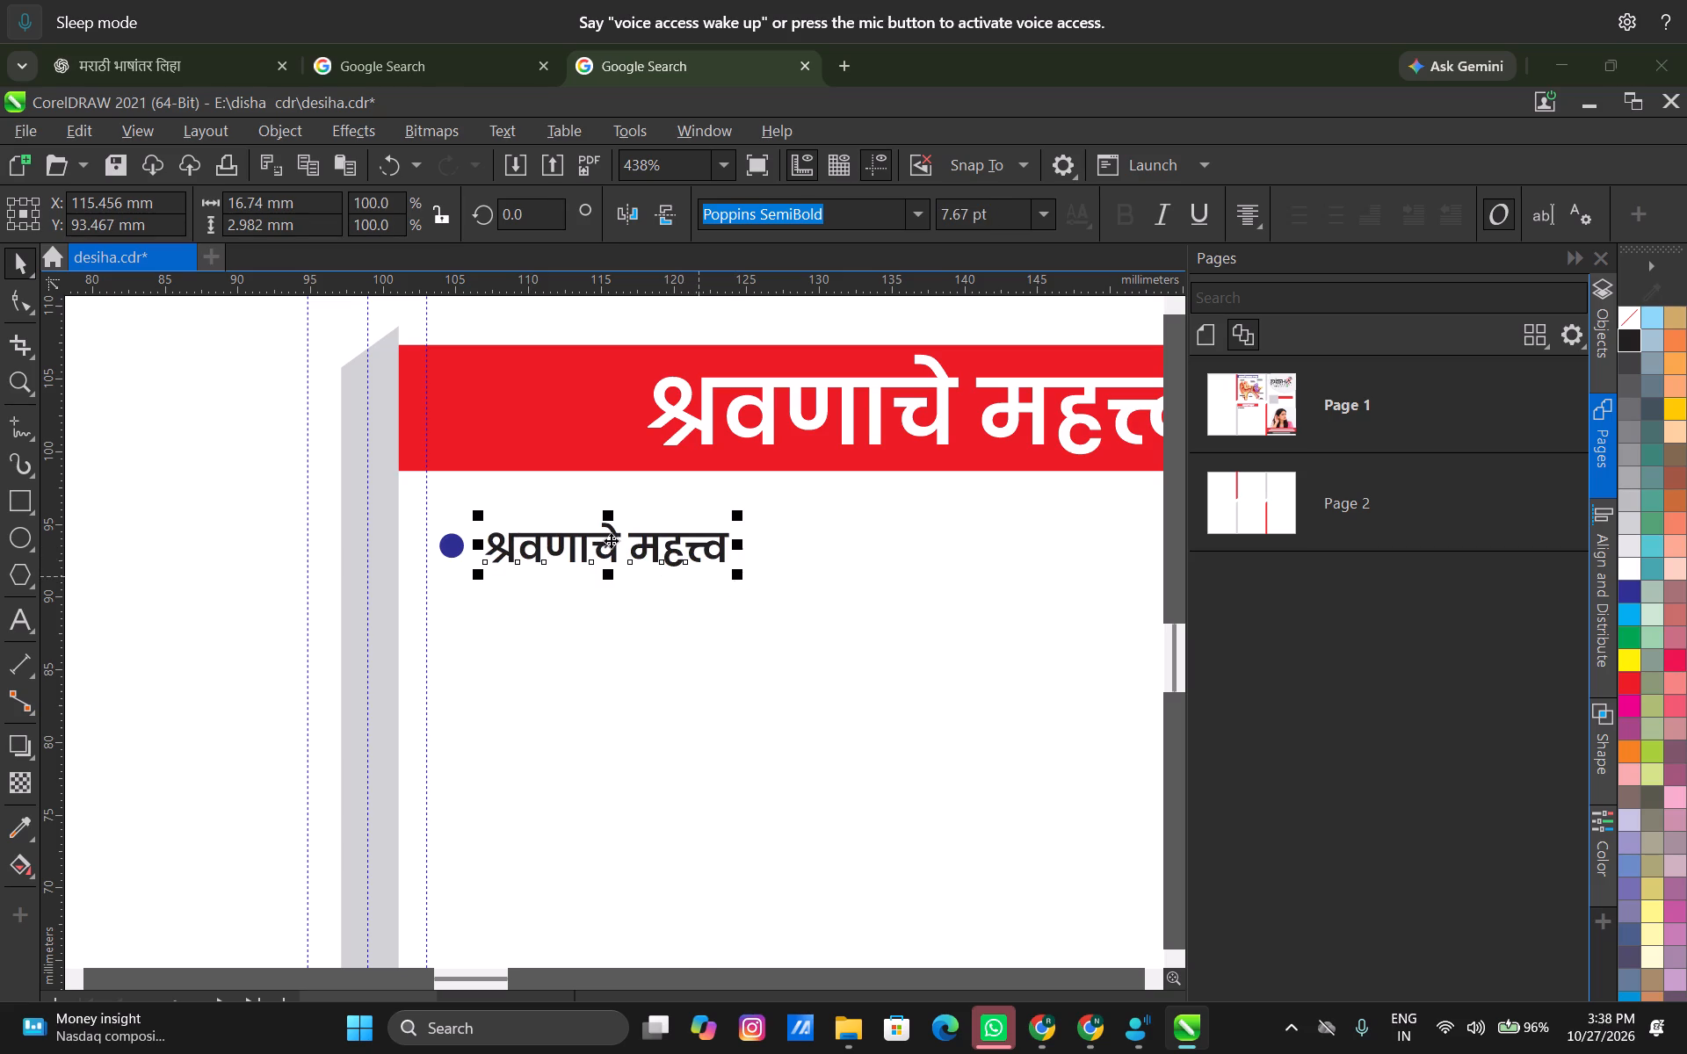
key(Up)
key(Up)
key(Up)
Replace all the black text beside the bullet with the copied sentence.
double_click(558, 552)
key(ctrl+a)
key(ctrl+v)
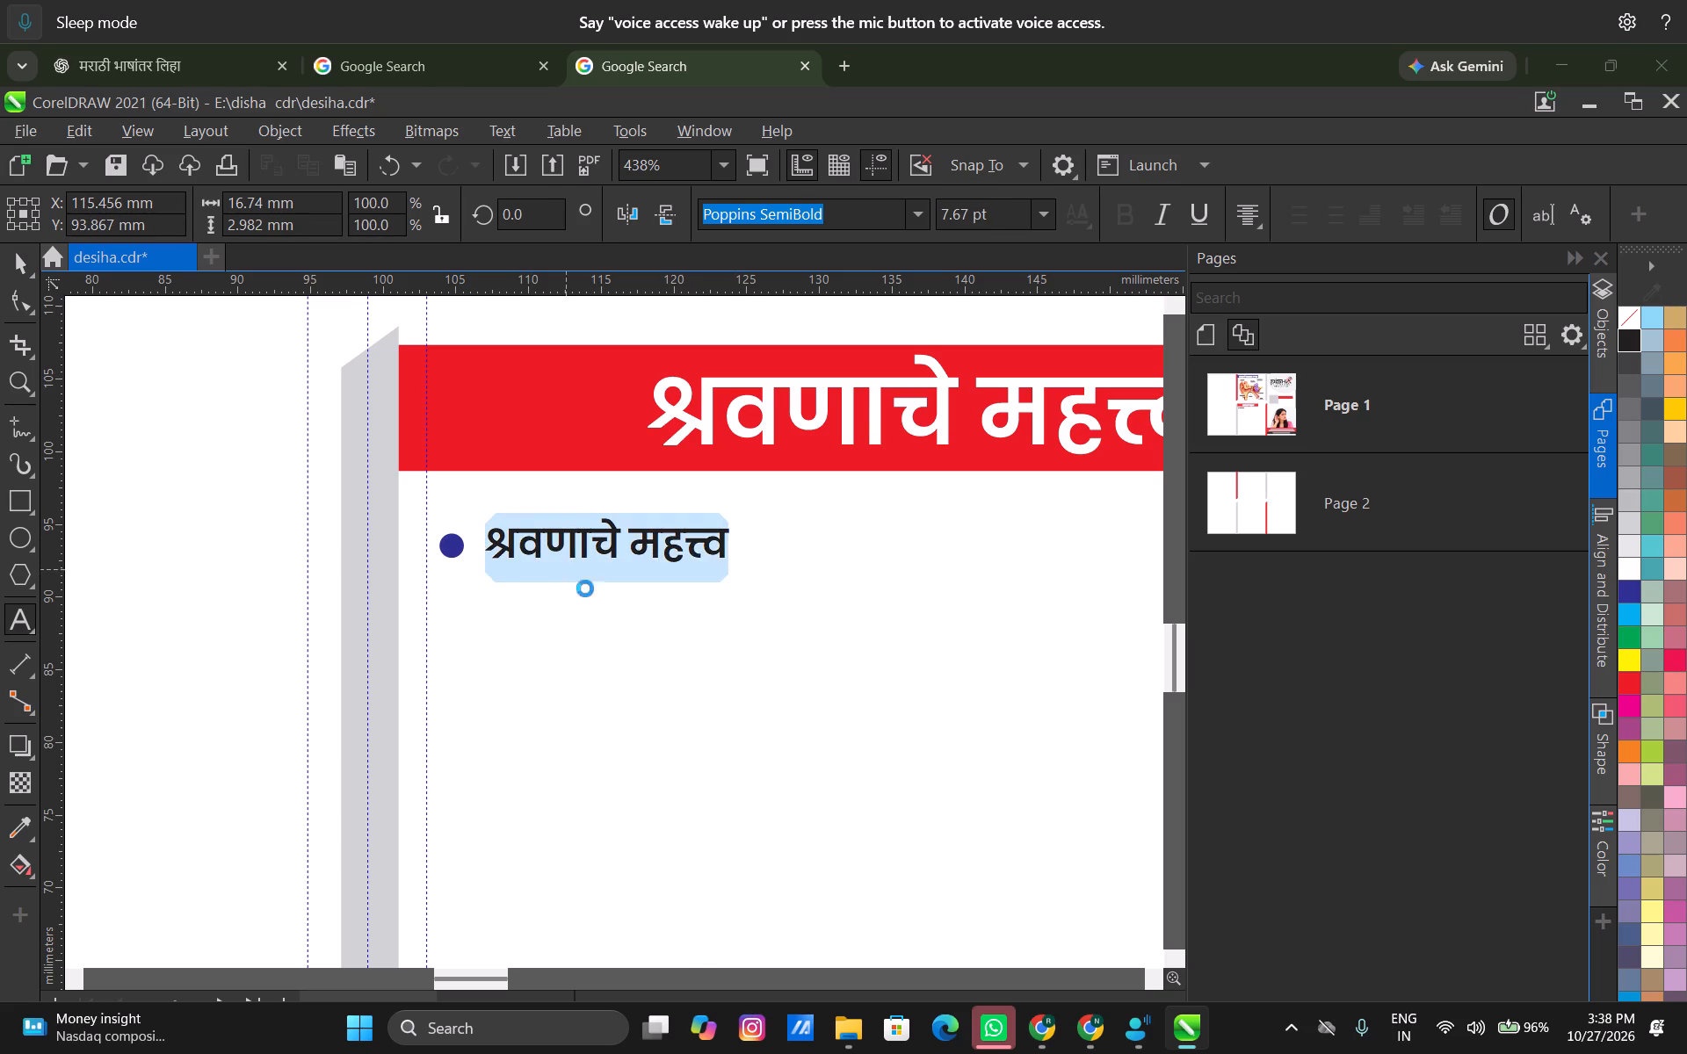
Set the pasted sentence's text alignment to Left.
scroll(741, 646, down, 5)
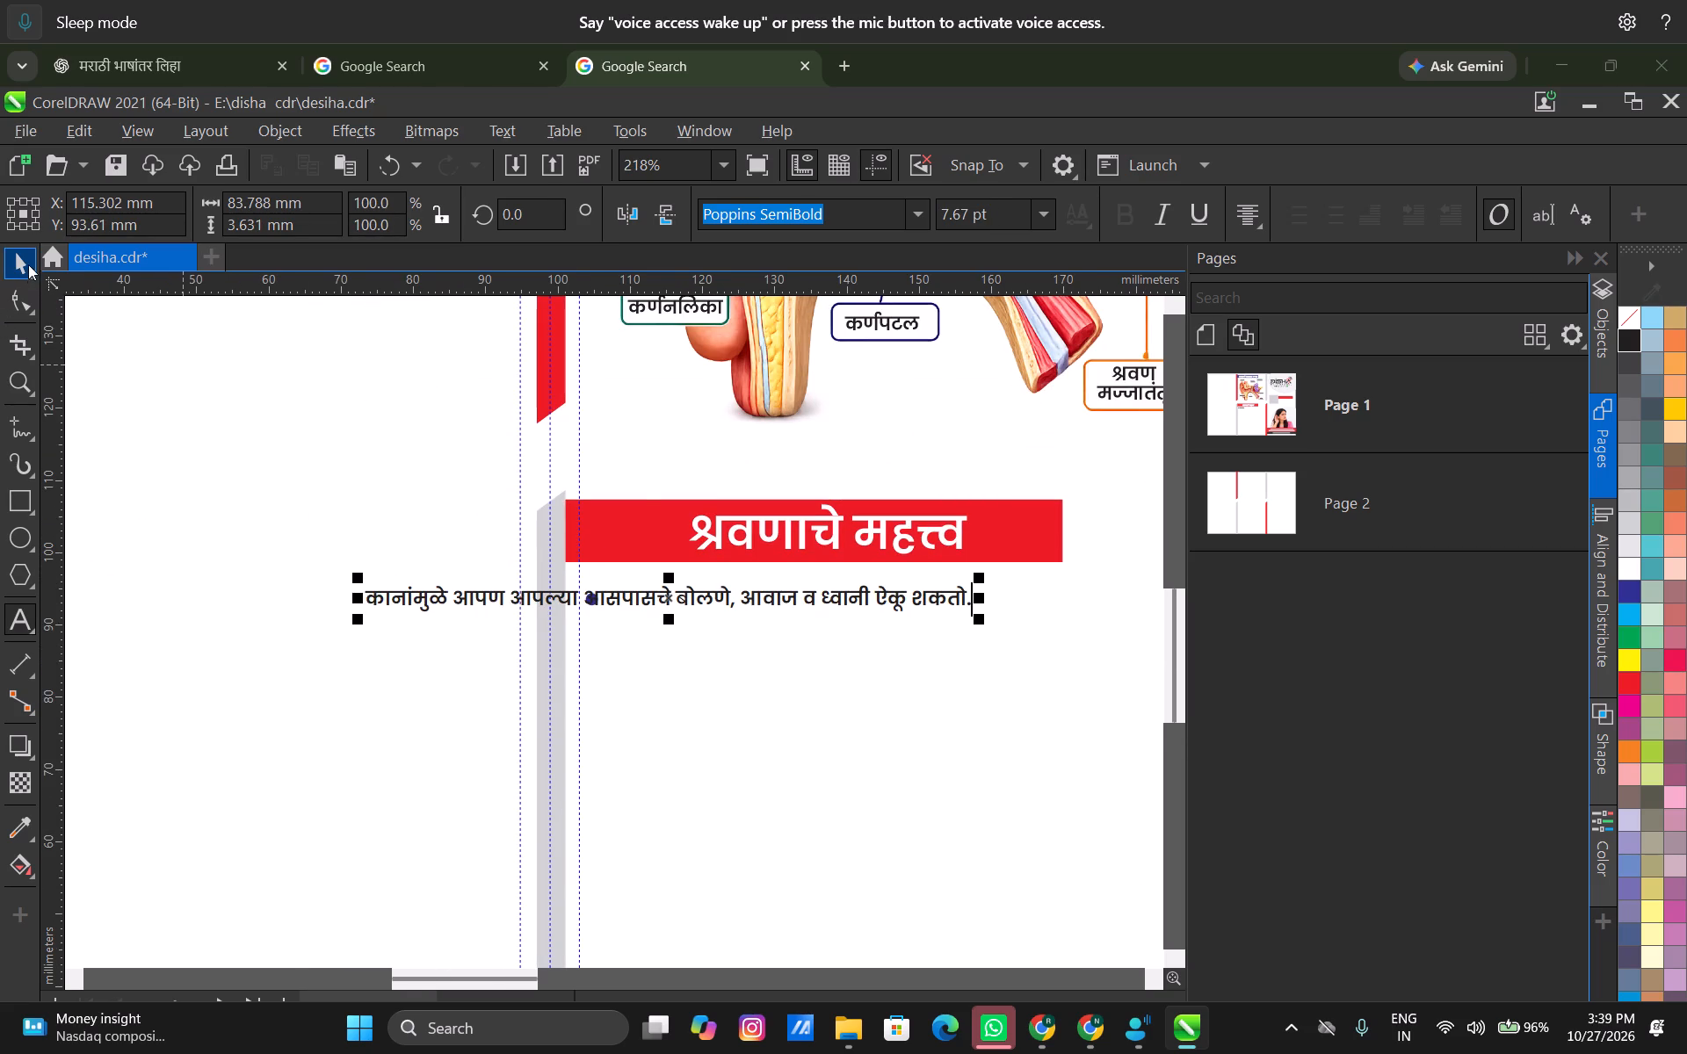
click(28, 264)
click(1254, 209)
click(1263, 273)
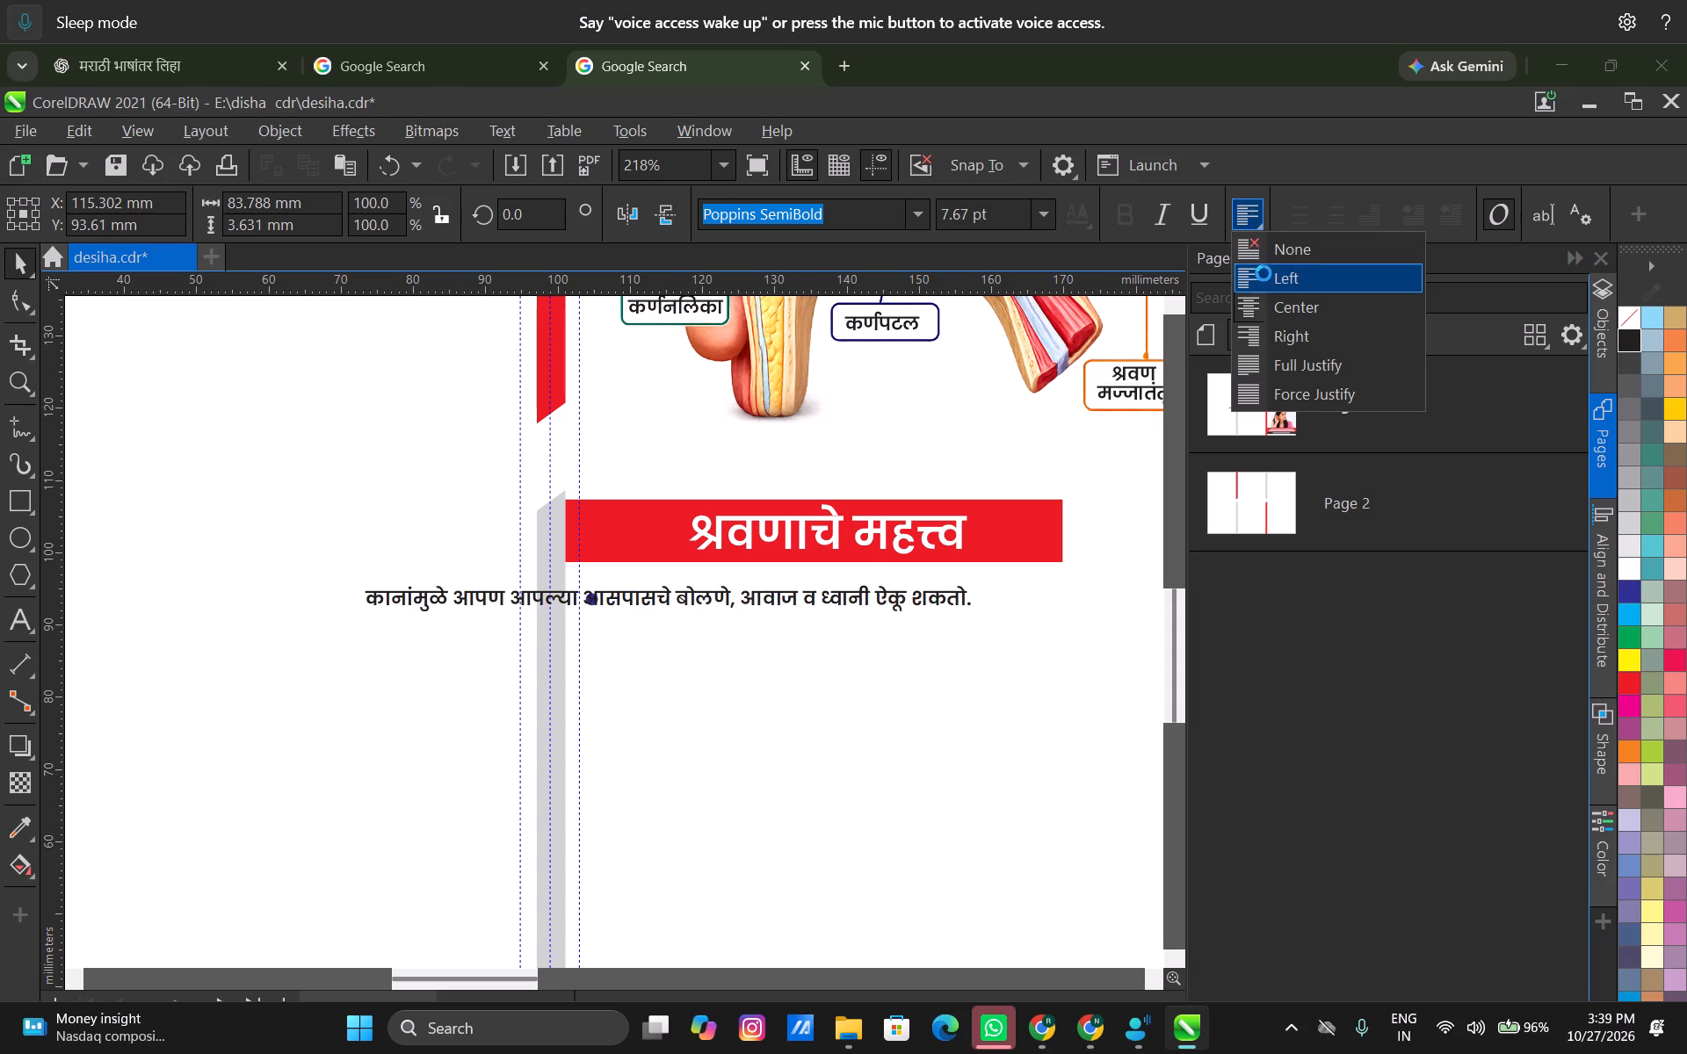
Move the sentence so it starts just after the blue bullet, and nudge it slightly down and left.
middle_drag(829, 593, 634, 593)
drag(619, 599, 807, 608)
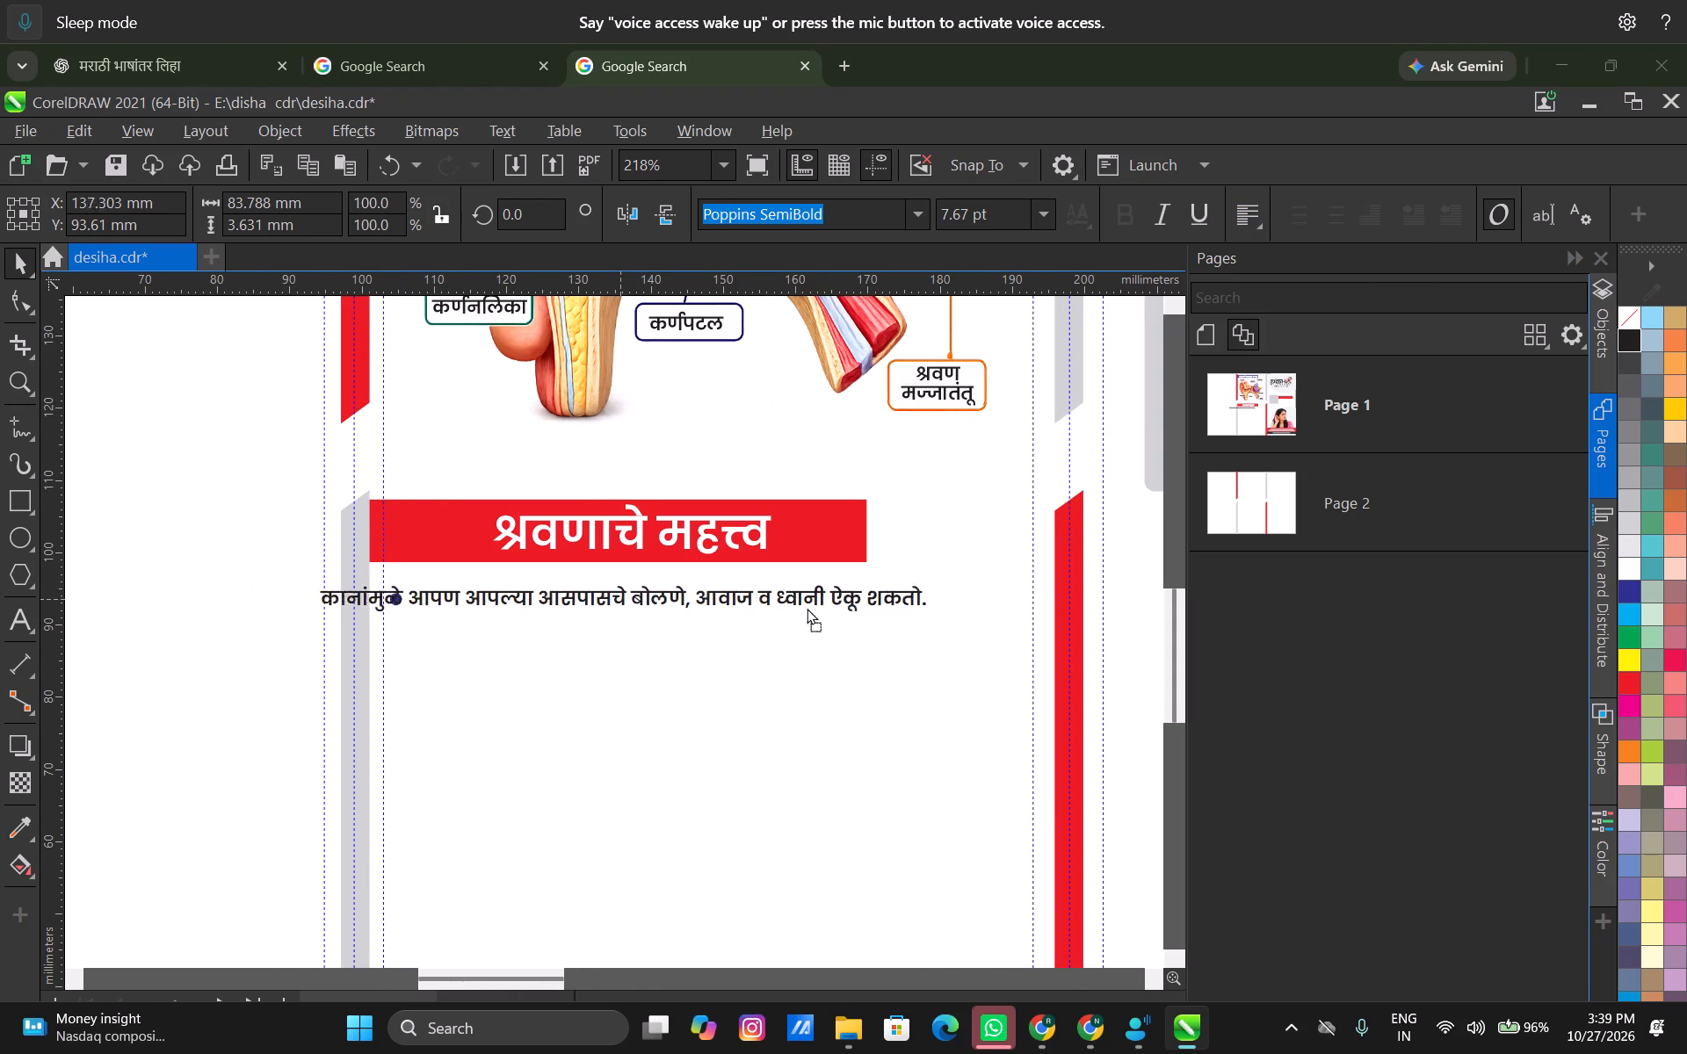
drag(807, 608, 865, 630)
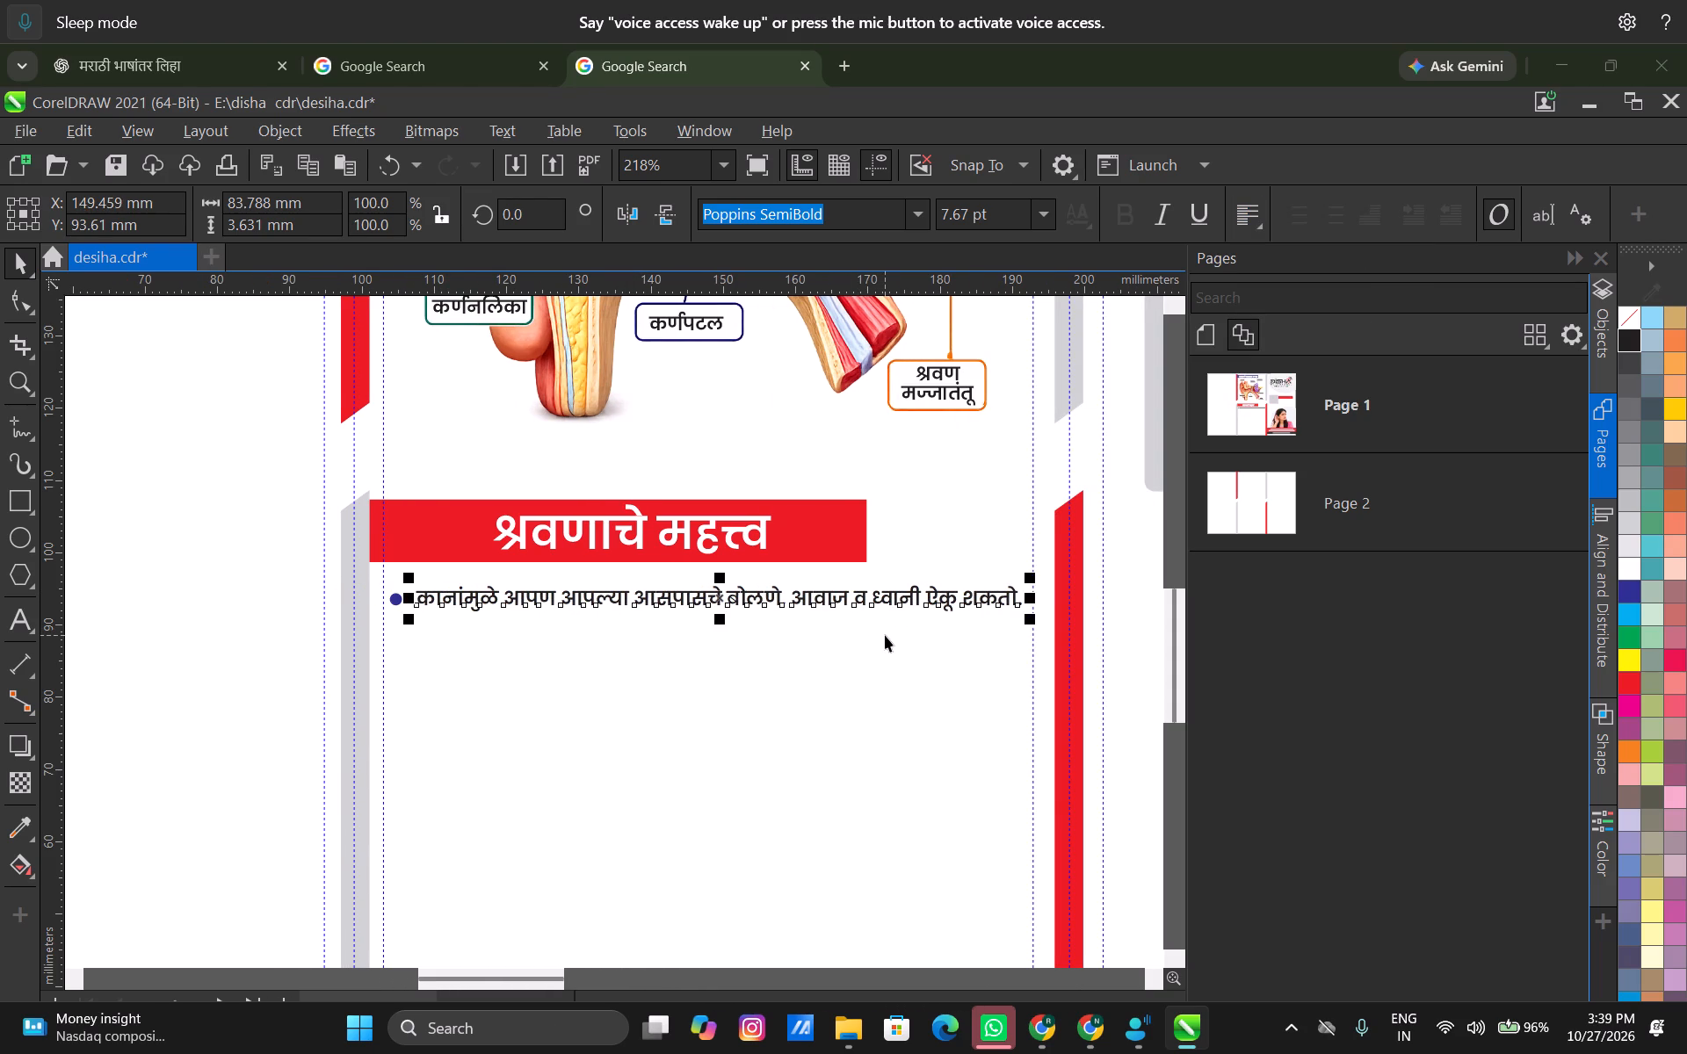
key(Down)
key(Down)
key(Left)
key(Left)
key(Left)
key(Left)
key(Left)
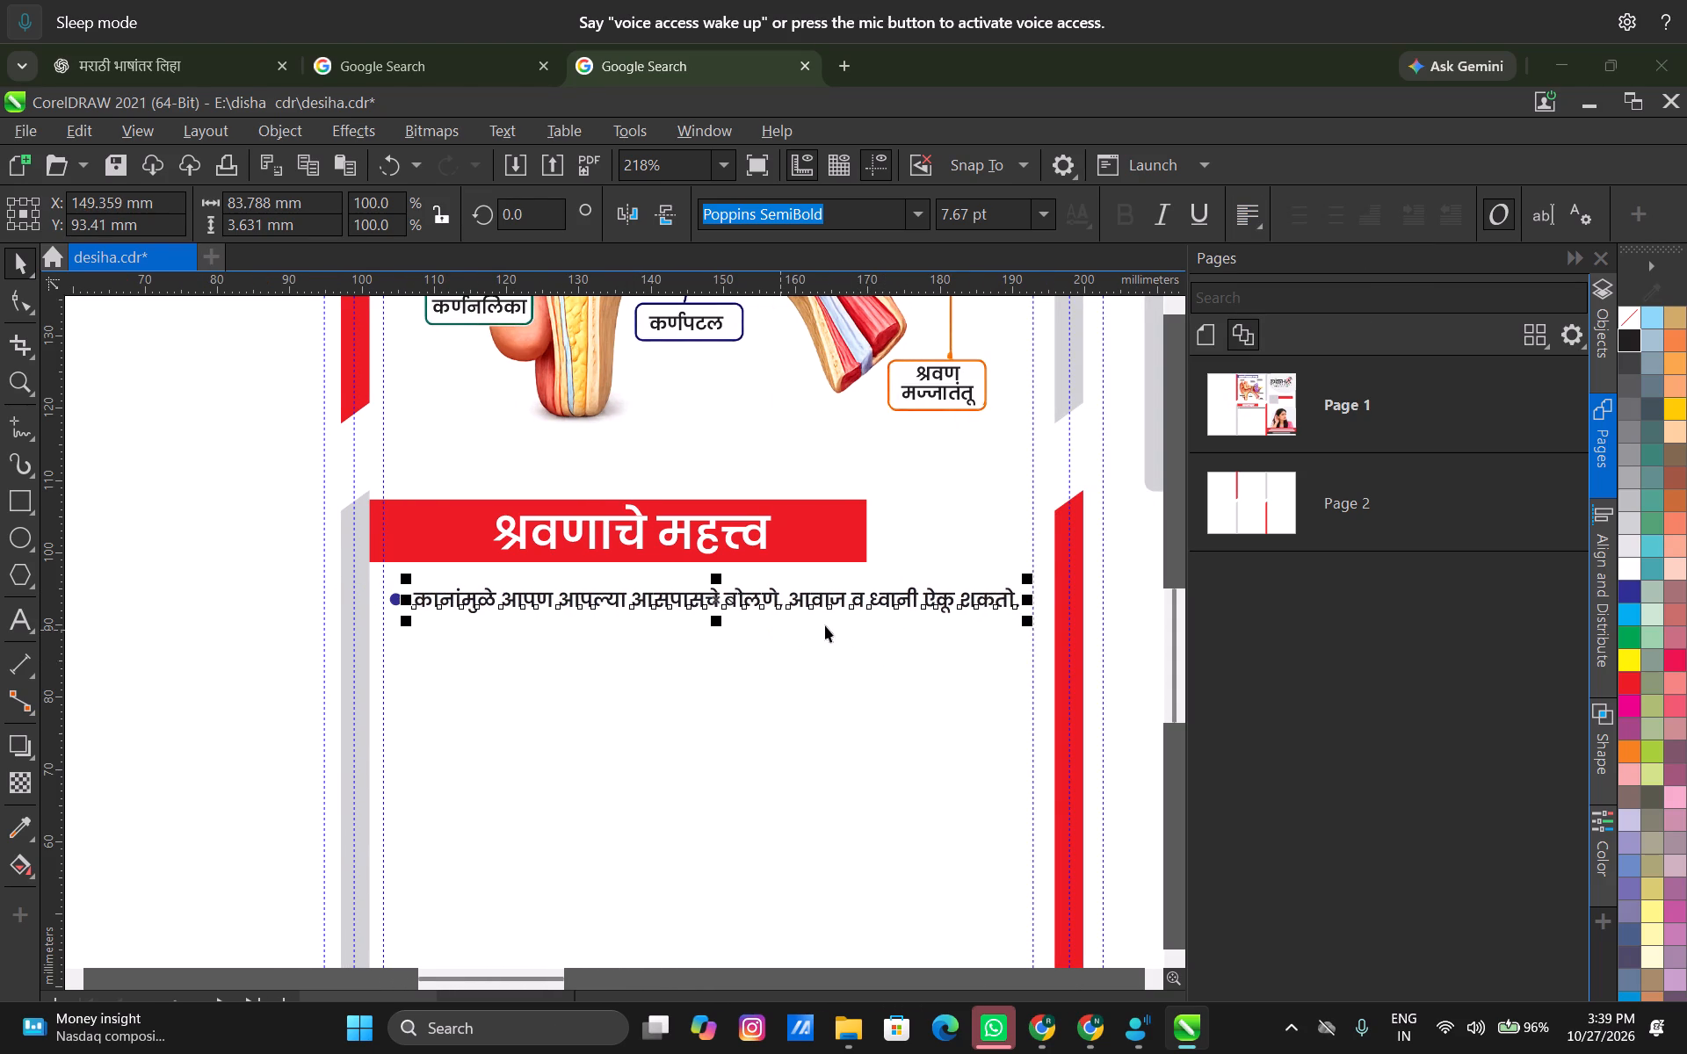
Break the bullet sentence into two lines before the word ऐकू.
scroll(847, 623, up, 3)
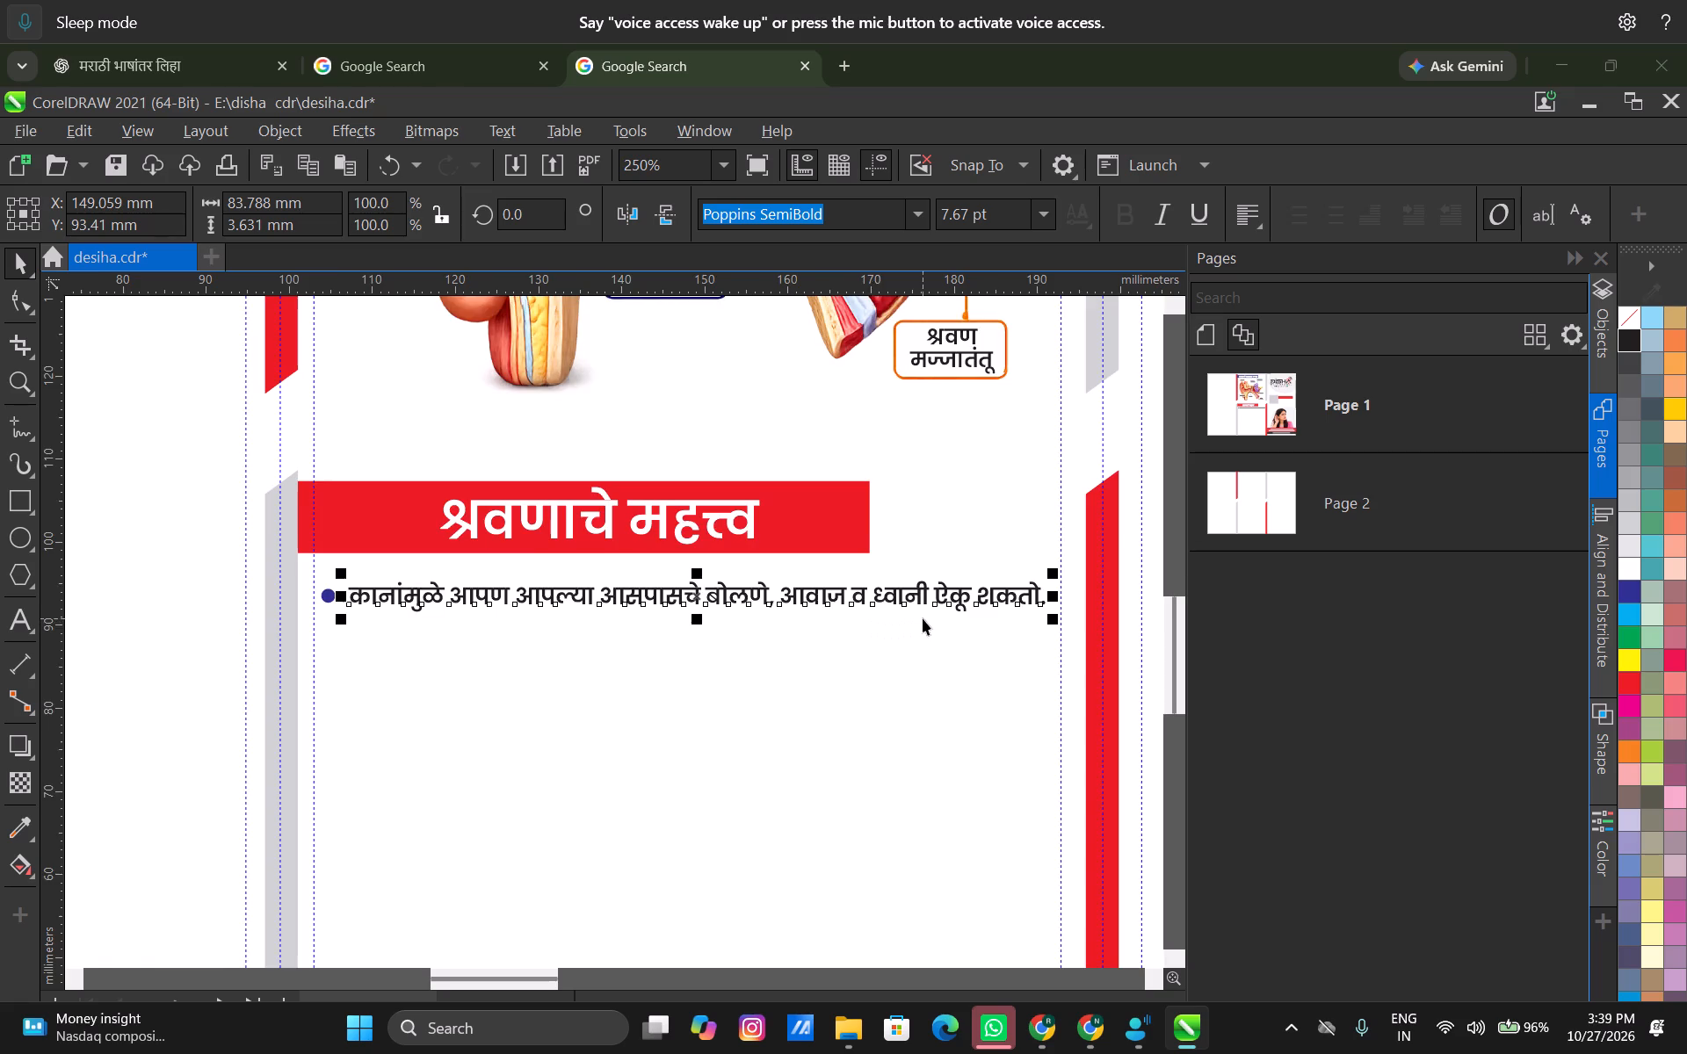
scroll(923, 618, up, 2)
double_click(938, 593)
double_click(947, 591)
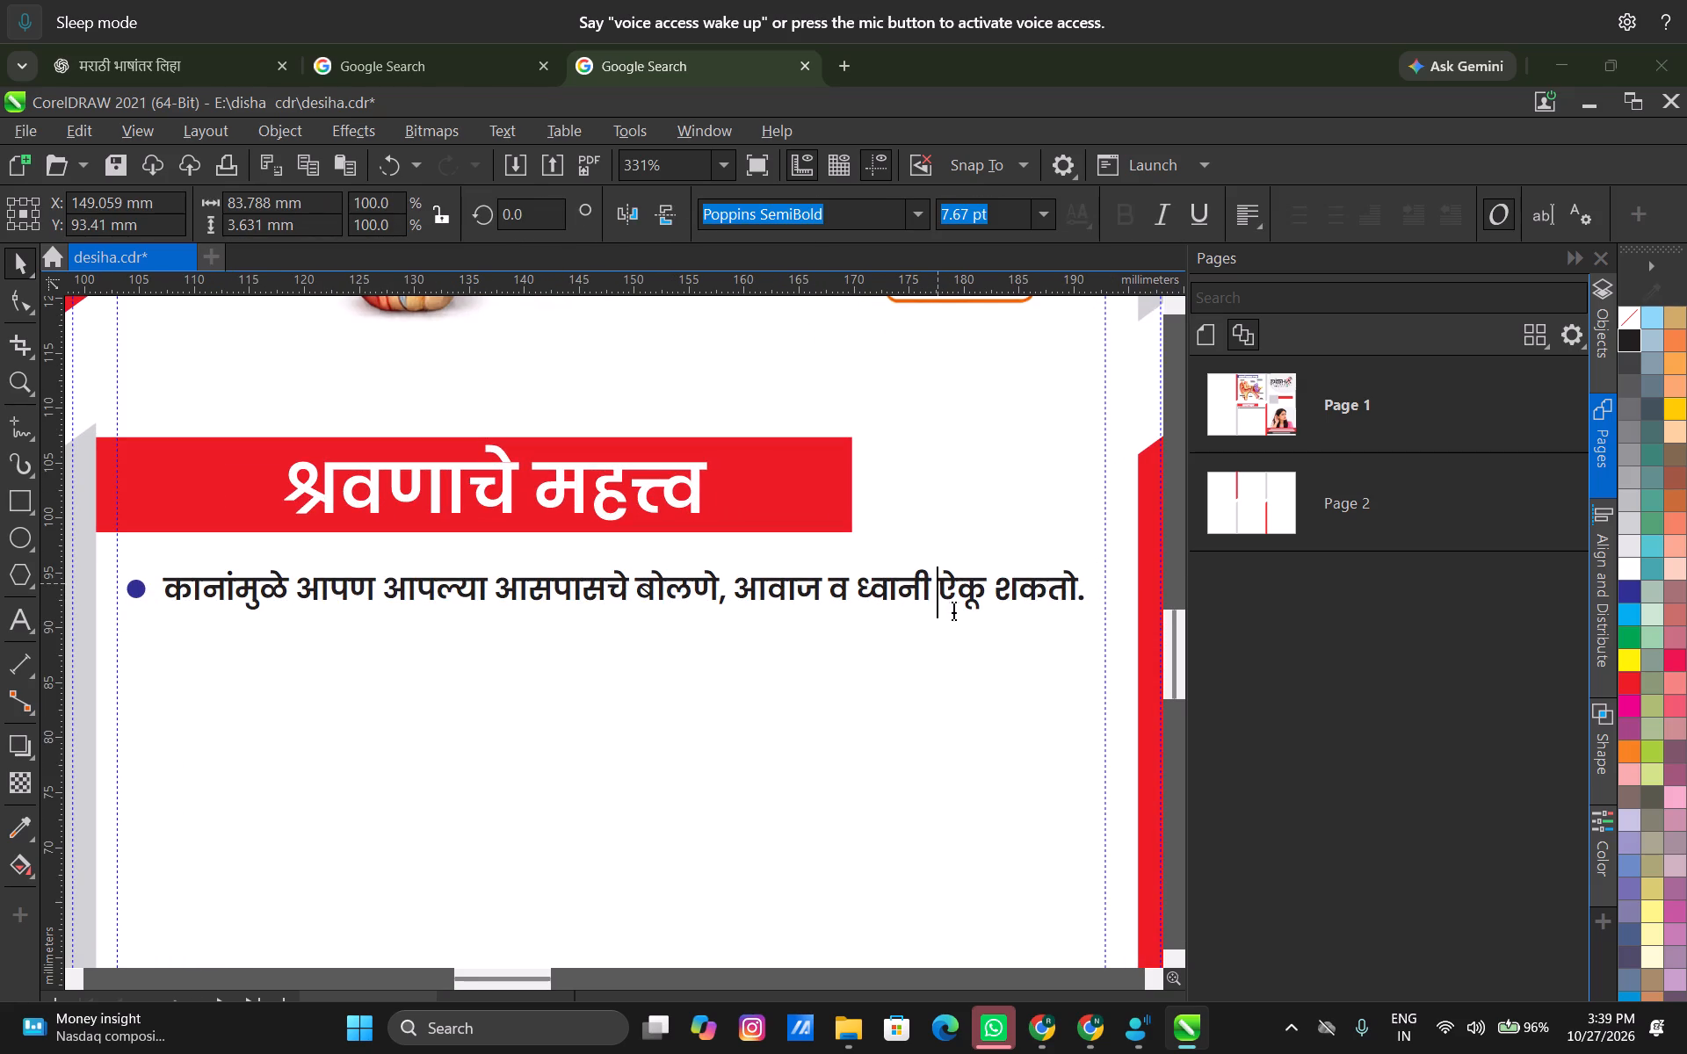
key(Return)
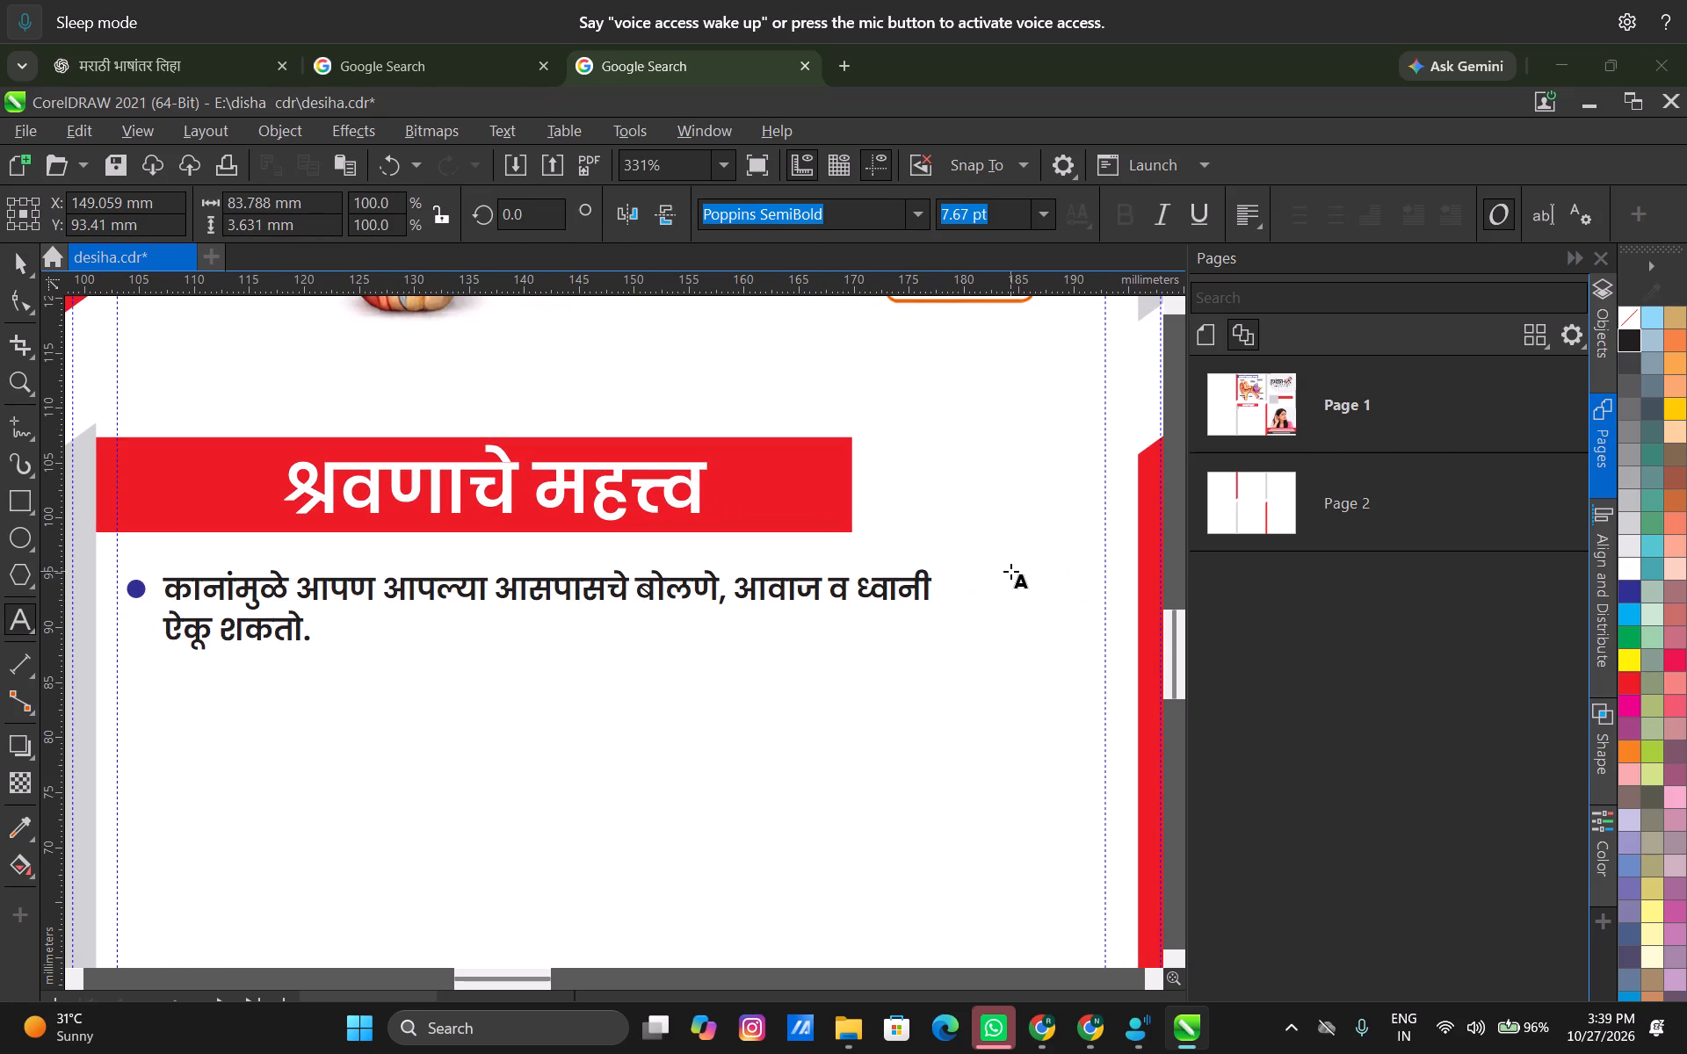
key(ctrl+z)
key(Return)
click(13, 263)
Enlarge the two-line bullet sentence to about 8.84 pt so it nearly spans the middle panel's width.
scroll(756, 614, down, 4)
drag(872, 648, 909, 676)
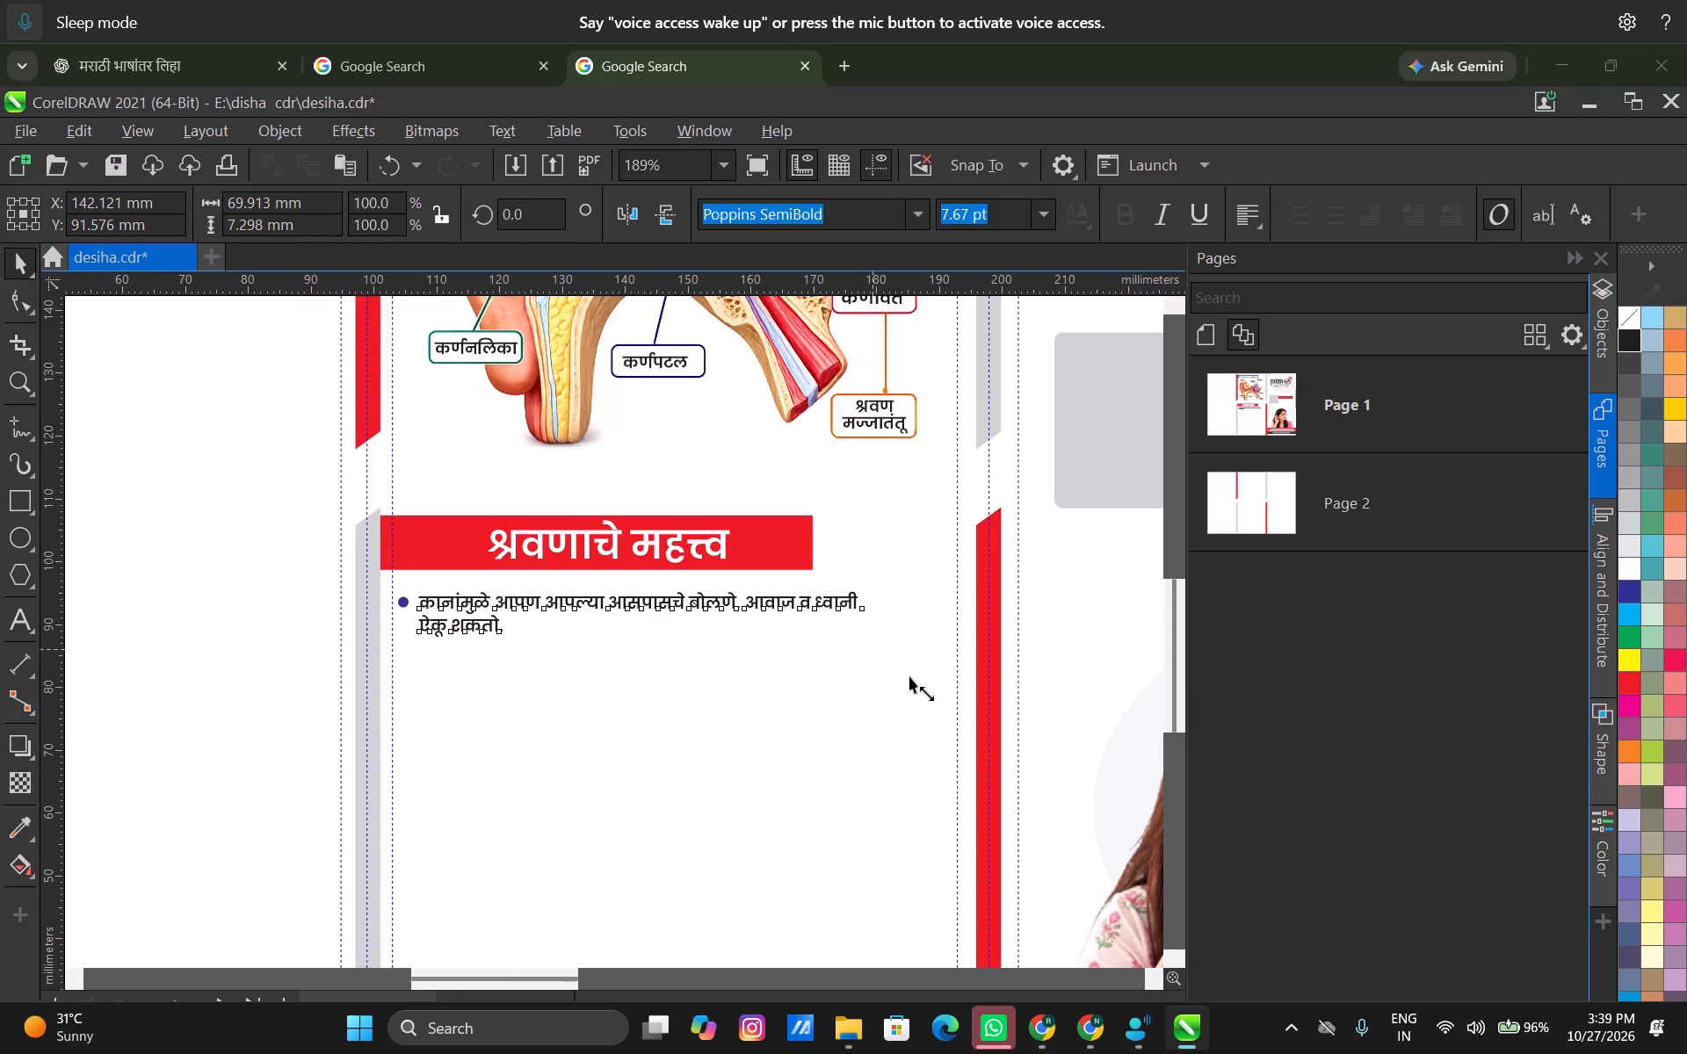
drag(909, 676, 939, 697)
click(840, 770)
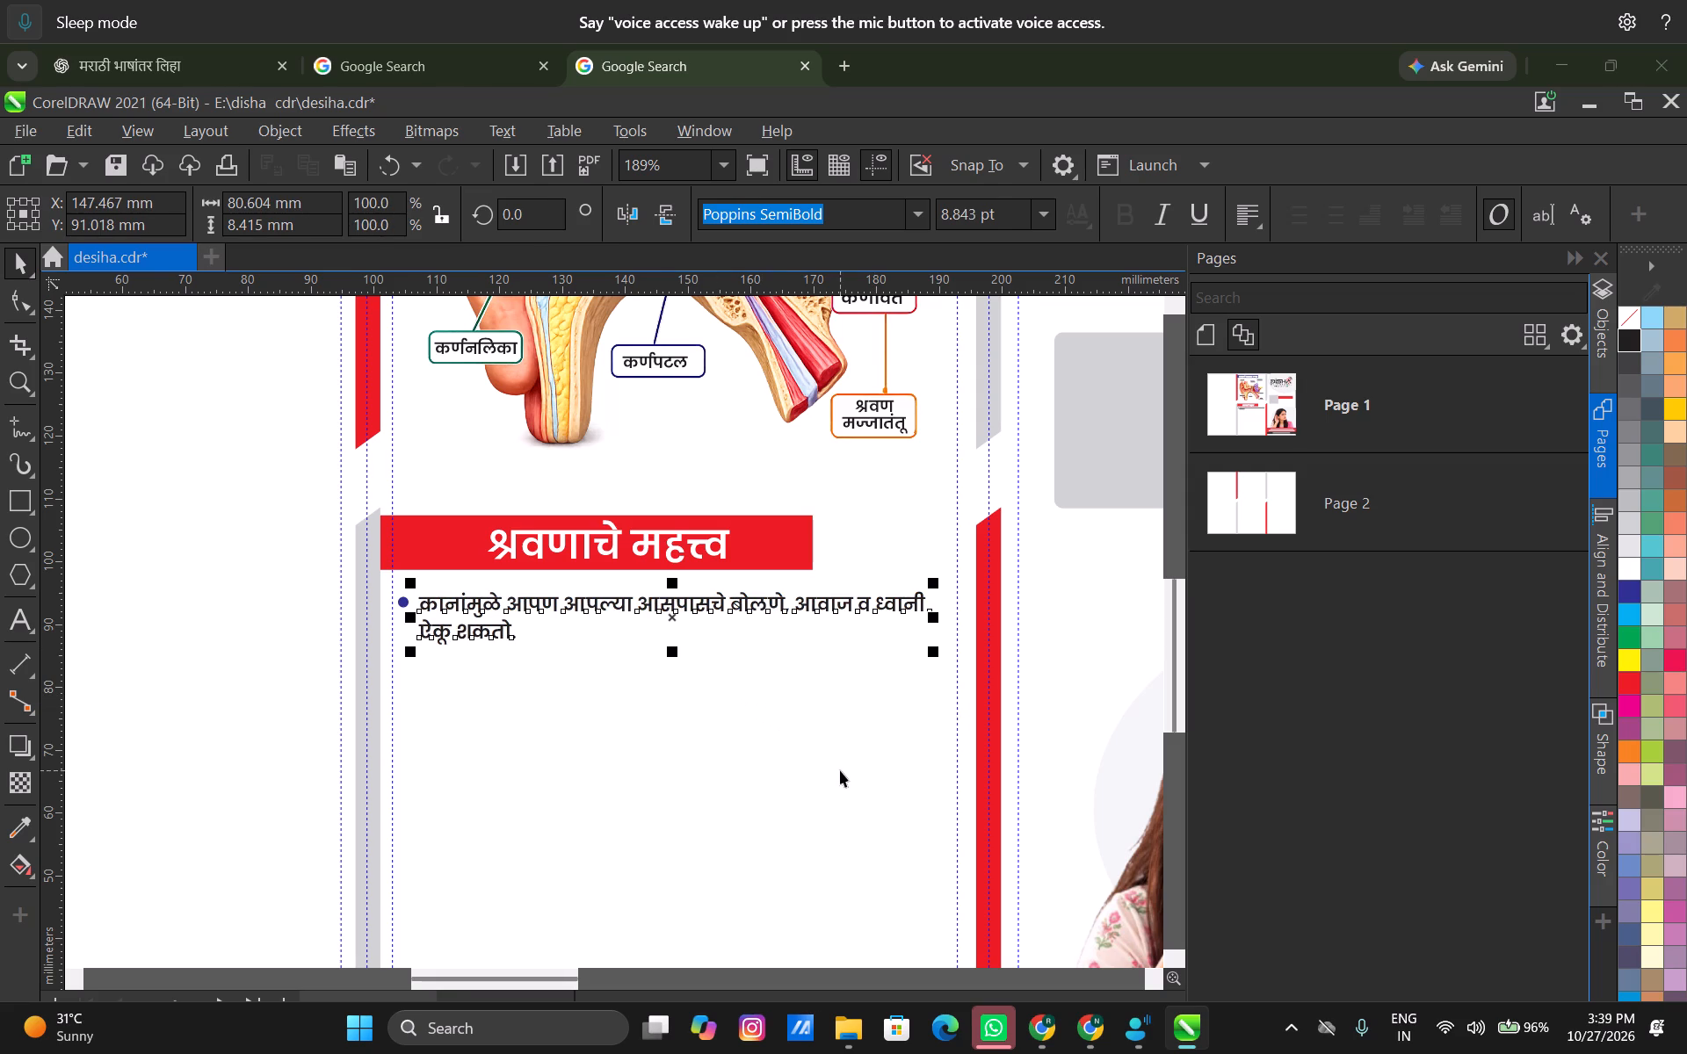
Nudge the two-line sentence slightly up so its first line is level with the blue bullet.
middle_drag(526, 621, 590, 609)
scroll(555, 608, up, 6)
click(483, 588)
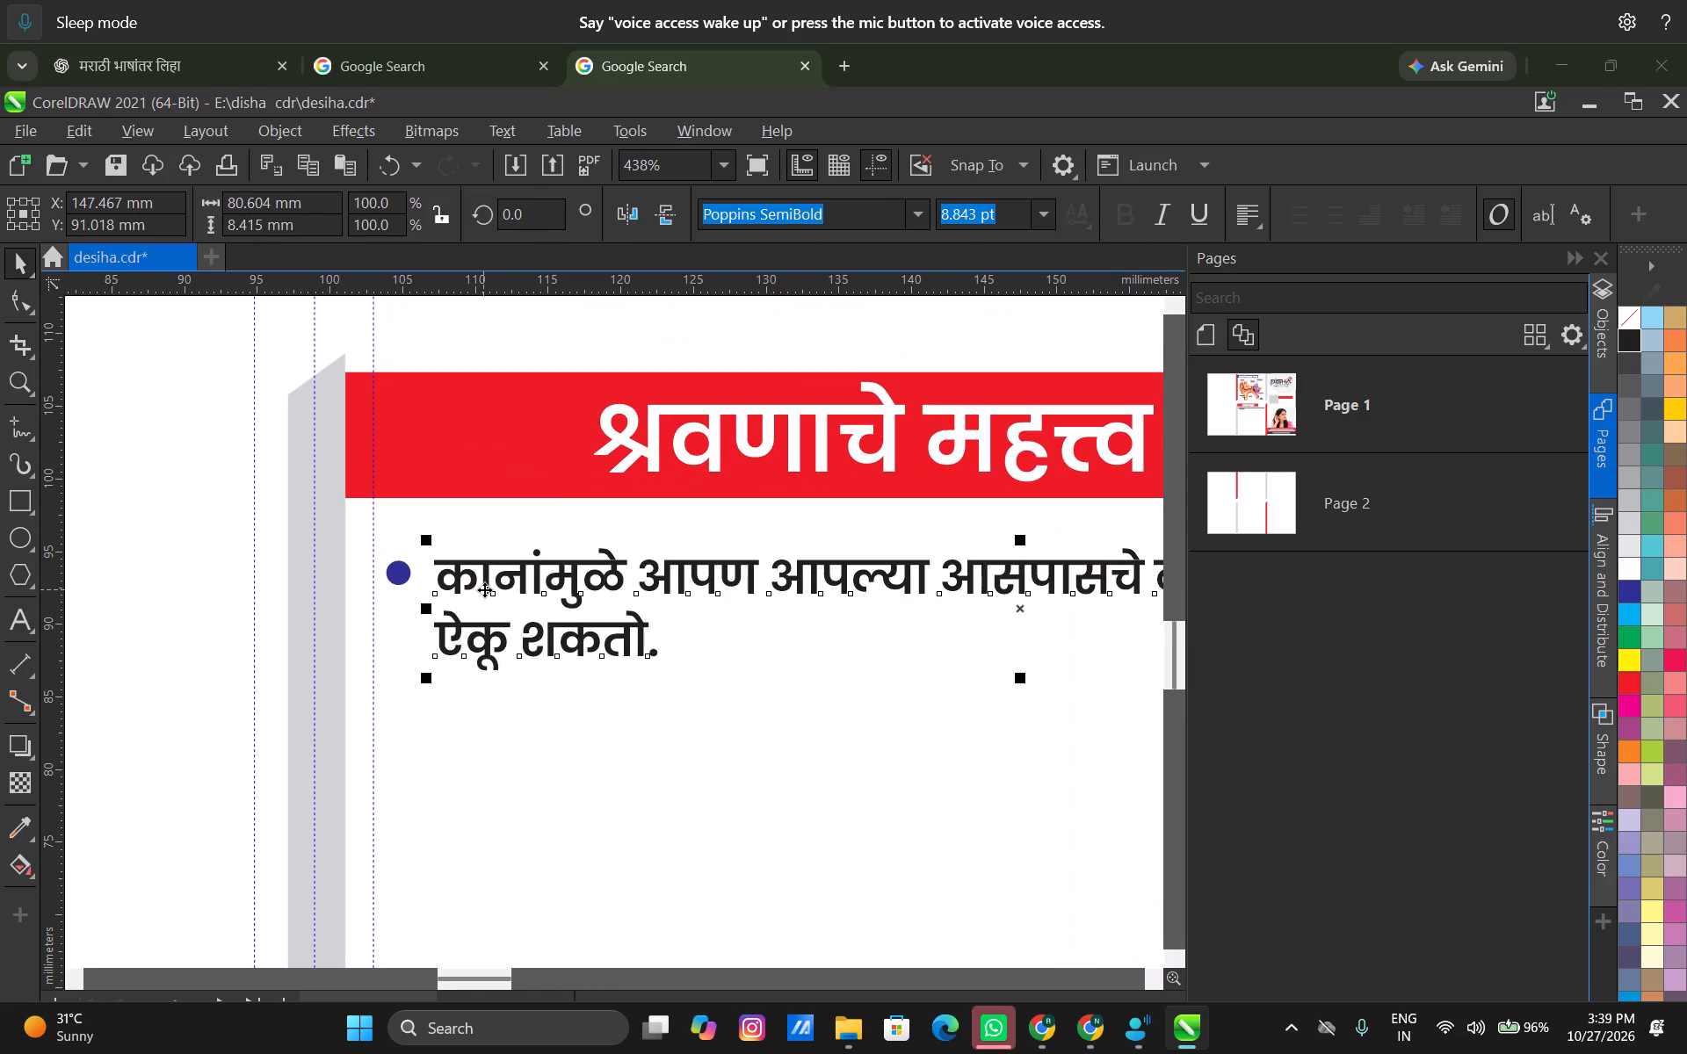
key(Up)
key(Up)
key(Up)
key(Up)
key(Up)
key(Up)
key(Up)
key(Down)
click(544, 726)
scroll(543, 628, down, 10)
click(610, 736)
Switch to Chrome and copy the second bullet sentence under श्रवणाचे महत्त्व, from ते आपल्याला to मदत करतात.
key(alt+Tab)
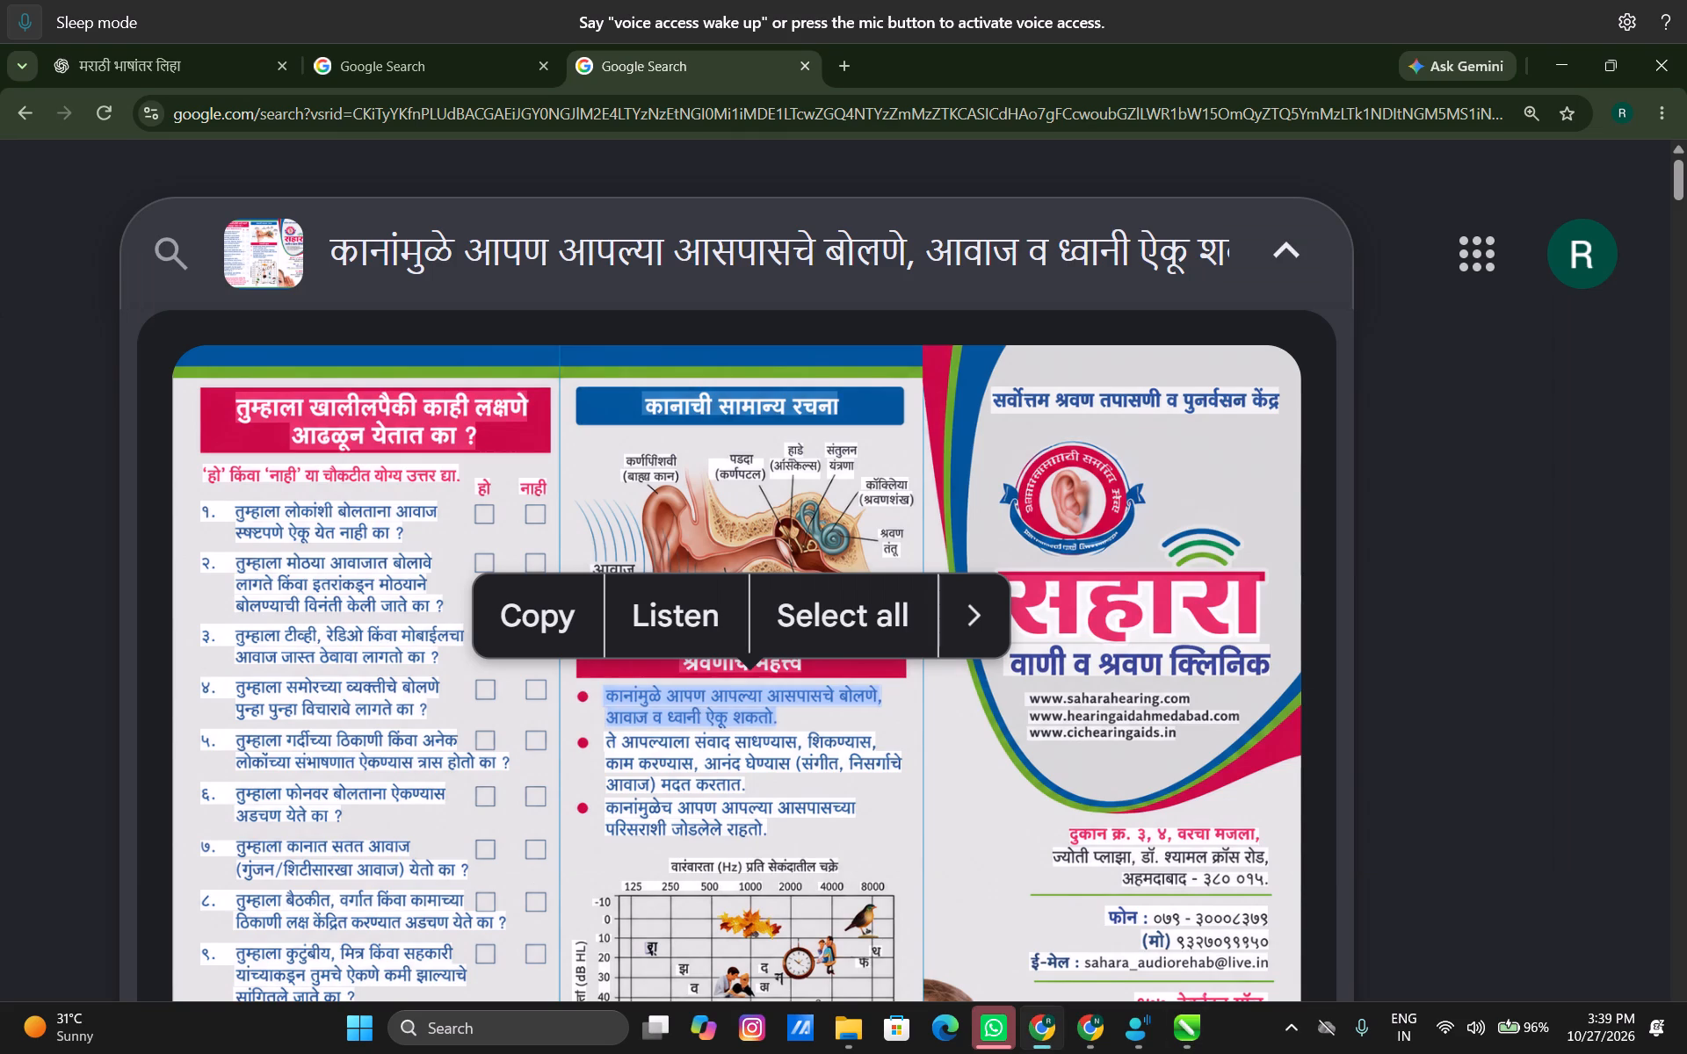
drag(607, 741, 701, 772)
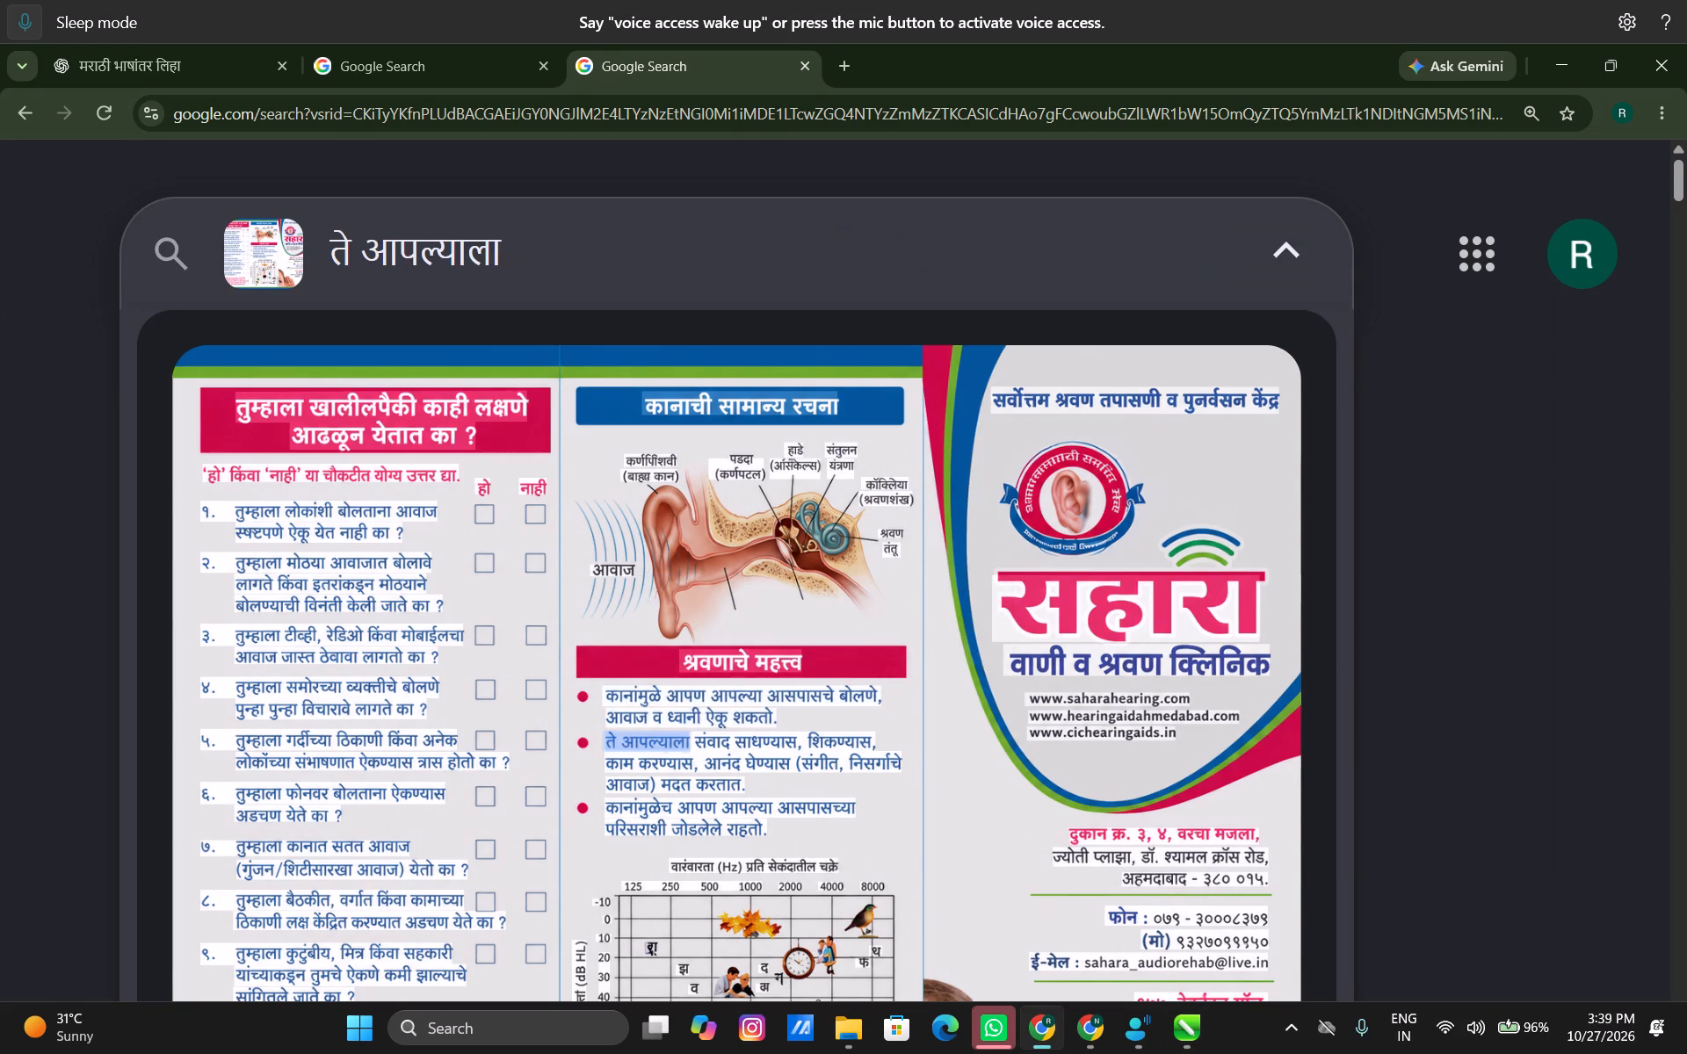
drag(701, 772, 872, 783)
key(ctrl+c)
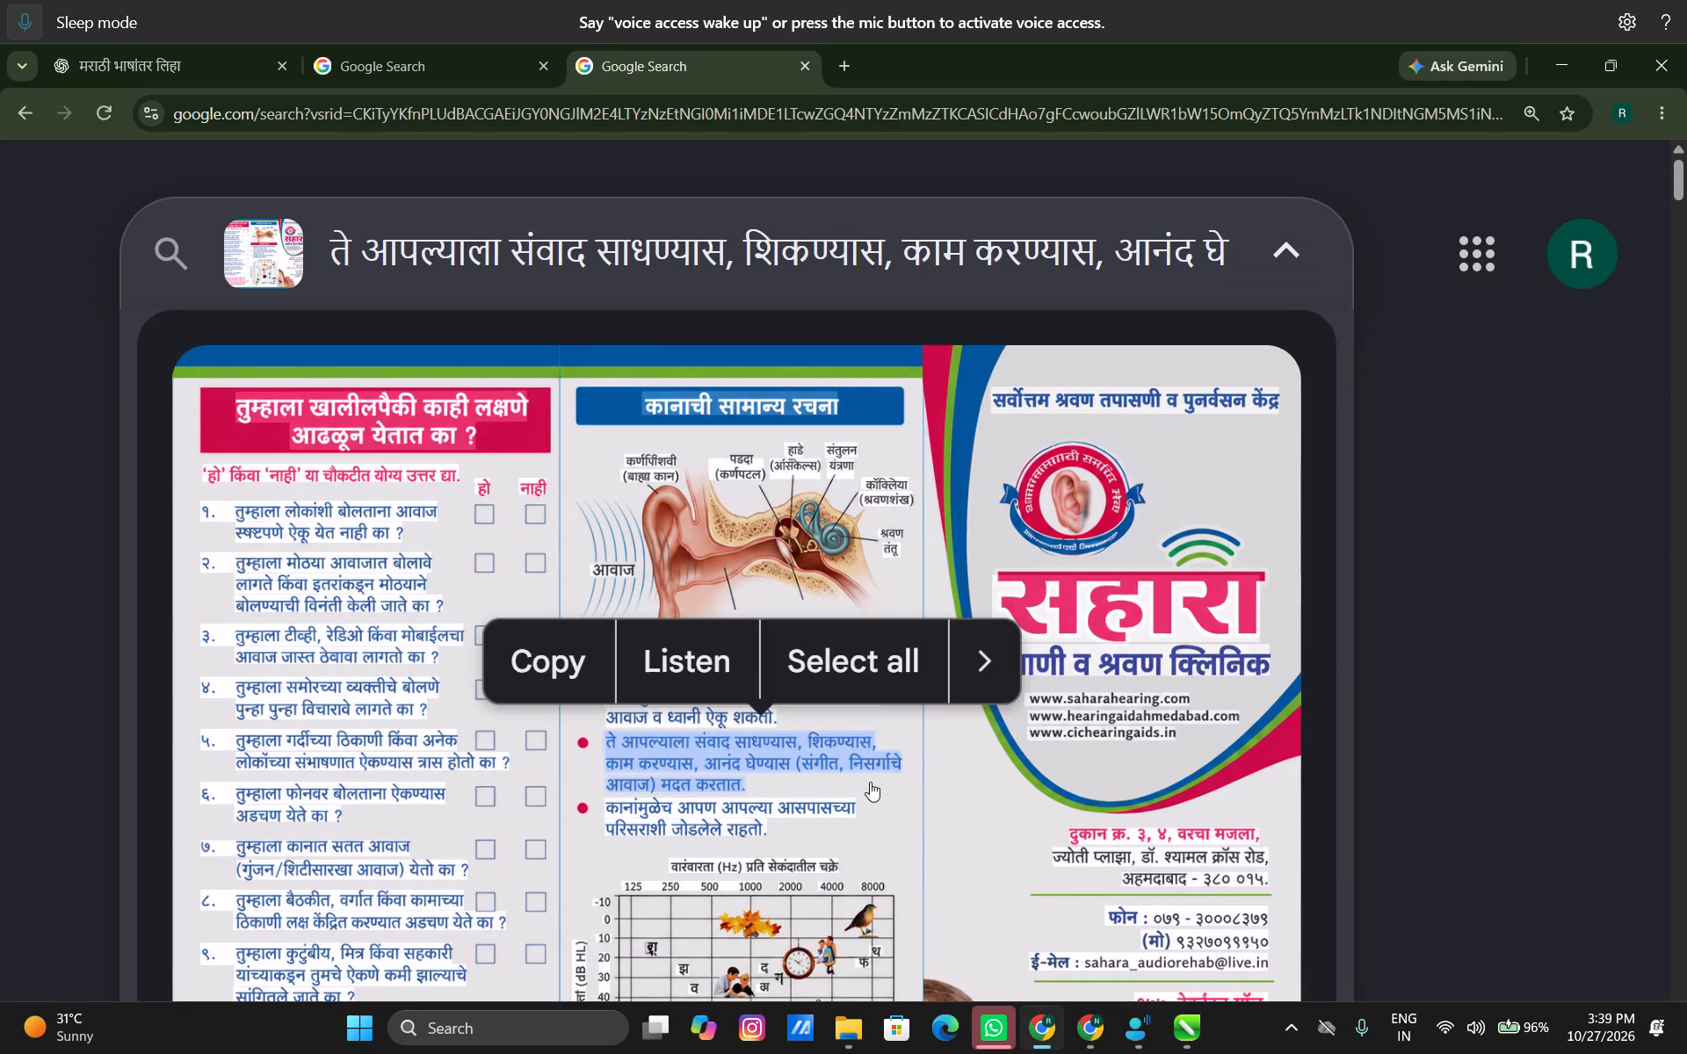
key(ctrl+c)
Switch to CorelDRAW and duplicate the first blue bullet with its two-line sentence straight down, directly below the original.
key(alt+Tab)
scroll(529, 649, up, 7)
middle_drag(546, 580, 583, 518)
right_drag(554, 566, 583, 518)
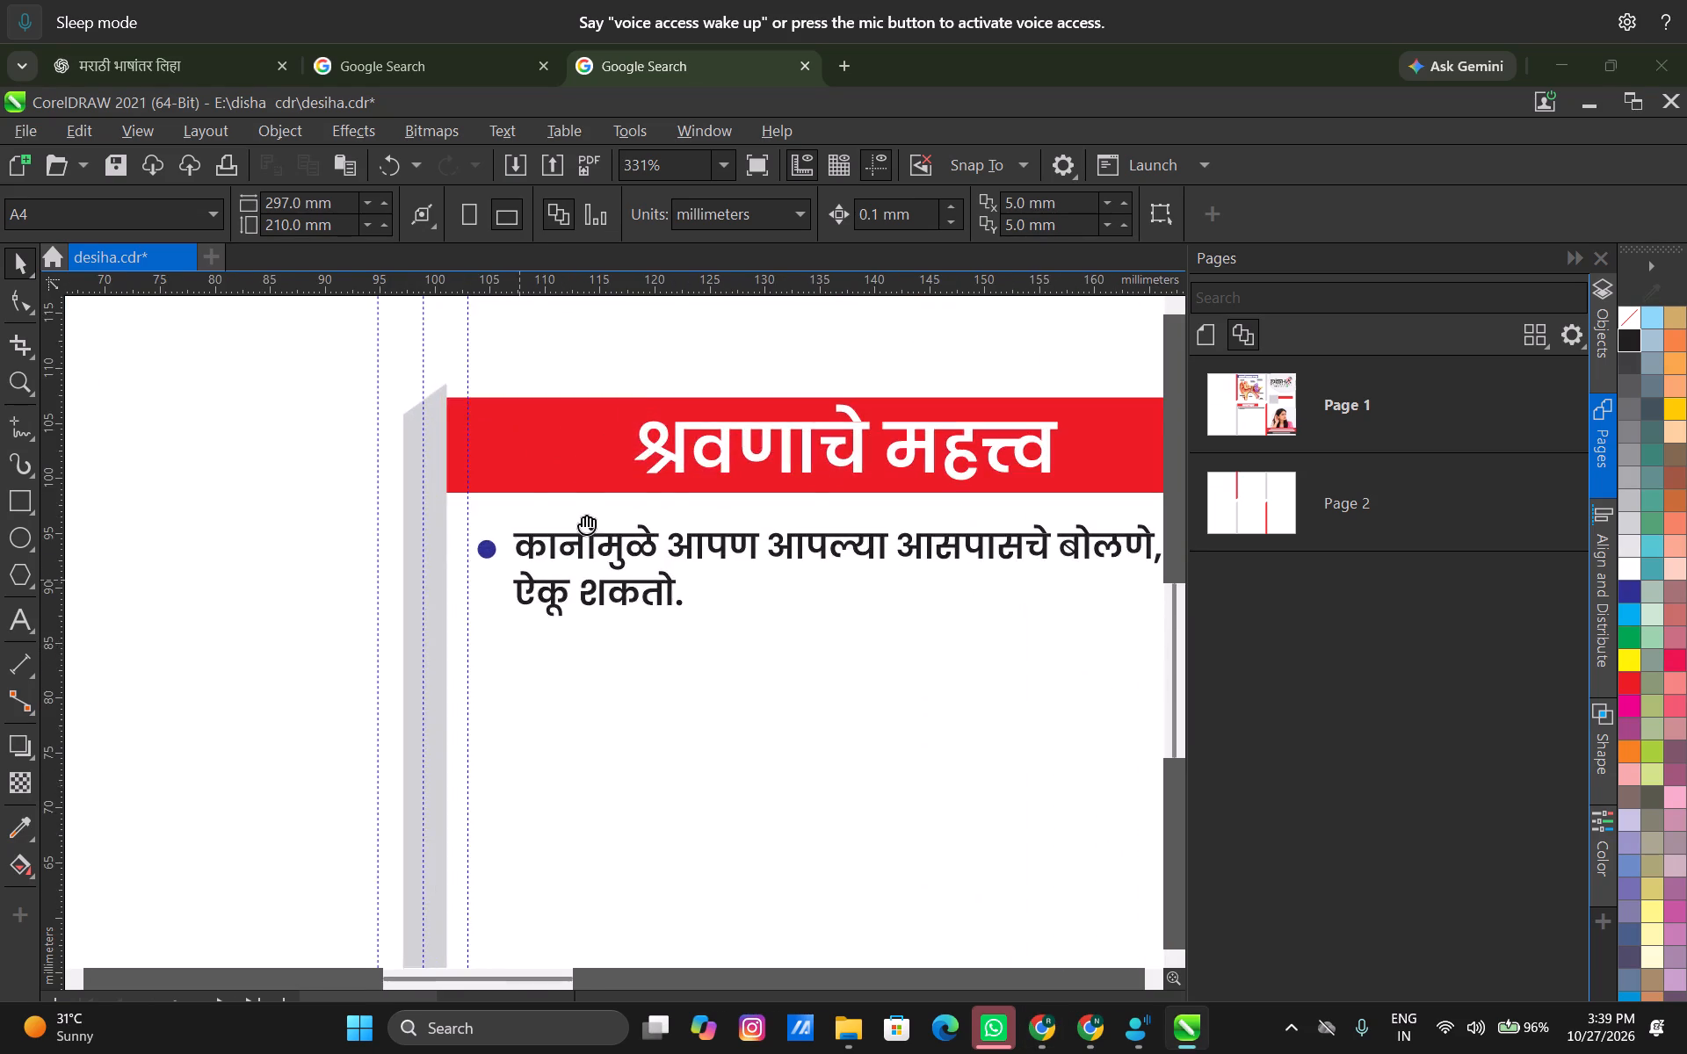
right_drag(583, 518, 623, 469)
middle_drag(583, 518, 644, 437)
scroll(627, 439, up, 8)
click(605, 393)
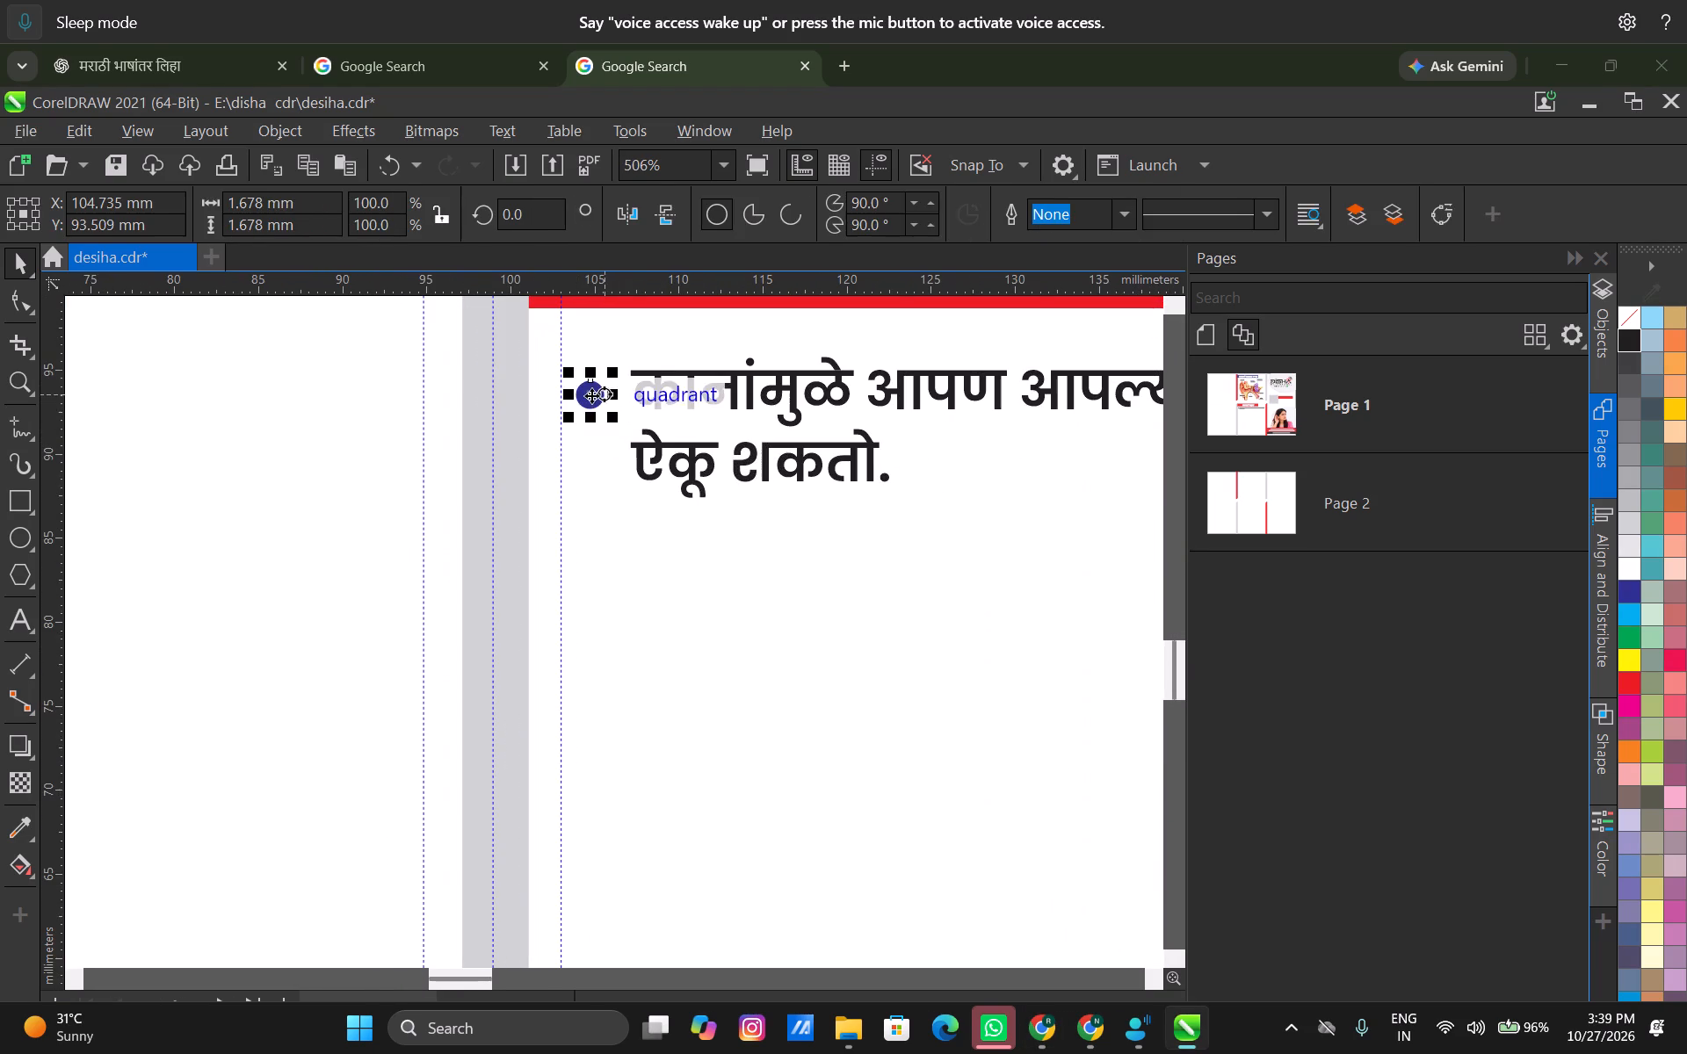
shift+click(677, 398)
drag(670, 392, 670, 579)
shift+right_click(670, 579)
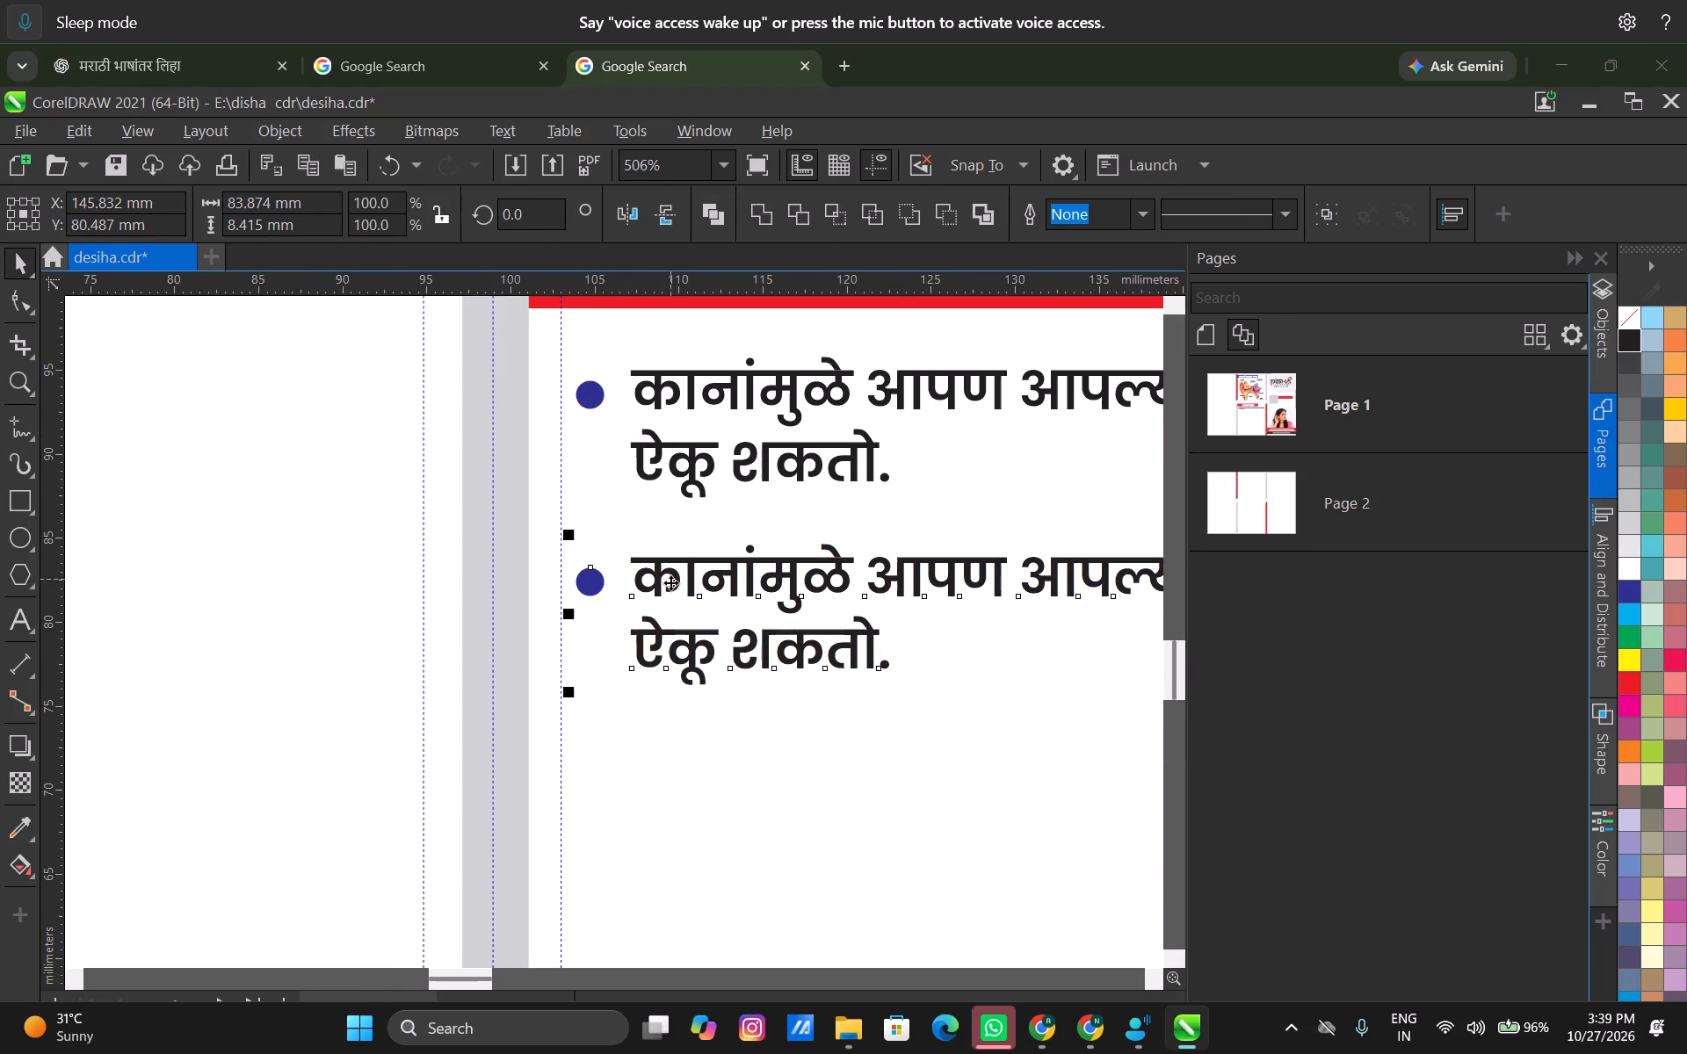
Replace the duplicated sentence's text with the copied sentence running from ते आपल्याला to मदत करतात.
click(674, 707)
double_click(690, 573)
key(ctrl+a)
key(ctrl+v)
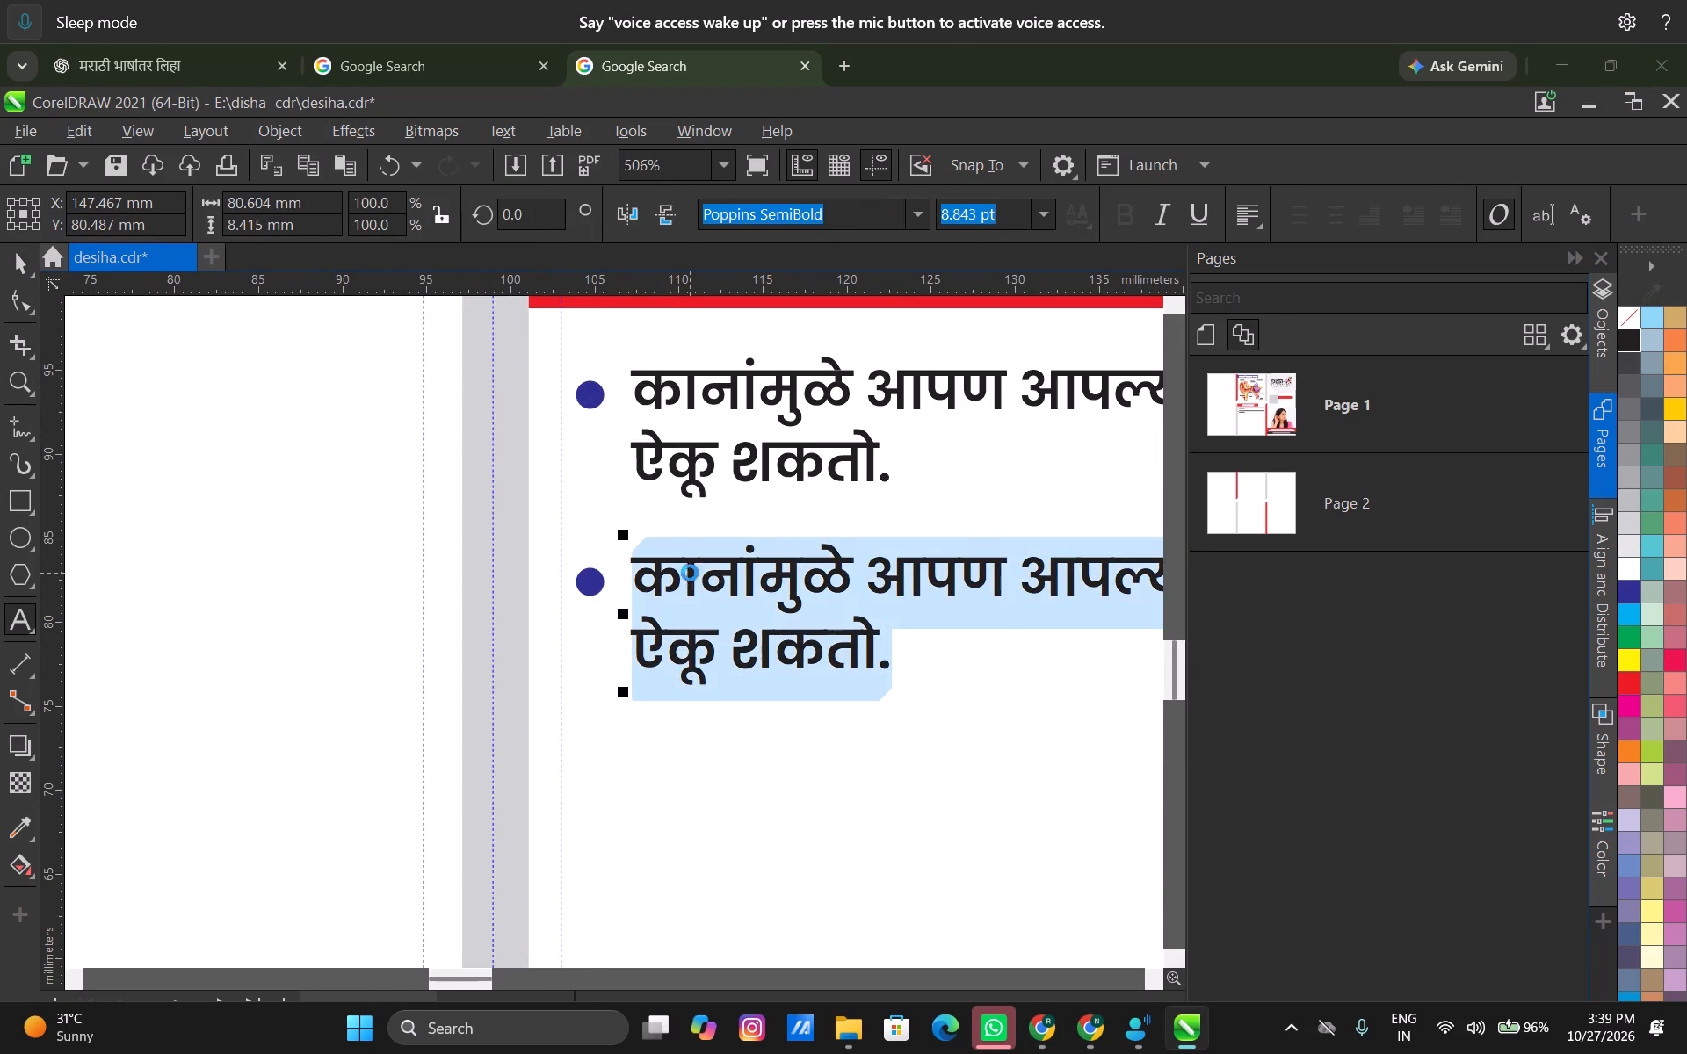
Break the second bullet sentence into two lines before the word आनंद.
scroll(691, 574, down, 4)
middle_drag(822, 610, 422, 610)
middle_drag(840, 595, 402, 632)
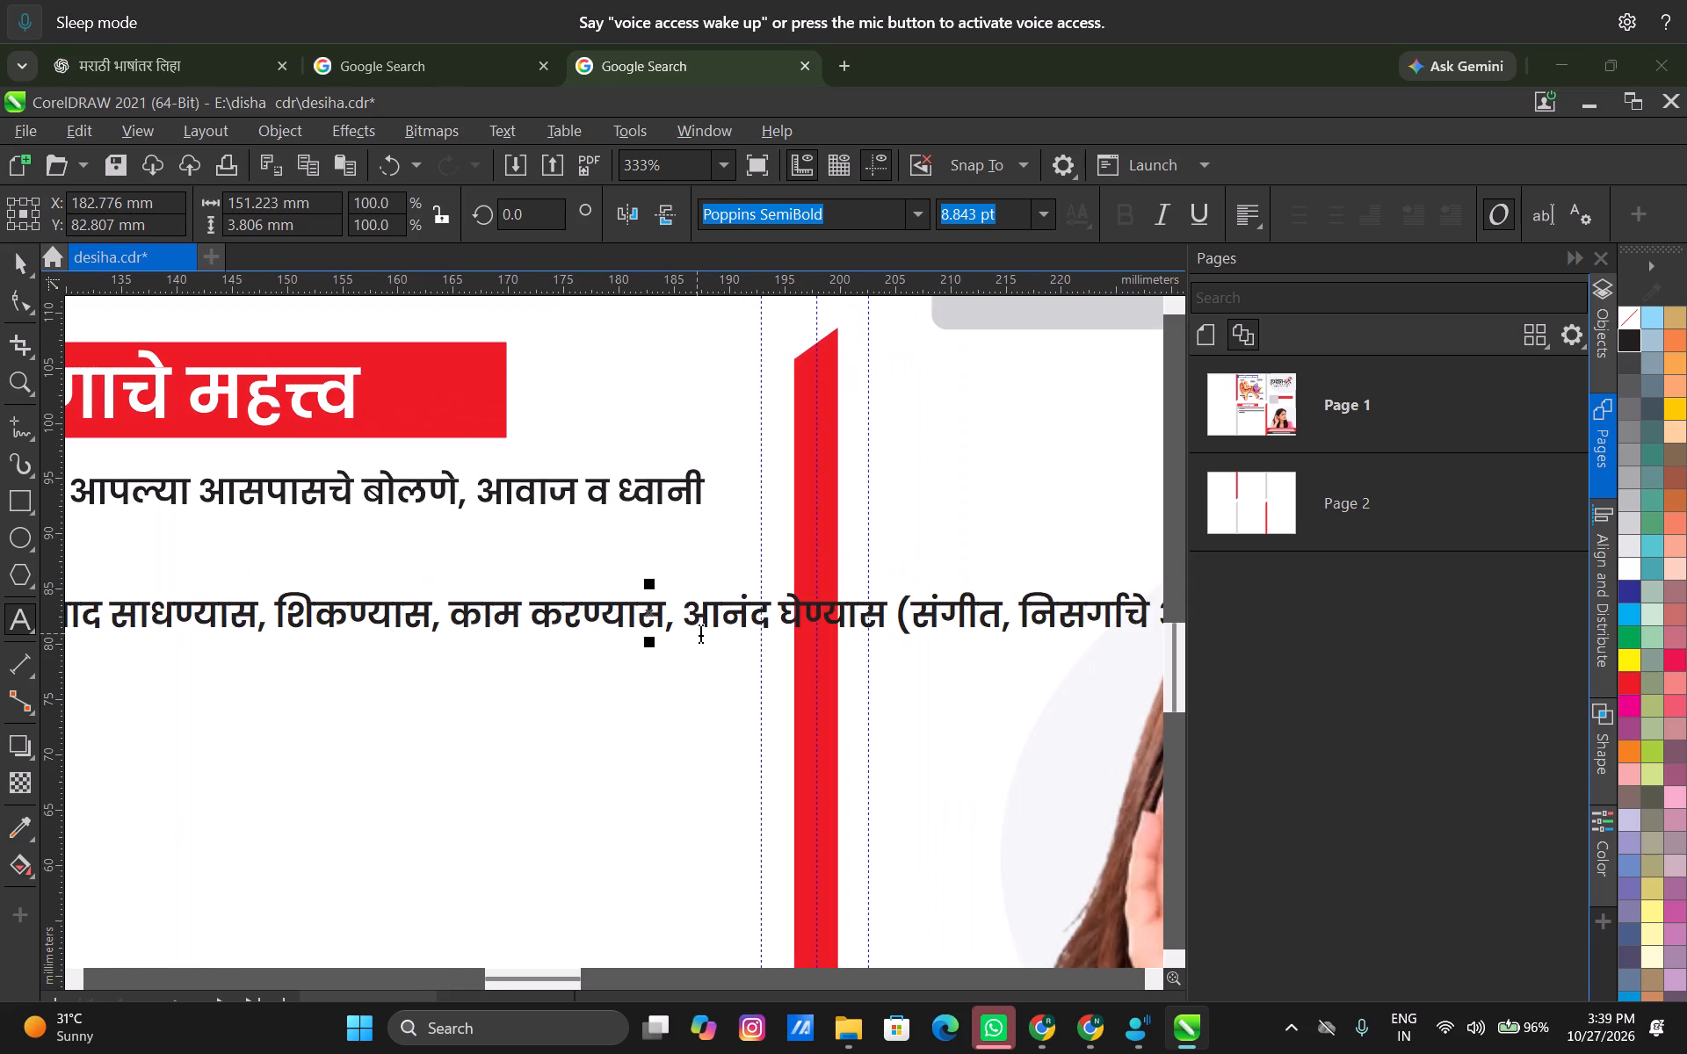
scroll(700, 631, up, 1)
click(680, 614)
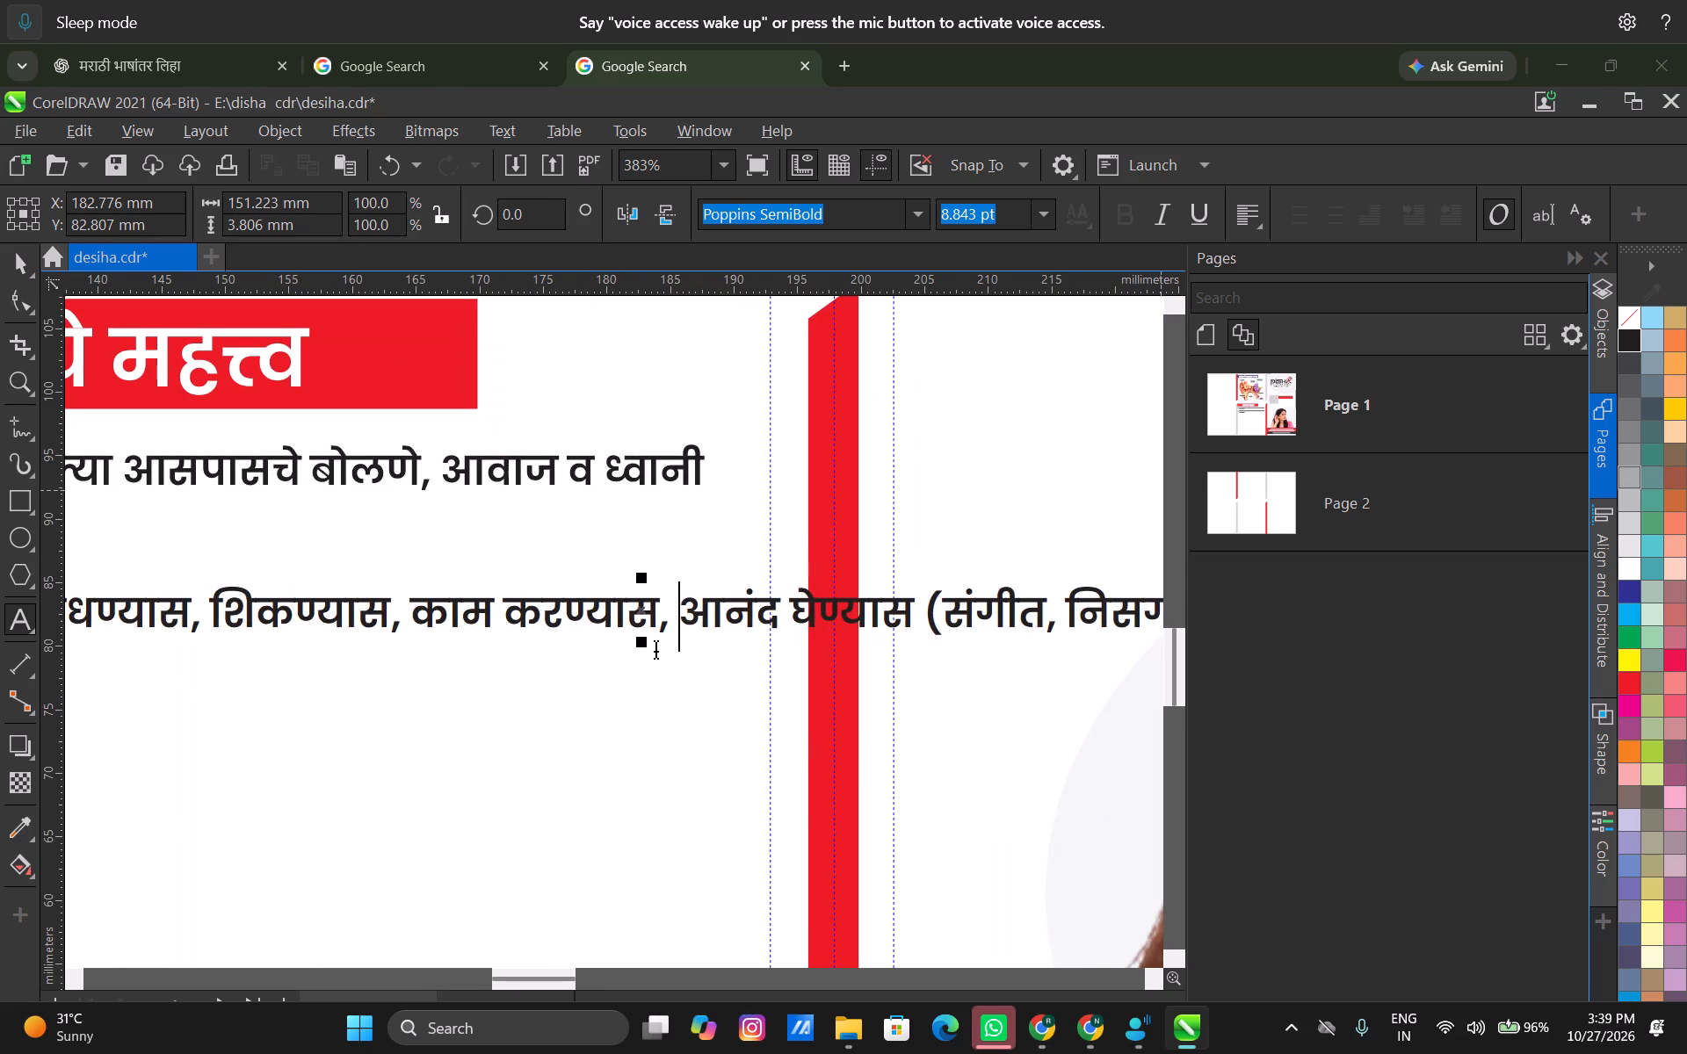
click(611, 623)
click(680, 624)
key(Return)
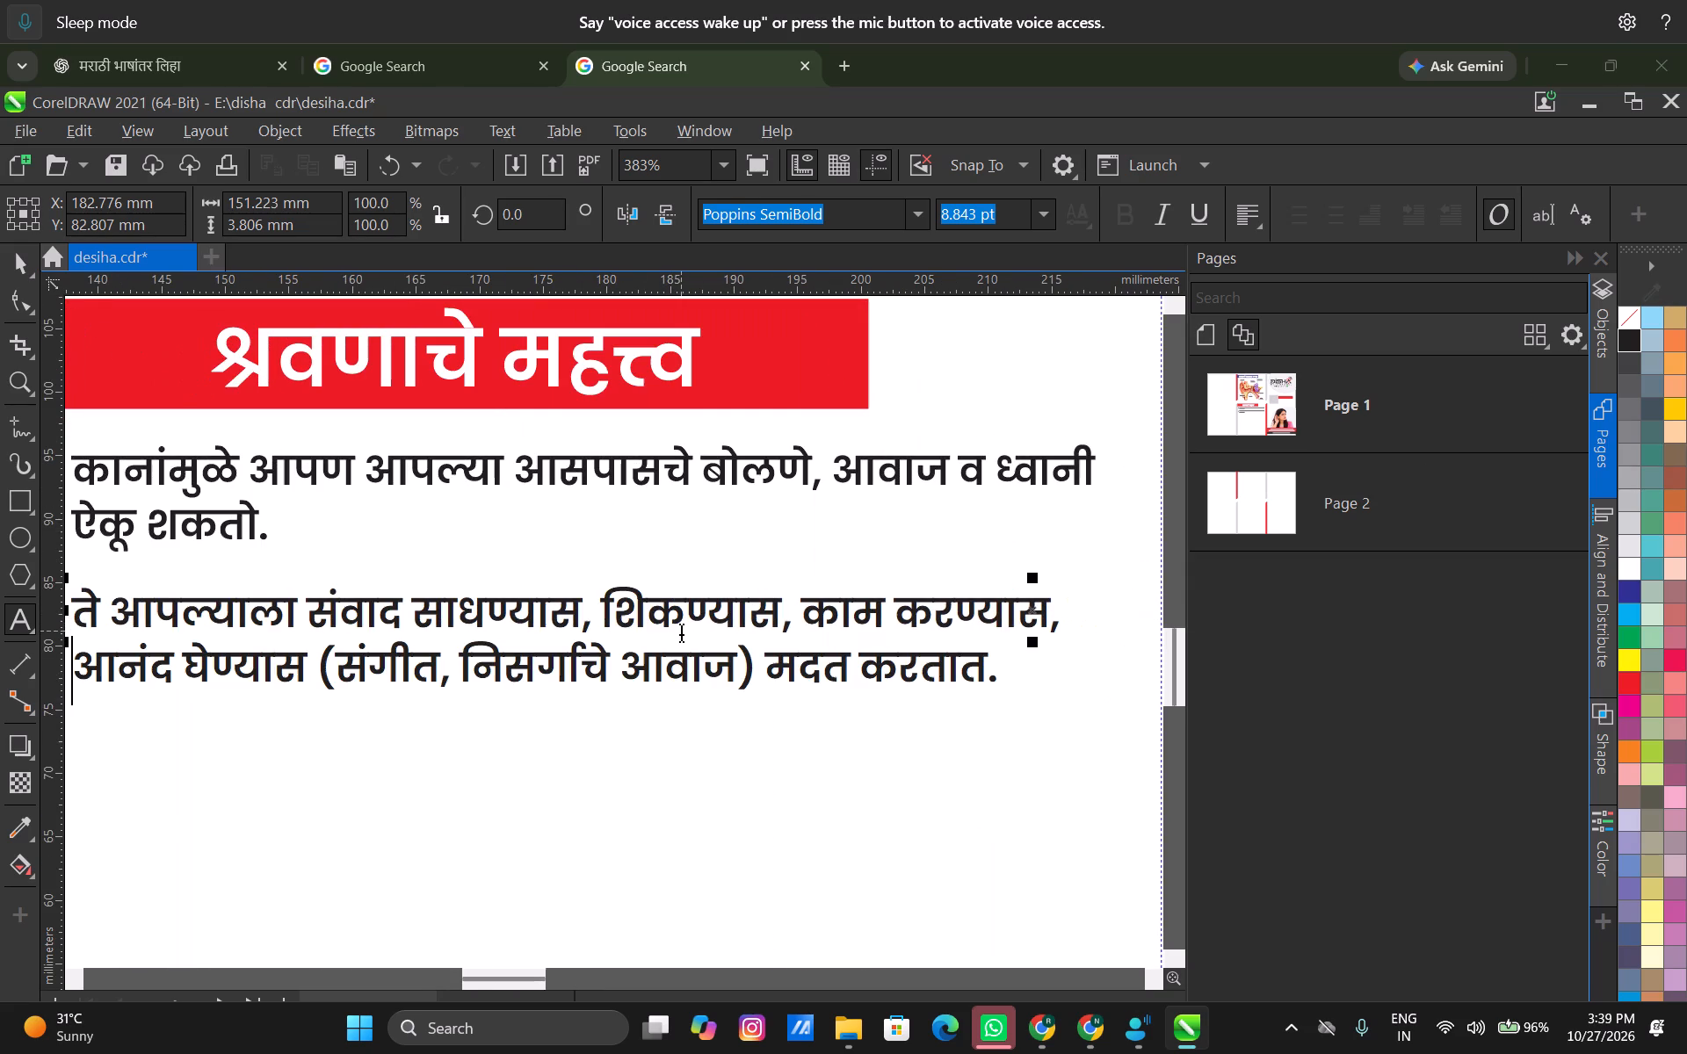
scroll(736, 643, down, 5)
click(28, 262)
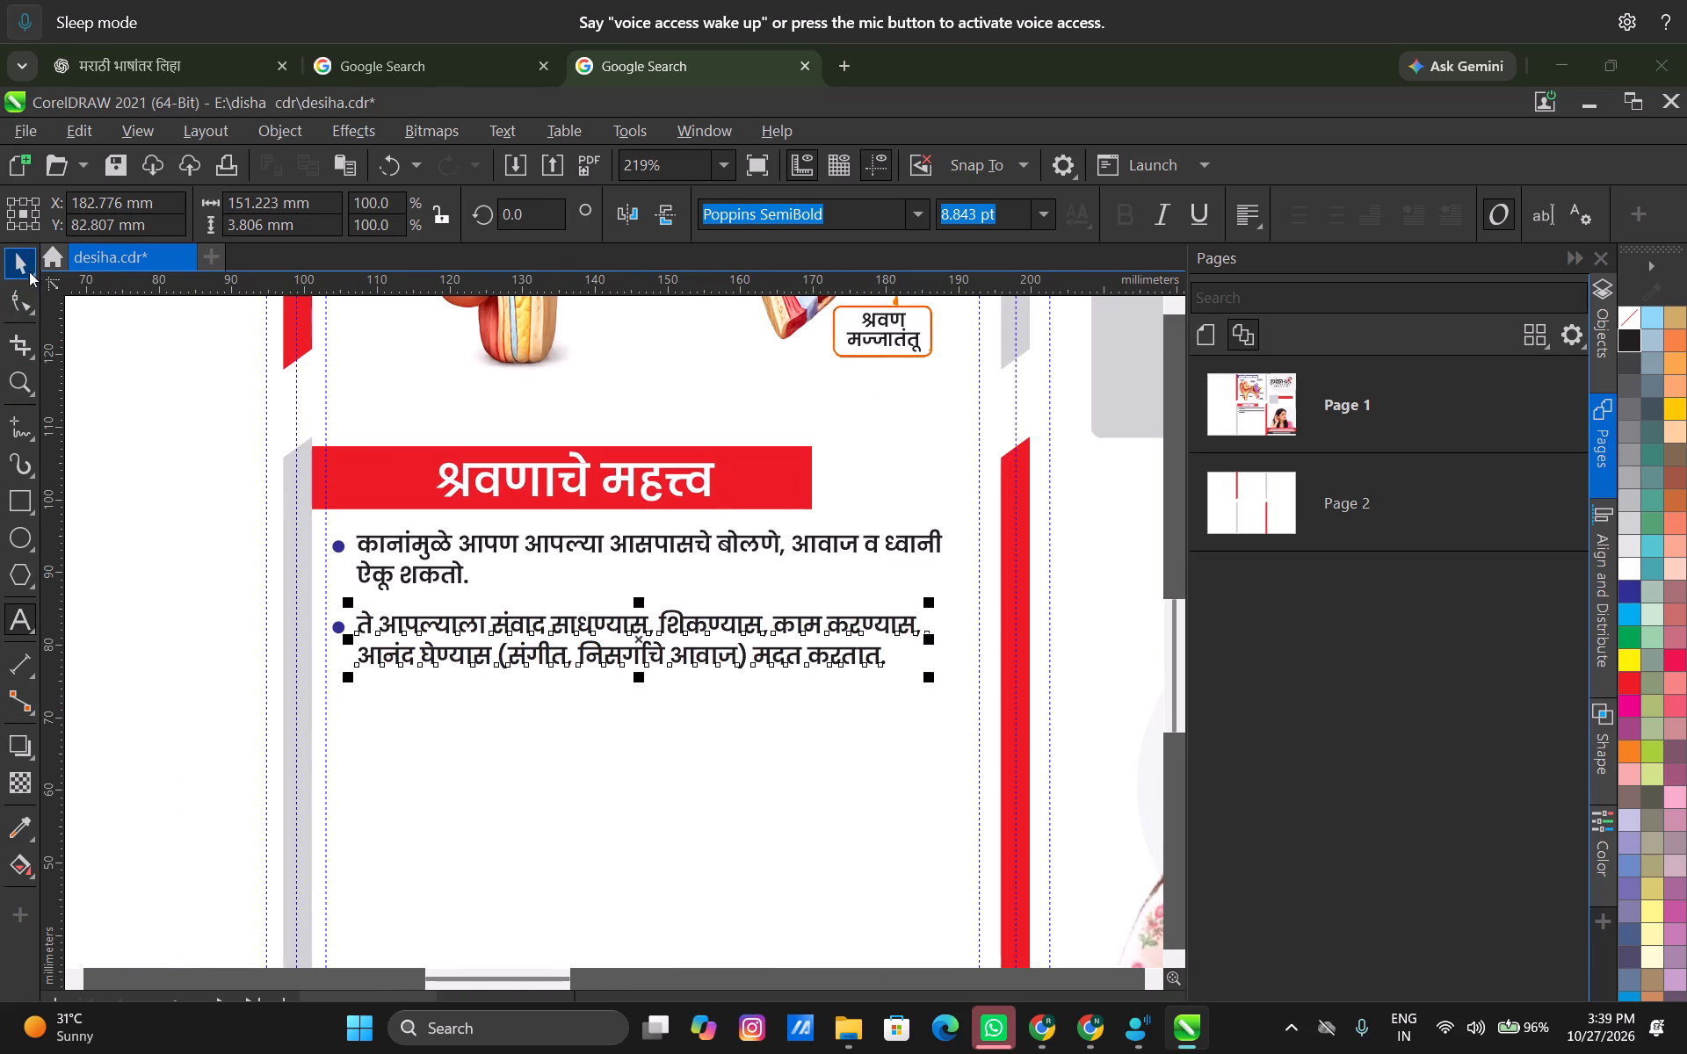
middle_drag(418, 770, 494, 726)
click(483, 776)
scroll(510, 749, down, 2)
scroll(510, 714, up, 2)
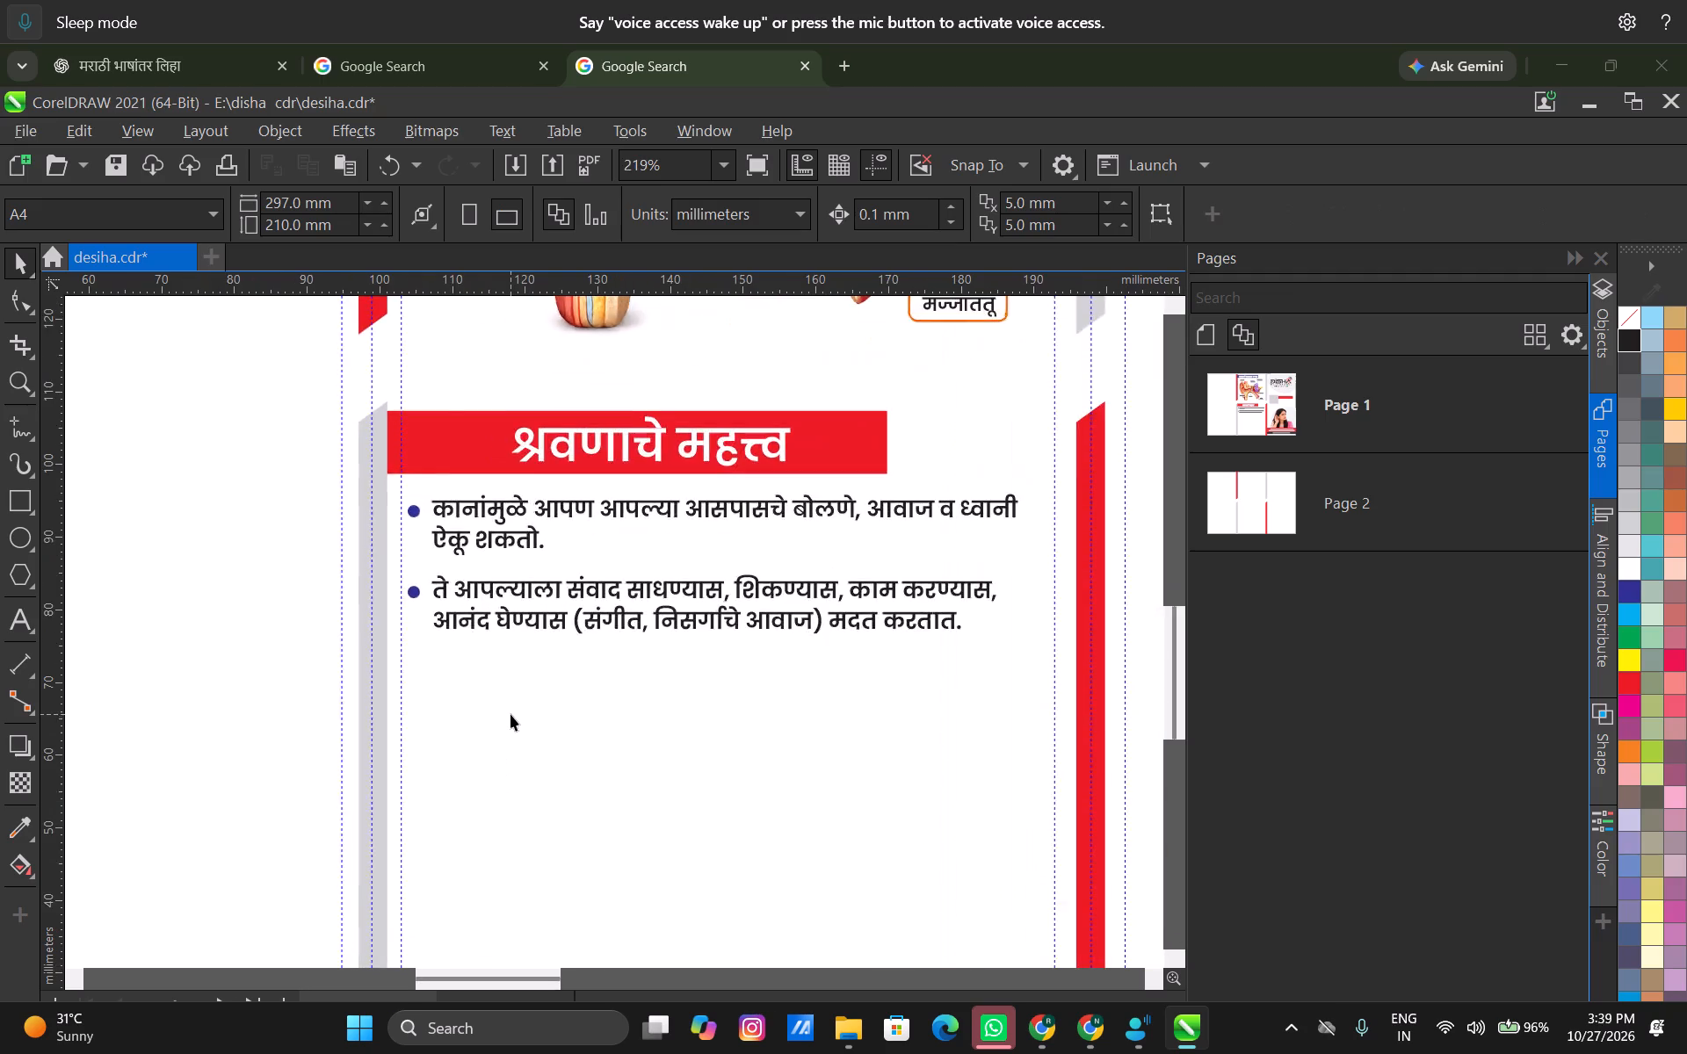
Switch to Chrome and copy the third bullet sentence under श्रवणाचे महत्त्व, from कानांमुळेच to जोडलेले राहतो.
key(alt+Tab)
drag(608, 808, 750, 822)
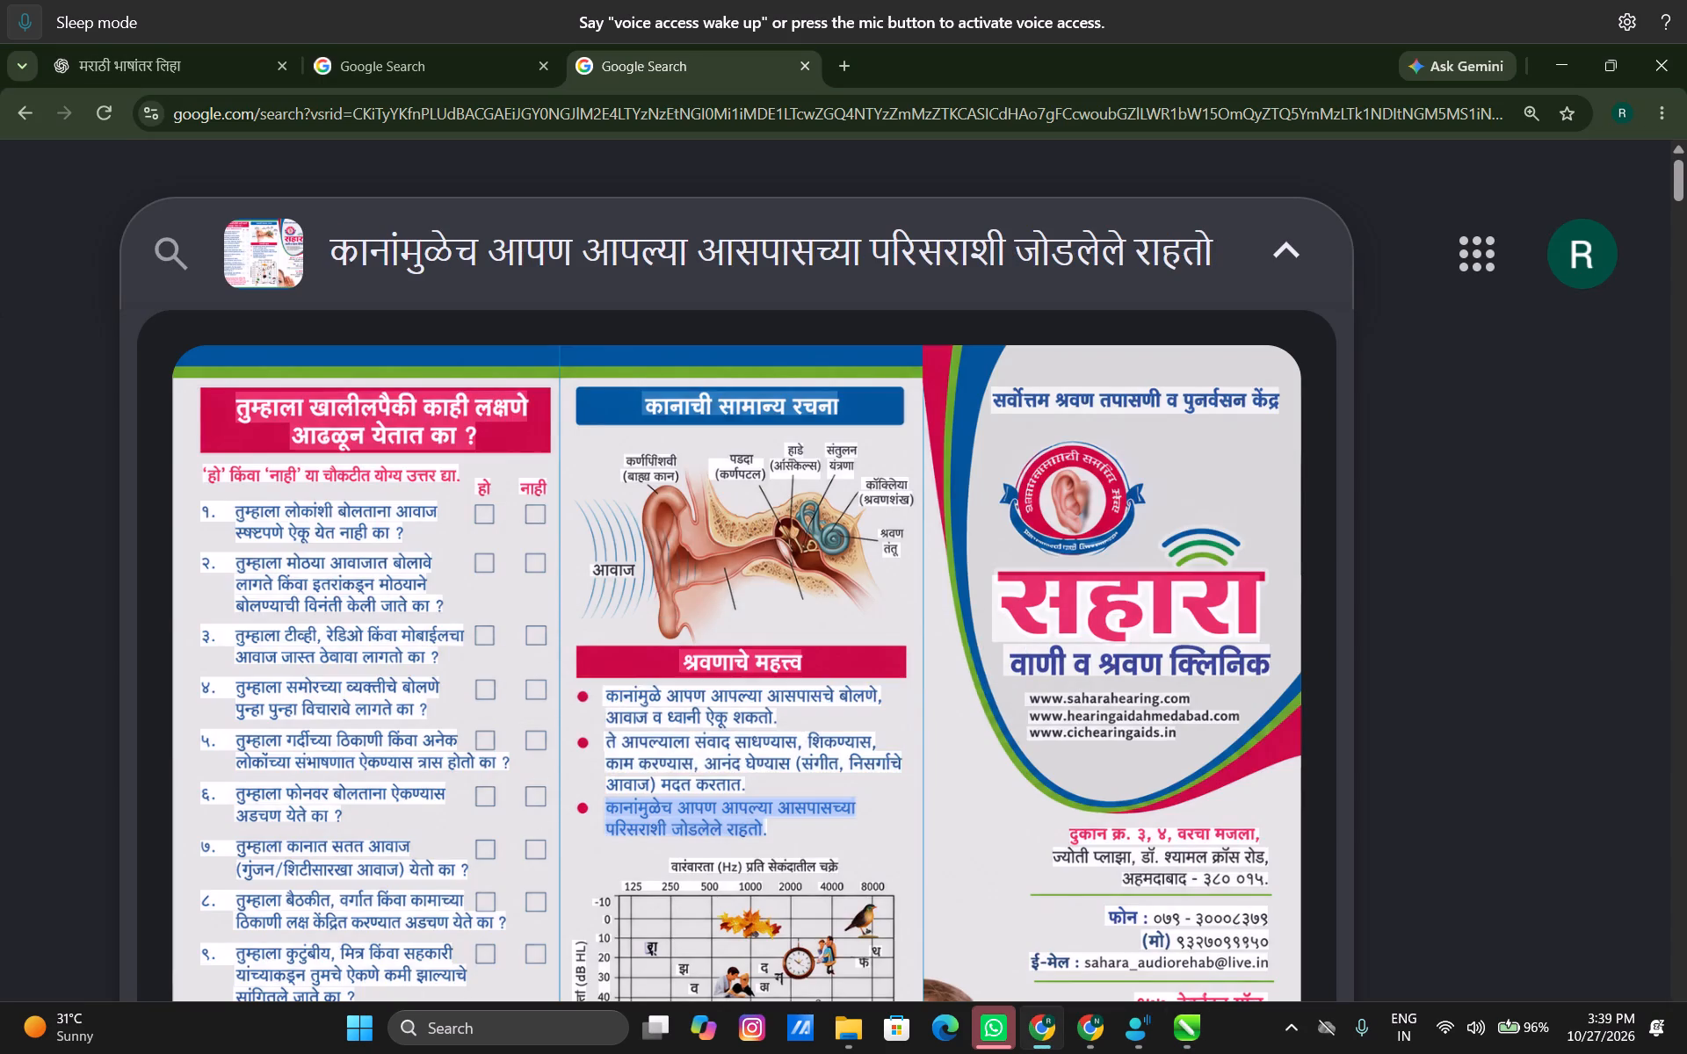
drag(750, 822, 799, 824)
key(ctrl+c)
key(ctrl+c)
Switch to CorelDRAW and duplicate the second bullet with its two-line sentence straight down, just below the original.
key(alt+Tab)
scroll(470, 630, up, 2)
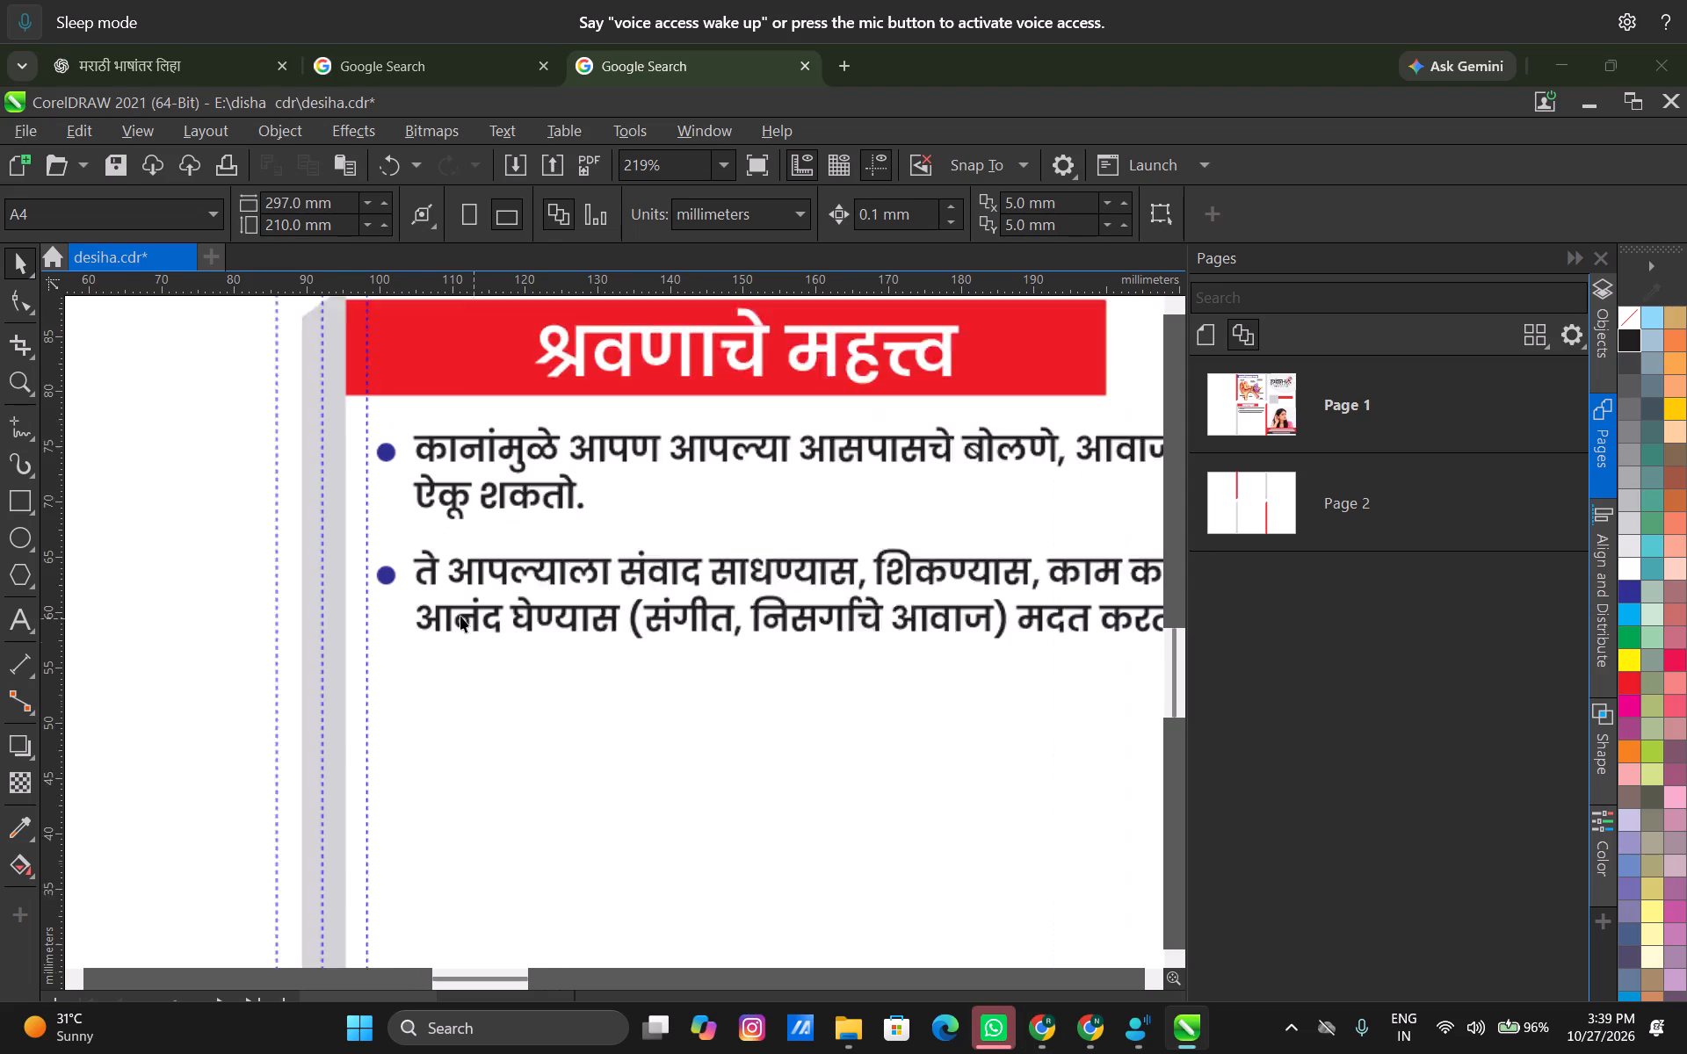
scroll(460, 616, up, 2)
click(384, 574)
shift+click(431, 577)
drag(428, 563, 428, 691)
shift+right_click(428, 691)
Replace the newest duplicate's text with the copied sentence कानांमुळेच आपण आपल्या आसपासच्या परिसराशी जोडलेले राहतो.
click(456, 853)
click(442, 682)
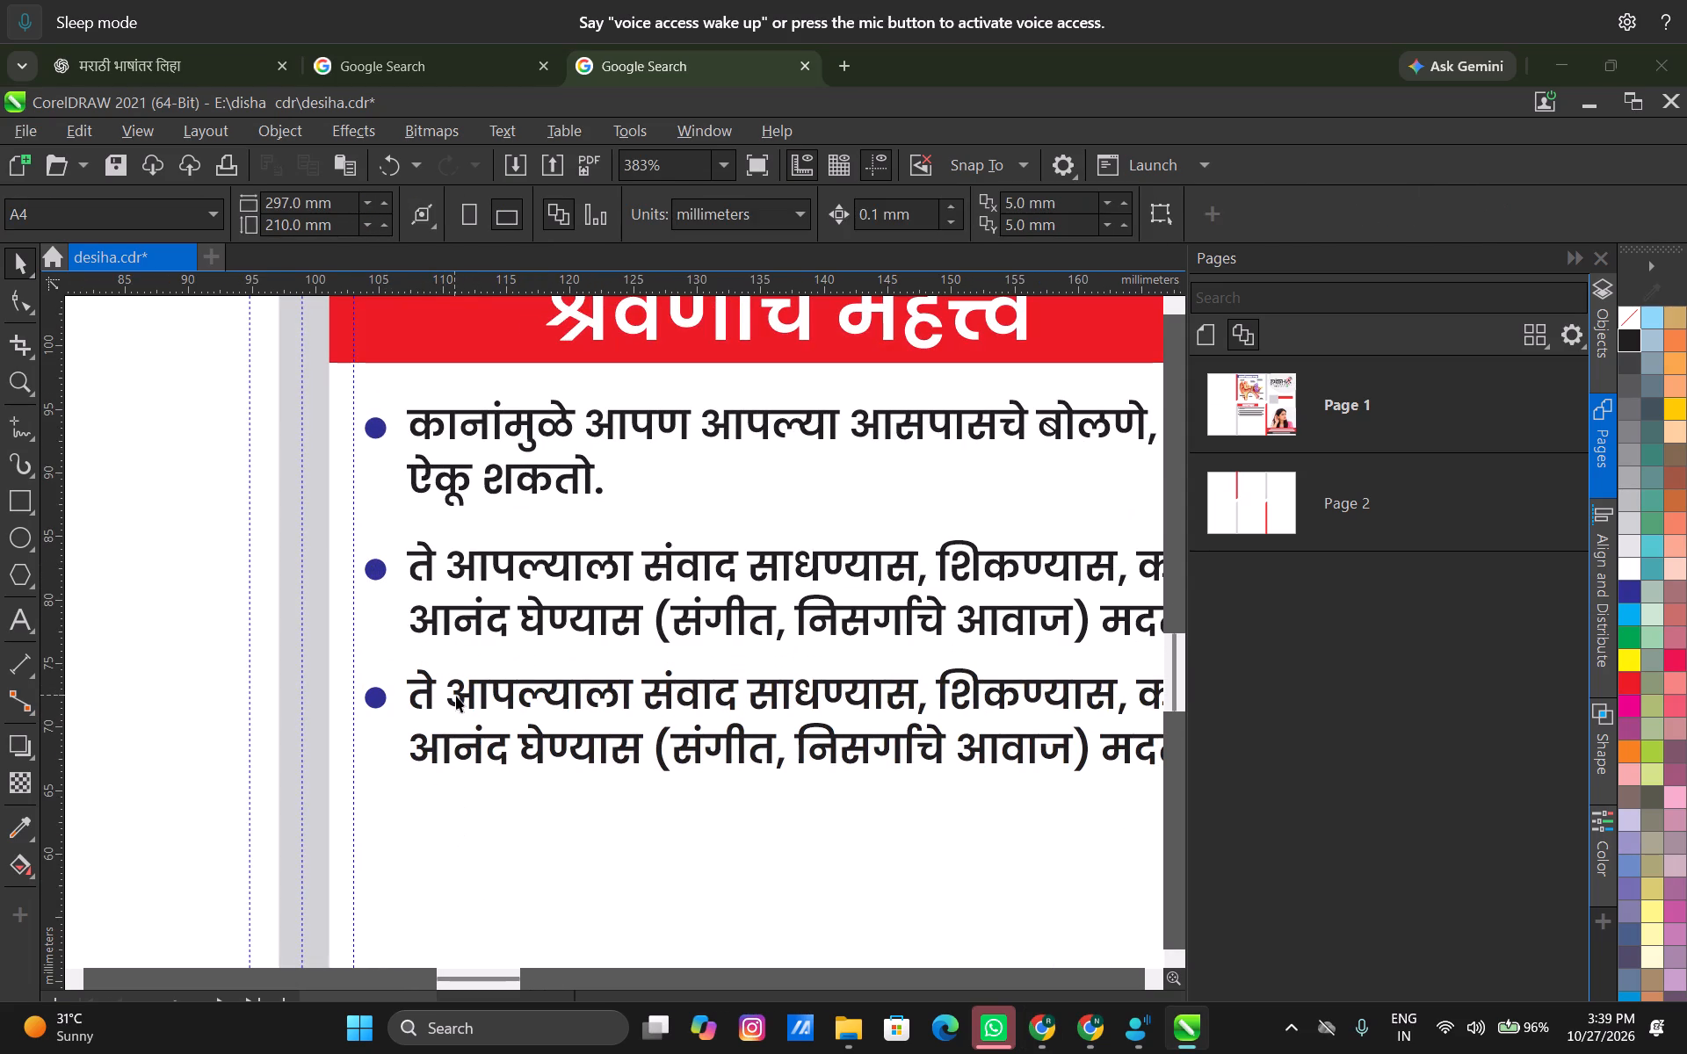
double_click(456, 696)
key(ctrl+a)
key(ctrl+v)
Break the third bullet sentence into two lines before the word राहतो.
scroll(456, 696, down, 6)
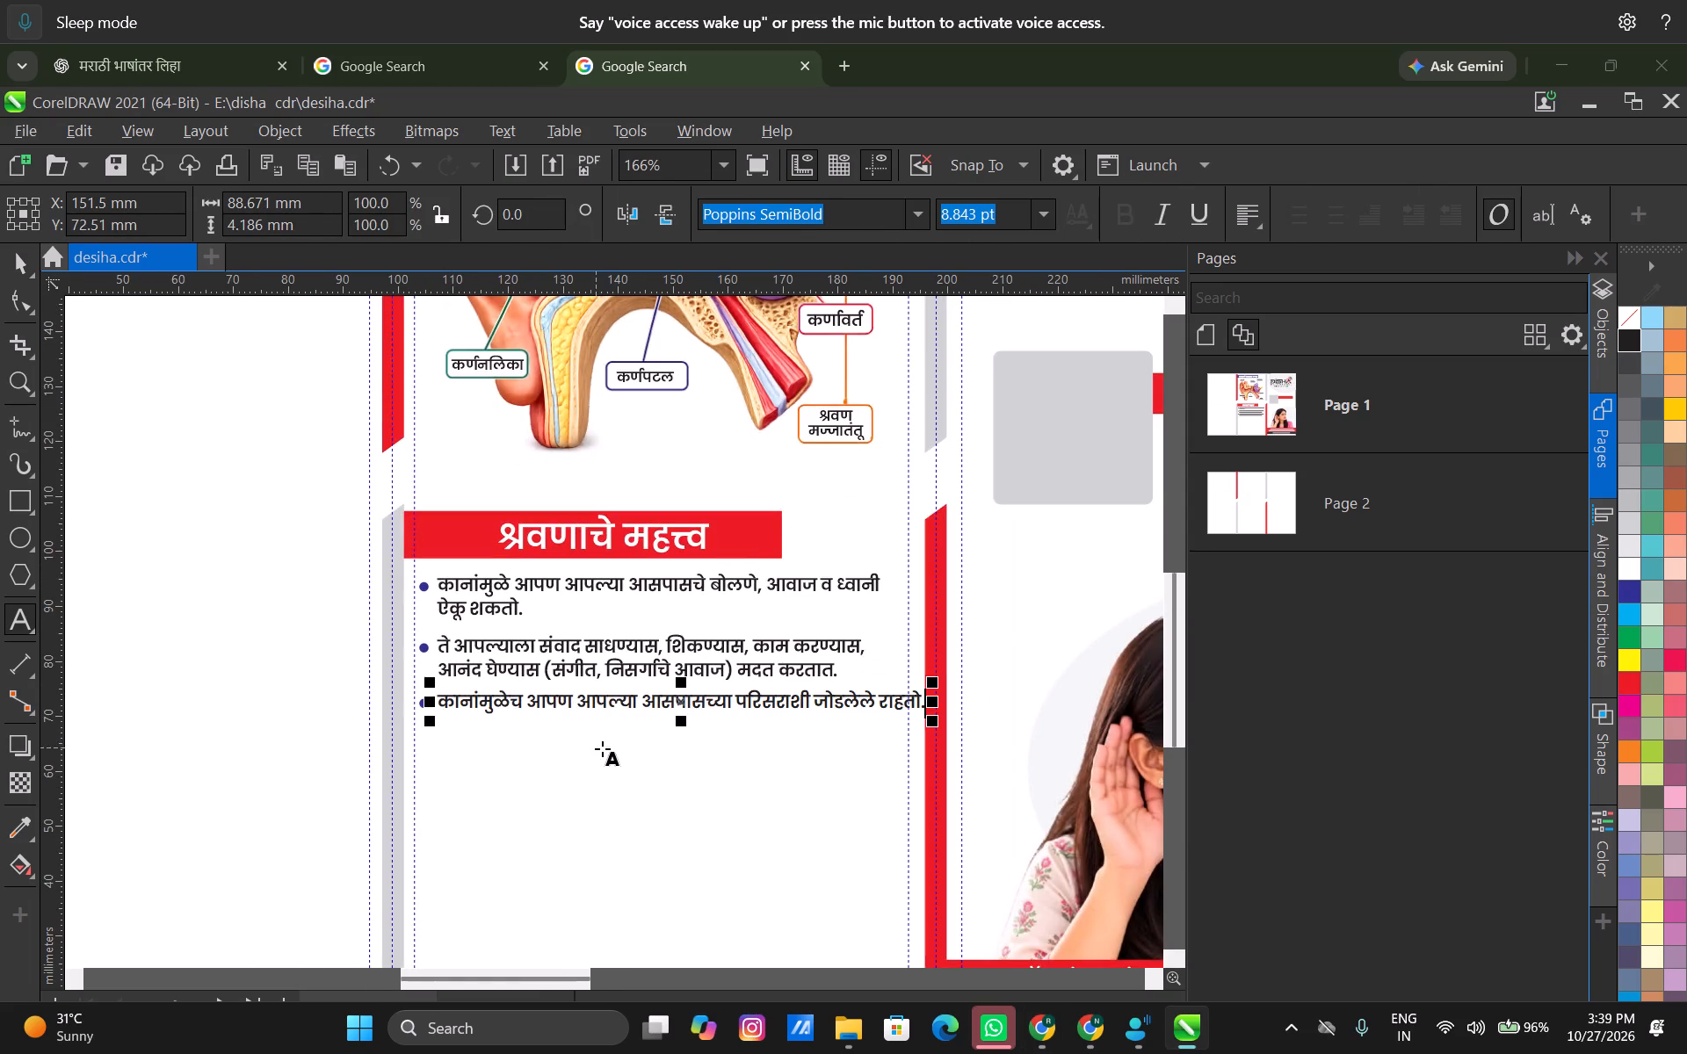
scroll(880, 755, up, 4)
click(876, 682)
key(Return)
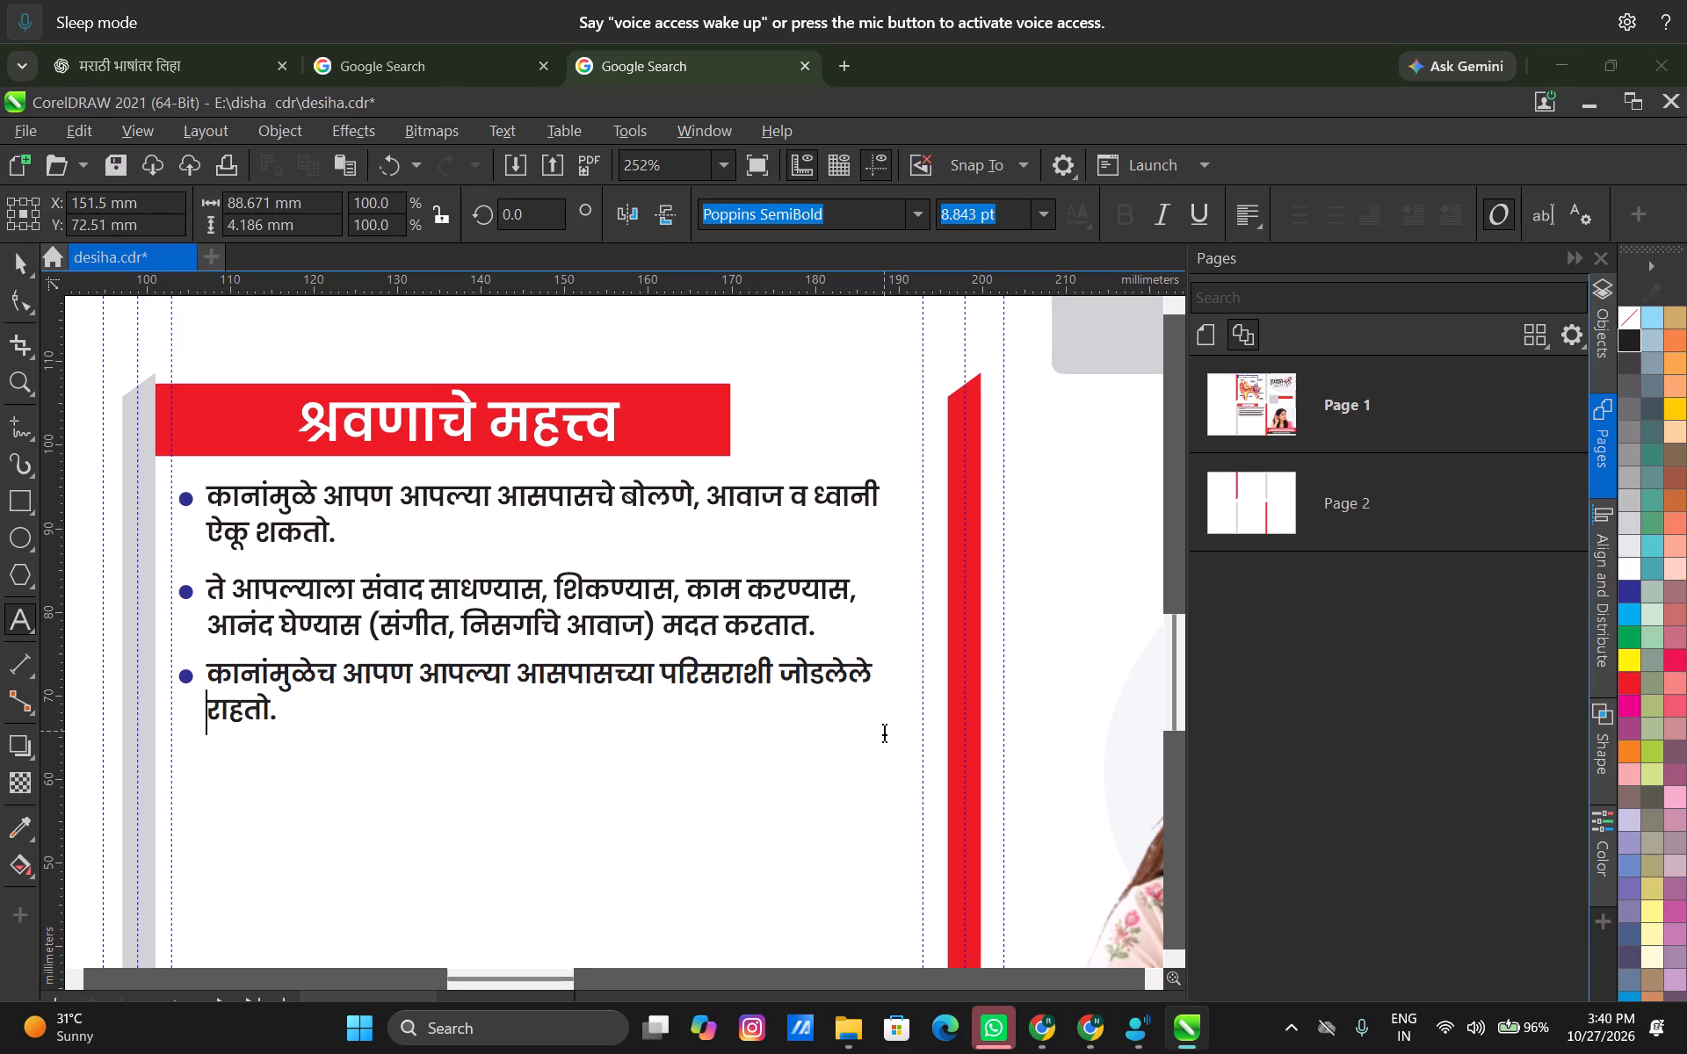
click(14, 257)
click(398, 799)
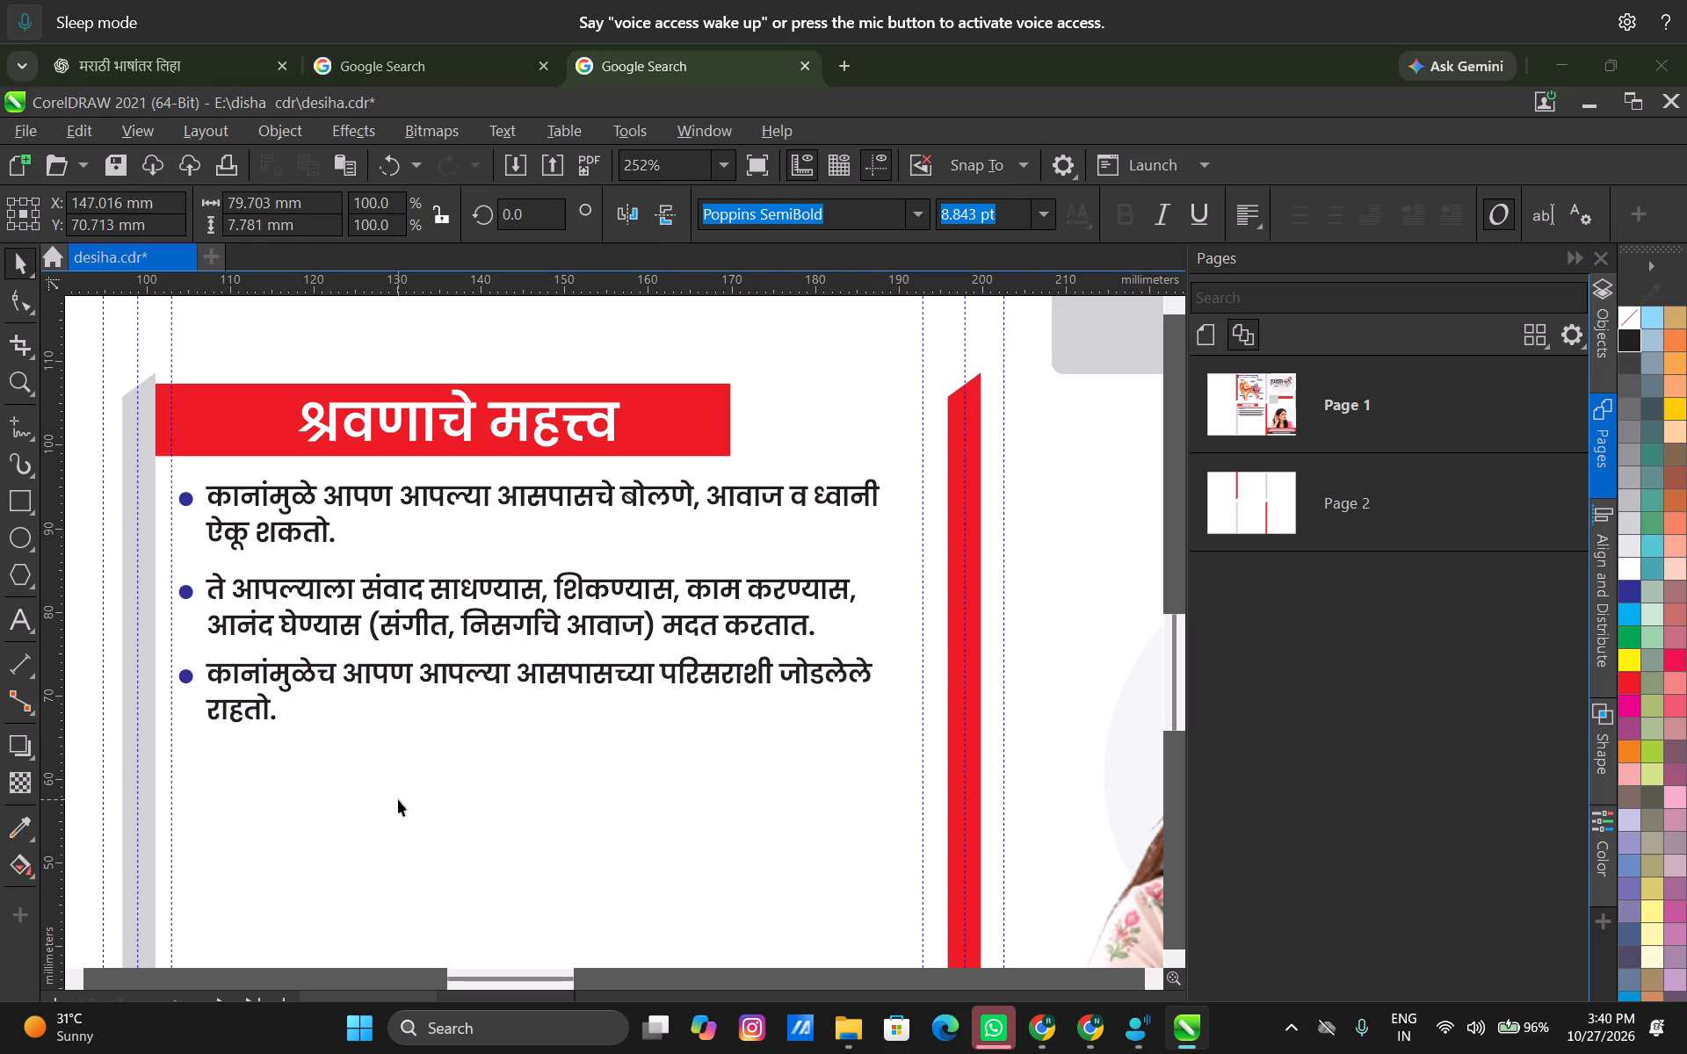
Nudge the third bullet and its sentence together down by 0.5 mm to even the spacing between the bullet points.
scroll(402, 796, down, 5)
middle_drag(384, 783, 679, 723)
scroll(436, 773, up, 1)
scroll(588, 568, up, 4)
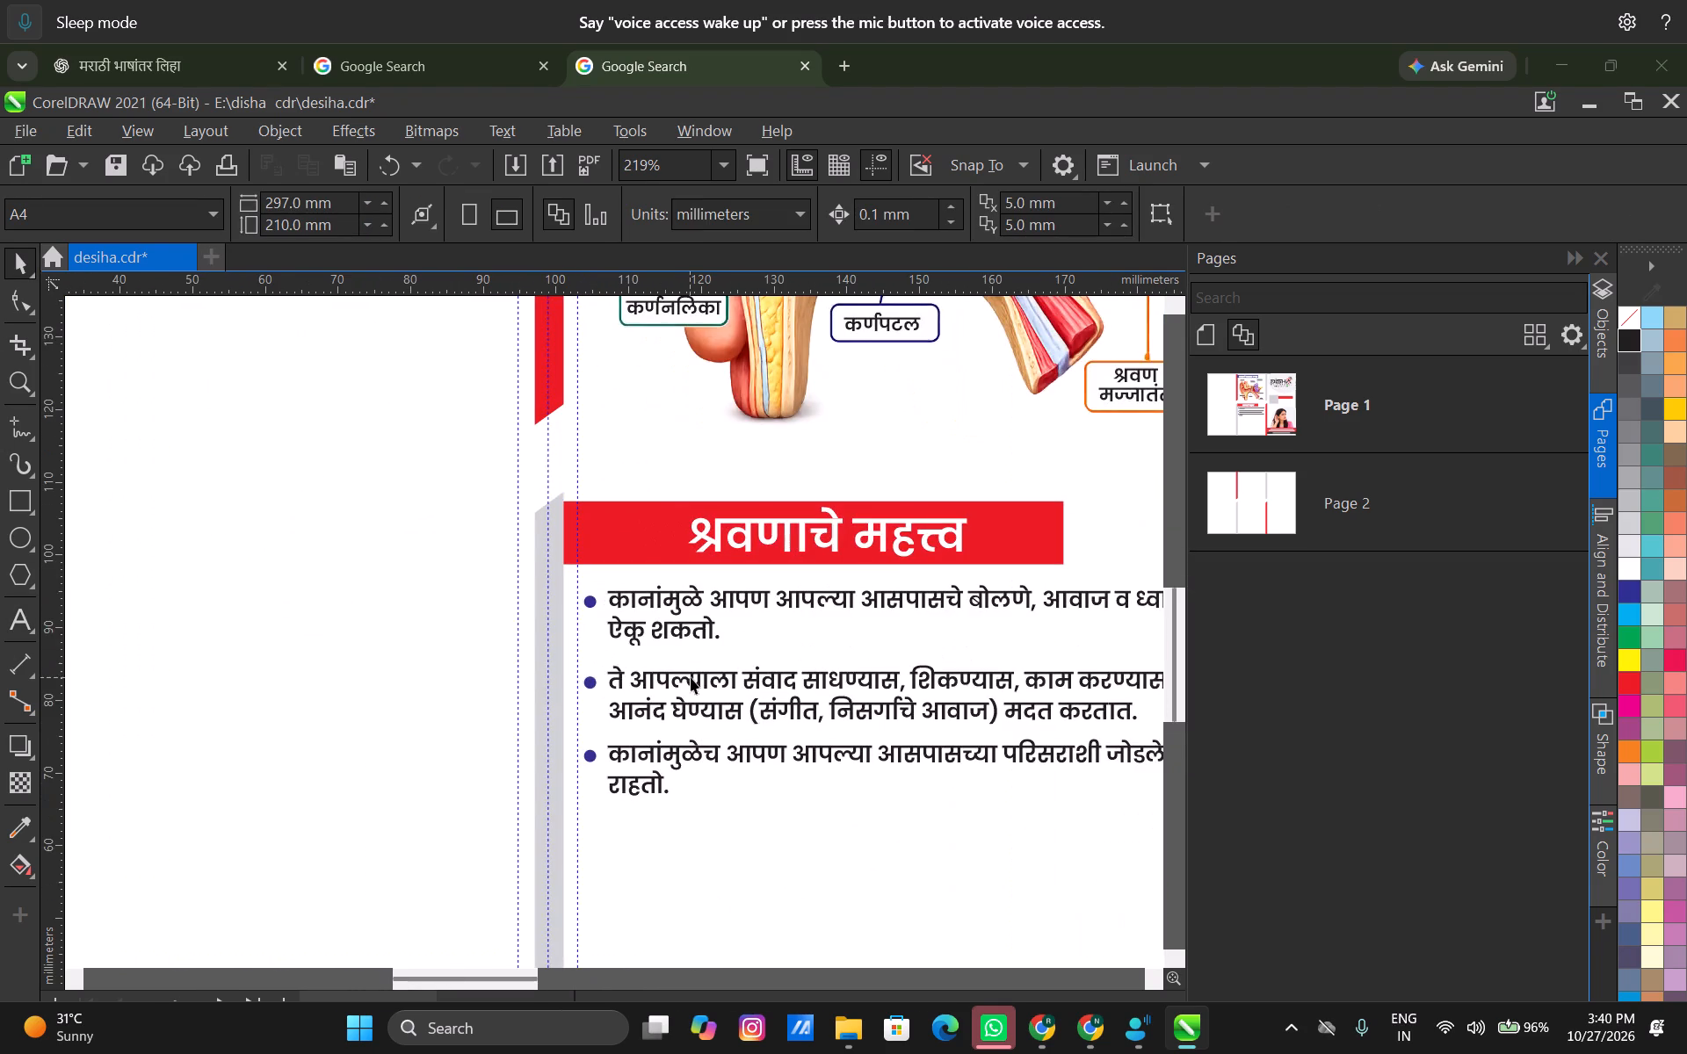
middle_drag(686, 673, 434, 570)
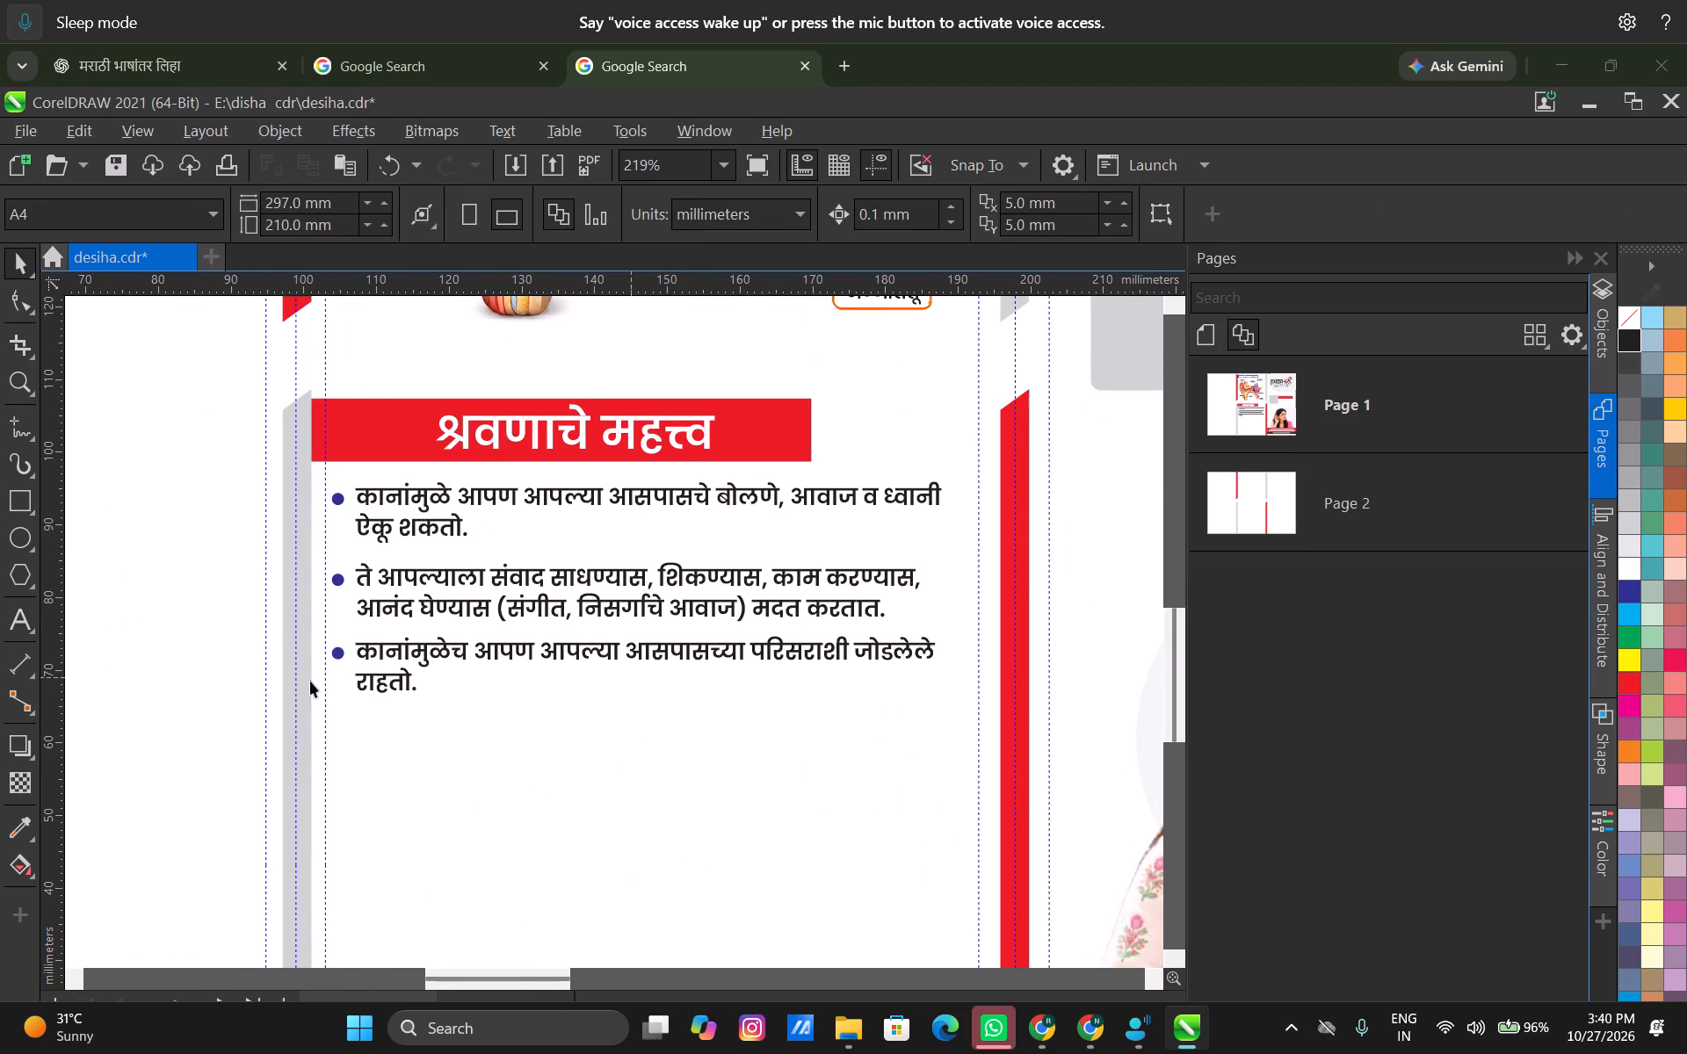
click(386, 652)
shift+click(336, 654)
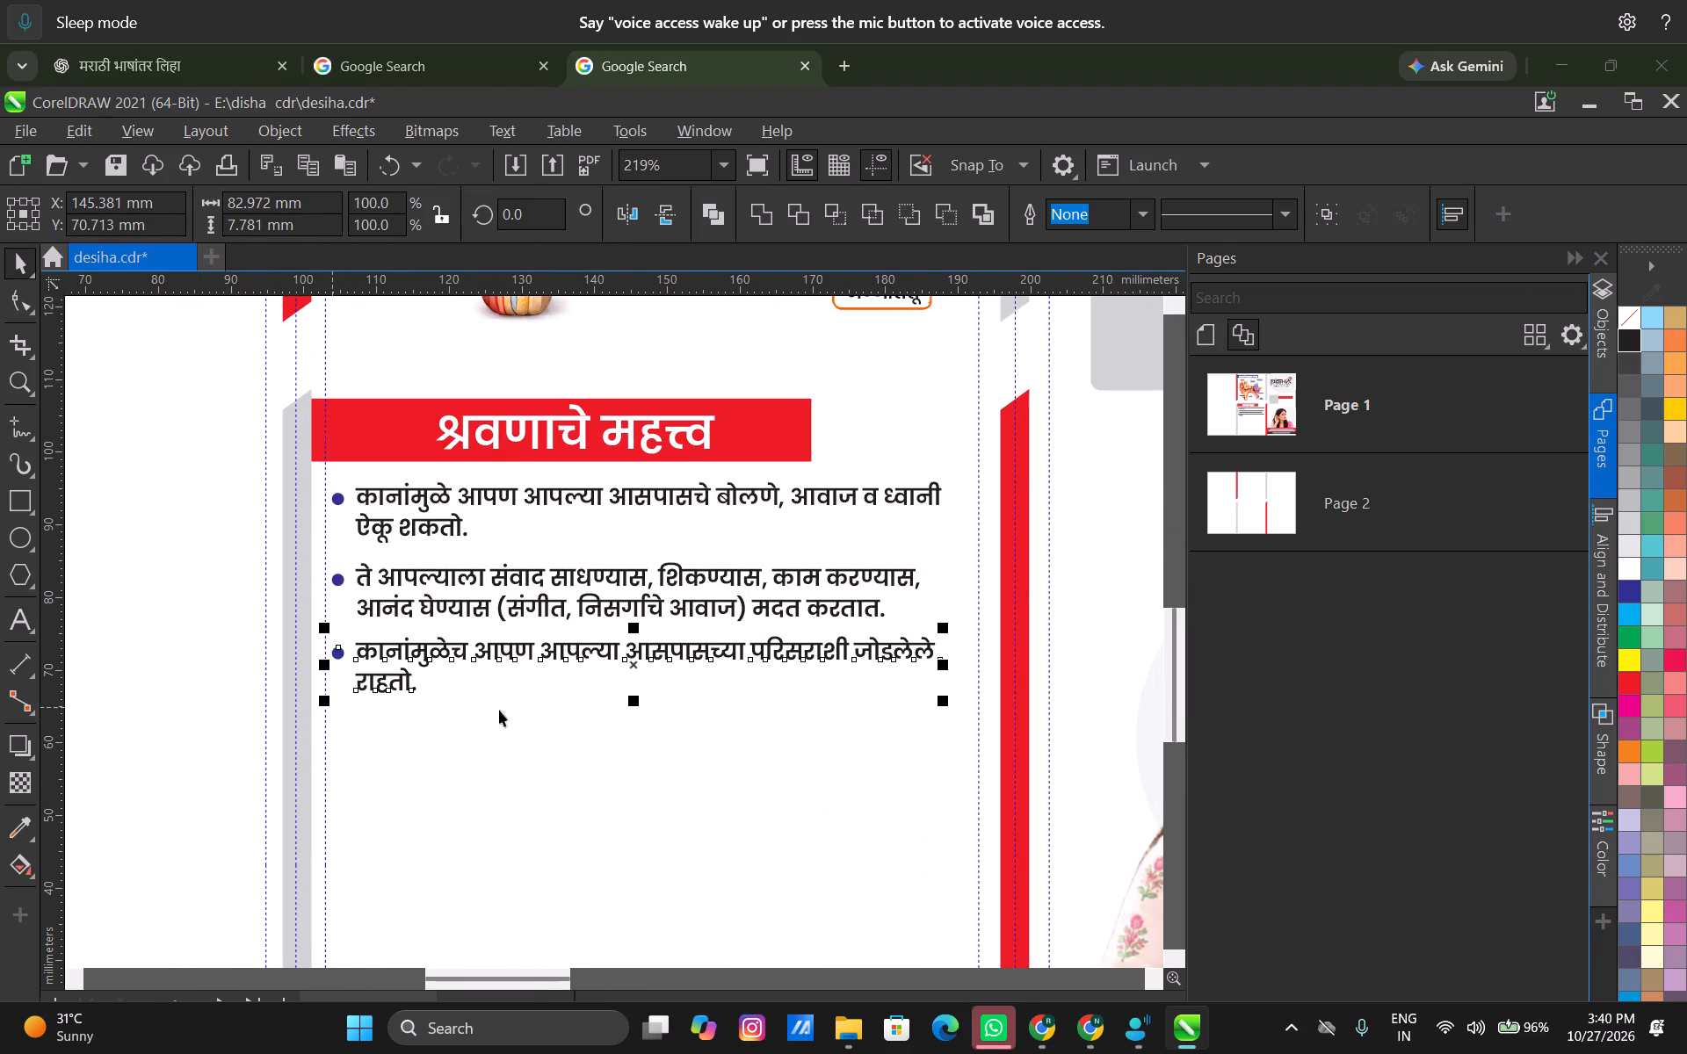
key(Down)
key(Down)
key(Down)
key(Down)
key(Down)
click(540, 778)
Save the desiha.cdr brochure document.
scroll(510, 582, down, 10)
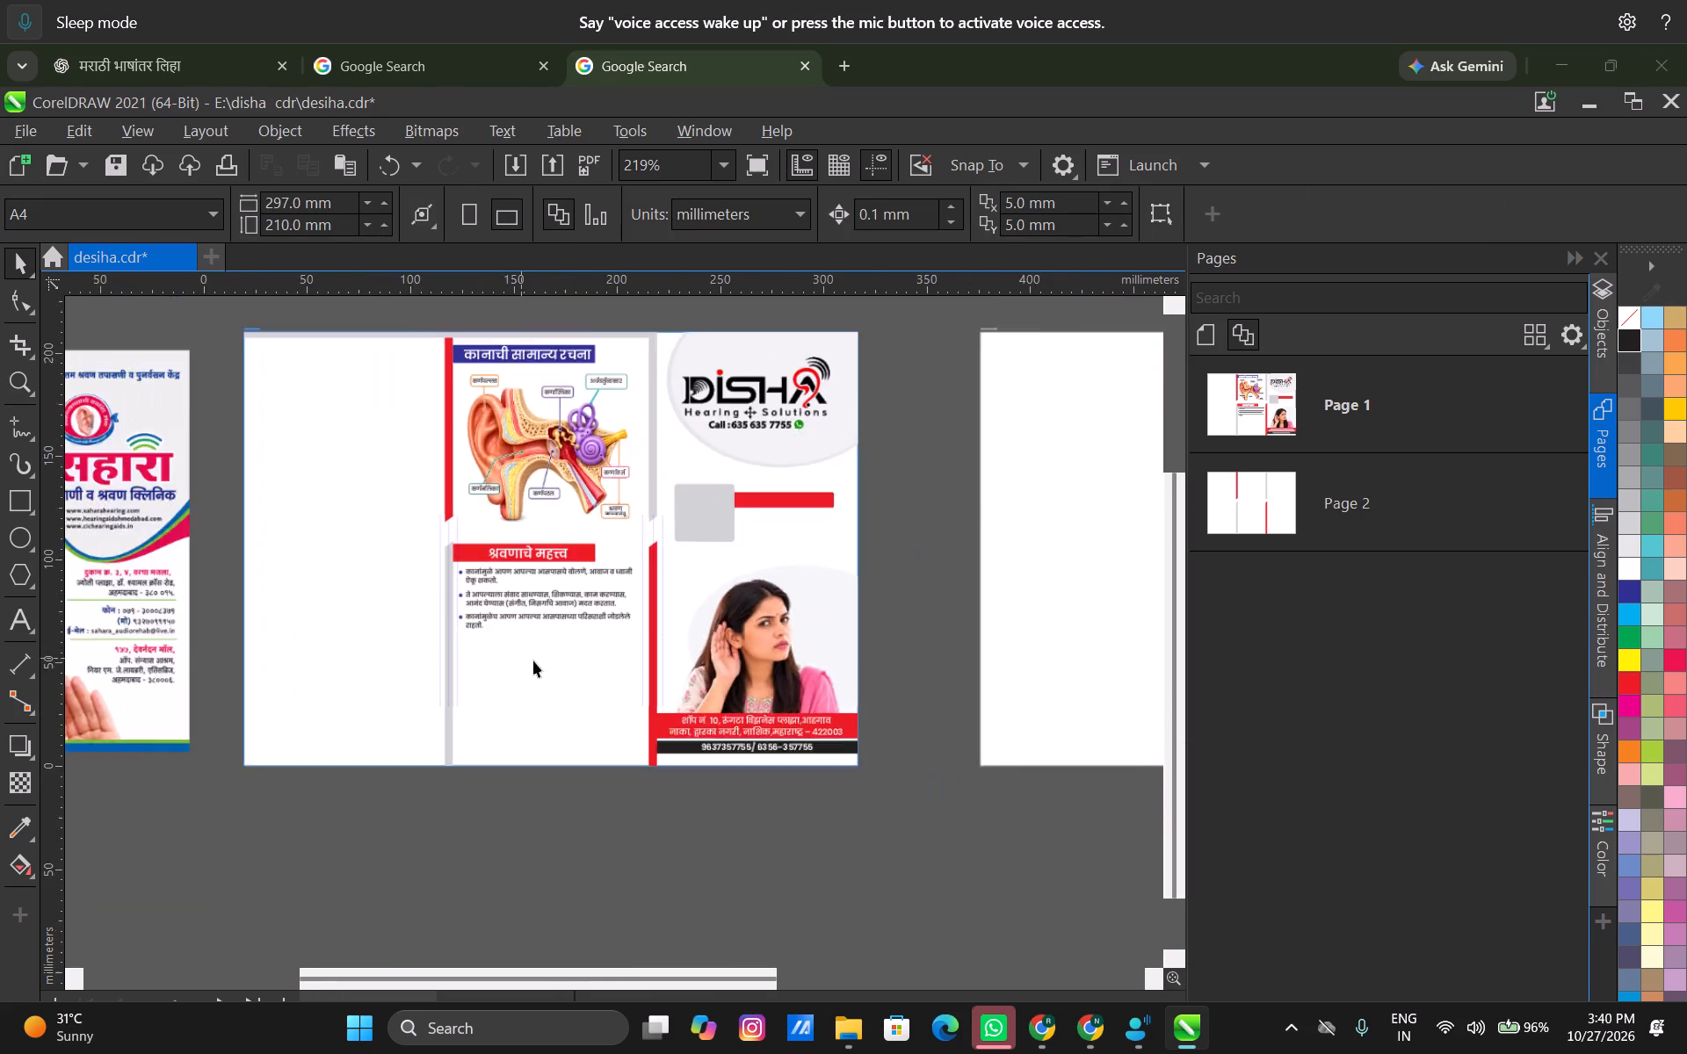
scroll(533, 661, up, 1)
middle_drag(533, 661, 624, 607)
click(645, 704)
key(ctrl+s)
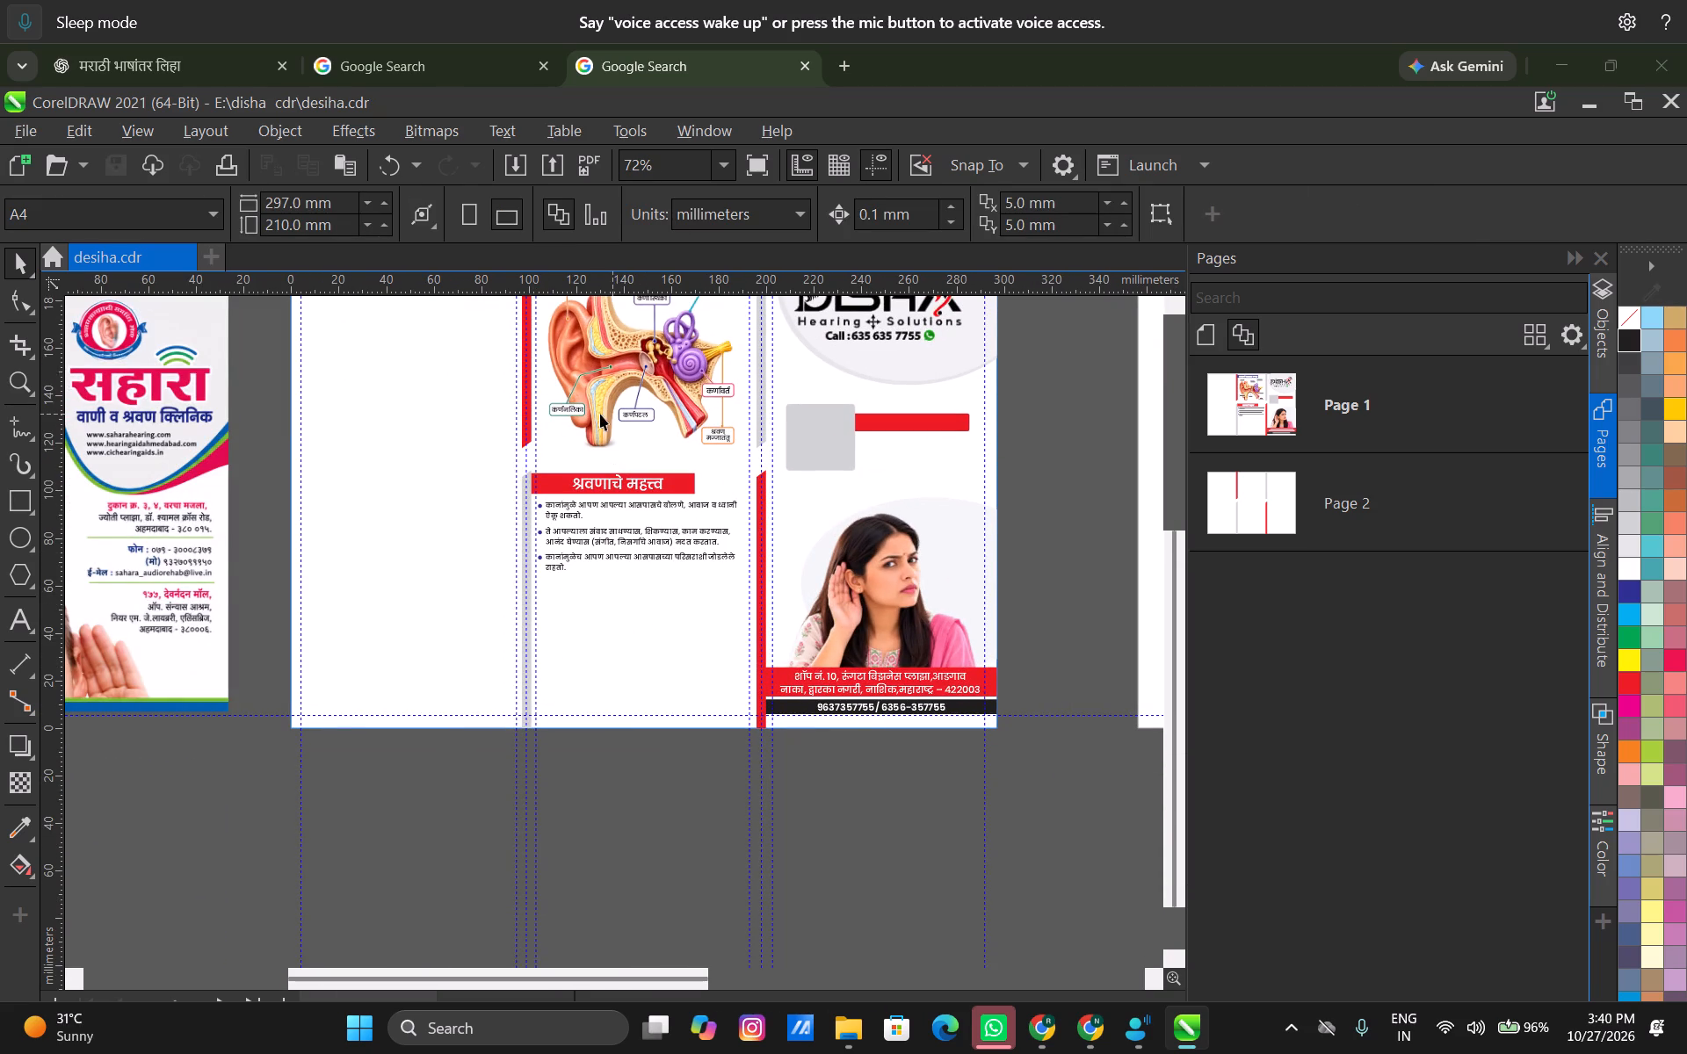
Switch to Chrome and examine the Sahara brochure image for the content that follows the श्रवणाचे महत्त्व bullets.
key(alt+Tab)
scroll(659, 584, down, 3)
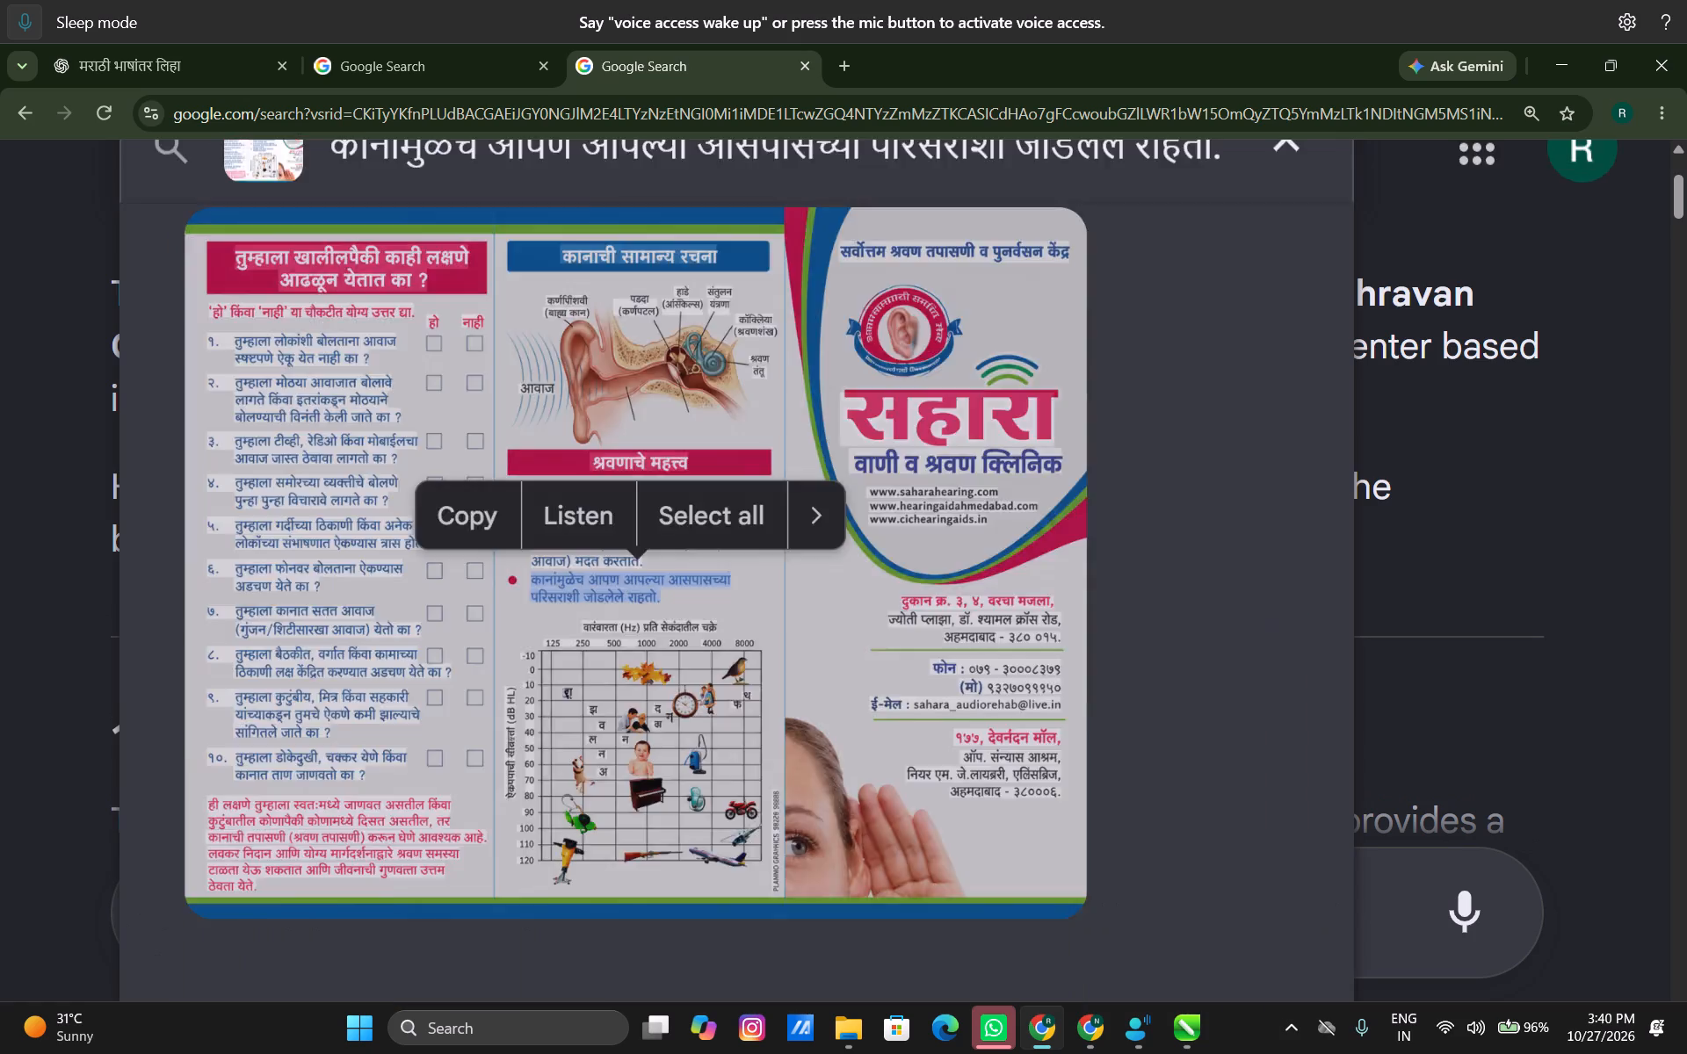
scroll(543, 536, up, 10)
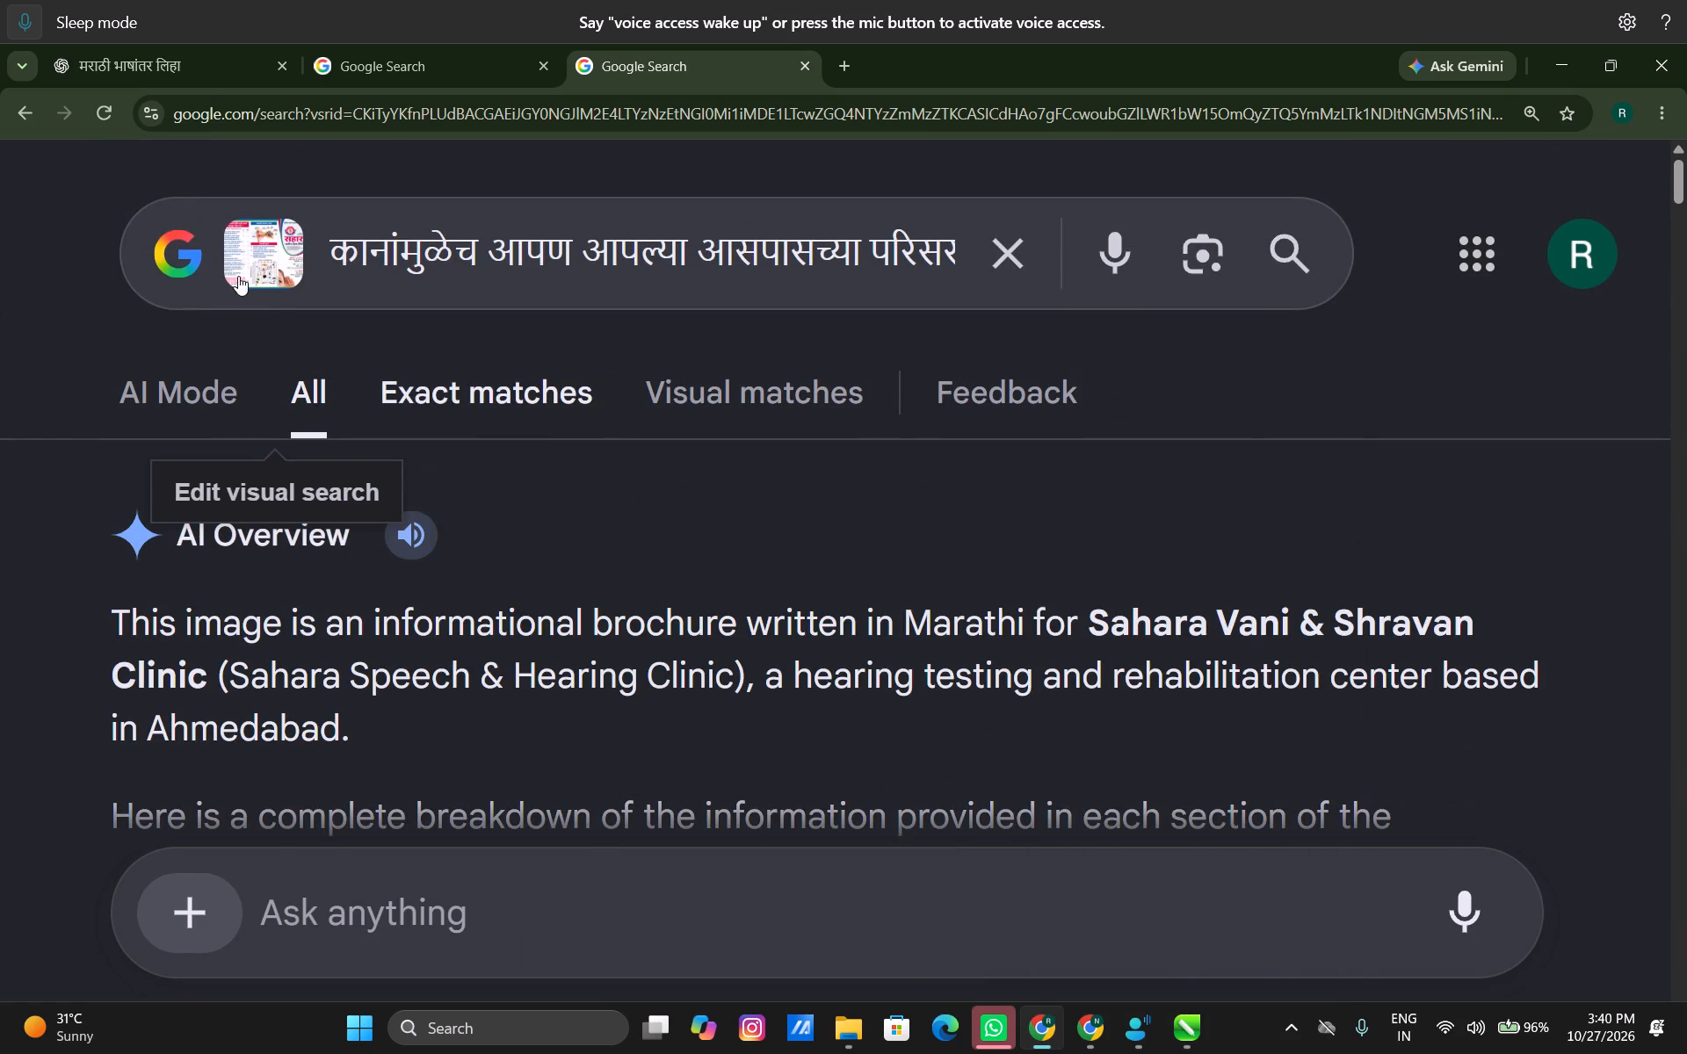
click(238, 276)
scroll(781, 854, down, 2)
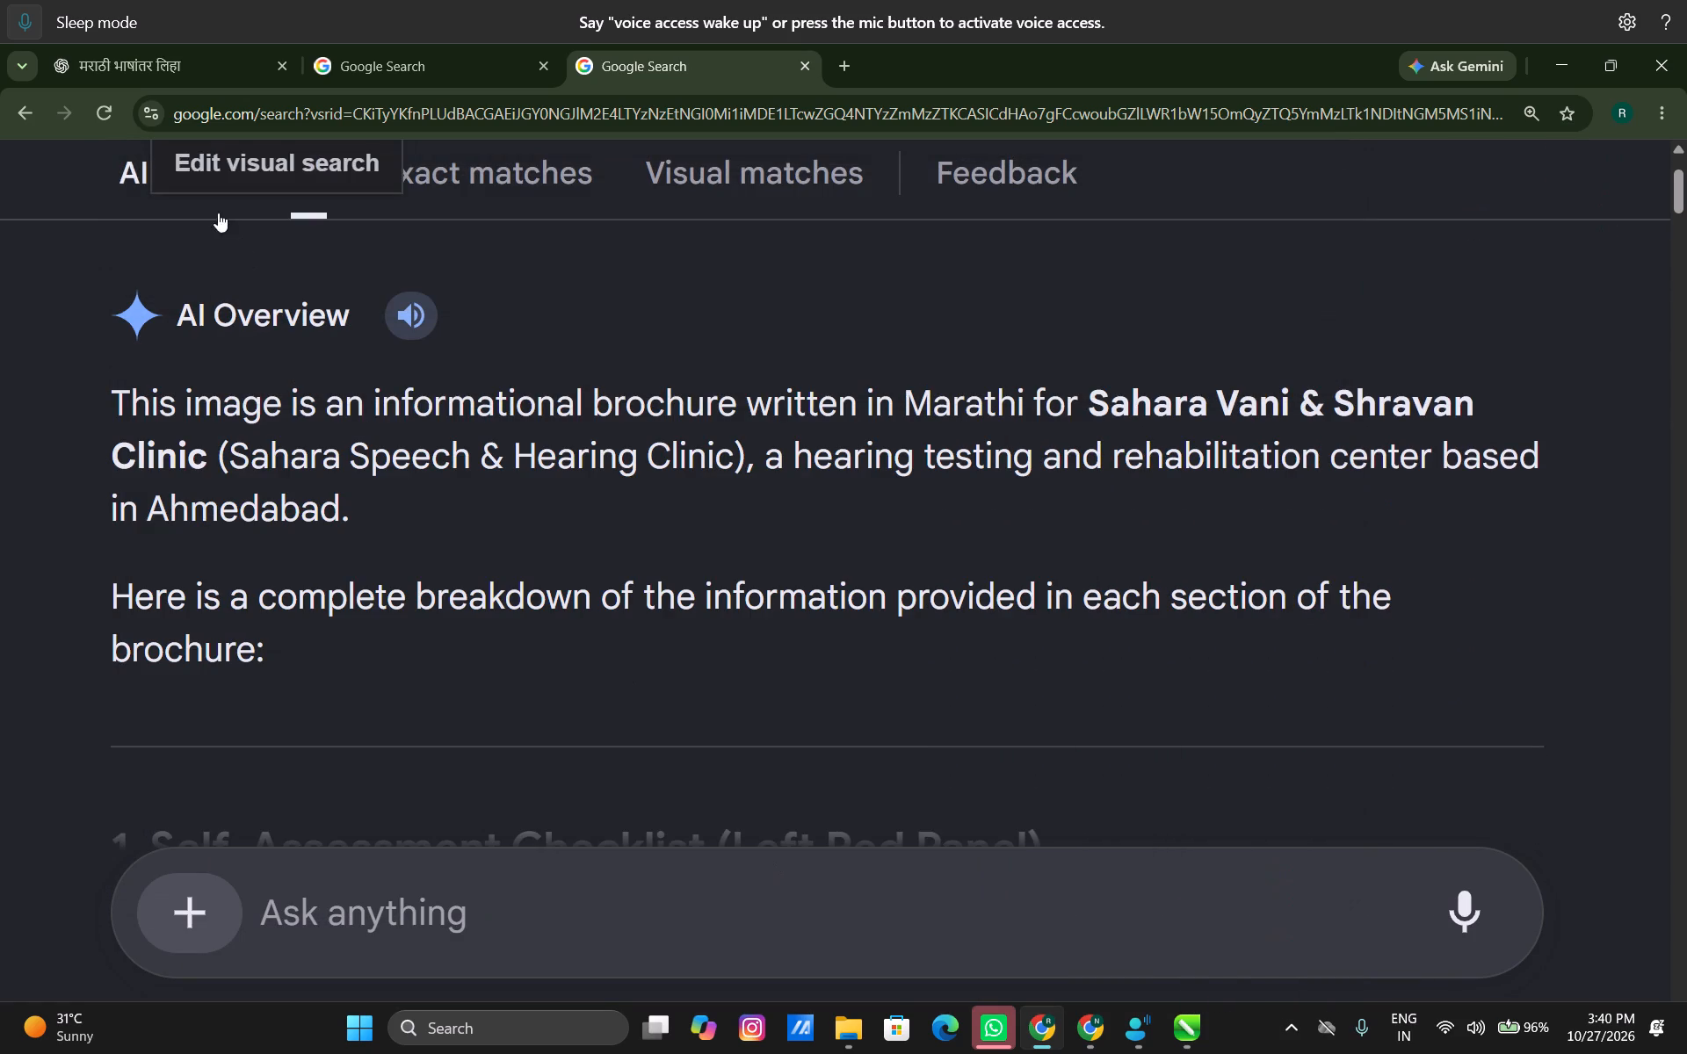
scroll(219, 220, down, 1)
scroll(220, 220, up, 3)
click(277, 242)
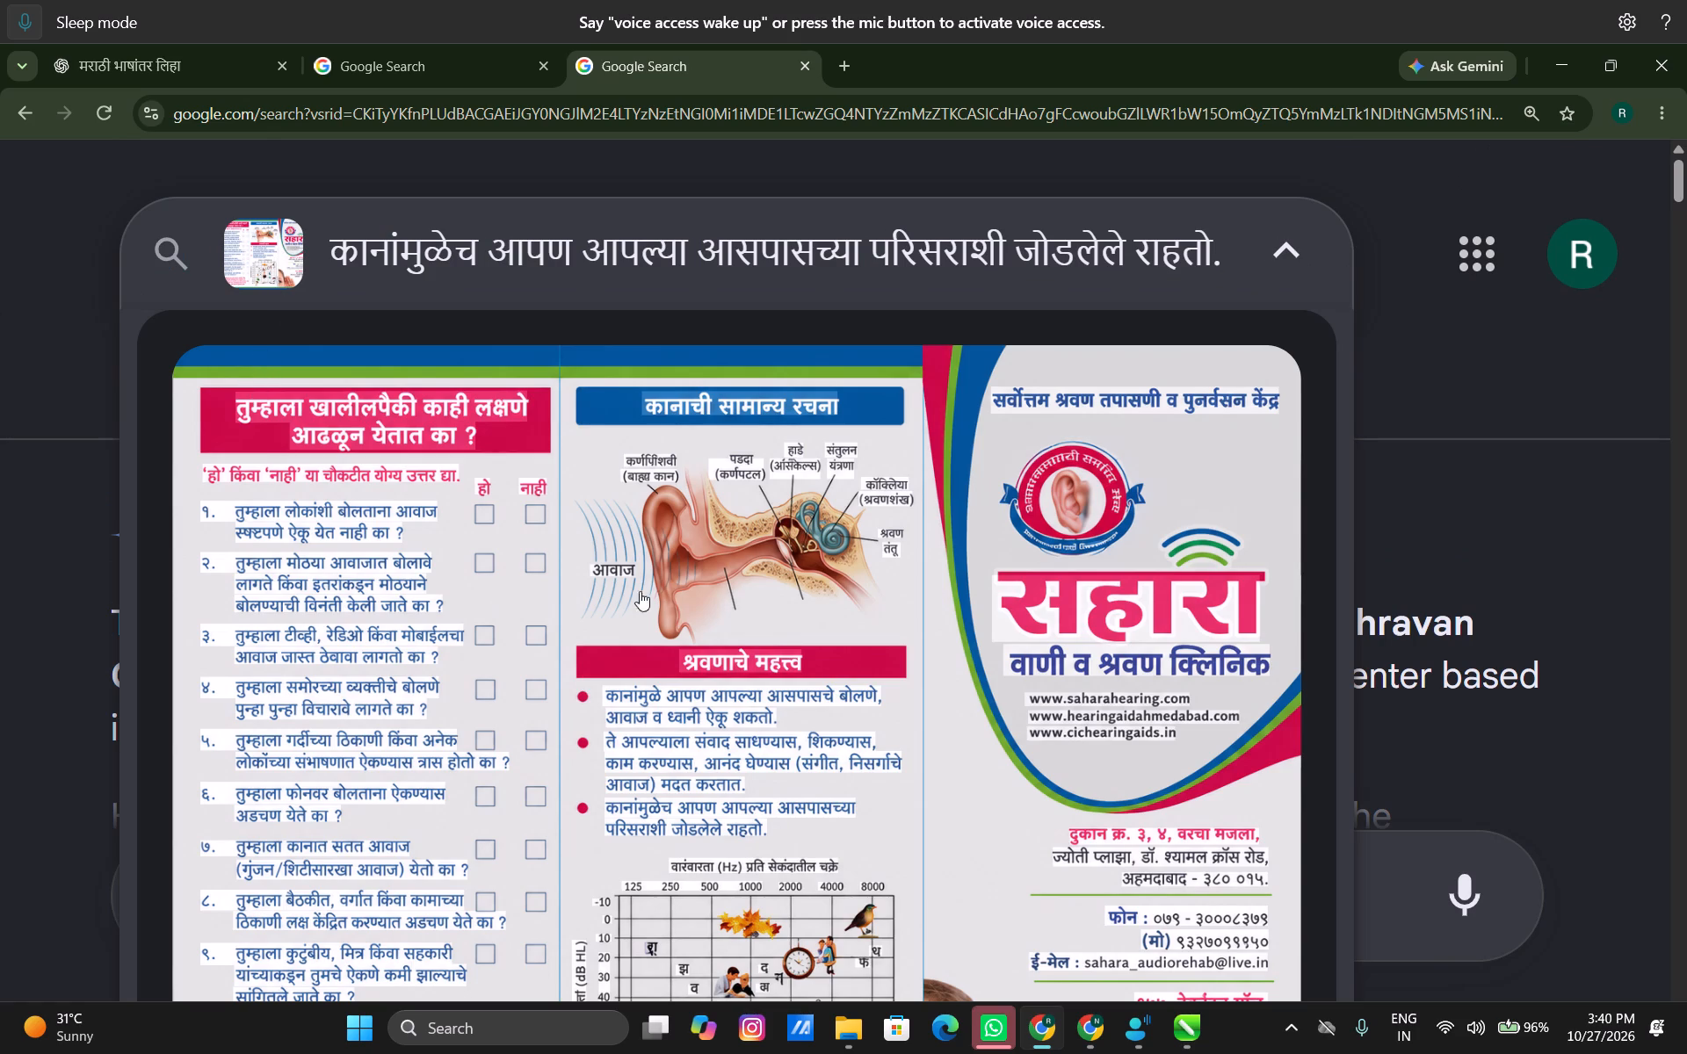
Open Marathi Hearing Care Brochure Infographic from Downloads, snip its वारंवारता (Hz) hearing chart to the clipboard, and close the image.
key(alt+Tab)
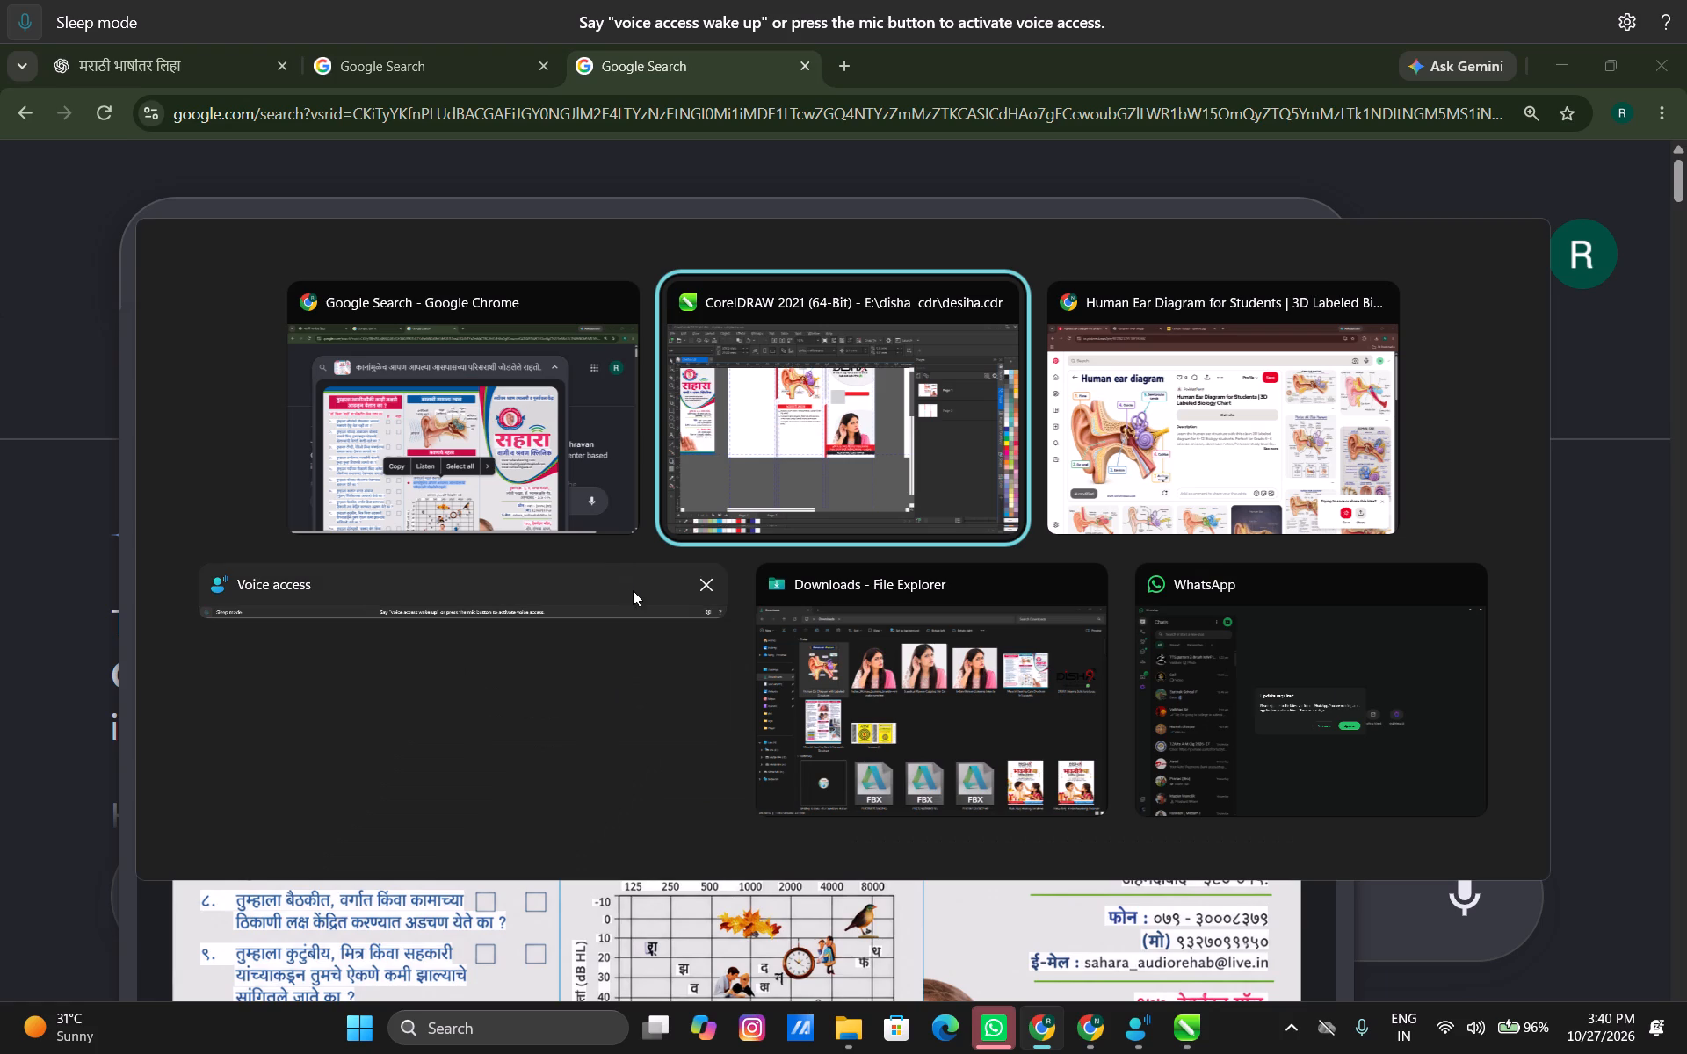
alt+click(854, 675)
double_click(1314, 380)
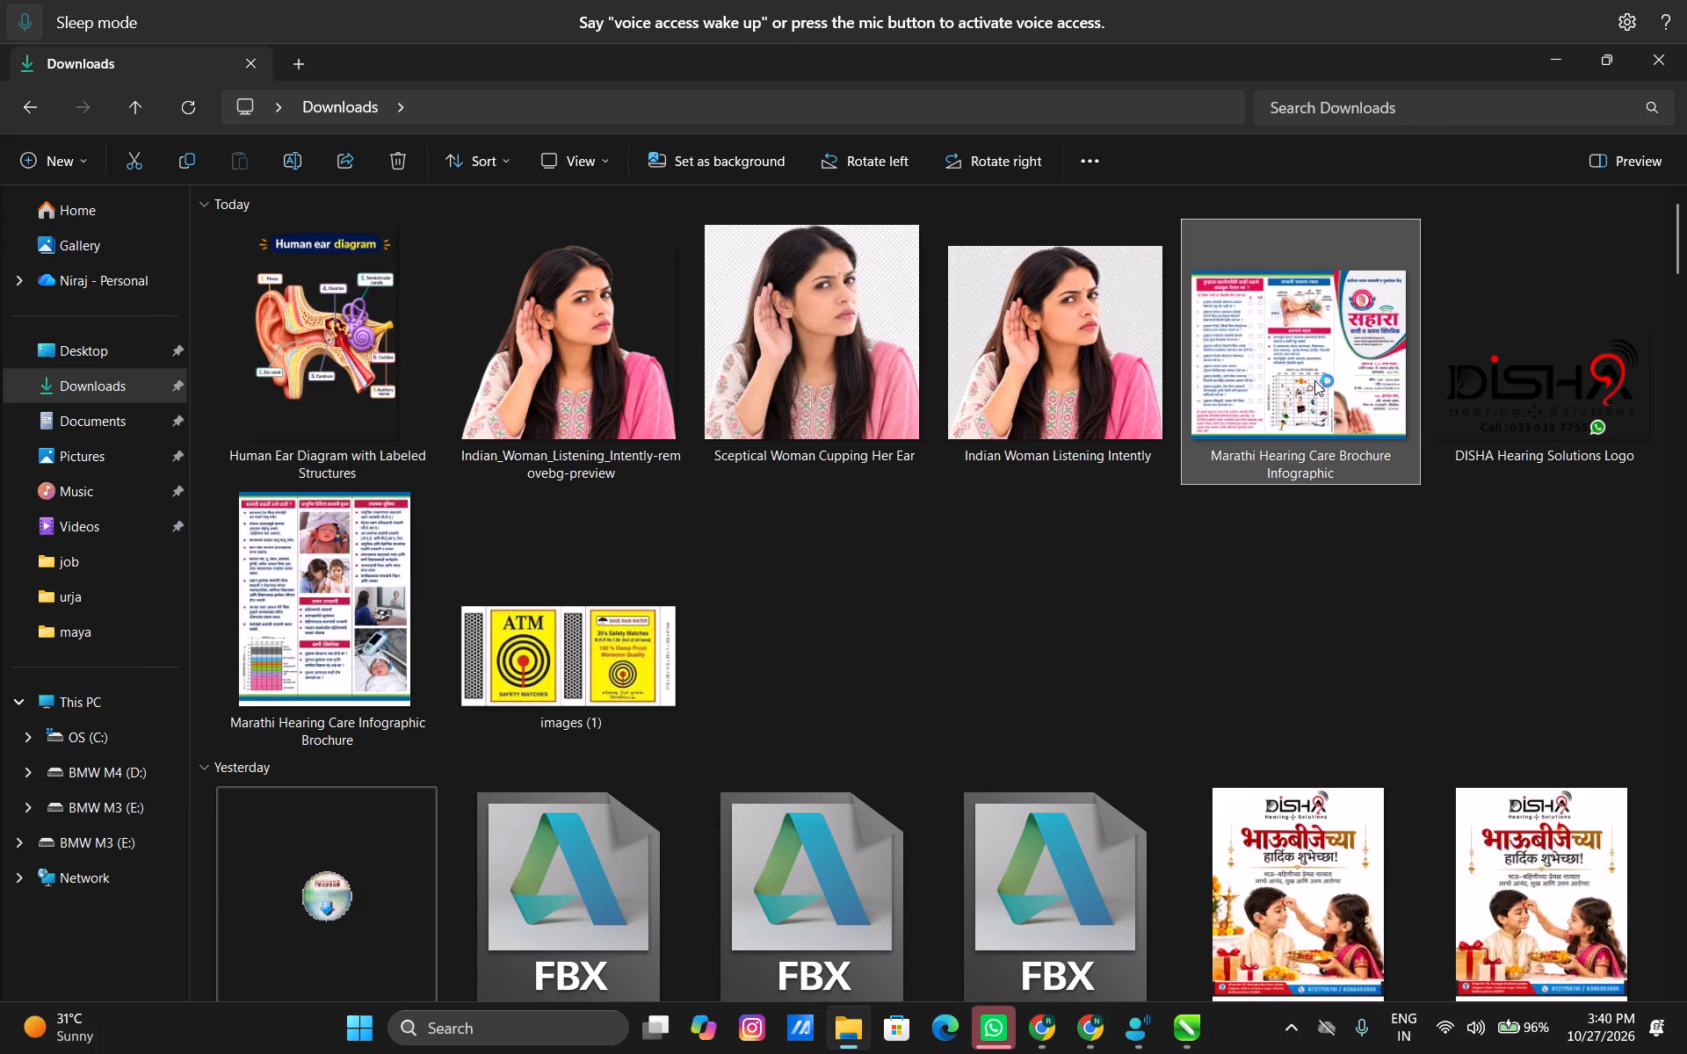
scroll(696, 675, up, 7)
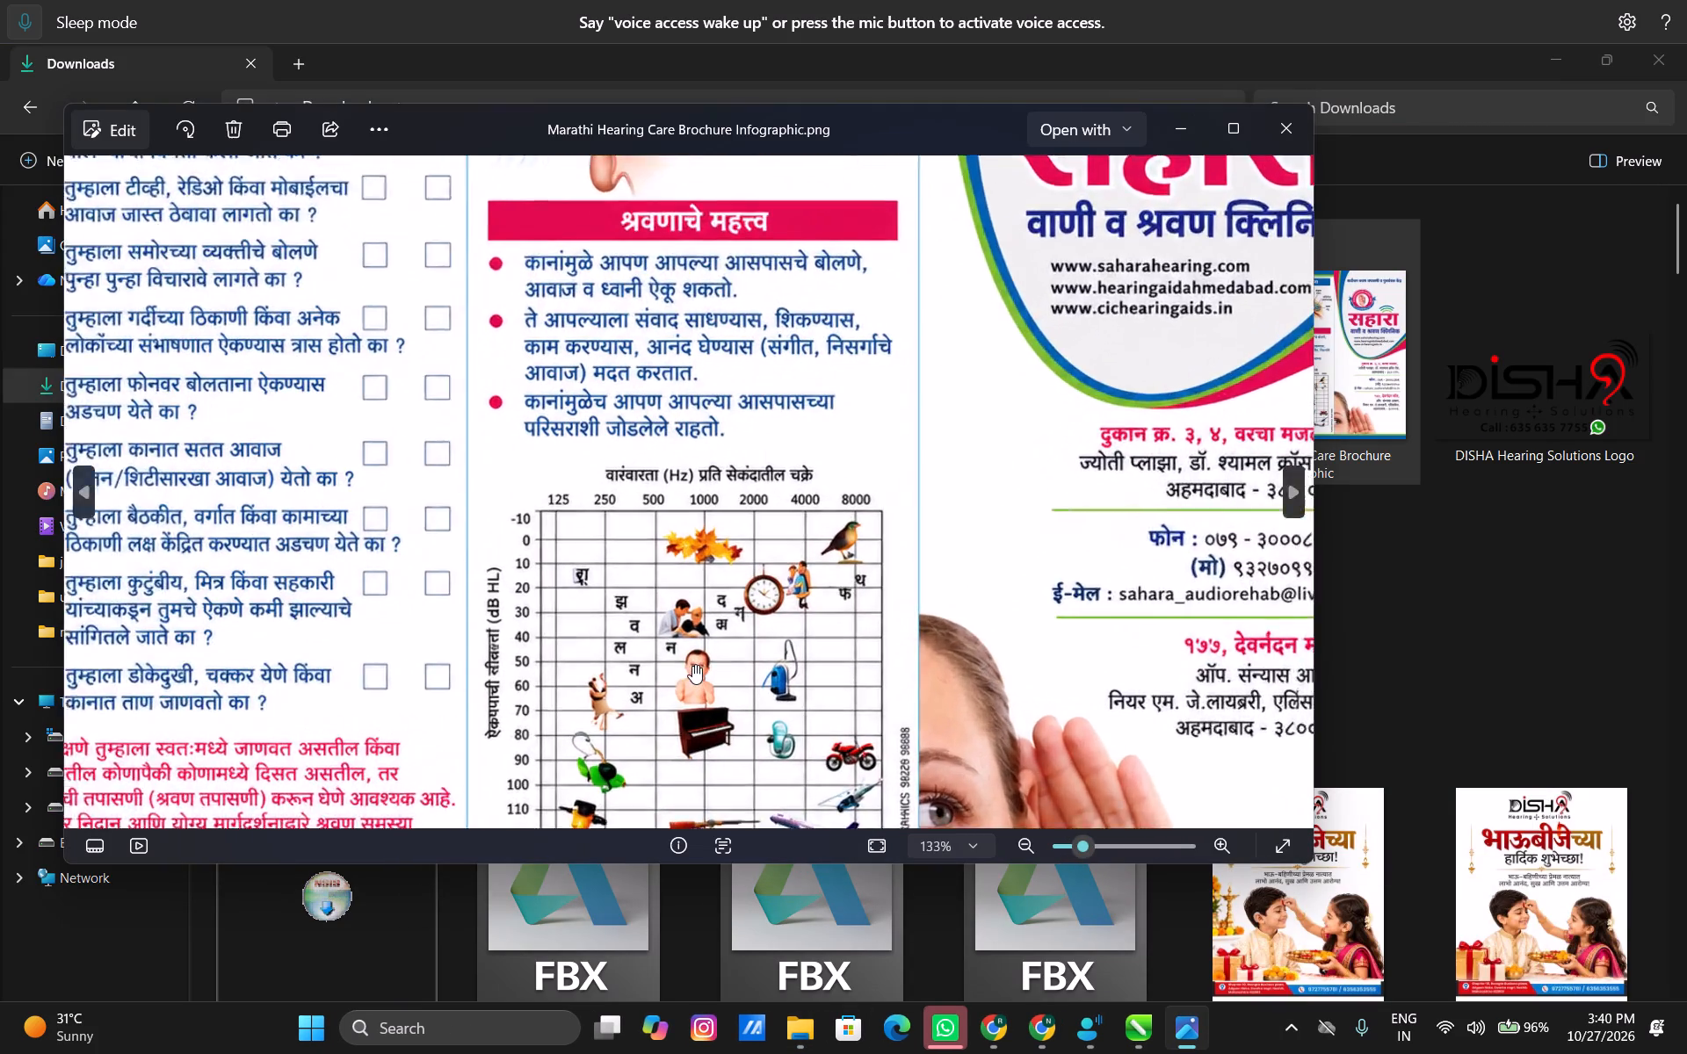
drag(691, 667, 684, 535)
key(shift+super+s)
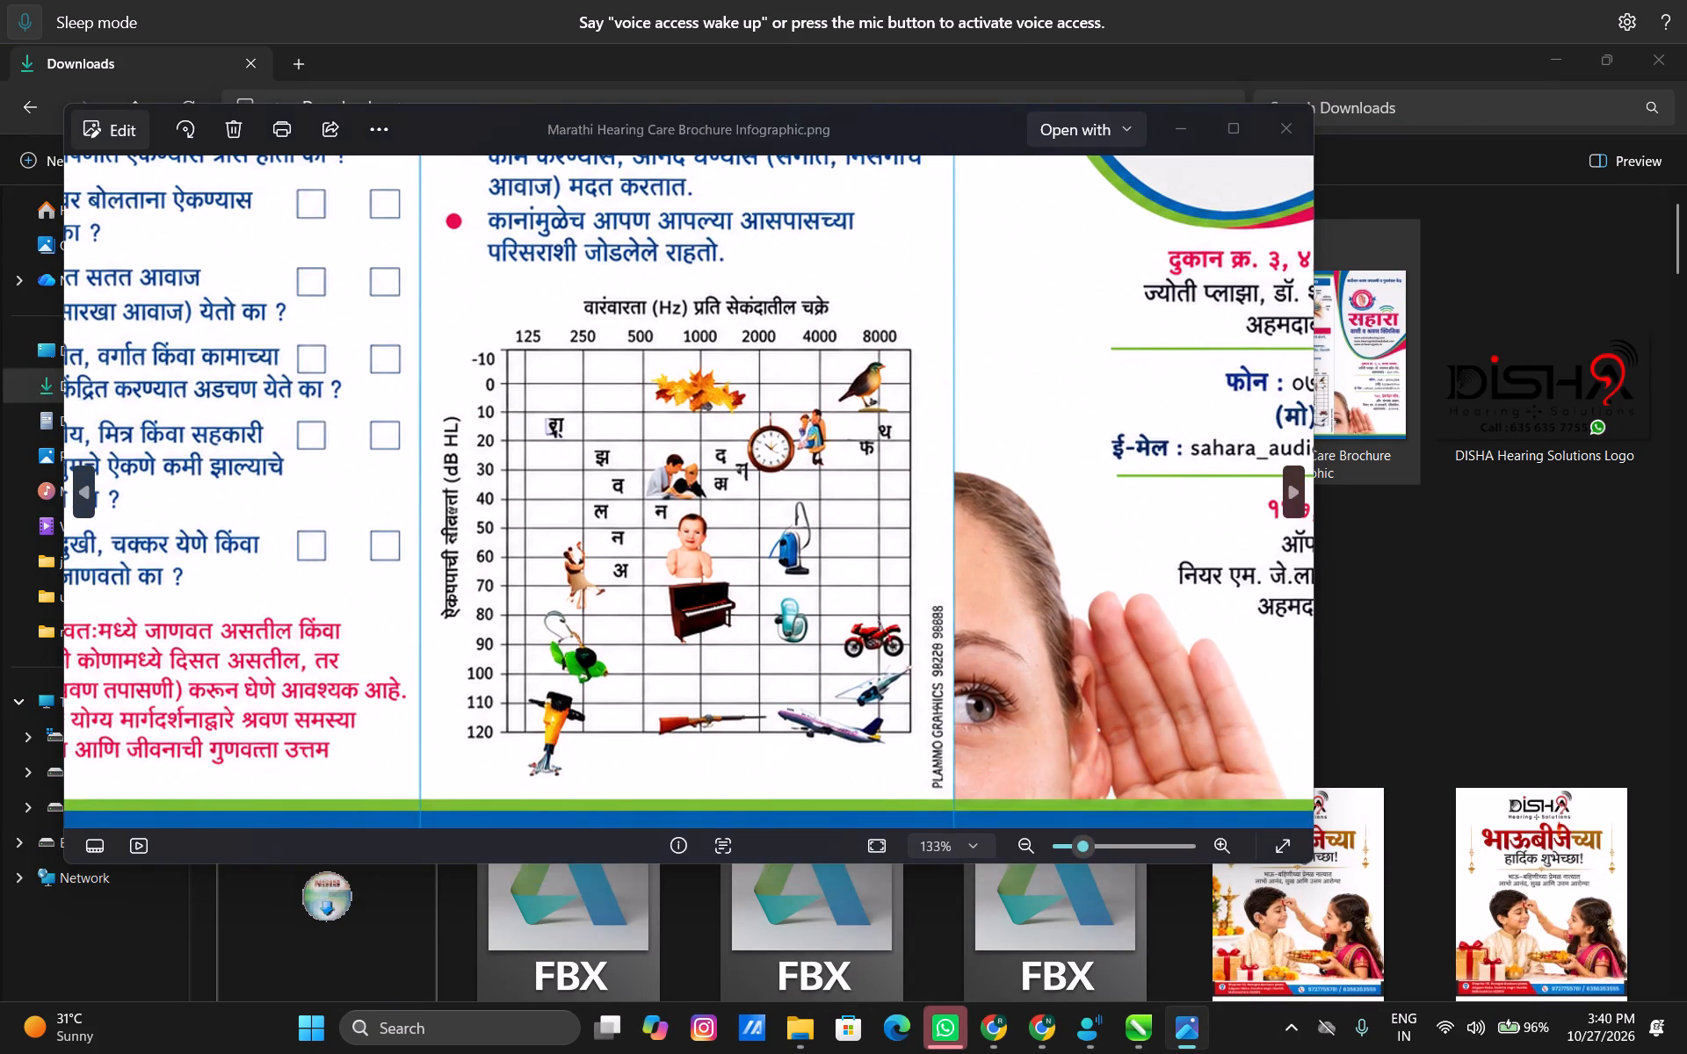
drag(424, 287, 935, 770)
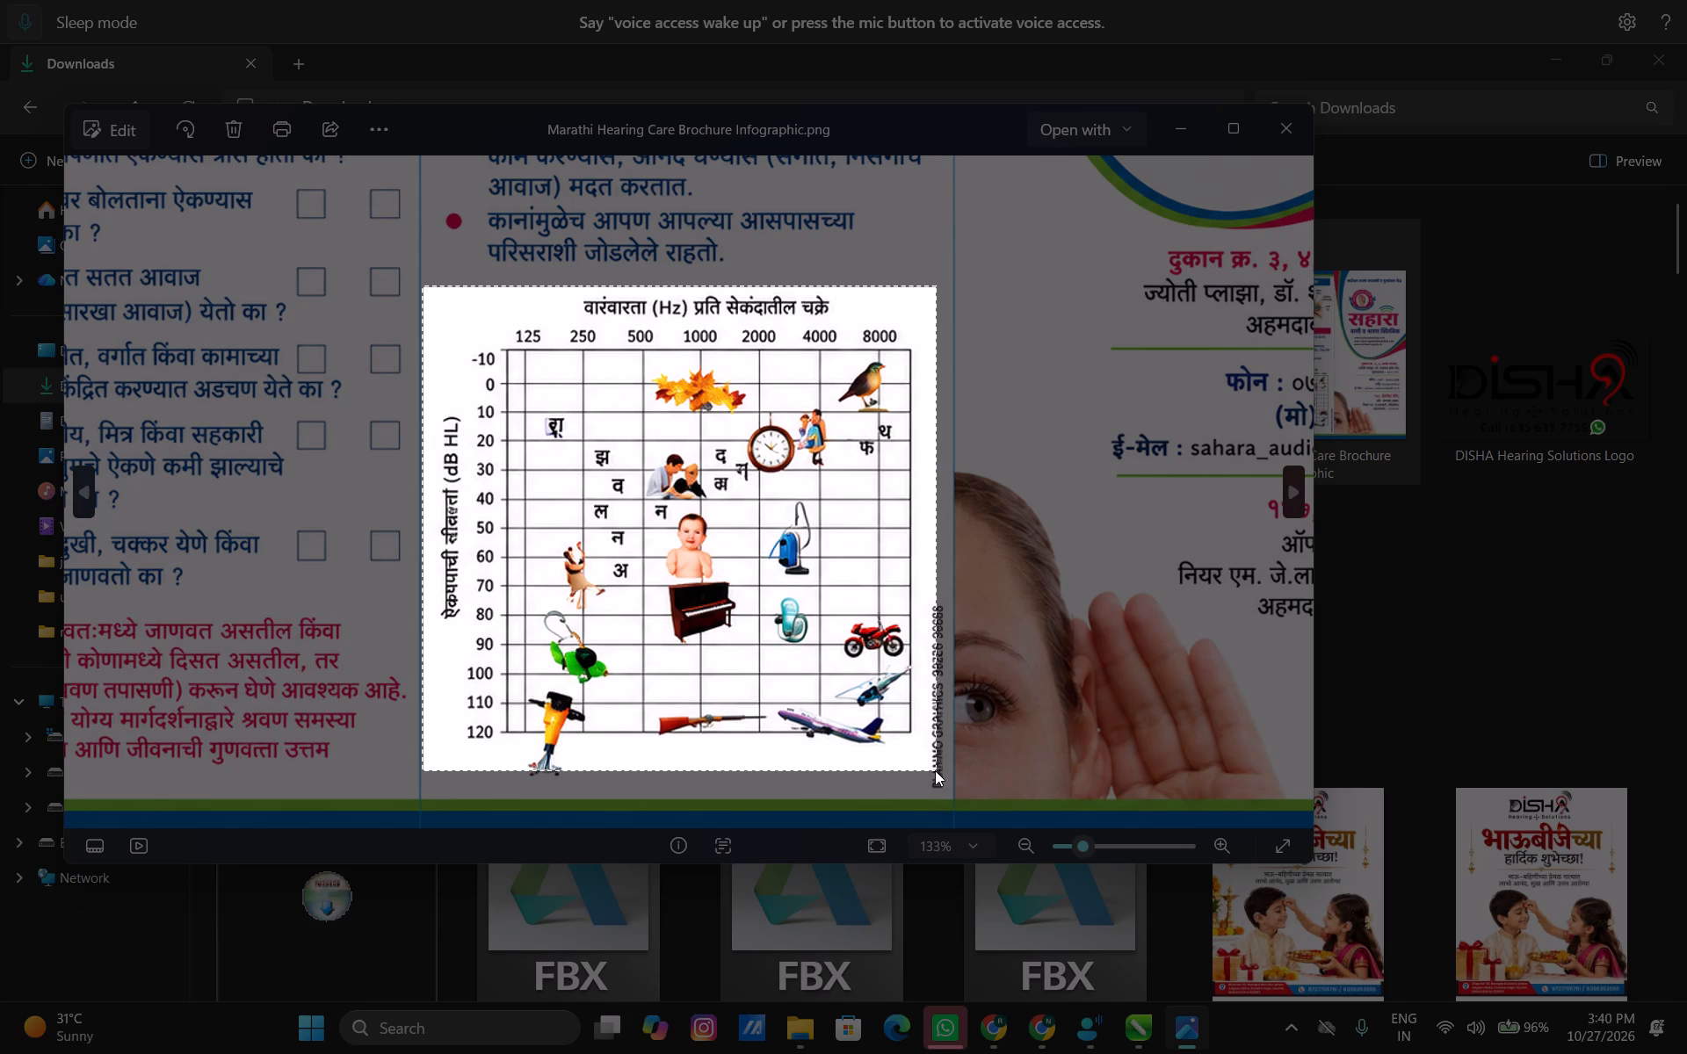
drag(935, 770, 934, 771)
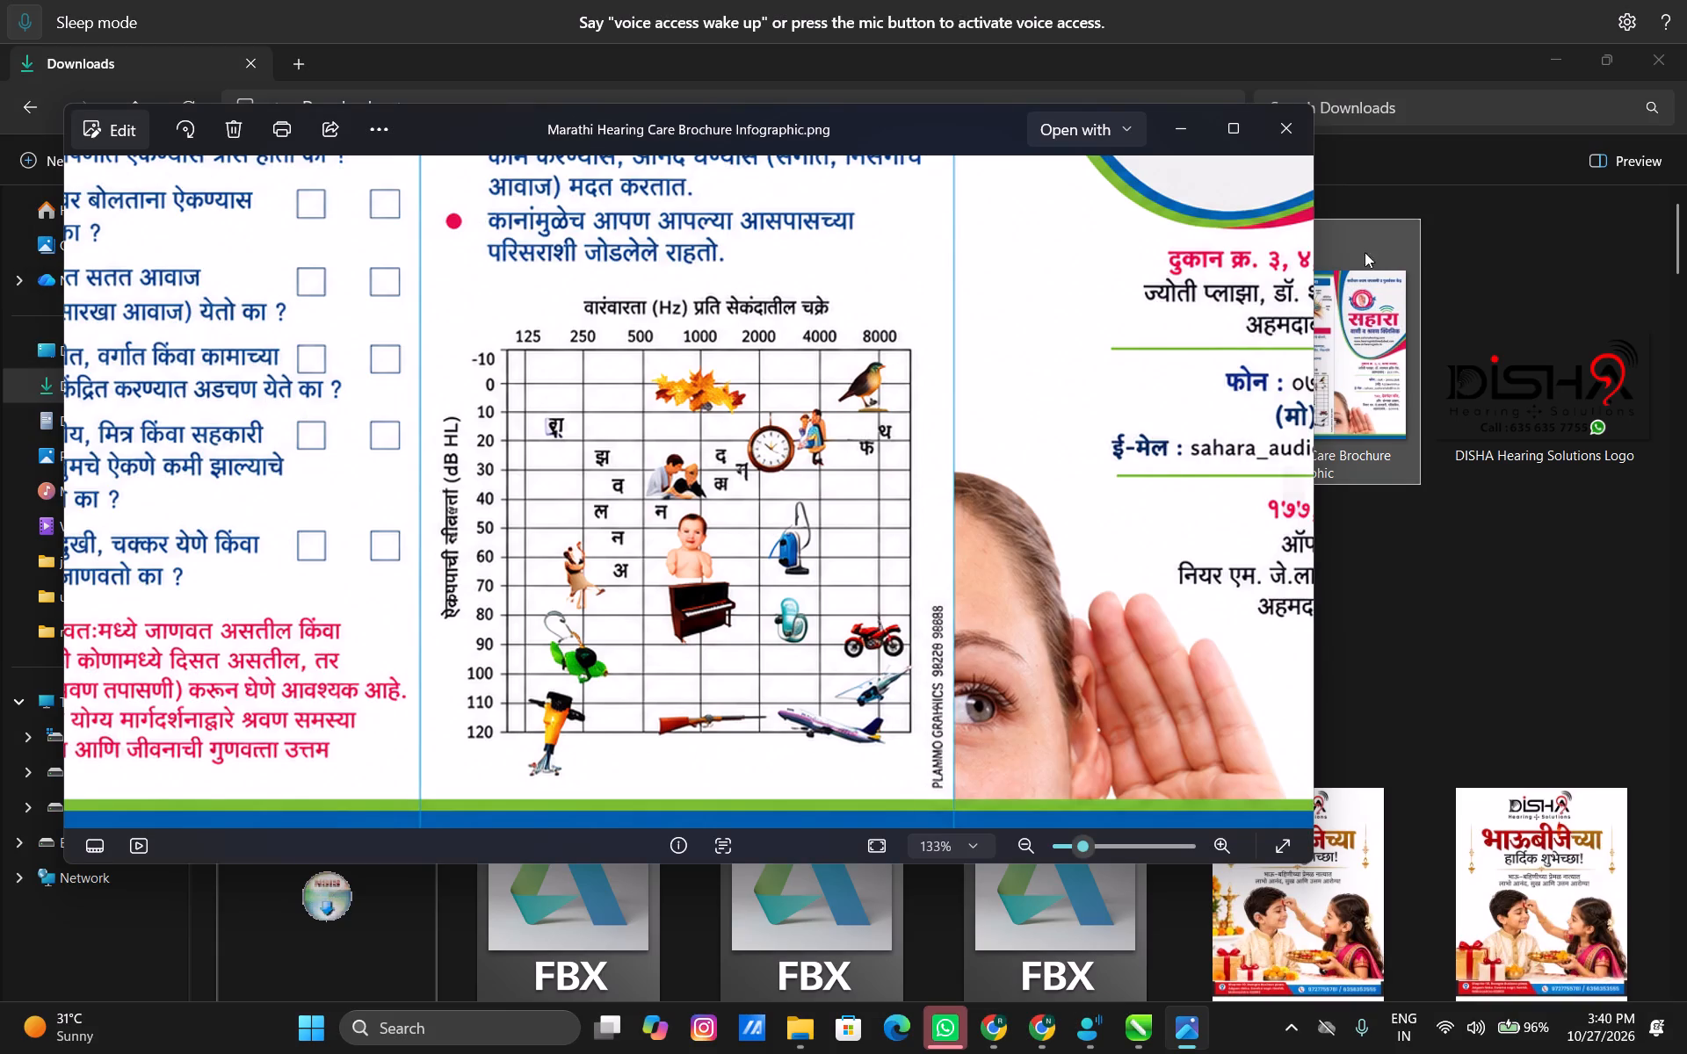
click(1283, 136)
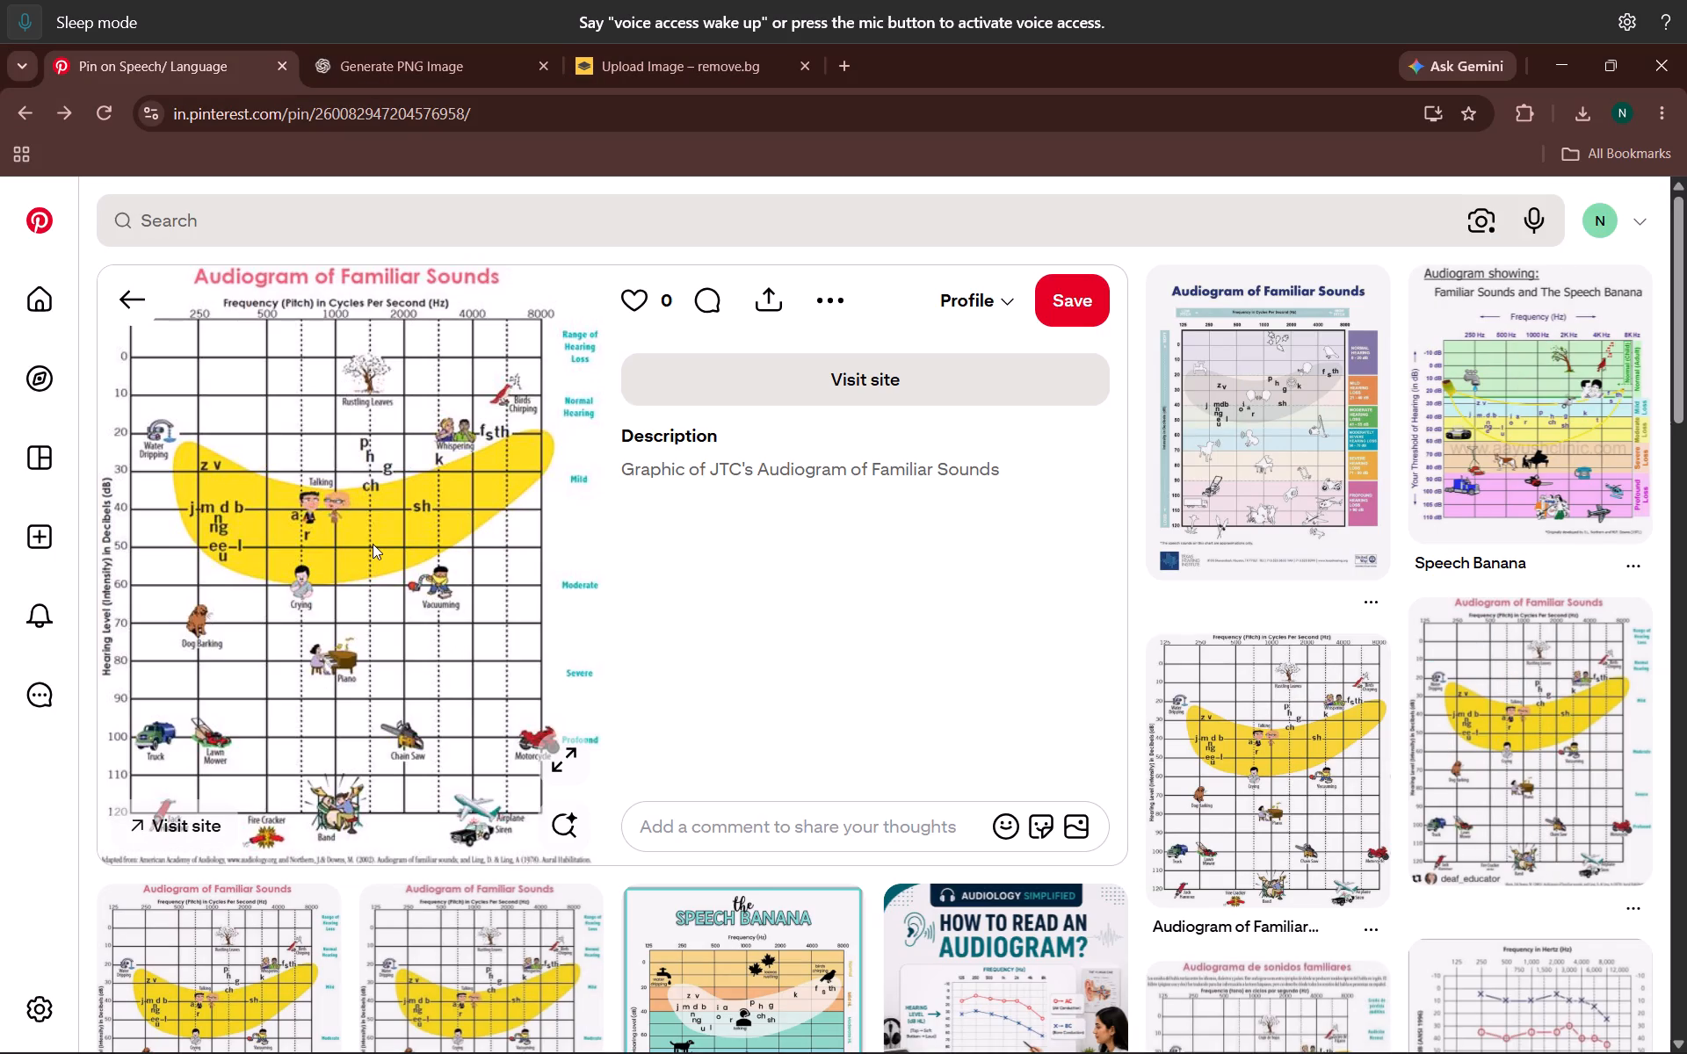
scroll(423, 601, down, 2)
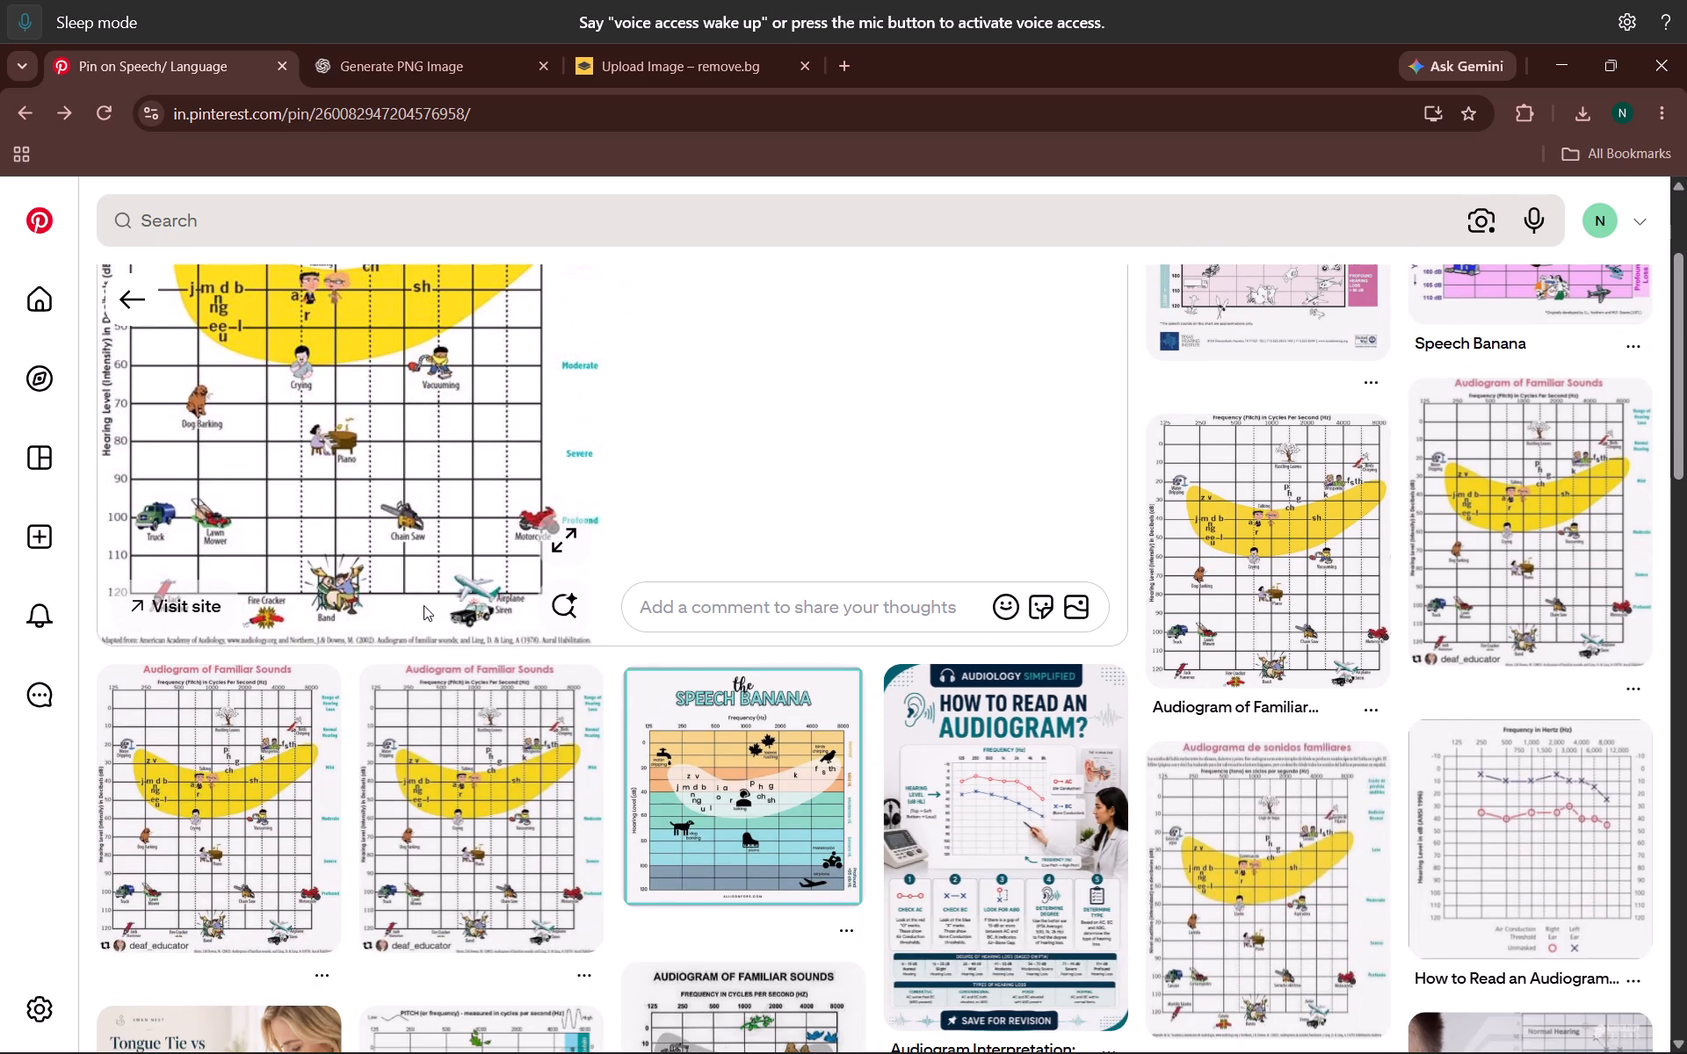
scroll(424, 605, up, 1)
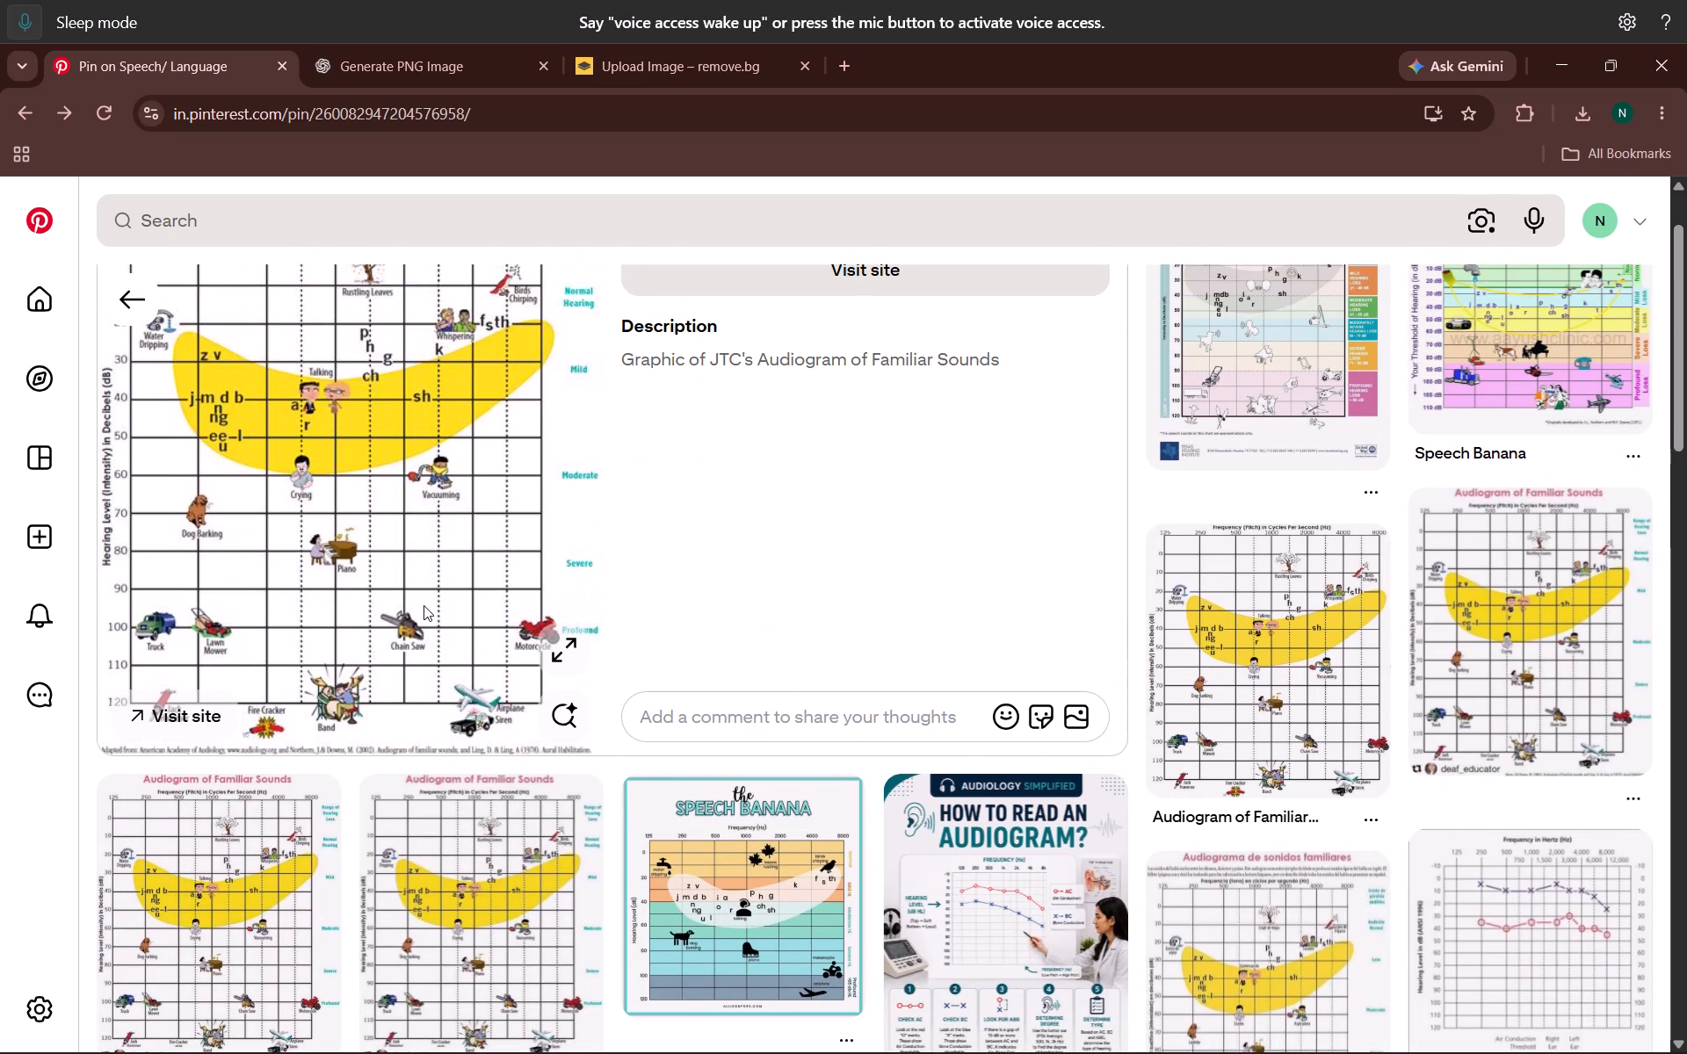
Switch to CorelDRAW and examine the frequency and loudness chart in the Sahara reference brochure, from its heading down to the 120 dB row.
key(alt+Tab)
key(alt+Tab)
scroll(503, 686, down, 4)
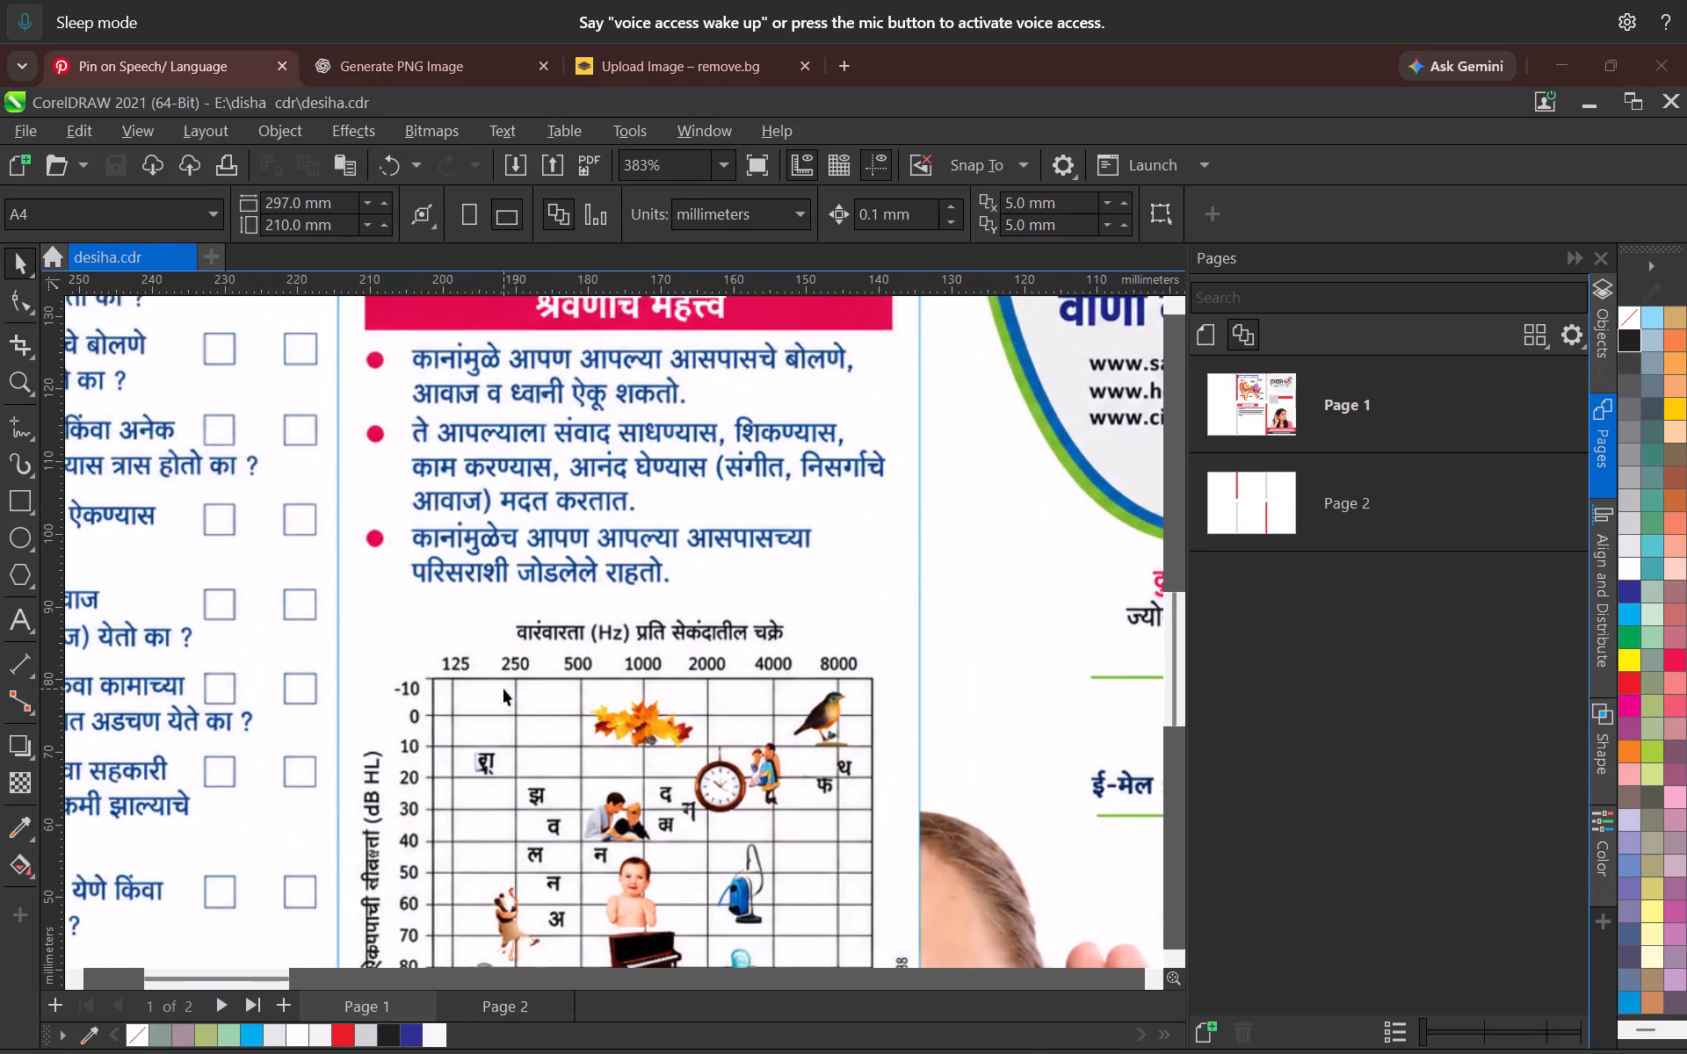
middle_drag(546, 805, 557, 631)
scroll(537, 819, up, 4)
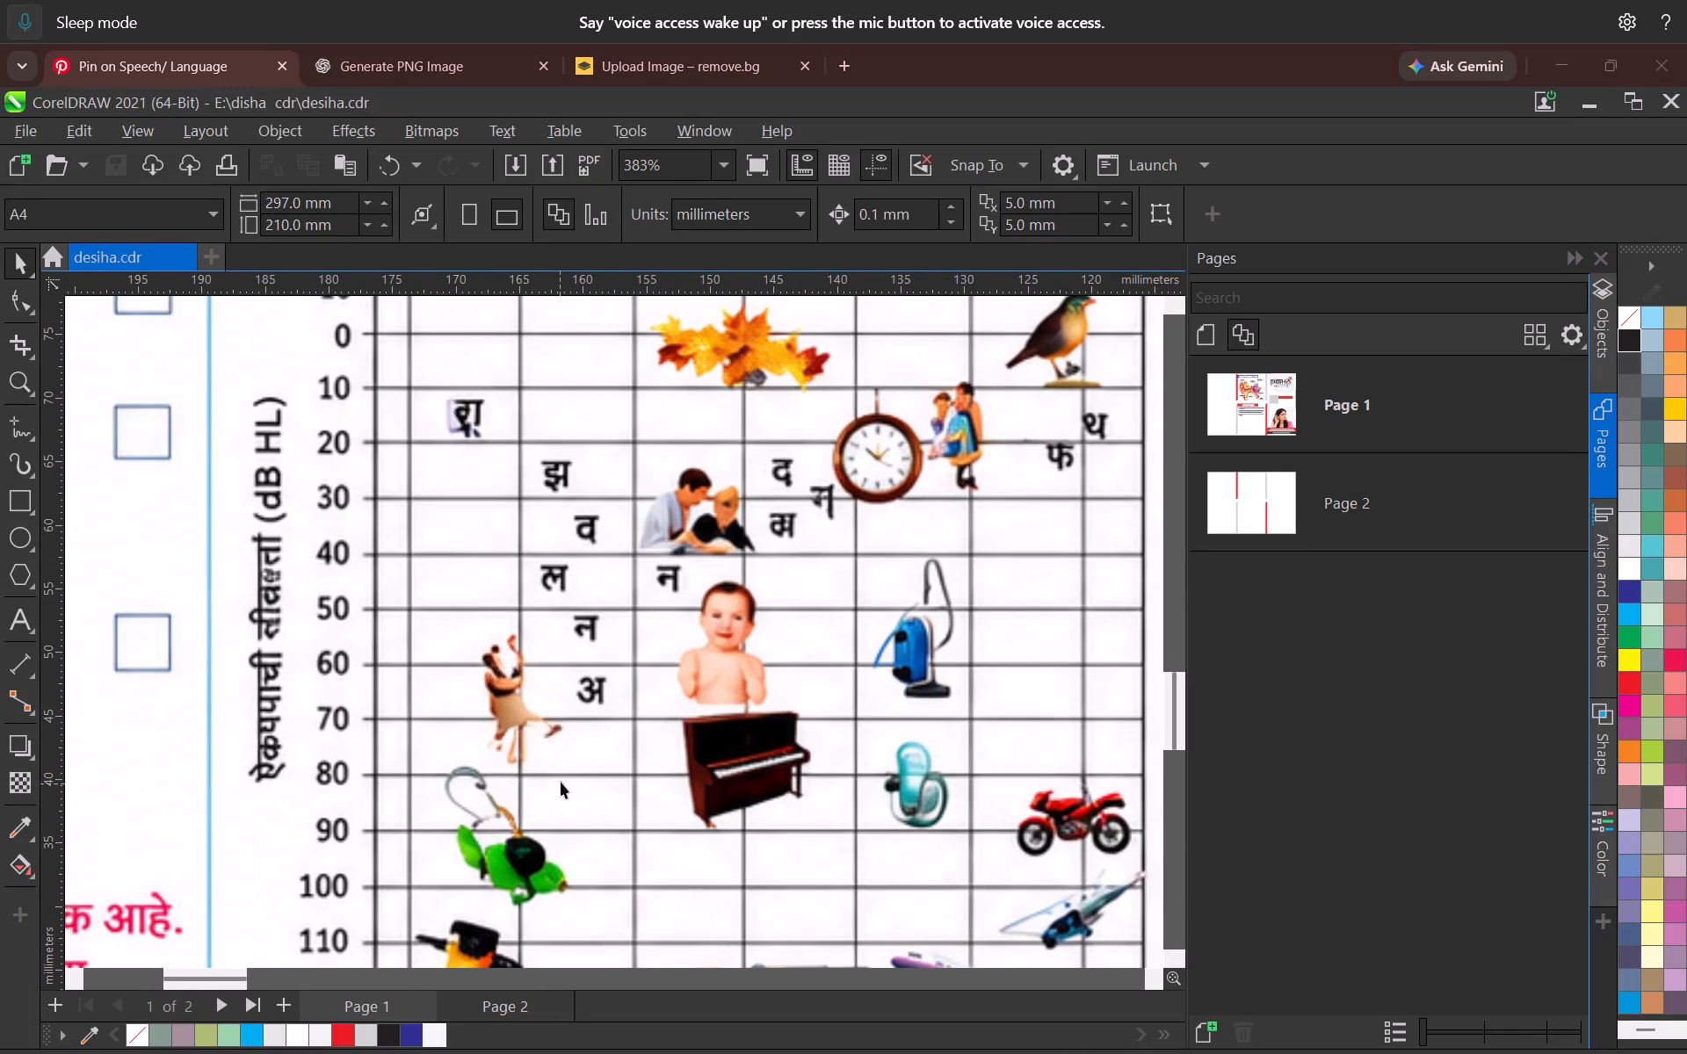
scroll(553, 790, down, 1)
middle_drag(554, 784, 583, 539)
scroll(583, 539, up, 3)
scroll(572, 746, down, 1)
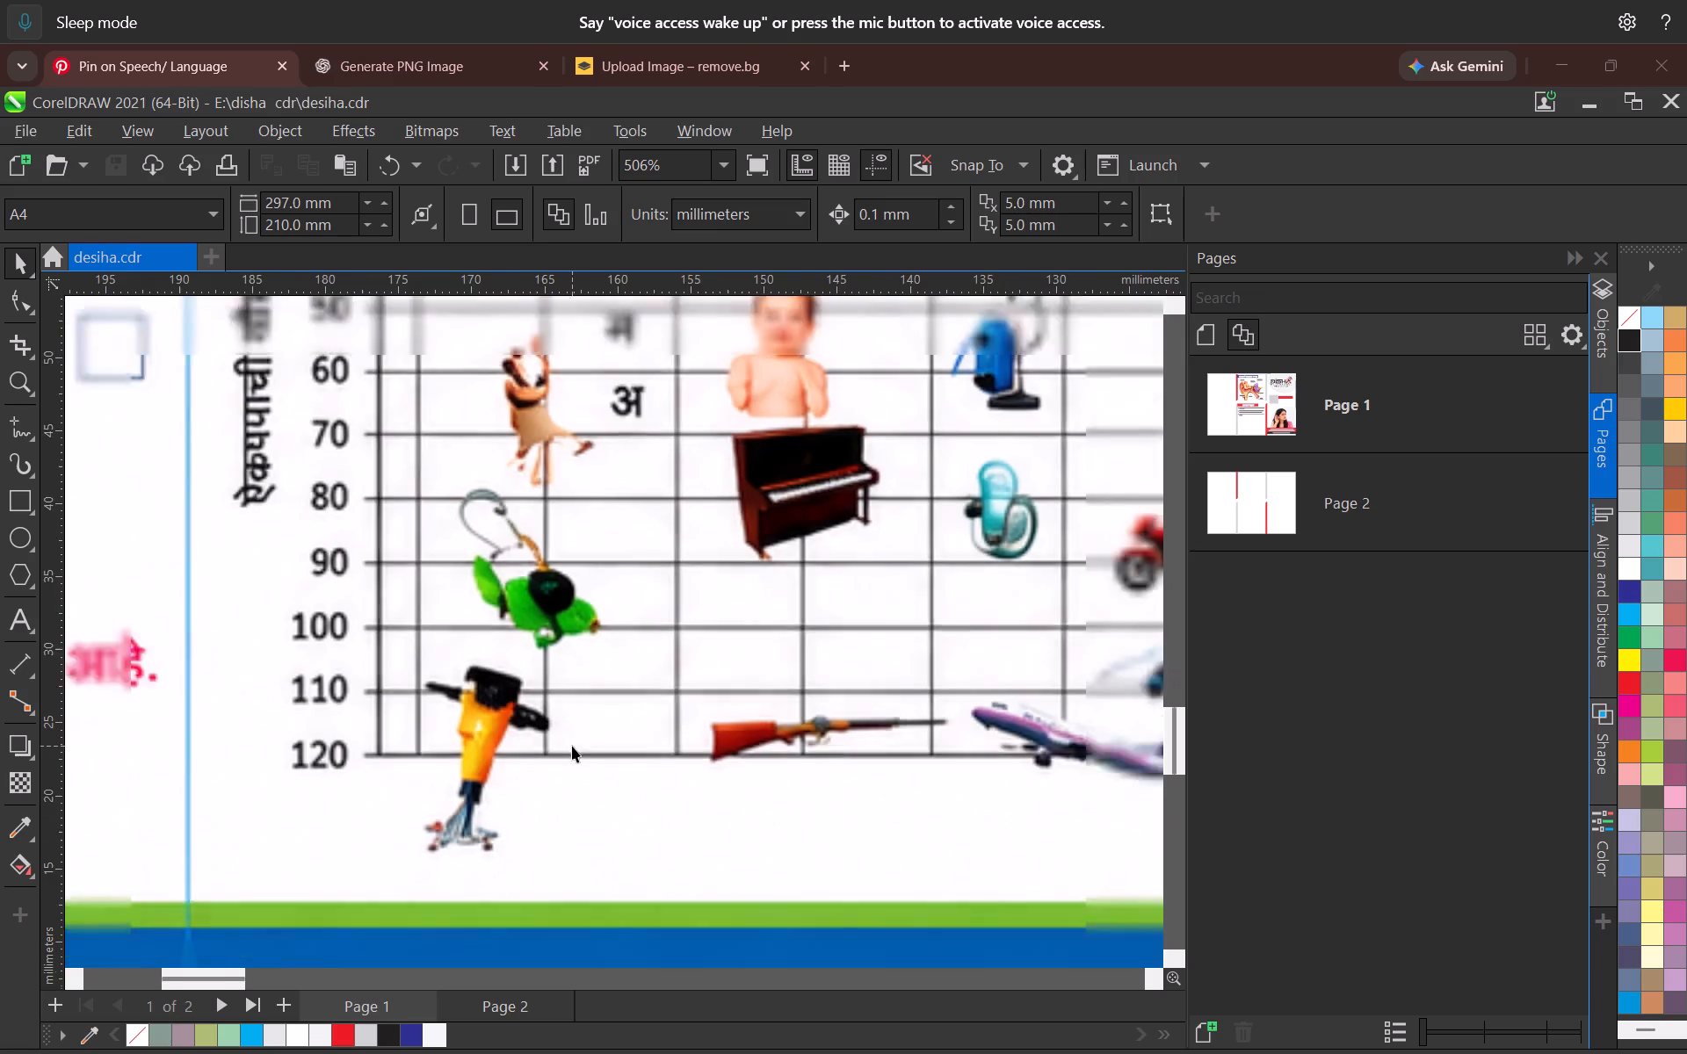
scroll(572, 746, down, 2)
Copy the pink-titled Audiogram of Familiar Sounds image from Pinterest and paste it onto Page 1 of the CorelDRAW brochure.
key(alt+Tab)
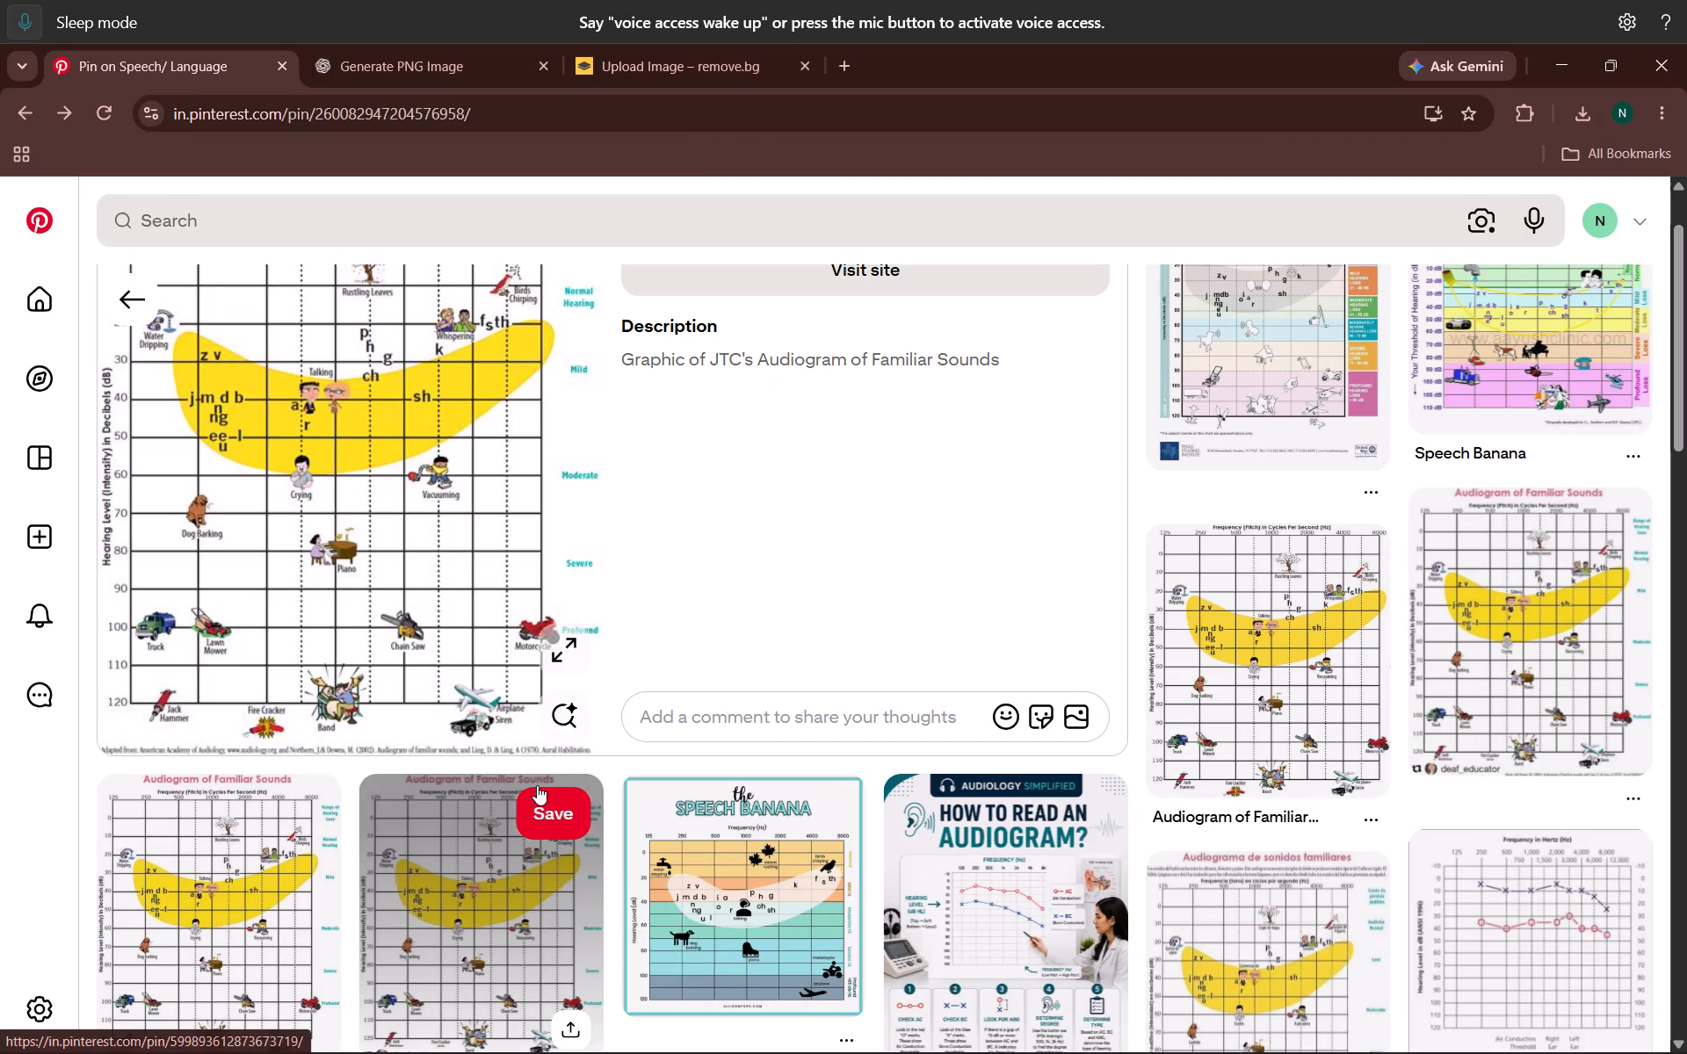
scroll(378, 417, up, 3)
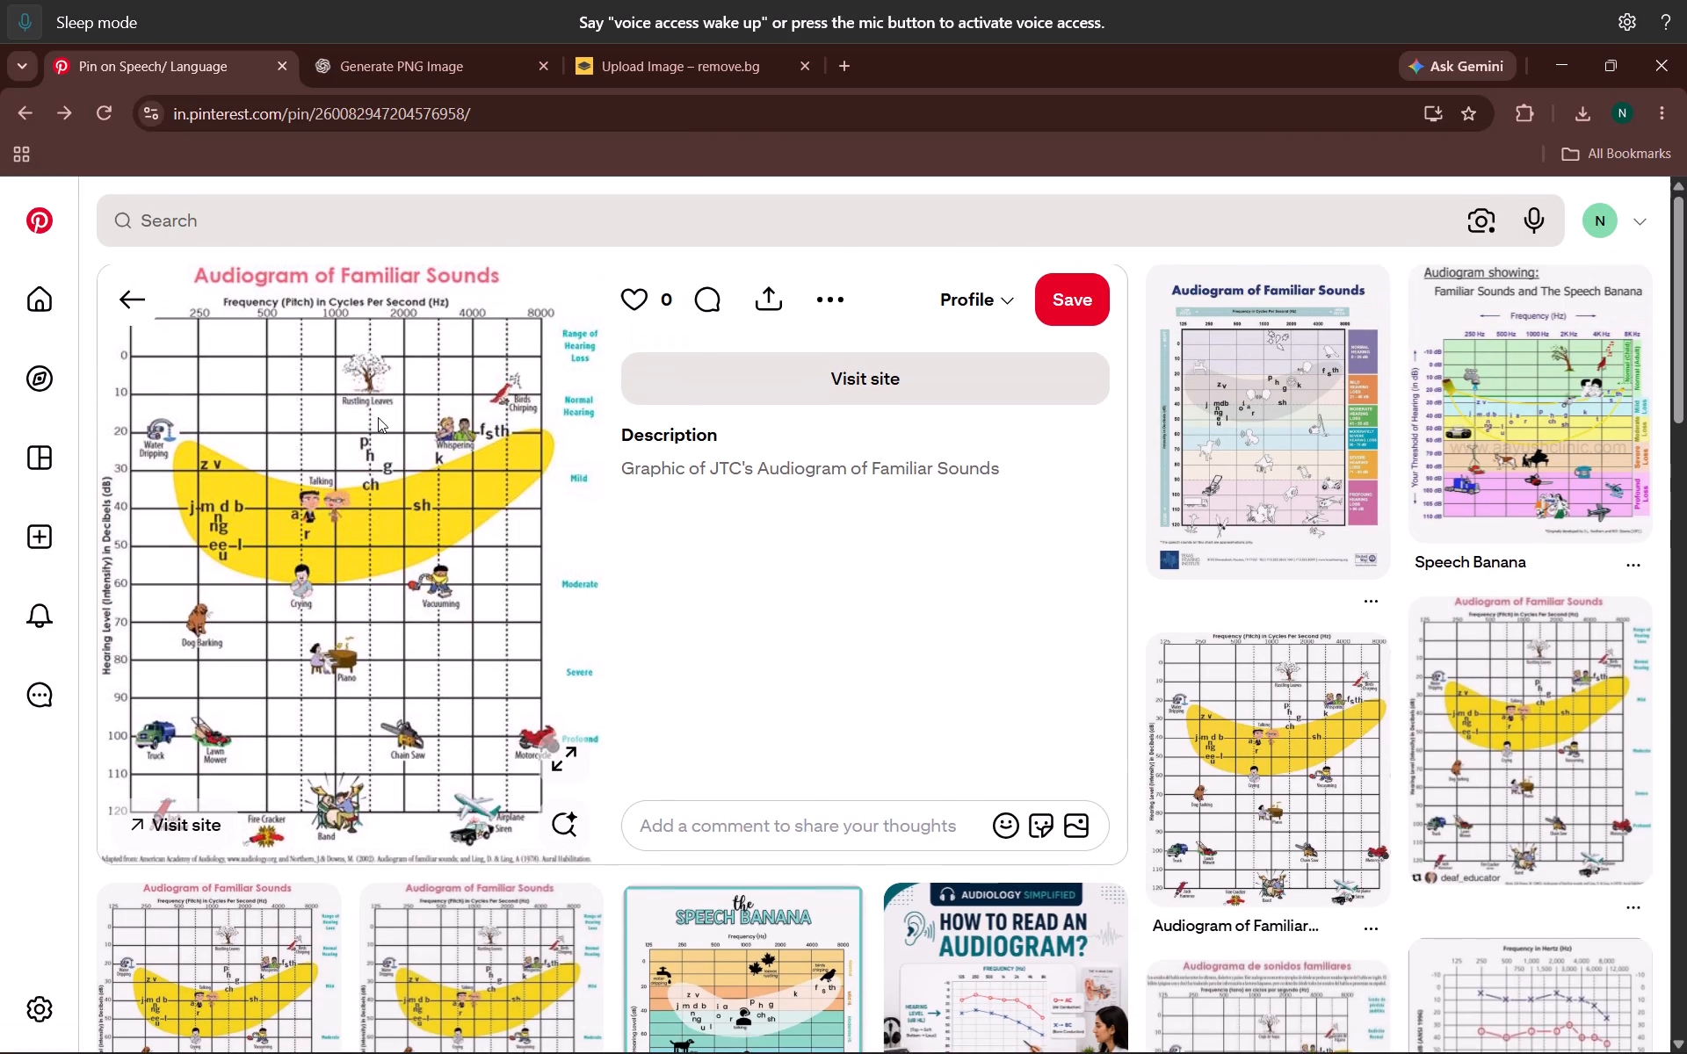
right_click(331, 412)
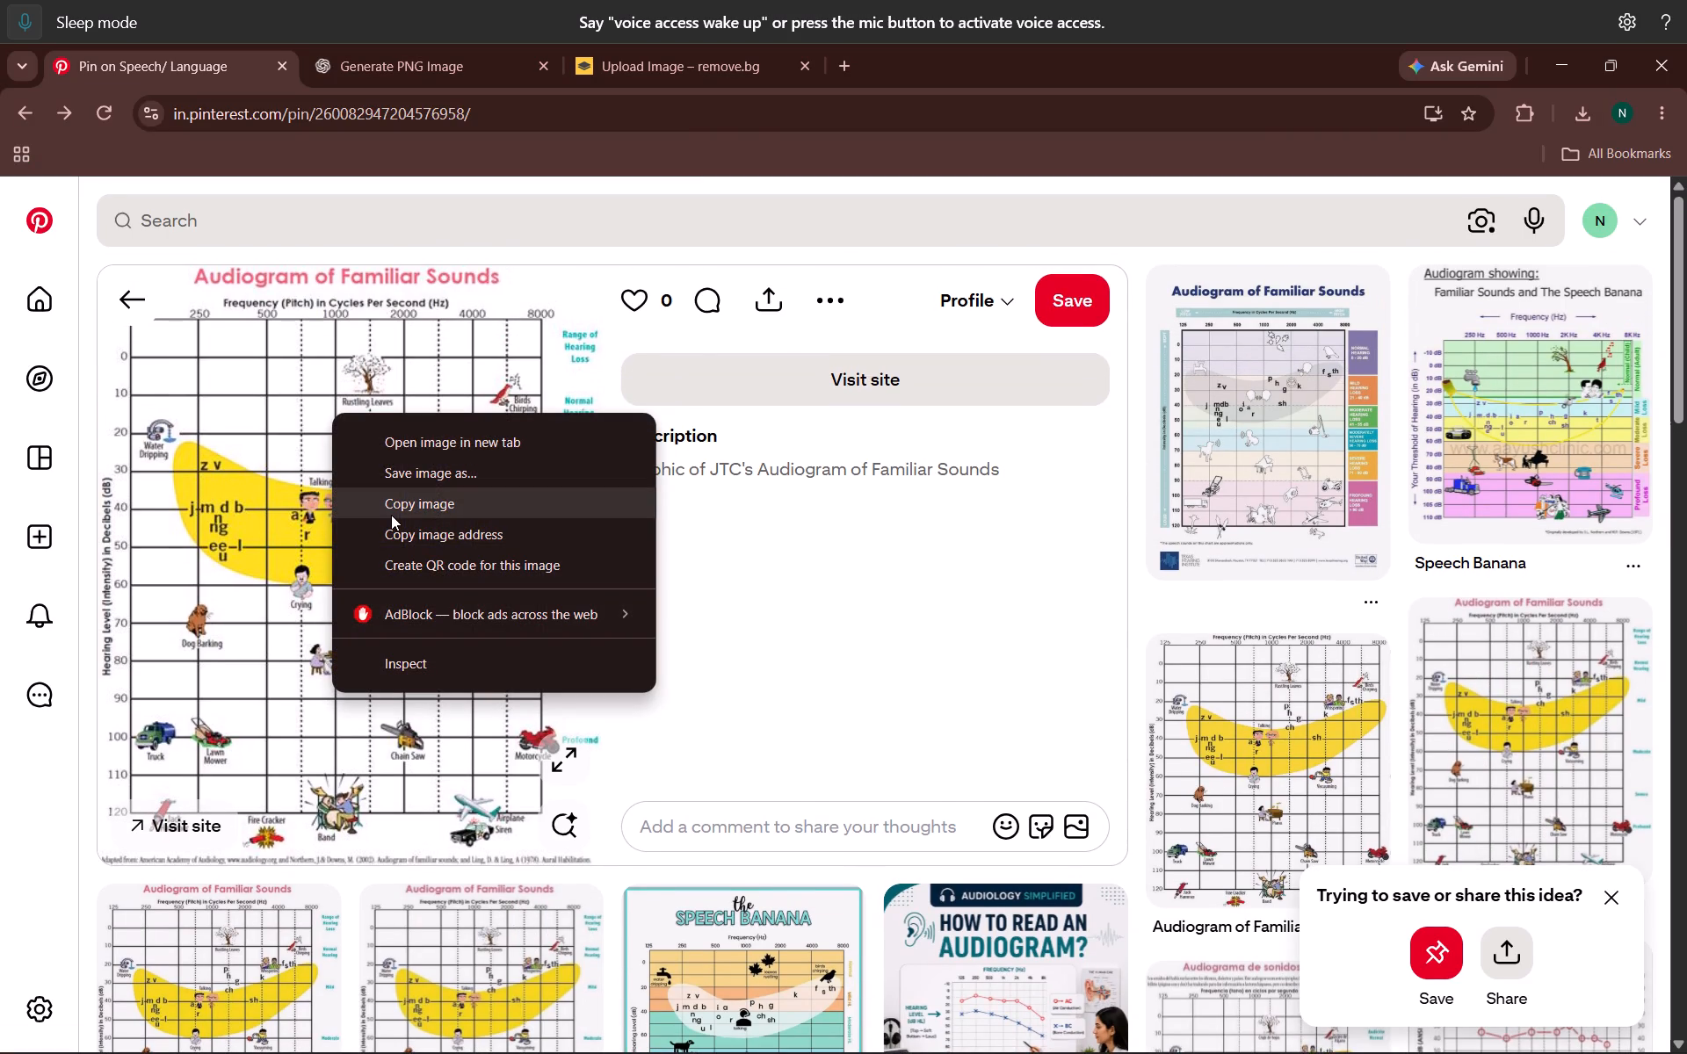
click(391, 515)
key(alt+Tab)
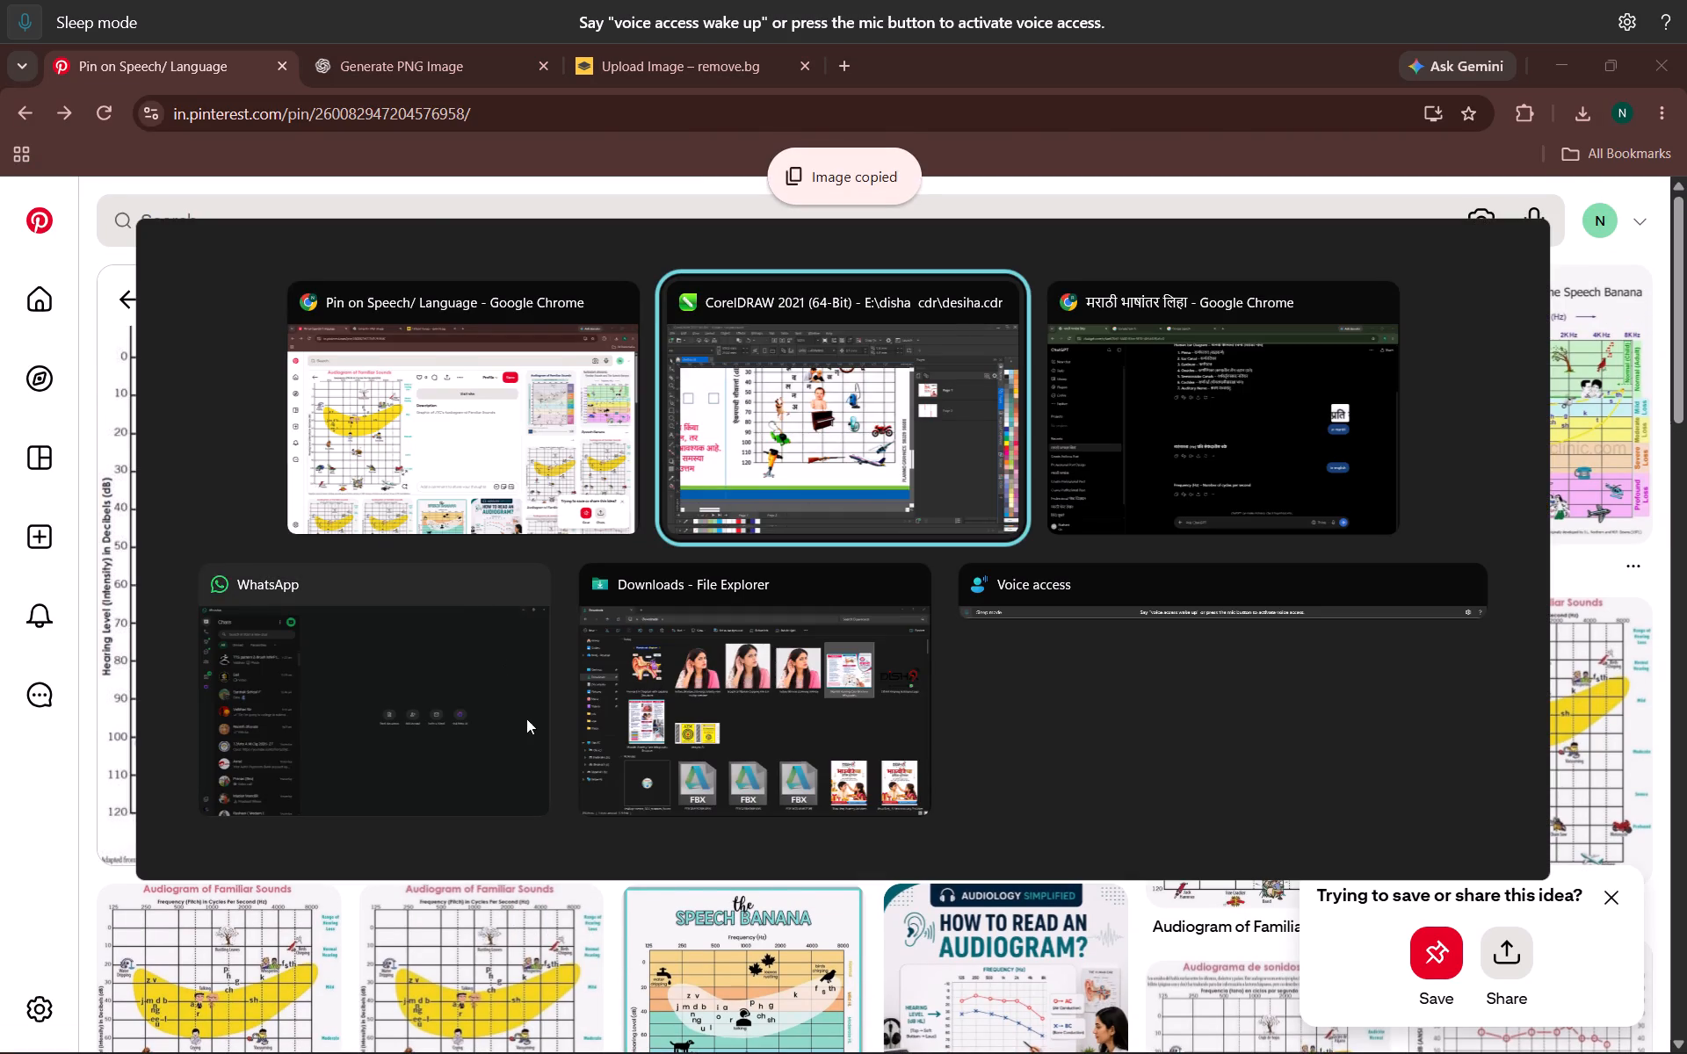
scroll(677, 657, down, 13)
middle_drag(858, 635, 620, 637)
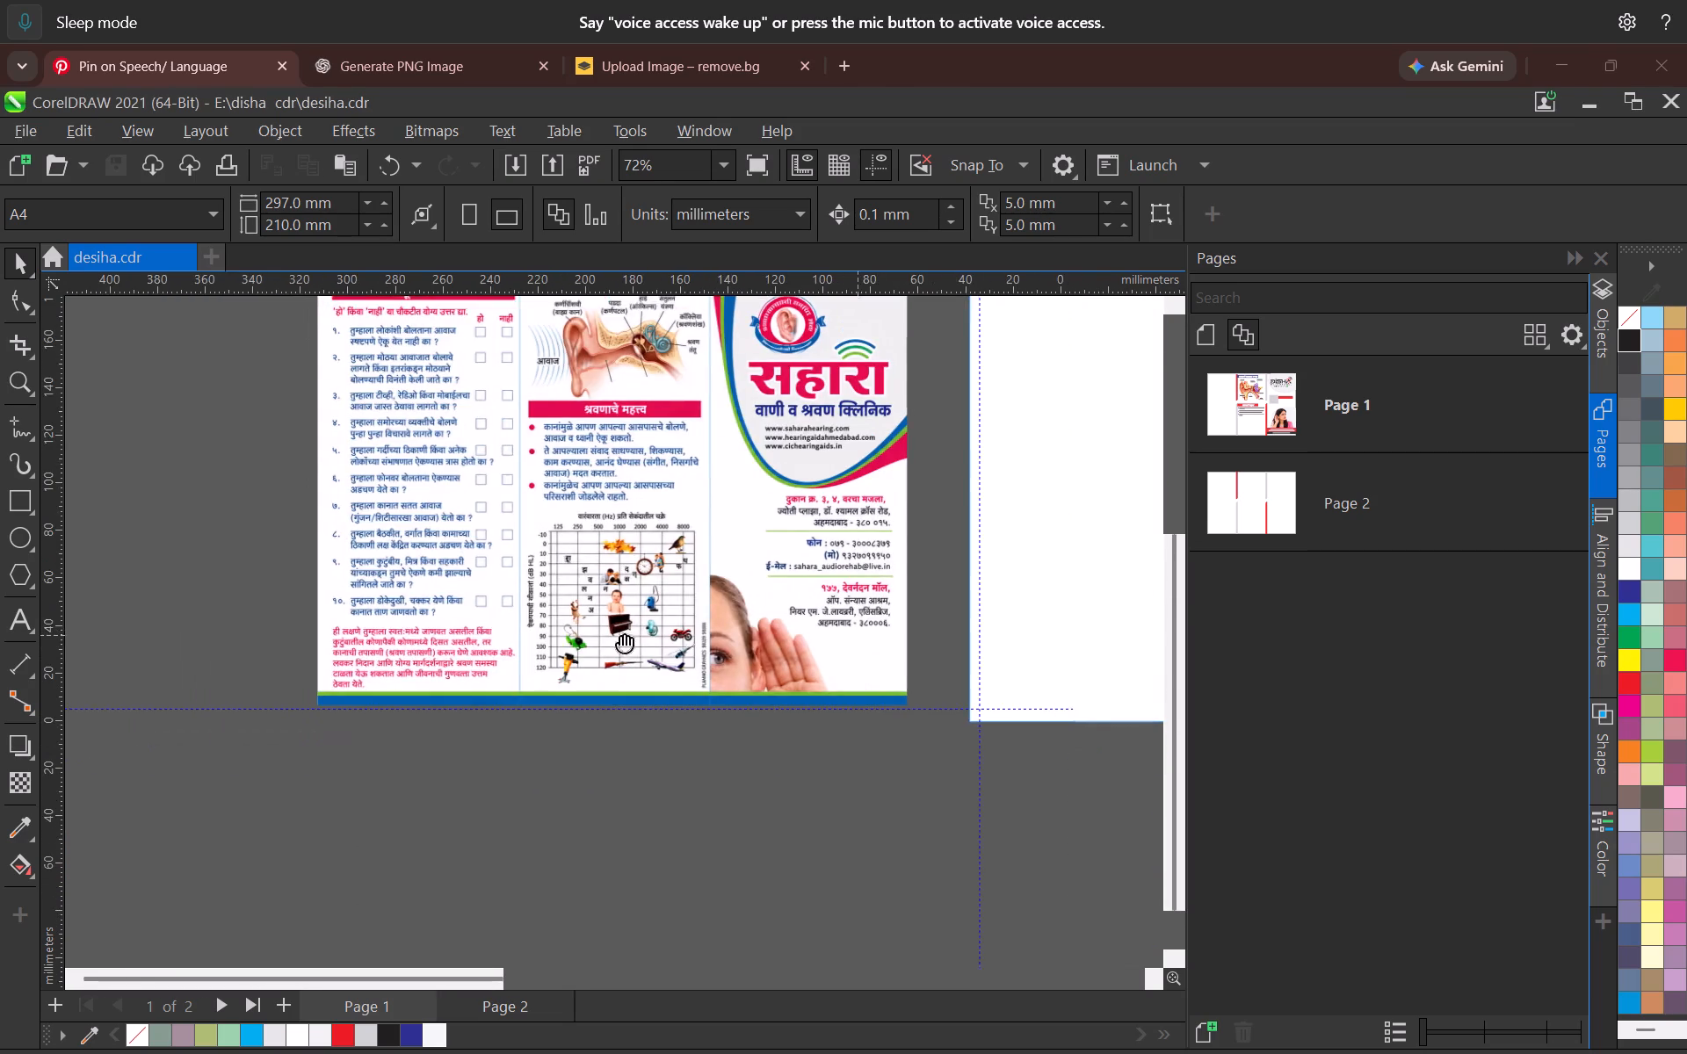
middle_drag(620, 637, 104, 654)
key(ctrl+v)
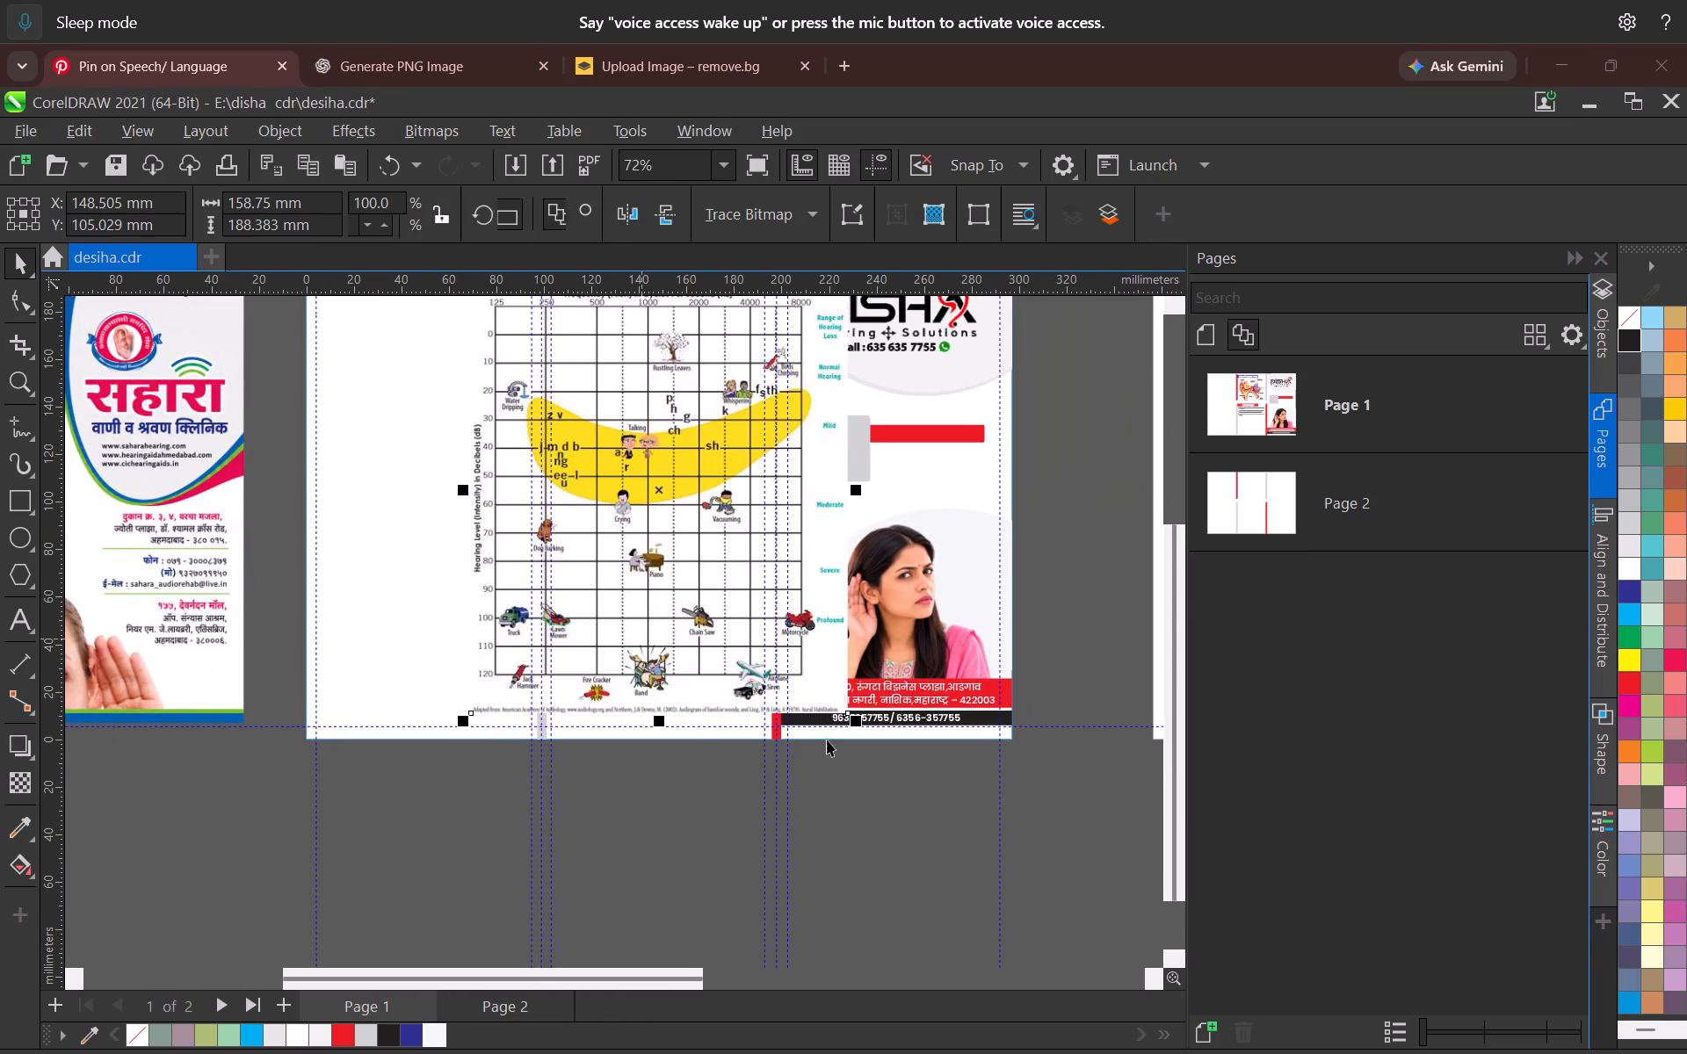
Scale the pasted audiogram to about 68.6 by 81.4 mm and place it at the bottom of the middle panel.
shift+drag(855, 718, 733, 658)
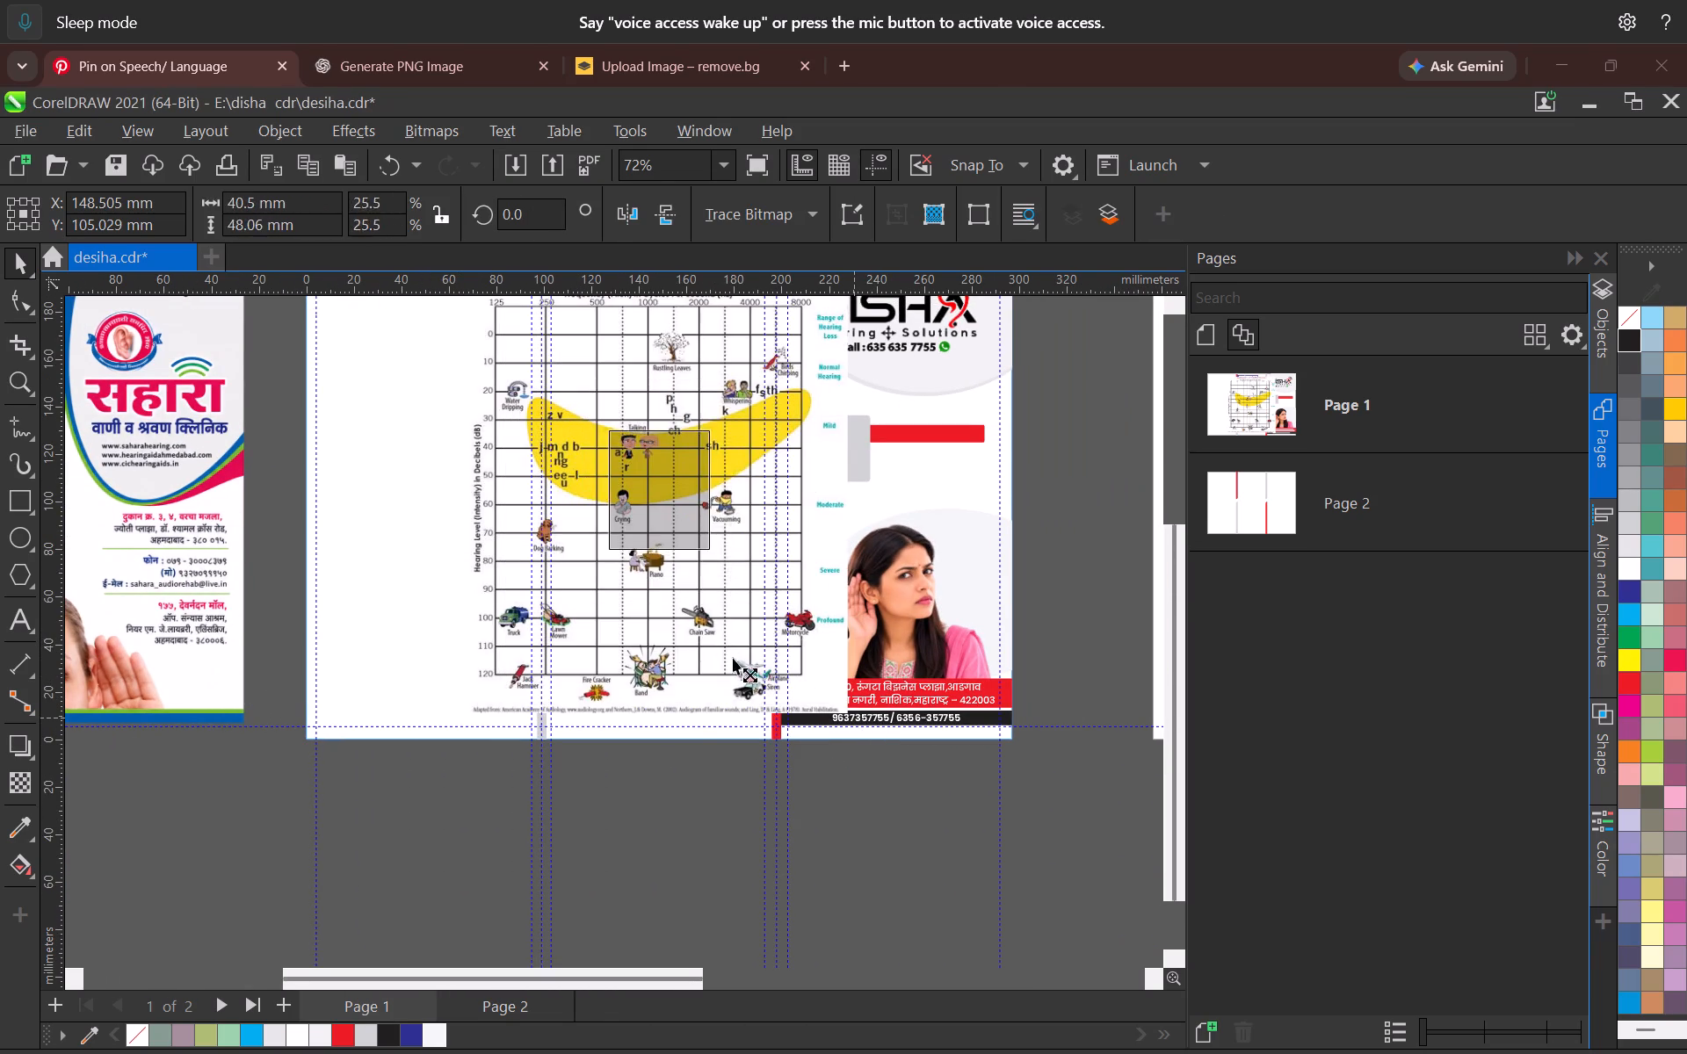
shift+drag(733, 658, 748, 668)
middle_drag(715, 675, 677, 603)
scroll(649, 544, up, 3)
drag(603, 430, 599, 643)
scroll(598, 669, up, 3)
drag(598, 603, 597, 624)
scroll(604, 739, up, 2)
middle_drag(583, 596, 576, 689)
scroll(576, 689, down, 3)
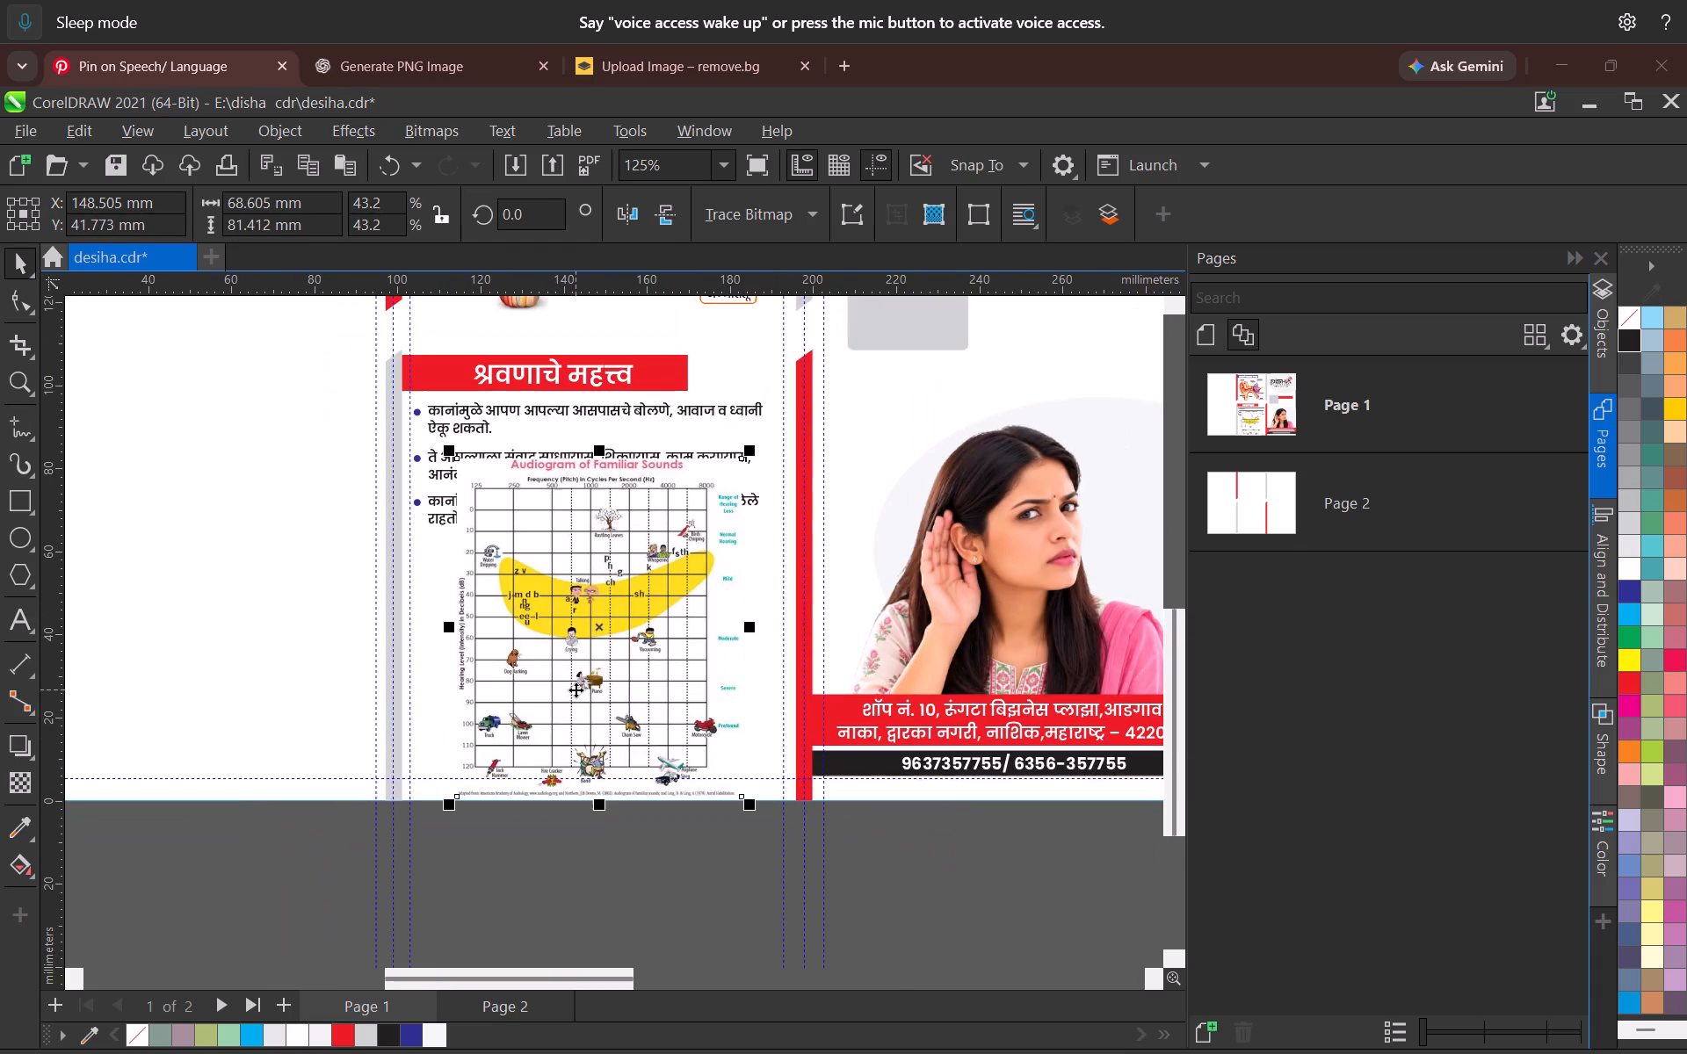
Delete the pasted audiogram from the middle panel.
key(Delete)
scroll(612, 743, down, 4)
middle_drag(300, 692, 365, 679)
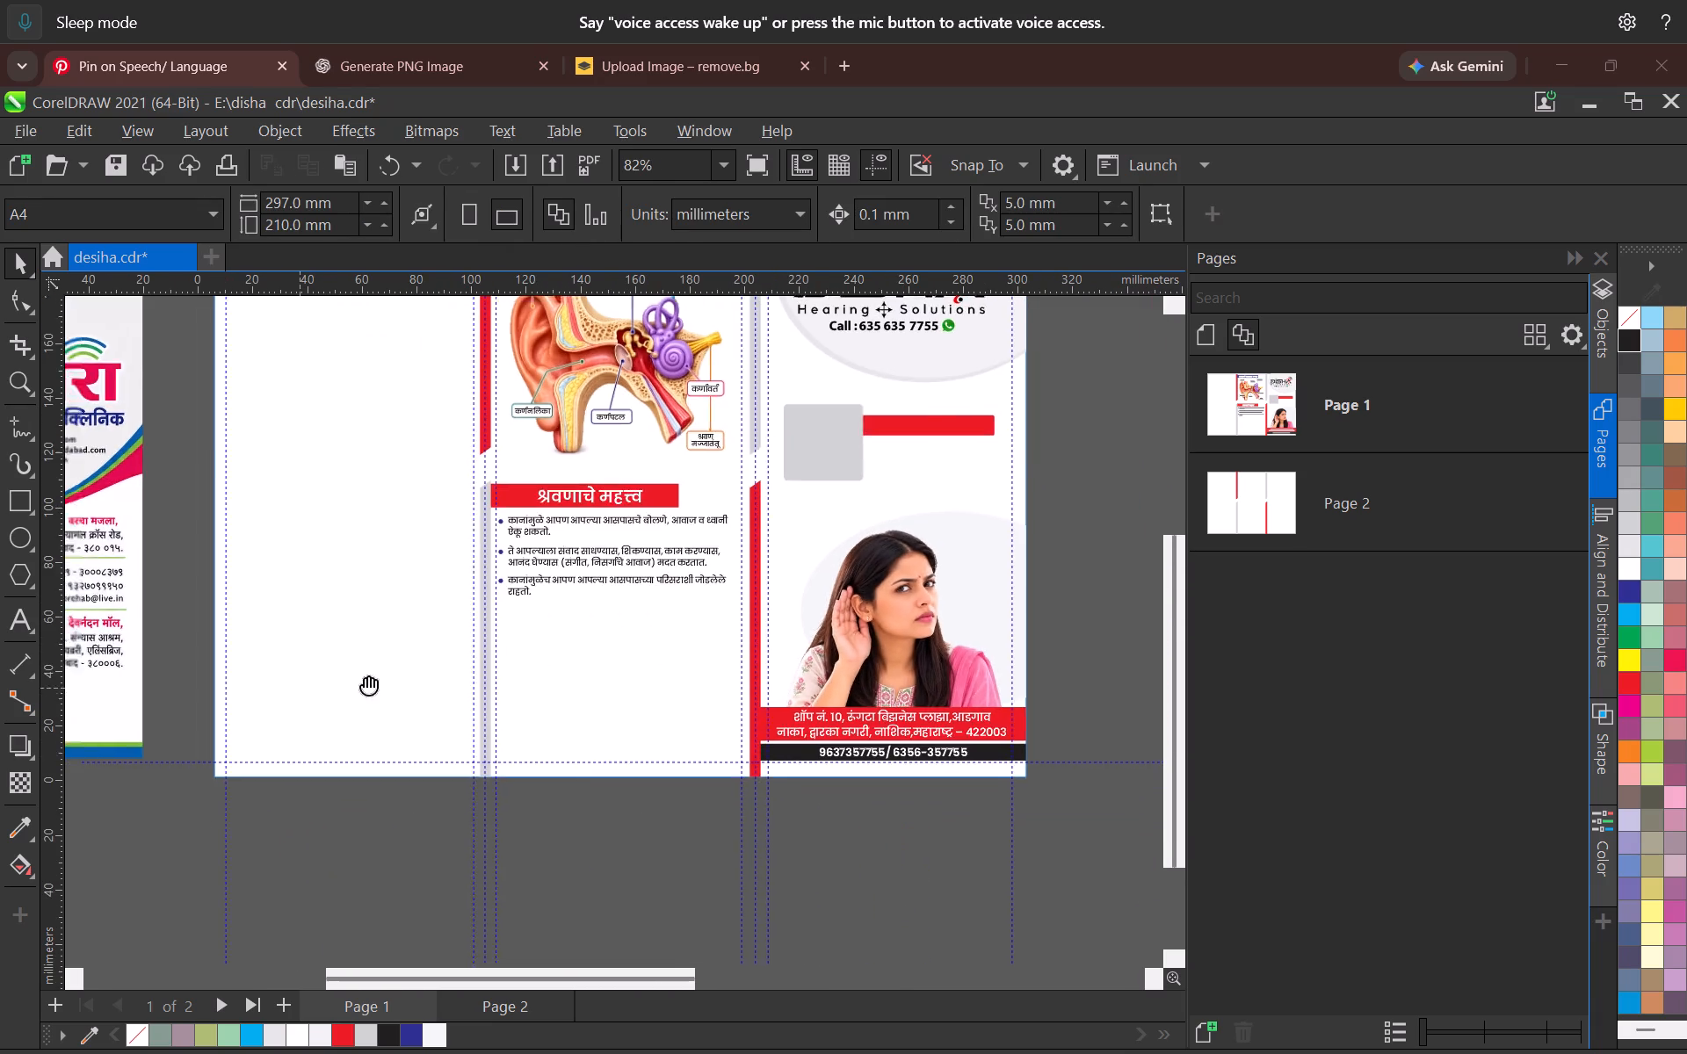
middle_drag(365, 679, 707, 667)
Switch to Pinterest, open the John Tracy Center Audiogram of Familiar Sounds pin, and look through its related pins for a closer chart.
key(alt+Tab)
scroll(481, 665, down, 3)
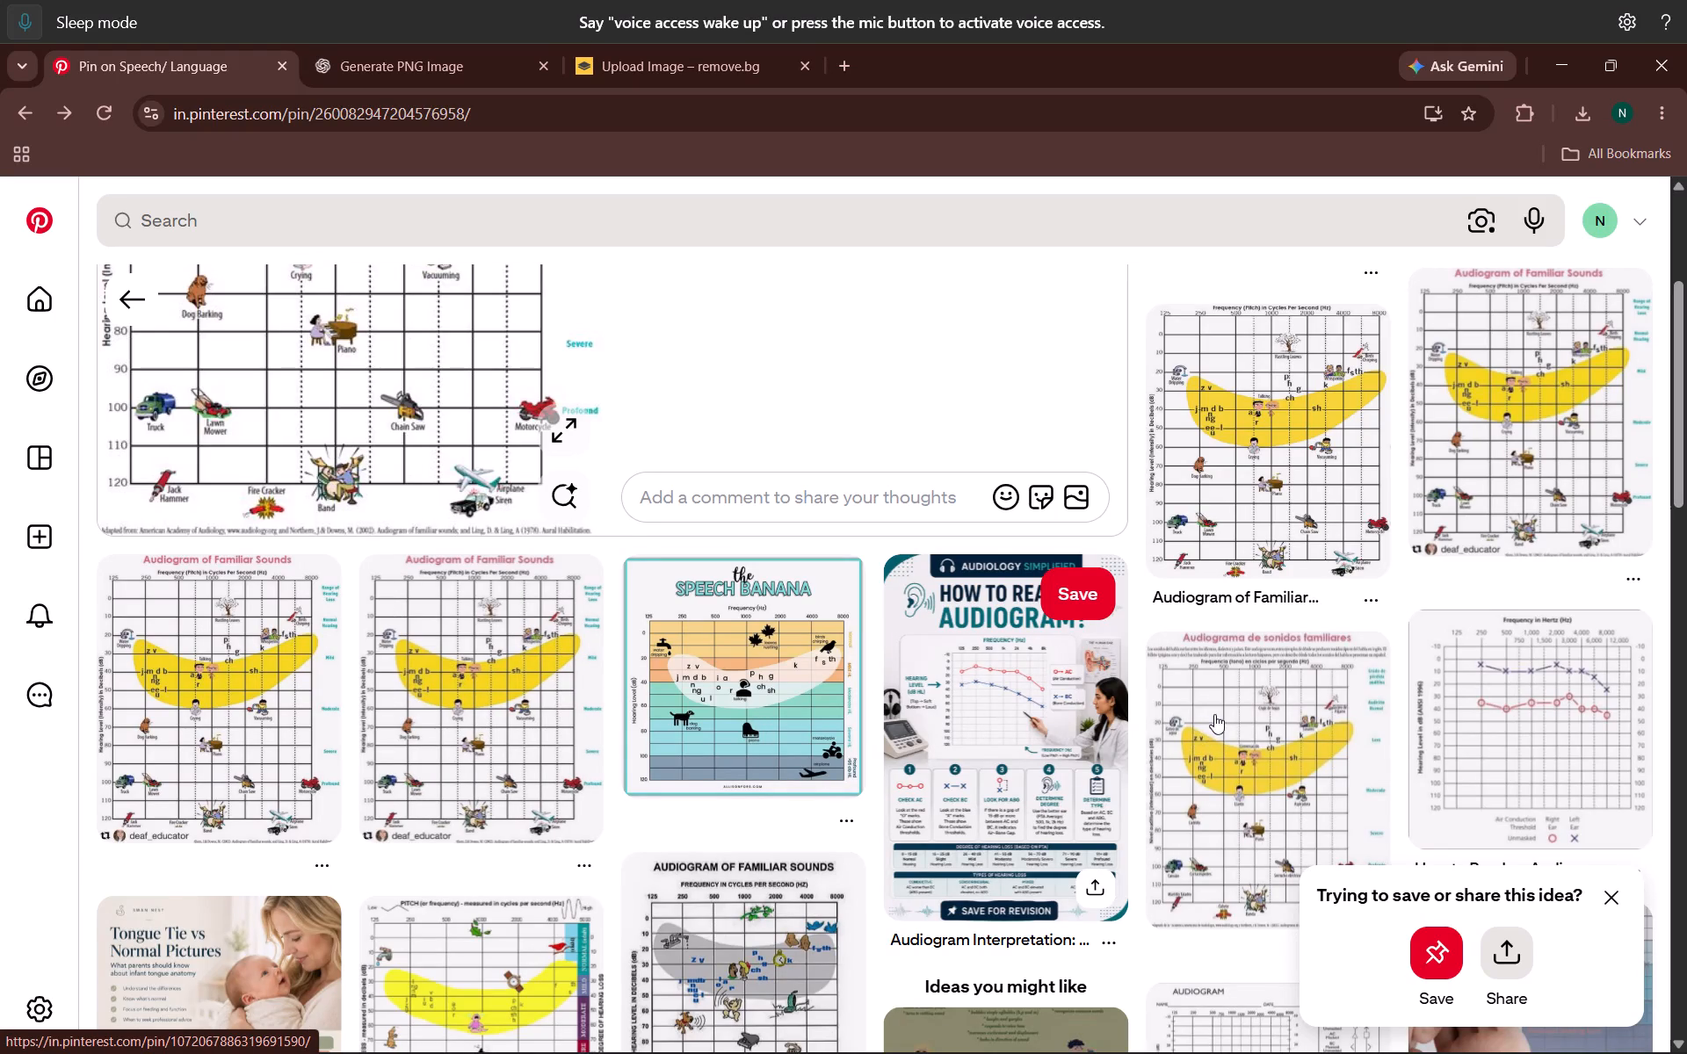
click(1272, 473)
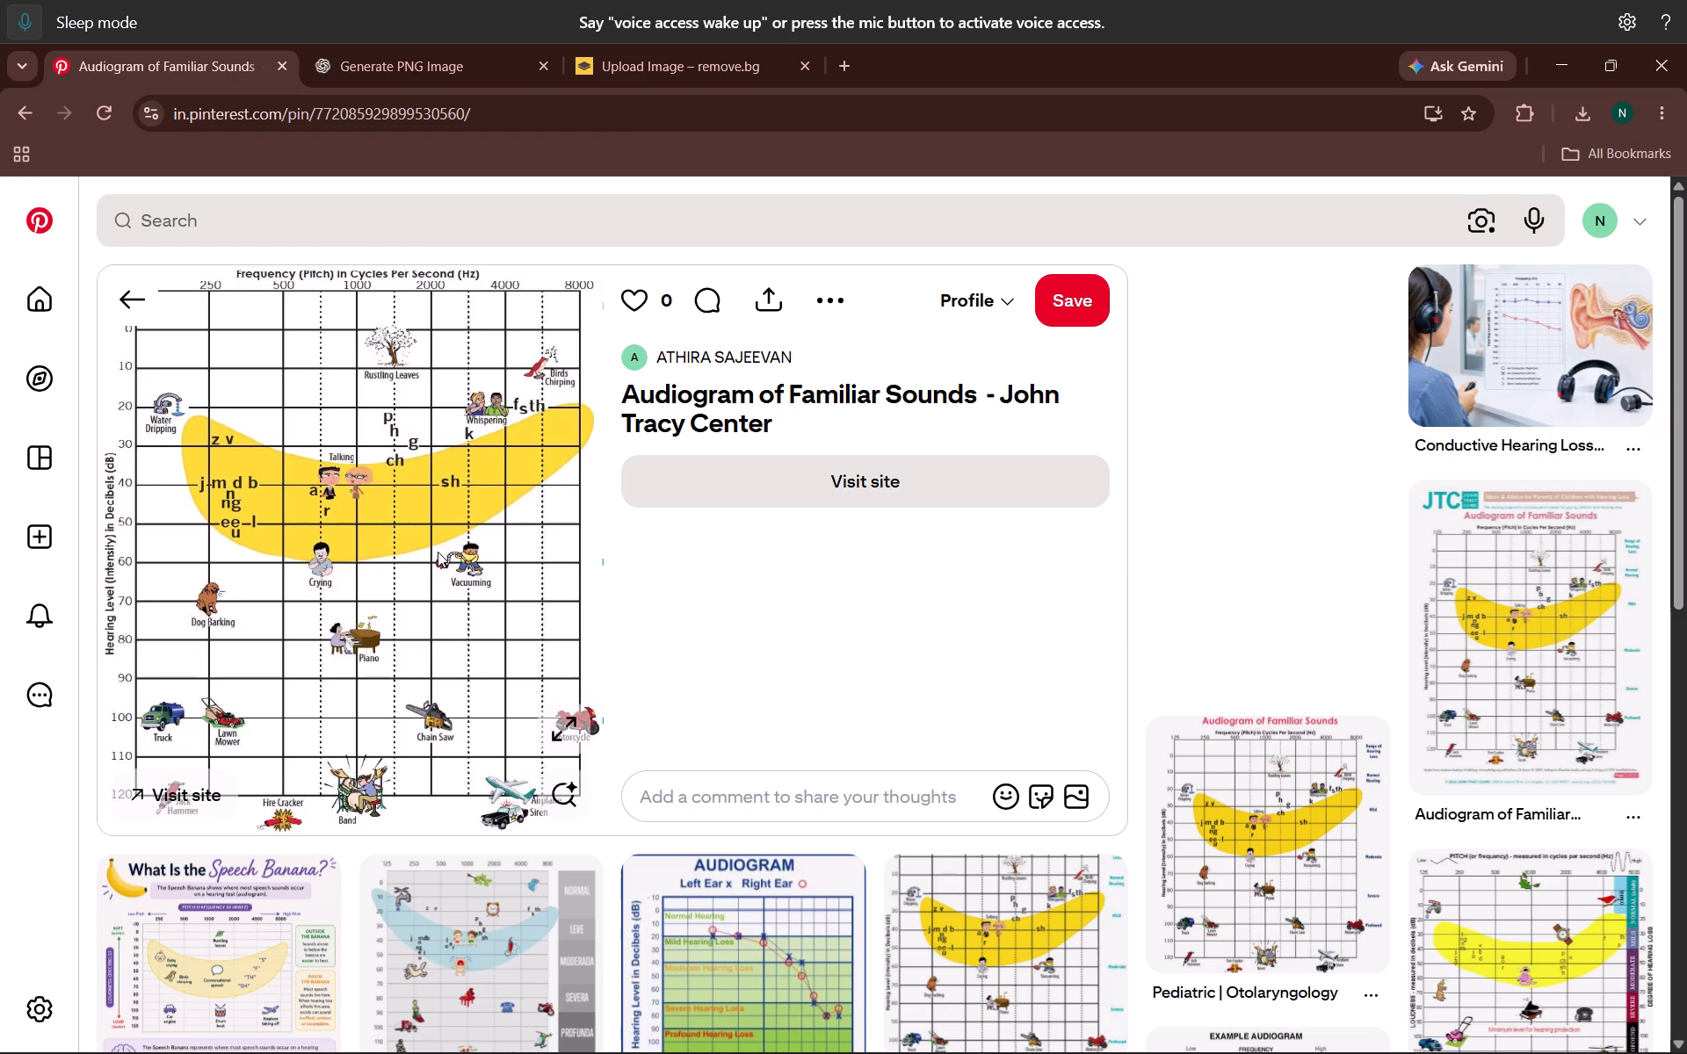
scroll(499, 580, down, 3)
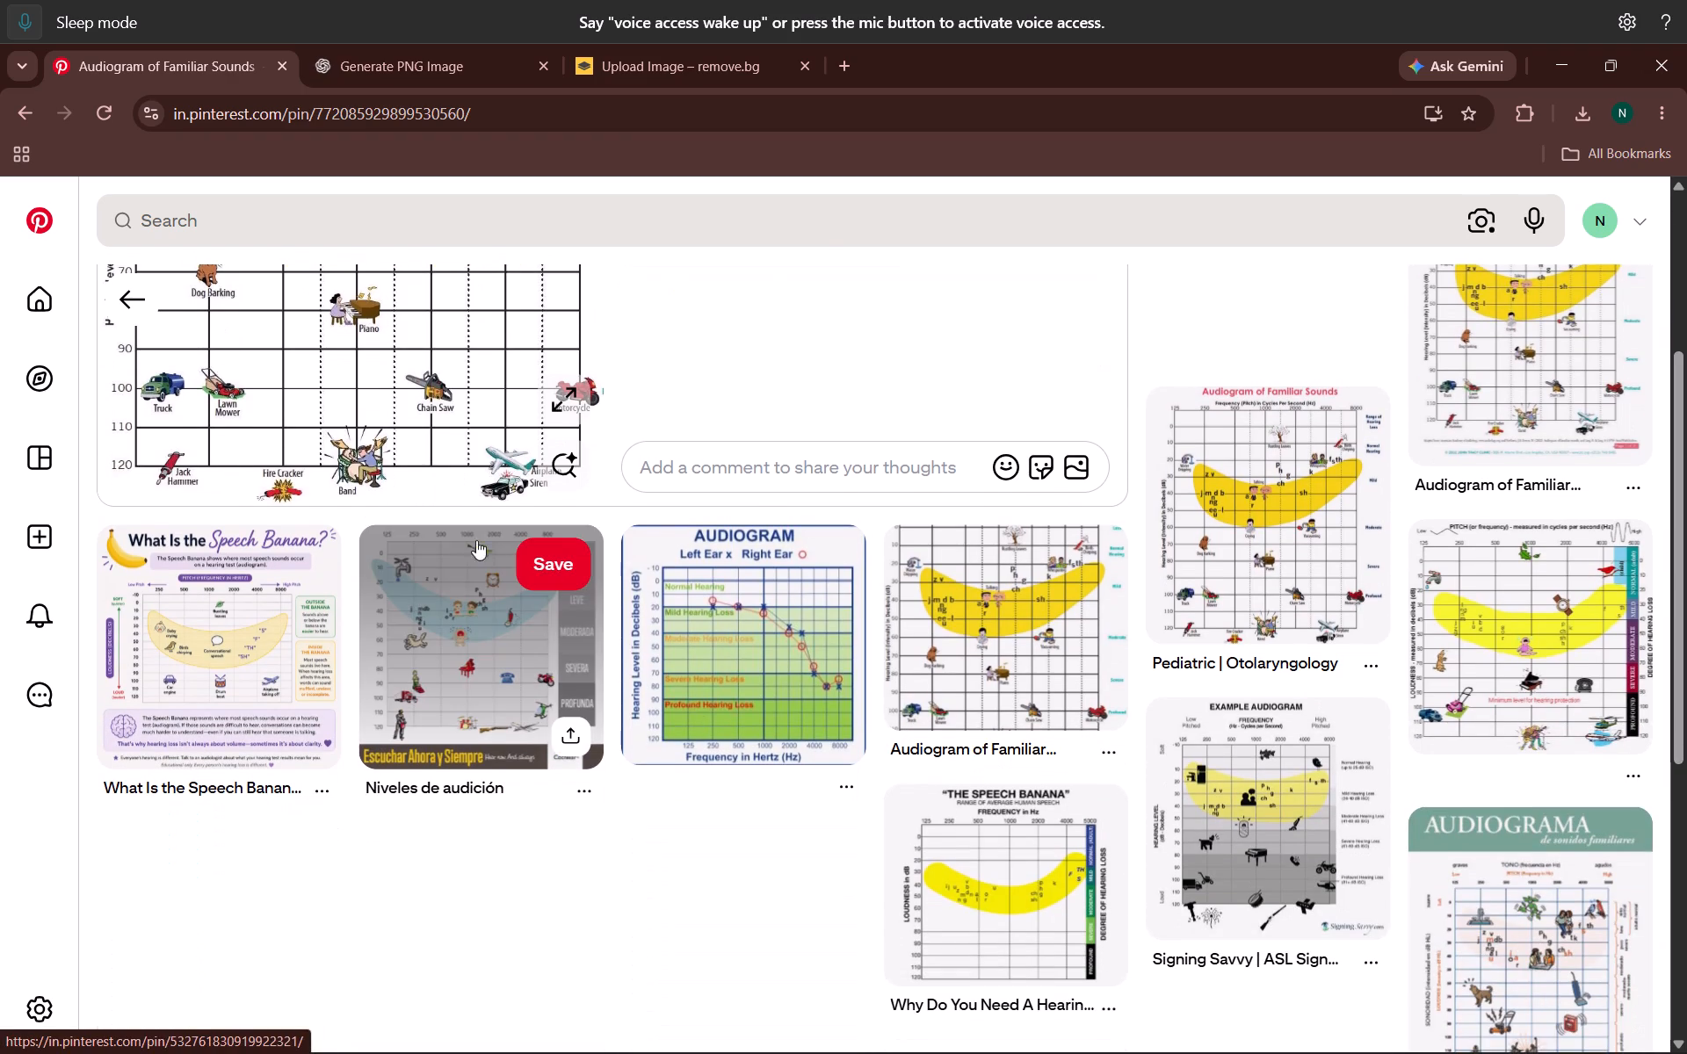
scroll(637, 691, down, 2)
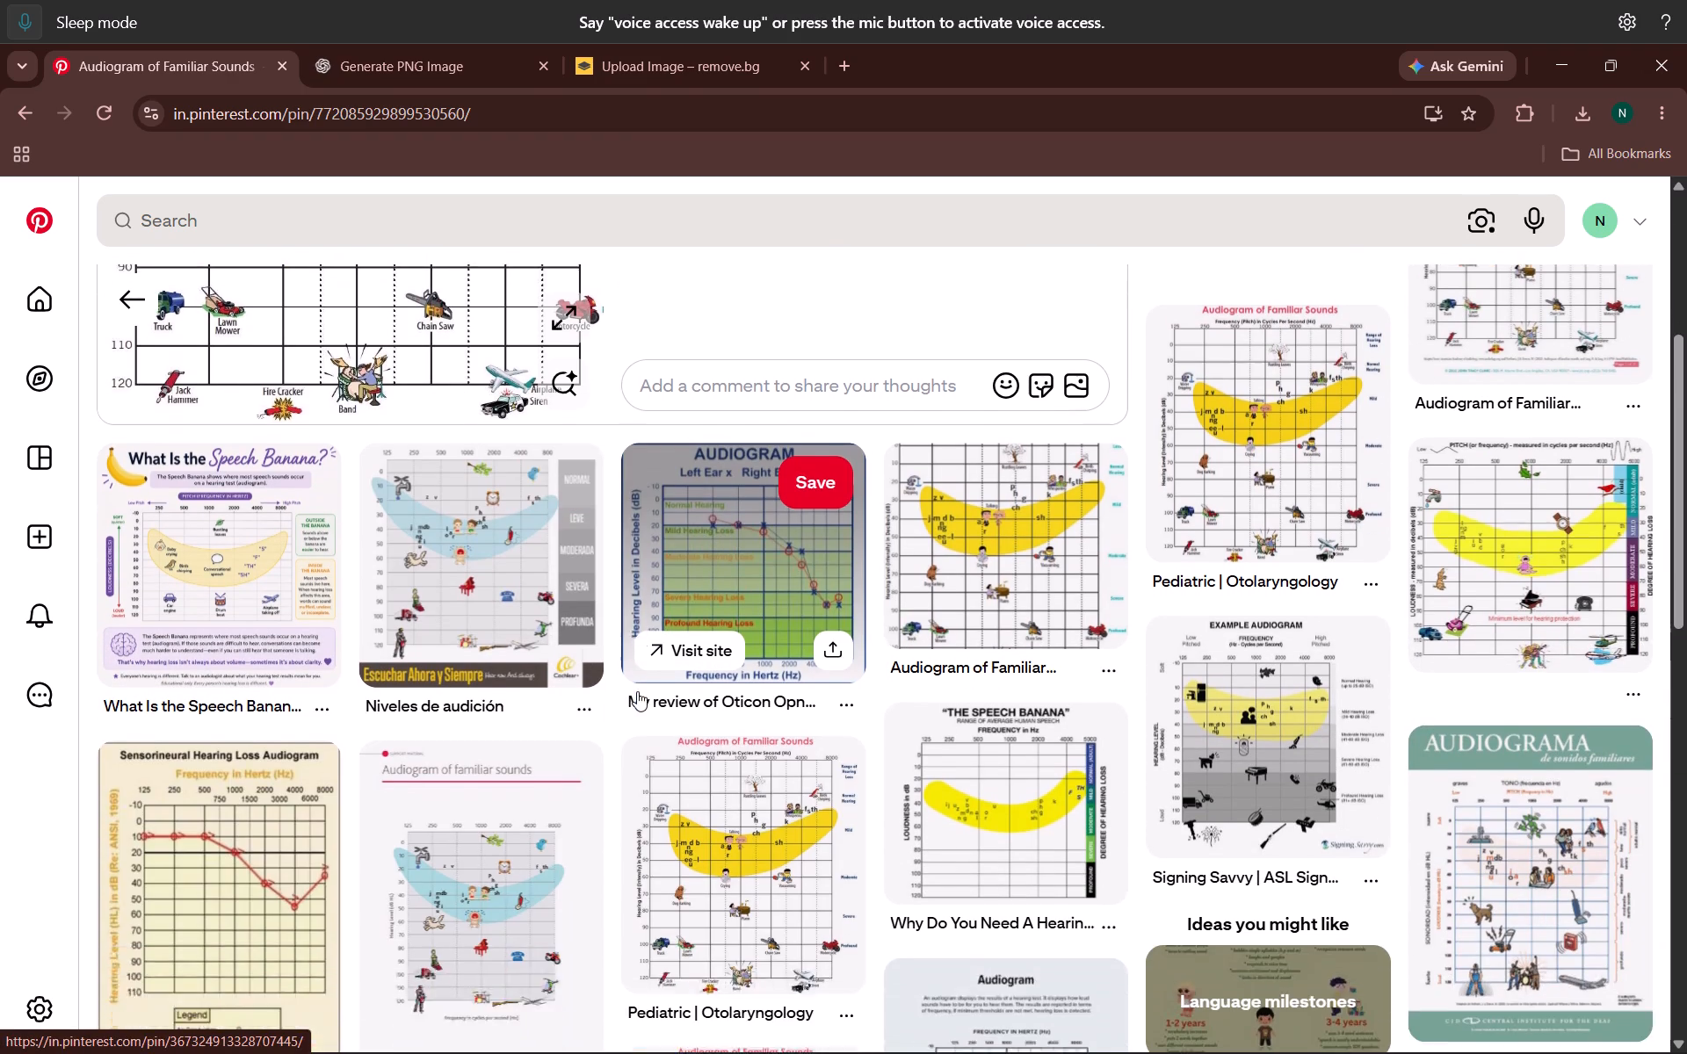
scroll(634, 691, down, 3)
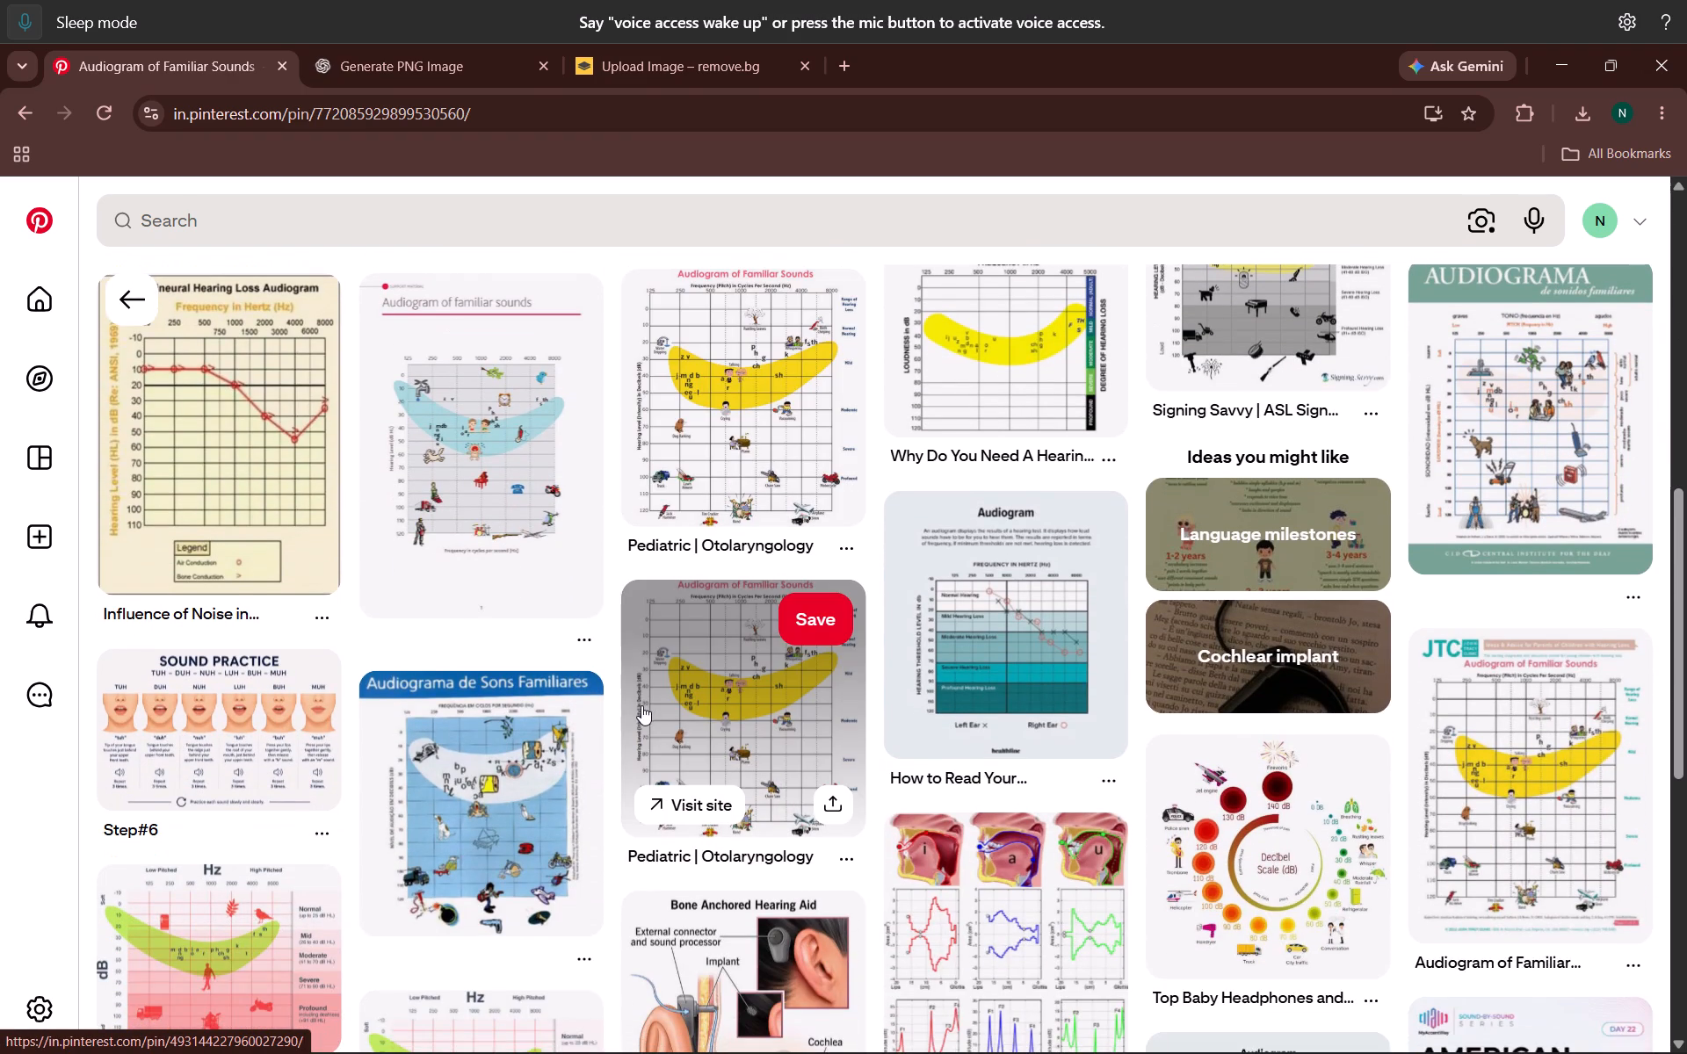
scroll(641, 705, up, 3)
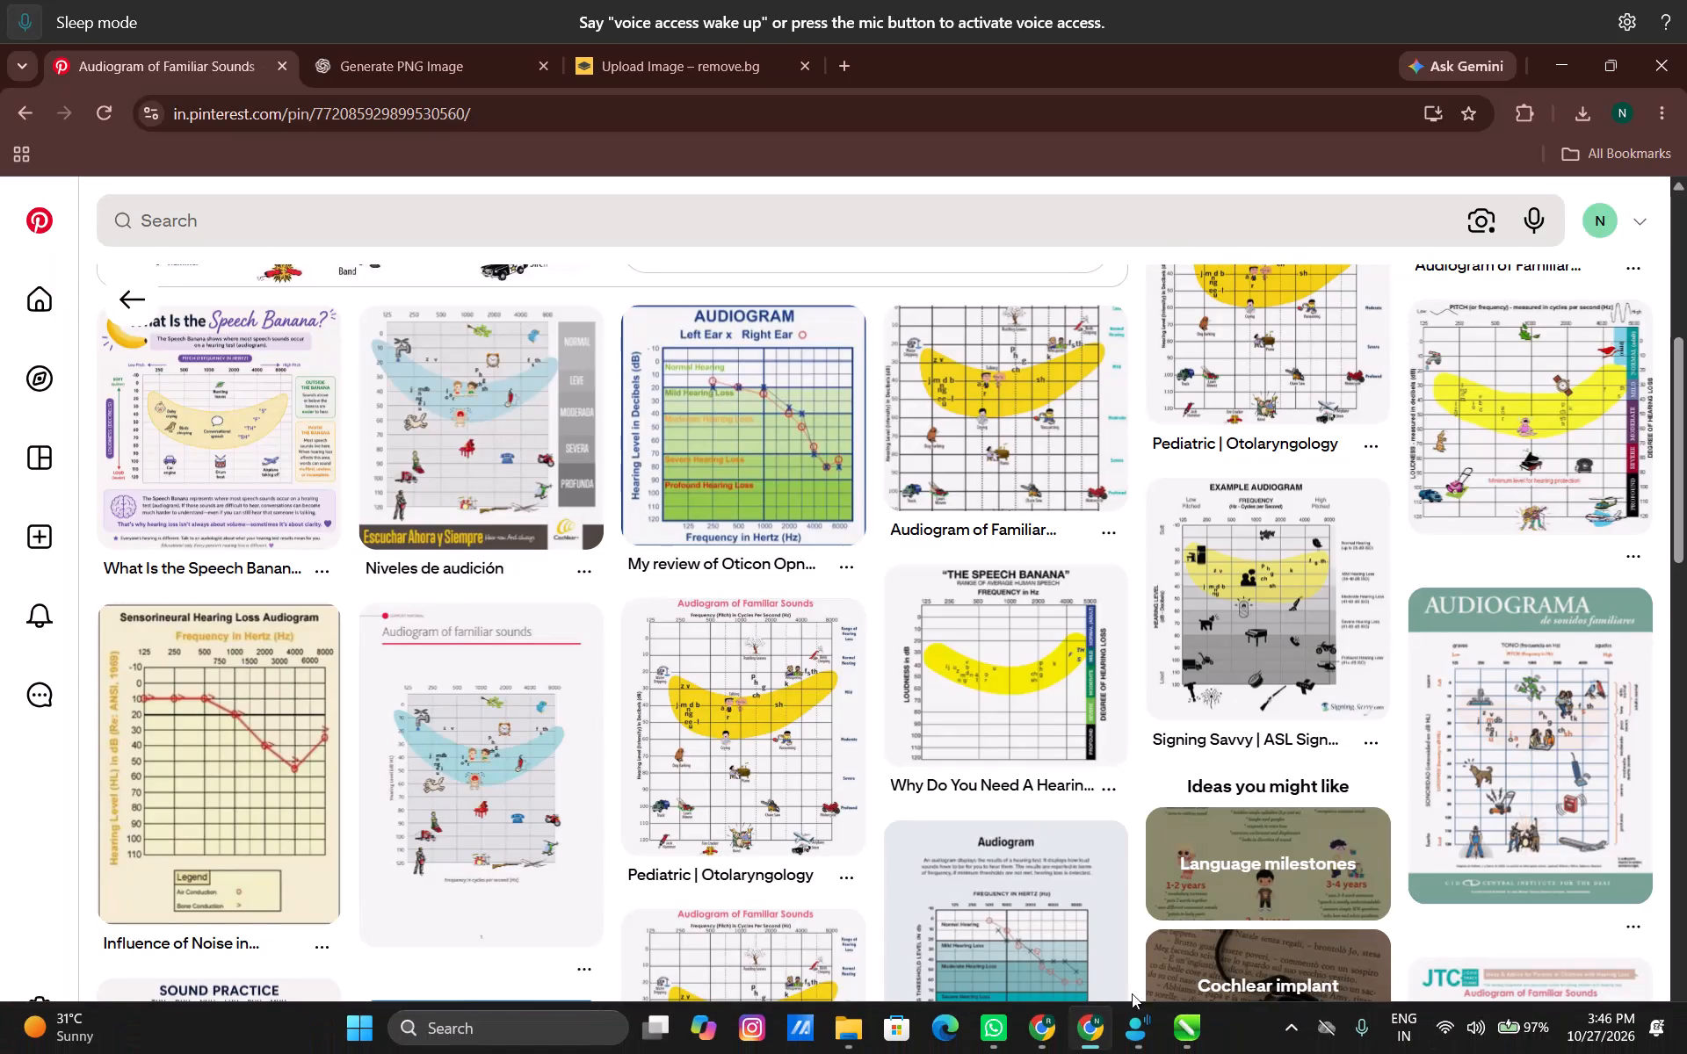
Compare the Sahara reference chart and the brochure layout in CorelDRAW with the related audiogram pins on Pinterest.
click(1201, 1029)
scroll(777, 617, down, 4)
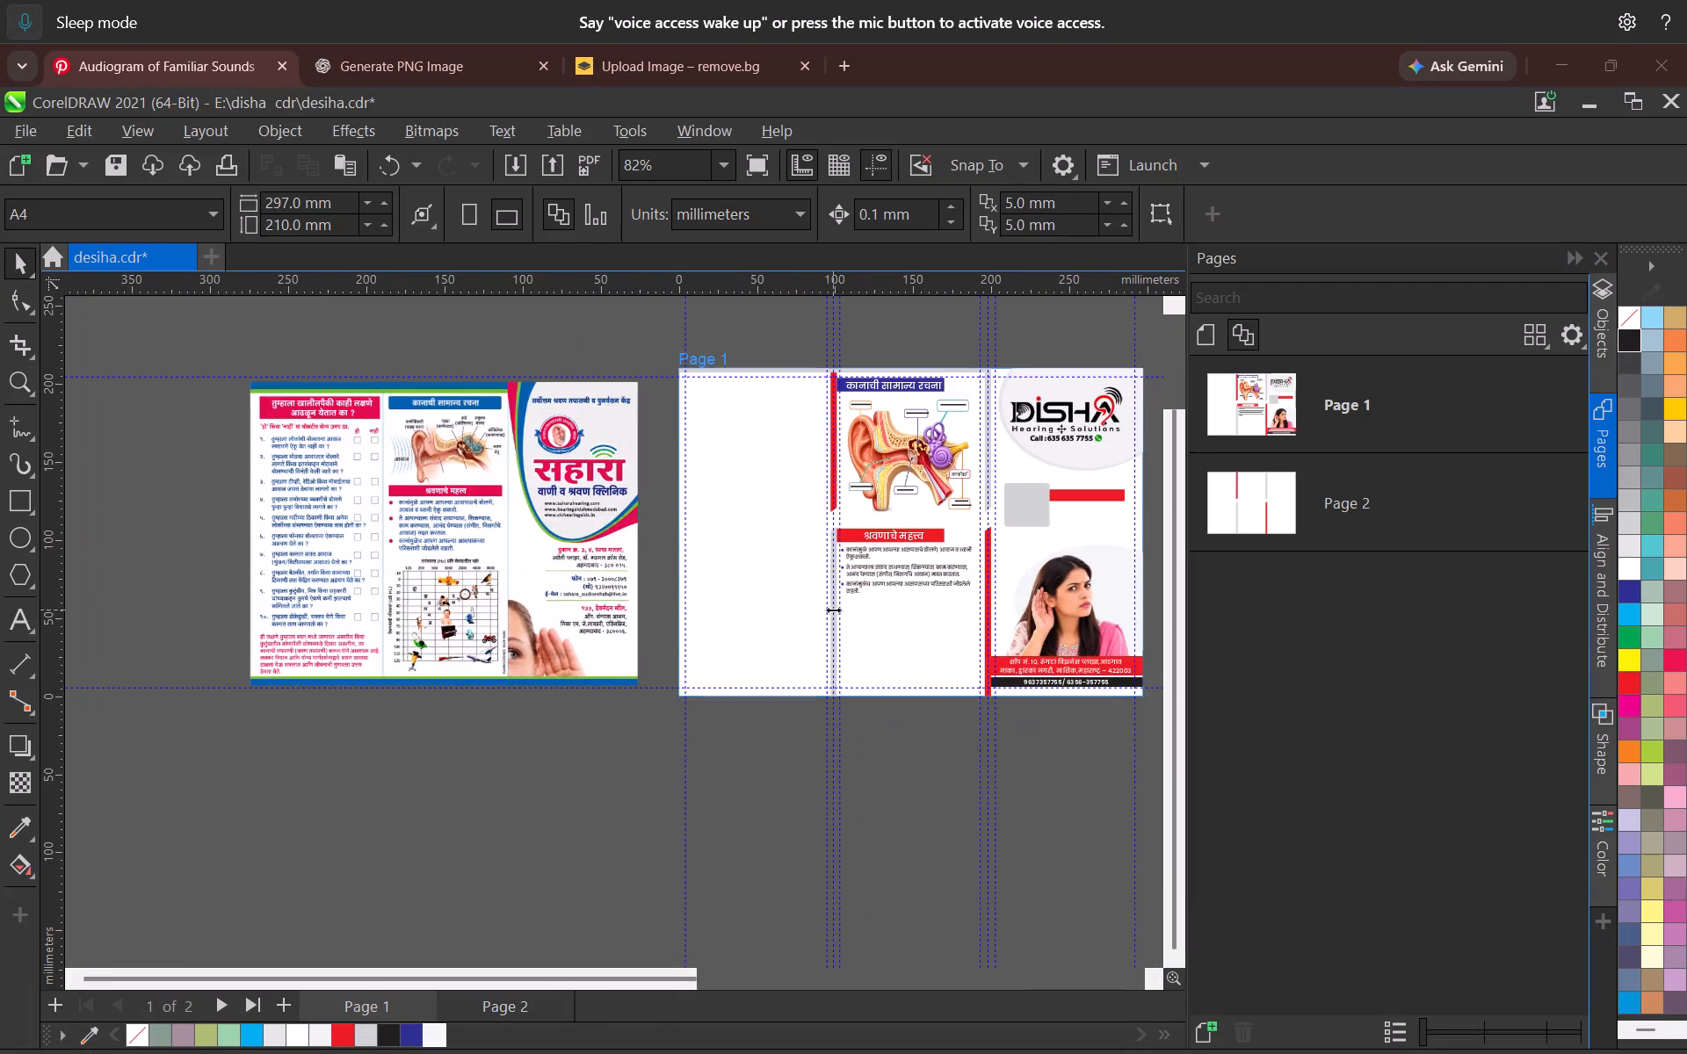
middle_drag(822, 610, 682, 714)
scroll(814, 593, up, 4)
scroll(868, 638, down, 2)
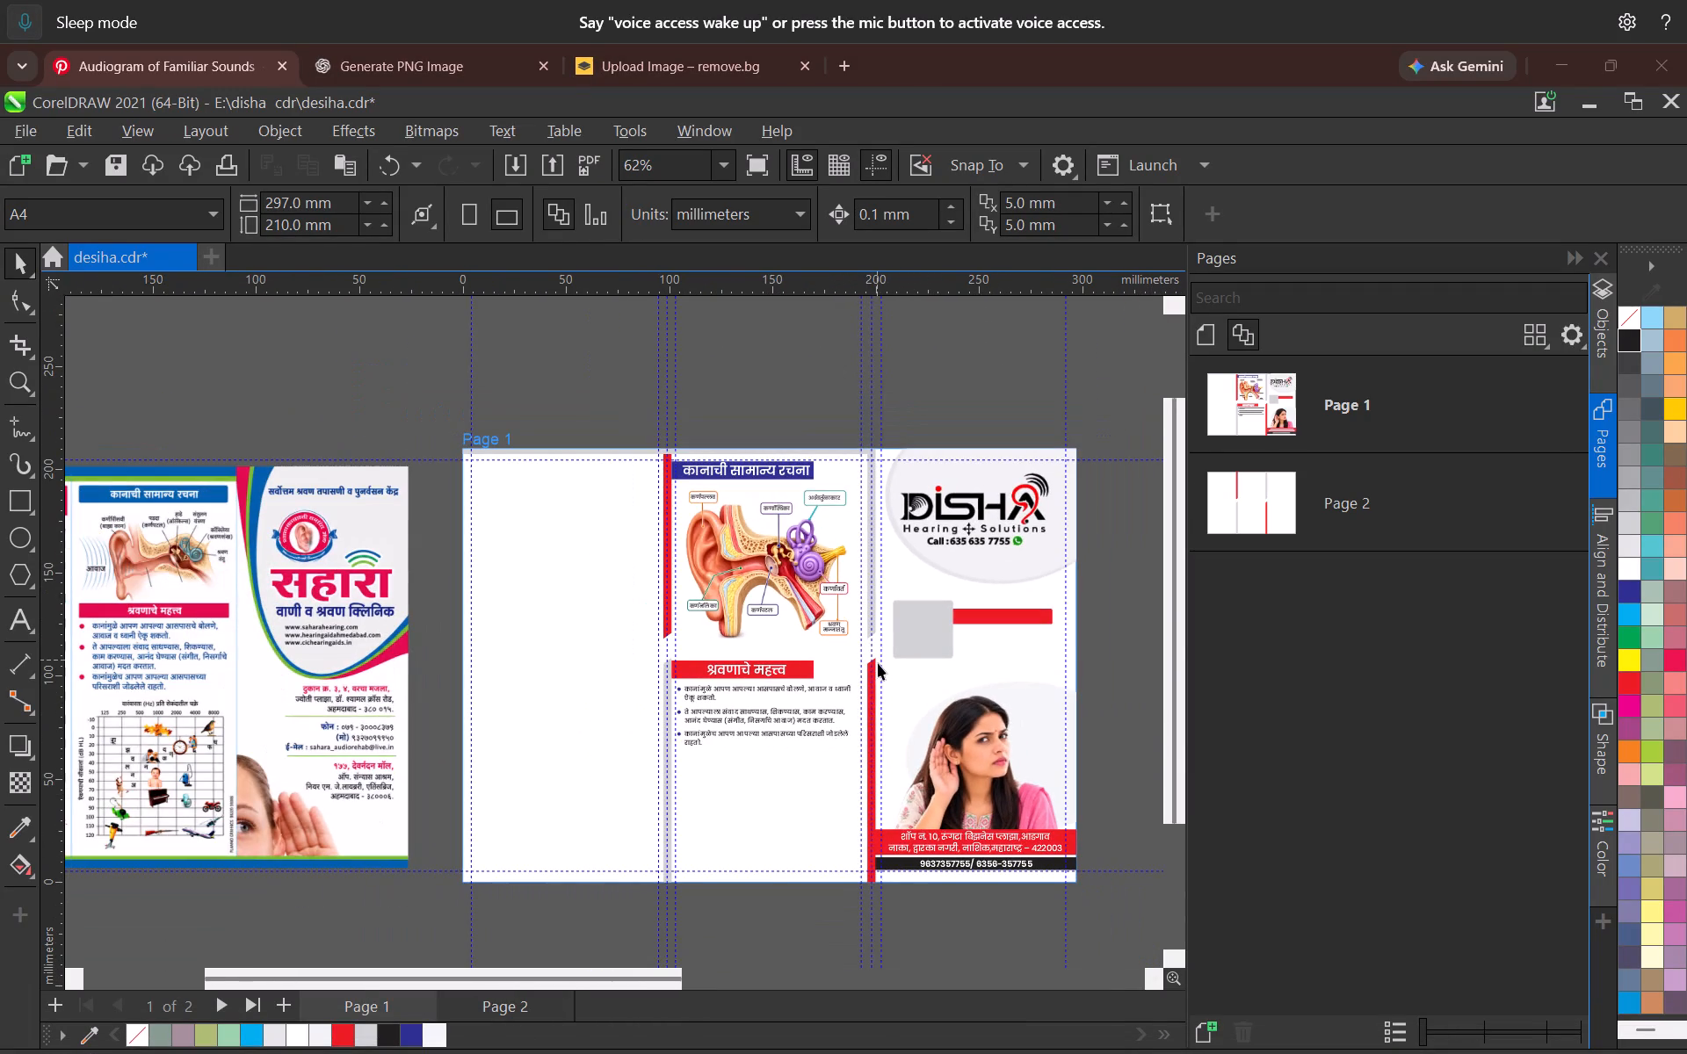
key(alt+Tab)
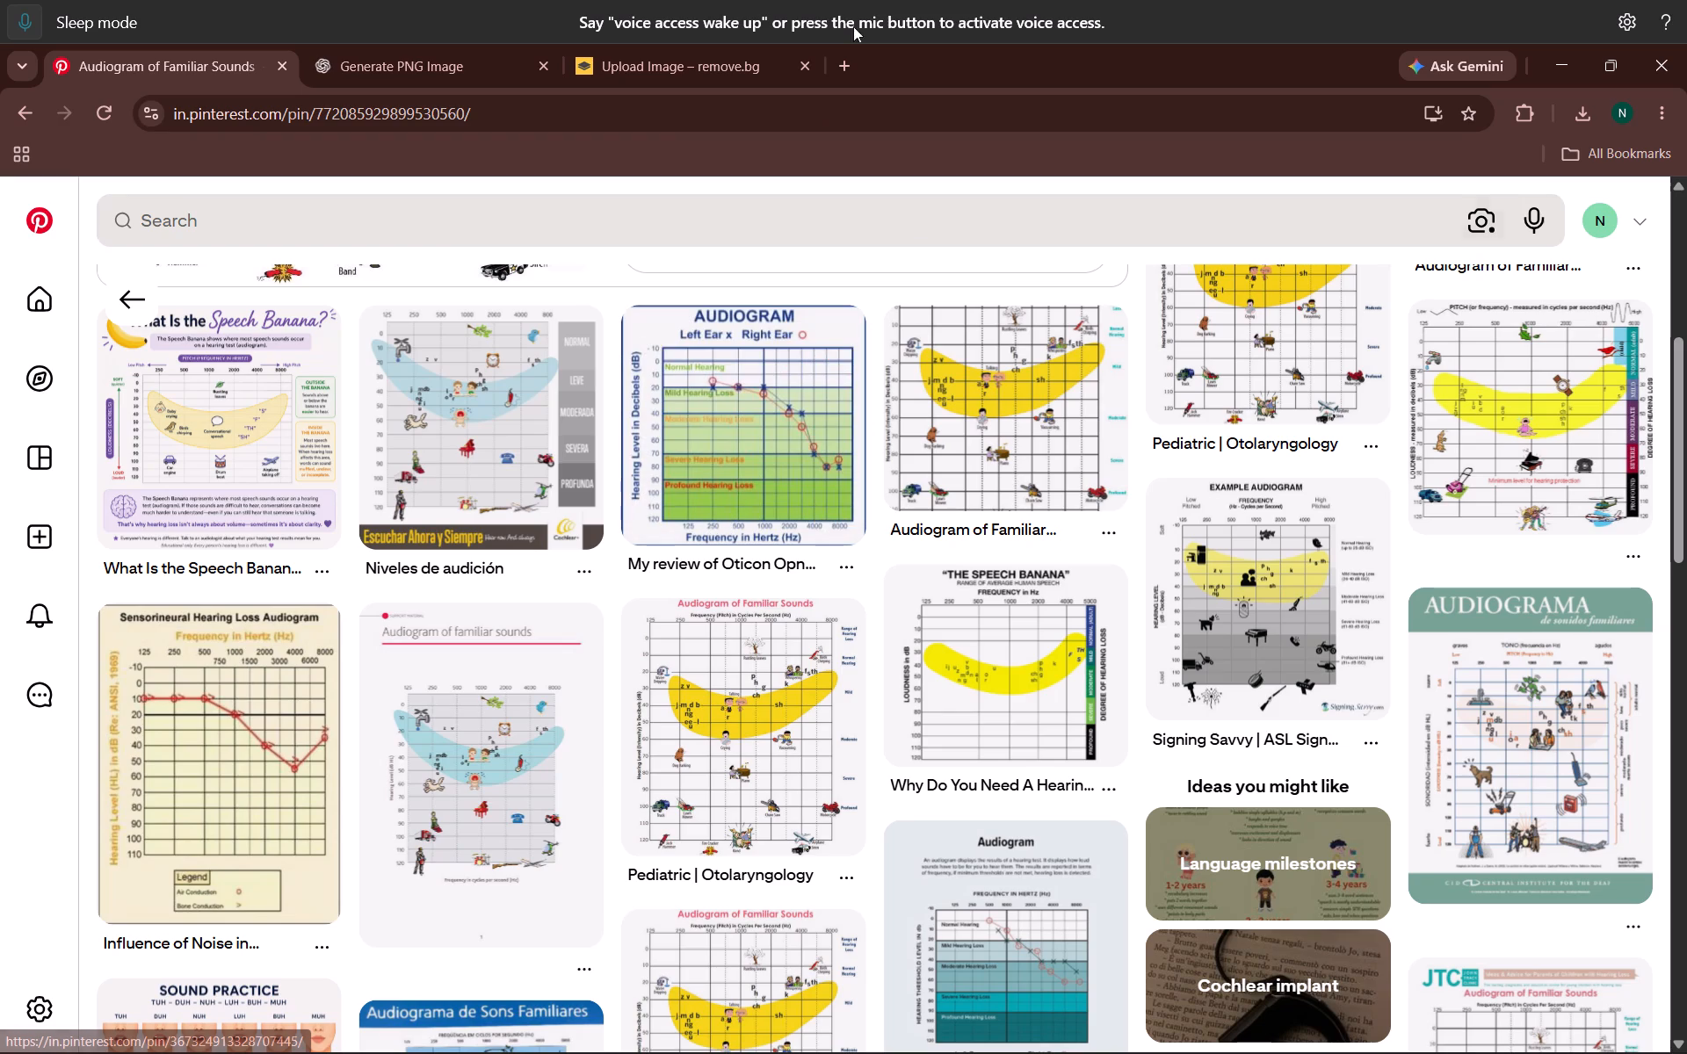
scroll(1155, 586, down, 3)
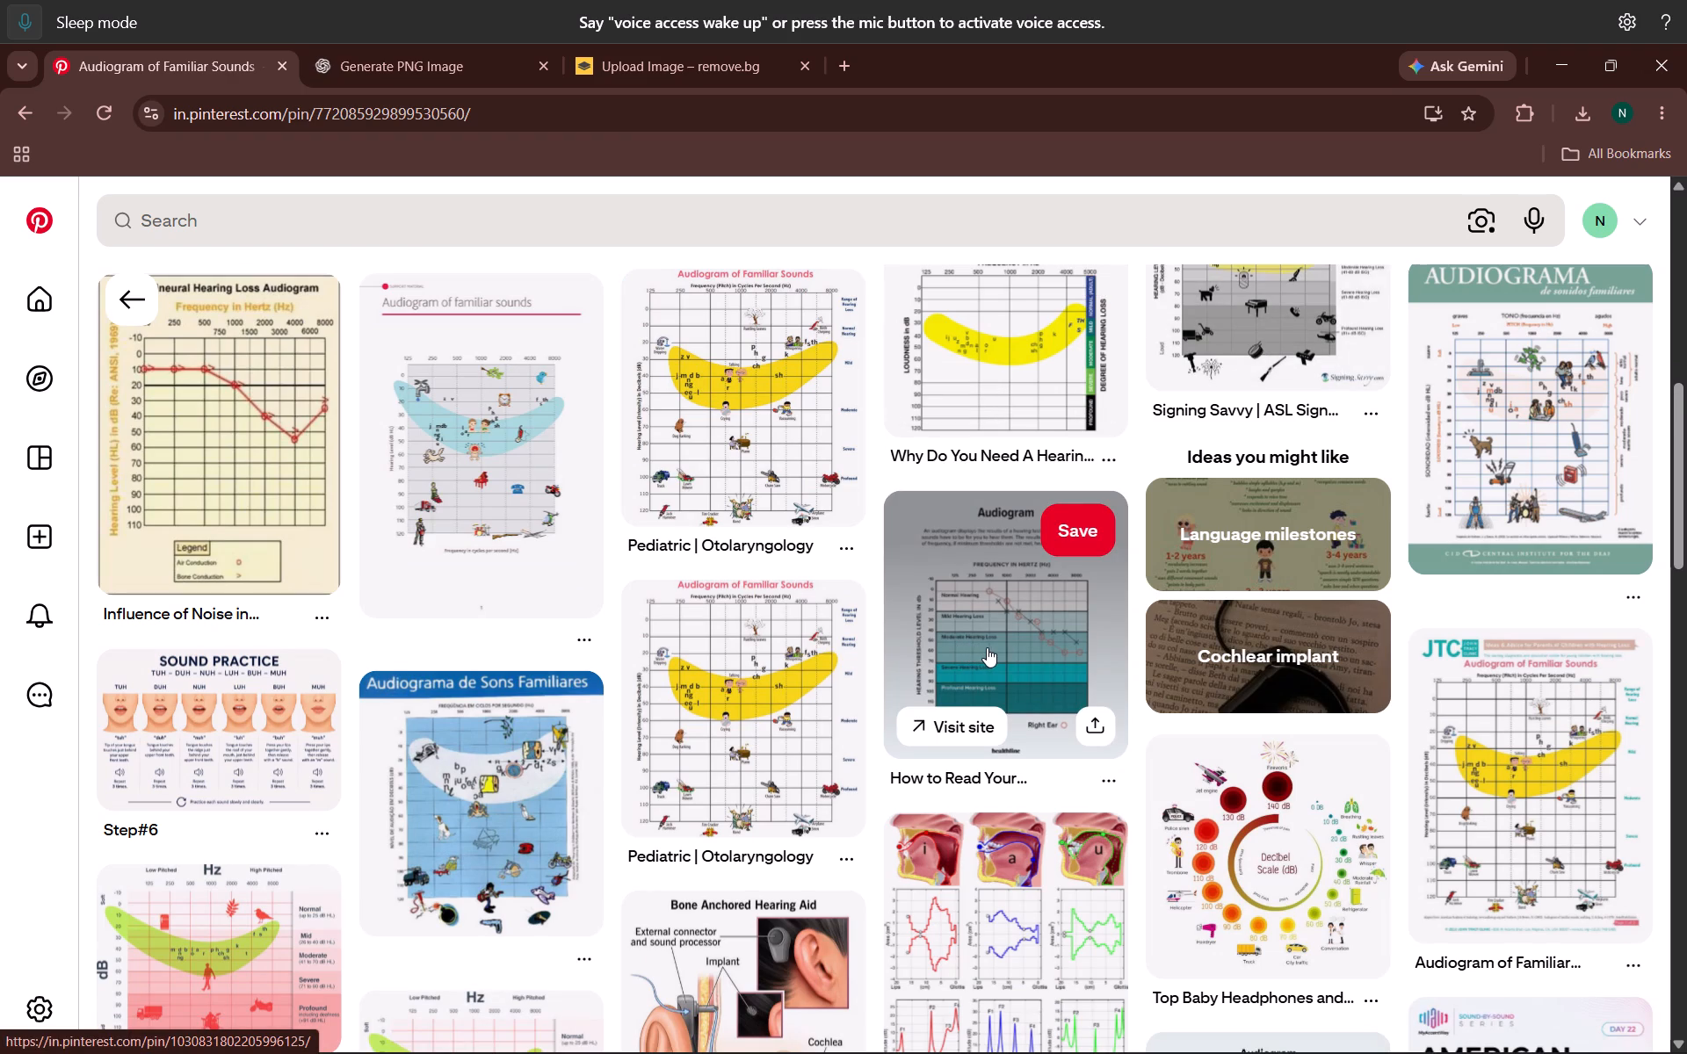
key(alt+Tab)
scroll(816, 749, down, 1)
scroll(807, 760, up, 3)
middle_drag(416, 747, 1125, 563)
scroll(527, 720, up, 9)
middle_drag(720, 581, 391, 873)
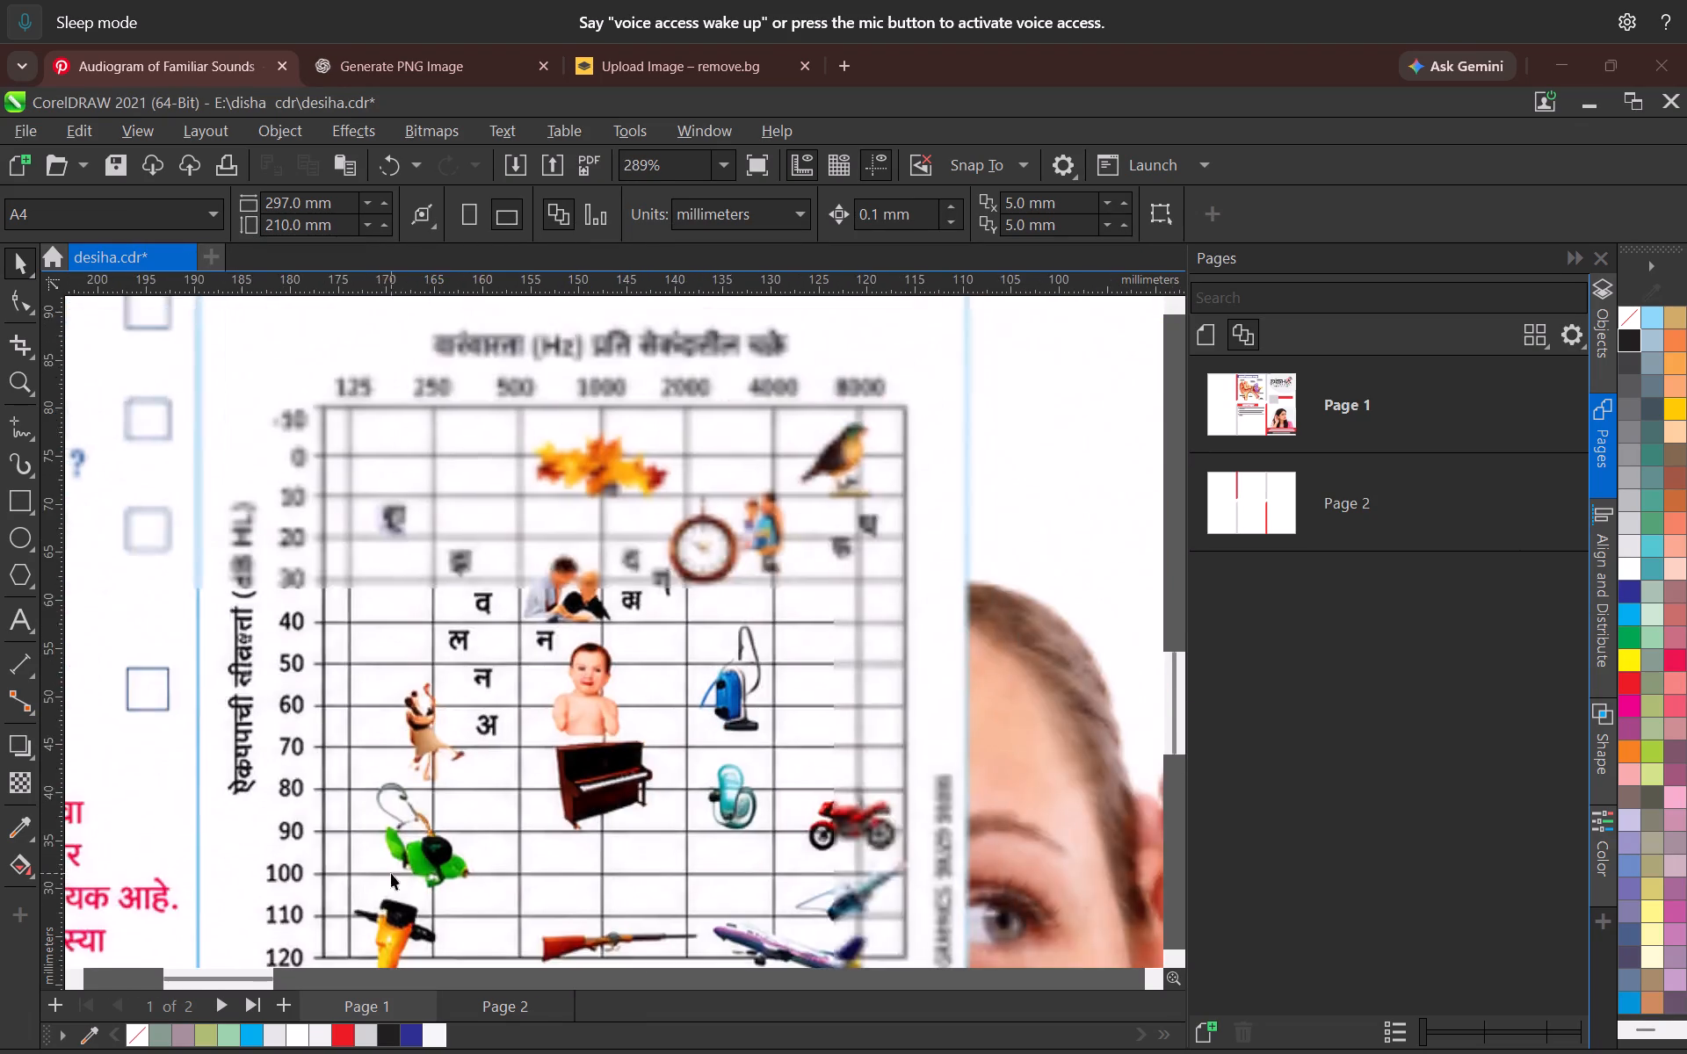
scroll(546, 747, down, 3)
scroll(514, 531, up, 1)
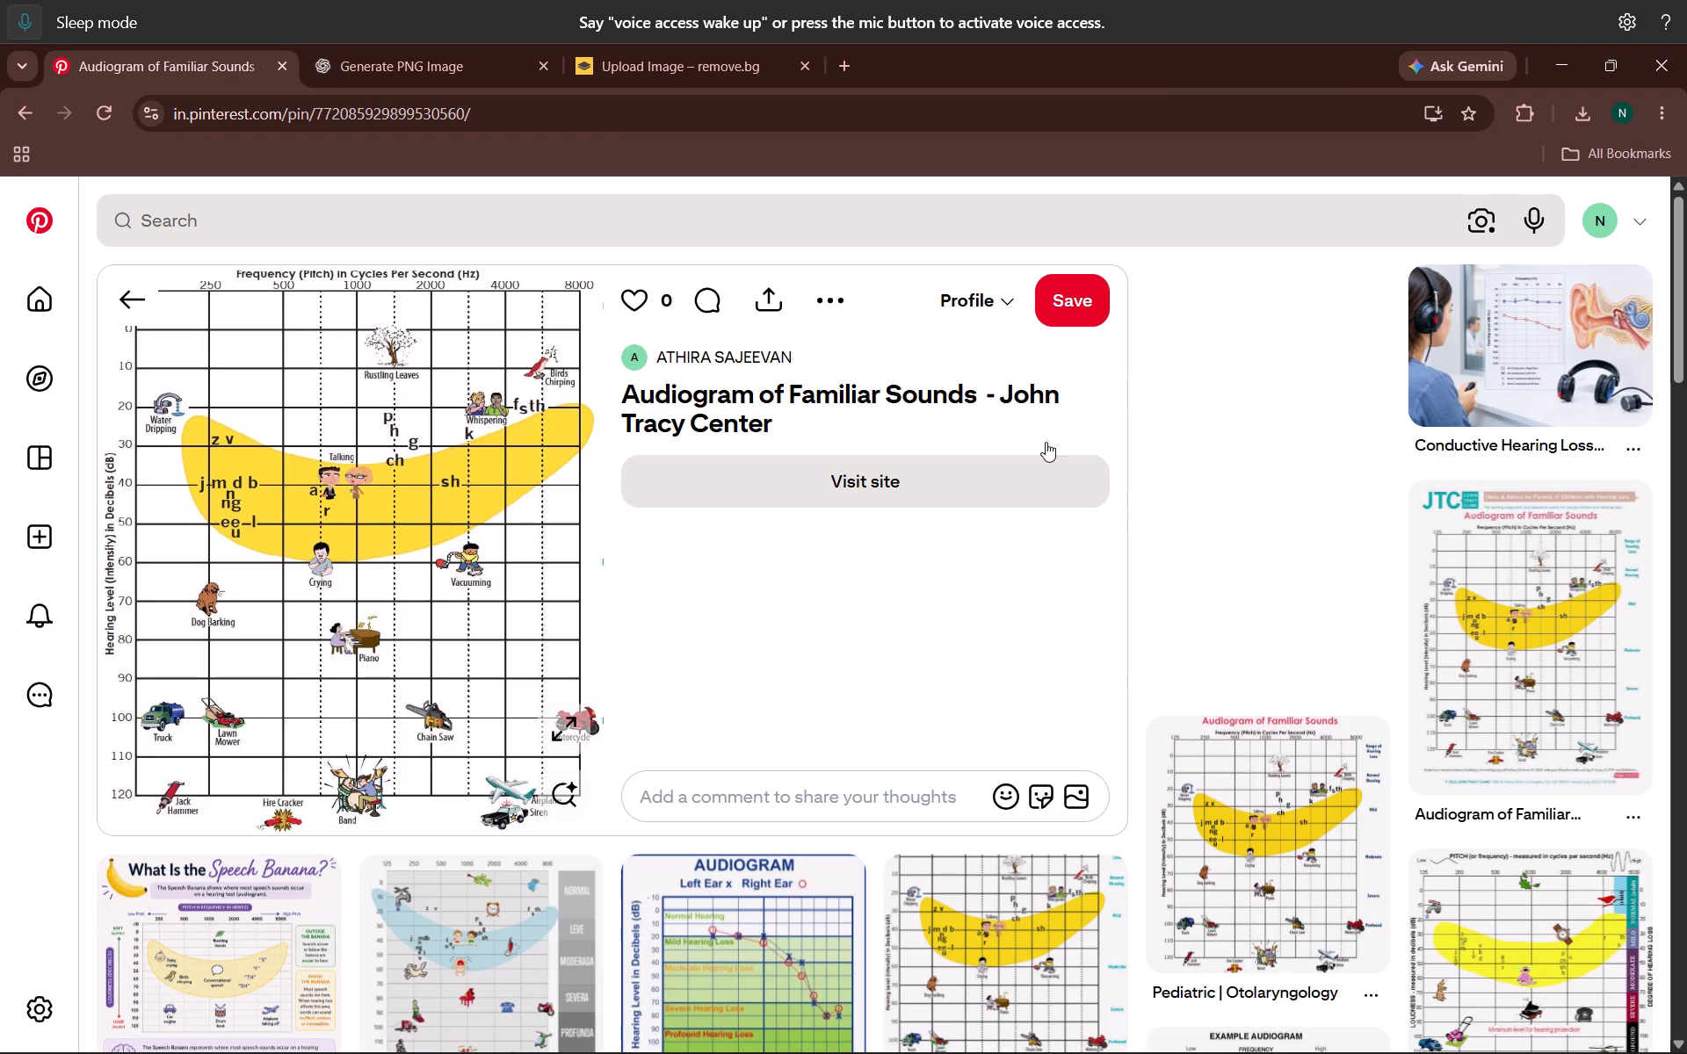
scroll(1059, 616, down, 3)
scroll(1049, 913, up, 5)
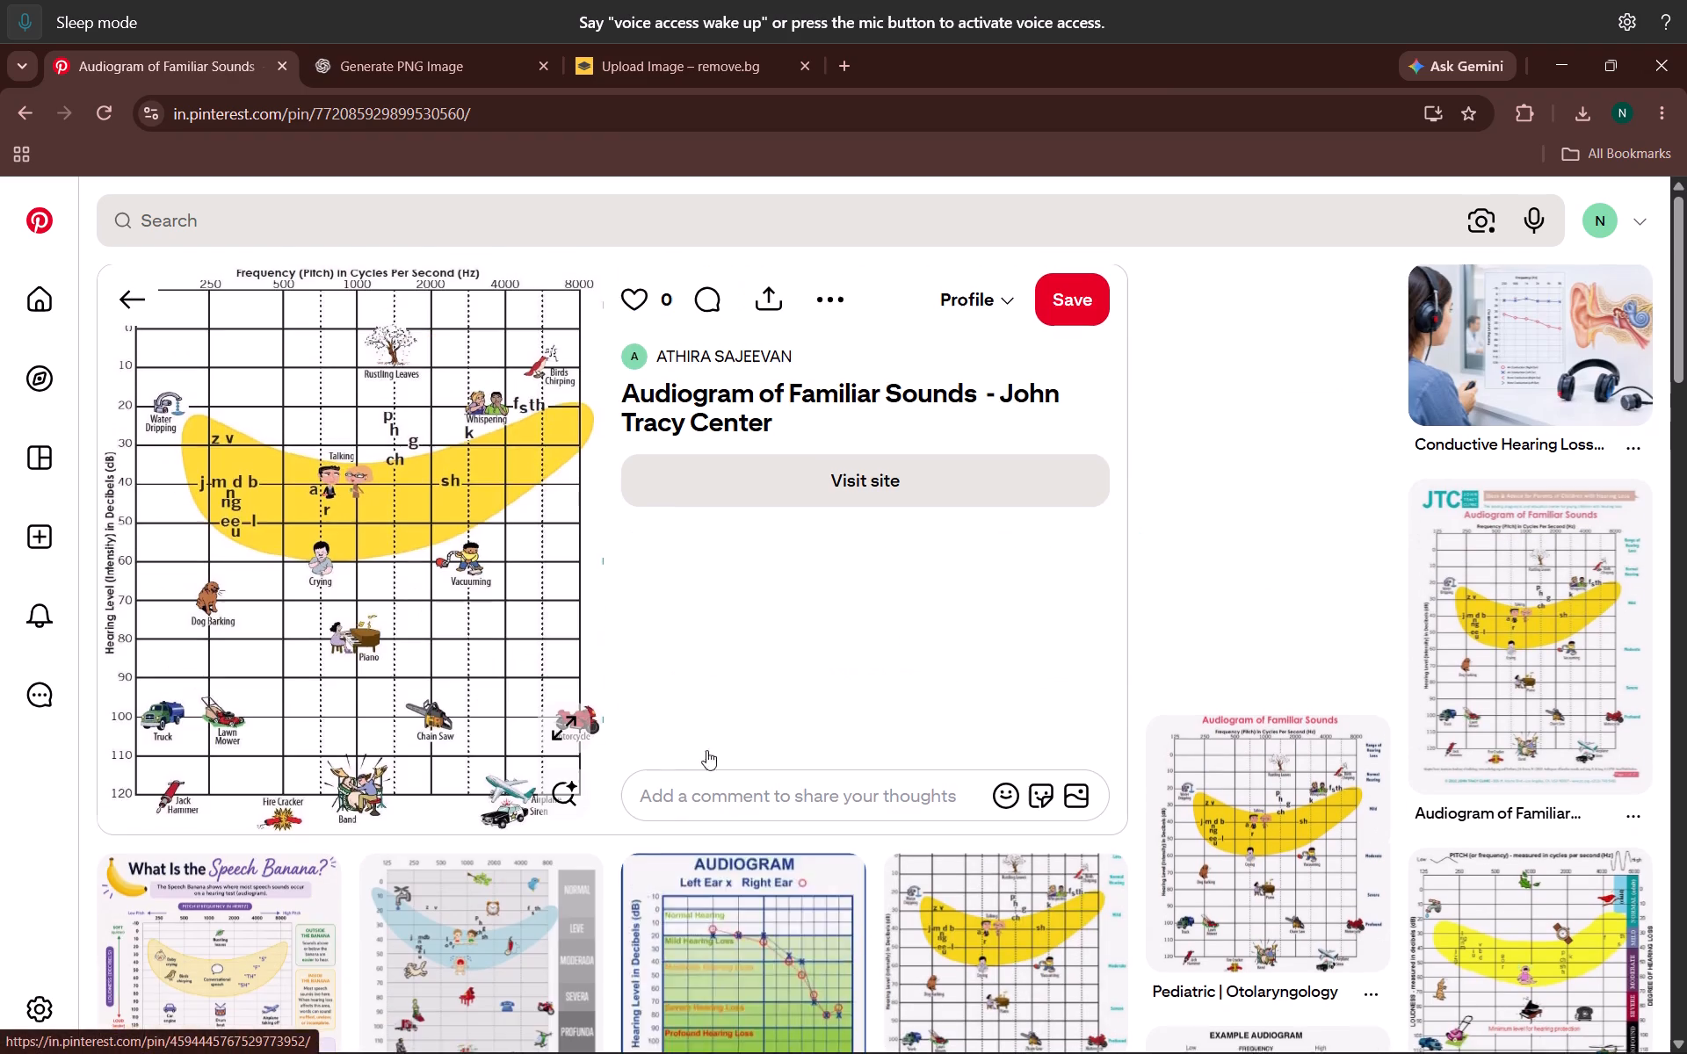
key(alt+Tab)
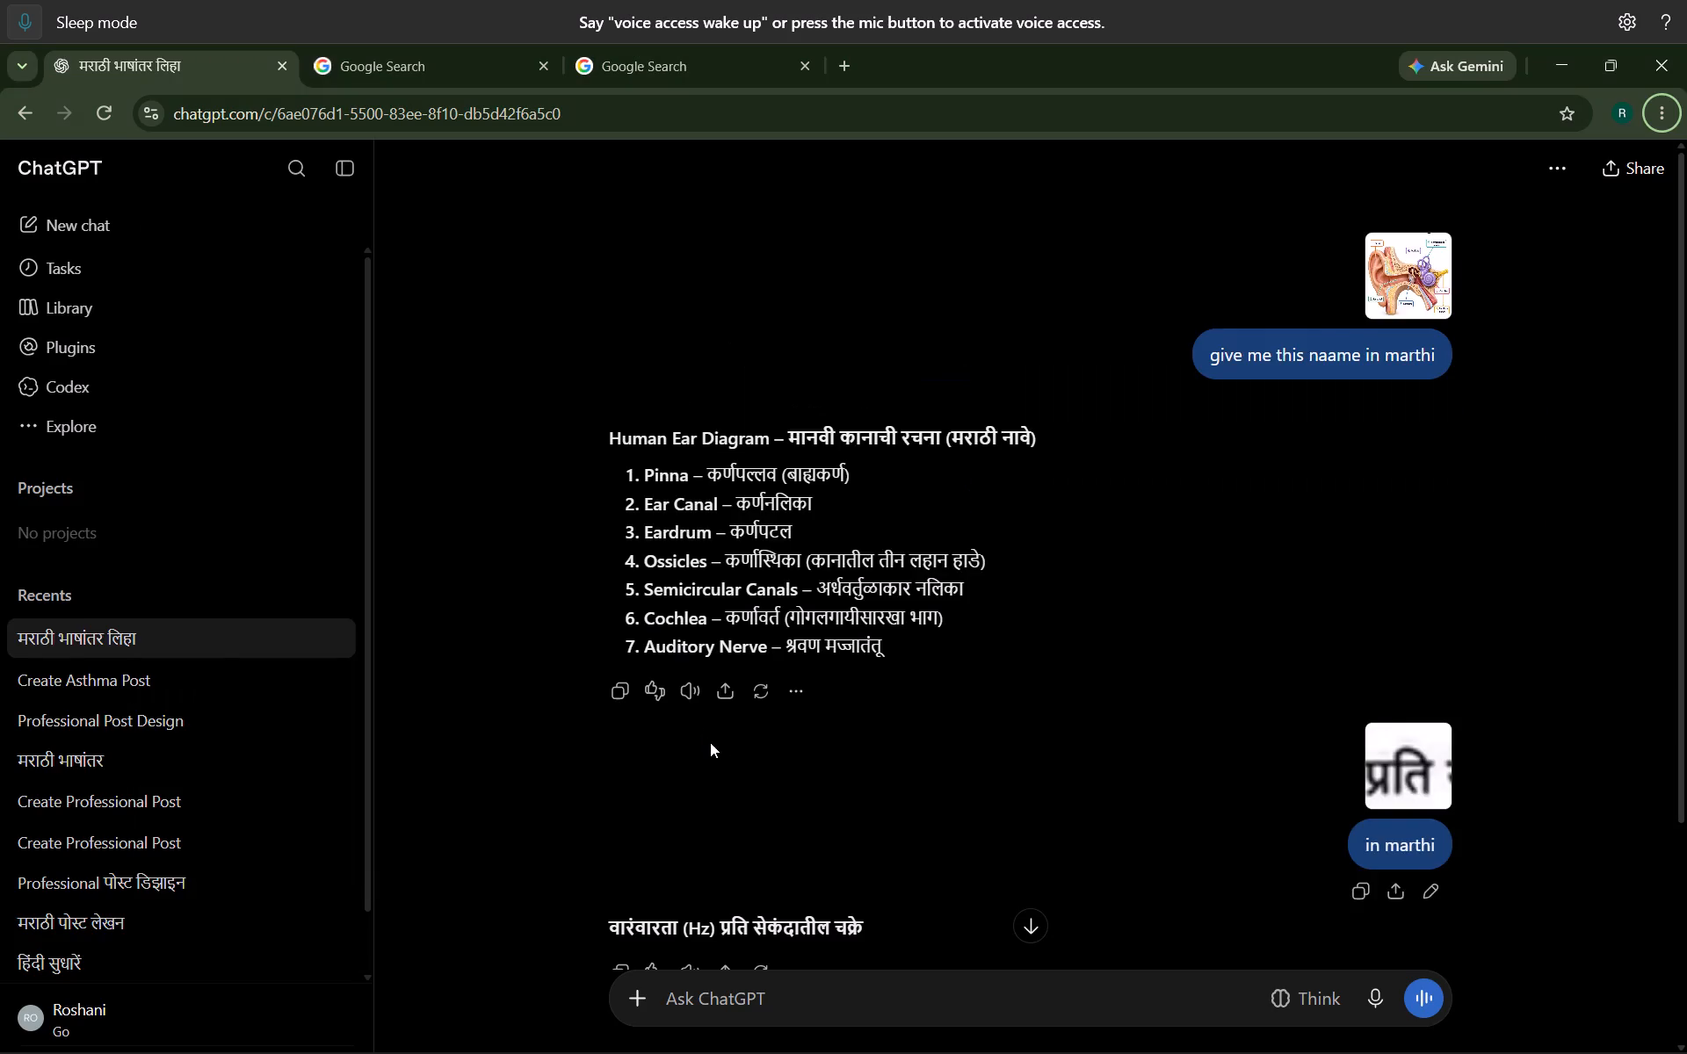
Switch to CorelDRAW and examine the Sahara reference brochure's audiogram chart, including its axis labels, Marathi letters, sound pictures and placement in the middle panel.
key(alt+Tab)
key(alt+Tab)
middle_drag(539, 805, 568, 724)
scroll(568, 724, up, 2)
middle_drag(643, 634, 562, 668)
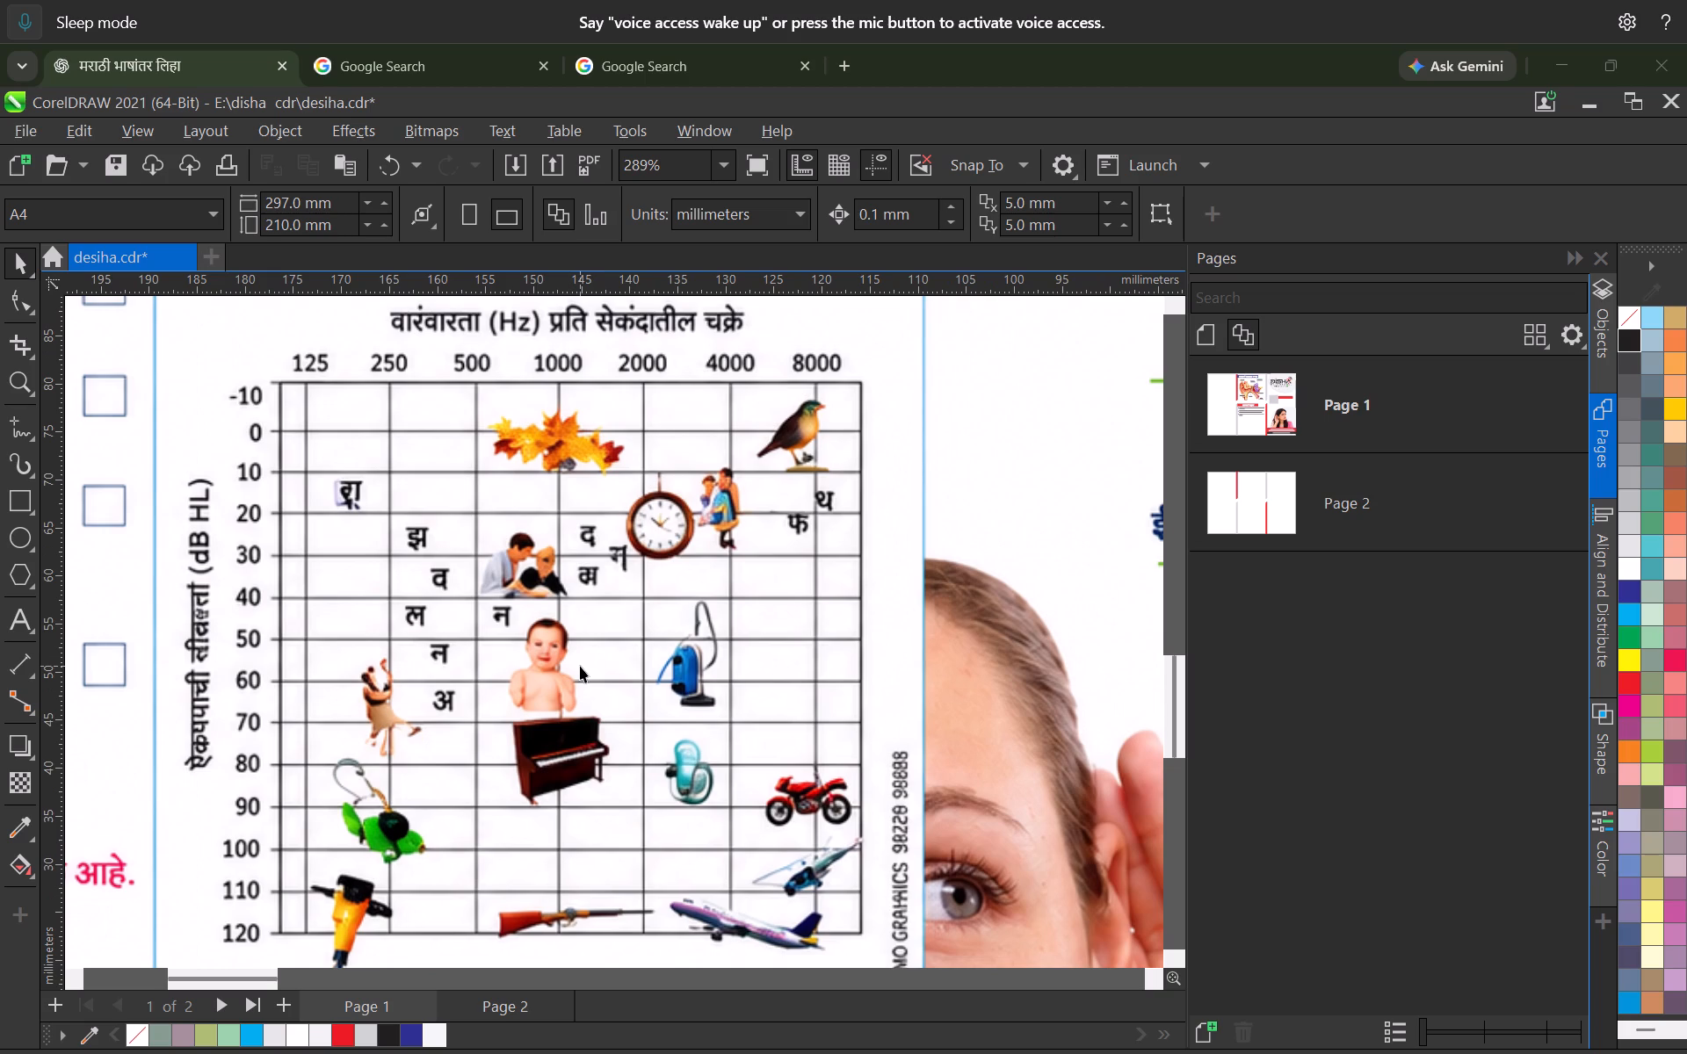
scroll(670, 592, down, 10)
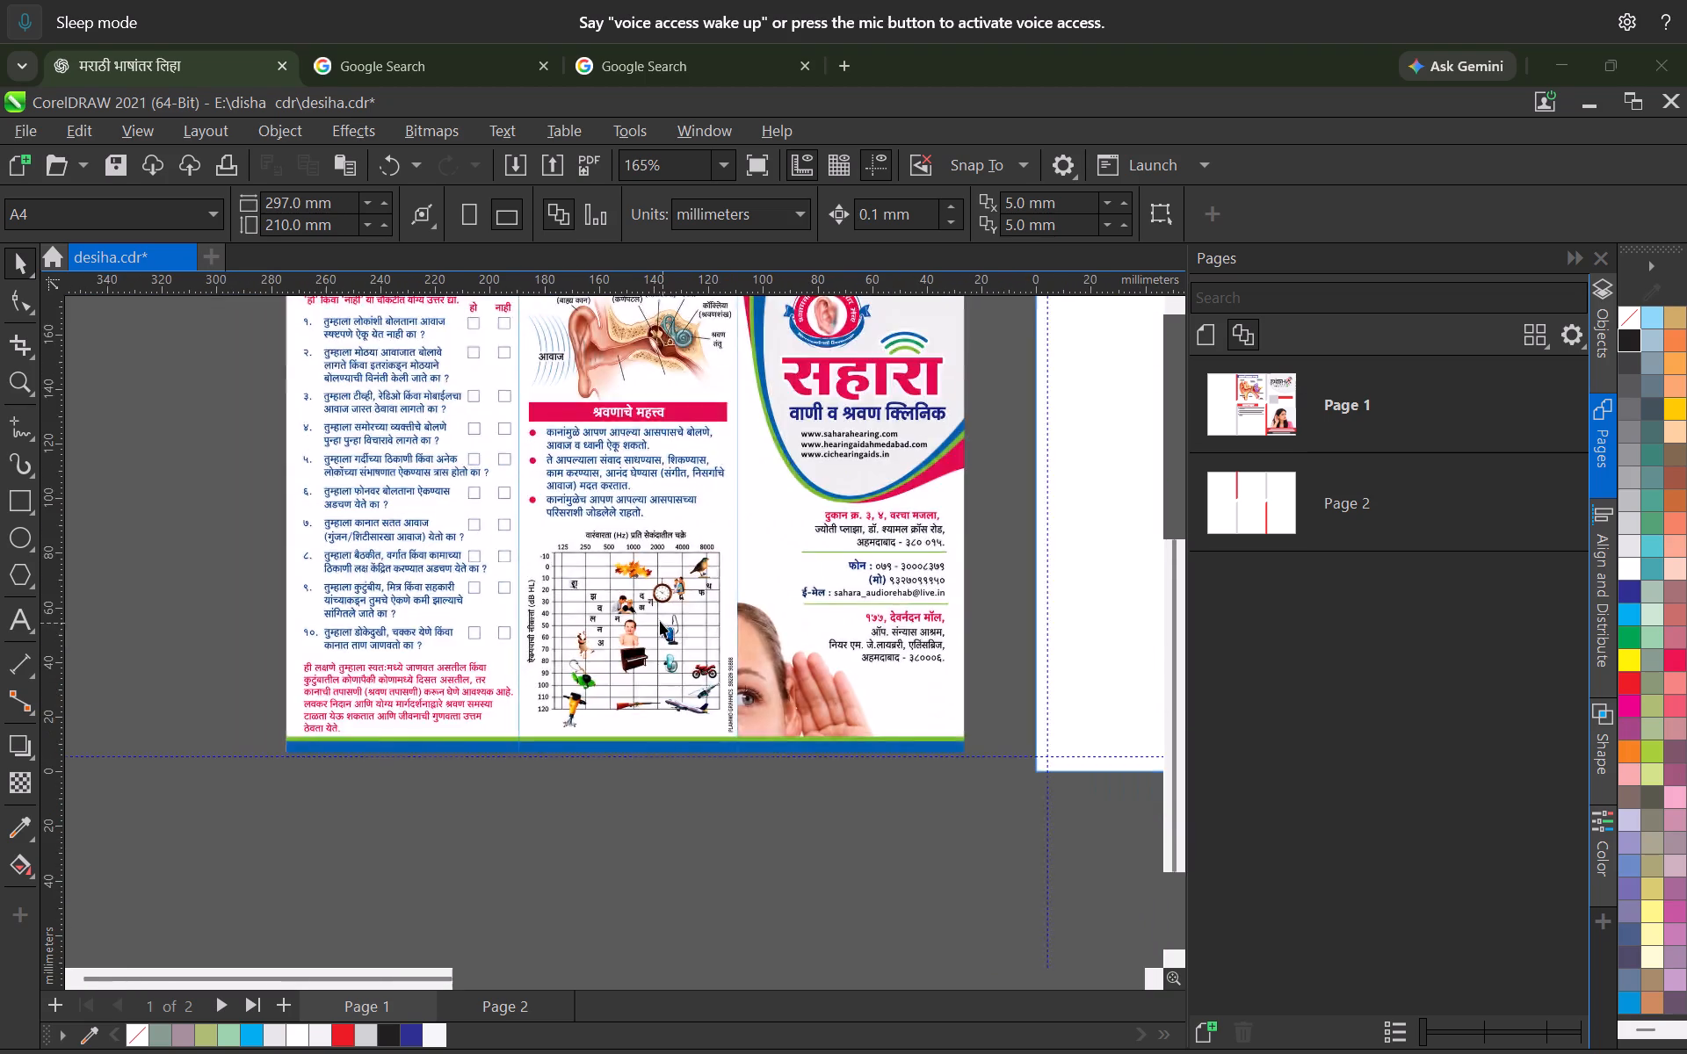
scroll(660, 621, down, 5)
scroll(671, 615, up, 5)
scroll(680, 611, down, 1)
middle_drag(681, 610, 526, 722)
scroll(526, 722, up, 1)
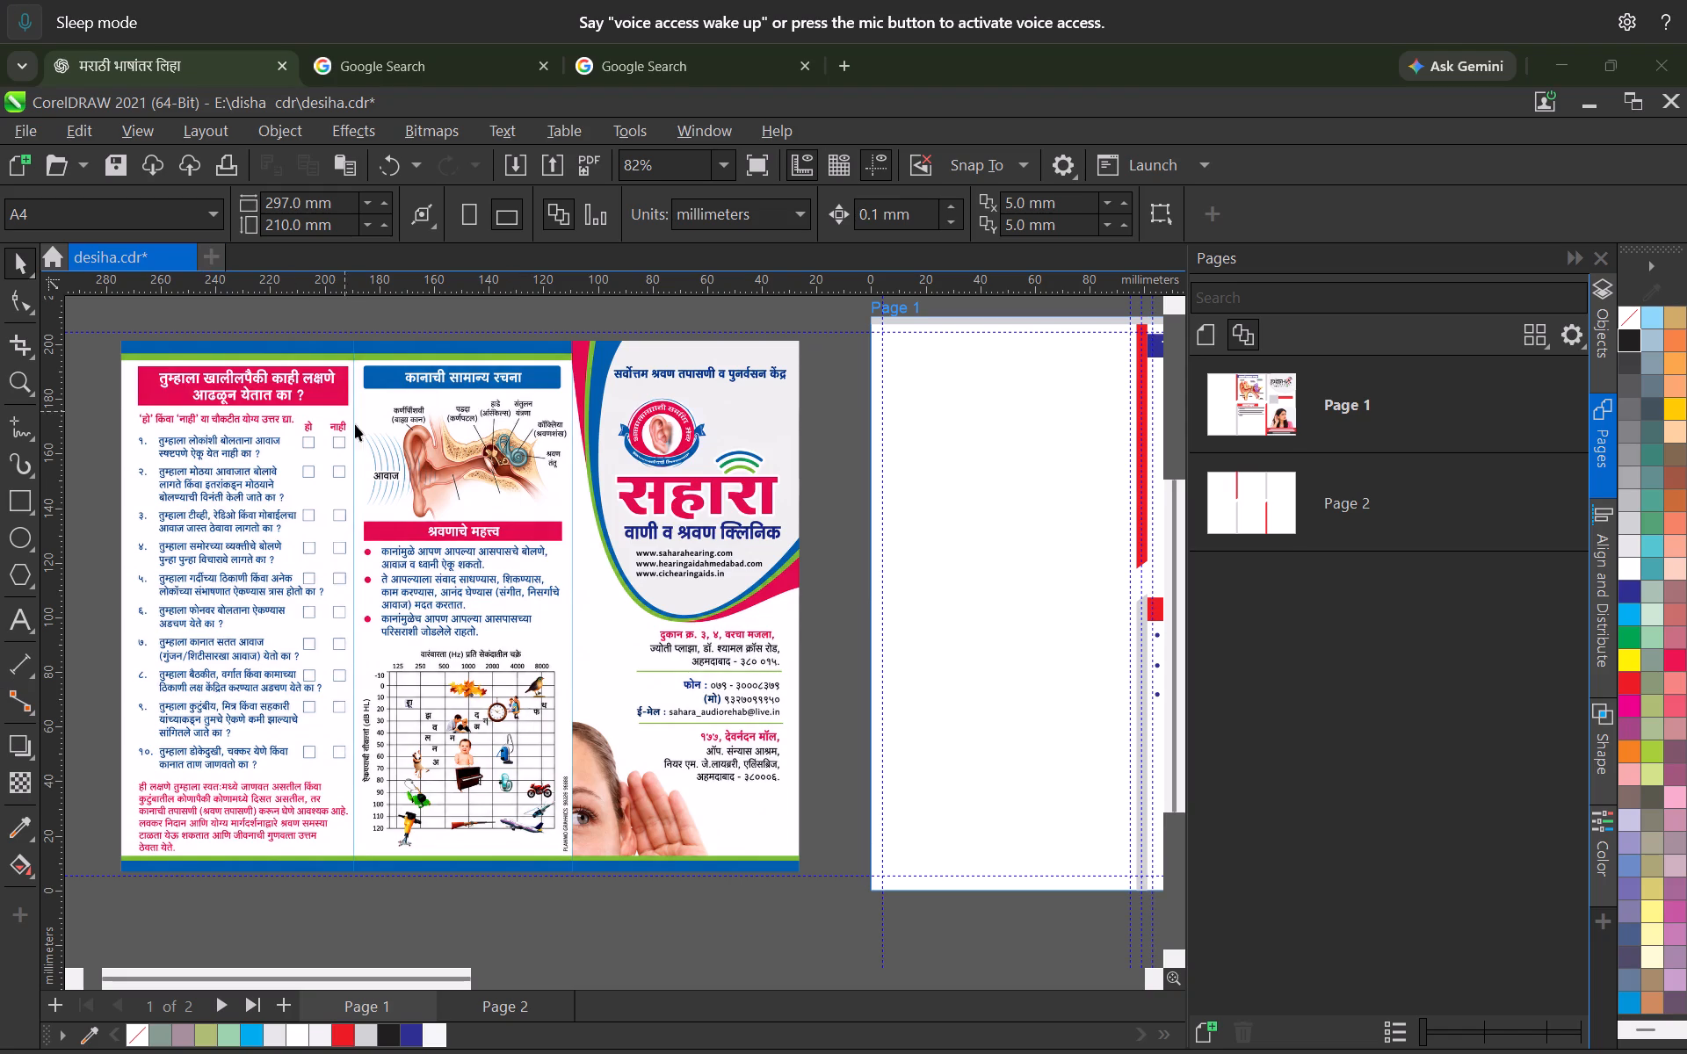
scroll(456, 798, up, 10)
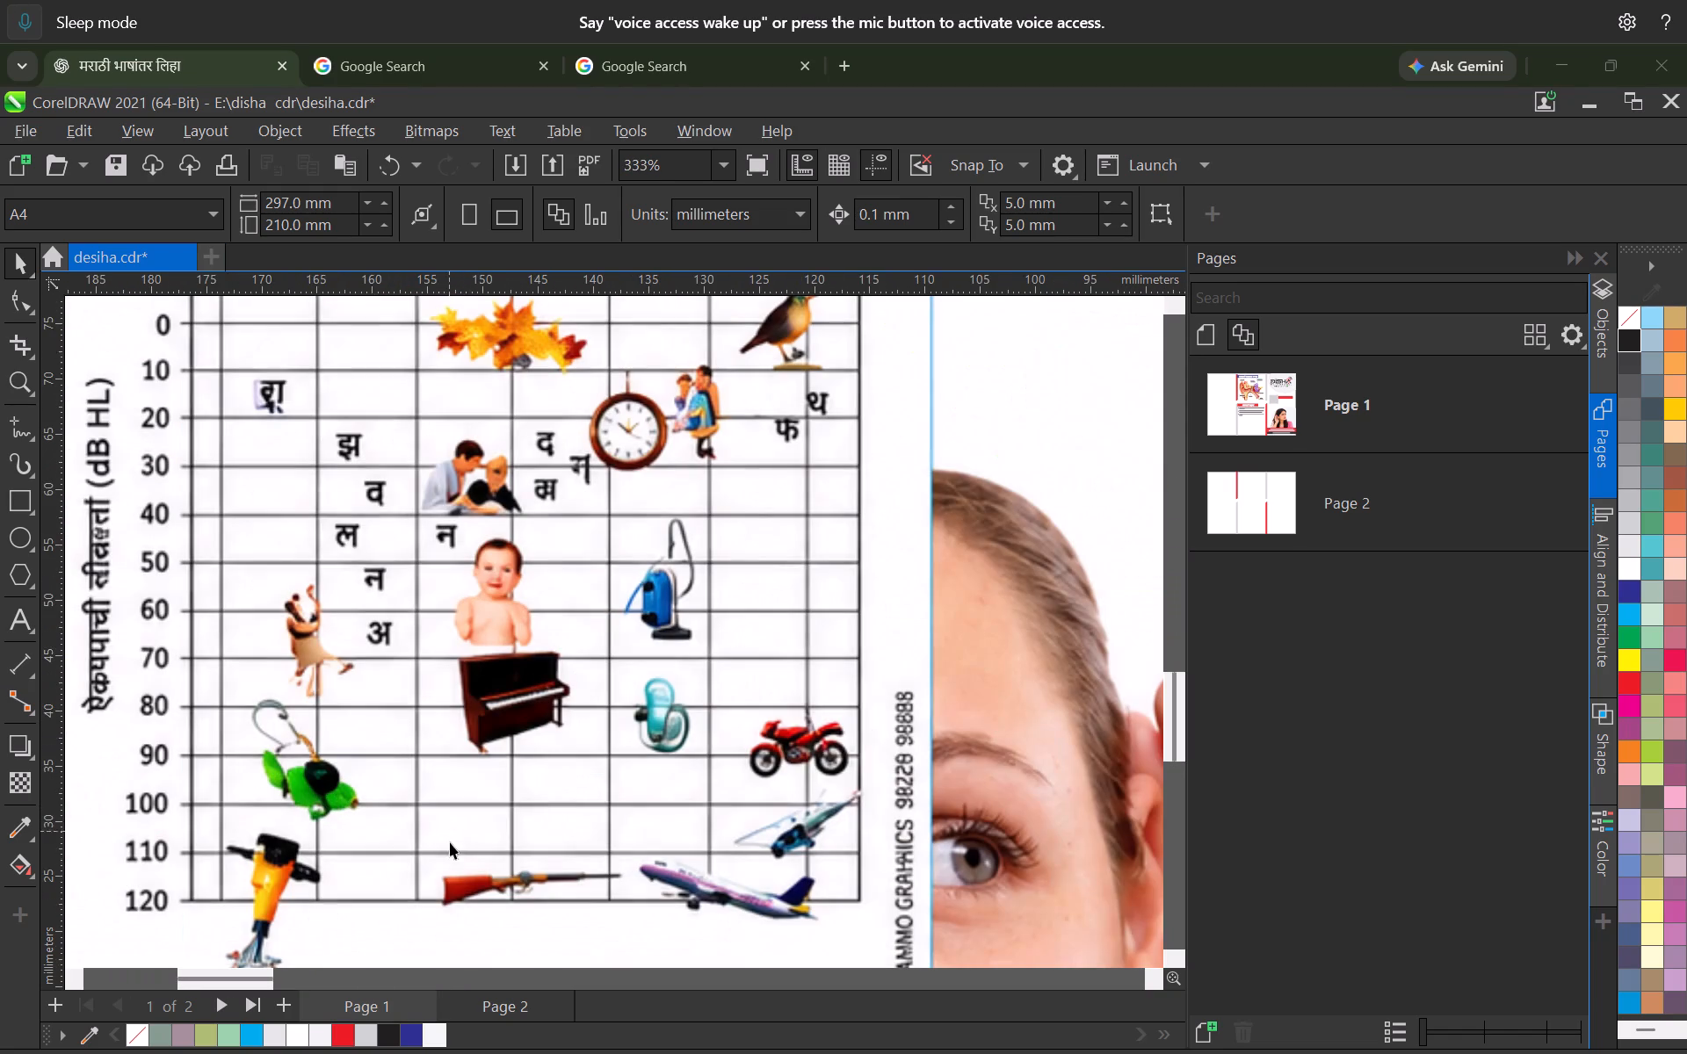
middle_drag(279, 531, 275, 585)
scroll(276, 563, down, 1)
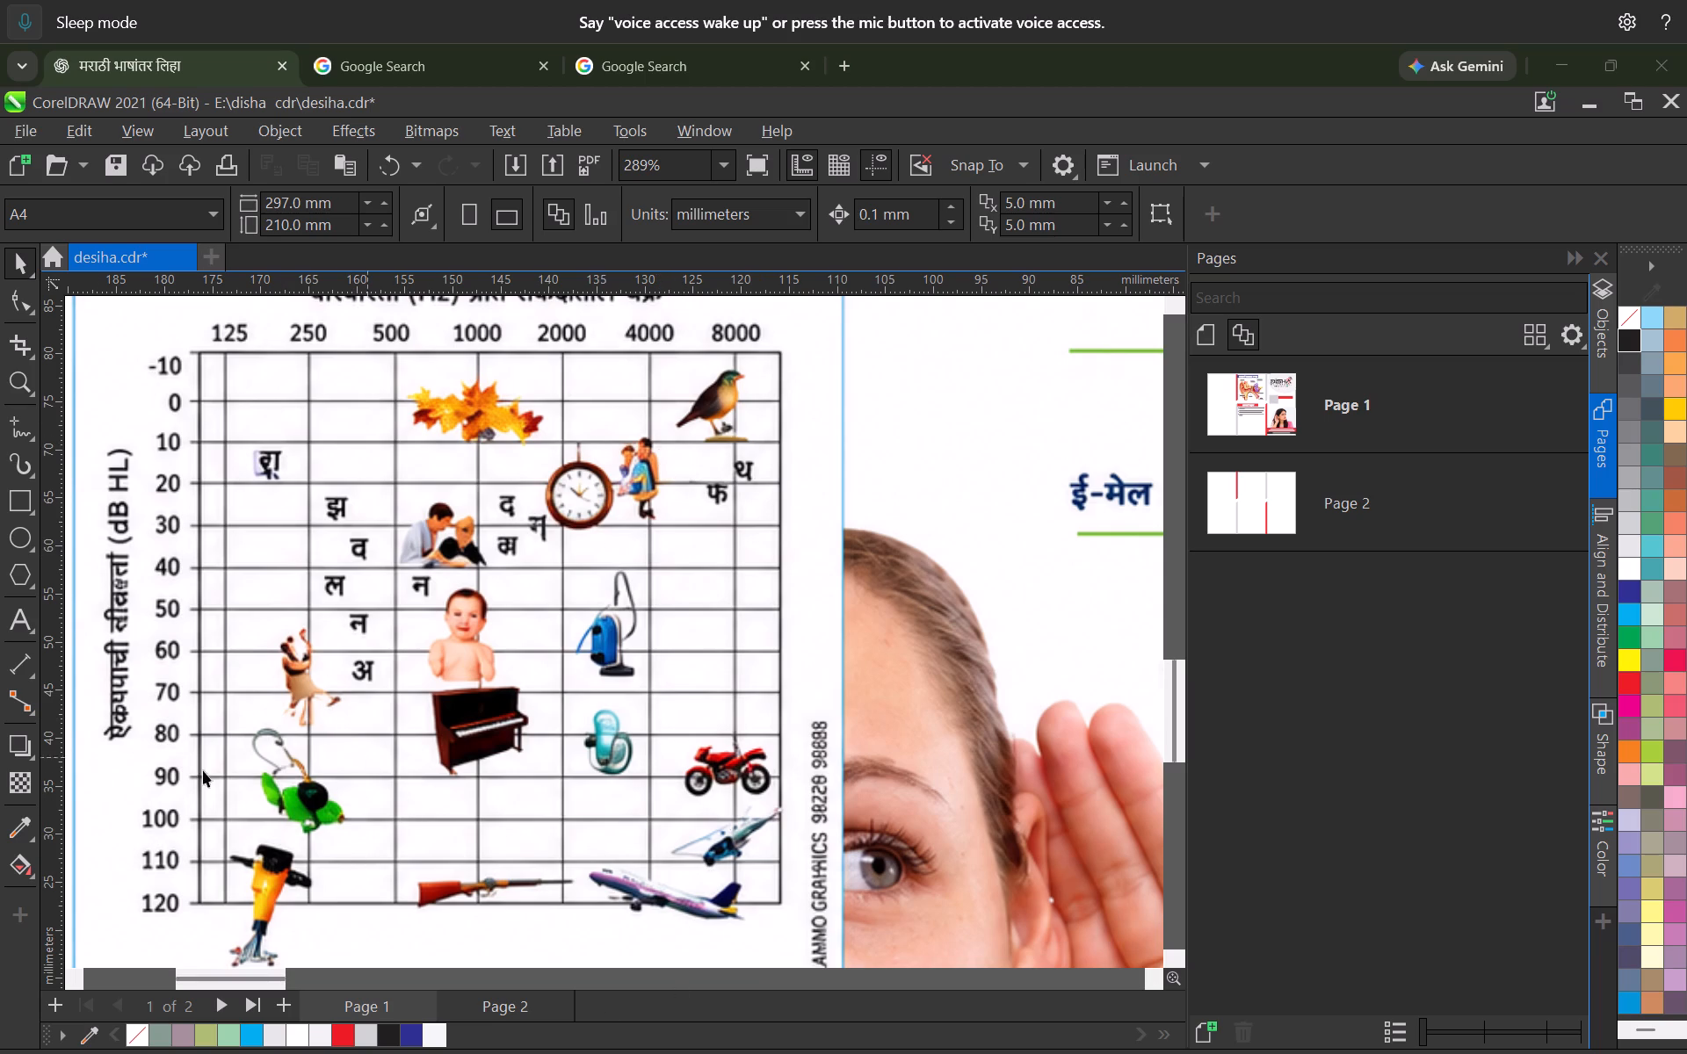
scroll(394, 941, down, 3)
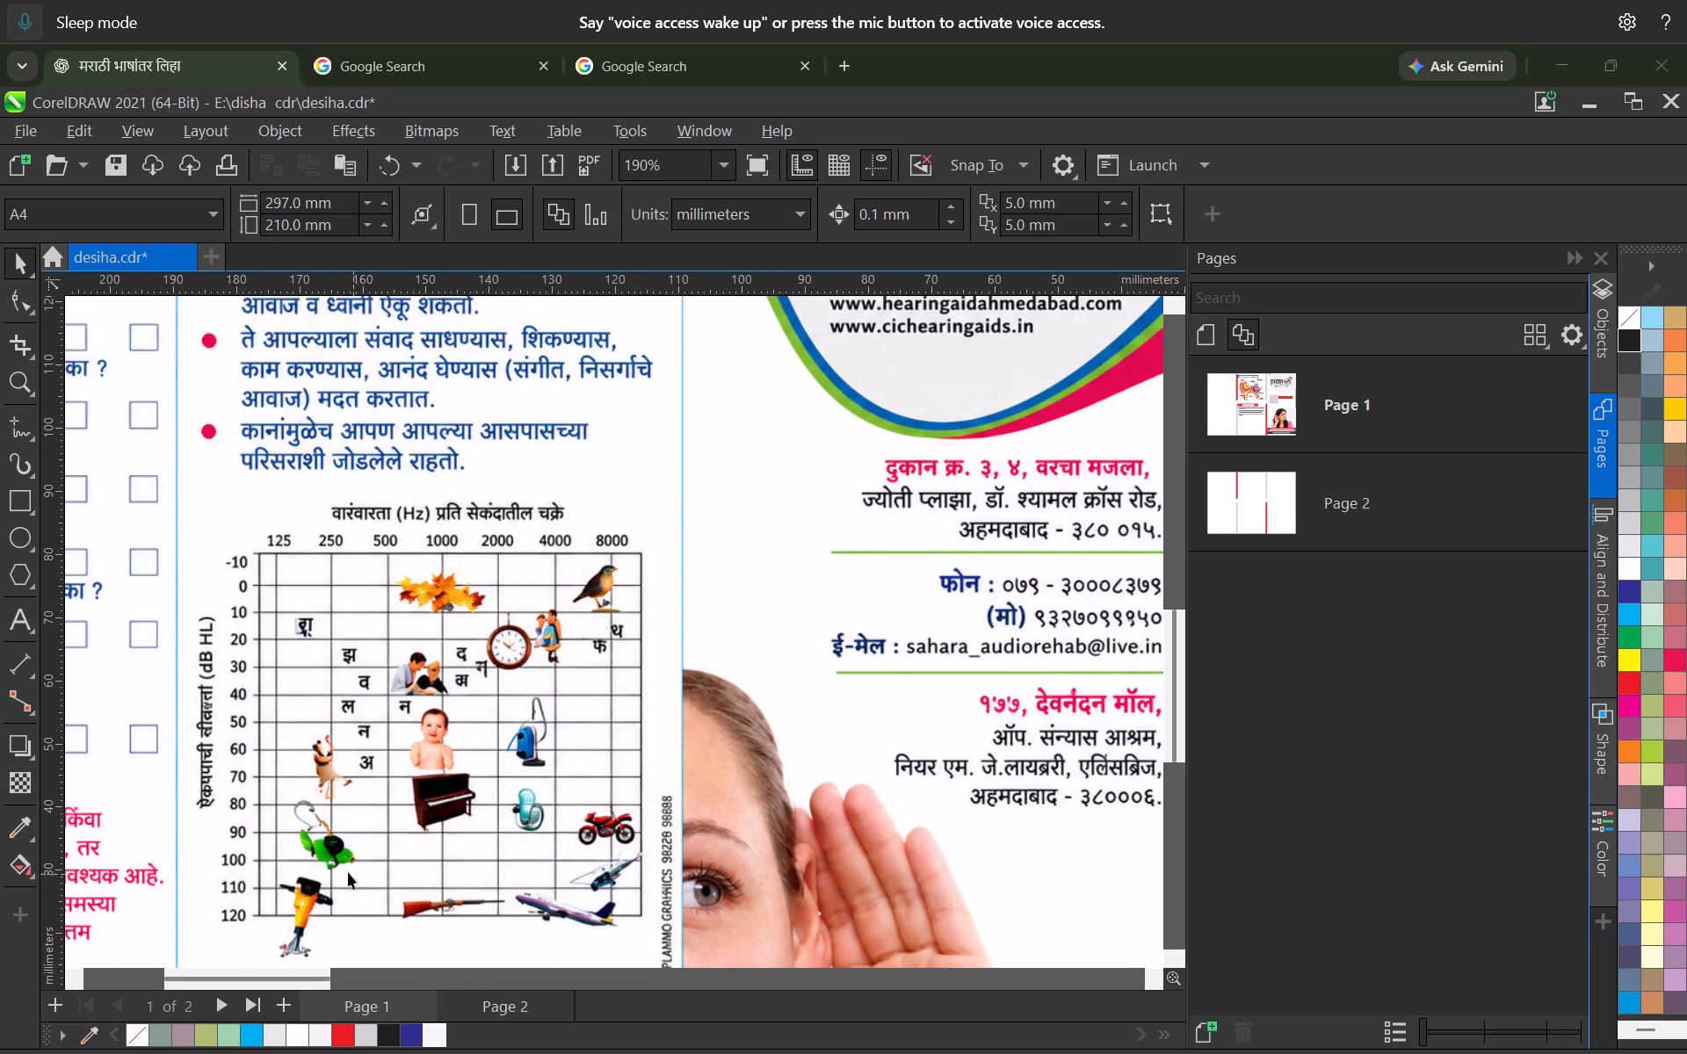
scroll(469, 764, down, 3)
middle_drag(543, 762, 544, 761)
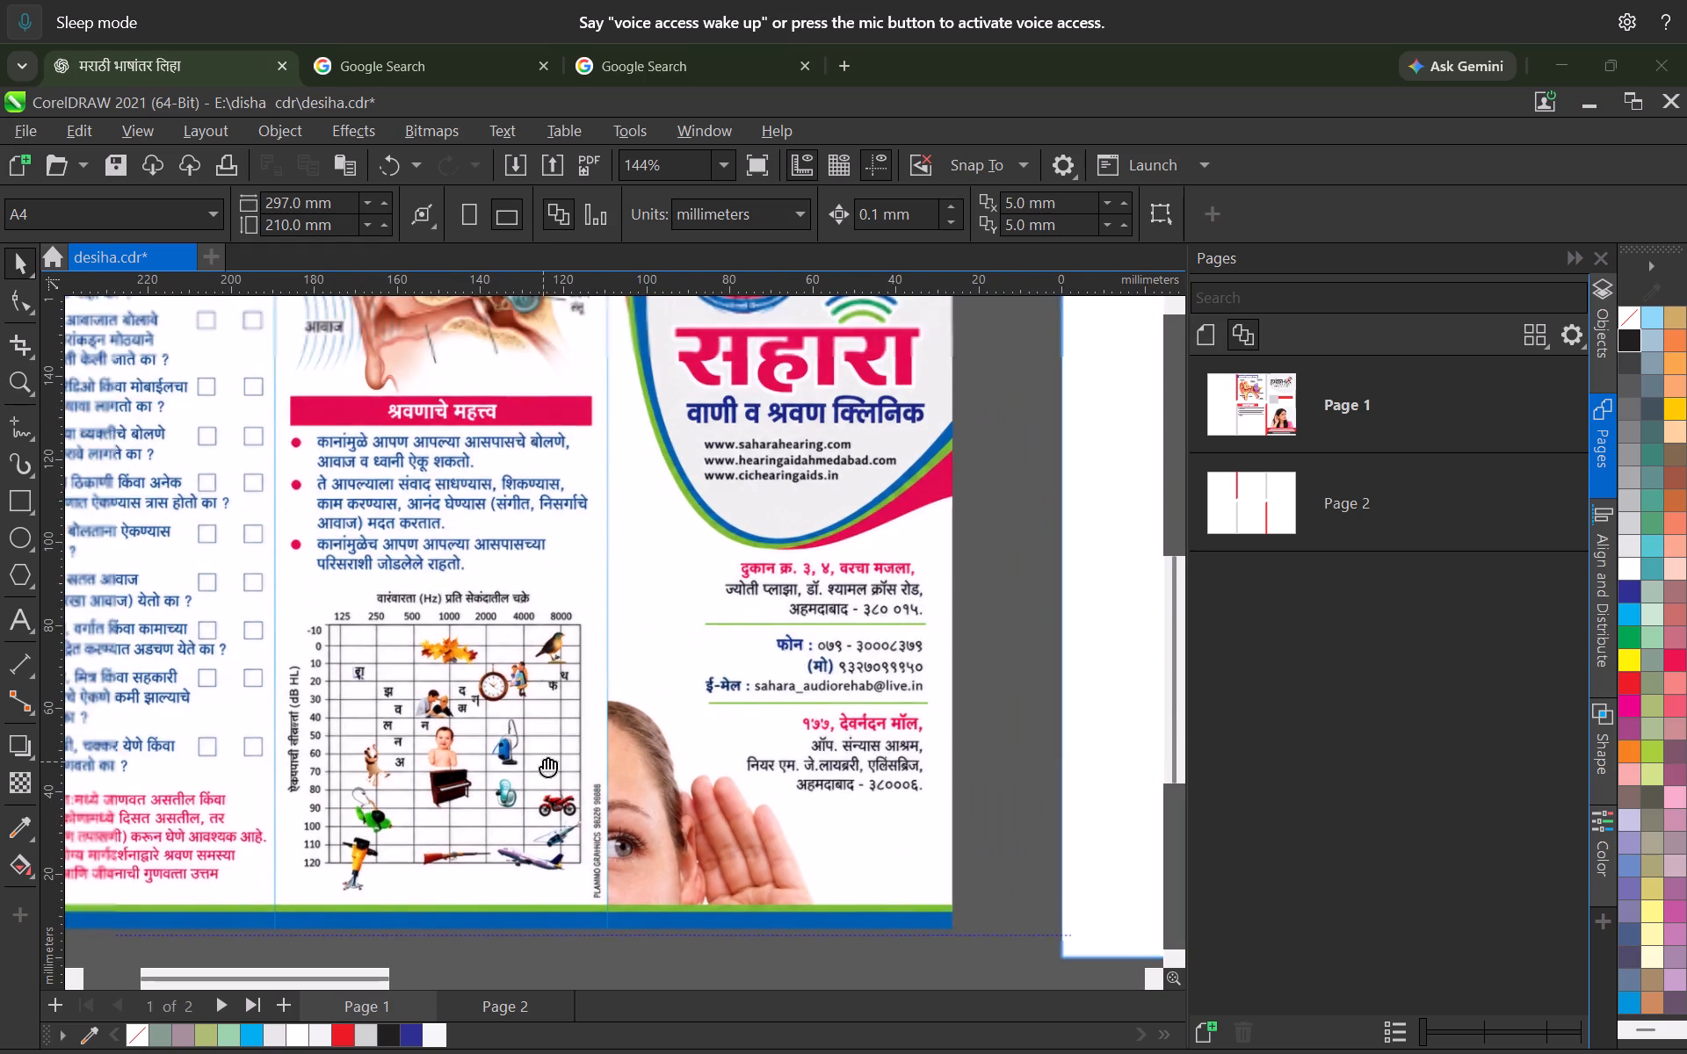
middle_drag(544, 761, 554, 754)
scroll(554, 754, up, 1)
Switch to the Downloads folder in File Explorer and select the Marathi Hearing Care Brochure Infographic image.
key(alt+Tab)
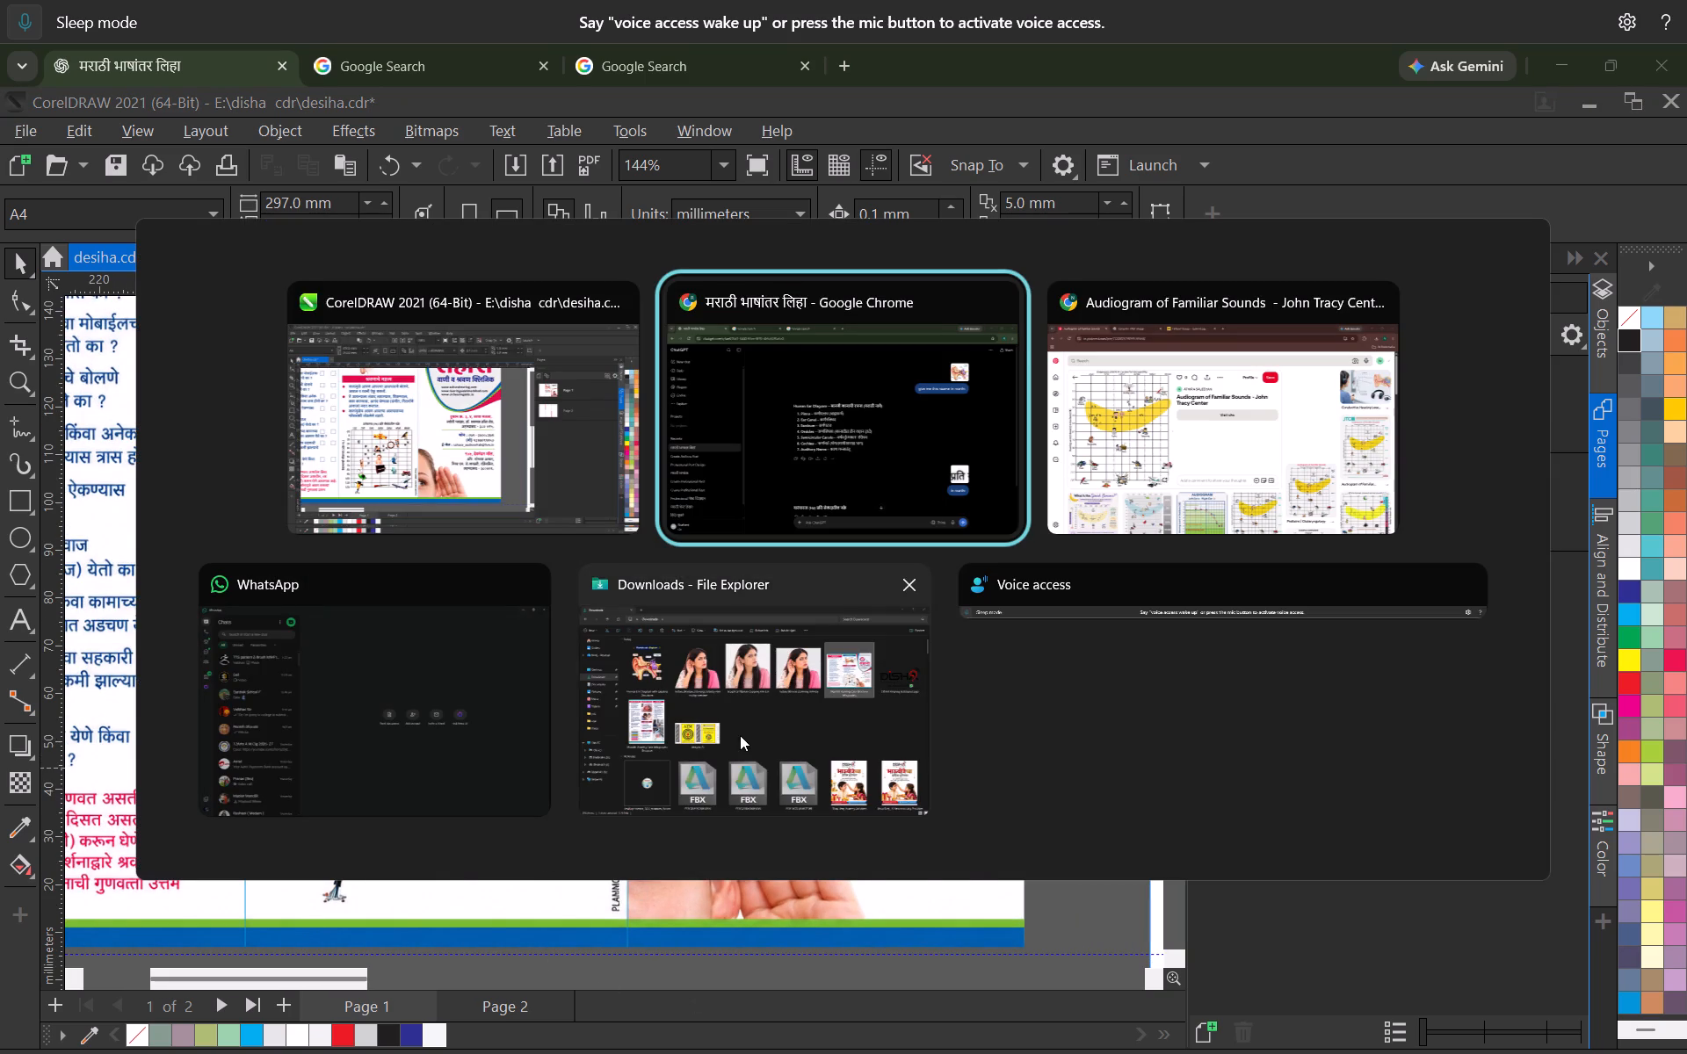
alt+click(740, 735)
click(1296, 408)
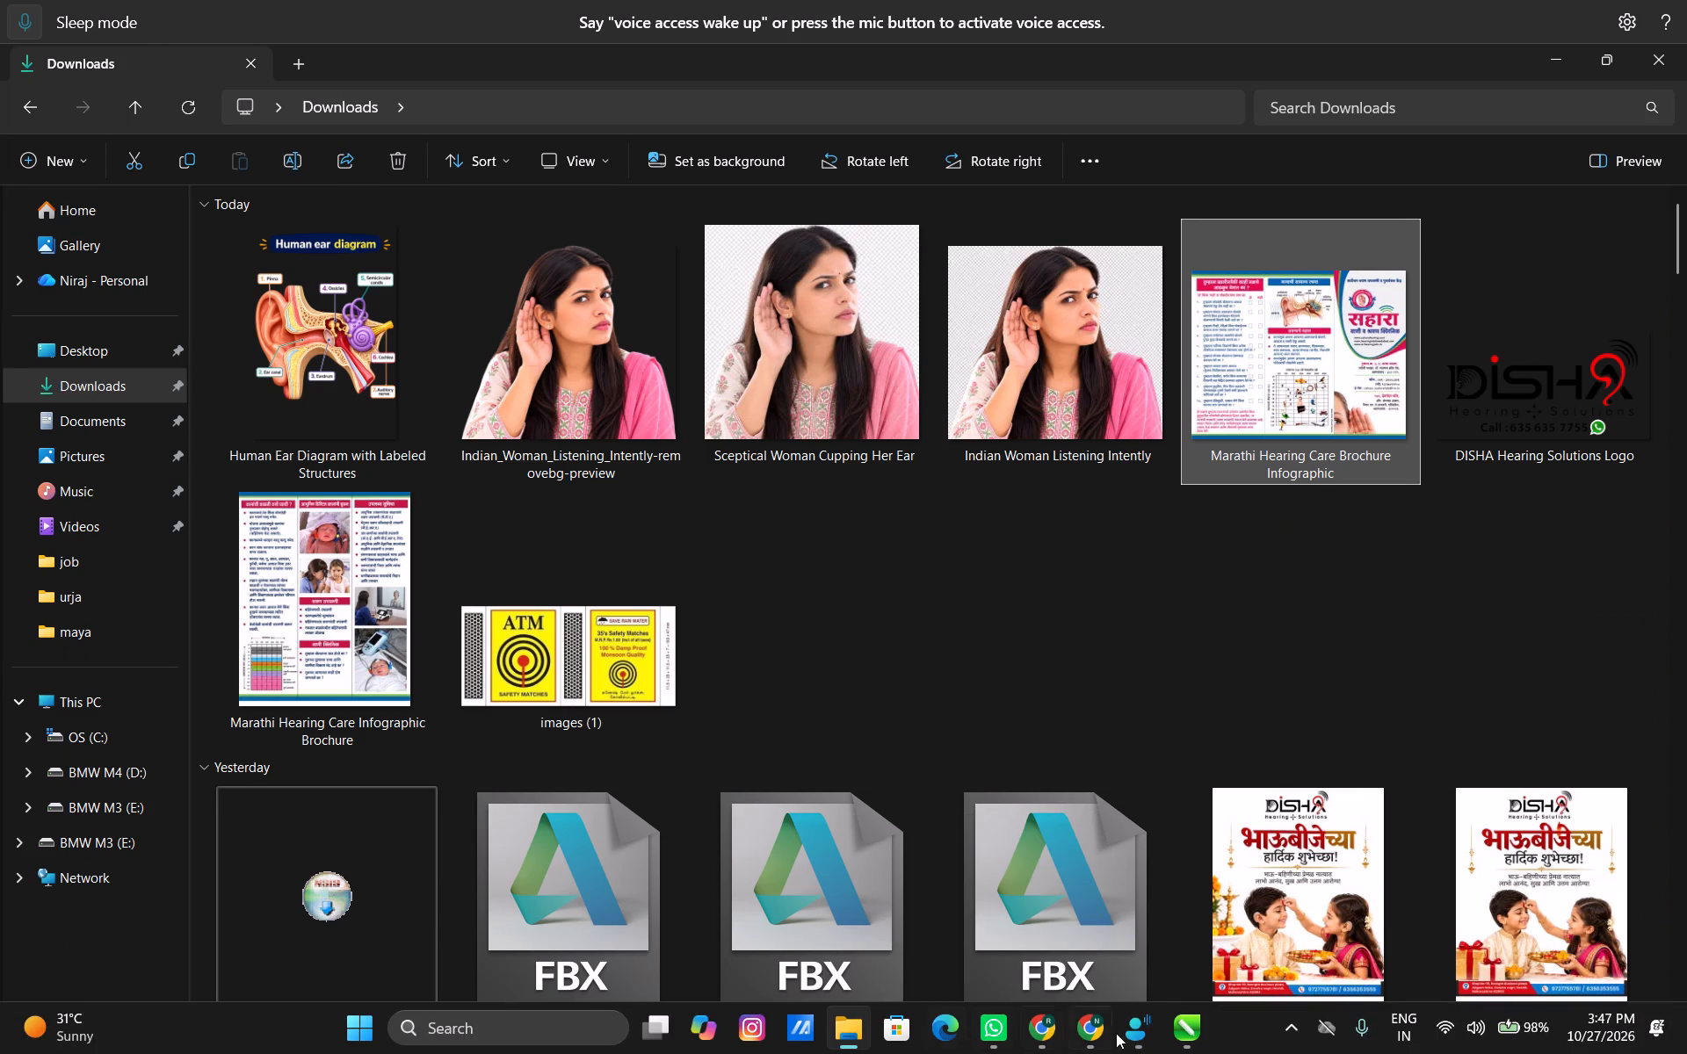
Switch to the Chrome window with the Audiogram of Familiar Sounds pin on Pinterest.
click(1082, 1037)
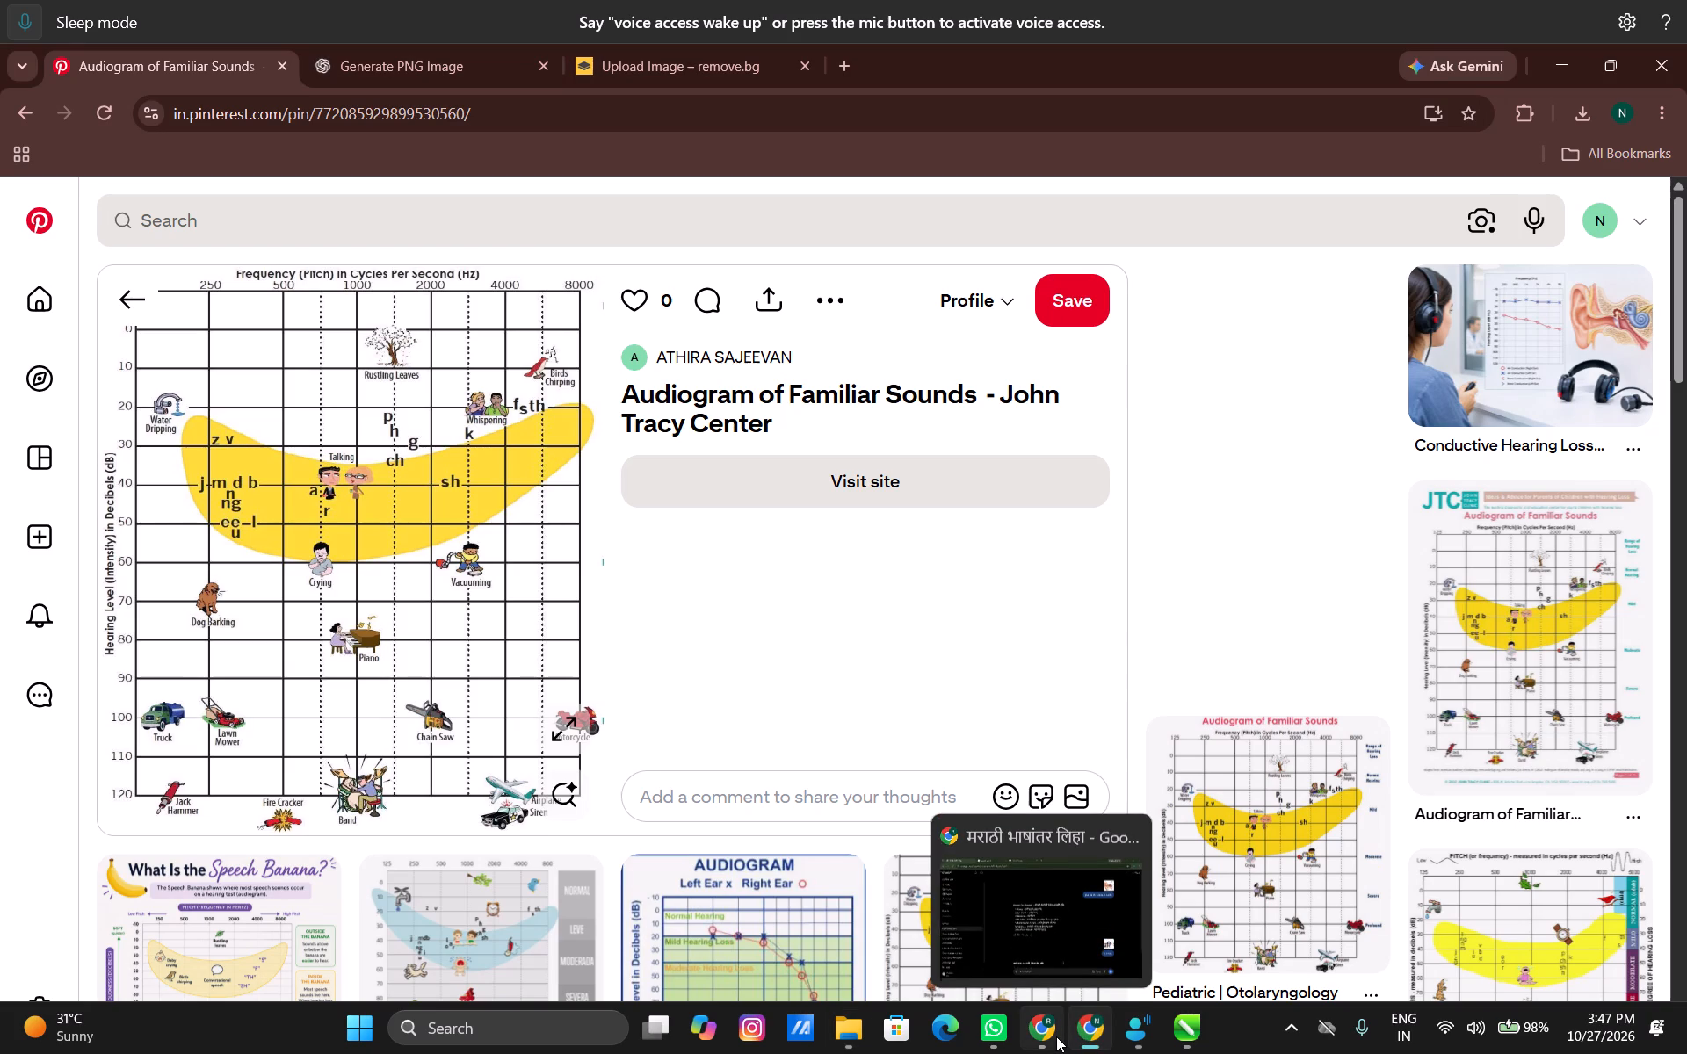
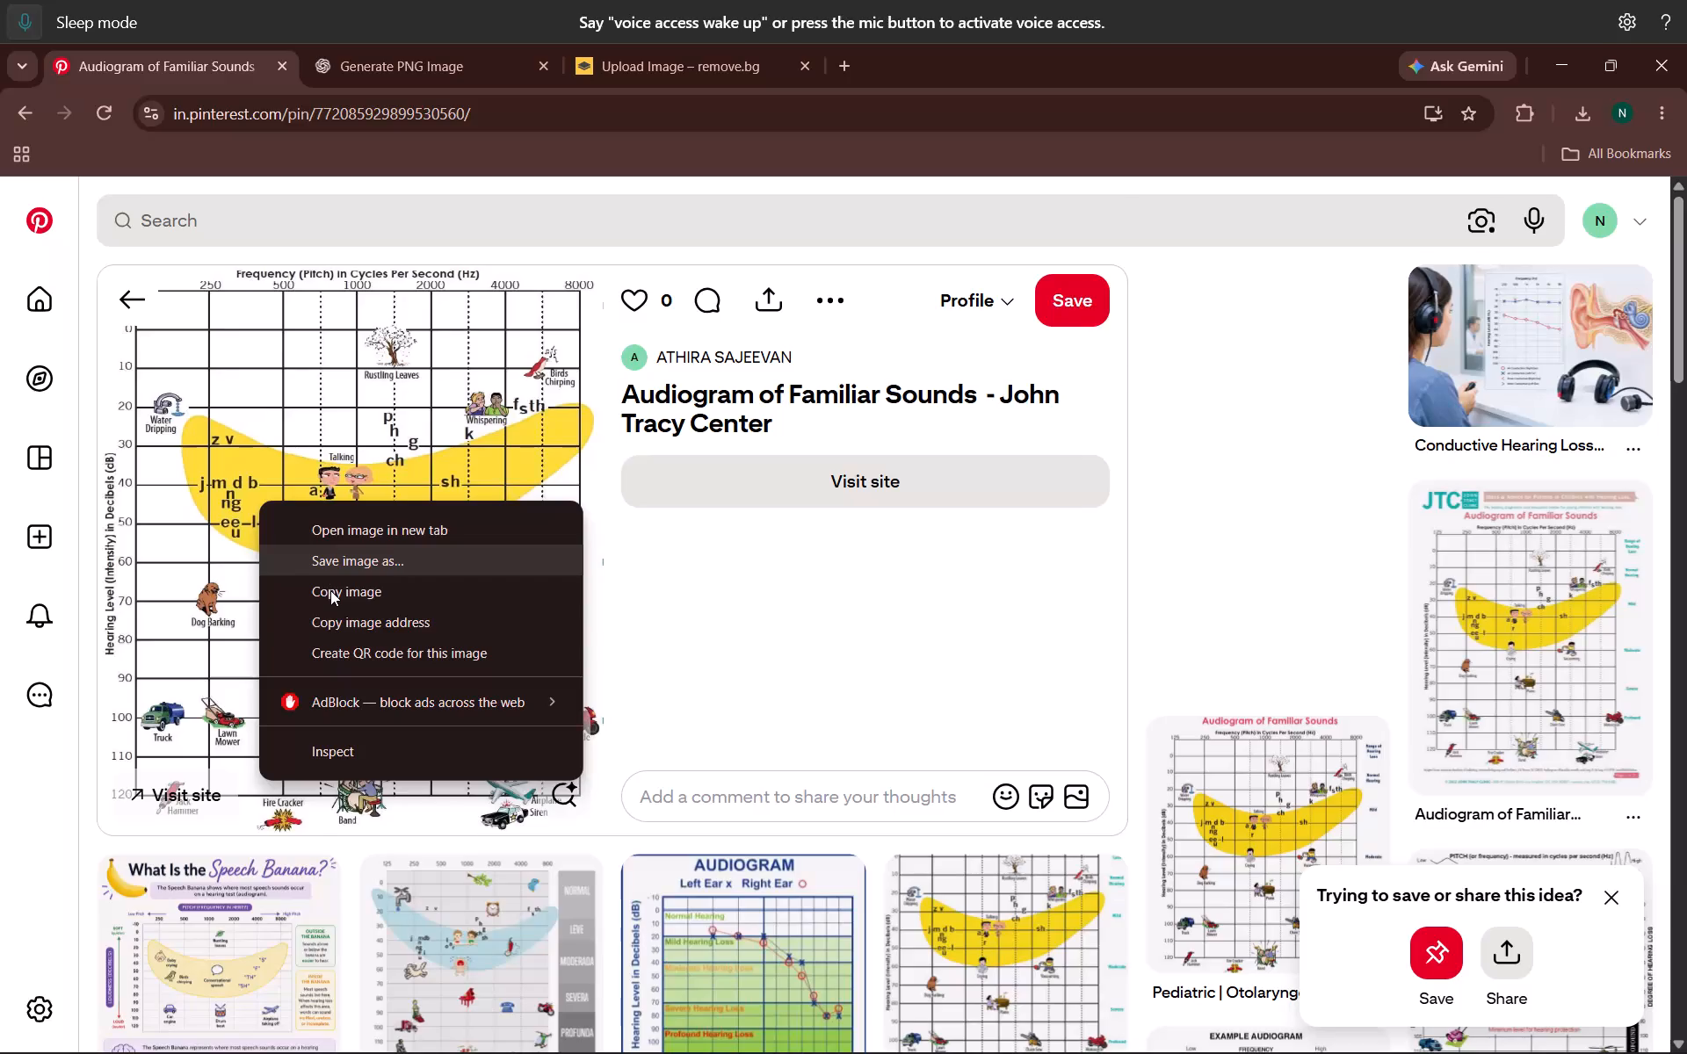
Copy the John Tracy Center audiogram image from Pinterest and paste it onto Page 1 of the Disha brochure in CorelDRAW.
click(330, 590)
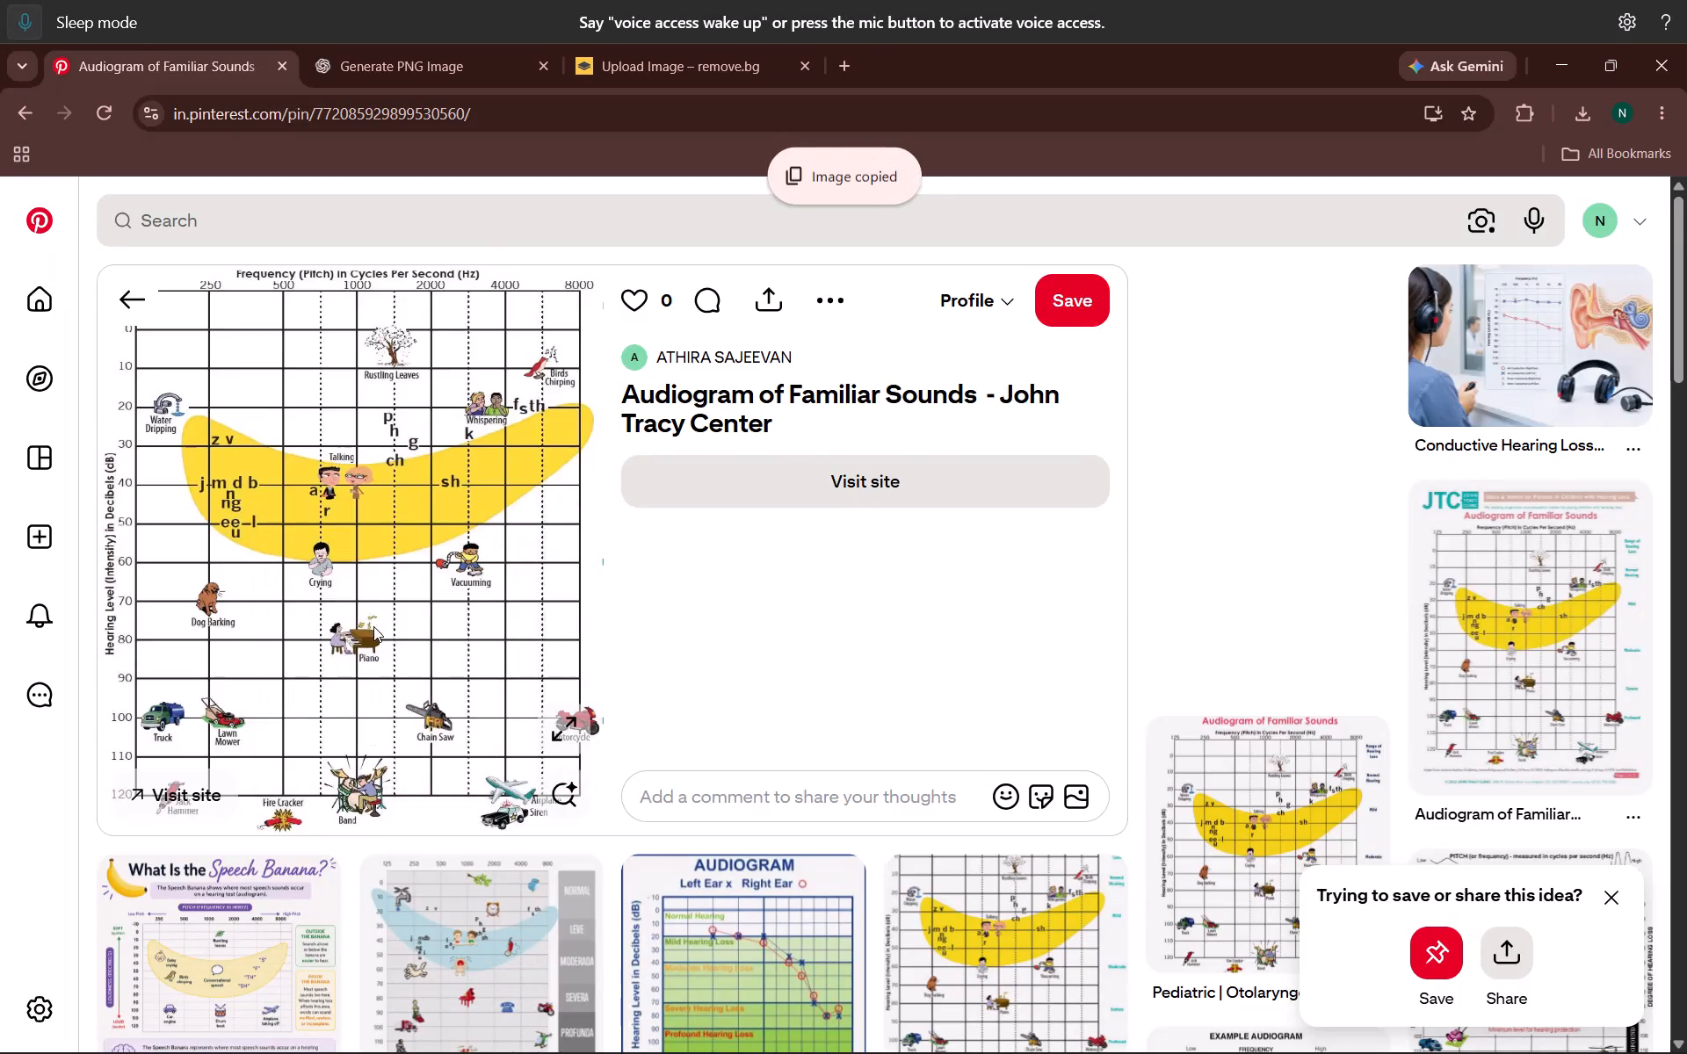
key(alt+Tab)
key(alt+Tab)
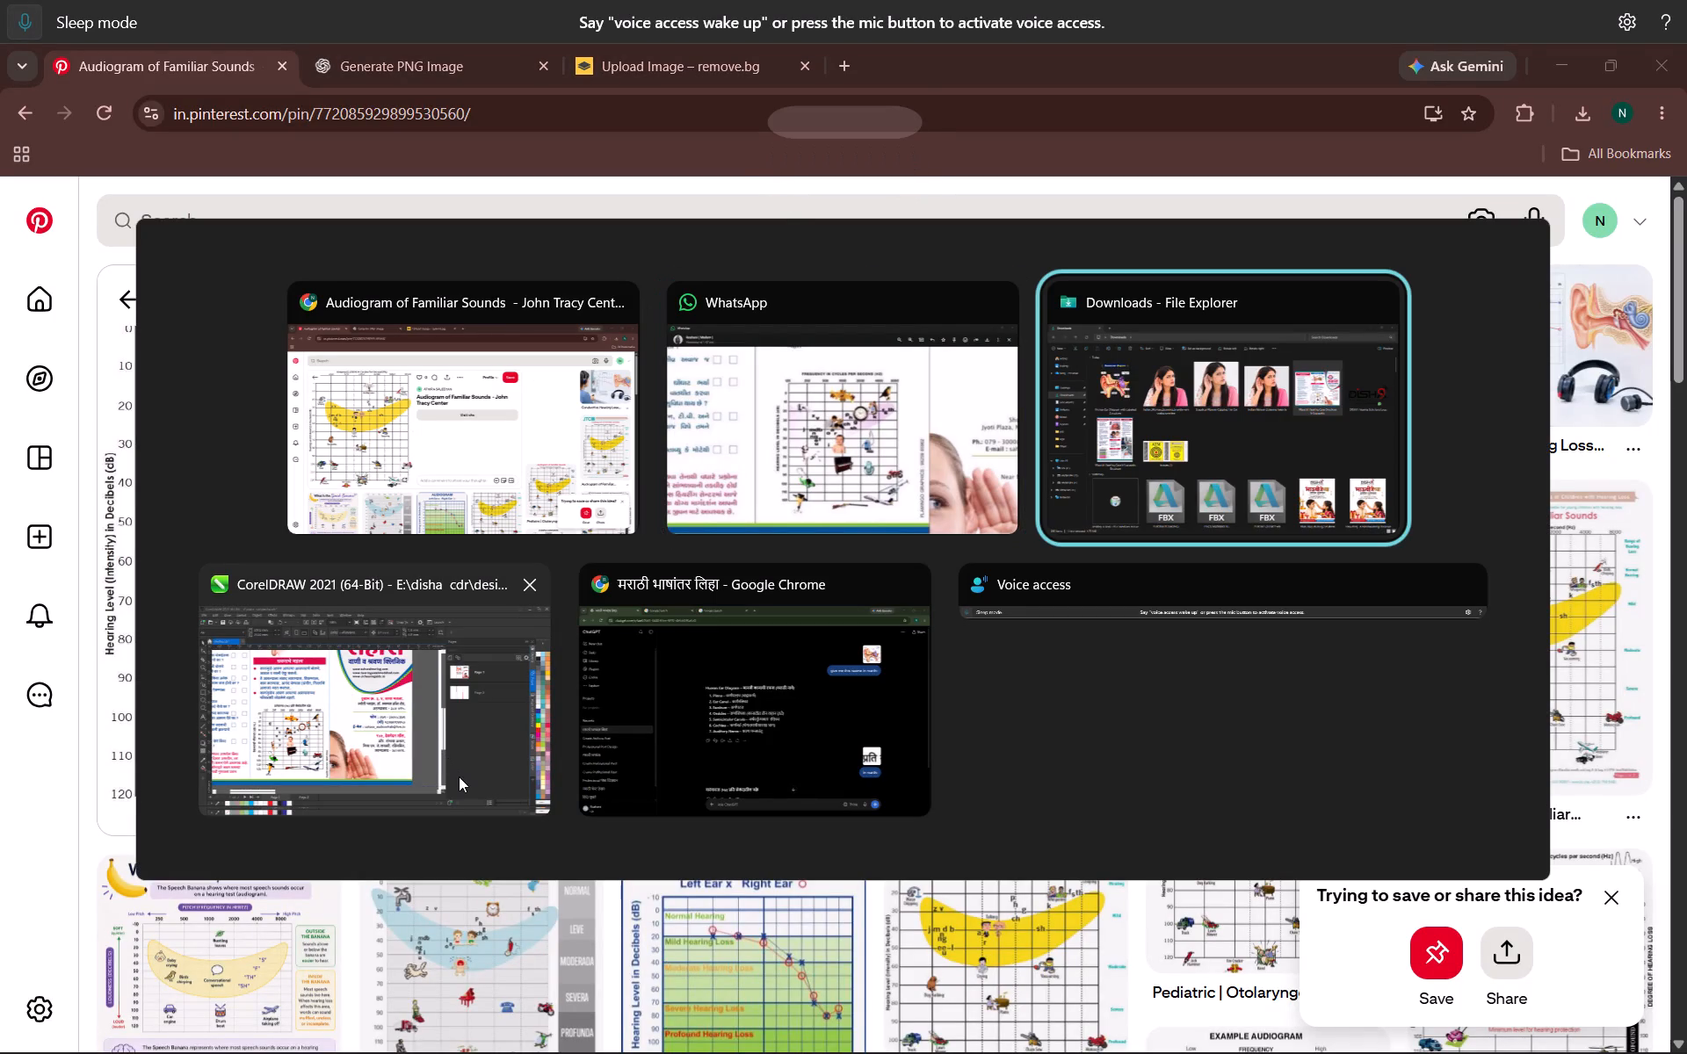
alt+click(431, 759)
scroll(539, 737, down, 5)
middle_drag(684, 700, 4, 681)
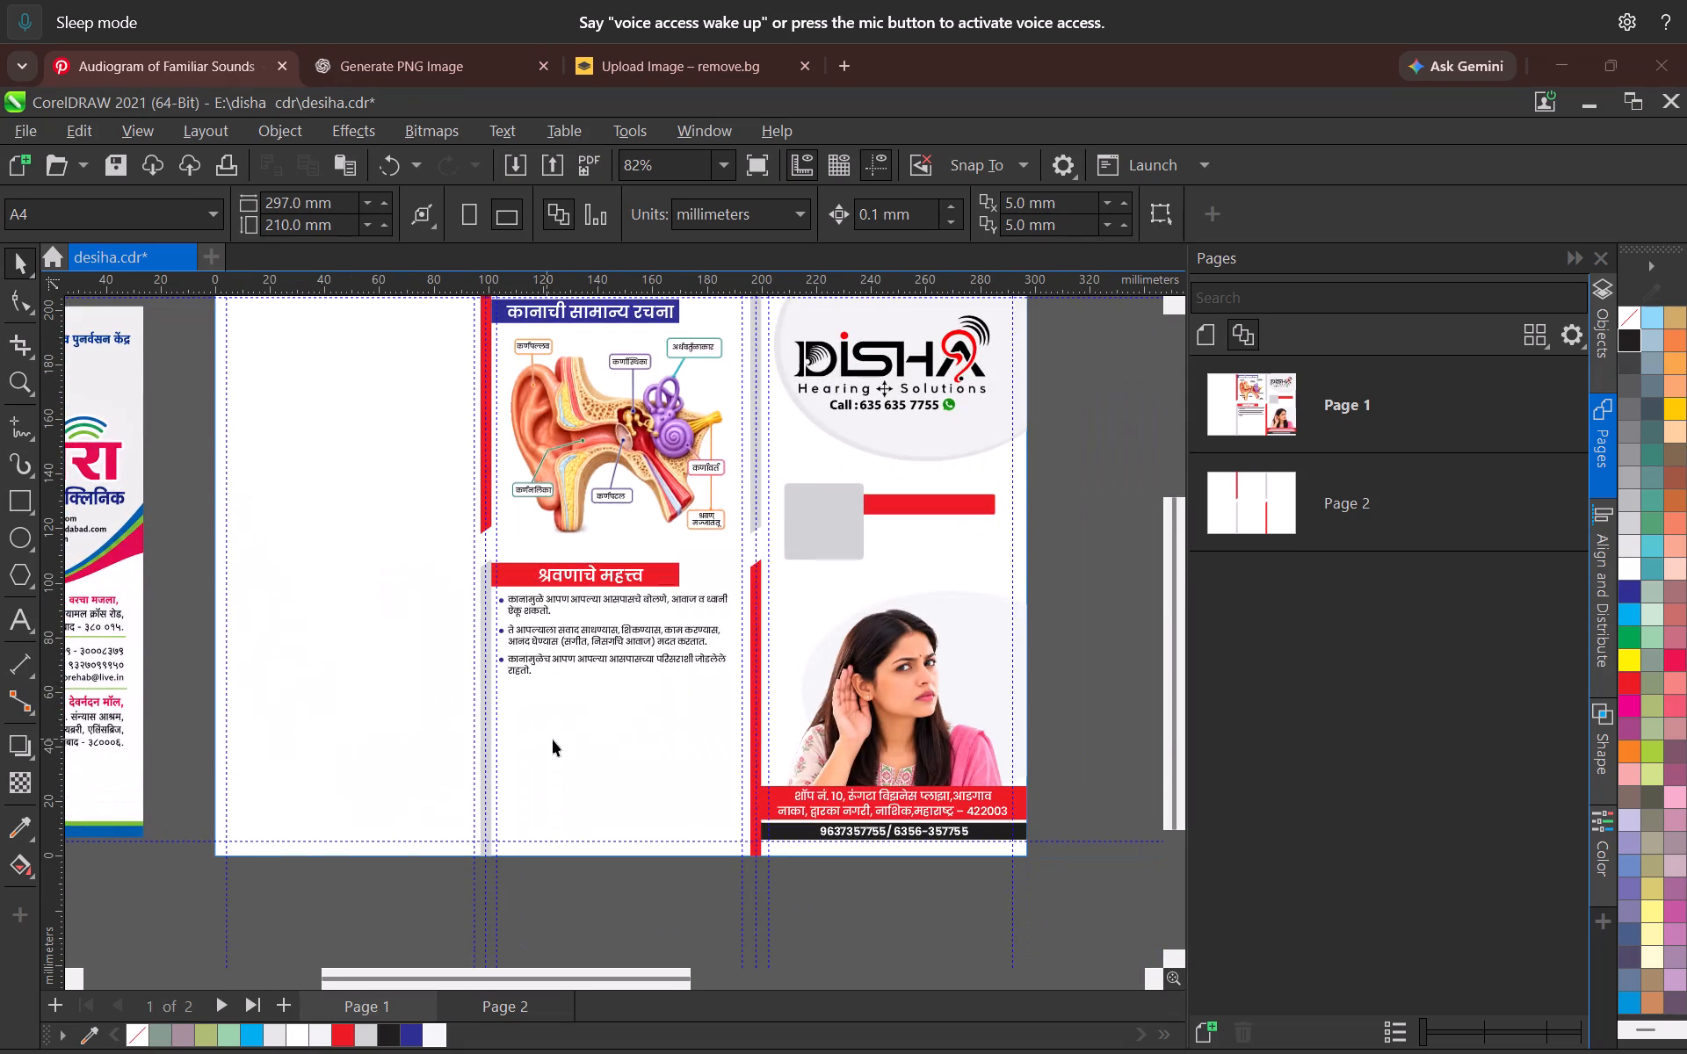
key(ctrl+v)
Scale the pasted audiogram down to about 79 × 89 mm and move it into the lower part of the middle brochure panel.
scroll(688, 845, down, 4)
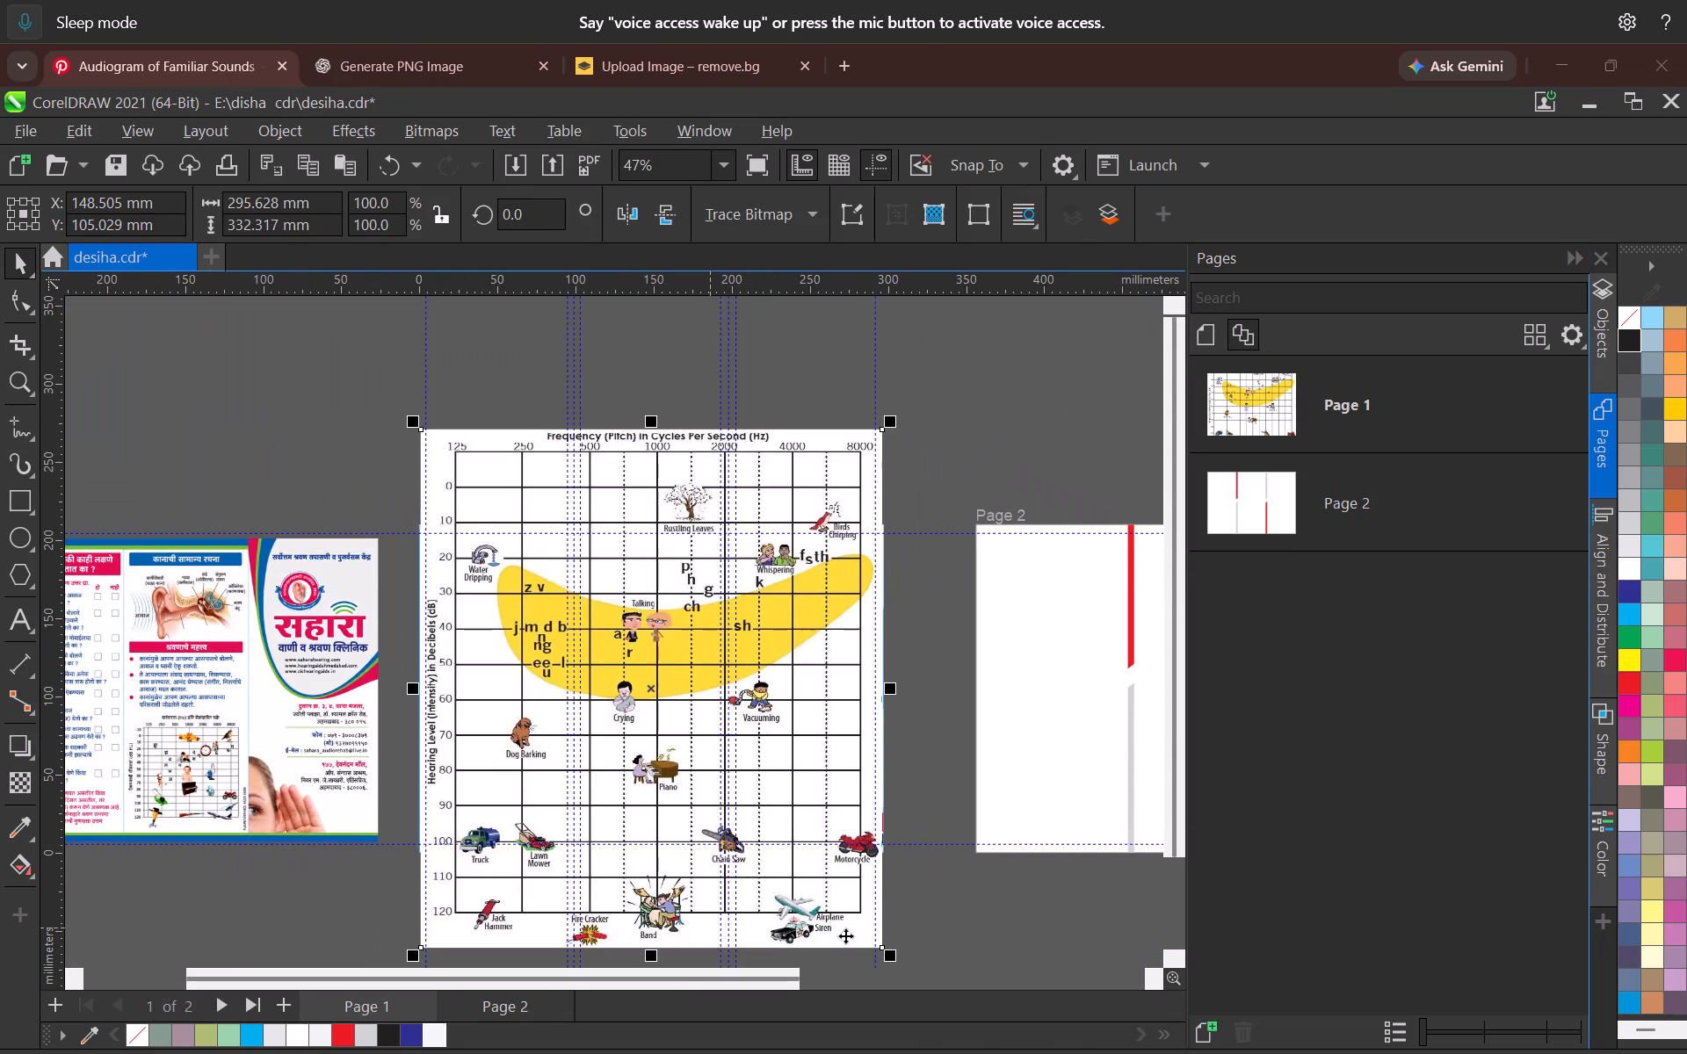
shift+drag(890, 962, 739, 789)
scroll(625, 781, up, 6)
middle_drag(654, 790, 622, 664)
drag(657, 538, 657, 538)
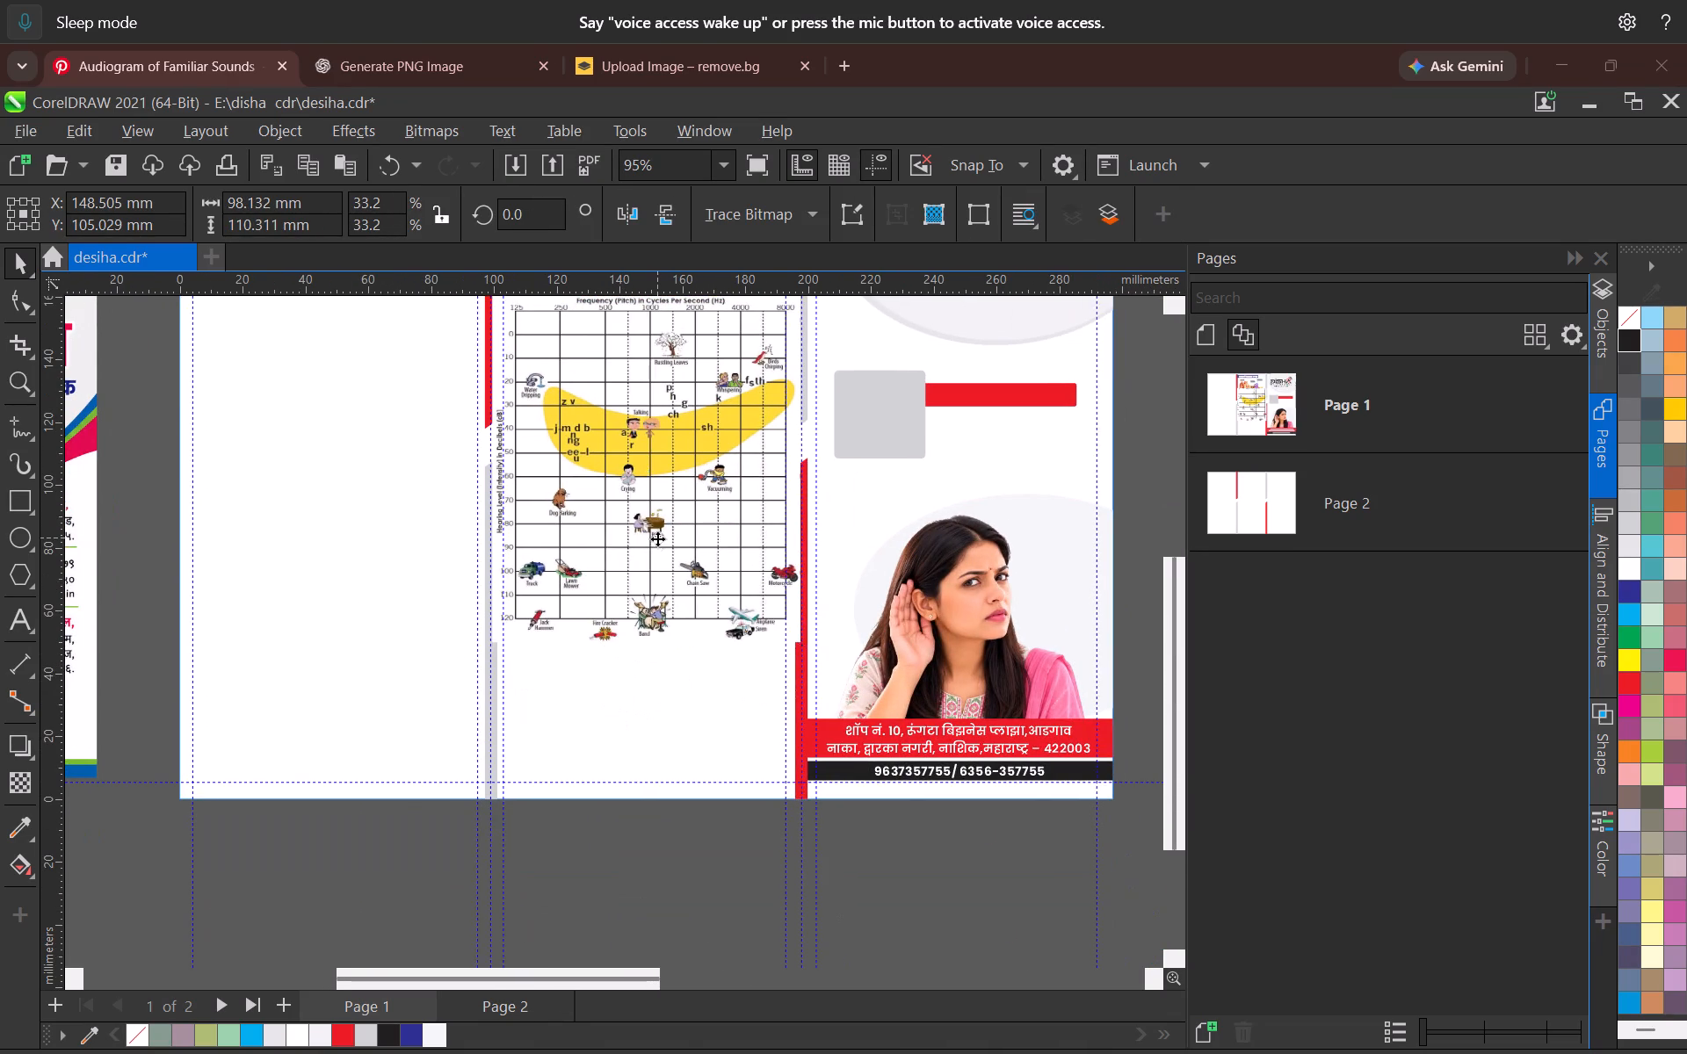
drag(657, 538, 657, 664)
scroll(834, 731, up, 2)
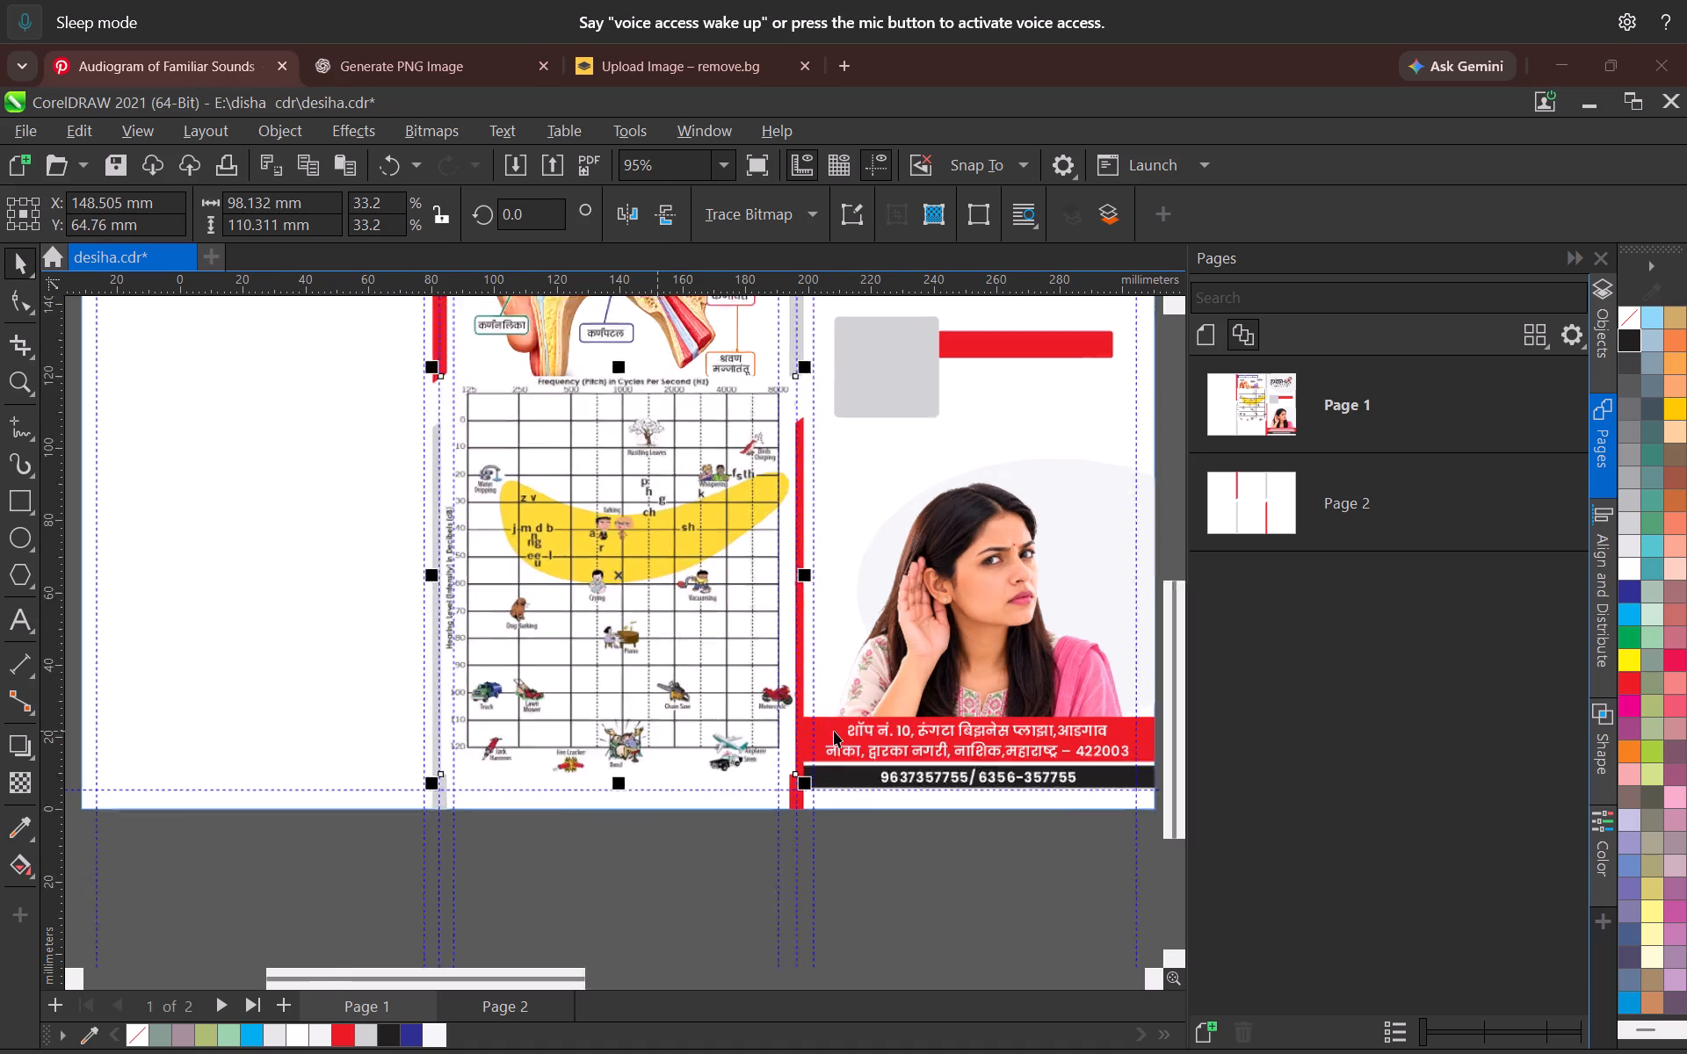
scroll(834, 731, up, 2)
shift+drag(784, 800, 730, 765)
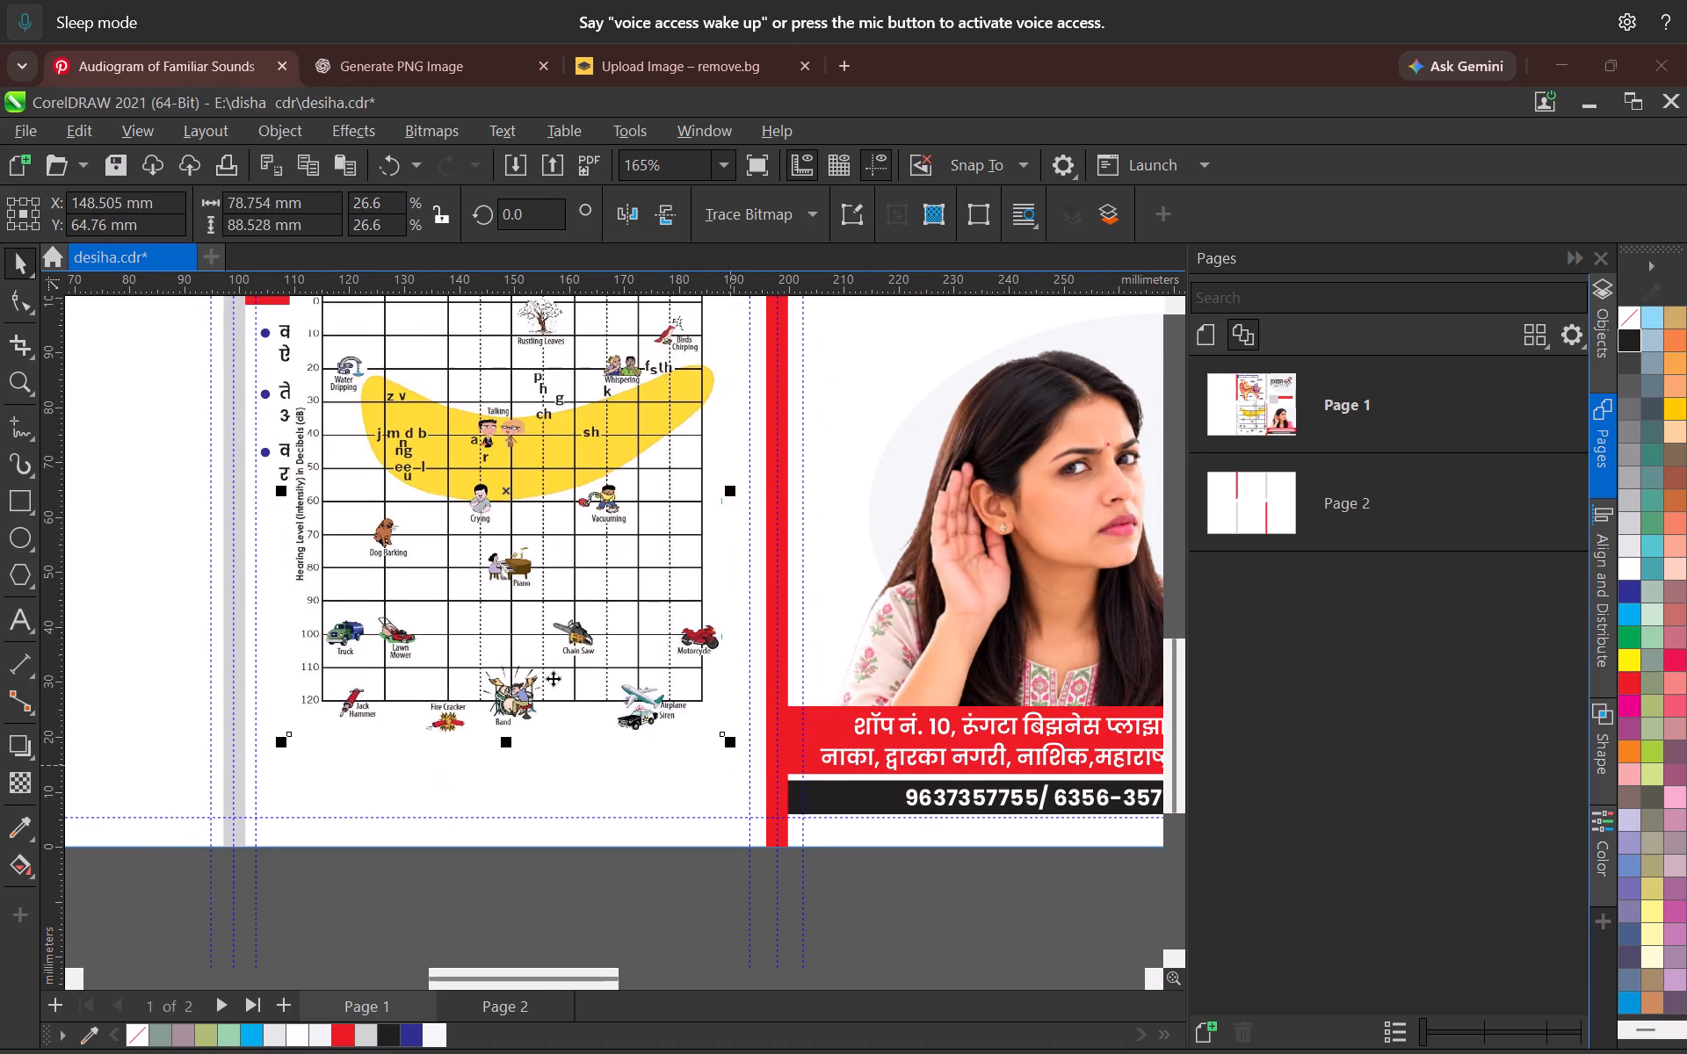
Move the familiar-sounds audiogram down to the bottom margin guide of page 1's middle panel.
scroll(538, 661, up, 1)
drag(526, 611, 529, 708)
middle_drag(450, 679, 454, 709)
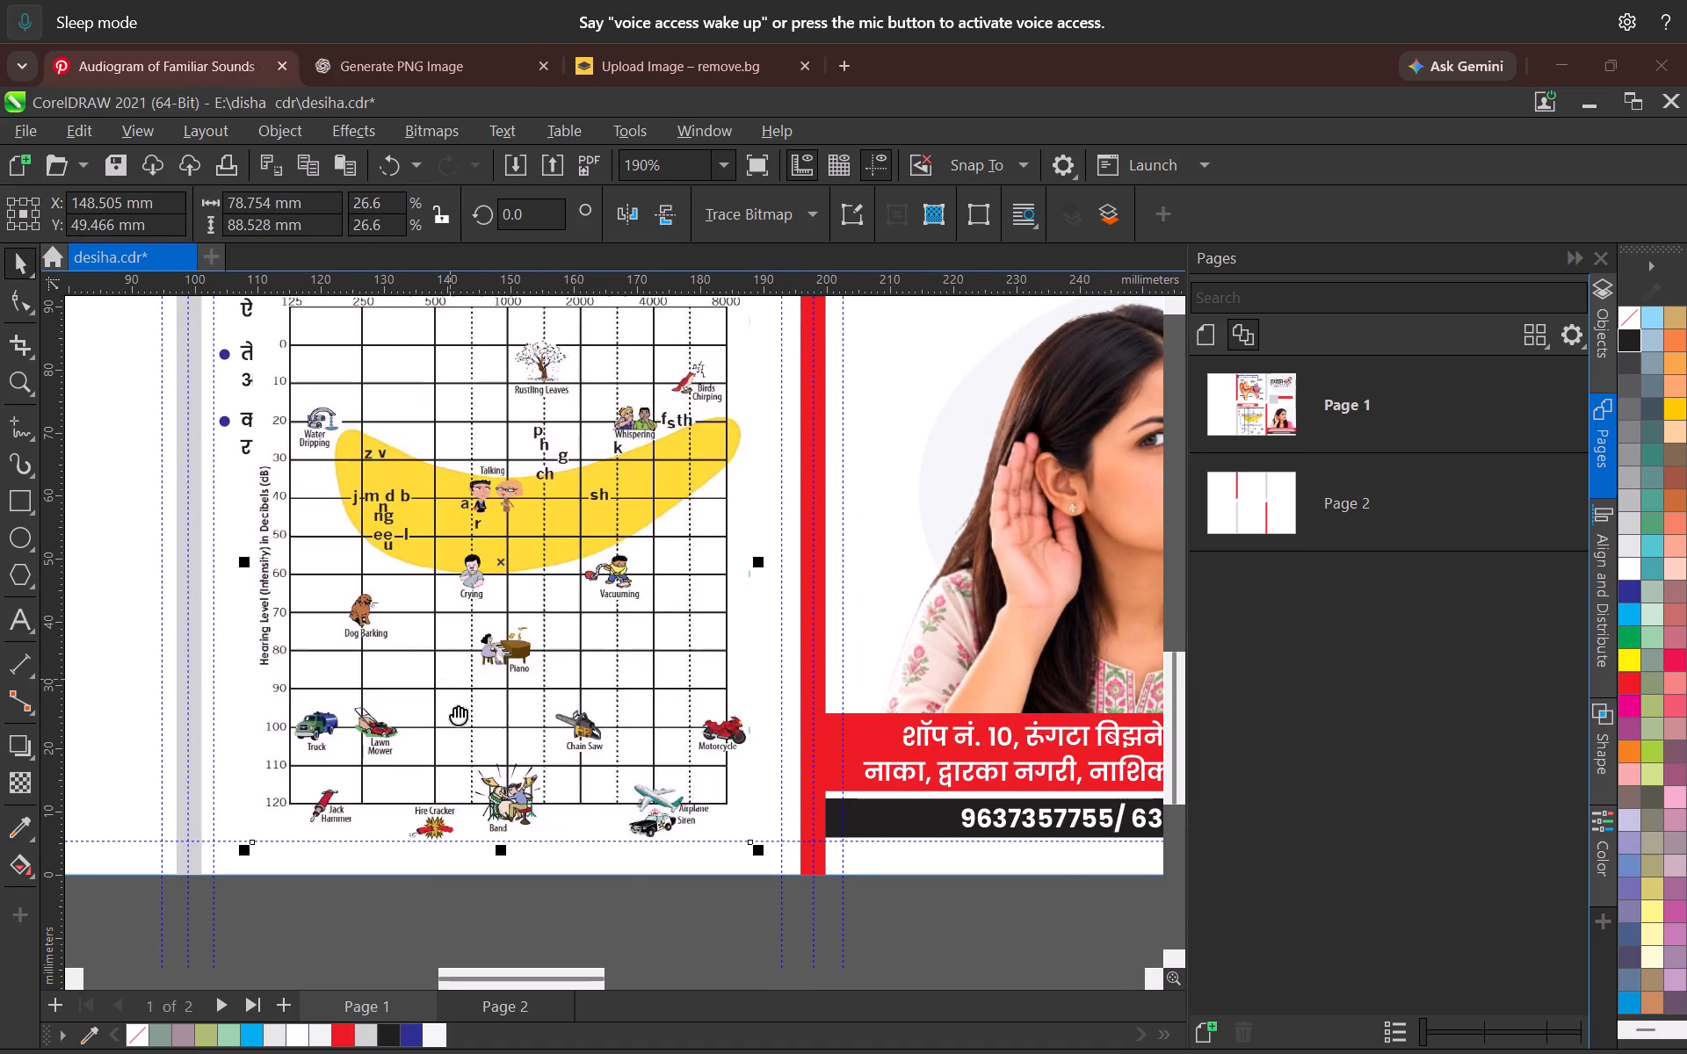
middle_drag(454, 709, 465, 914)
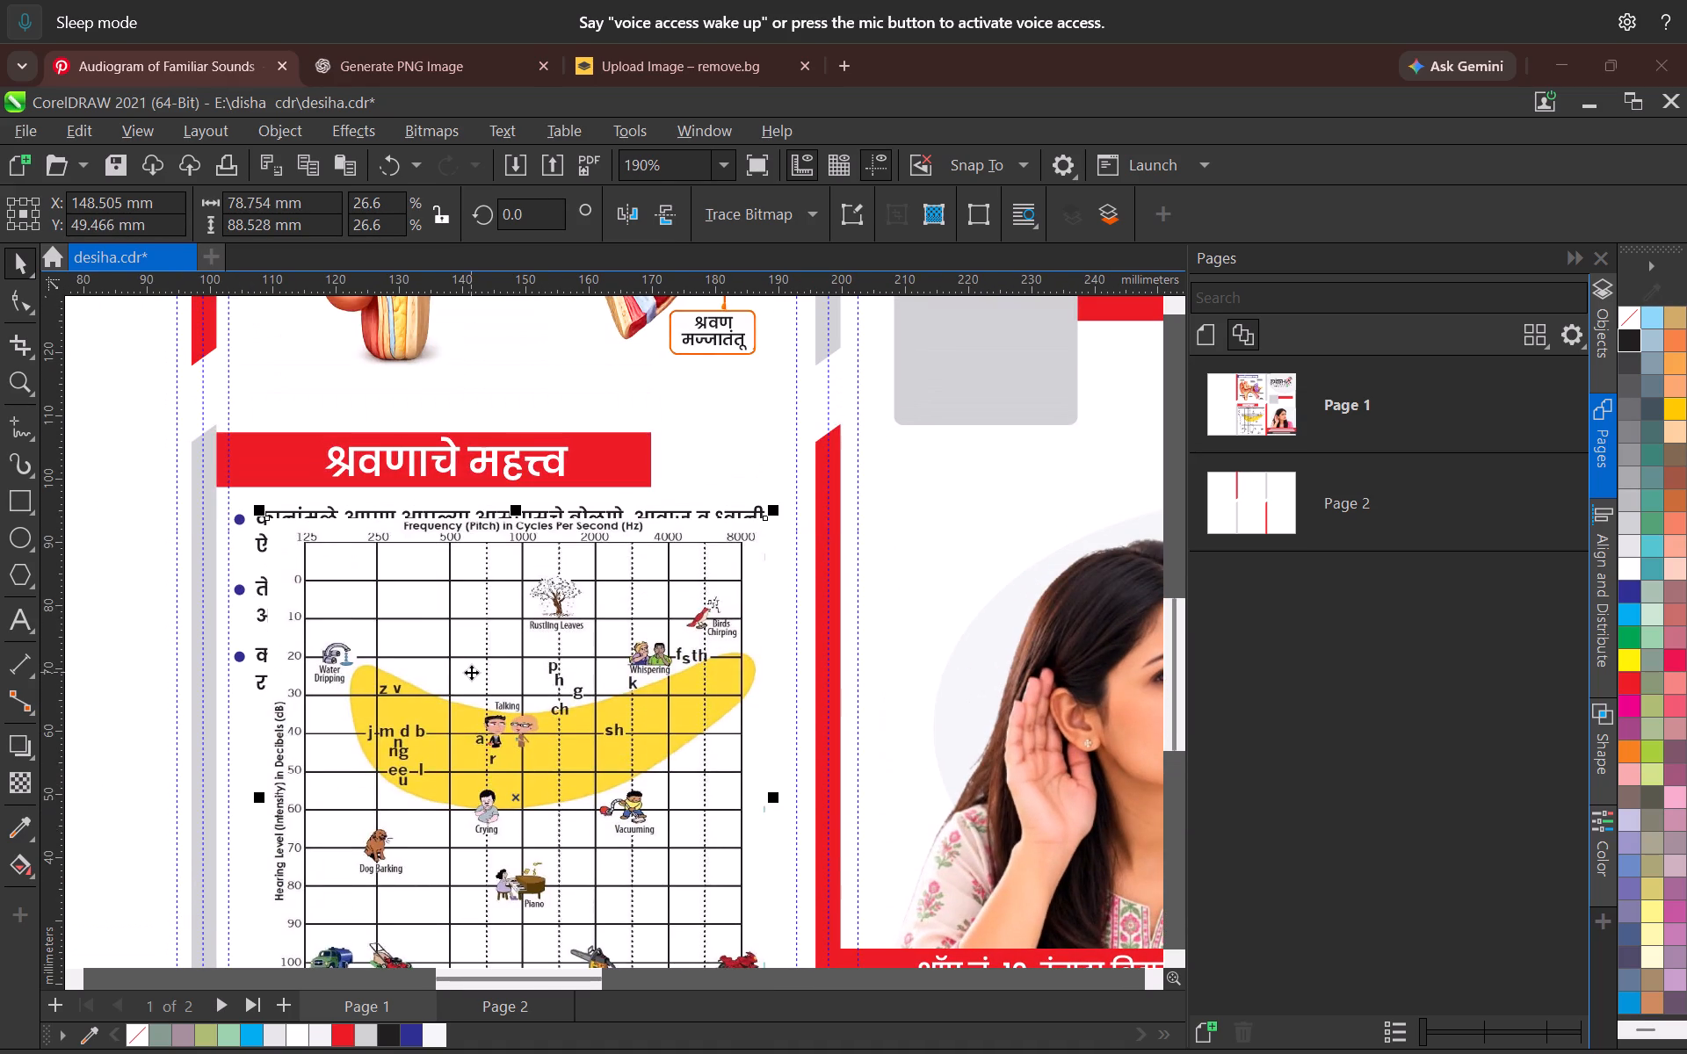
scroll(471, 677, down, 8)
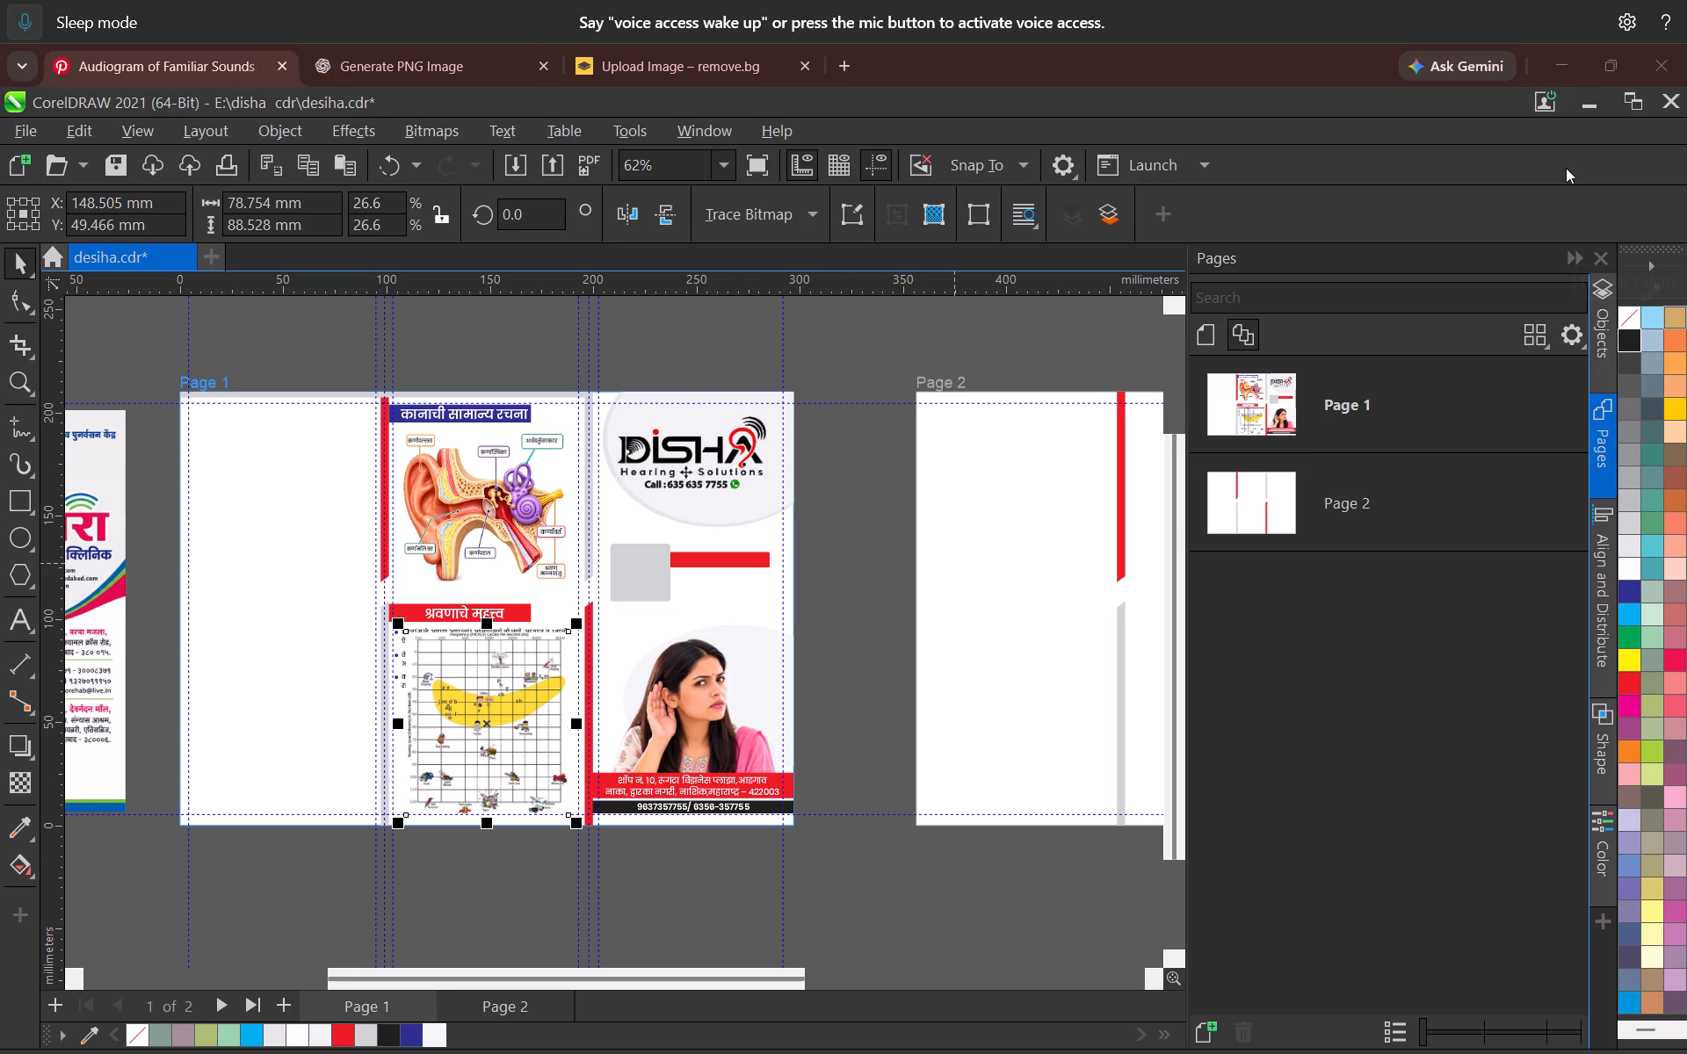
Compress the audiogram vertically to about 58 mm high, keeping its bottom edge in place, so it sits below the three Marathi bullet texts.
scroll(469, 717, up, 4)
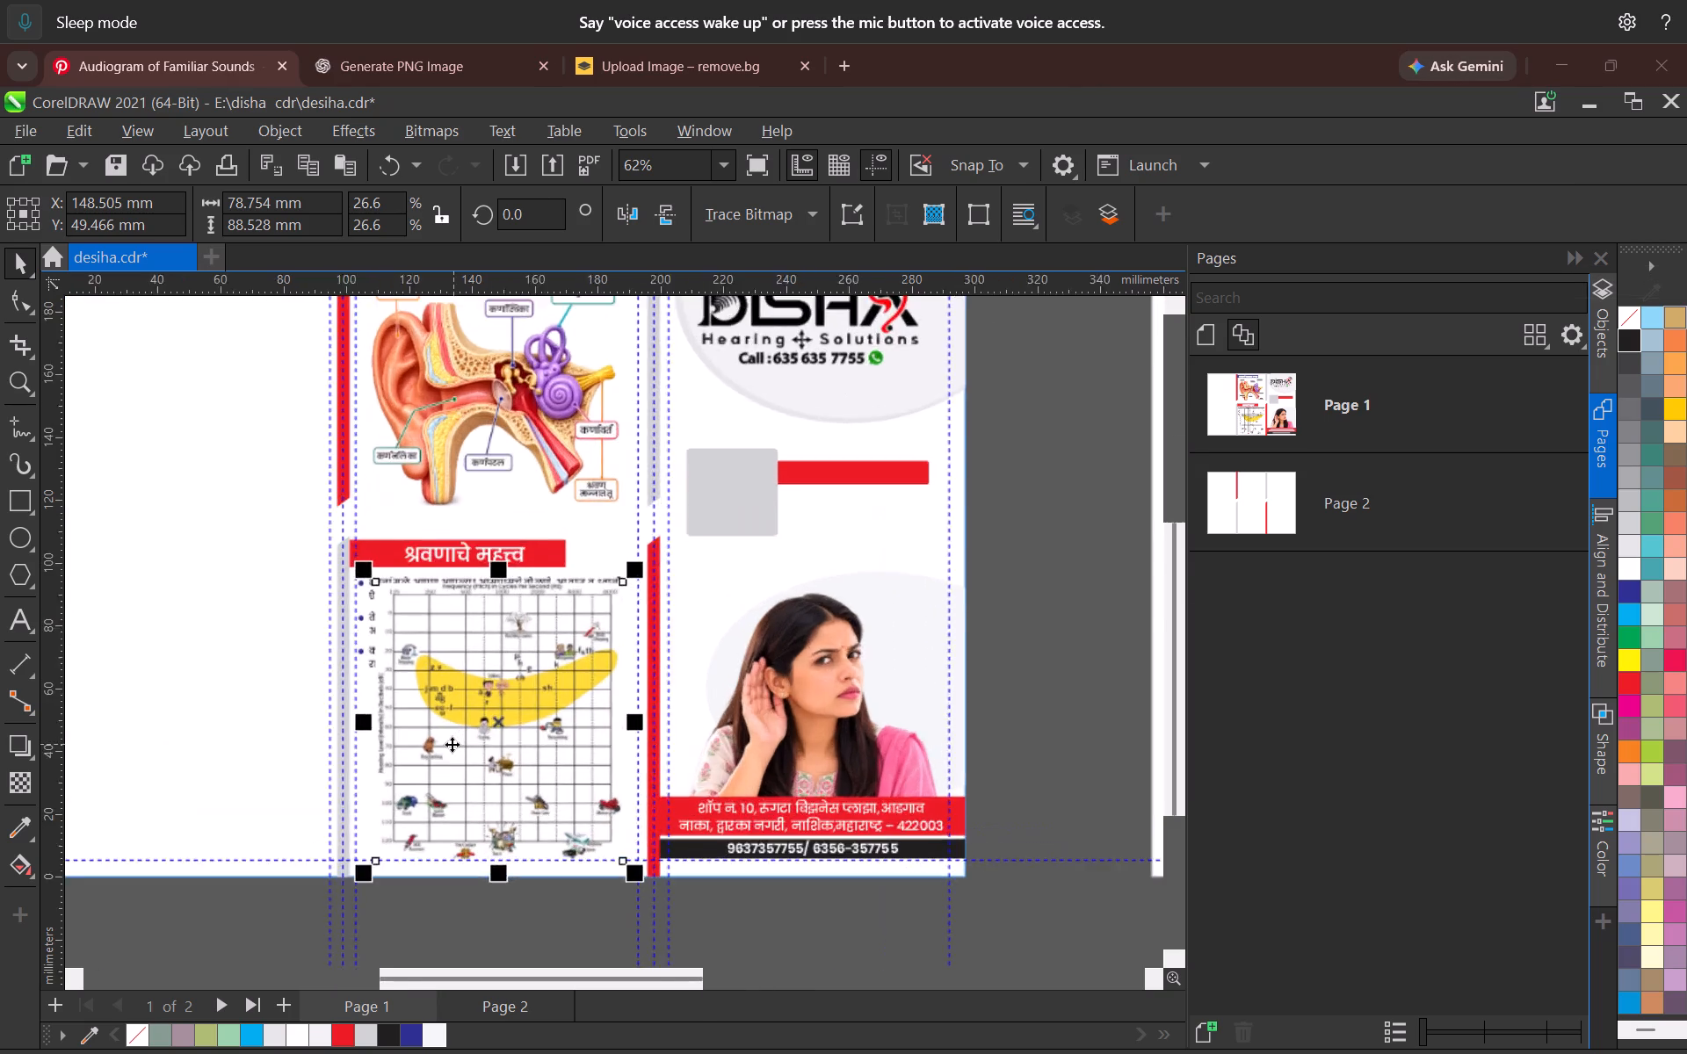
scroll(452, 744, up, 5)
drag(534, 413, 528, 434)
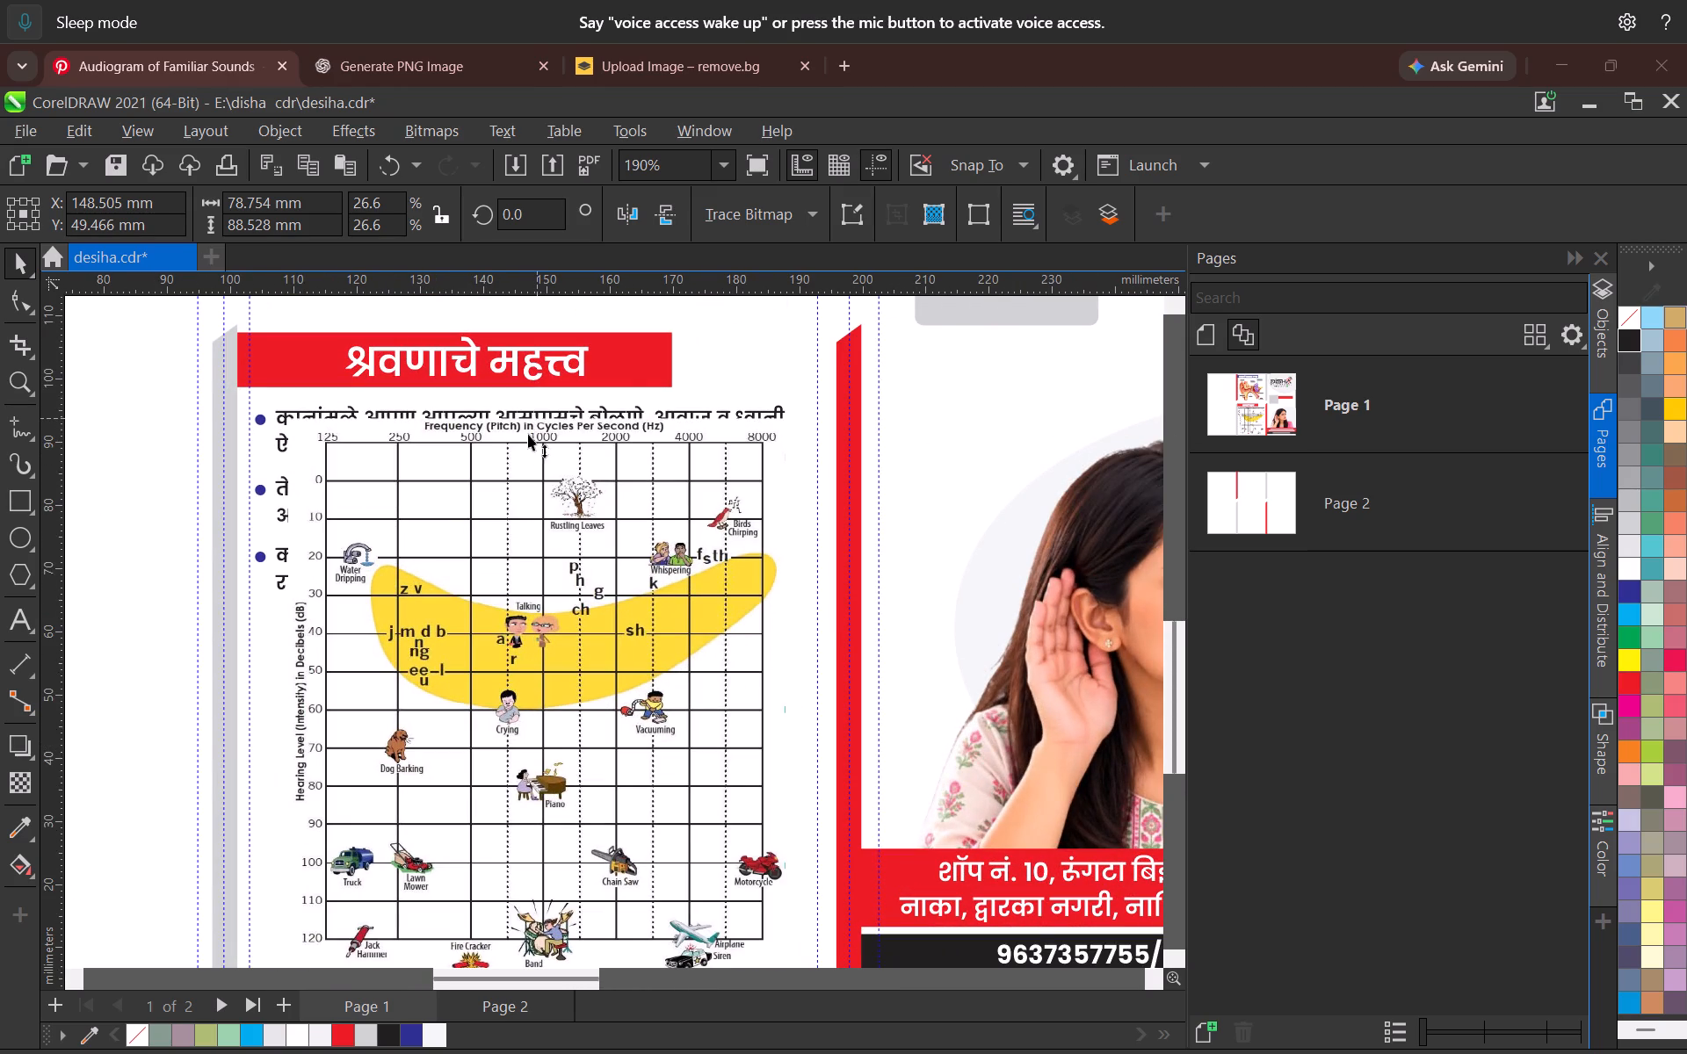
drag(528, 434, 525, 458)
scroll(516, 639, up, 5)
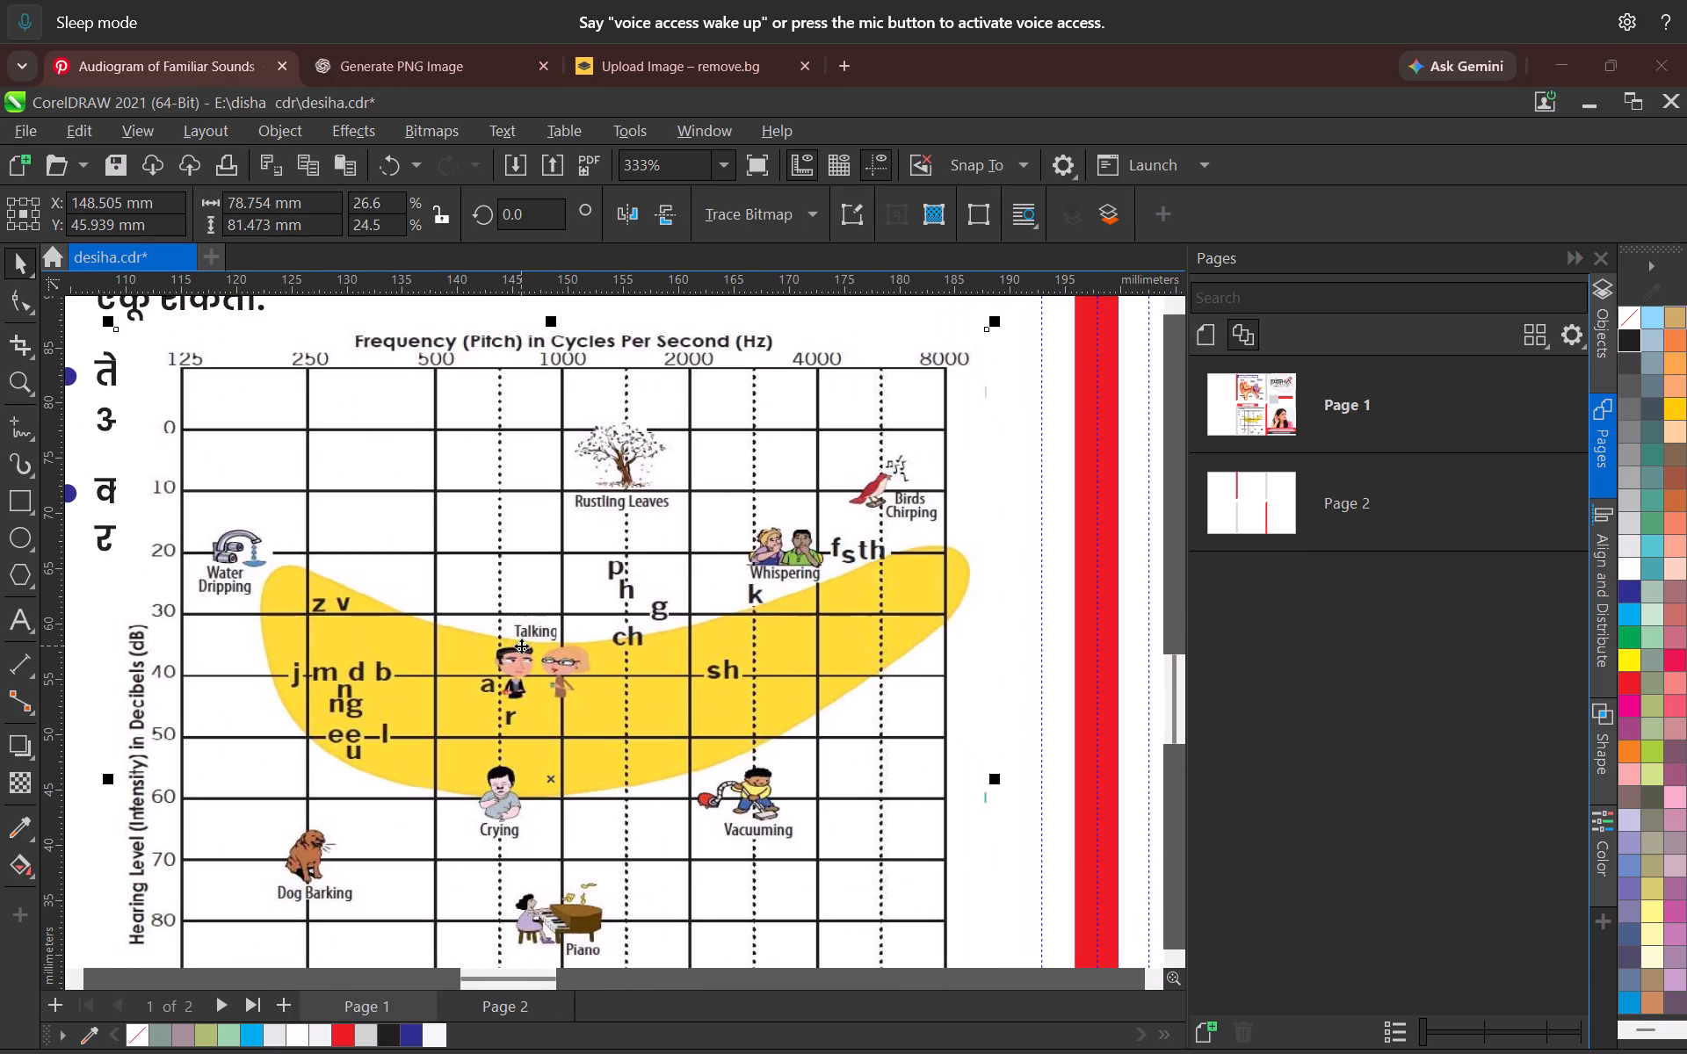
scroll(521, 646, down, 9)
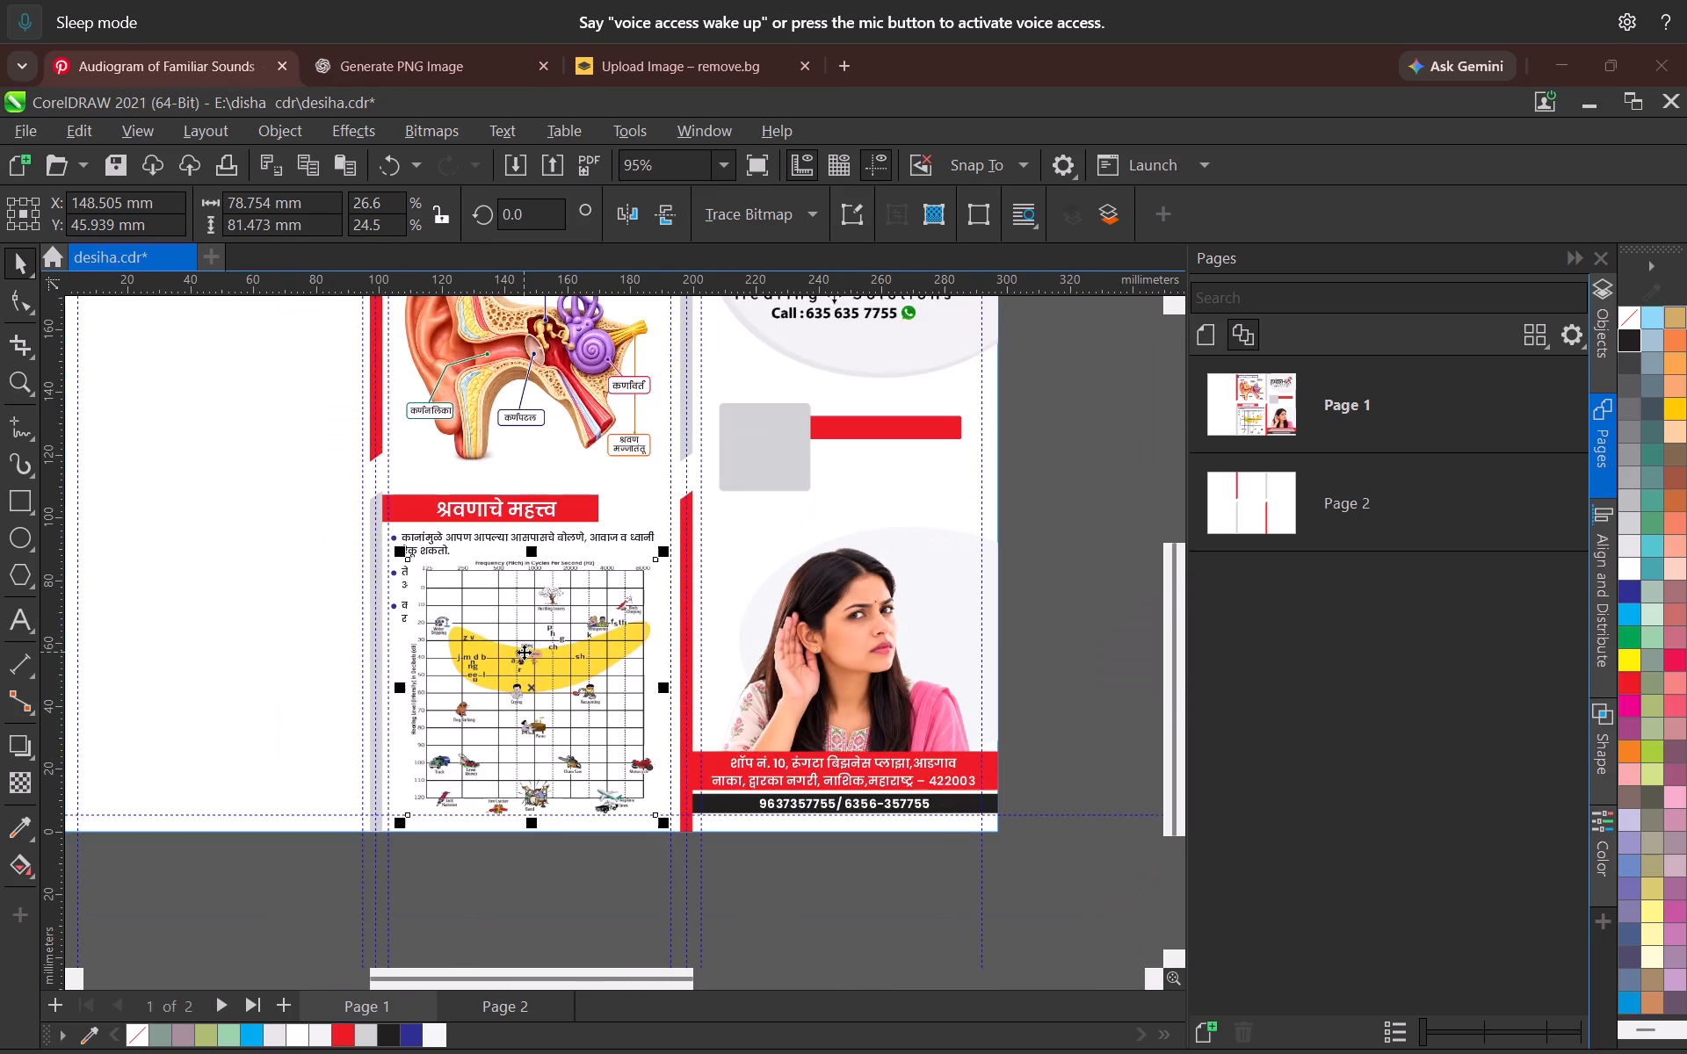
middle_drag(523, 650, 597, 517)
scroll(599, 562, up, 5)
middle_drag(605, 513, 601, 688)
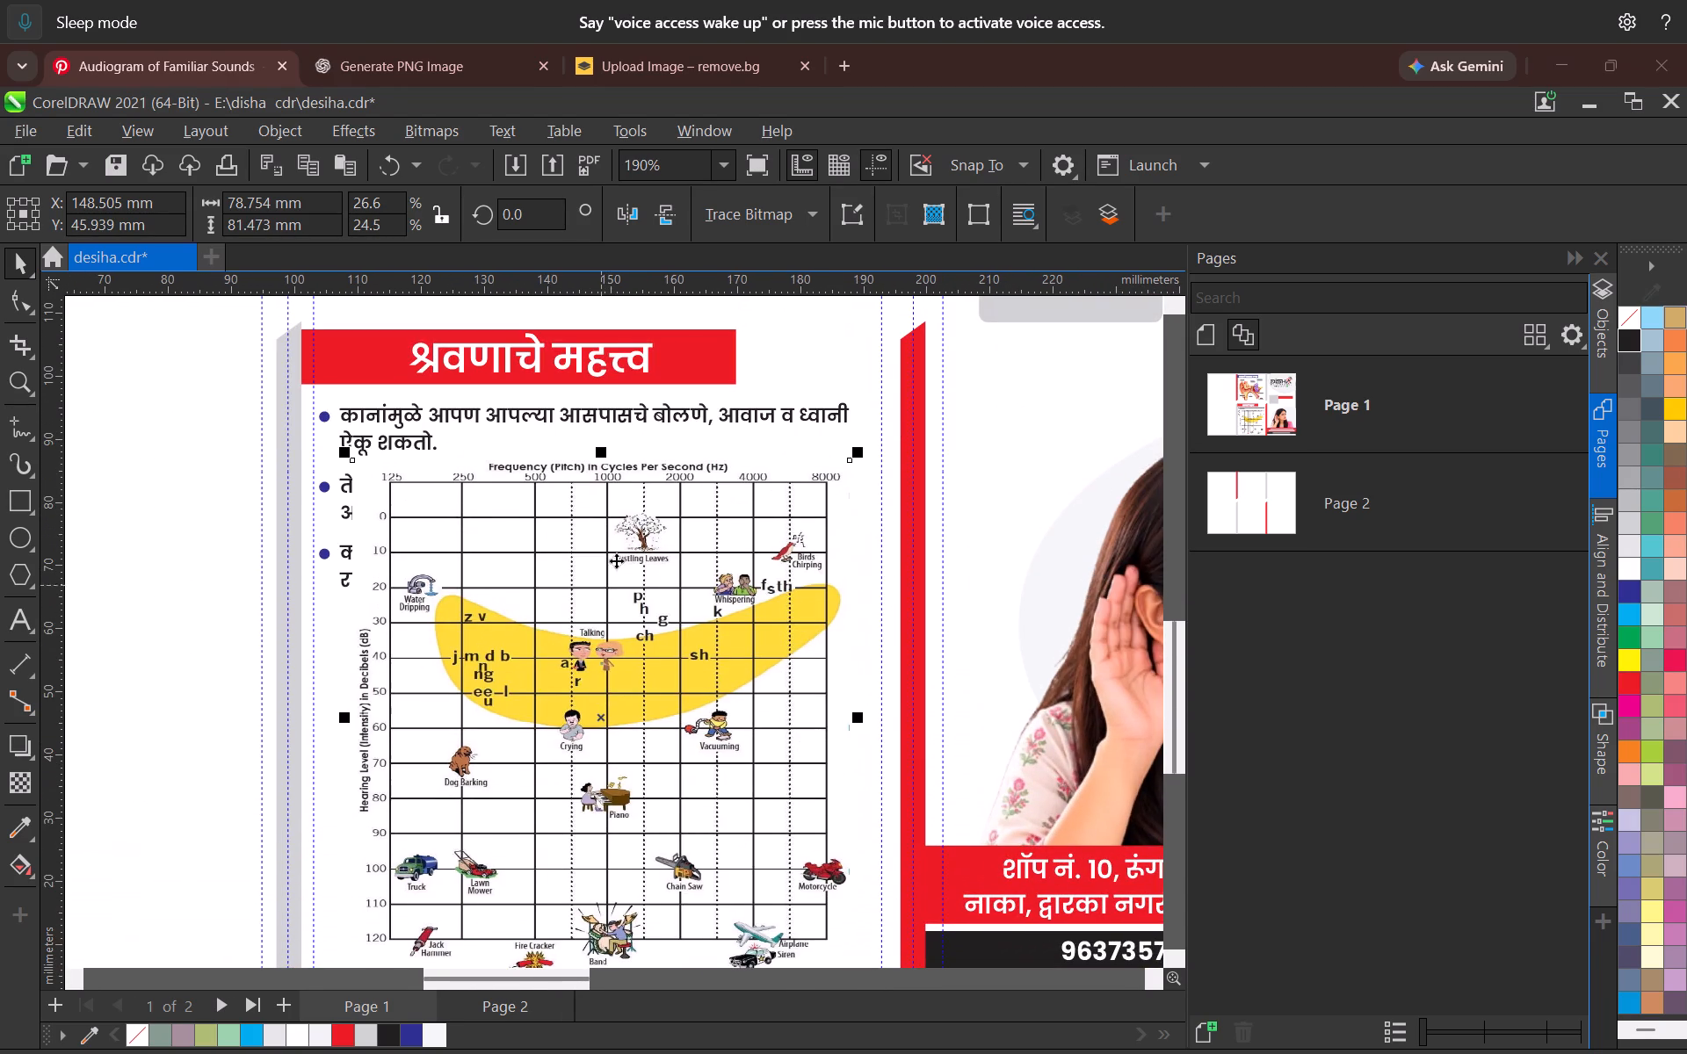
drag(599, 453, 598, 523)
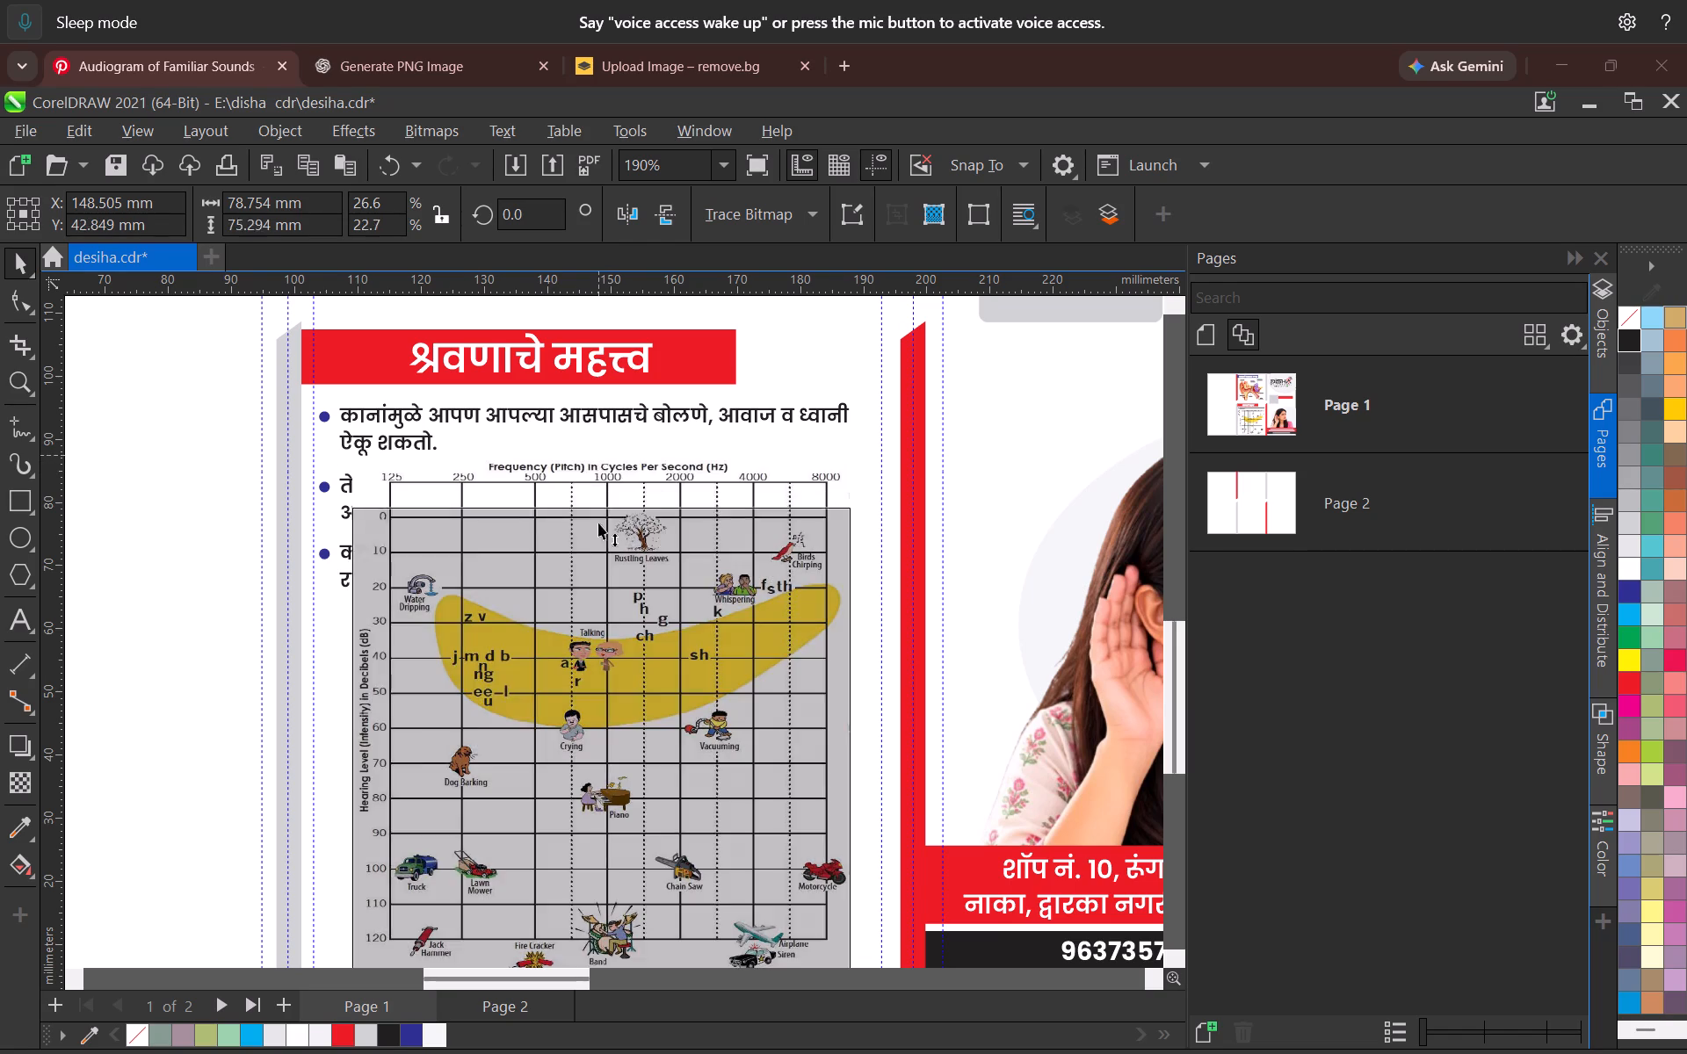
drag(598, 523, 600, 551)
scroll(617, 619, down, 4)
middle_drag(617, 620, 626, 551)
scroll(618, 740, up, 7)
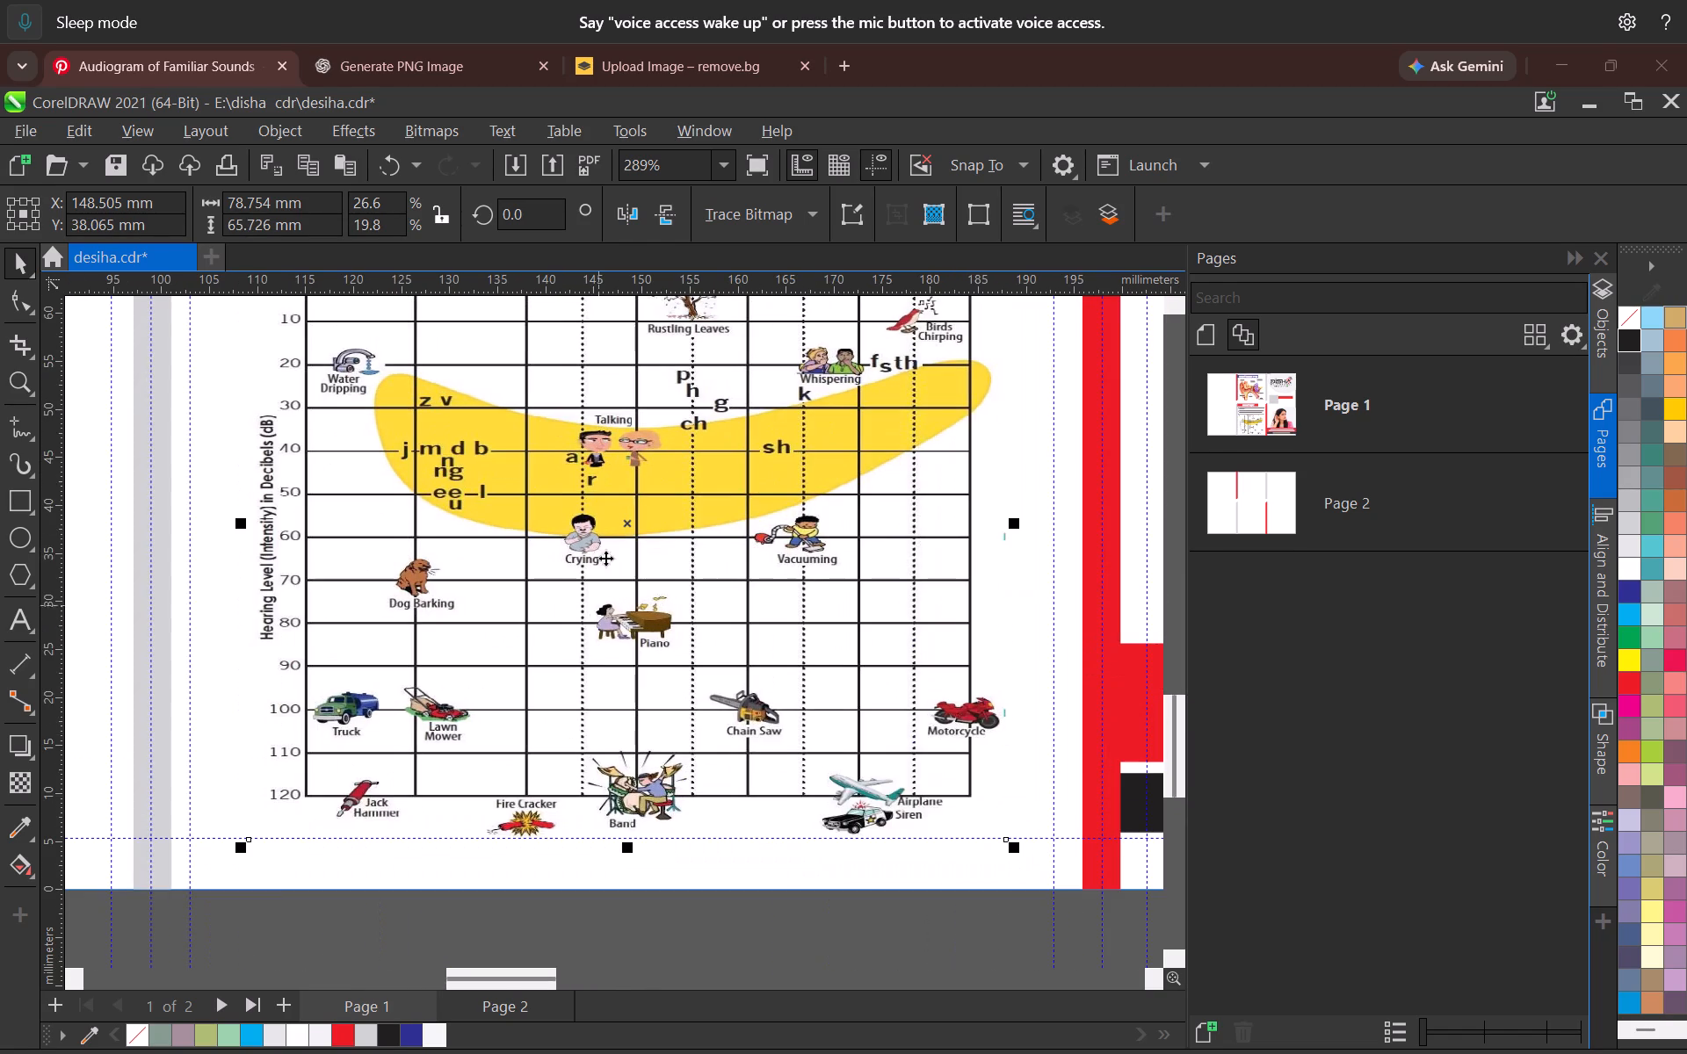
middle_drag(607, 532, 580, 665)
scroll(585, 611, down, 2)
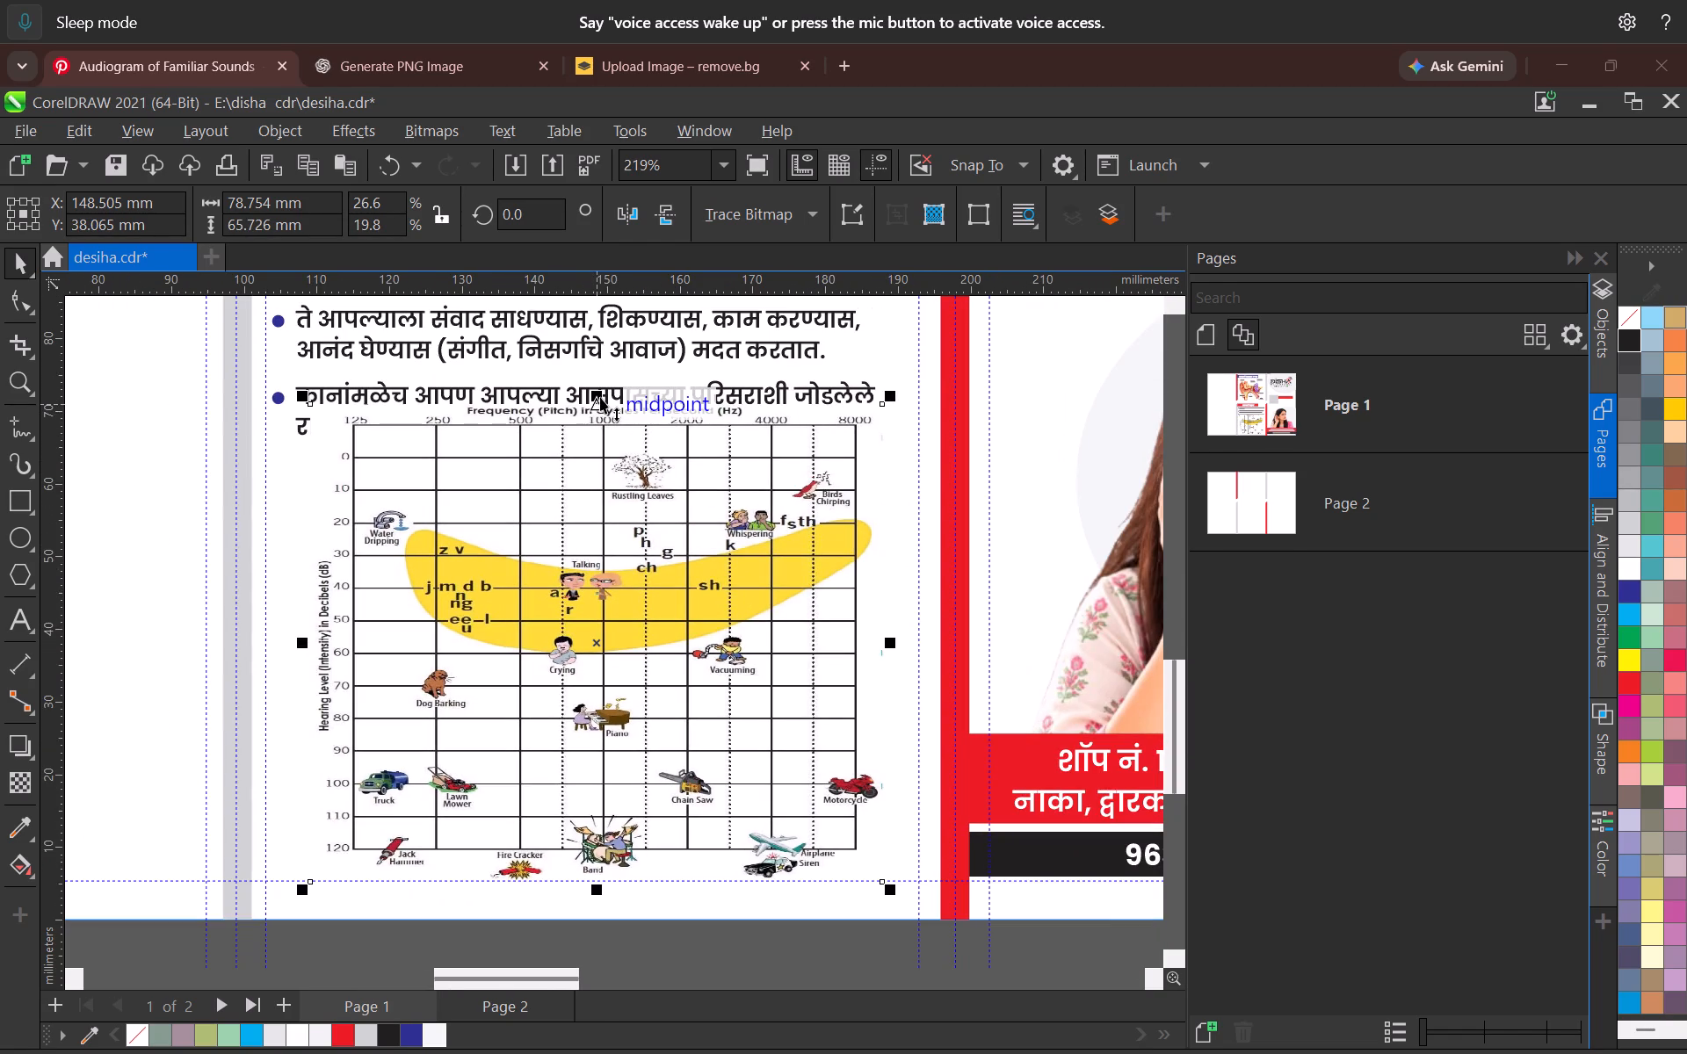
drag(600, 396, 609, 560)
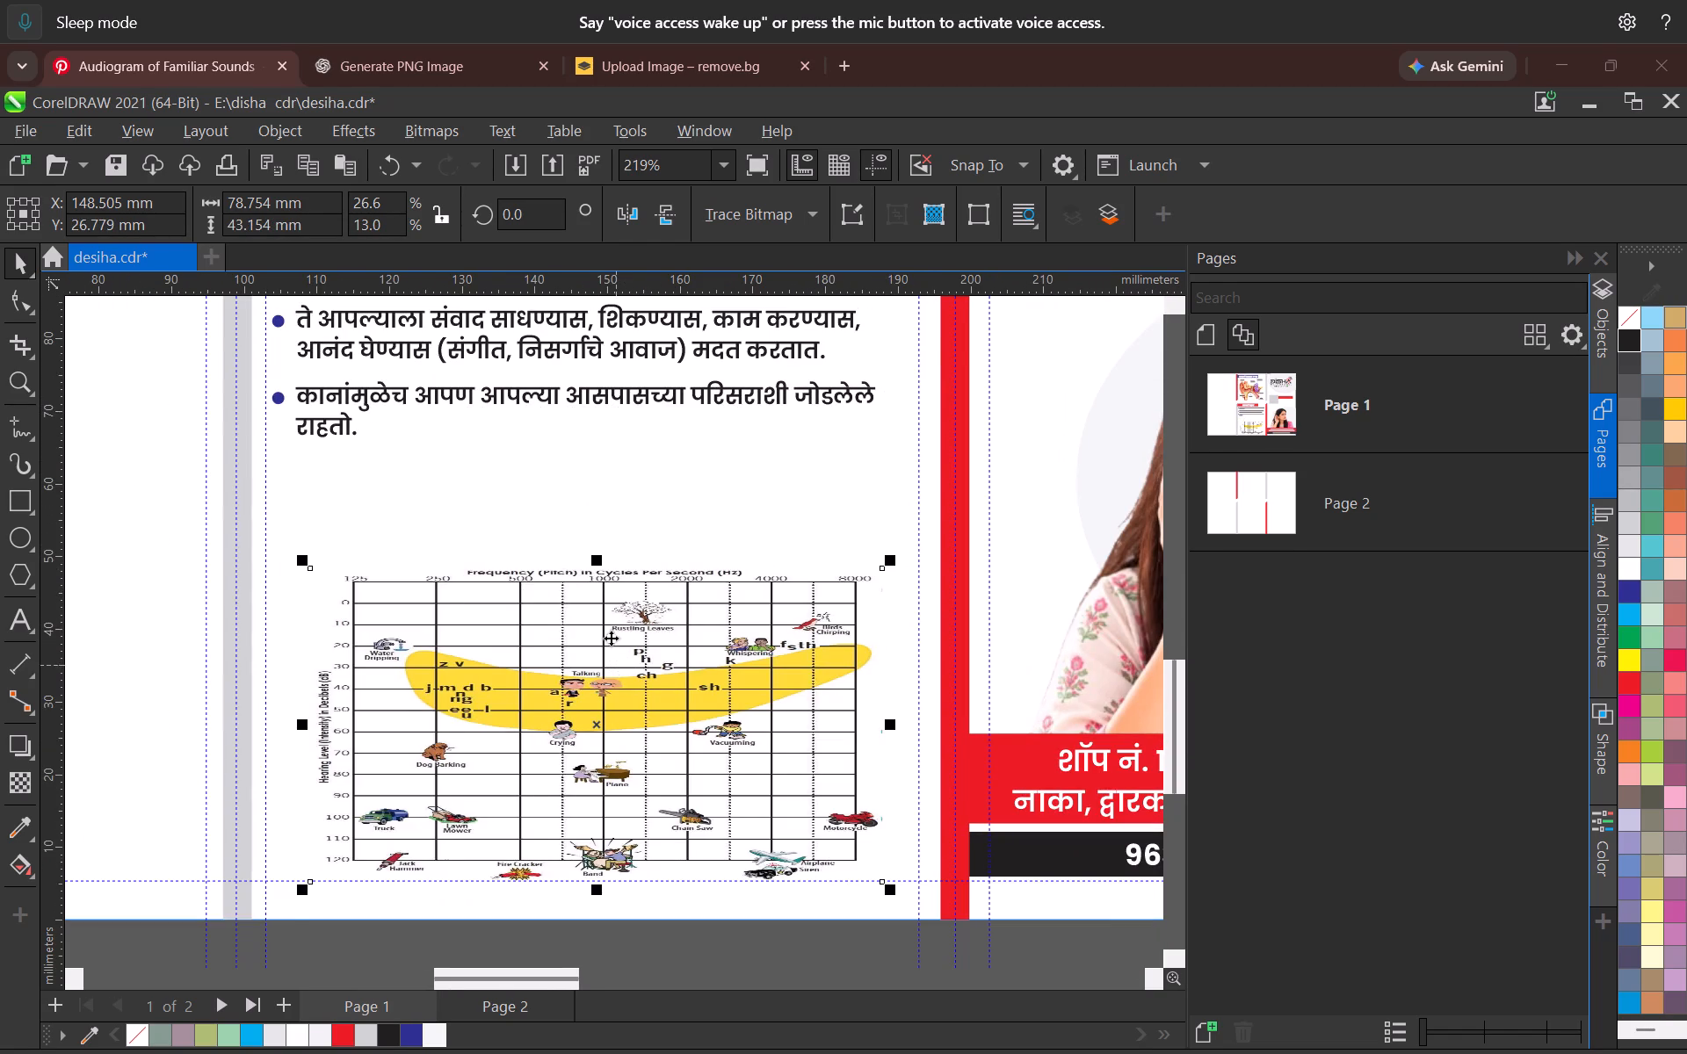
scroll(610, 637, down, 1)
drag(604, 564, 589, 467)
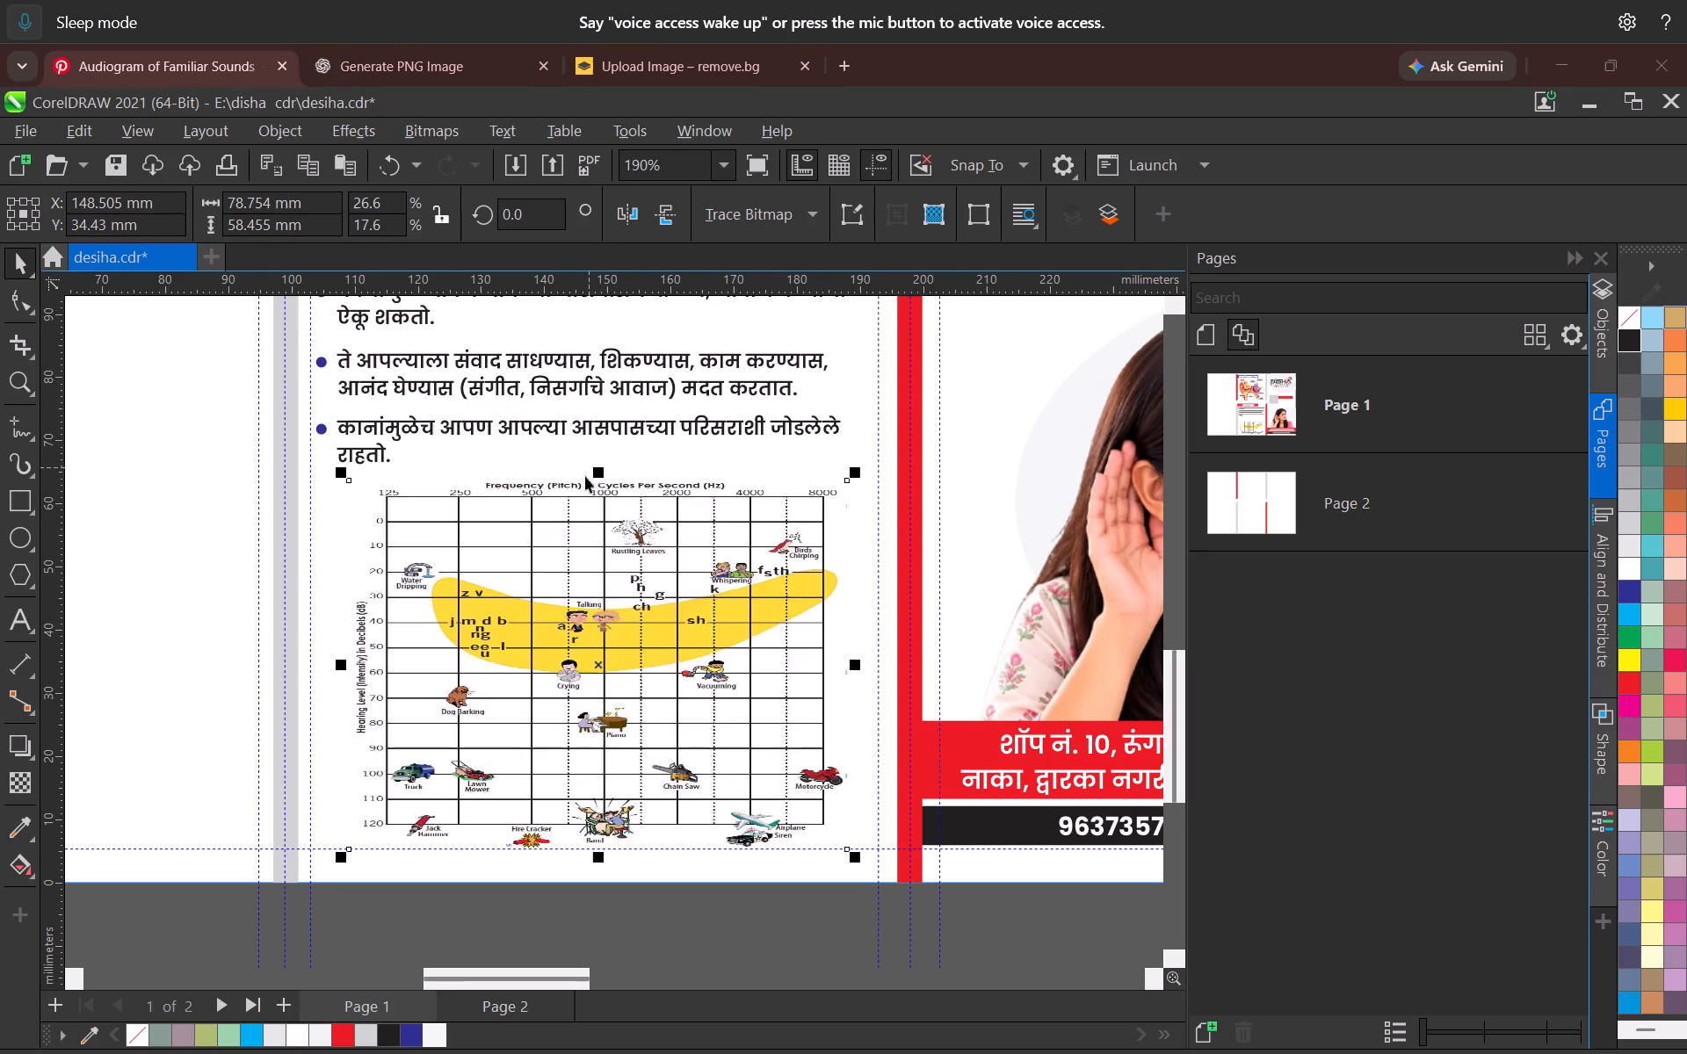
Select the three bullet texts under the श्रवणाचे महत्त्व heading and scale them down together to 7.888 pt.
scroll(590, 555, down, 2)
middle_drag(583, 560, 548, 778)
scroll(555, 667, up, 3)
click(584, 493)
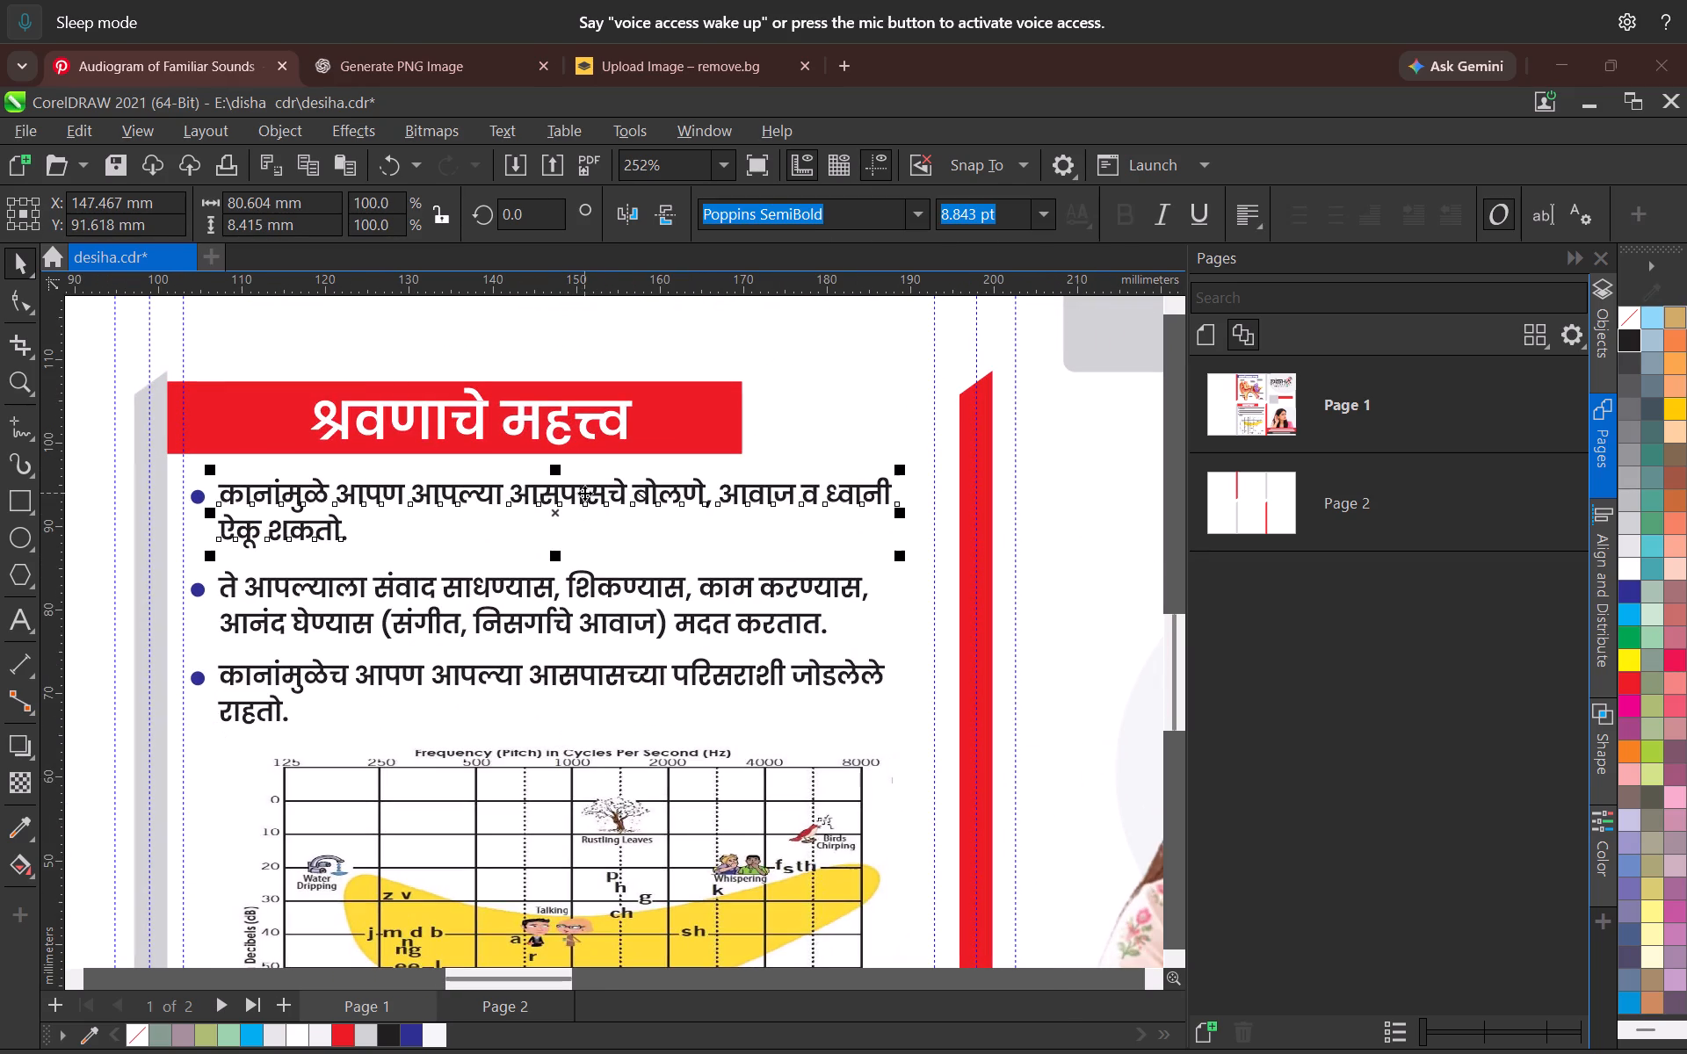
shift+click(602, 583)
shift+click(648, 680)
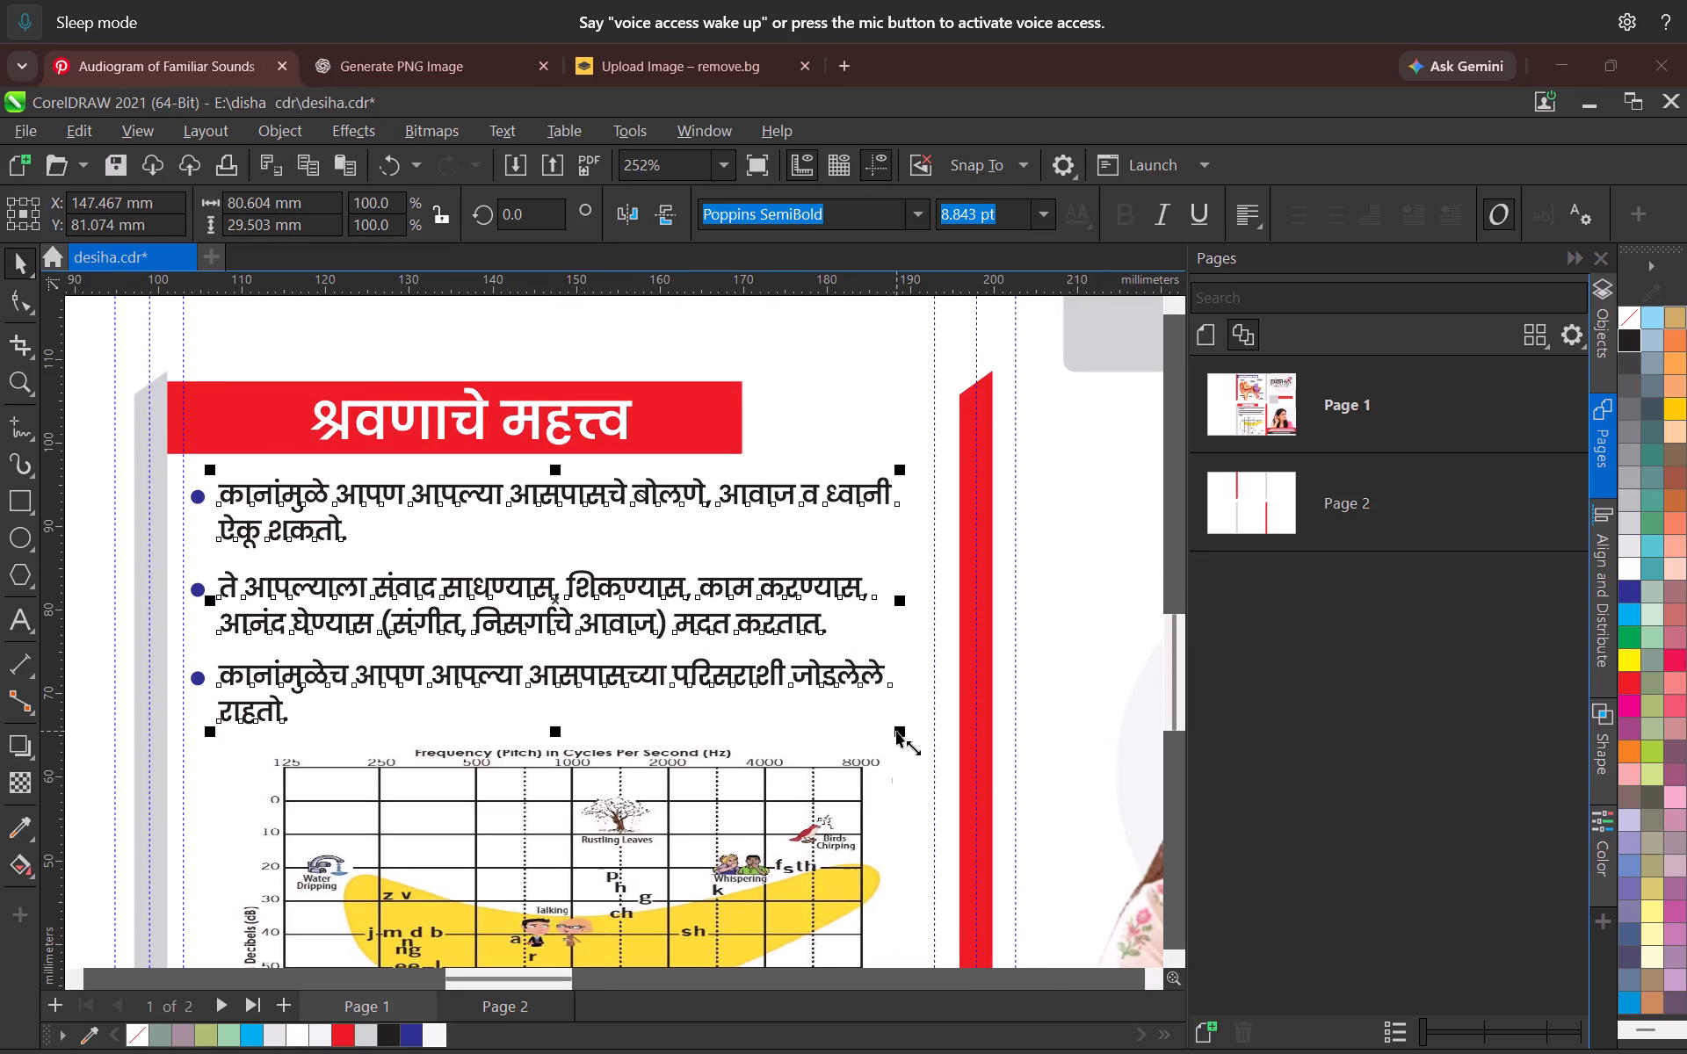
drag(901, 726, 837, 696)
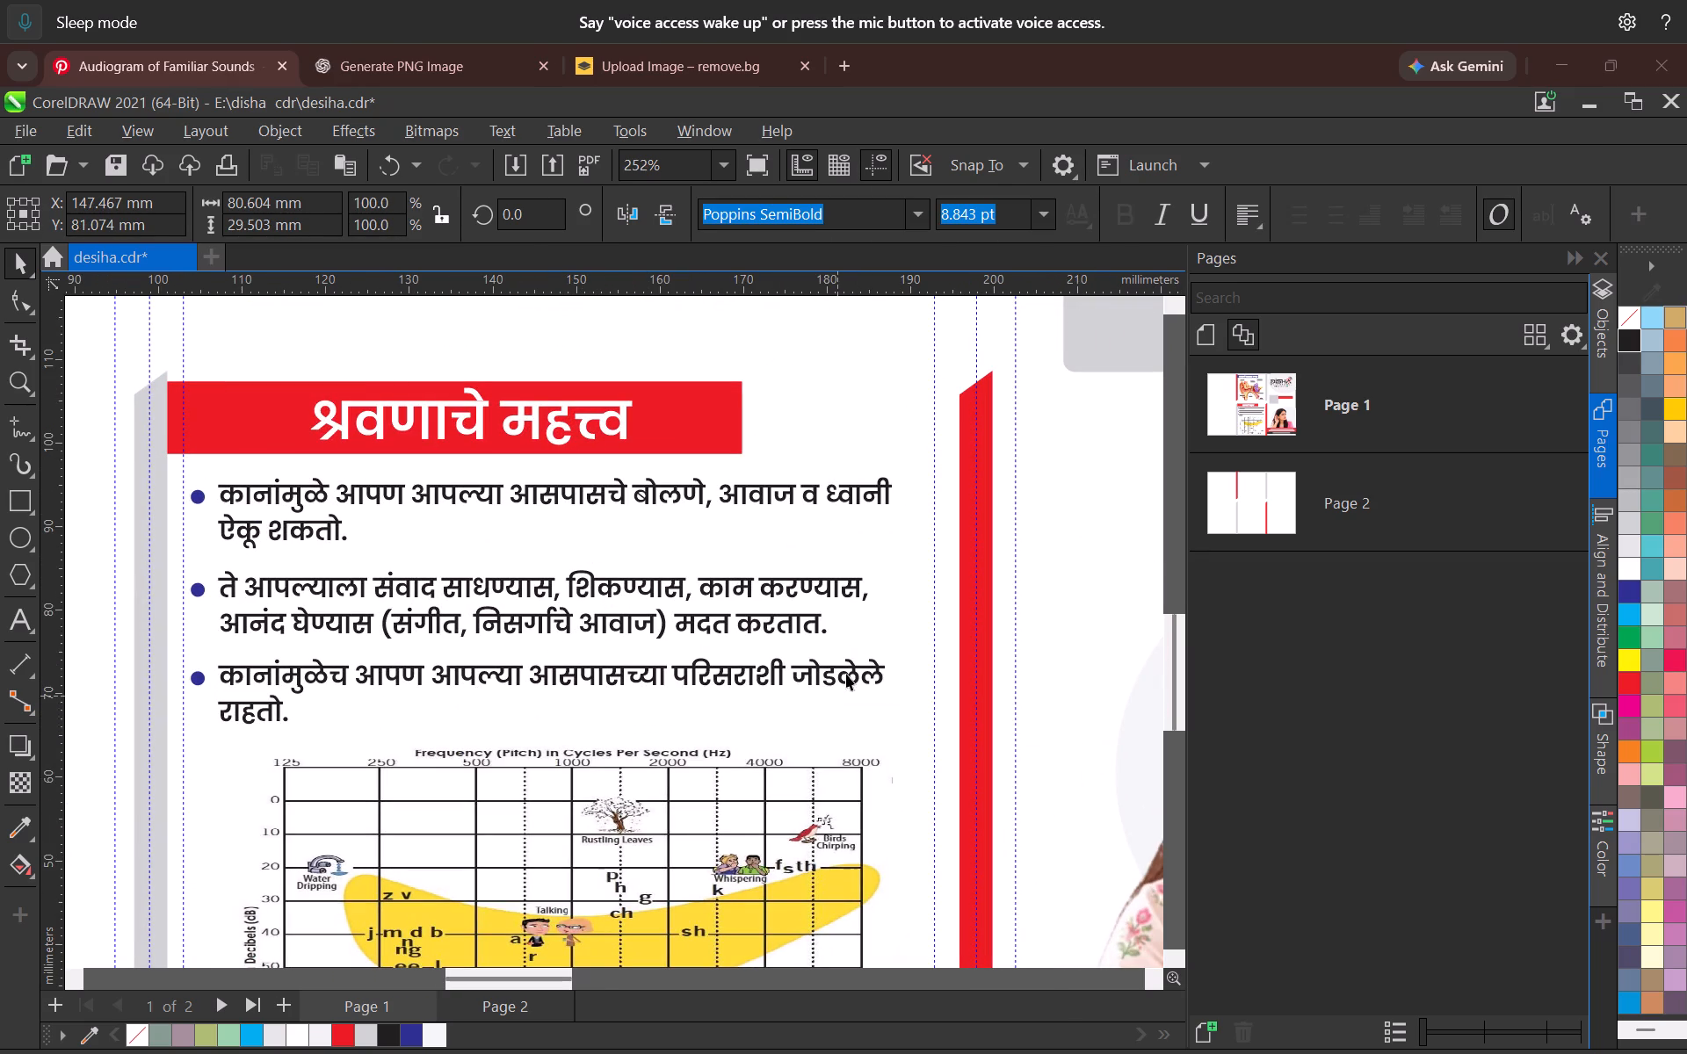
click(846, 674)
shift+click(801, 617)
shift+click(793, 500)
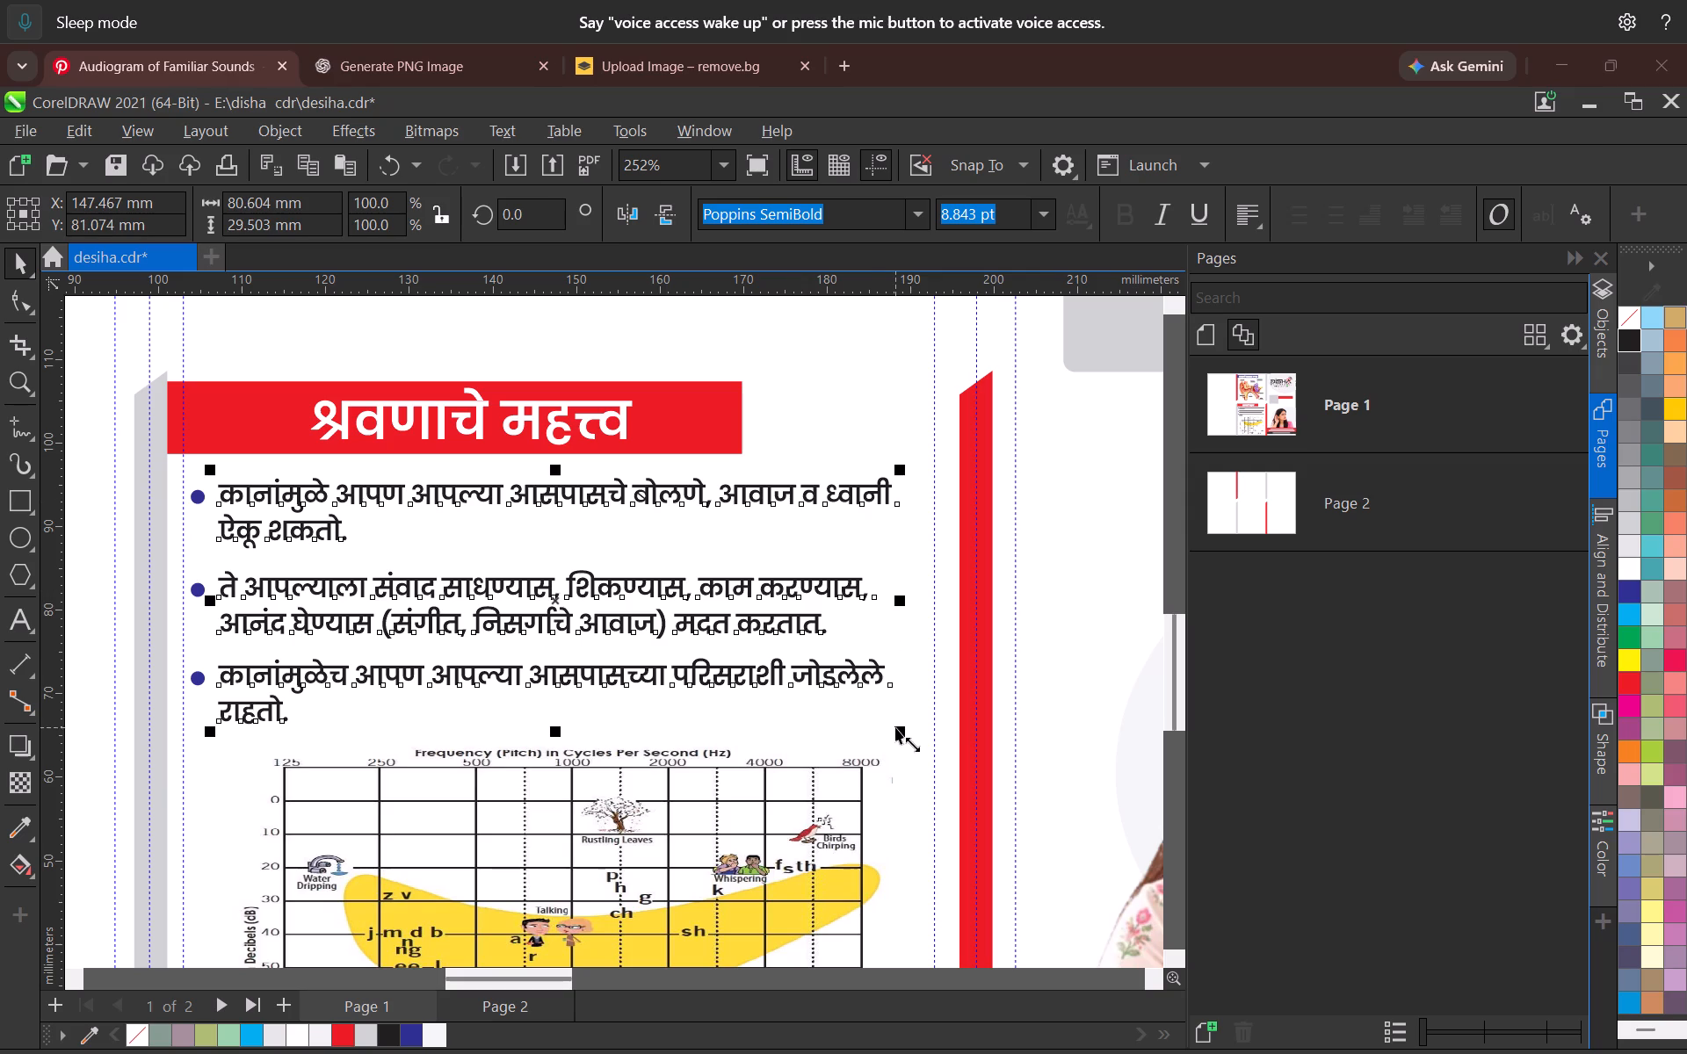
drag(900, 731, 864, 704)
click(880, 741)
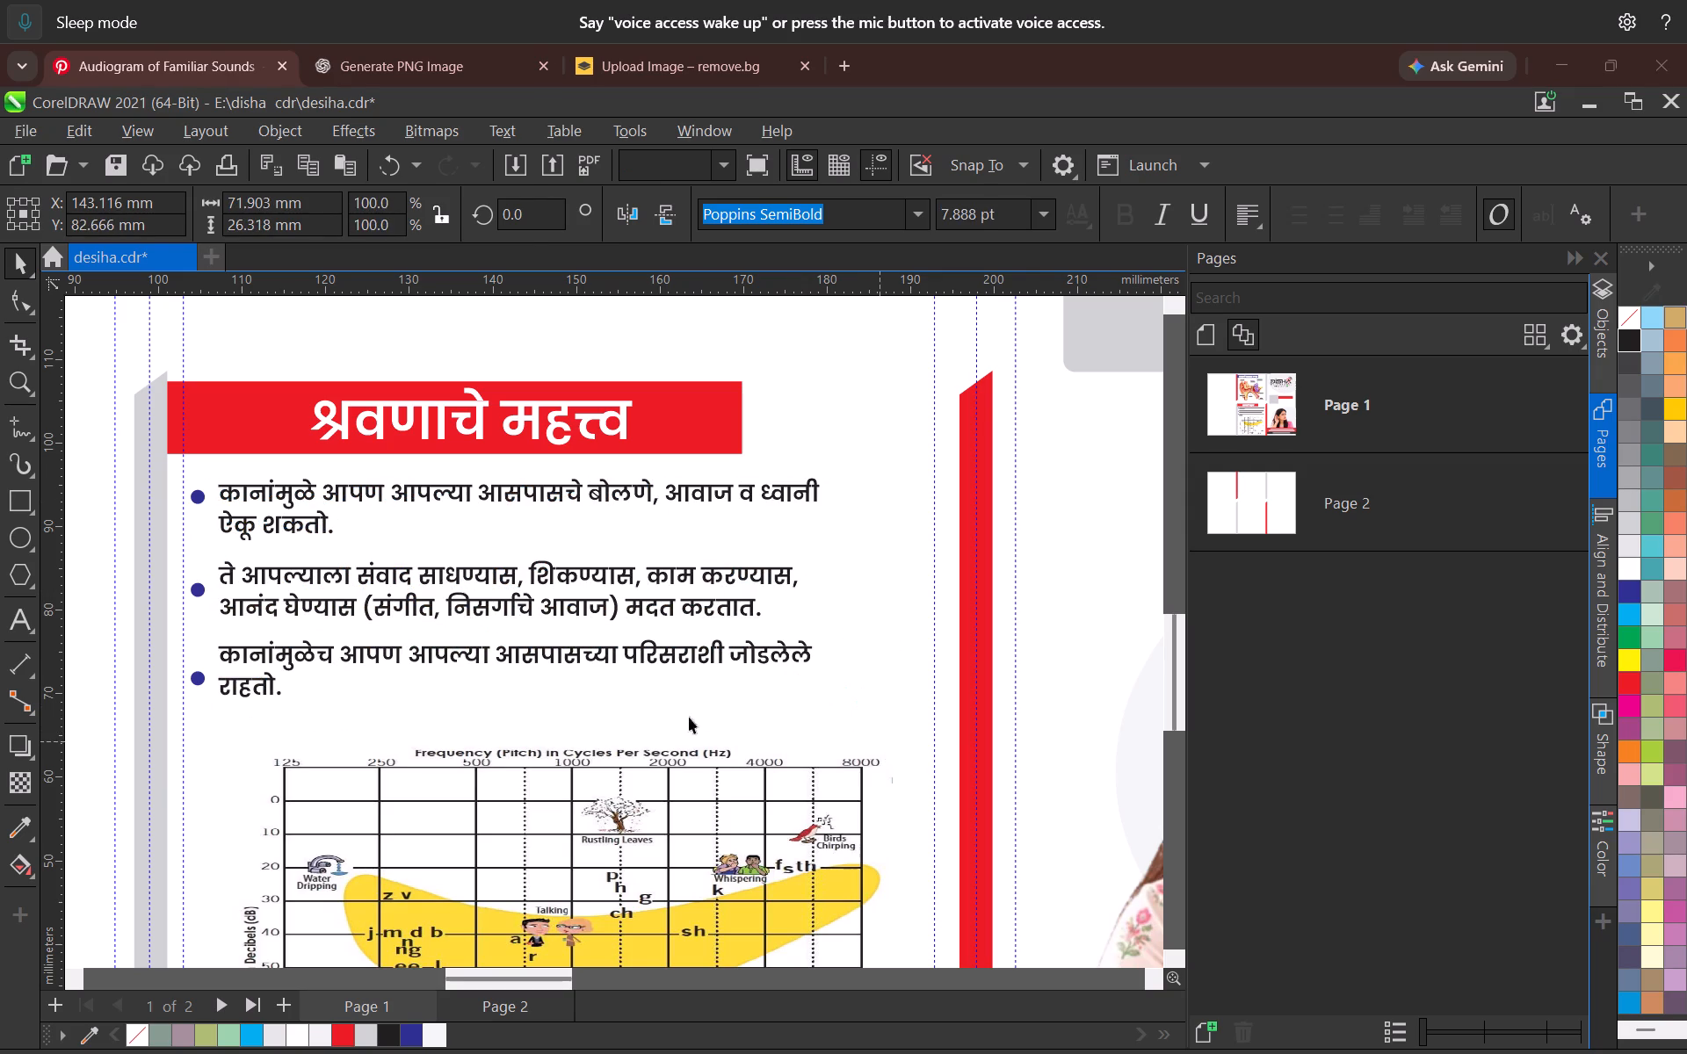
Remove the line break before ऐकू शकतो in the first bullet text so it runs on one line.
double_click(280, 531)
click(222, 530)
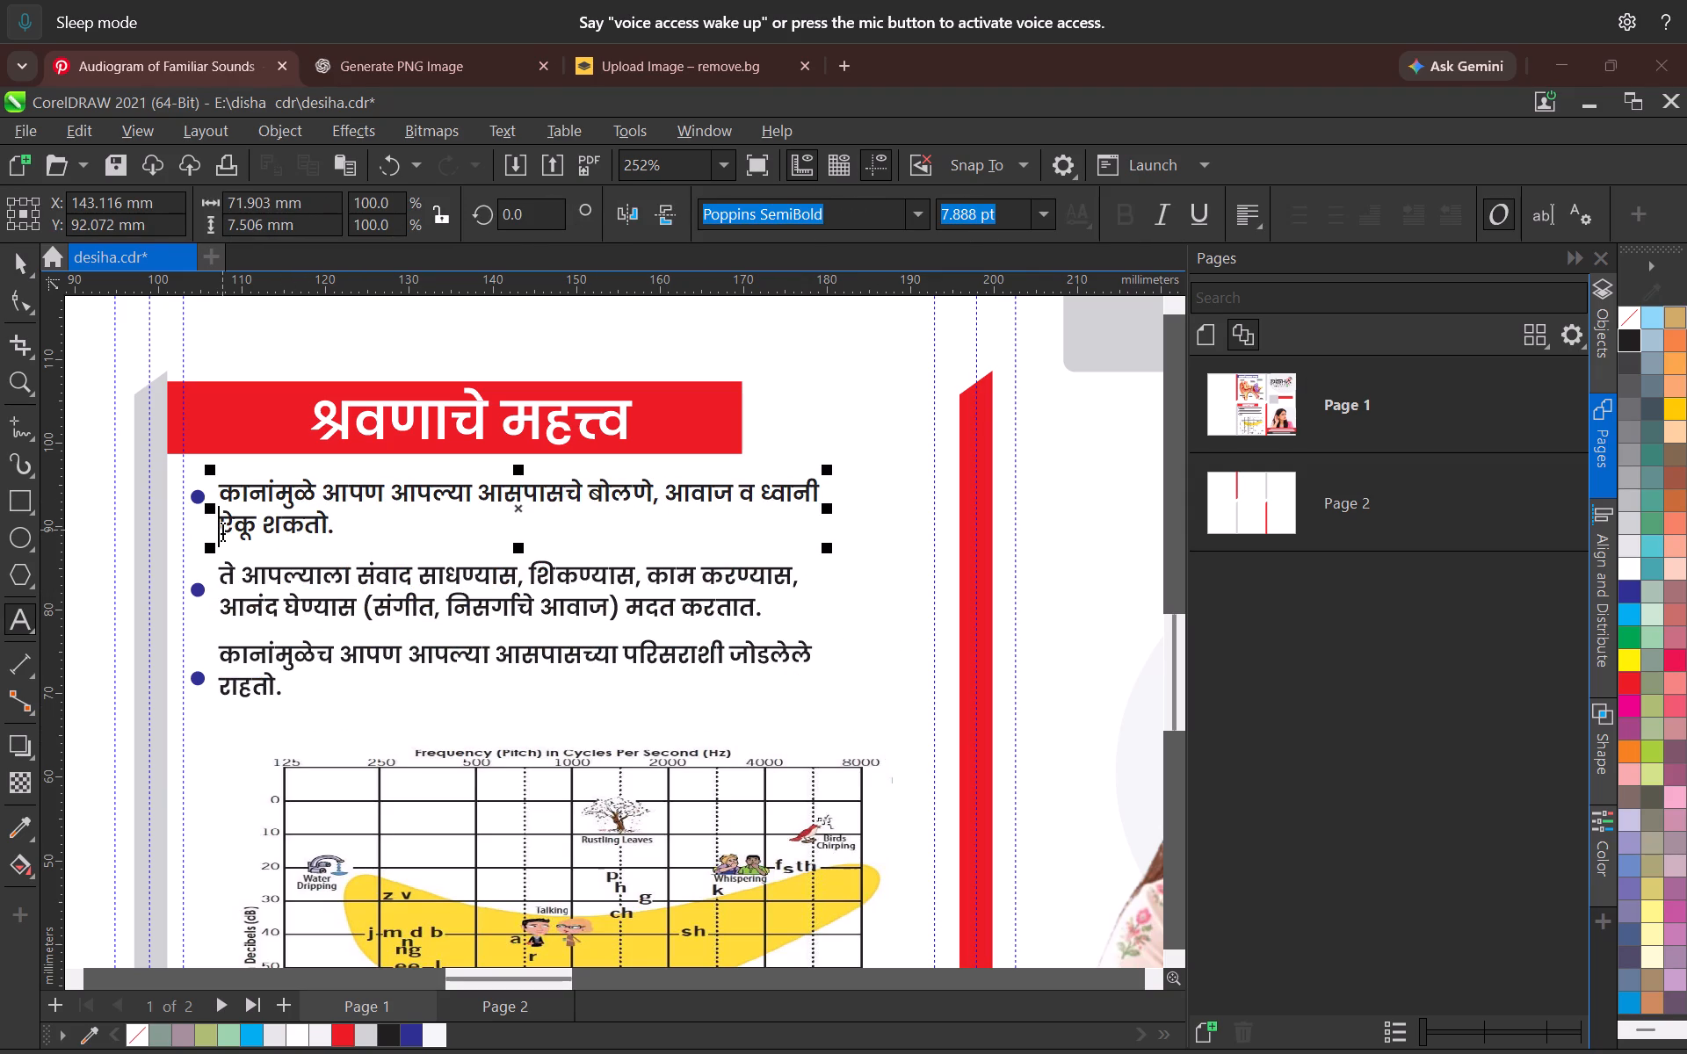
key(BackSpace)
click(10, 259)
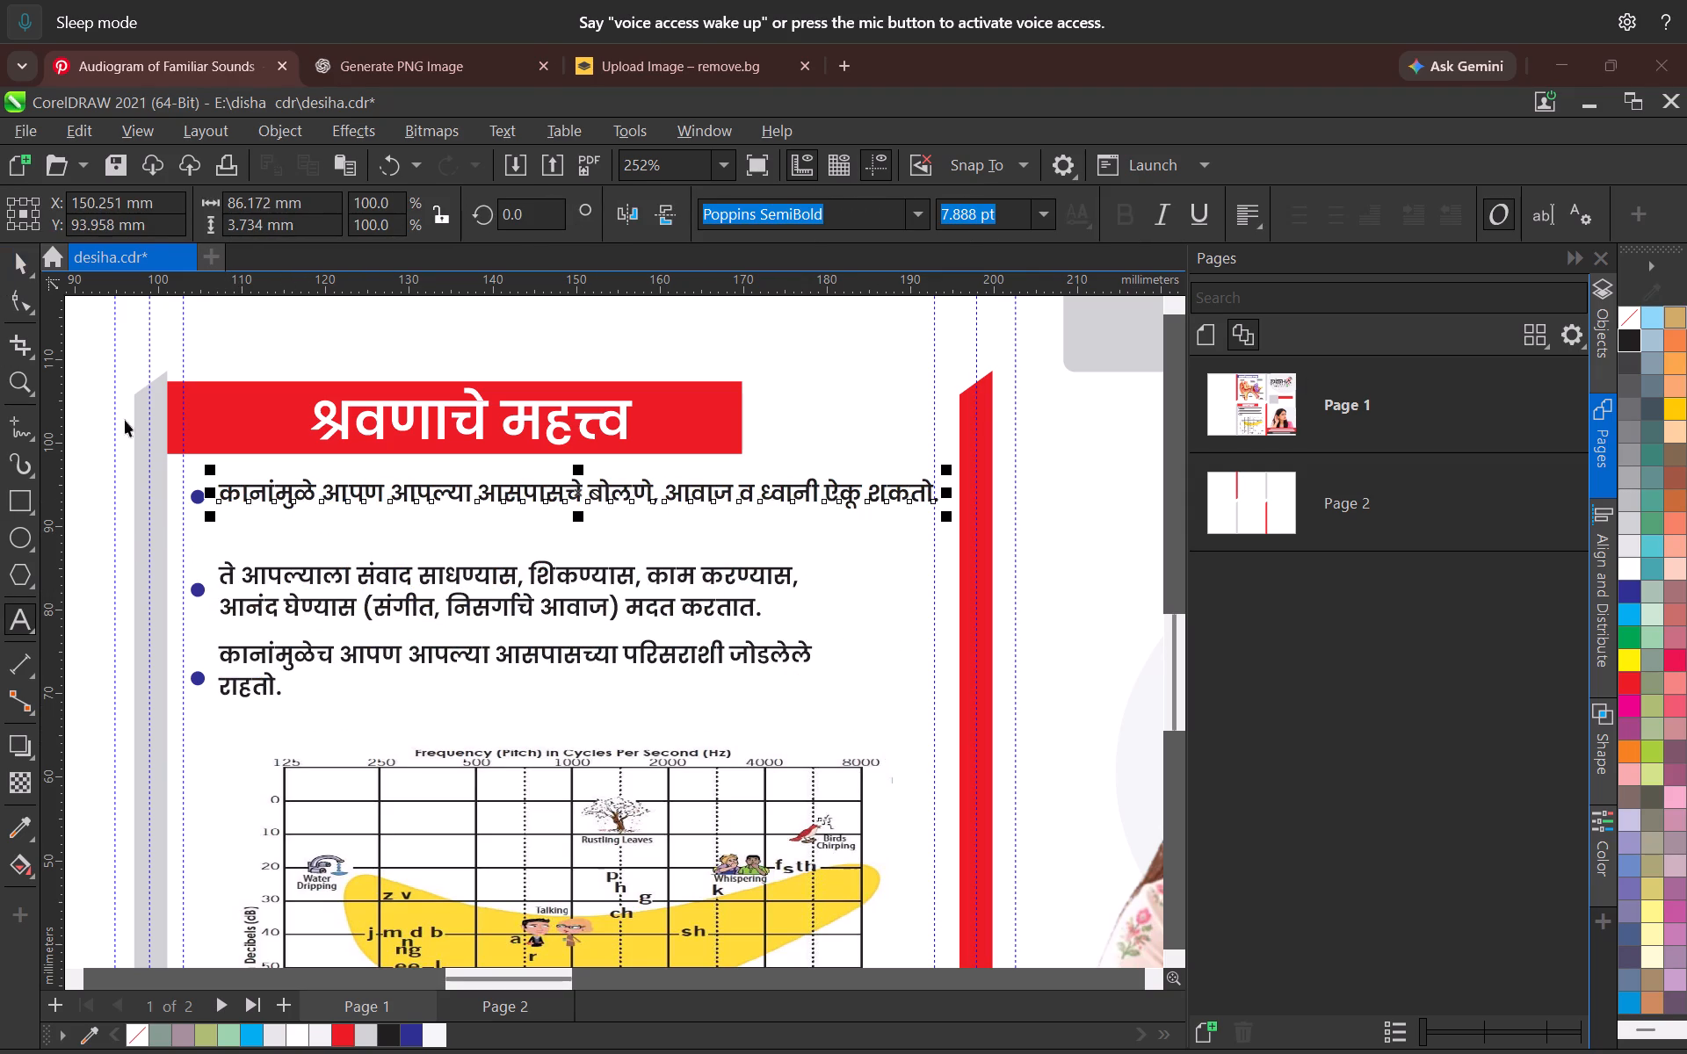
Reflow the second bullet text so आनंद ends its first line and घेण्यास starts the second.
scroll(748, 516, up, 3)
scroll(735, 566, down, 3)
middle_drag(662, 569, 710, 568)
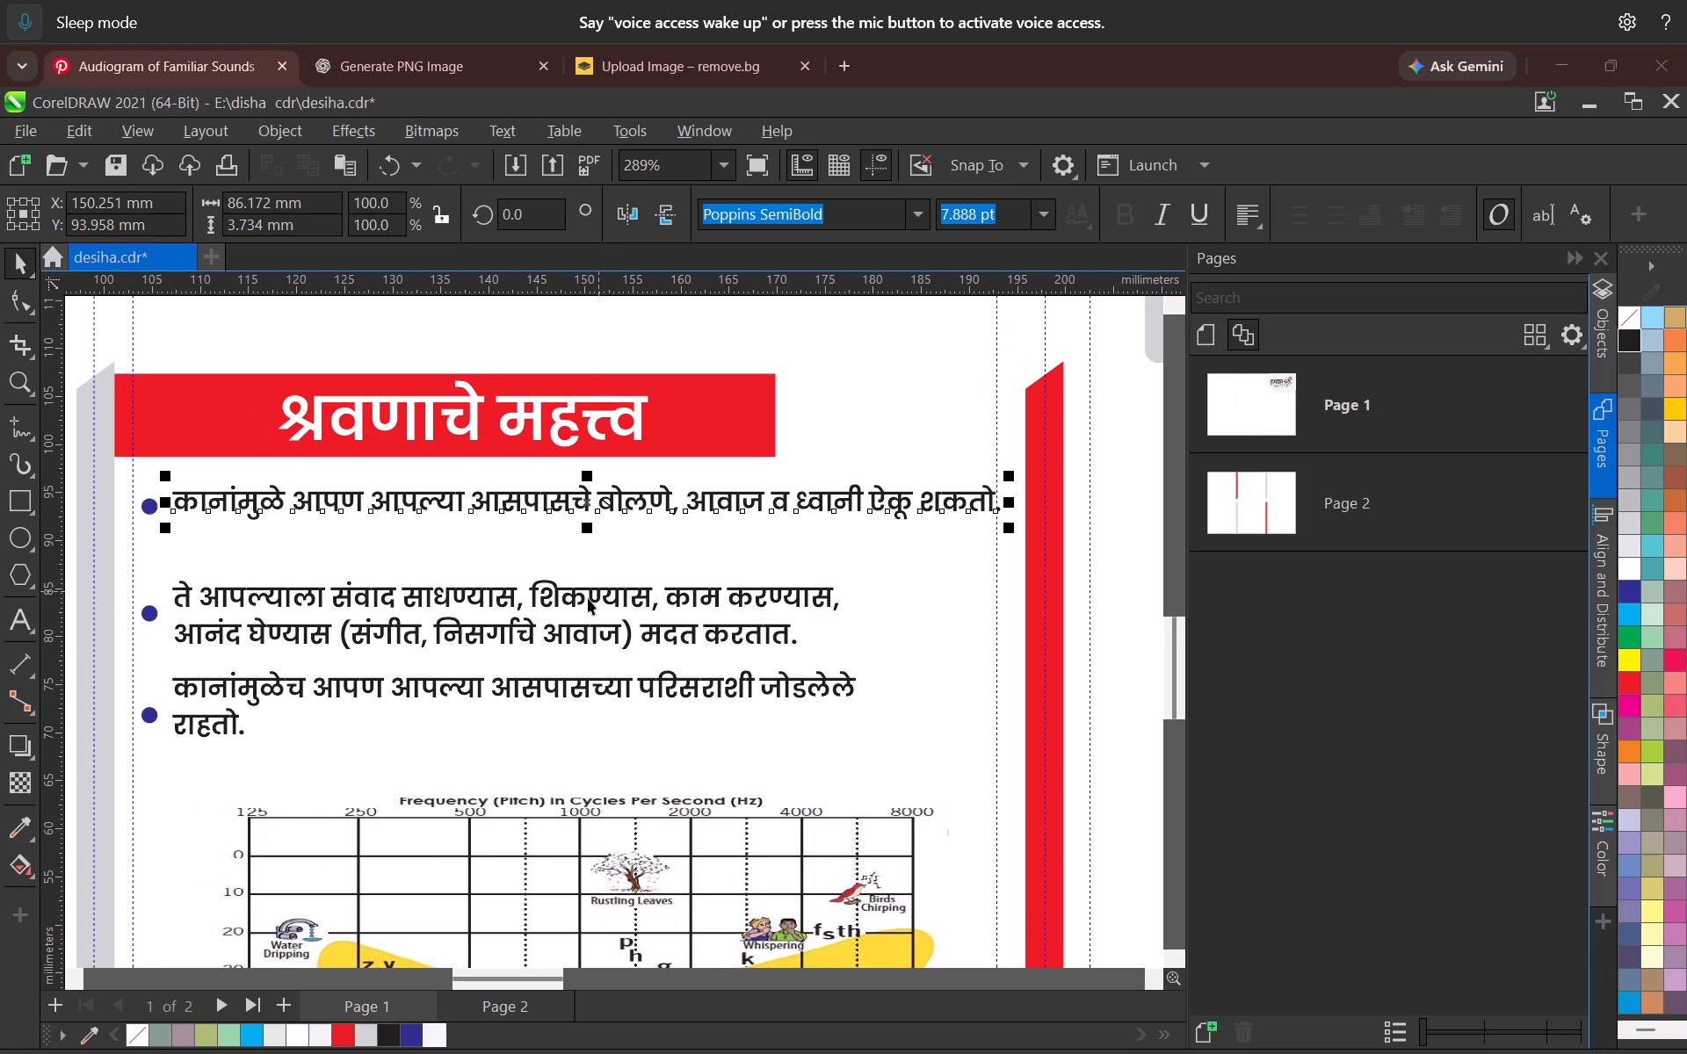
click(588, 598)
double_click(185, 633)
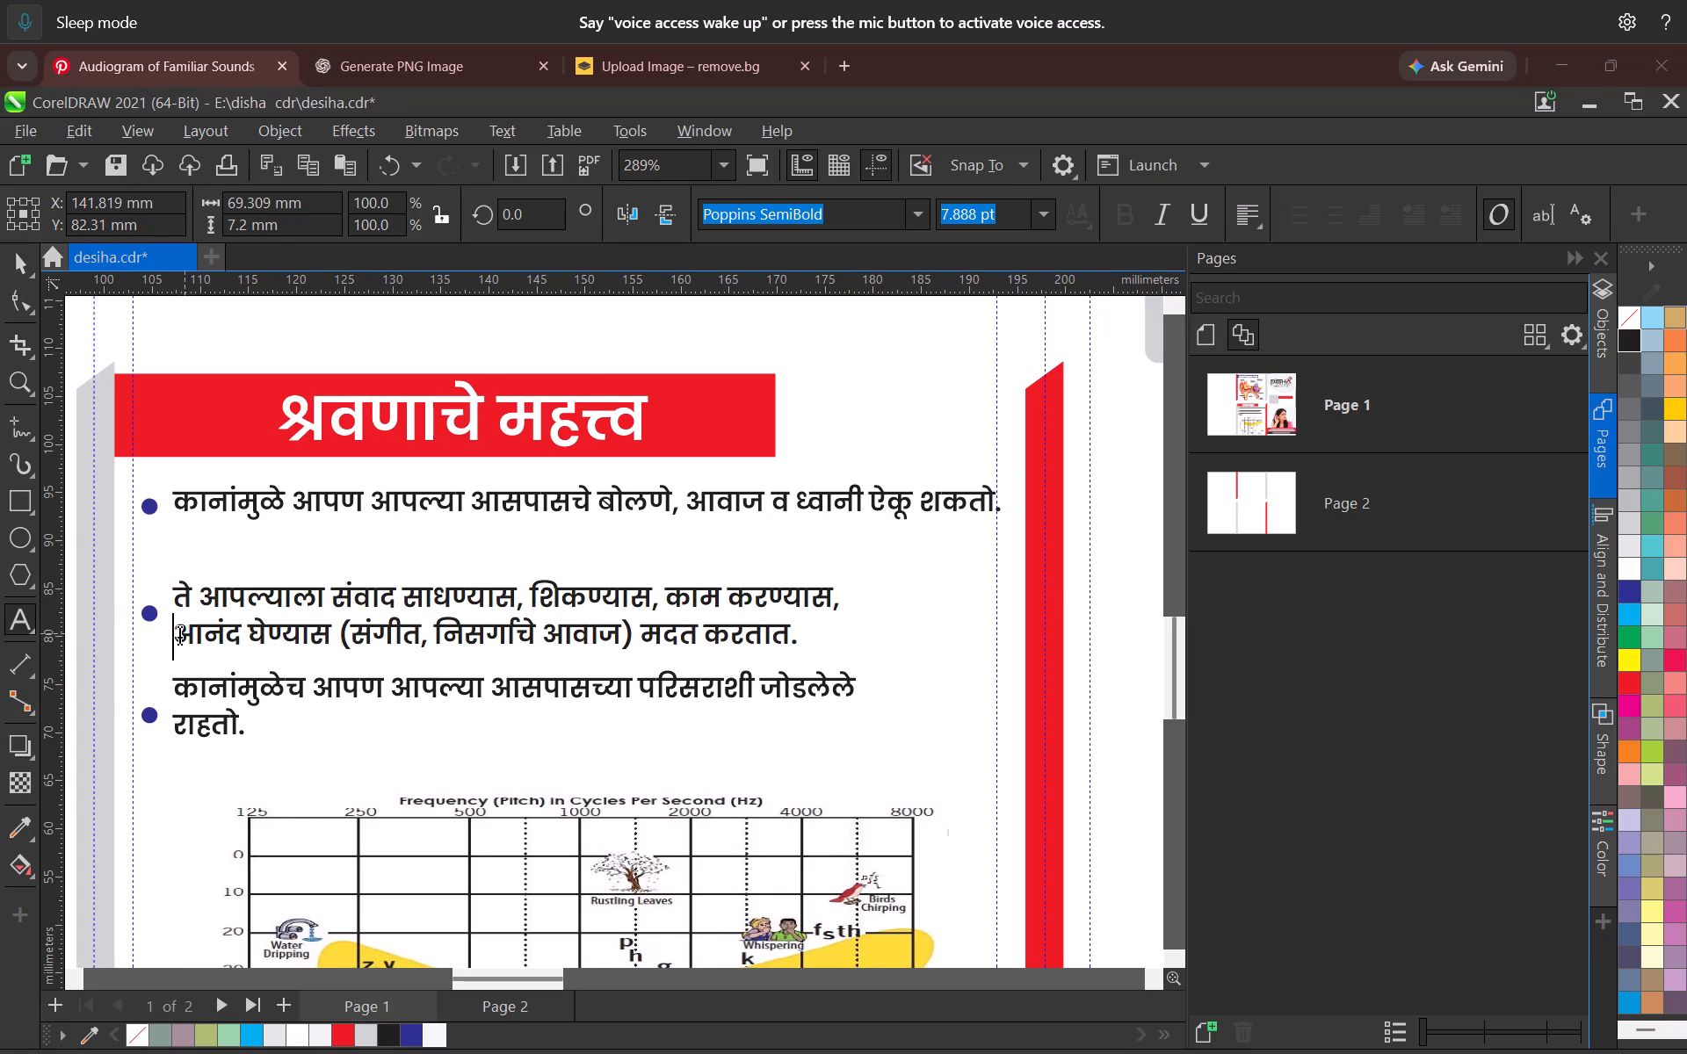
key(BackSpace)
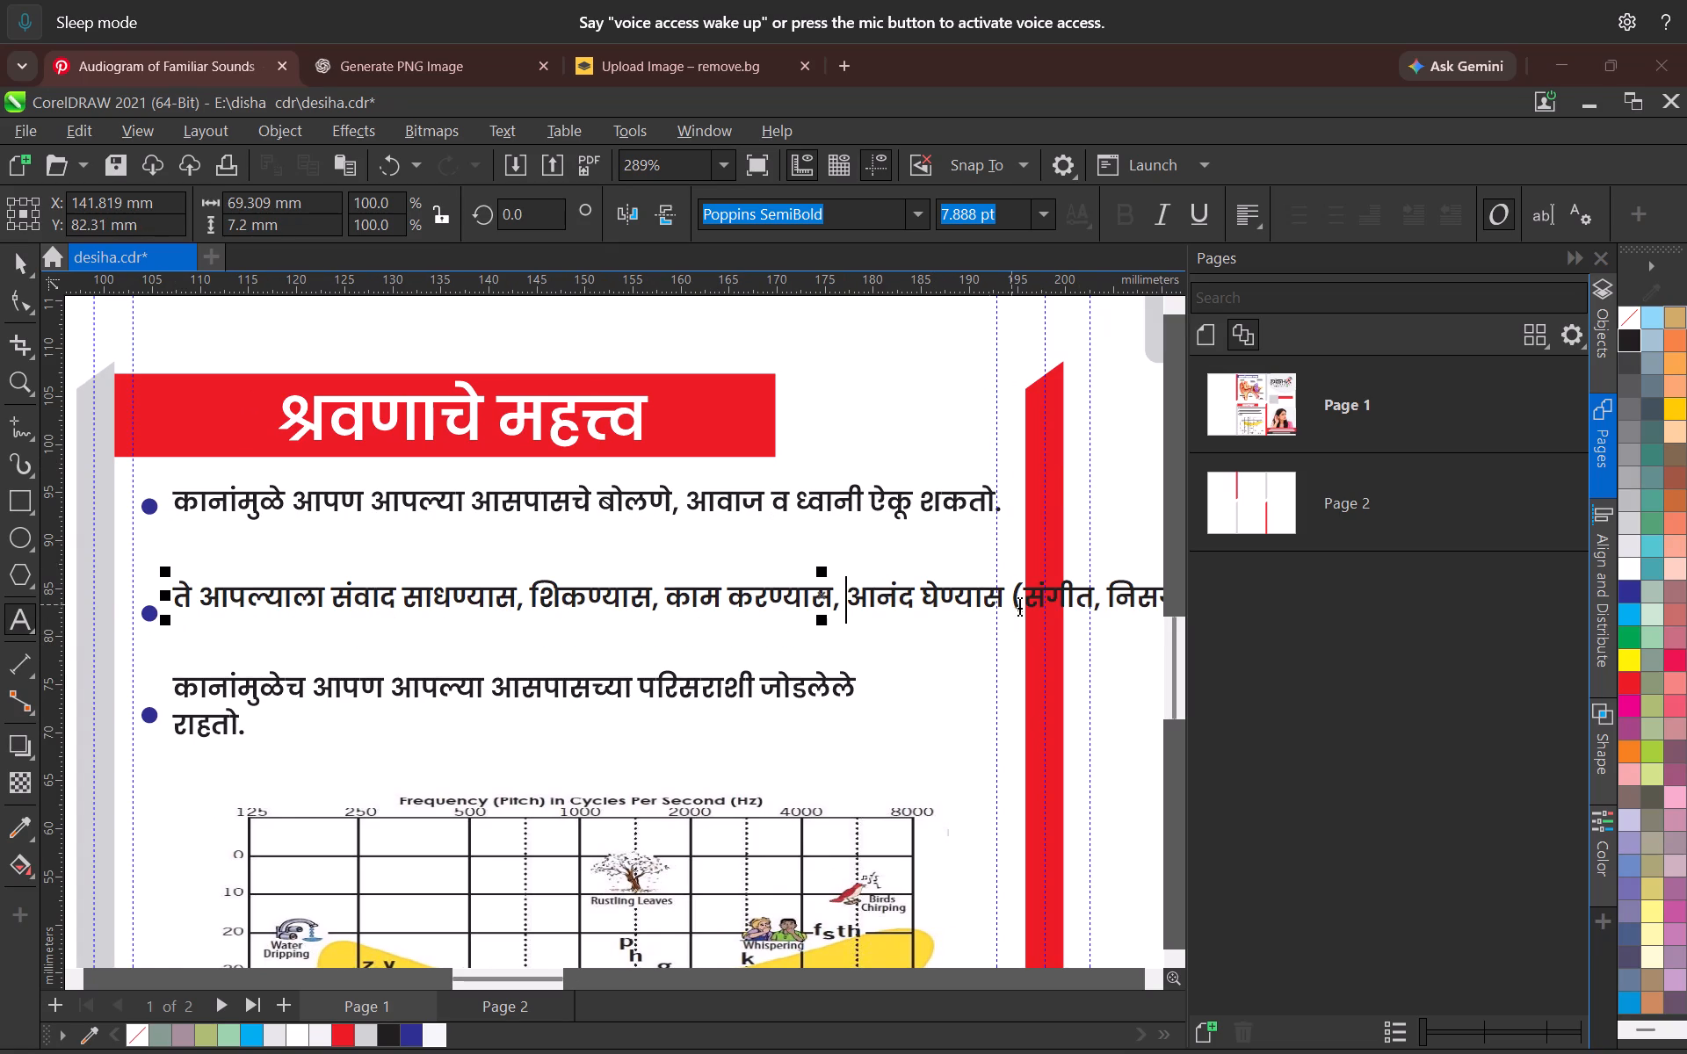
click(922, 597)
key(Return)
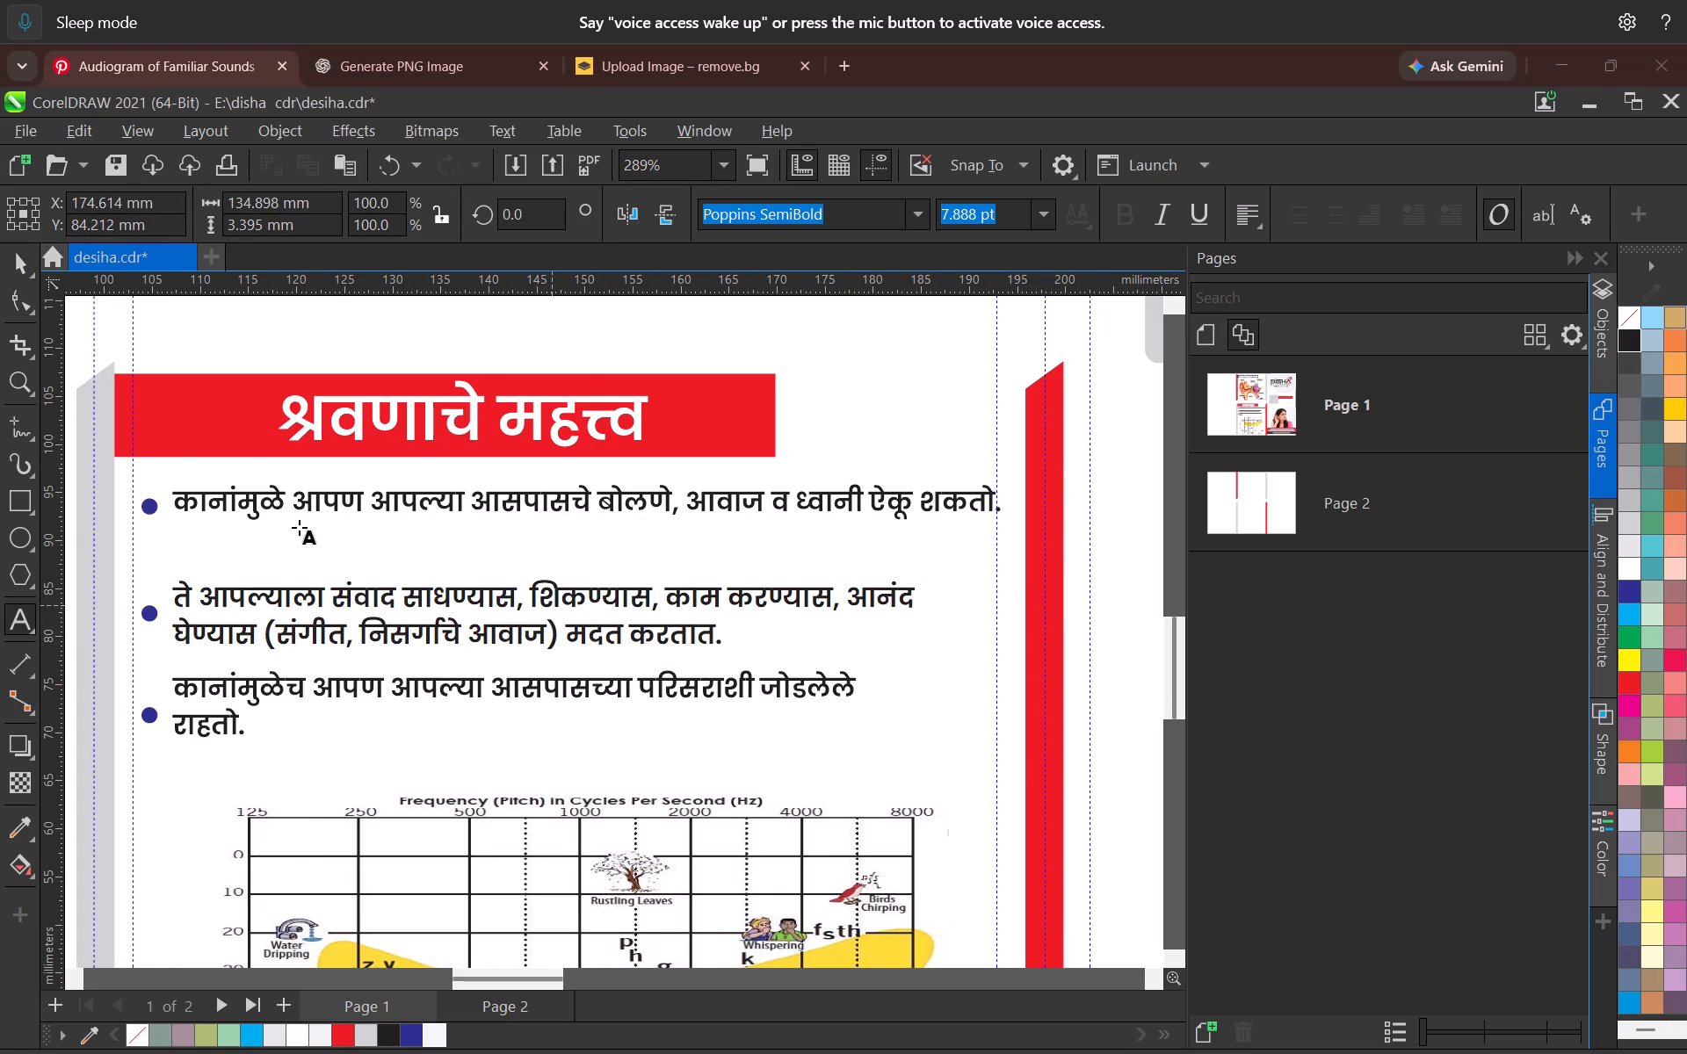
click(28, 278)
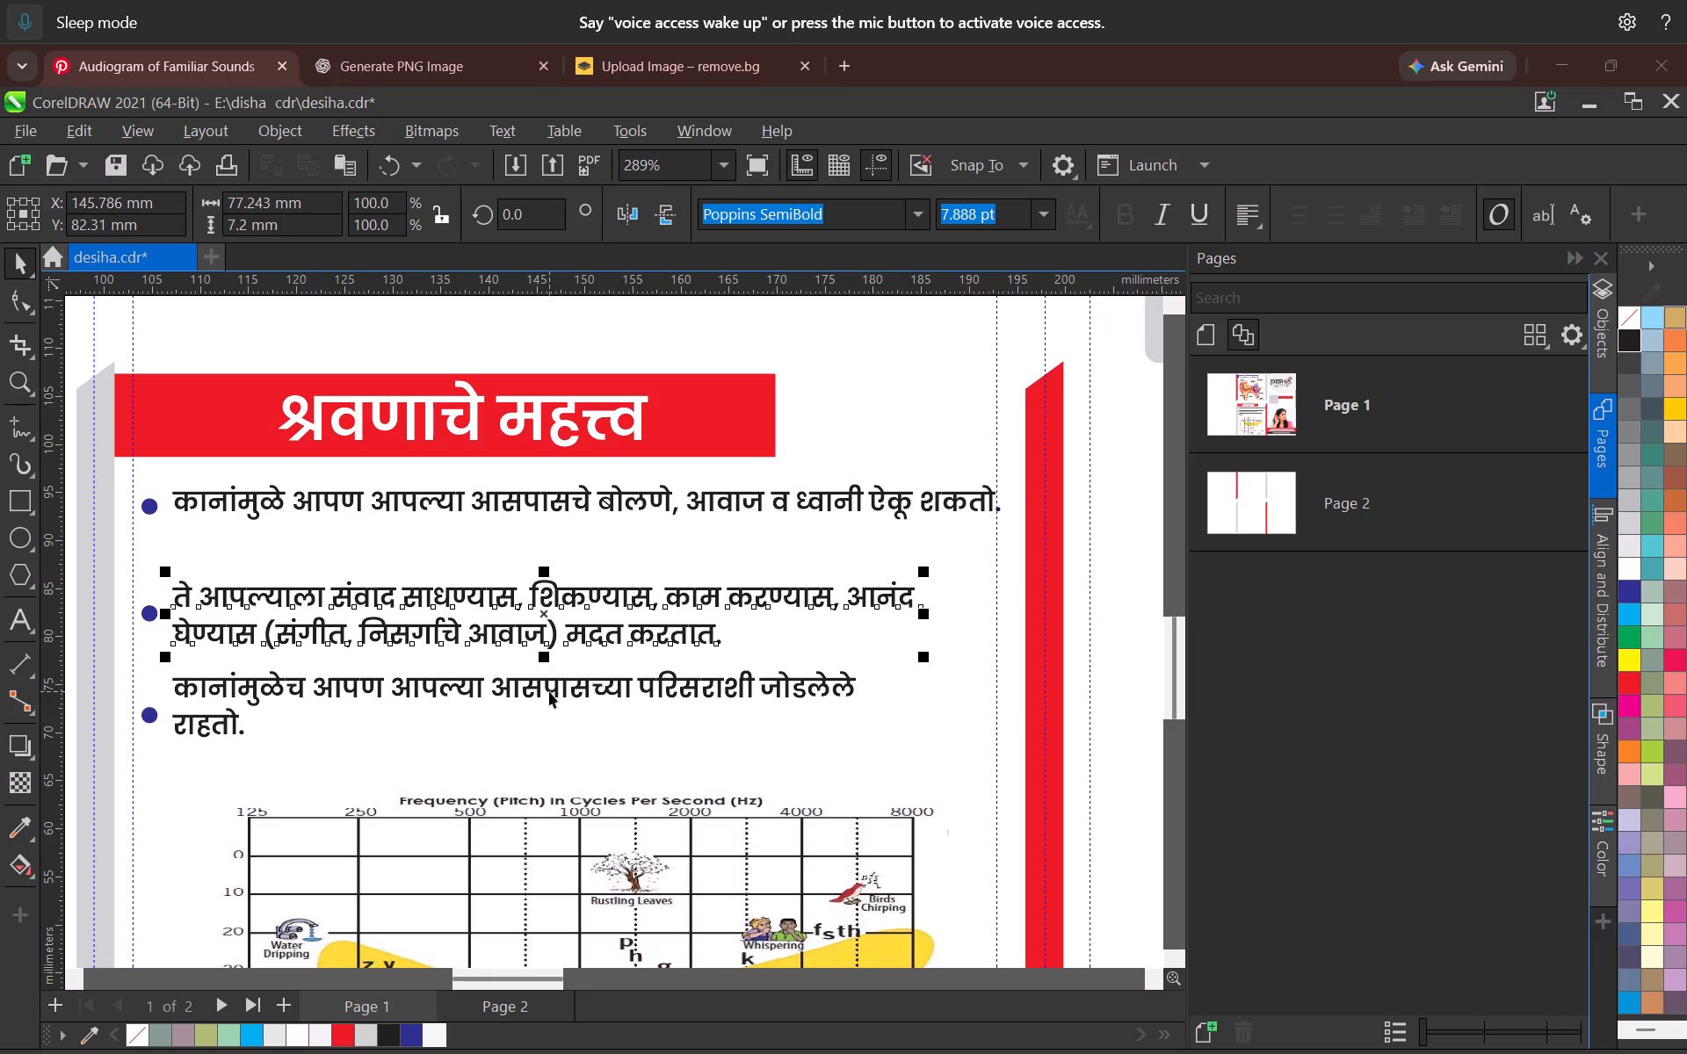
Remove the line break before राहतो in the third bullet text so it runs on one line.
click(549, 691)
double_click(170, 732)
key(BackSpace)
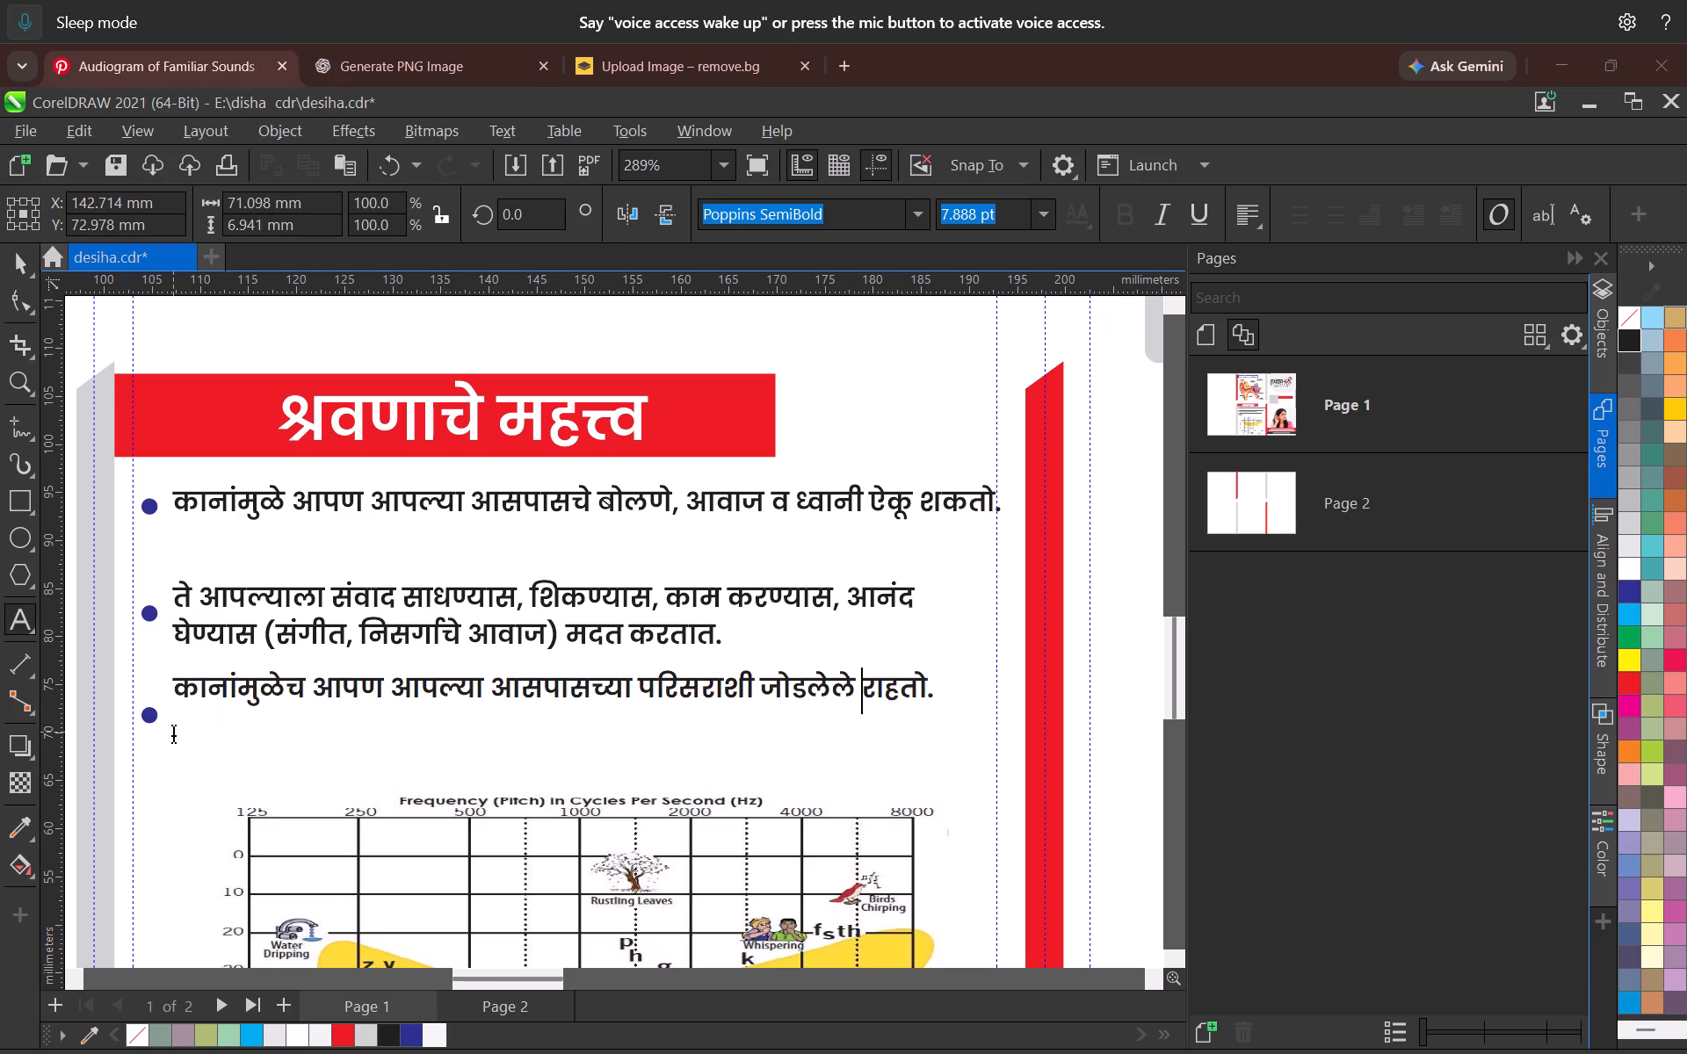
click(18, 271)
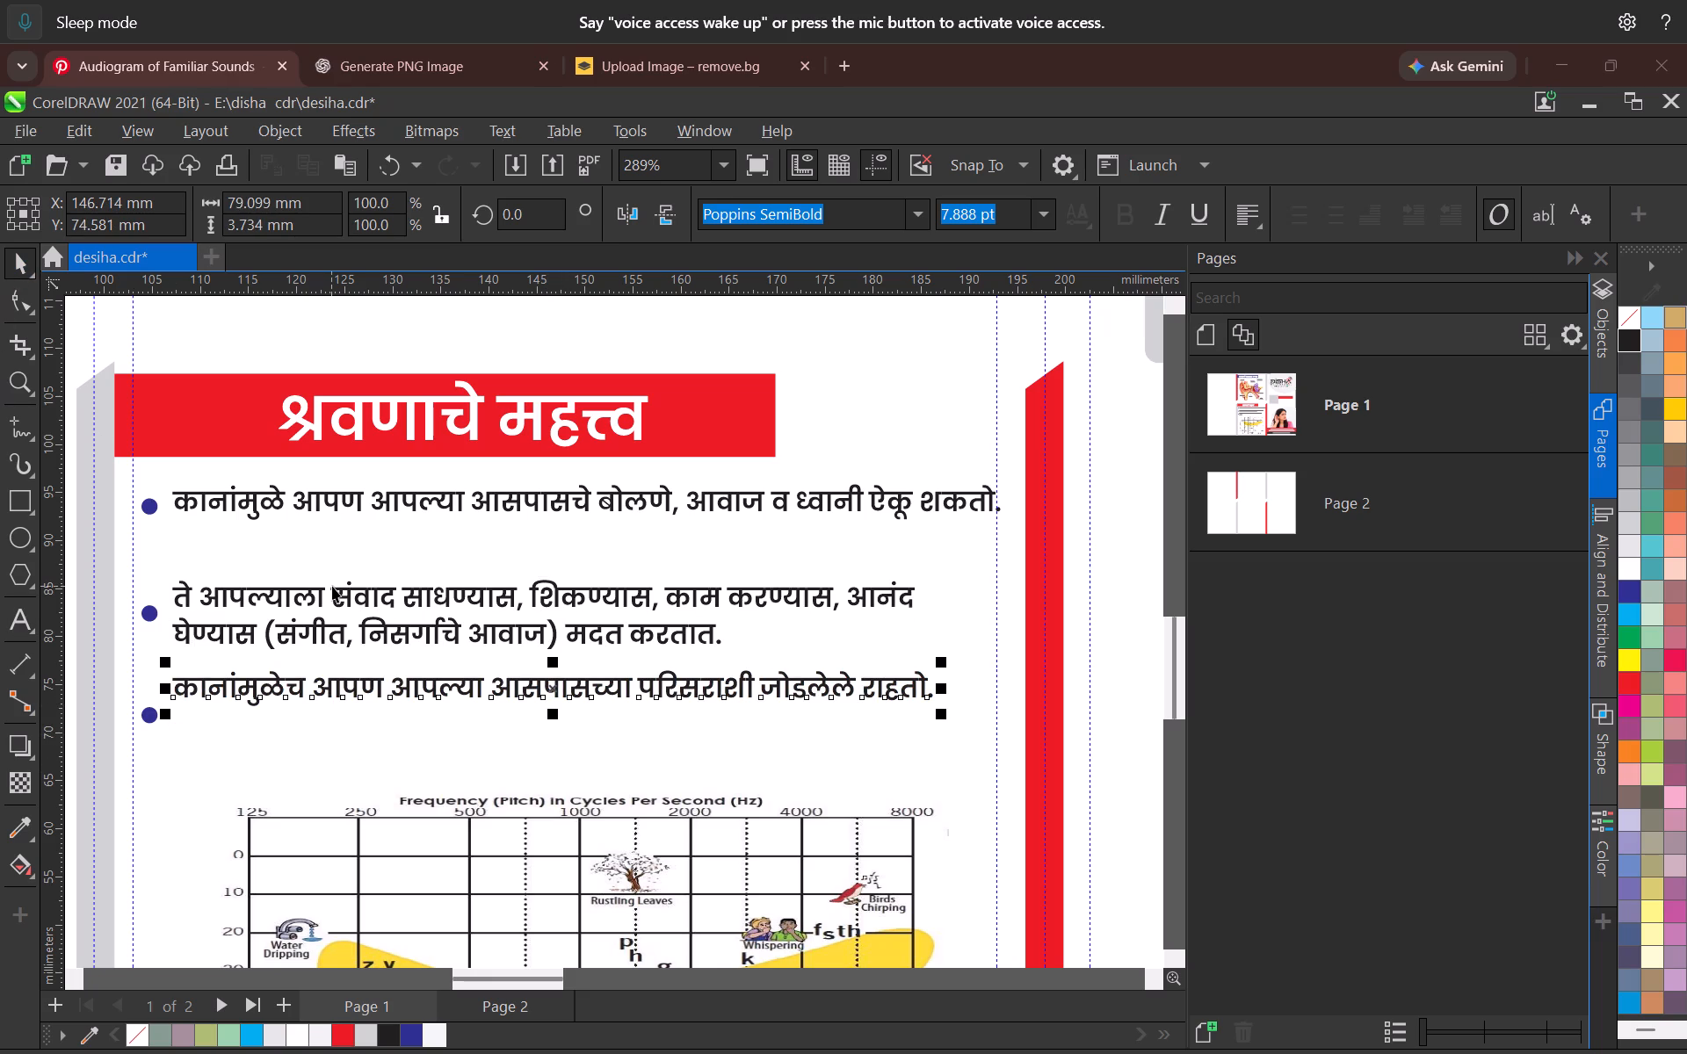
Nudge the second bullet text up about 3.6 mm, closer to the first bullet text.
click(332, 586)
key(shift+Up)
key(shift+Up)
key(shift+Up)
key(shift+Up)
key(shift+Up)
key(shift+Up)
key(shift+Up)
key(shift+Up)
key(shift+Up)
key(shift+Up)
key(shift+Up)
key(shift+Up)
key(shift+Up)
key(shift+Up)
key(shift+Up)
key(shift+Up)
key(shift+Up)
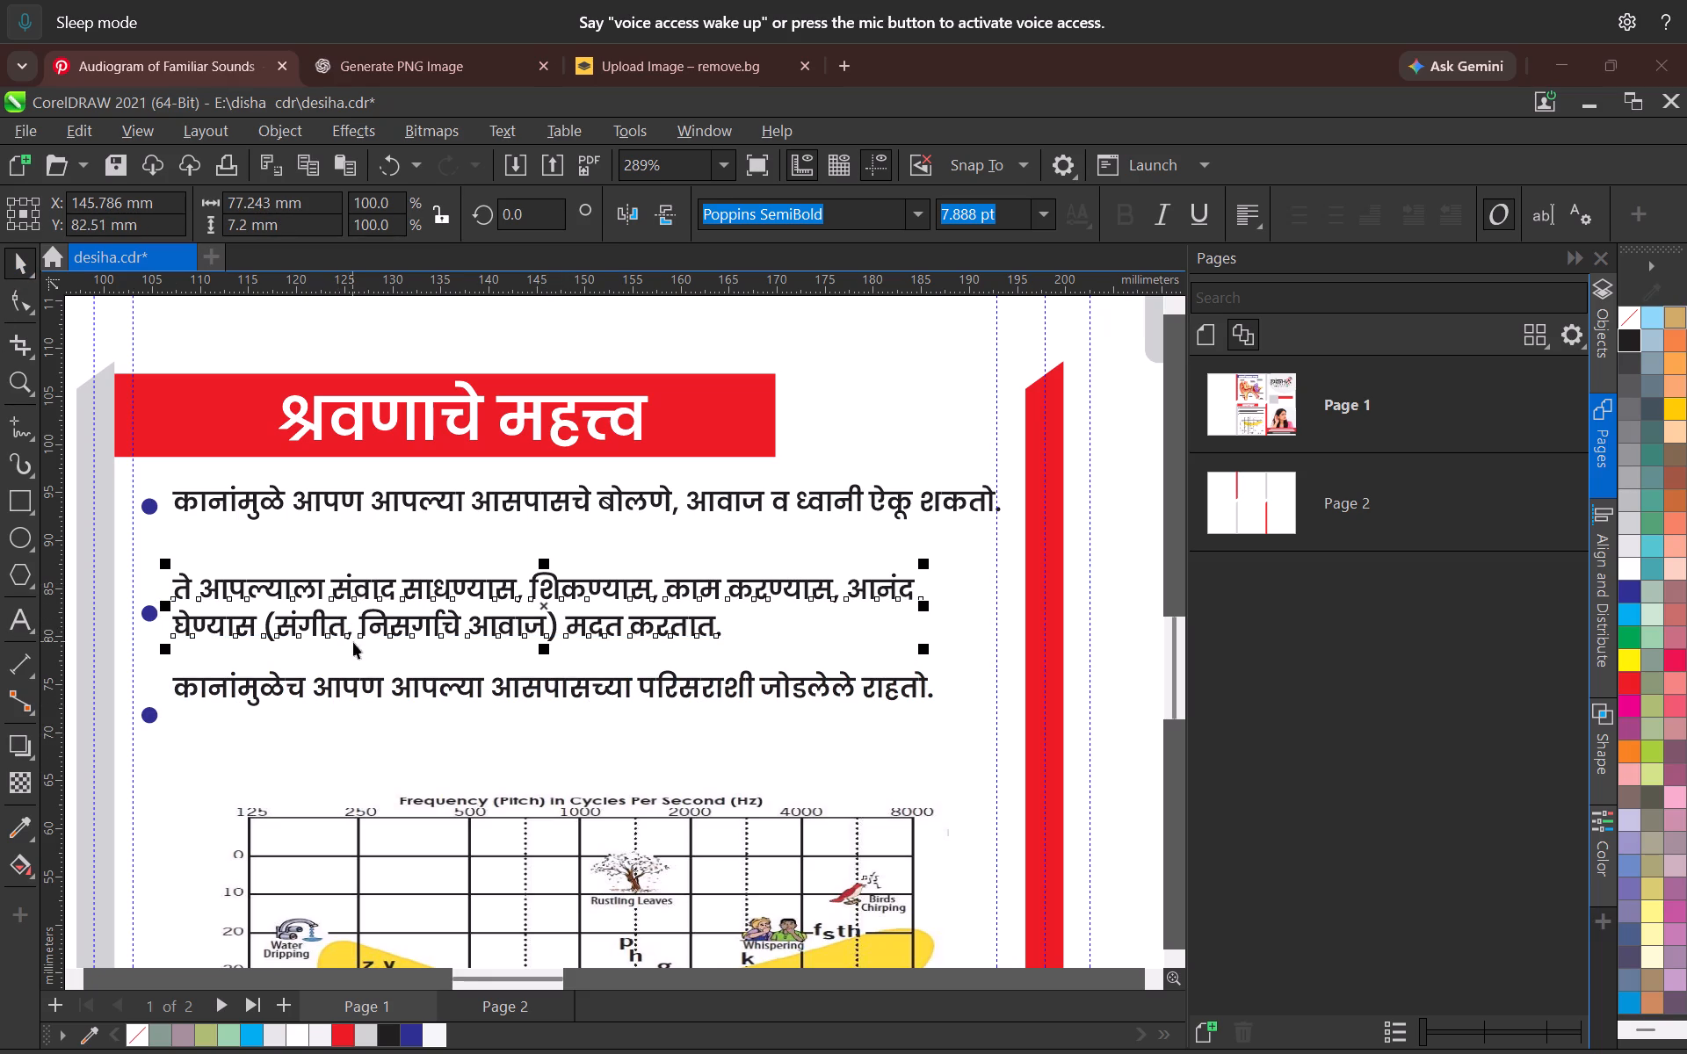
key(shift+Up)
key(shift+Up)
key(shift+Up)
key(shift+Up)
key(shift+Up)
key(shift+Up)
key(shift+Up)
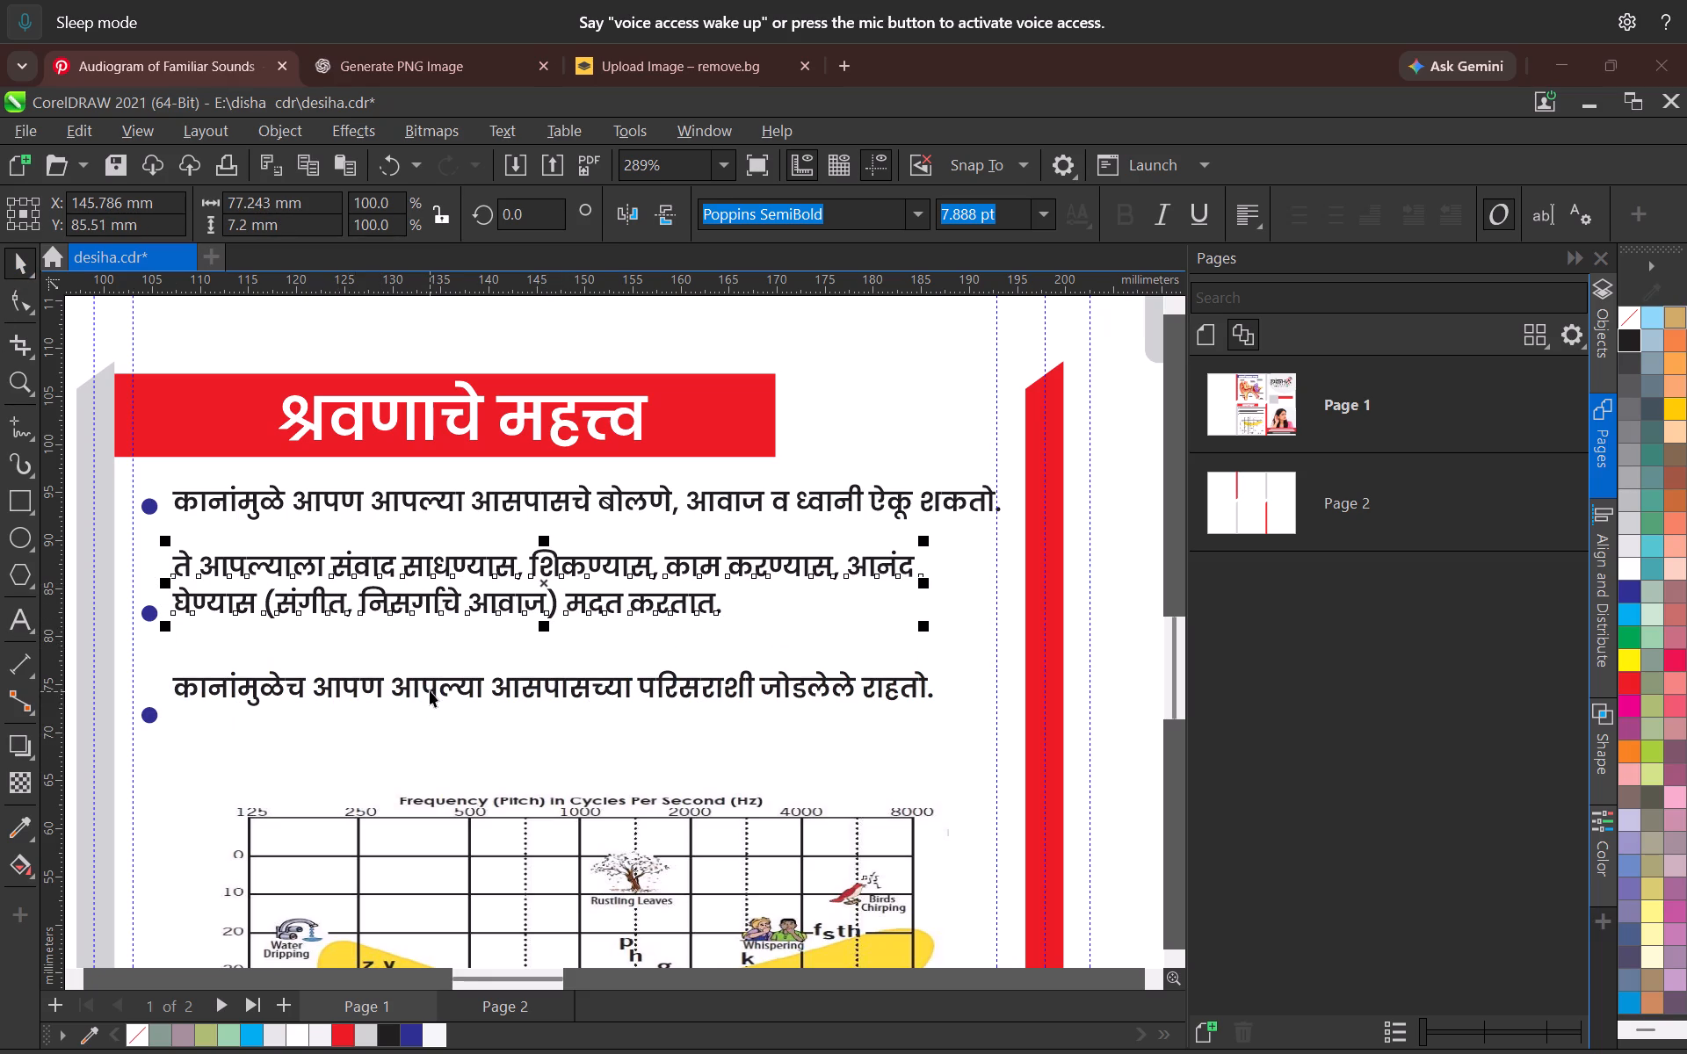
Nudge the third bullet text up about 4 mm, closer beneath the second bullet text.
click(430, 690)
key(shift+Up)
key(shift+Up)
key(shift+Up)
key(shift+Up)
key(shift+Up)
key(shift+Up)
key(shift+Up)
key(shift+Up)
key(shift+Up)
key(shift+Up)
key(shift+Up)
key(shift+Up)
key(shift+Up)
key(shift+Up)
key(shift+Up)
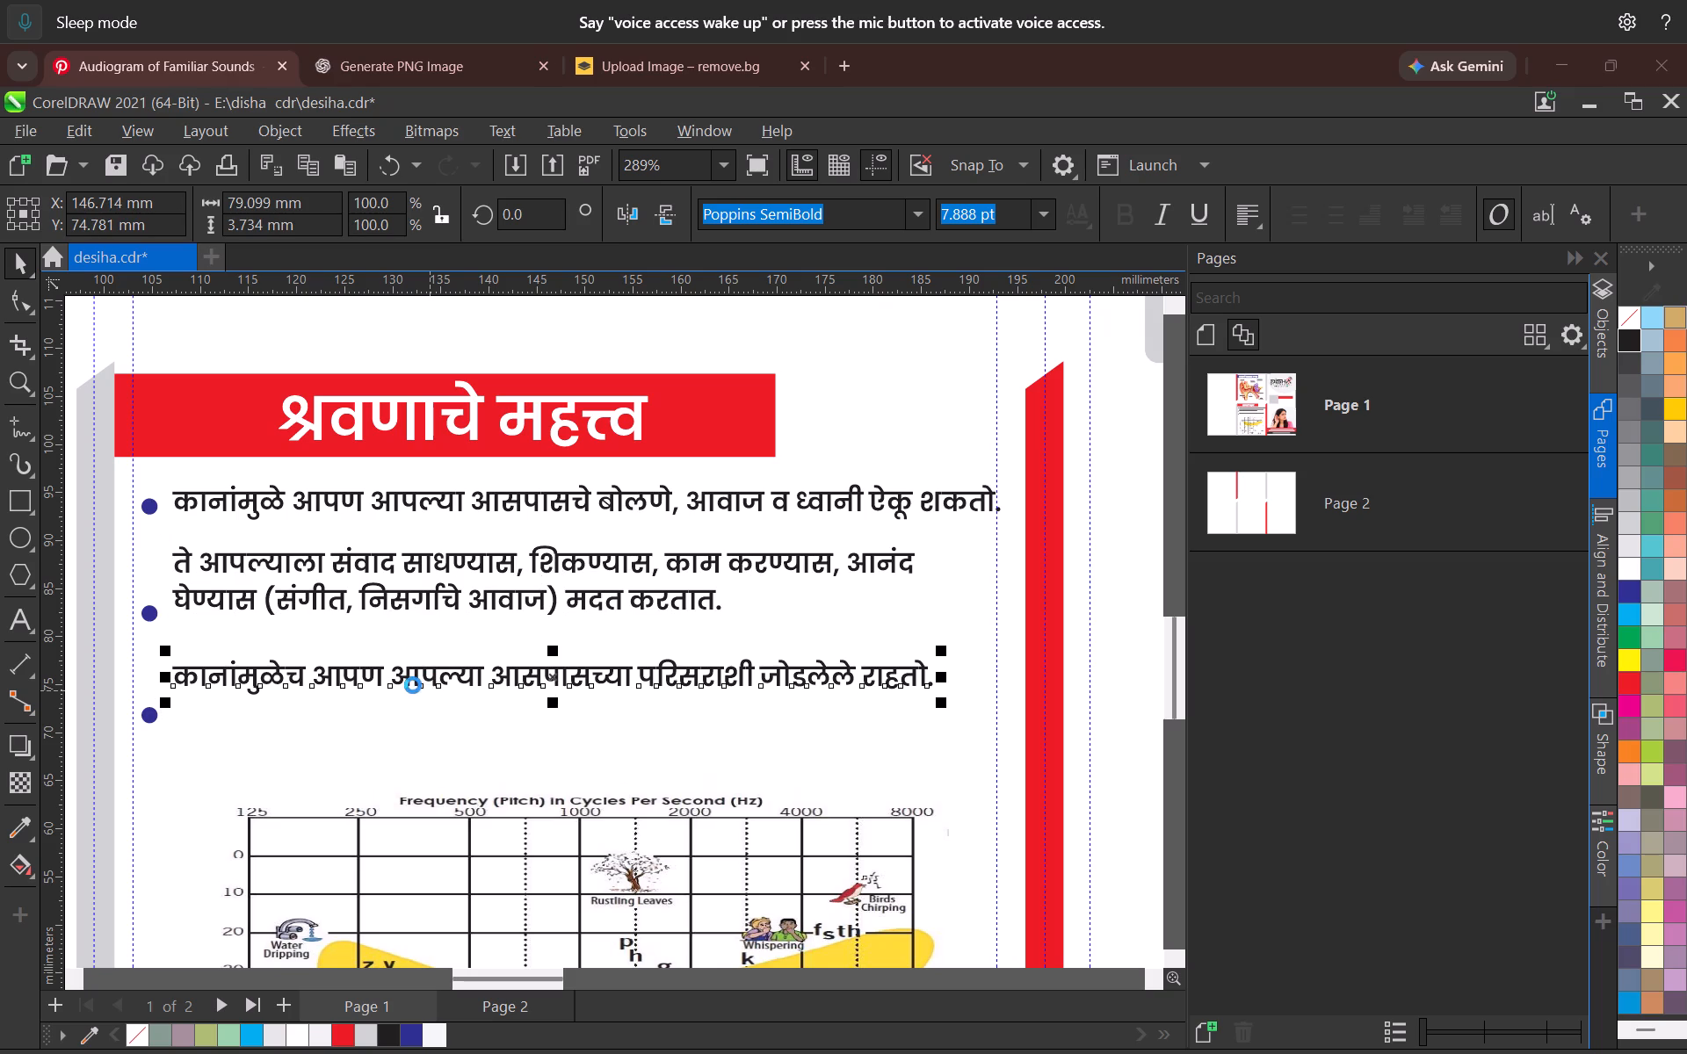
key(shift+Up)
key(shift+Up)
key(shift+Up)
key(shift+Up)
key(shift+Up)
key(shift+Up)
key(shift+Up)
key(shift+Up)
key(shift+Up)
key(shift+Up)
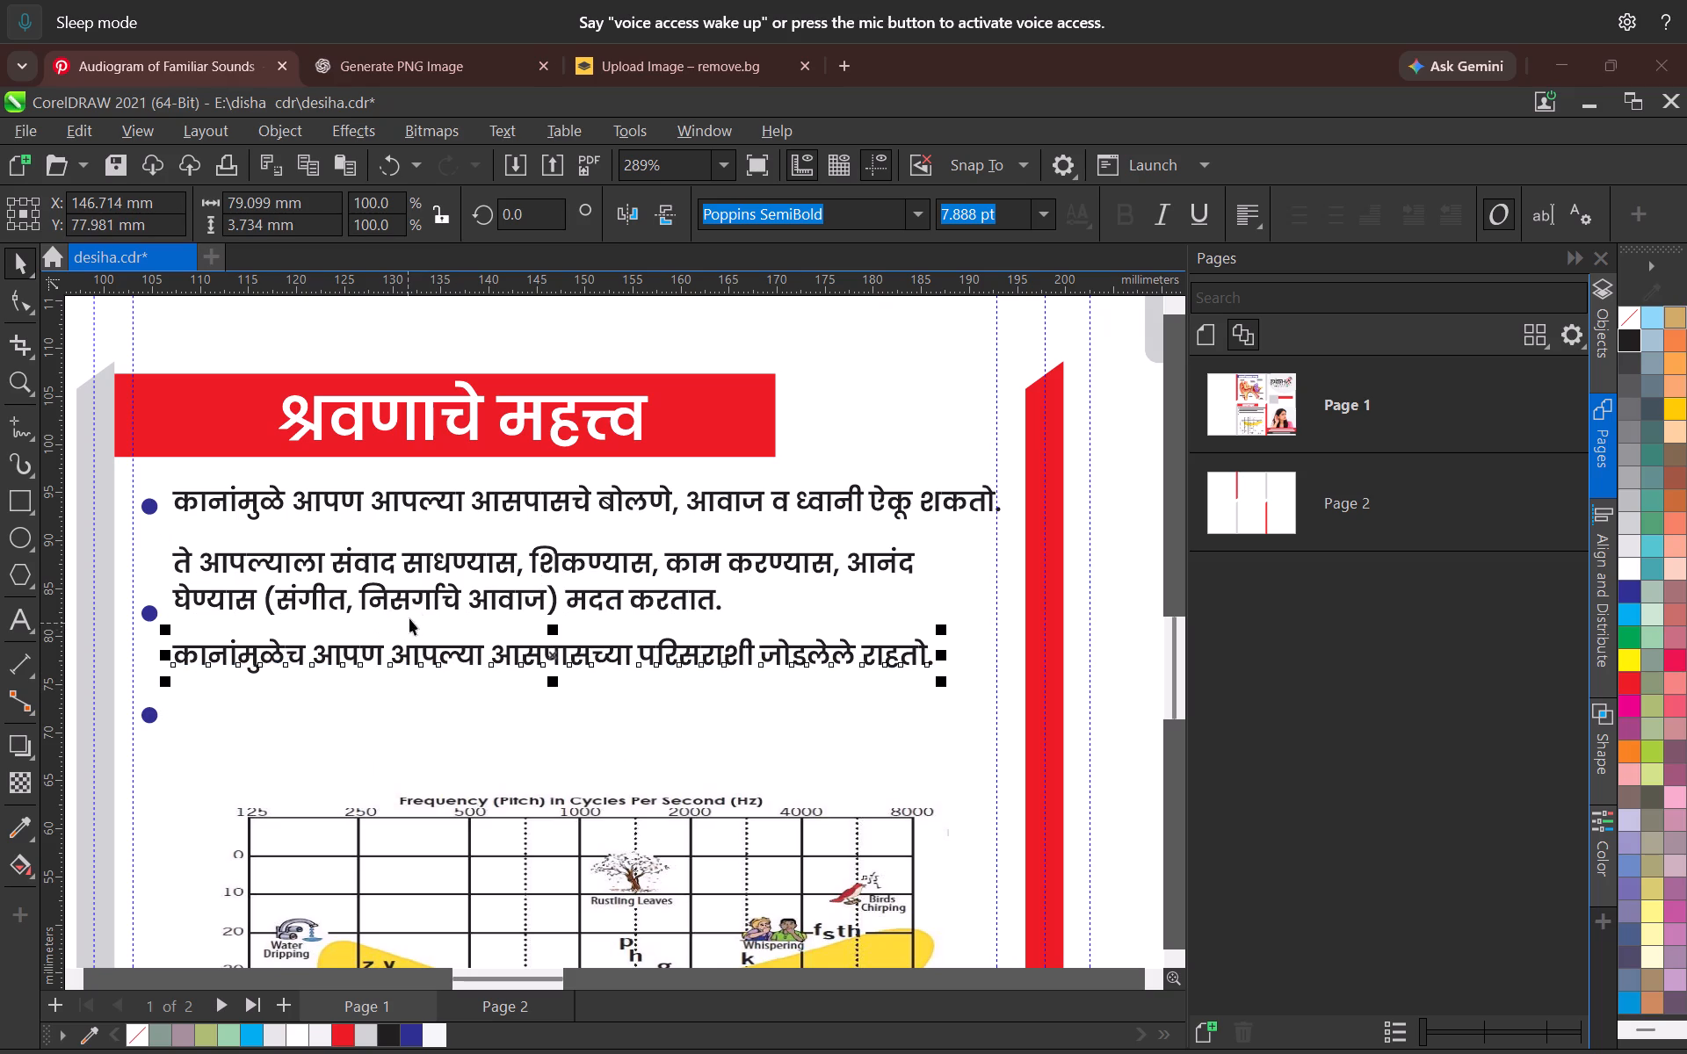
Nudge the second bullet text up about 0.8 mm more to even out the spacing between the three texts.
click(411, 594)
key(shift+Up)
key(shift+Up)
key(shift+Up)
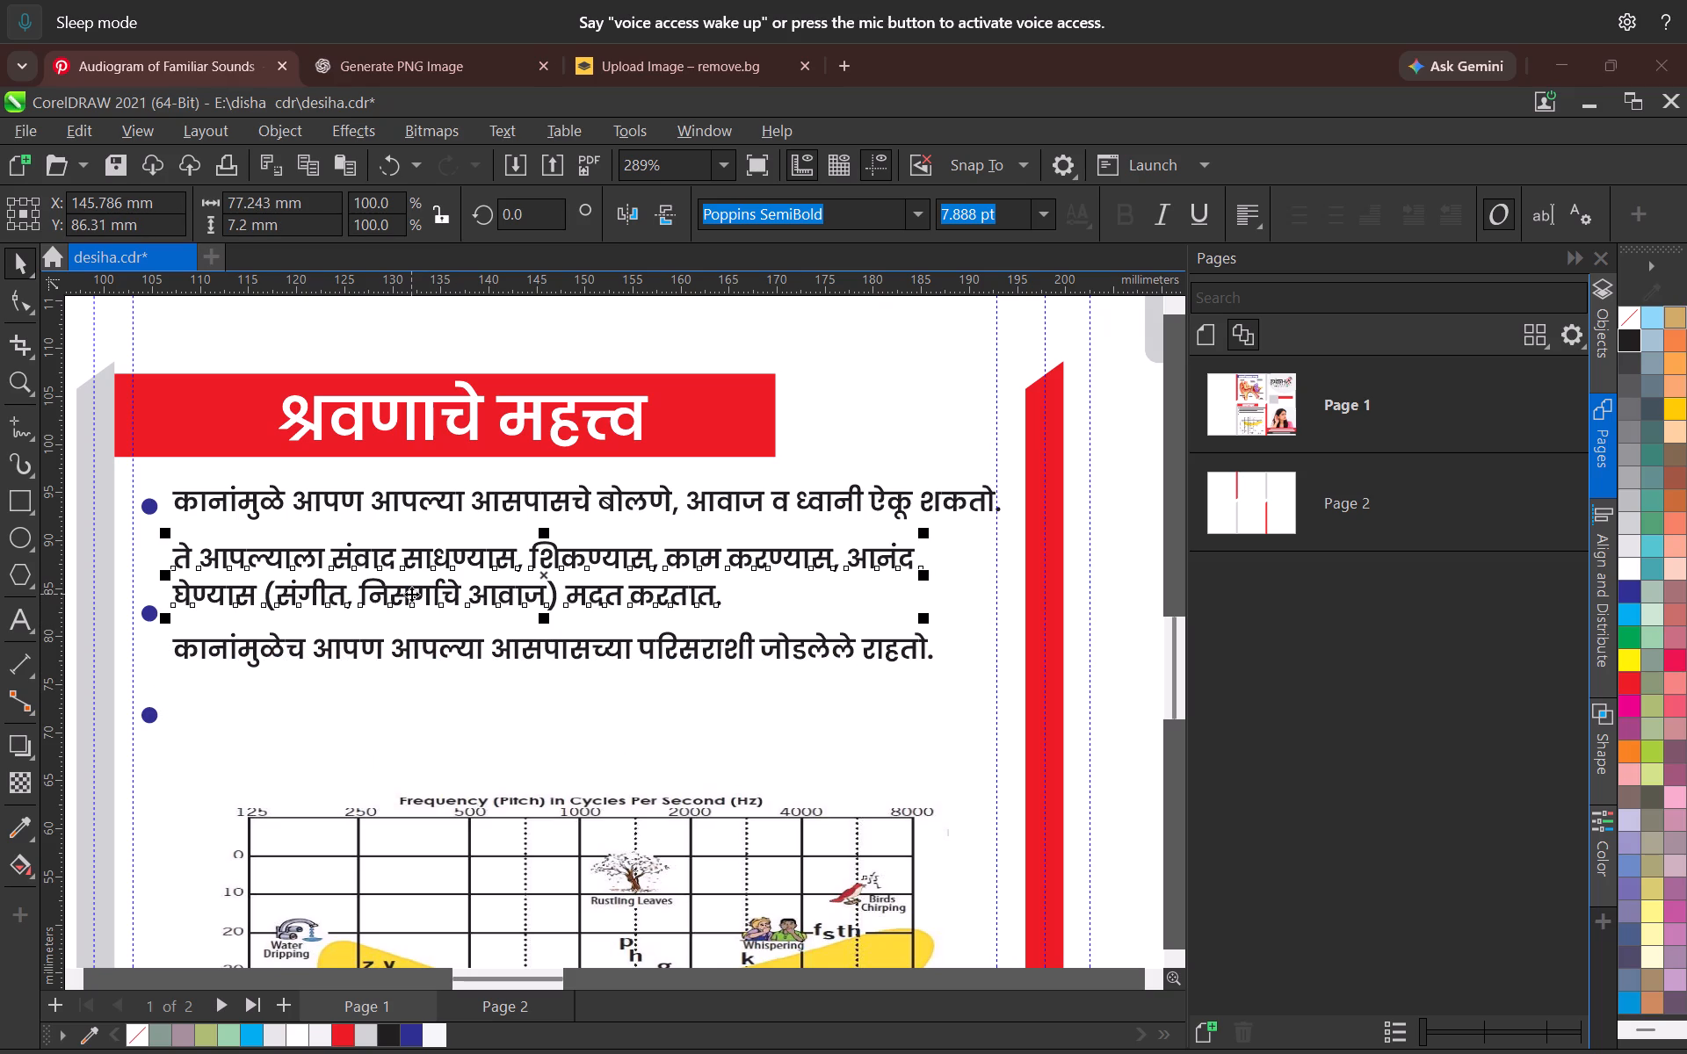
key(shift+Up)
Scale the three blue bullet dots down together to about 70.6%, making each about 1.2 mm wide and bringing them closer together.
middle_drag(261, 624, 543, 658)
scroll(319, 642, up, 3)
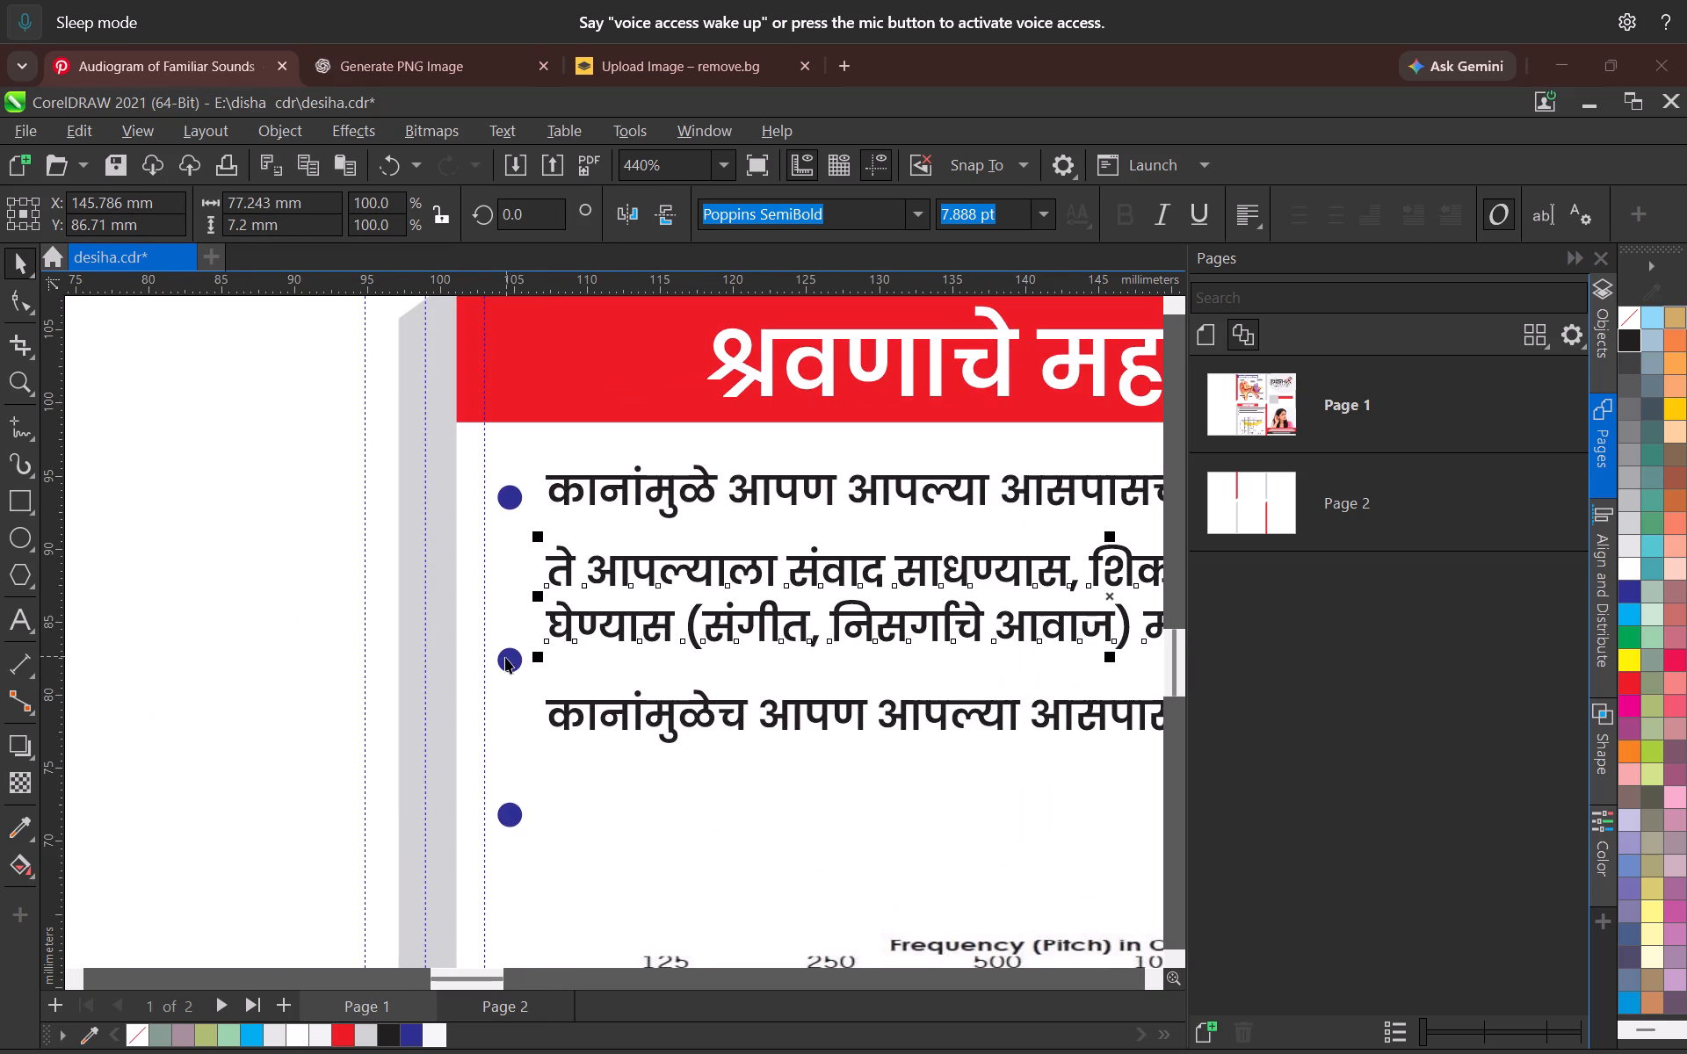
click(505, 657)
shift+click(510, 505)
shift+click(519, 819)
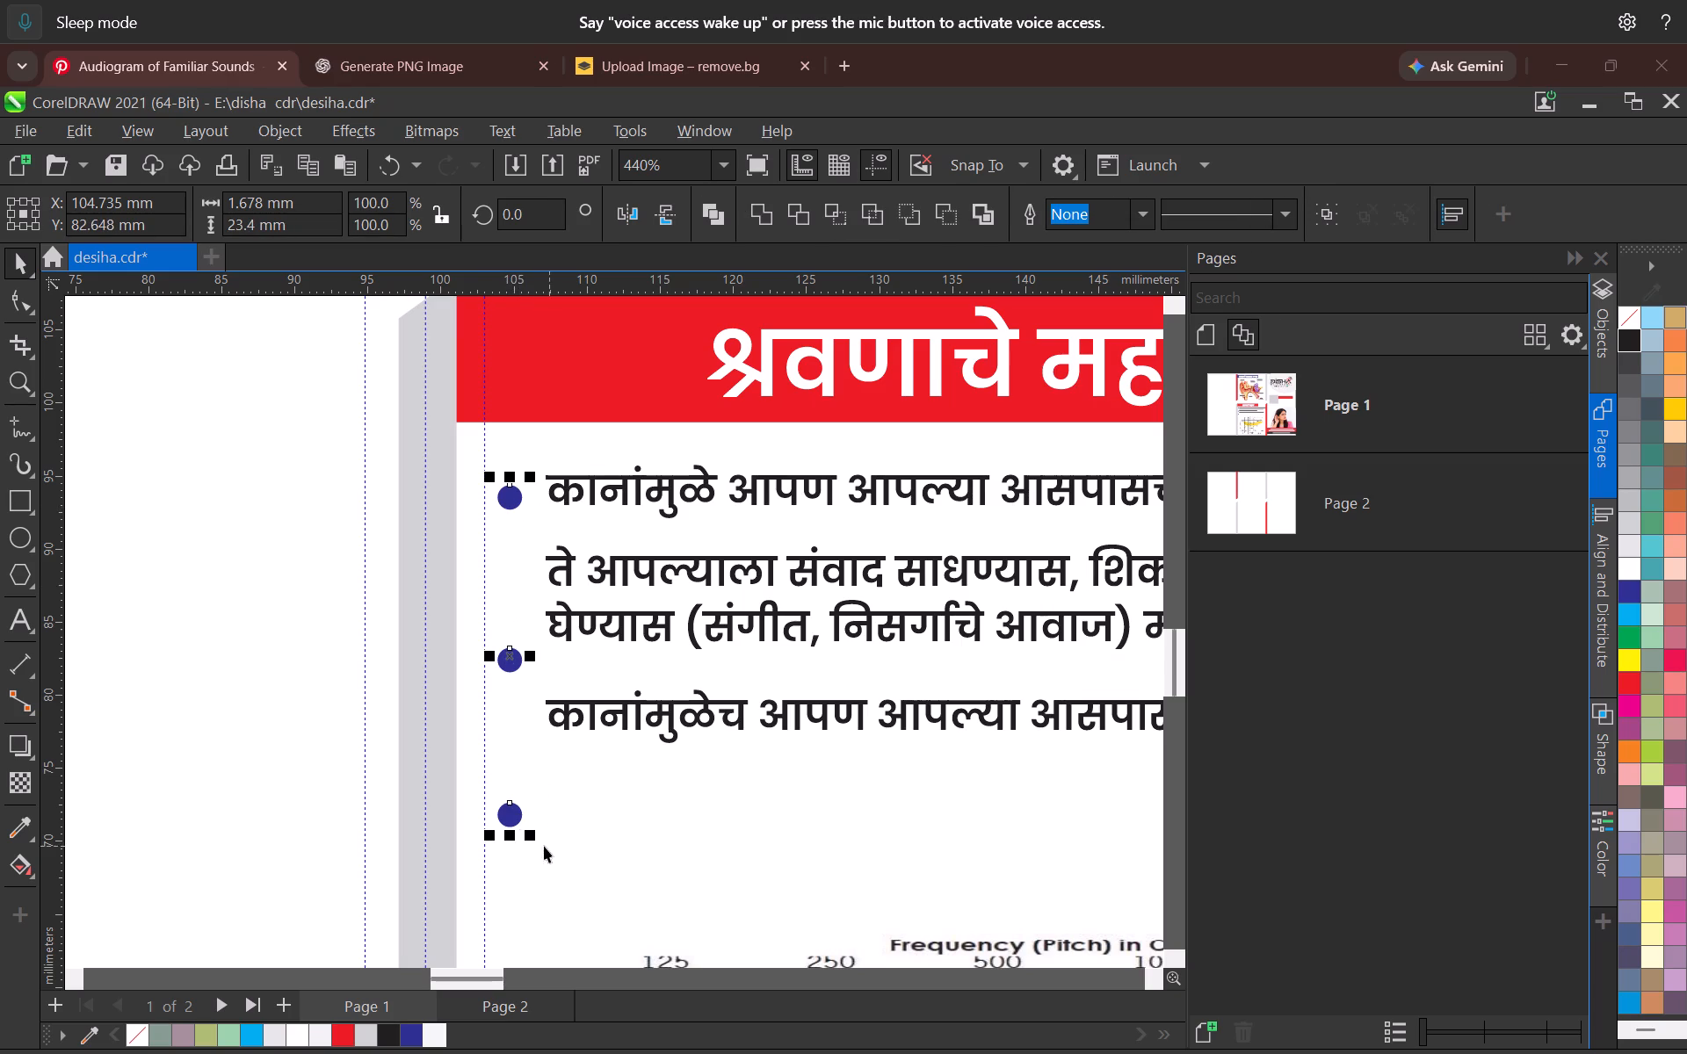
drag(535, 839, 527, 780)
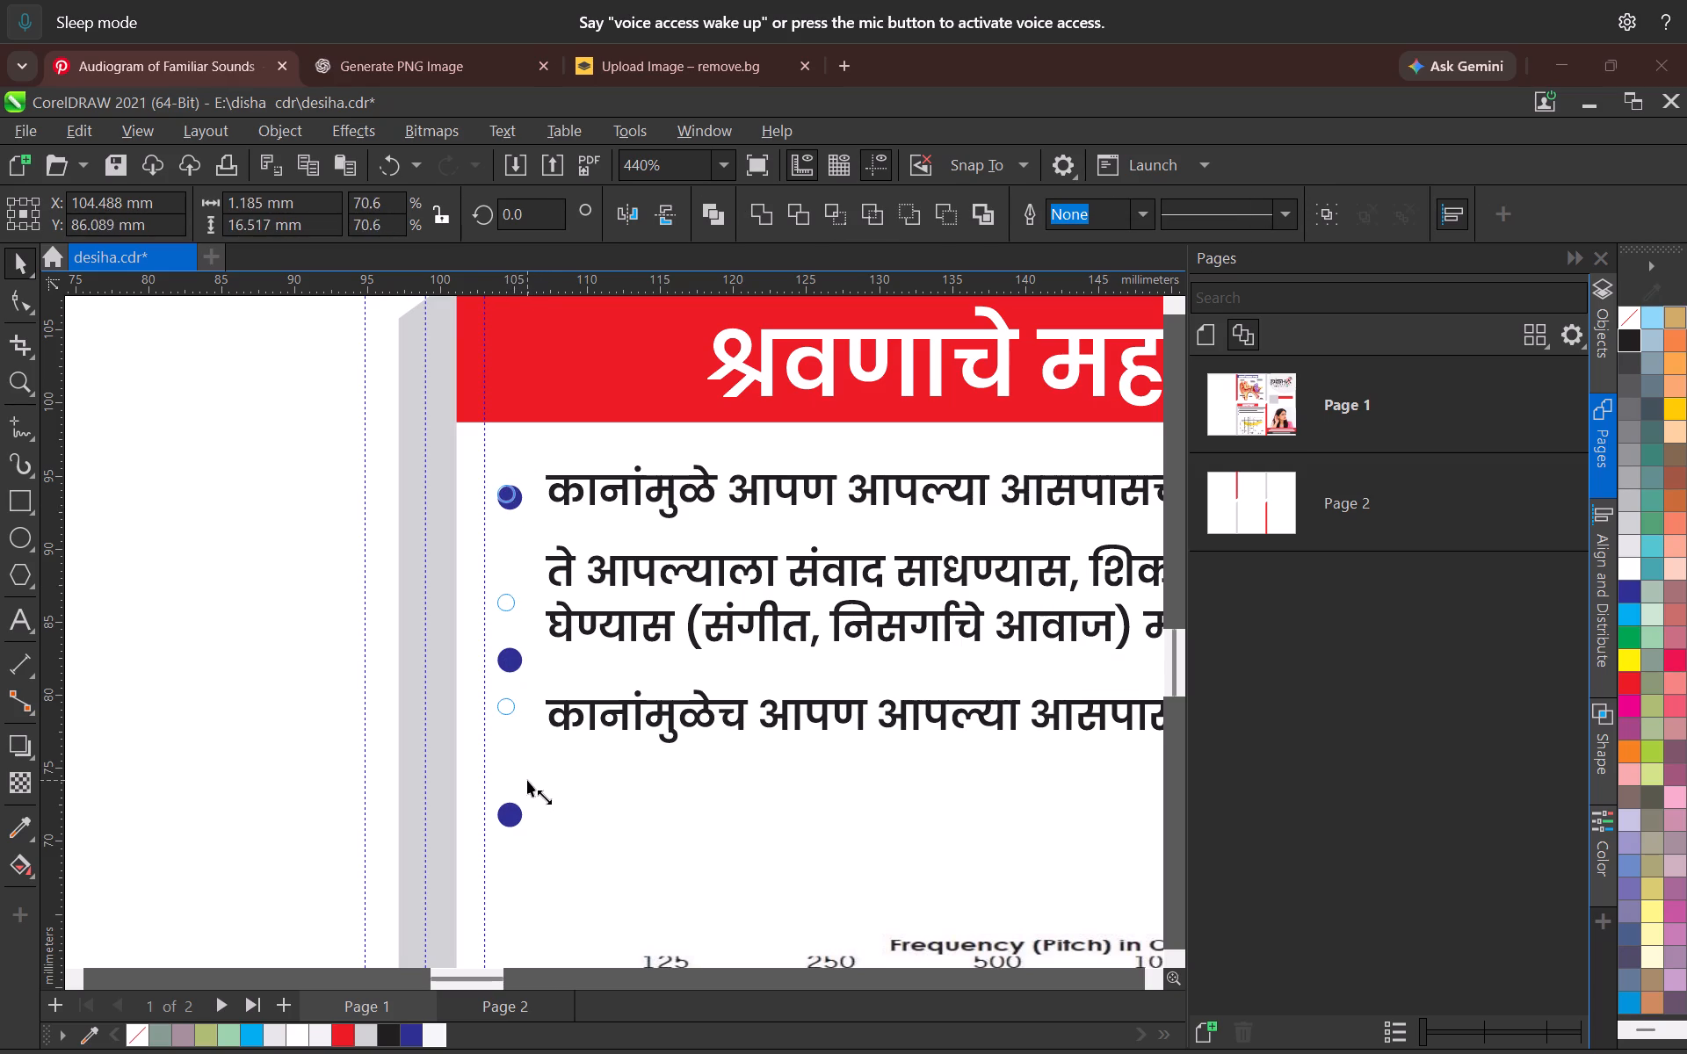
drag(527, 780, 528, 780)
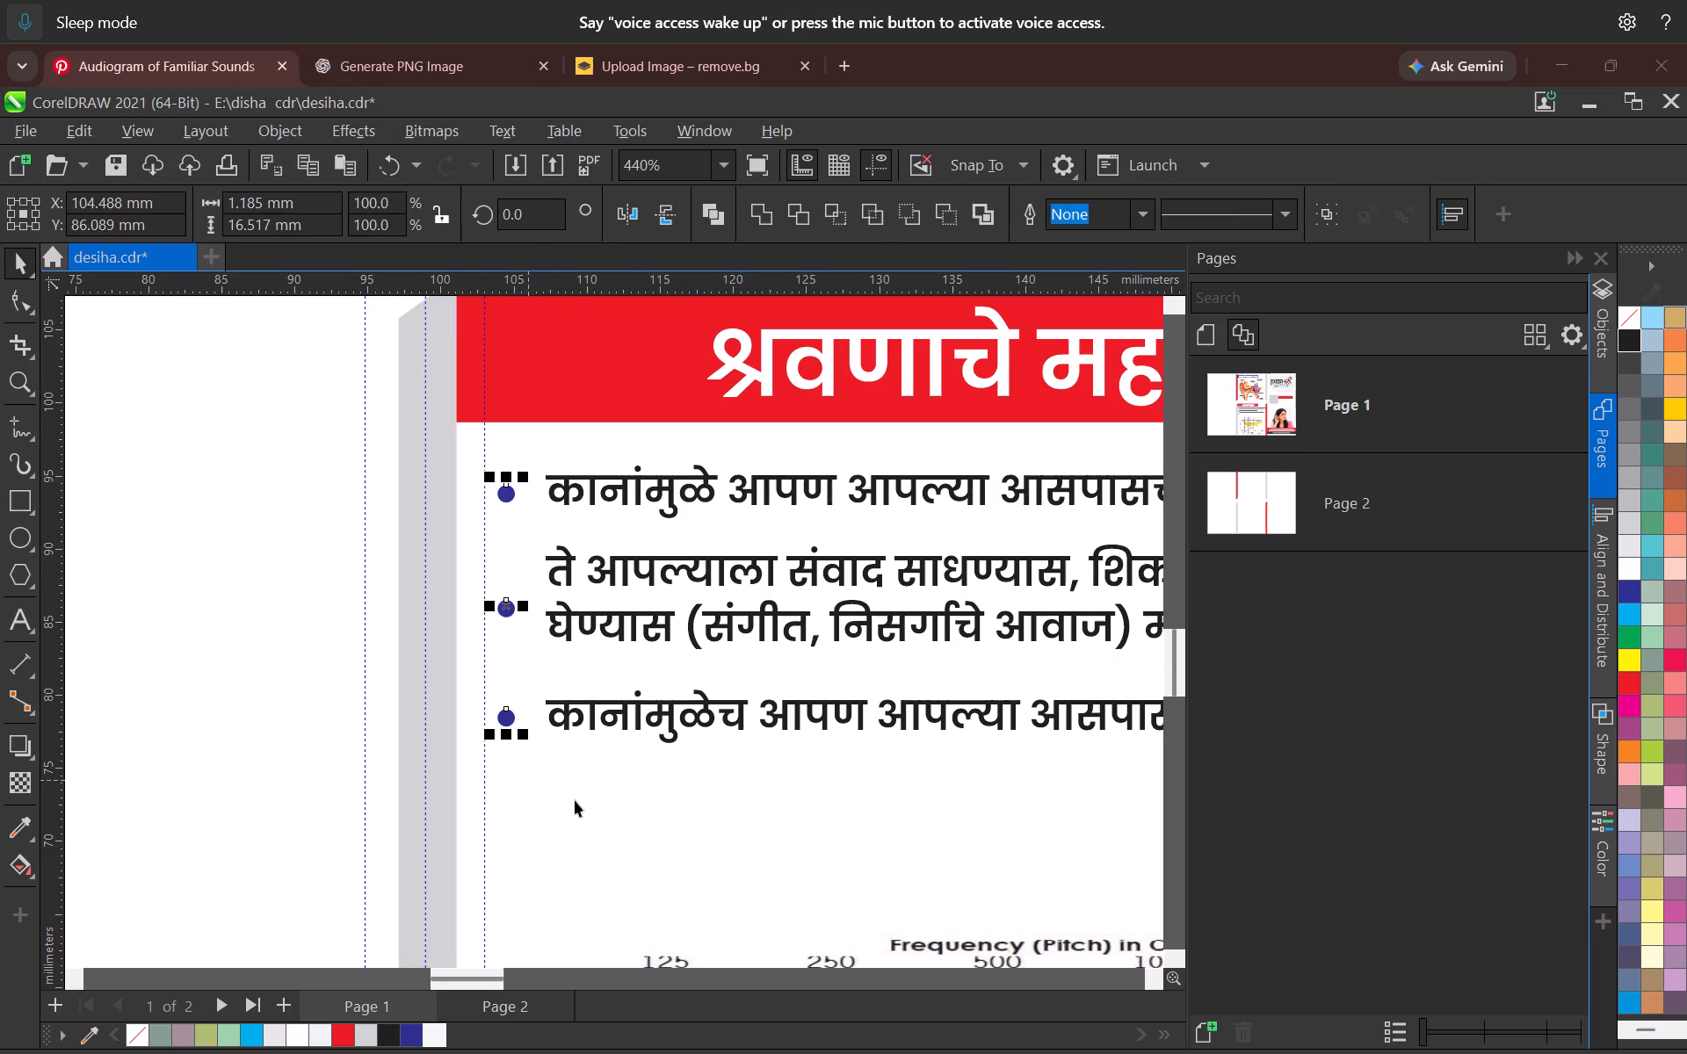
click(575, 800)
Move the middle bullet dot straight up about 2.4 mm to line up with the first line of the second bullet text.
scroll(568, 760, down, 3)
scroll(520, 650, up, 3)
click(534, 670)
scroll(534, 670, up, 4)
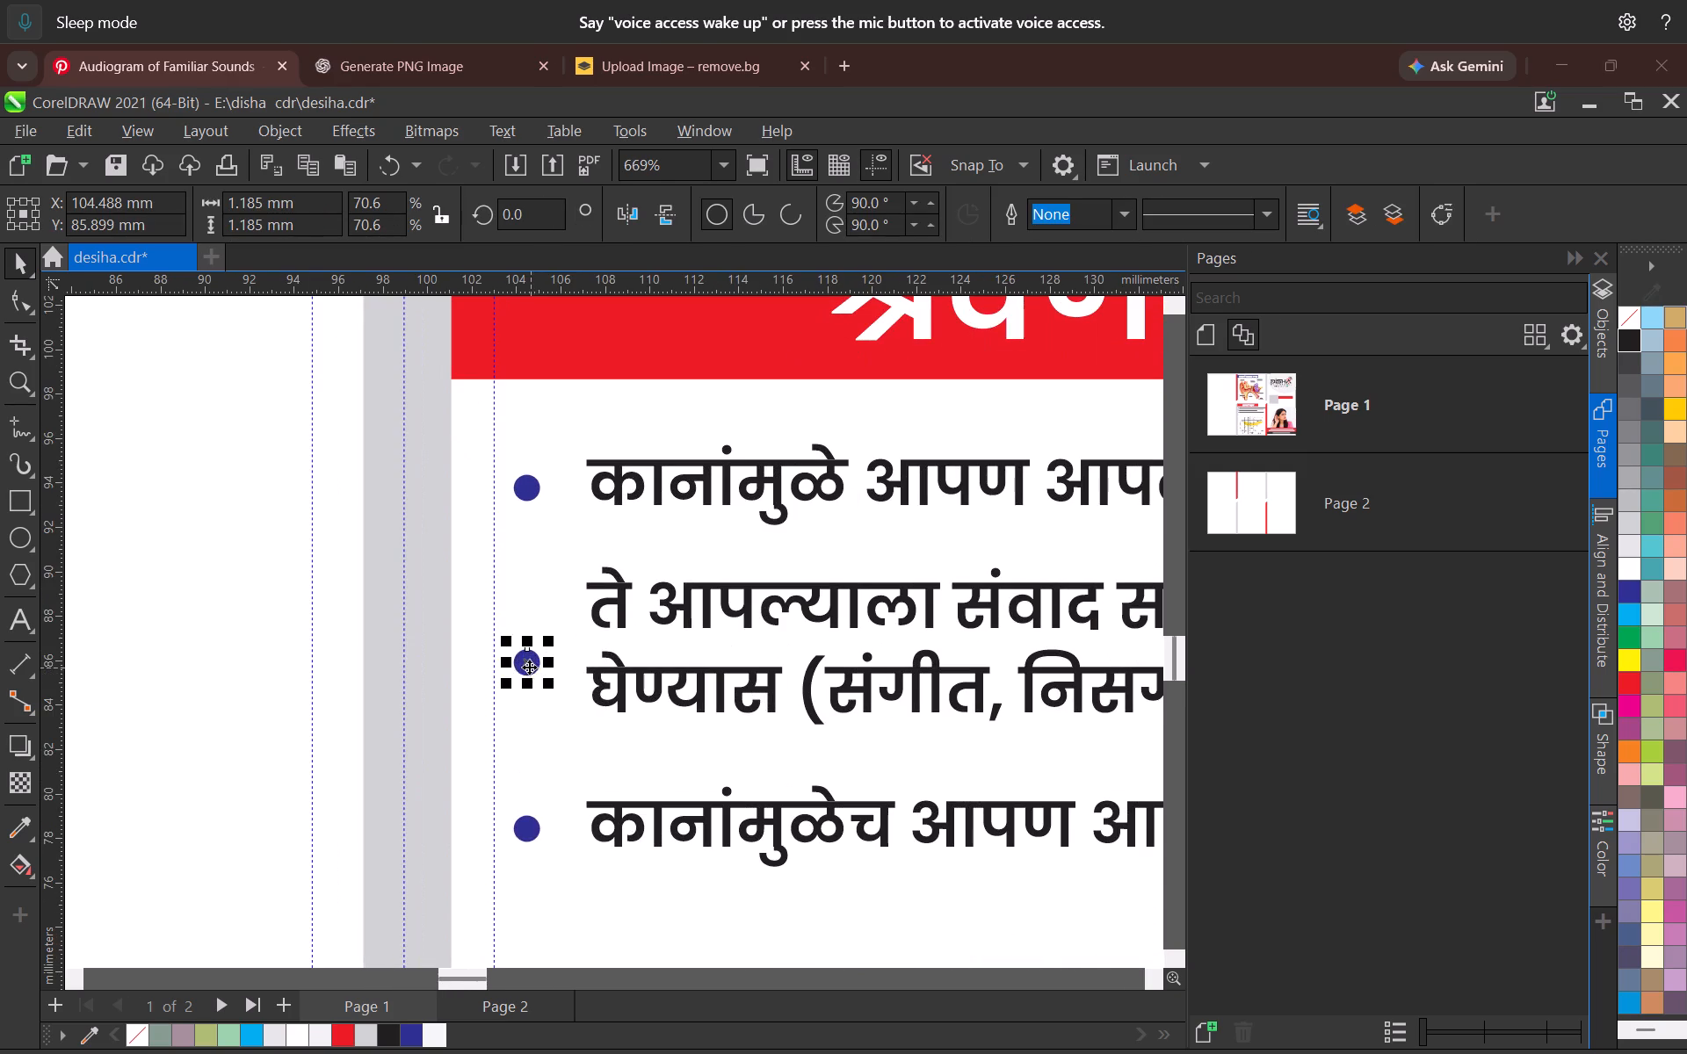
drag(529, 667, 528, 610)
scroll(533, 624, down, 4)
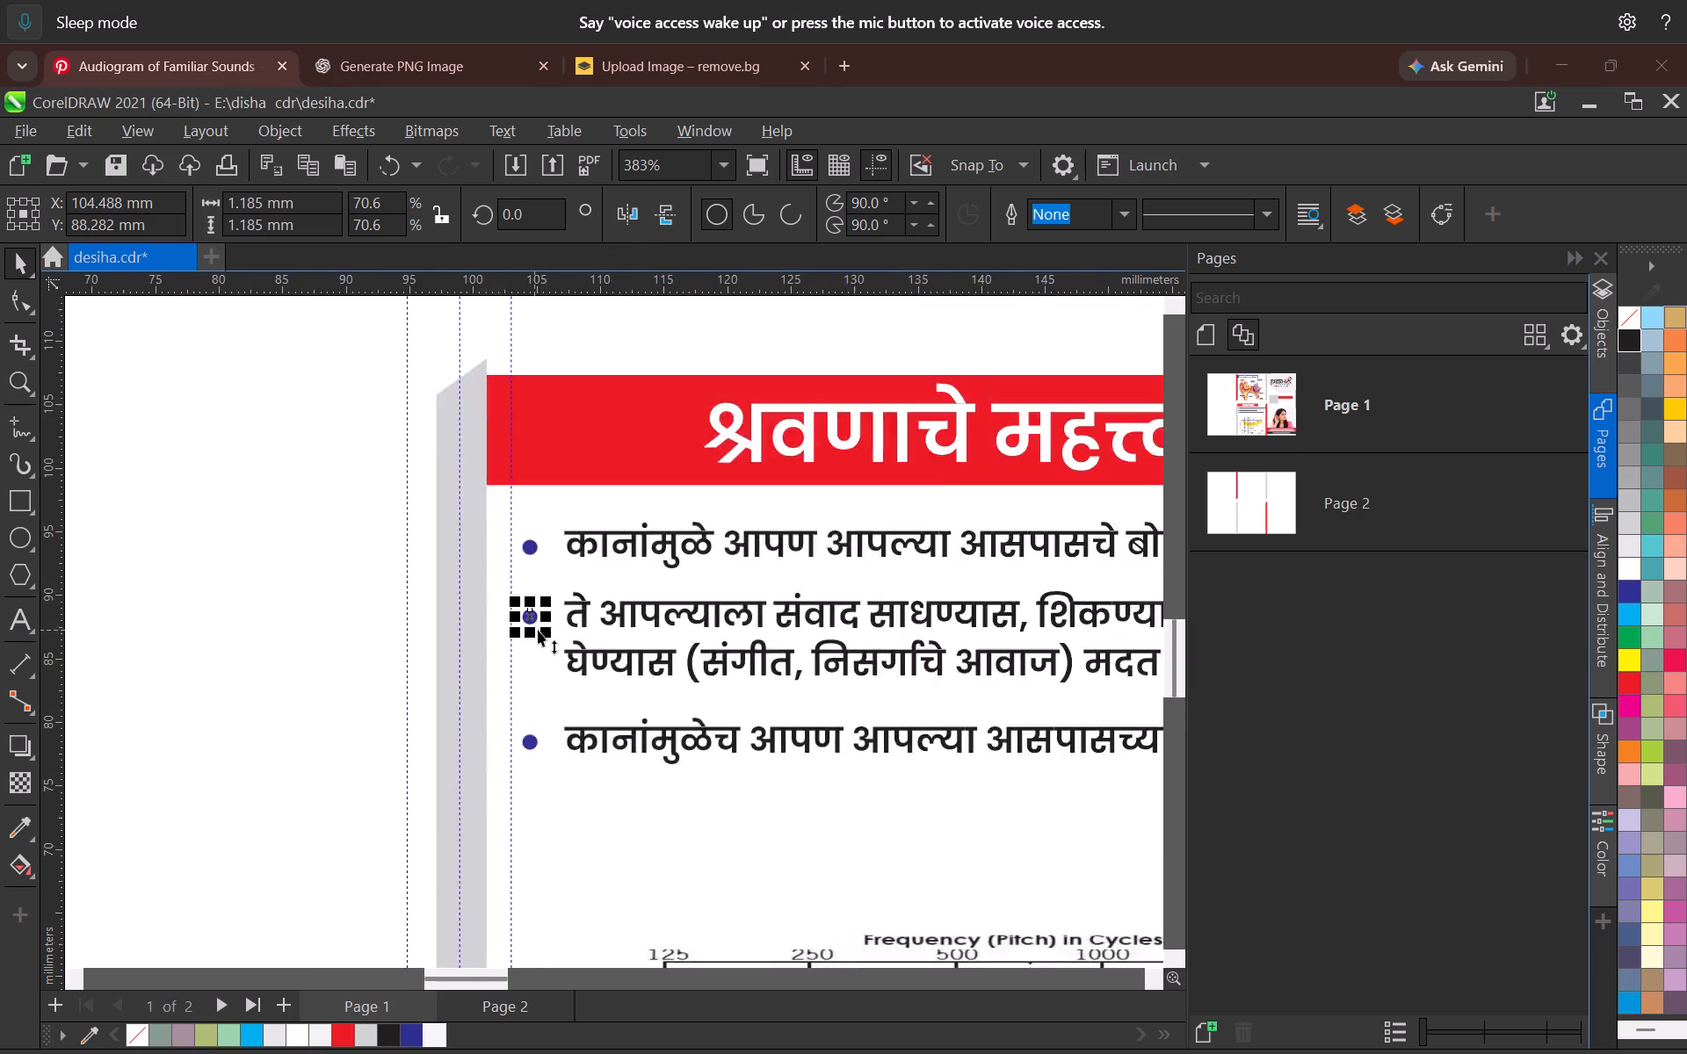
Nudge the three bullet texts together about 1.1 mm left, closer to their dots.
scroll(538, 630, down, 3)
middle_drag(661, 652, 241, 735)
scroll(747, 716, up, 3)
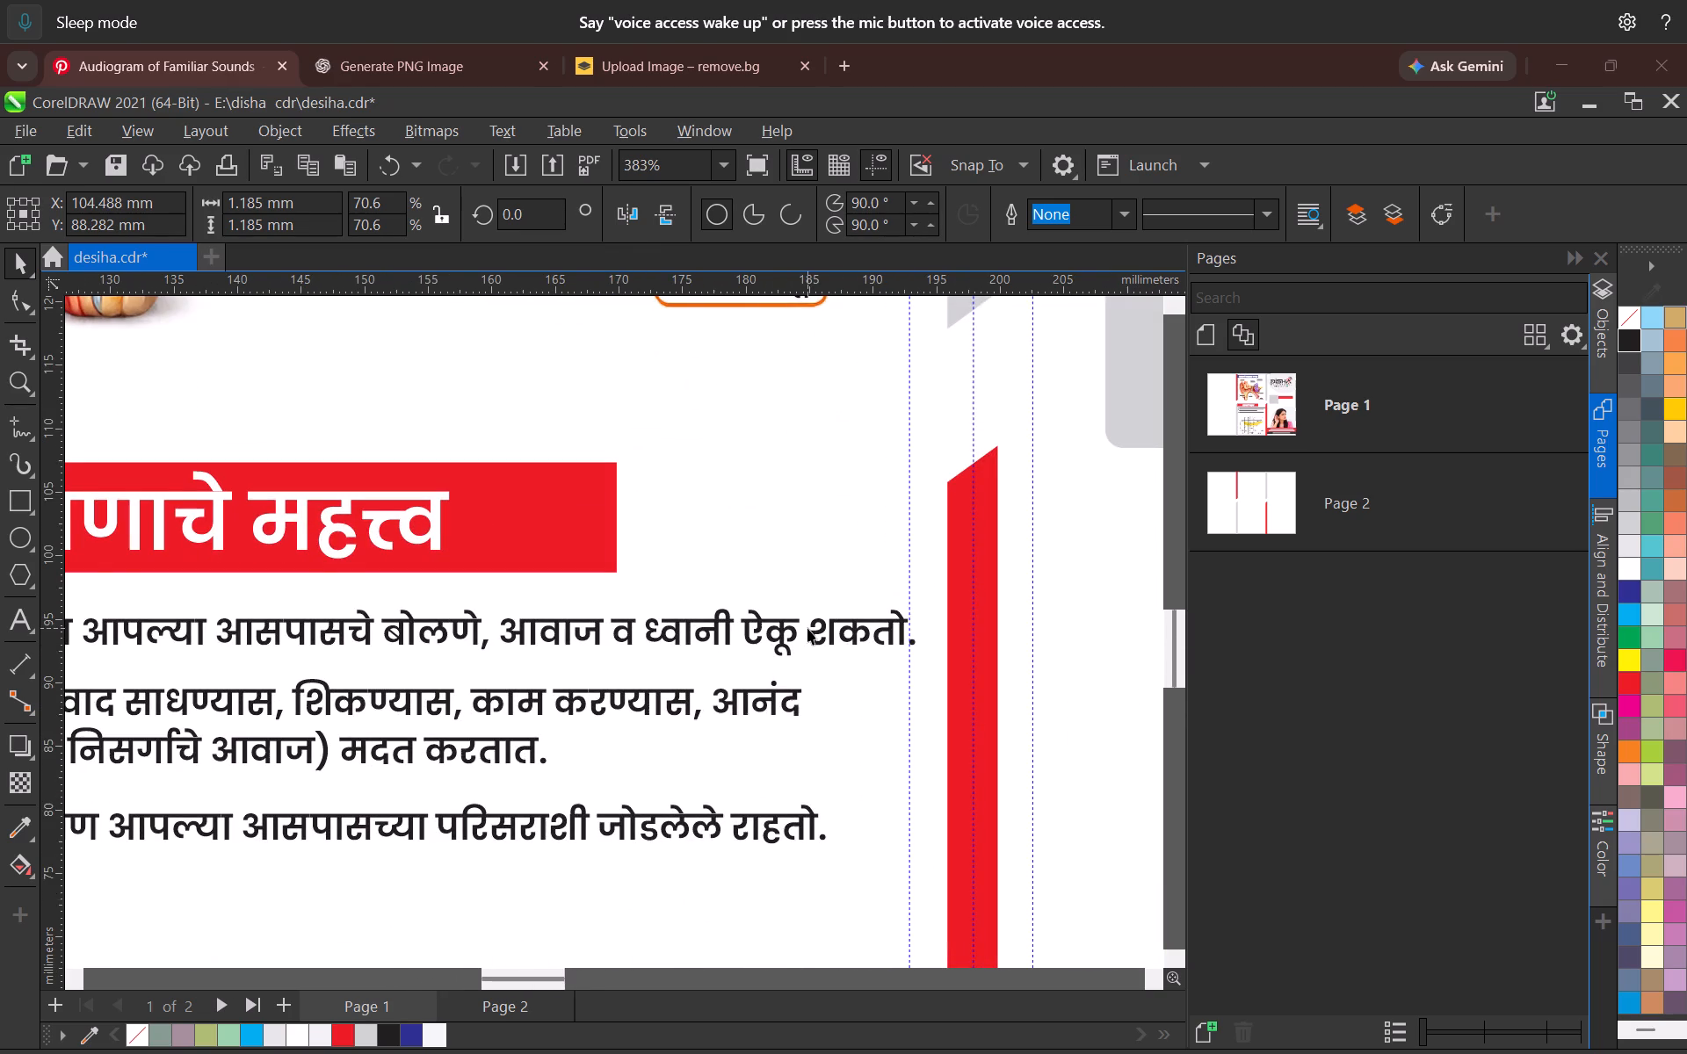
scroll(807, 630, down, 5)
scroll(788, 662, up, 2)
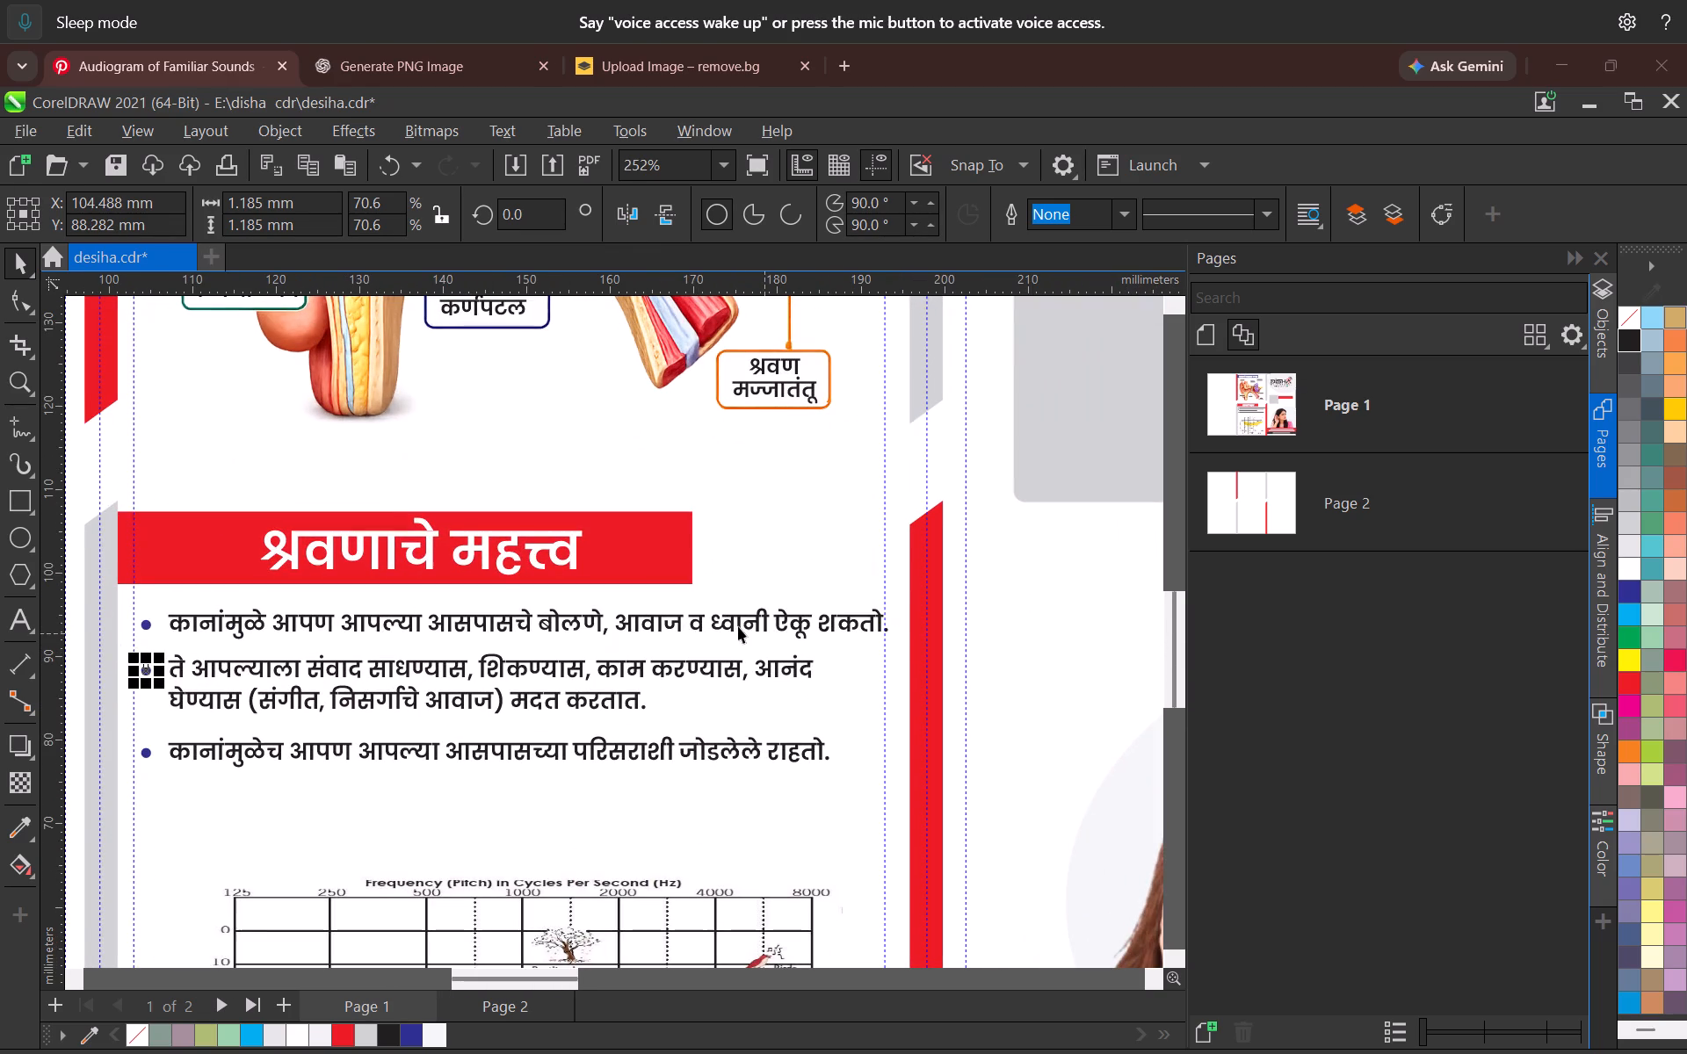
click(738, 626)
shift+click(708, 675)
shift+click(706, 753)
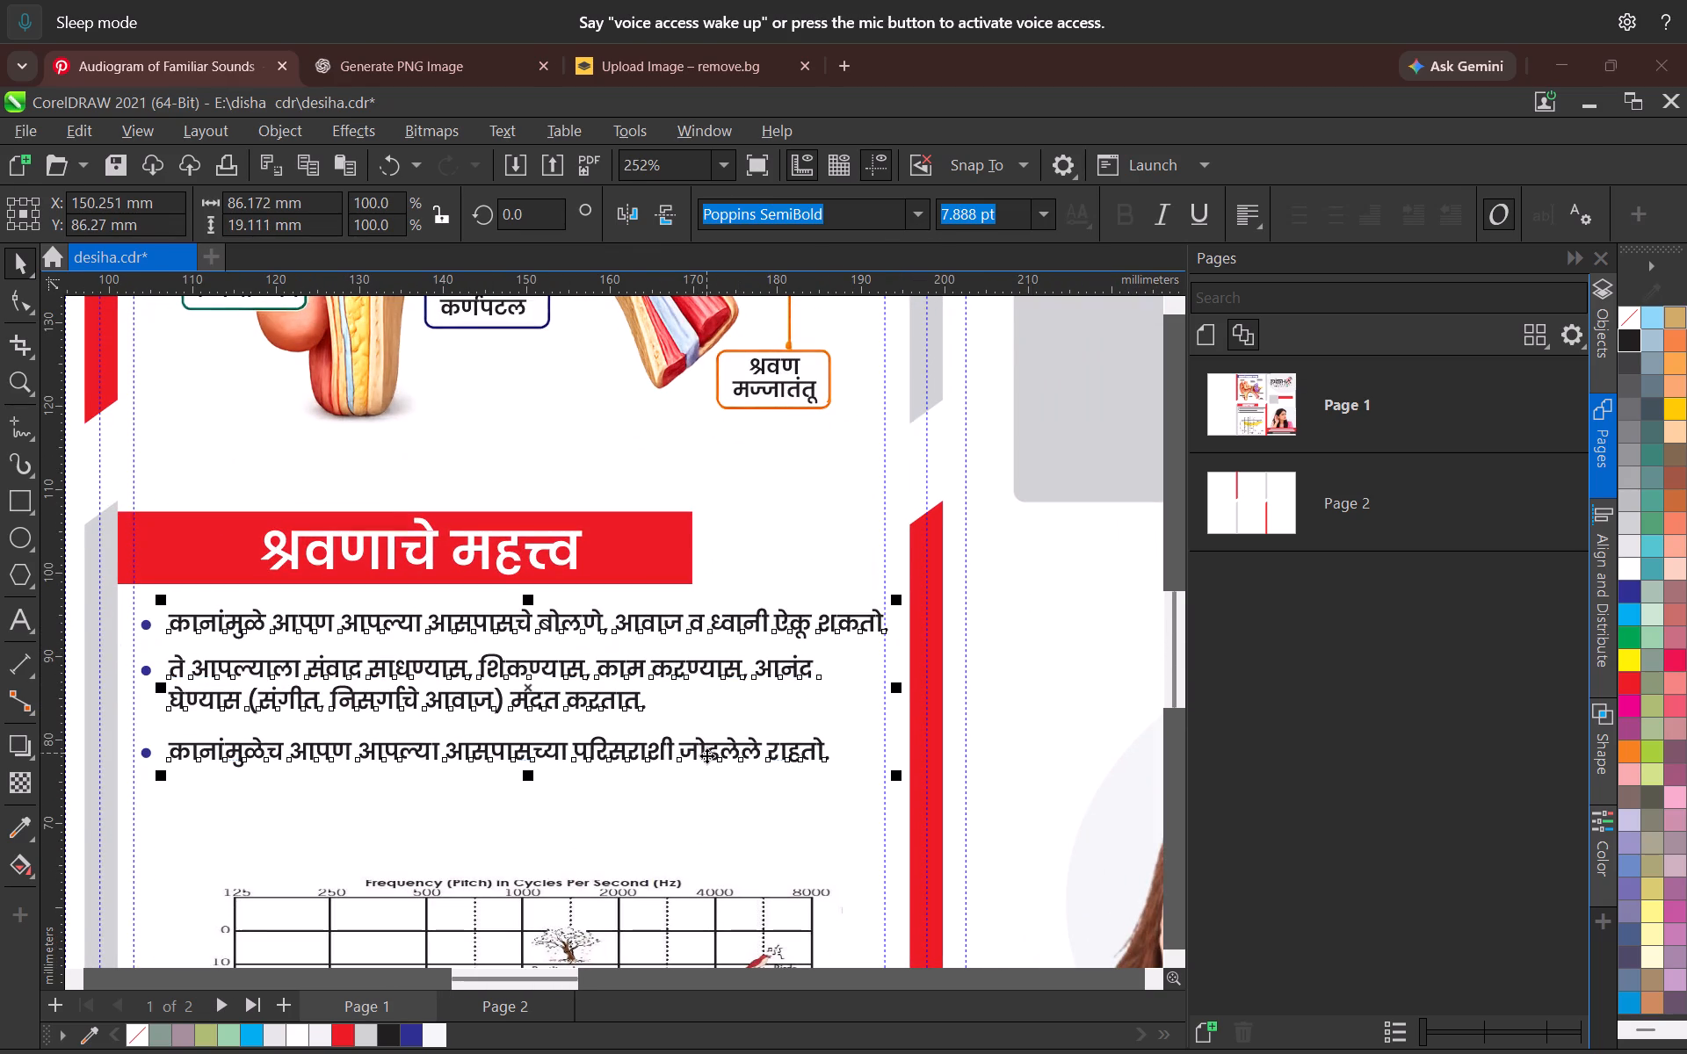
key(Left)
key(Left)
key(Left)
key(Left)
key(Left)
key(Left)
key(Left)
key(Left)
key(Left)
key(Left)
key(Left)
key(Left)
key(Left)
key(Left)
key(Left)
key(Left)
key(Left)
key(Left)
key(Left)
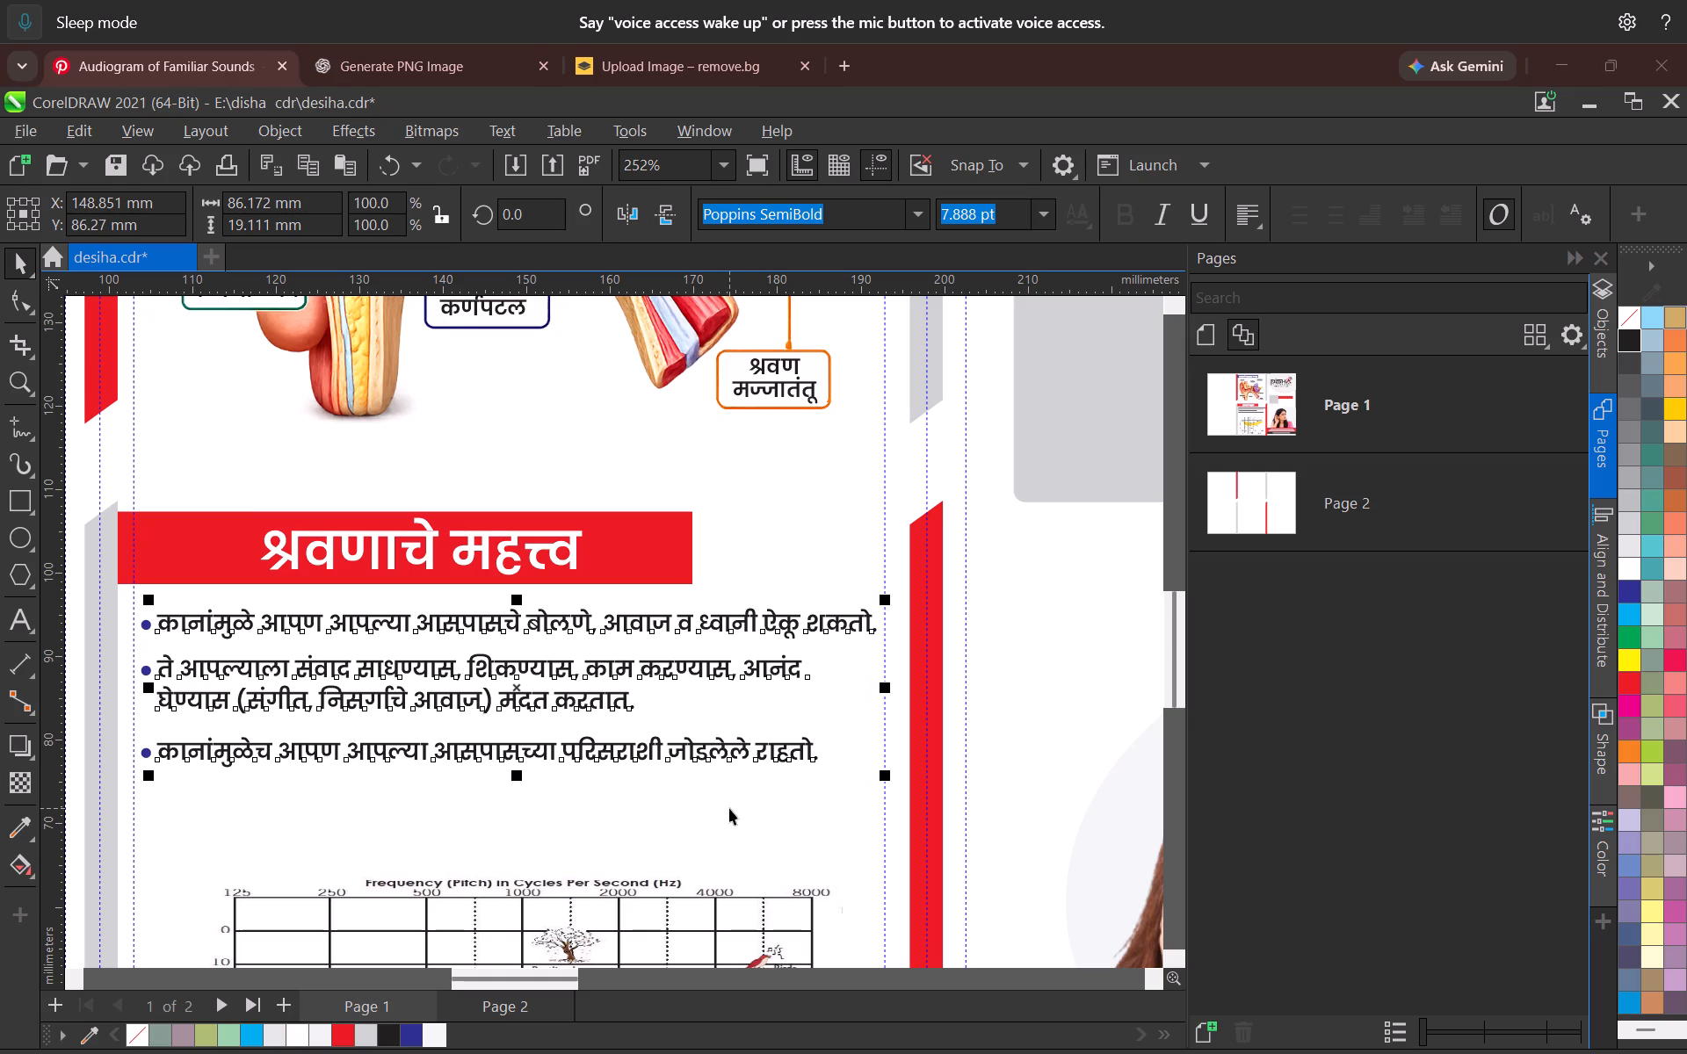
key(Right)
key(Right)
key(Right)
click(731, 812)
Nudge all three bullet texts with their dots up 1 mm, closer to the श्रवणाचे महत्त्व heading banner.
scroll(633, 754, down, 3)
middle_drag(497, 758, 680, 751)
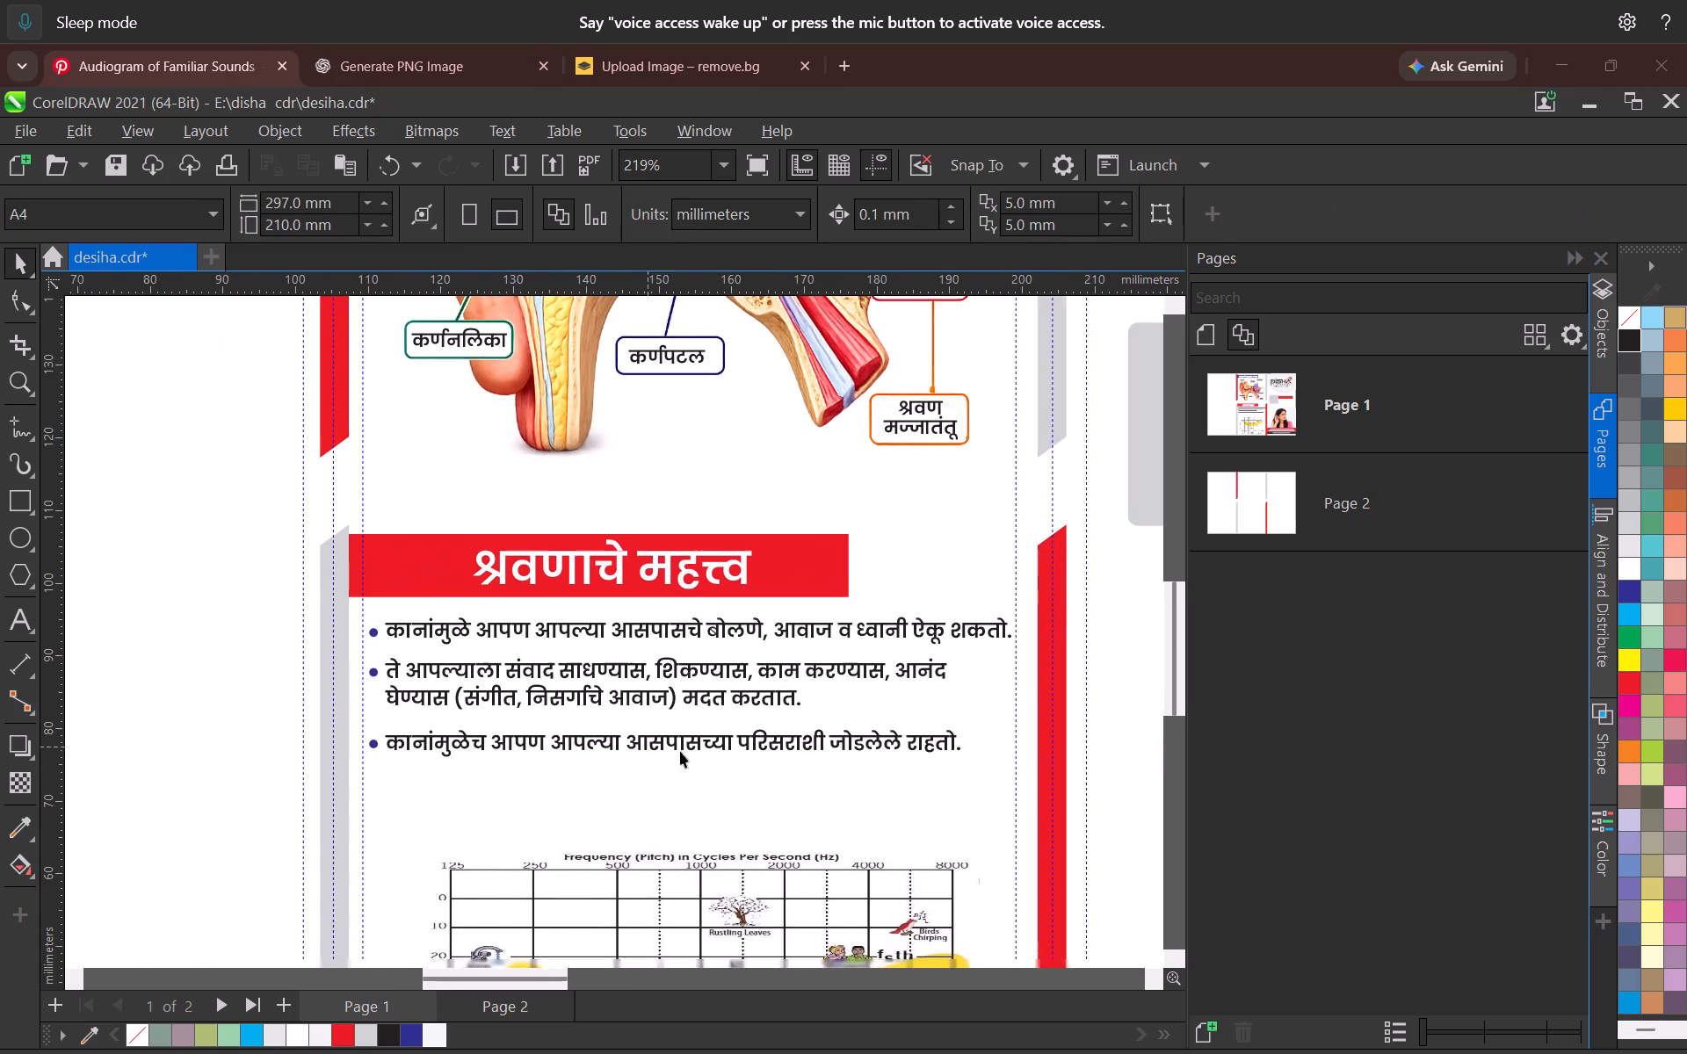
middle_drag(680, 751, 678, 751)
drag(252, 611, 1063, 731)
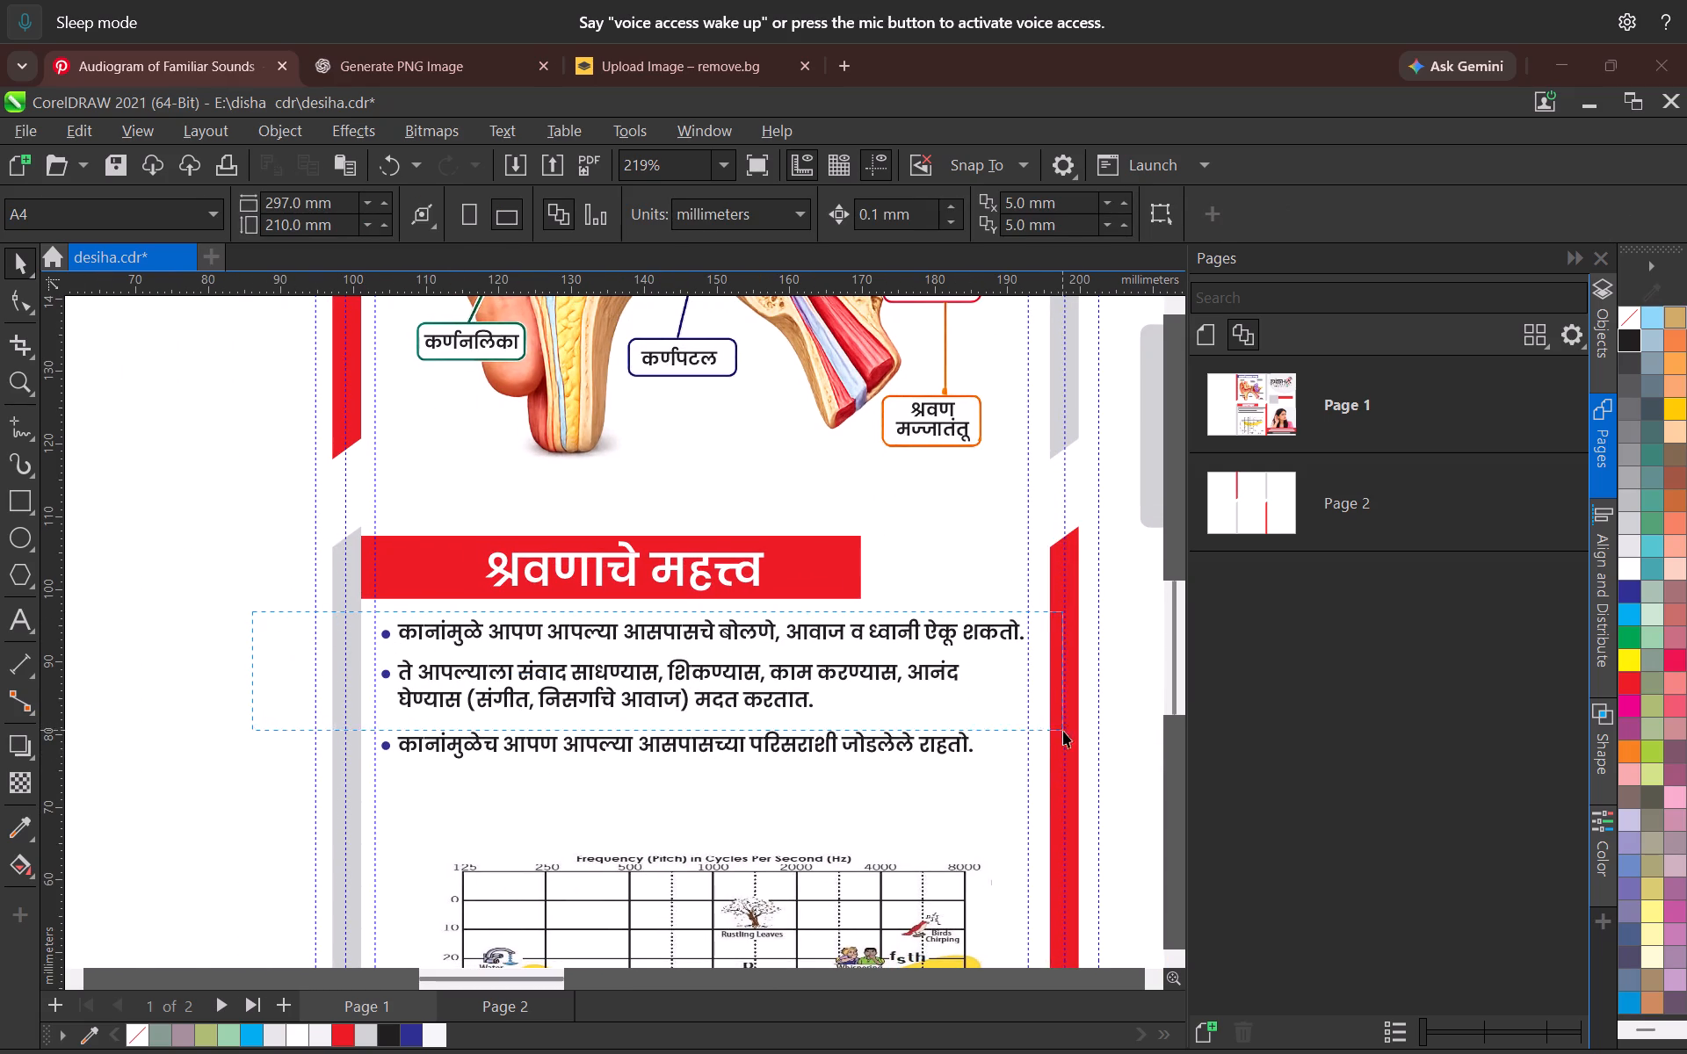
drag(1063, 731, 1054, 773)
key(shift+Up)
key(shift+Up)
key(shift+Up)
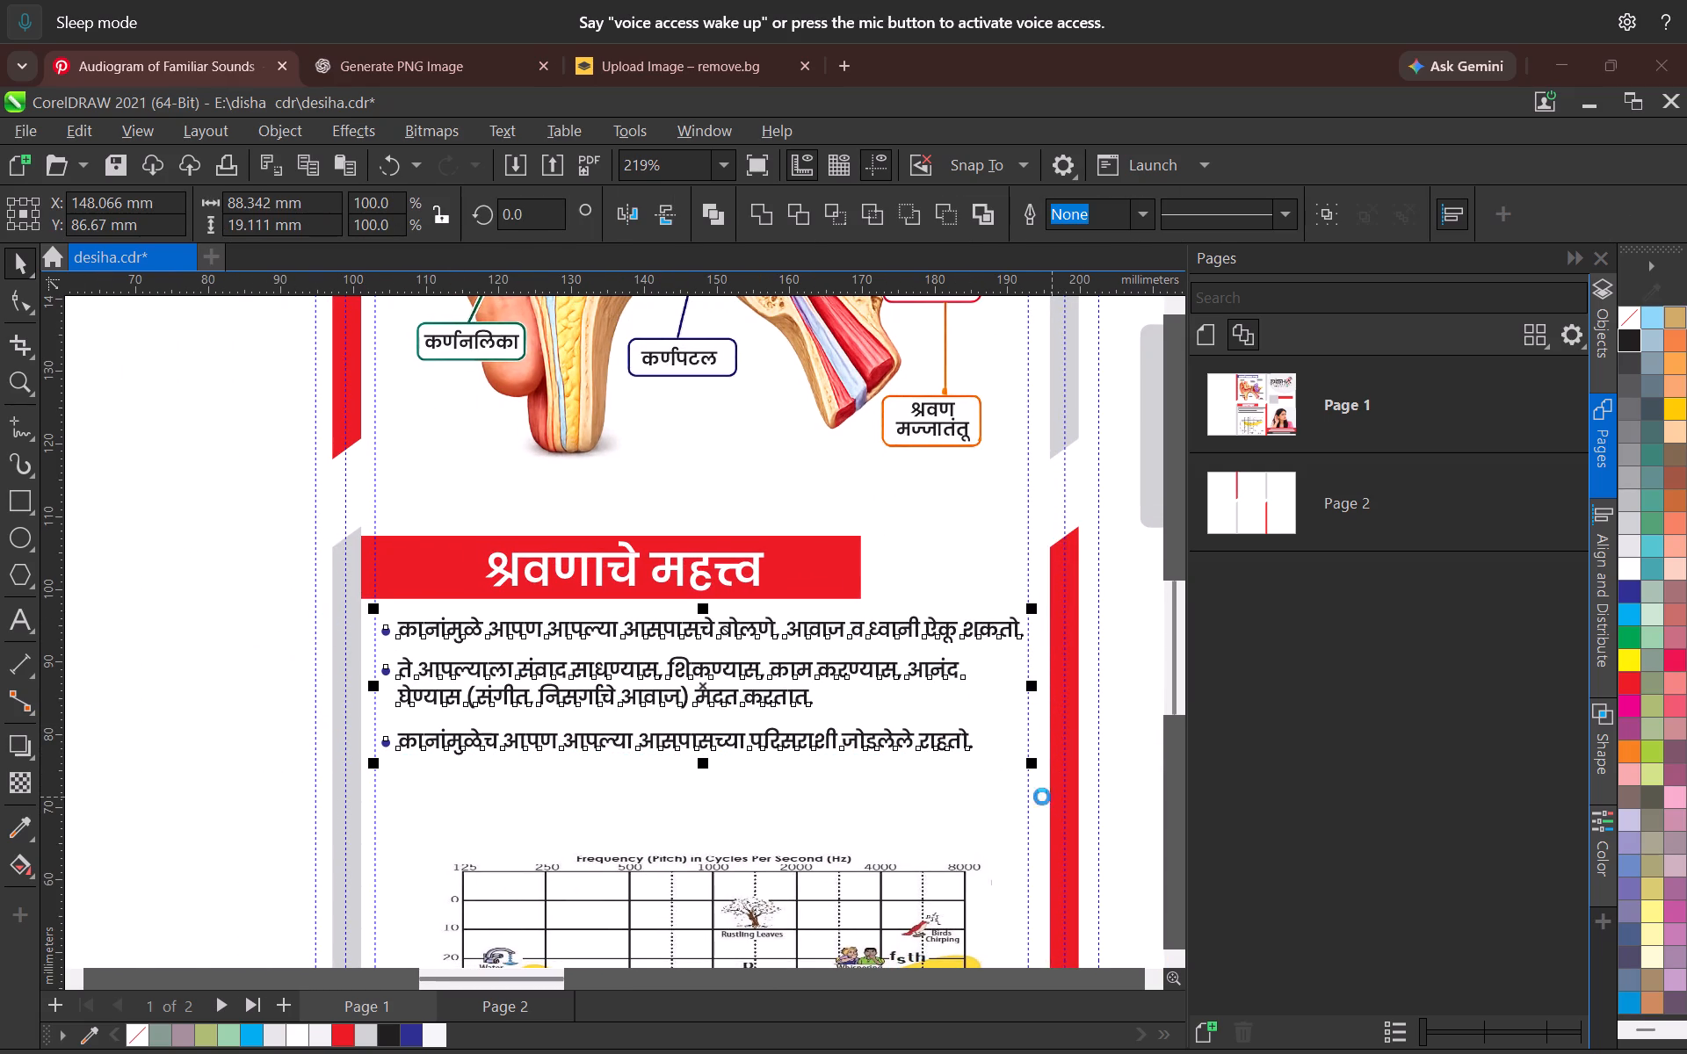
key(shift+Up)
key(shift+Up)
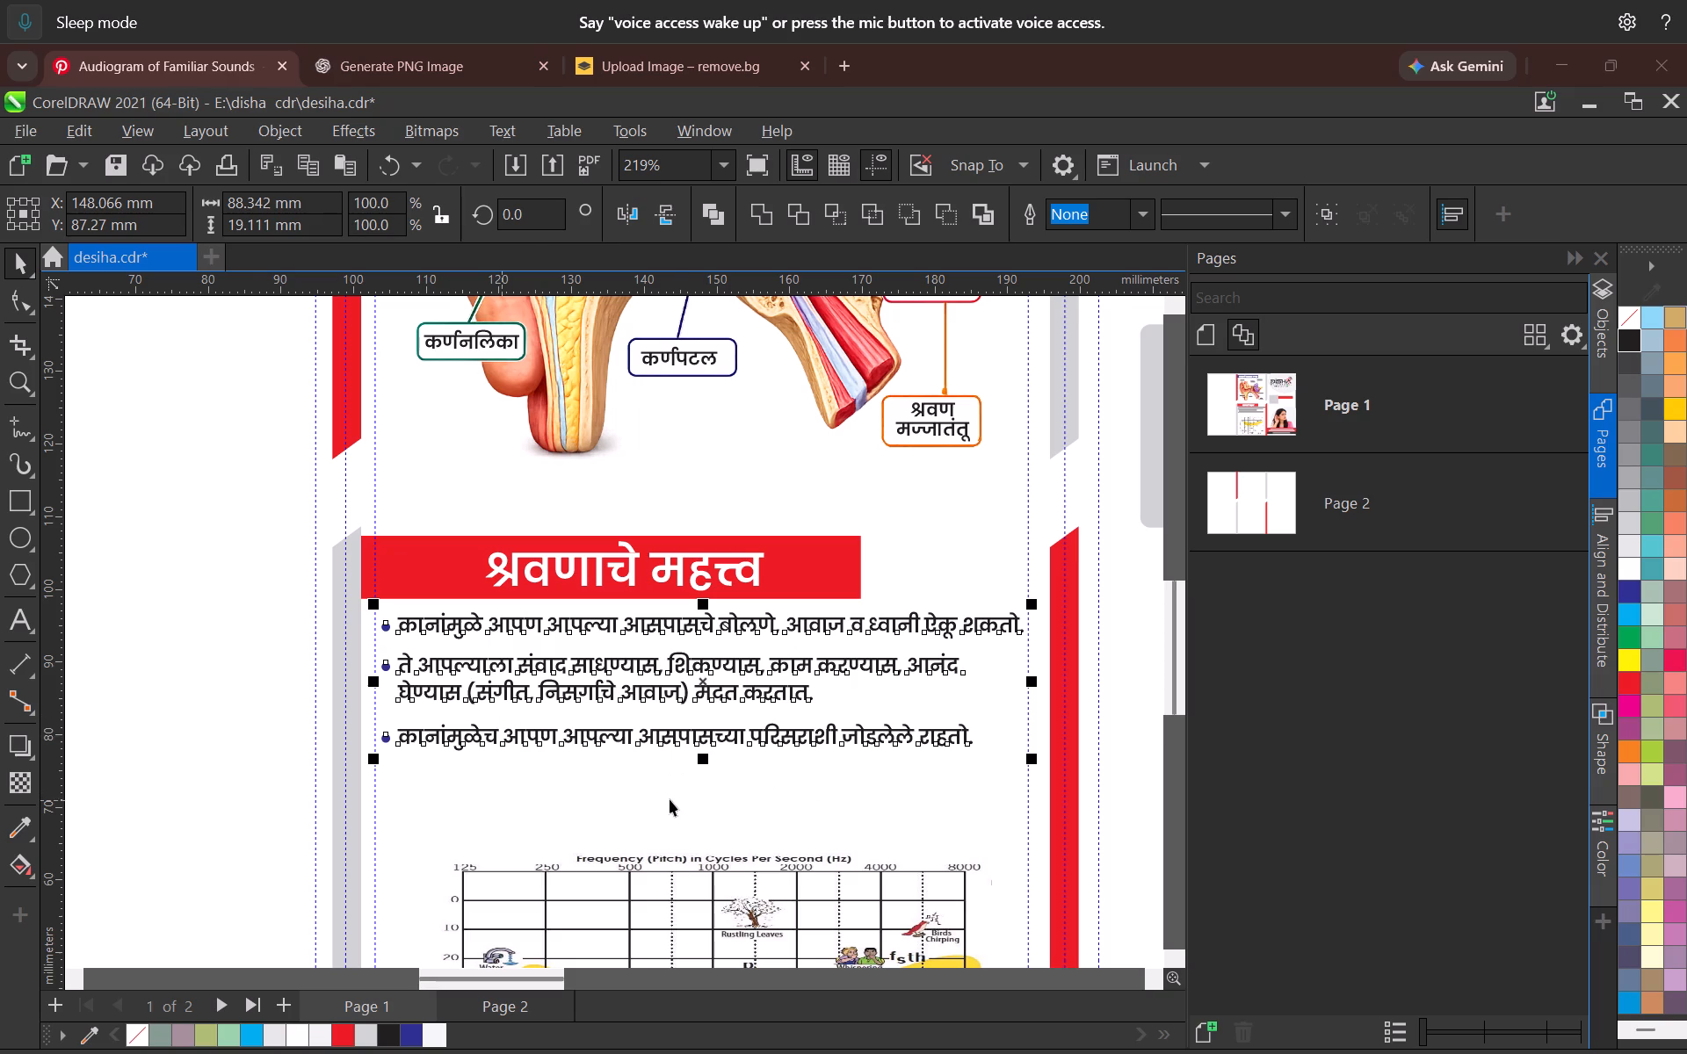
click(674, 796)
Stretch the audiogram image upward from its top edge to a height of about 61 mm, keeping its width.
scroll(689, 800, down, 4)
middle_drag(699, 797, 702, 610)
scroll(684, 704, up, 4)
click(721, 773)
scroll(722, 611, up, 3)
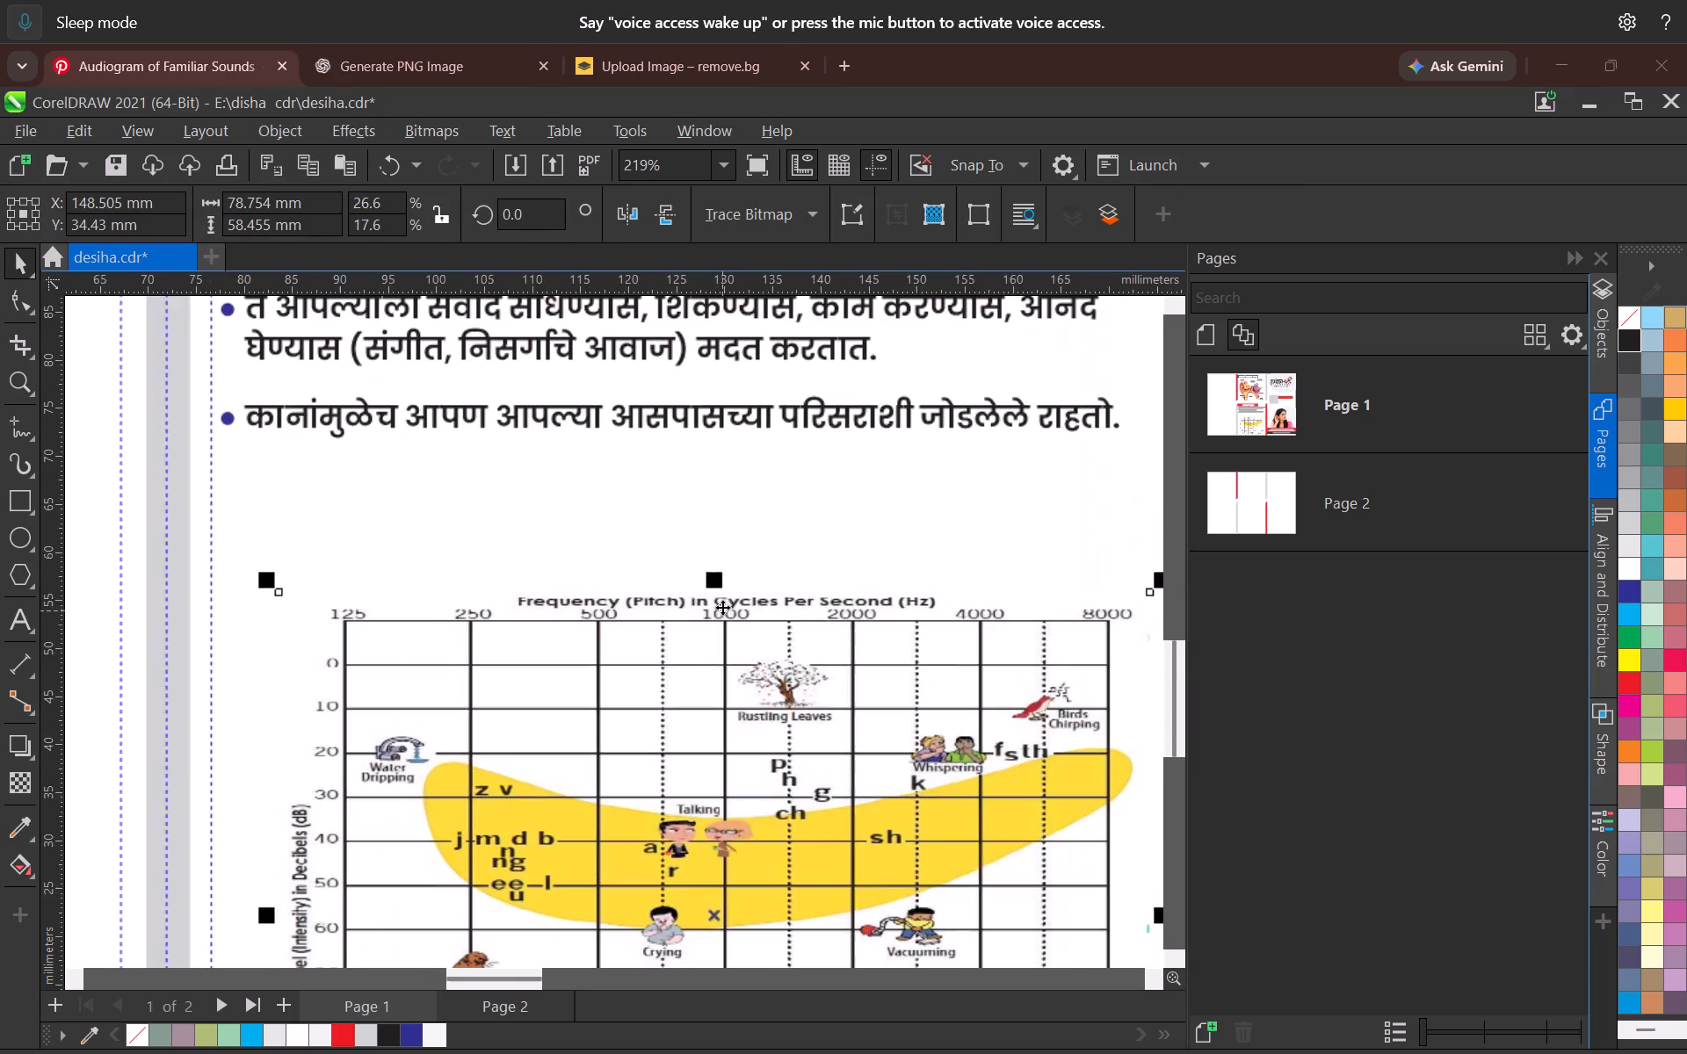
drag(712, 581, 706, 552)
scroll(713, 599, down, 4)
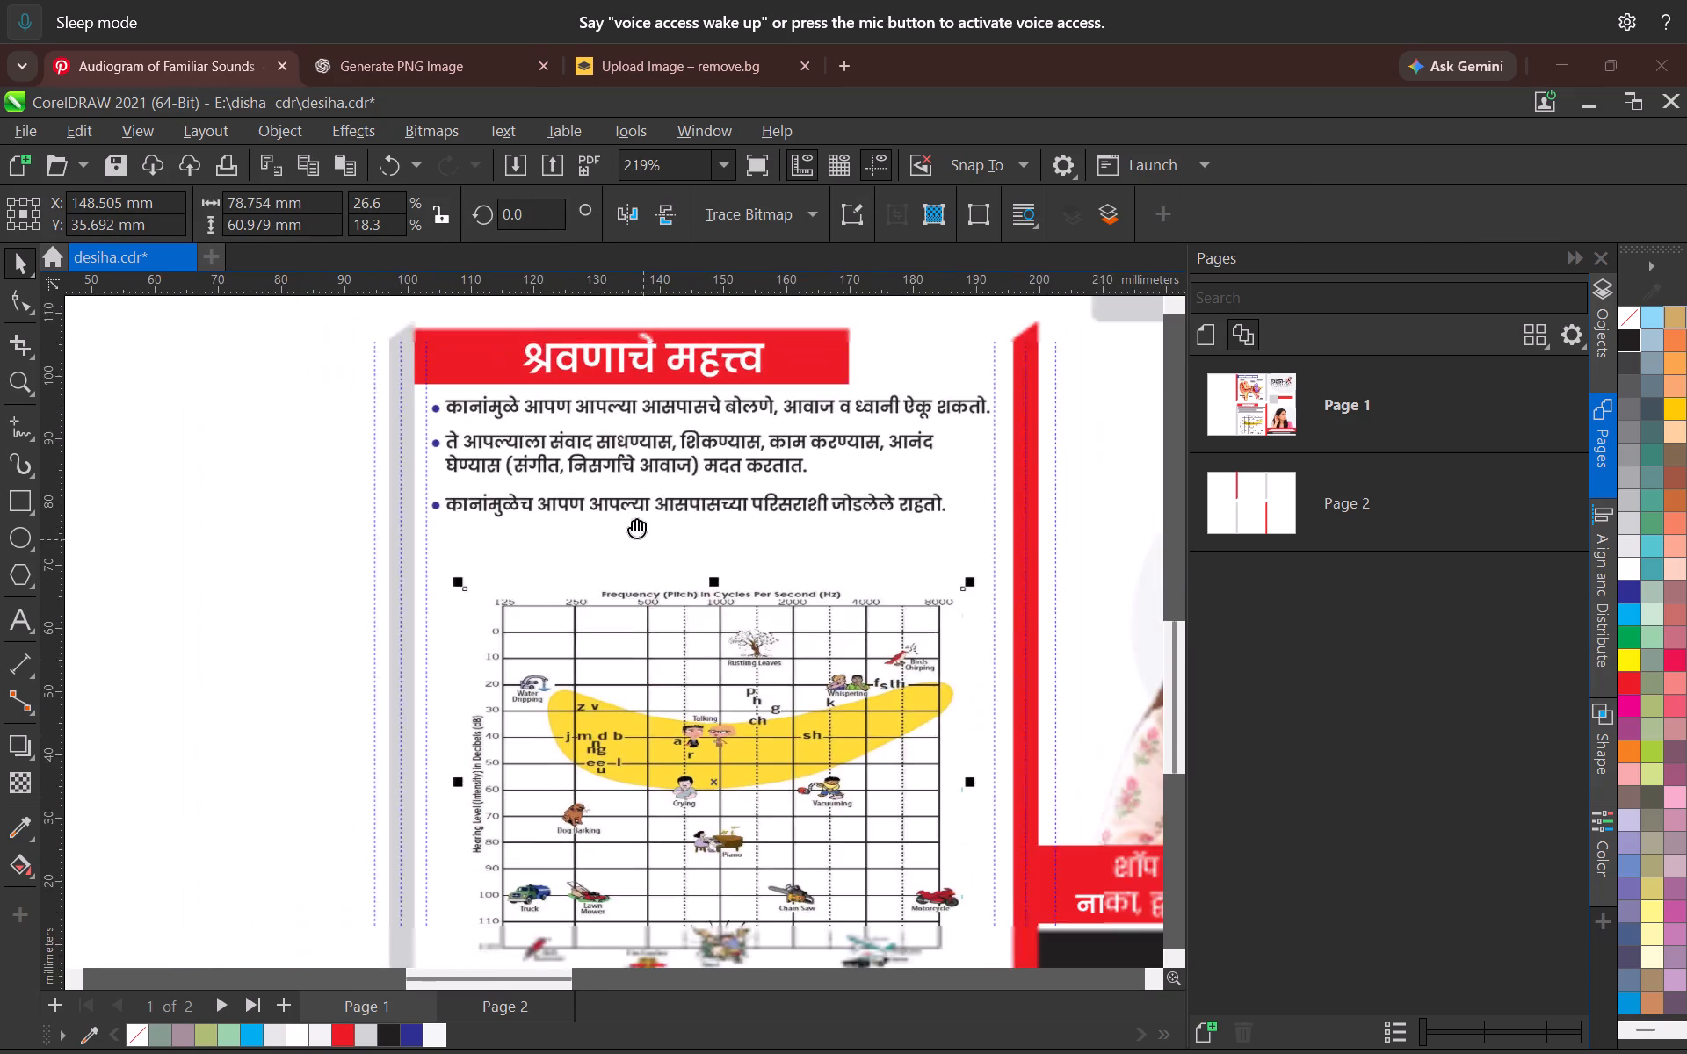
middle_drag(639, 530, 595, 476)
scroll(579, 684, up, 4)
scroll(575, 697, down, 5)
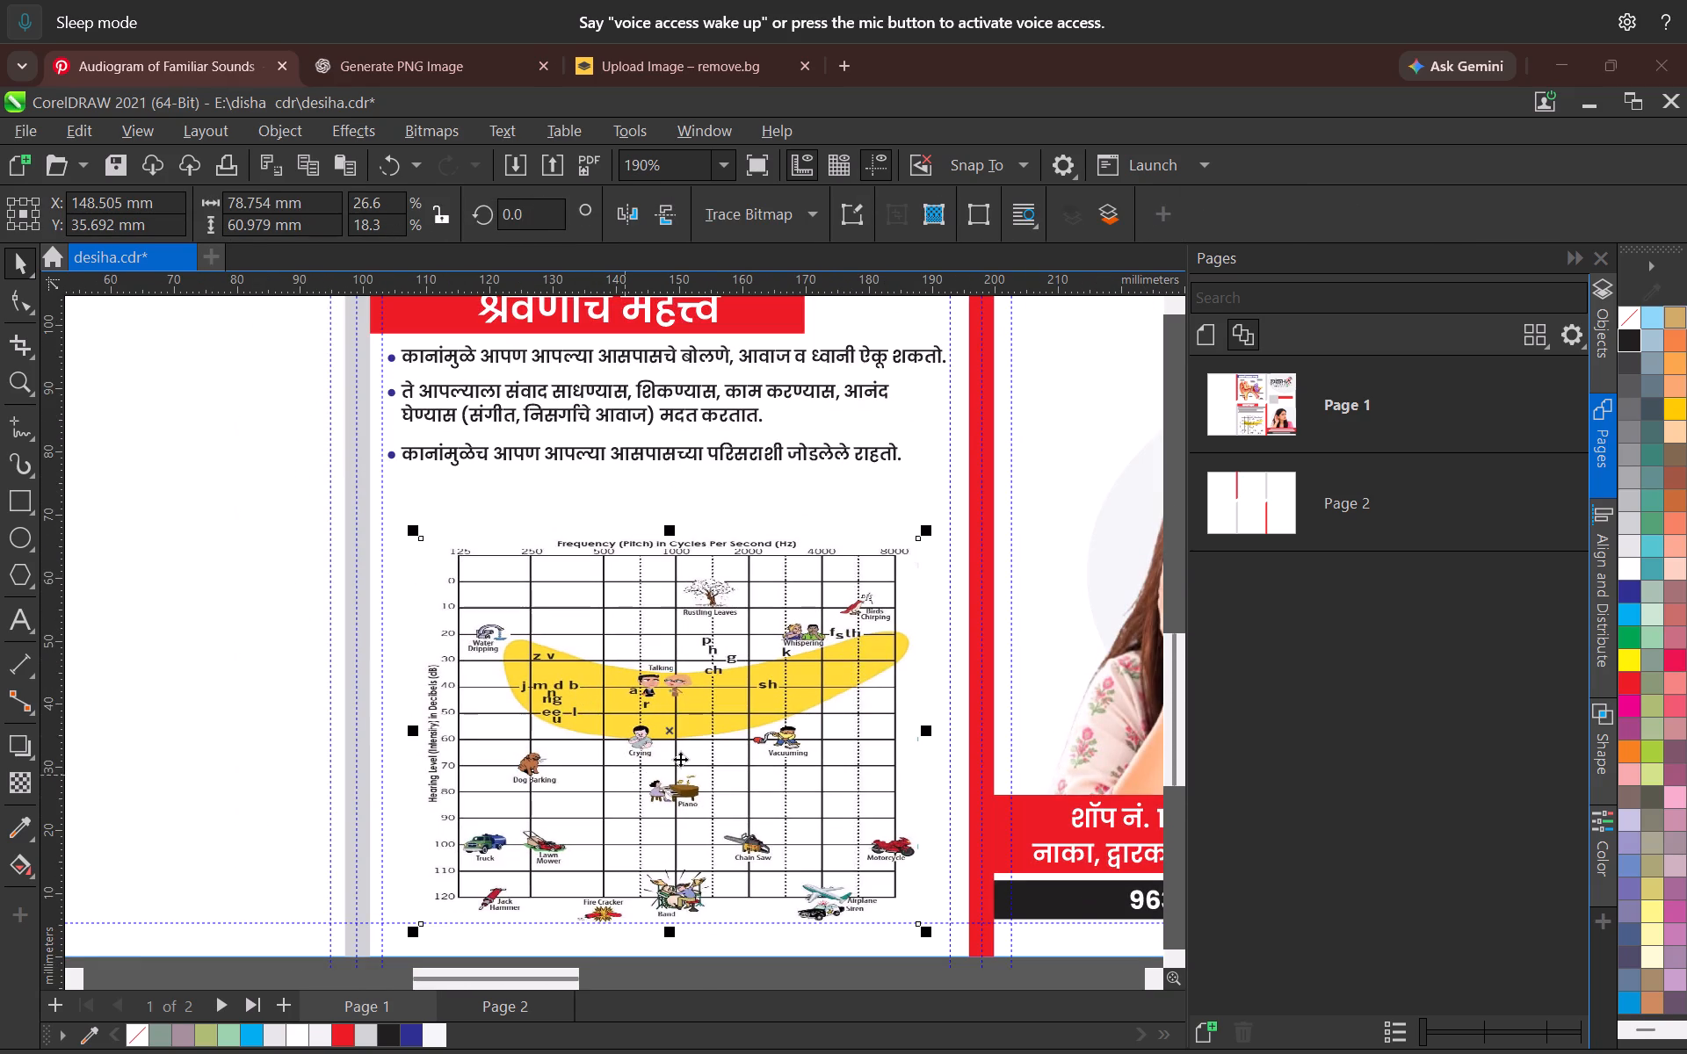
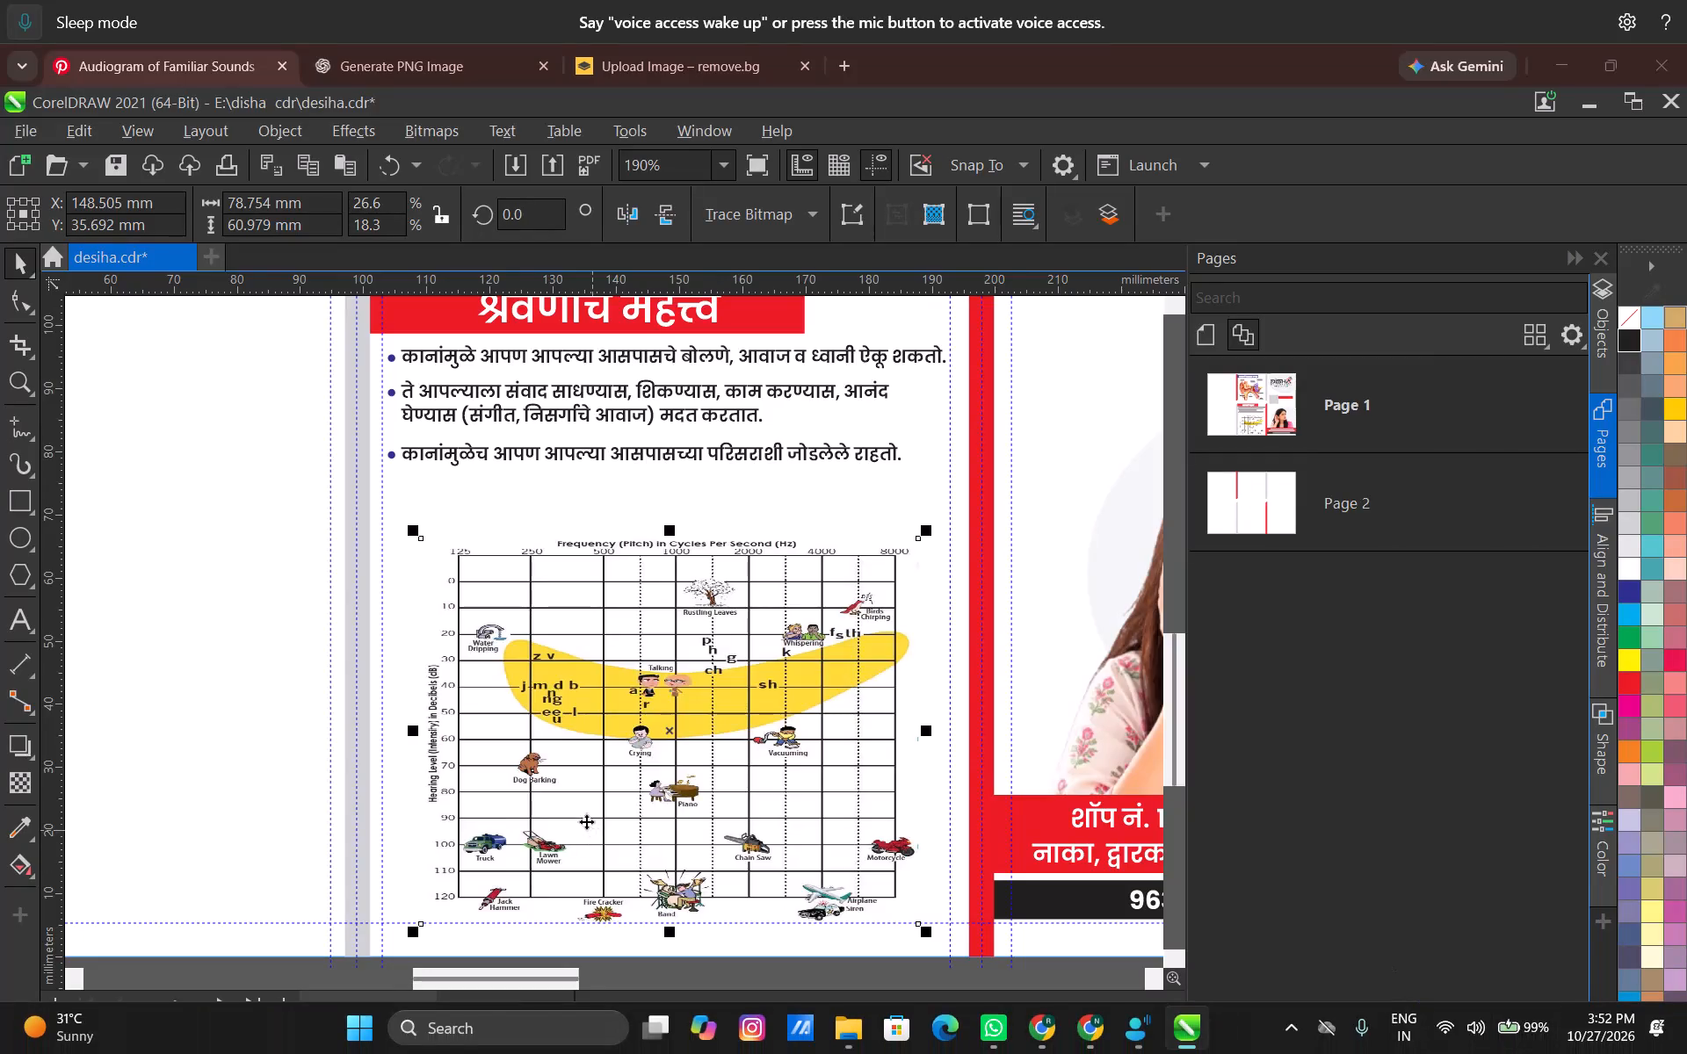
Stretch the audiogram image slightly further upward from its top edge to a height of about 61.9 mm, keeping its width.
scroll(595, 805, up, 4)
middle_drag(676, 613, 653, 785)
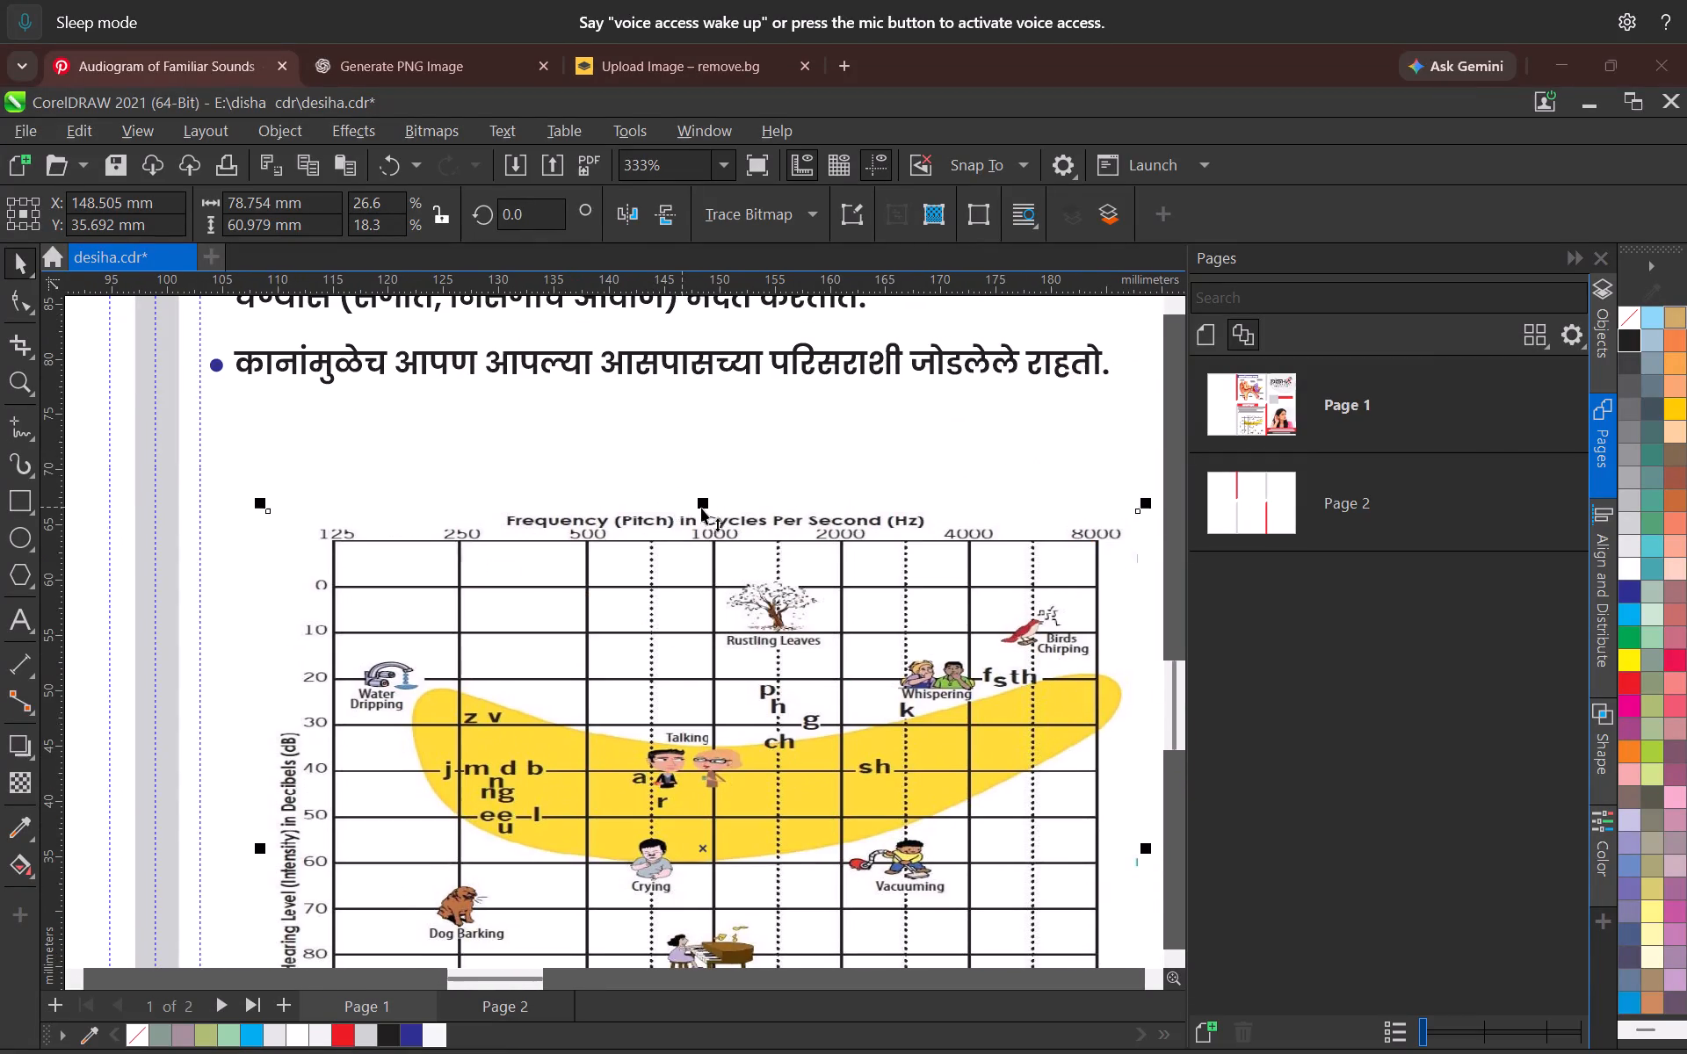
scroll(700, 508, up, 3)
drag(703, 503, 693, 487)
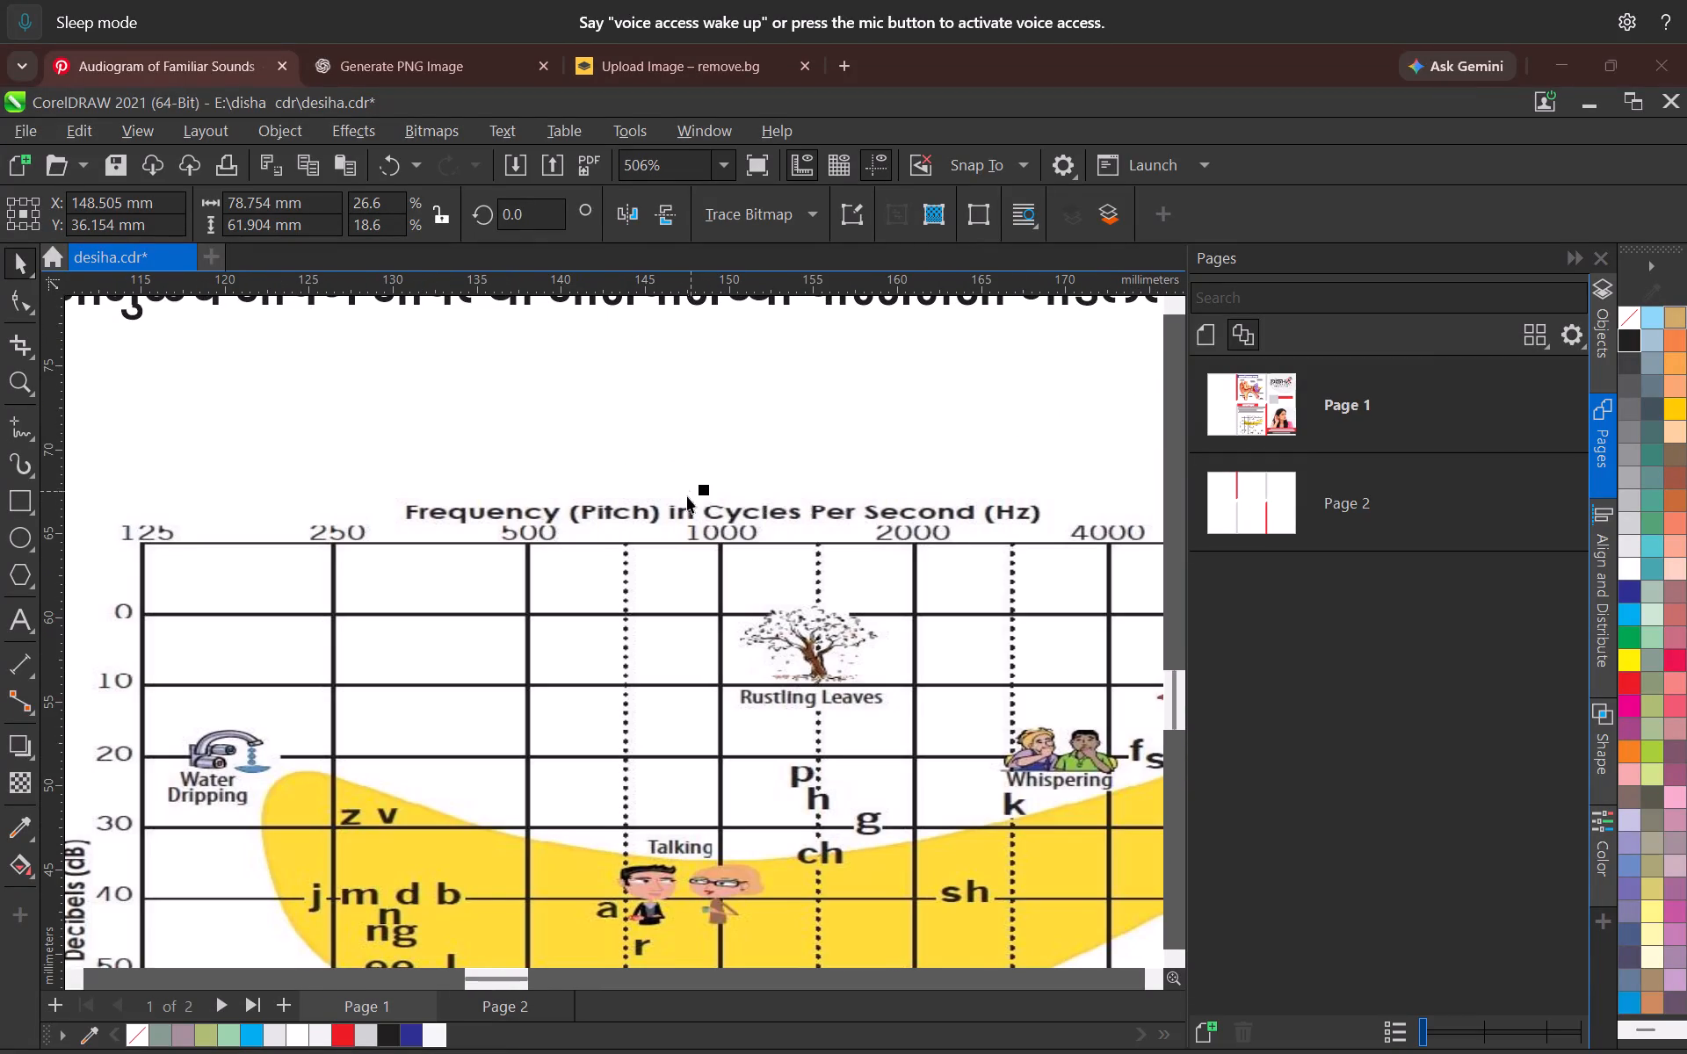
Cover the audiogram's English frequency title with a white, outline-free rectangle about 40.4 mm wide and 1.6 mm high.
scroll(685, 501, down, 3)
middle_drag(679, 502, 532, 615)
scroll(531, 631, up, 3)
scroll(853, 588, down, 2)
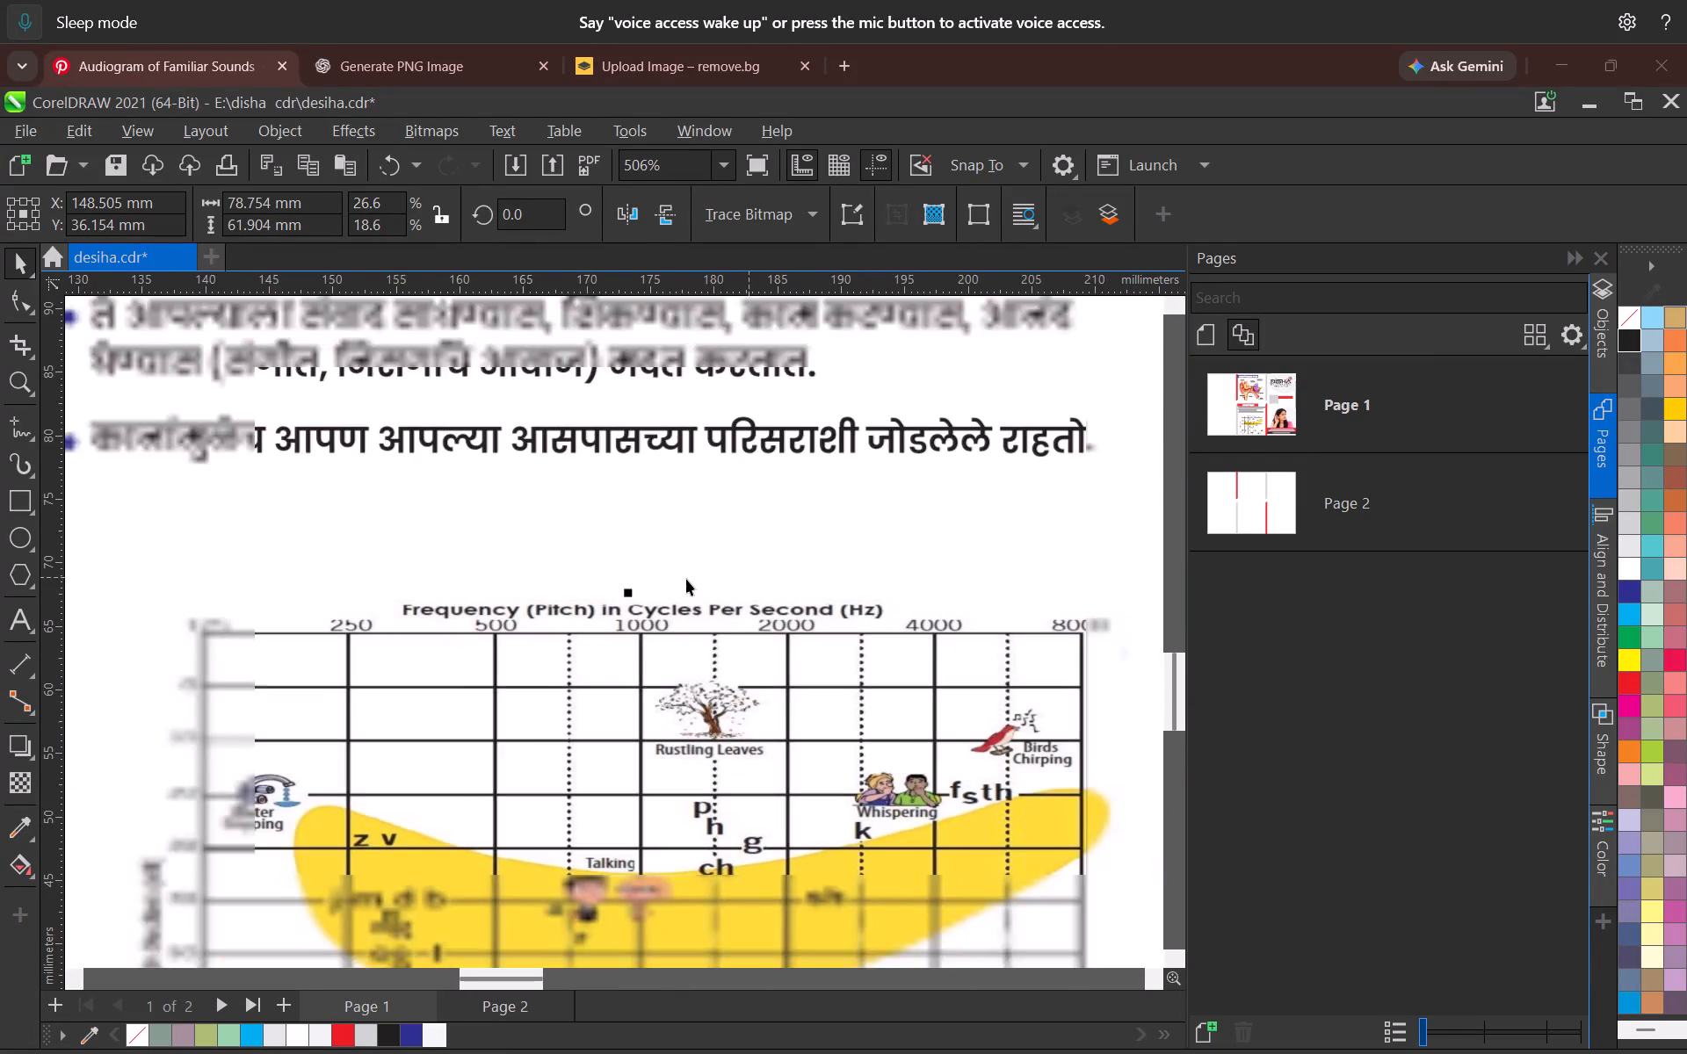
middle_drag(682, 579, 707, 606)
scroll(703, 661, up, 2)
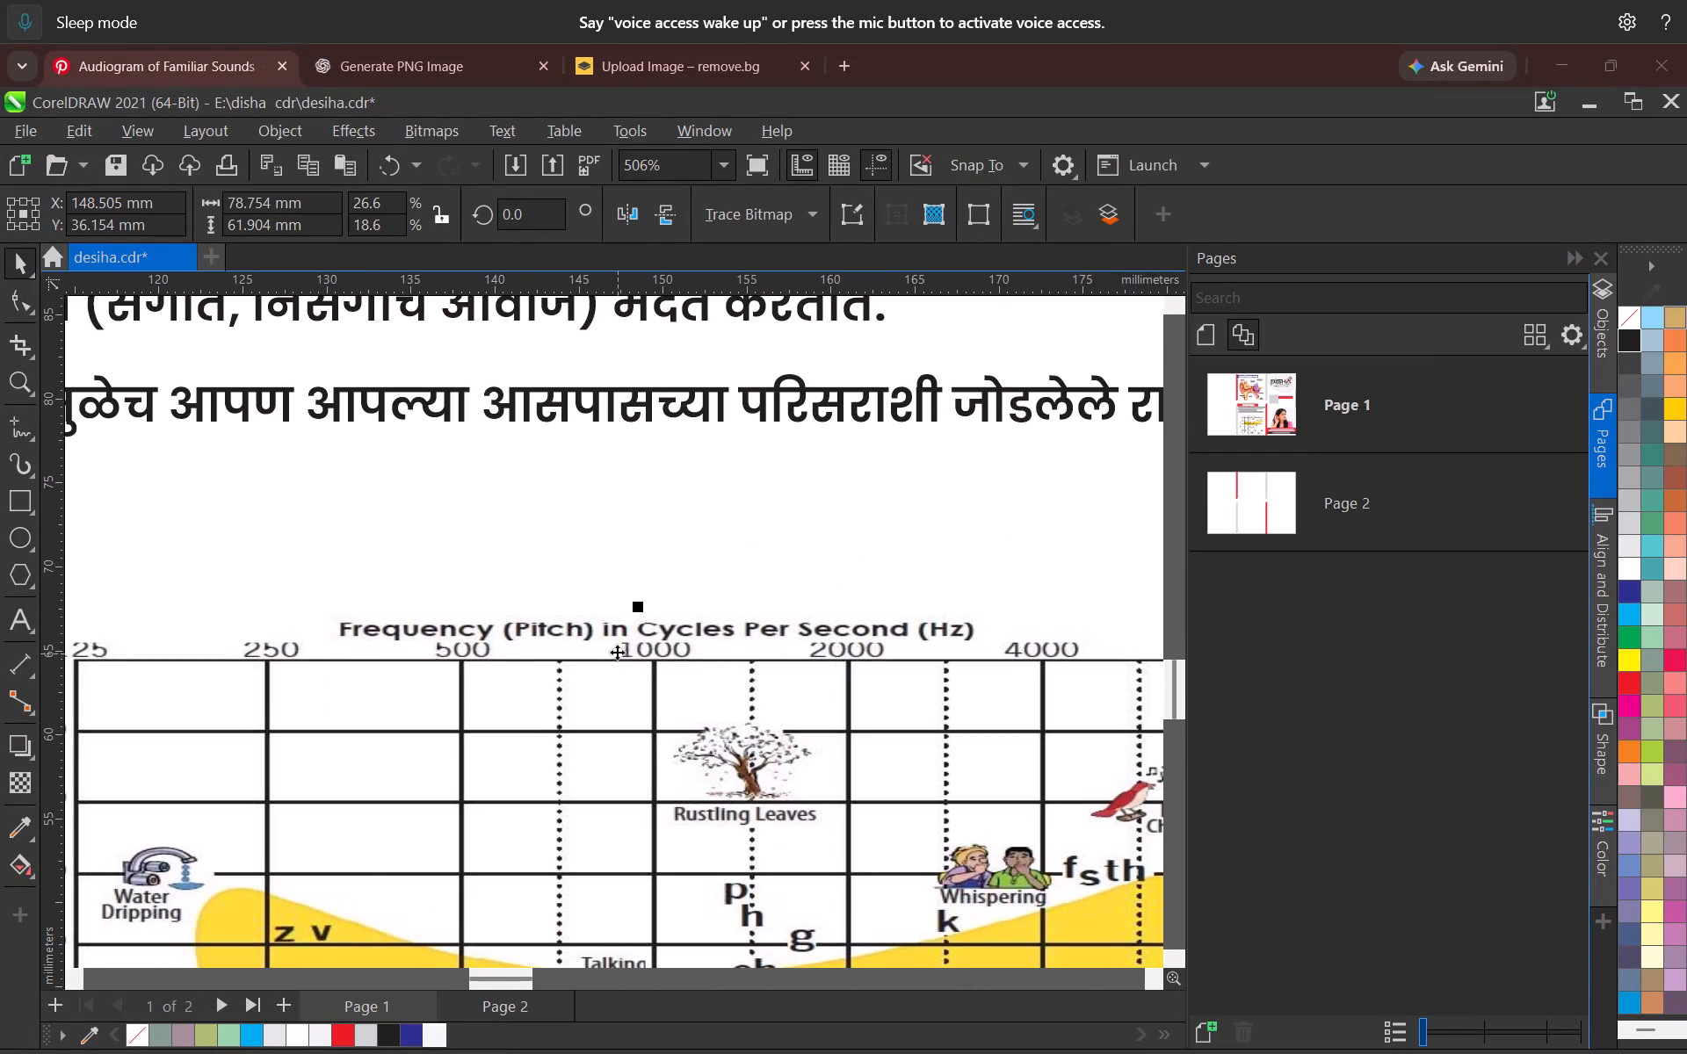
middle_click(762, 639)
scroll(676, 627, down, 5)
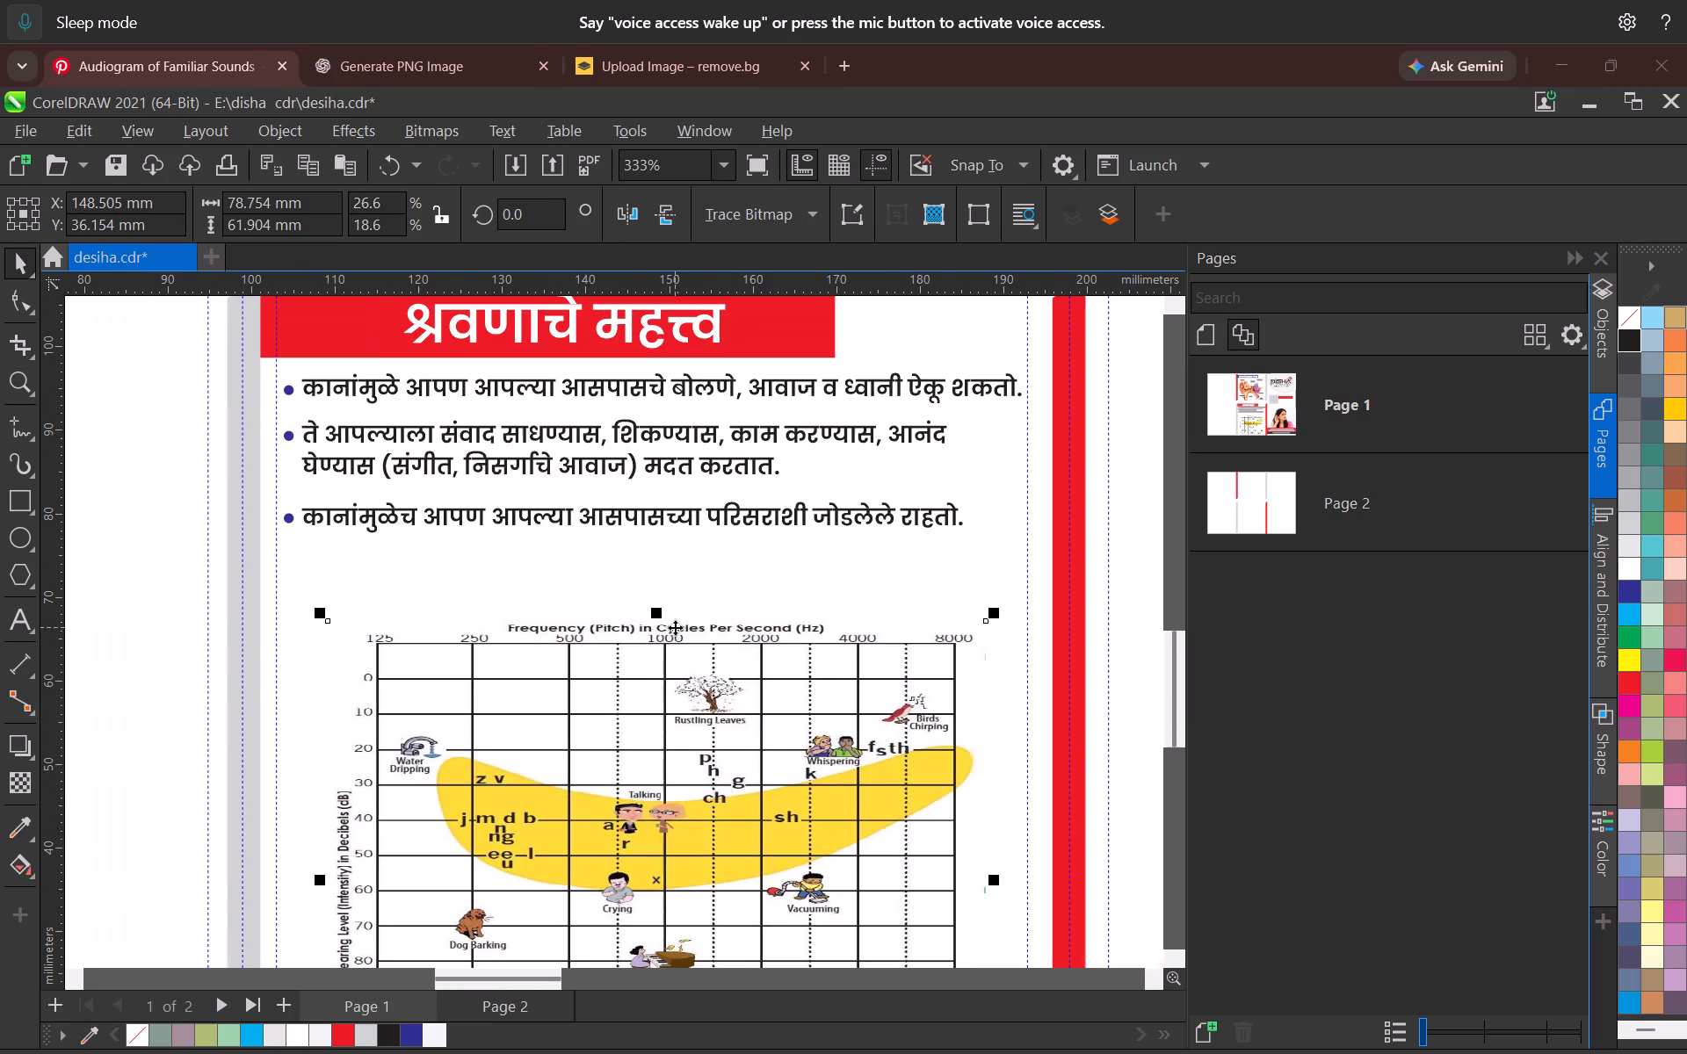
scroll(676, 627, up, 7)
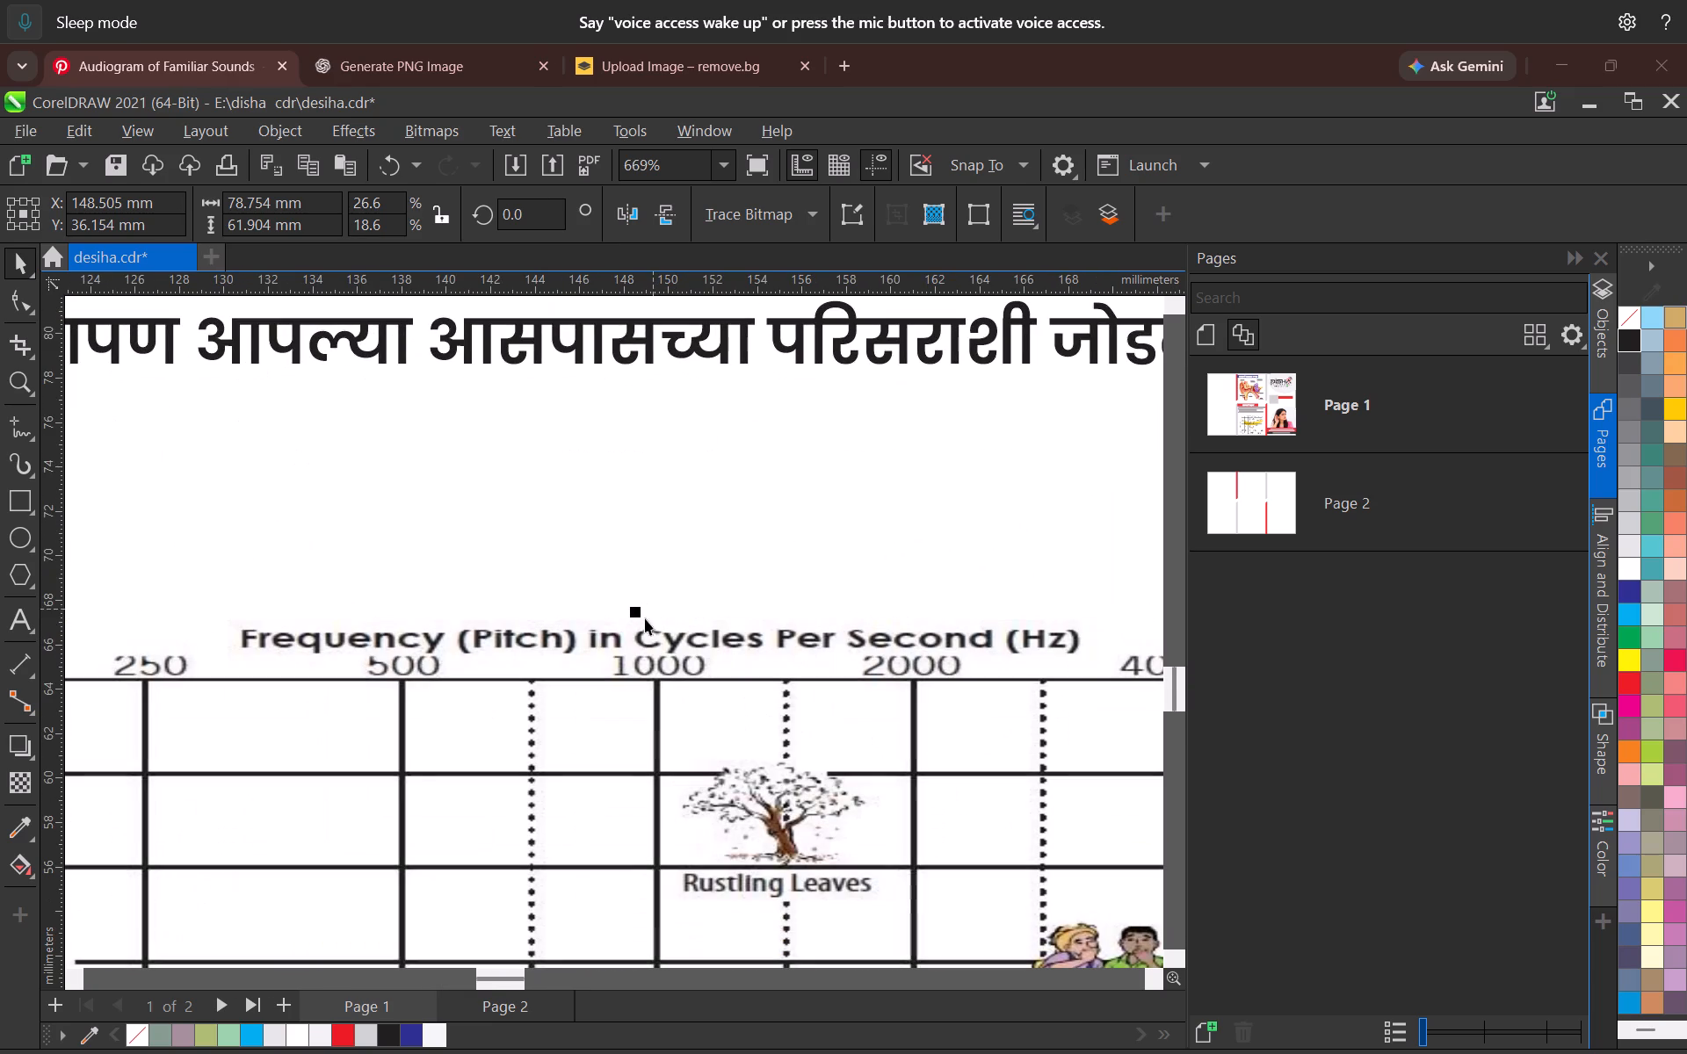
click(11, 516)
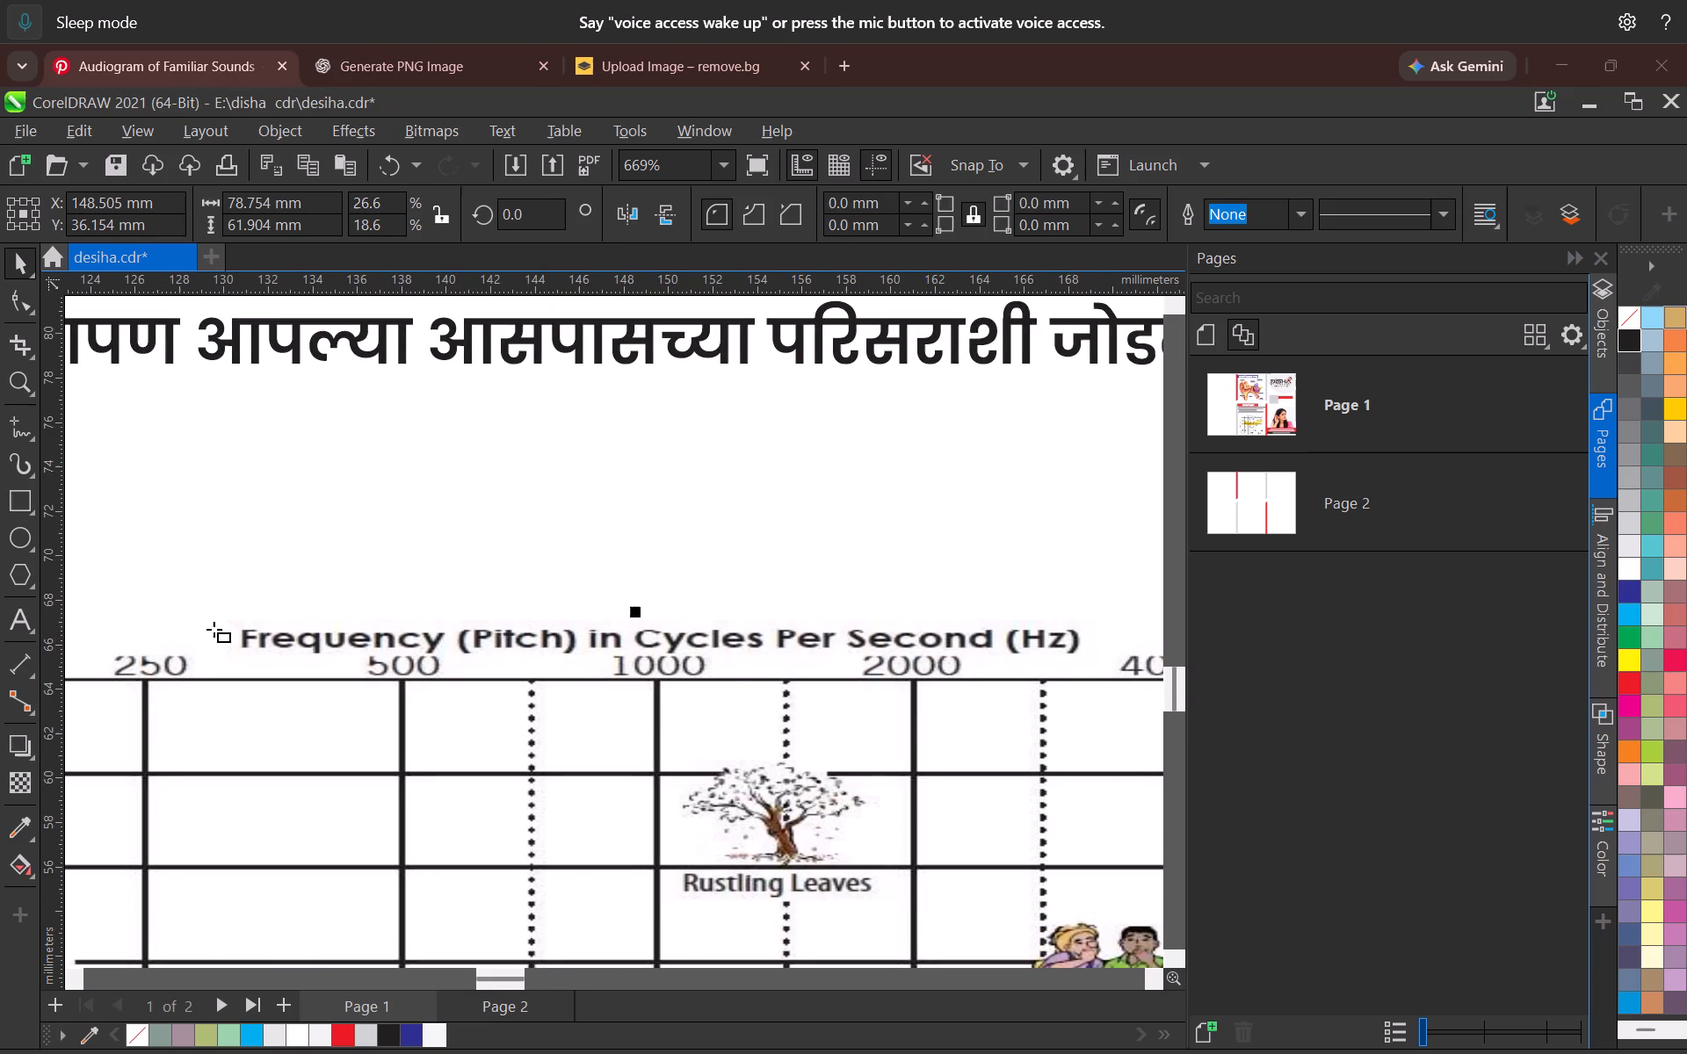
drag(222, 618, 1136, 648)
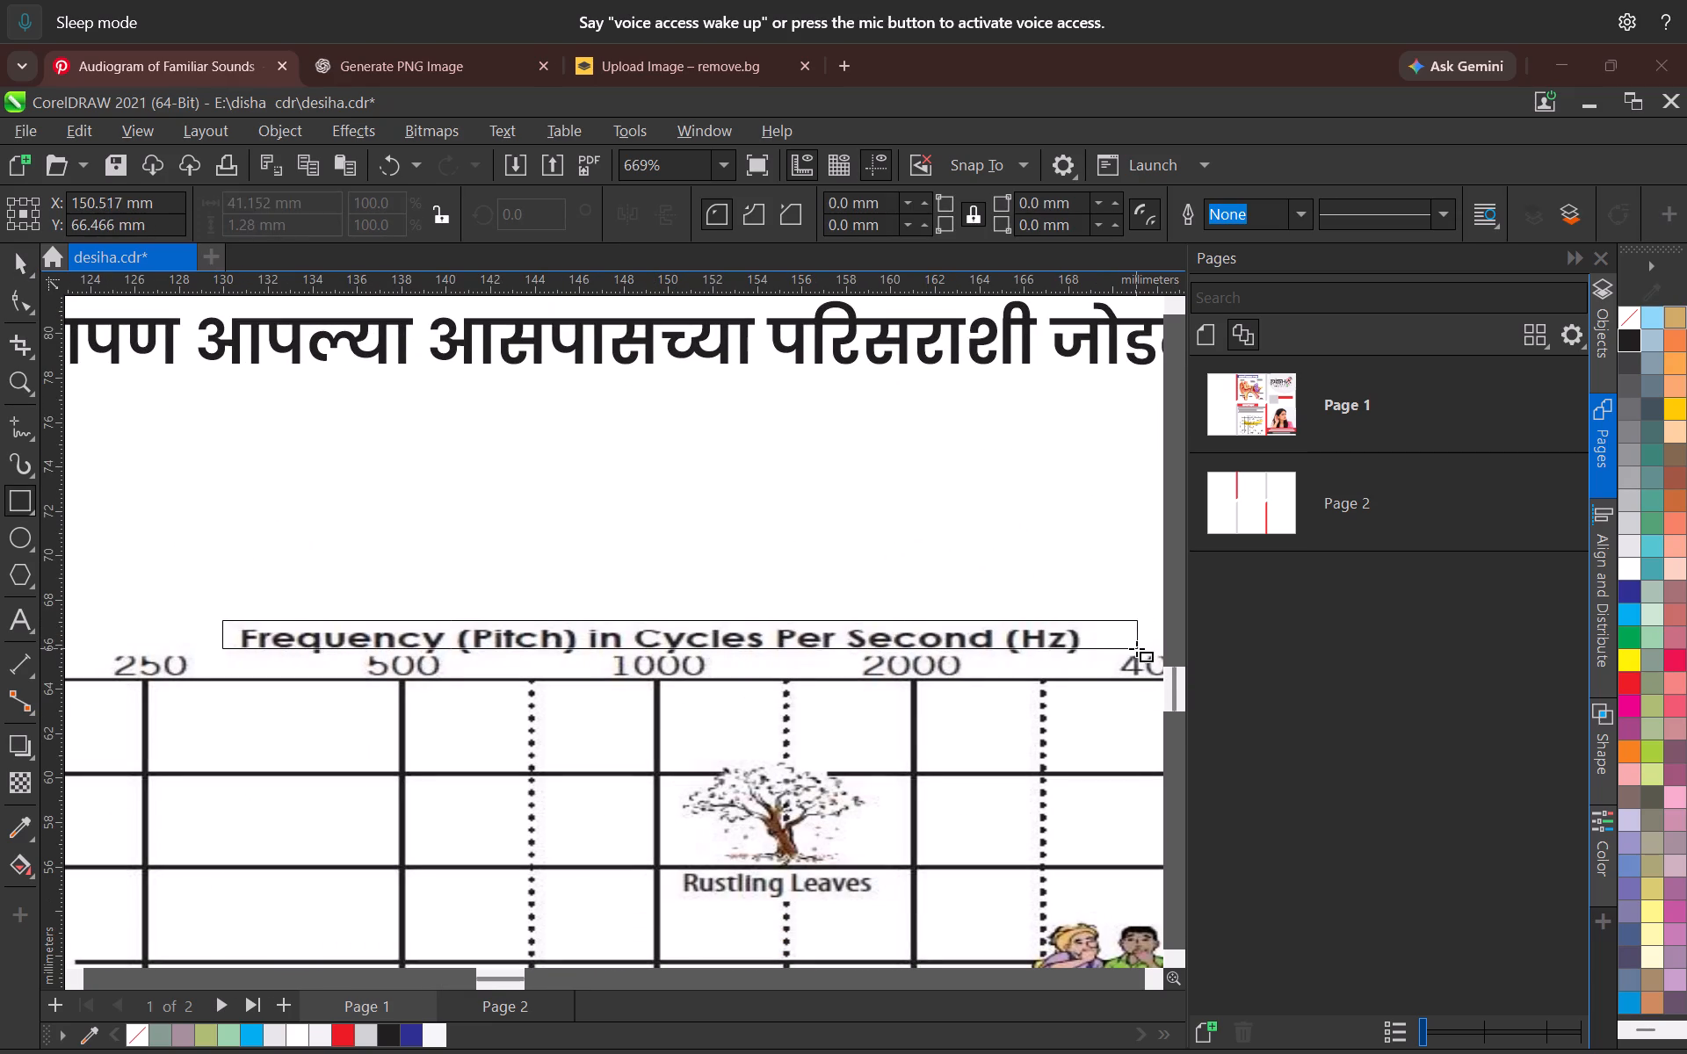
drag(1136, 648, 1121, 656)
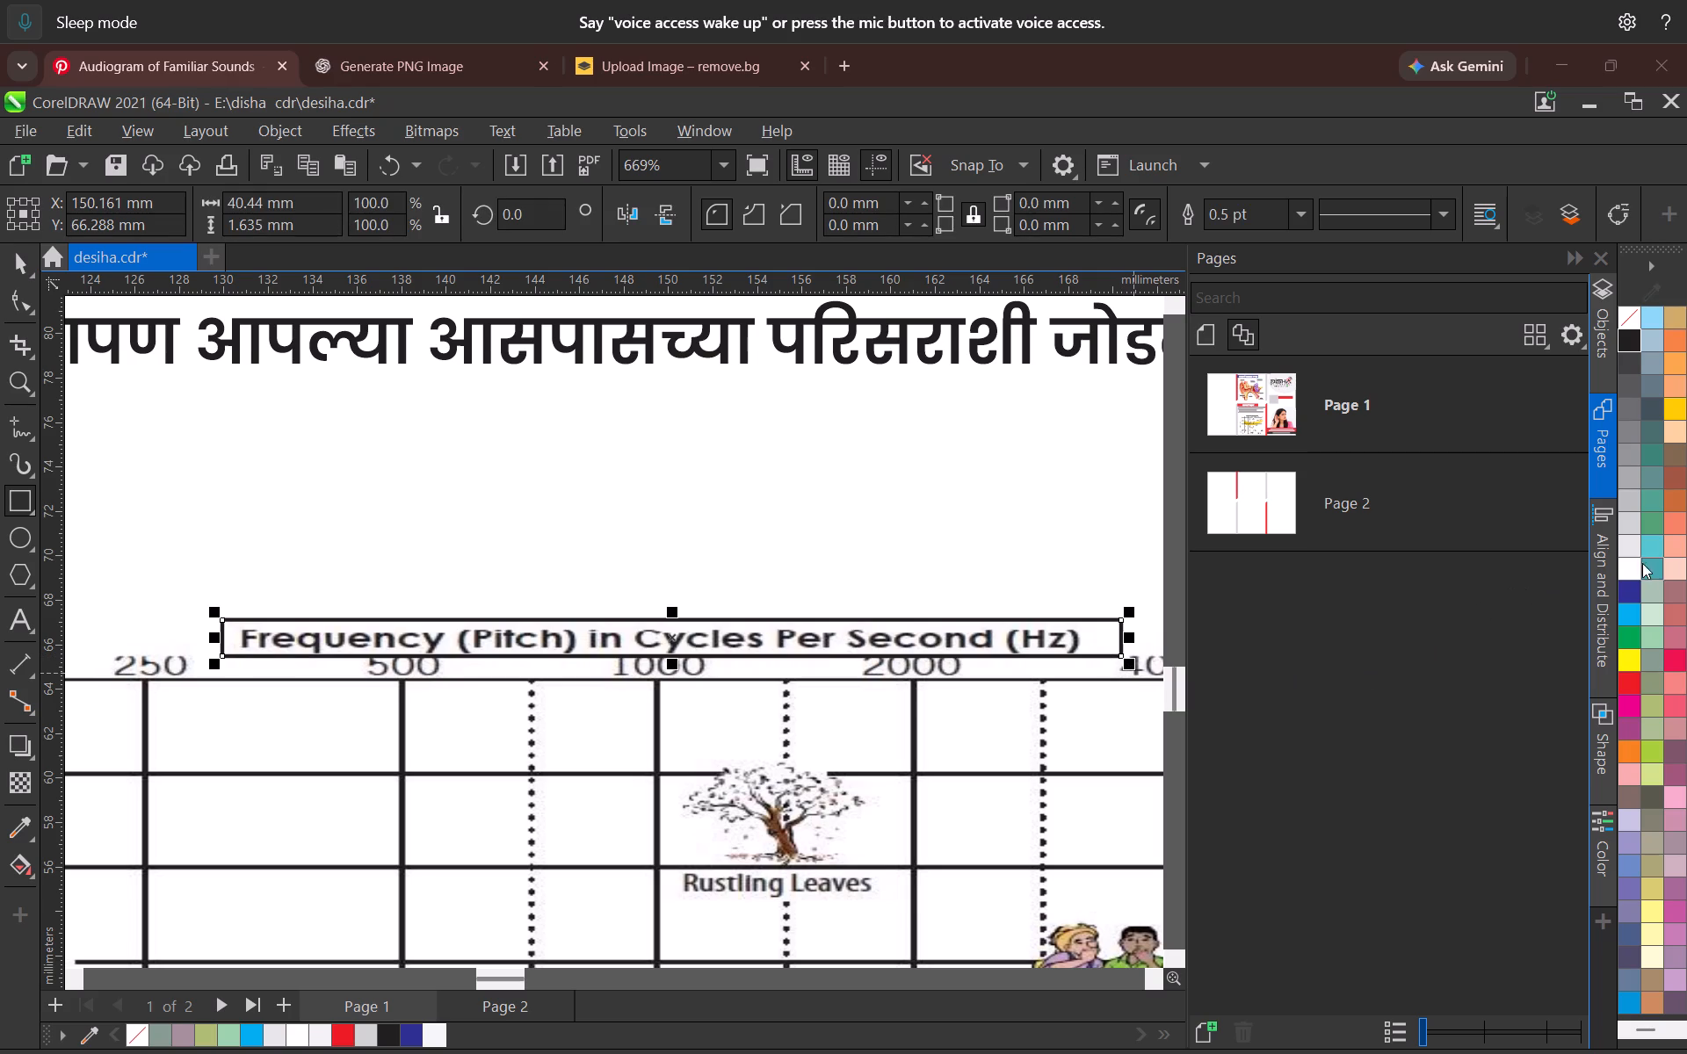
click(1625, 567)
right_click(1633, 307)
Fine-tune the cover rectangle's bottom edge to a height of about 1.62 mm, just above the frequency numbers, keeping its white fill.
scroll(628, 801, up, 2)
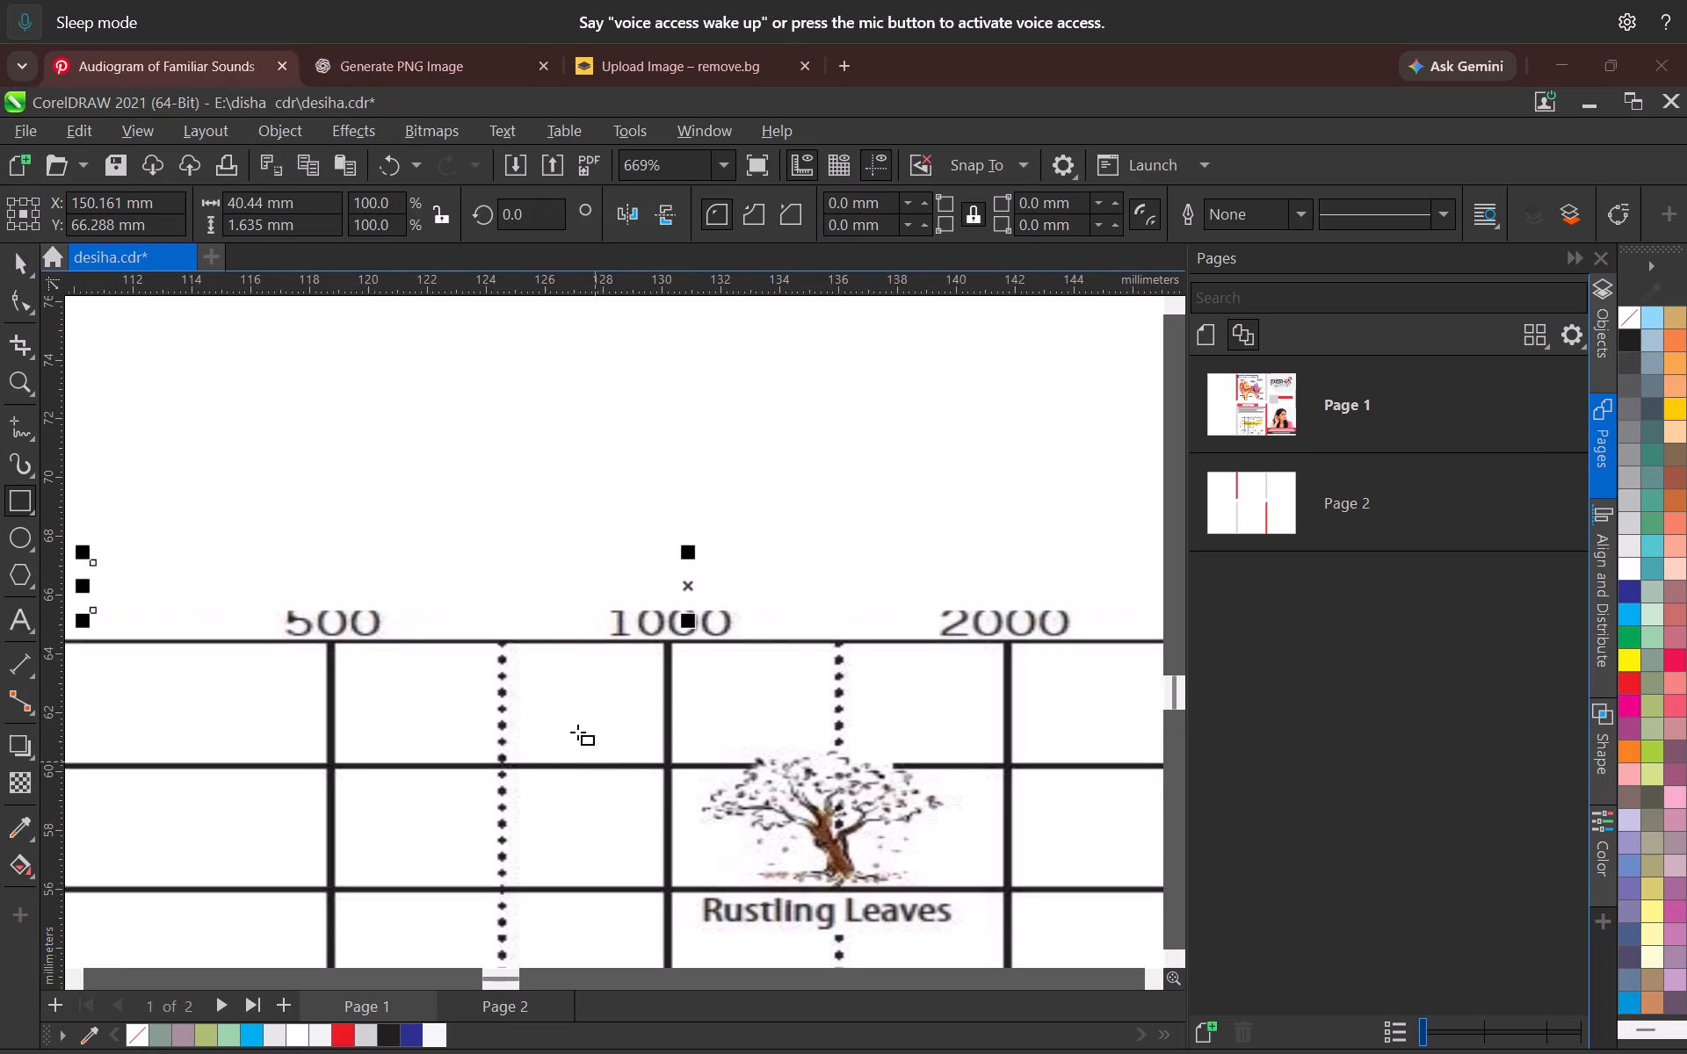
scroll(663, 619, up, 6)
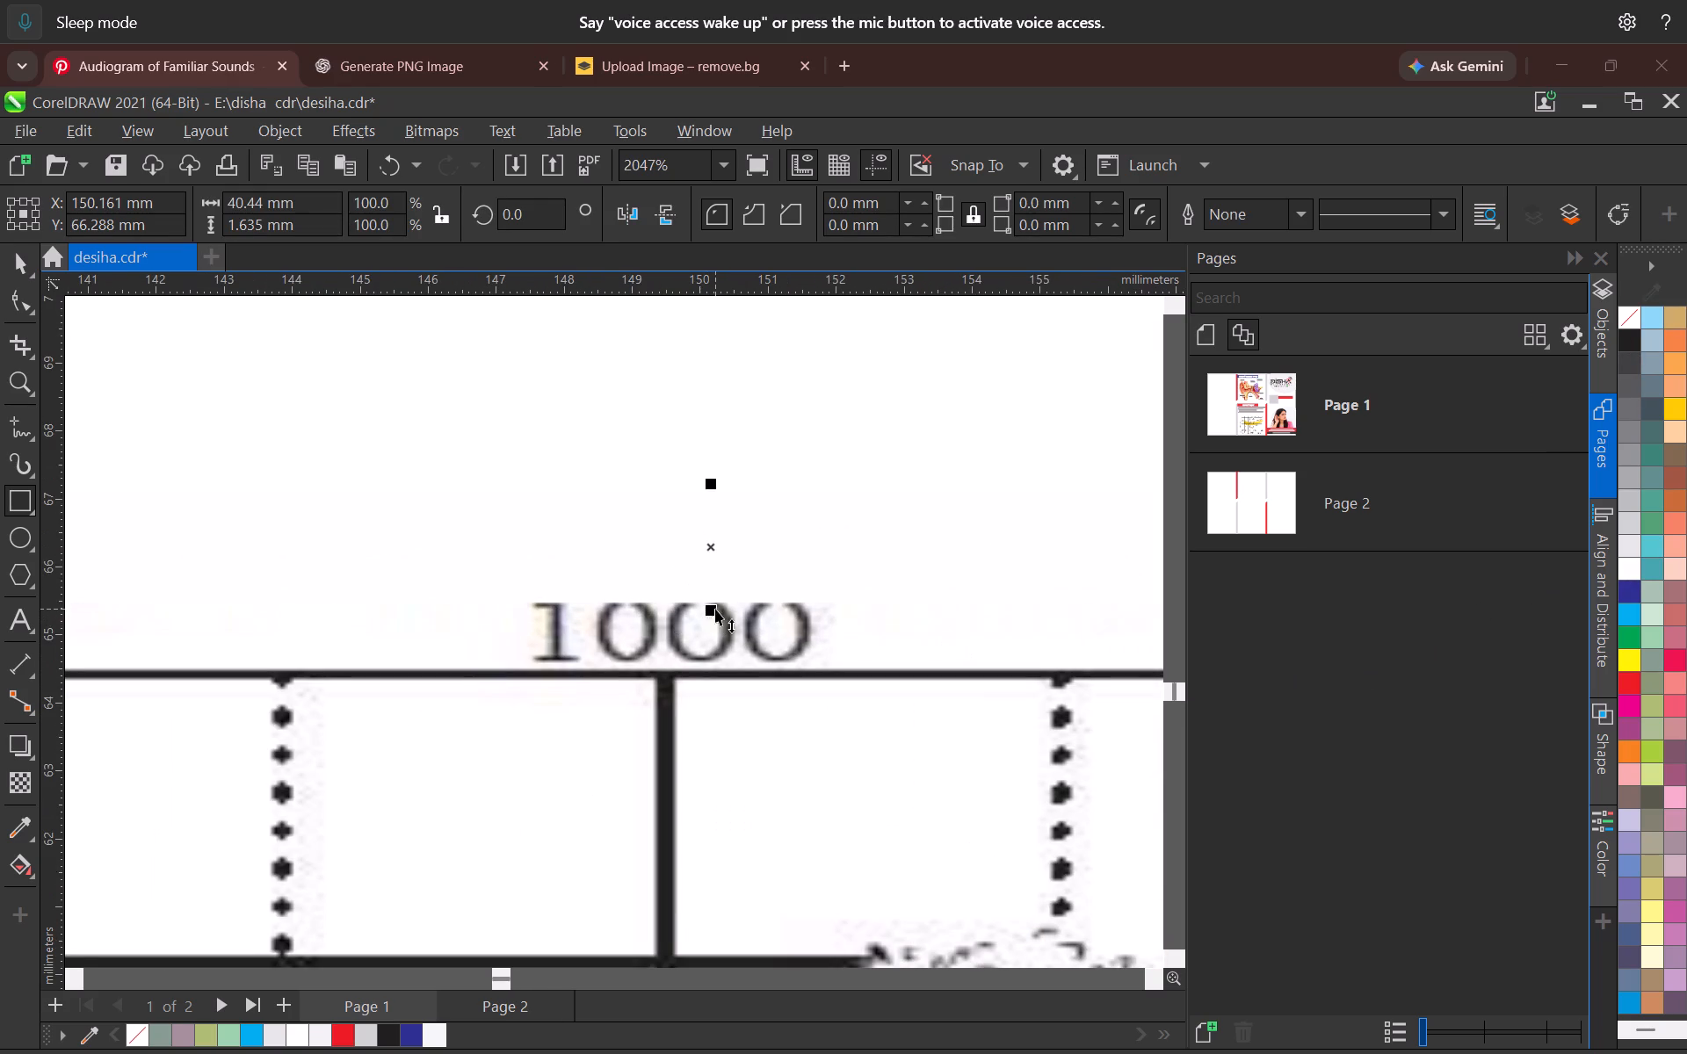
drag(715, 609, 705, 598)
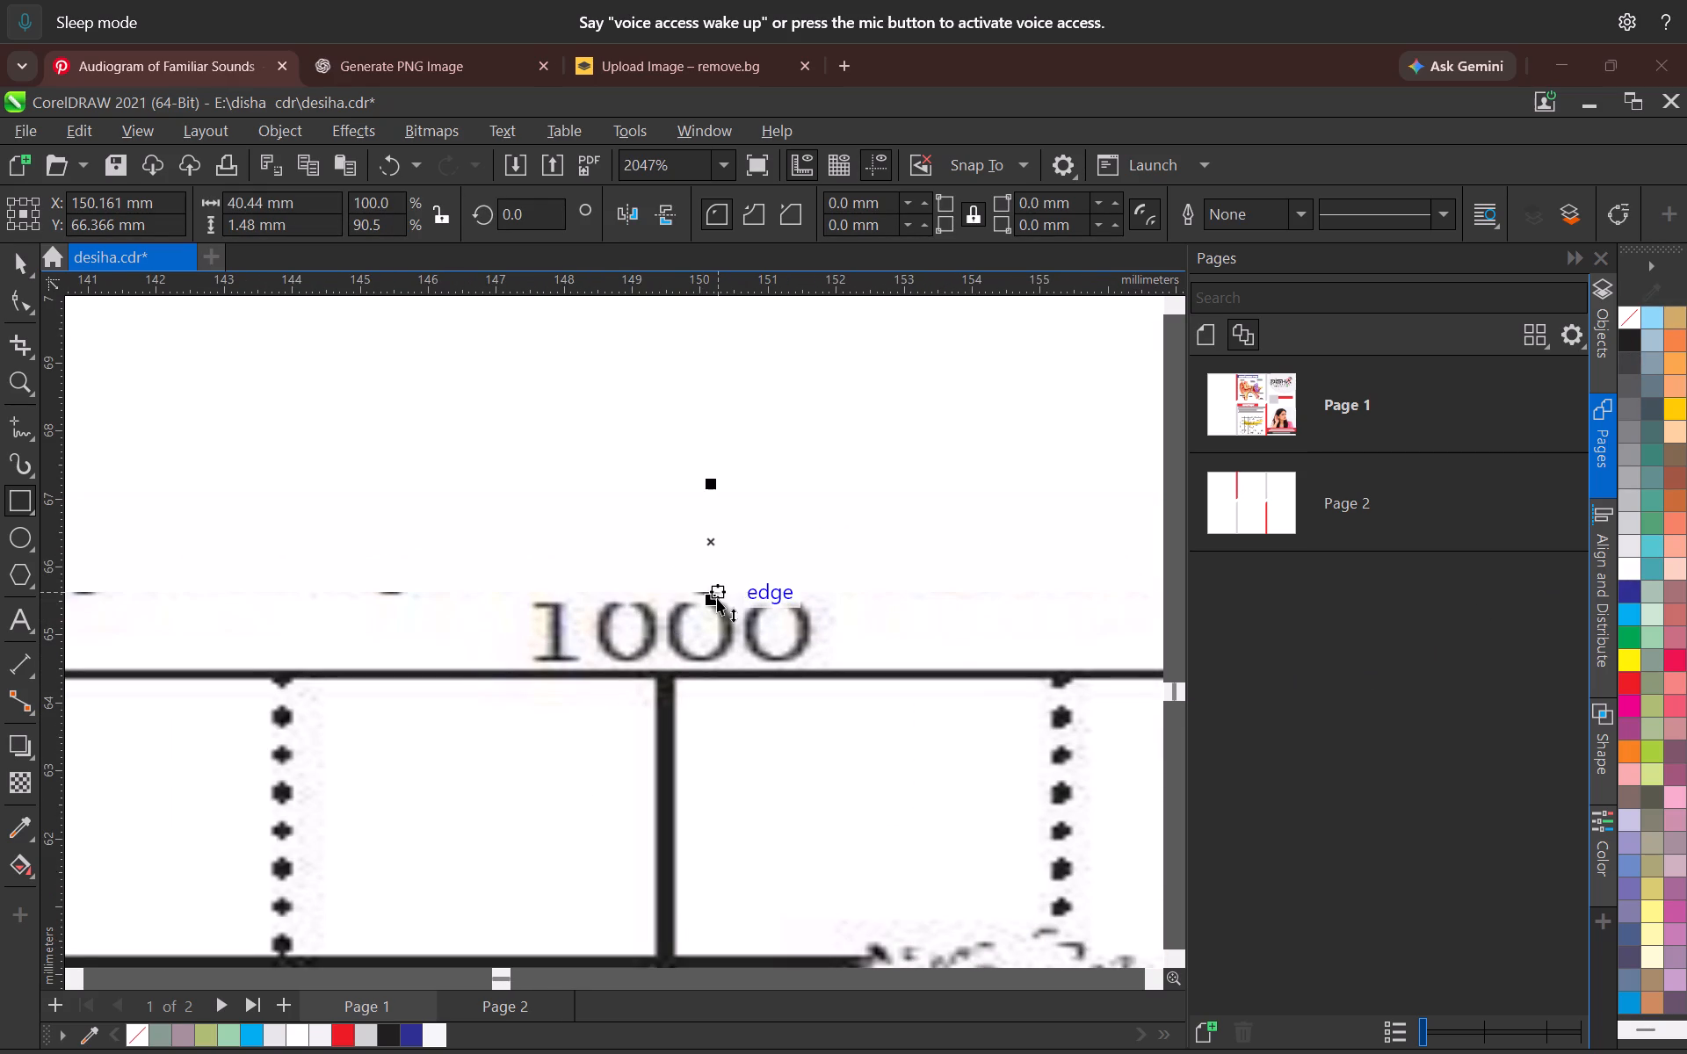
drag(713, 598, 711, 608)
scroll(712, 653, down, 4)
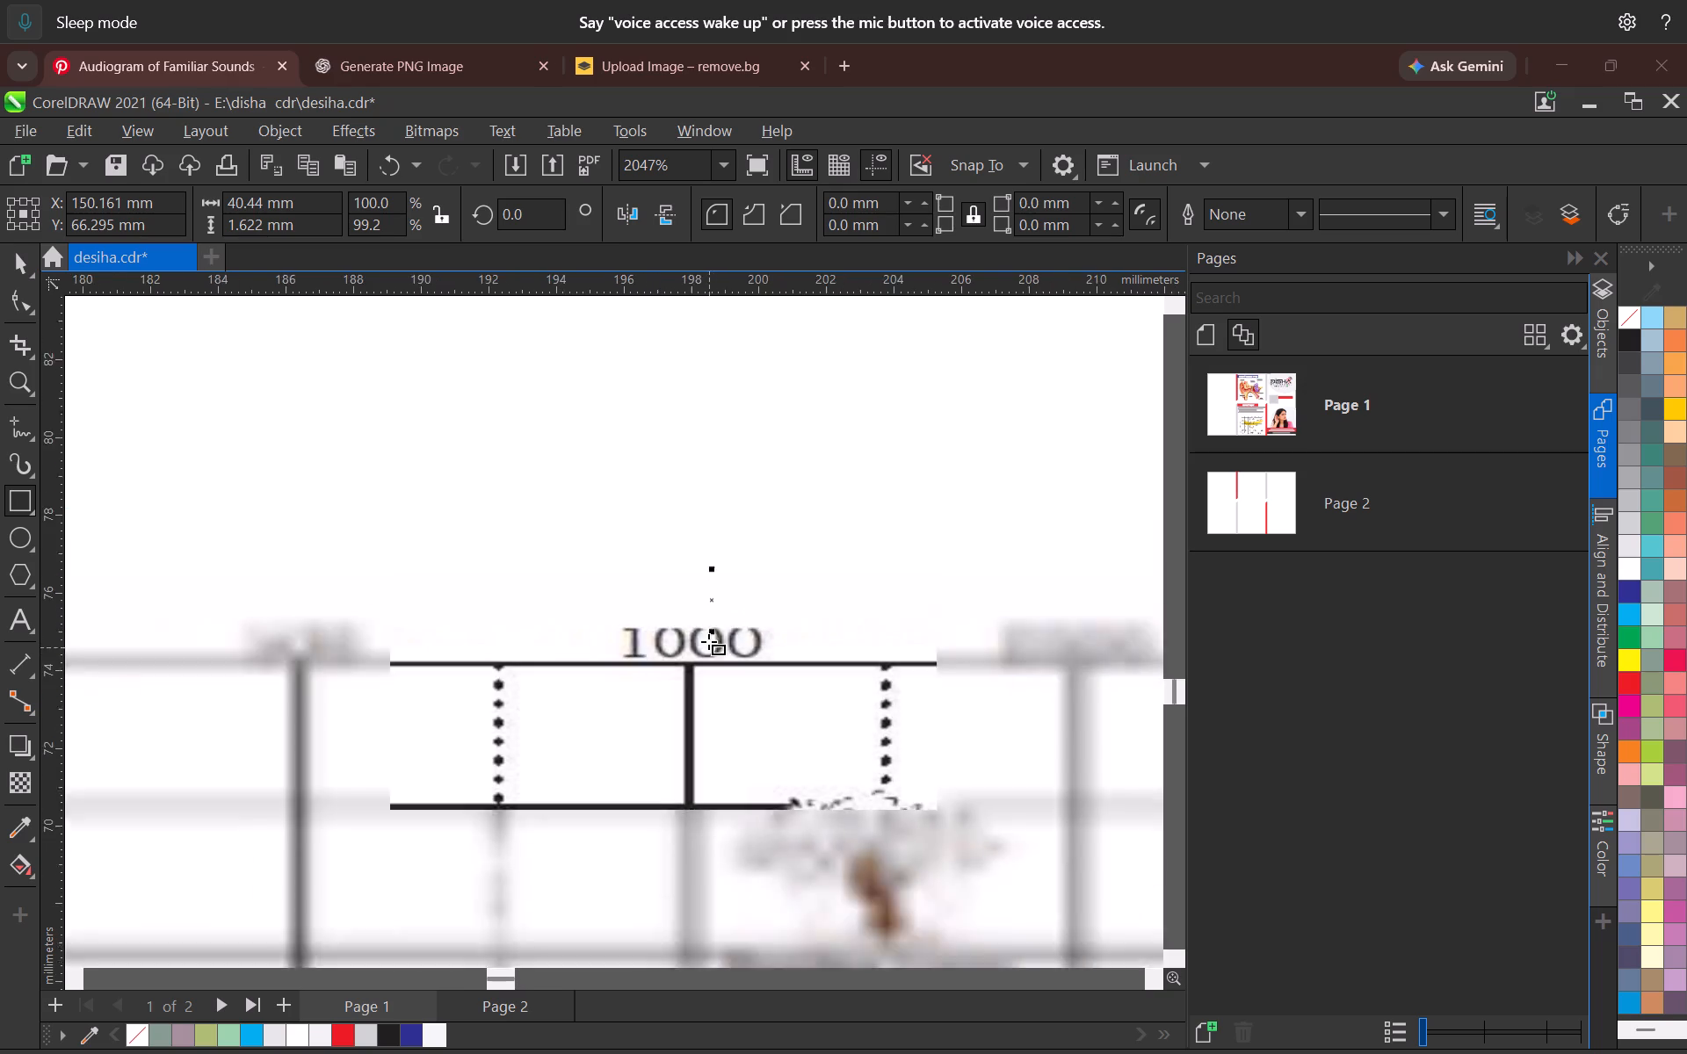
scroll(708, 641, down, 11)
click(25, 270)
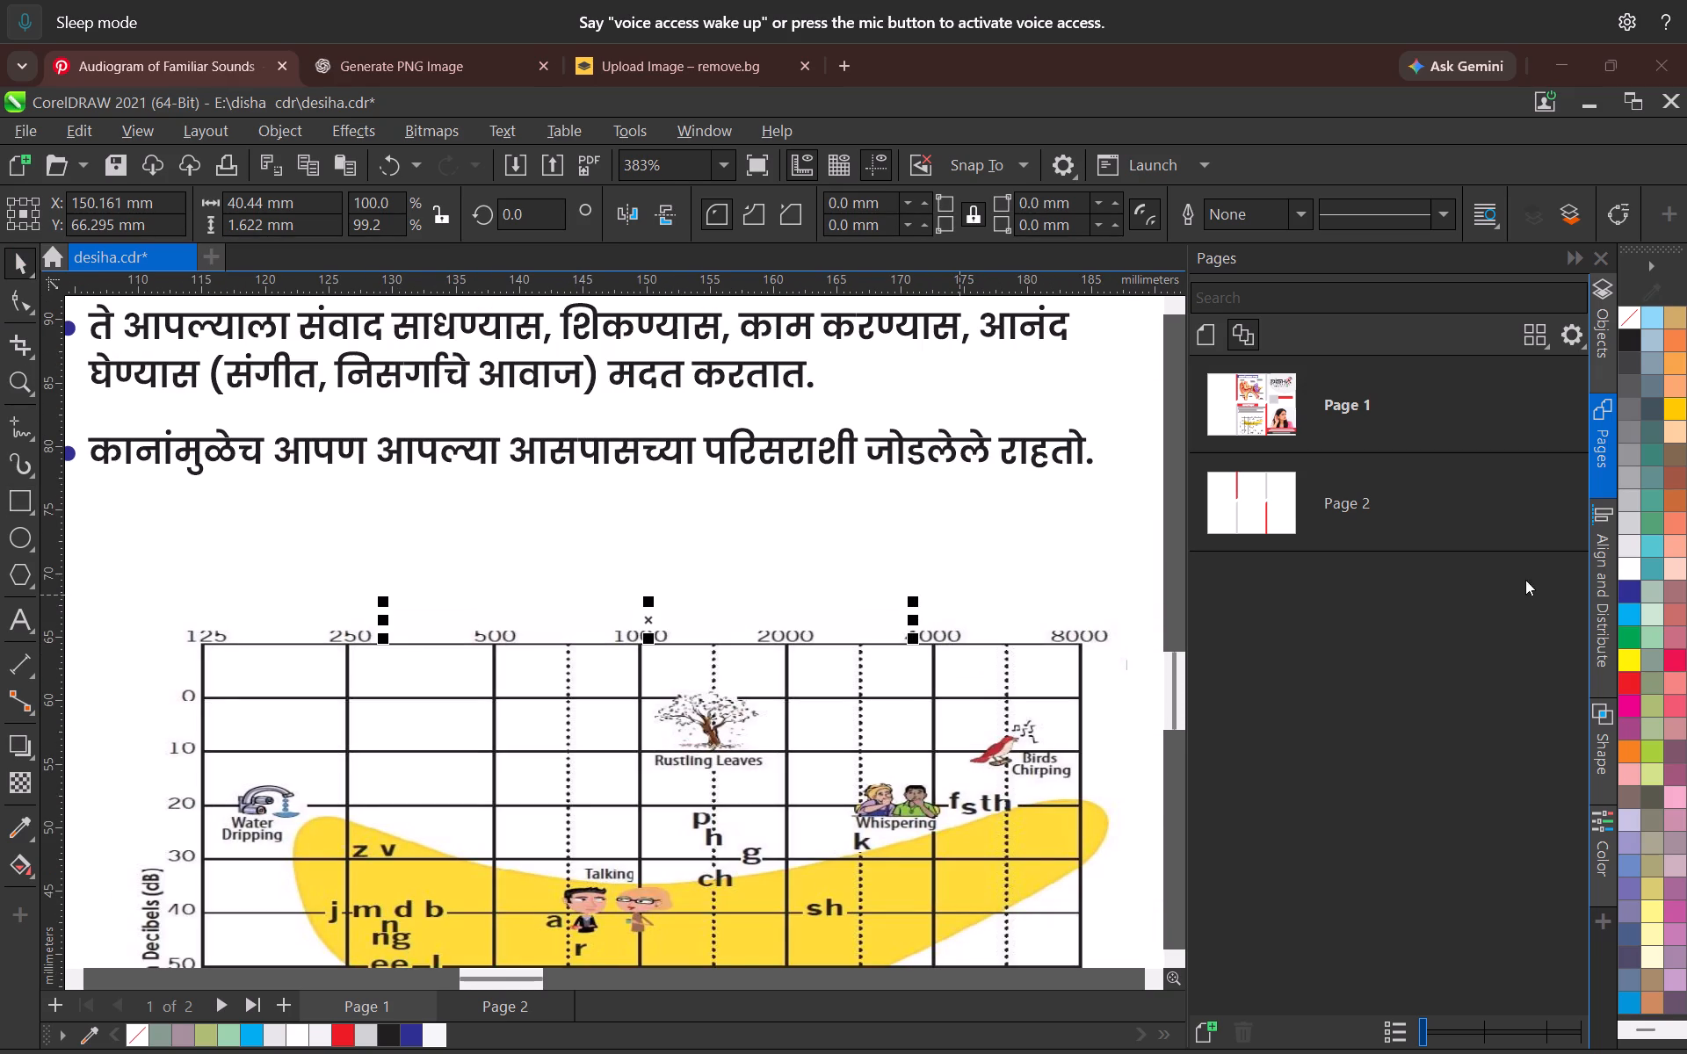
click(1630, 565)
scroll(820, 623, up, 8)
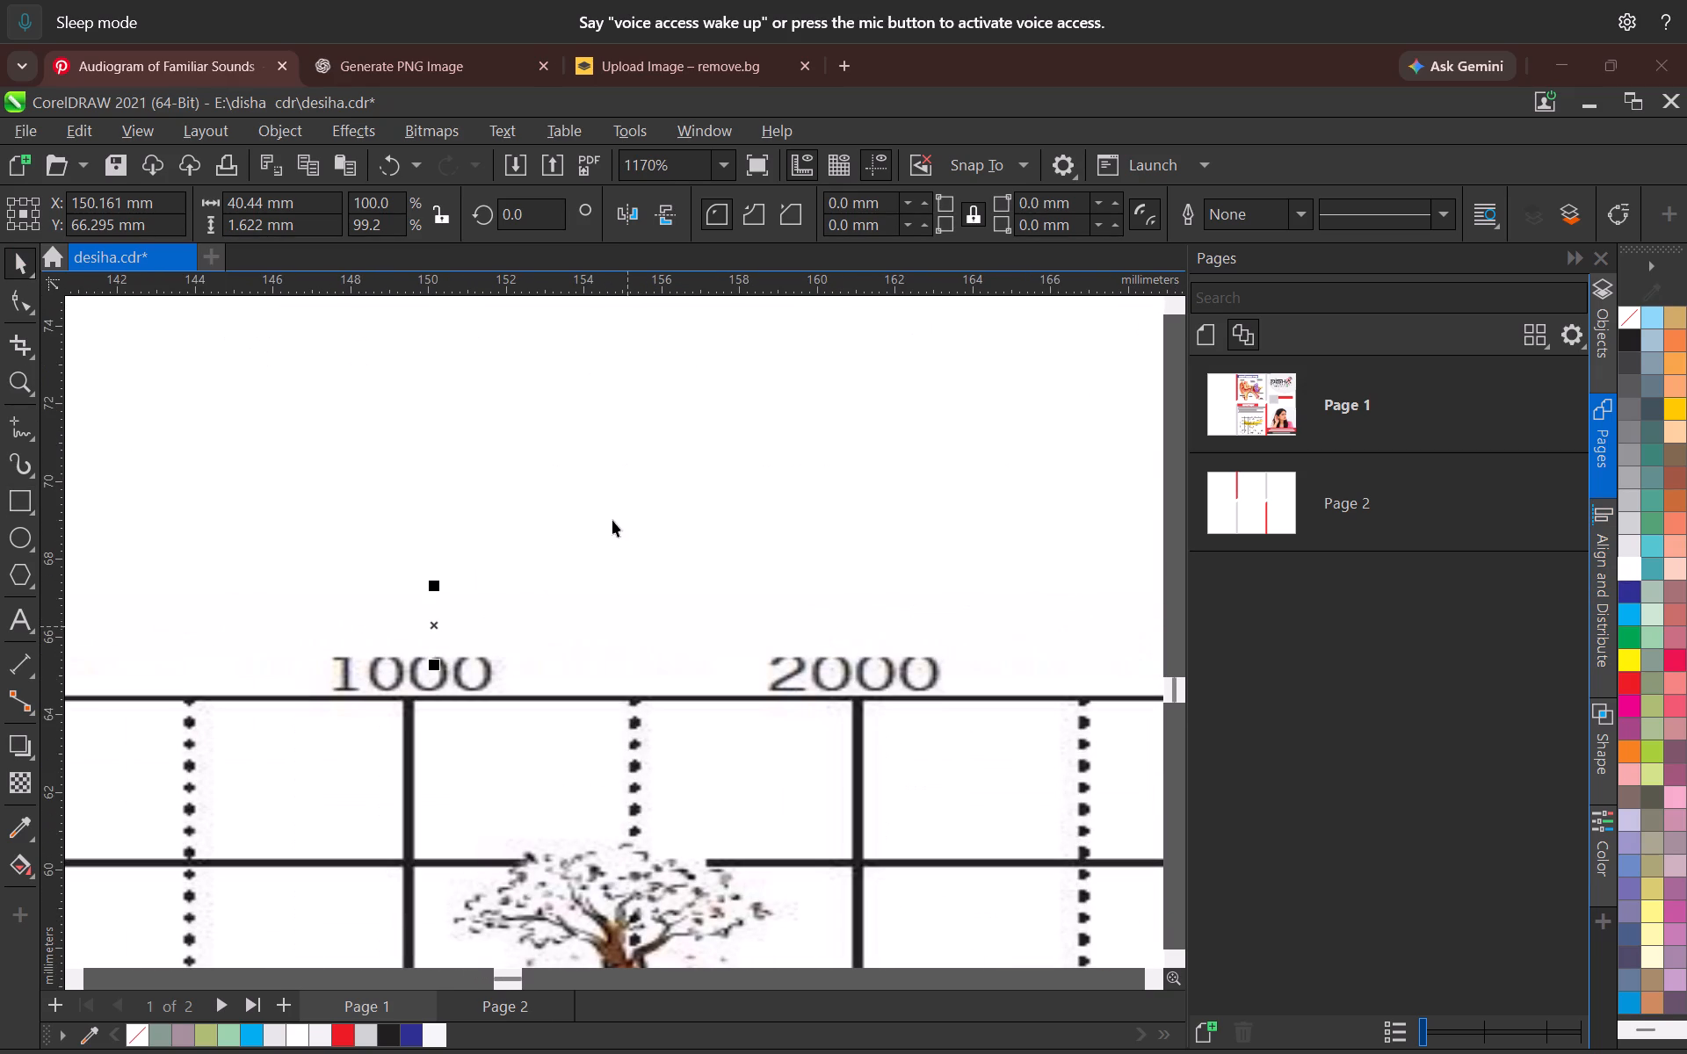
Group the white cover rectangle with the audiogram image.
click(612, 520)
click(623, 627)
shift+click(617, 758)
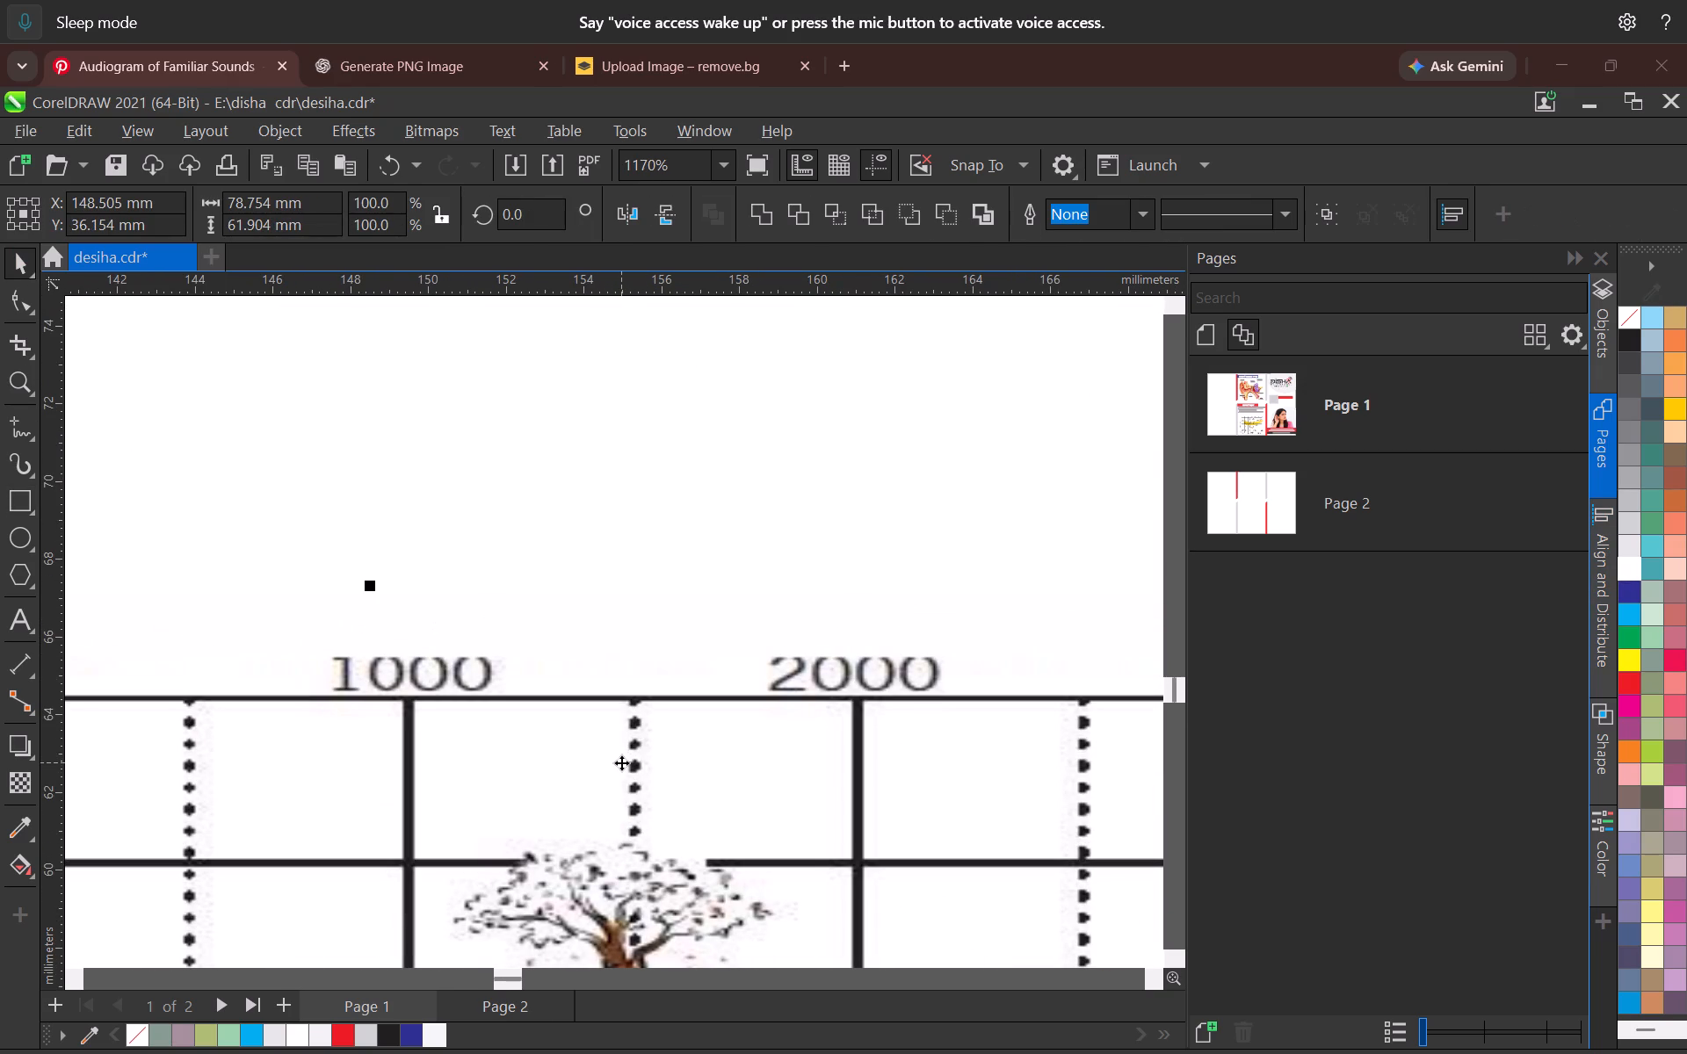
key(ctrl+g)
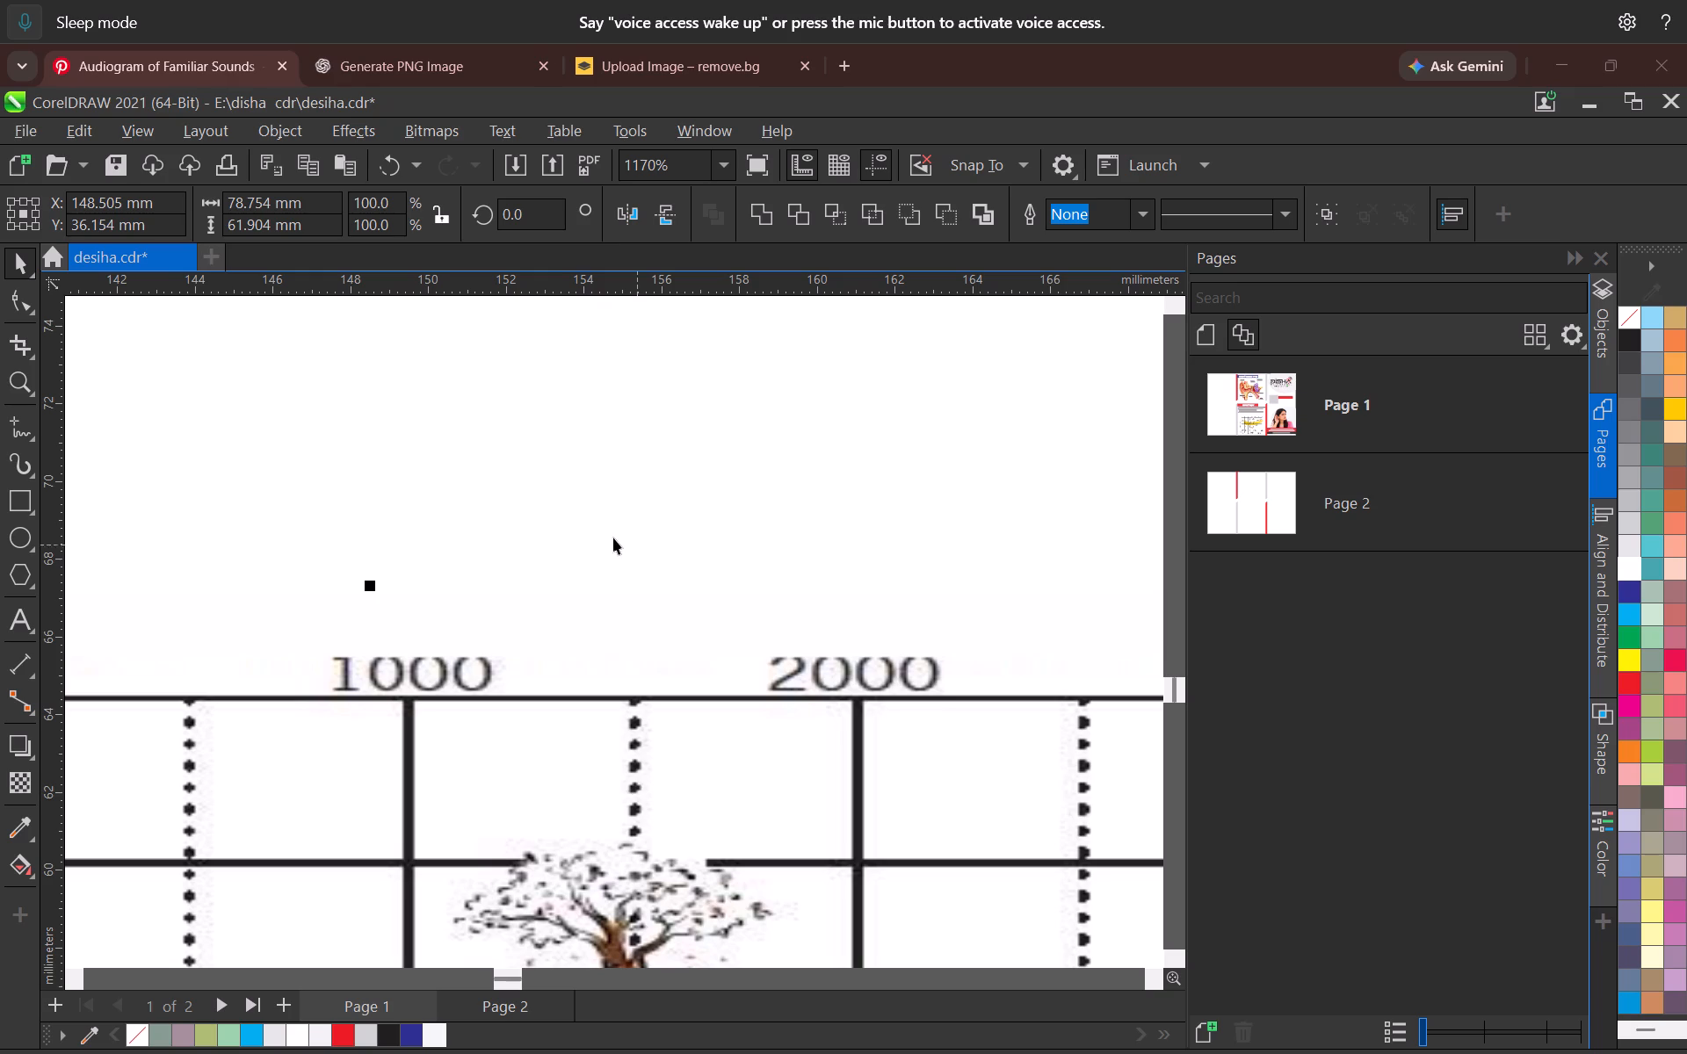
click(606, 530)
scroll(624, 570, down, 16)
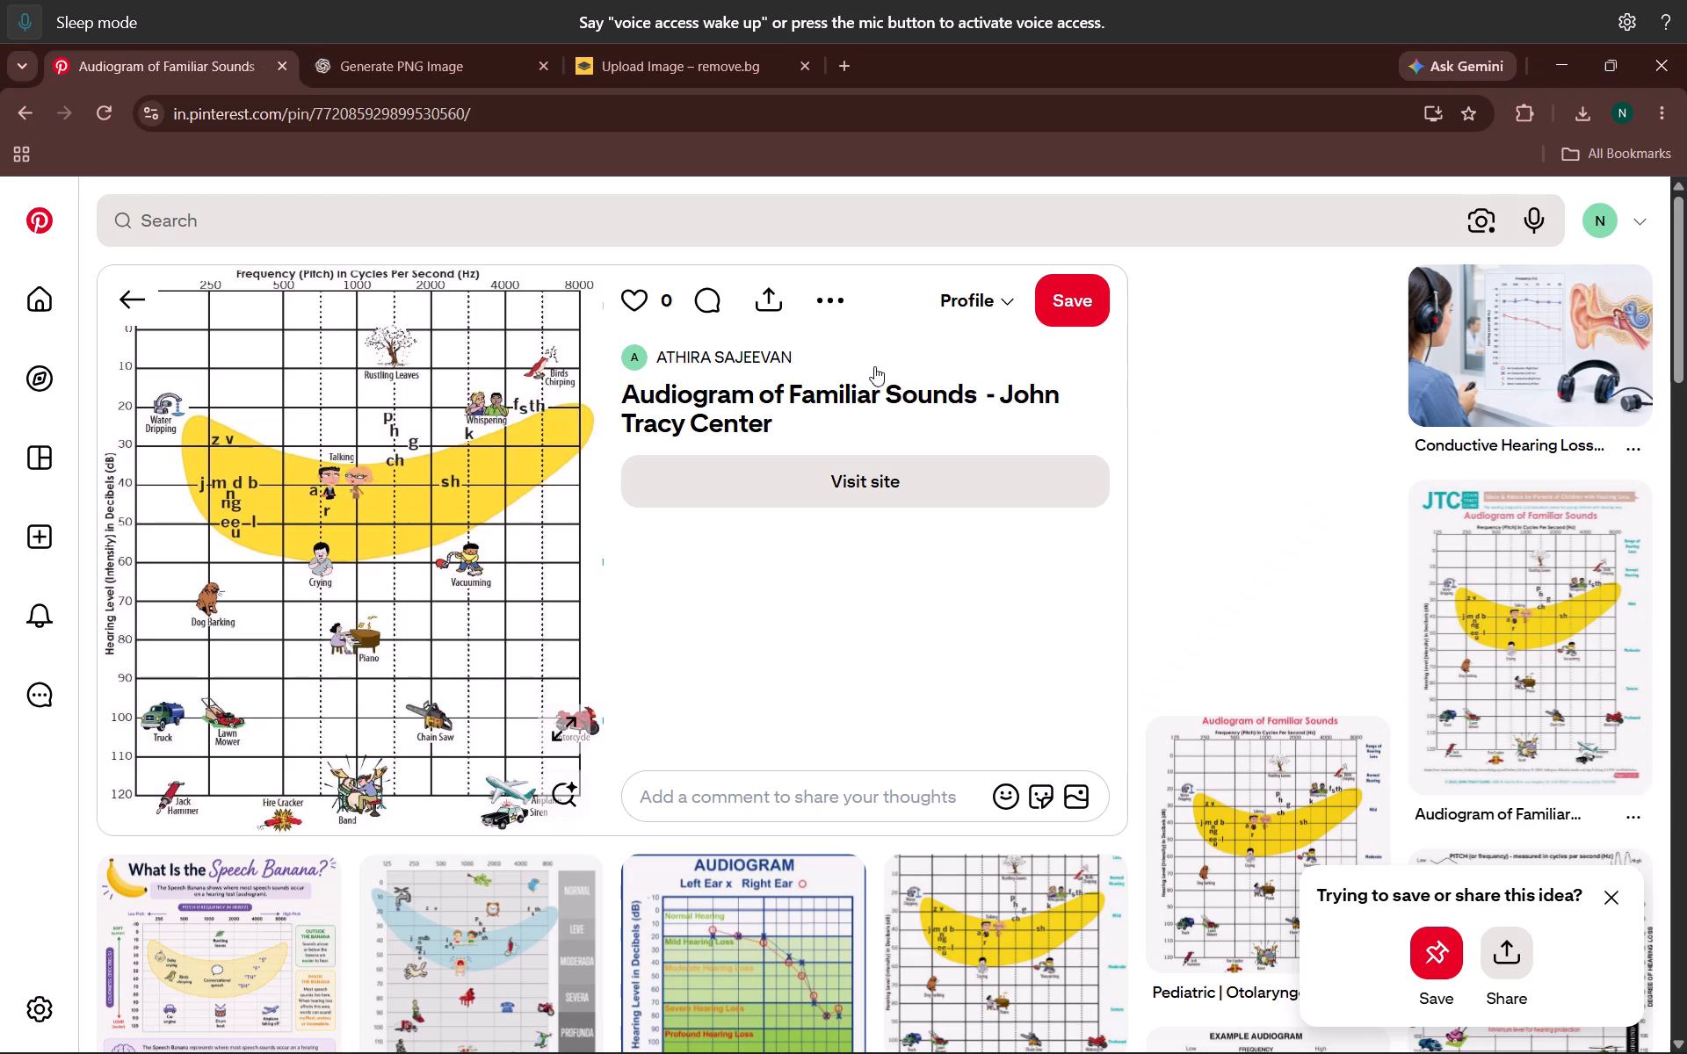
key(alt+Tab)
alt+click(461, 423)
key(alt+Tab)
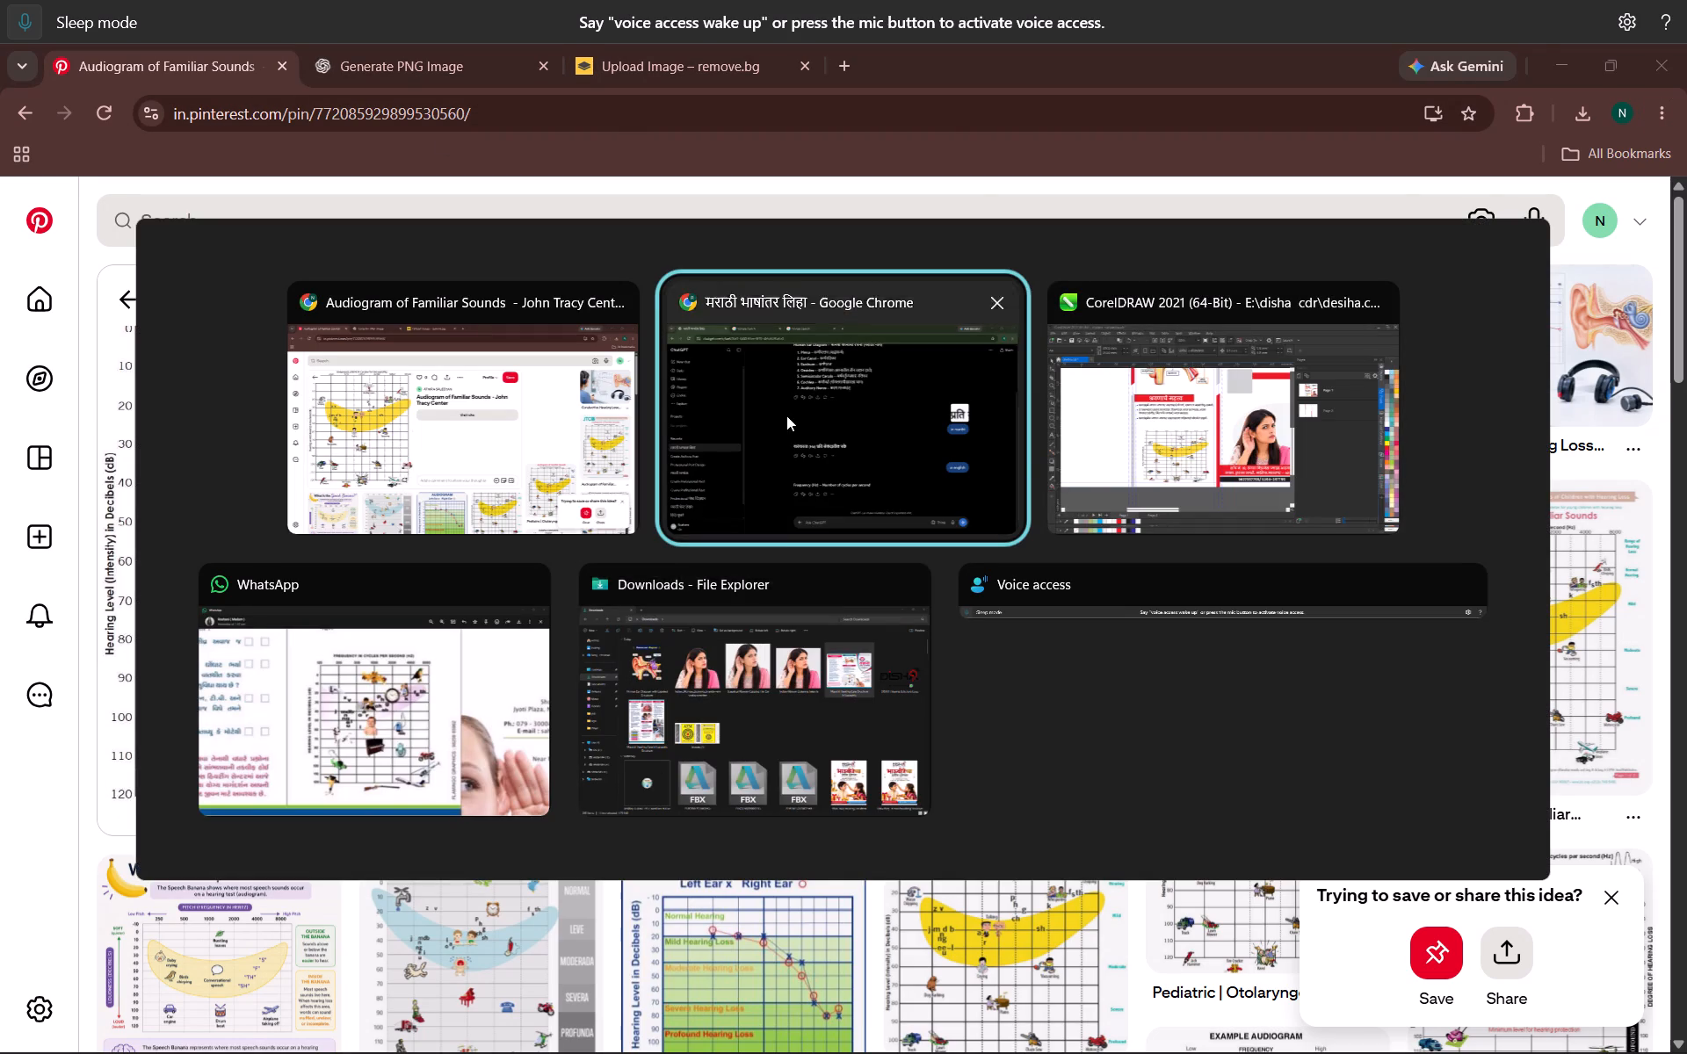
alt+click(786, 415)
click(676, 54)
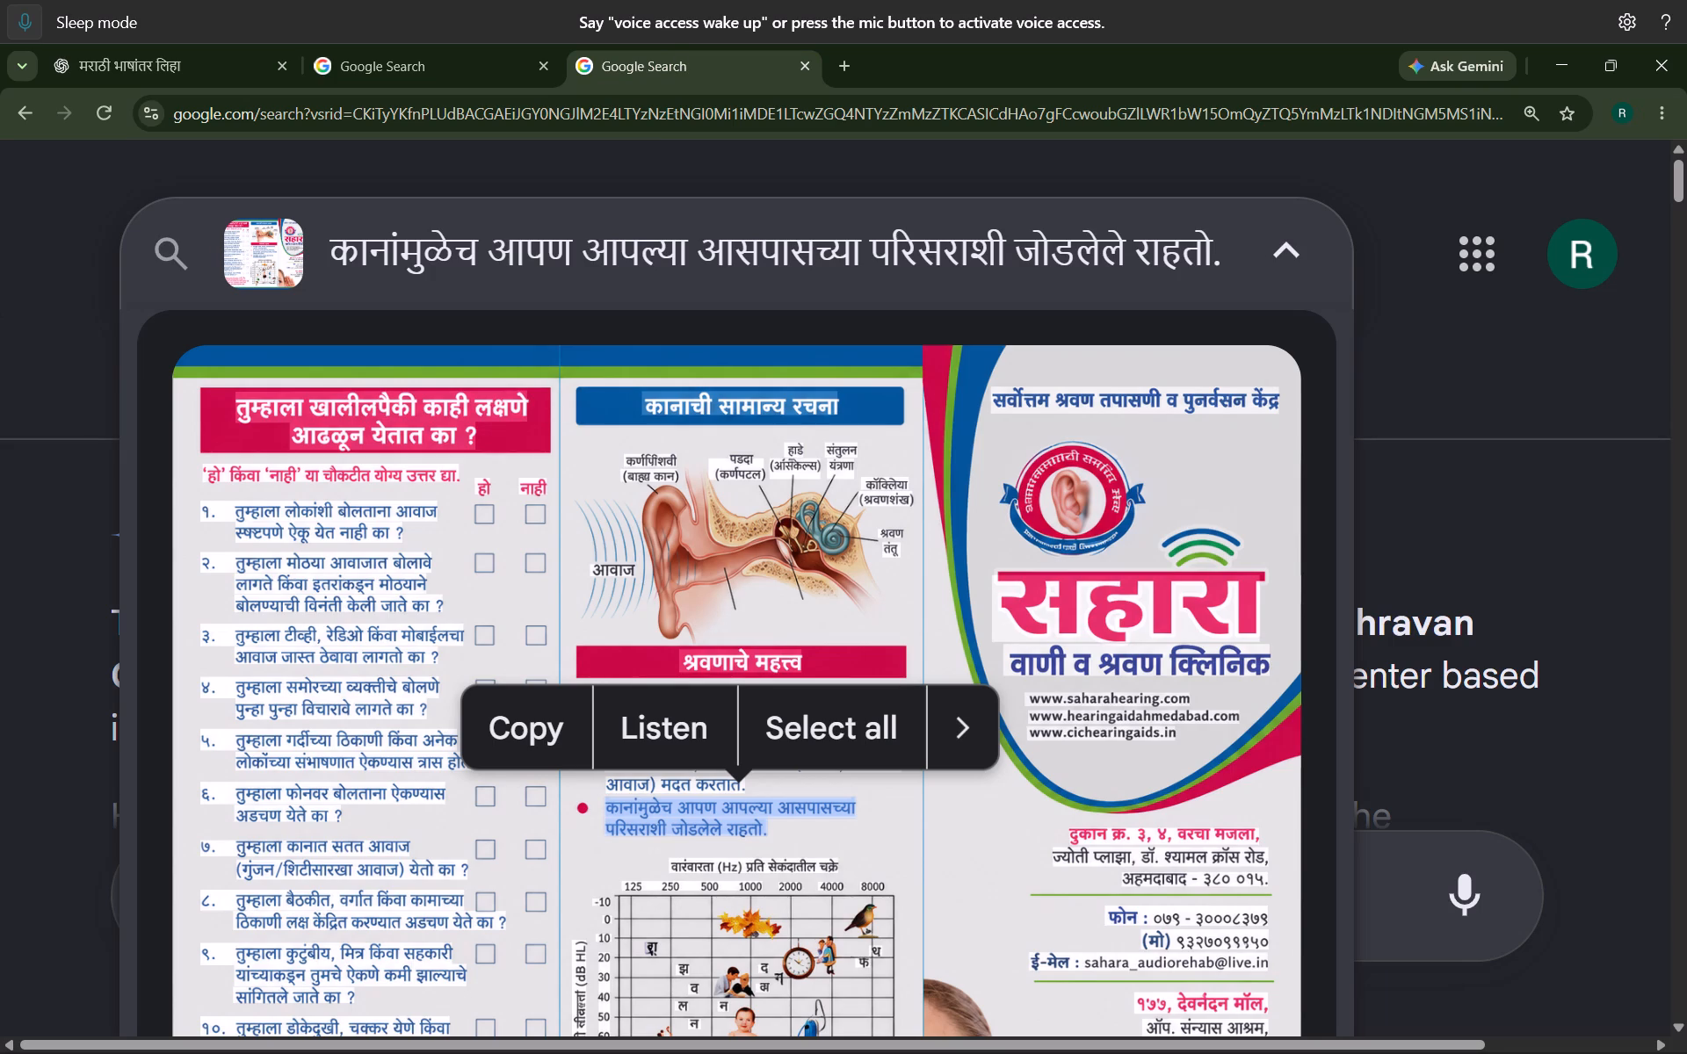
double_click(702, 863)
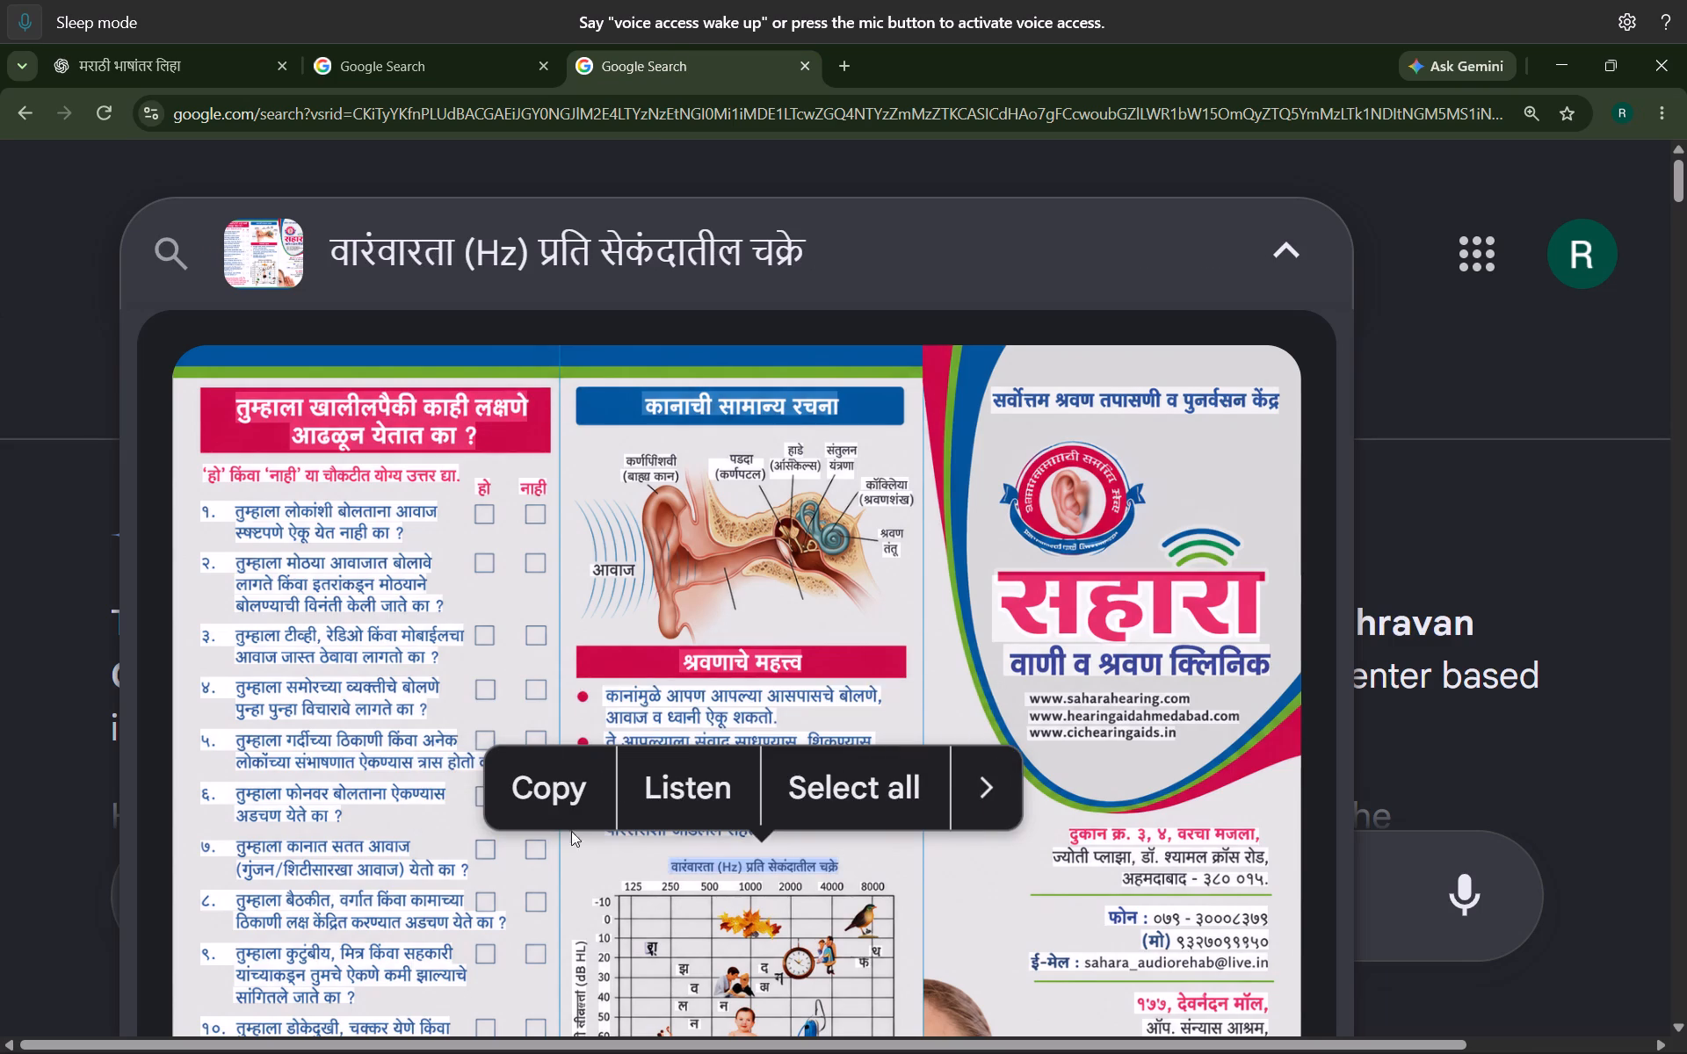
click(550, 801)
Back in CorelDRAW, duplicate the third bullet text just above the audiogram and replace the copy's wording with वारंवारता (Hz) प्रति सेकंदातील चक्रे.
key(alt+Tab)
key(alt+Tab)
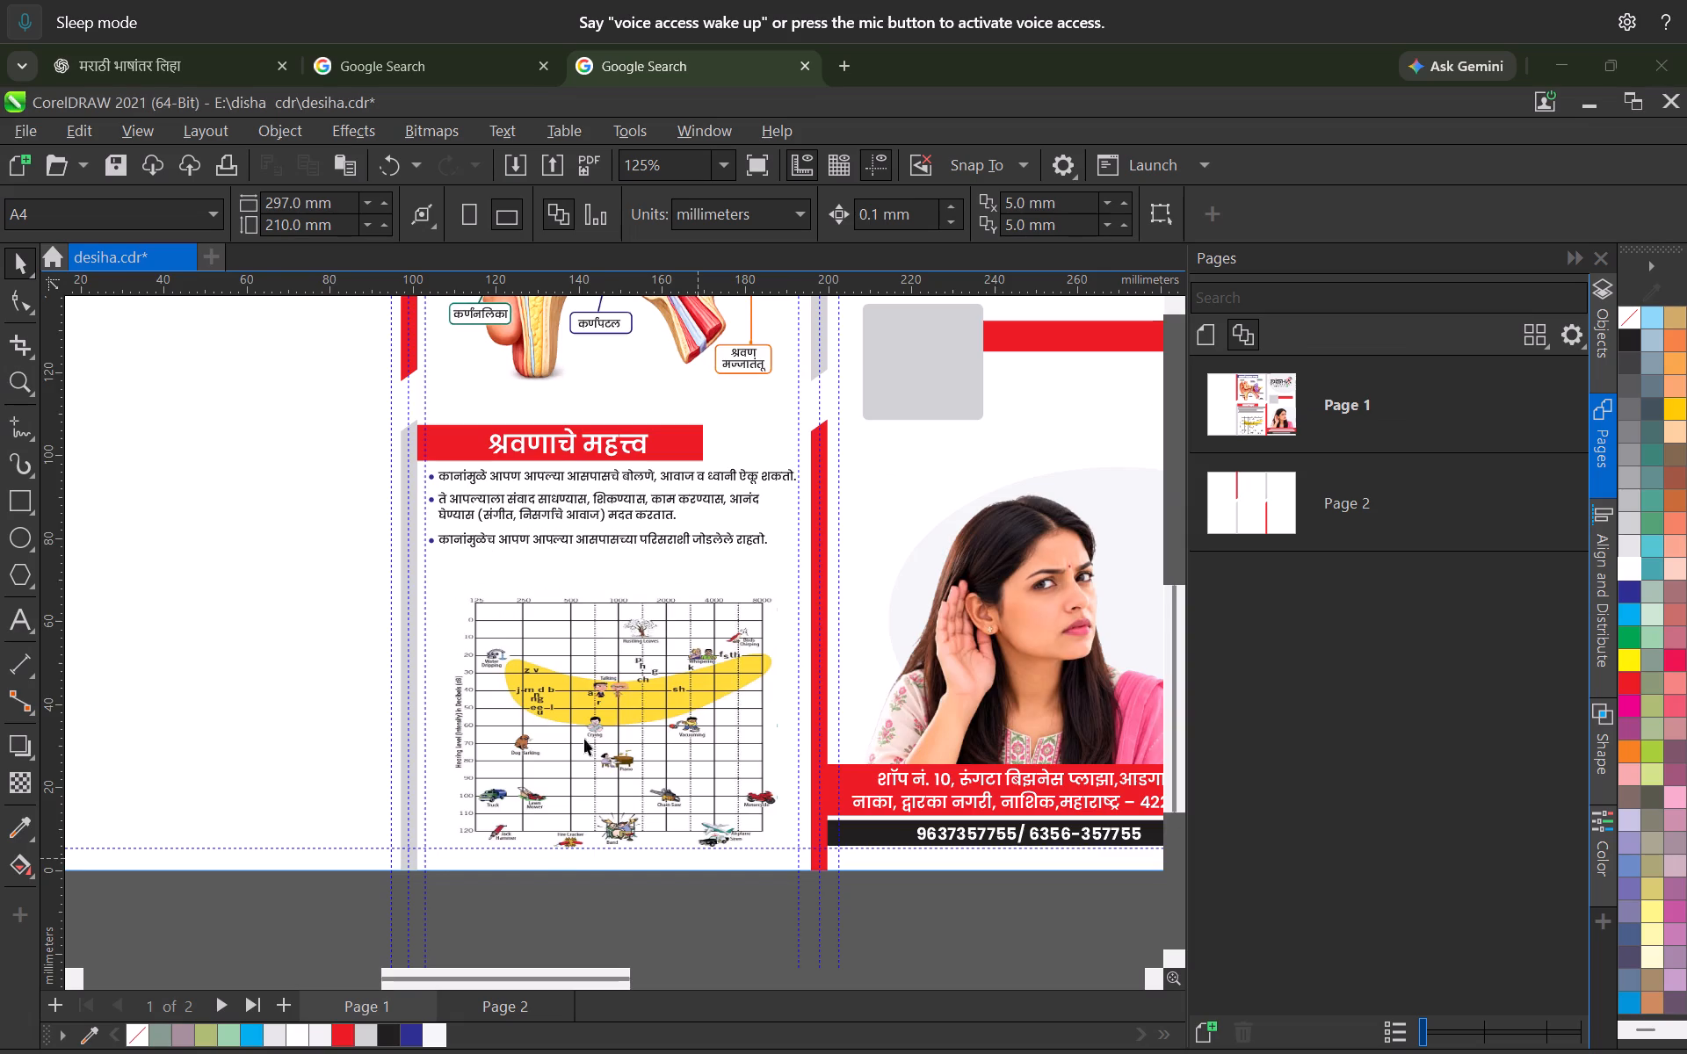
scroll(603, 654, up, 9)
click(576, 448)
drag(554, 446, 578, 492)
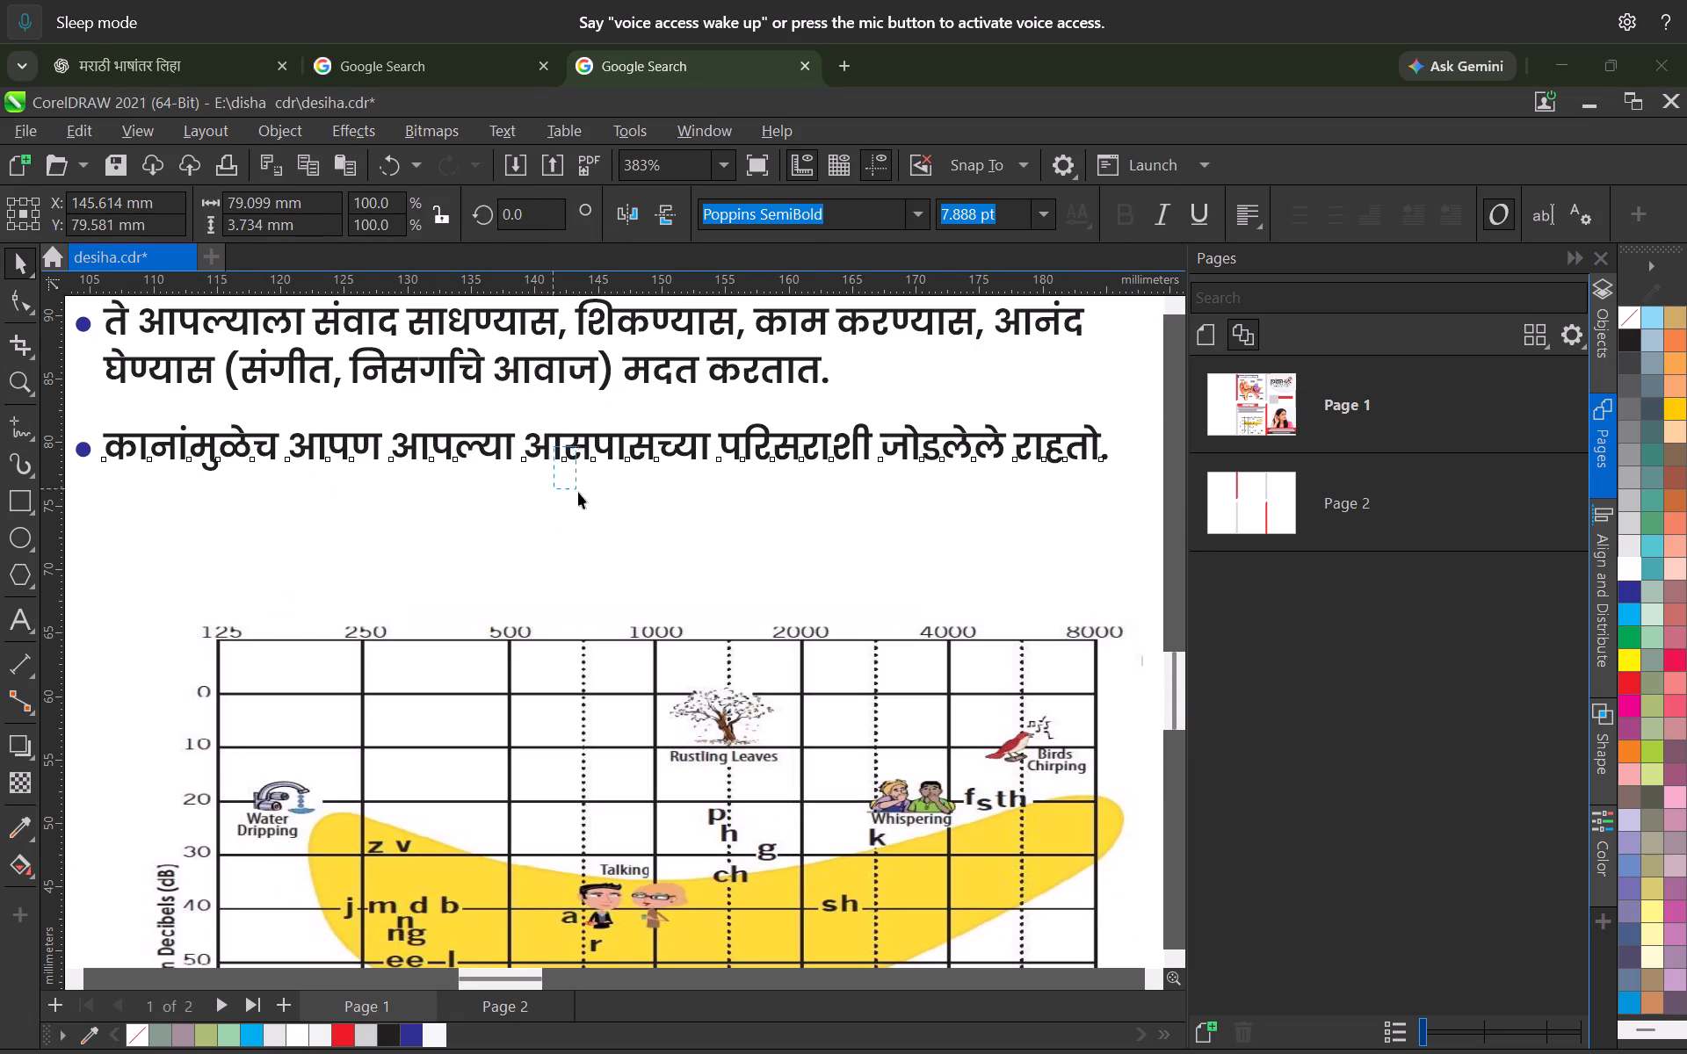
drag(578, 492, 583, 506)
click(556, 453)
drag(544, 443, 641, 587)
right_click(641, 587)
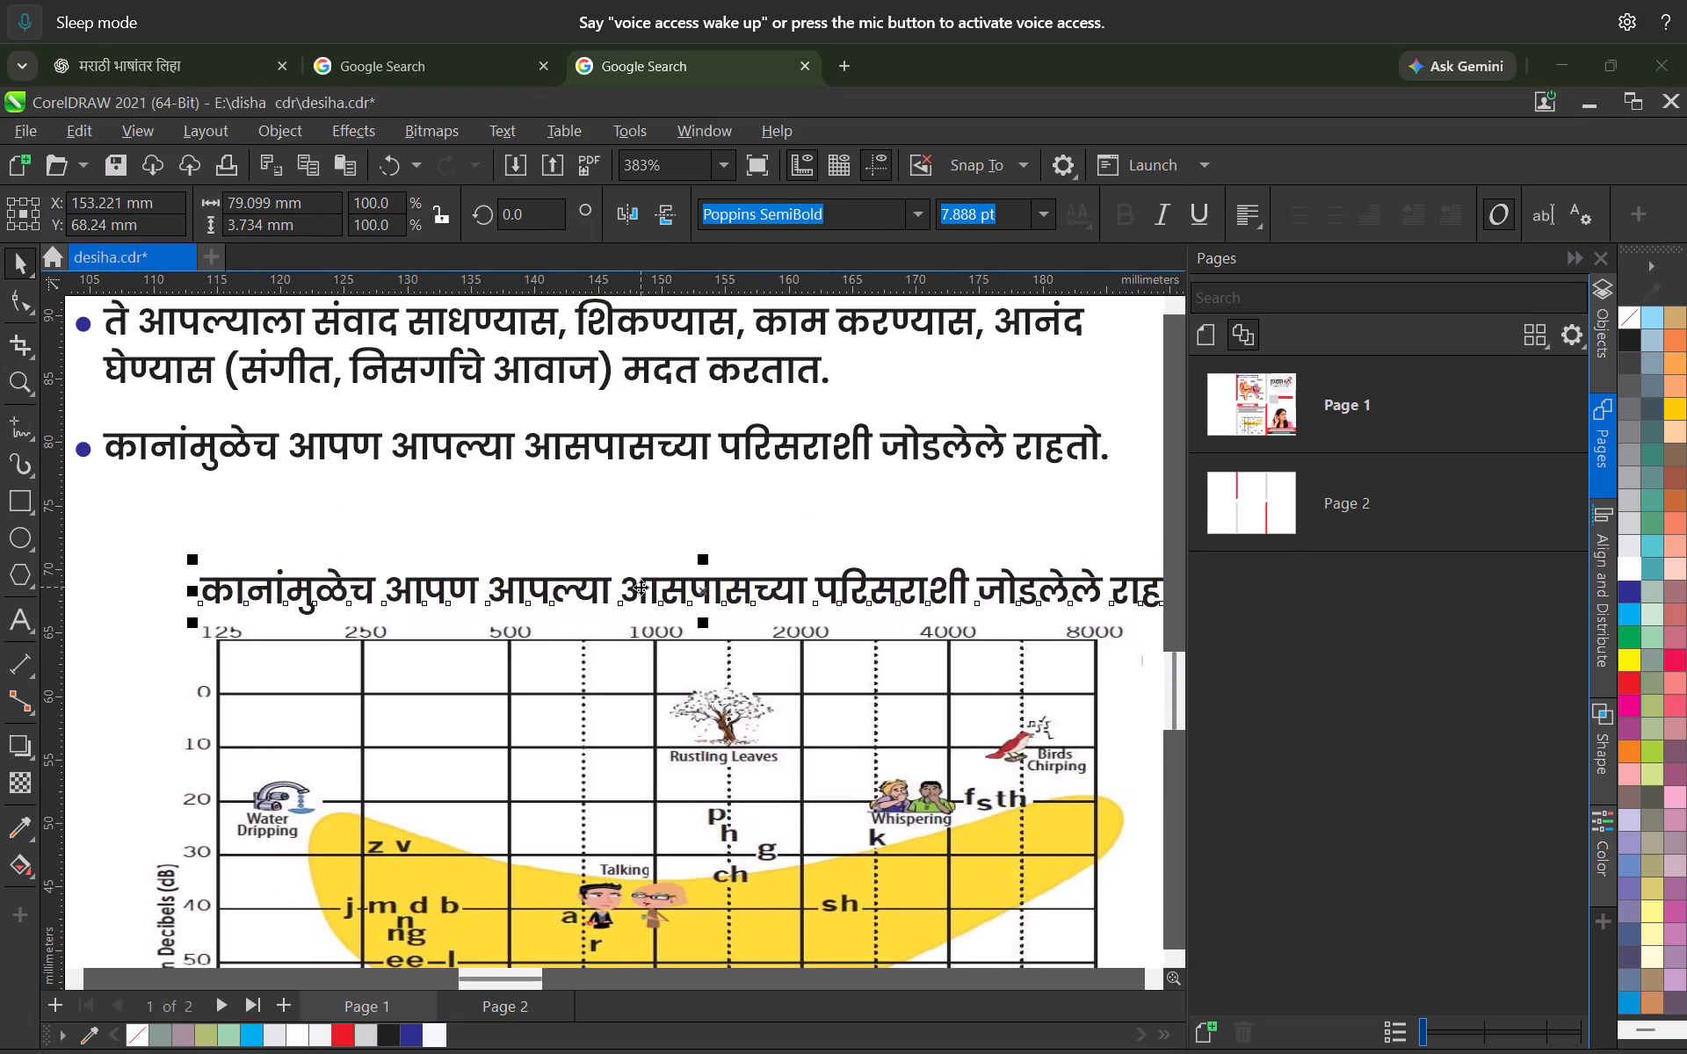
double_click(641, 587)
key(ctrl+a)
key(ctrl+v)
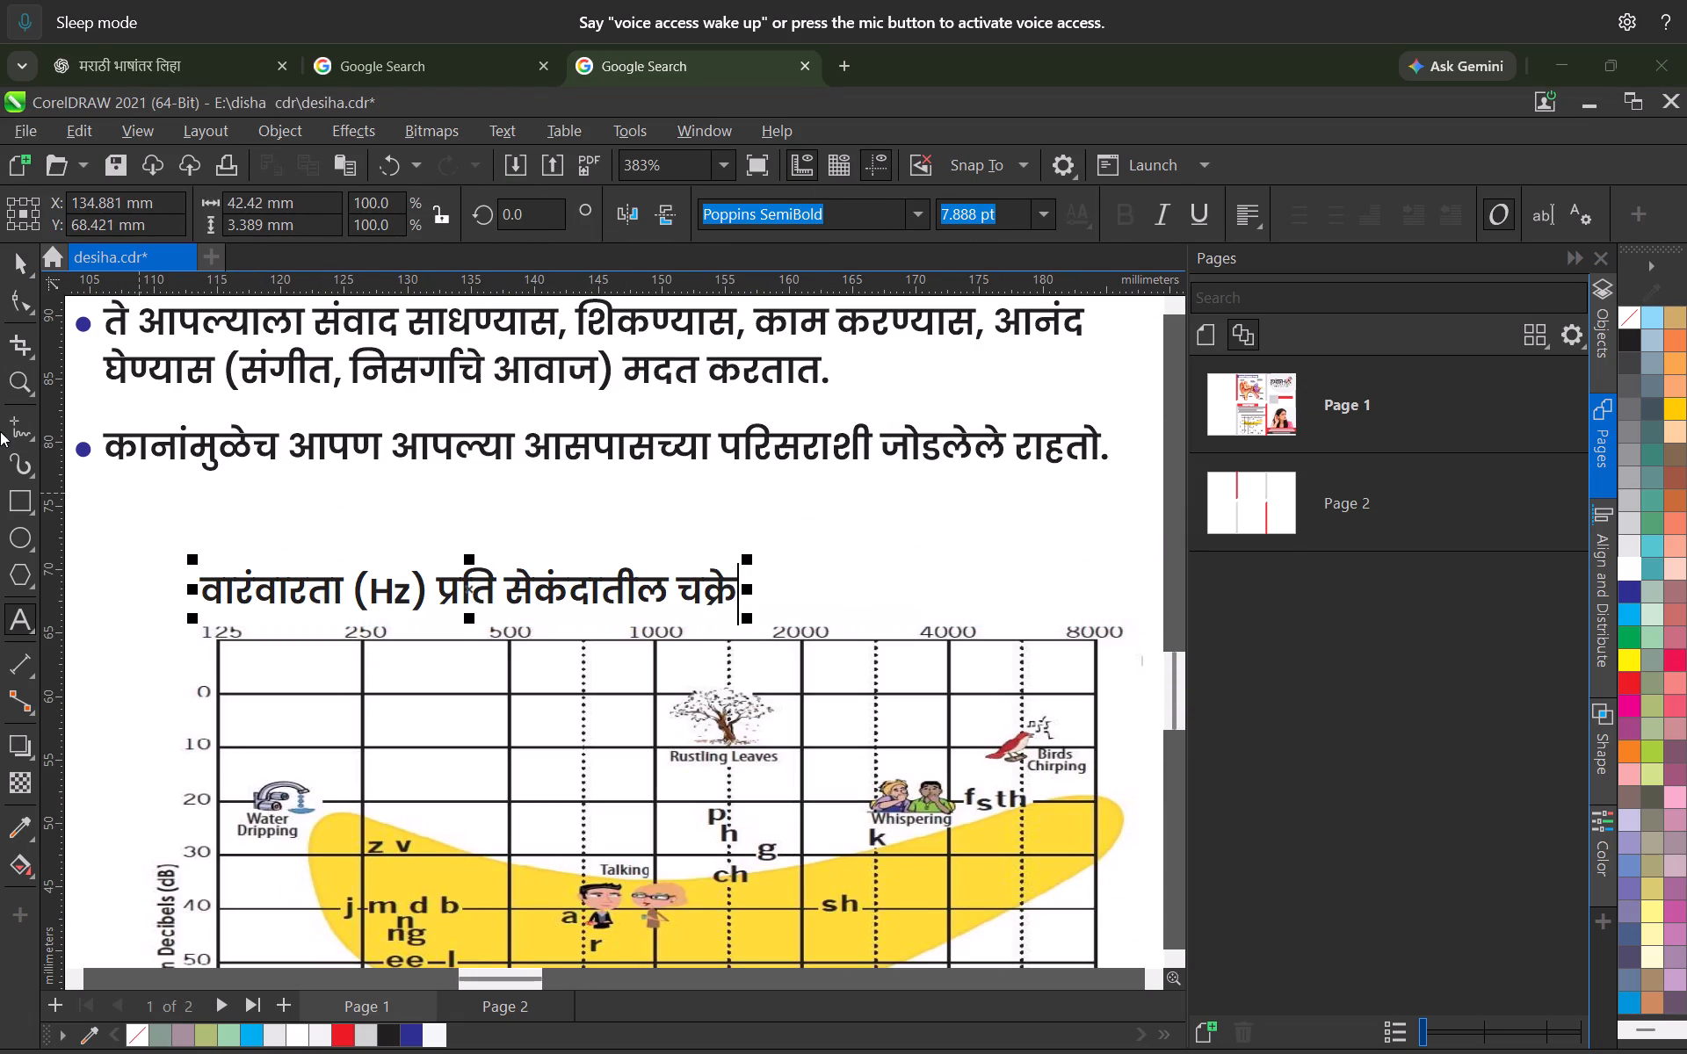
Move the वारंवारता caption about 12.6 mm right and 3.3 mm up, centring it above the audiogram.
click(12, 267)
scroll(340, 428, down, 3)
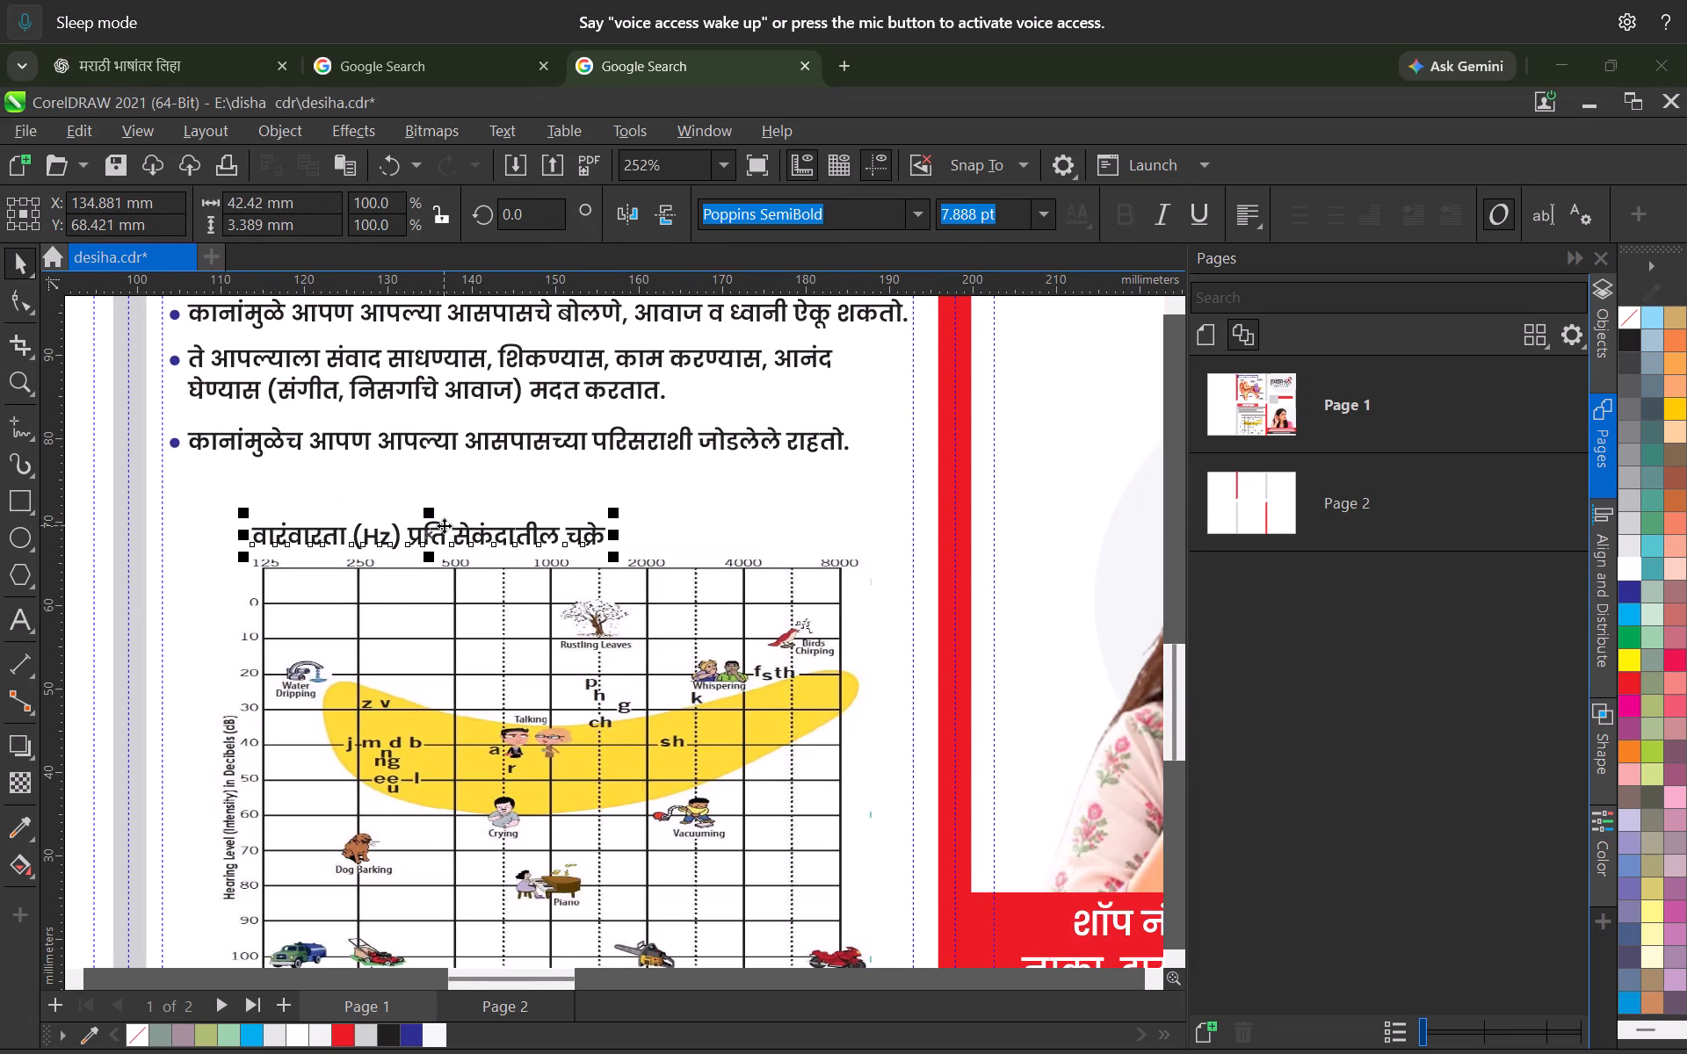
drag(444, 525, 549, 498)
Duplicate the red श्रवणाचे महत्त्व heading banner over the वारंवारता caption and order the copy directly behind the caption text.
scroll(550, 498, down, 3)
middle_drag(545, 493, 552, 511)
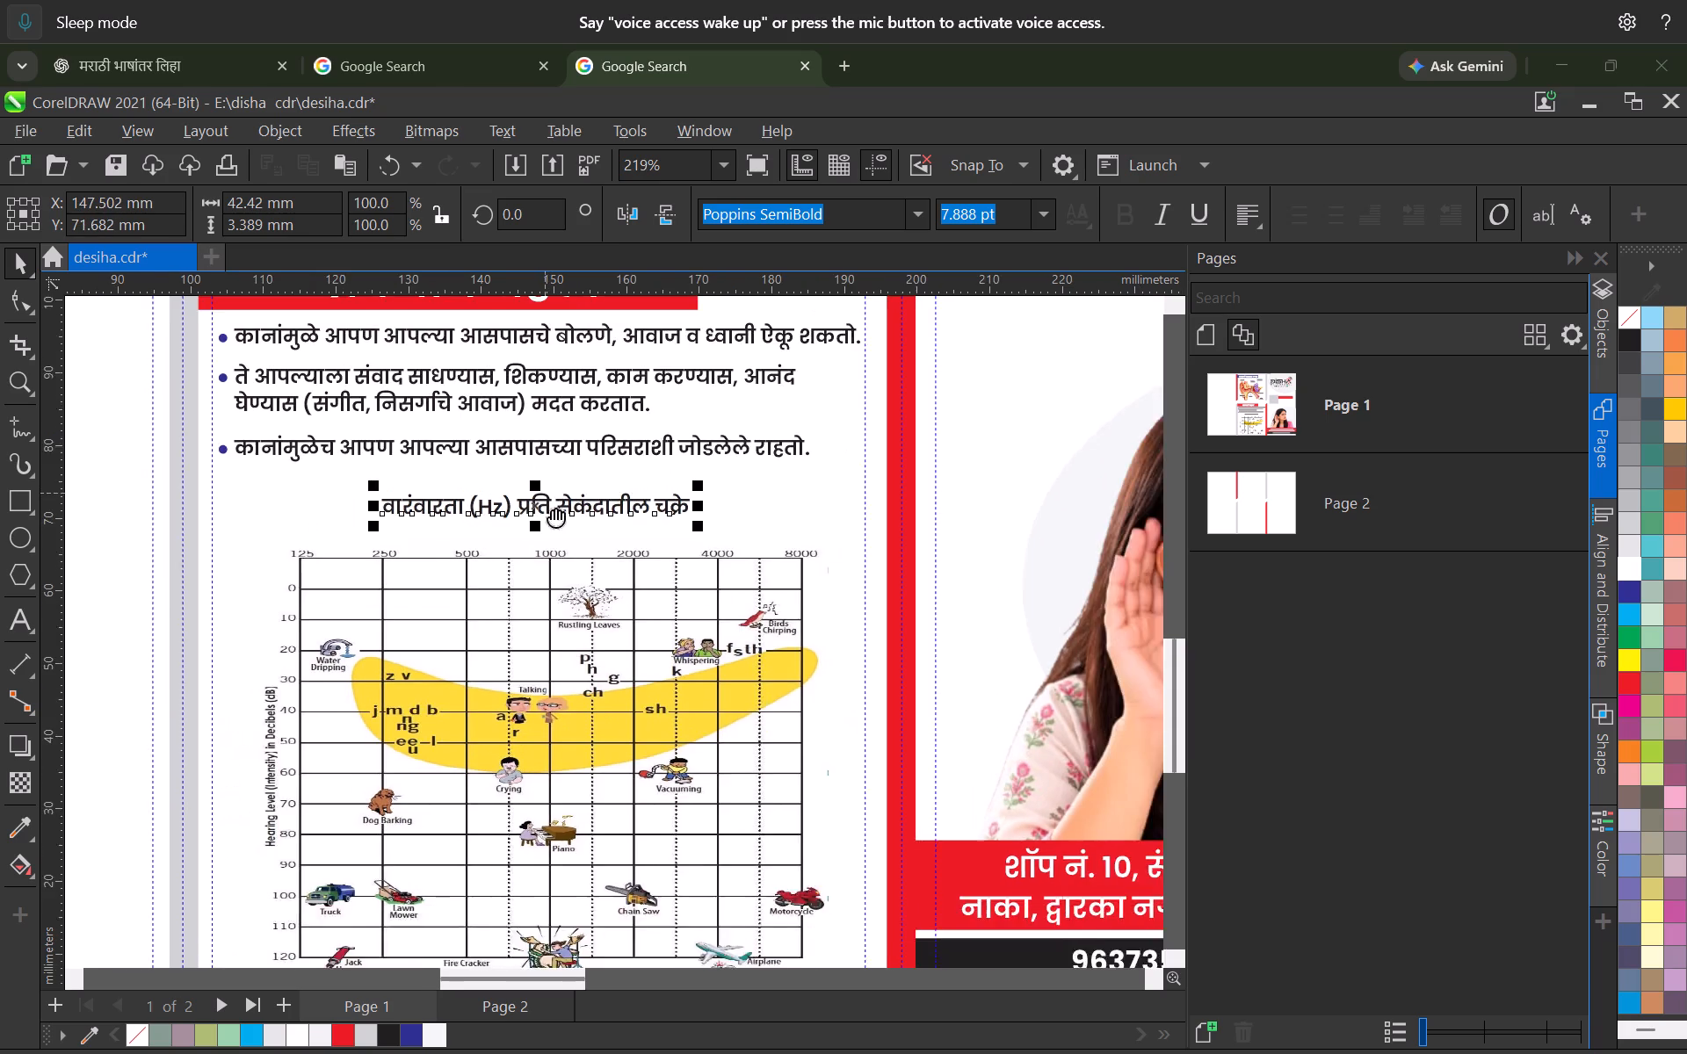
middle_drag(552, 511, 545, 559)
scroll(515, 515, up, 1)
click(243, 338)
drag(230, 328, 383, 575)
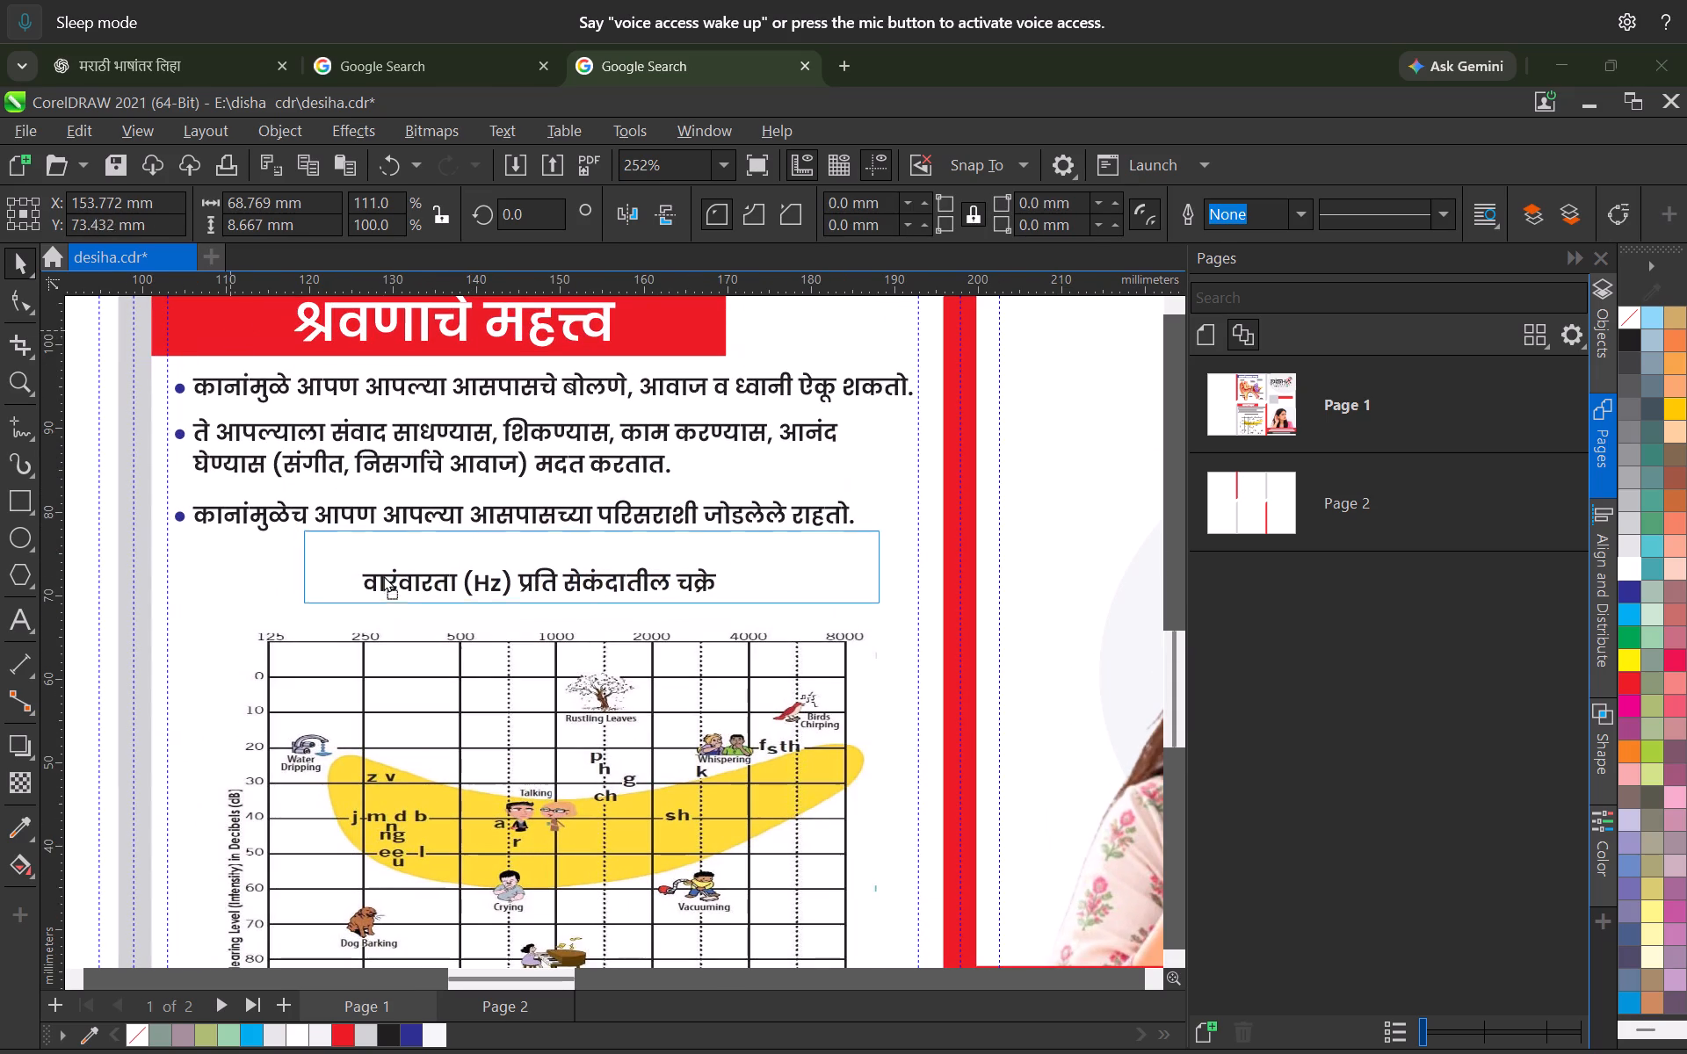
drag(383, 575, 383, 576)
right_click(383, 576)
click(1597, 348)
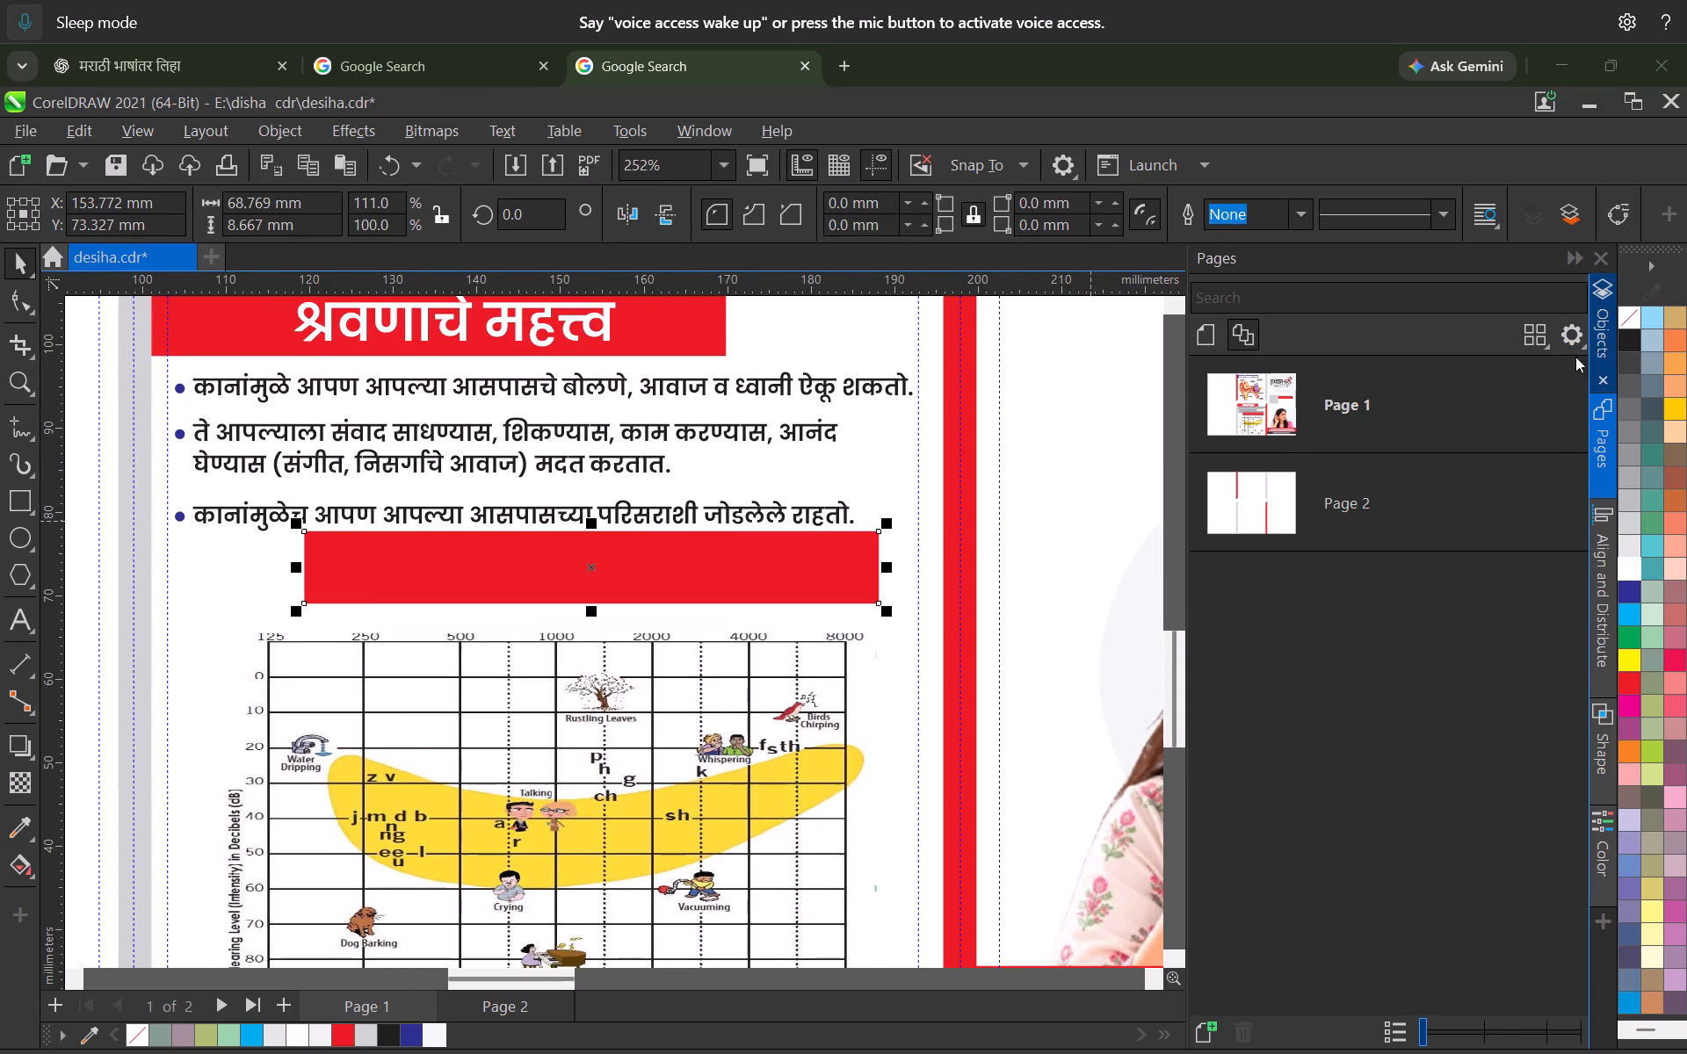
drag(1251, 505, 1260, 569)
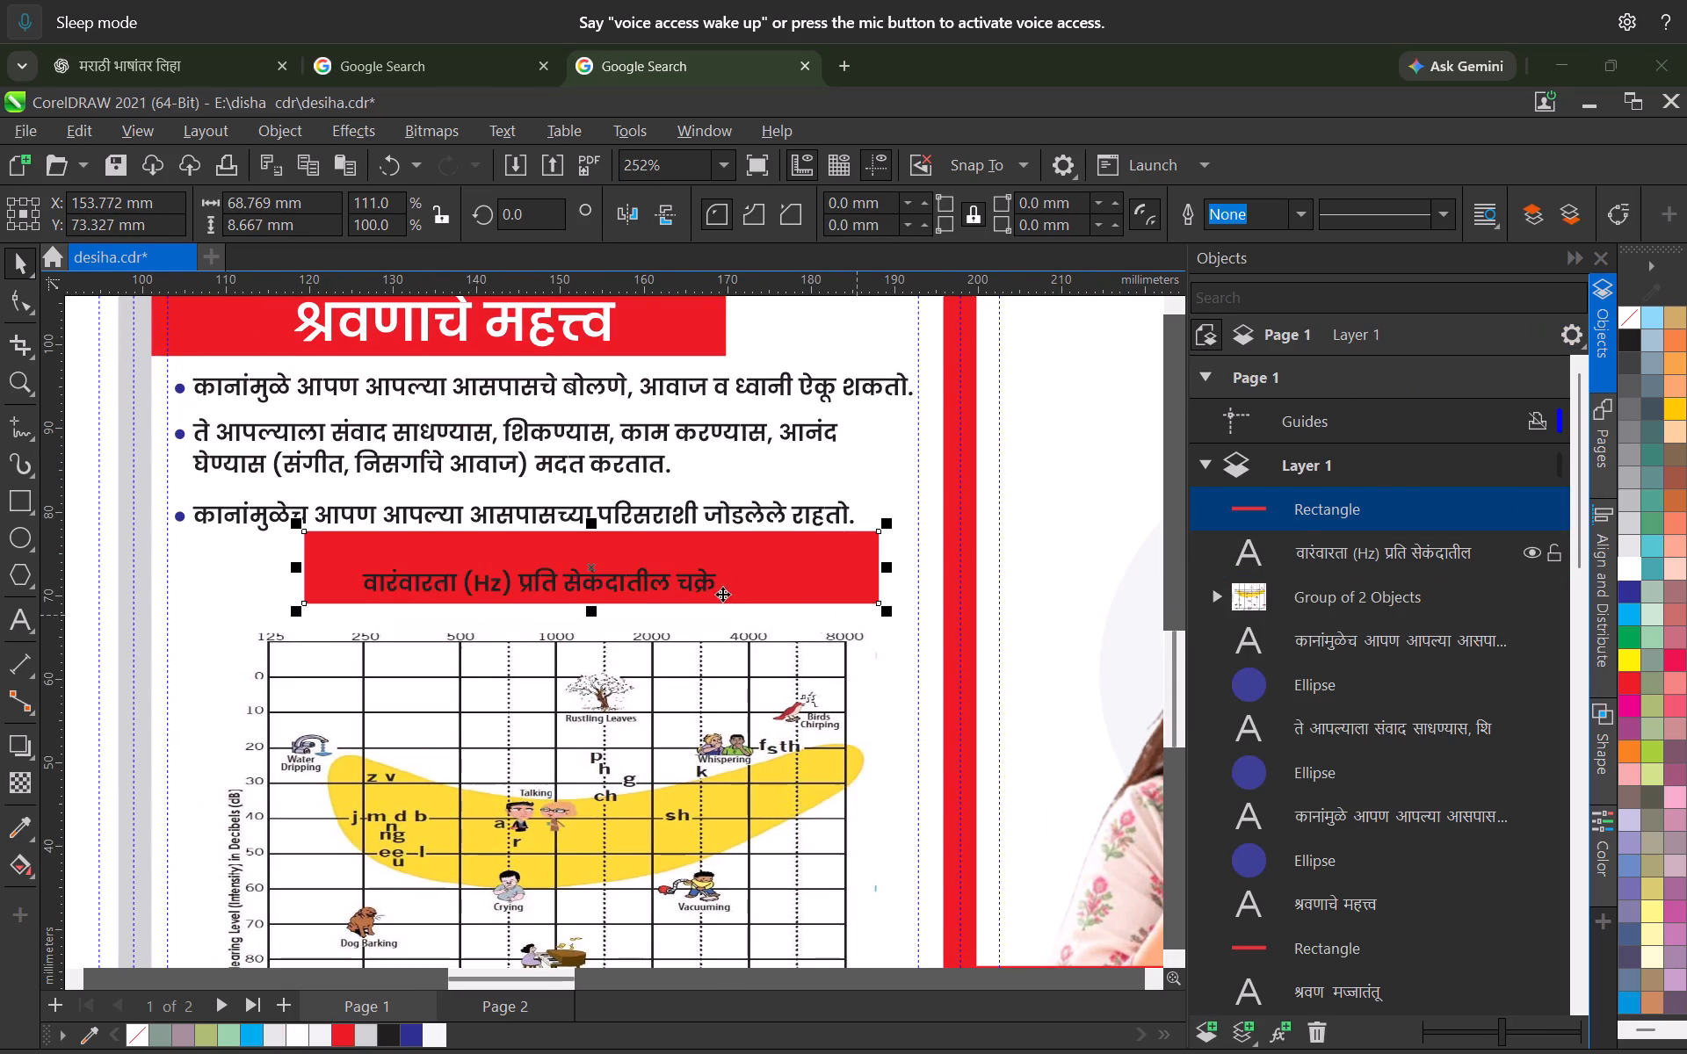
Shrink the red banner behind the वारंवारता caption to about 44.1 × 4.5 mm so it fits closely around the text.
scroll(713, 580, up, 3)
drag(978, 500, 873, 537)
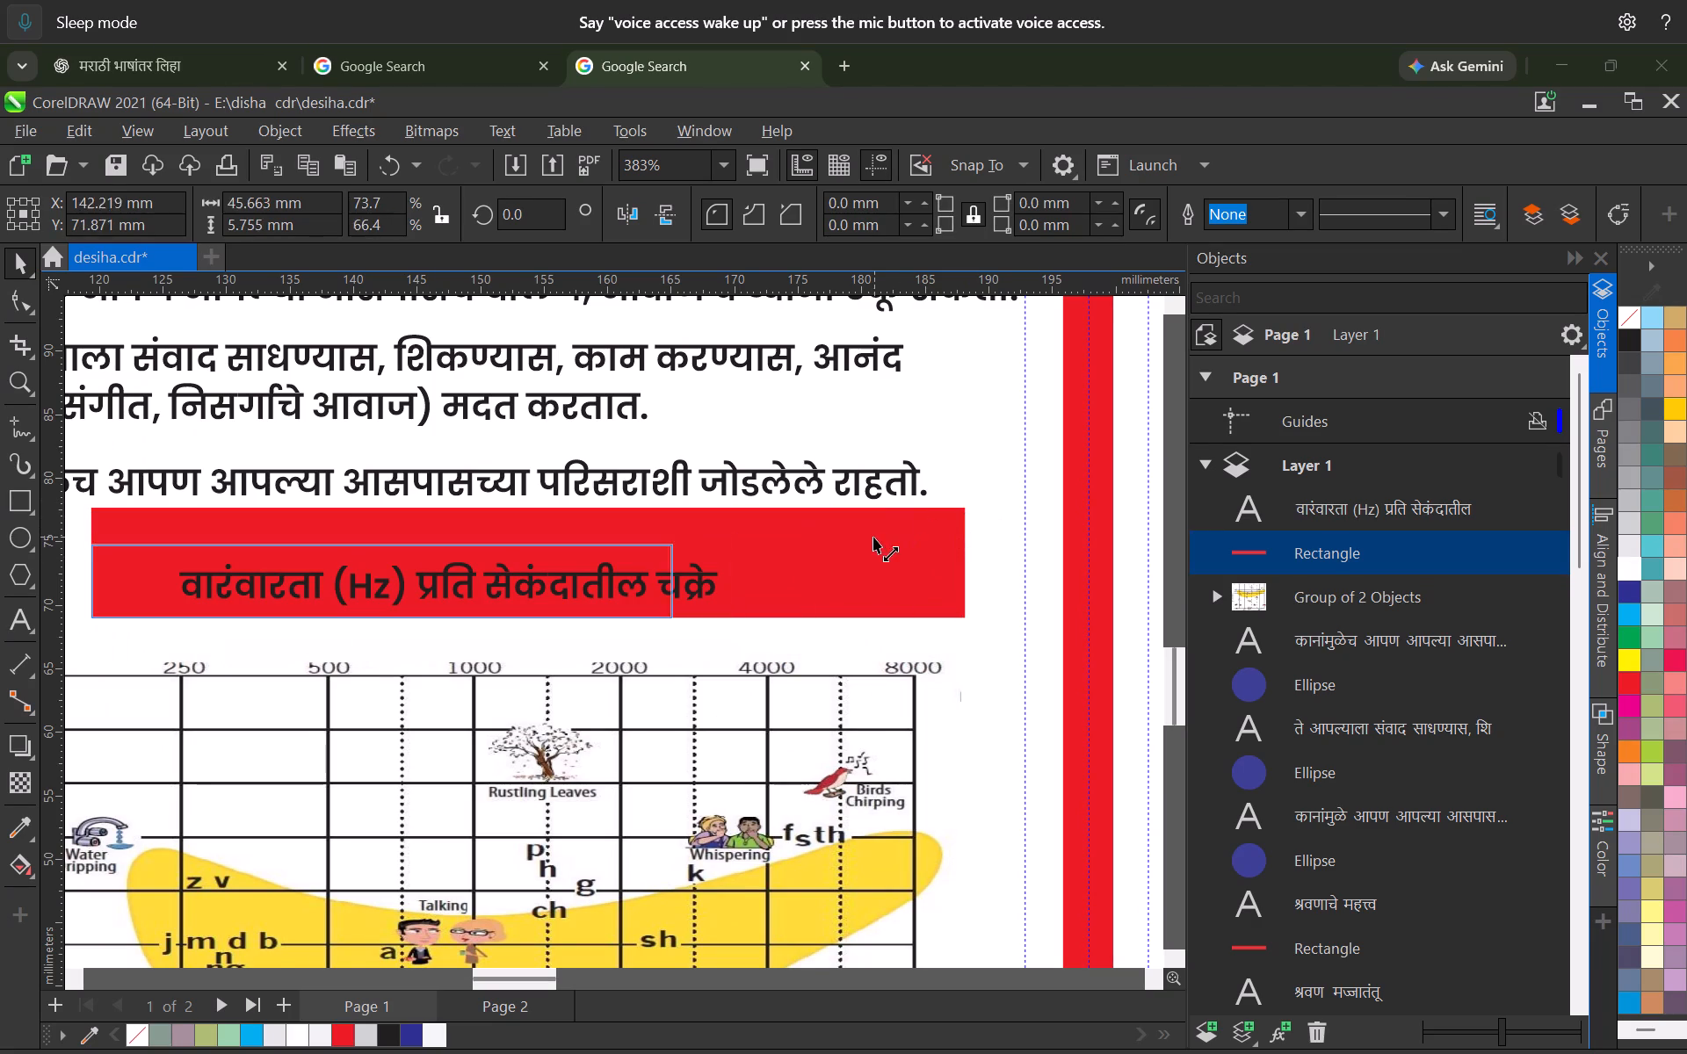
drag(873, 537, 948, 524)
scroll(452, 545, up, 4)
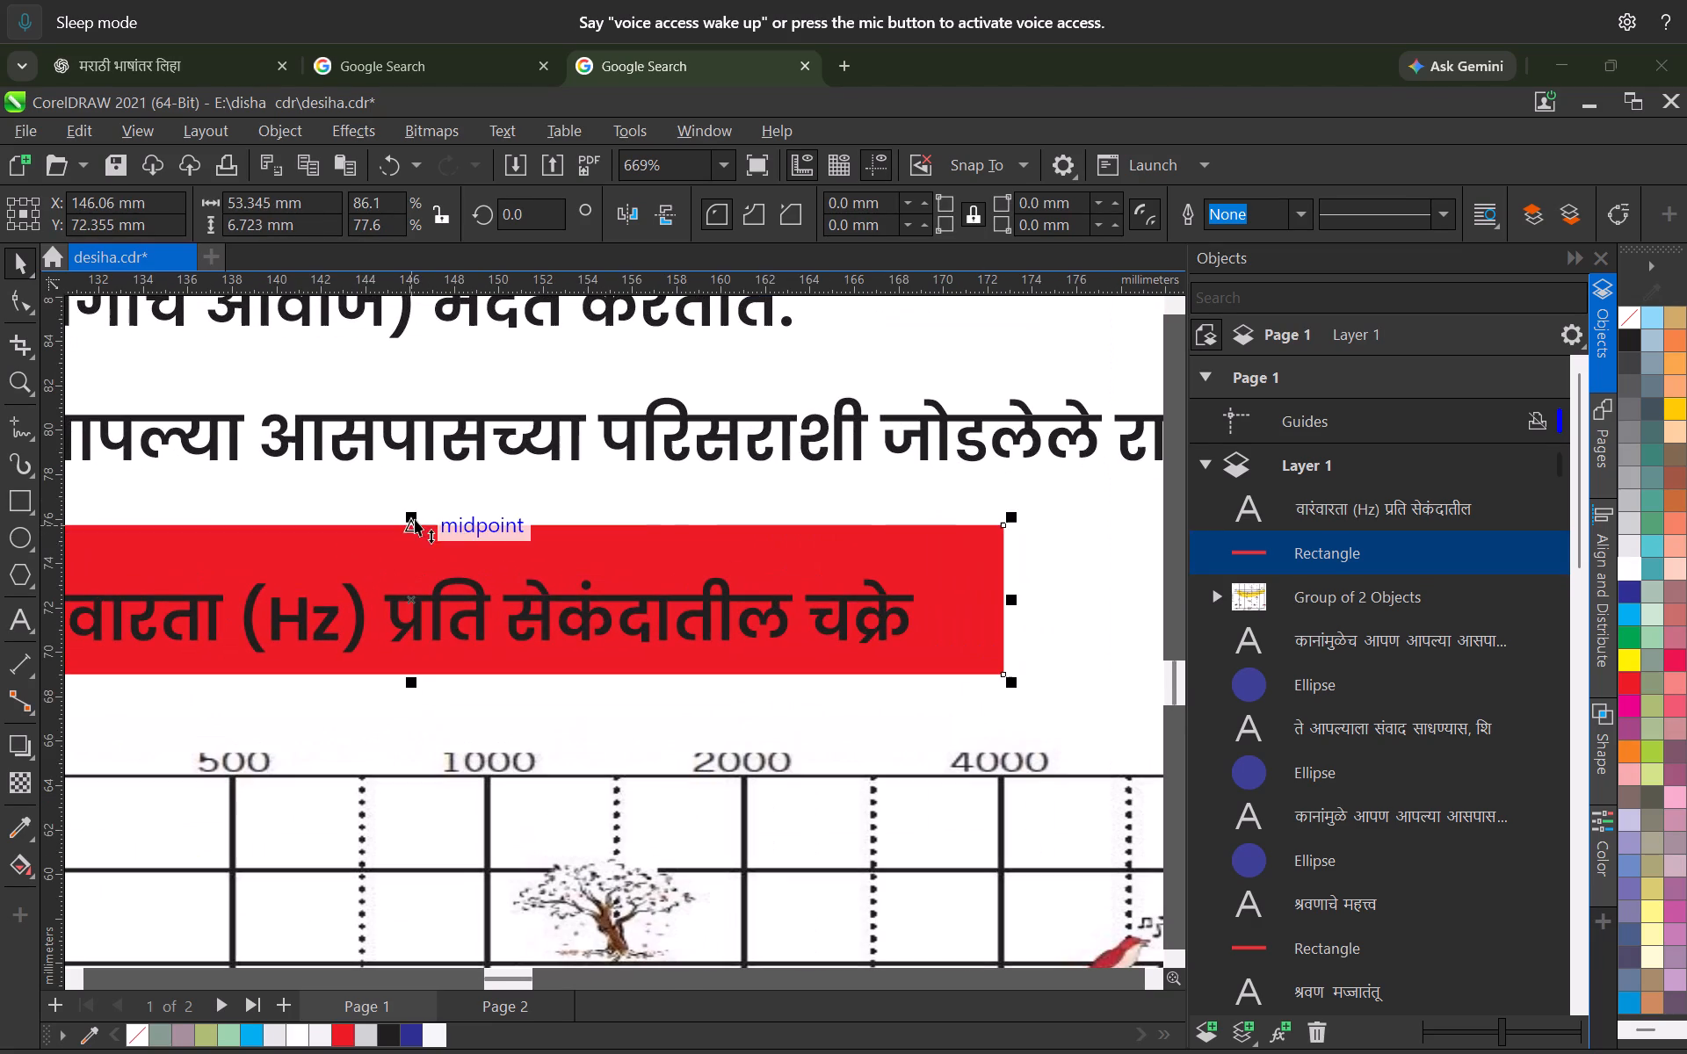
drag(415, 516, 418, 549)
middle_drag(372, 588, 677, 545)
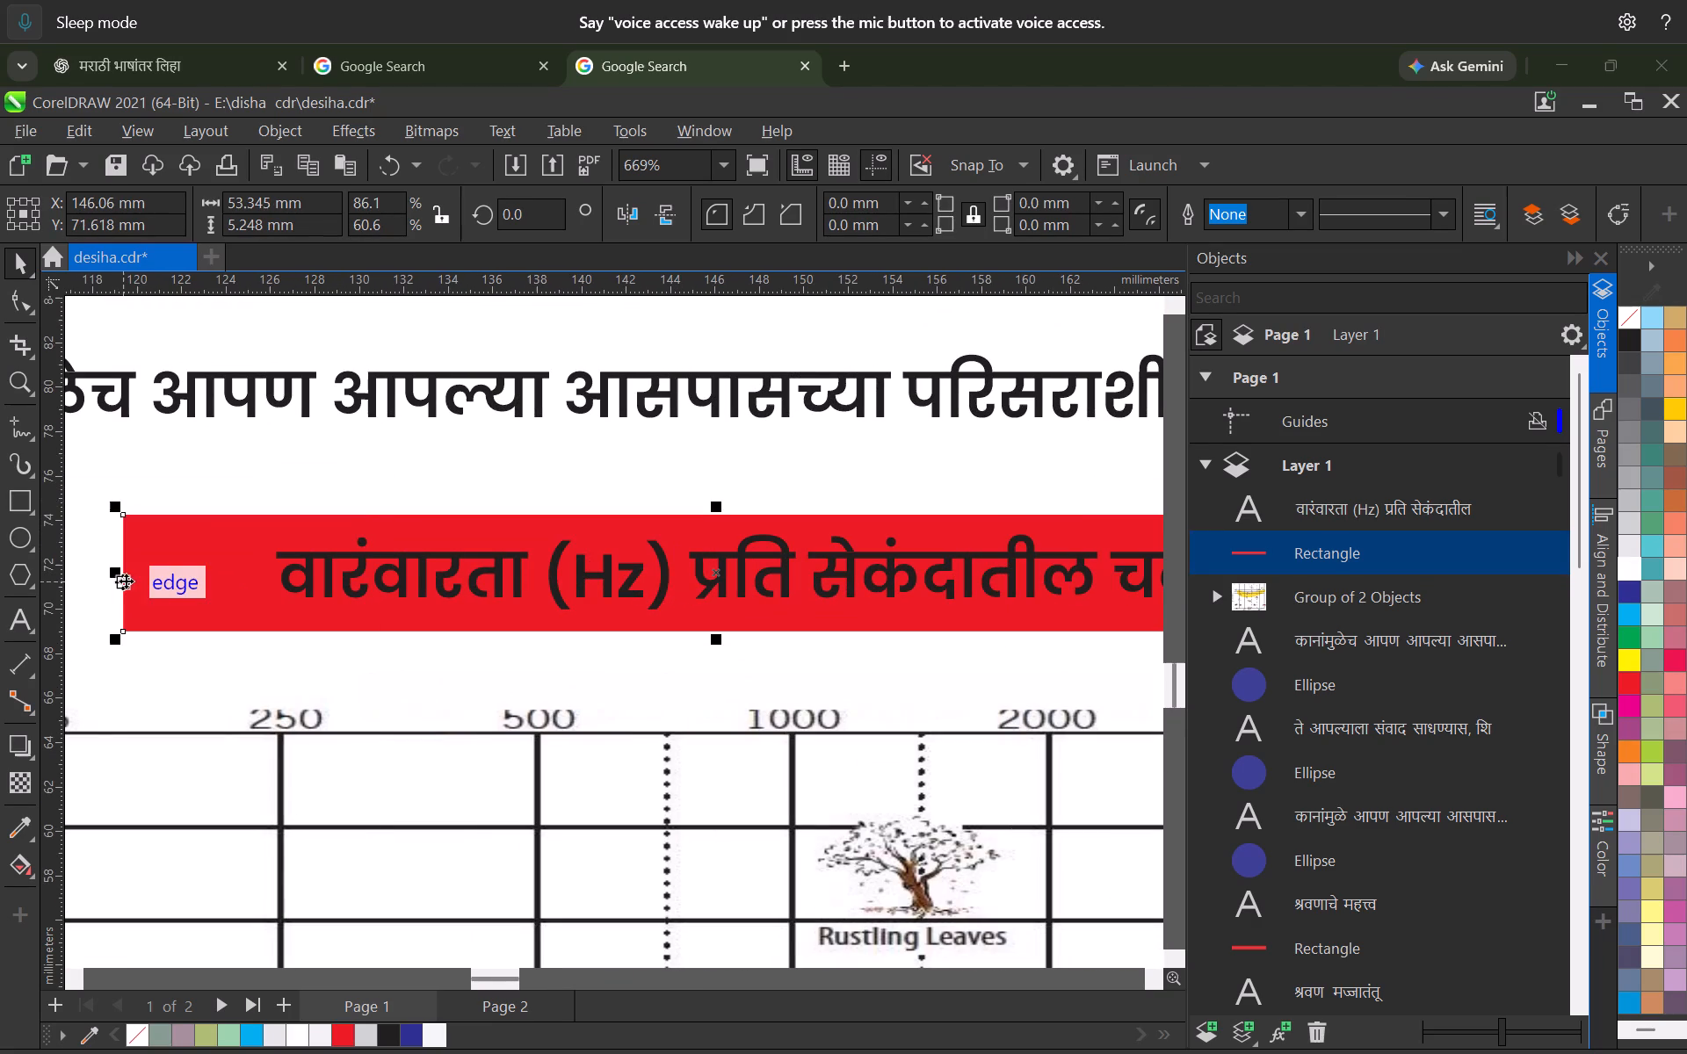
drag(115, 575, 249, 636)
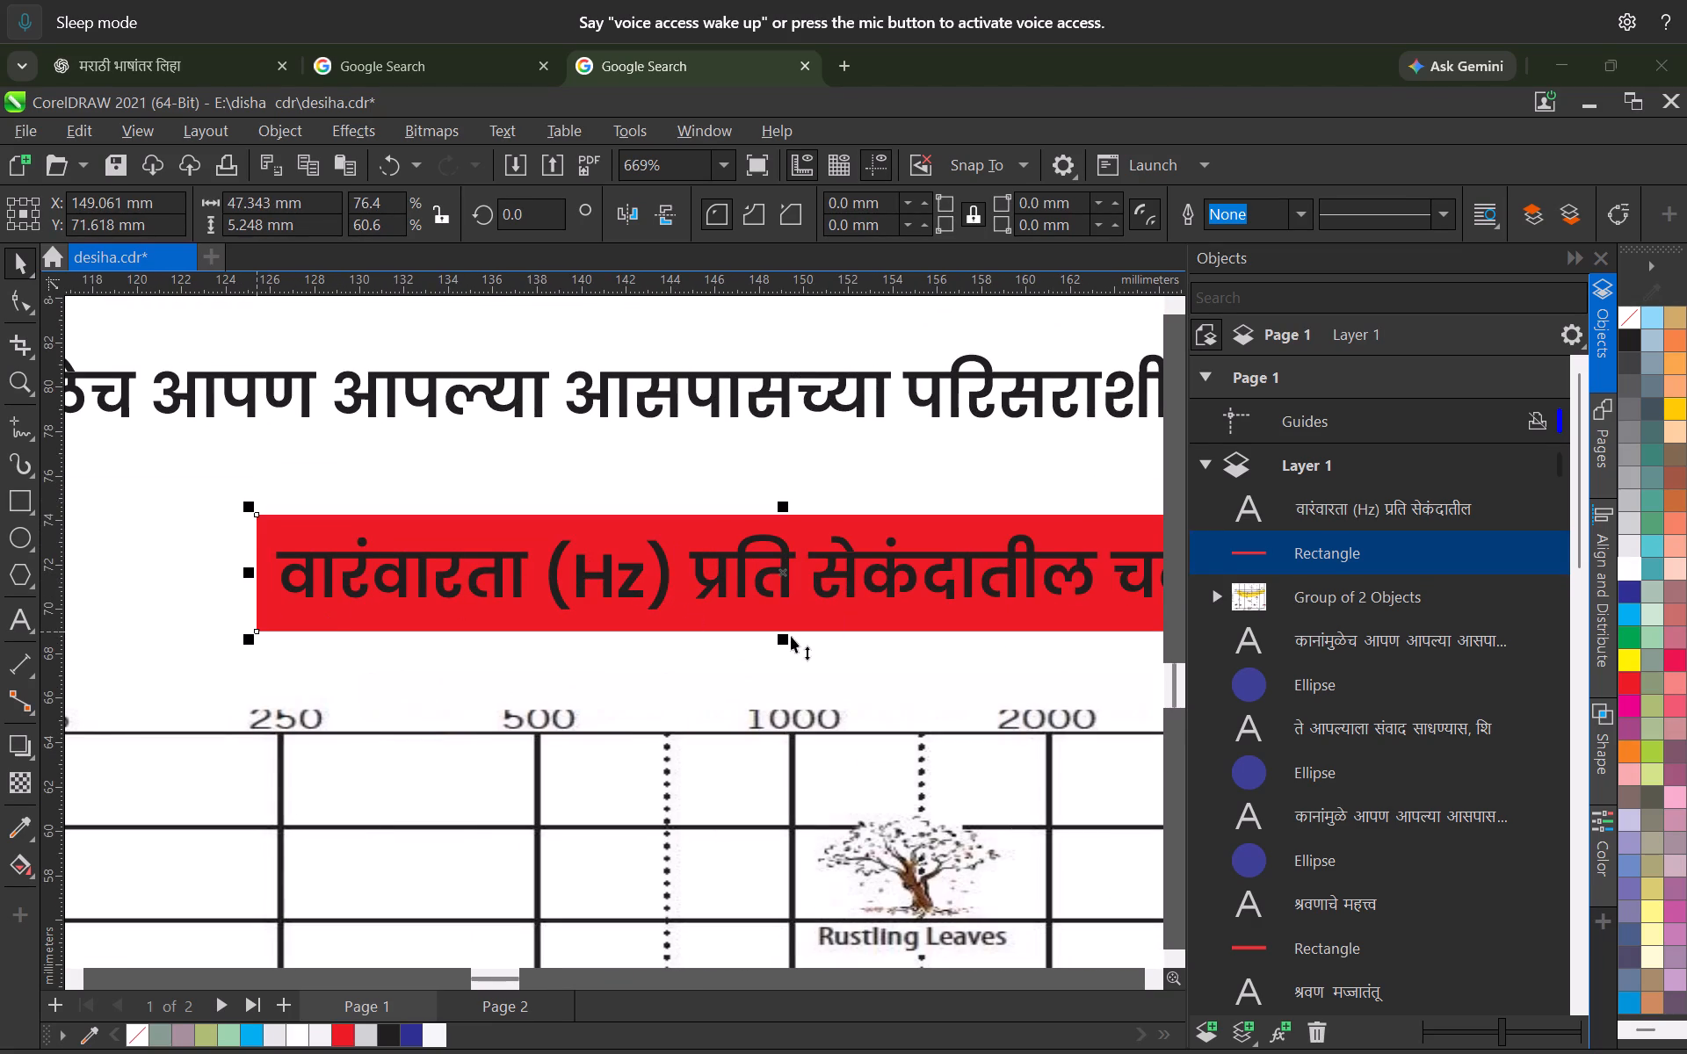
middle_drag(775, 646, 634, 695)
drag(634, 689, 627, 679)
middle_drag(740, 649, 530, 686)
drag(967, 654, 952, 662)
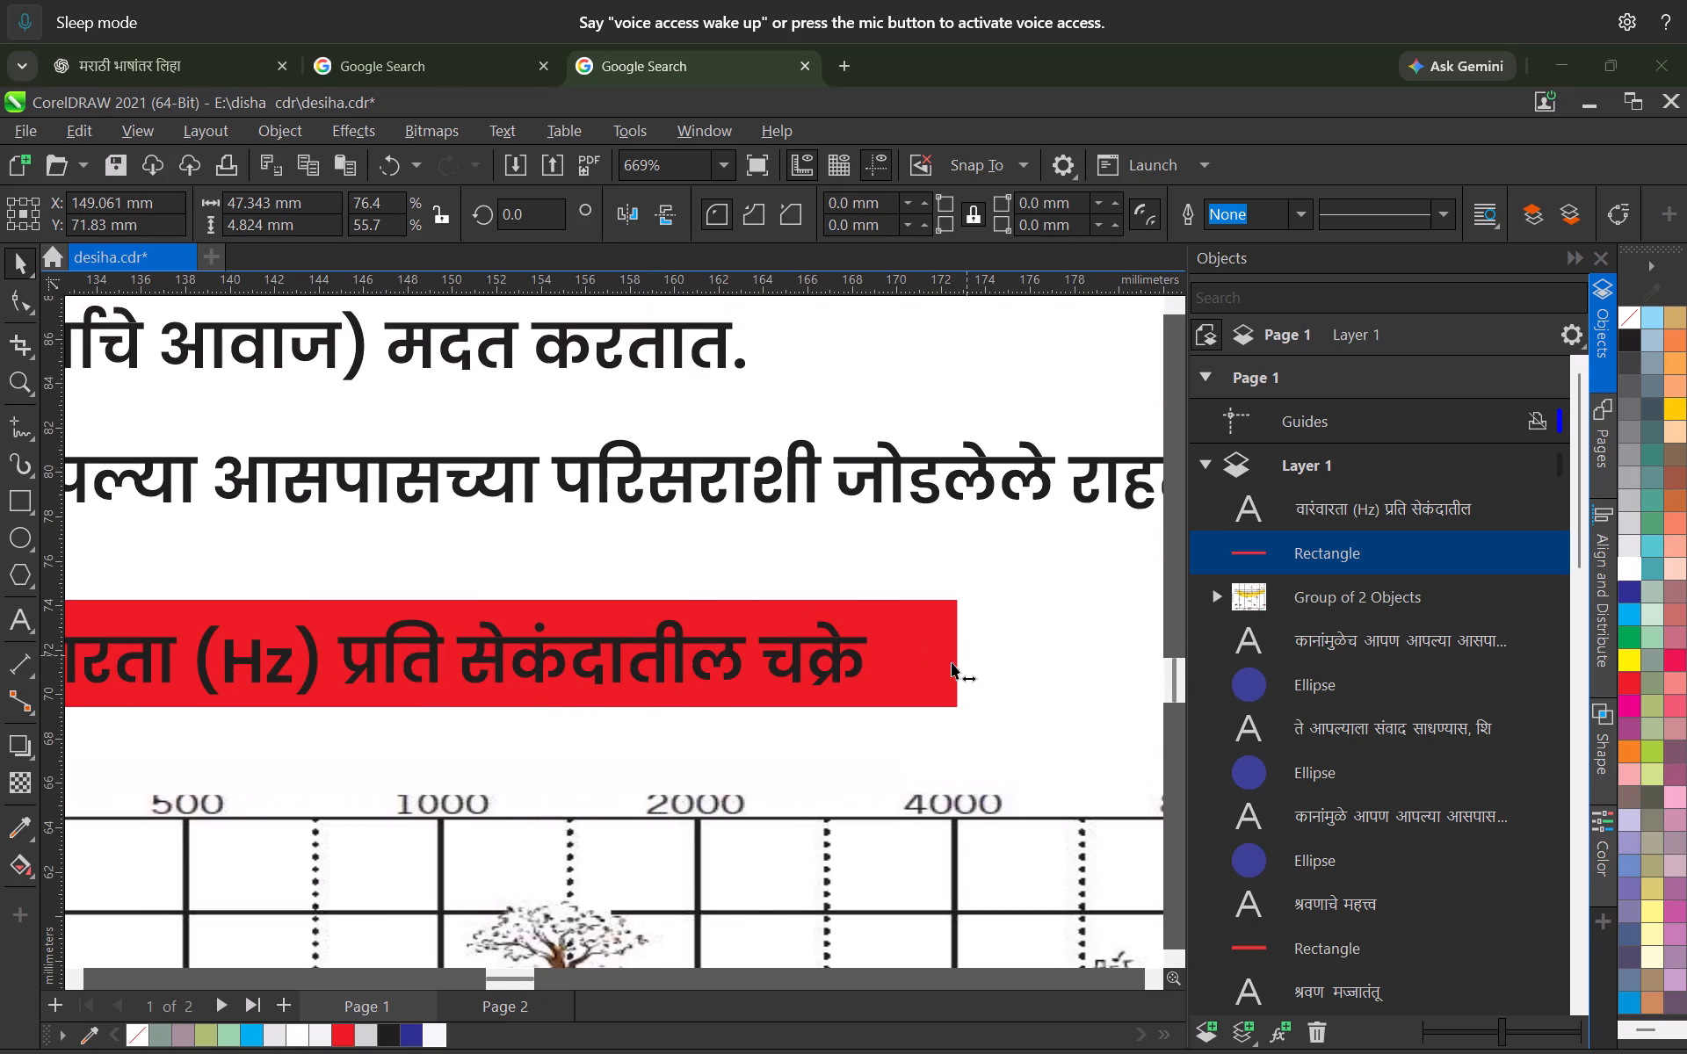
drag(952, 662, 895, 716)
middle_drag(632, 661, 858, 663)
scroll(615, 620, up, 2)
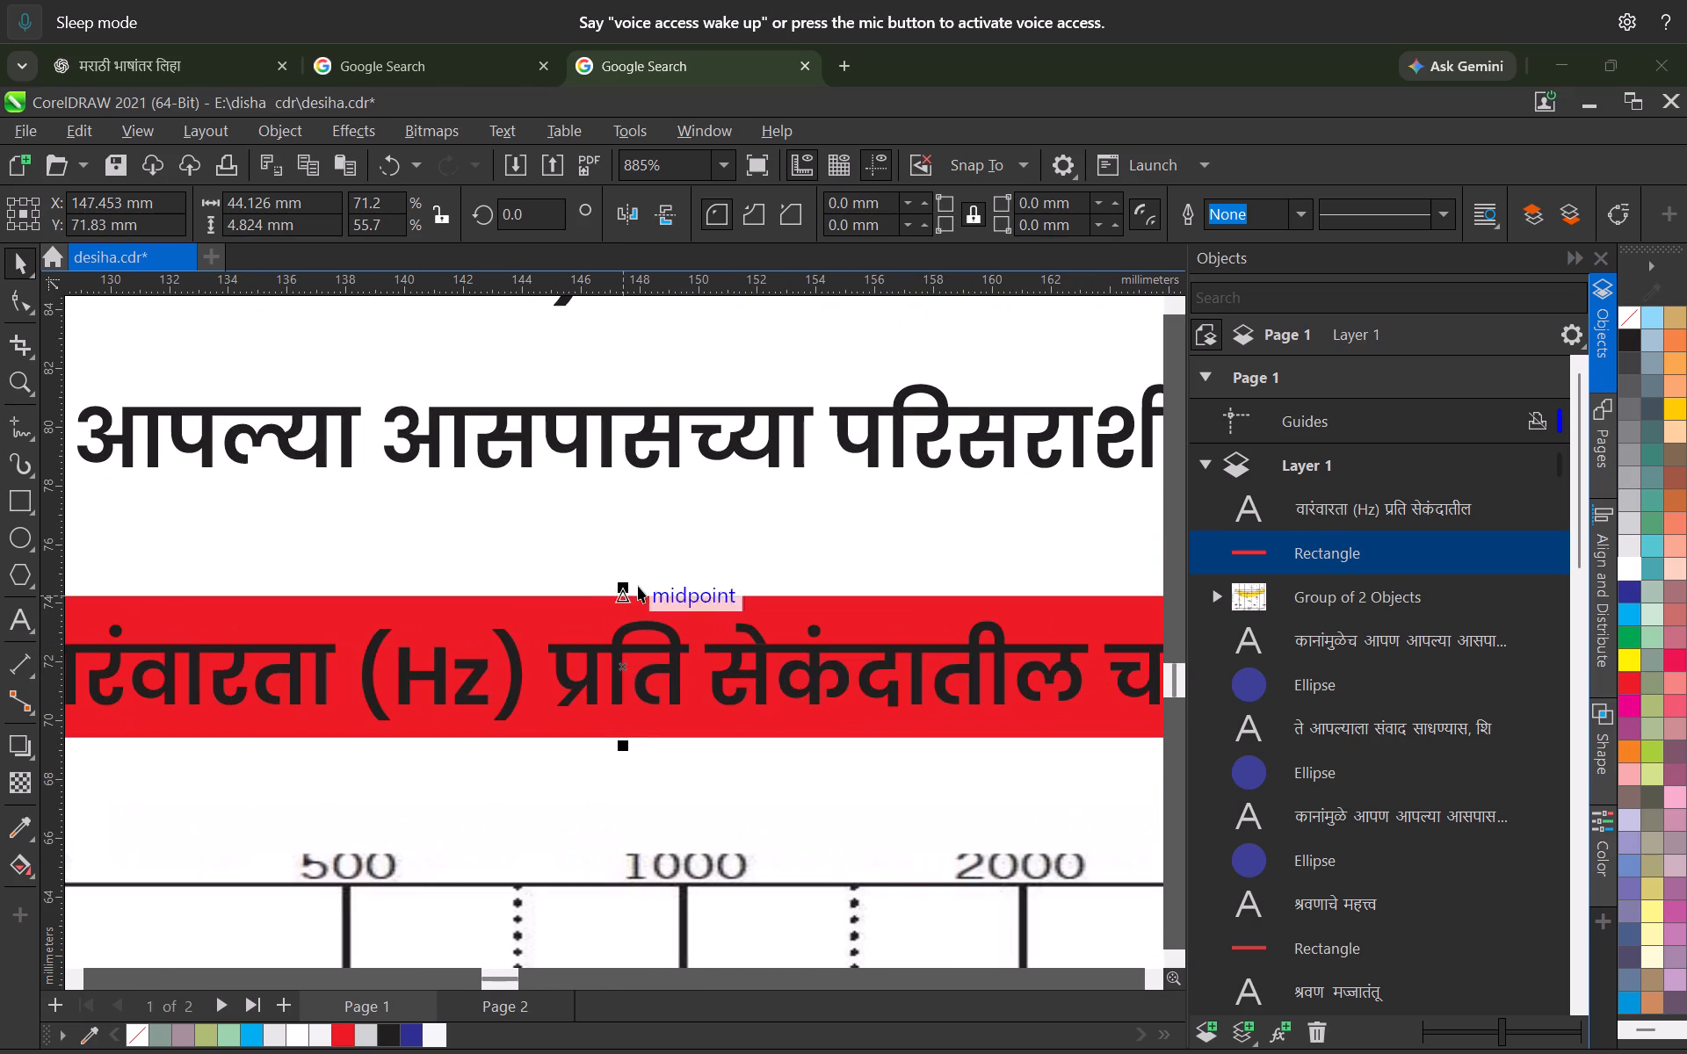
drag(620, 589, 616, 599)
scroll(619, 598, down, 3)
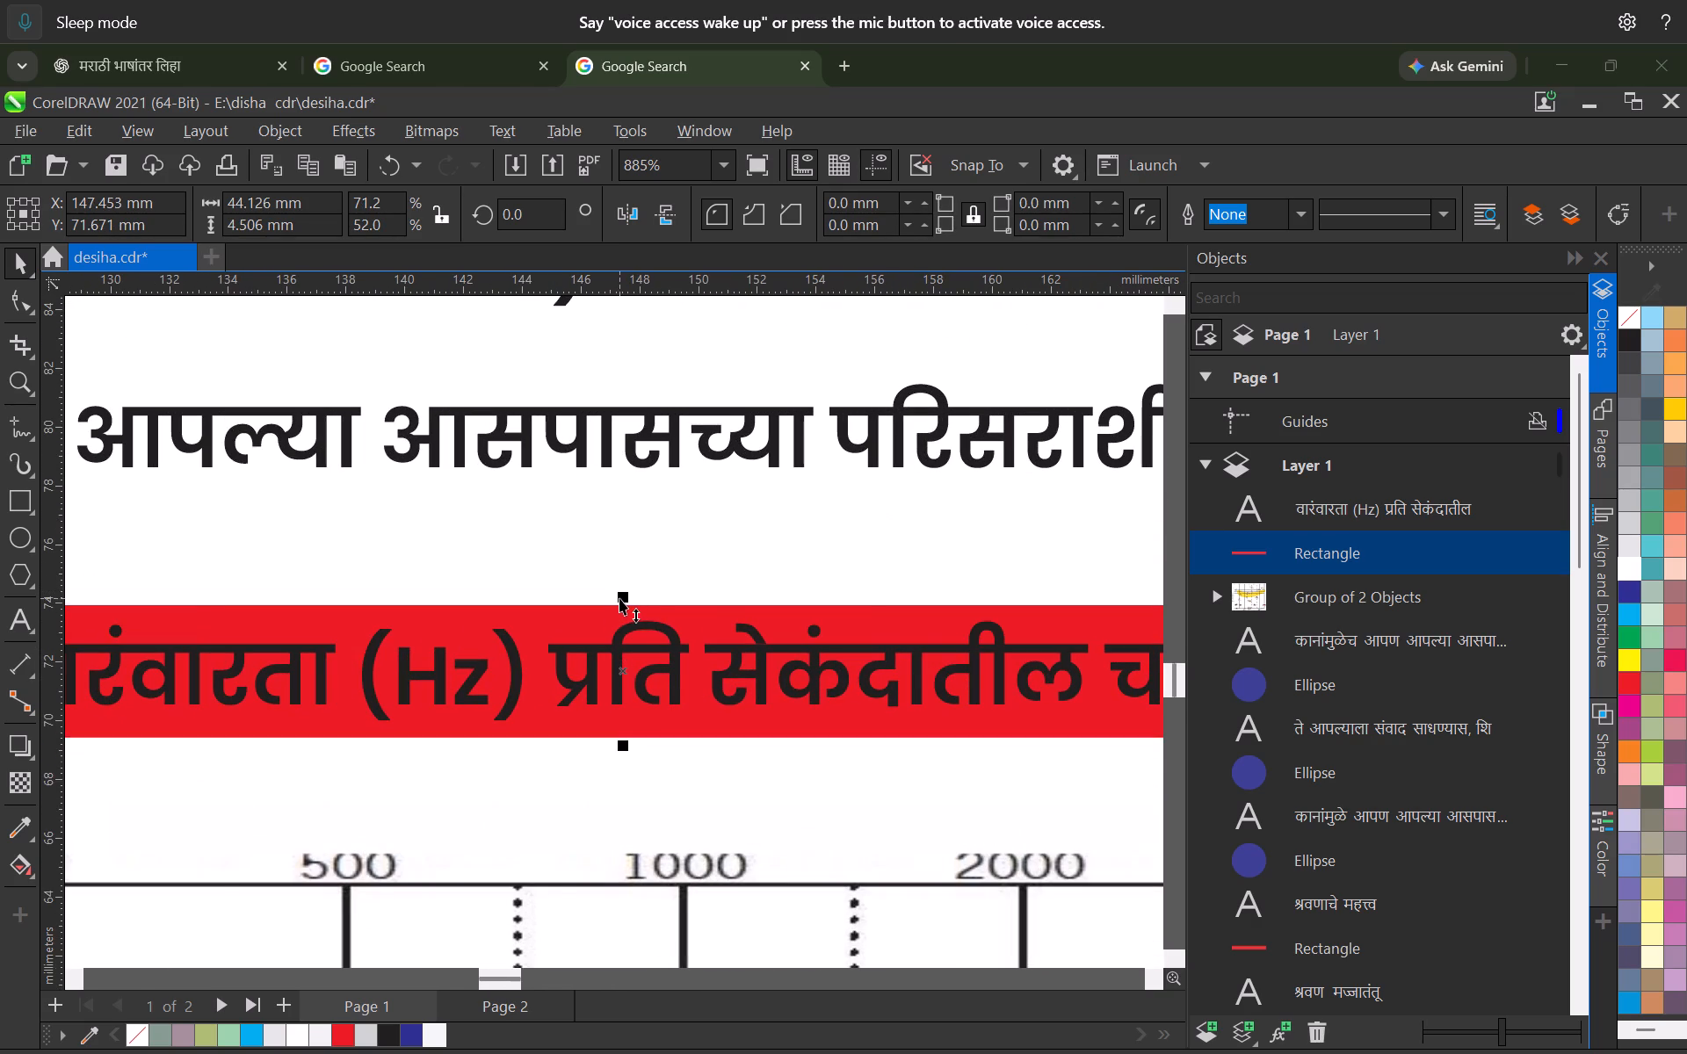
Fill the caption banner with dark blue and remove its outline.
scroll(619, 598, down, 8)
click(1625, 587)
scroll(635, 649, down, 6)
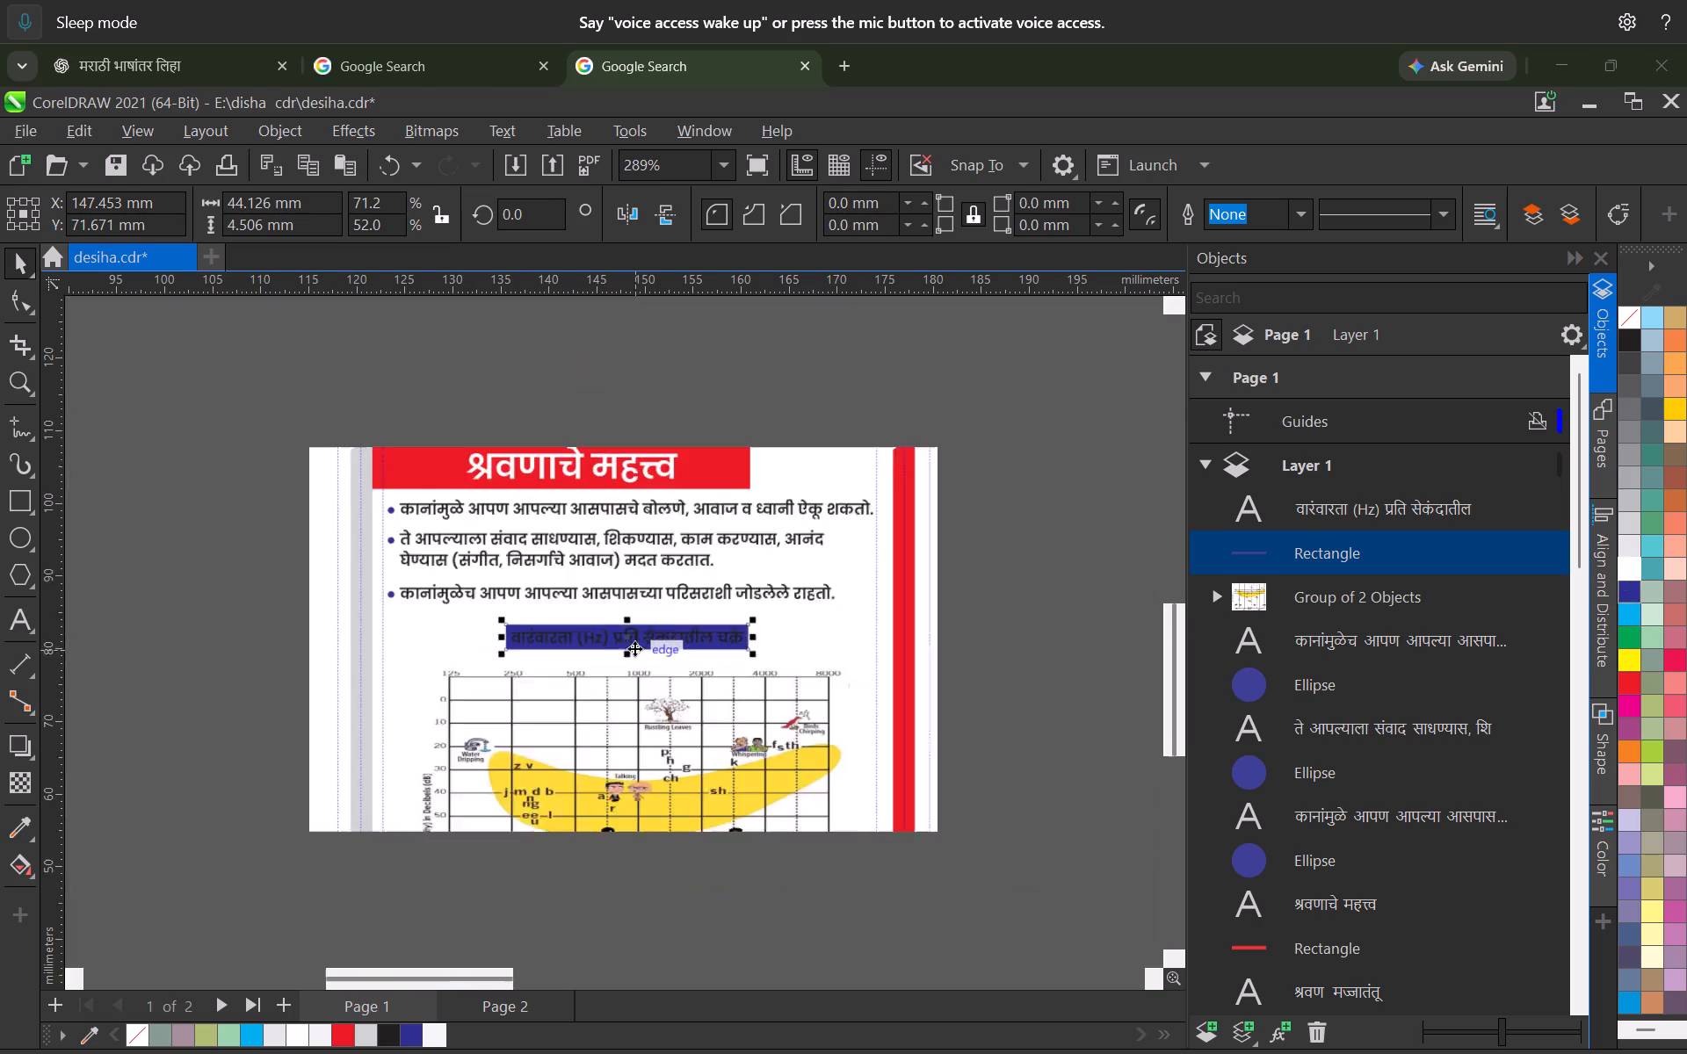
scroll(958, 624, down, 3)
right_click(1633, 310)
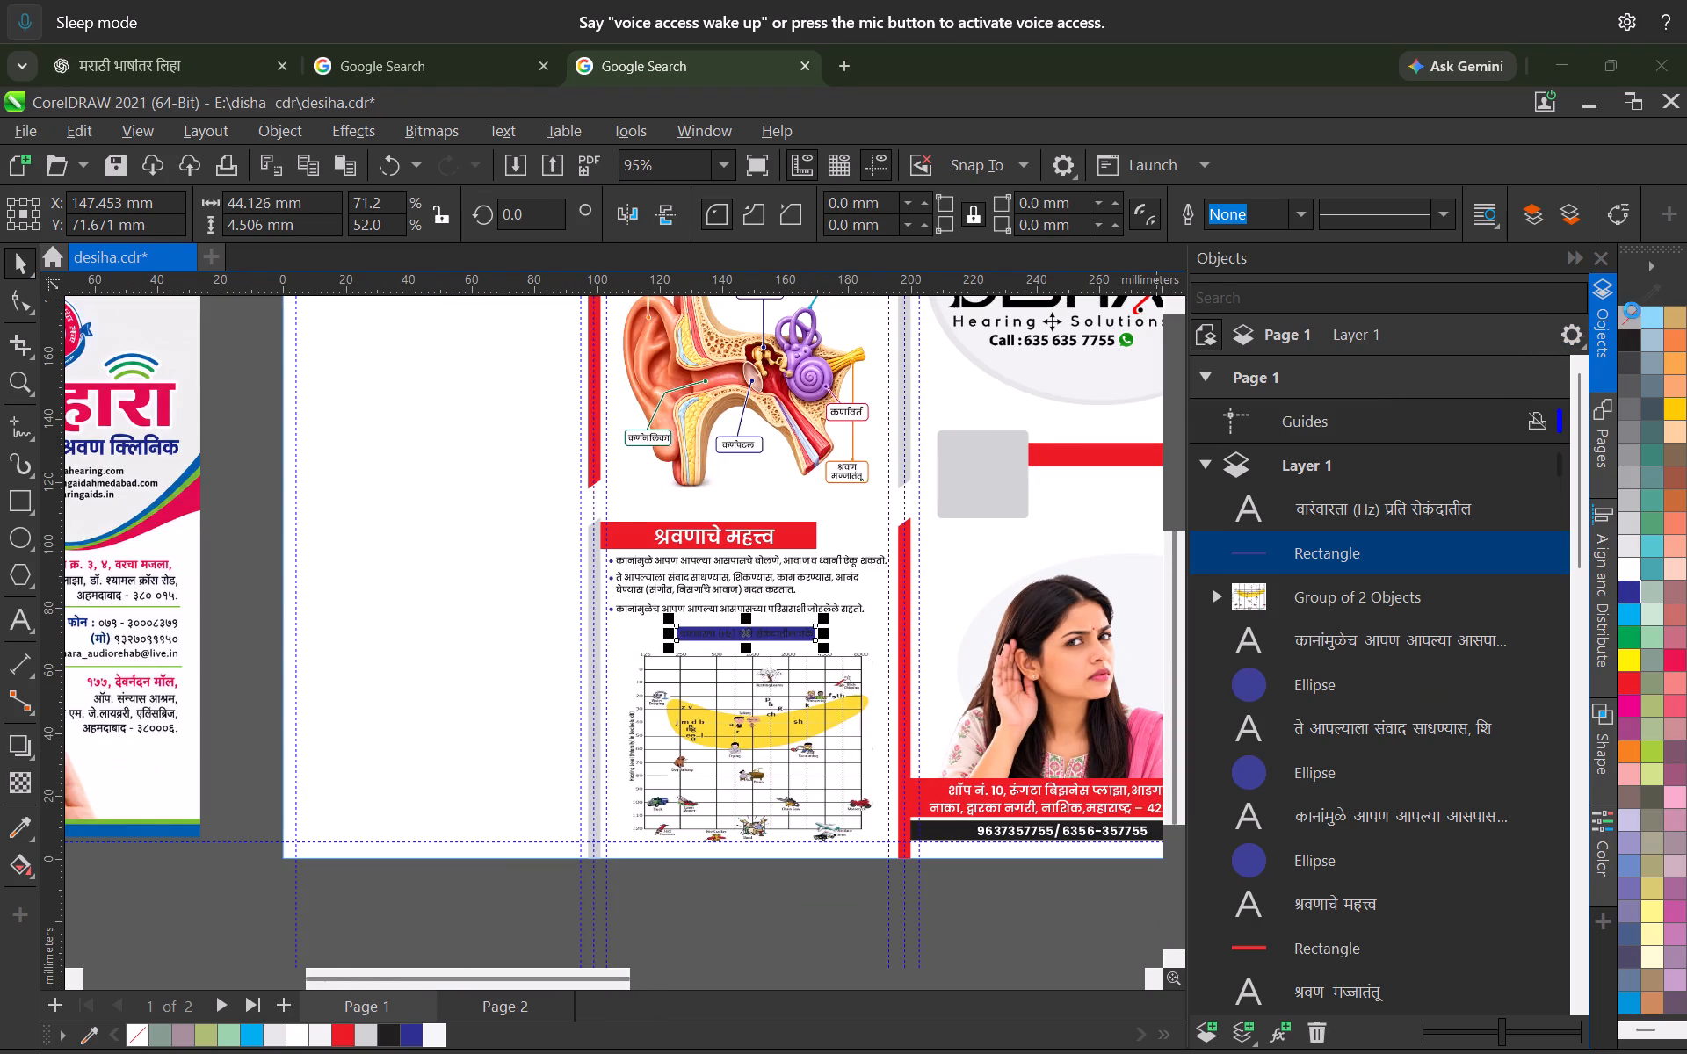
Recolour the वारंवारता (Hz) प्रति सेकंदातील चक्रे caption text white.
scroll(545, 736, up, 8)
click(805, 552)
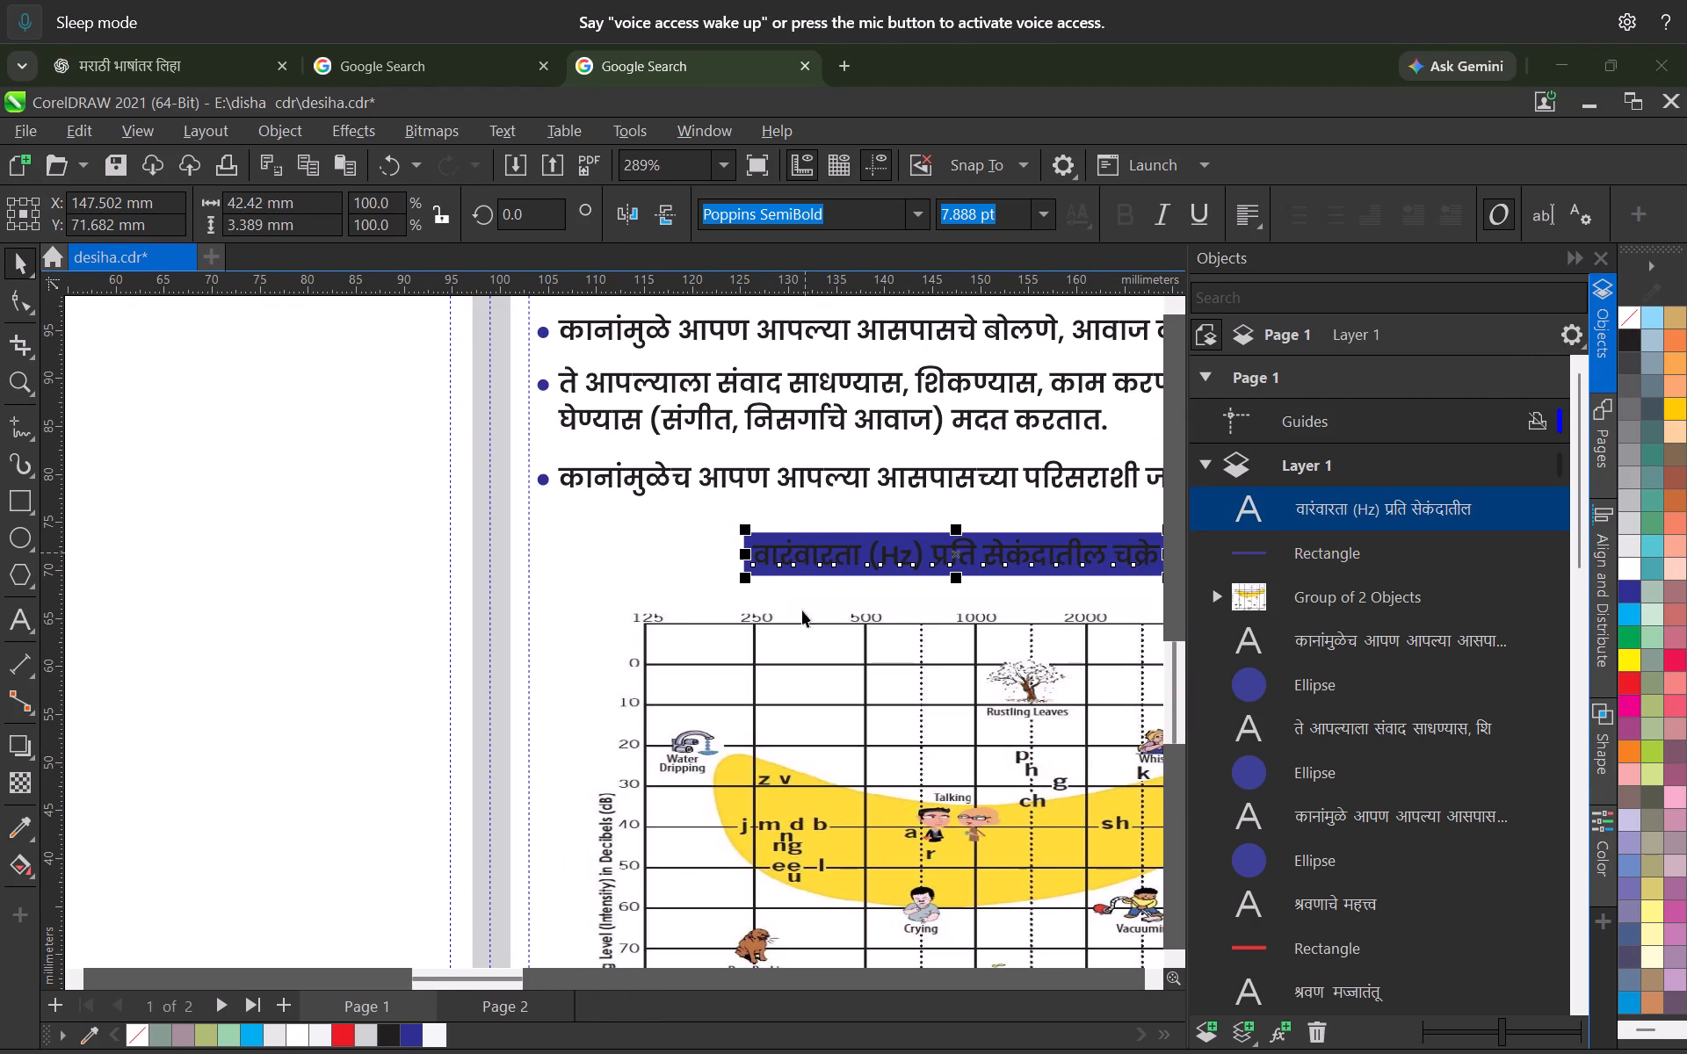
click(428, 1038)
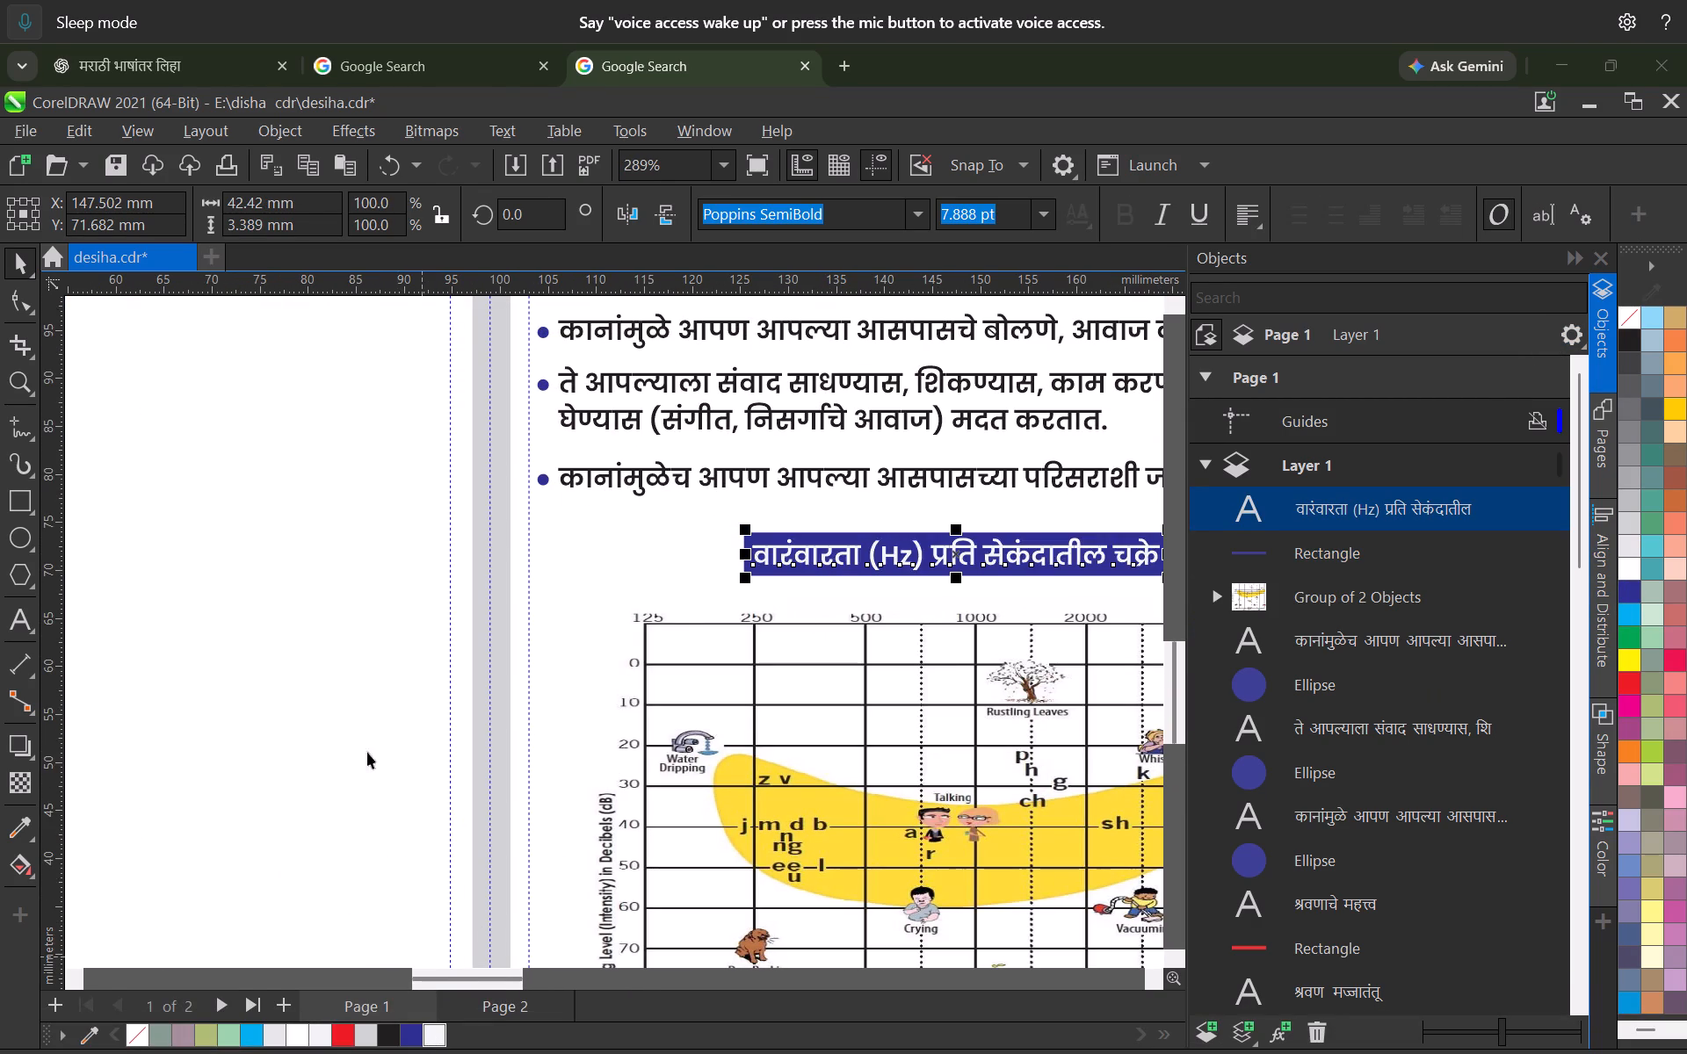
Nudge the caption and its blue banner together about 2.5 mm down and 1.2 mm right, close above the audiogram.
scroll(367, 752, down, 4)
middle_drag(589, 683, 439, 828)
scroll(593, 791, up, 5)
scroll(295, 758, up, 4)
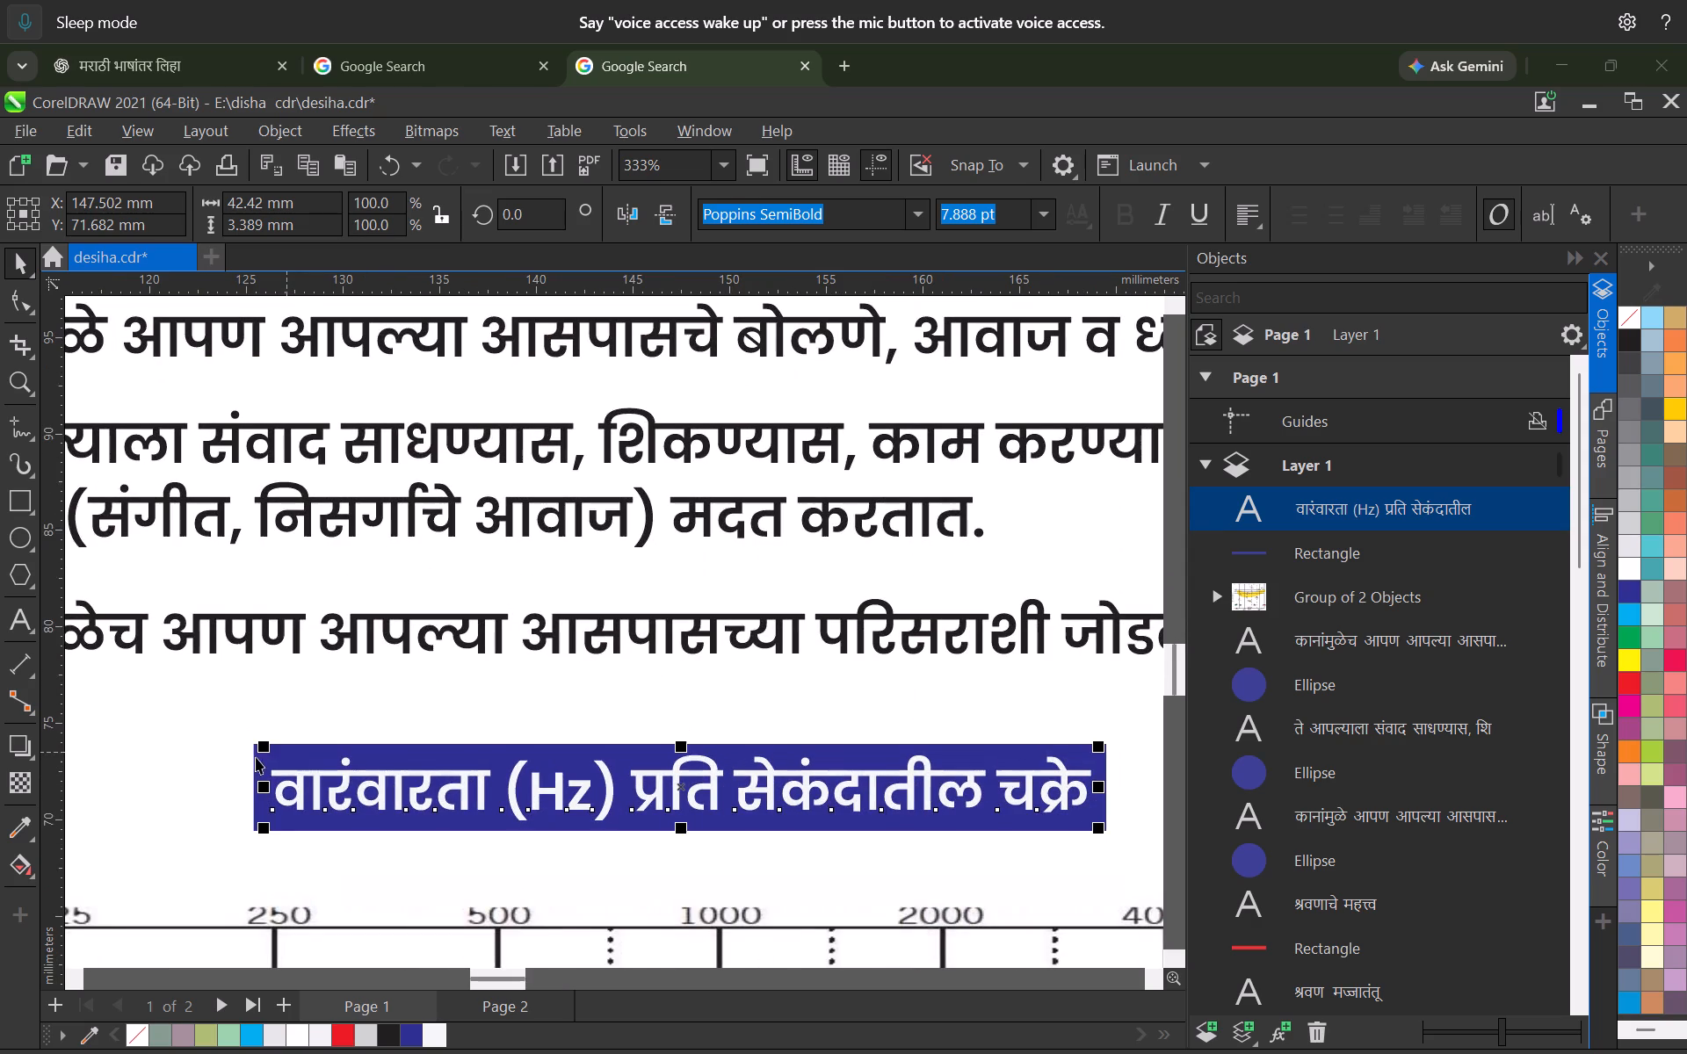
shift+click(257, 755)
scroll(343, 758, down, 5)
key(Down)
key(Down)
key(Down)
key(Down)
key(Down)
key(Down)
key(Down)
key(Down)
key(Down)
key(Down)
key(Down)
key(Down)
key(Down)
key(Down)
key(Down)
key(Down)
key(Down)
key(Down)
key(Down)
key(Down)
scroll(523, 750, down, 5)
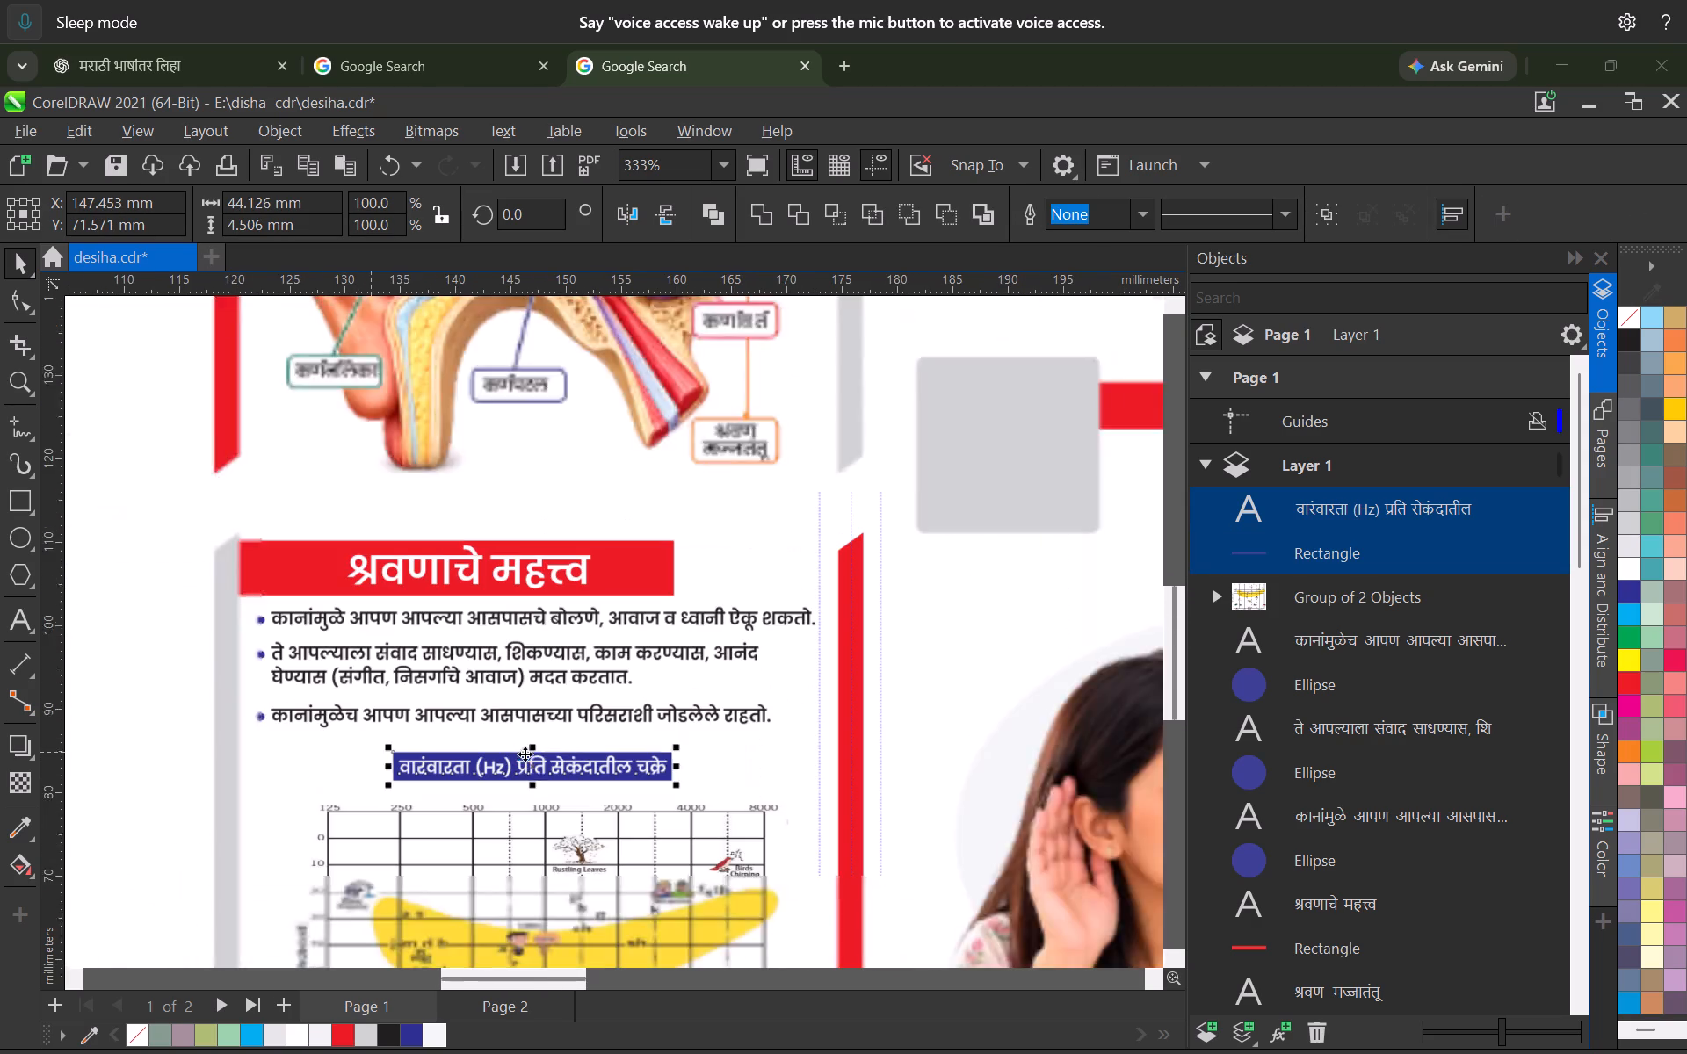
key(Down)
key(Down)
key(Down)
key(Down)
key(Down)
key(Down)
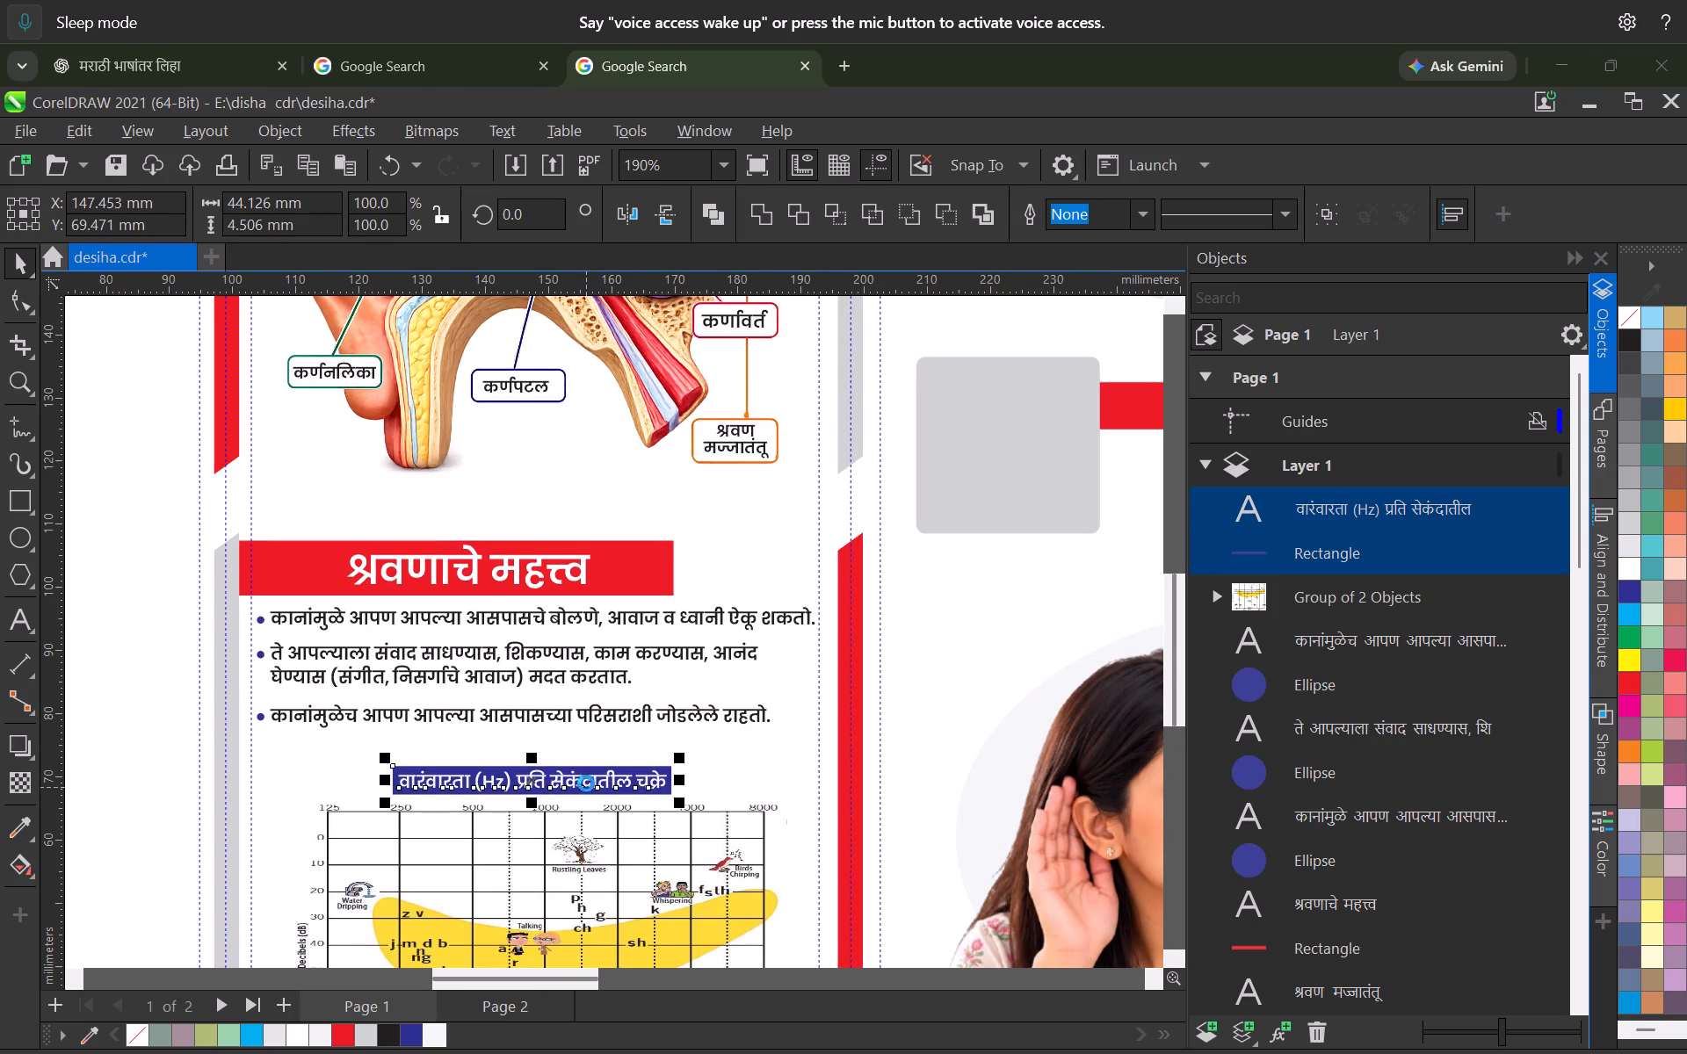
key(Up)
key(Right)
key(Right)
key(Right)
key(Right)
key(Right)
key(Right)
key(Right)
key(Right)
key(Right)
key(Right)
key(Right)
key(Right)
key(Right)
key(Right)
key(Right)
key(Right)
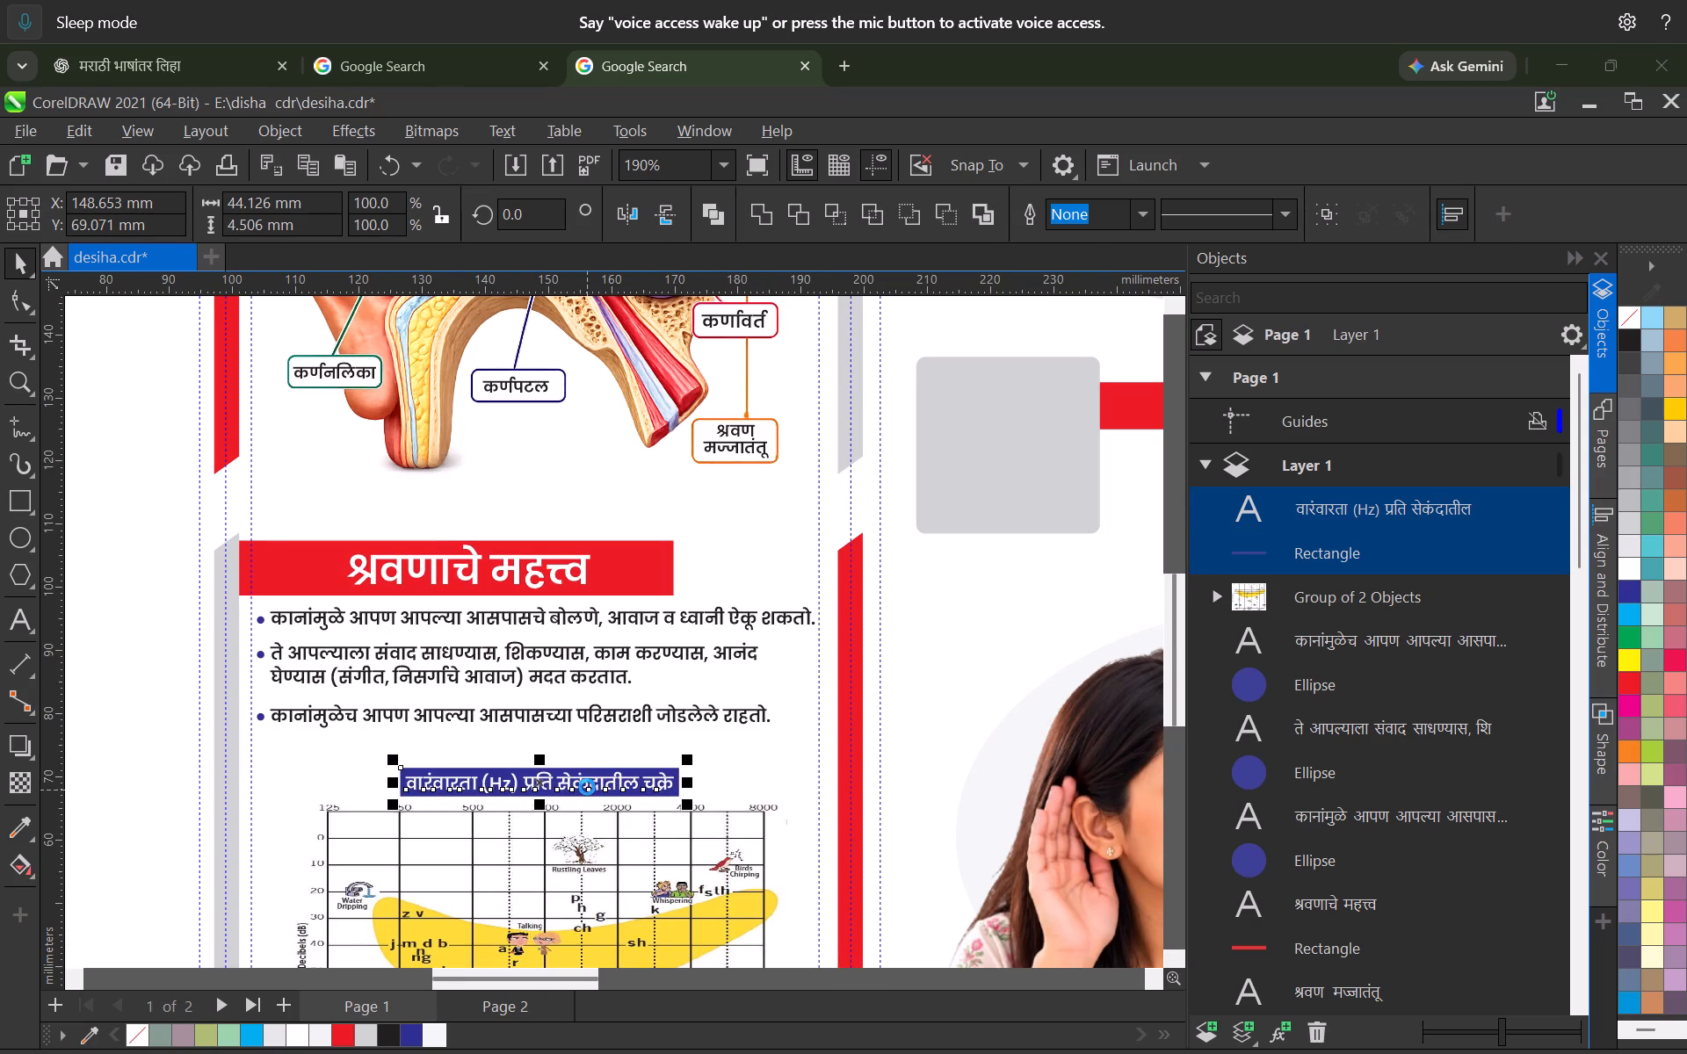
key(Up)
click(766, 757)
Raise the caption and its blue banner together about 2.4 mm, leaving more space above the audiogram.
scroll(672, 751, down, 4)
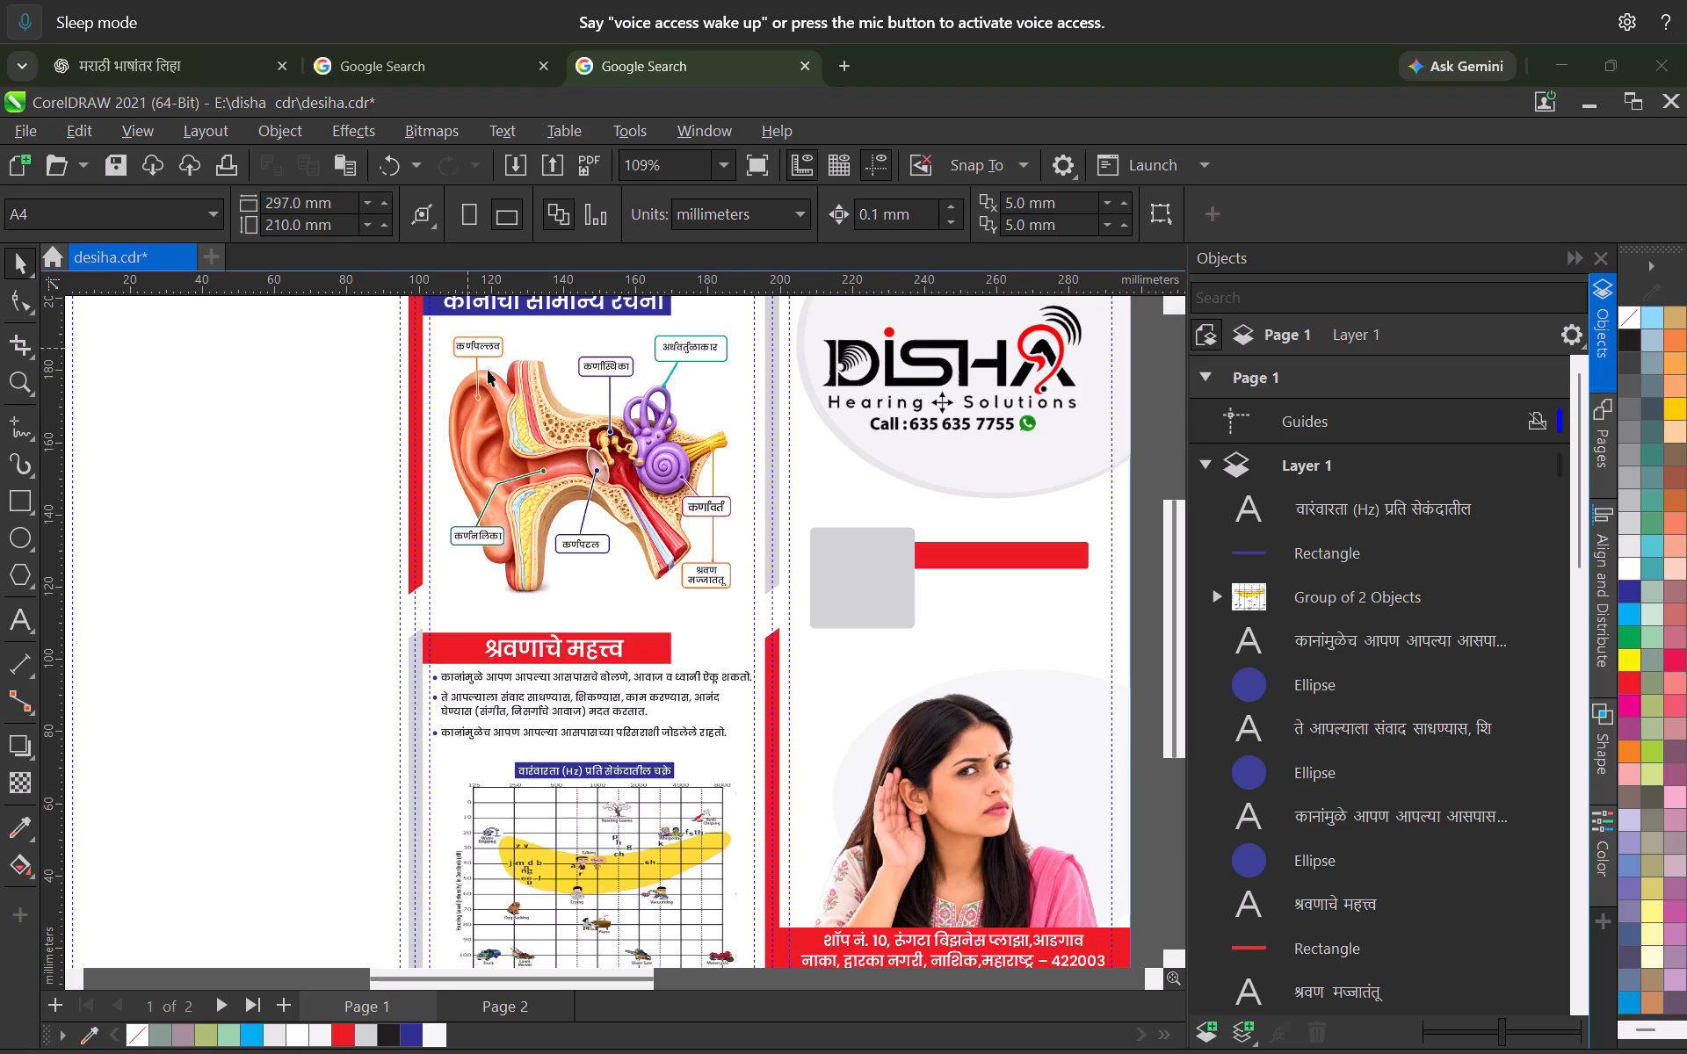
scroll(548, 415, down, 4)
middle_drag(580, 549, 673, 424)
scroll(673, 424, down, 1)
scroll(675, 428, up, 14)
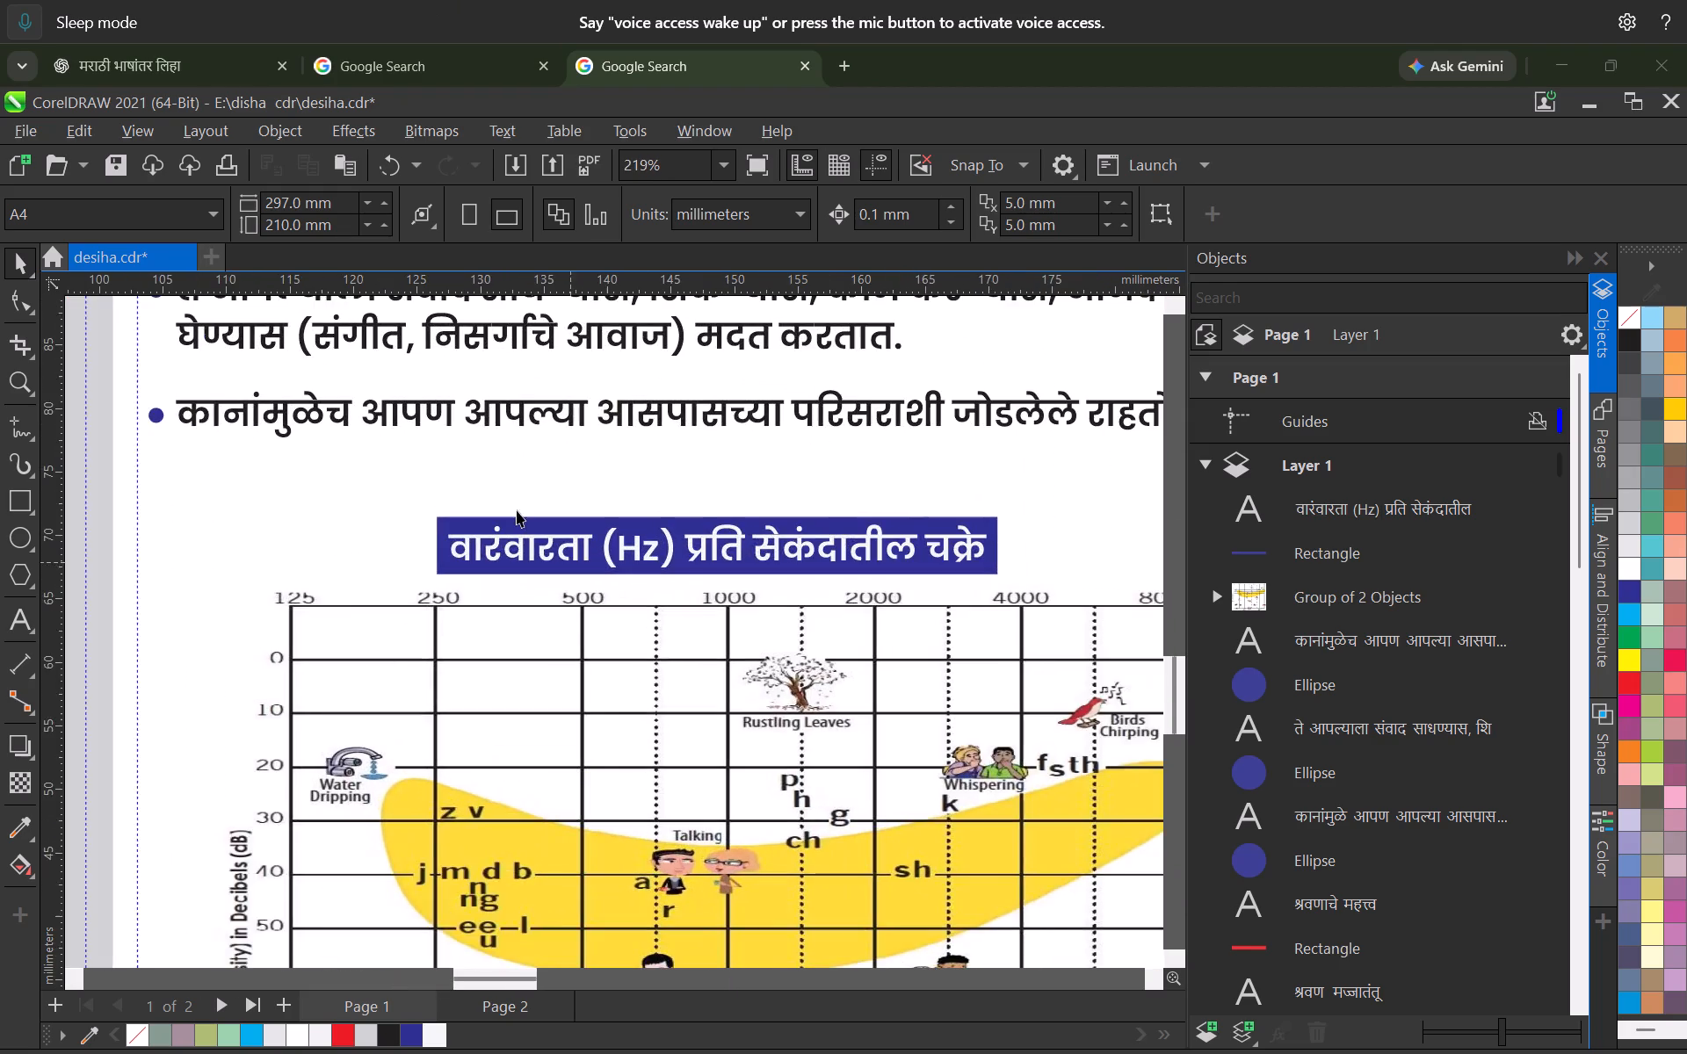
middle_drag(485, 431, 408, 603)
scroll(499, 522, down, 8)
middle_drag(438, 528, 496, 561)
scroll(495, 590, up, 2)
scroll(613, 624, down, 3)
middle_drag(612, 626, 605, 554)
scroll(612, 567, up, 4)
middle_drag(632, 531, 554, 669)
scroll(549, 654, up, 3)
drag(324, 646, 869, 740)
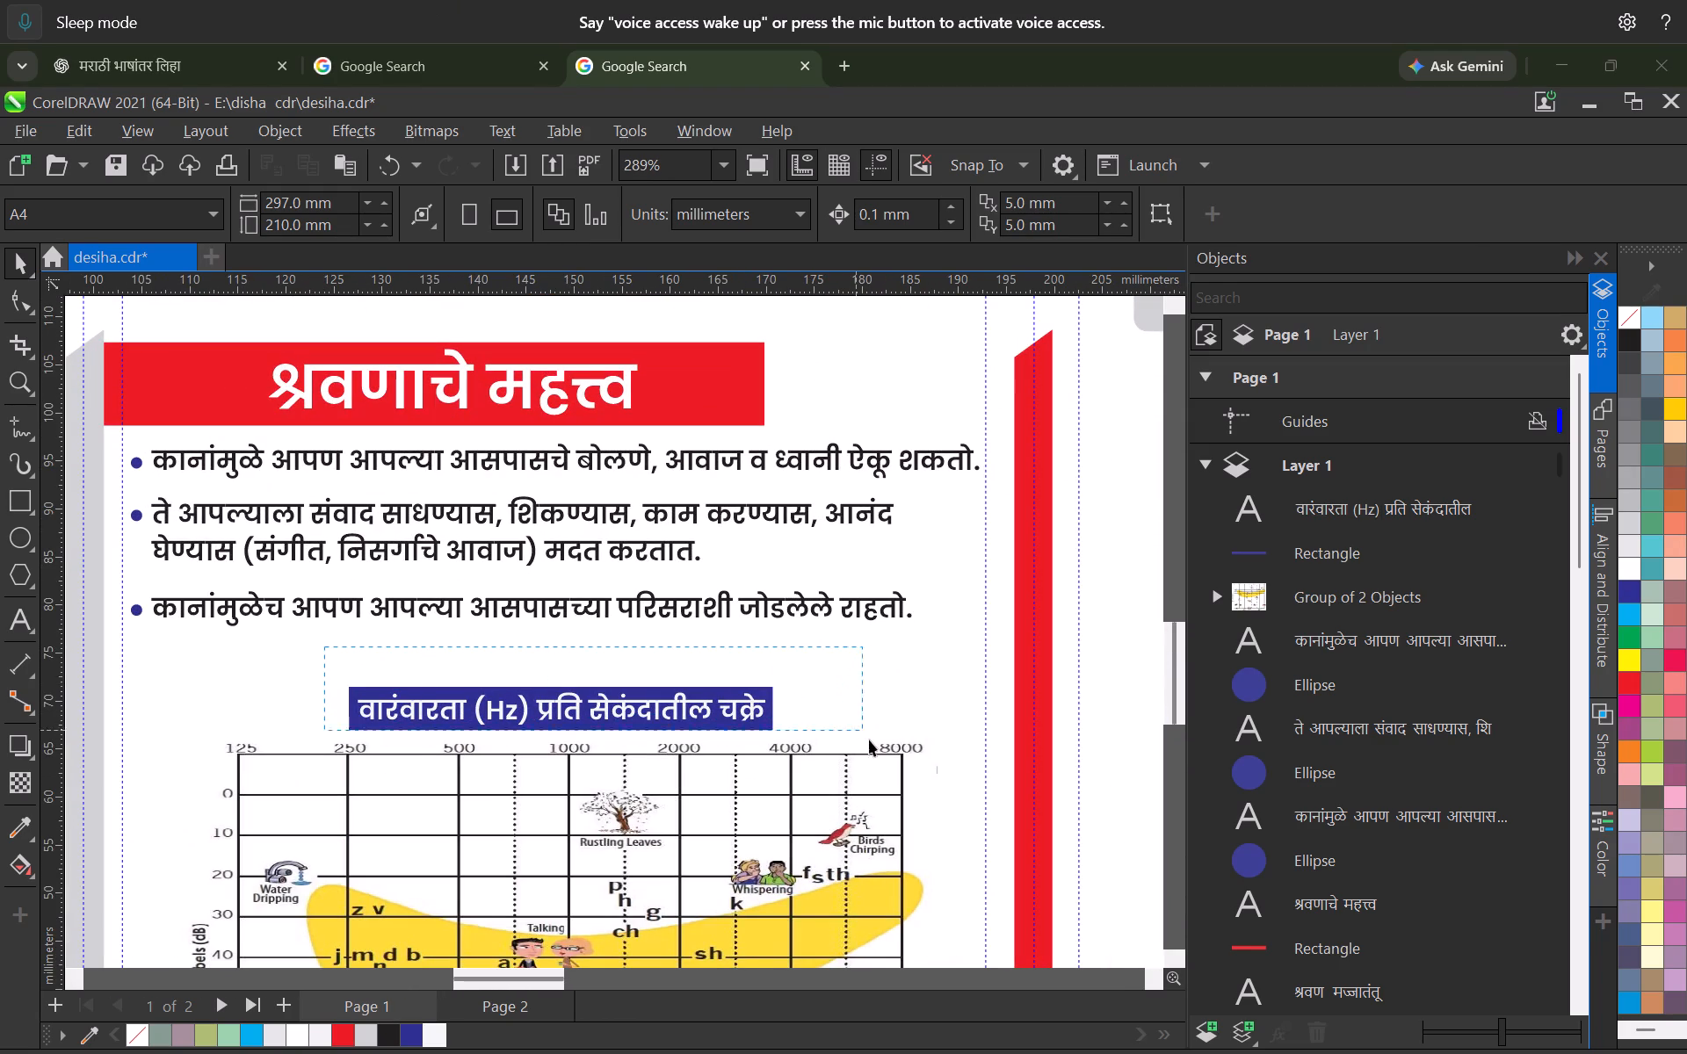
drag(869, 740, 870, 742)
key(shift+Up)
key(shift+Up)
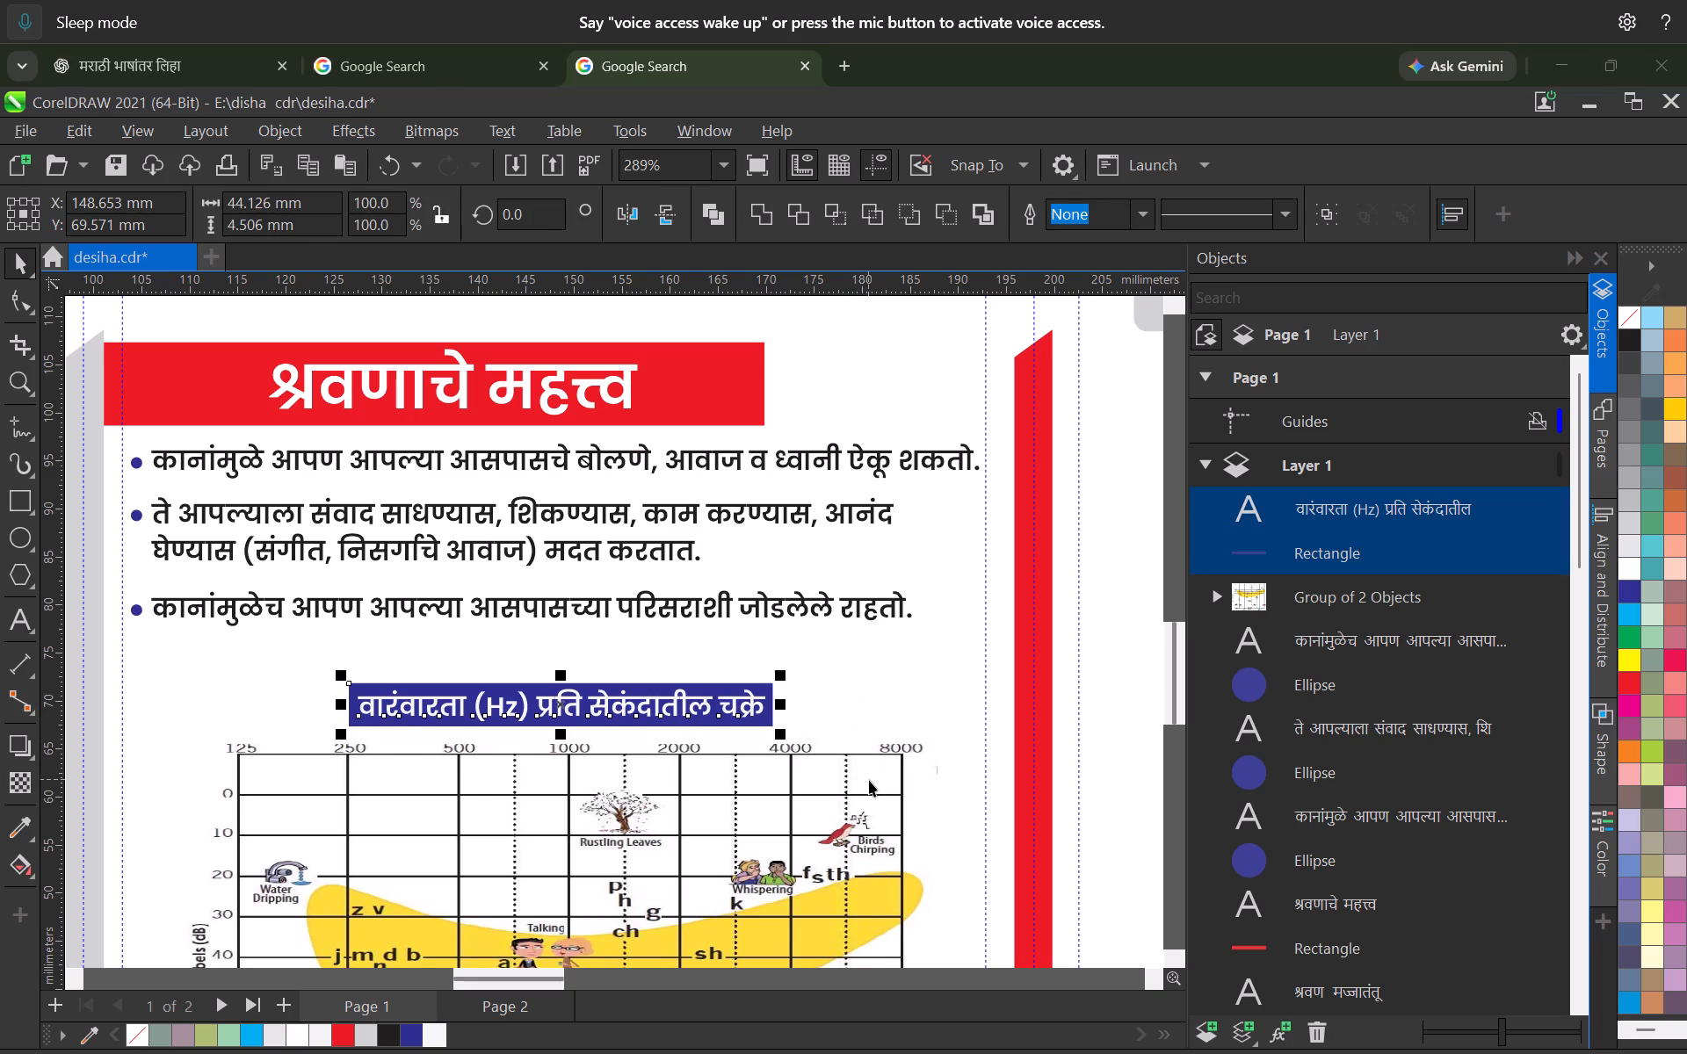
key(shift+Up)
key(shift+Up)
key(shift+Up)
key(shift+Up)
key(shift+Up)
key(shift+Up)
key(shift+Up)
key(shift+Up)
key(shift+Up)
key(shift+Up)
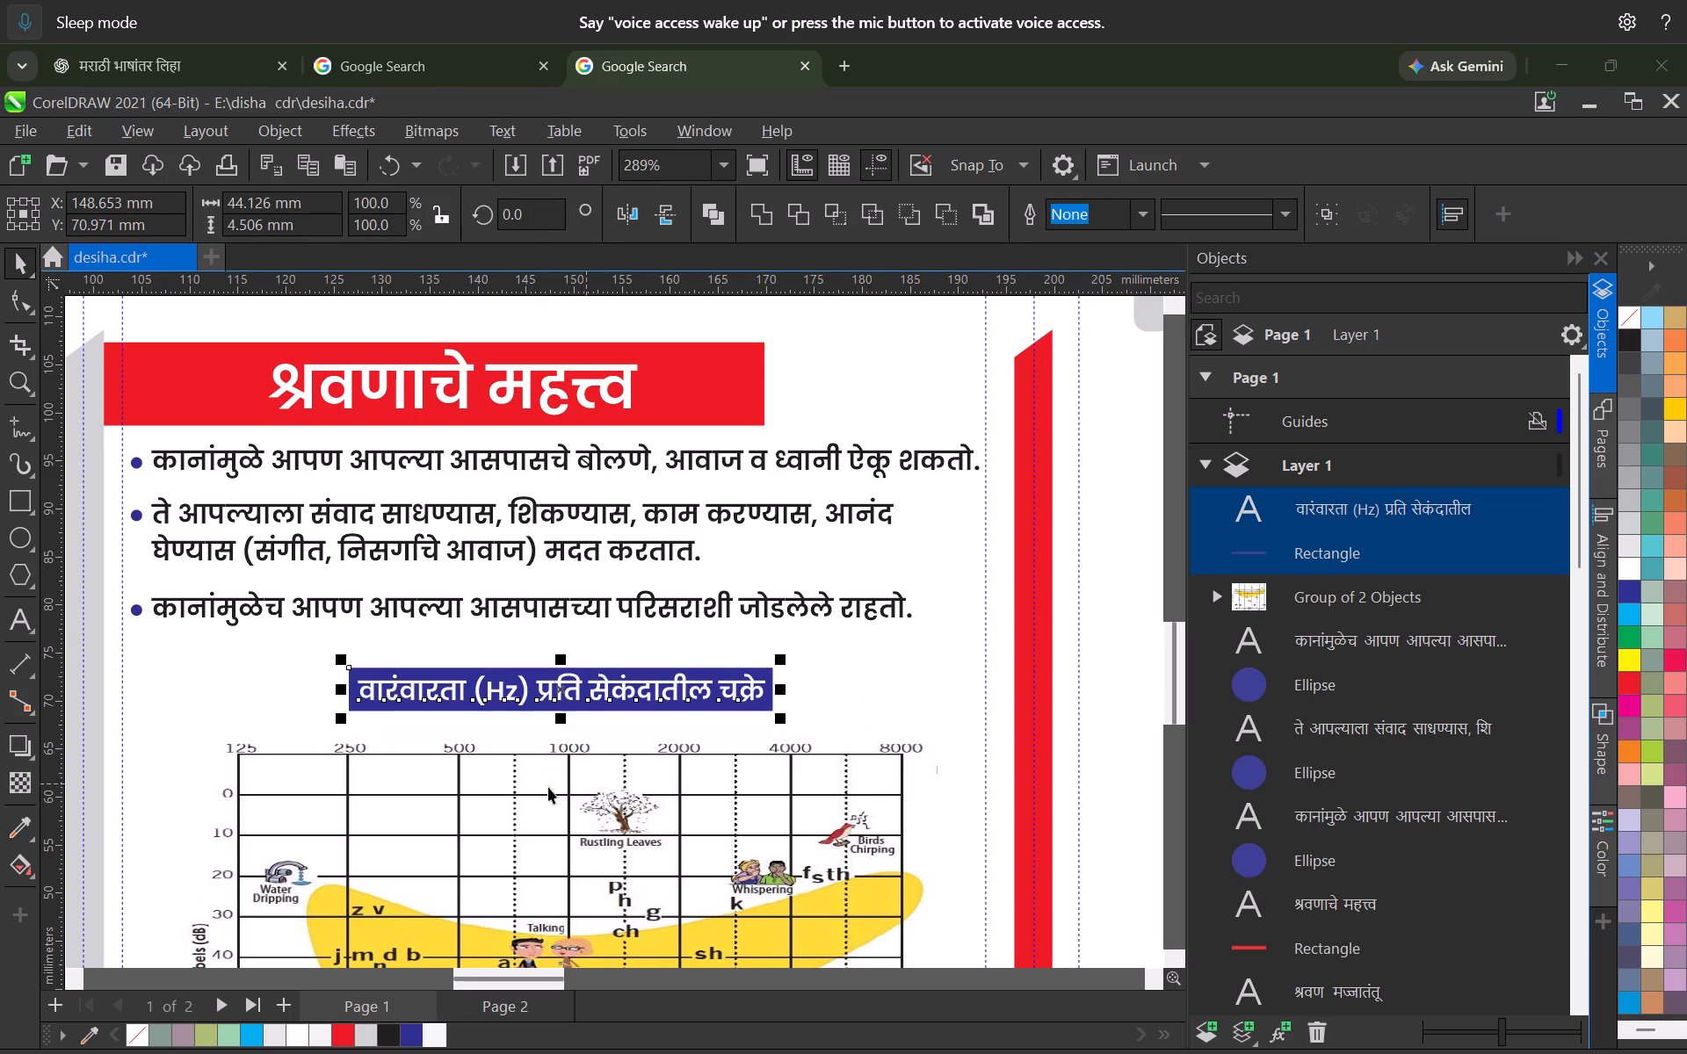
key(shift+Up)
key(shift+Up)
Stretch the audiogram group upward toward the blue banner to a height of about 64.8 mm, keeping its width.
click(553, 825)
scroll(556, 763, up, 4)
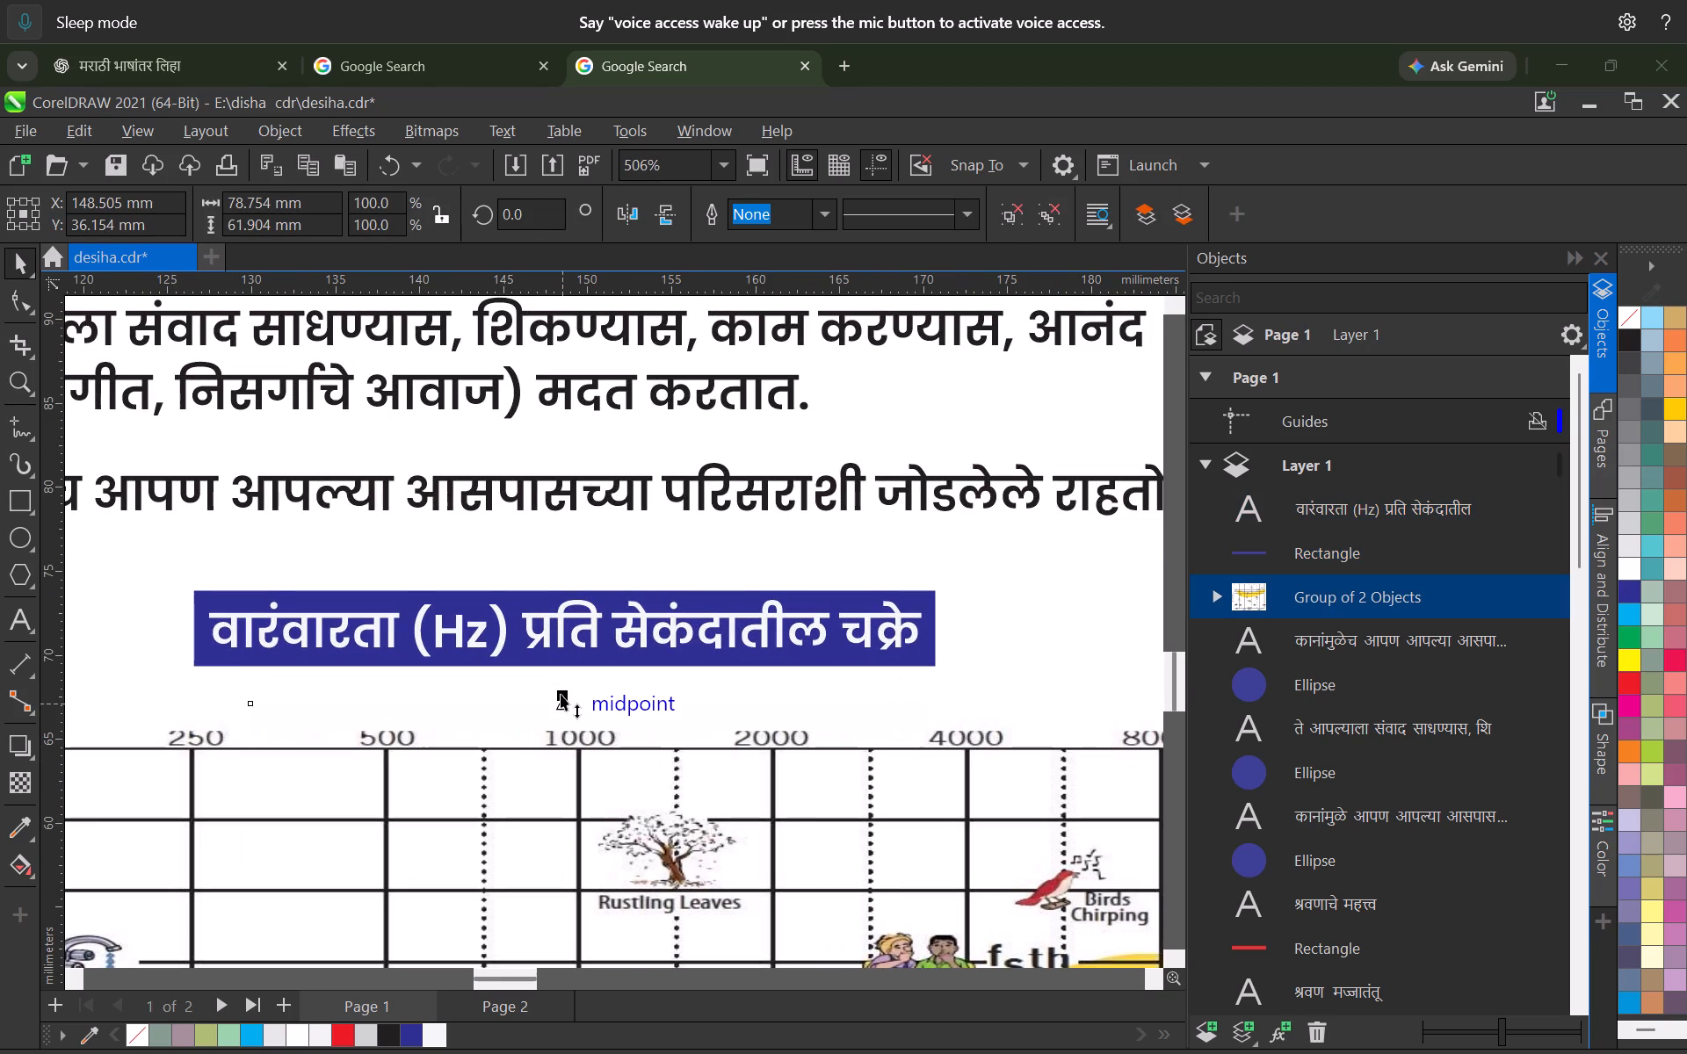
drag(561, 694, 556, 666)
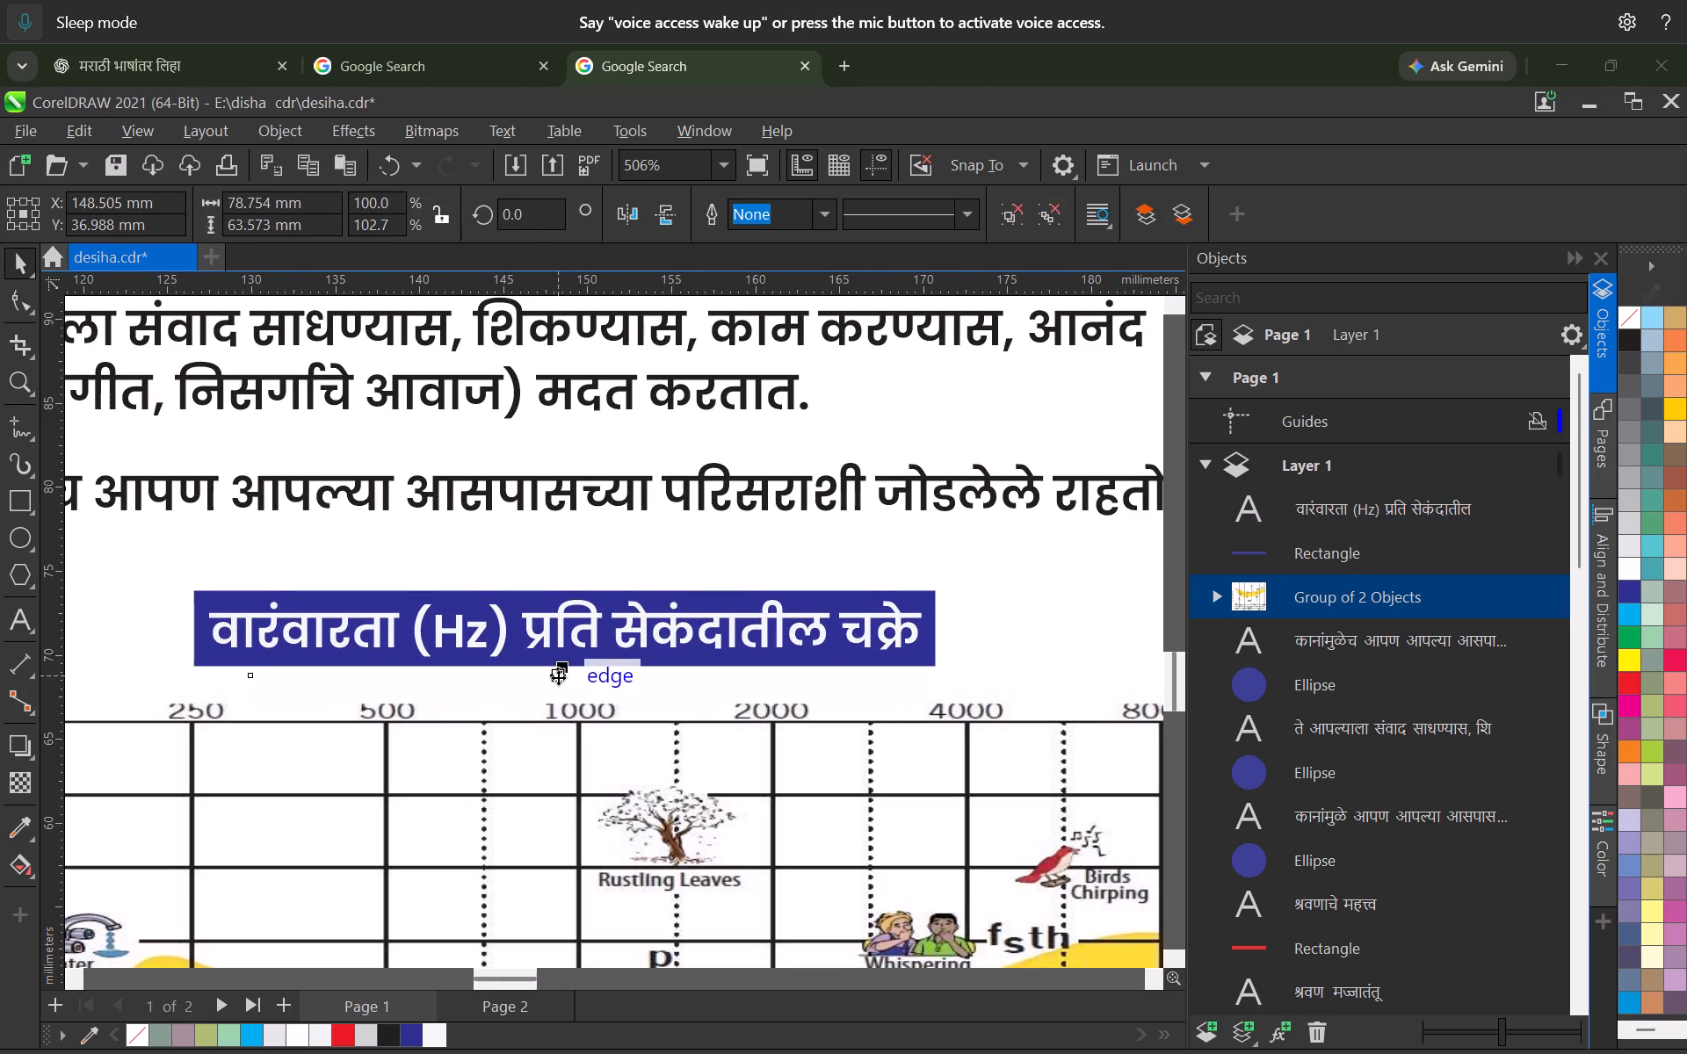
drag(566, 666, 558, 646)
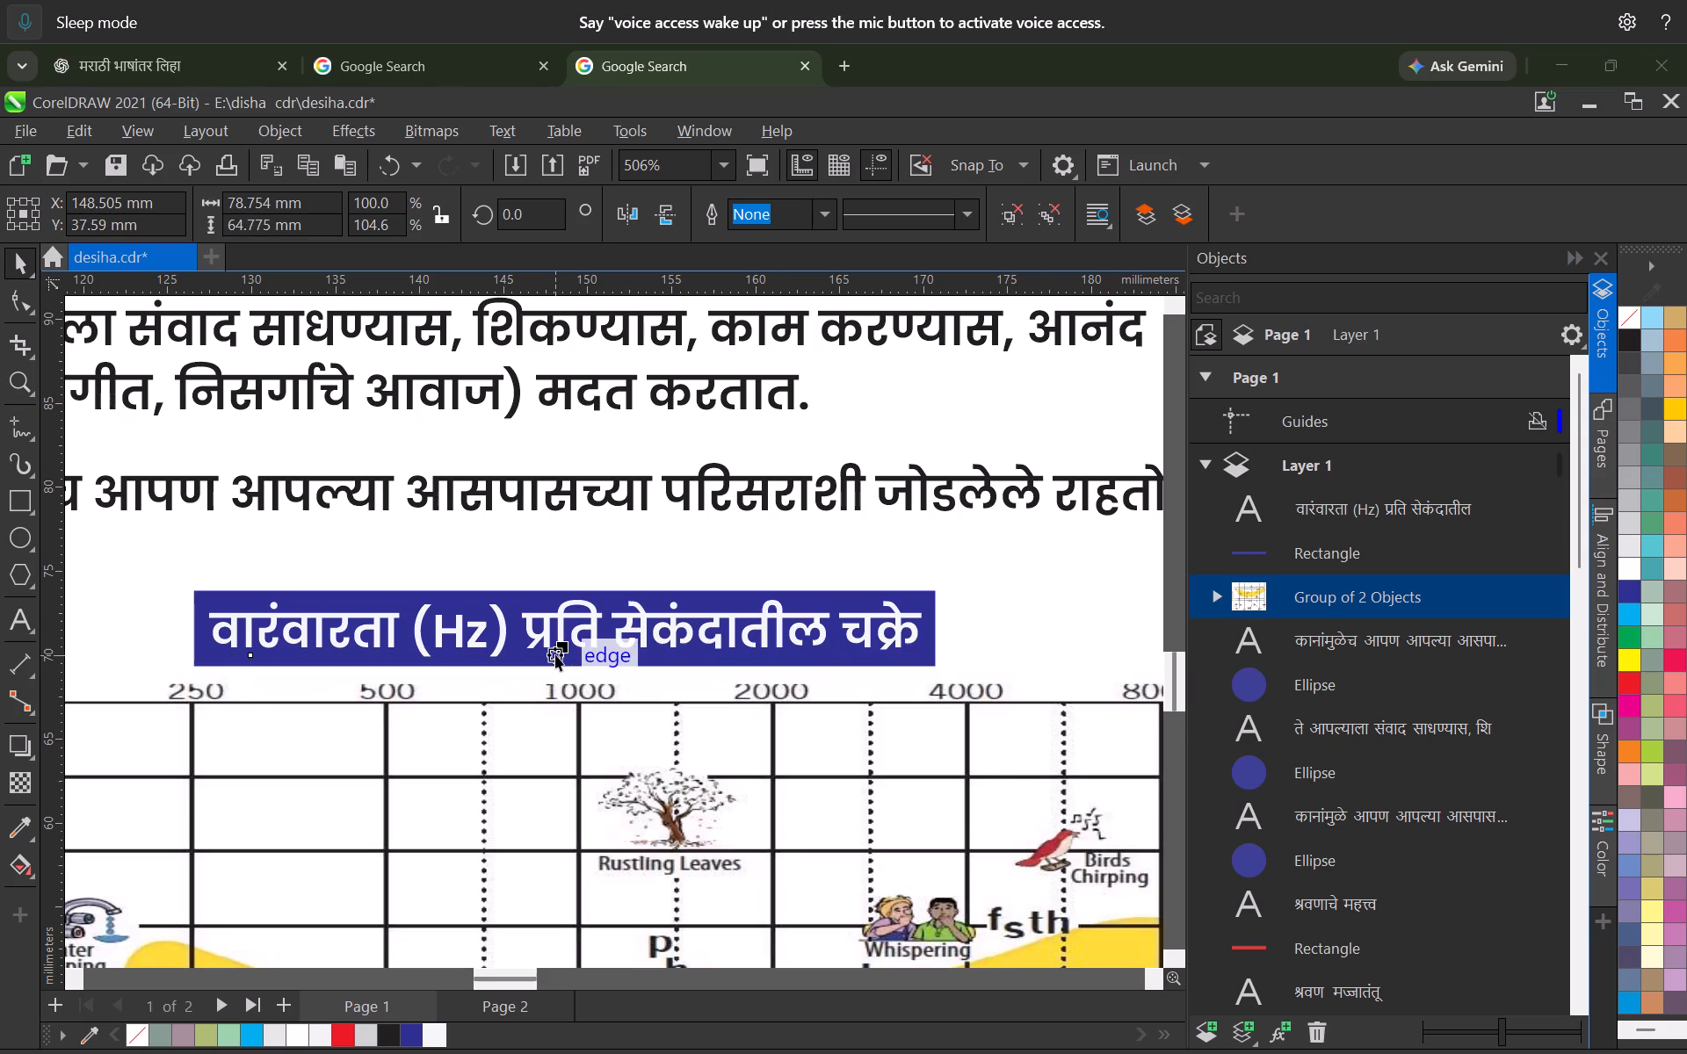
scroll(555, 659, down, 9)
middle_drag(610, 798, 640, 582)
click(657, 809)
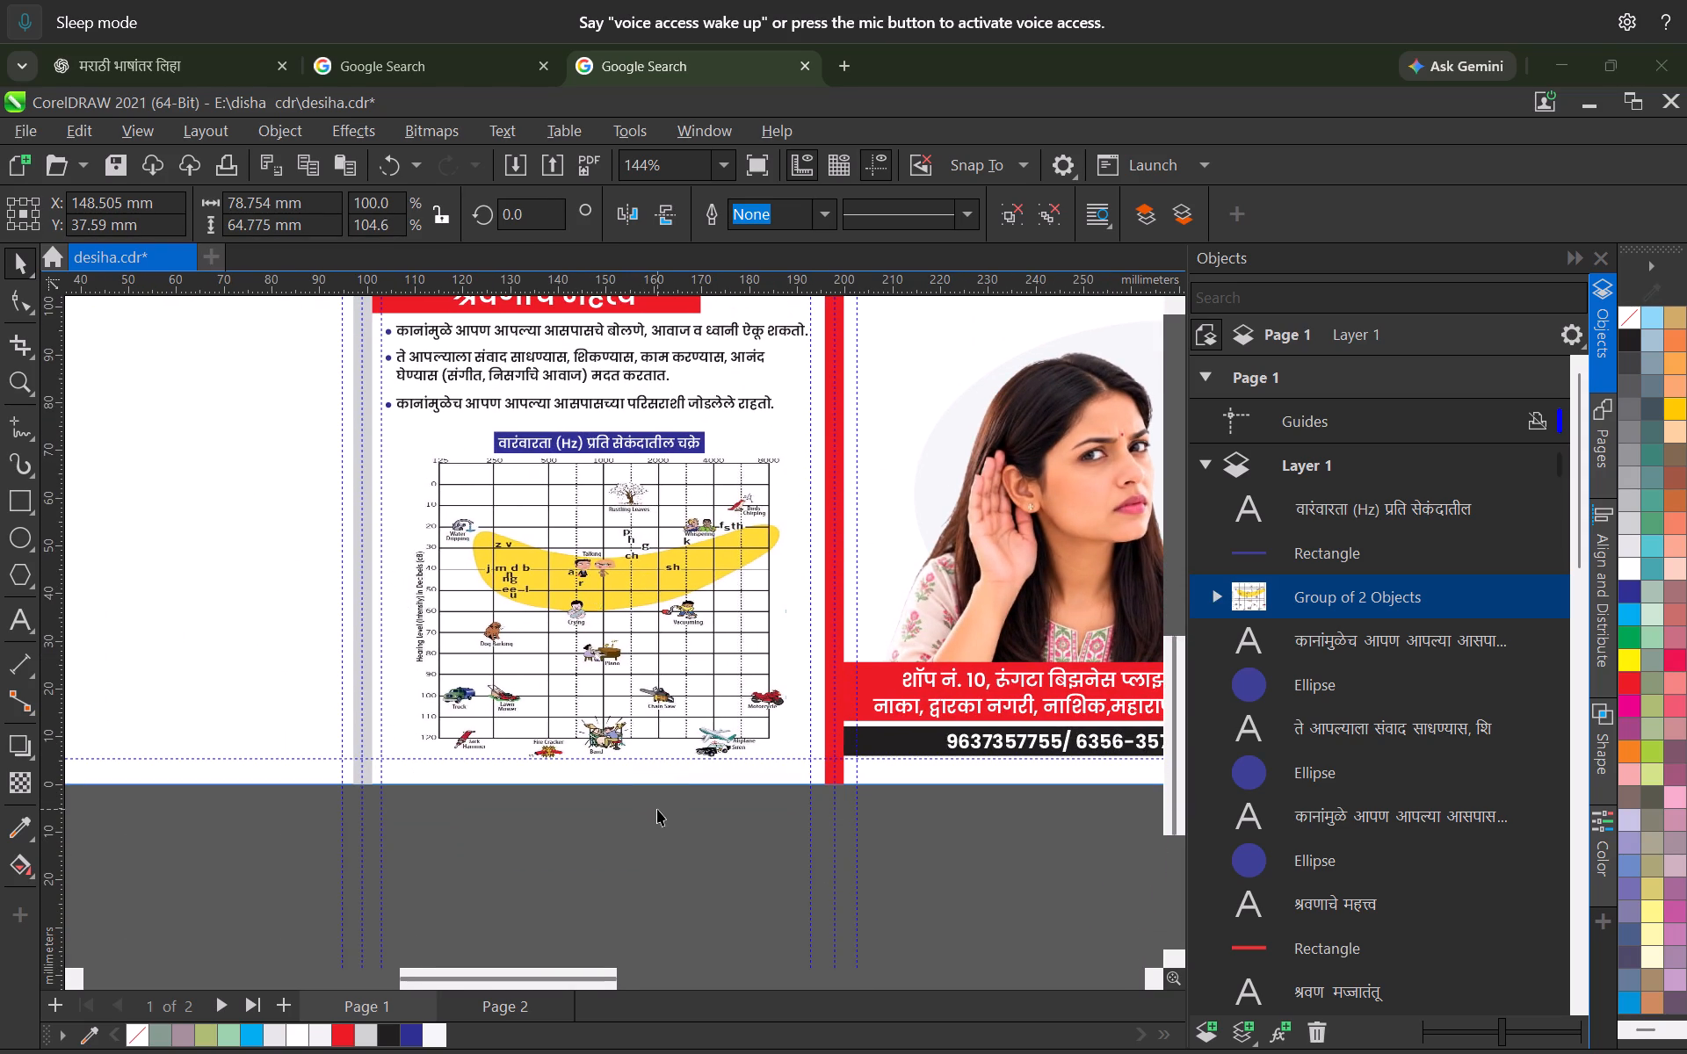
Examine the spacing between the bullet texts, the blue caption banner and the audiogram.
scroll(424, 615, down, 2)
middle_drag(429, 594, 454, 747)
scroll(462, 643, up, 2)
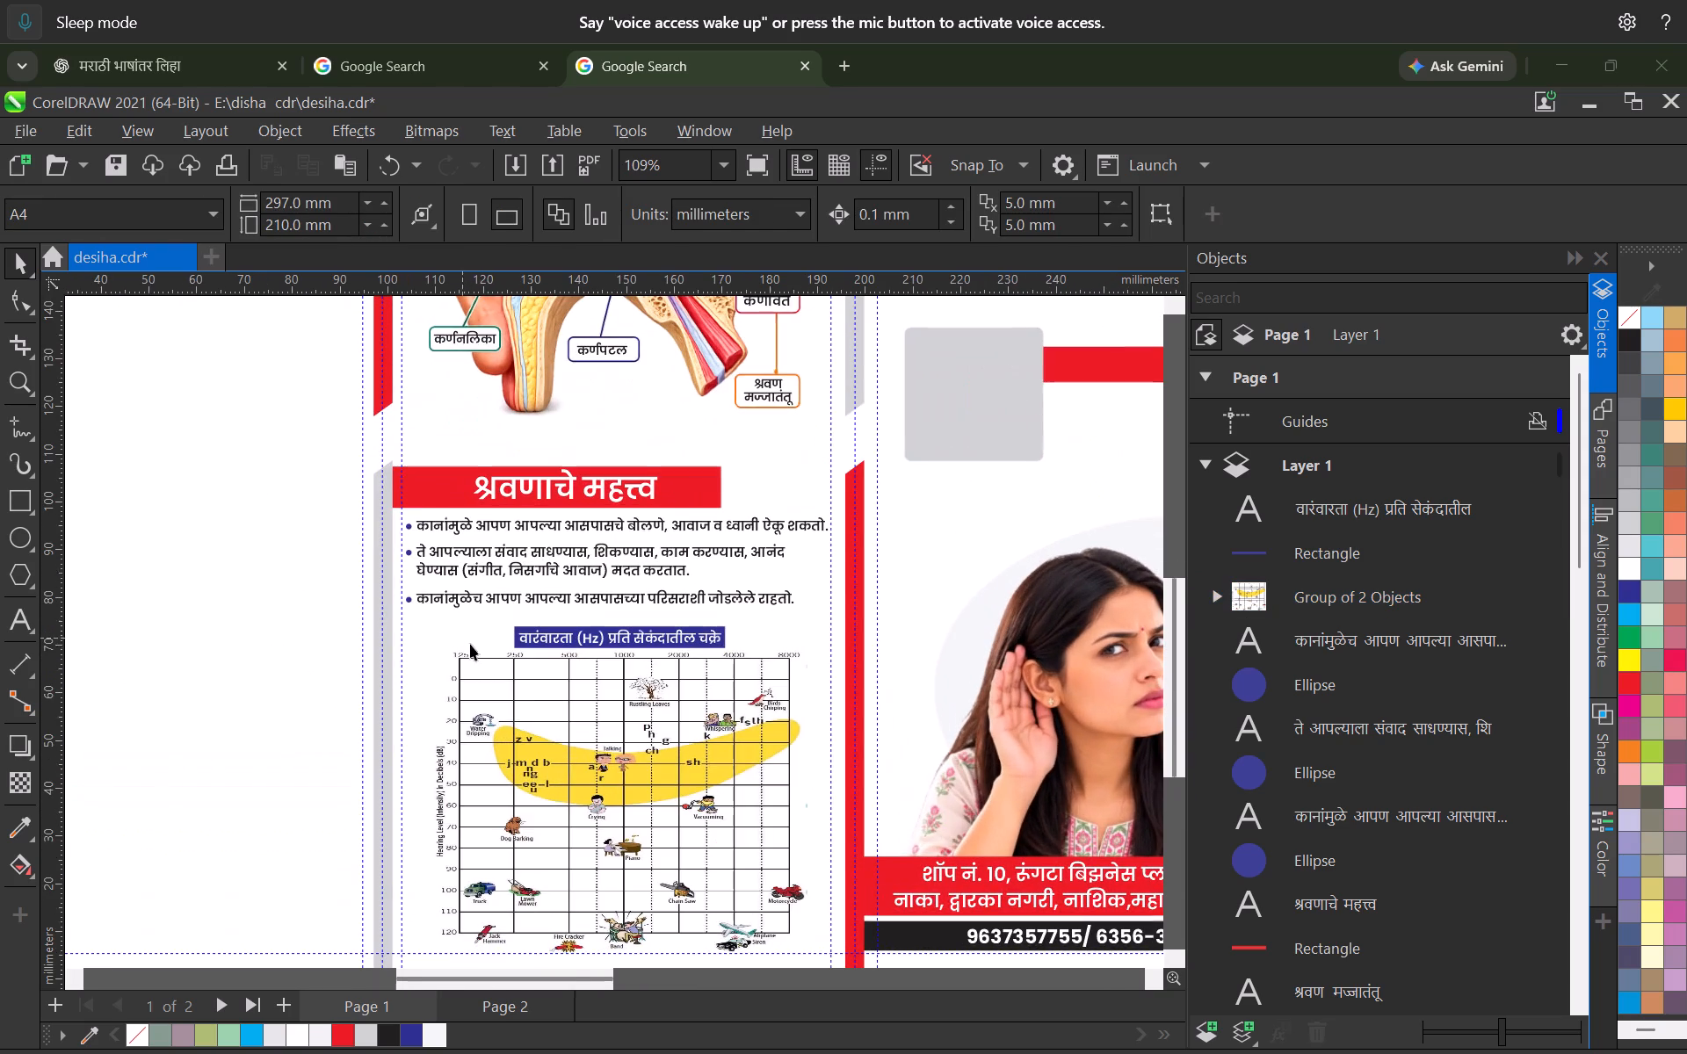
scroll(514, 712, up, 1)
scroll(354, 728, up, 4)
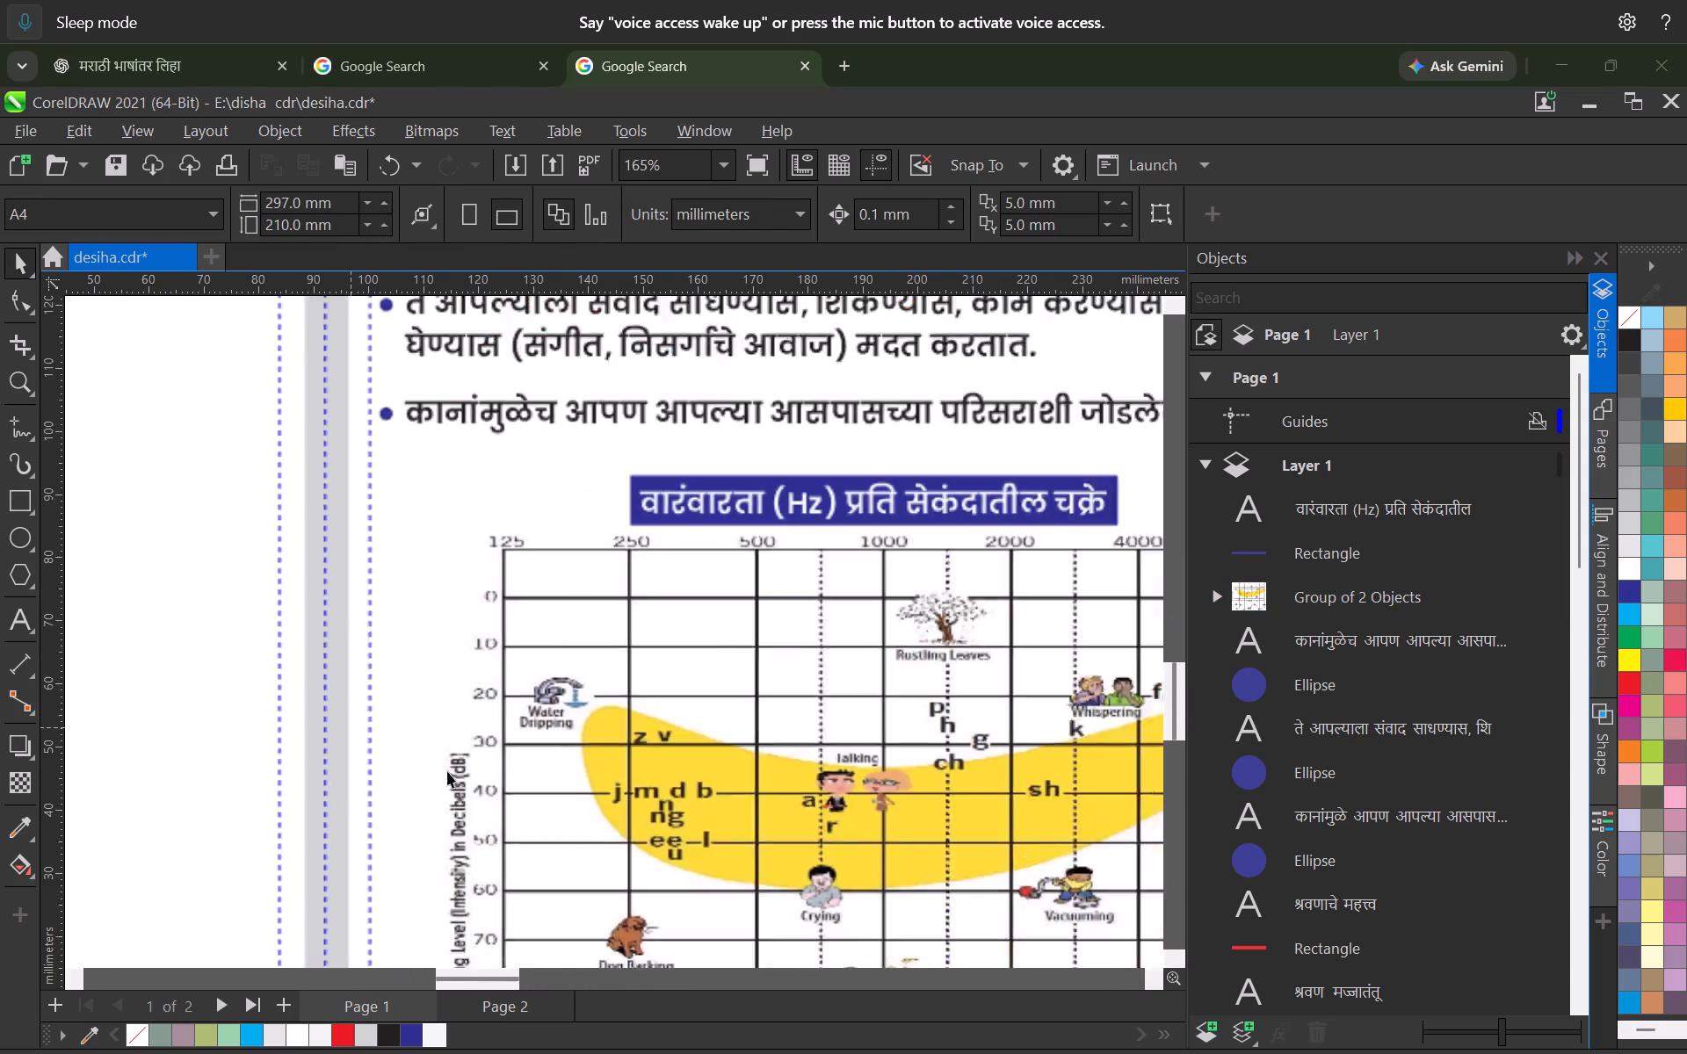
scroll(447, 771, up, 4)
scroll(458, 698, down, 7)
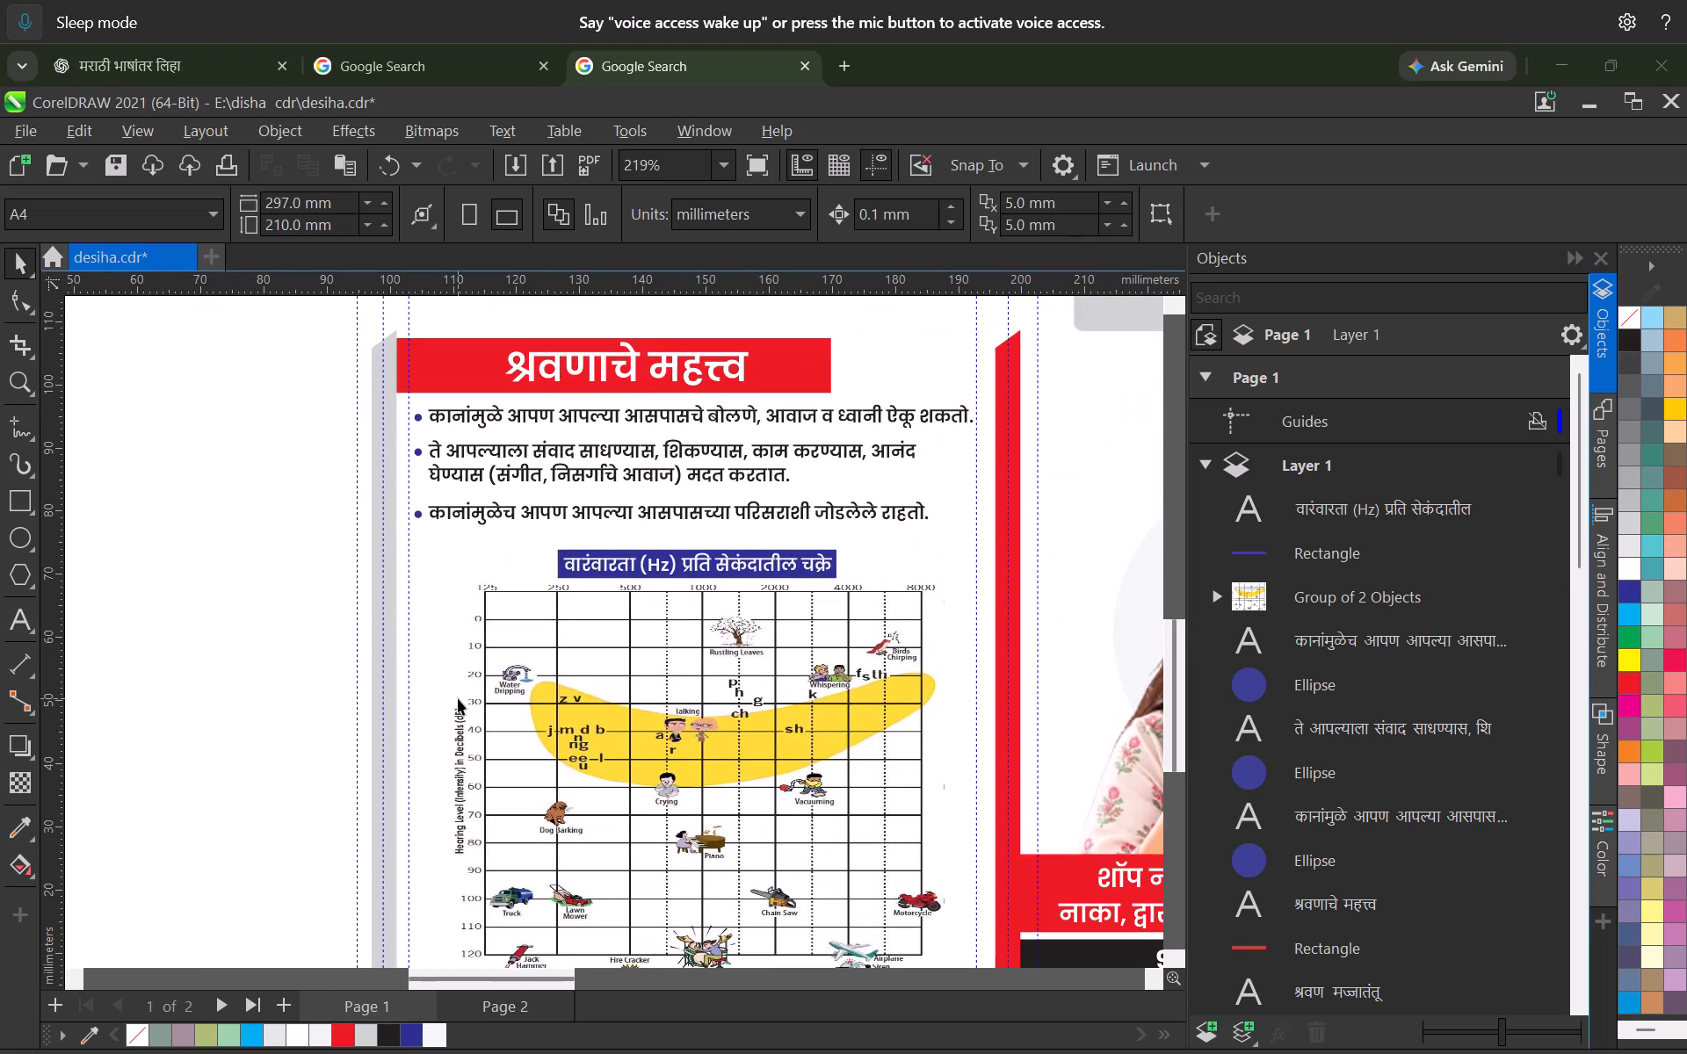
scroll(499, 637, down, 4)
Save the brochure file.
key(ctrl+s)
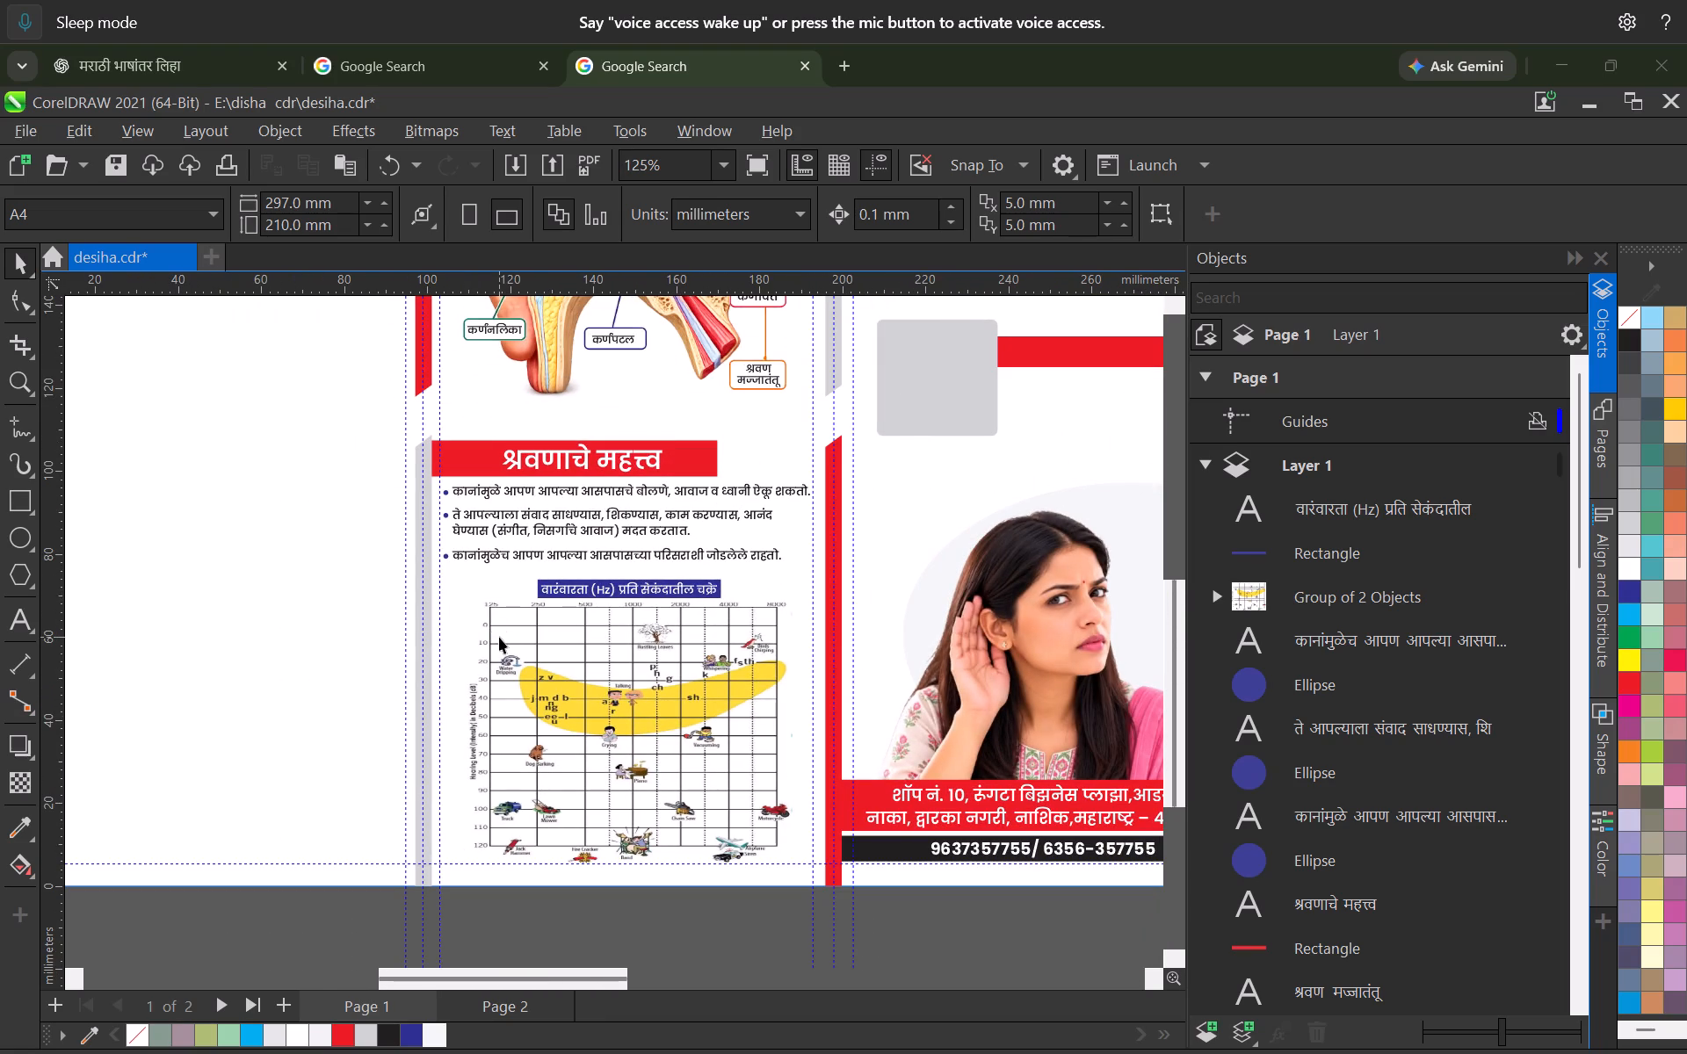
Stretch the audiogram group further up to a height of about 65.5 mm so its frequency scale sits just below the banner.
scroll(565, 630, up, 7)
middle_drag(496, 647, 361, 732)
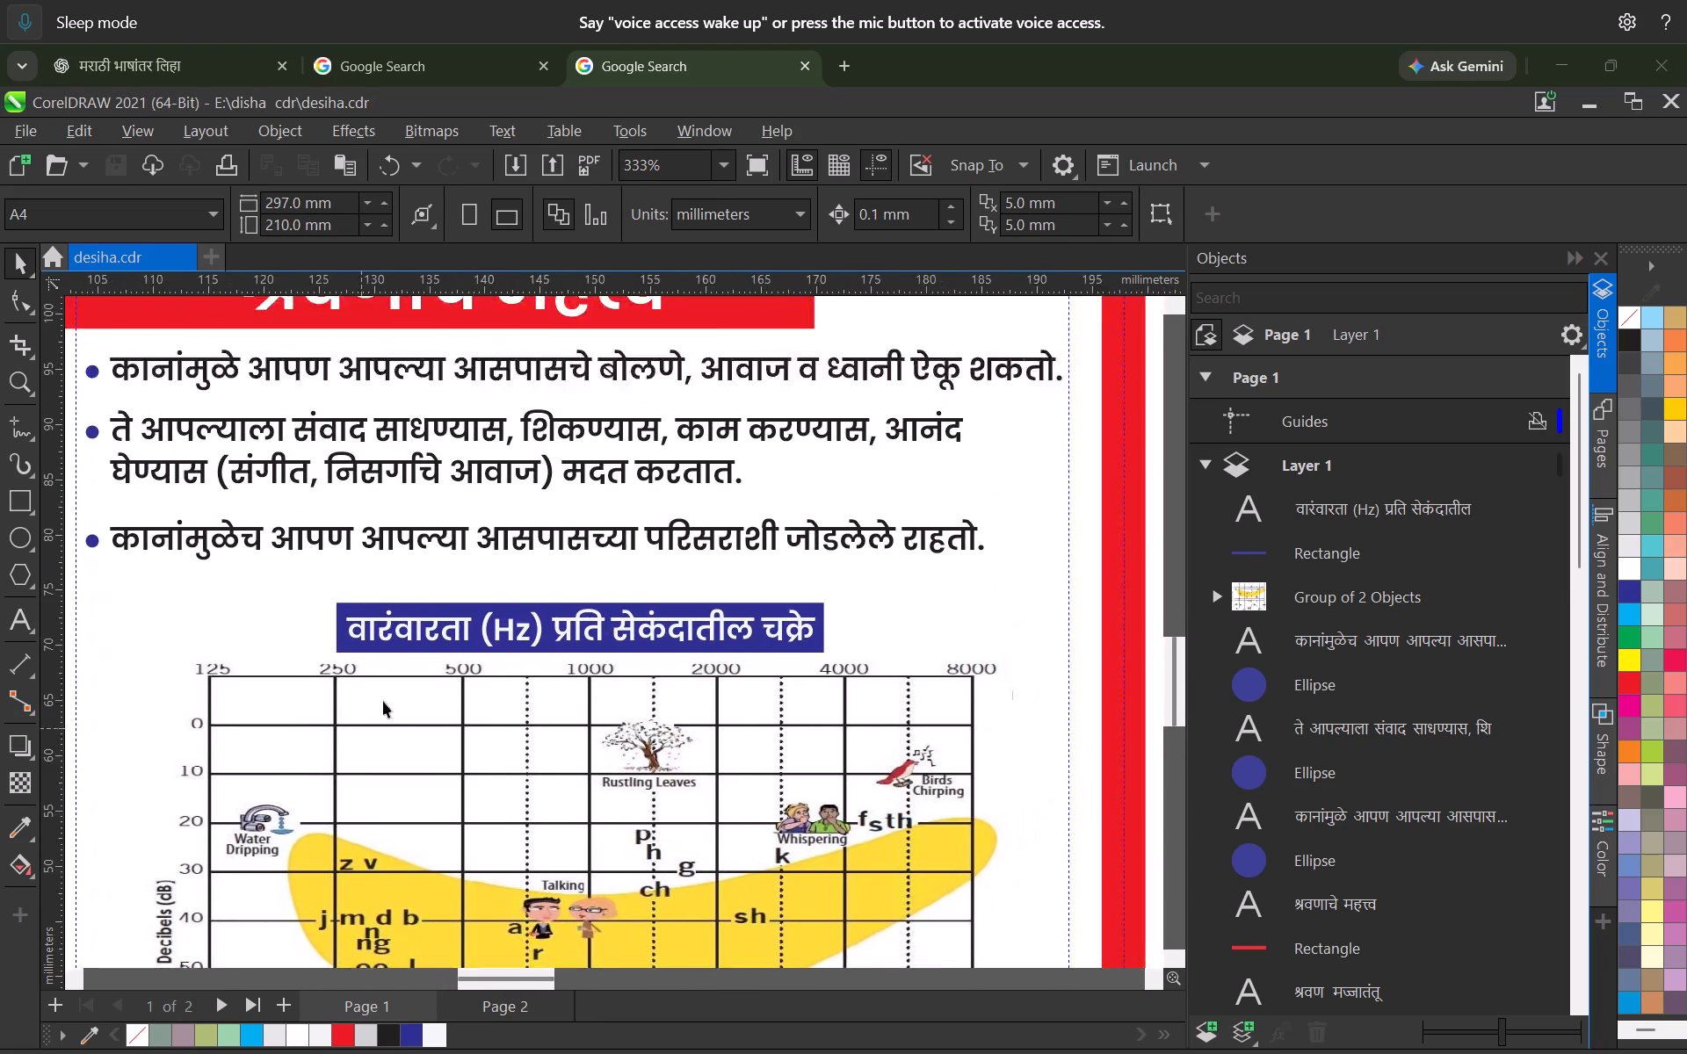
scroll(413, 660, up, 4)
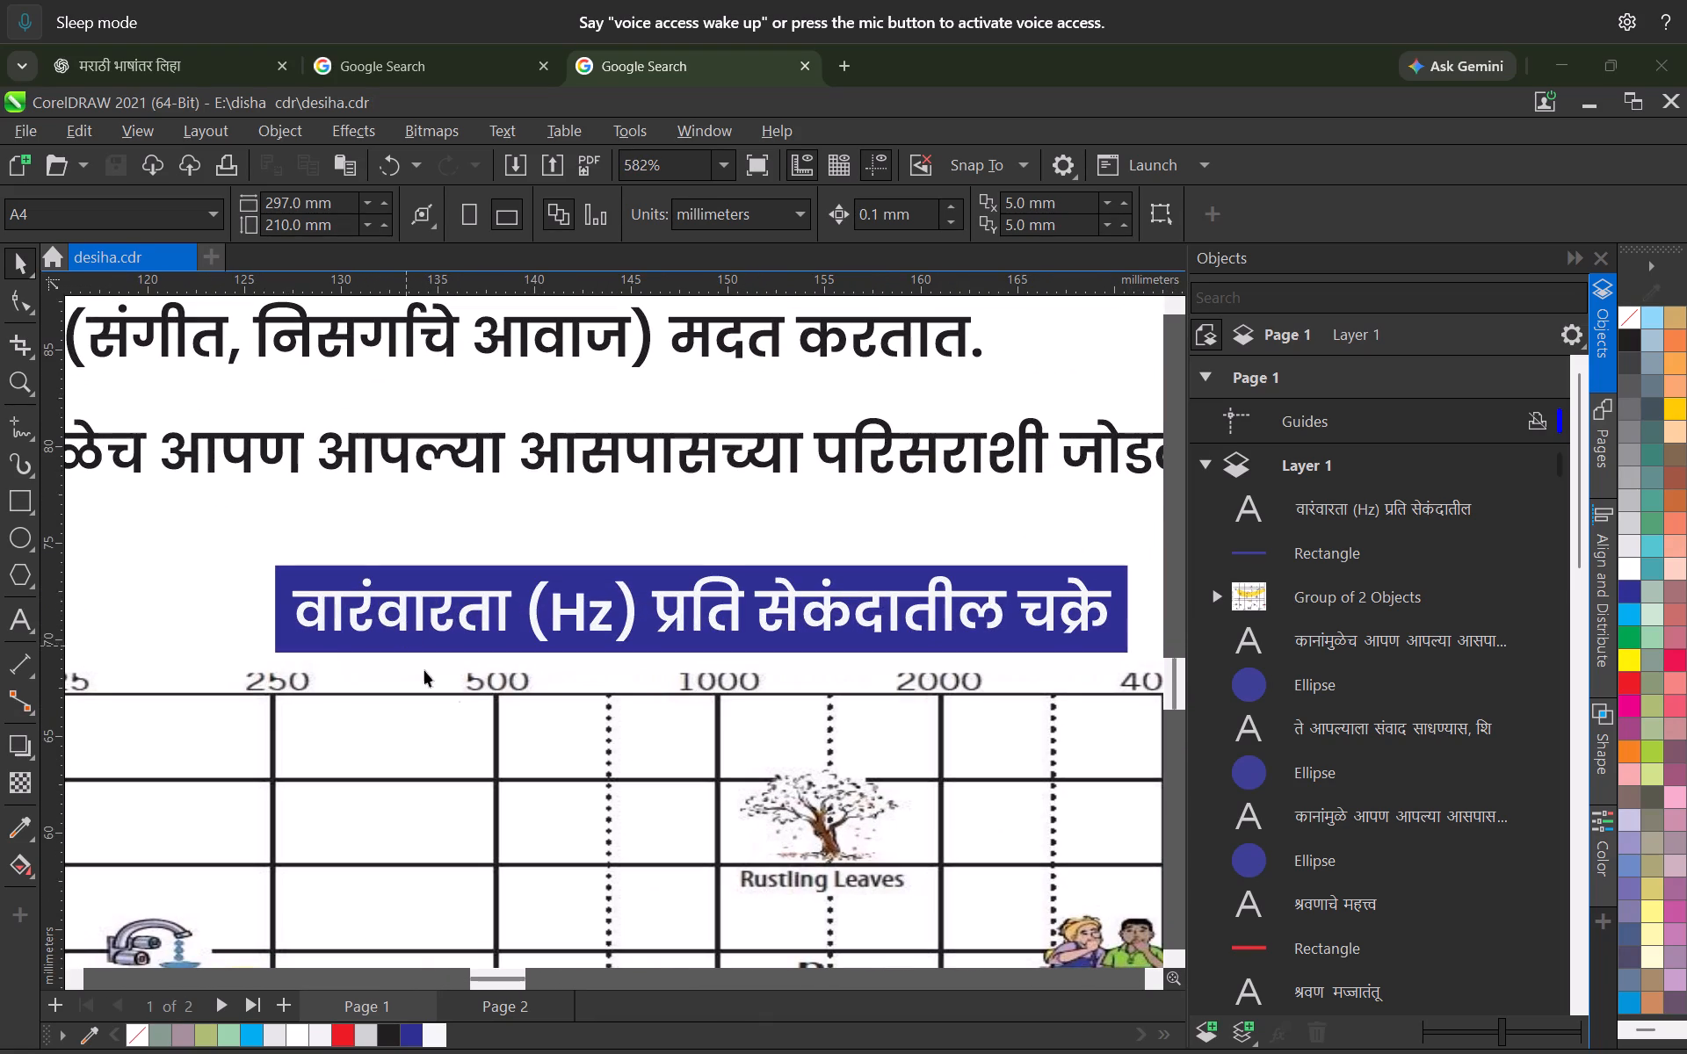
click(479, 766)
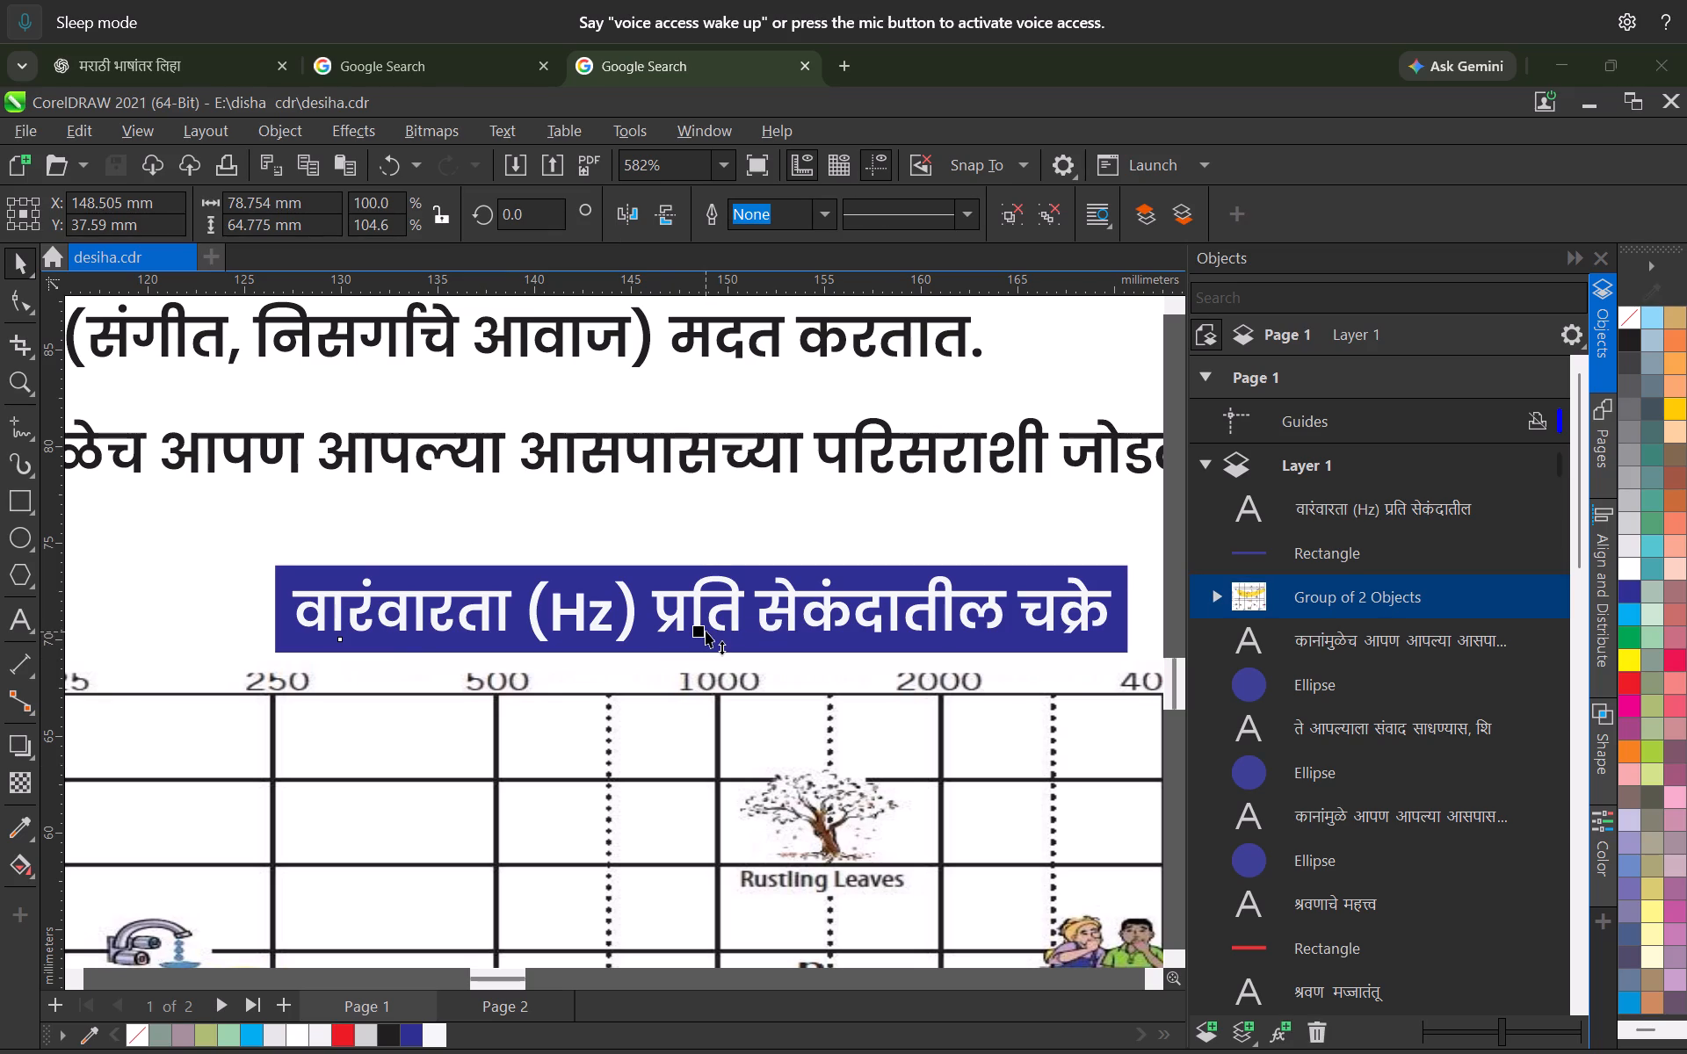
drag(706, 631, 685, 611)
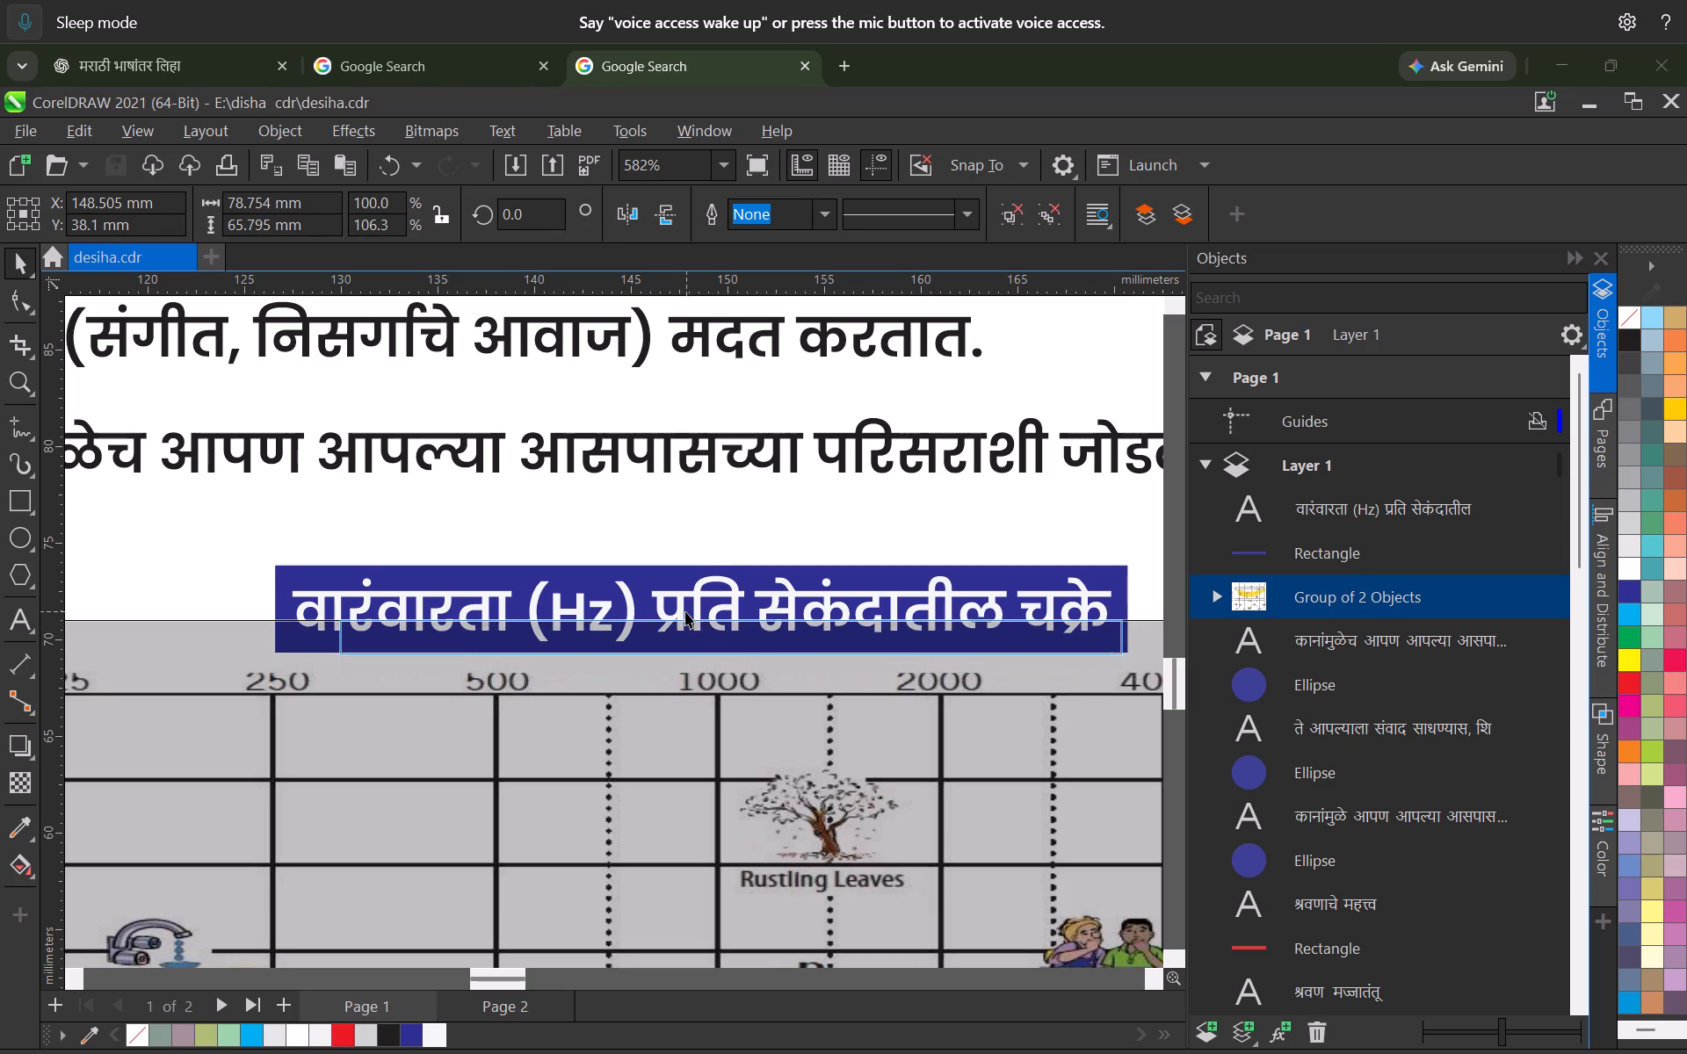
scroll(702, 618, up, 3)
drag(696, 610, 697, 620)
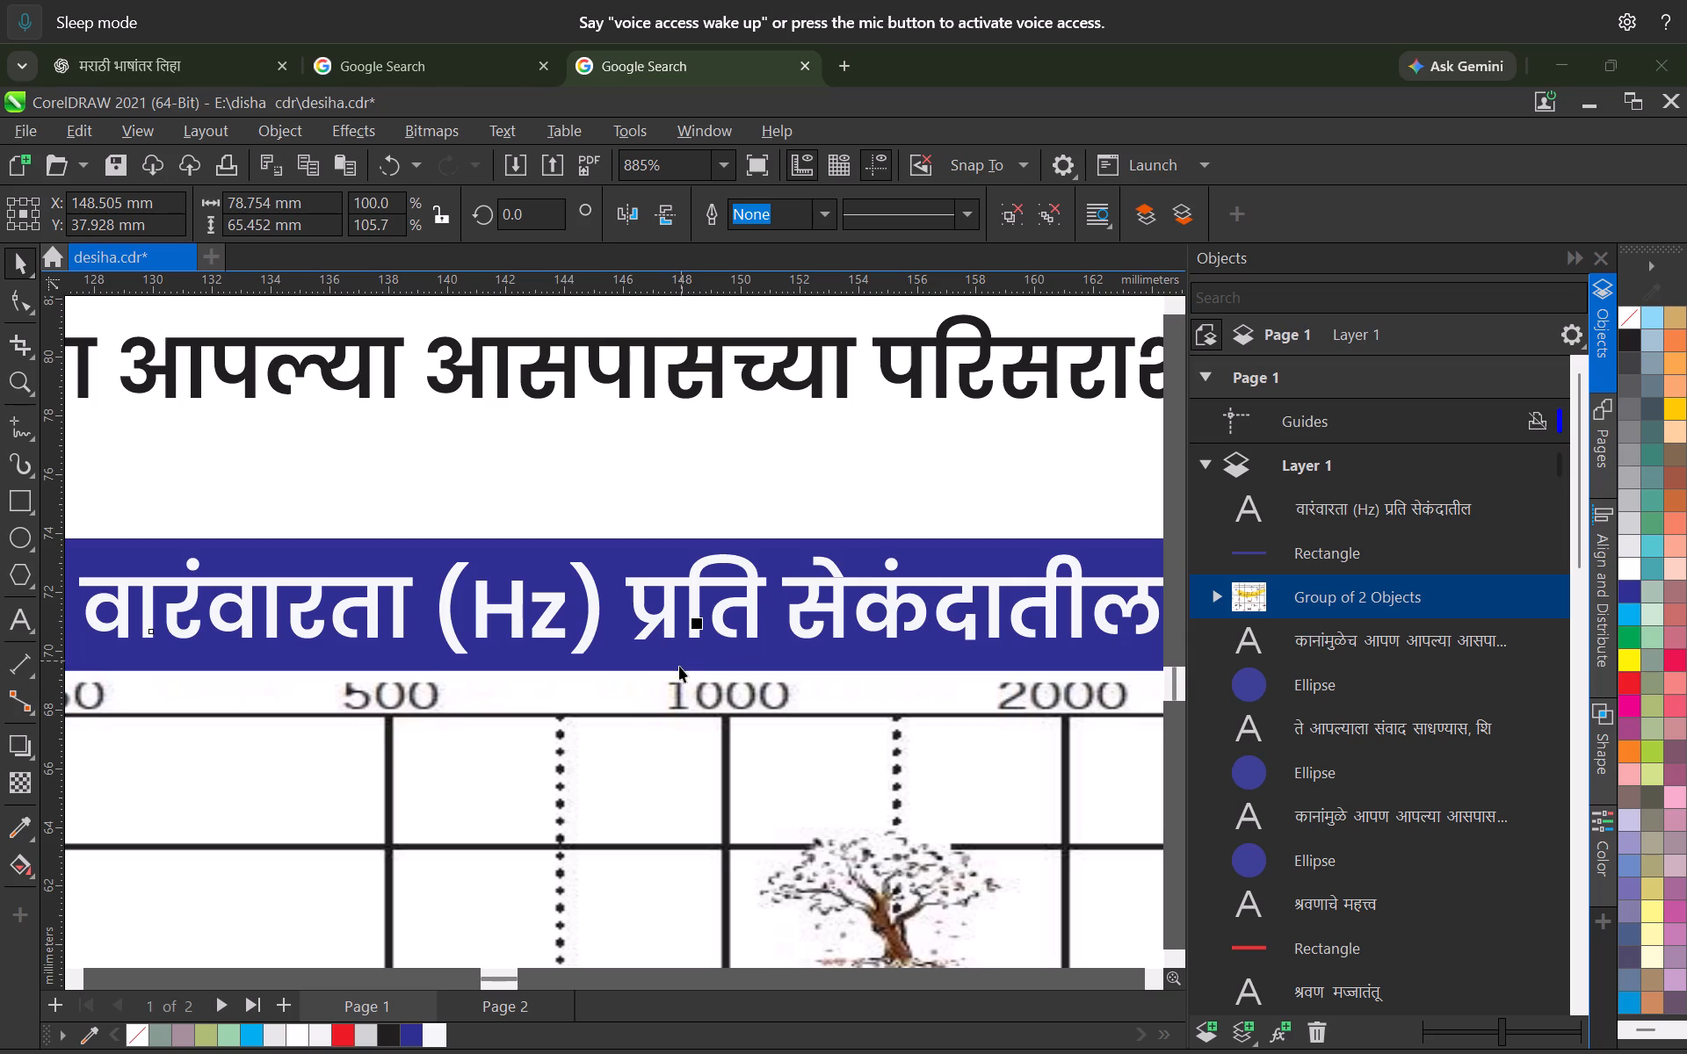
scroll(434, 668, down, 13)
middle_drag(518, 751, 562, 775)
scroll(496, 732, up, 2)
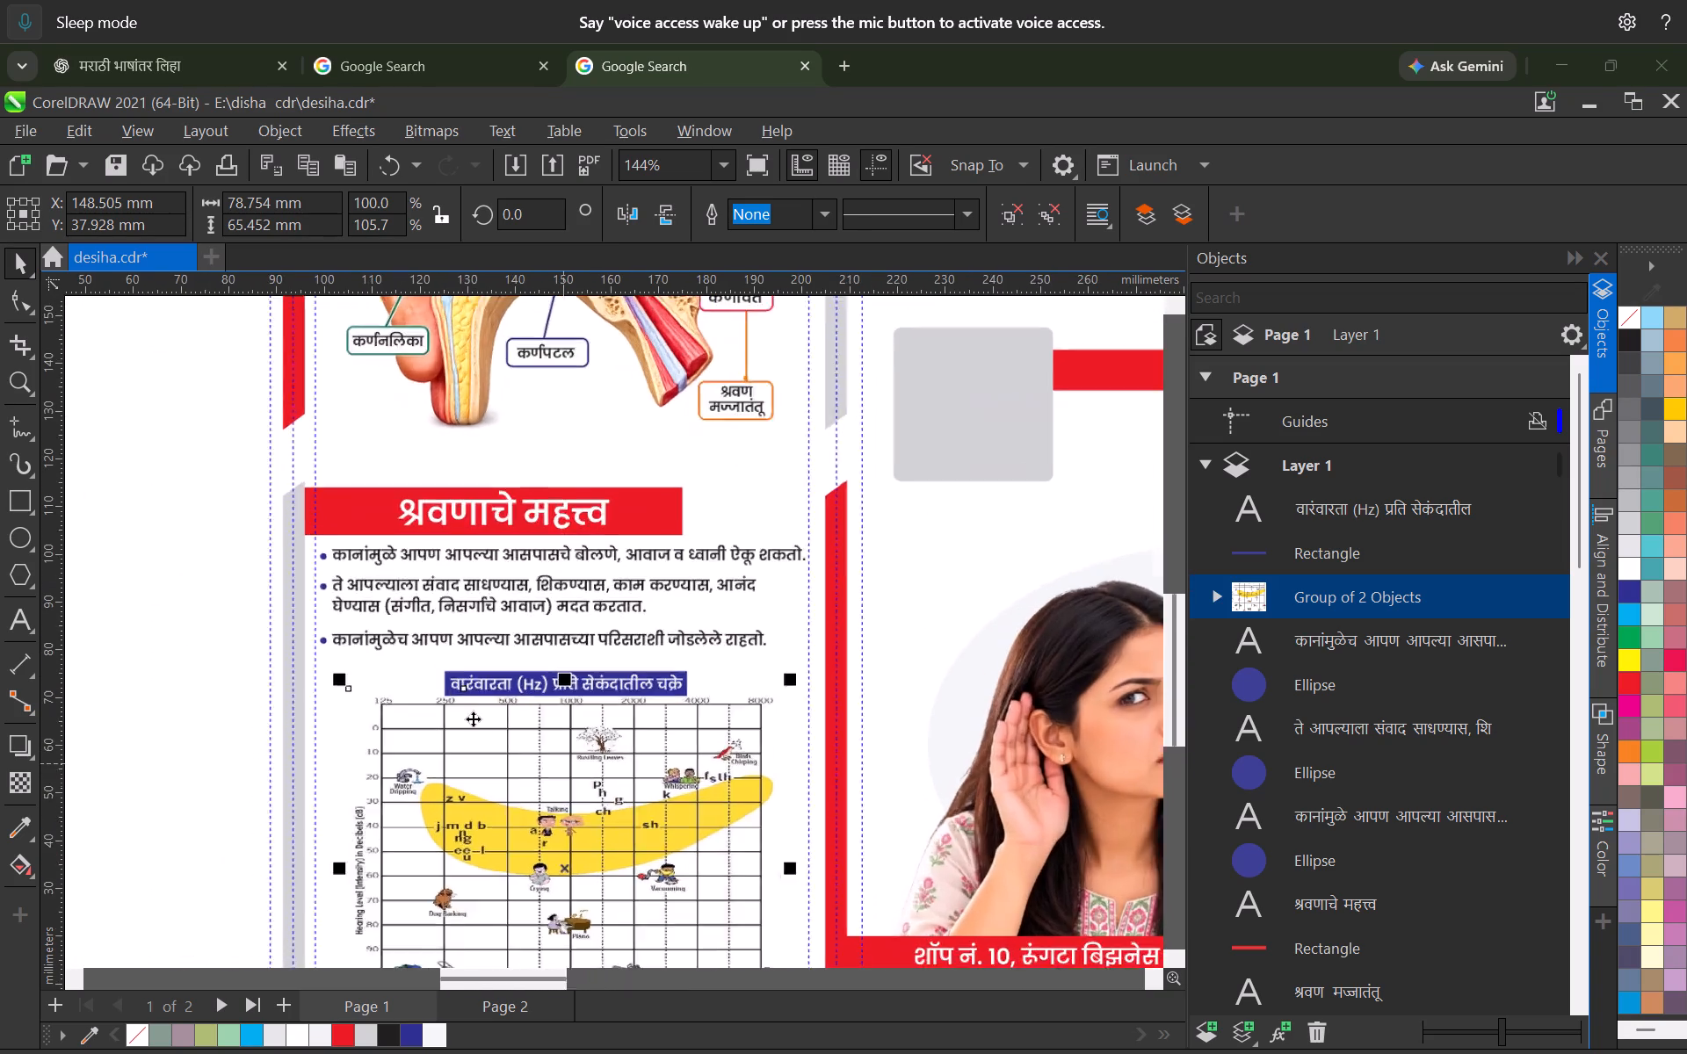
scroll(473, 718, up, 6)
click(389, 616)
scroll(520, 682, up, 2)
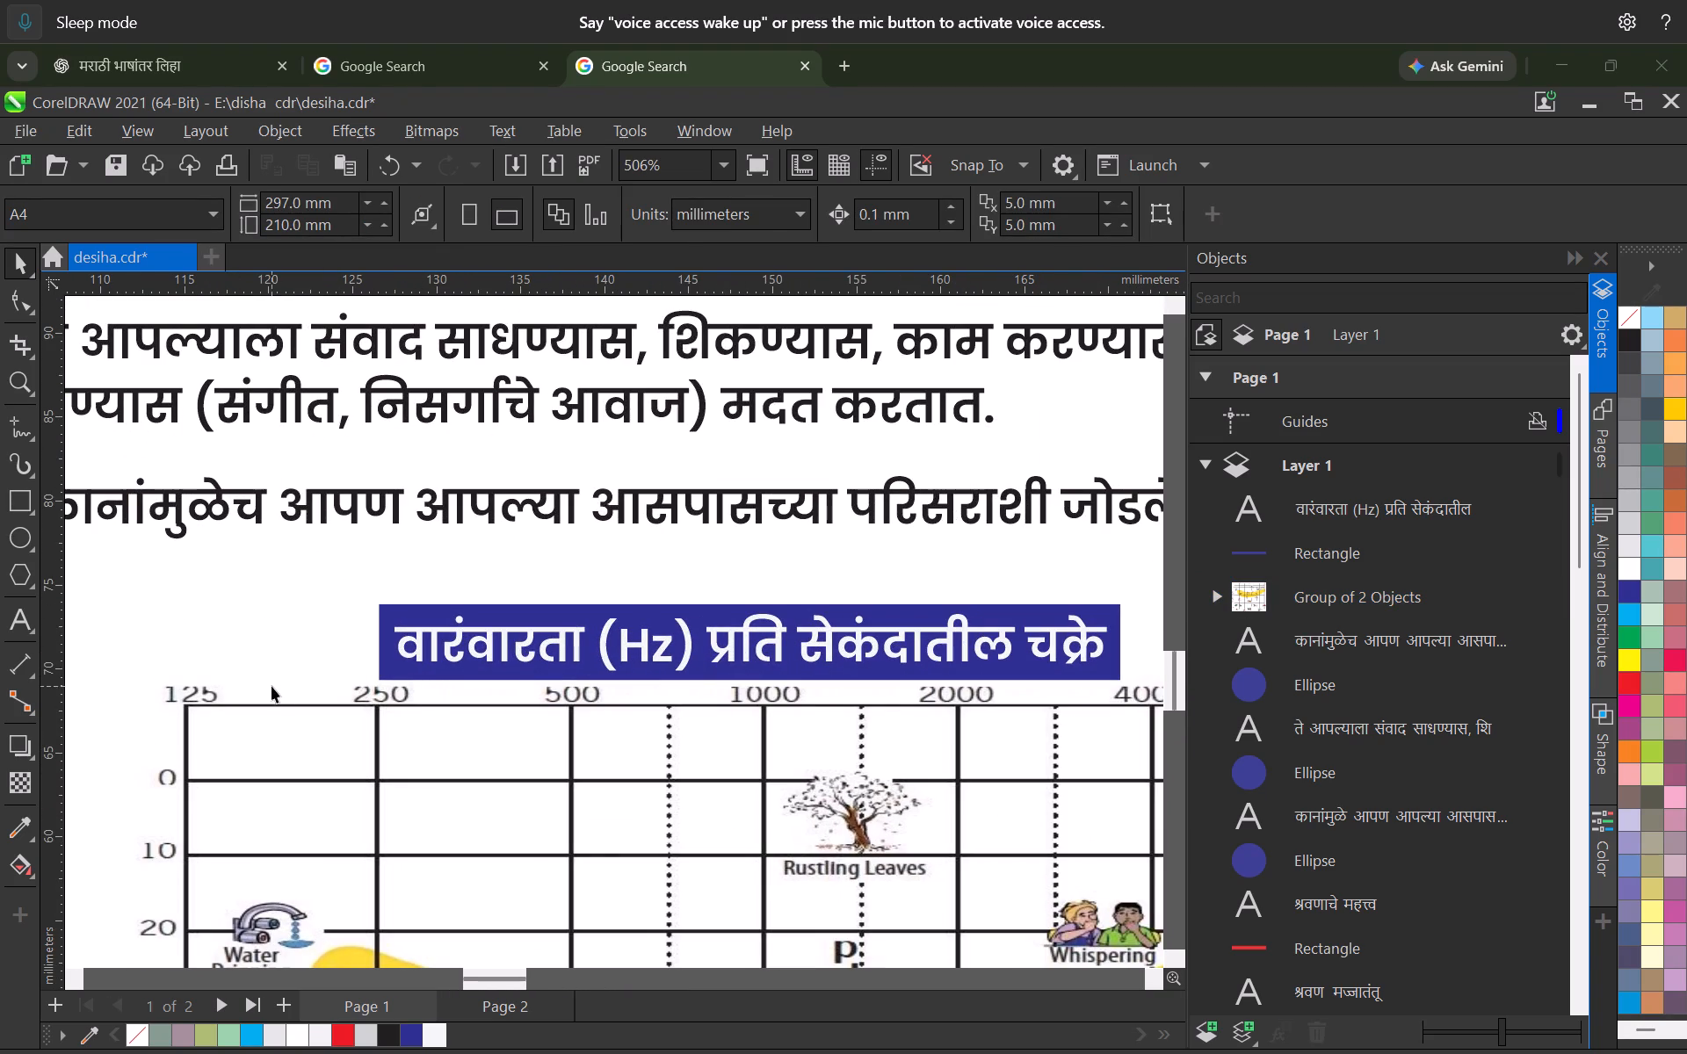
Examine the fit of the bullet texts, blue caption banner and audiogram in page 1's middle panel.
scroll(307, 661, down, 3)
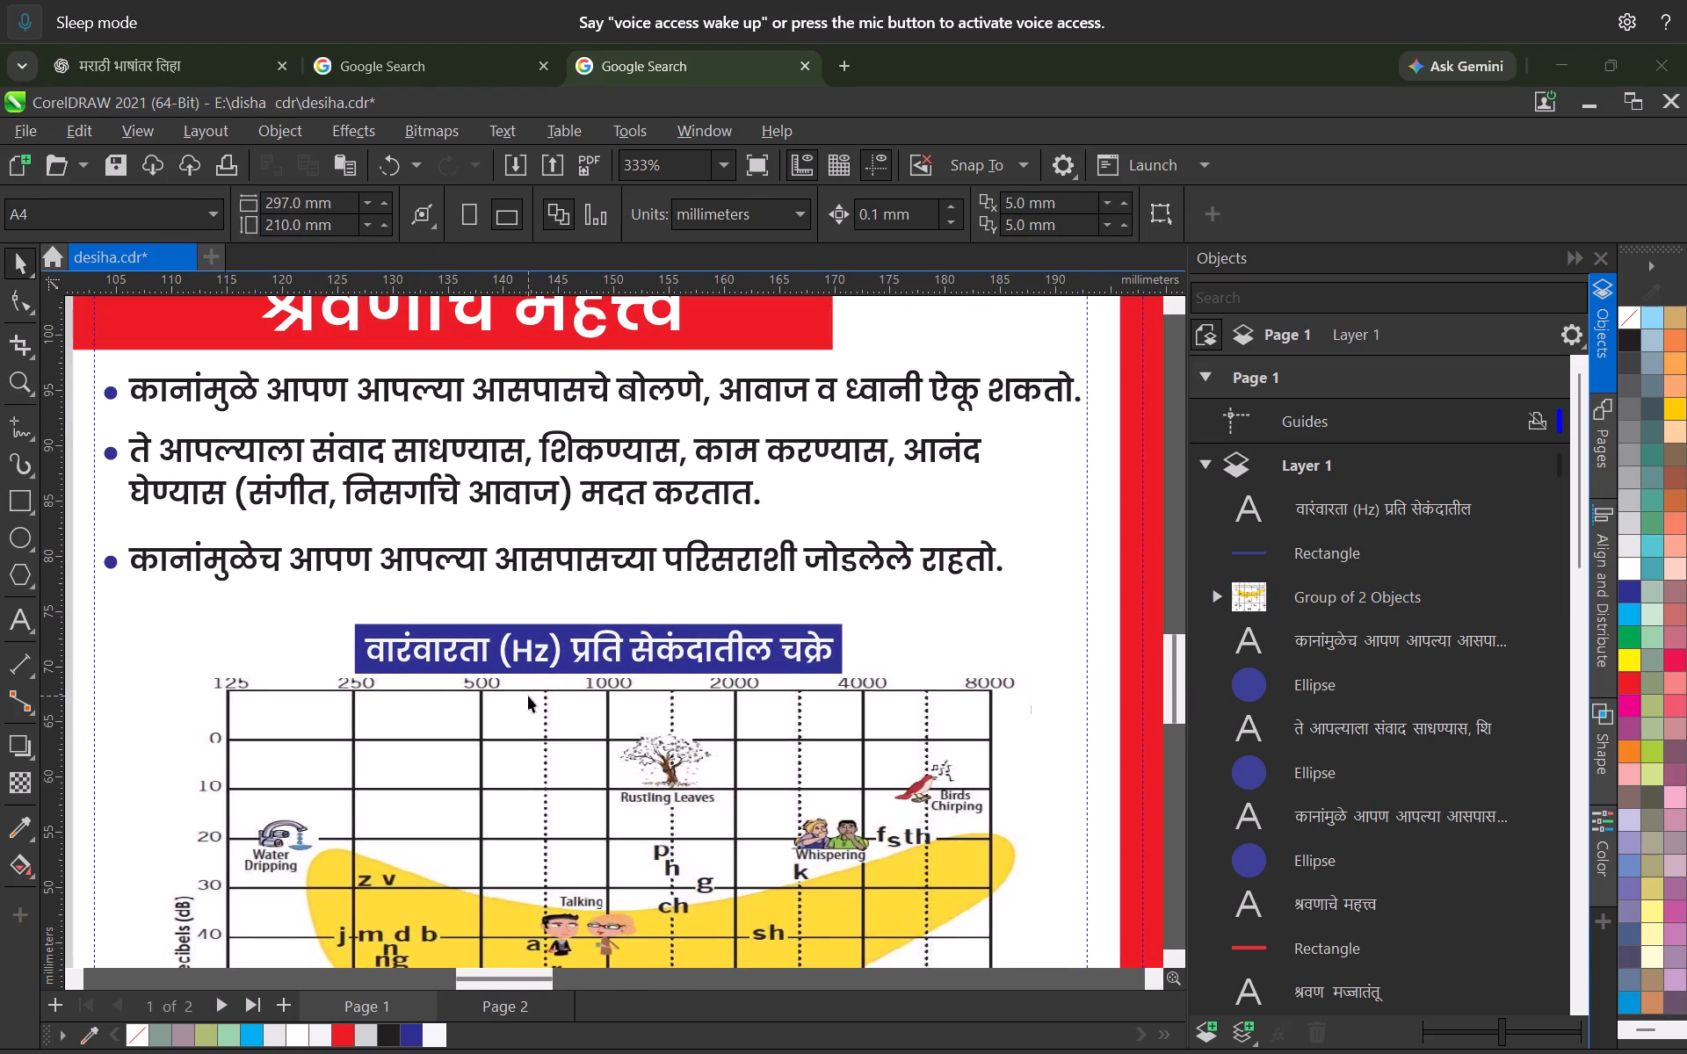
scroll(524, 668, down, 5)
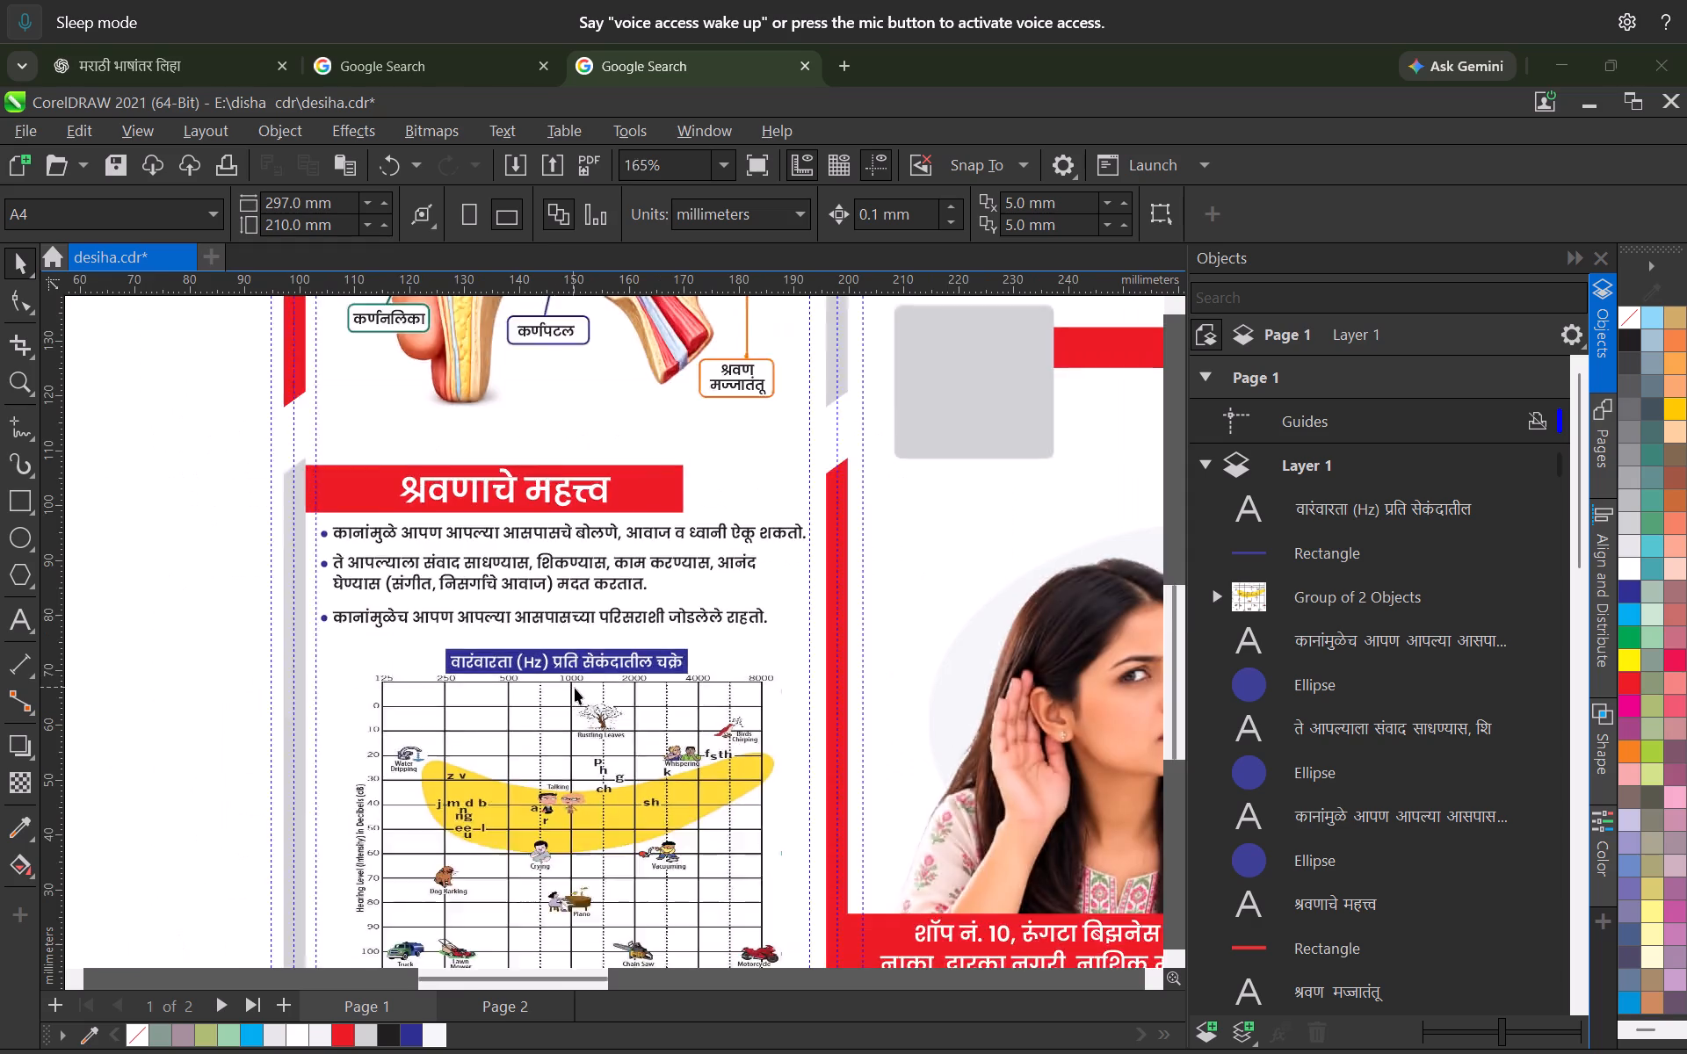
scroll(575, 688, up, 9)
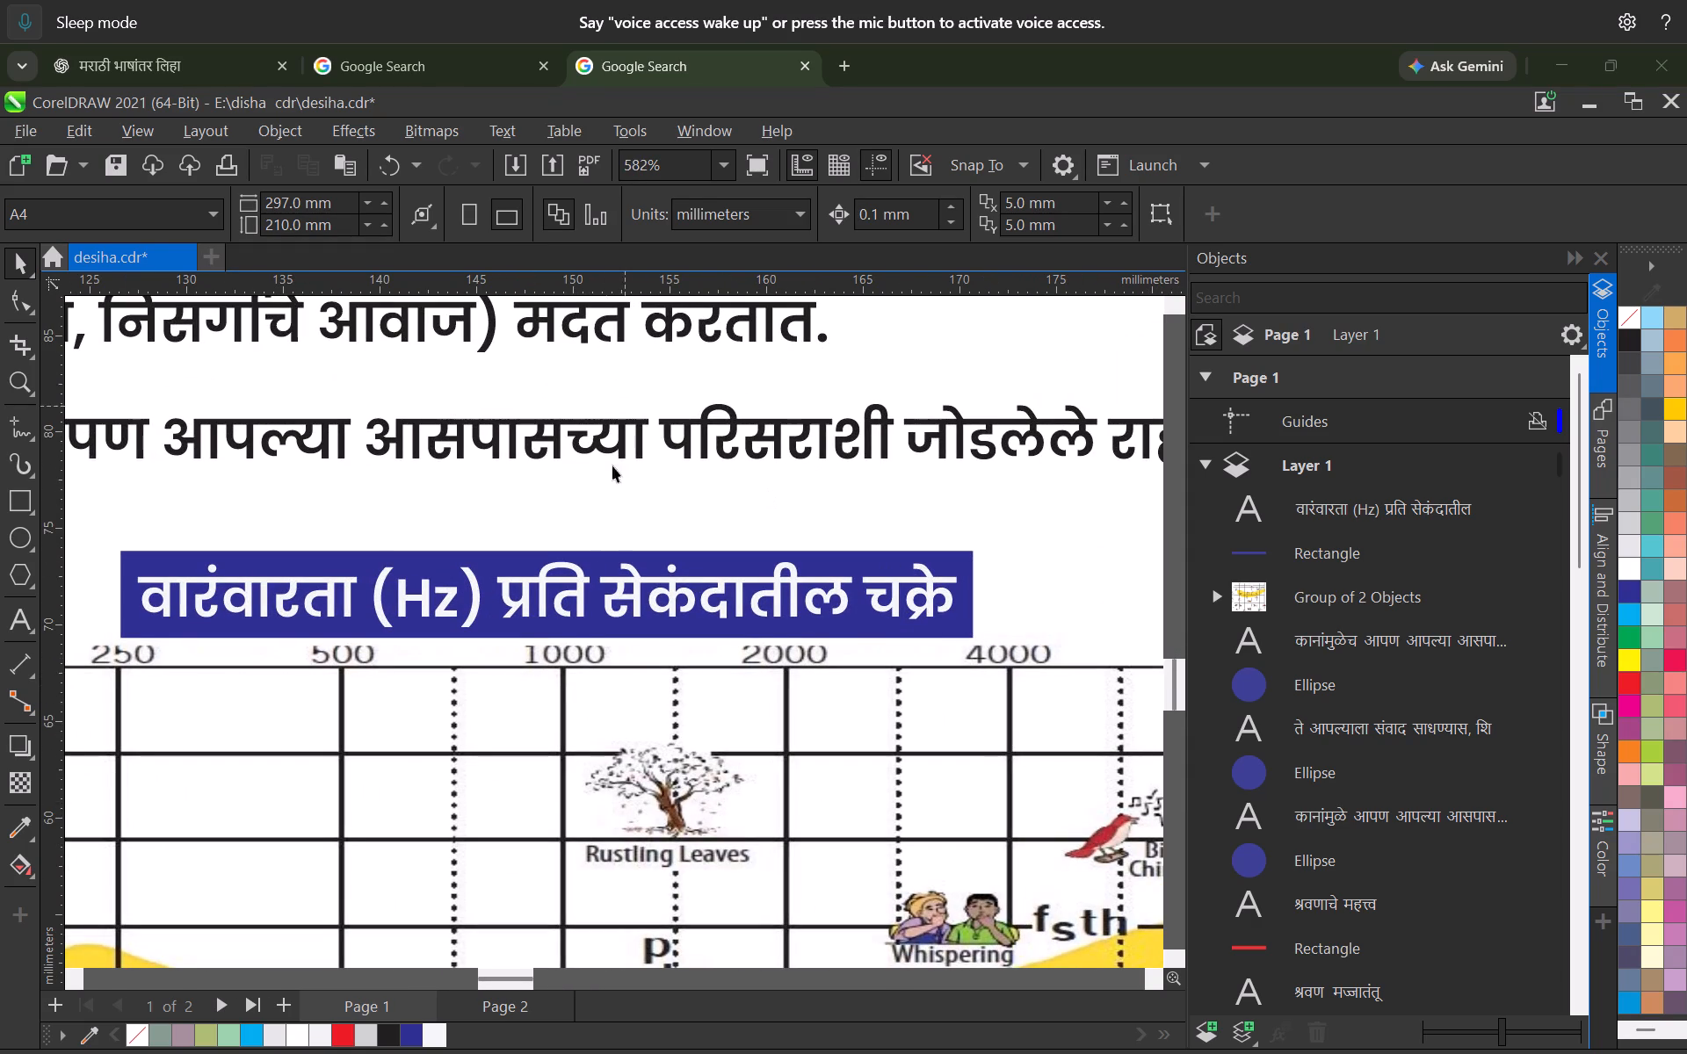
scroll(615, 502, down, 9)
scroll(421, 542, up, 4)
scroll(554, 530, down, 4)
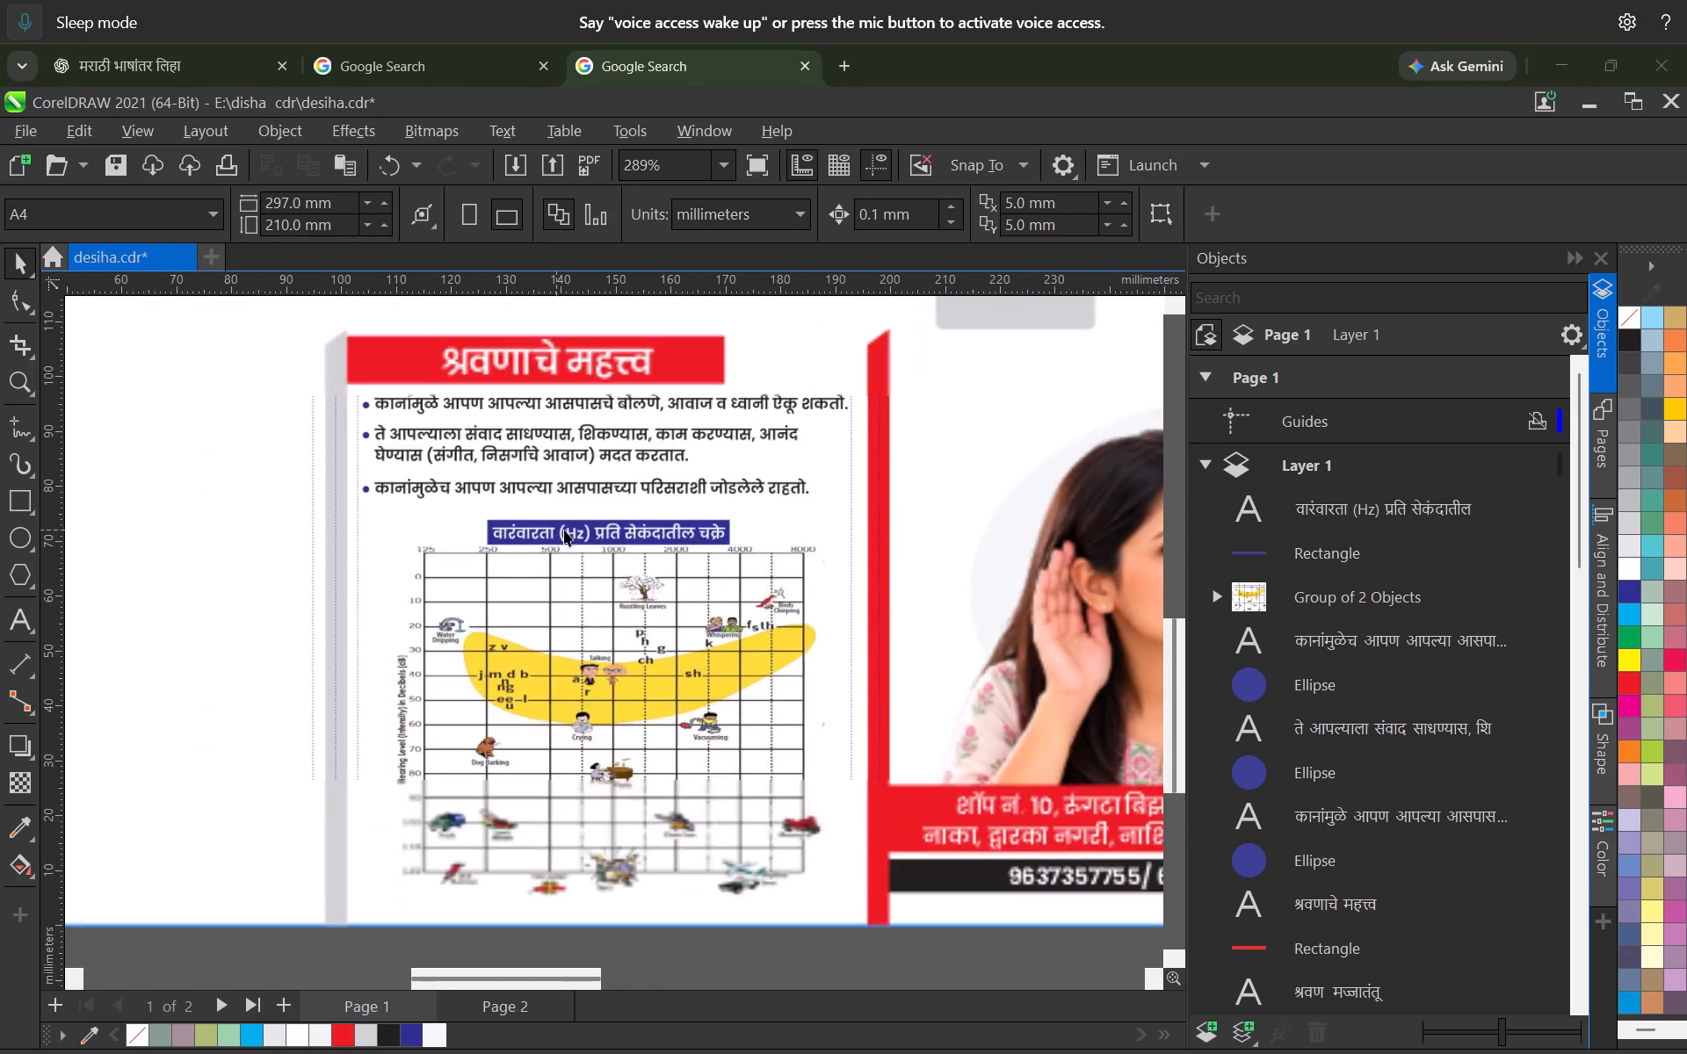
scroll(589, 512, down, 2)
middle_drag(591, 512, 561, 703)
scroll(586, 650, down, 4)
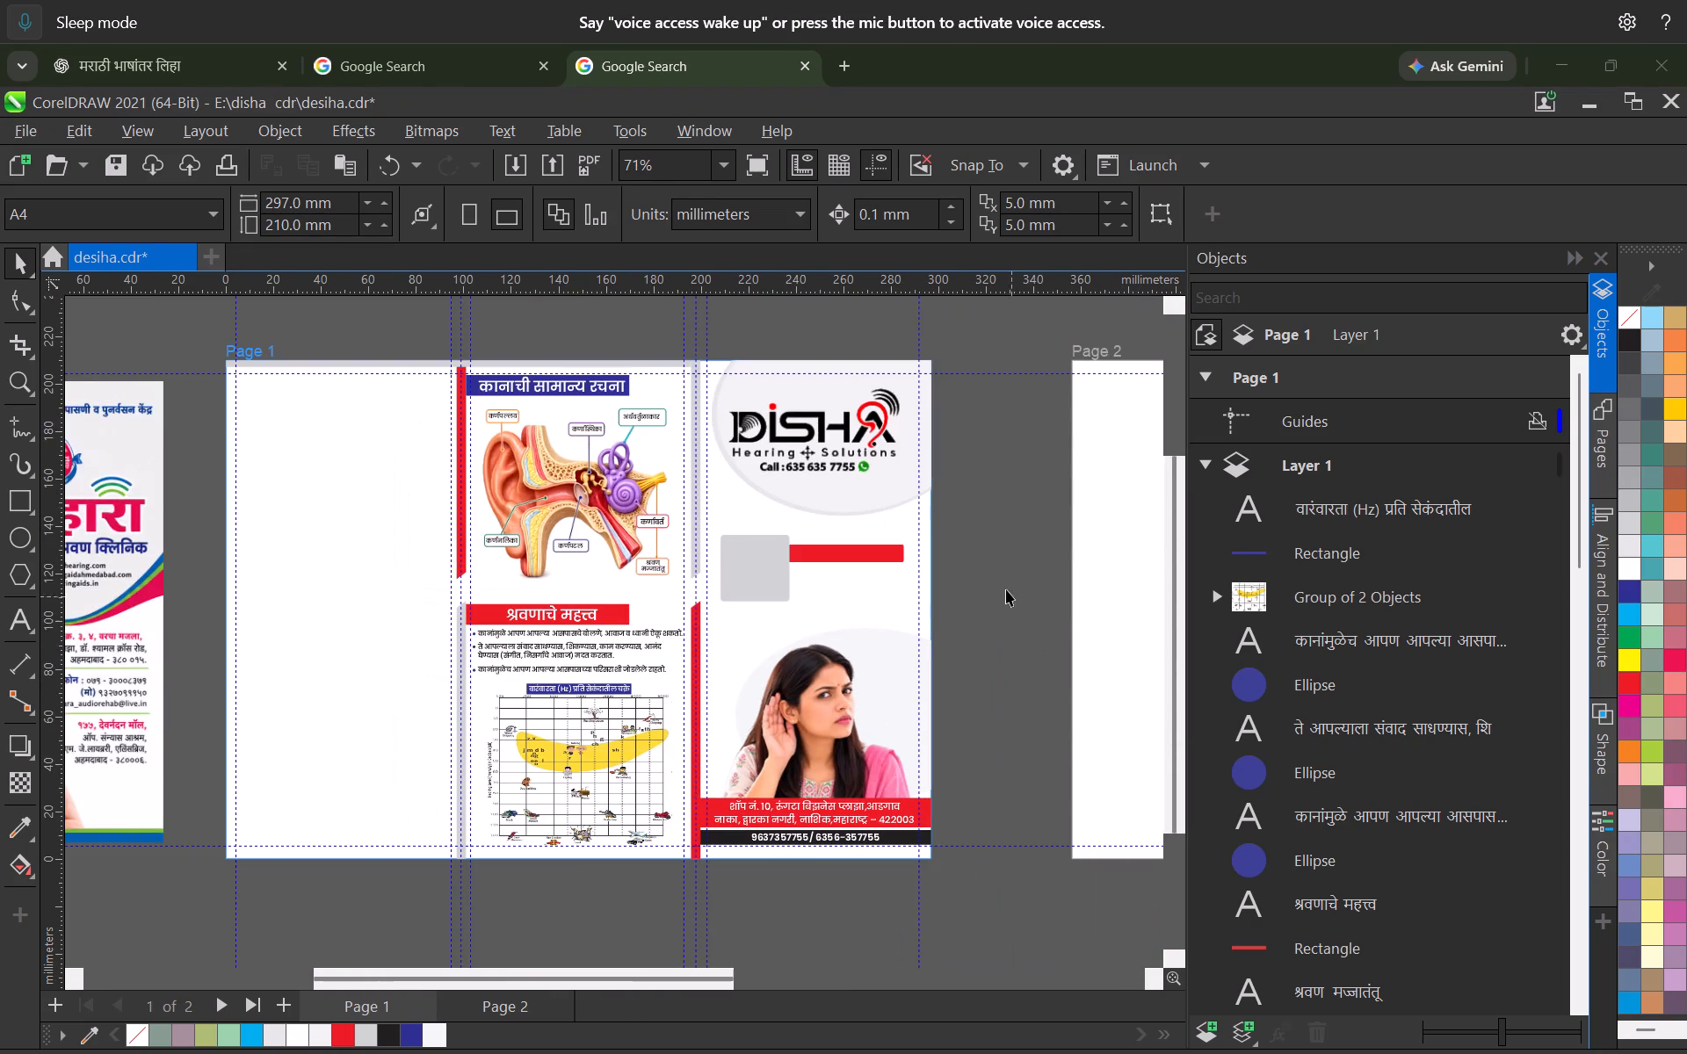
Deselect everything and save the brochure file.
click(1000, 578)
key(ctrl+s)
Examine the Sahara reference brochure's symptom-questionnaire panel against page 1's empty first panel.
middle_drag(601, 716, 941, 726)
scroll(263, 576, up, 1)
middle_drag(263, 576, 453, 637)
scroll(357, 622, down, 5)
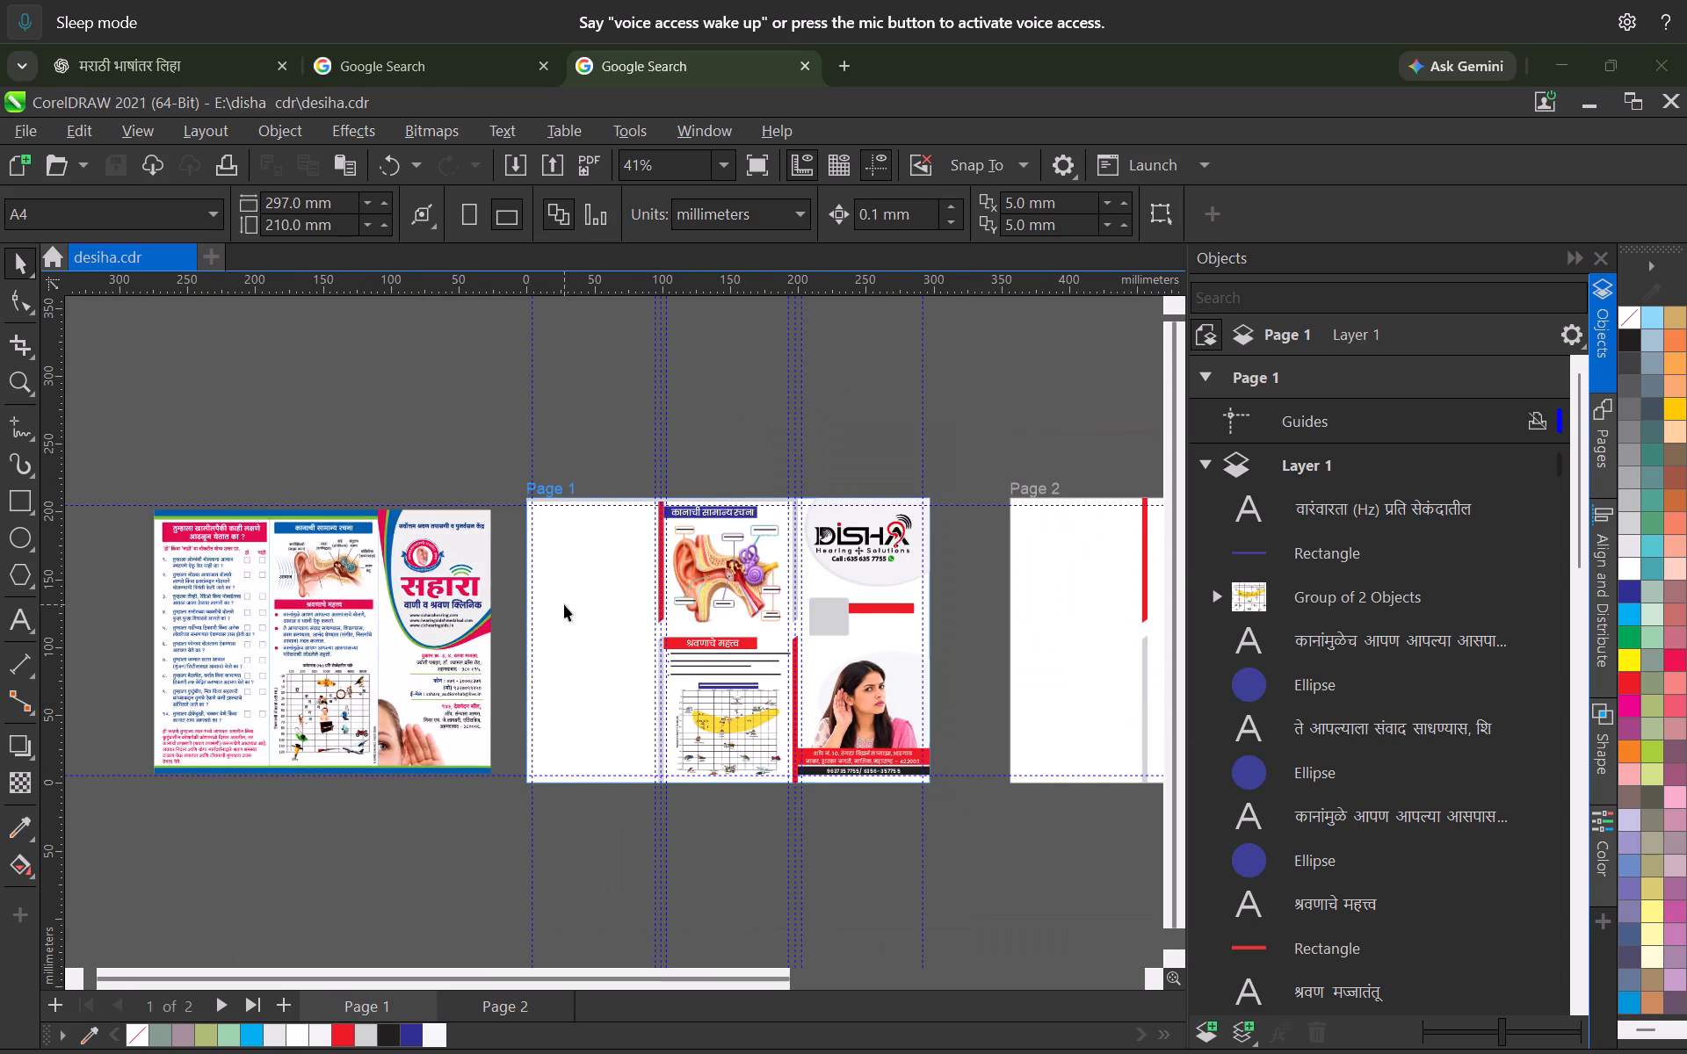
scroll(419, 596, up, 2)
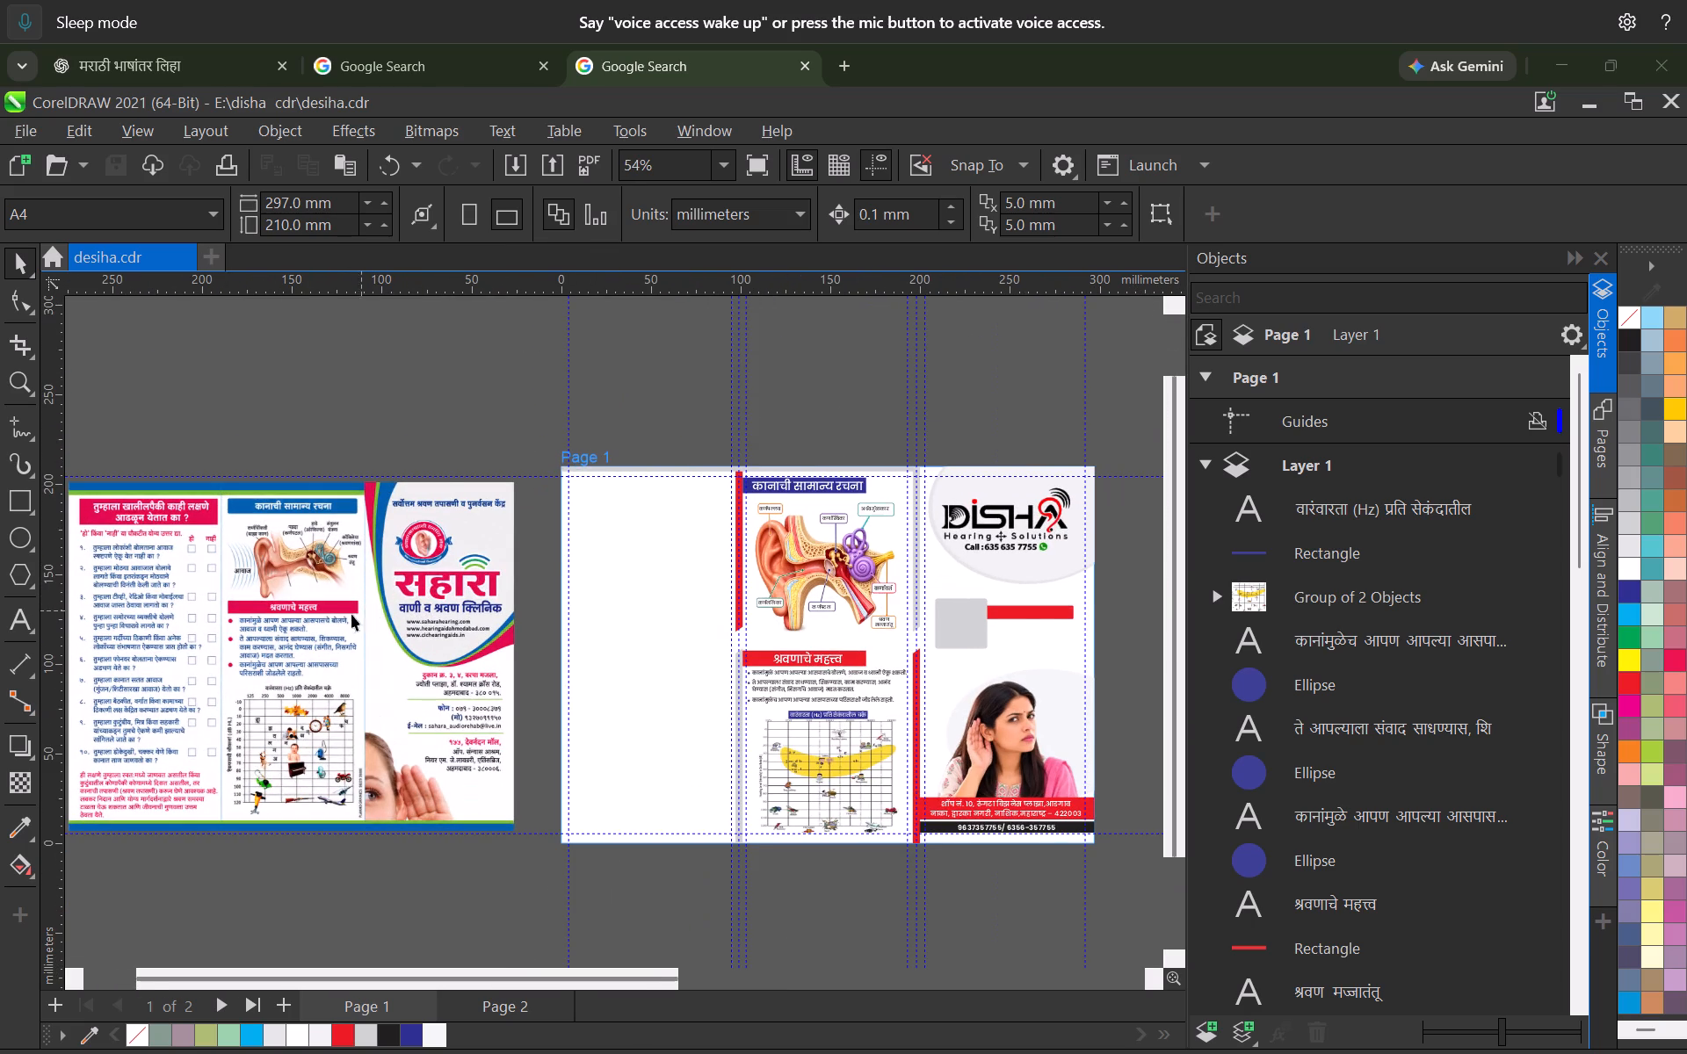
scroll(320, 615, up, 2)
middle_drag(295, 615, 552, 659)
scroll(279, 542, up, 3)
scroll(341, 562, down, 5)
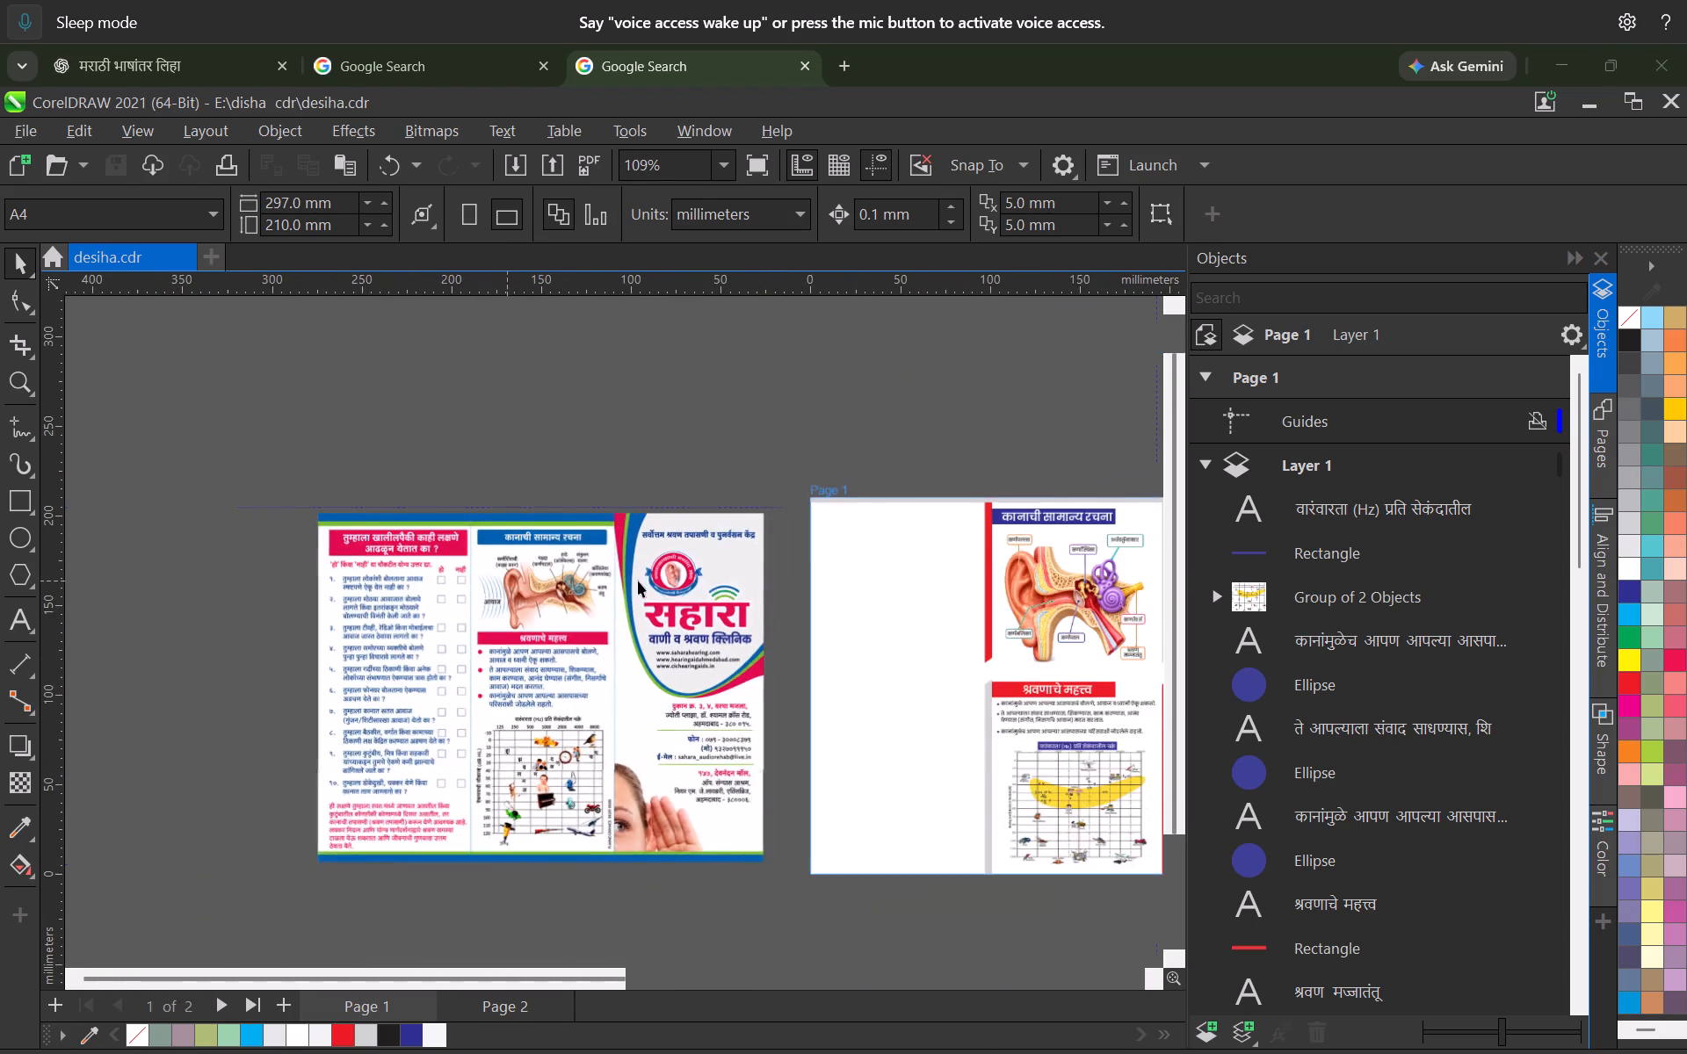
middle_drag(699, 581, 394, 586)
scroll(445, 581, up, 1)
scroll(643, 521, up, 7)
Duplicate the blue ear-structure heading banner with its white text to the top of page 1's empty panel, flush with the page's outer edge.
click(893, 503)
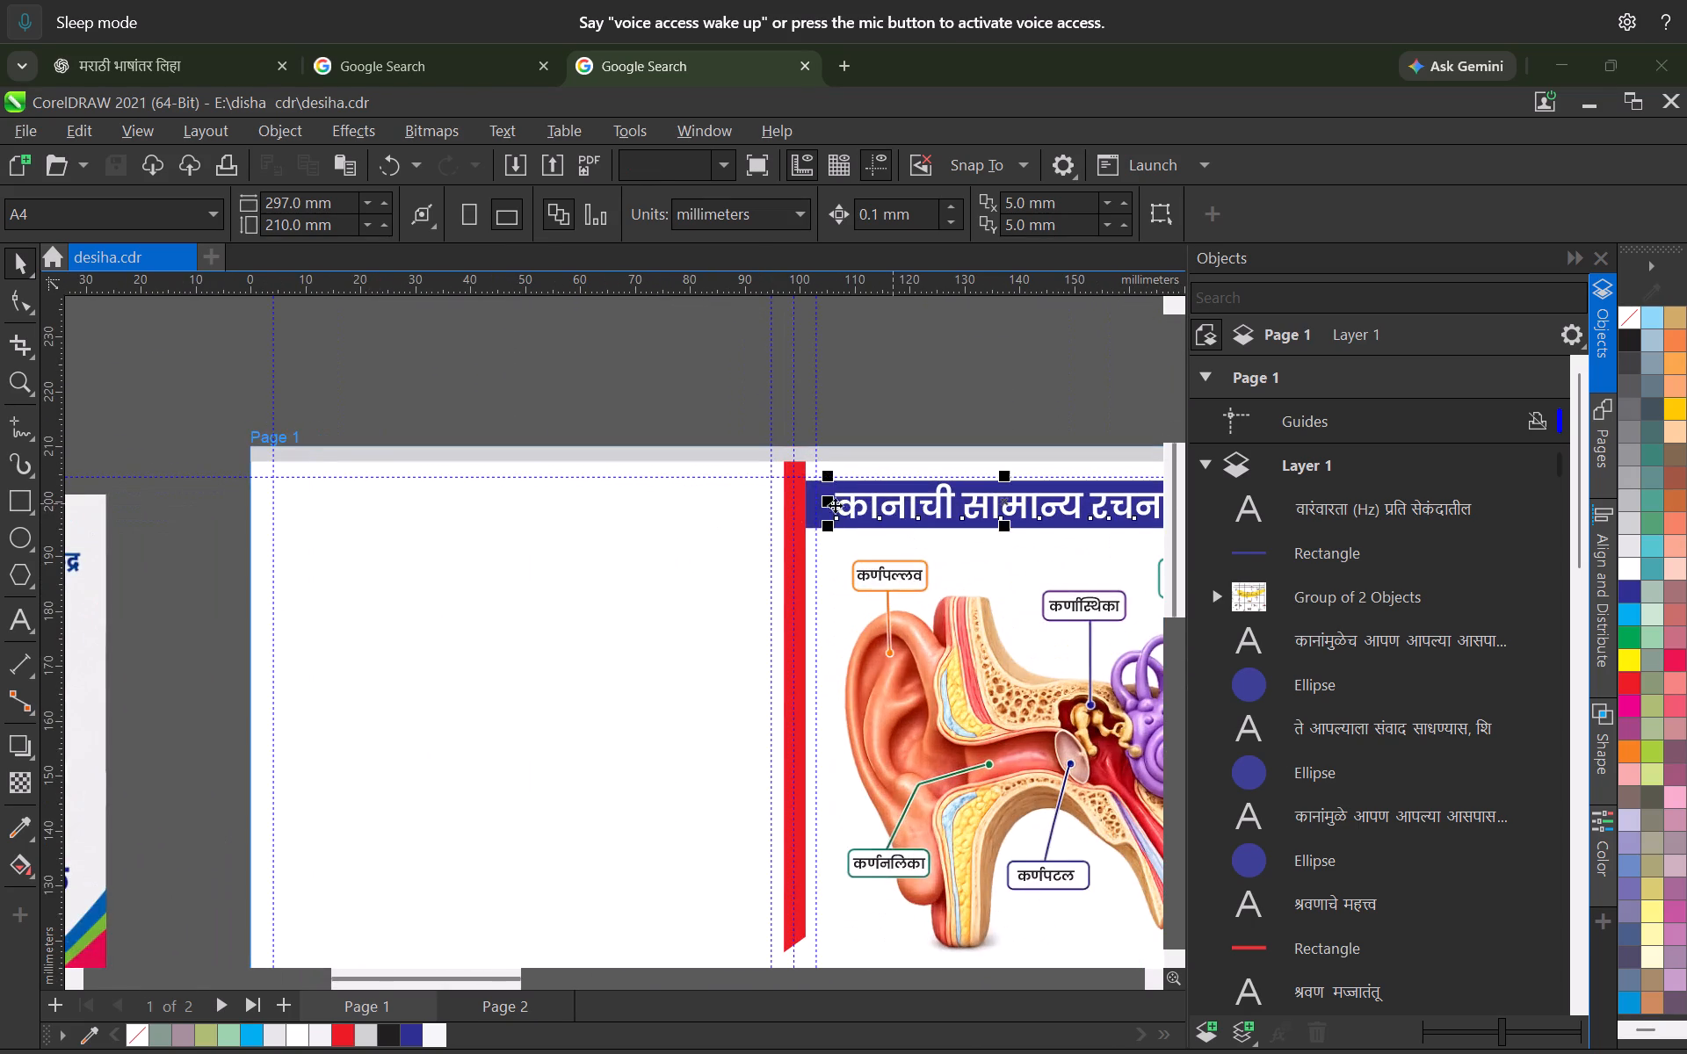
scroll(834, 505, up, 4)
shift+click(812, 490)
scroll(814, 497, down, 4)
drag(855, 509, 537, 532)
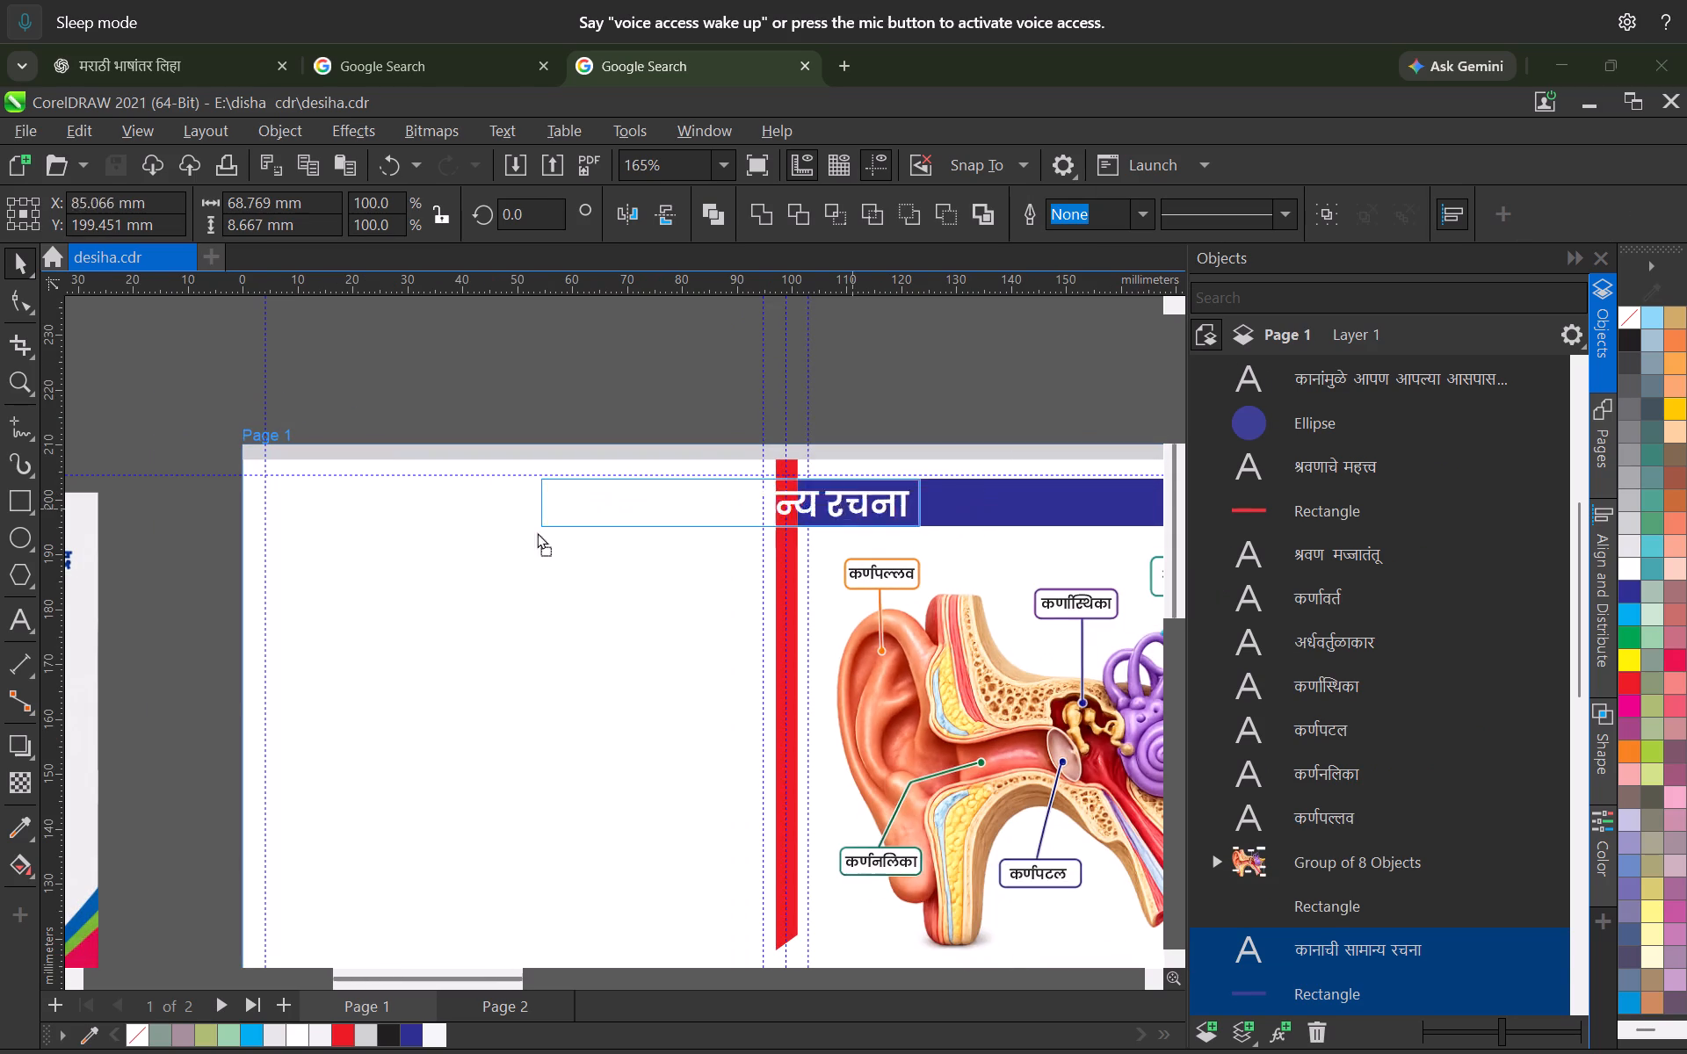
drag(537, 532, 313, 540)
shift+right_click(314, 540)
middle_drag(249, 545, 487, 575)
scroll(416, 546, up, 7)
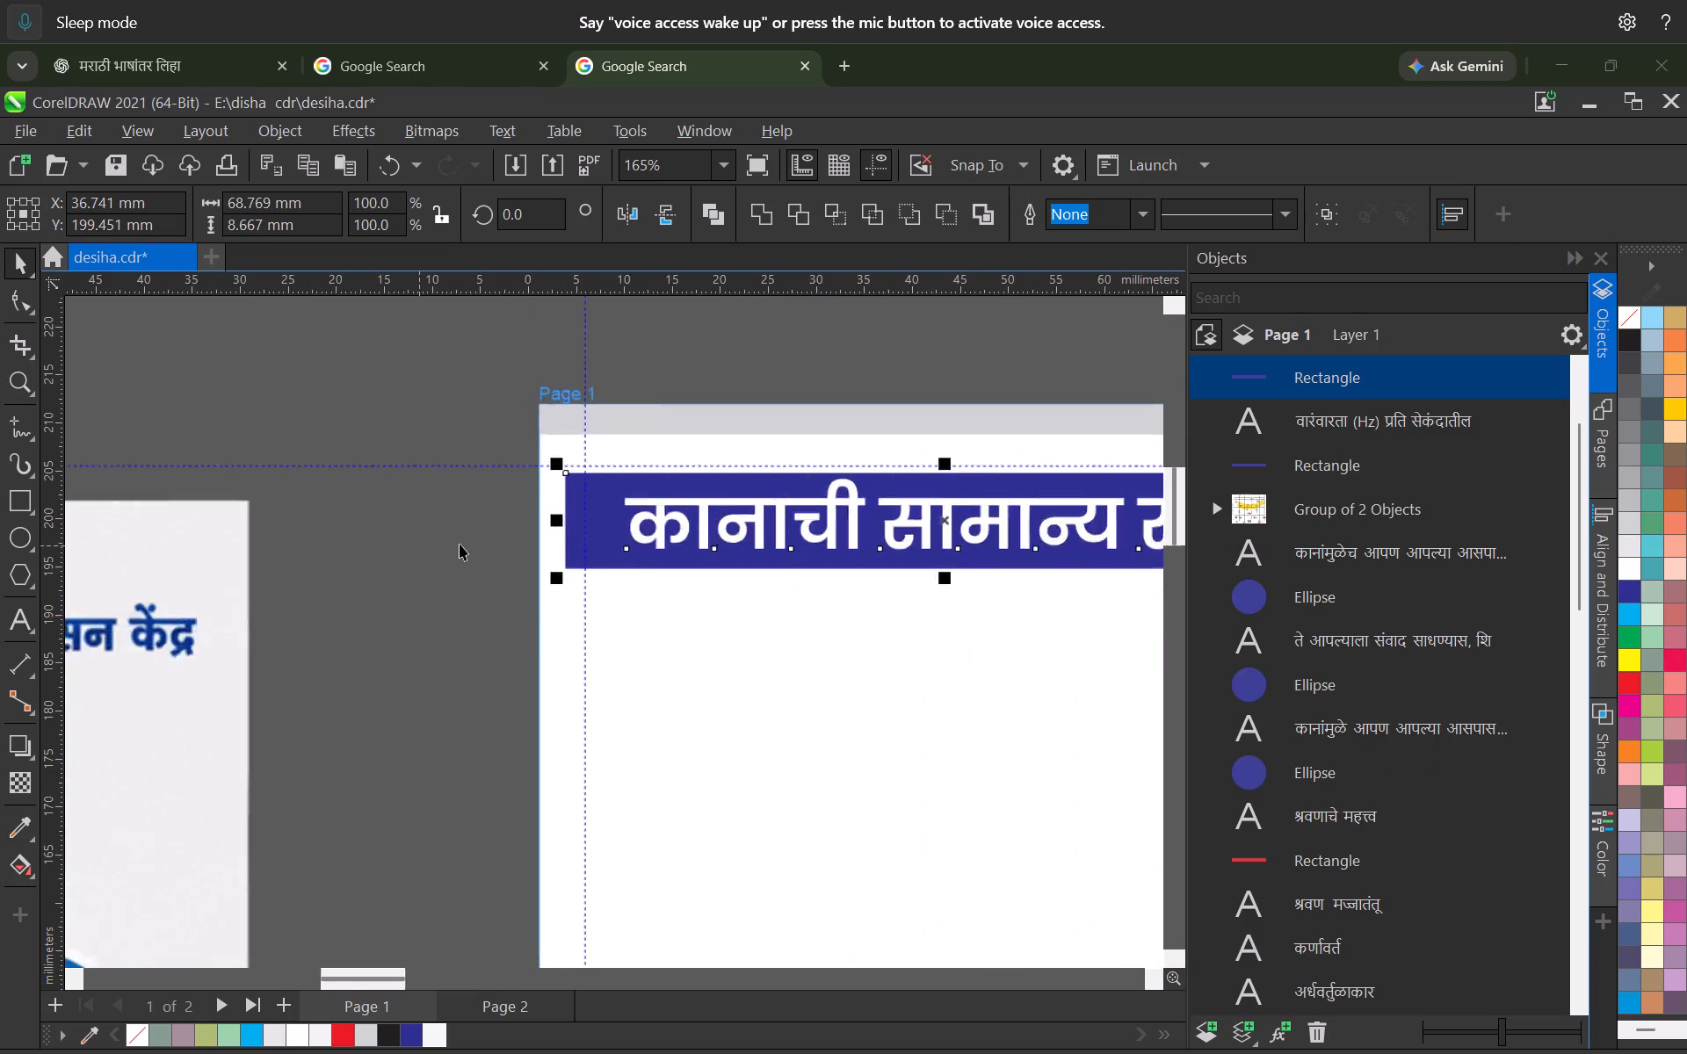
scroll(460, 544, up, 4)
drag(635, 544, 583, 538)
Stretch the copied blue banner rectangle to about 82 mm wide and 12.5 mm high, extending it inward and downward.
scroll(612, 524, down, 20)
click(725, 685)
scroll(738, 552, up, 14)
click(833, 627)
middle_drag(837, 634, 635, 495)
scroll(663, 509, up, 1)
scroll(632, 493, down, 3)
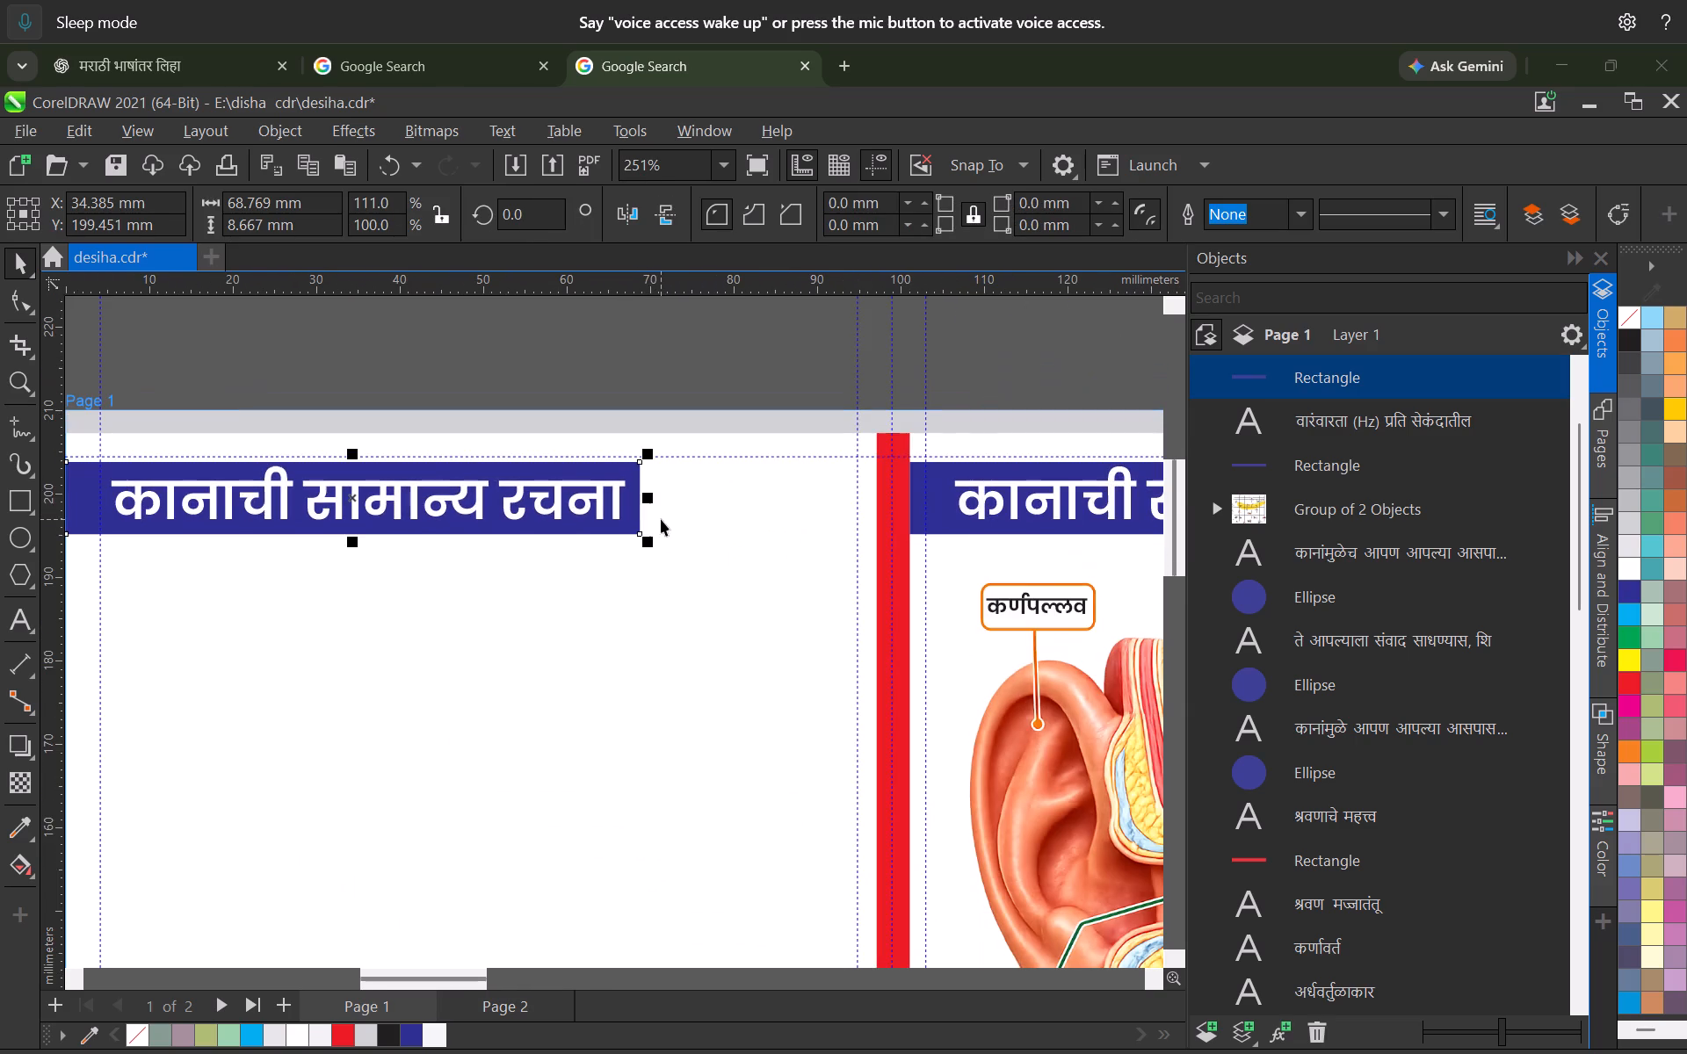
drag(656, 494, 767, 579)
middle_drag(519, 568, 684, 587)
drag(571, 560, 571, 606)
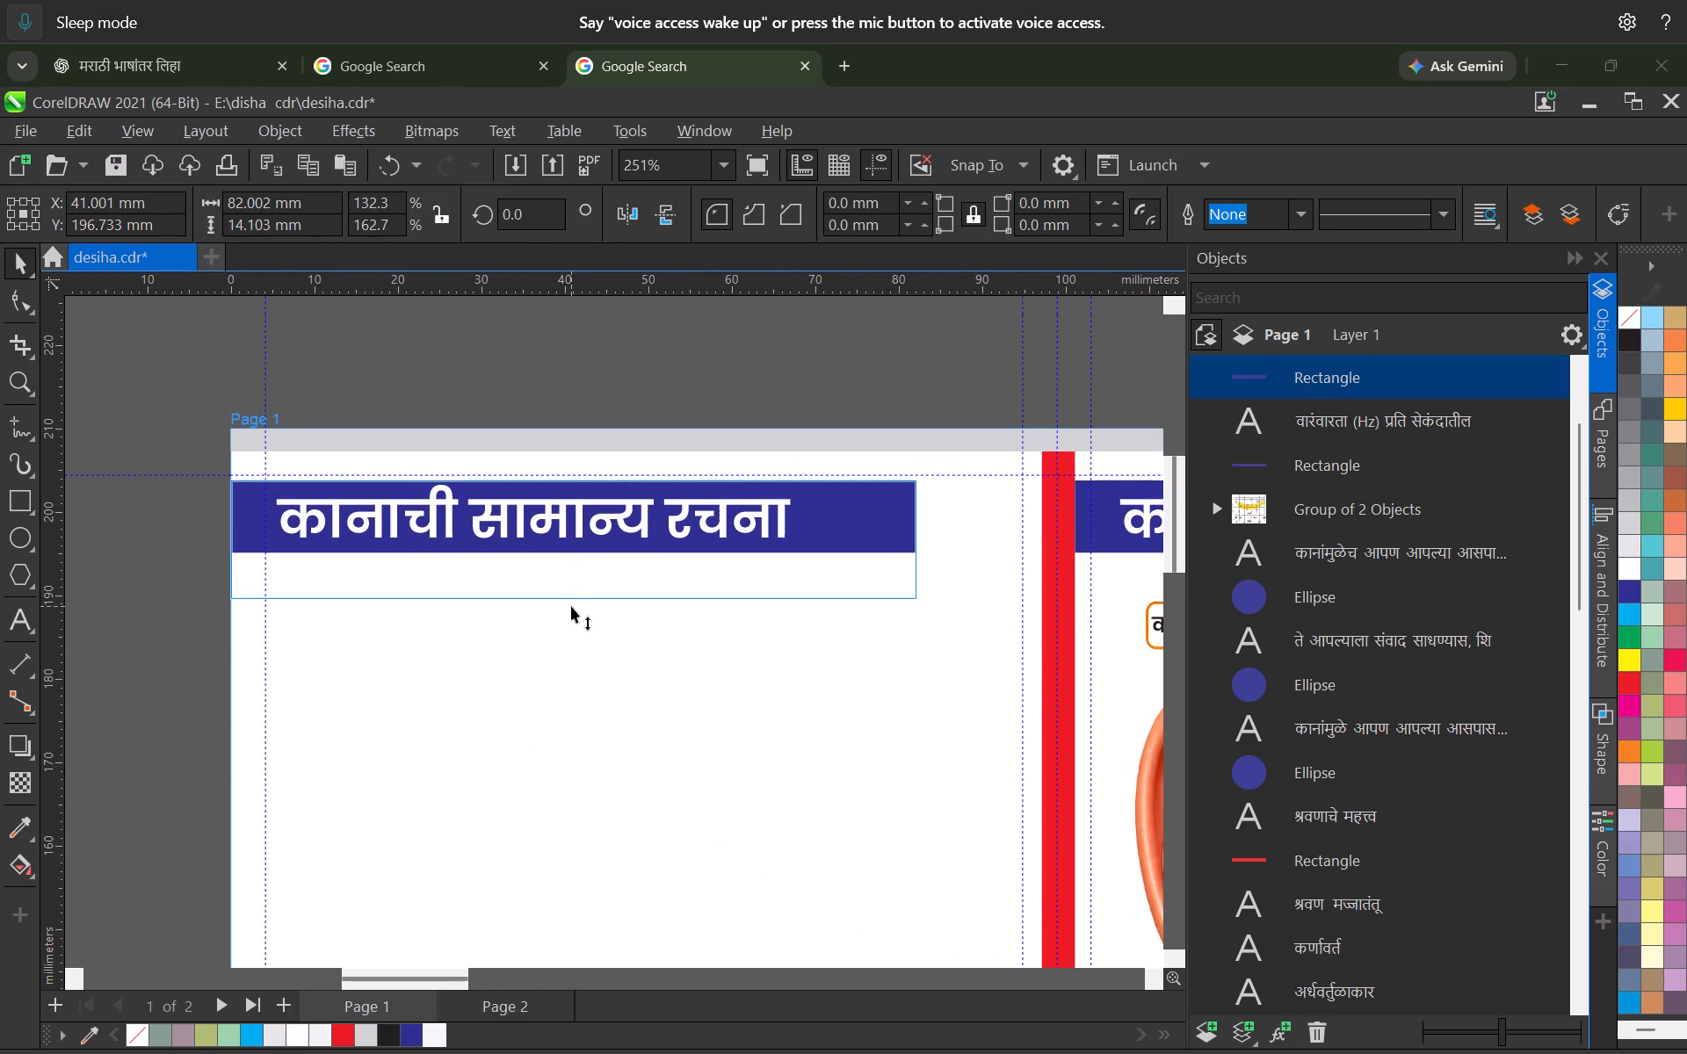
drag(571, 606, 568, 593)
click(561, 639)
Switch to Chrome and copy the heading "तुम्हाला खालीलपैकी काही लक्षणे आढळून येतात का ?" from the reference brochure image.
scroll(547, 585, down, 12)
middle_drag(490, 594, 659, 577)
scroll(659, 577, down, 1)
scroll(659, 577, up, 1)
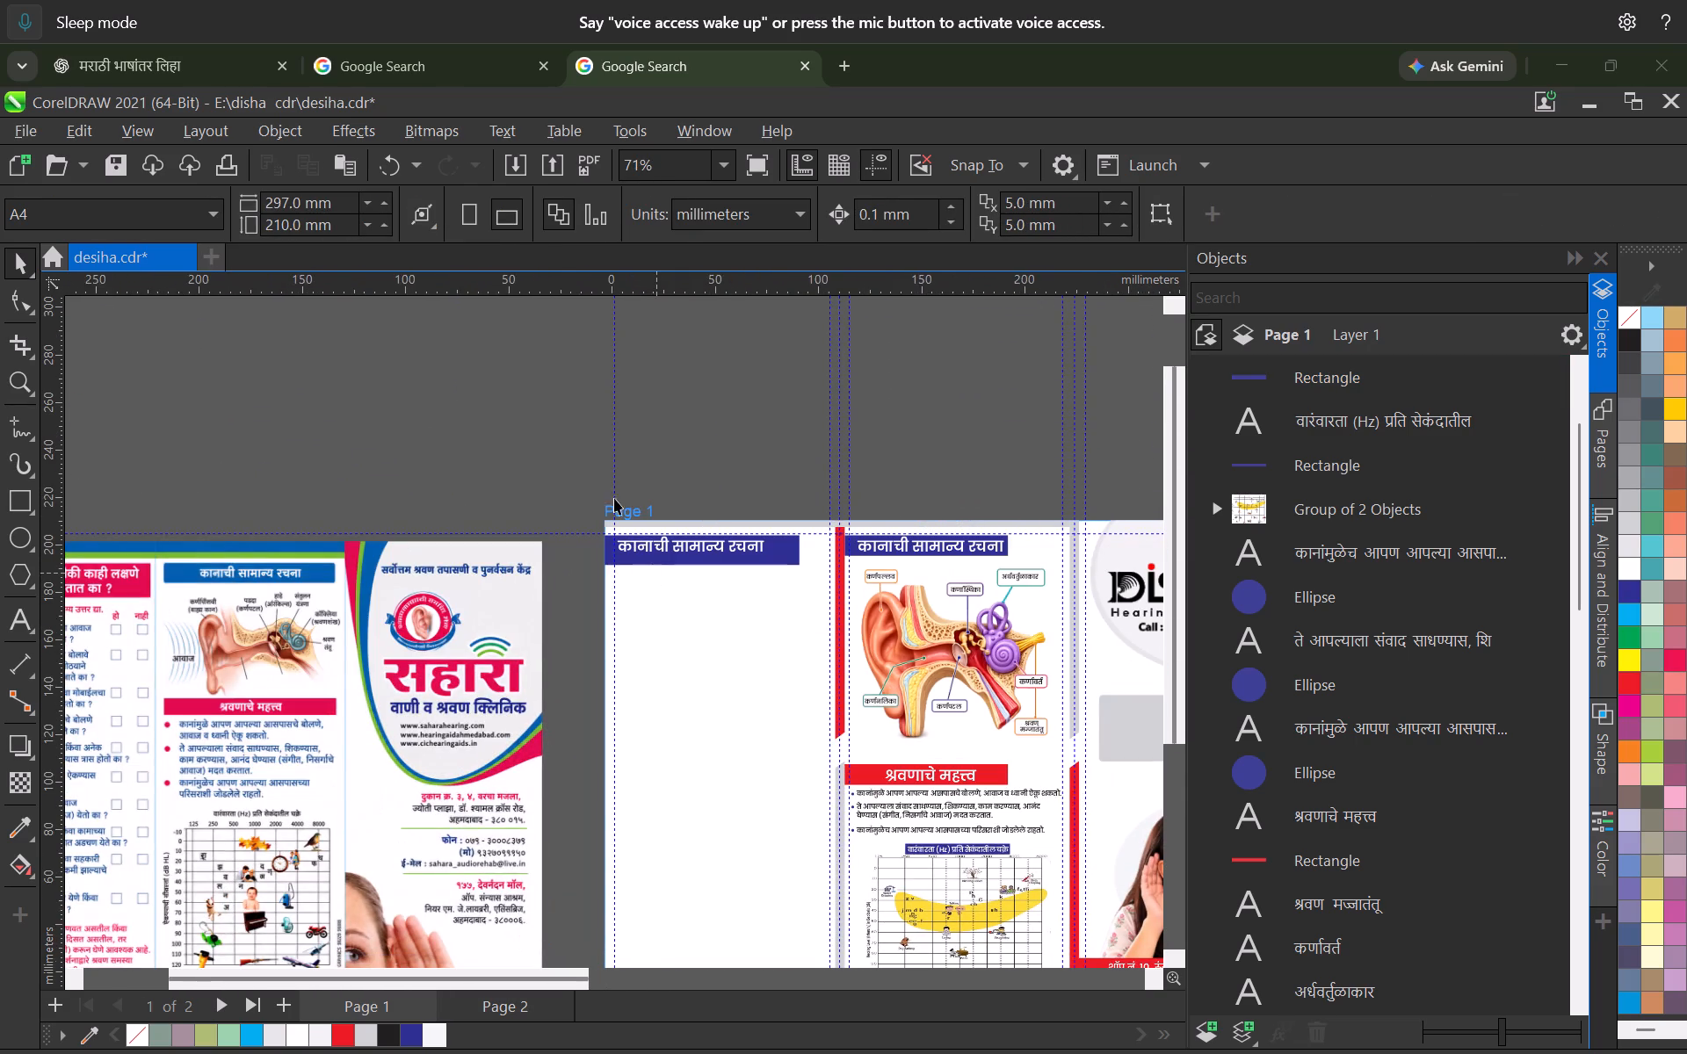
key(alt+Tab)
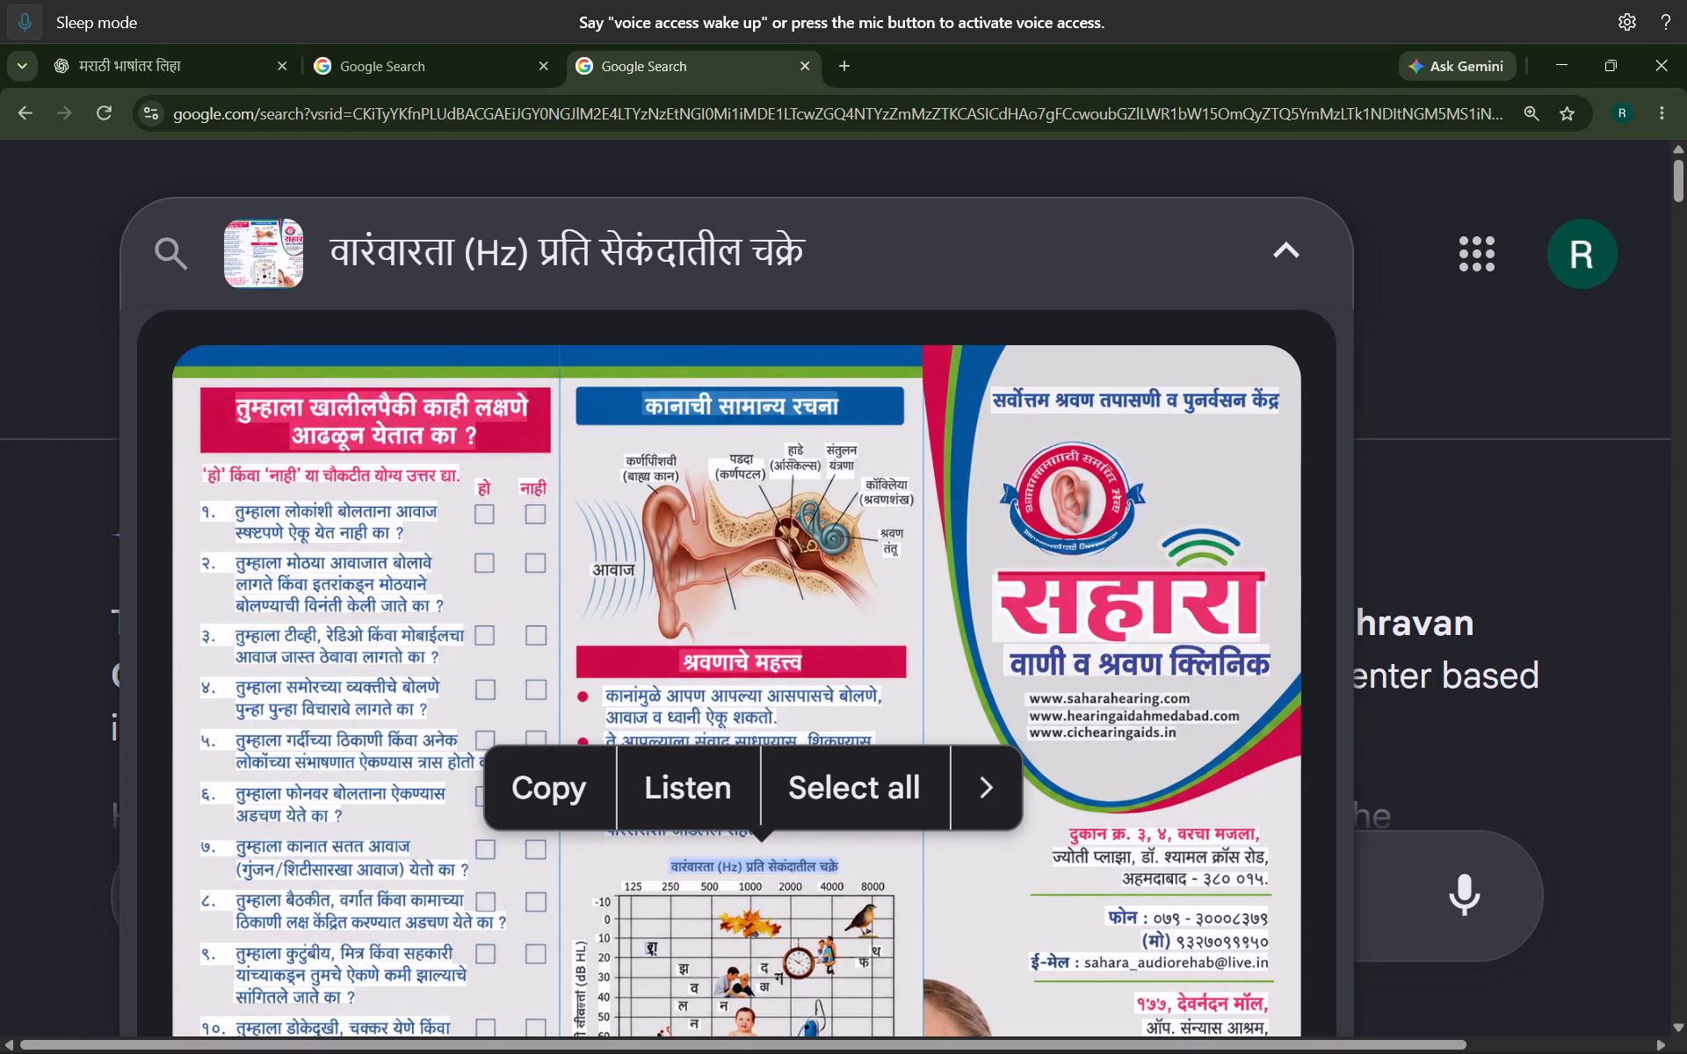
drag(243, 413, 497, 445)
key(ctrl+c)
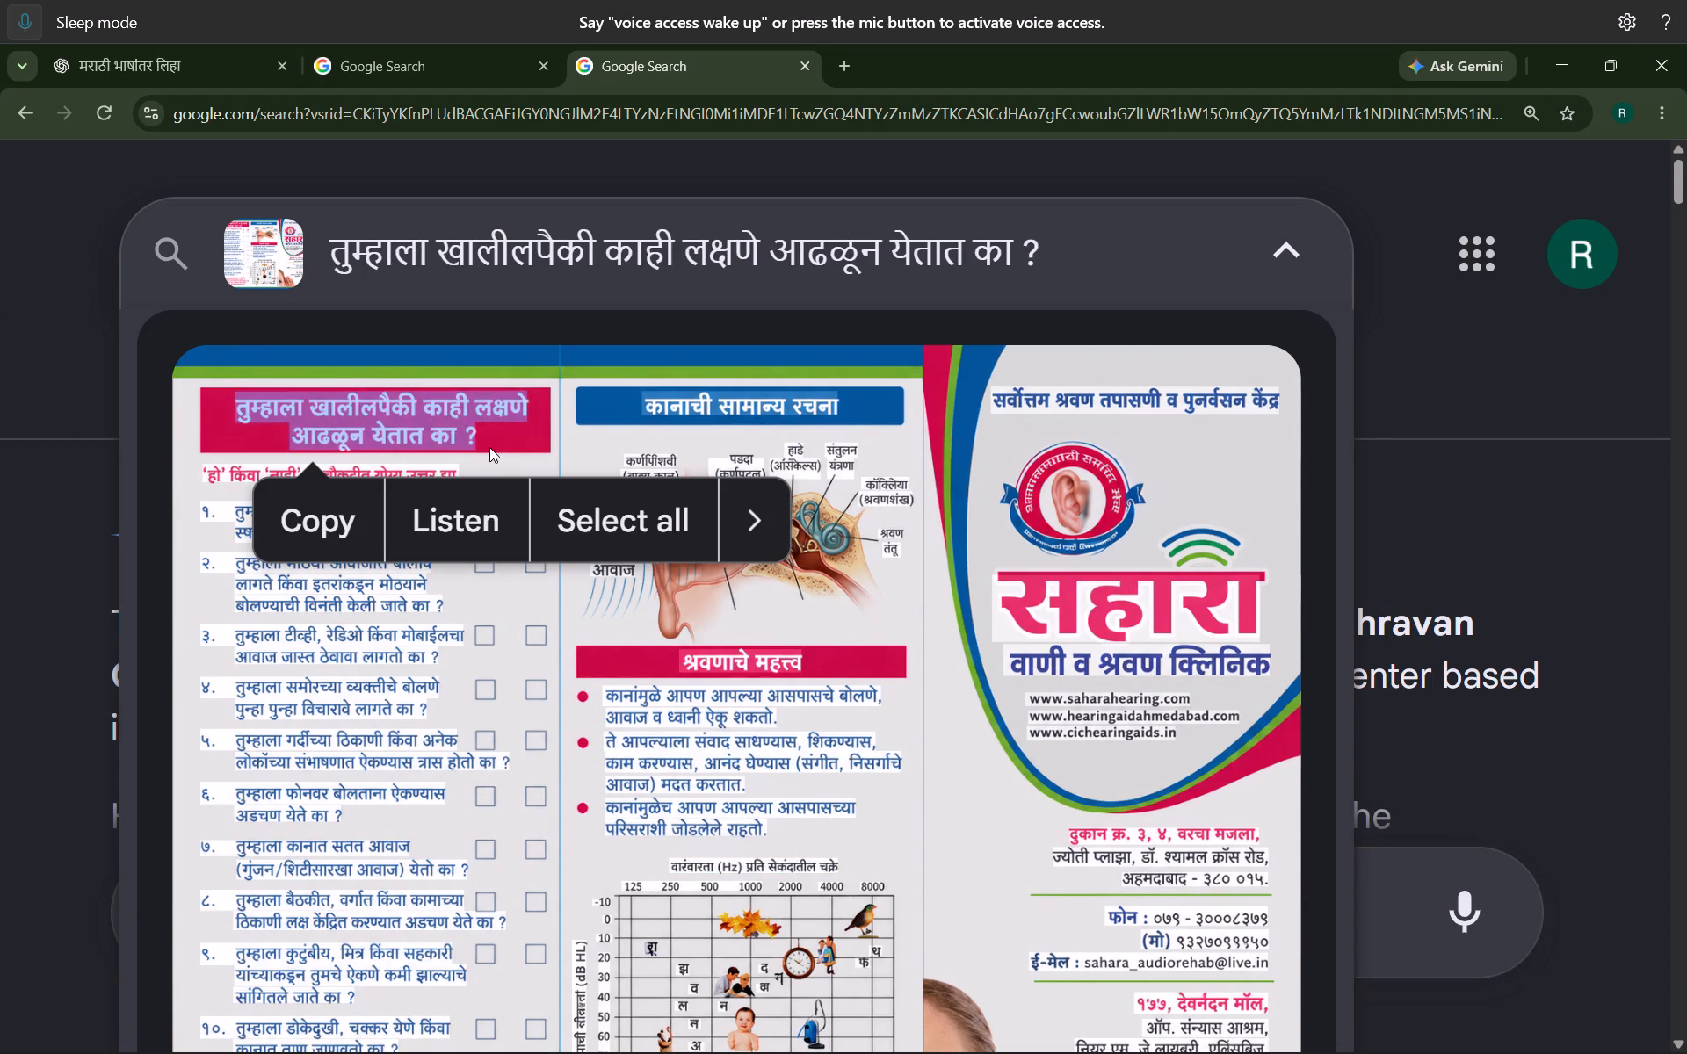
key(ctrl+c)
Return to CorelDRAW and replace the copied banner's heading text with the copied symptom question.
key(alt+Tab)
scroll(653, 576, up, 8)
double_click(652, 531)
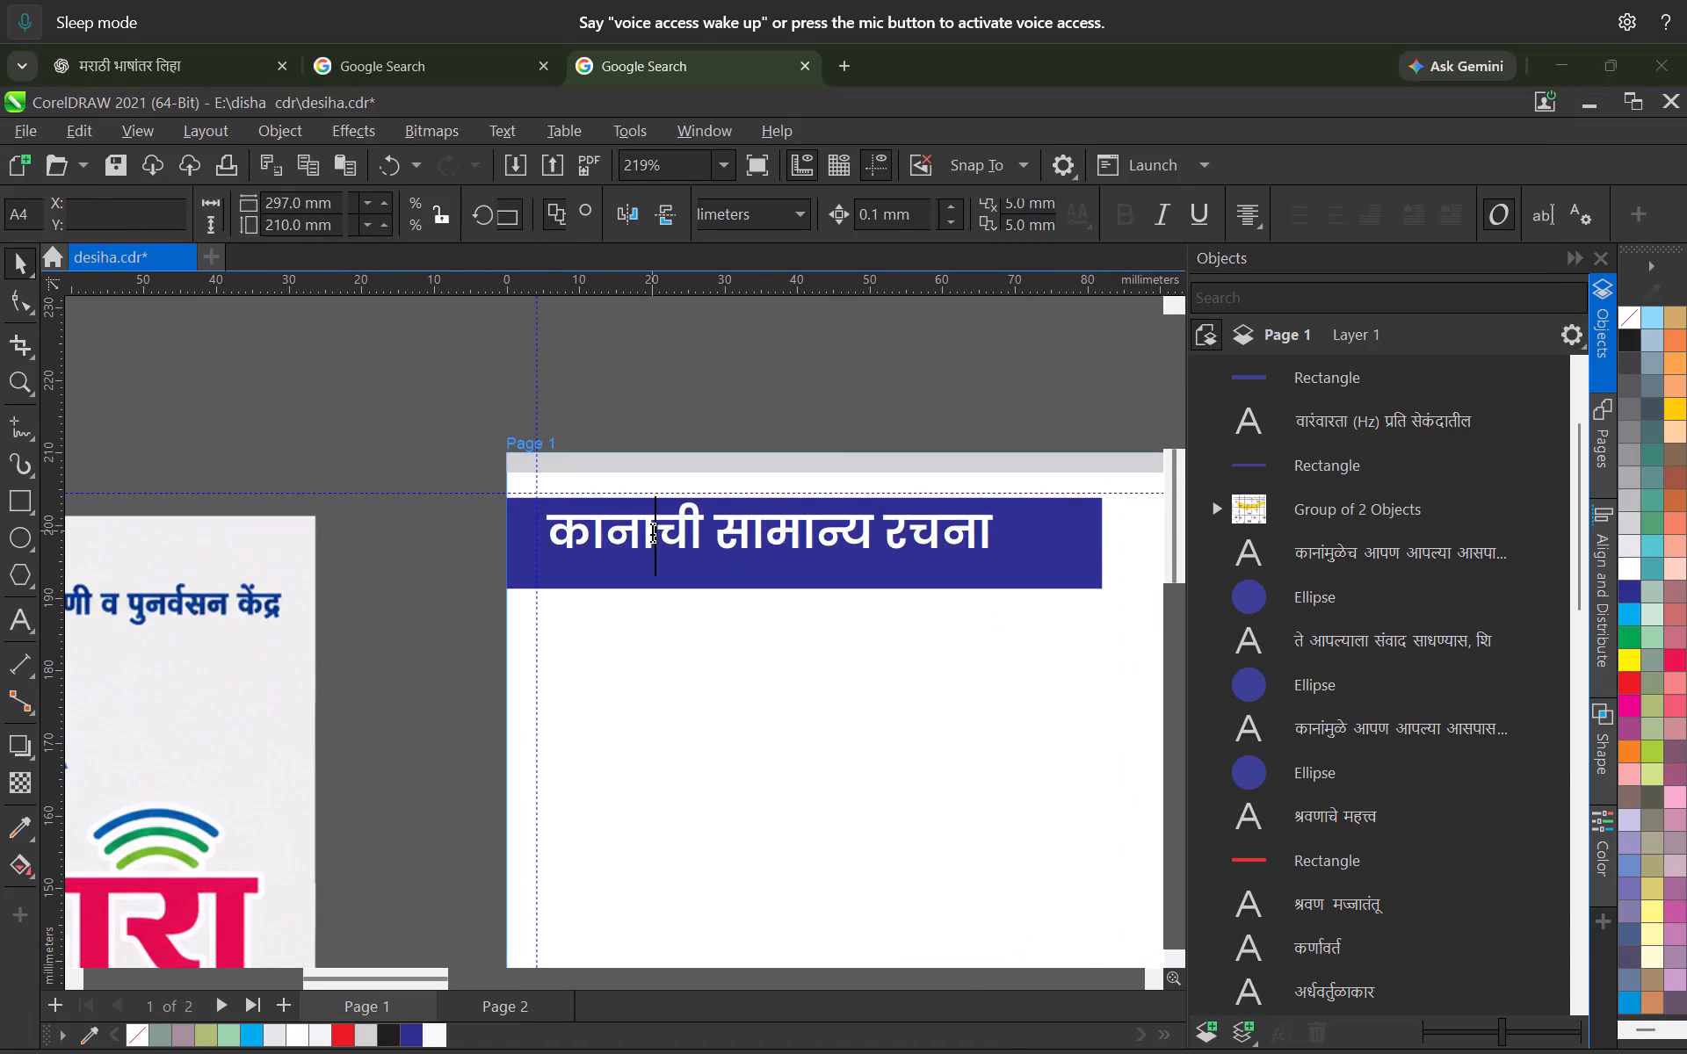
key(ctrl+a)
key(ctrl+v)
scroll(677, 552, down, 4)
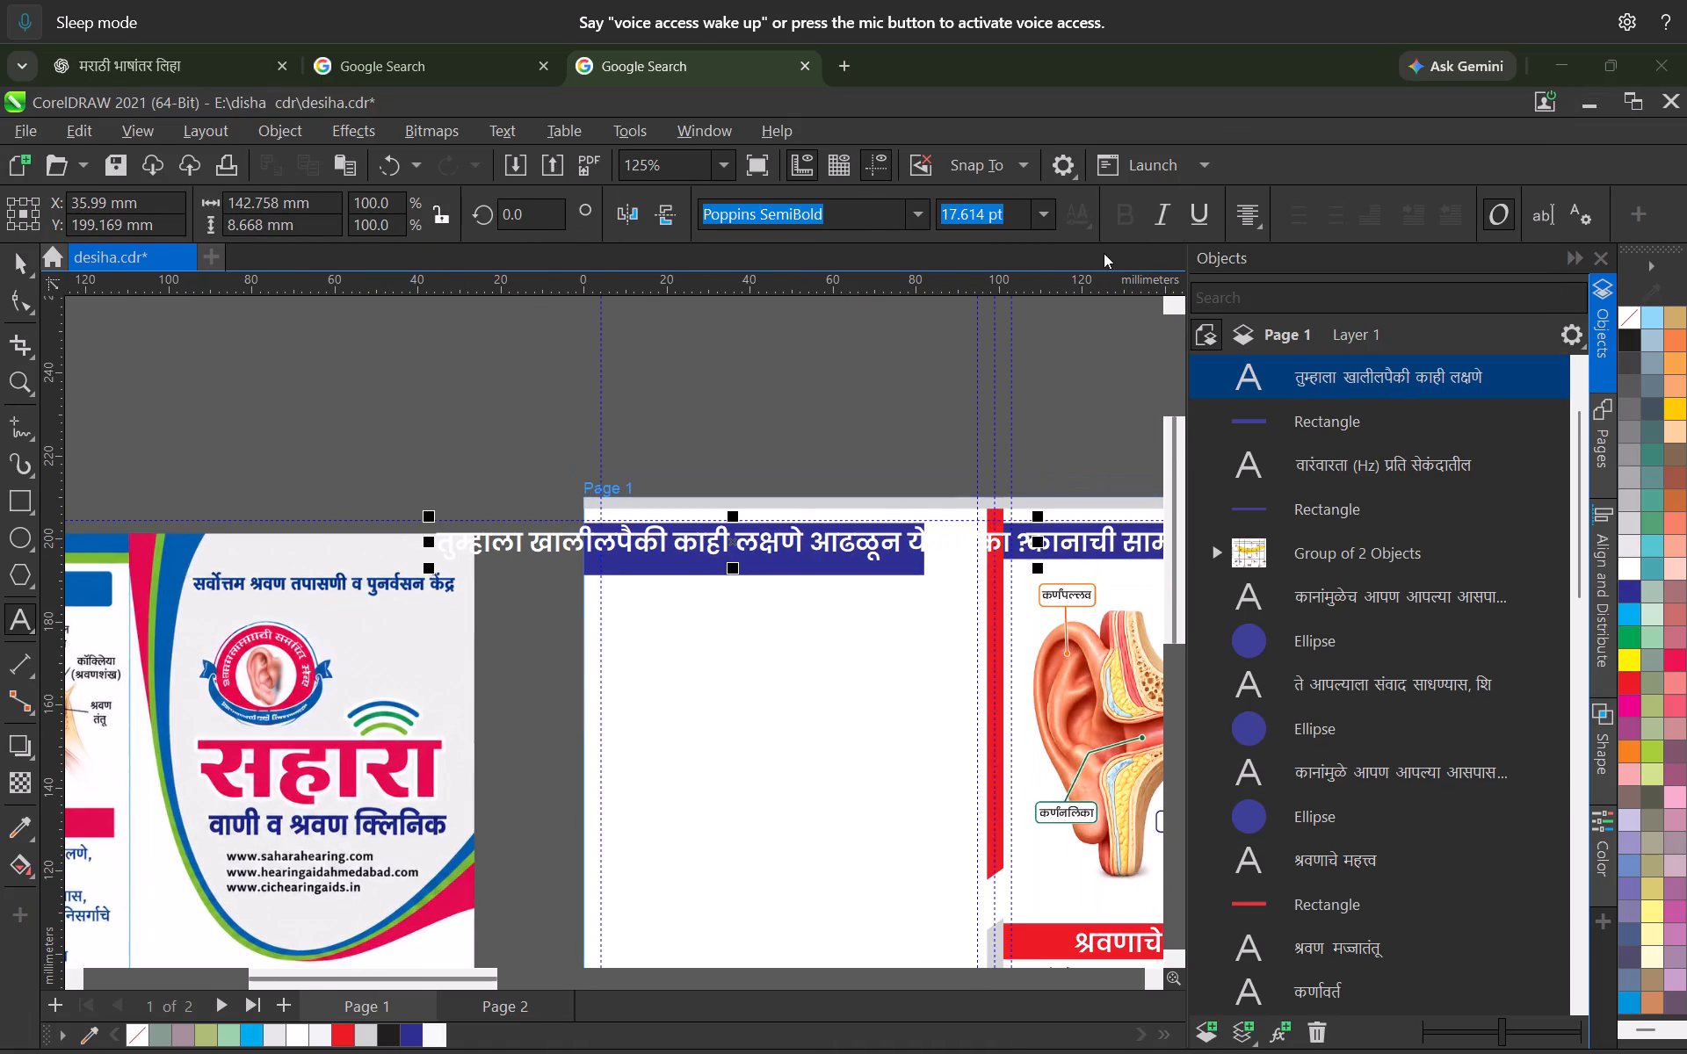
Left-align the new heading and move it horizontally so its text starts inside the blue banner, at about X 79.1 mm.
click(1242, 219)
click(1255, 283)
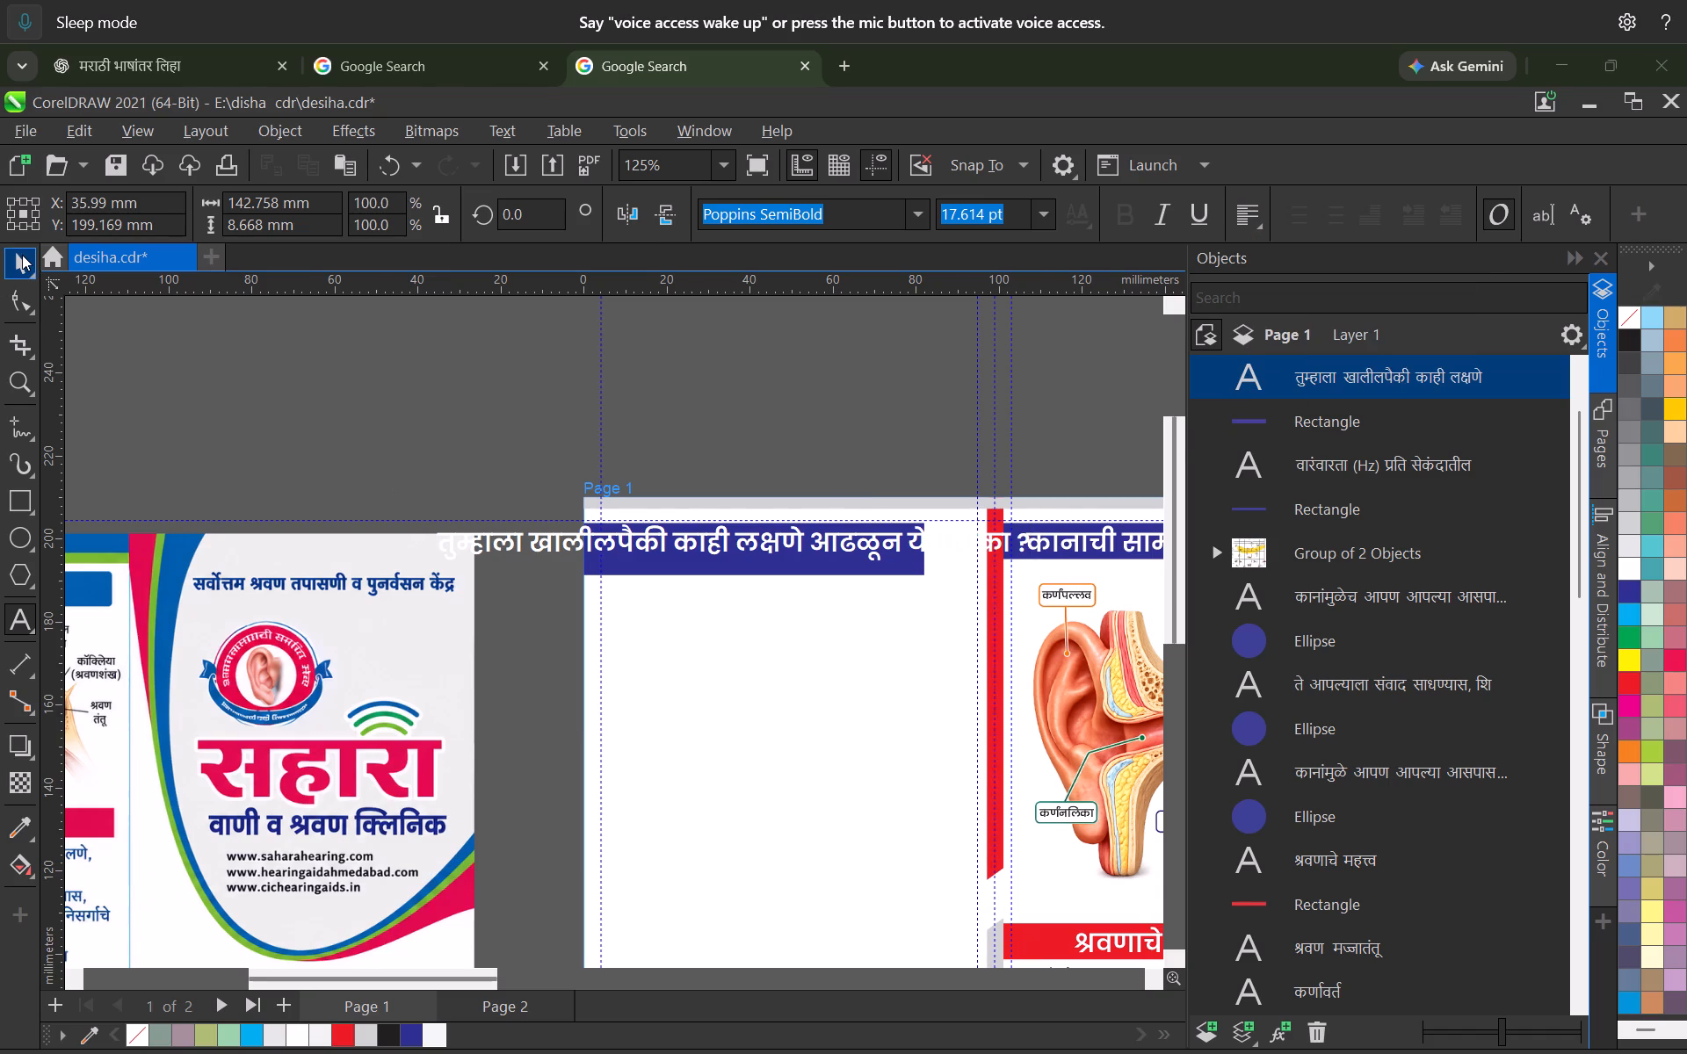
click(22, 255)
scroll(568, 570, up, 4)
drag(597, 528, 909, 529)
middle_drag(837, 583, 634, 622)
scroll(637, 611, down, 4)
scroll(782, 592, down, 3)
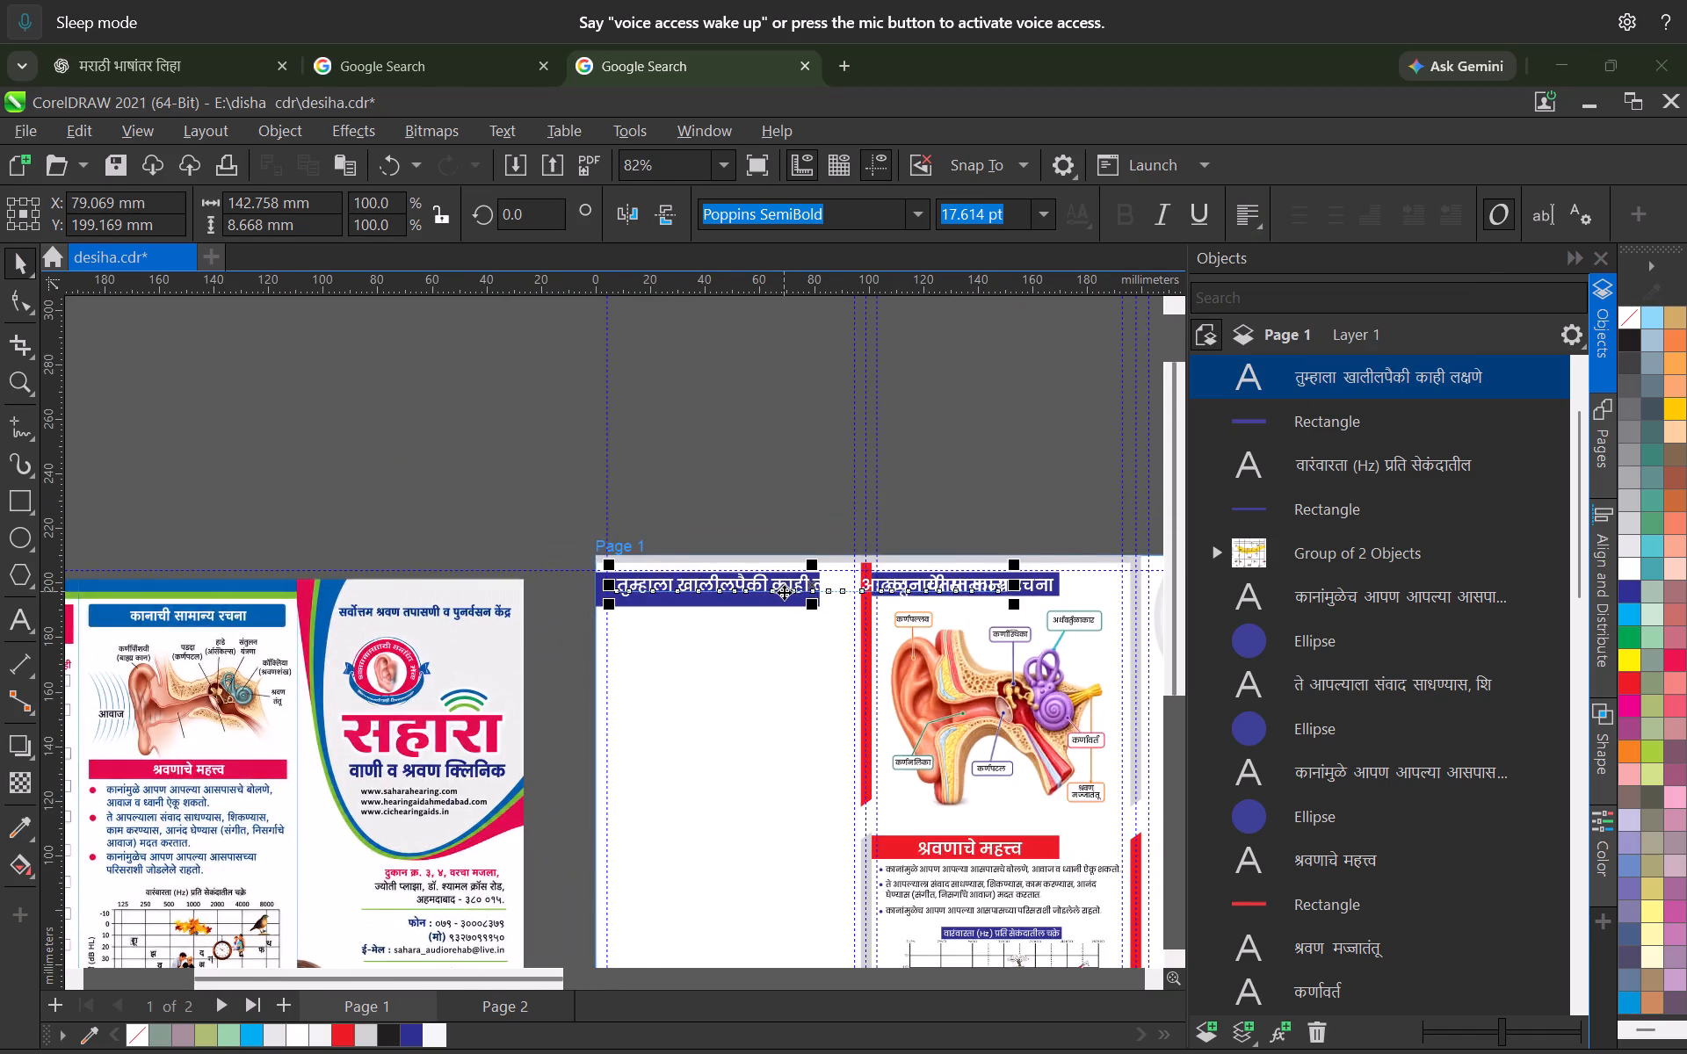
Widen the blue banner rectangle behind the symptom heading to about 86.6 mm, keeping its height.
scroll(784, 592, down, 2)
scroll(785, 586, up, 9)
click(644, 636)
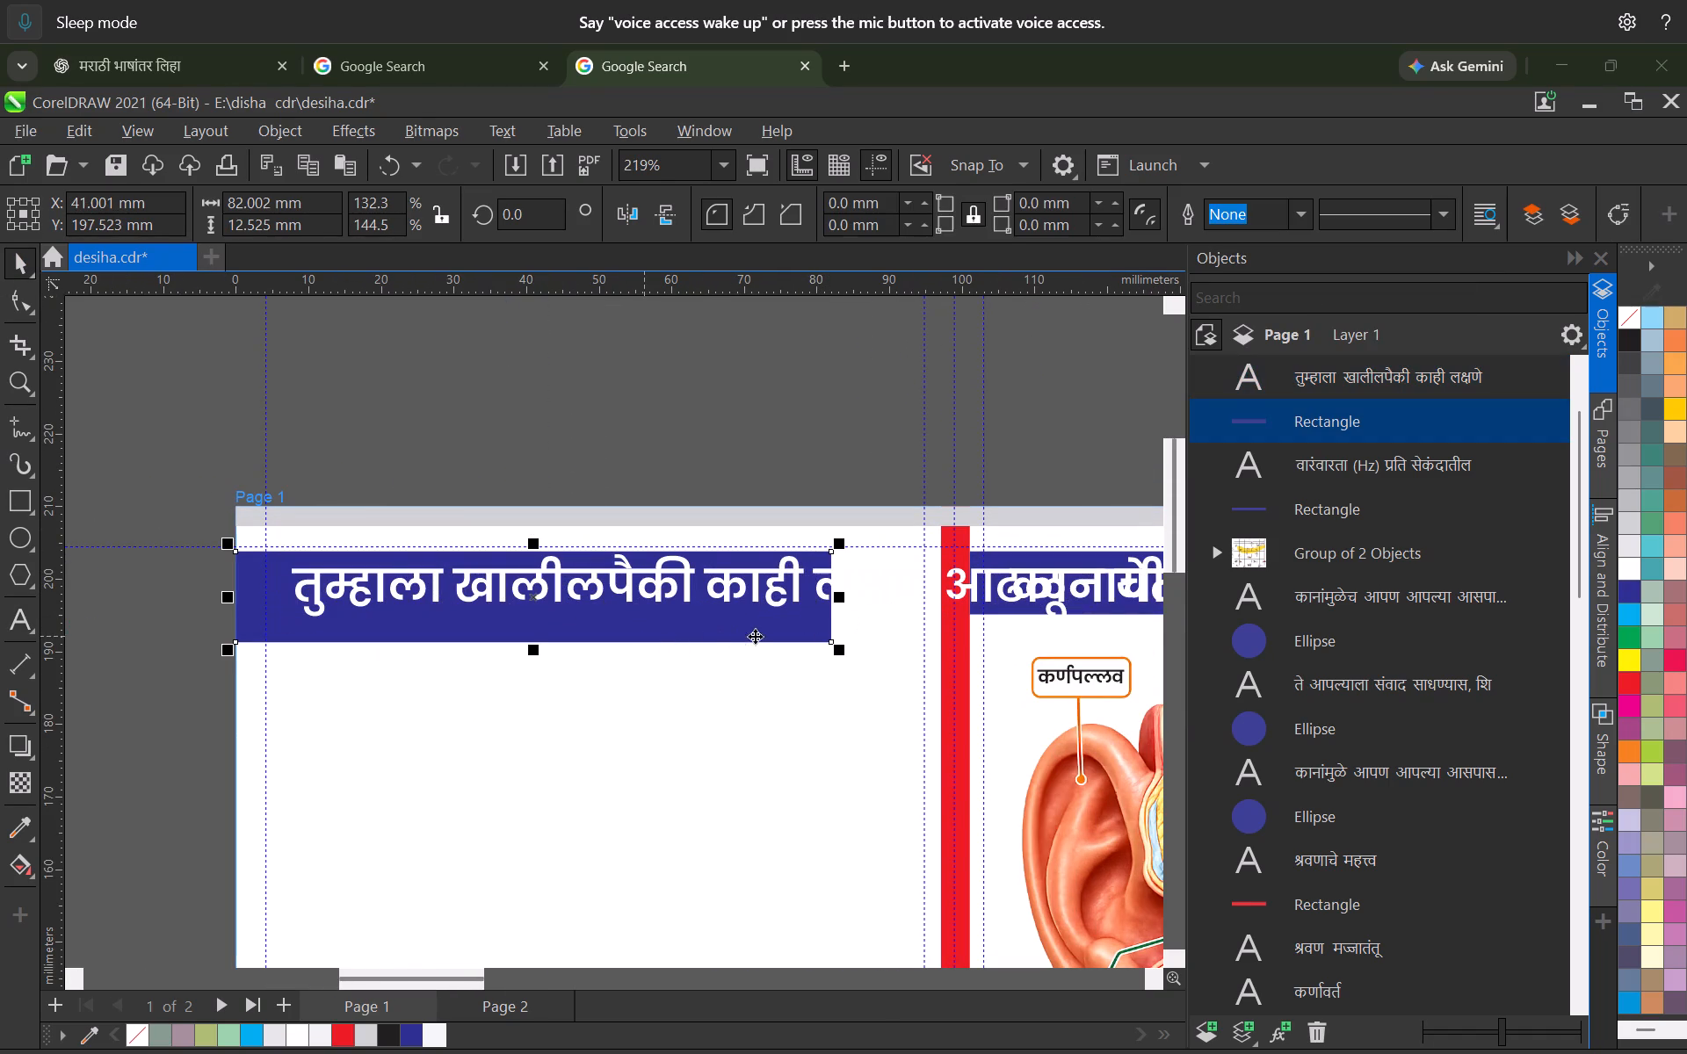
drag(845, 596, 879, 617)
scroll(757, 634, down, 4)
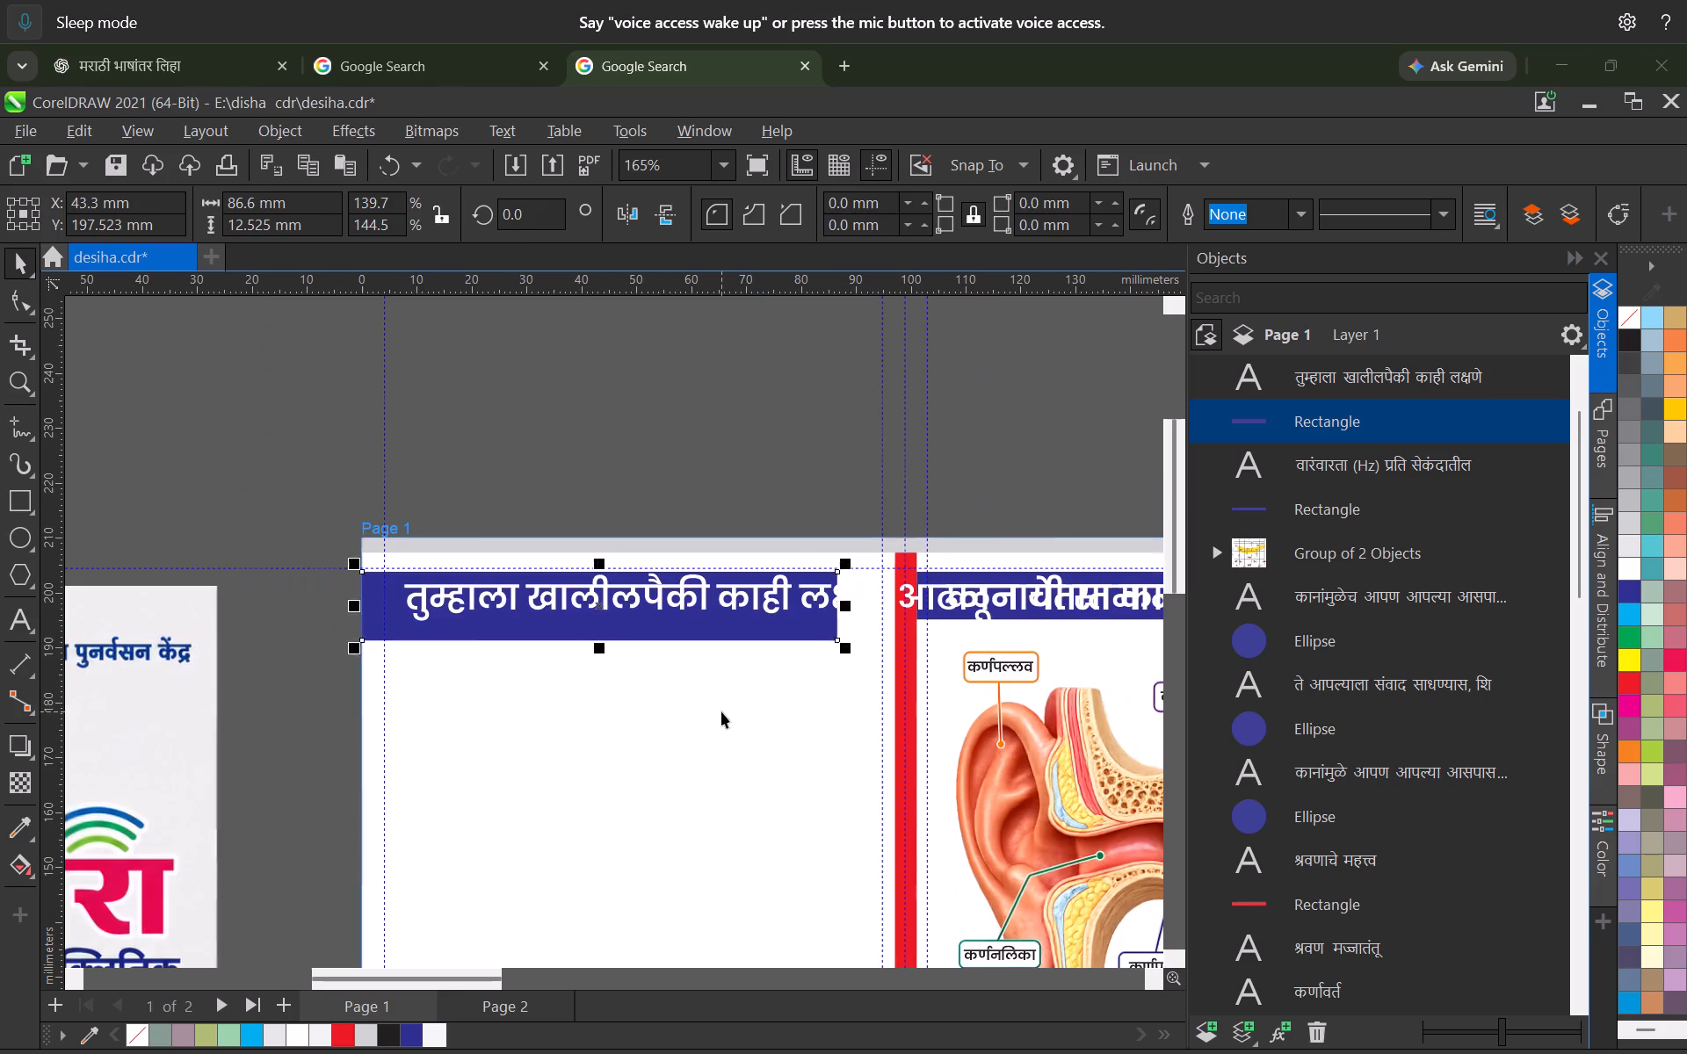
click(721, 711)
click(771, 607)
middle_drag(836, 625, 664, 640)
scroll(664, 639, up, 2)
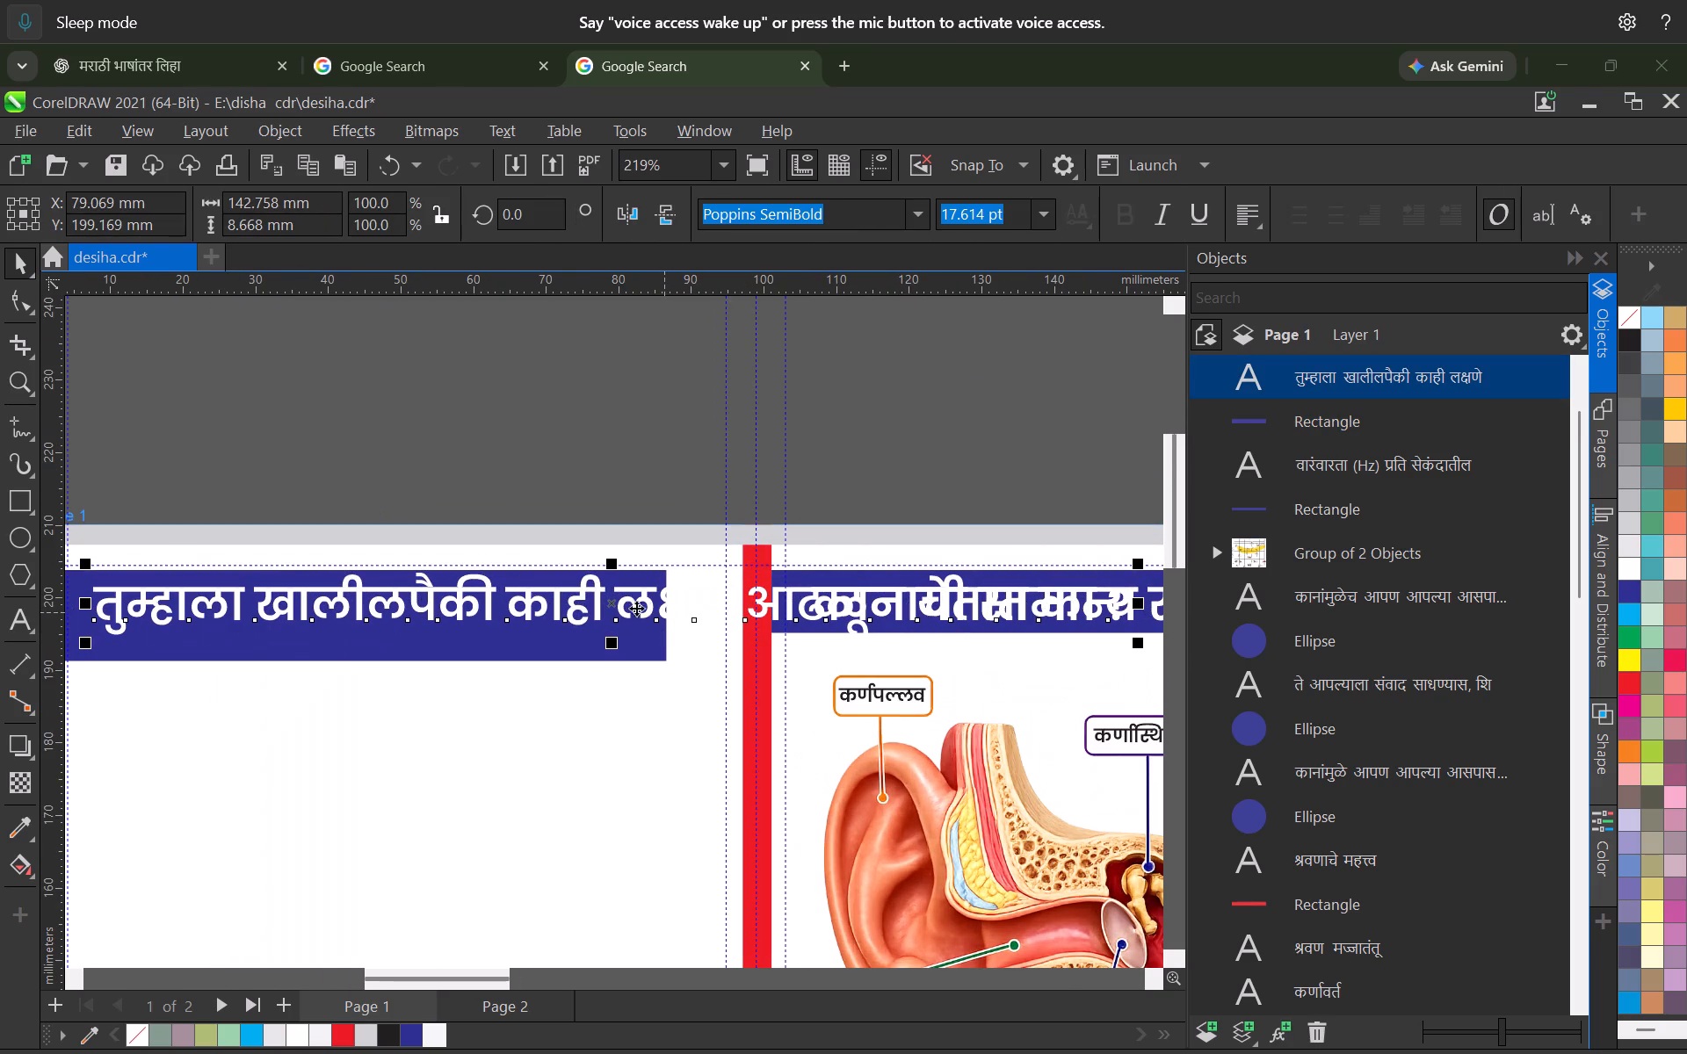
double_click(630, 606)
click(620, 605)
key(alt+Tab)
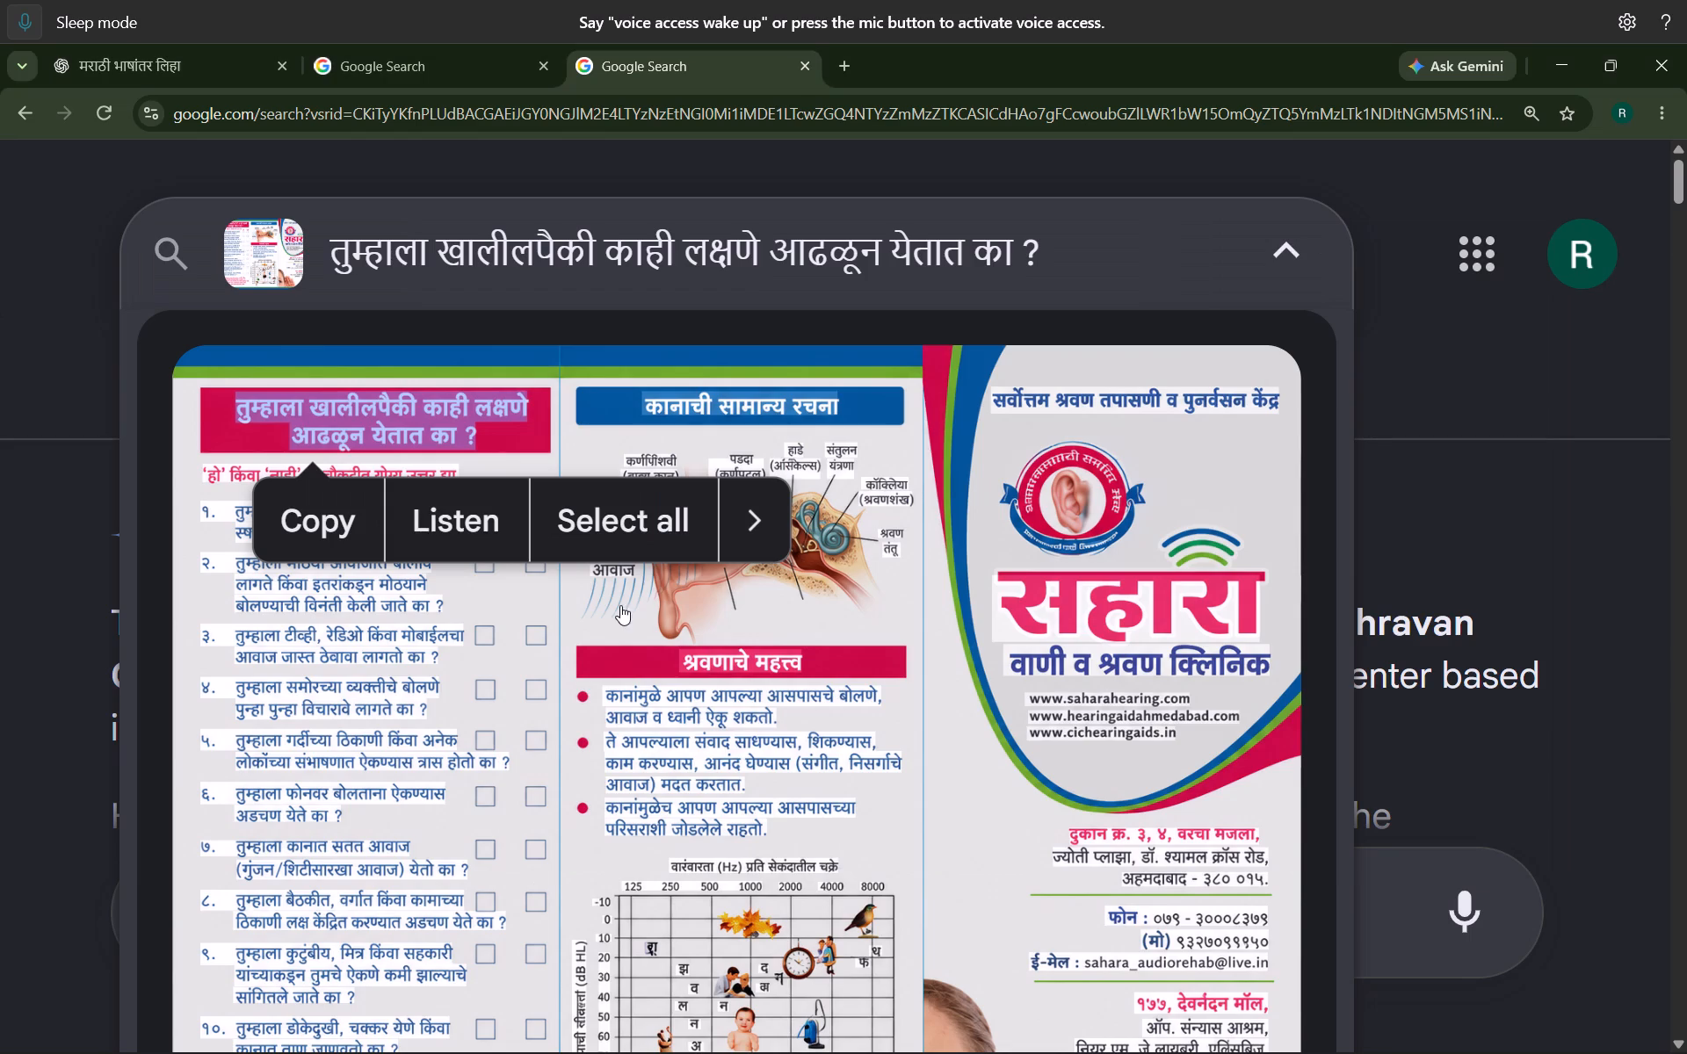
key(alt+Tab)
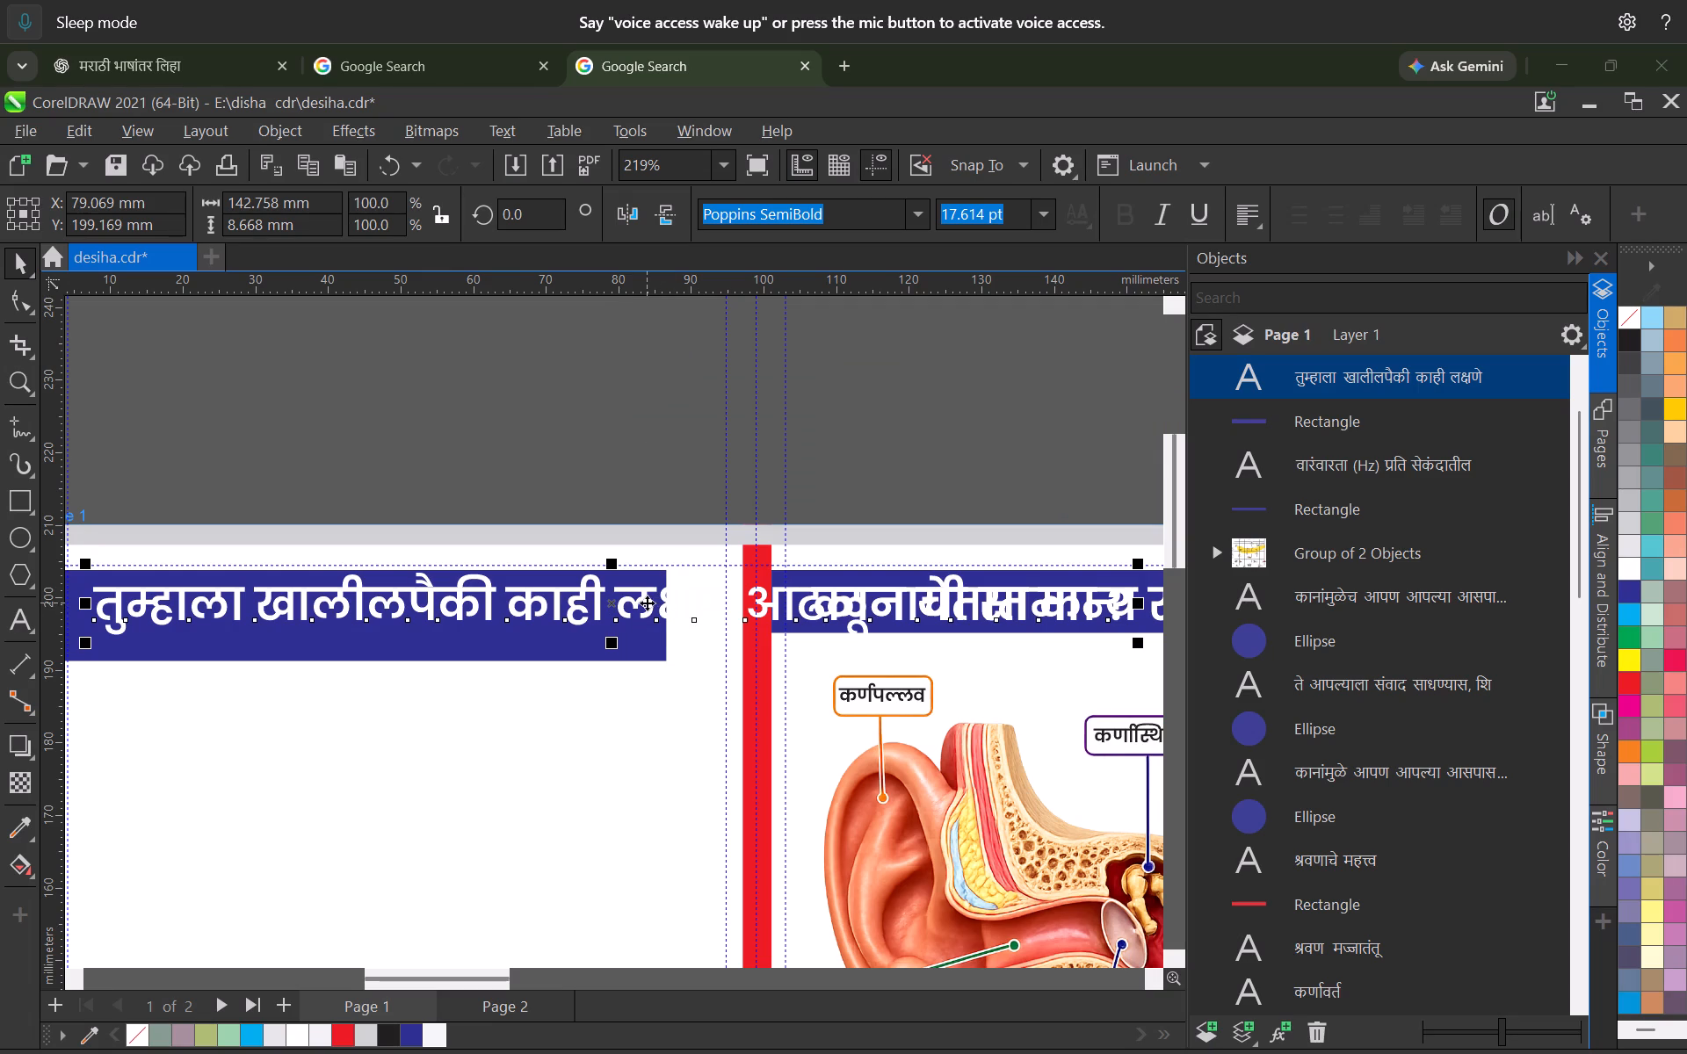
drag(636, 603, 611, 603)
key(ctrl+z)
Break the symptom heading before "आढळून" so that "आढळून येतात का ?" forms a second line.
click(737, 606)
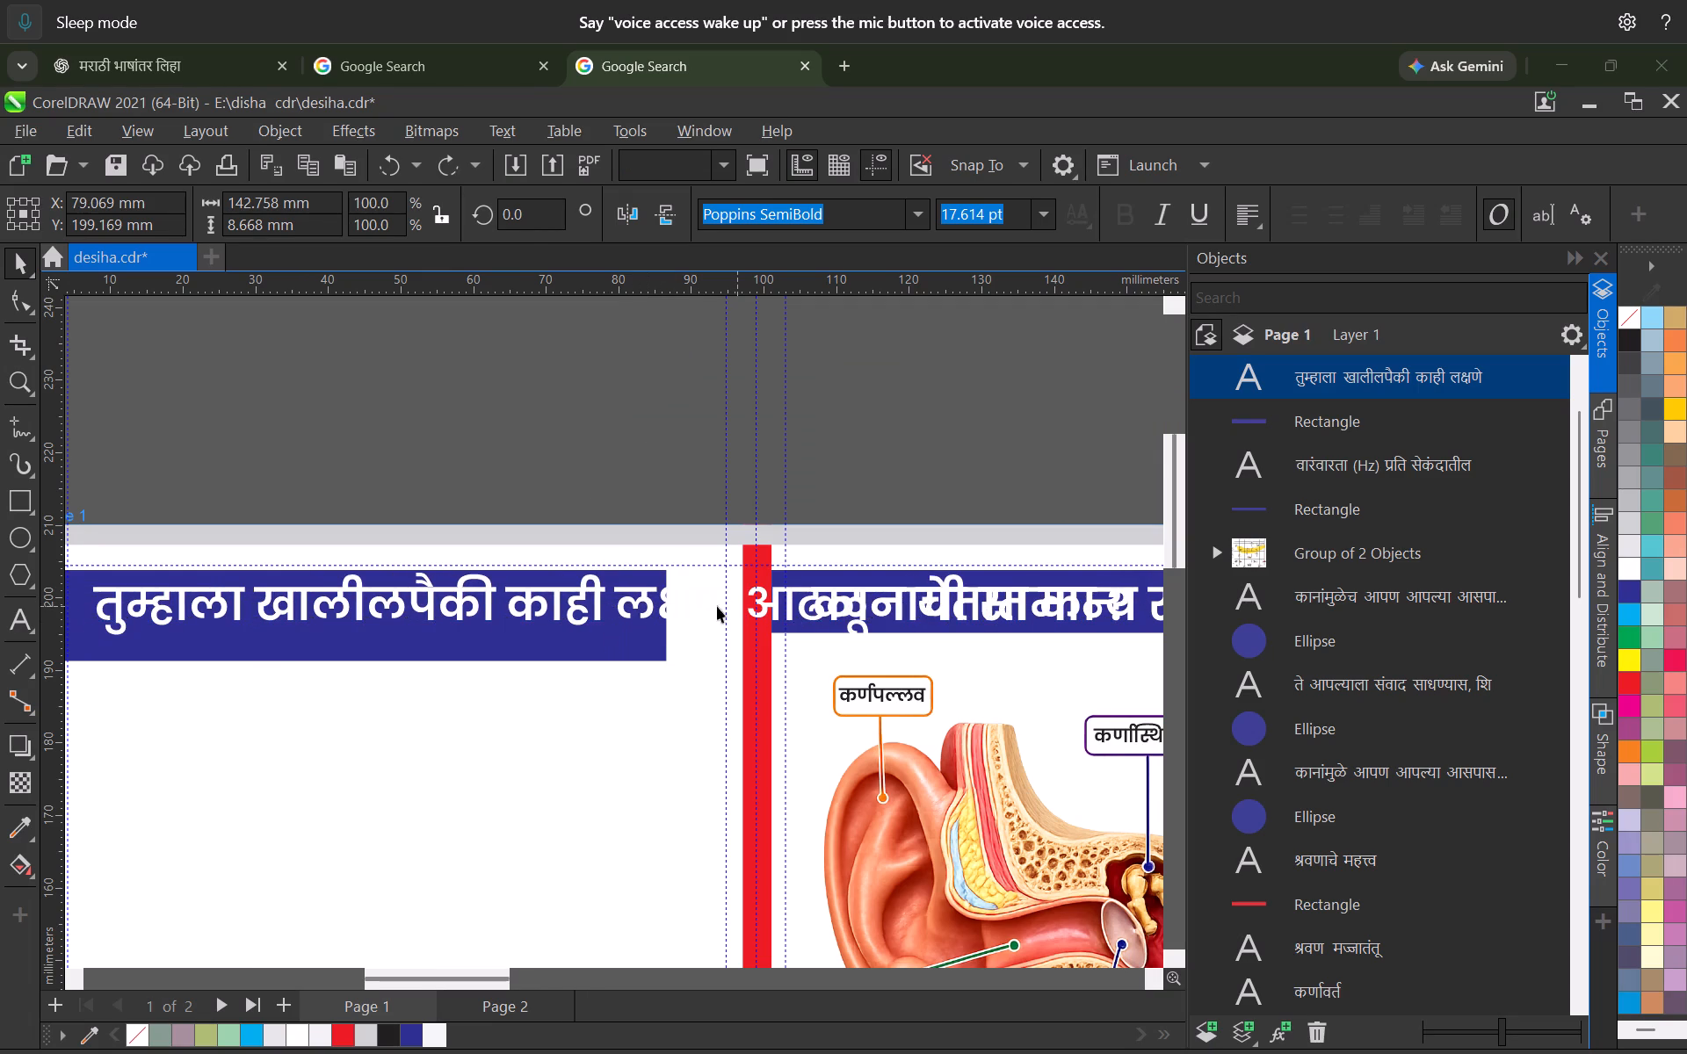
double_click(679, 606)
click(747, 610)
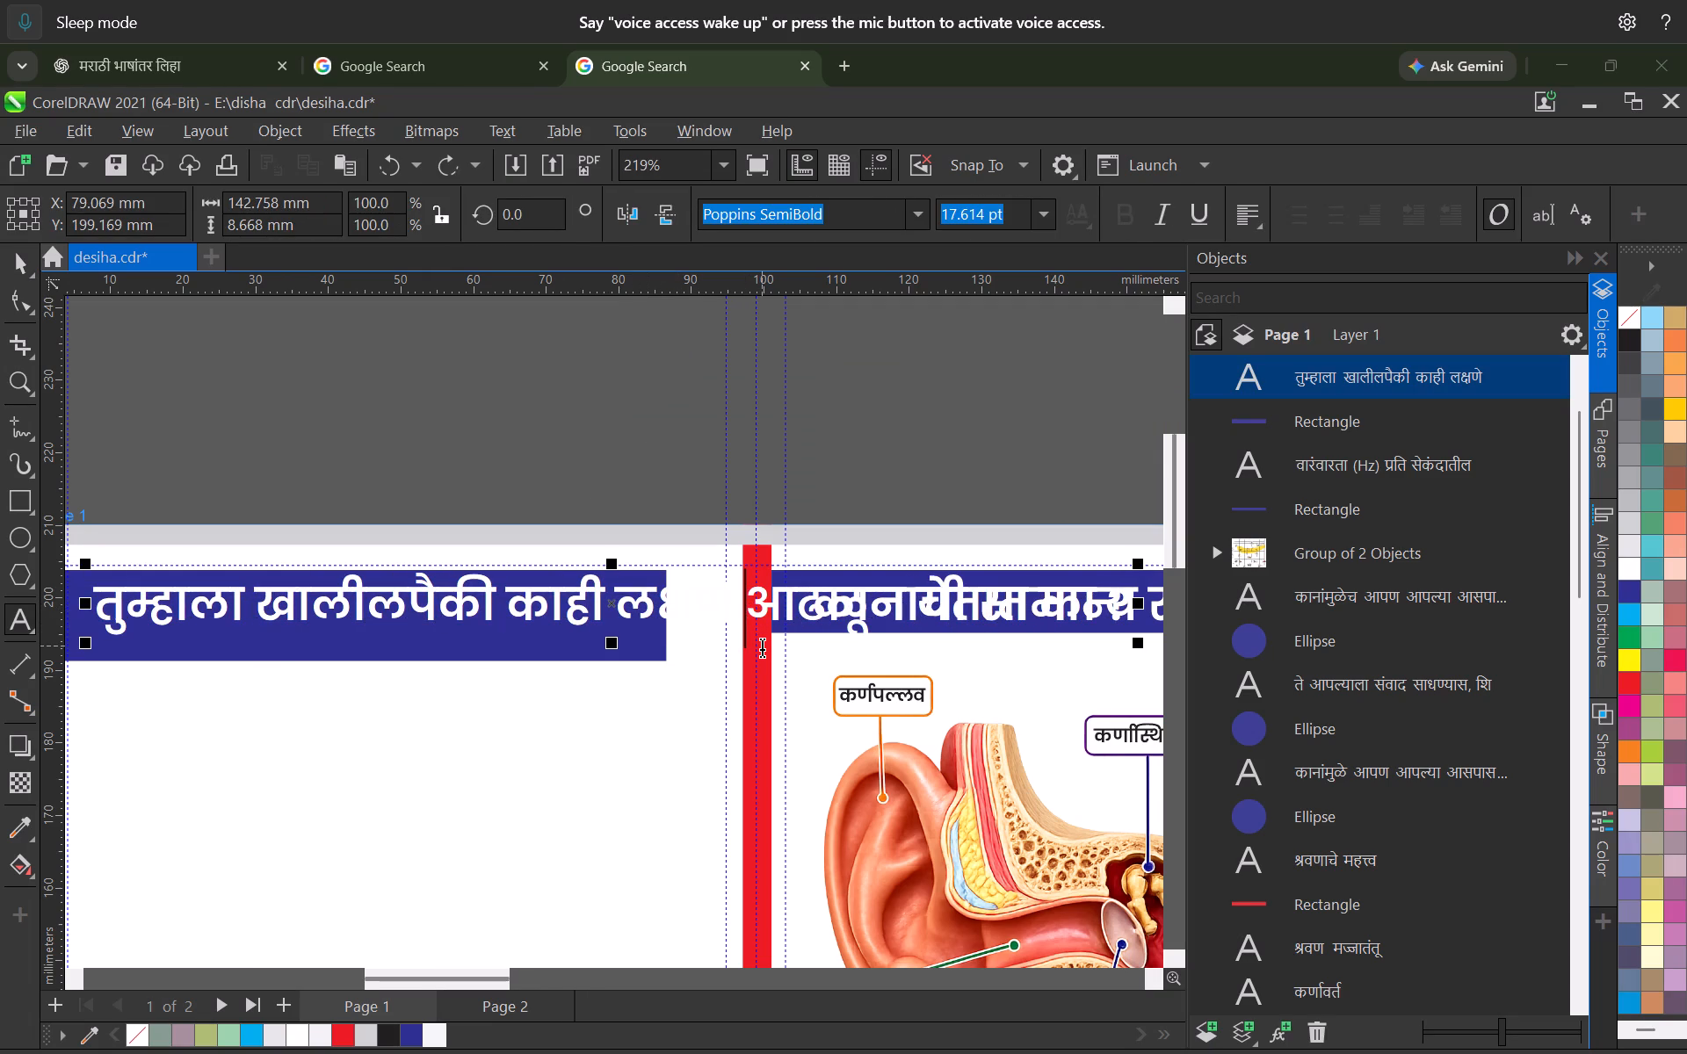
key(Return)
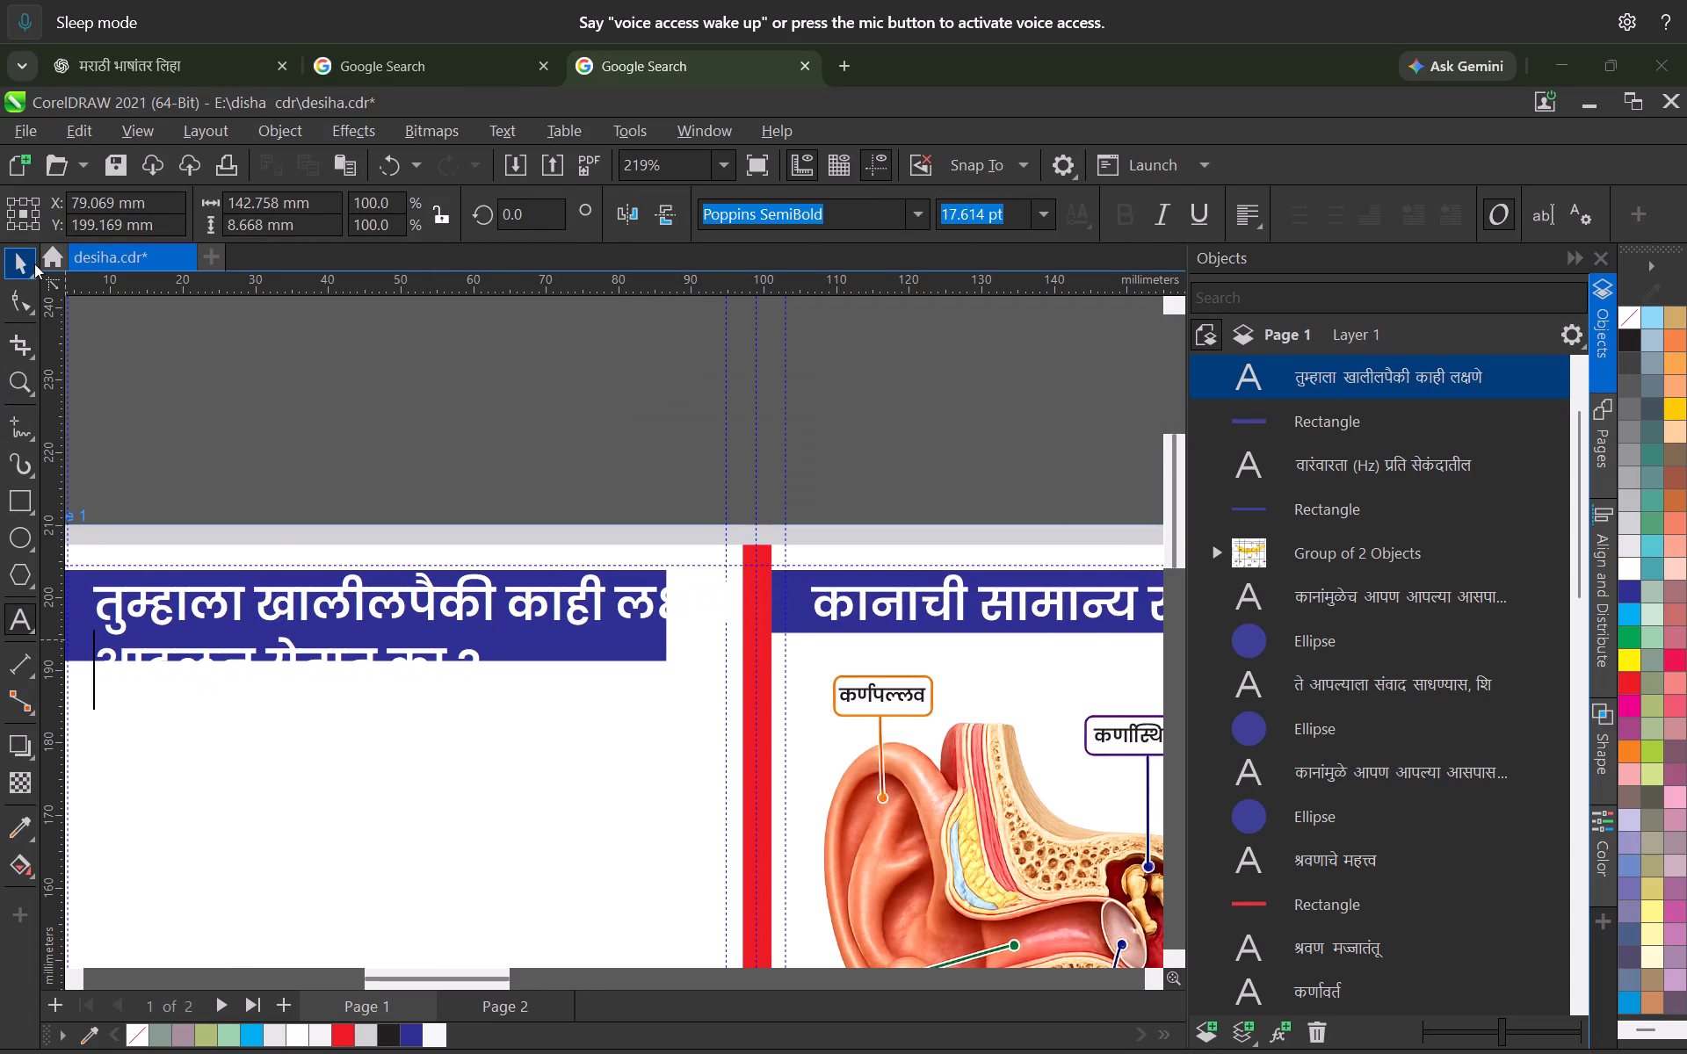
click(34, 263)
Extend the blue banner rectangle downward to a height of about 17.9 mm so it covers both heading lines.
scroll(469, 698, down, 5)
middle_drag(465, 686, 807, 540)
scroll(720, 550, down, 4)
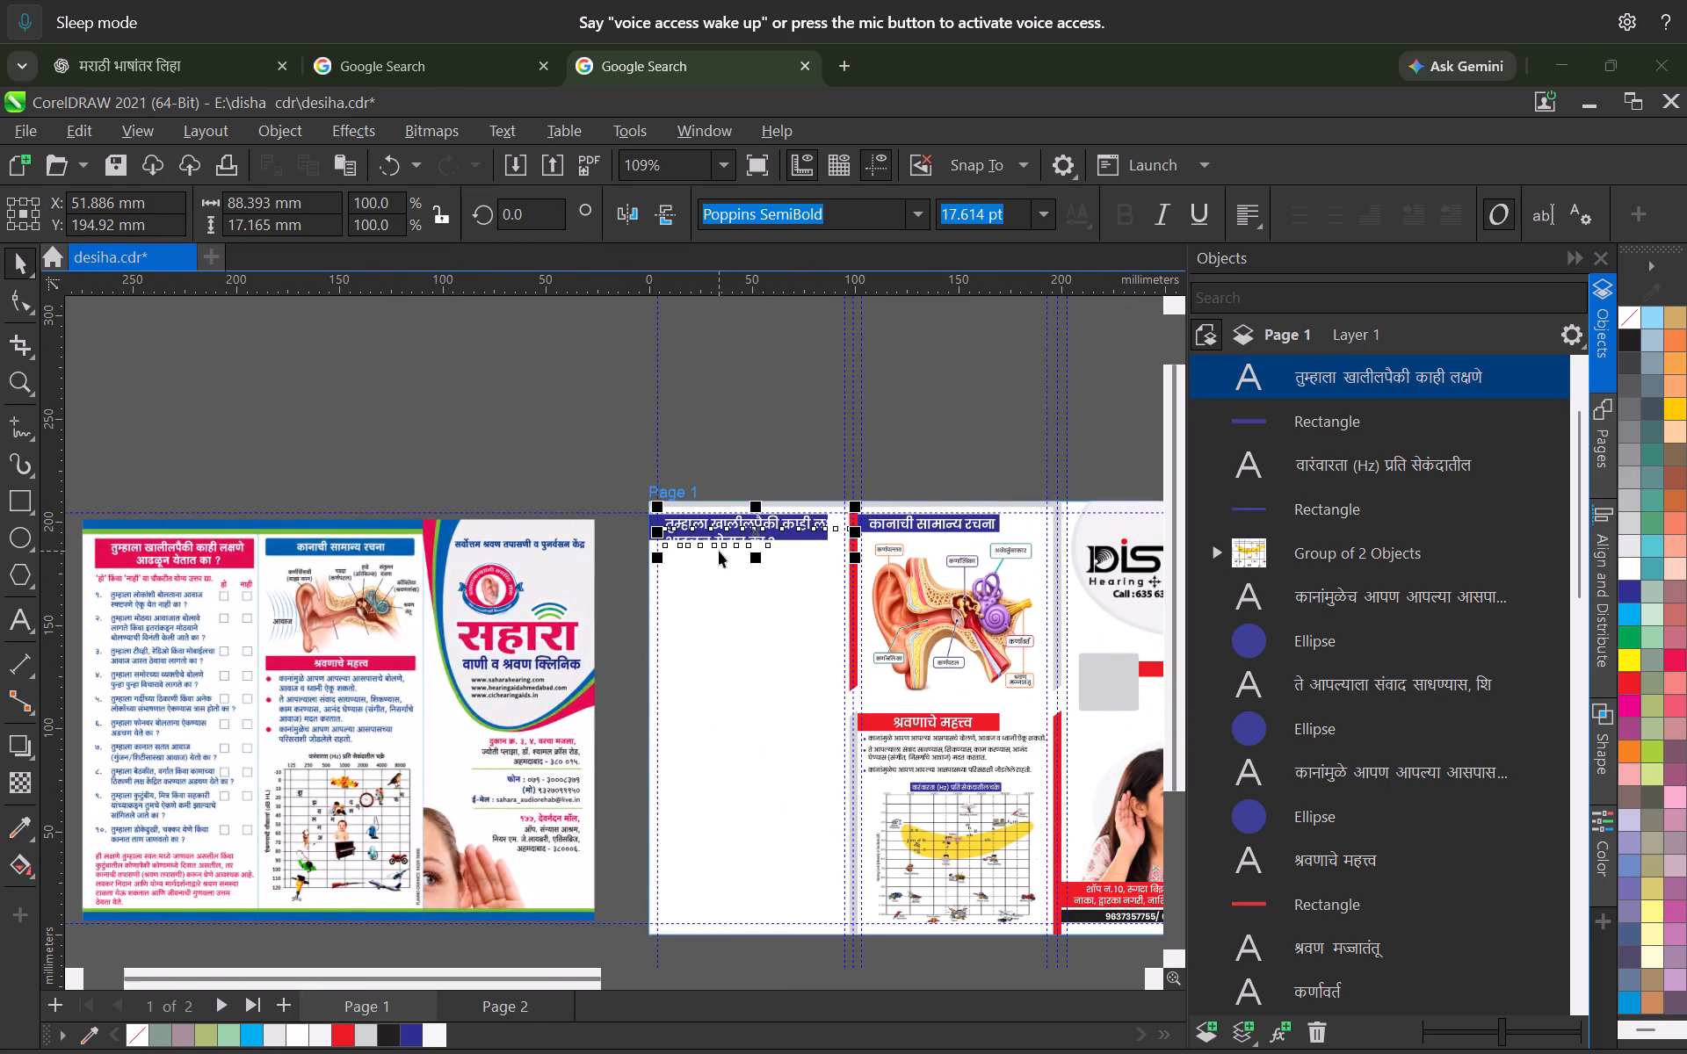
scroll(751, 549, up, 7)
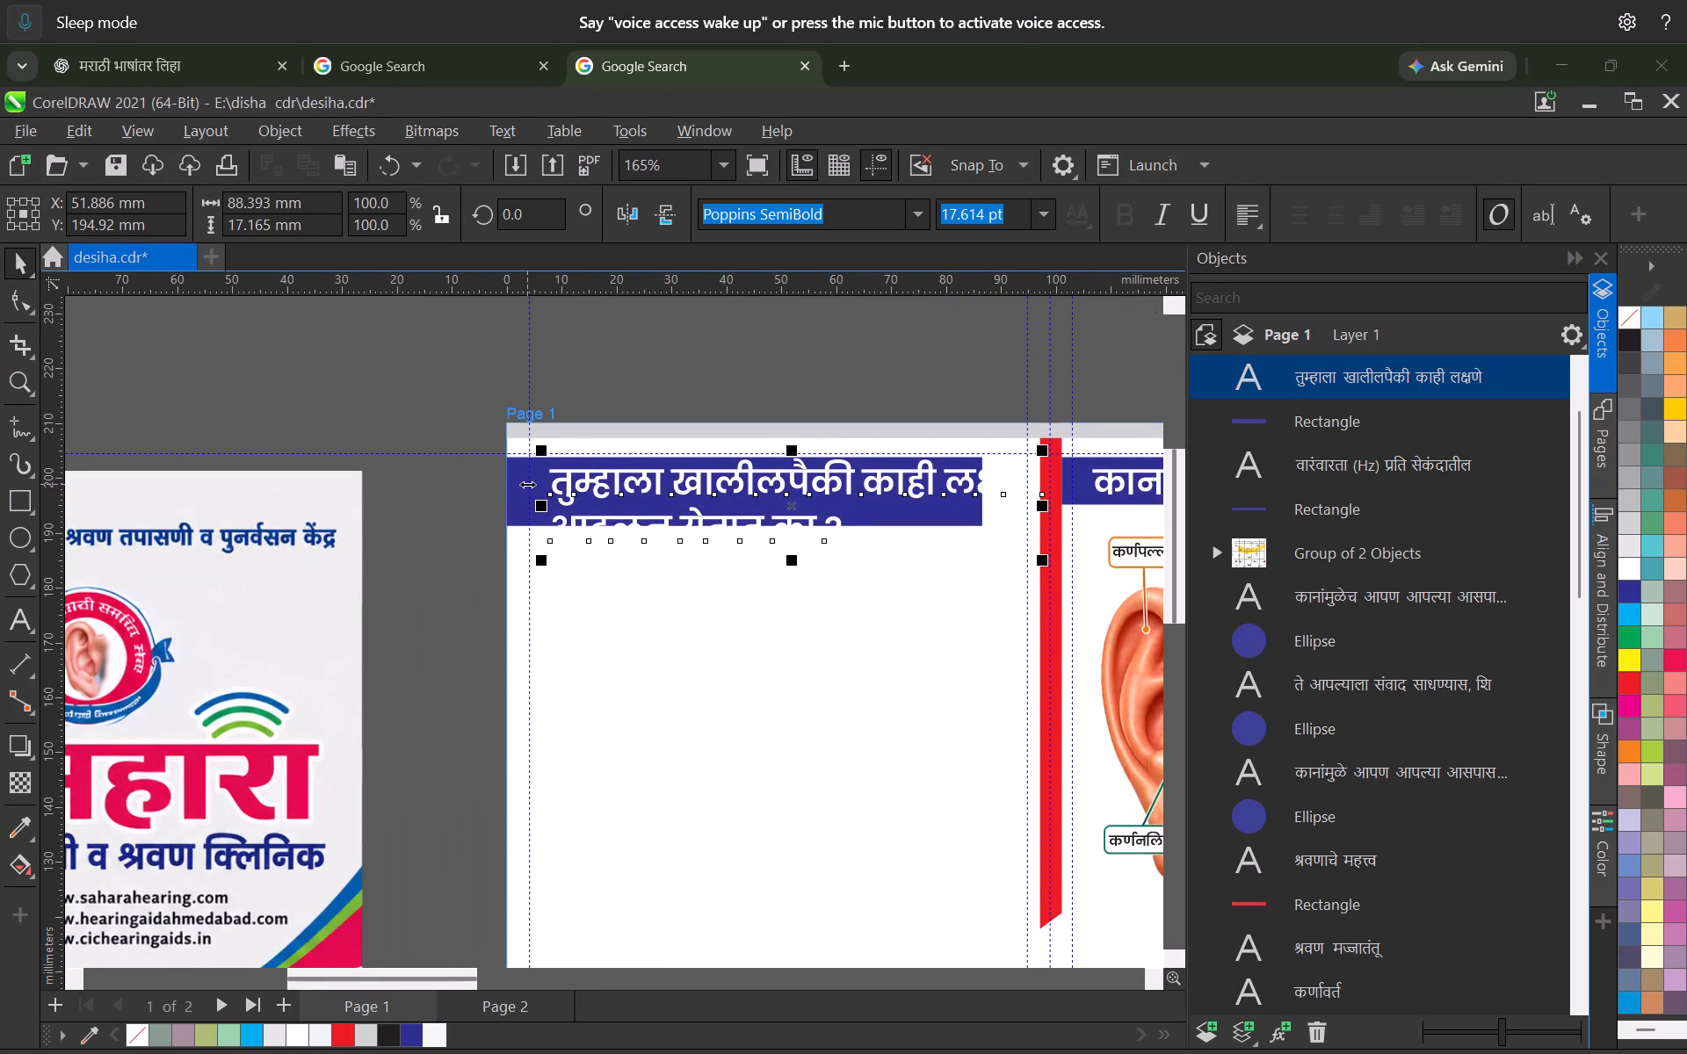
click(527, 484)
click(524, 483)
scroll(727, 578, up, 3)
drag(751, 509, 751, 531)
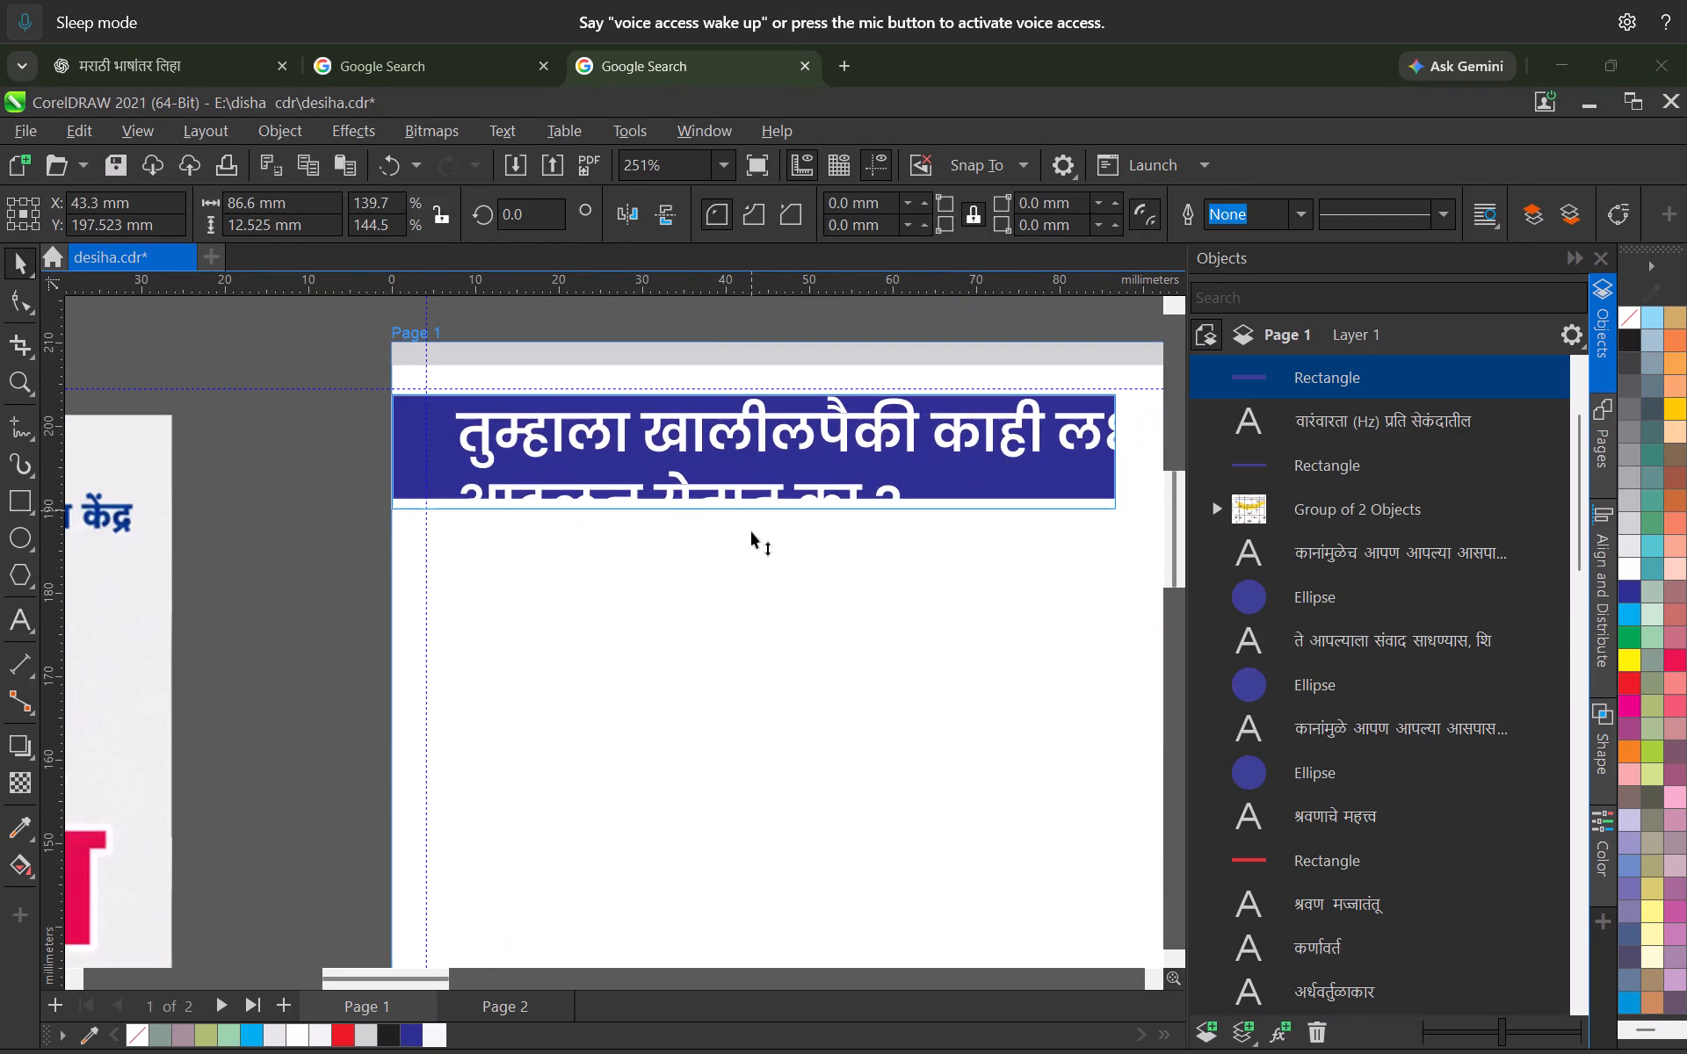
drag(751, 531, 751, 538)
drag(752, 536, 754, 551)
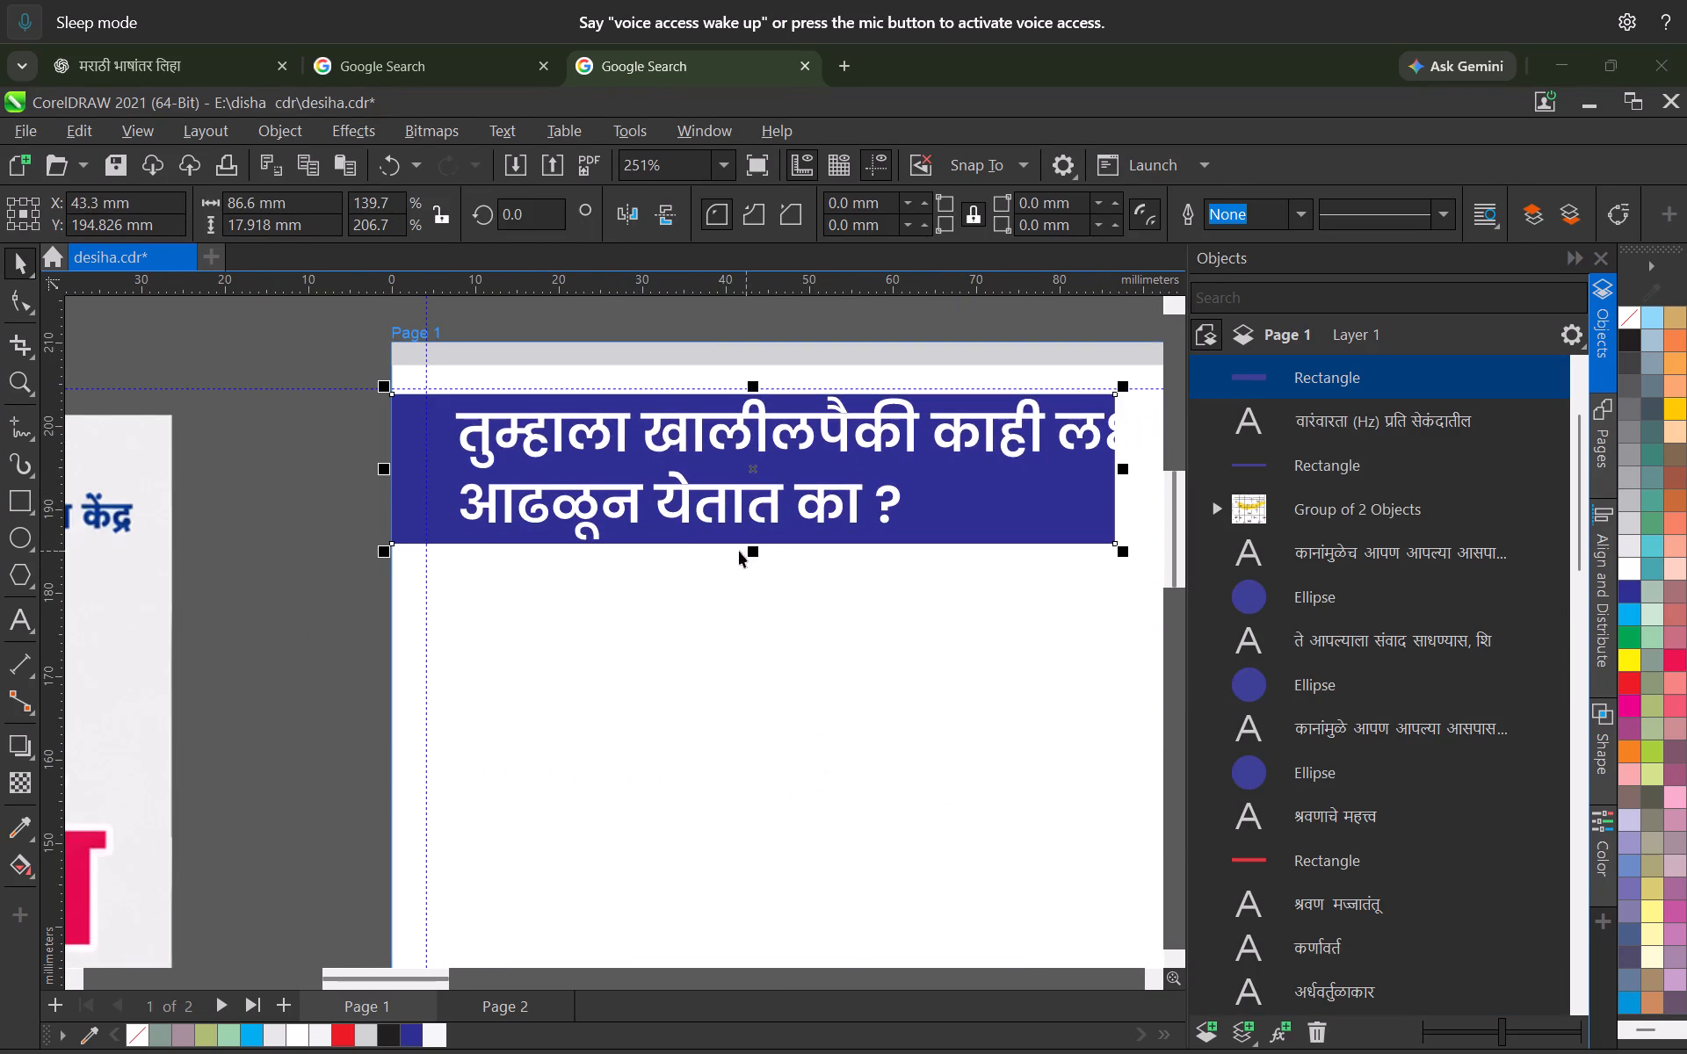
Tighten the line spacing of the two-line symptom heading slightly with the Shape tool.
scroll(643, 514, up, 4)
click(625, 497)
click(18, 301)
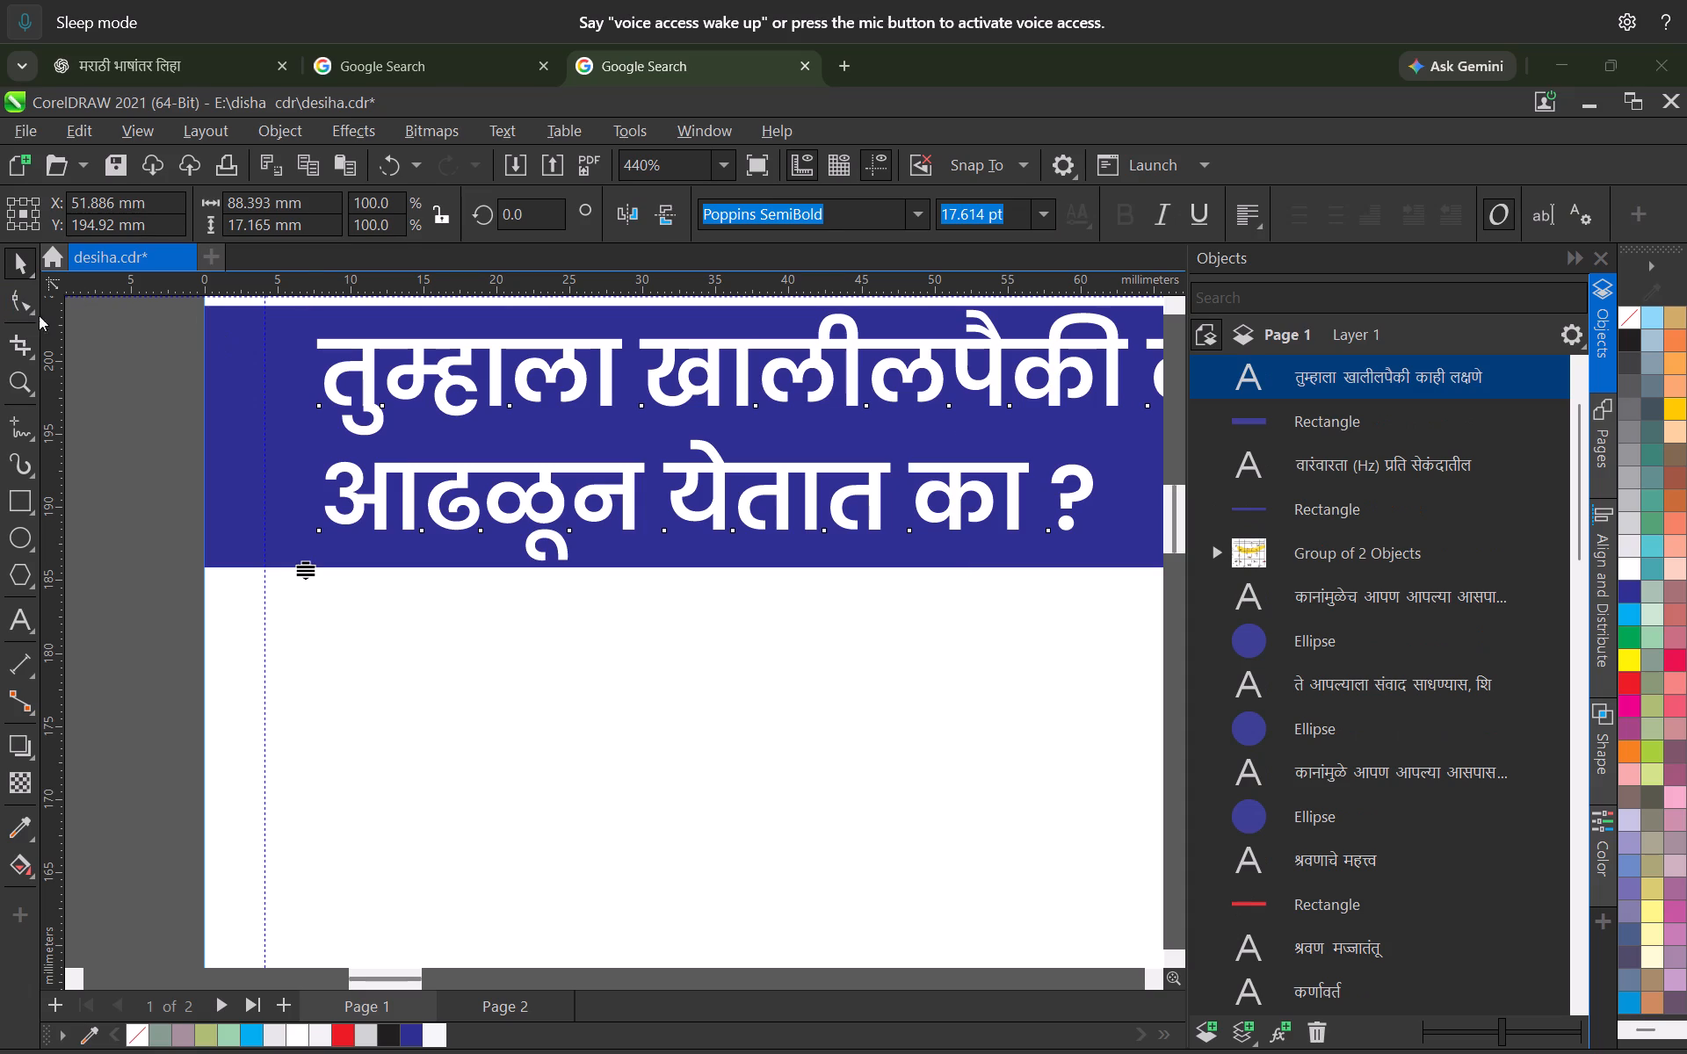
drag(308, 564, 299, 538)
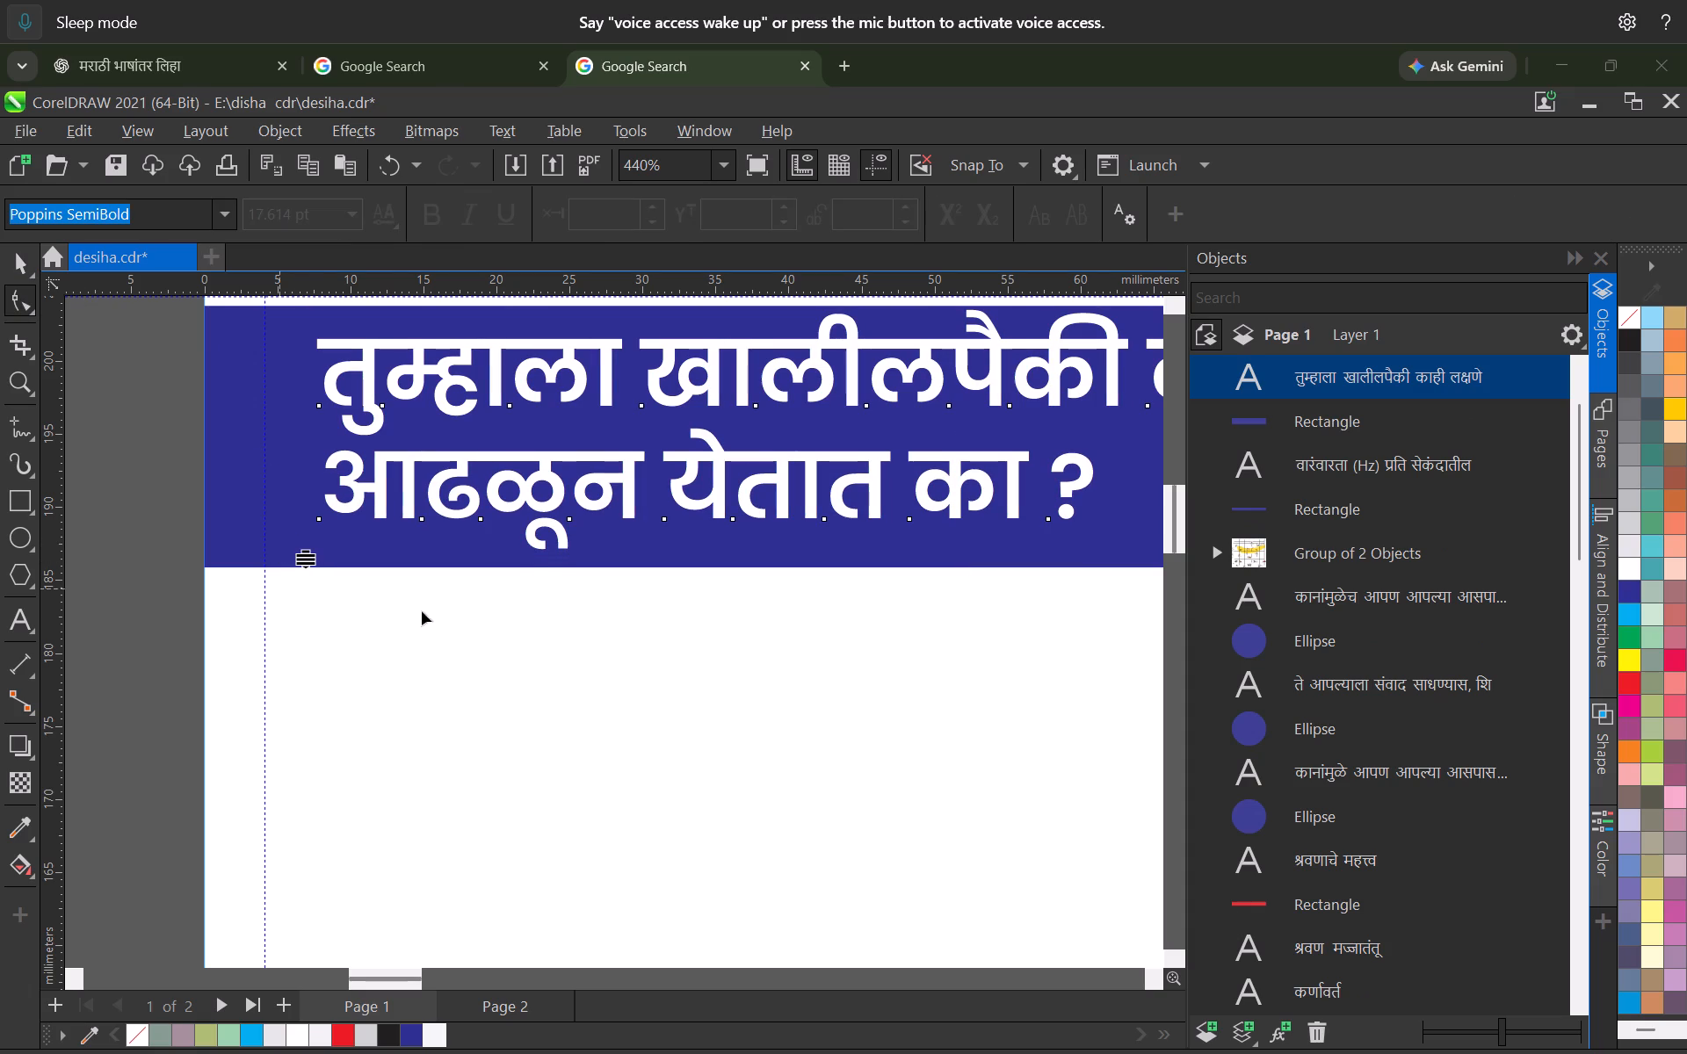
scroll(0, 383, down, 4)
click(15, 271)
scroll(557, 552, down, 7)
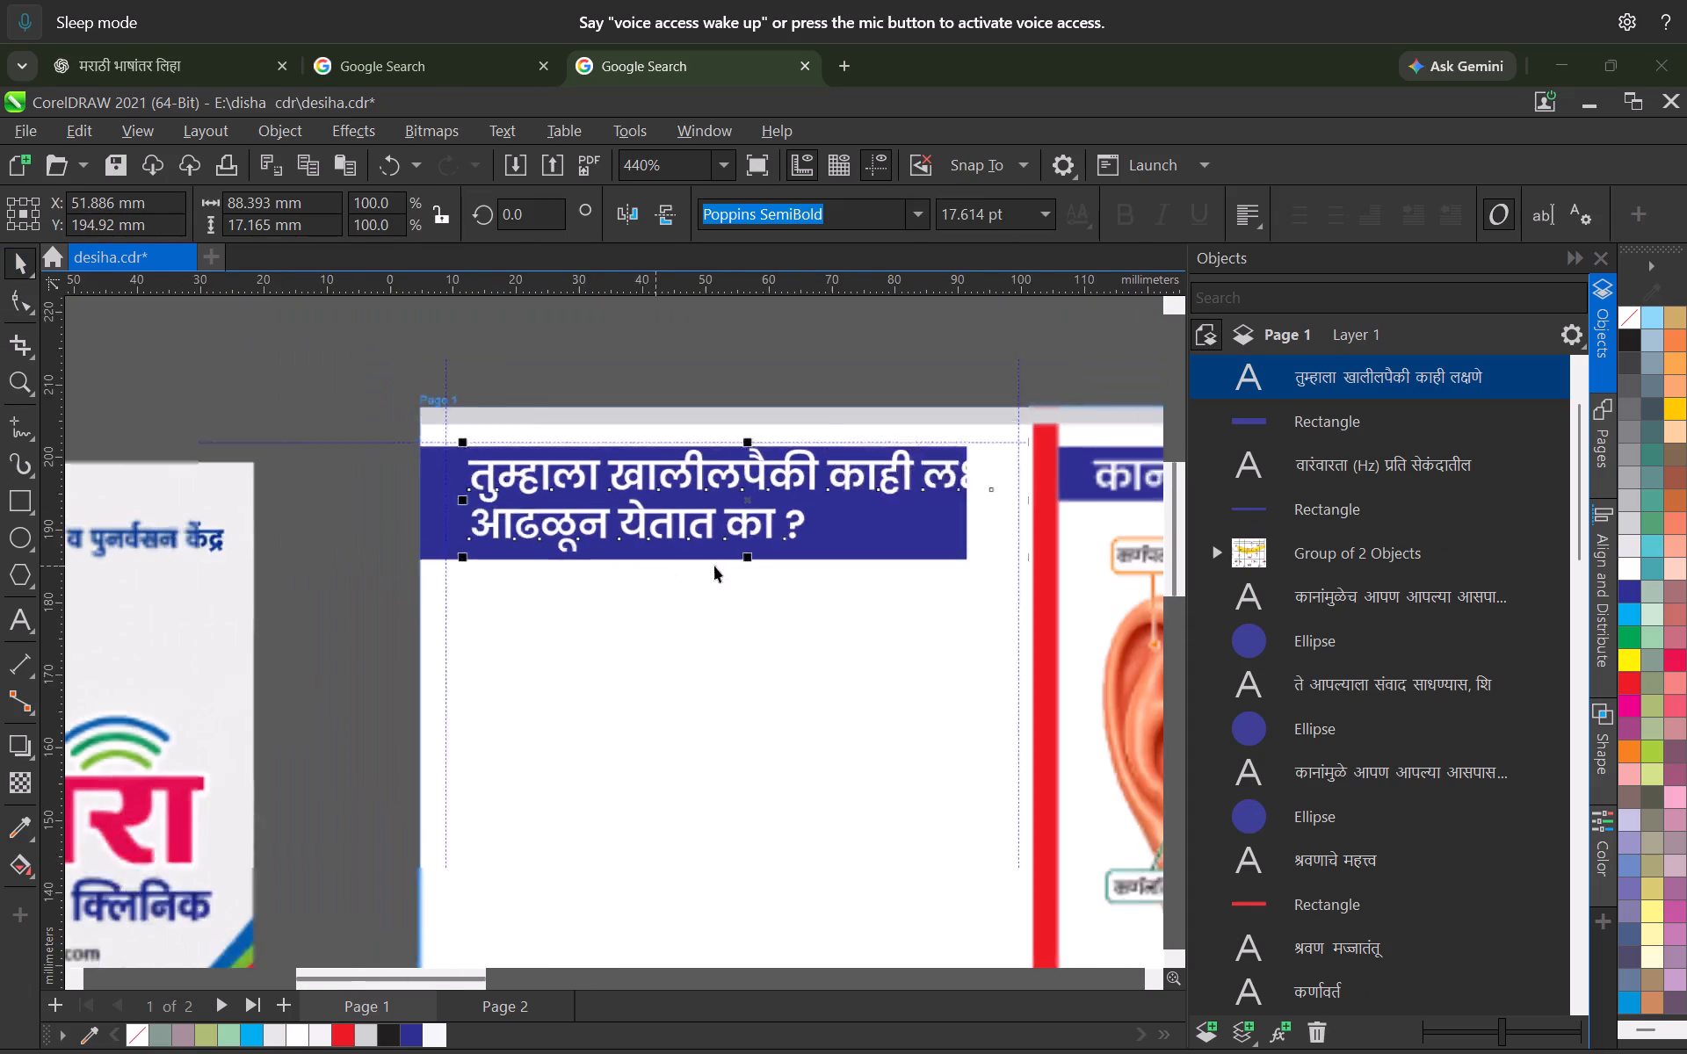
Scale the two-line symptom heading down proportionally to about 73.7 mm wide so it fits inside the blue banner.
click(908, 533)
scroll(932, 534, up, 2)
click(867, 466)
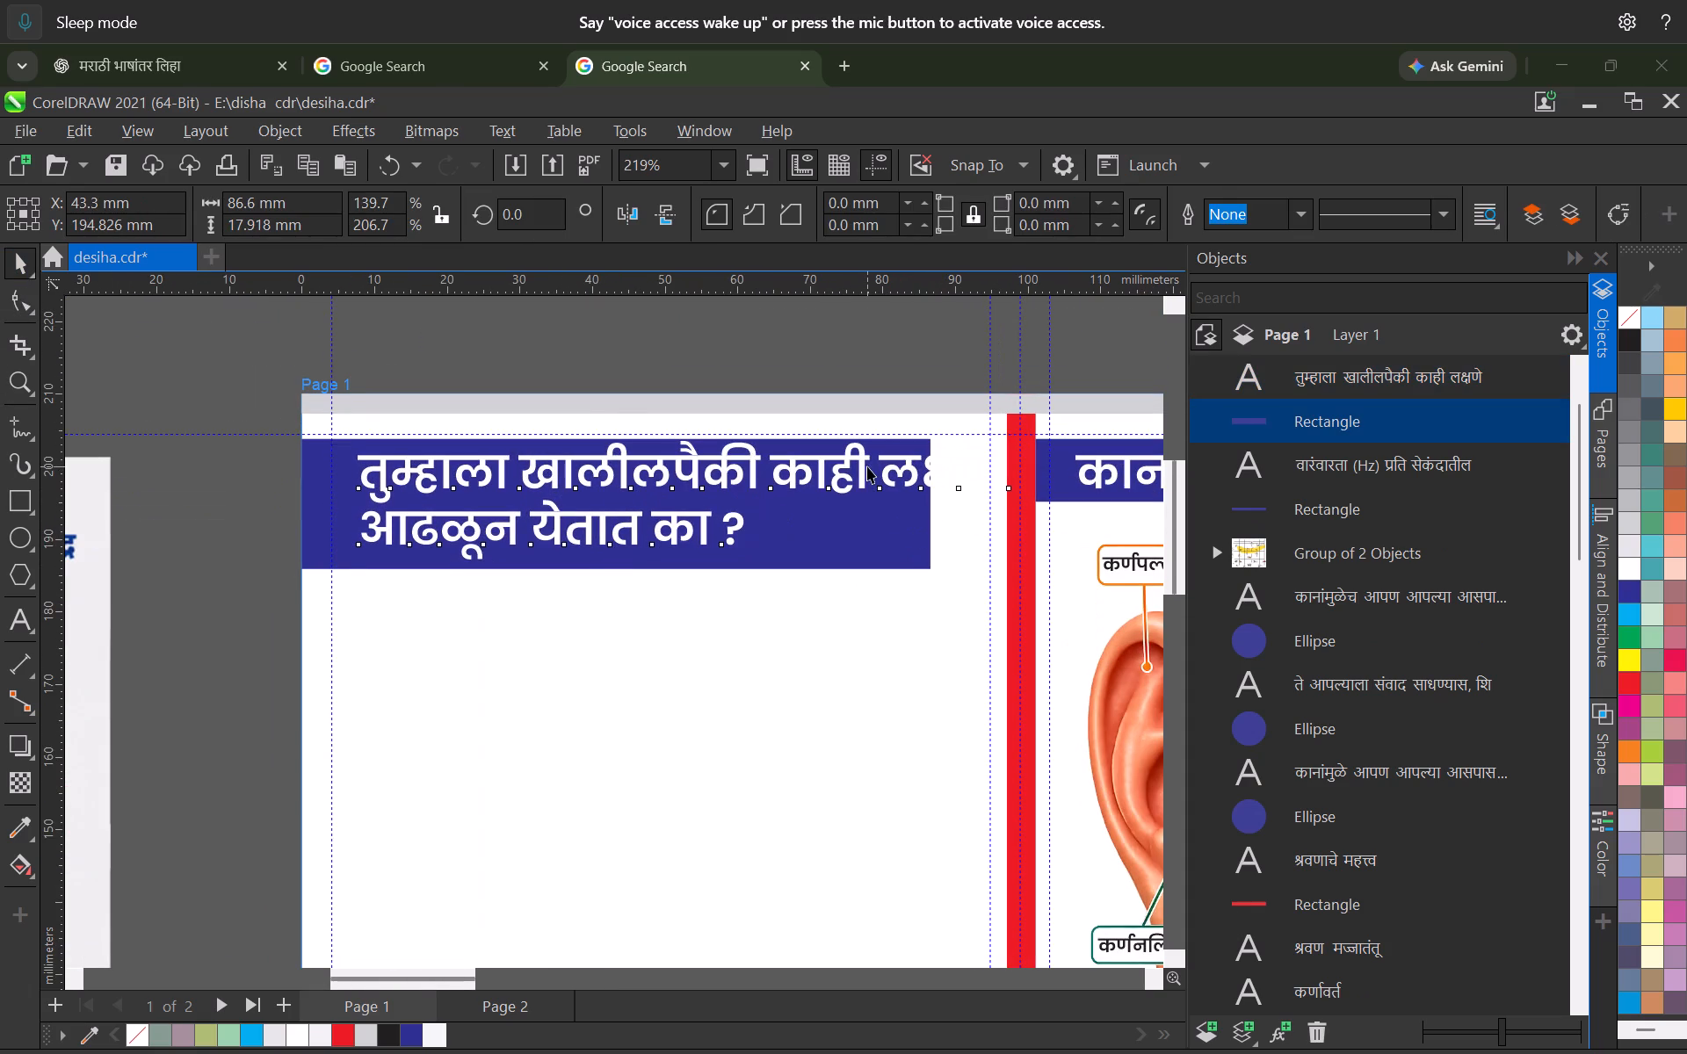
drag(1006, 570, 938, 552)
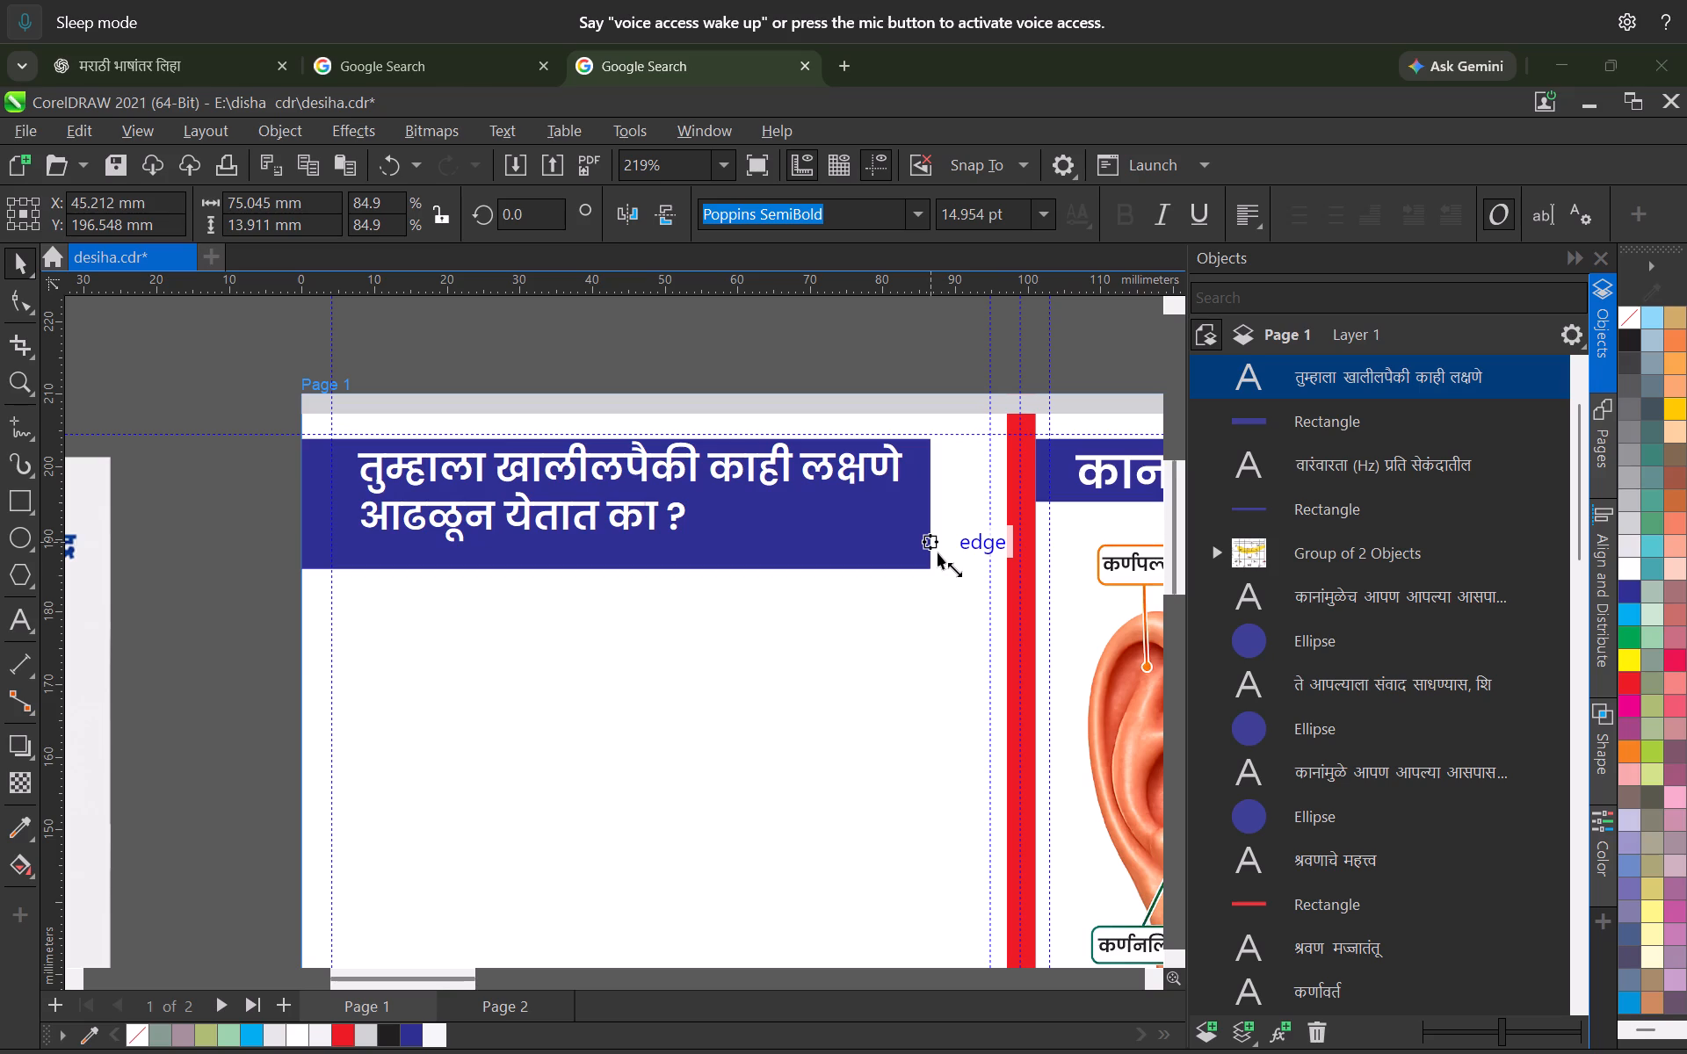
drag(938, 552, 926, 551)
Shrink the blue banner rectangle behind the symptom heading to about 83.6 mm wide and 15.3 mm high.
click(910, 564)
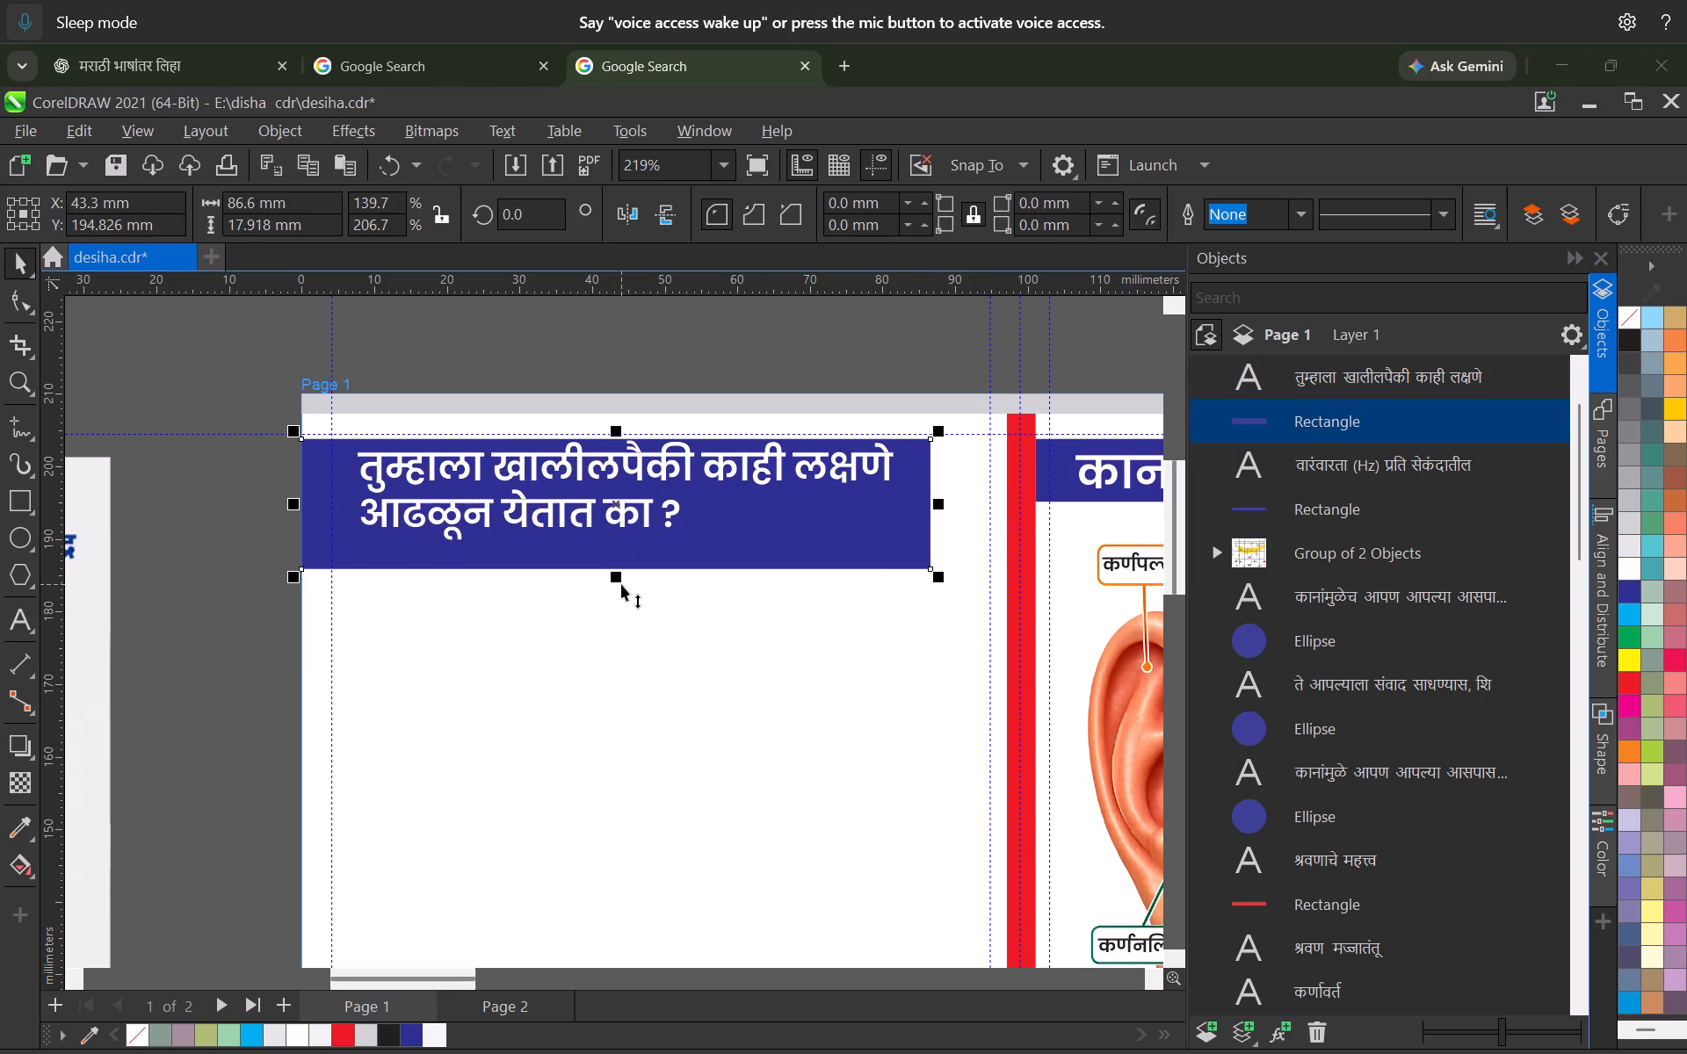
drag(615, 583, 605, 564)
drag(944, 495, 922, 520)
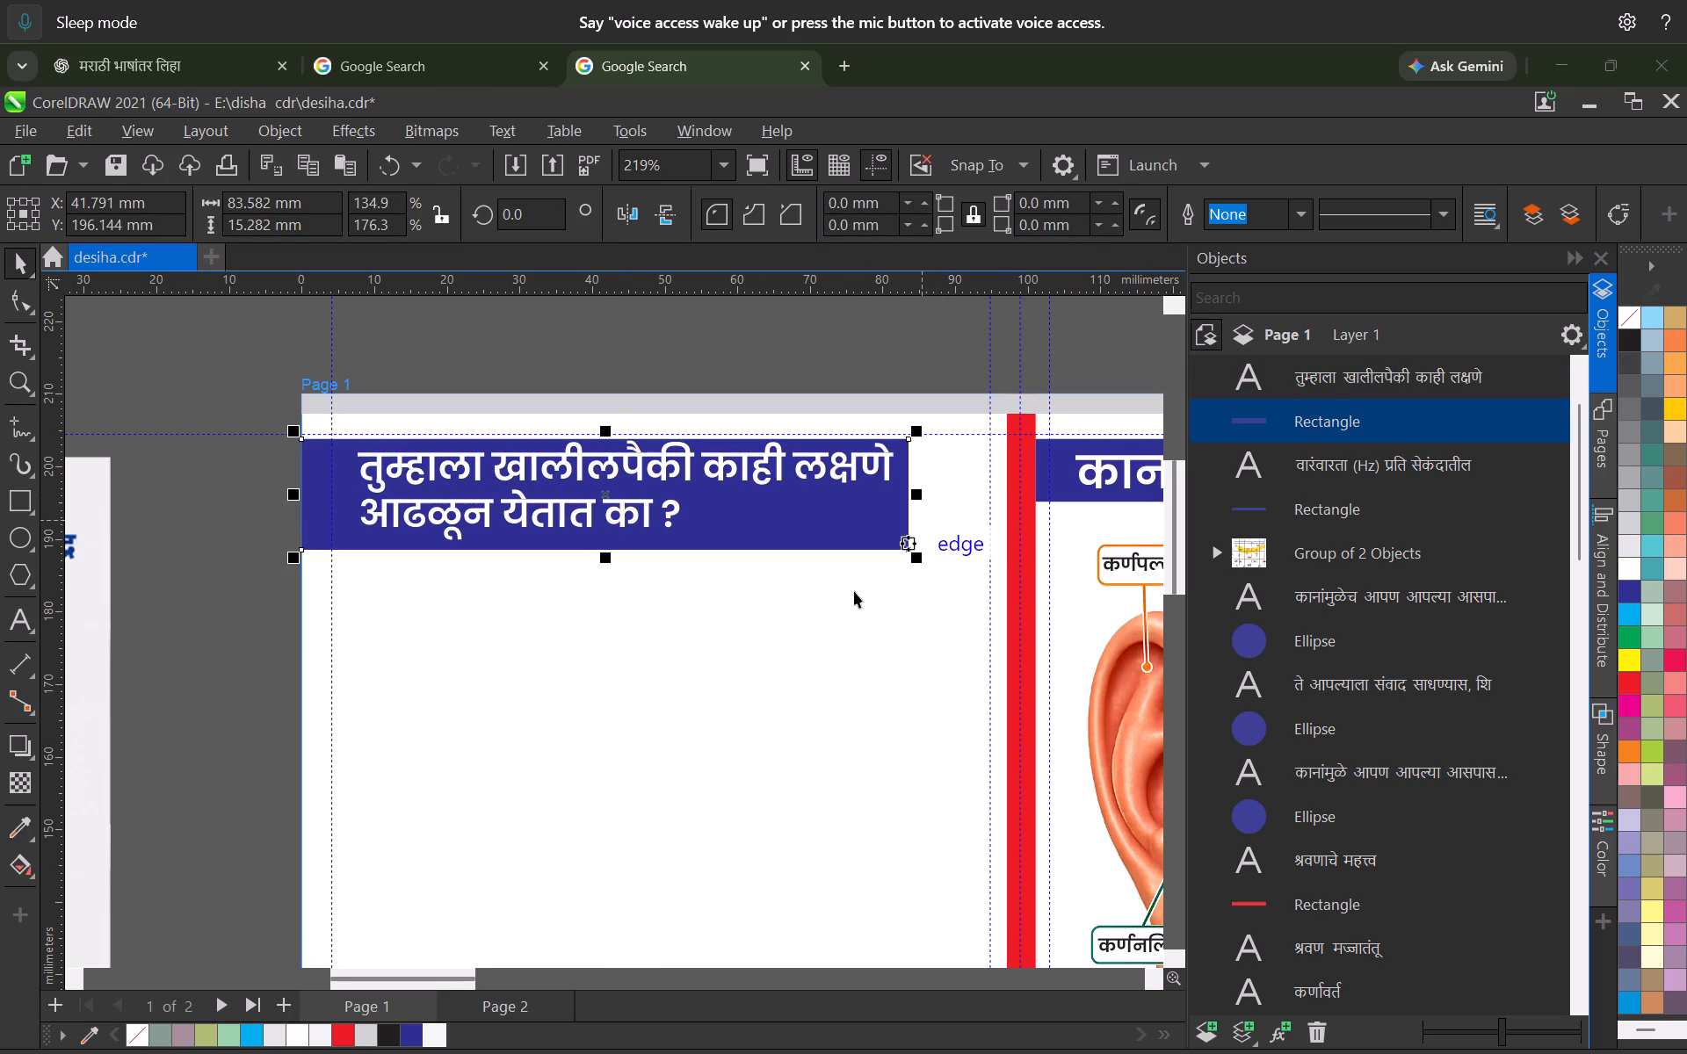
click(857, 590)
Nudge the symptom heading down 0.2 mm inside its blue banner.
click(648, 520)
key(Down)
key(Down)
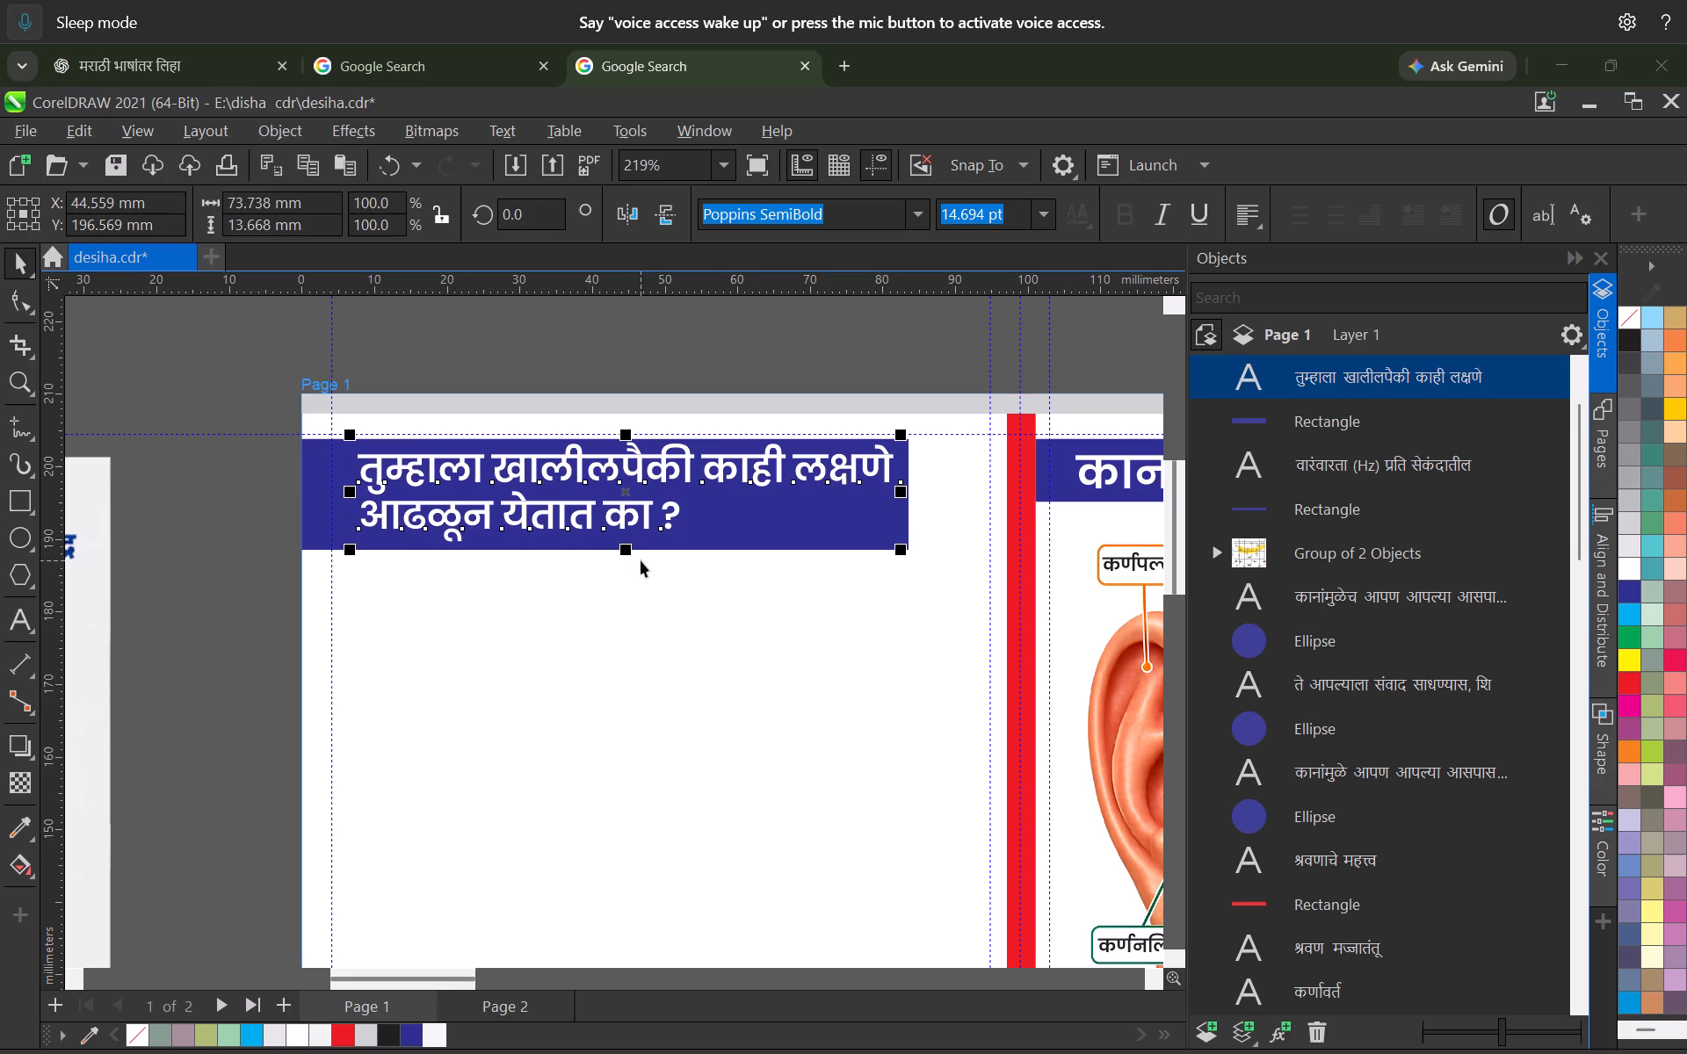
click(675, 623)
Check the resized symptom heading and banner against the rest of page 1 and save the brochure document.
scroll(632, 595, down, 16)
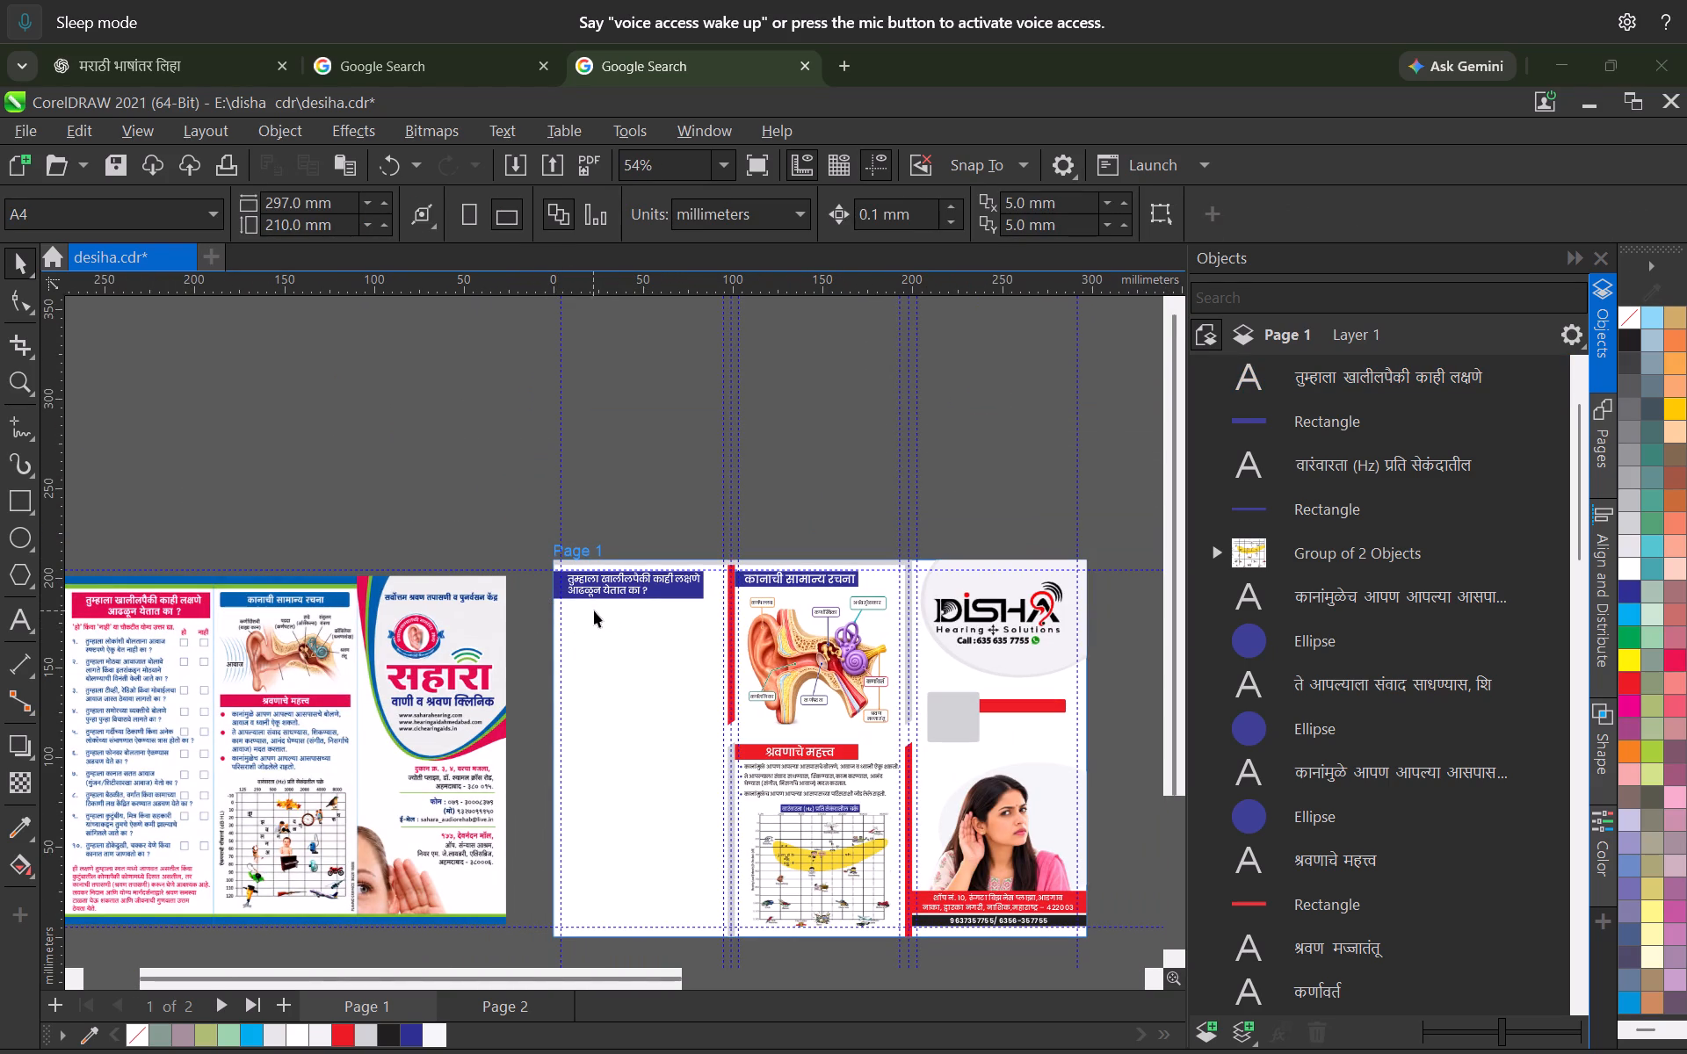
scroll(669, 621, up, 7)
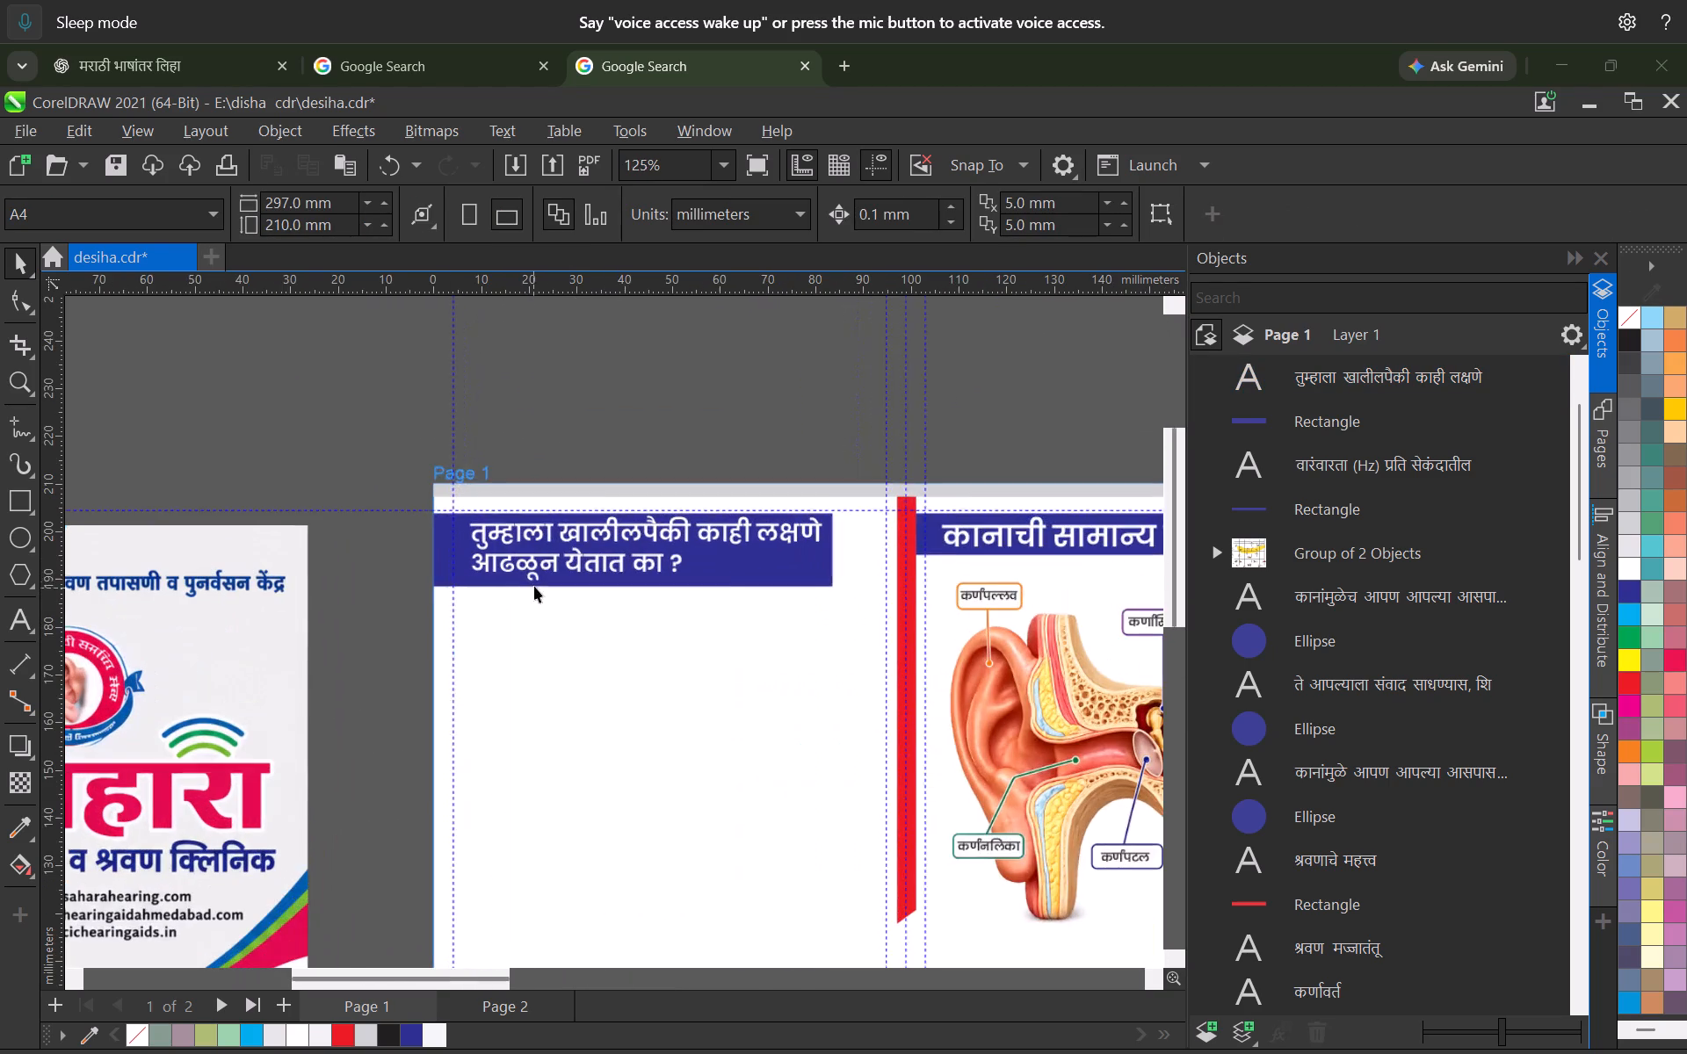
scroll(619, 565, up, 2)
scroll(620, 566, down, 12)
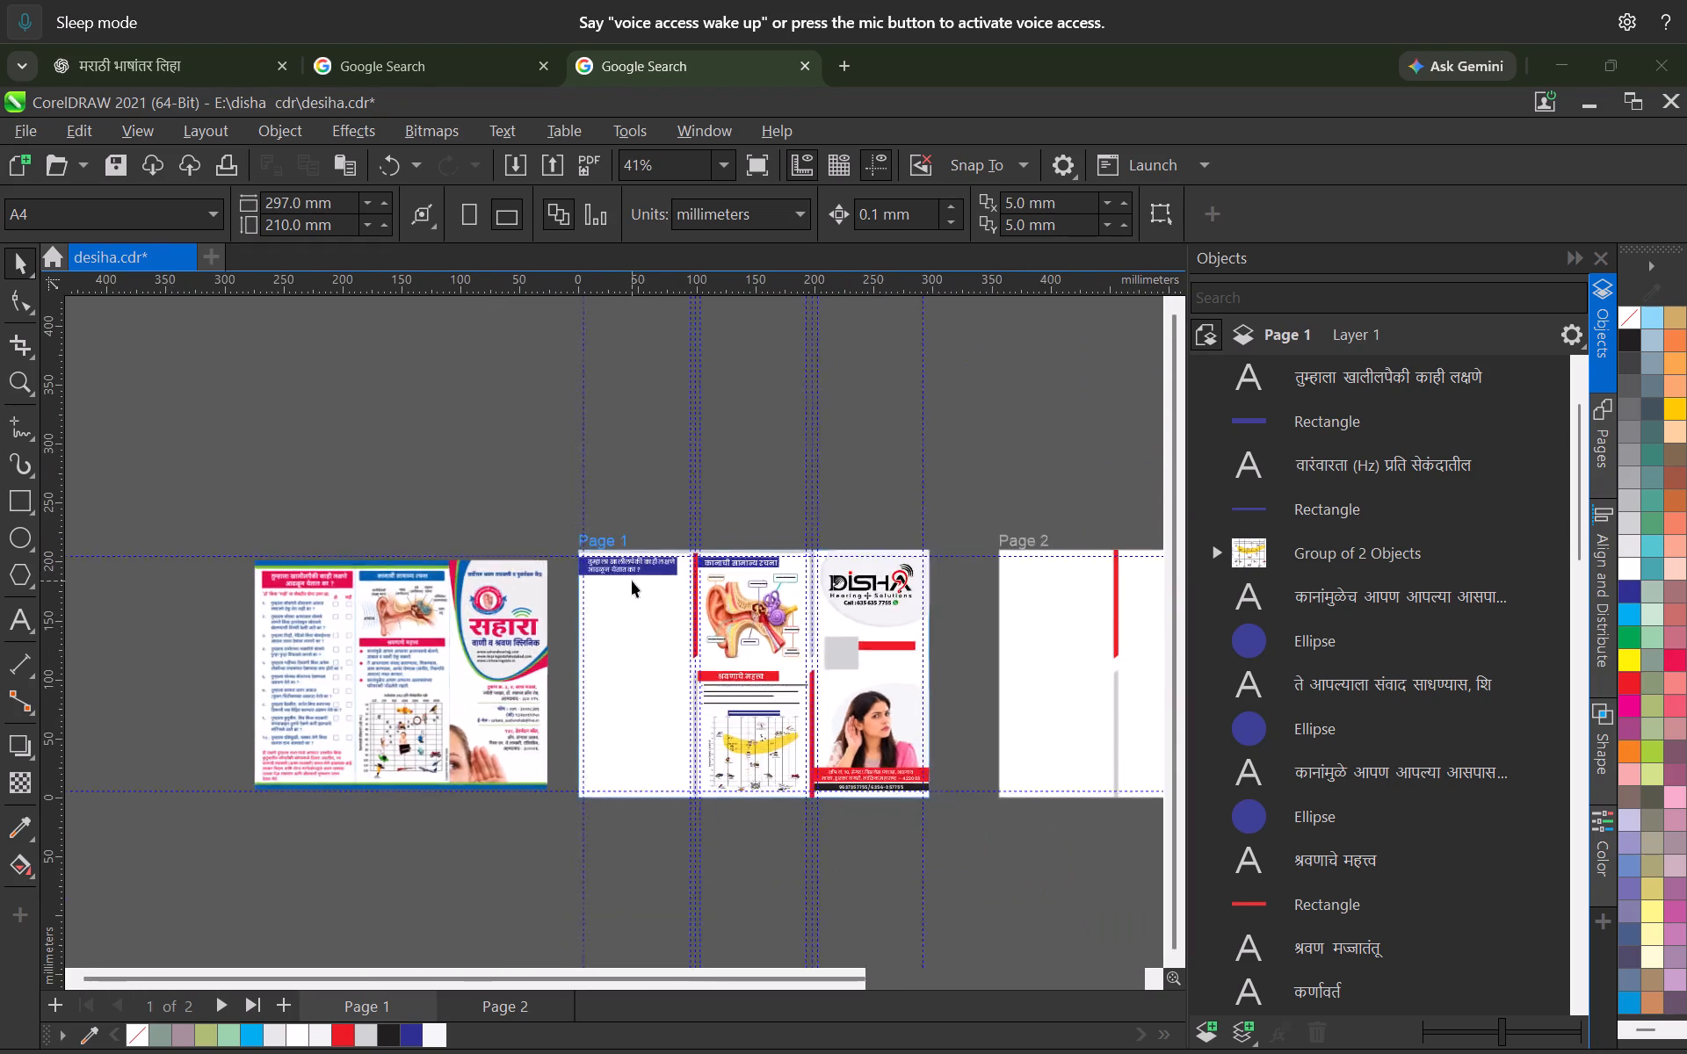
scroll(631, 581, up, 10)
scroll(626, 572, down, 4)
scroll(655, 567, up, 7)
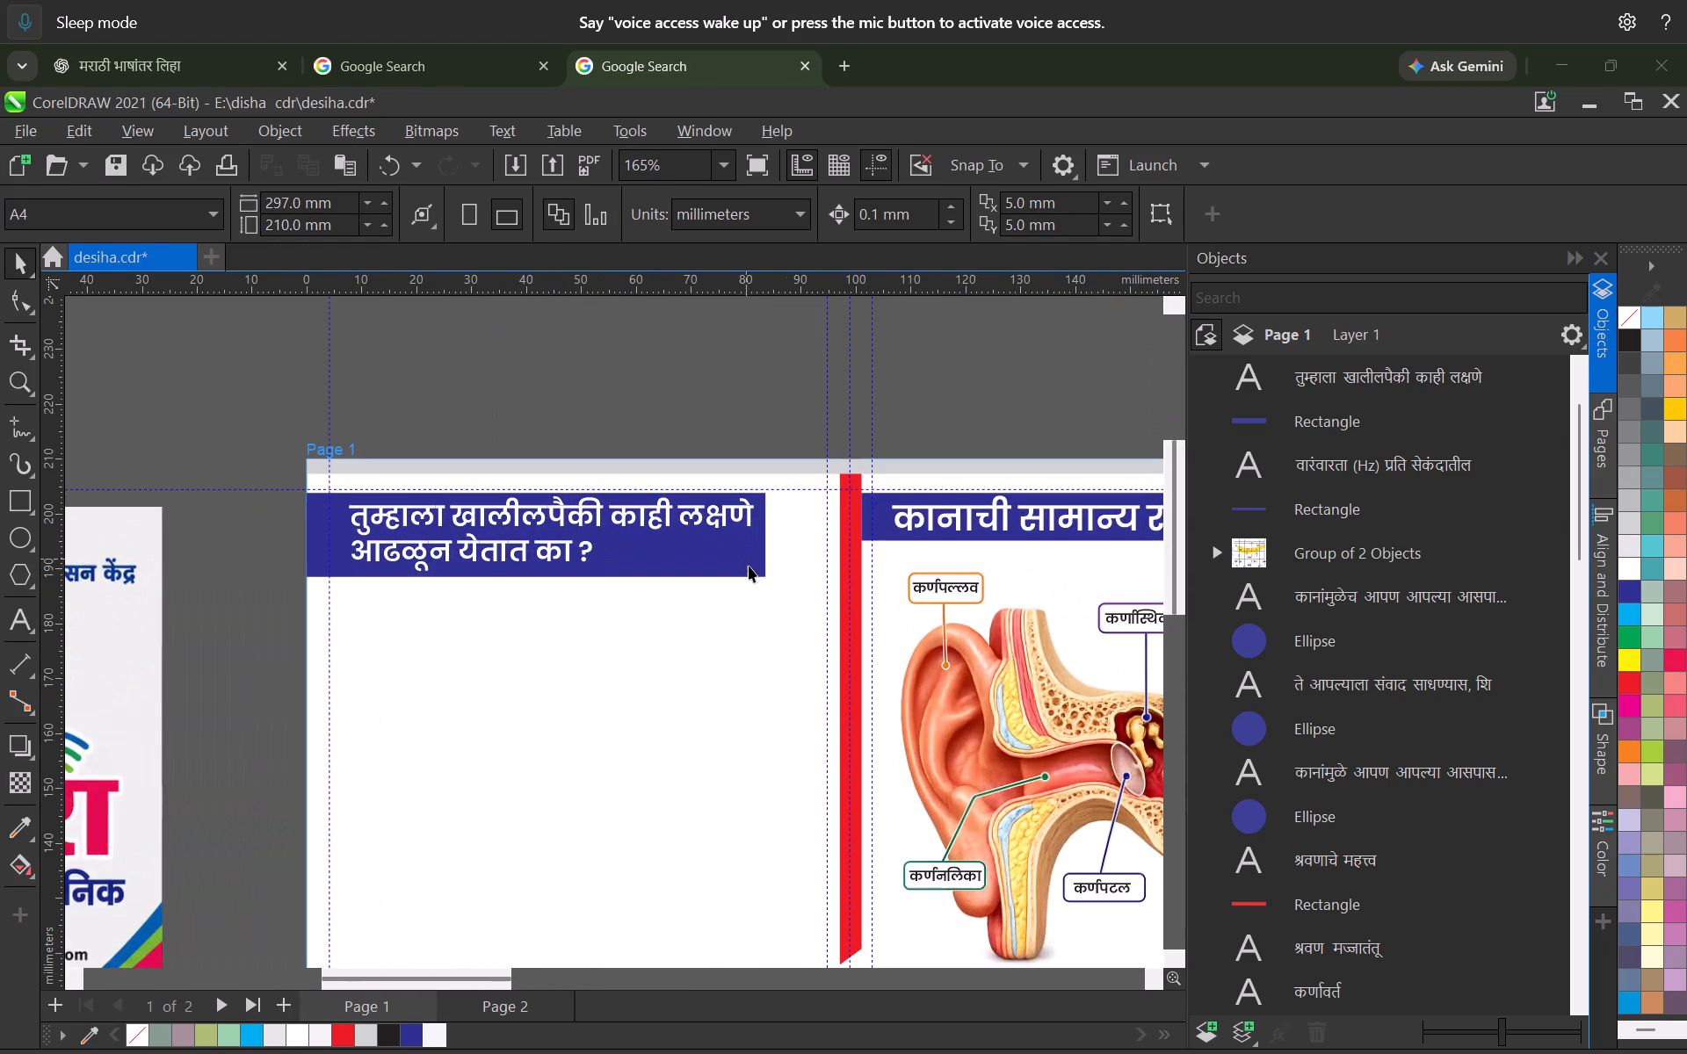
click(715, 659)
scroll(713, 655, down, 10)
key(ctrl+s)
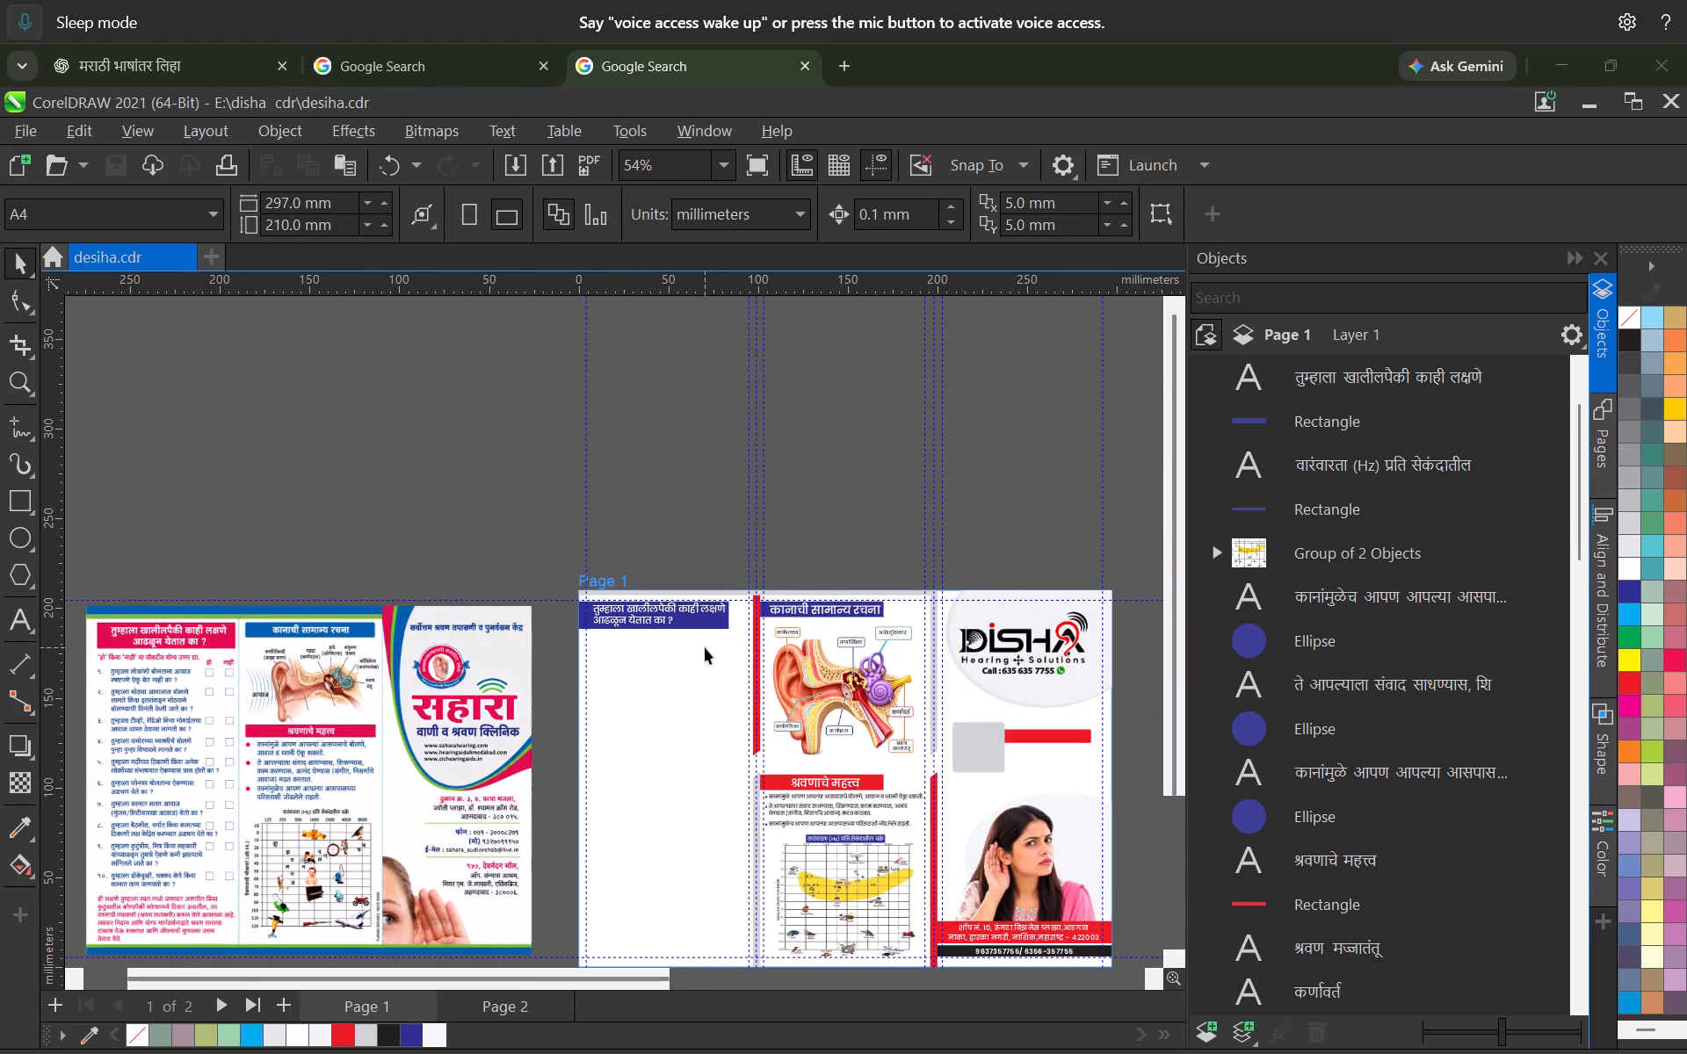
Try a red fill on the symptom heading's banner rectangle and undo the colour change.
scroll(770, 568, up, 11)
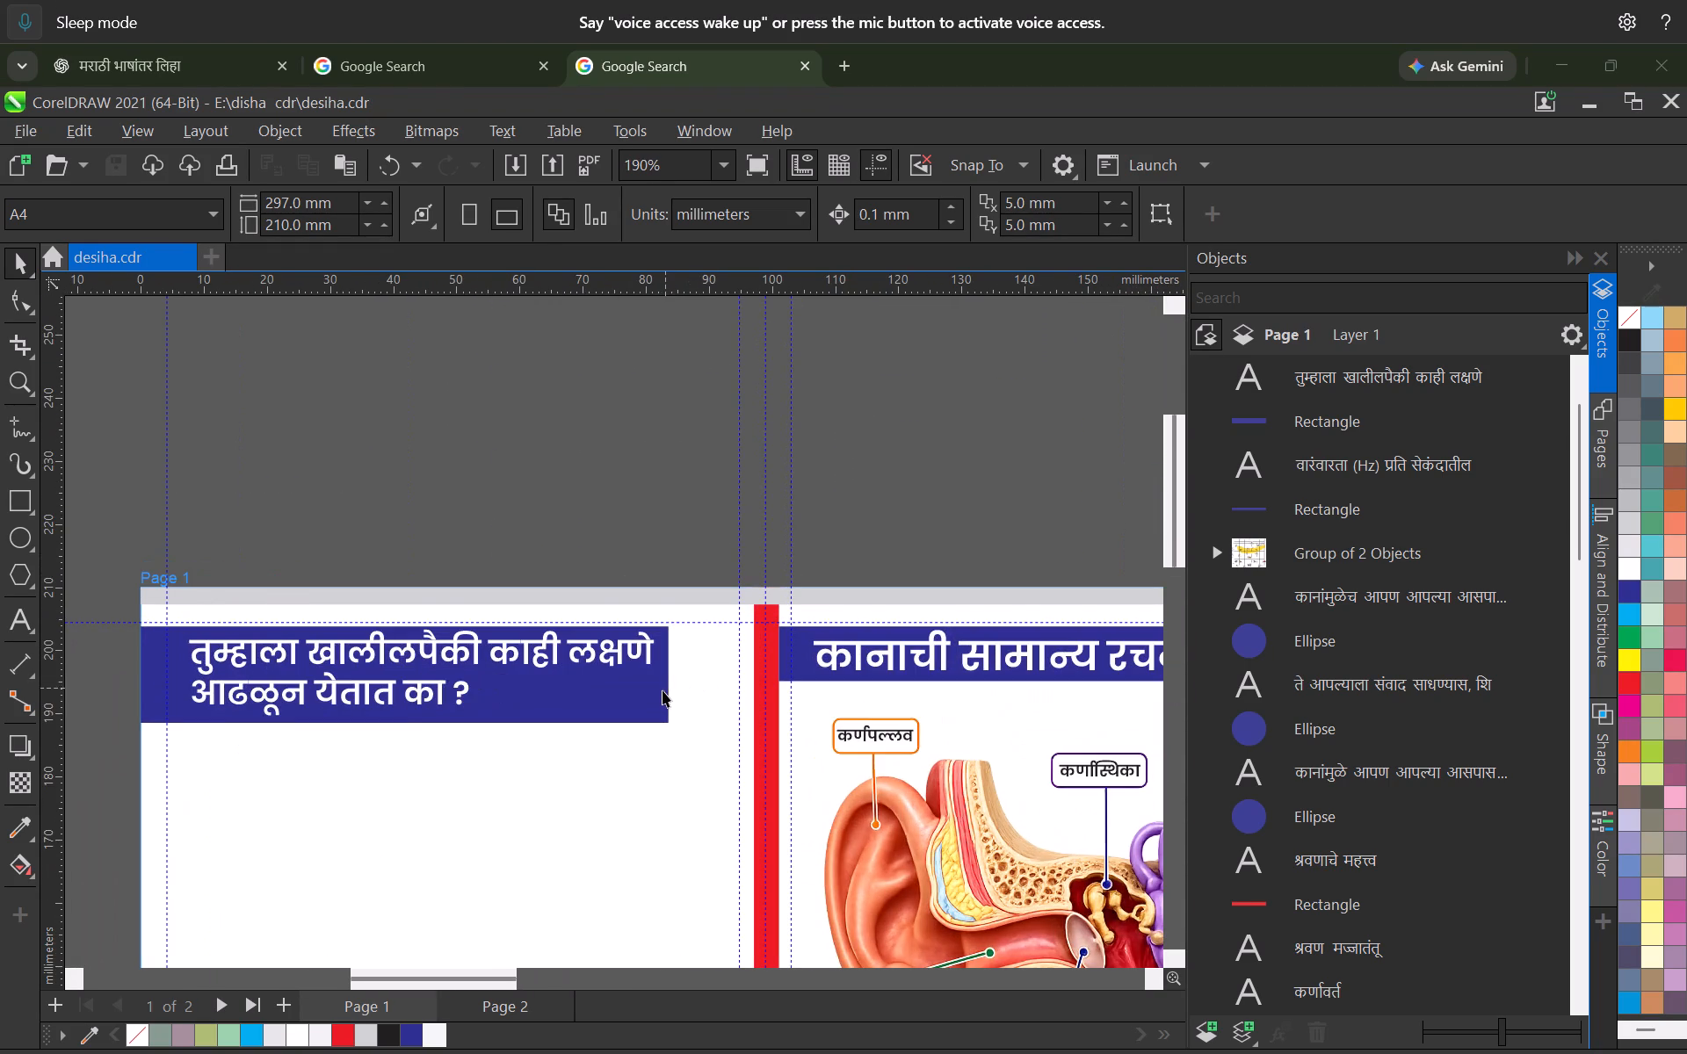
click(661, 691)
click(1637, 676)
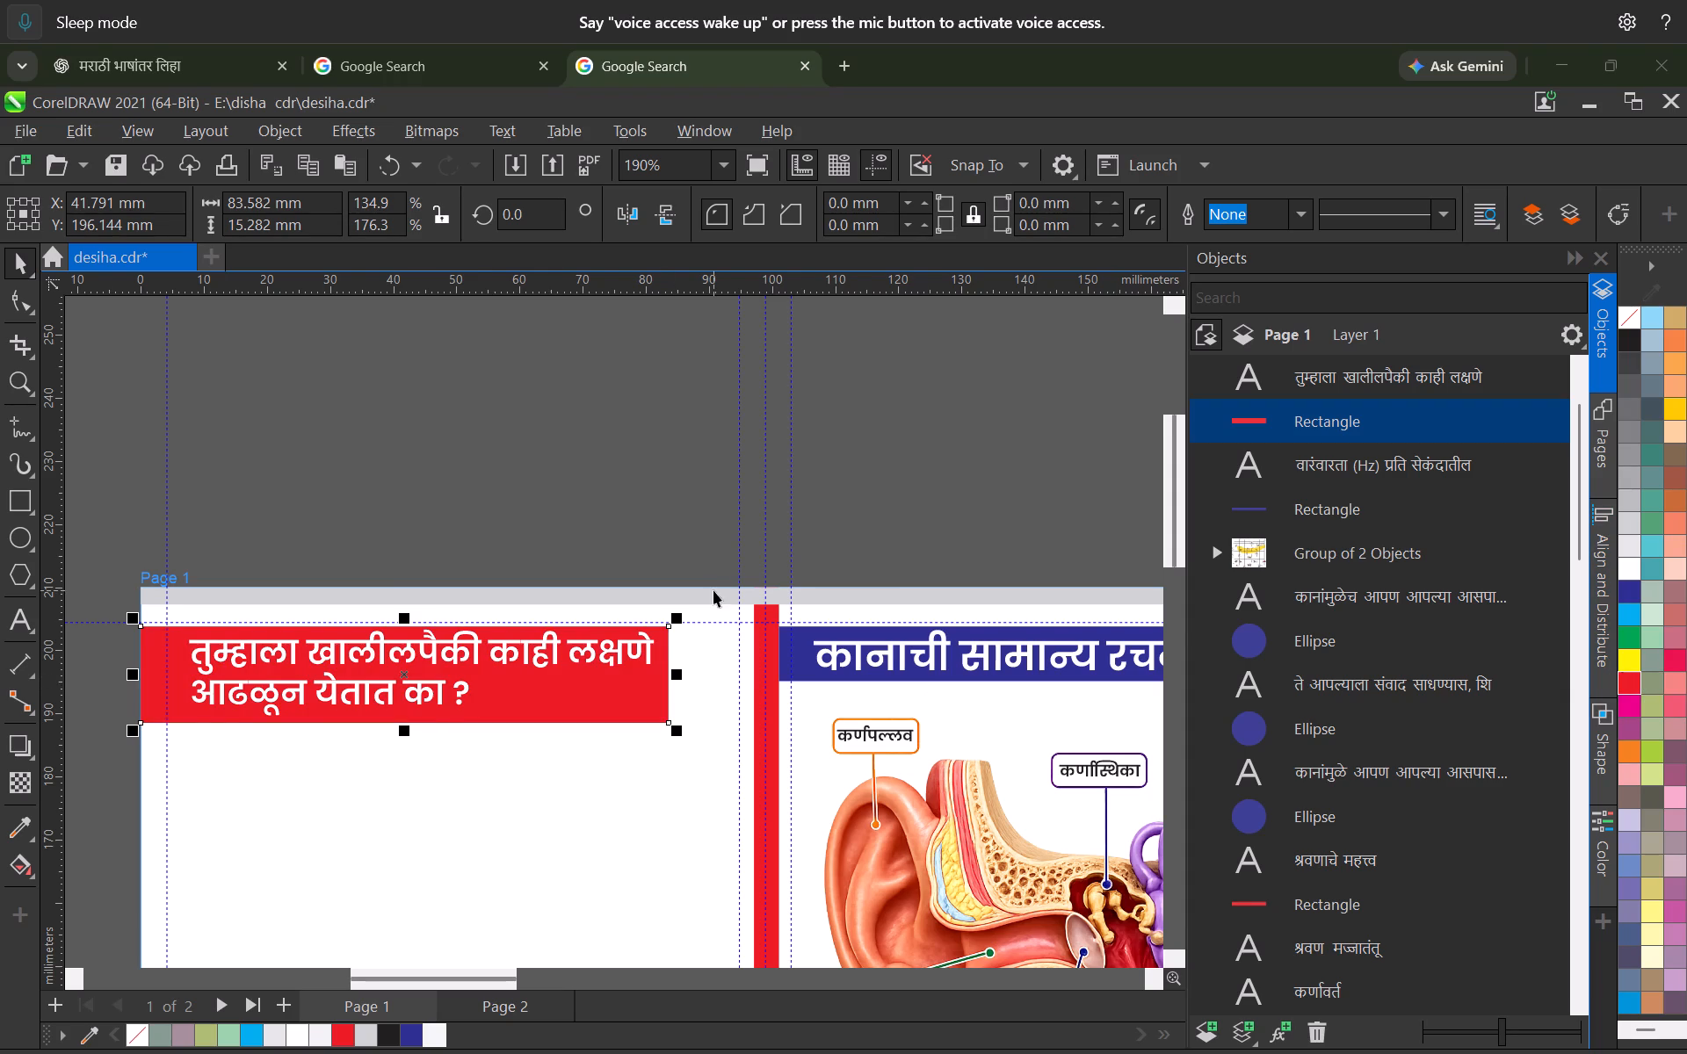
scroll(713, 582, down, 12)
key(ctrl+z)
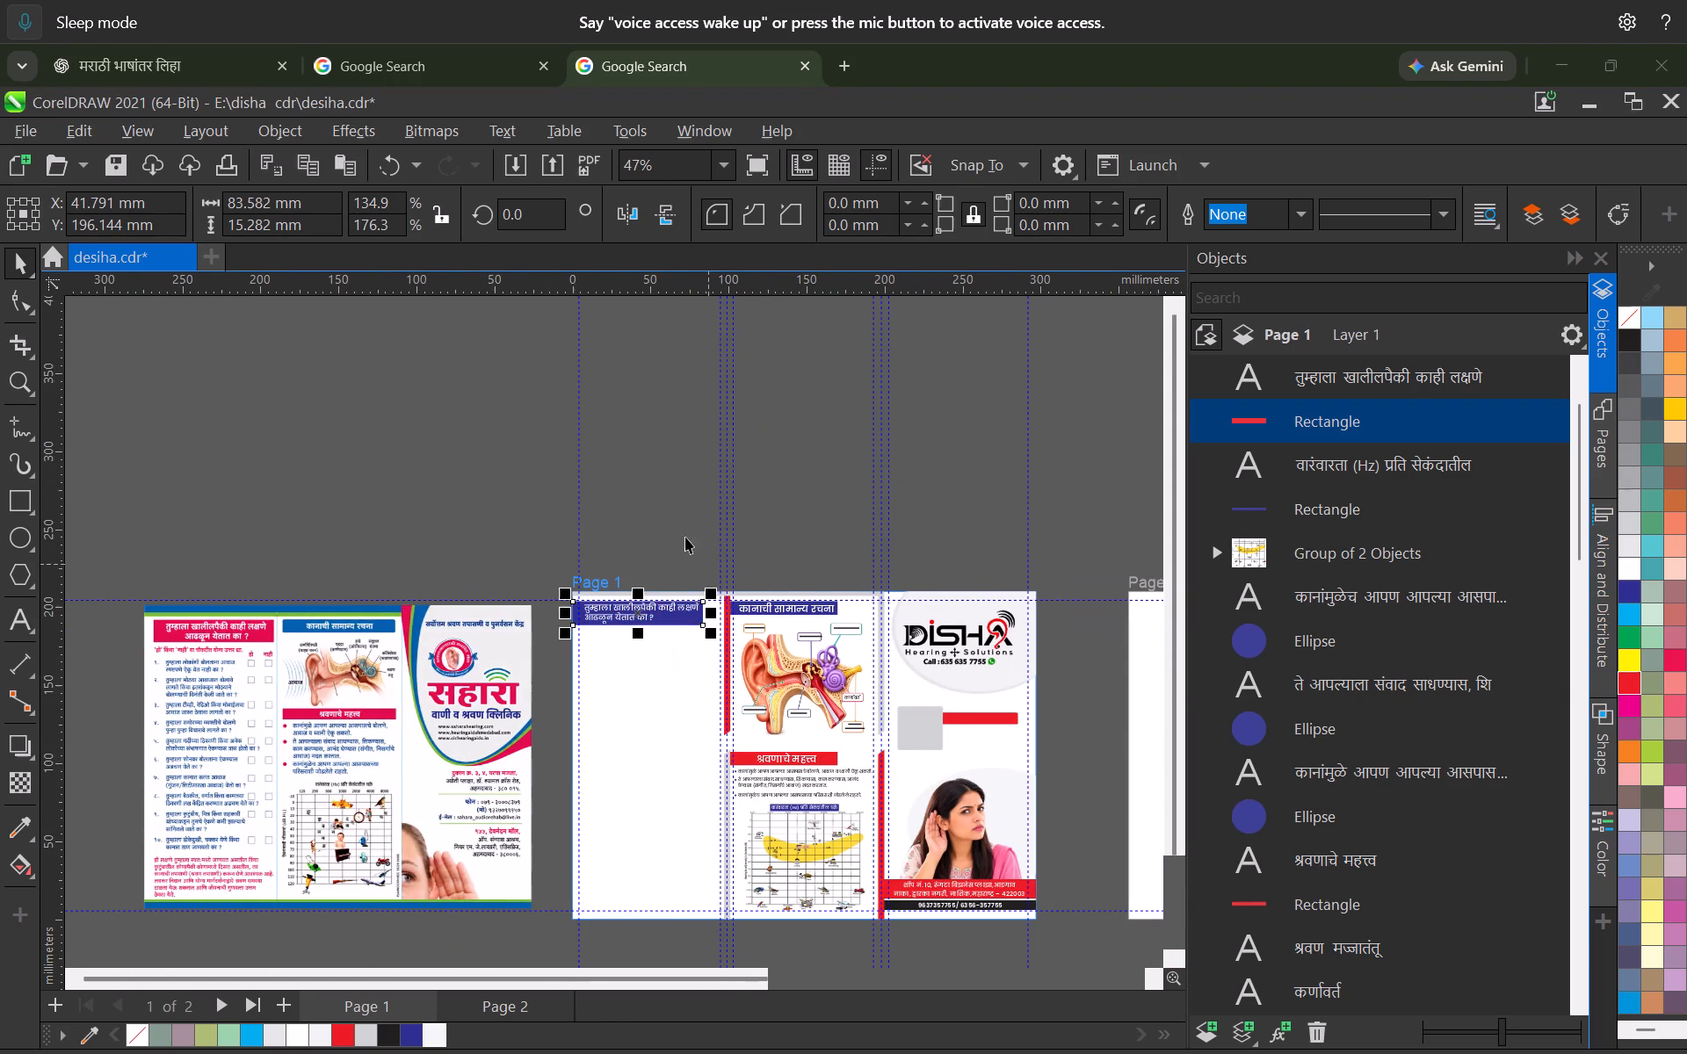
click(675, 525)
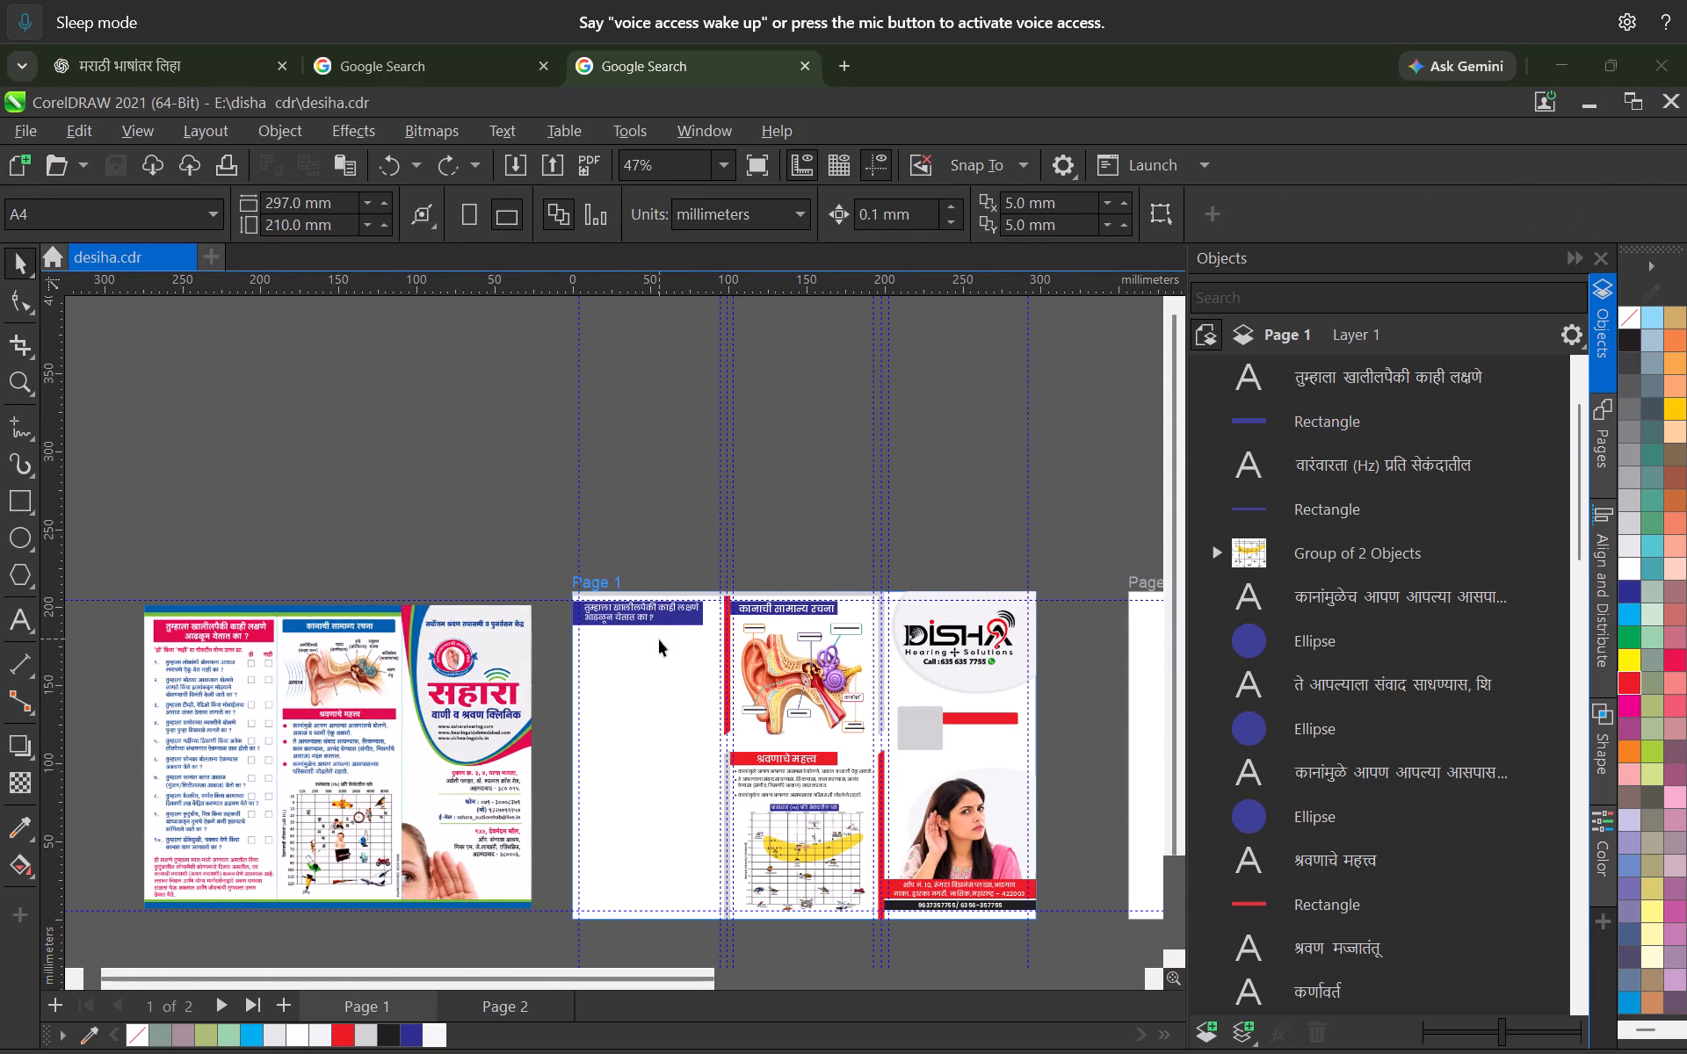
Save the brochure document.
key(ctrl+s)
Nudge the symptom heading down another 0.1 mm within the blue banner.
scroll(636, 570, up, 3)
scroll(636, 655, up, 7)
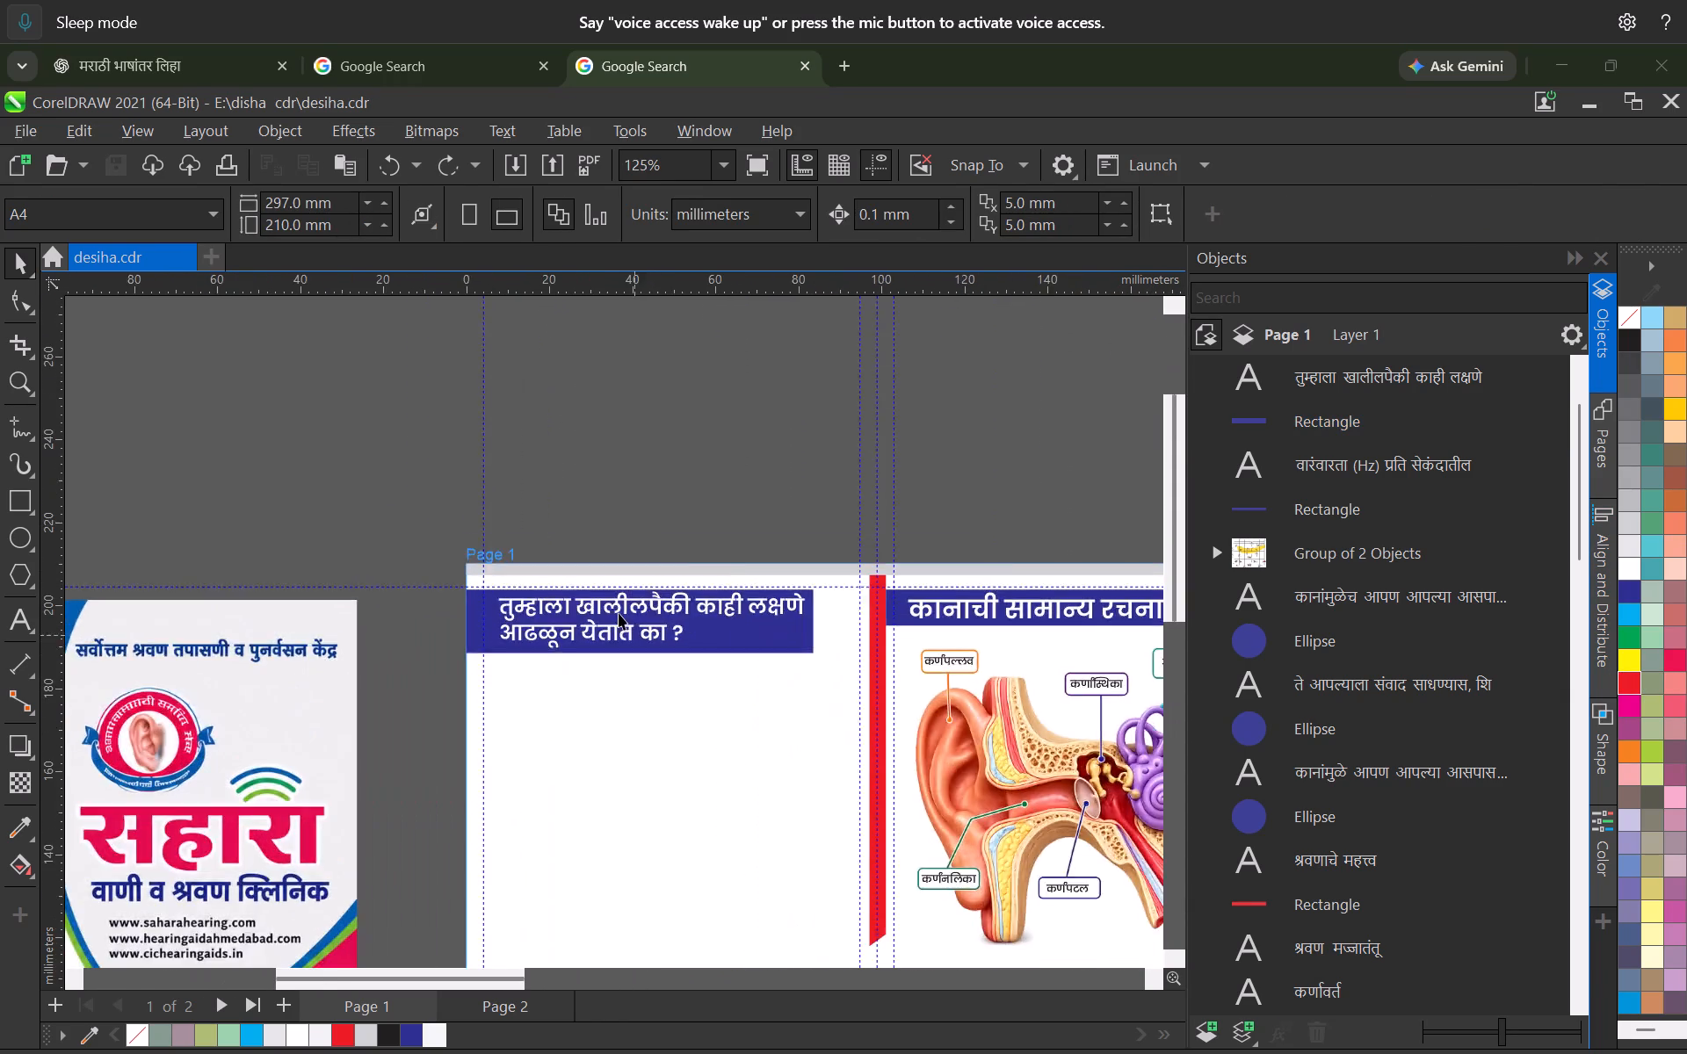
scroll(619, 613, up, 2)
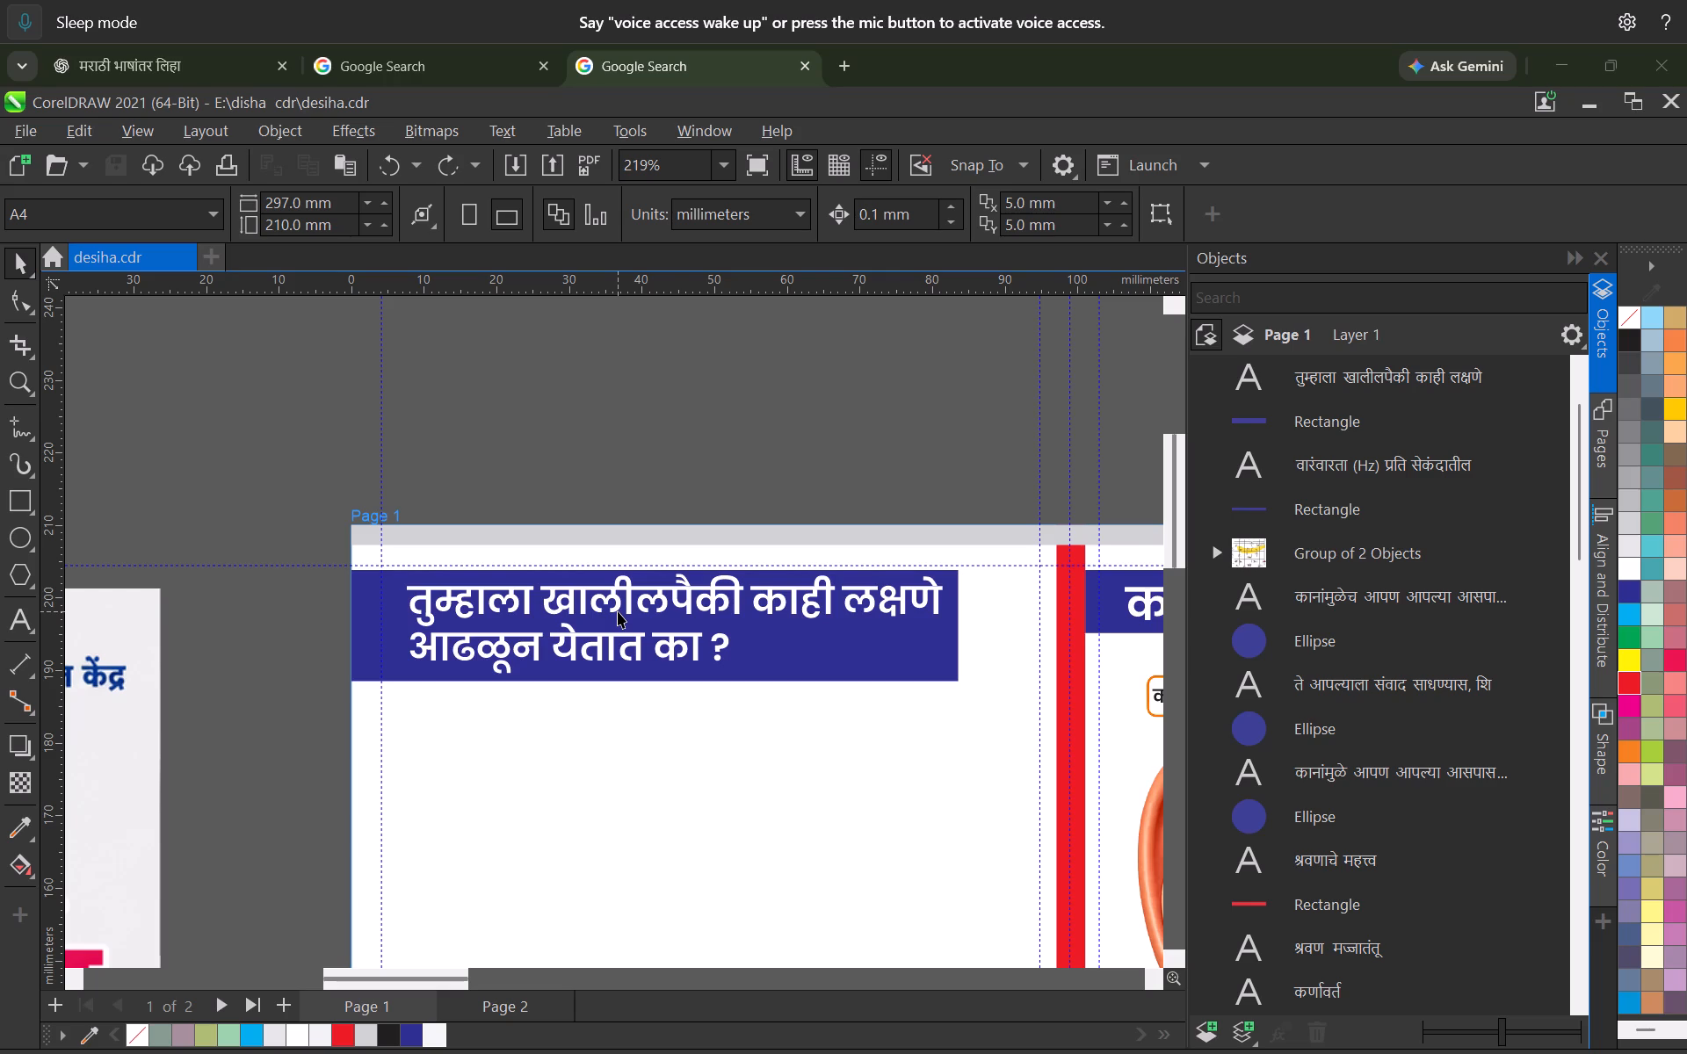
click(677, 609)
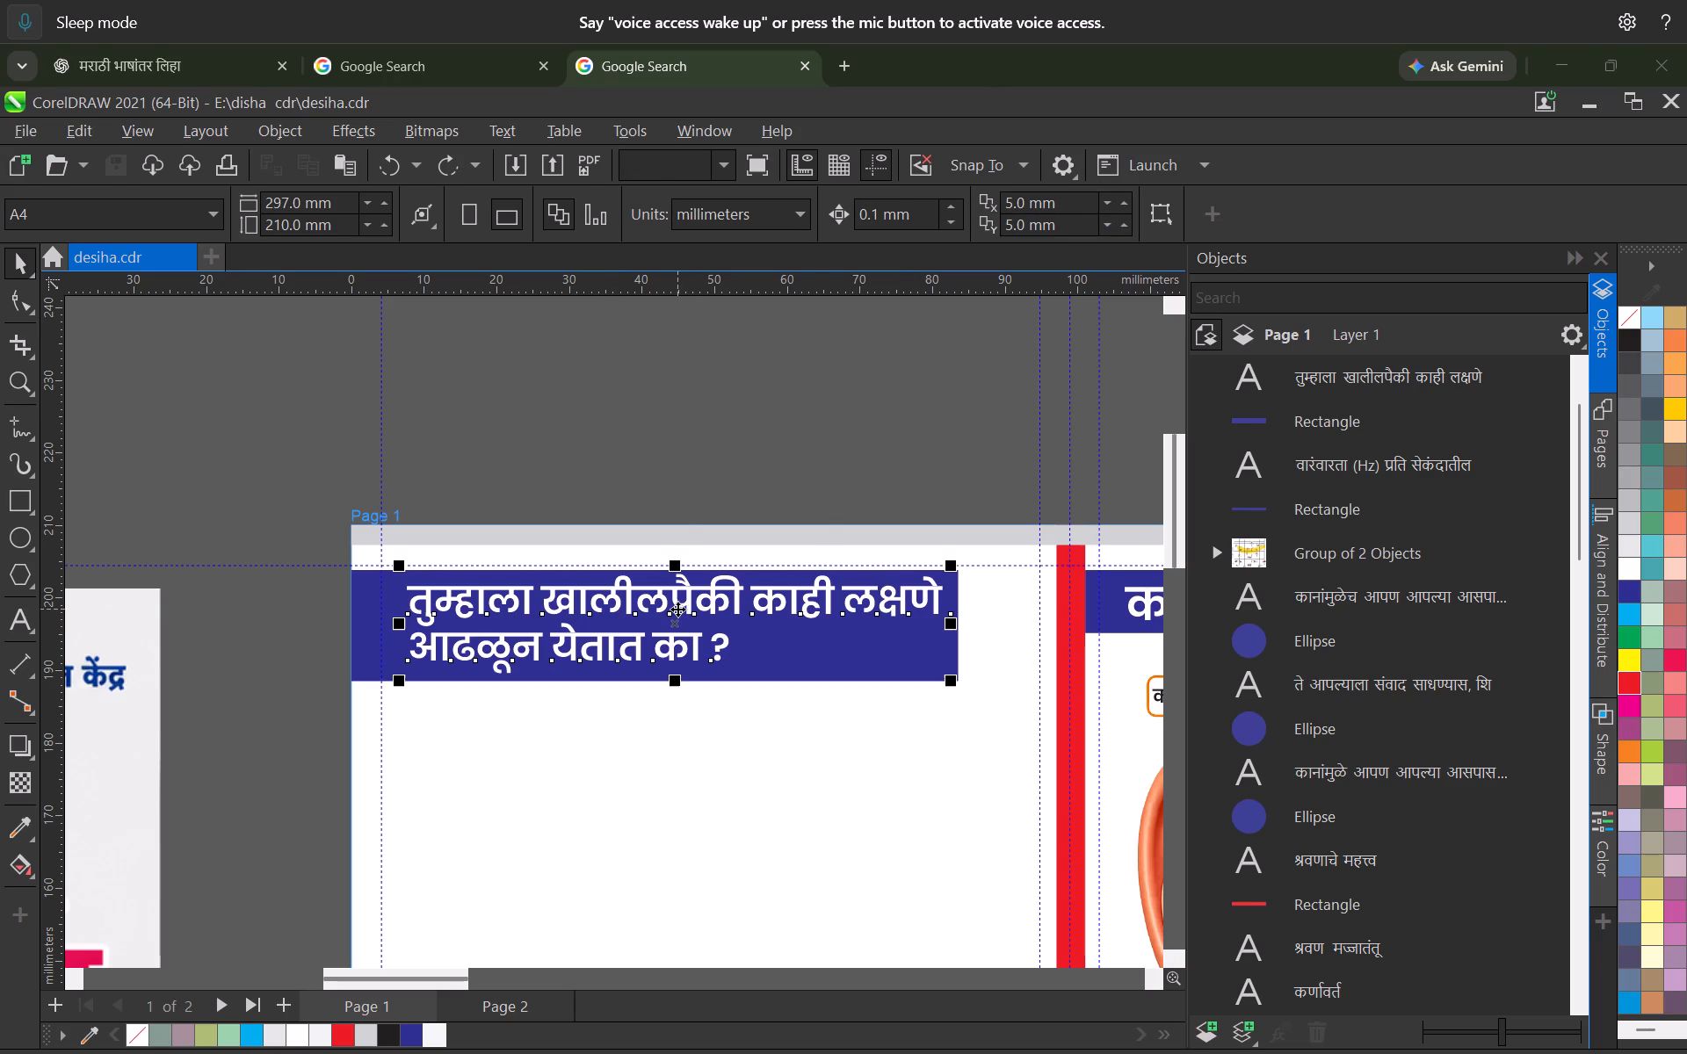
key(Down)
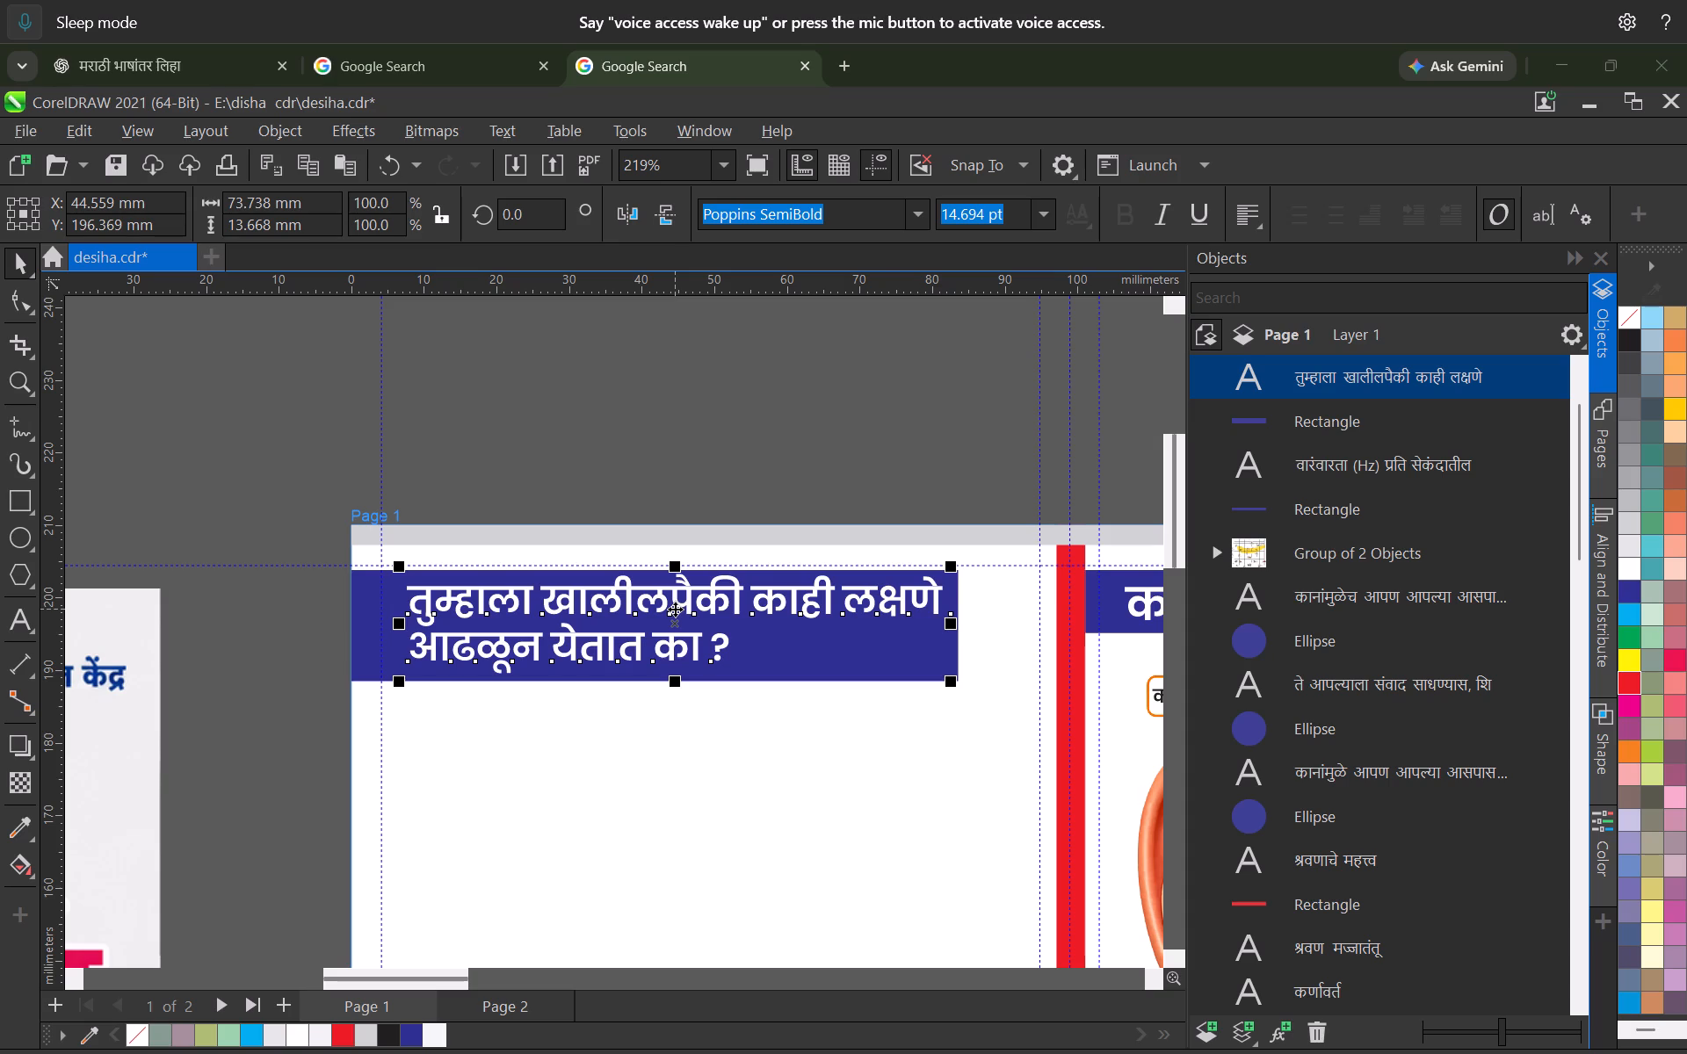
scroll(650, 567, down, 9)
click(668, 529)
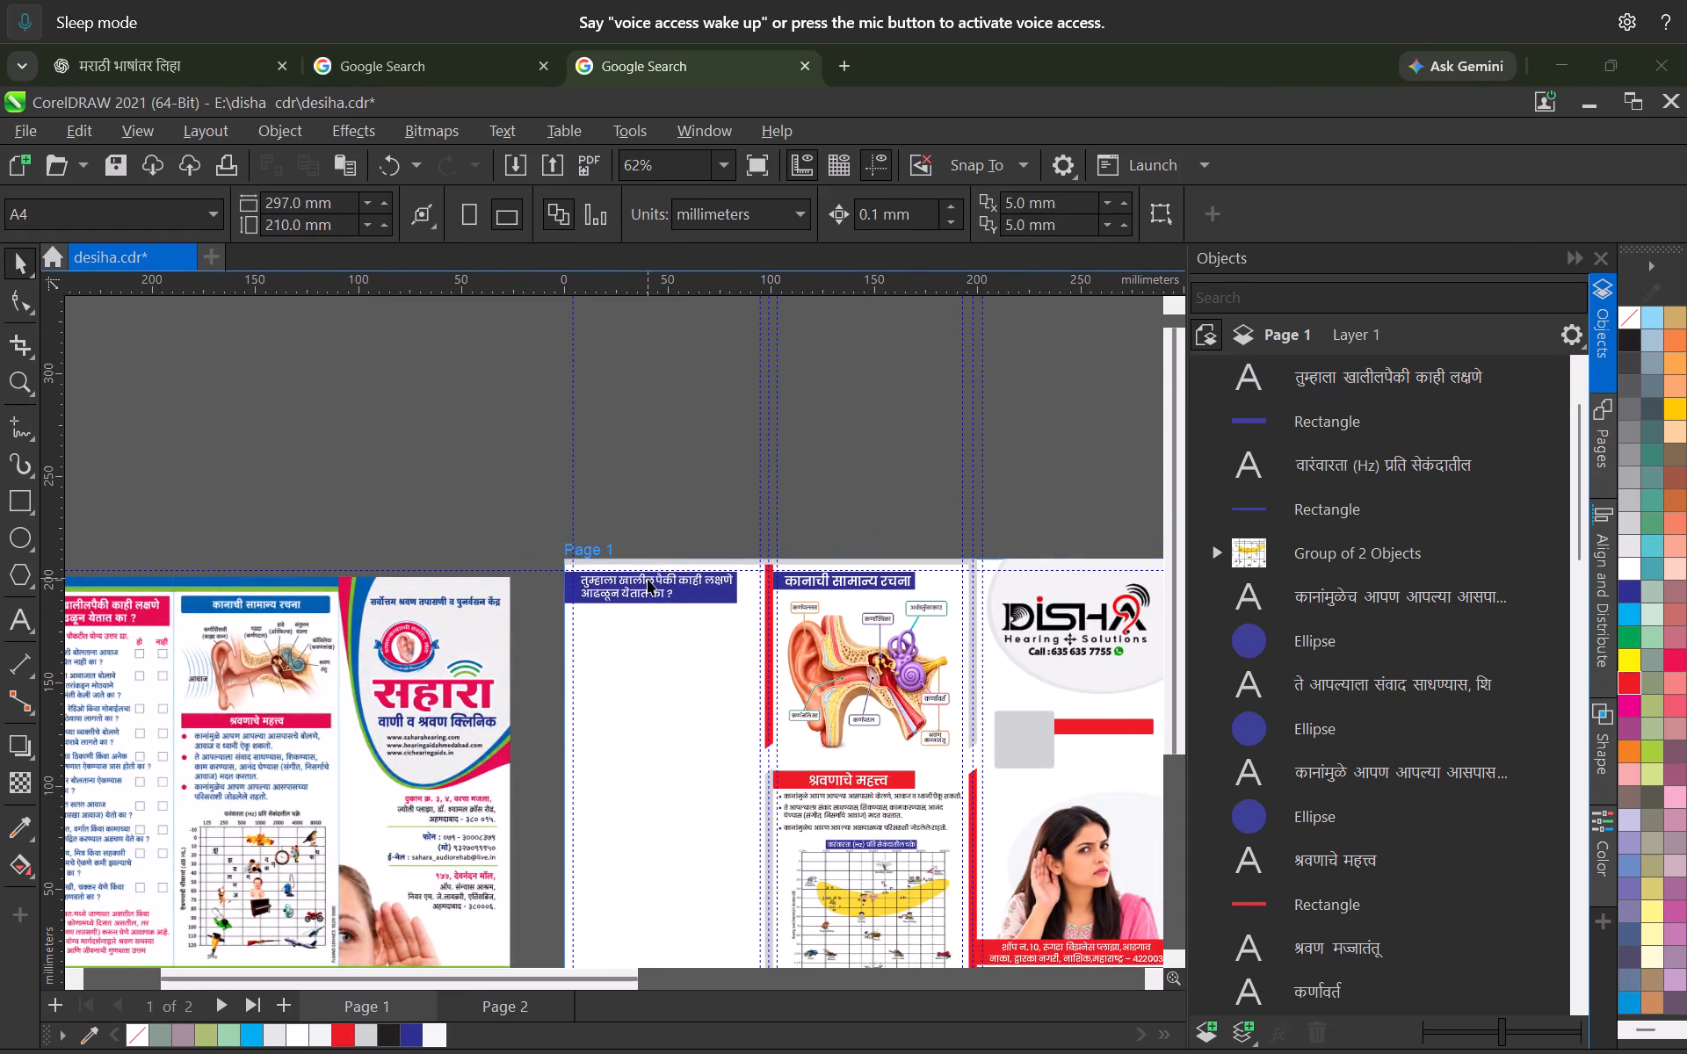
Examine page 1's symptom heading banner alongside the other panels, the reference brochure and page 2.
scroll(648, 579, up, 1)
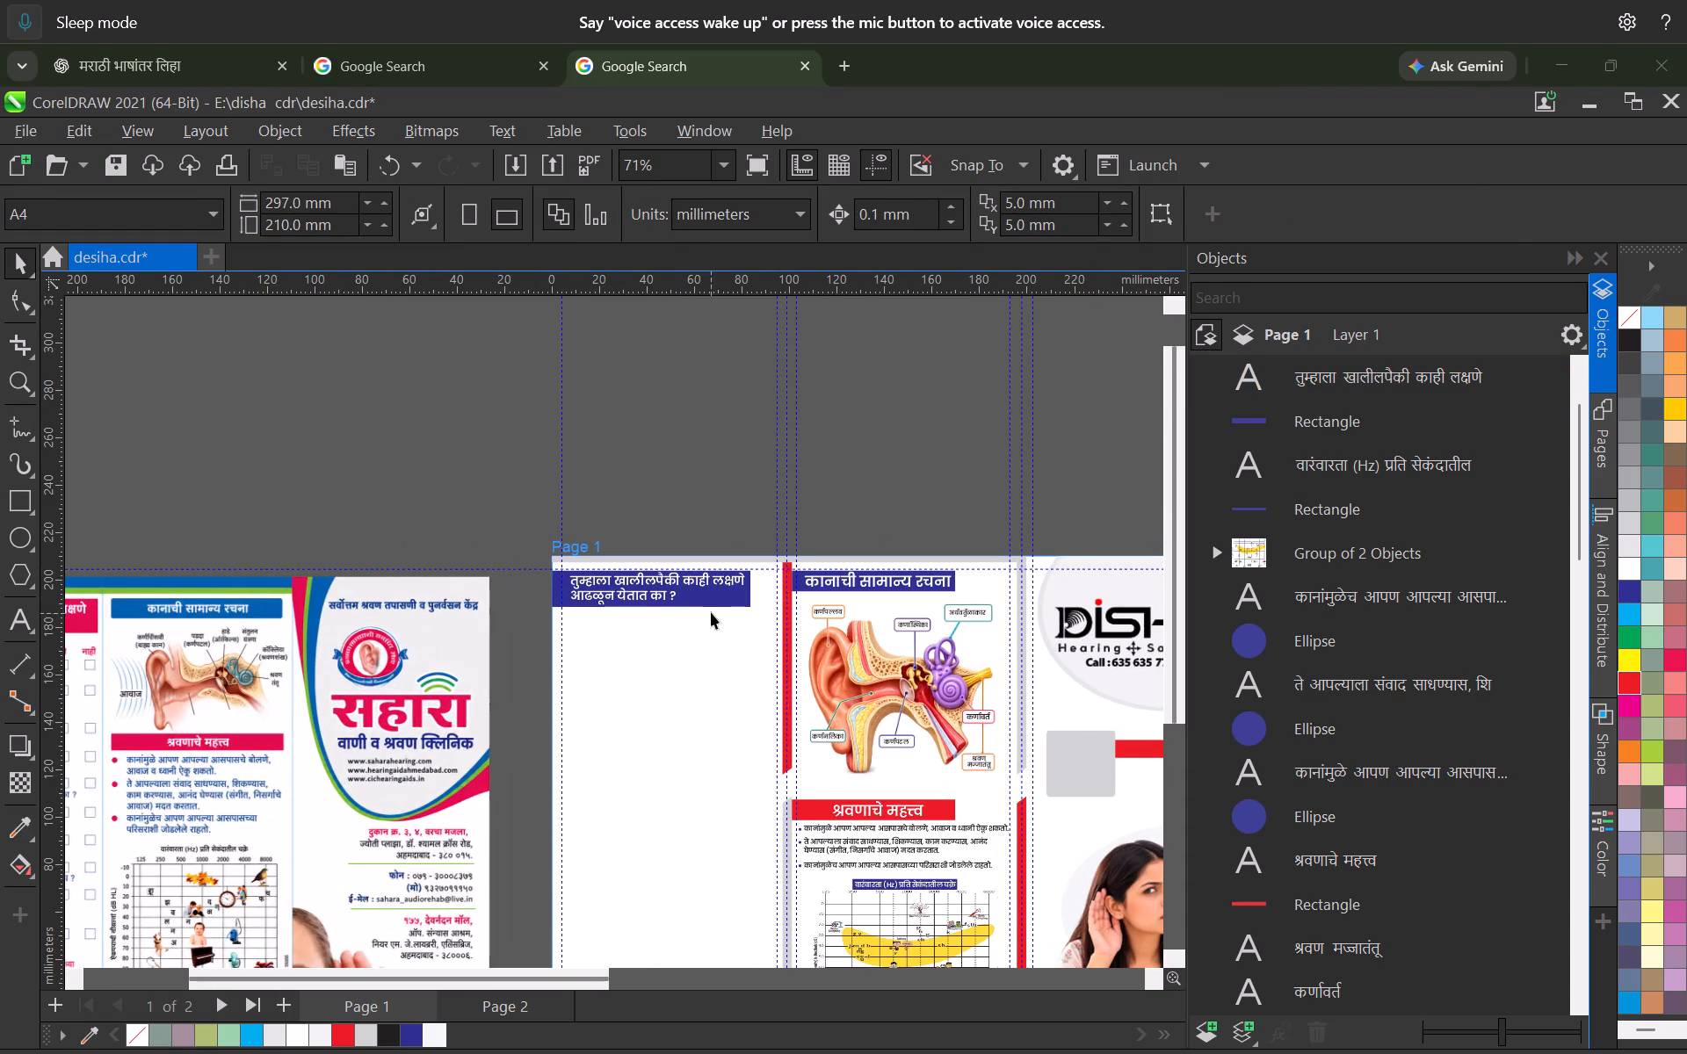
scroll(711, 610, up, 5)
scroll(670, 603, down, 5)
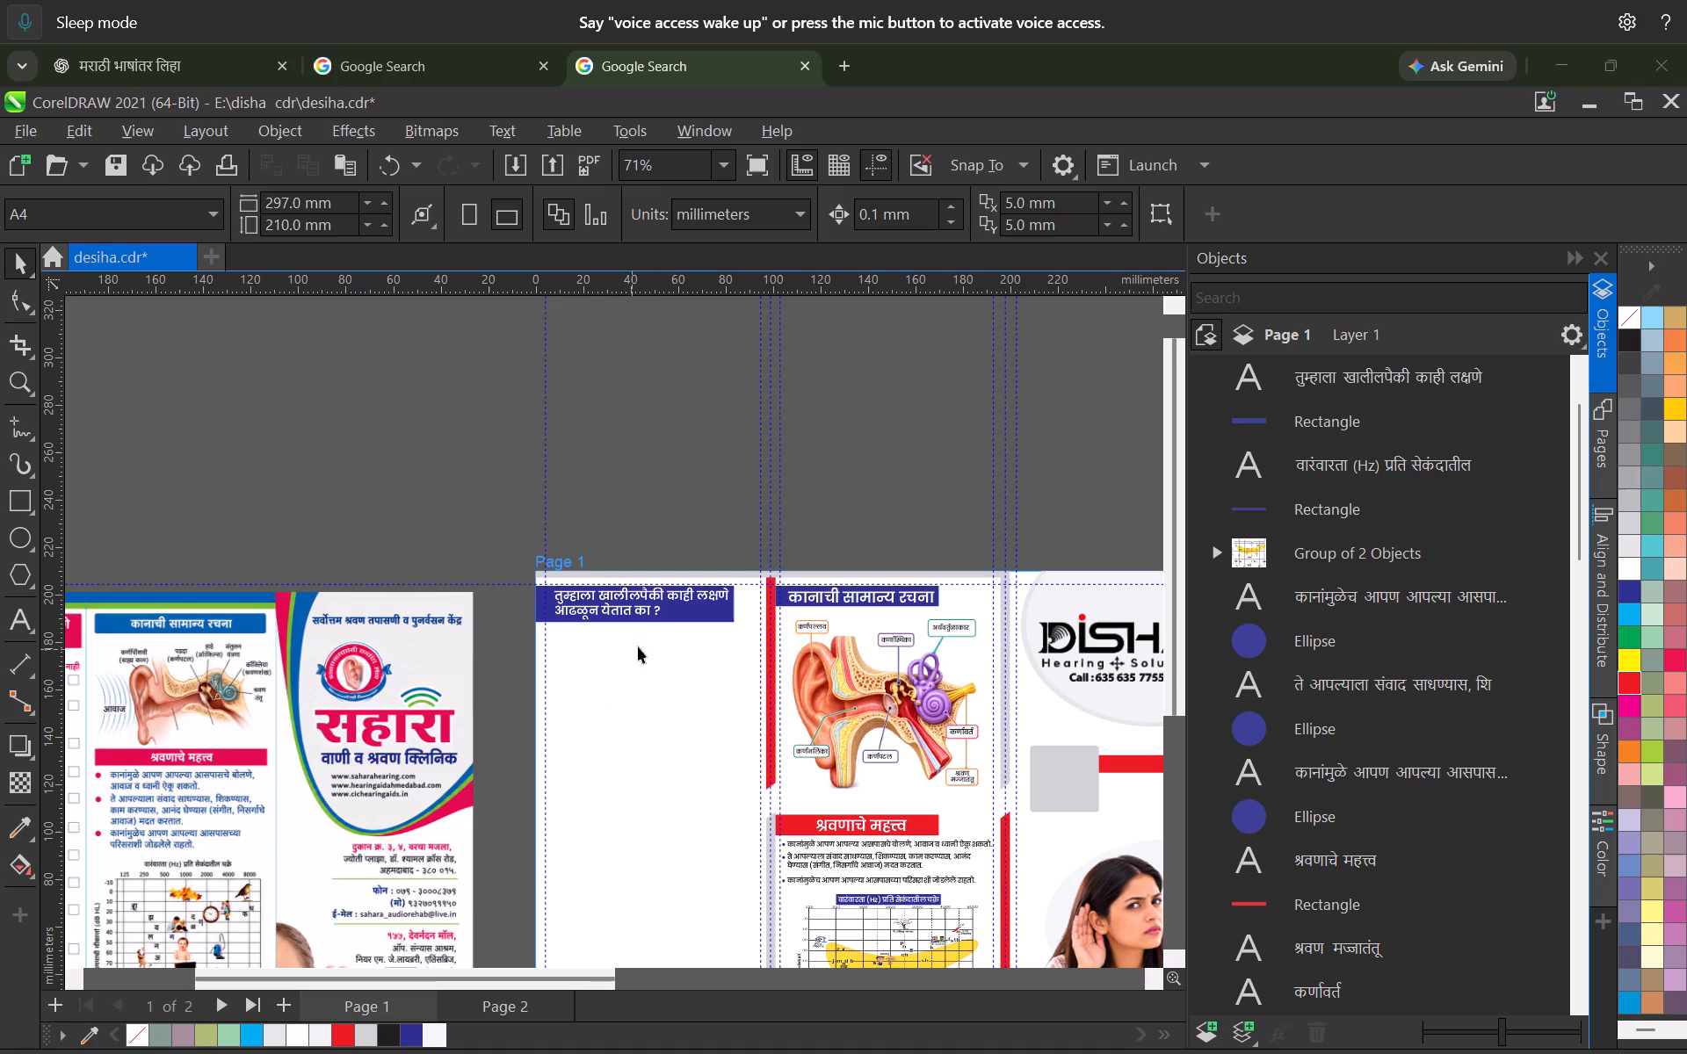
scroll(707, 605, up, 7)
scroll(662, 630, down, 4)
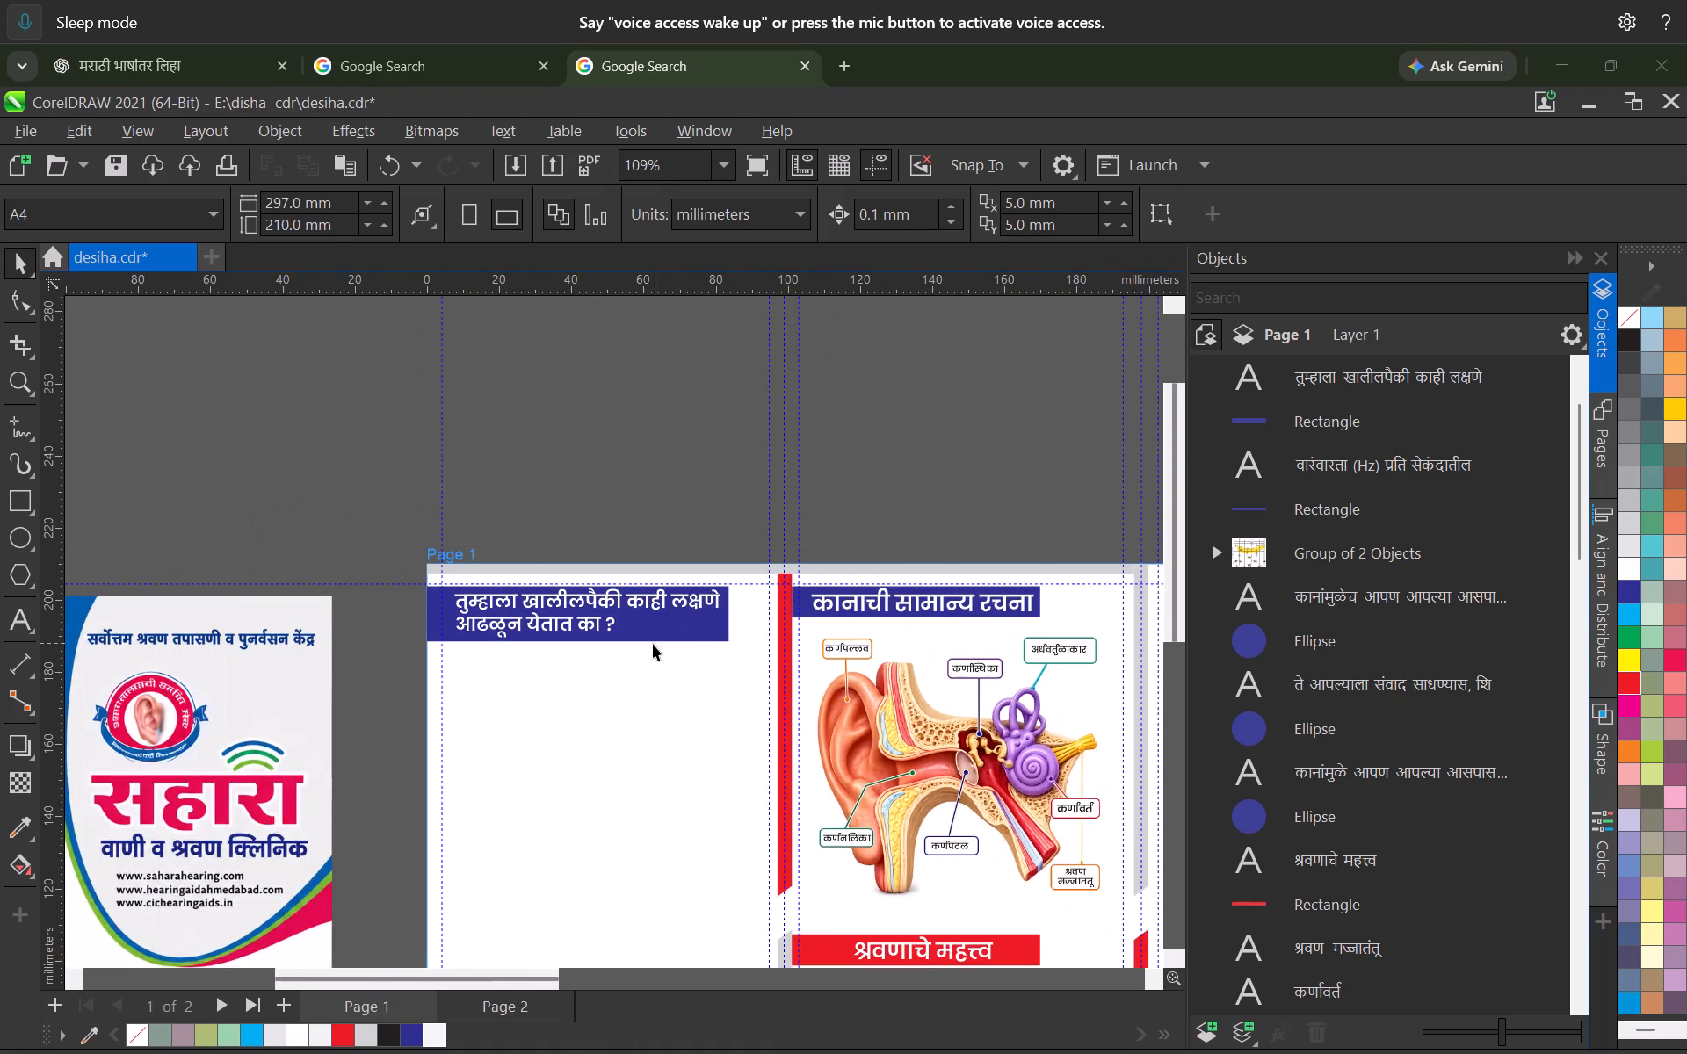
middle_drag(637, 644, 764, 627)
scroll(740, 604, up, 5)
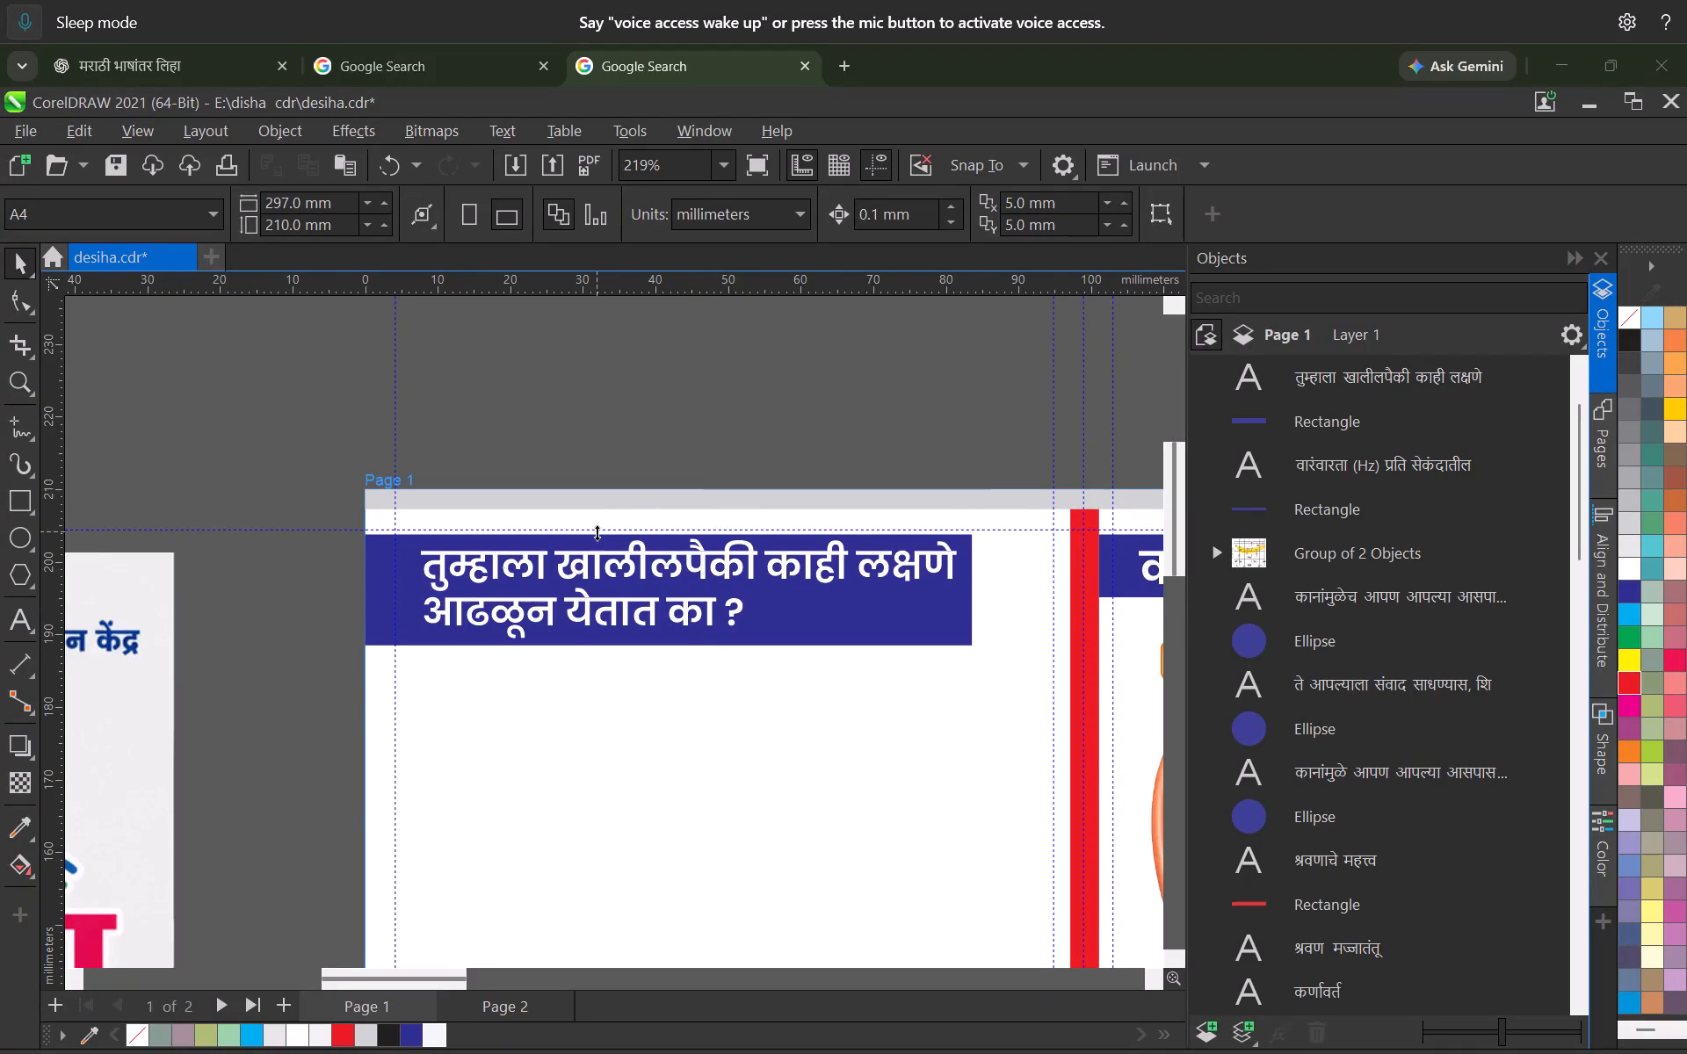
scroll(728, 545, down, 2)
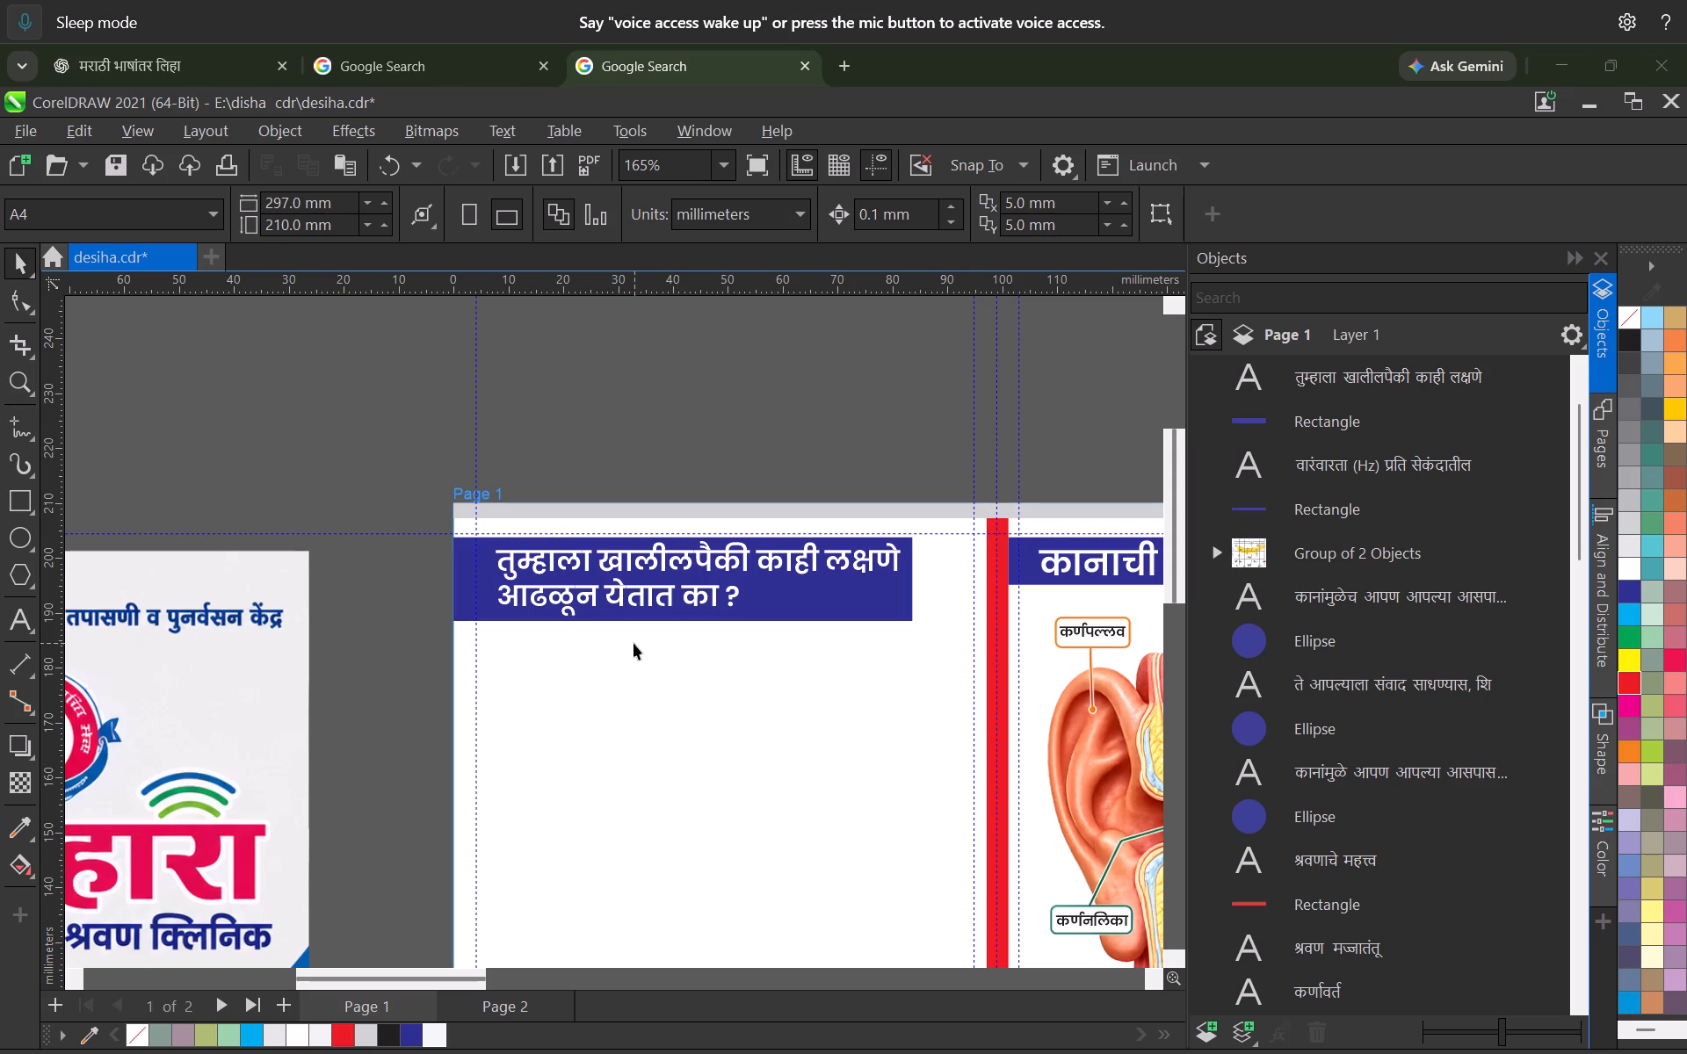
scroll(672, 731, down, 6)
middle_drag(611, 732, 644, 633)
scroll(510, 750, up, 1)
middle_drag(472, 773, 558, 726)
scroll(558, 726, up, 1)
scroll(558, 726, down, 3)
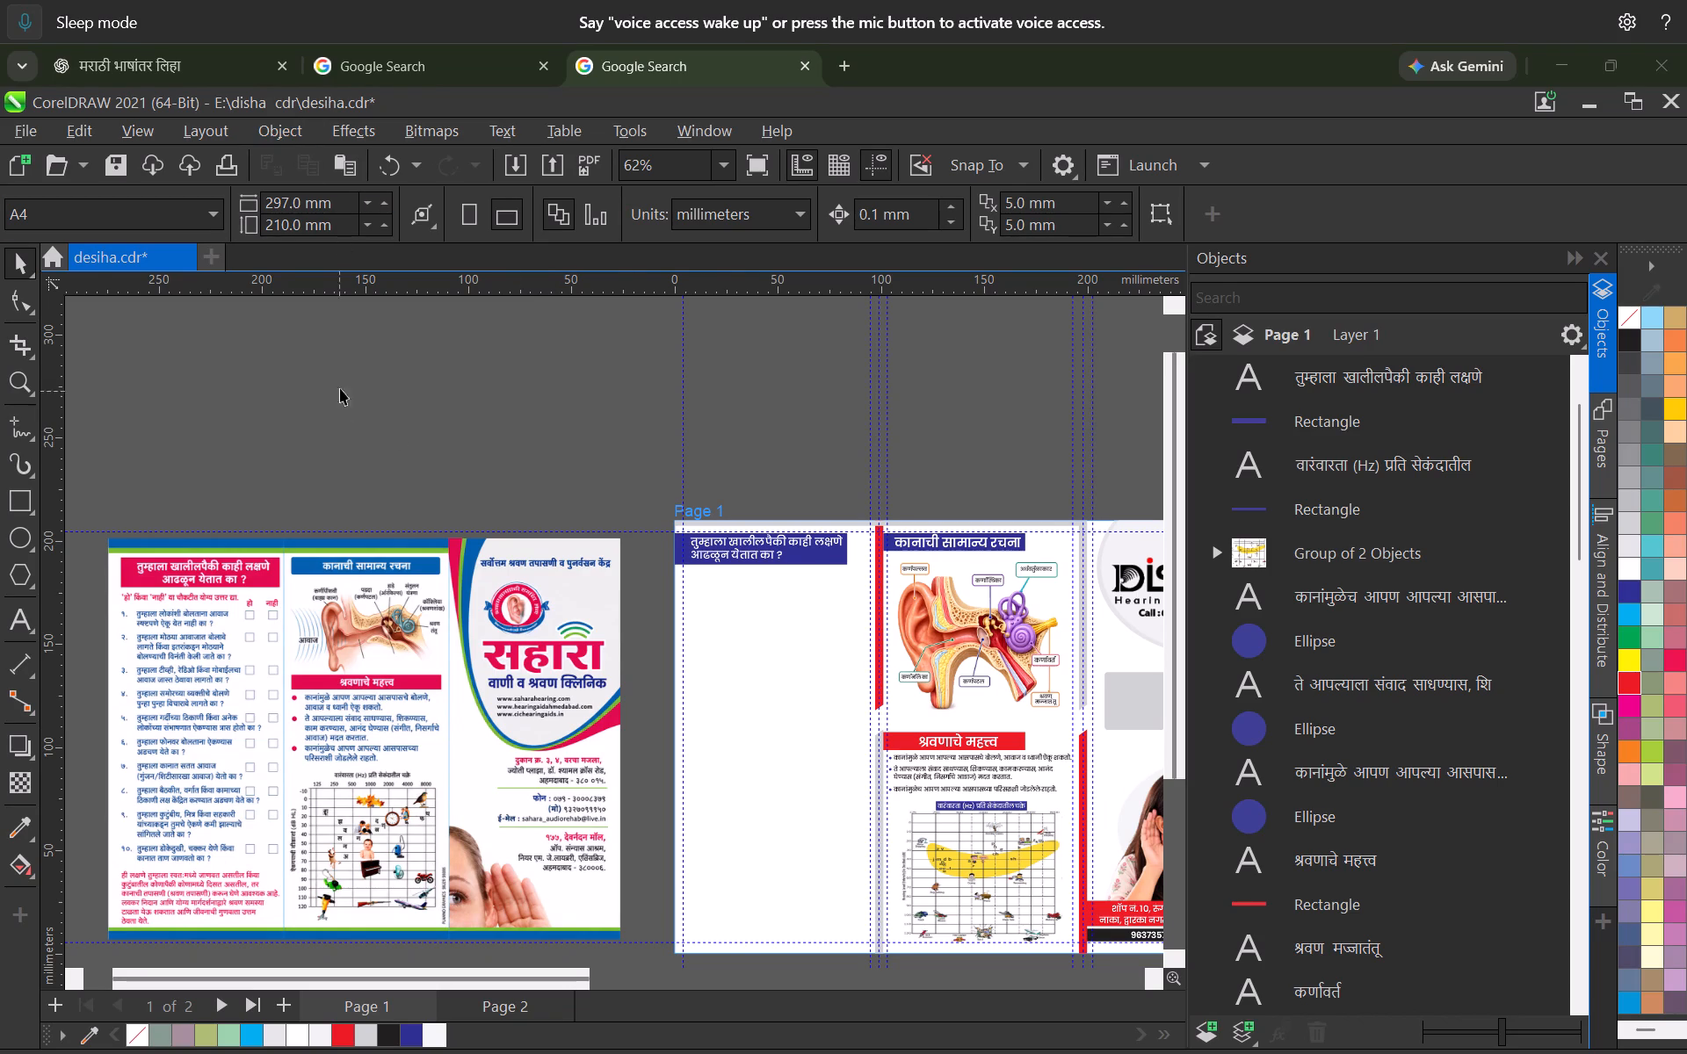
scroll(359, 362, down, 12)
scroll(561, 480, down, 4)
scroll(662, 547, up, 11)
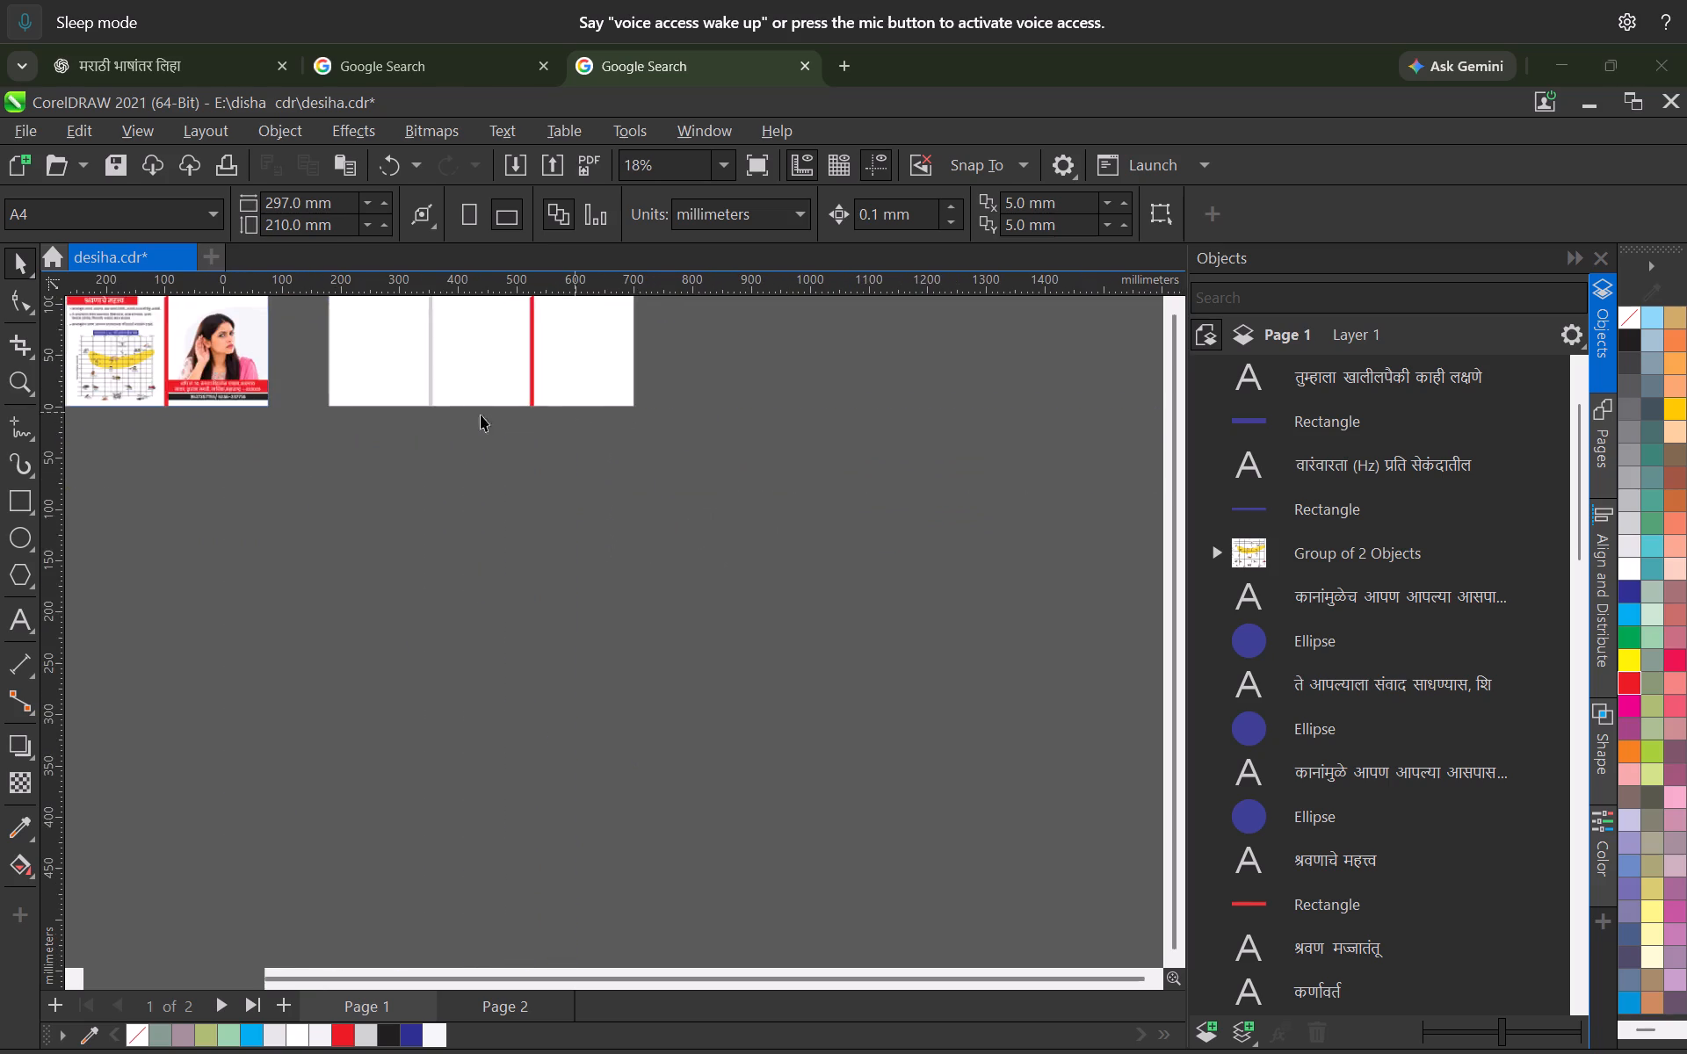
middle_drag(366, 416, 590, 625)
scroll(431, 540, up, 2)
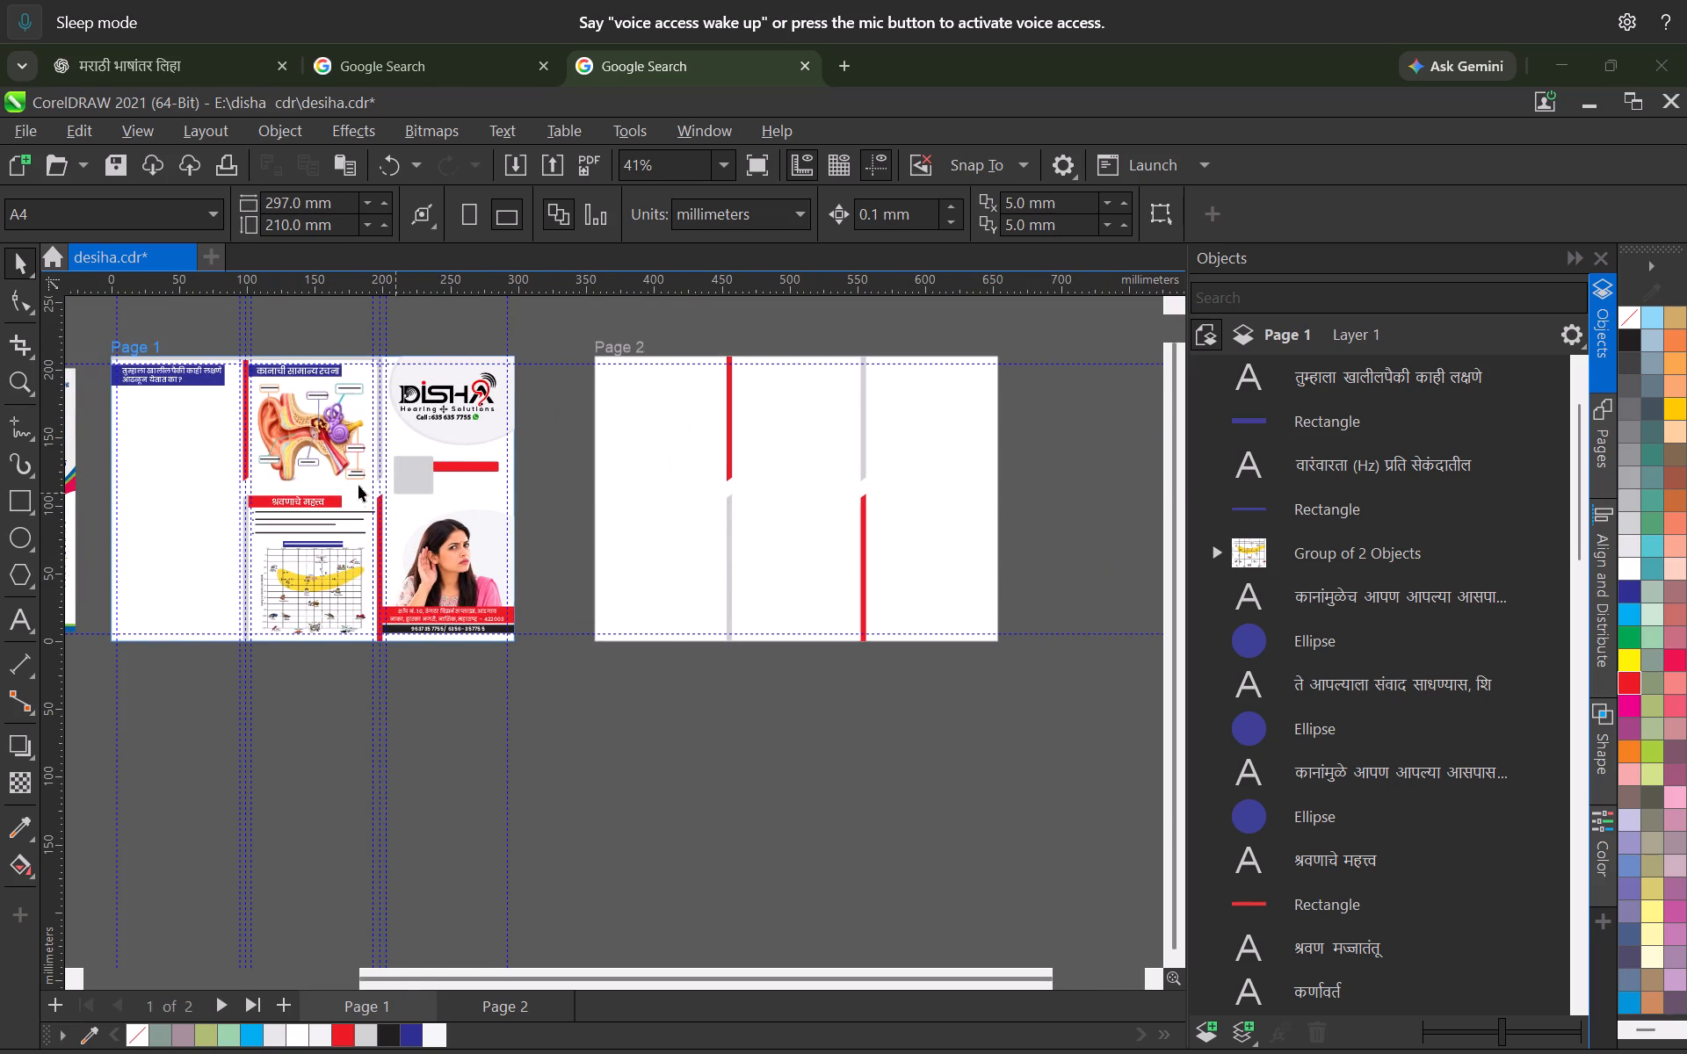
scroll(357, 477, up, 7)
middle_drag(288, 488, 583, 441)
scroll(529, 502, up, 3)
scroll(402, 498, down, 4)
middle_drag(360, 516, 597, 549)
scroll(360, 516, down, 1)
scroll(328, 433, down, 3)
middle_drag(321, 434, 368, 609)
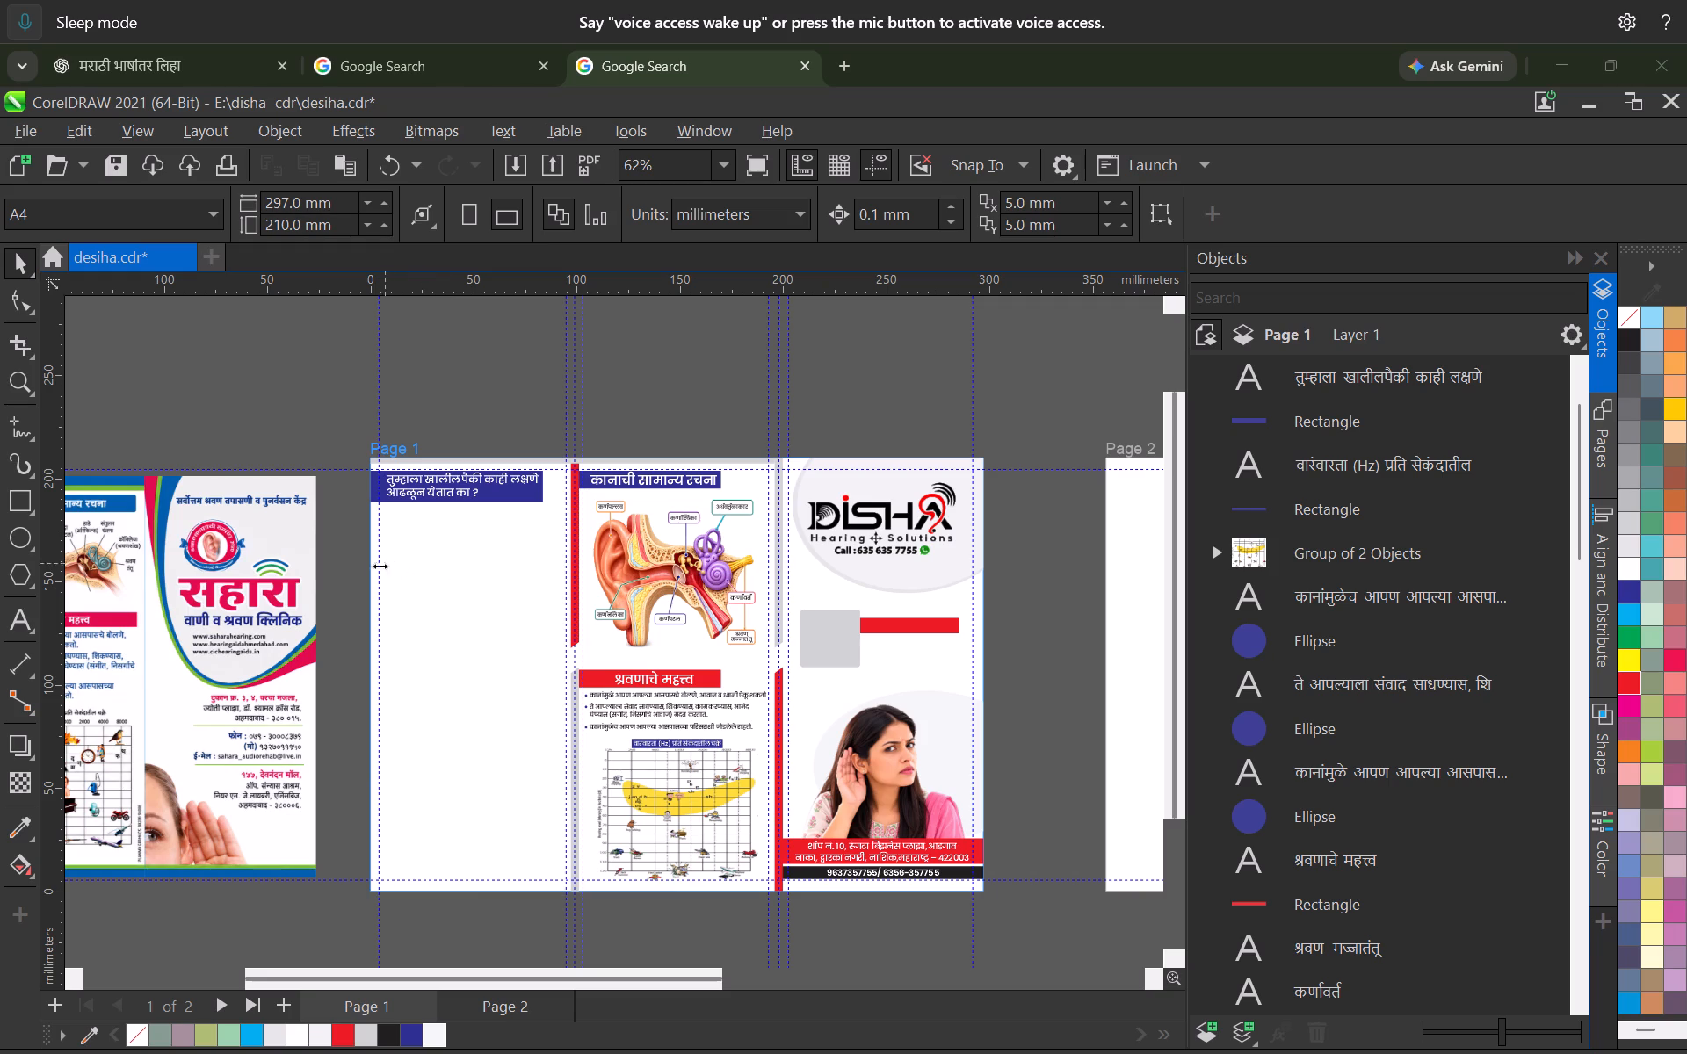
Select the blue banner rectangle behind the symptom heading on page 1.
scroll(219, 503, up, 10)
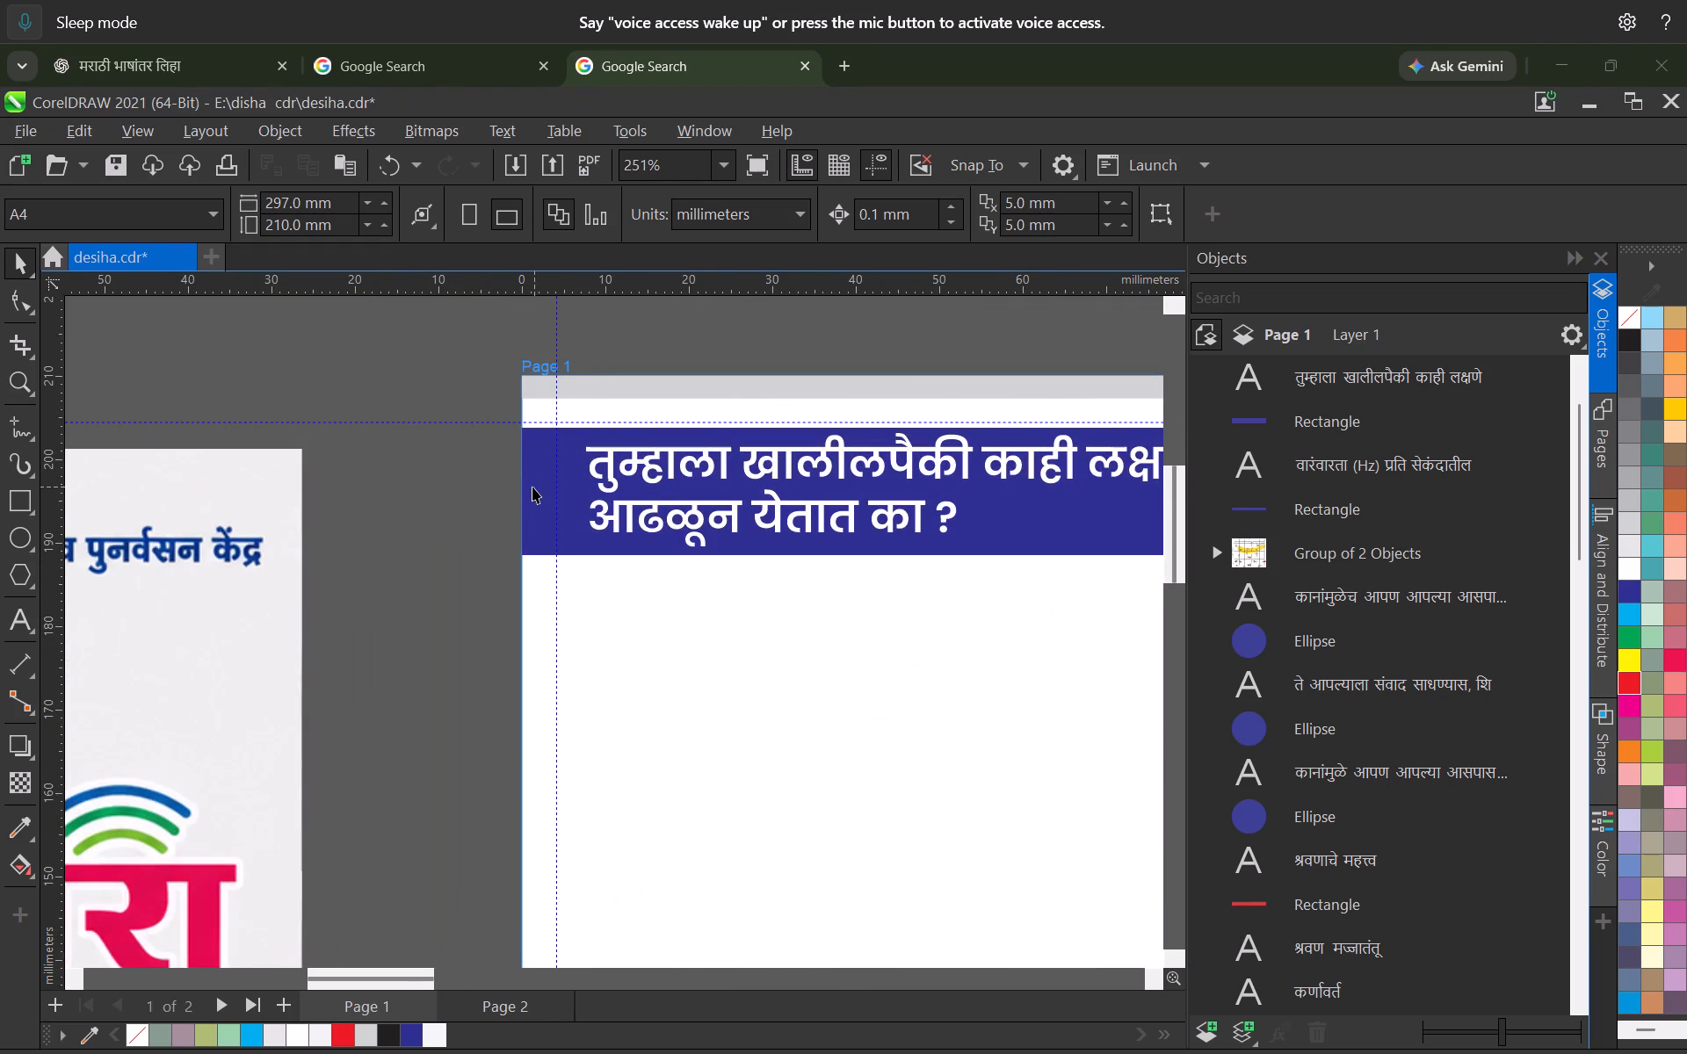
scroll(532, 484, down, 3)
middle_drag(817, 502, 539, 559)
scroll(687, 559, up, 1)
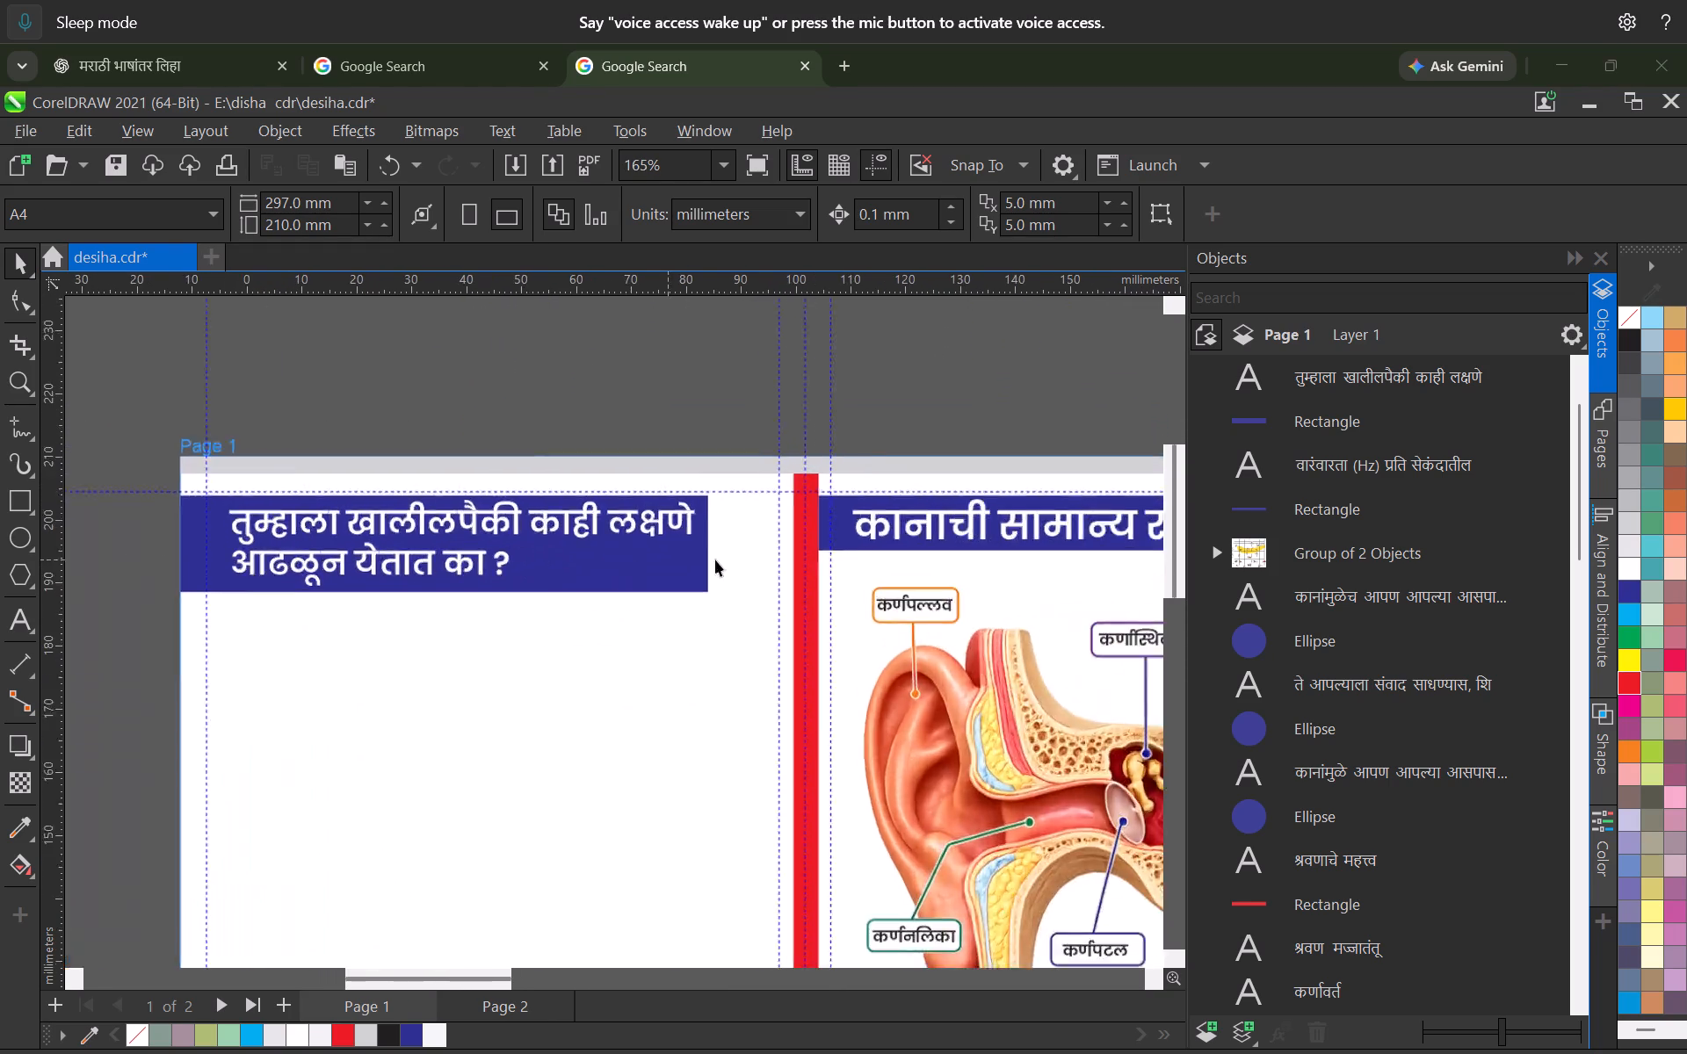
scroll(715, 559, up, 7)
click(684, 533)
scroll(721, 526, down, 9)
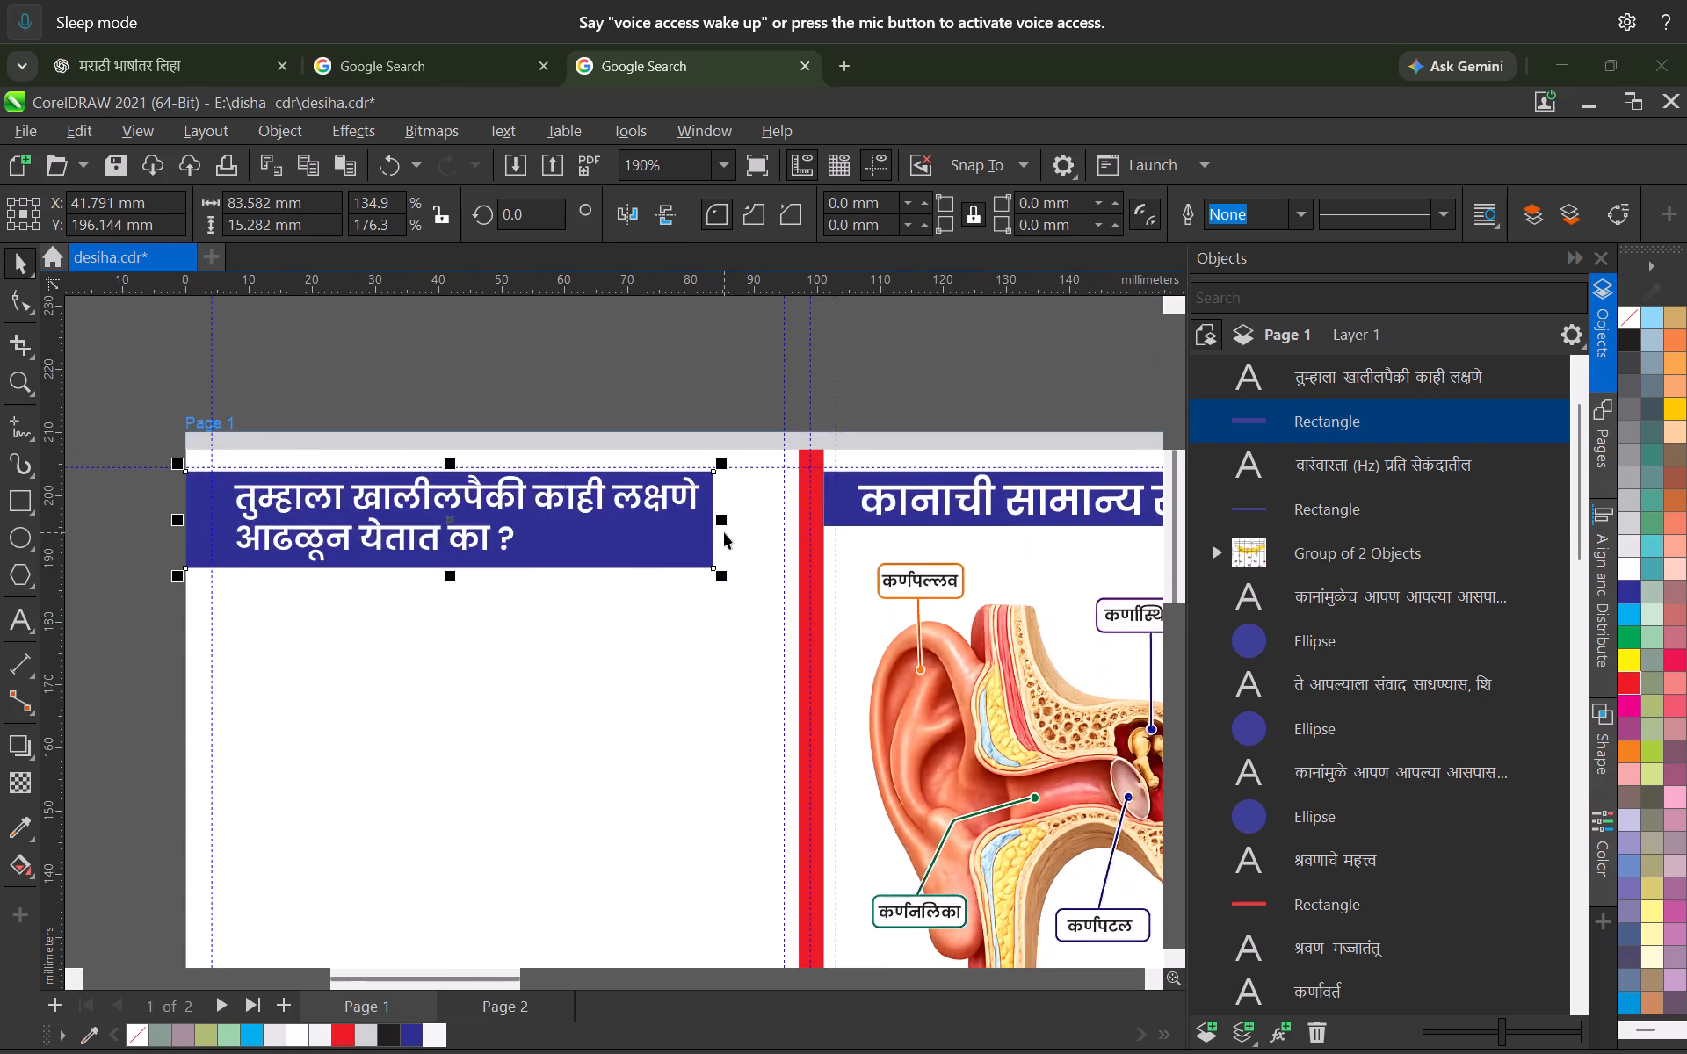
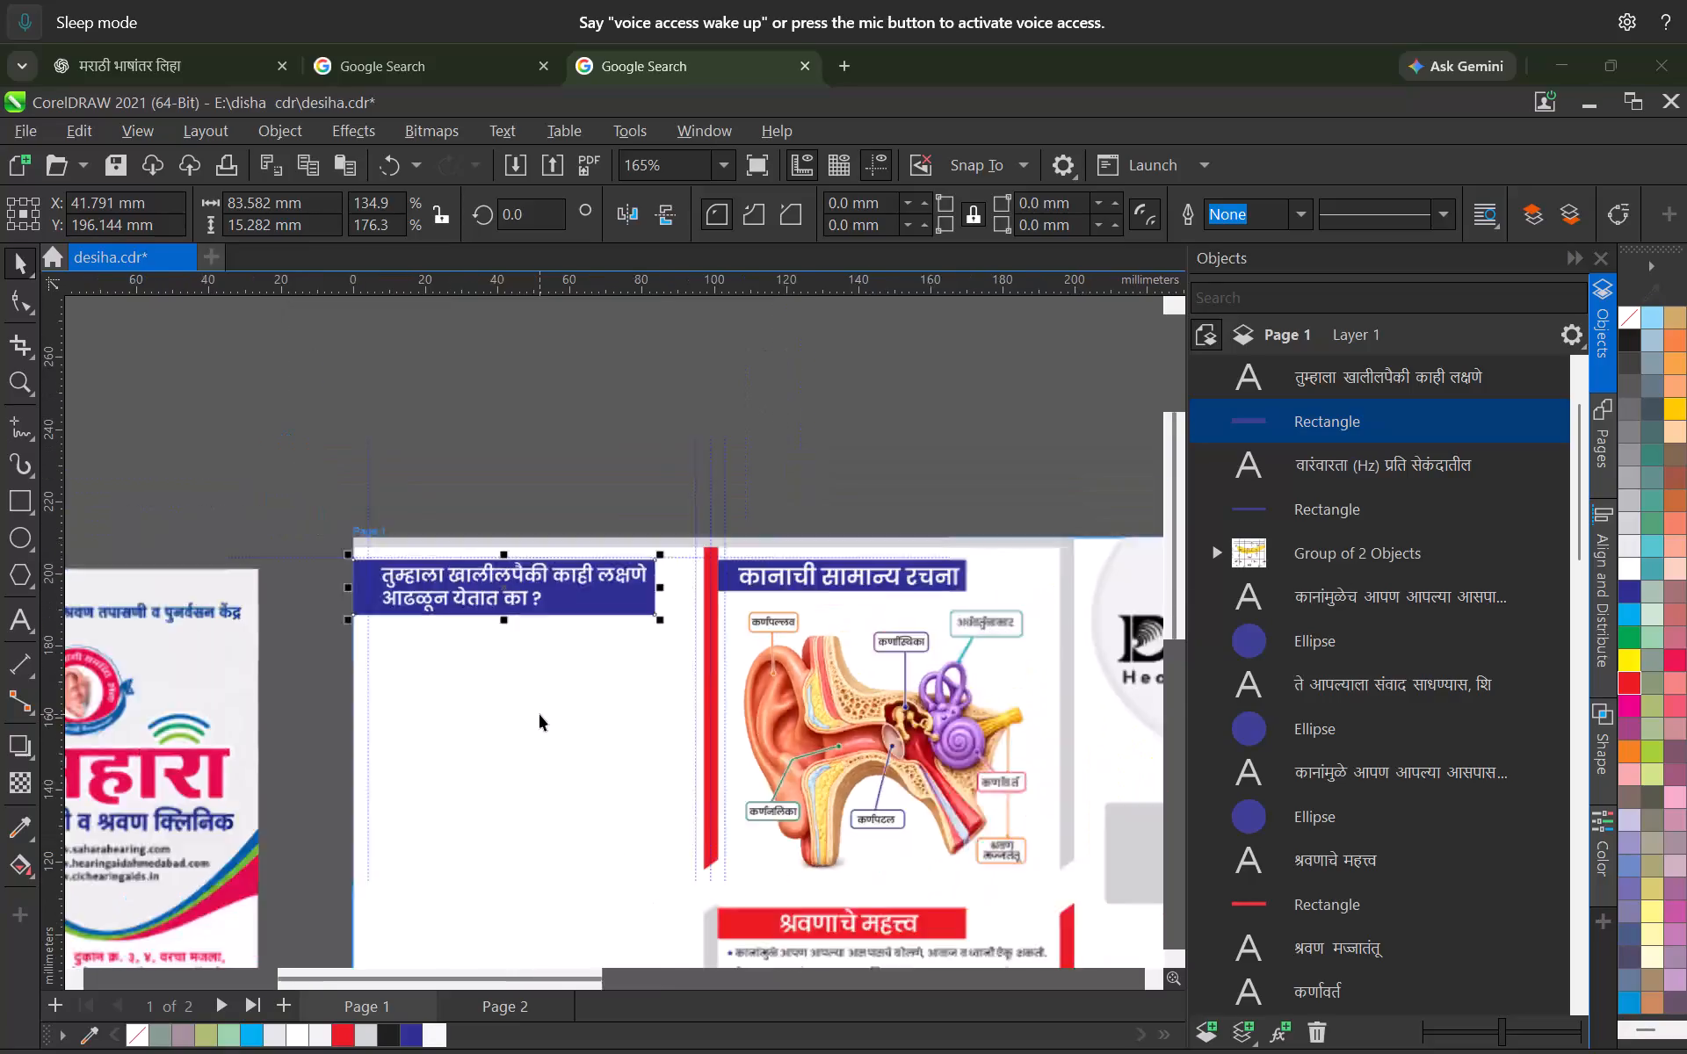
Save the brochure document.
middle_drag(539, 768, 614, 601)
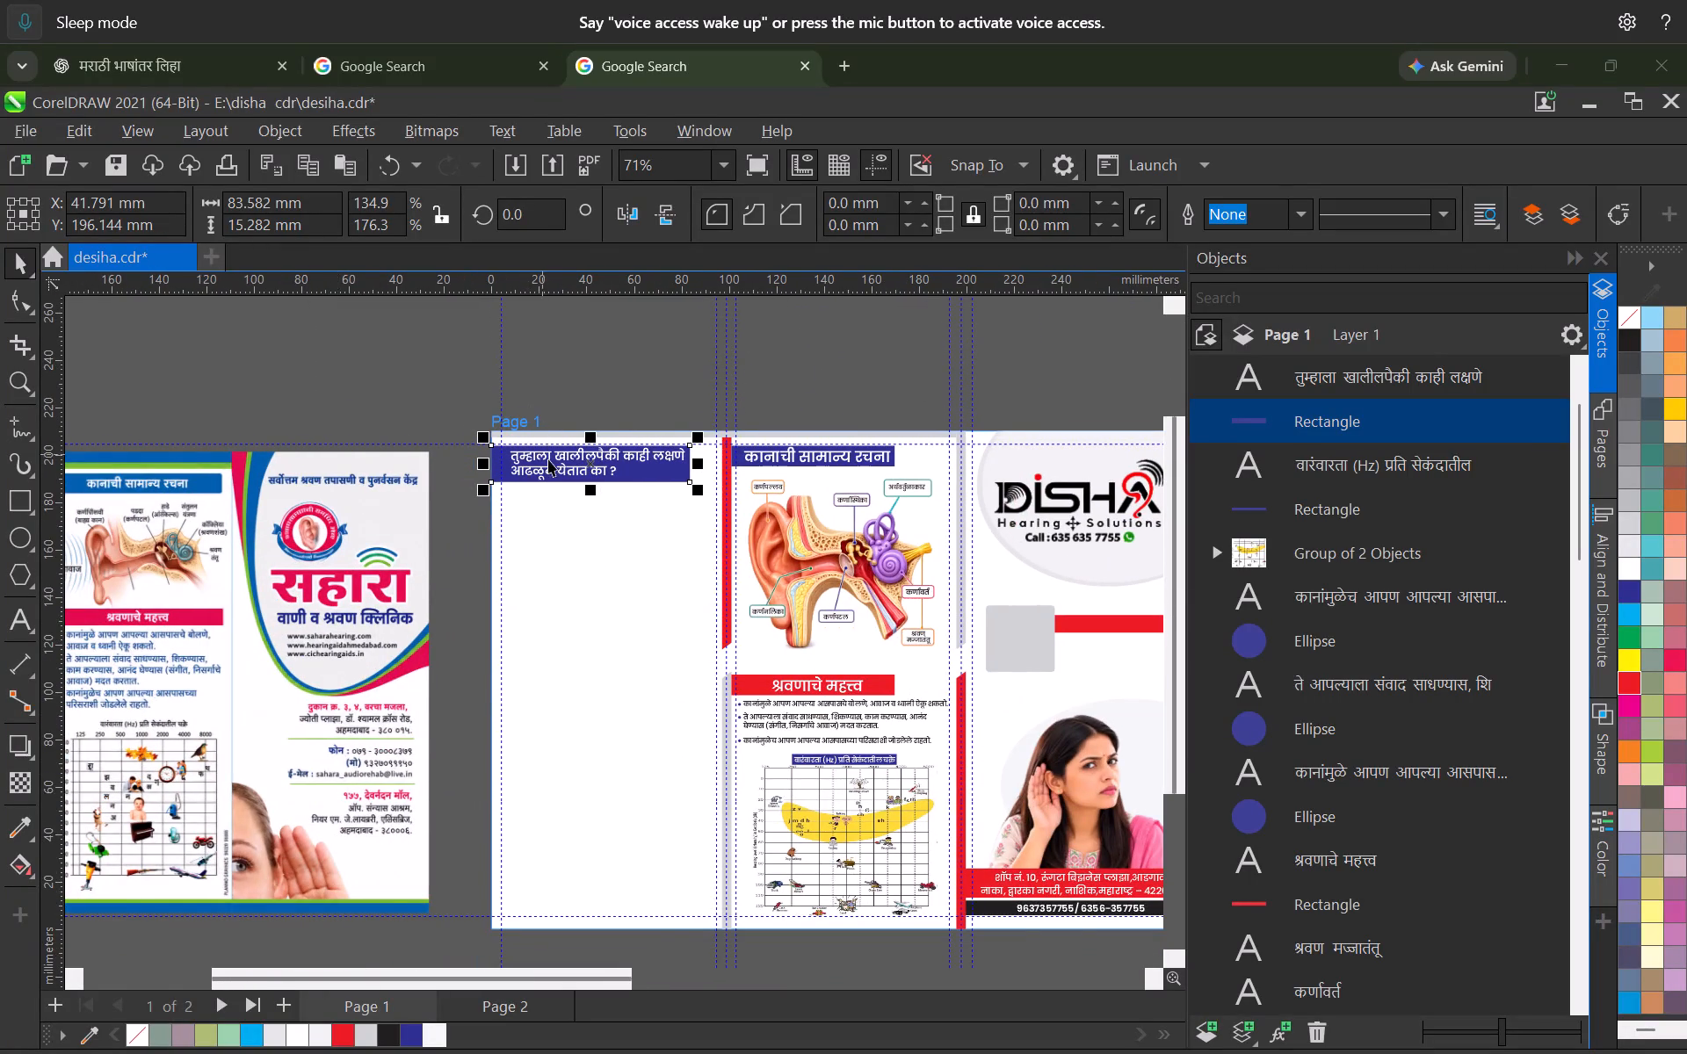
scroll(553, 462, up, 1)
scroll(570, 540, down, 4)
click(571, 590)
scroll(517, 452, up, 5)
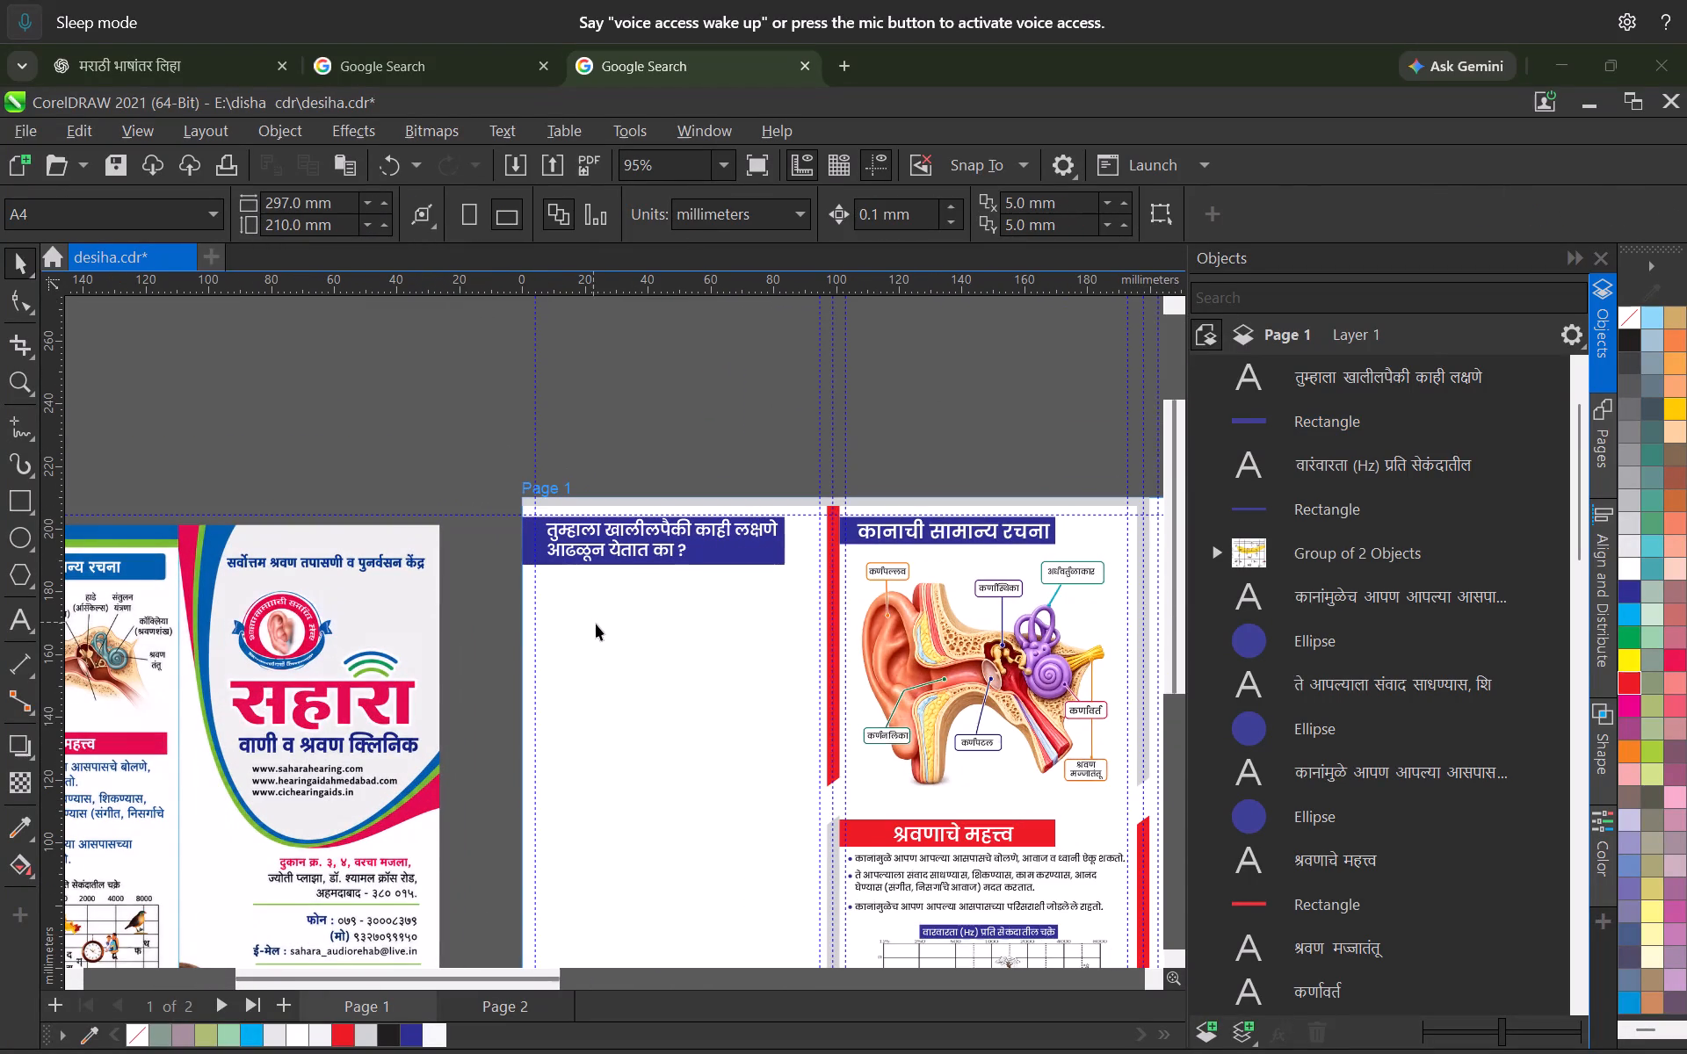
key(ctrl+s)
Widen the blue symptom-heading banner on page 1 to about 84.7 mm by extending its edge nearest the red strip.
scroll(805, 564, up, 8)
click(742, 528)
scroll(742, 528, up, 4)
drag(764, 495, 770, 514)
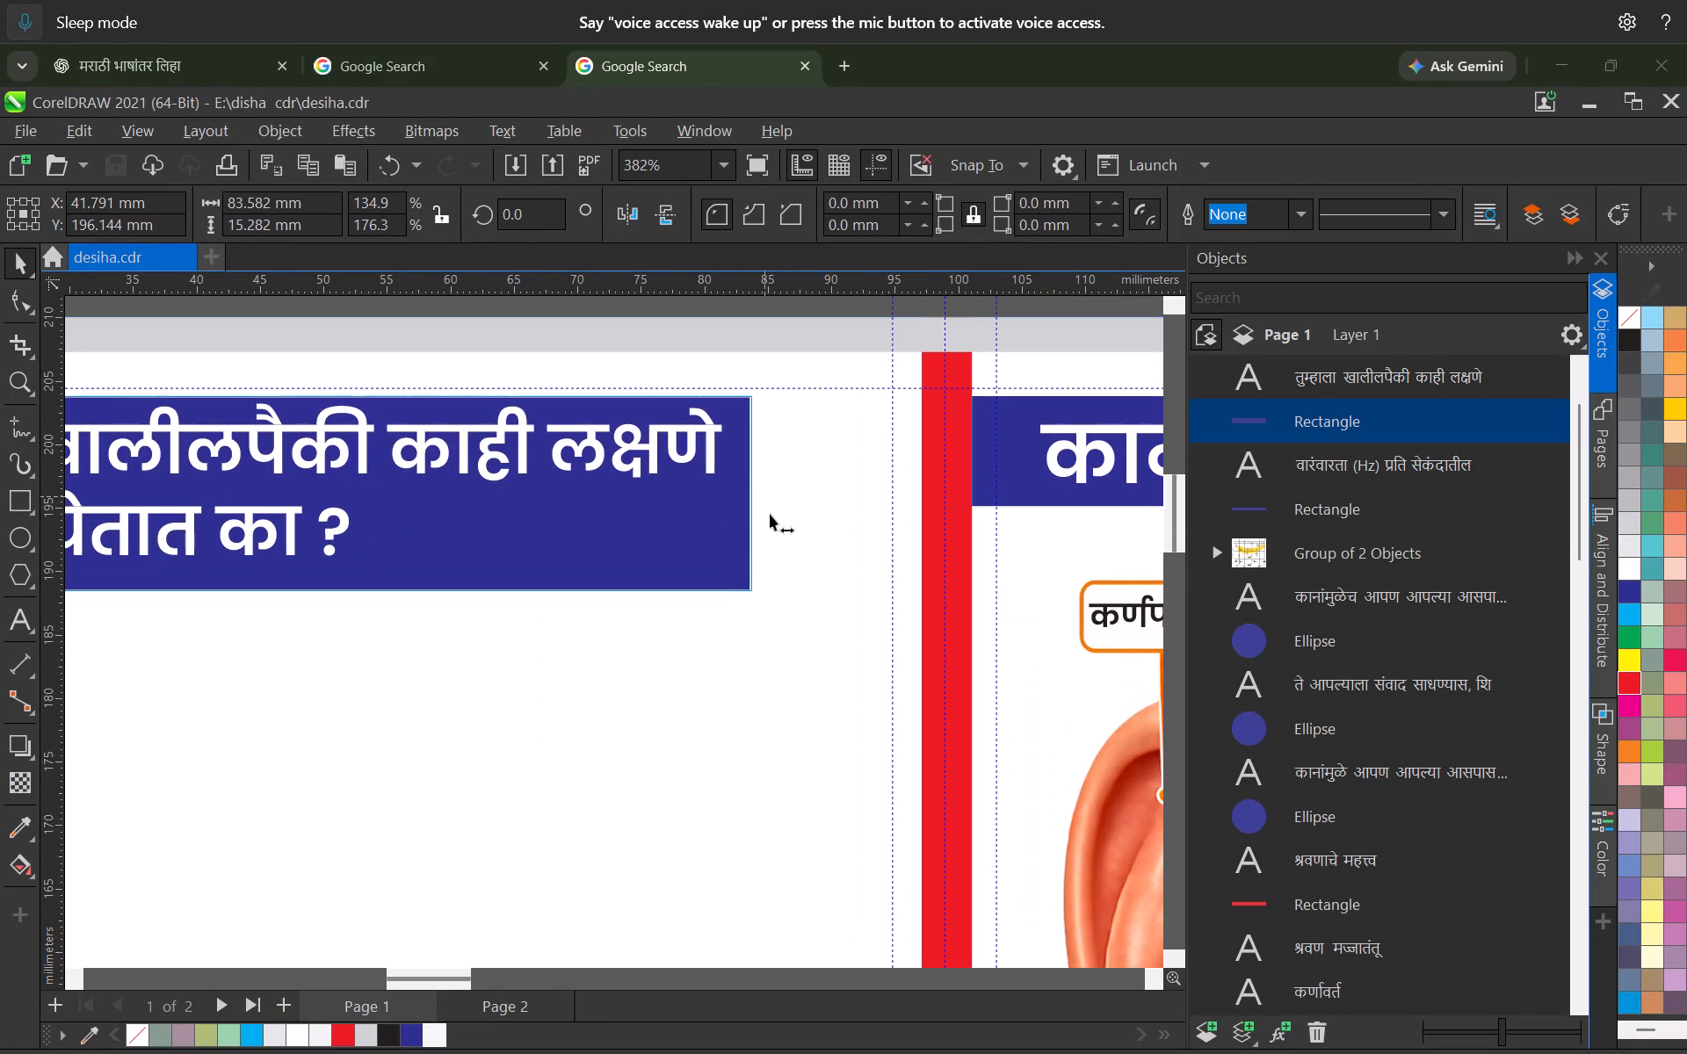
drag(770, 514, 779, 528)
click(731, 639)
Nudge the heading 'कानाची सामान्य रचना' together with its blue banner up by 0.6 mm to the horizontal guideline.
scroll(522, 647, down, 9)
scroll(706, 612, up, 4)
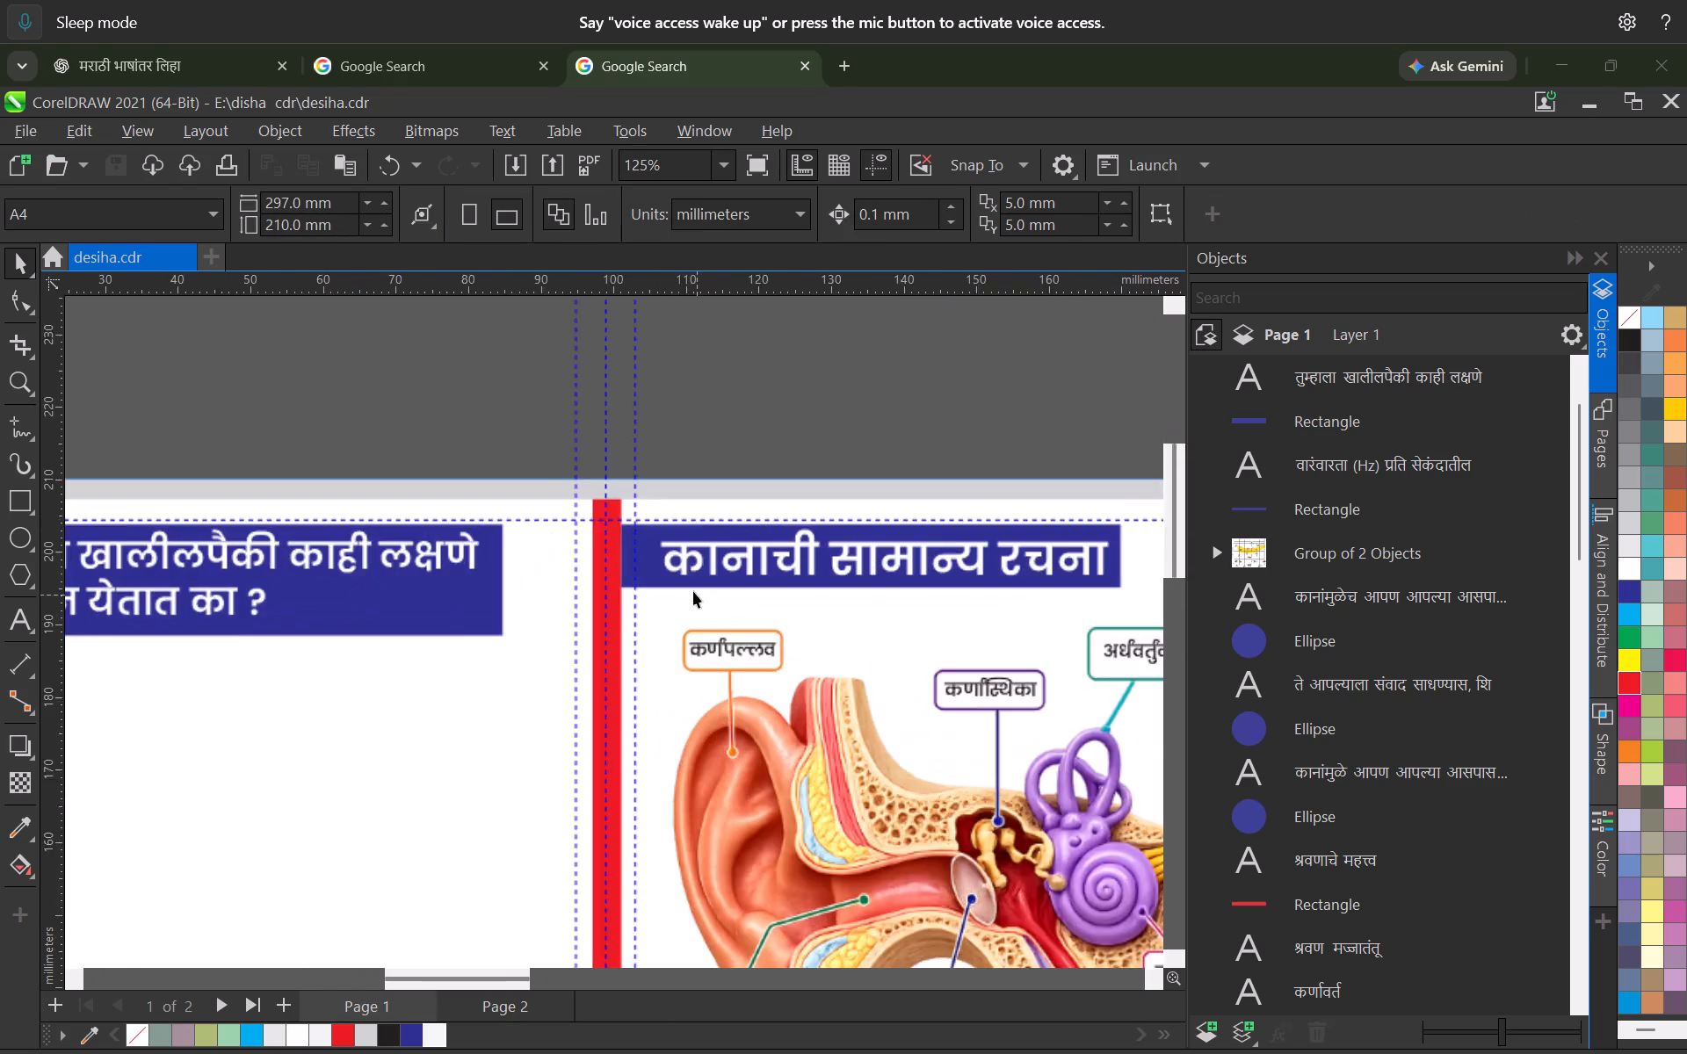
scroll(693, 591, up, 3)
click(684, 566)
scroll(667, 555, up, 4)
shift+click(599, 544)
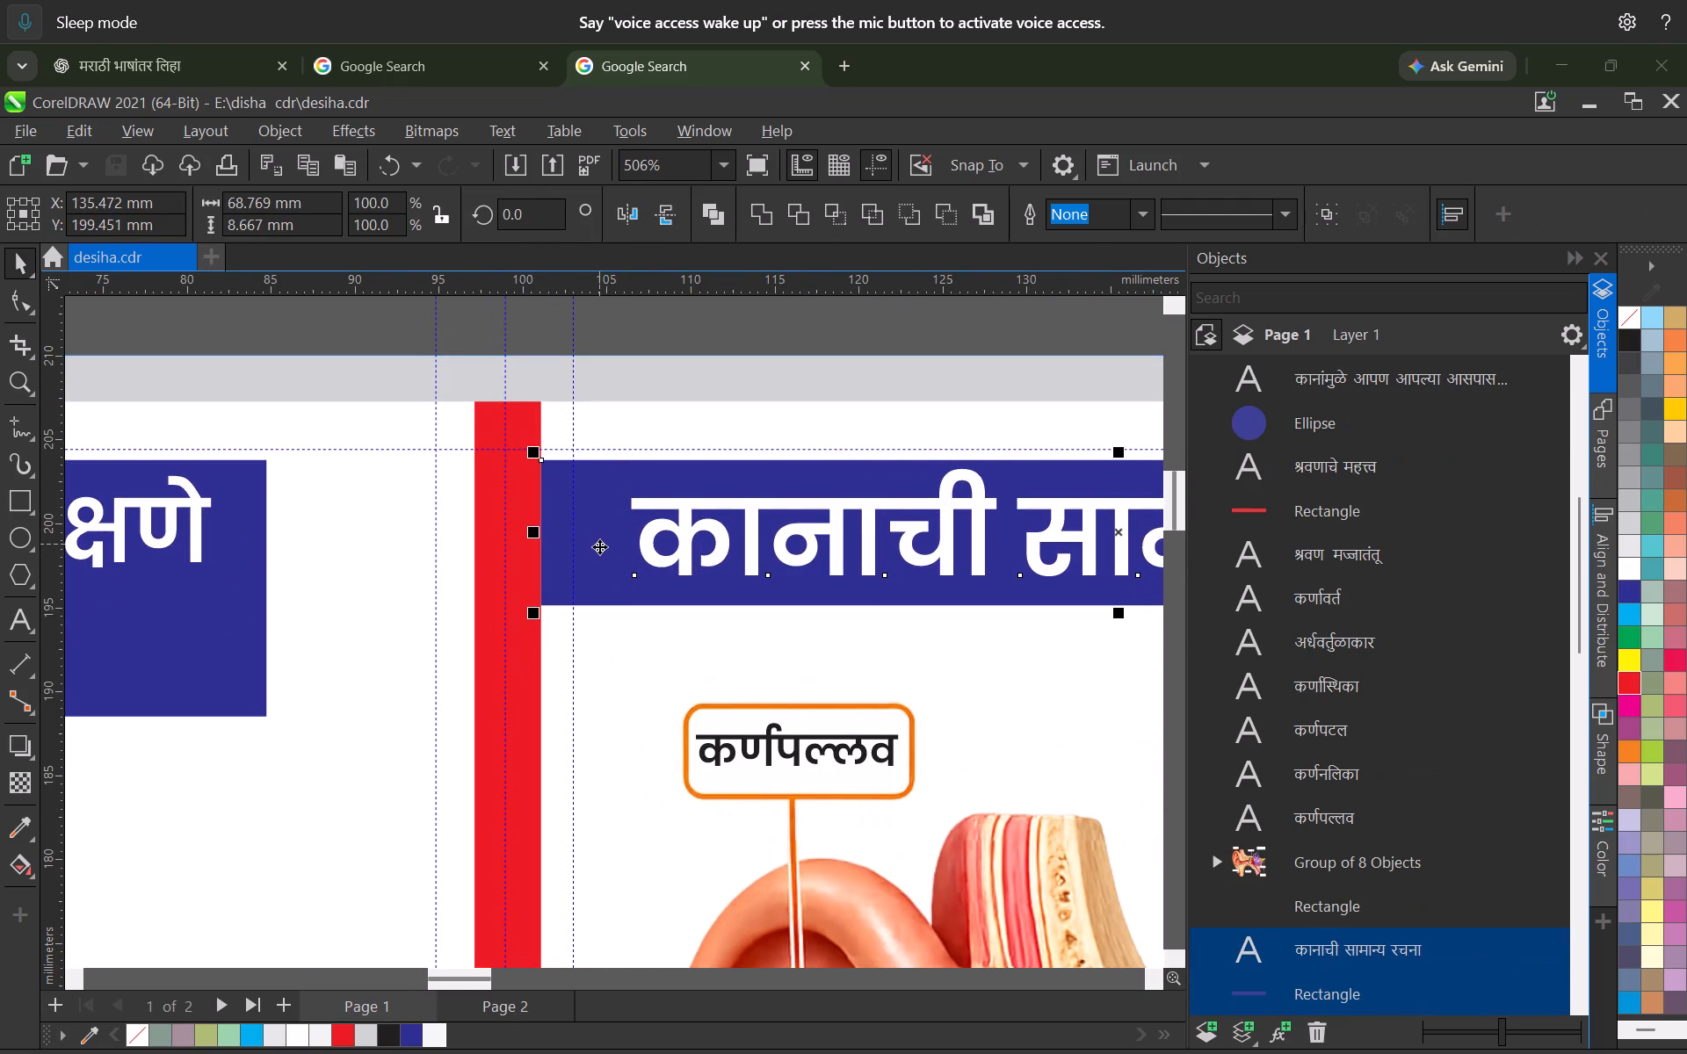
key(Up)
key(Up)
key(Up)
key(Up)
key(Up)
key(Up)
key(Up)
key(Up)
key(Down)
key(Down)
Nudge the symptom heading together with its blue banner up by 0.7 mm to the horizontal guideline.
scroll(599, 546, down, 6)
middle_drag(487, 551, 764, 546)
scroll(467, 554, up, 3)
middle_drag(432, 567, 879, 589)
scroll(616, 587, up, 3)
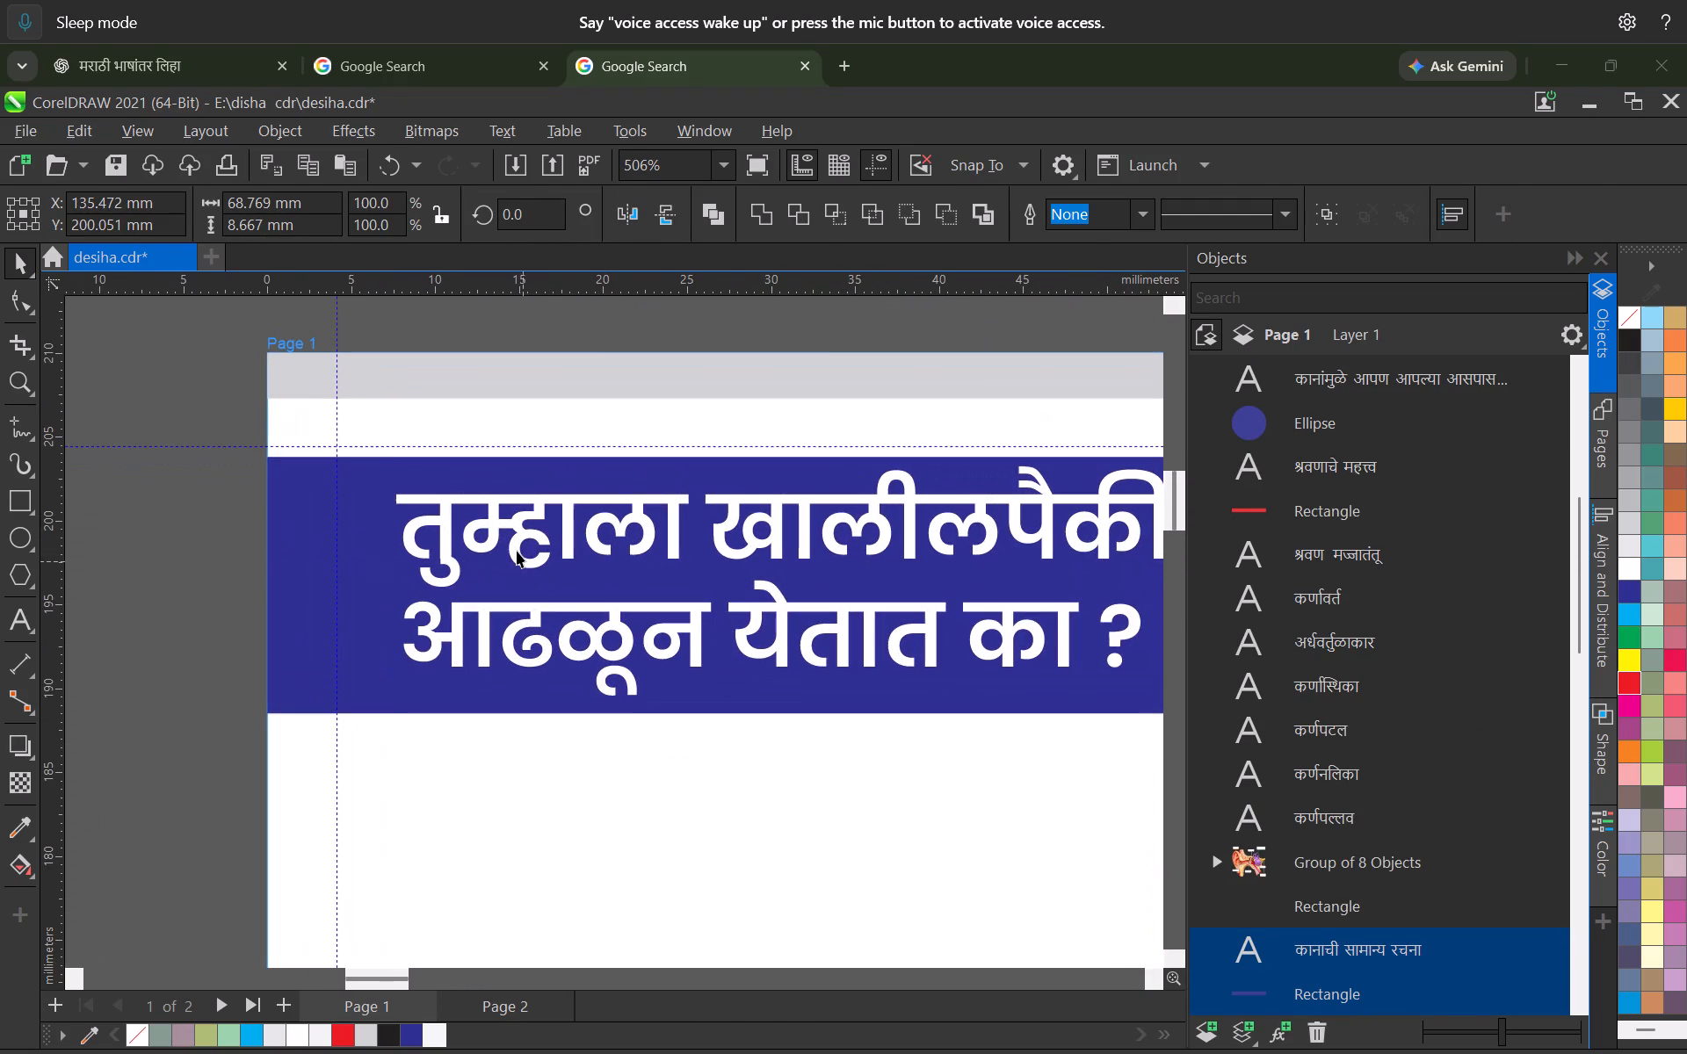
click(517, 551)
shift+click(300, 523)
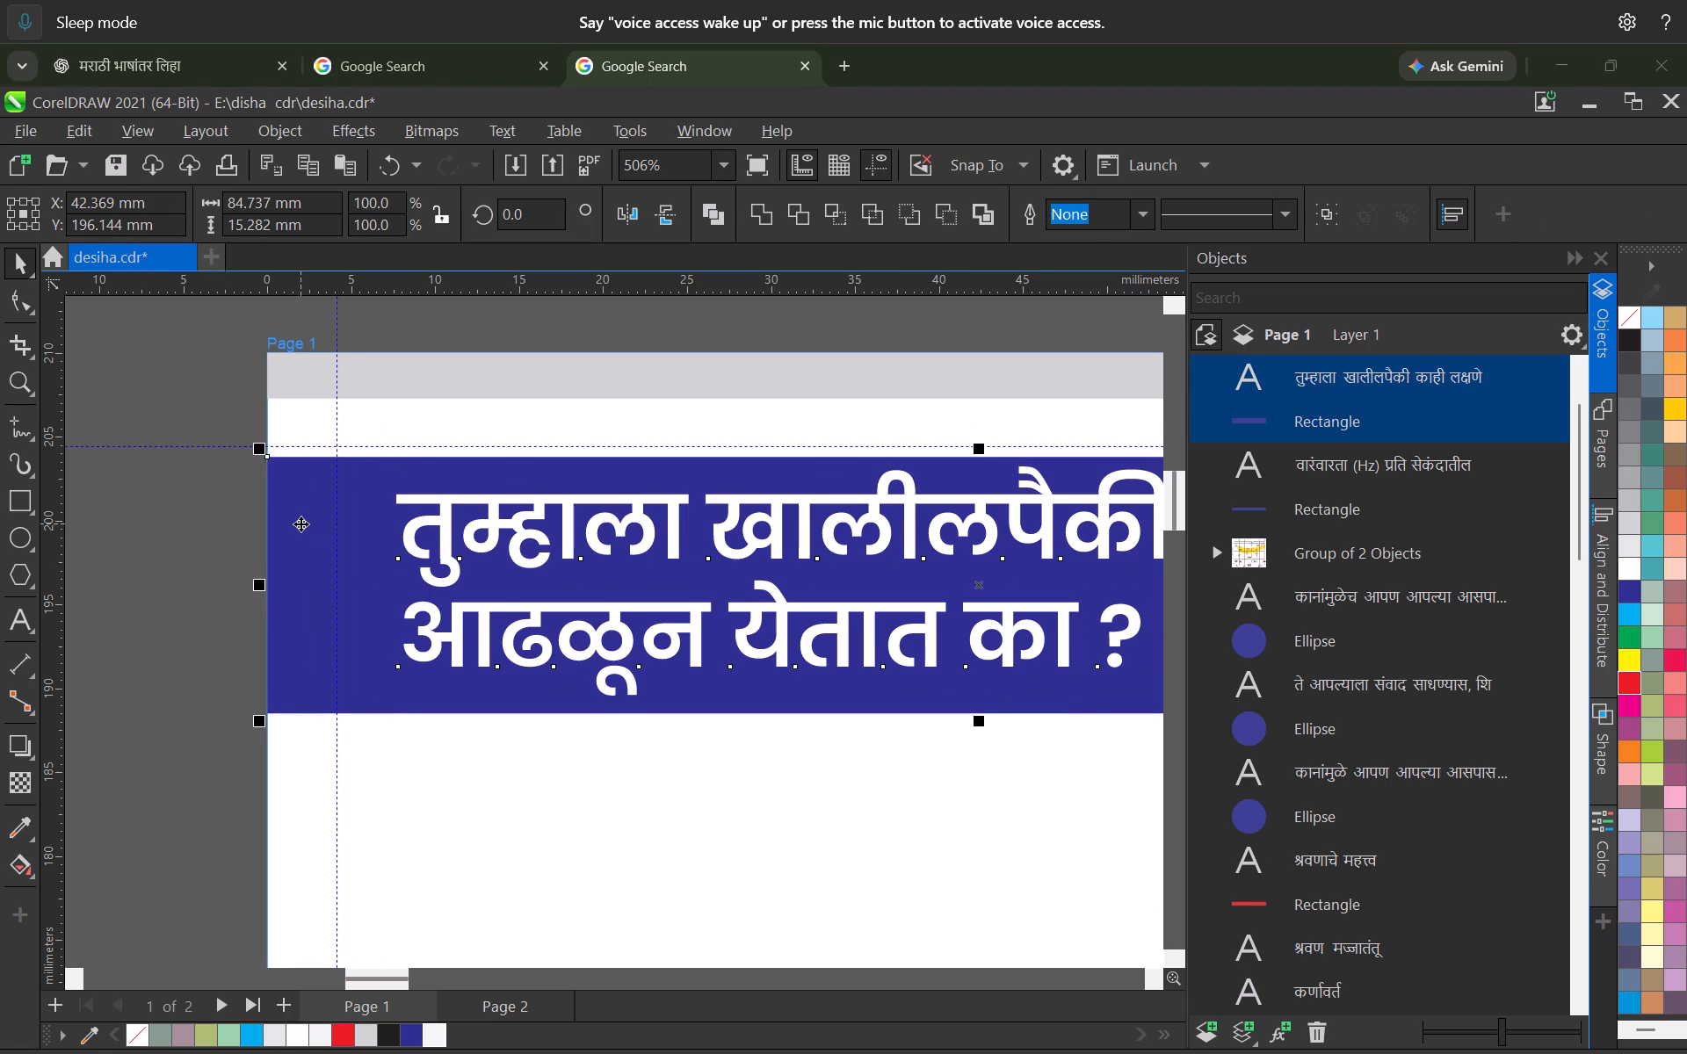
key(Up)
key(Up)
key(Up)
key(Up)
key(Up)
key(Up)
key(Up)
click(474, 733)
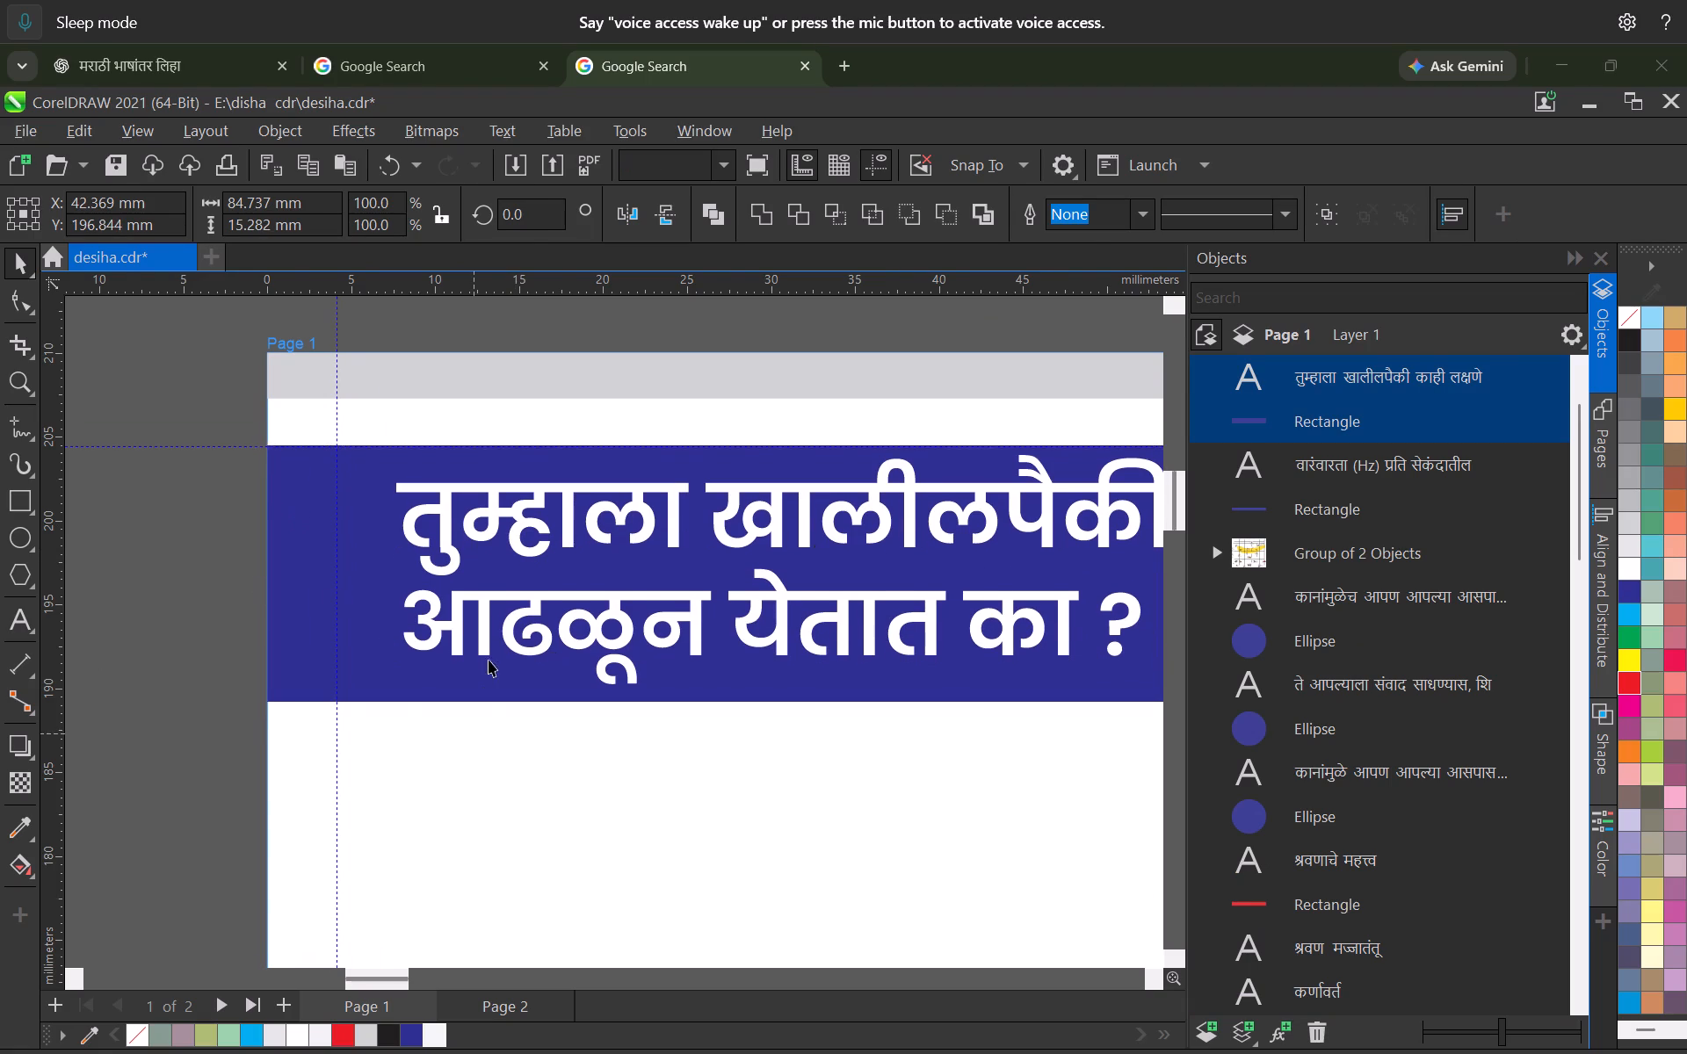
Save the brochure document.
scroll(489, 660, down, 10)
key(ctrl+s)
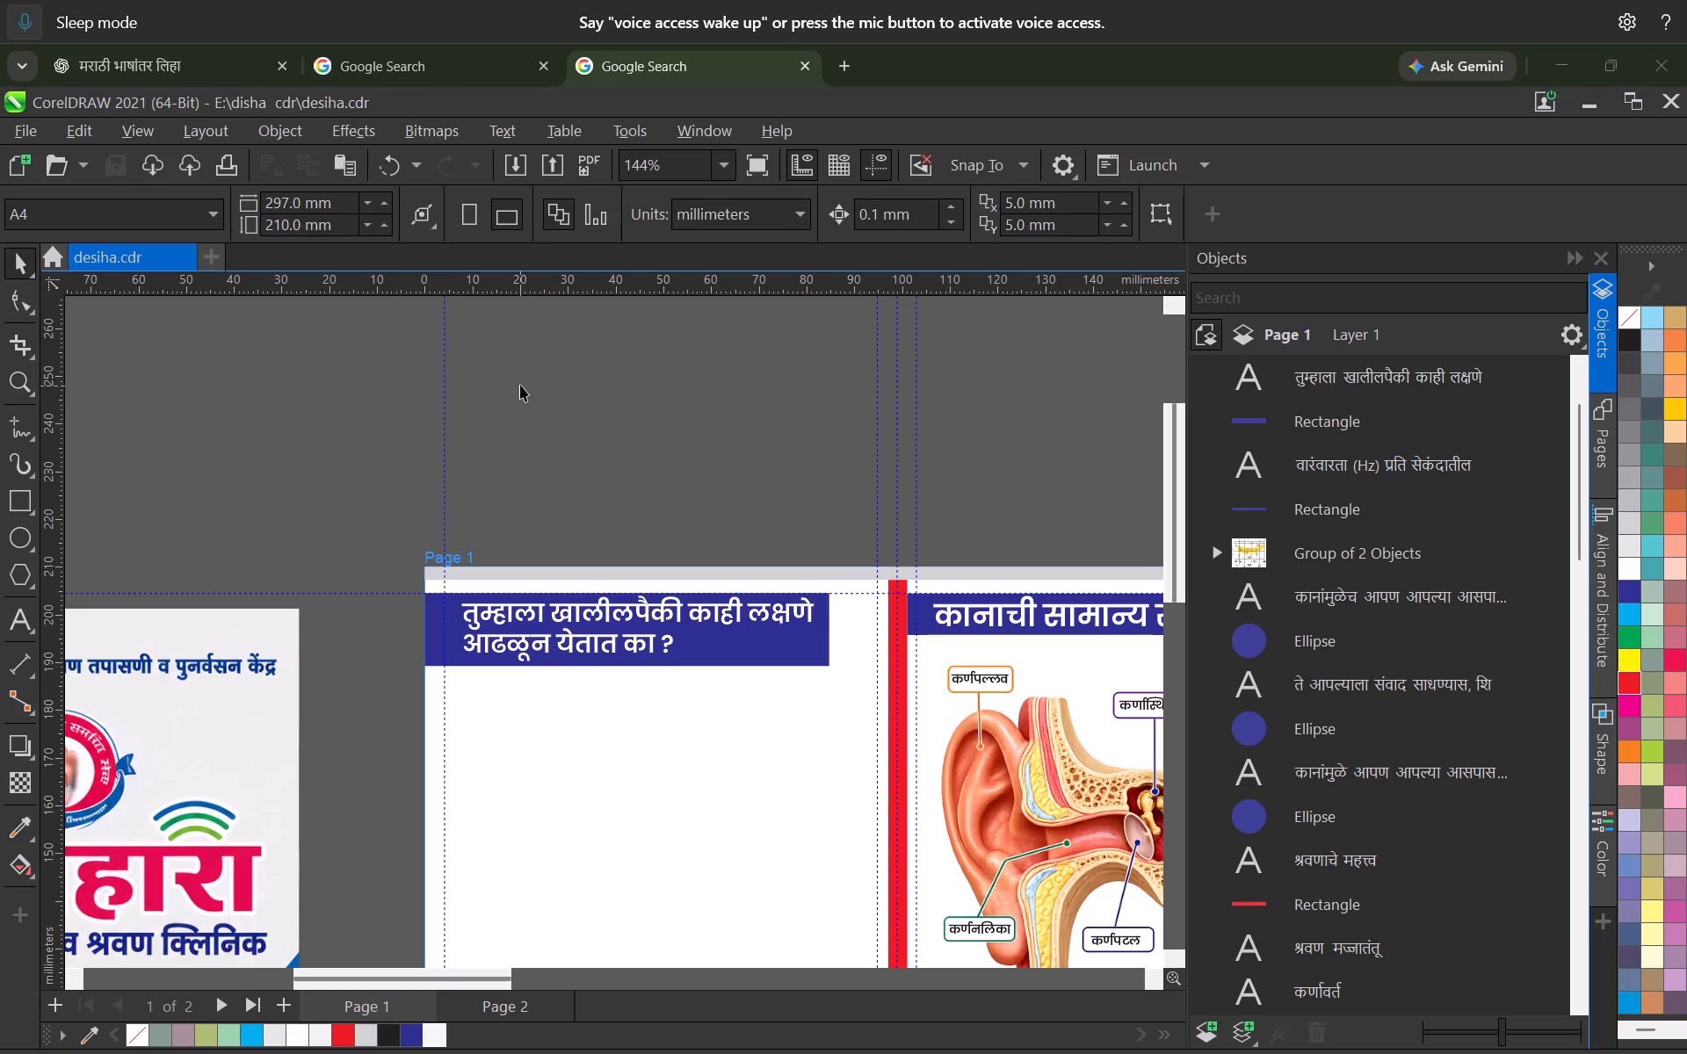
Switch to Chrome and copy the line ''हो' किंवा 'नाही' या चौकटीत योग्य उत्तर द्या.' from the reference brochure image.
scroll(351, 611, down, 9)
middle_drag(422, 673, 525, 658)
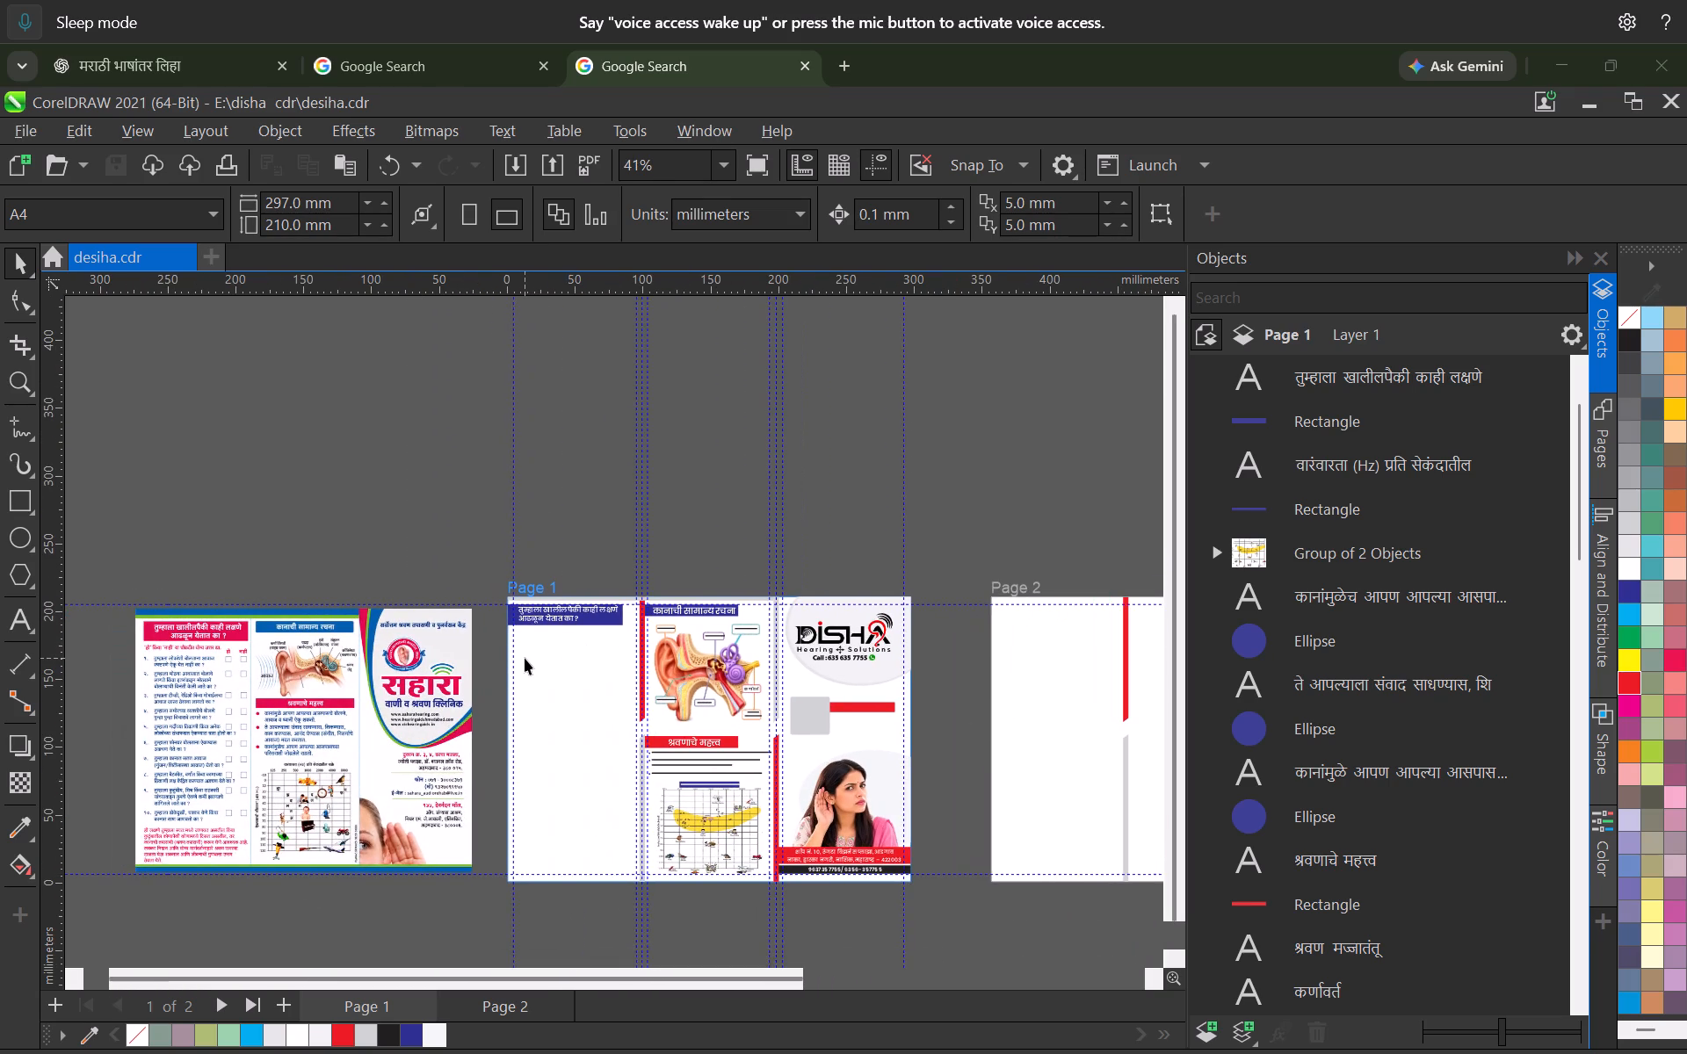
key(alt+Tab)
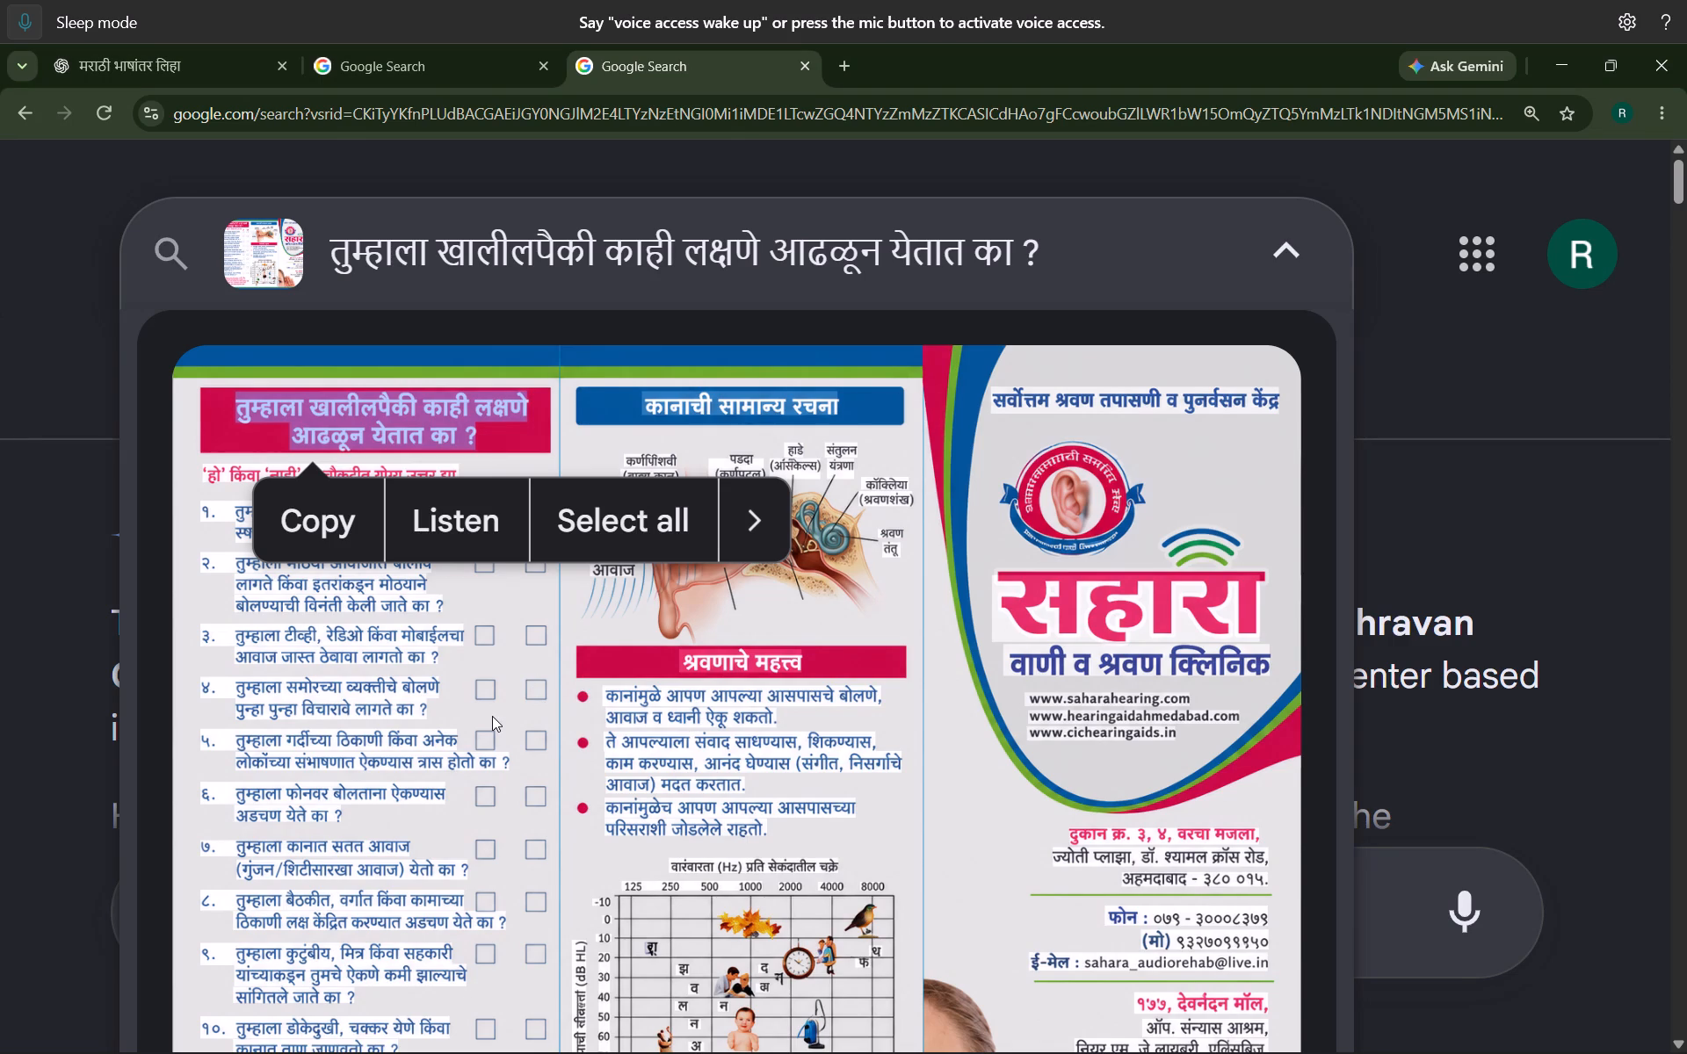
double_click(228, 480)
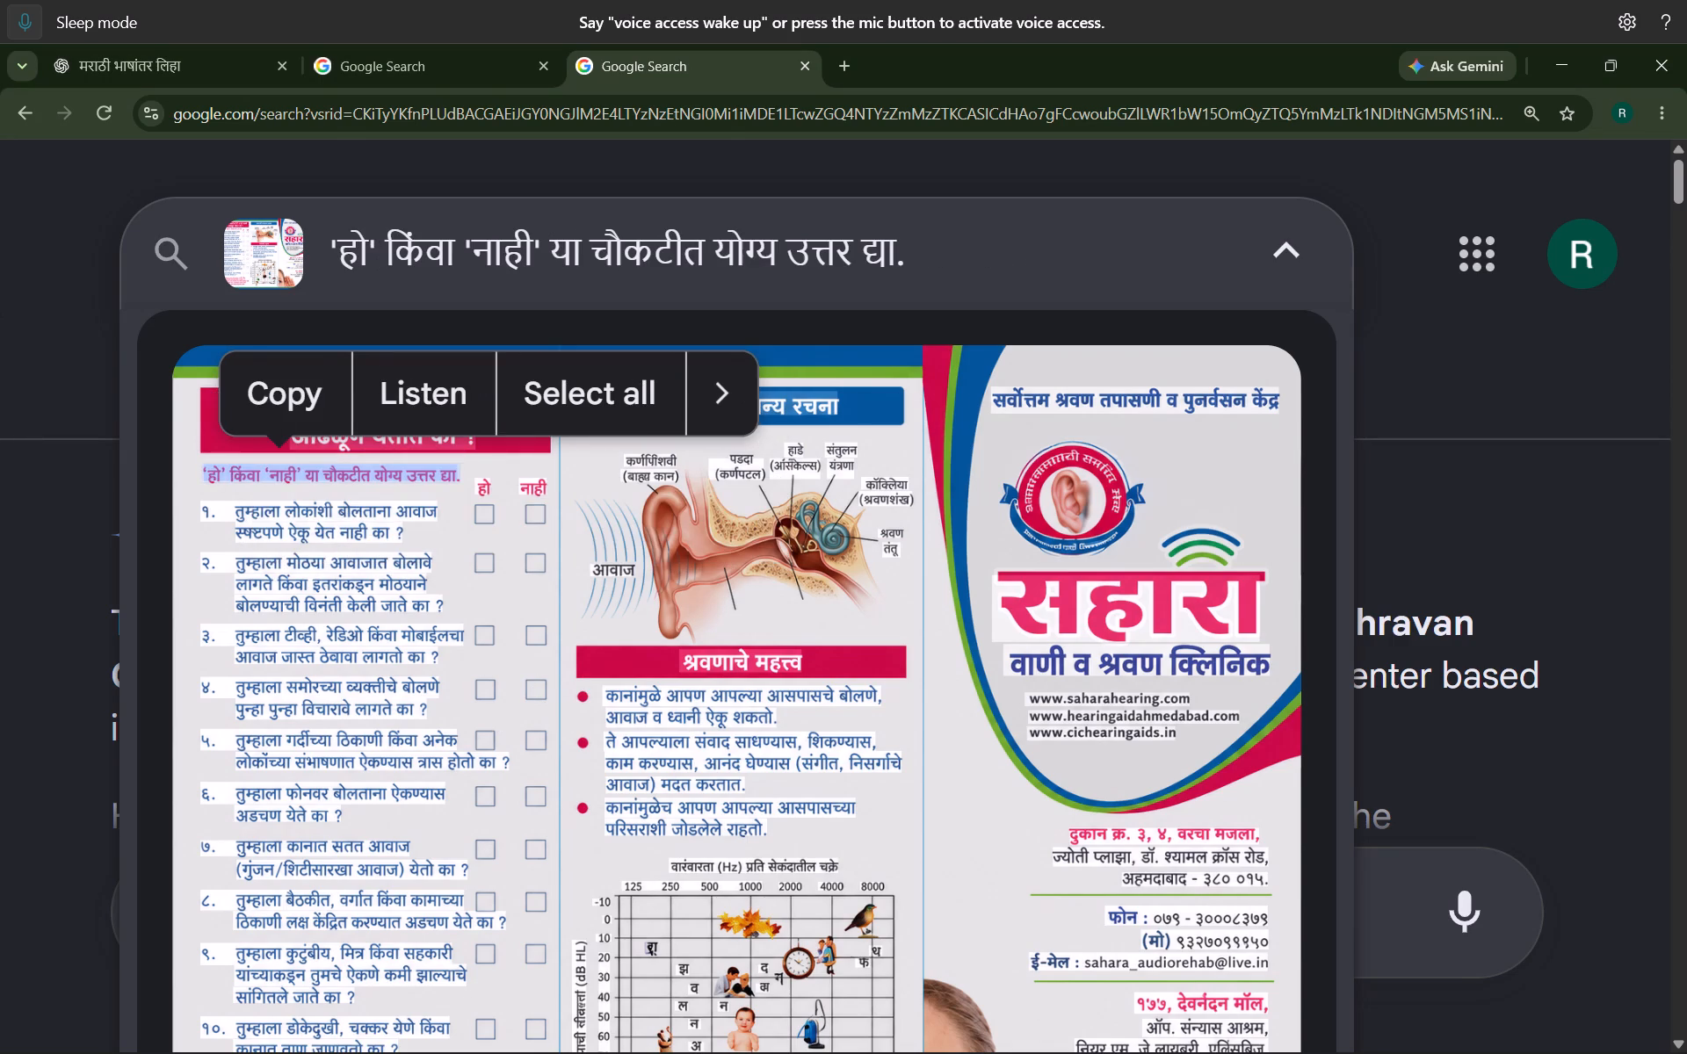
click(257, 397)
Back in CorelDRAW, duplicate the first bullet text under 'श्रवणाचे महत्त्व' to just below the symptom-heading banner.
key(alt+Tab)
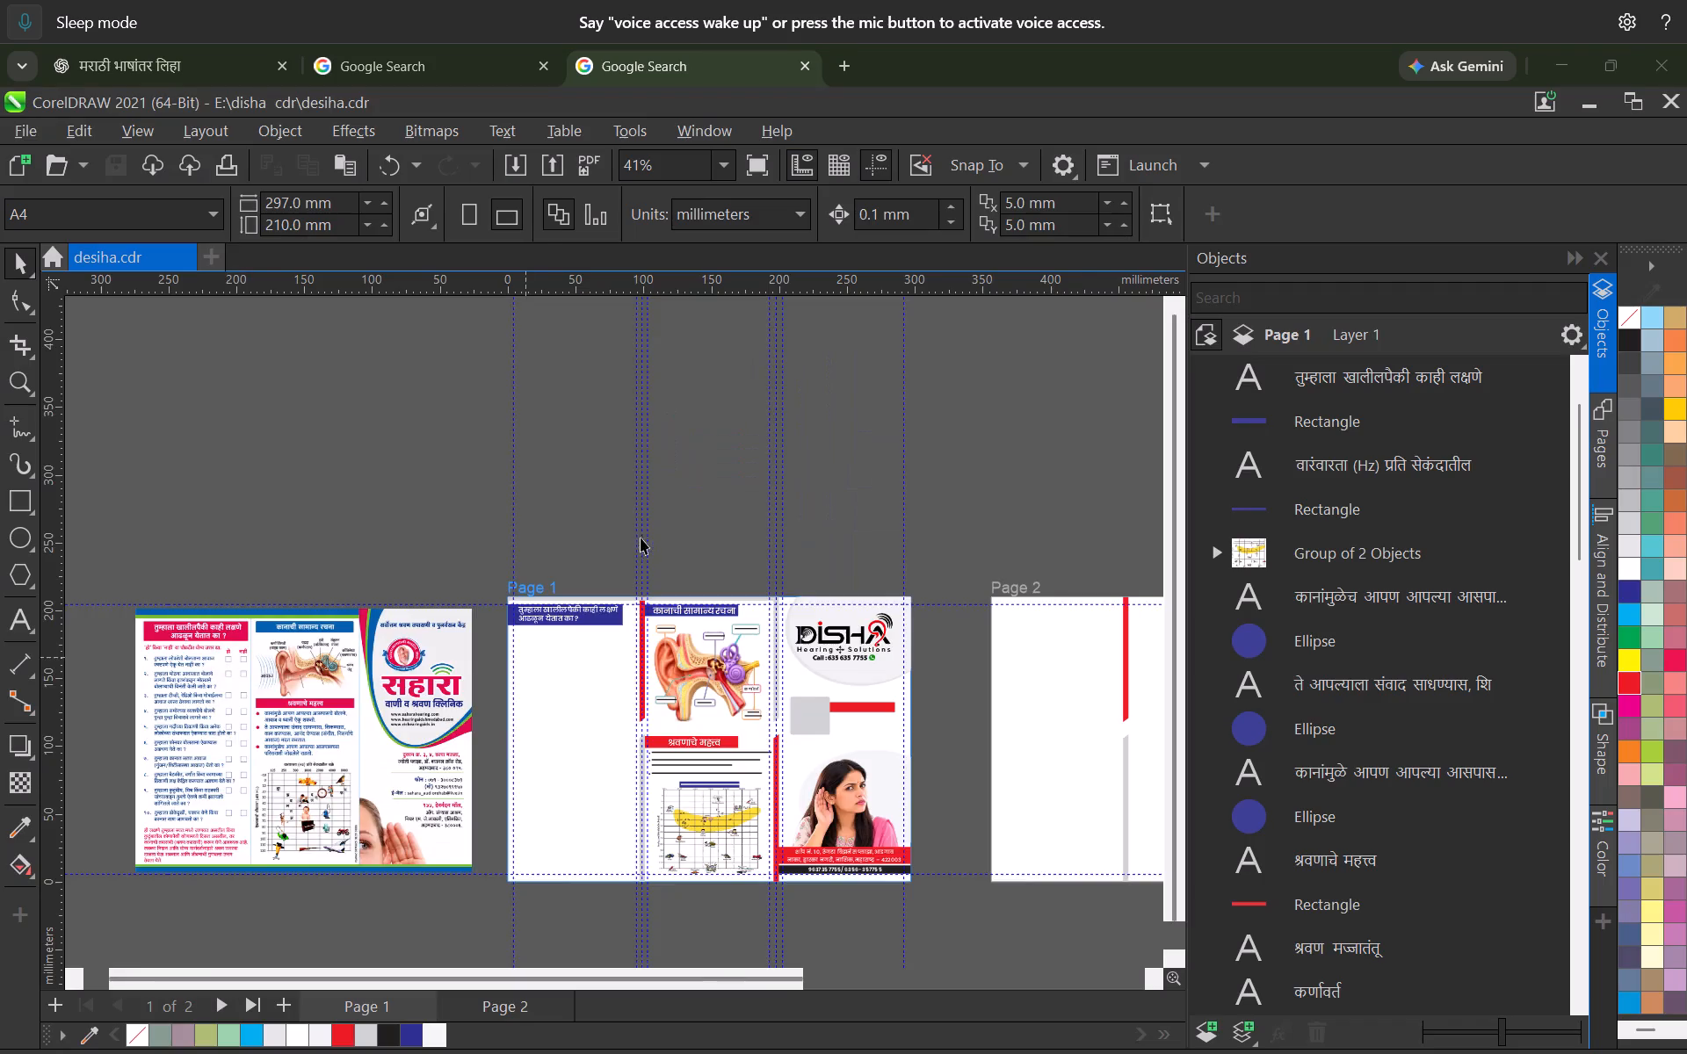
scroll(613, 658, up, 3)
middle_drag(531, 643, 649, 657)
scroll(857, 769, up, 2)
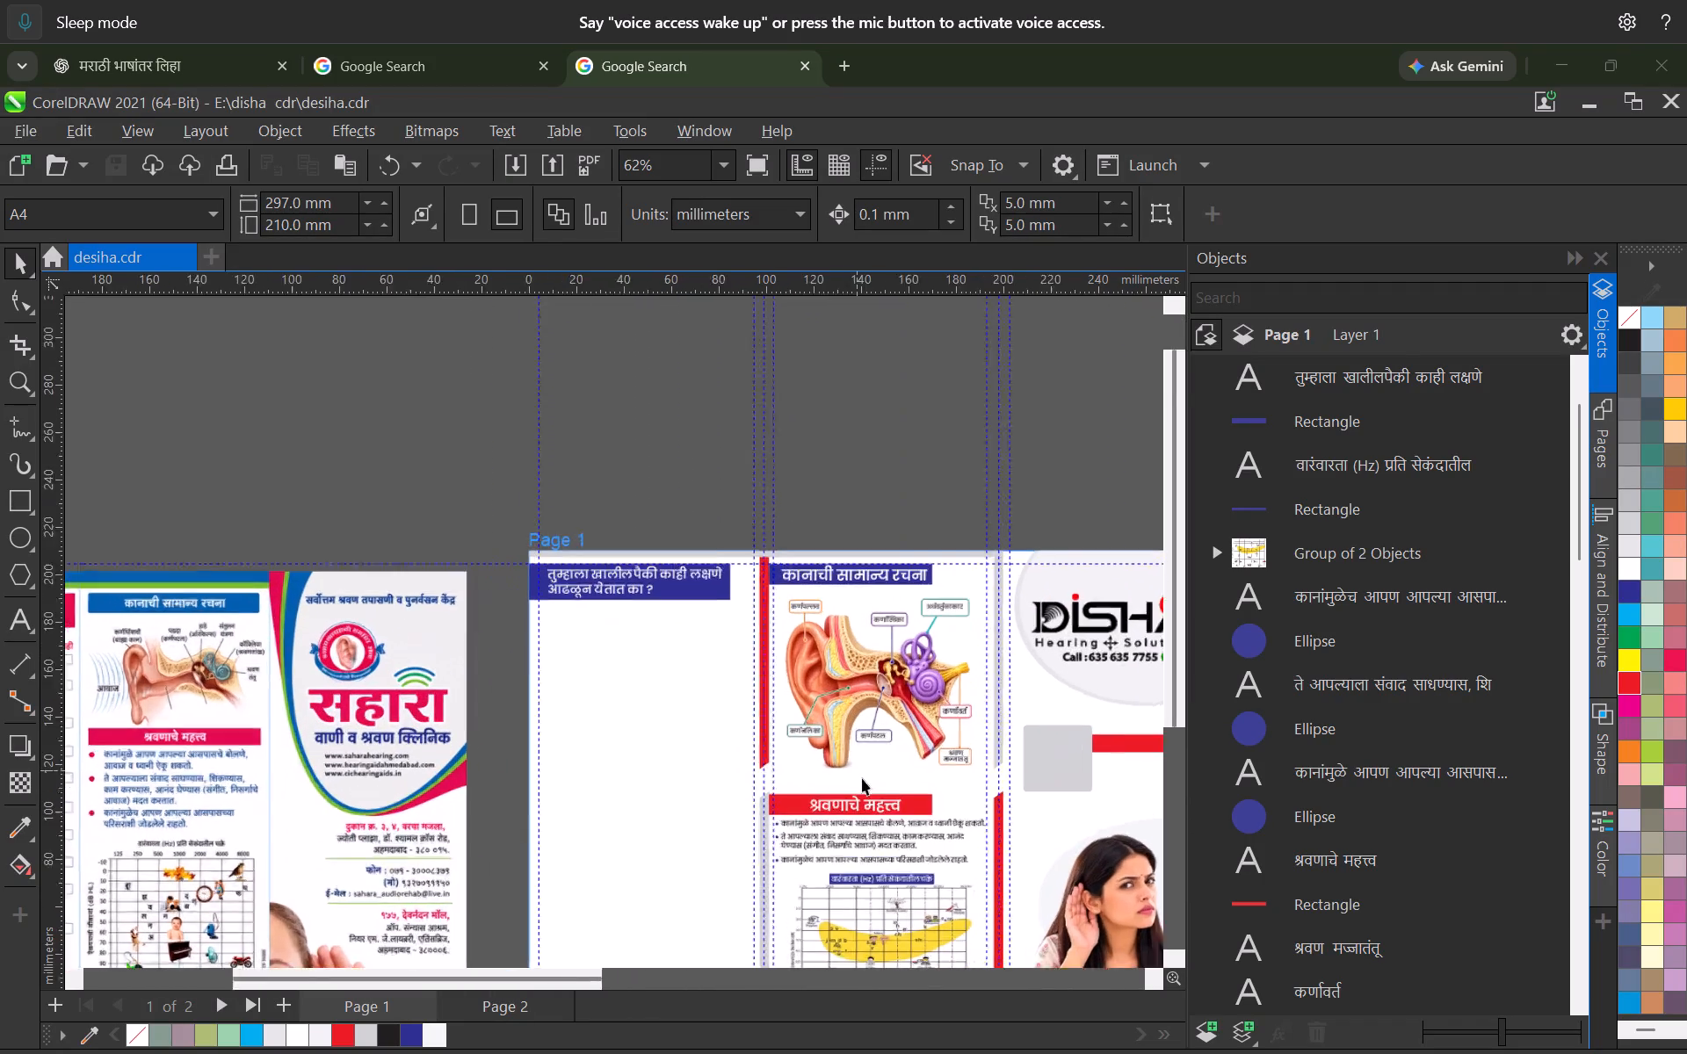
scroll(862, 778, up, 1)
middle_drag(735, 799, 932, 830)
click(974, 868)
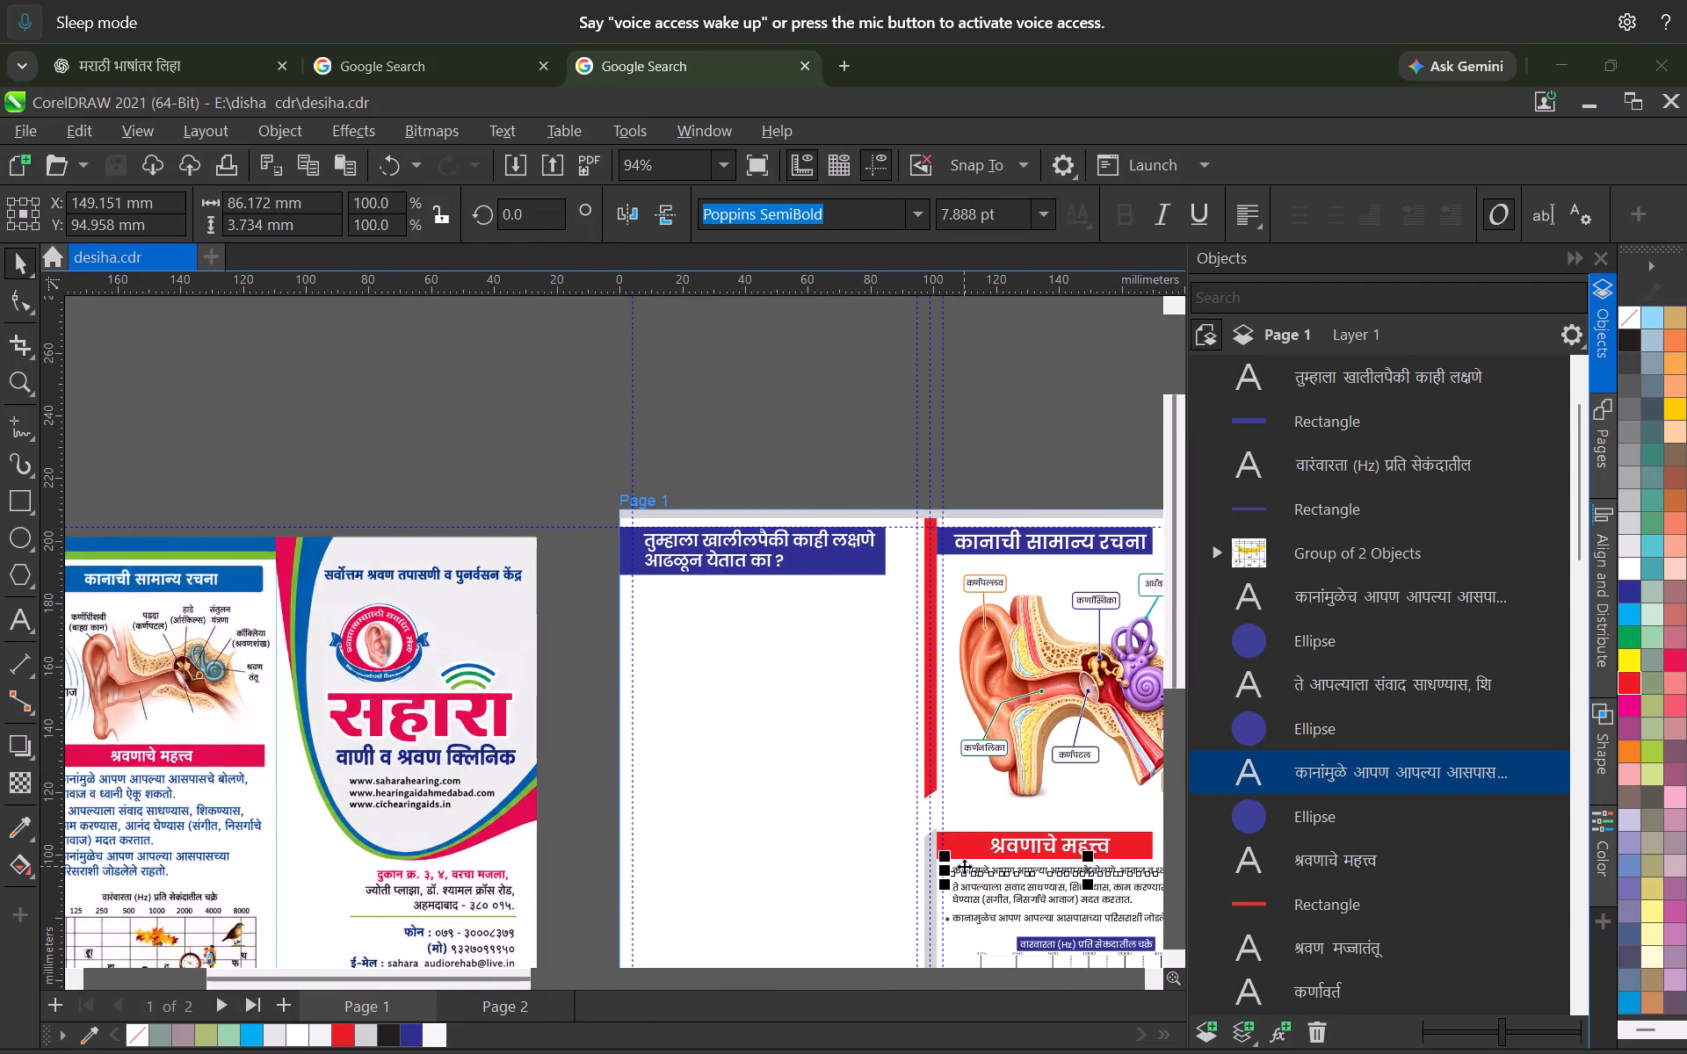
drag(974, 872, 670, 592)
right_click(670, 592)
Replace the duplicated text with the copied line ''हो' किंवा 'नाही' या चौकटीत योग्य उत्तर द्या.'.
scroll(670, 588, up, 6)
double_click(672, 587)
key(ctrl+a)
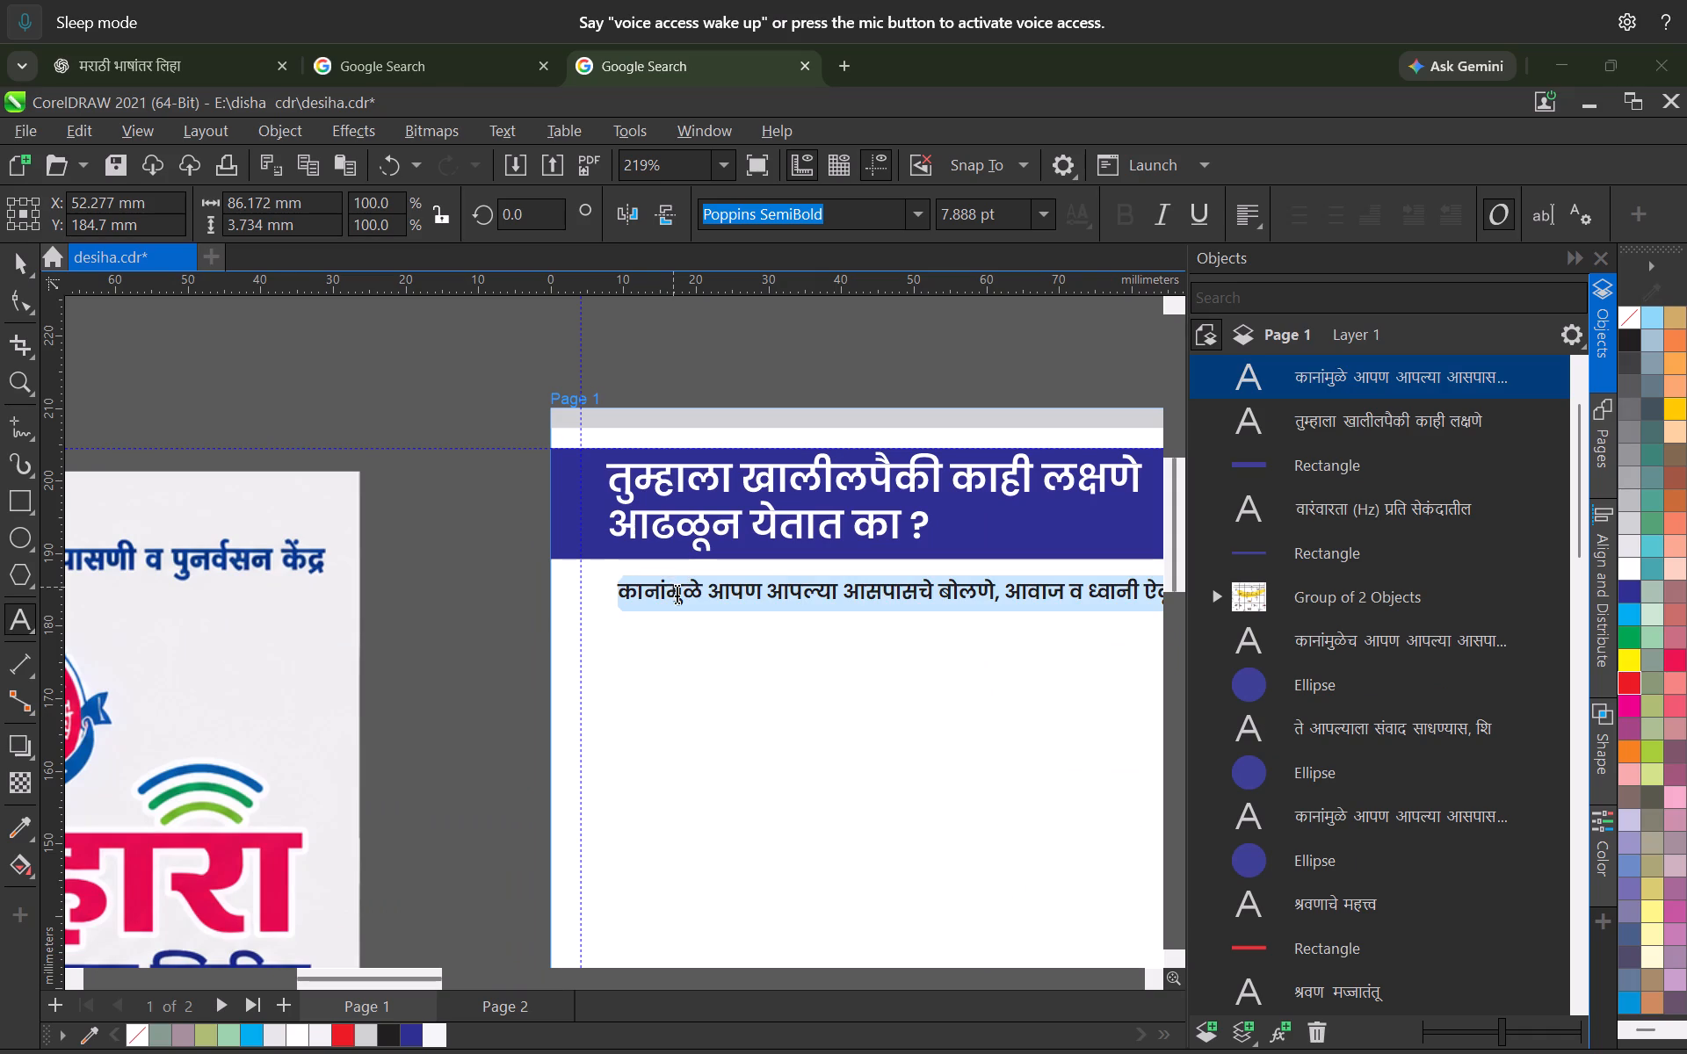
key(ctrl+v)
scroll(771, 622, down, 3)
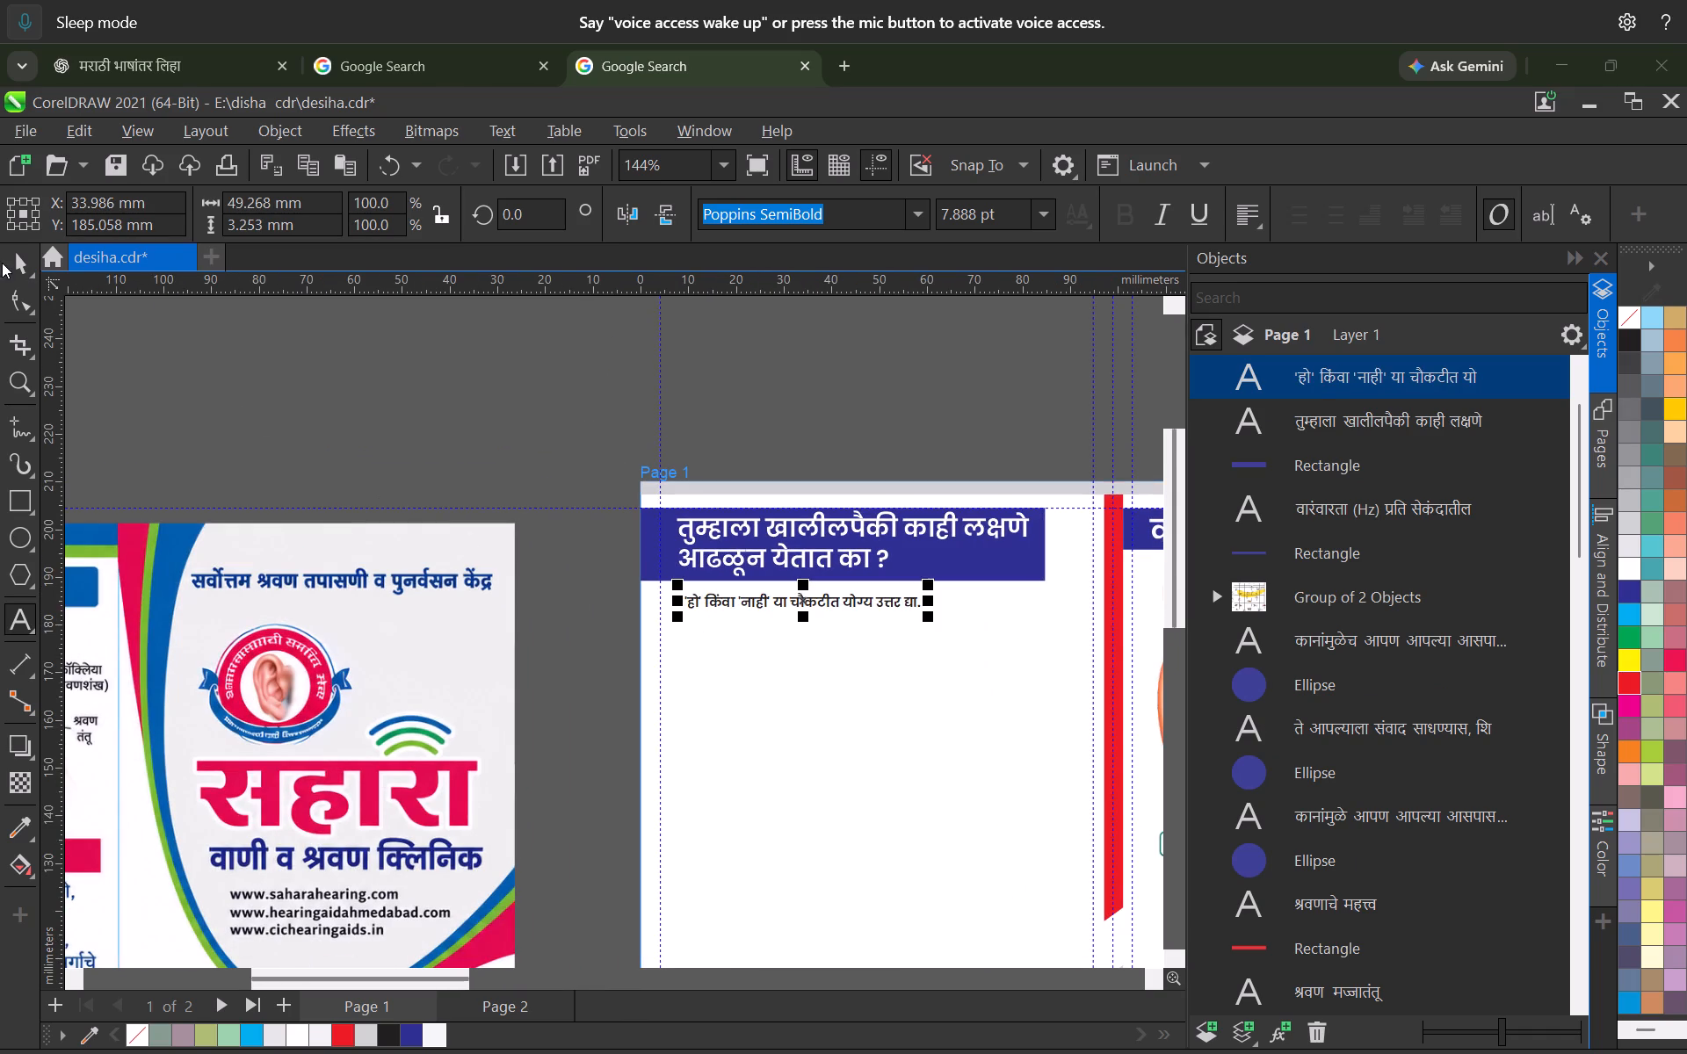
click(17, 266)
Nudge the yes/no instruction line left by about 2 mm beneath the symptom banner.
middle_drag(799, 710, 585, 750)
scroll(677, 616, up, 5)
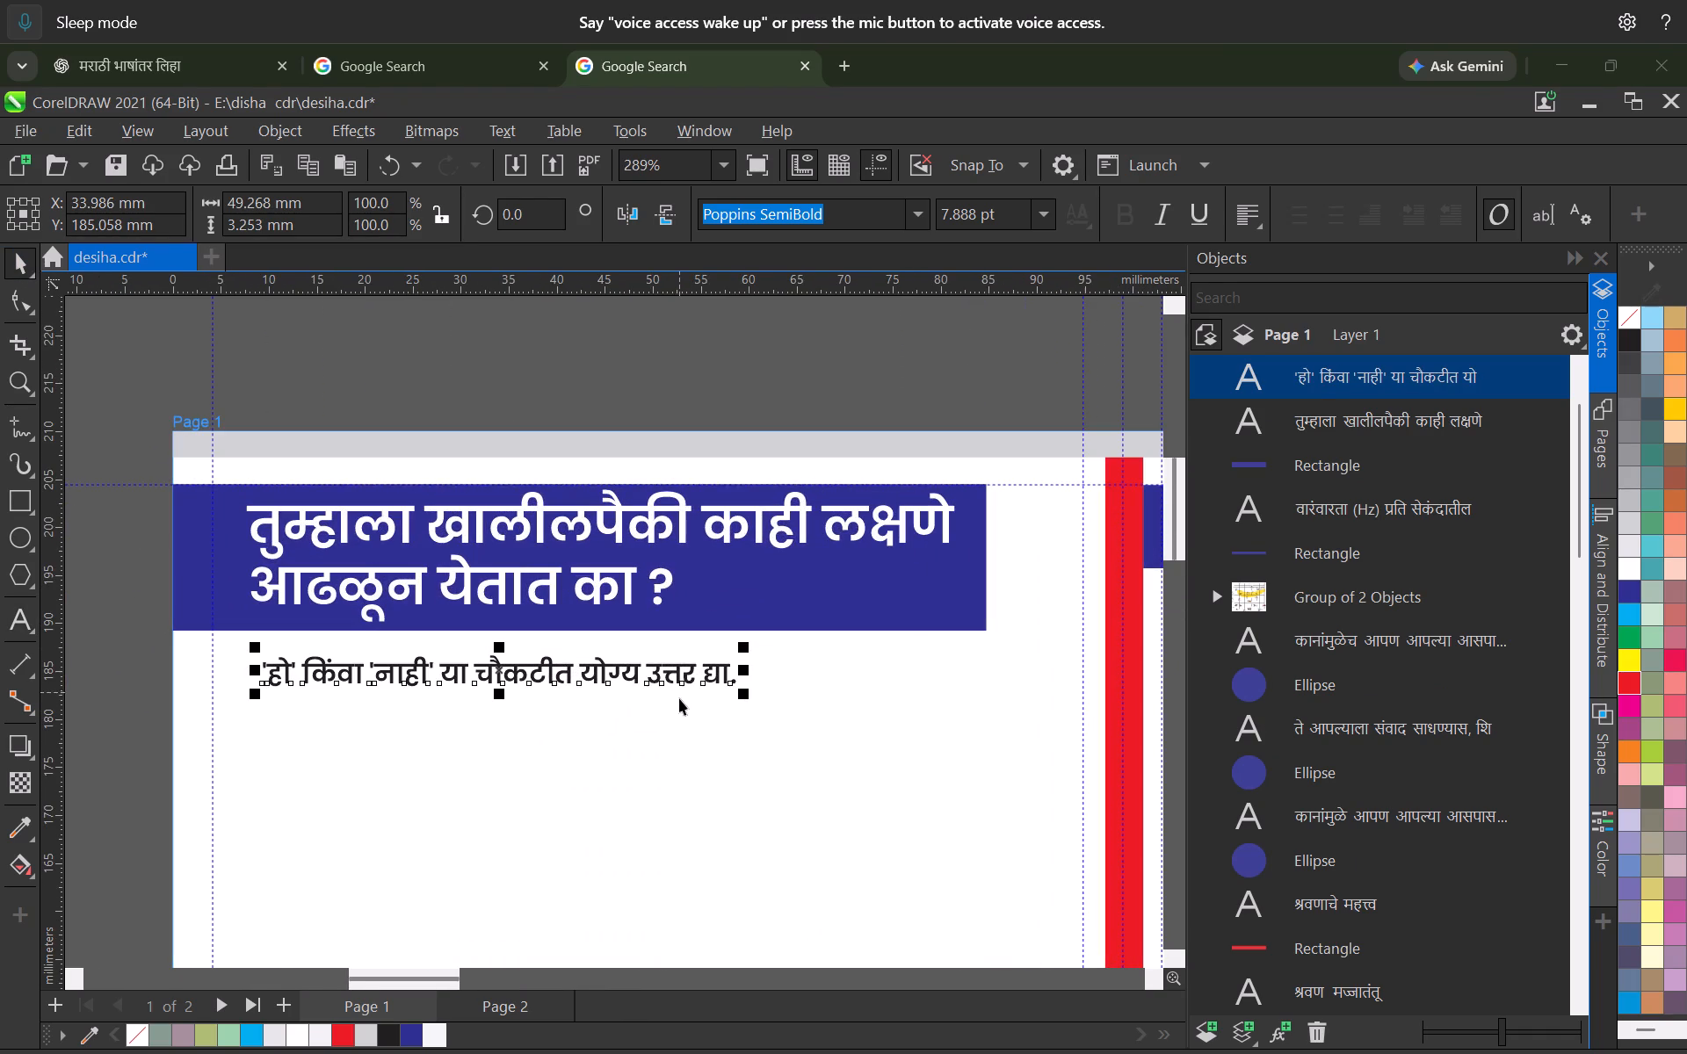
key(Left)
key(Left)
key(Left)
key(Left)
key(Left)
key(Left)
key(Left)
key(Left)
key(Left)
key(Left)
key(Left)
key(Left)
key(Left)
key(Left)
key(Left)
key(Left)
key(Left)
key(Left)
key(Left)
key(Left)
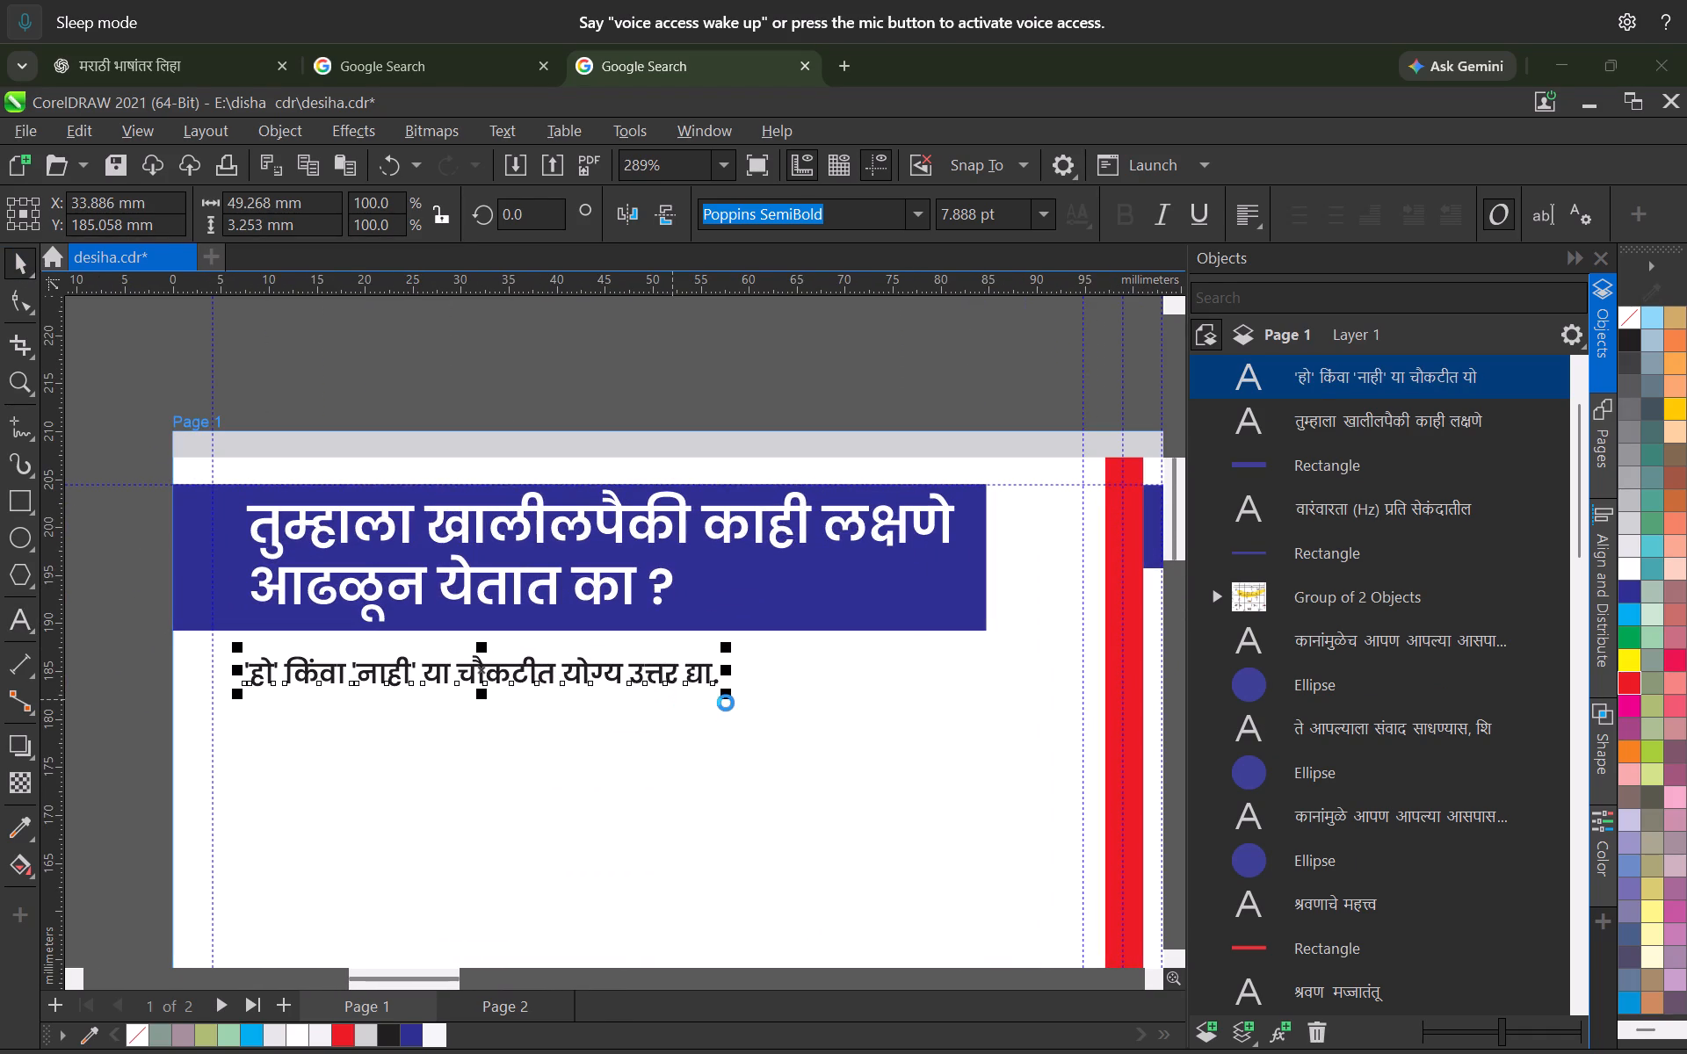
Enlarge the yes/no instruction line proportionally to about 9 pt, roughly 56 mm wide.
drag(724, 698, 789, 744)
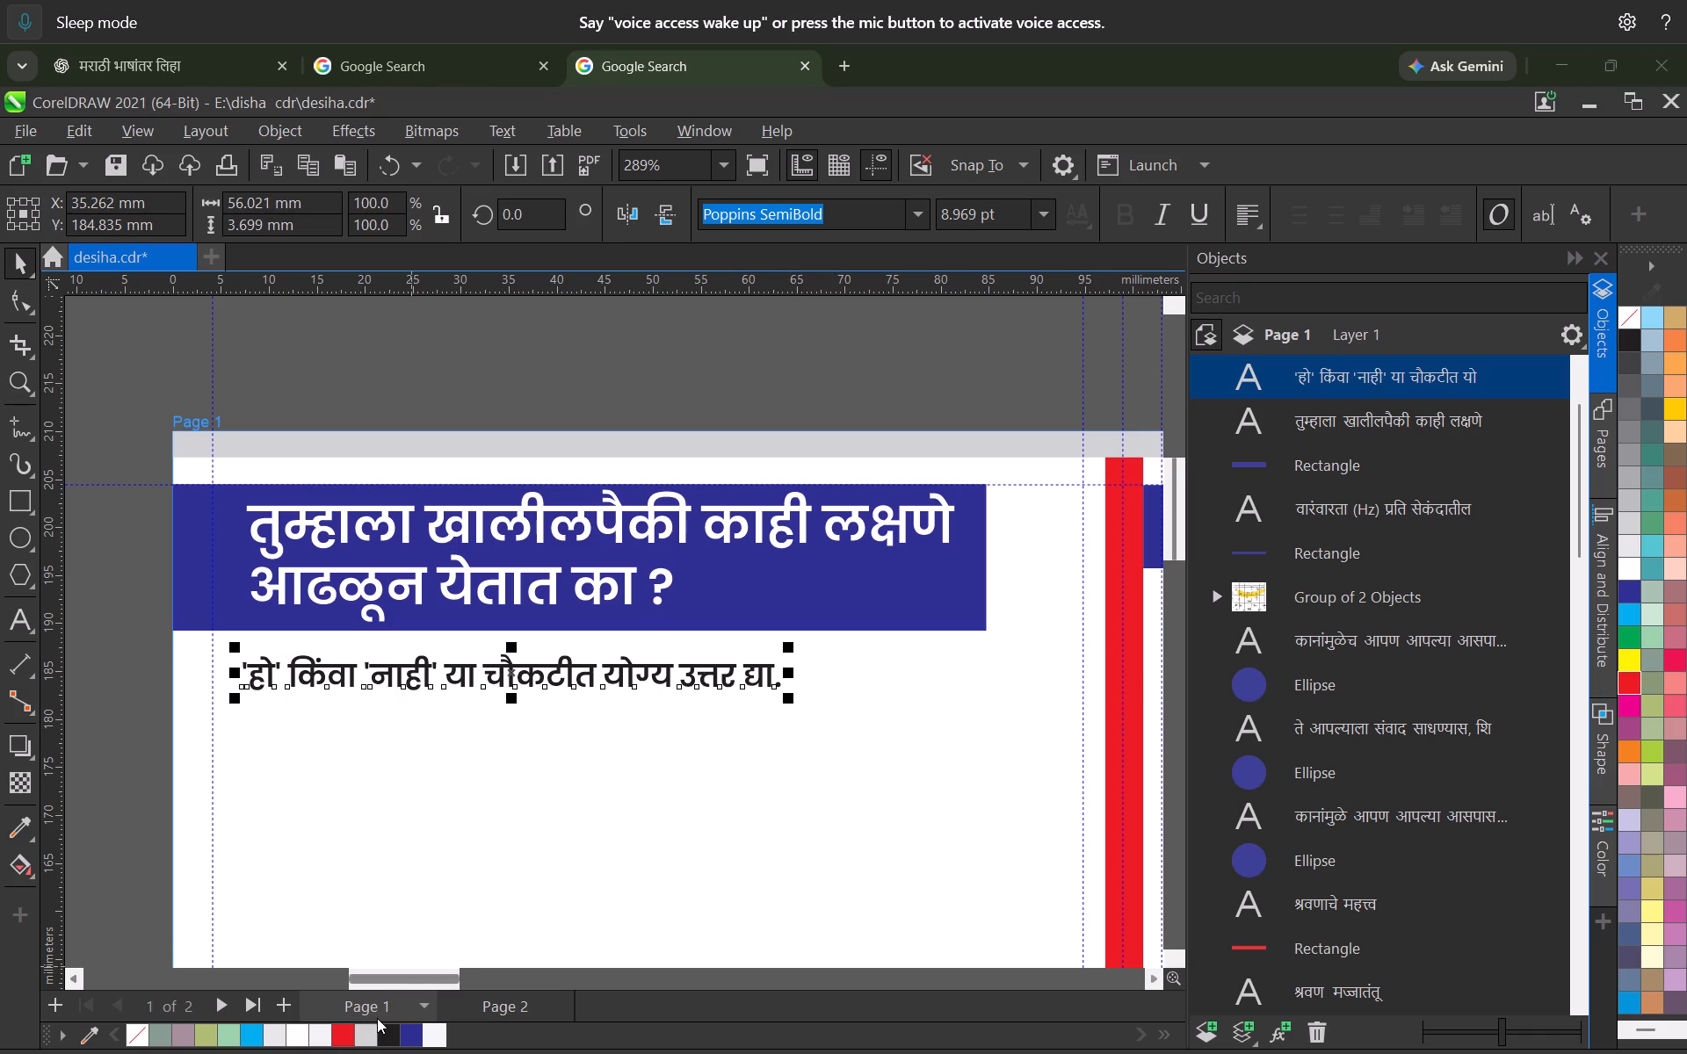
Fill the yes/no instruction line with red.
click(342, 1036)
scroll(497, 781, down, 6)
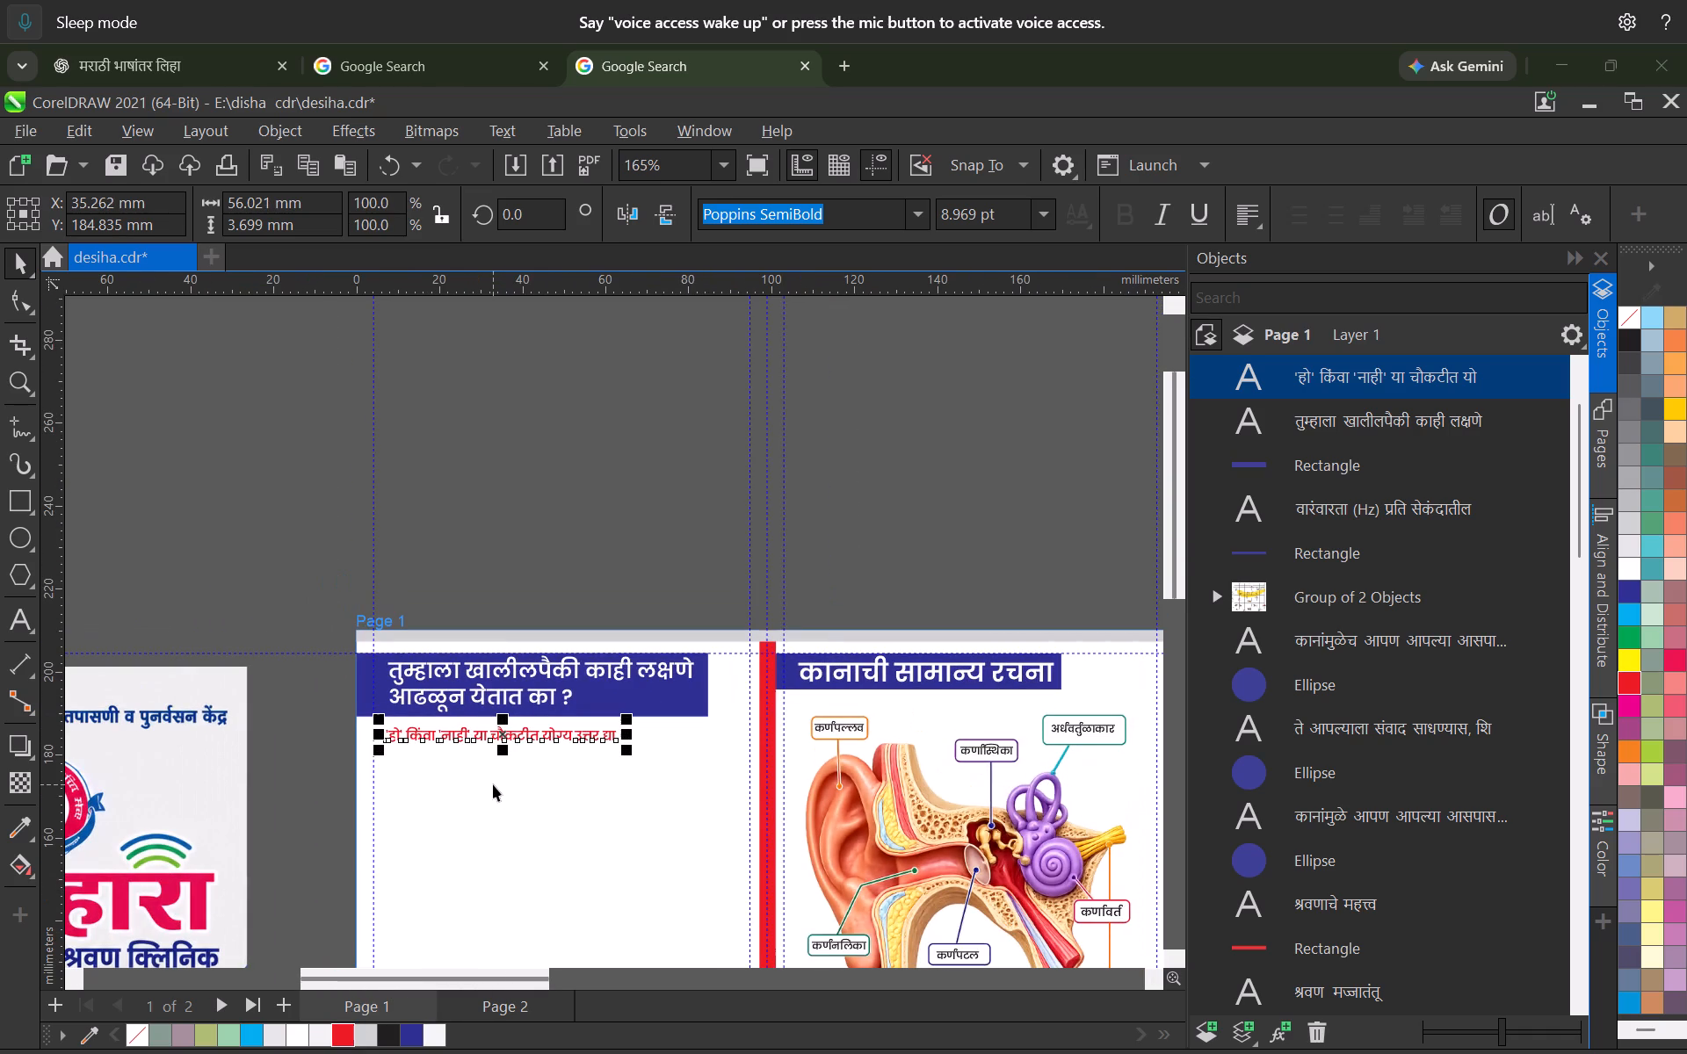
Fill the yes/no instruction line with black.
click(1626, 343)
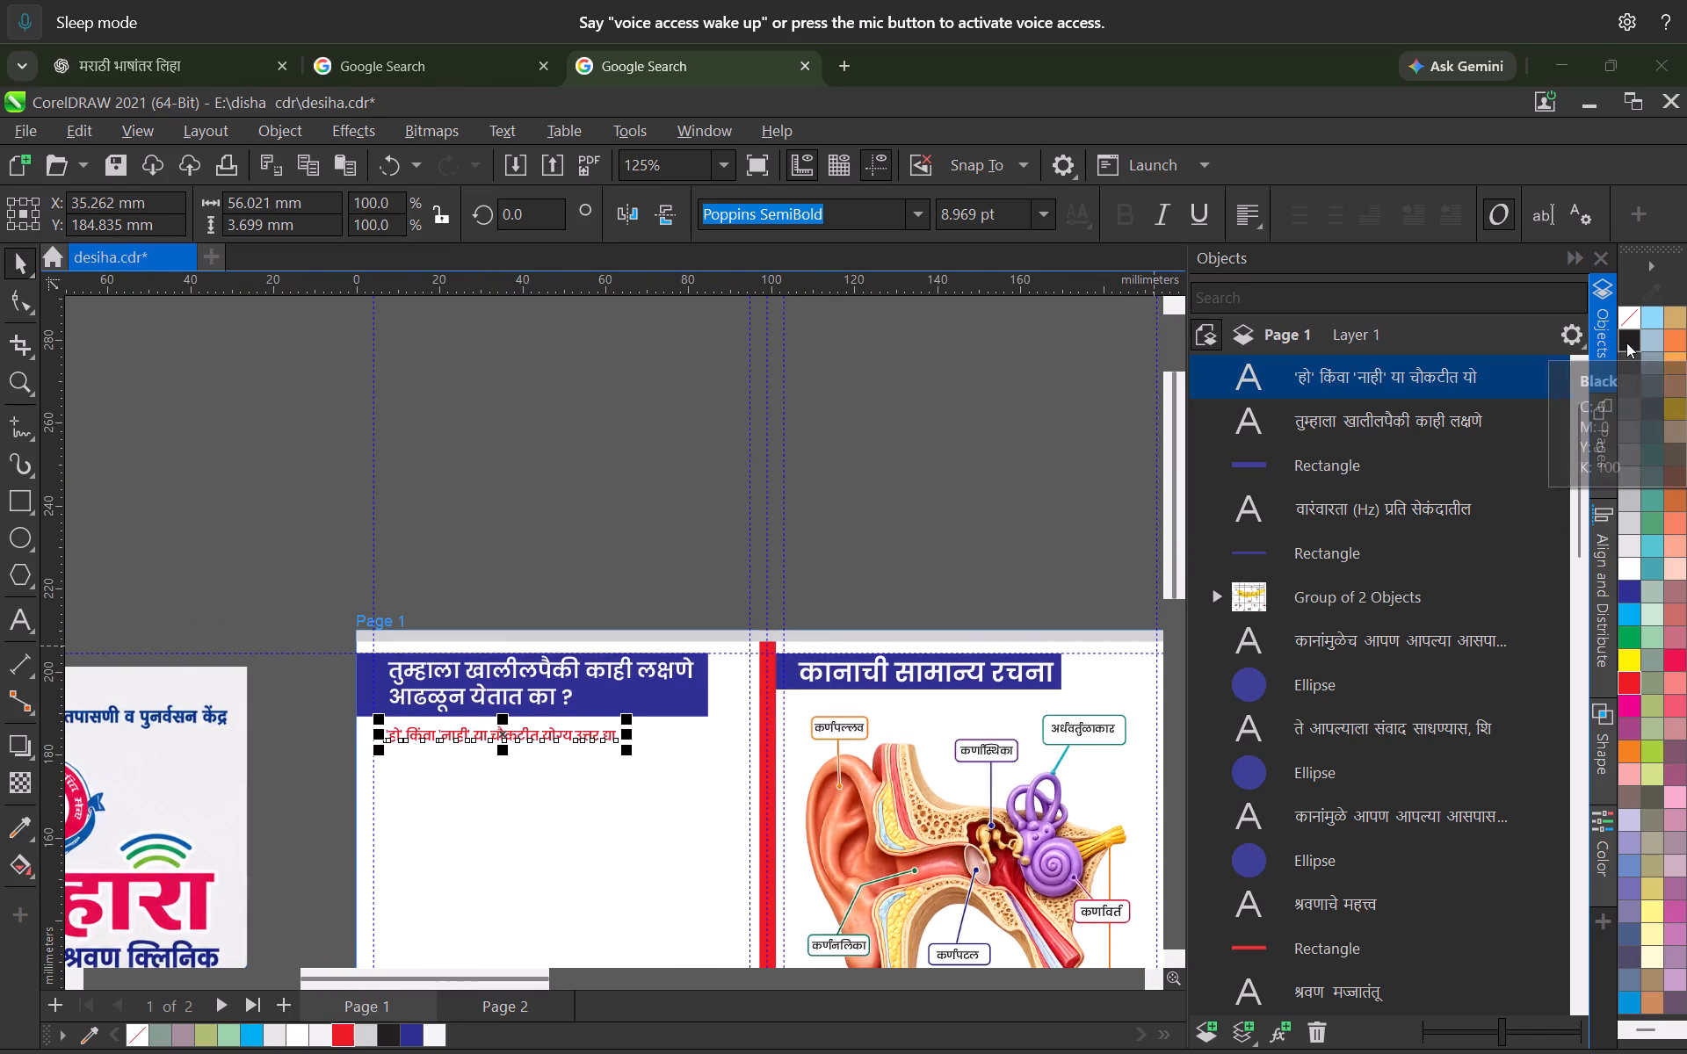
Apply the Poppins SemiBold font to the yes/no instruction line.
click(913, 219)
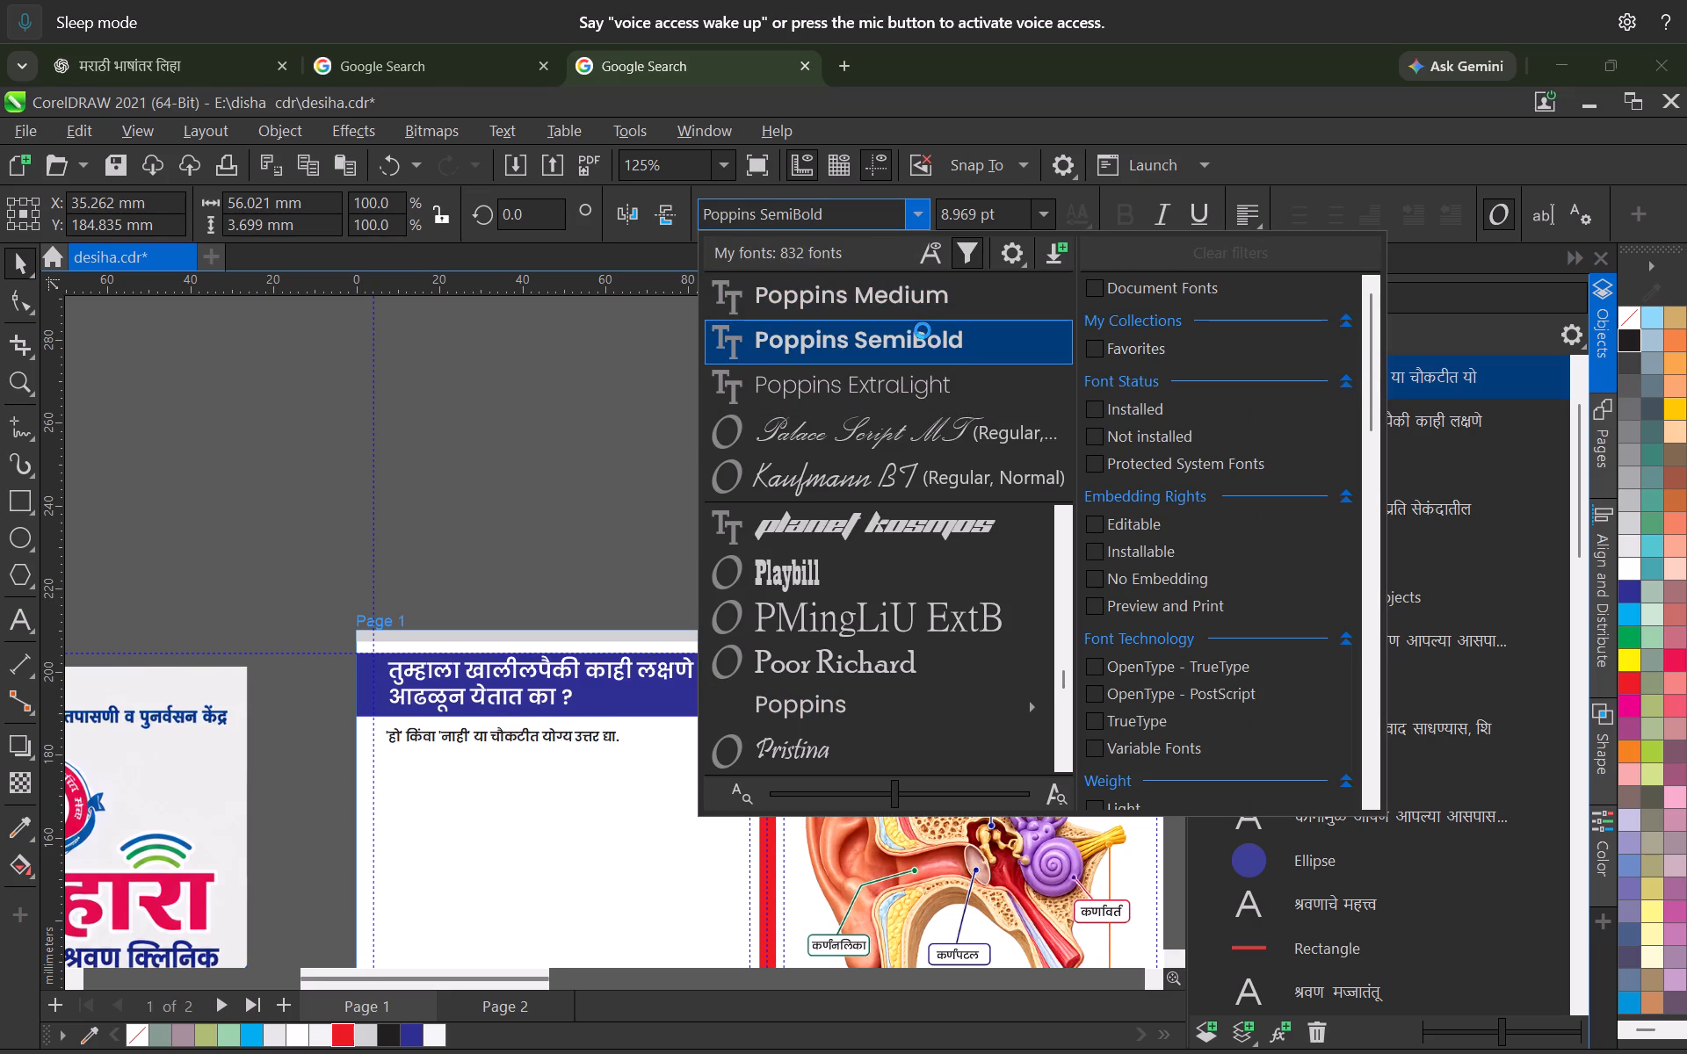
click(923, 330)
Enlarge the yes/no instruction line slightly to 9.028 pt, about 56.4 mm wide.
middle_drag(398, 761, 417, 718)
scroll(509, 757, down, 3)
scroll(605, 727, up, 6)
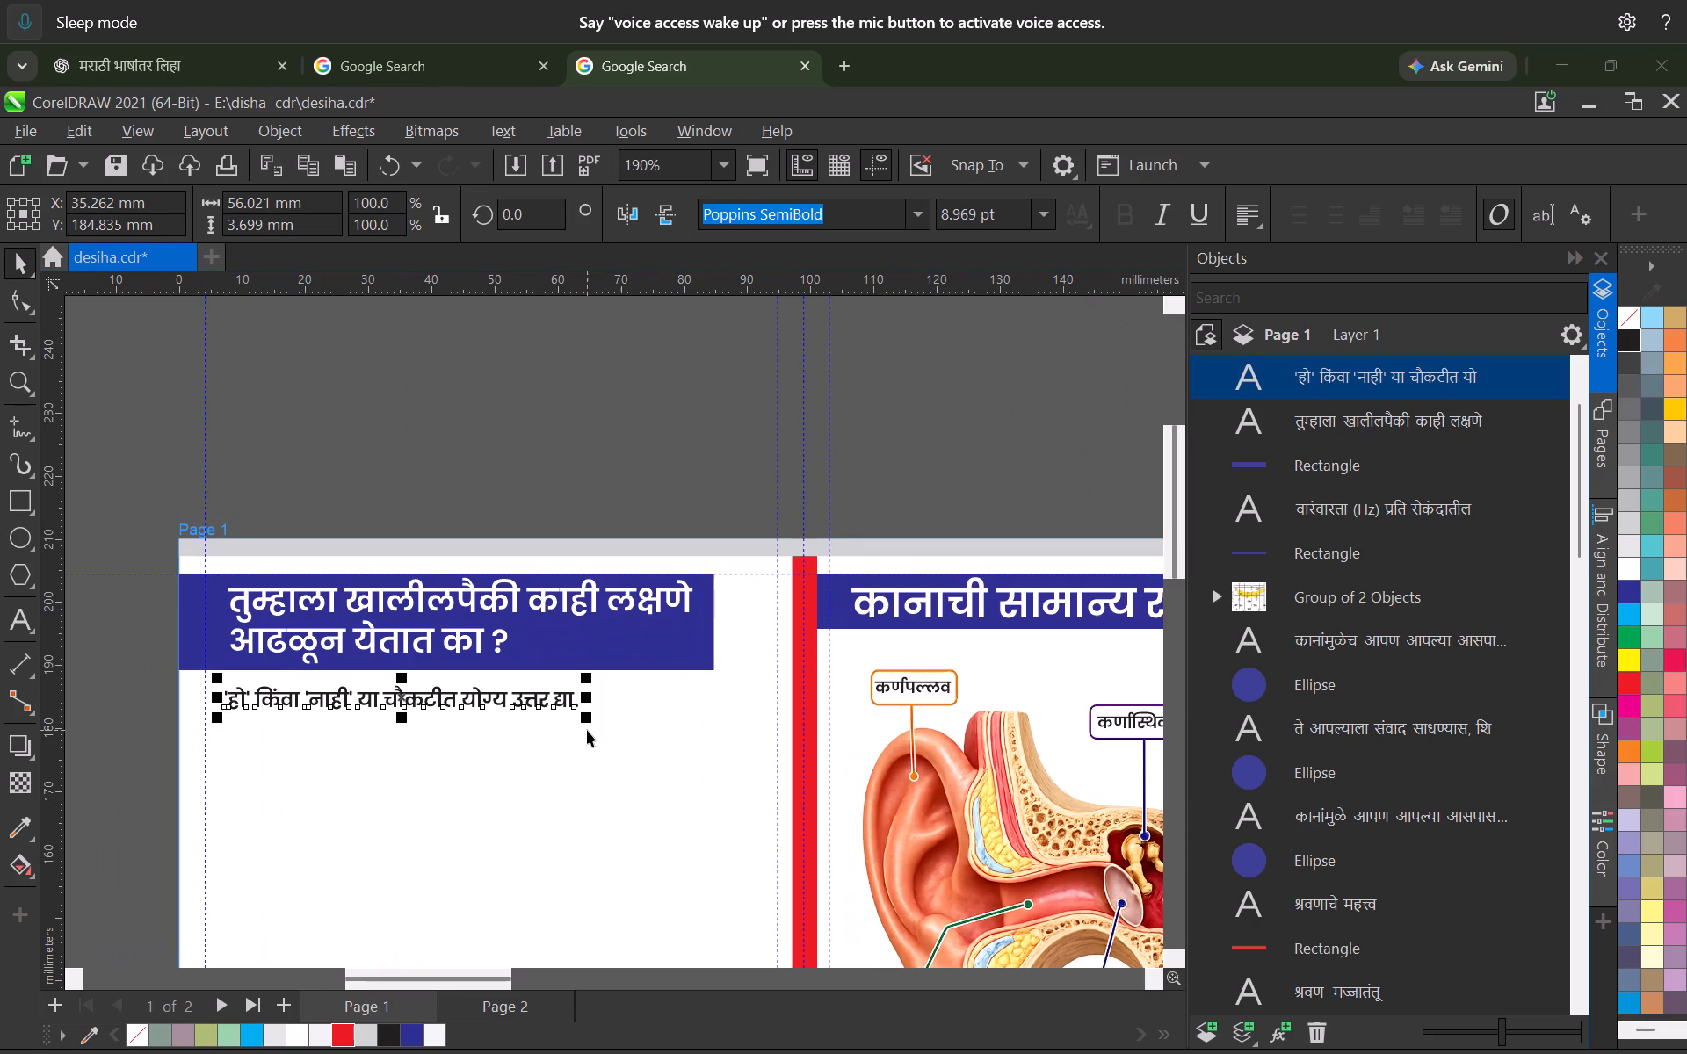
drag(583, 719, 591, 727)
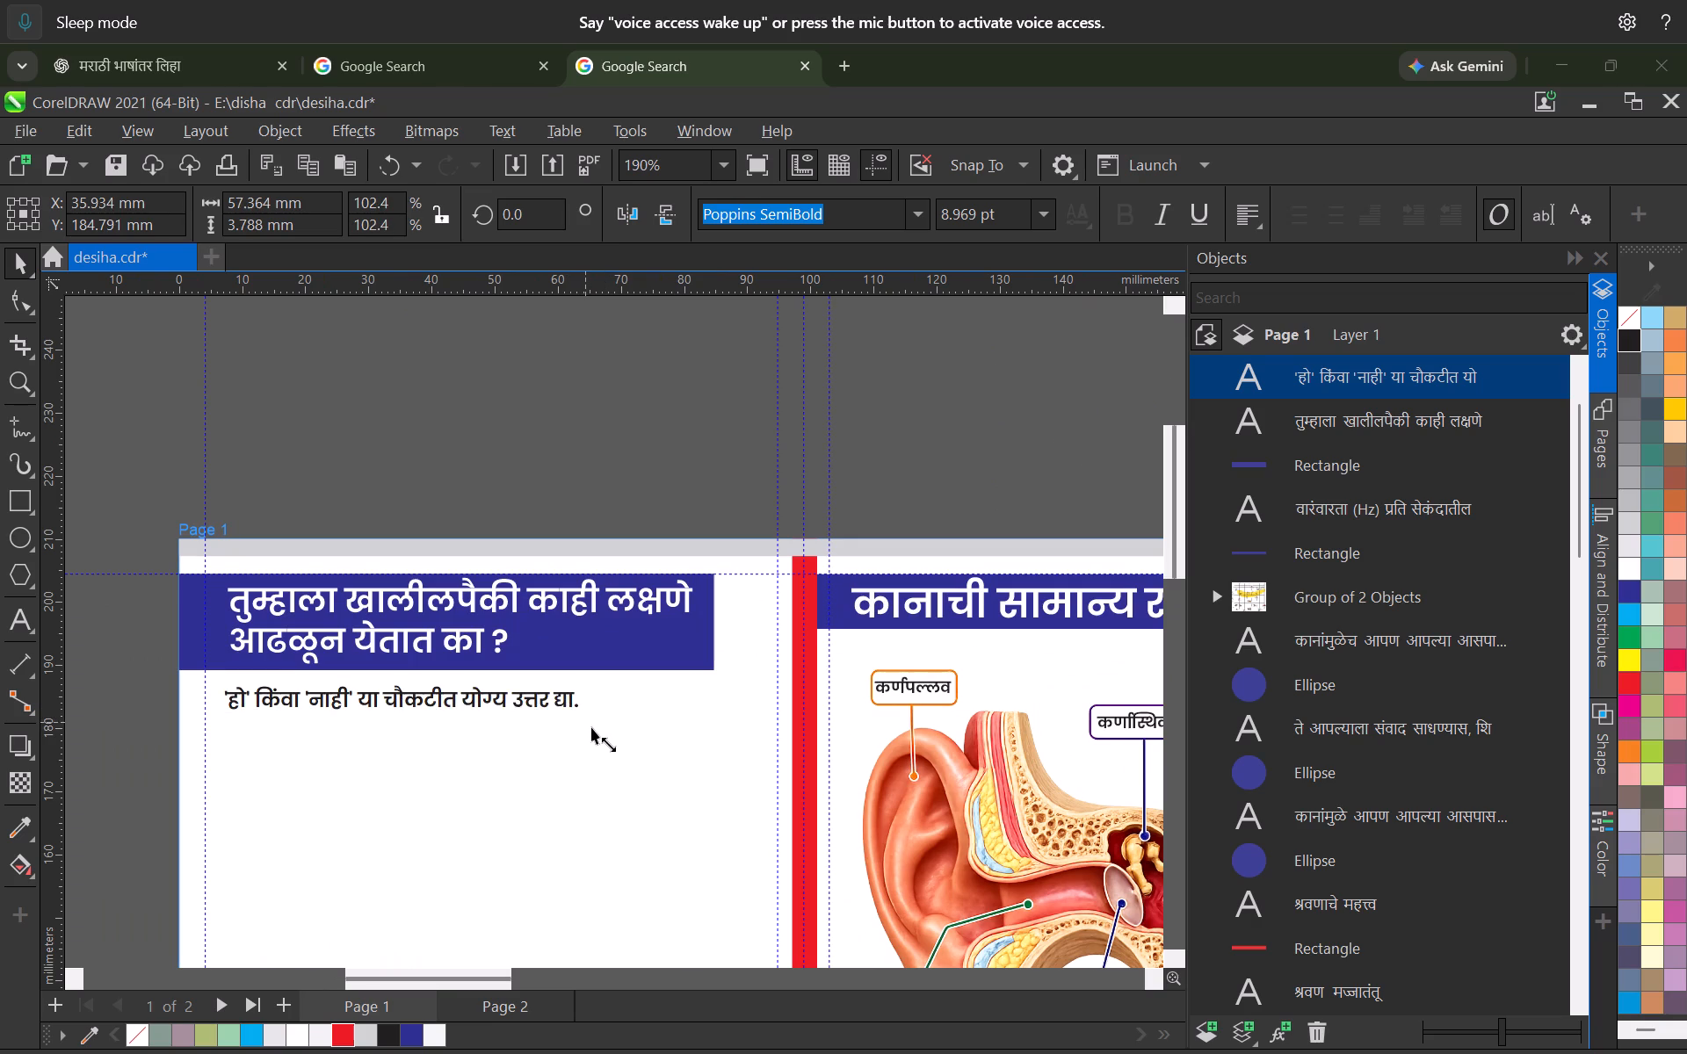
drag(591, 727, 585, 727)
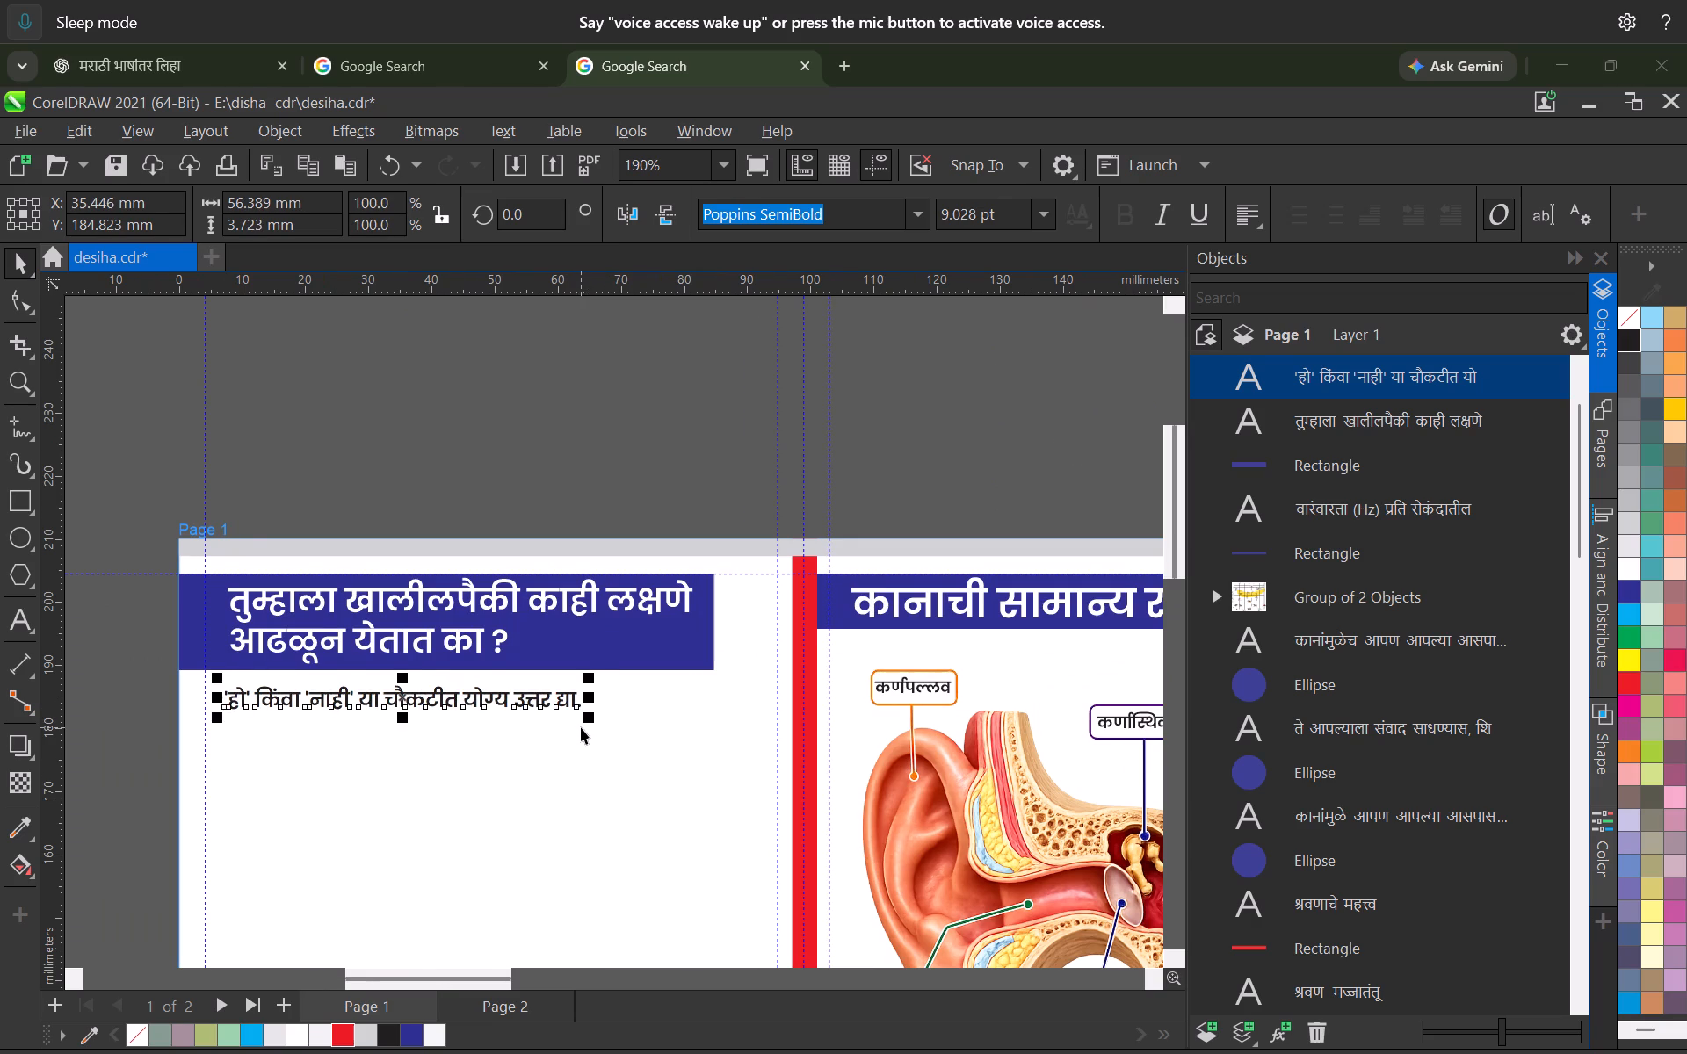
Examine the yes/no instruction line's size and placement beneath the symptom-heading banner on page 1.
scroll(581, 727, down, 4)
middle_drag(581, 725, 714, 698)
scroll(632, 702, up, 7)
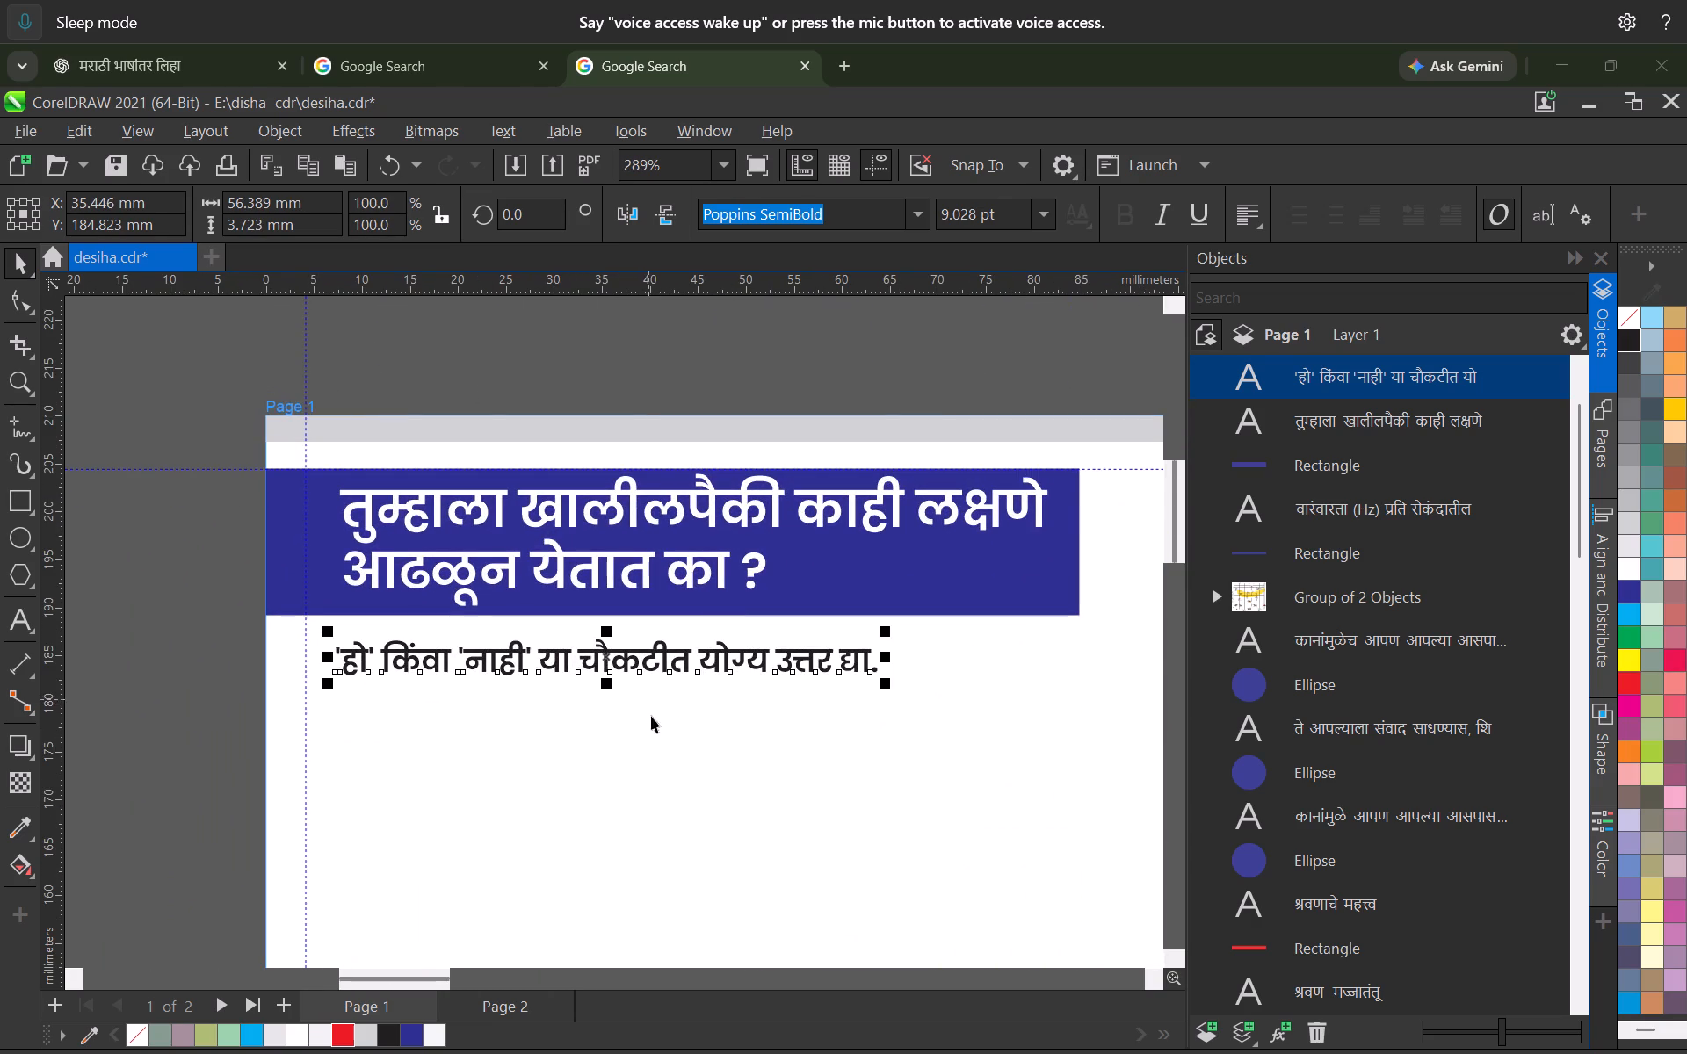
scroll(467, 710, down, 2)
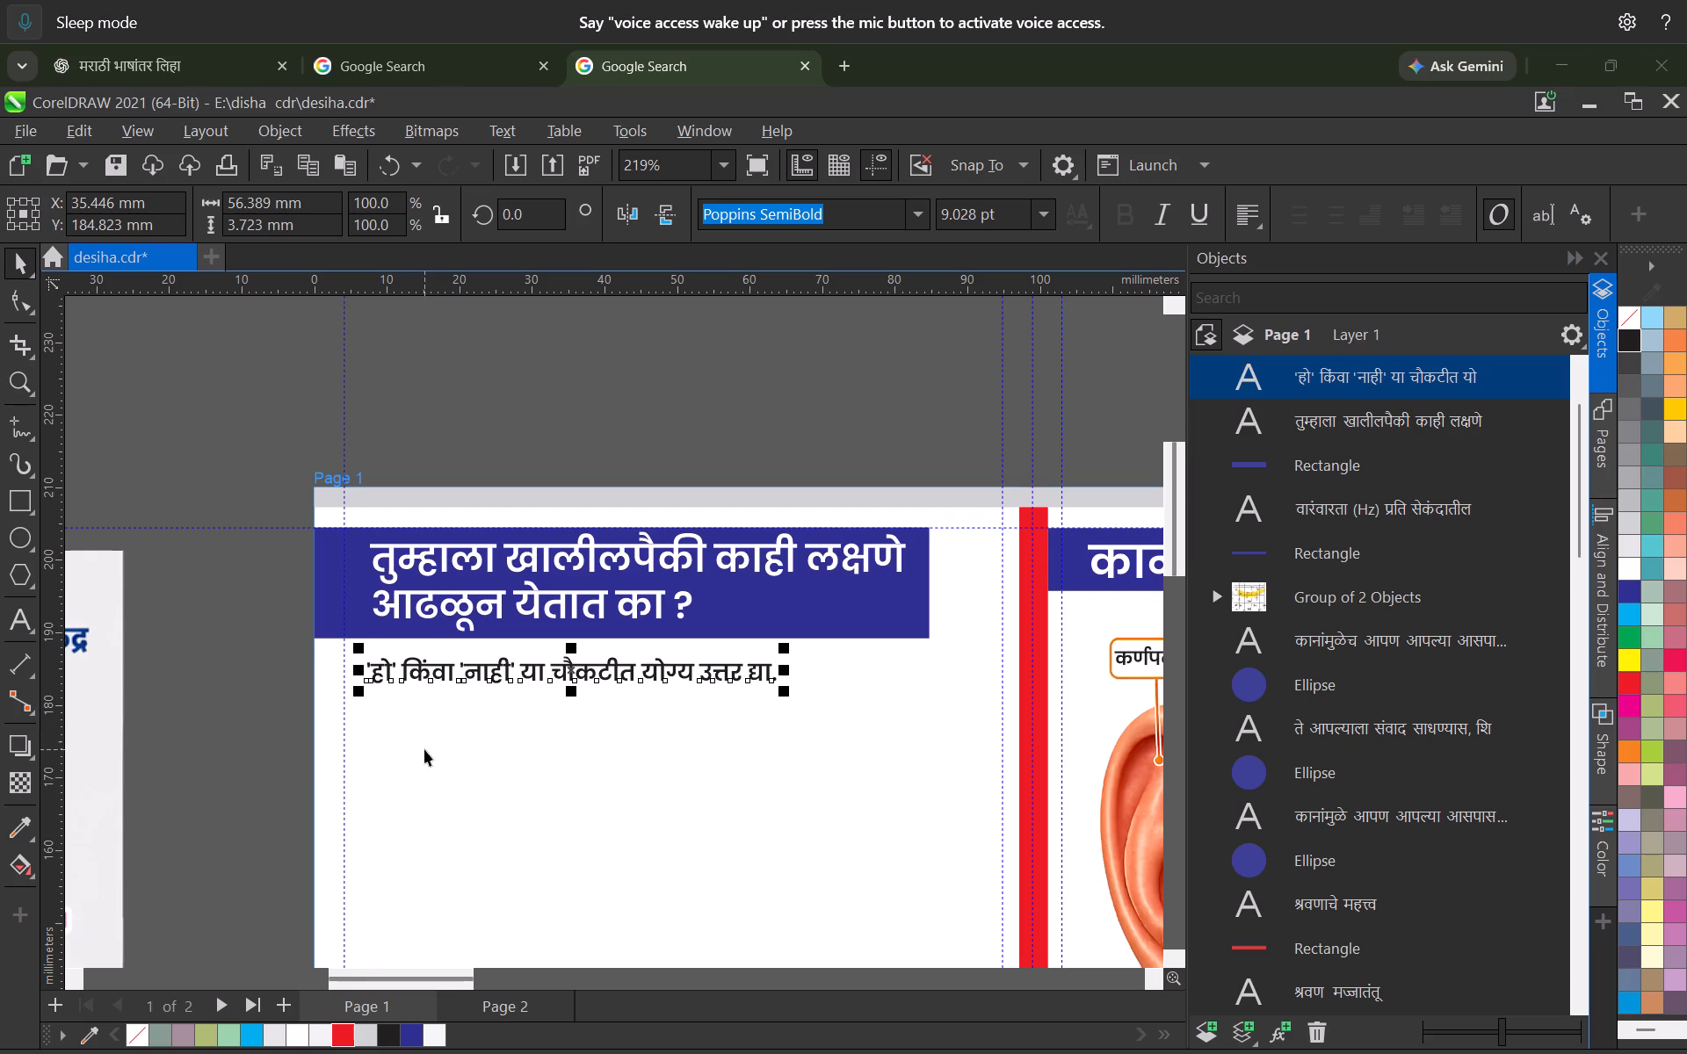
middle_drag(424, 749, 520, 872)
scroll(465, 815, down, 1)
scroll(496, 841, up, 7)
scroll(460, 777, down, 3)
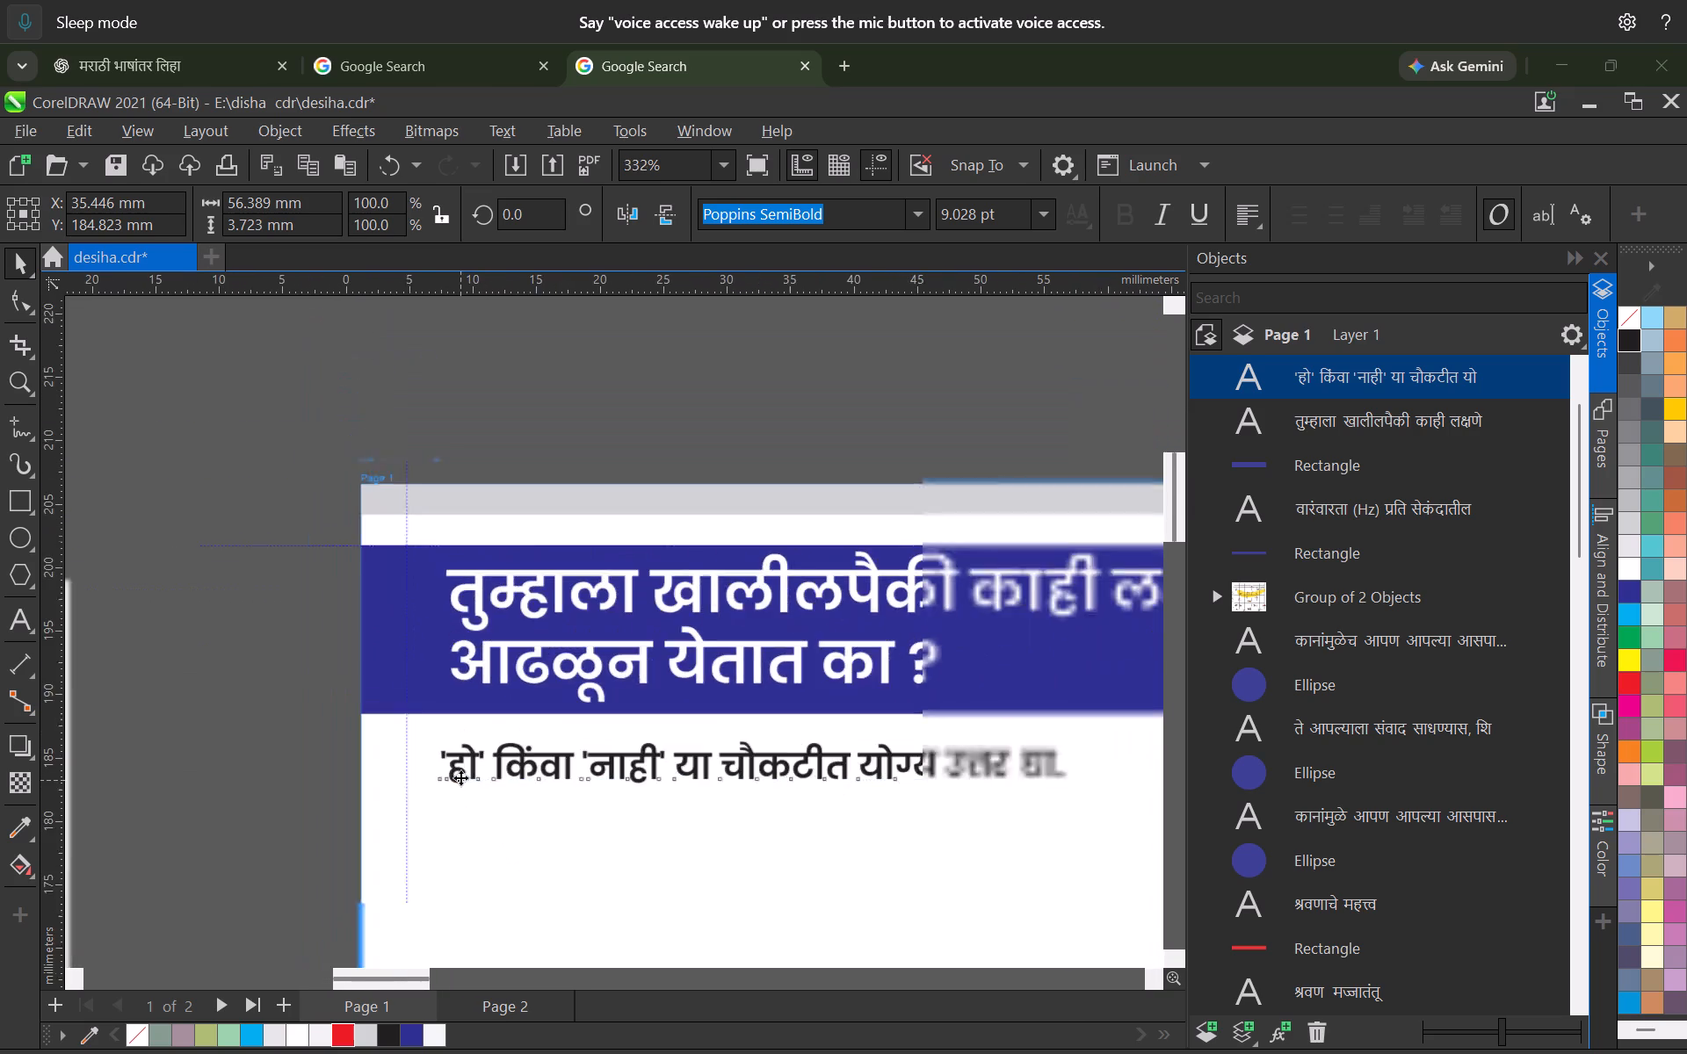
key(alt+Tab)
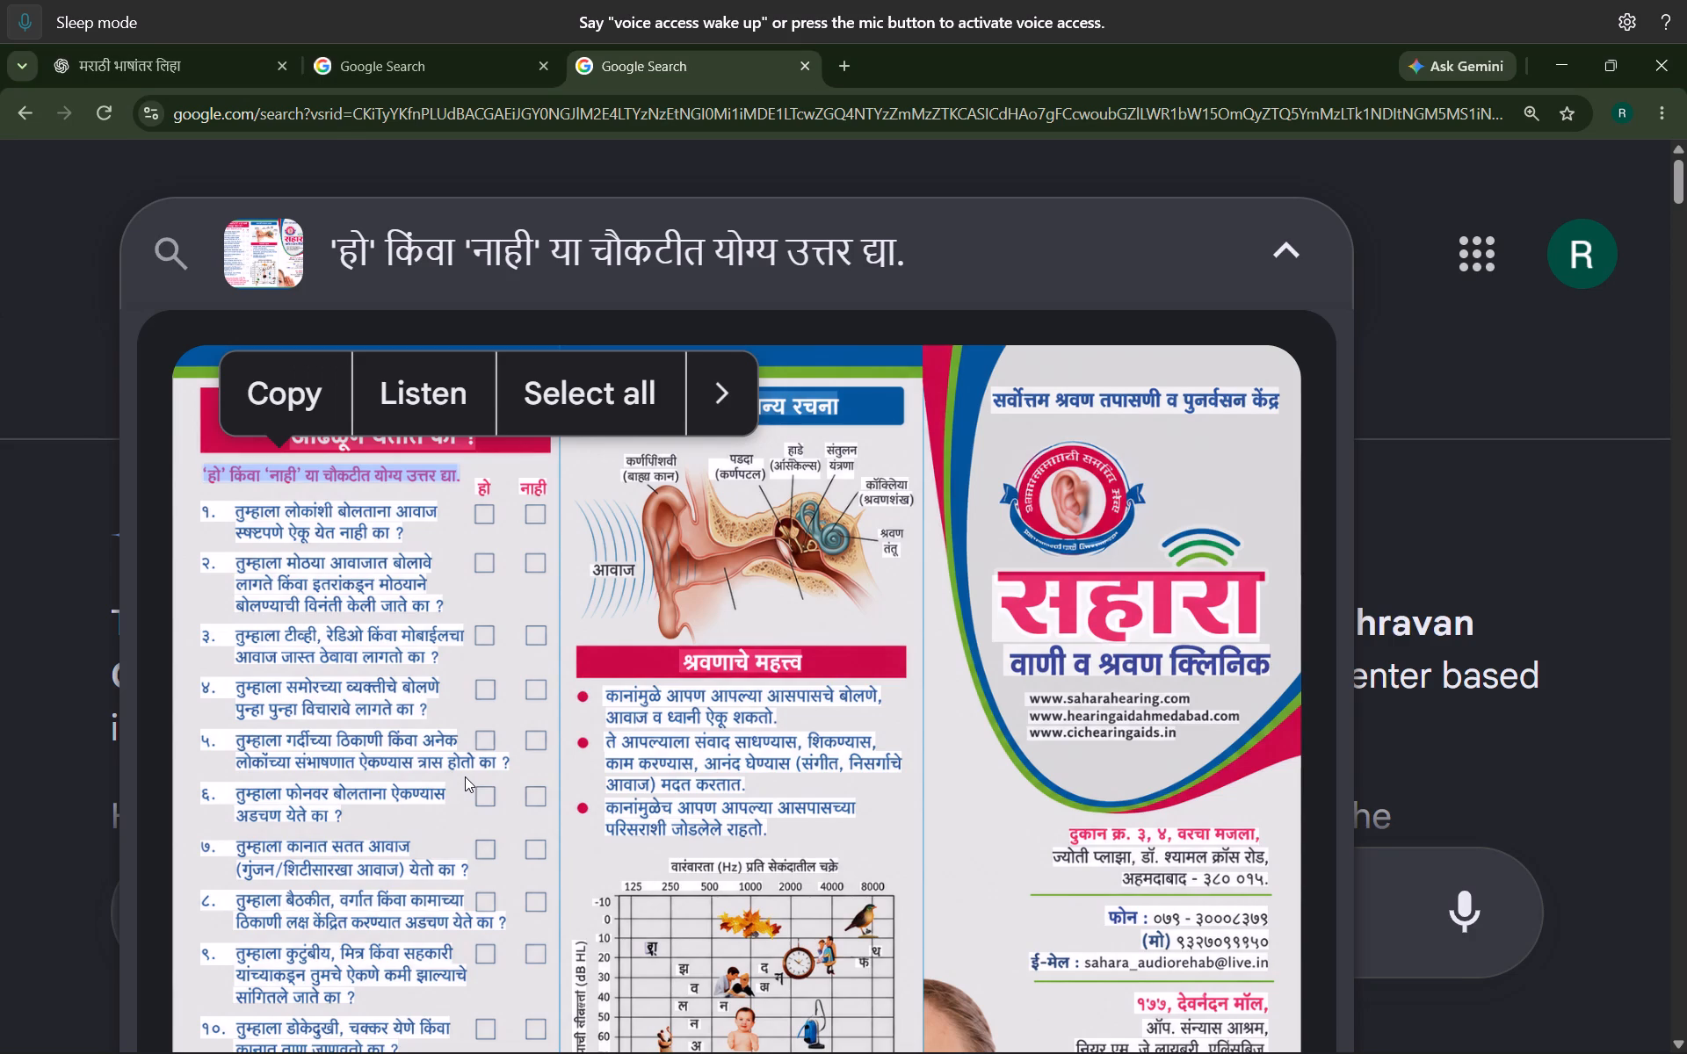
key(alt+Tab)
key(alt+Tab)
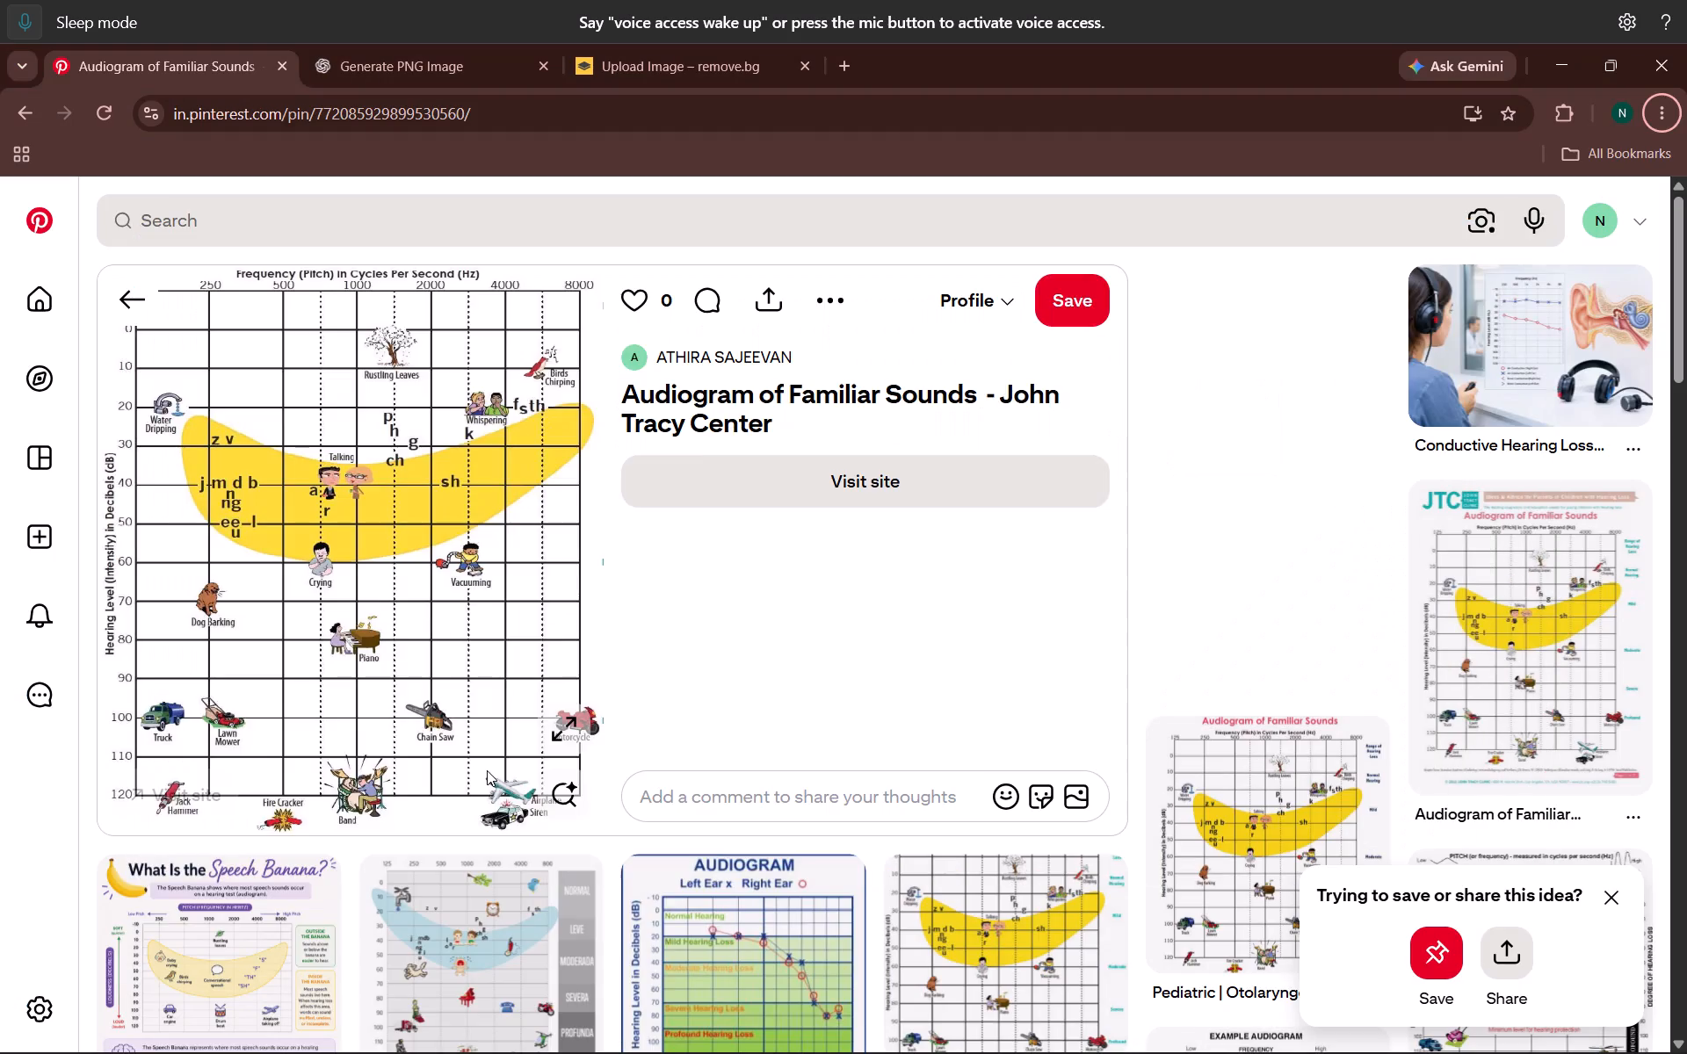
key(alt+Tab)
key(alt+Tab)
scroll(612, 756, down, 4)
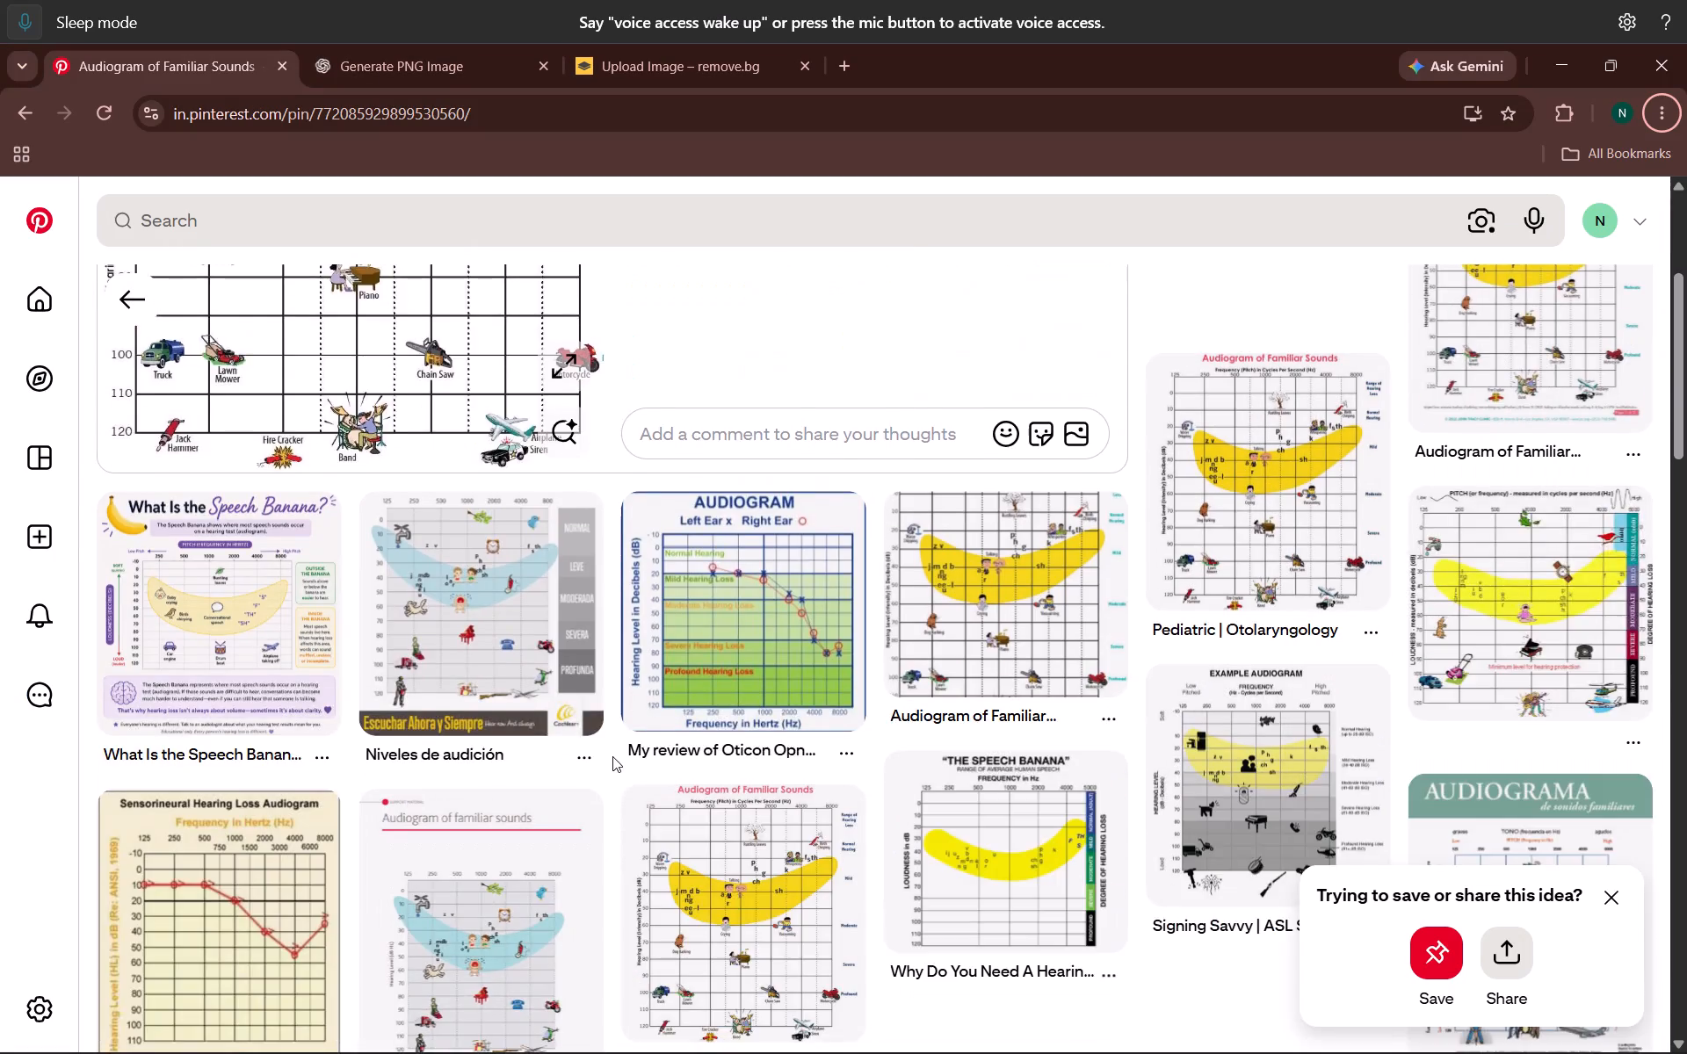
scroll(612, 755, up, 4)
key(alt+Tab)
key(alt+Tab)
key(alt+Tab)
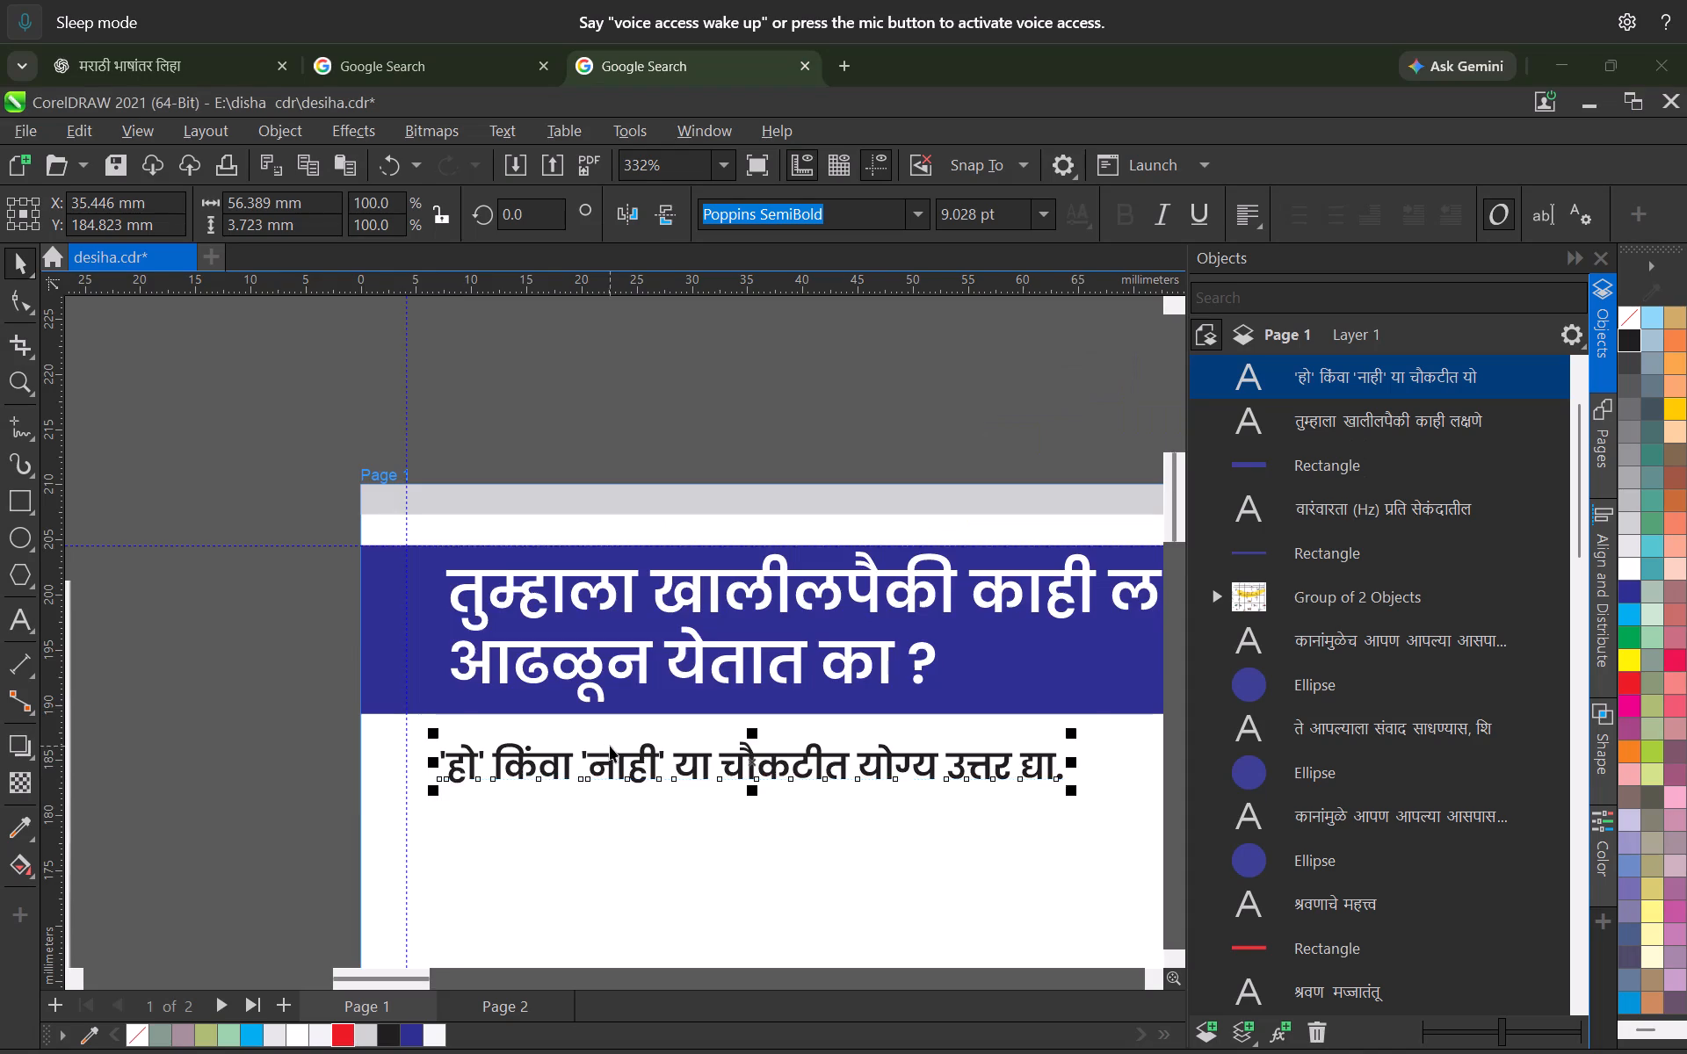
Examine the yes/no instruction line against the symptom heading and the neighbouring ear-structure panel.
scroll(598, 762, down, 4)
middle_drag(670, 767, 445, 738)
middle_drag(622, 754, 482, 738)
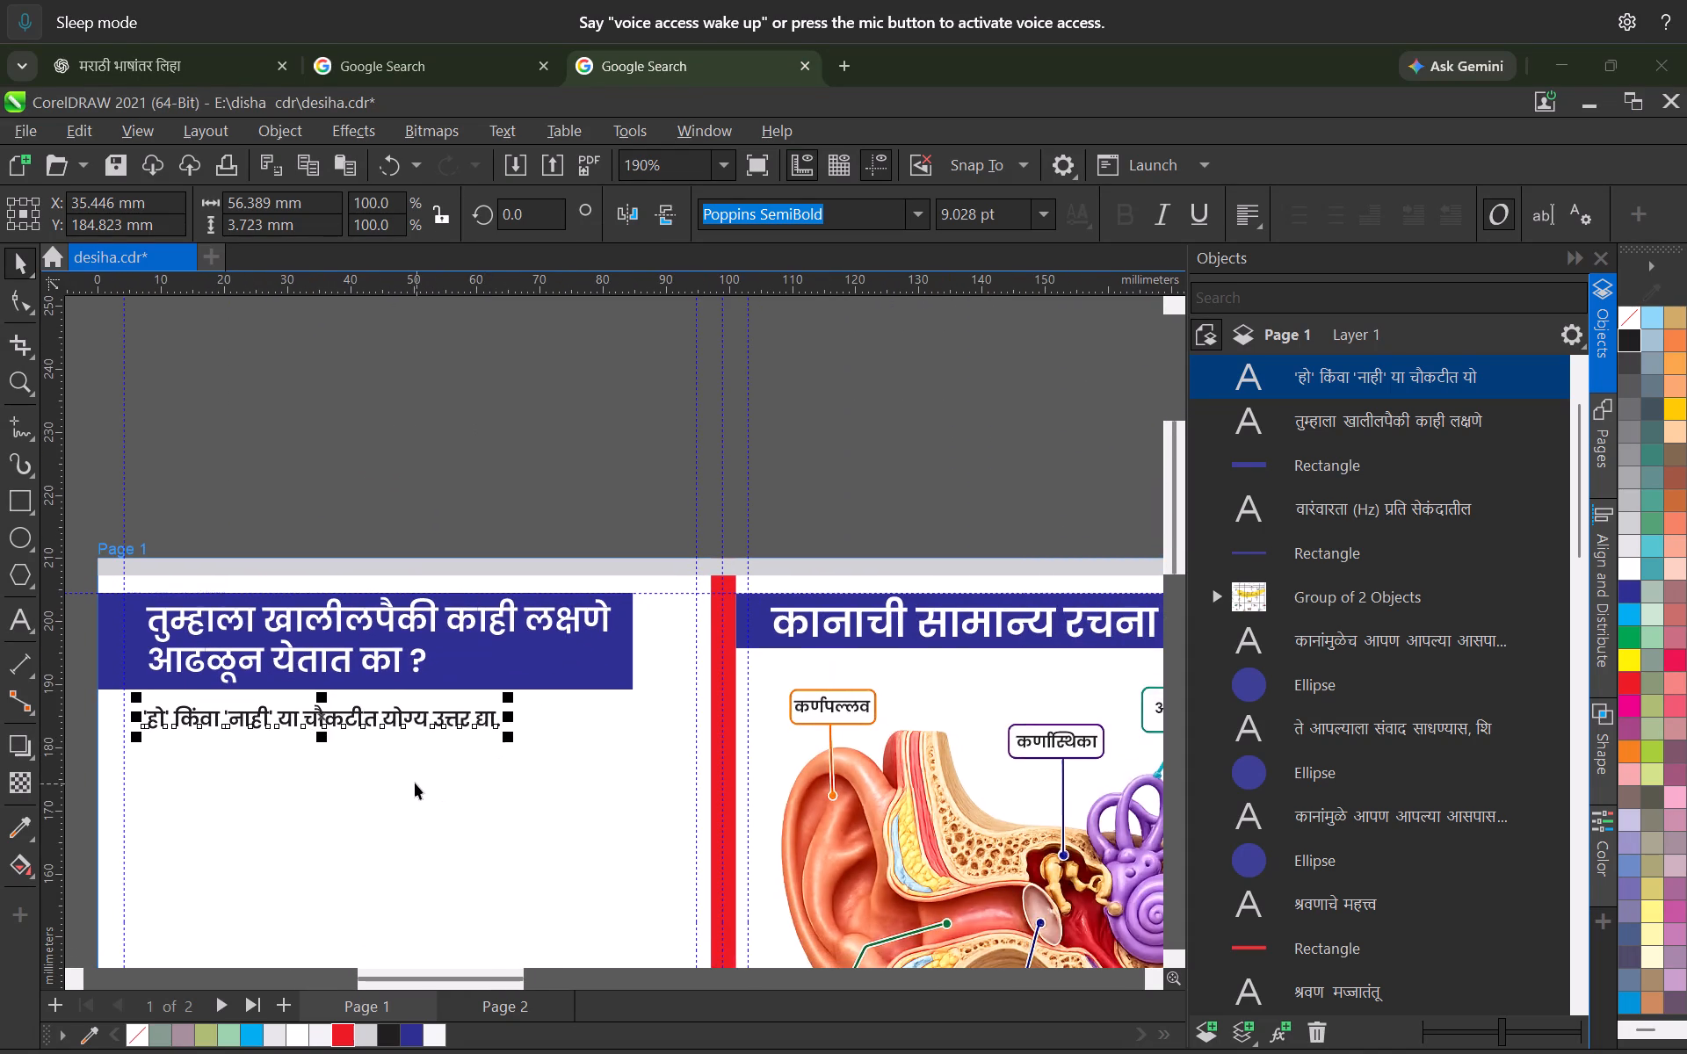
scroll(408, 776, down, 2)
middle_drag(402, 773, 524, 775)
scroll(418, 747, up, 5)
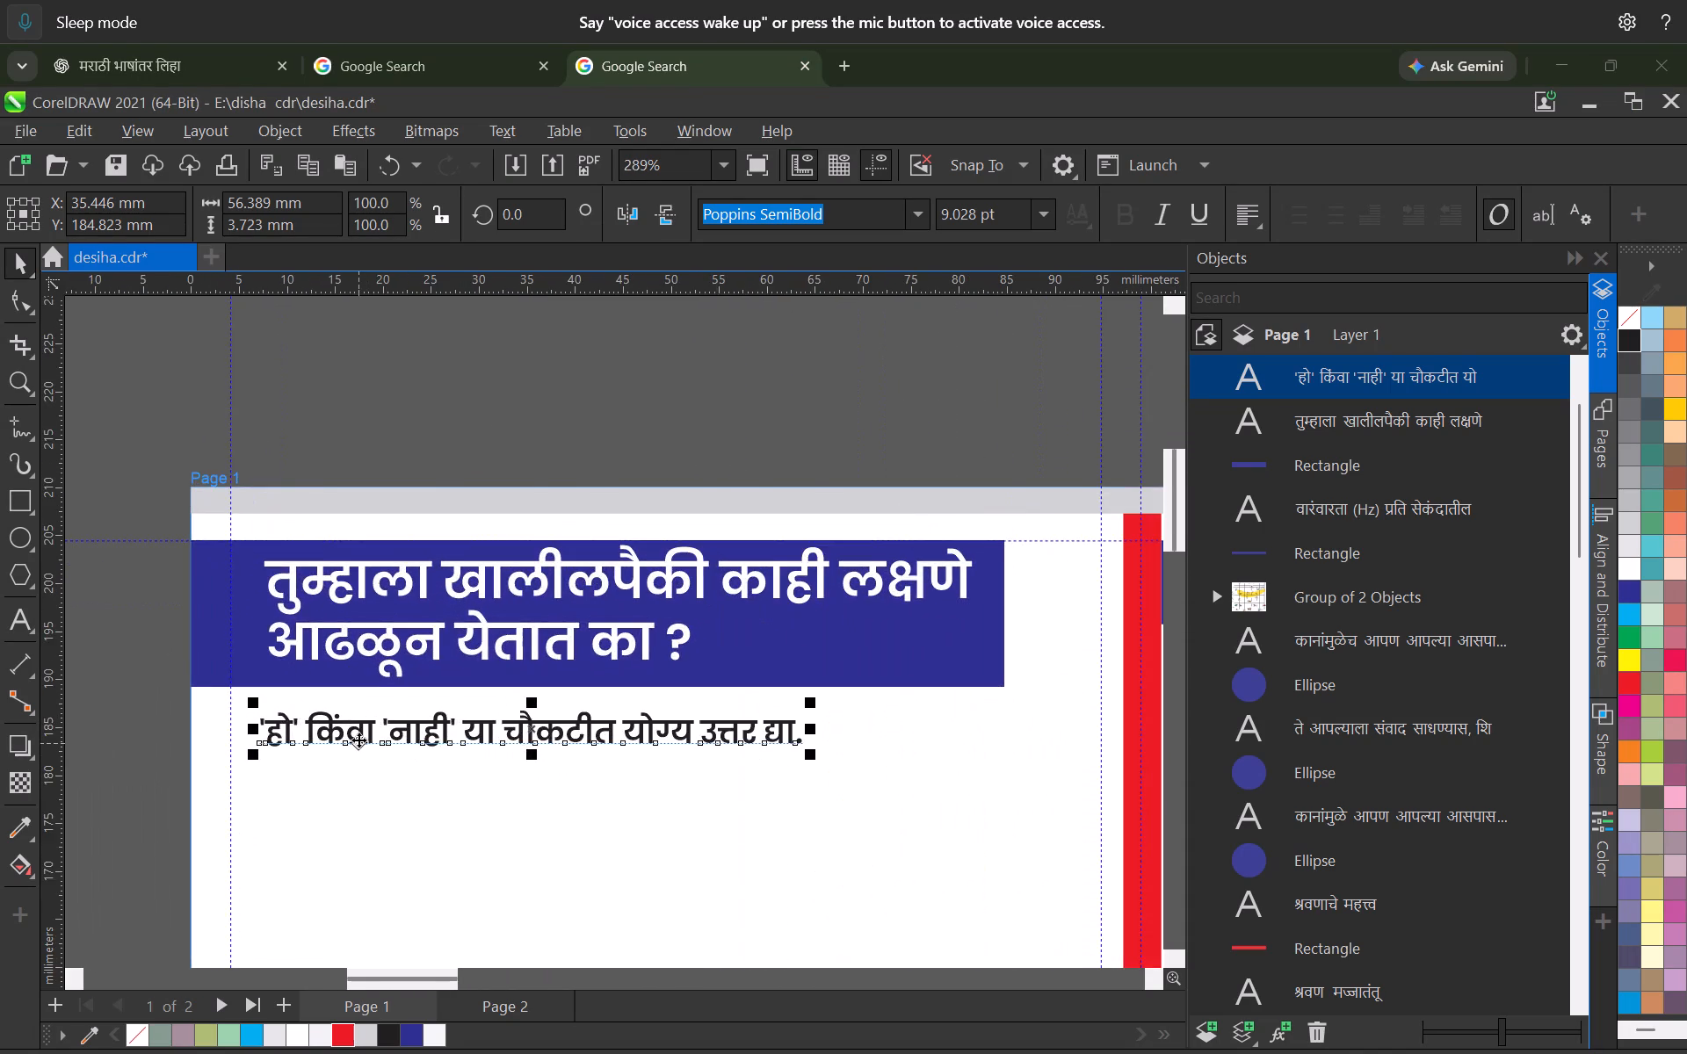
Nudge the yes/no instruction line about 1.6 mm left and 0.1 mm up, towards the left margin guideline.
scroll(358, 740, up, 3)
scroll(357, 744, down, 3)
key(alt+Tab)
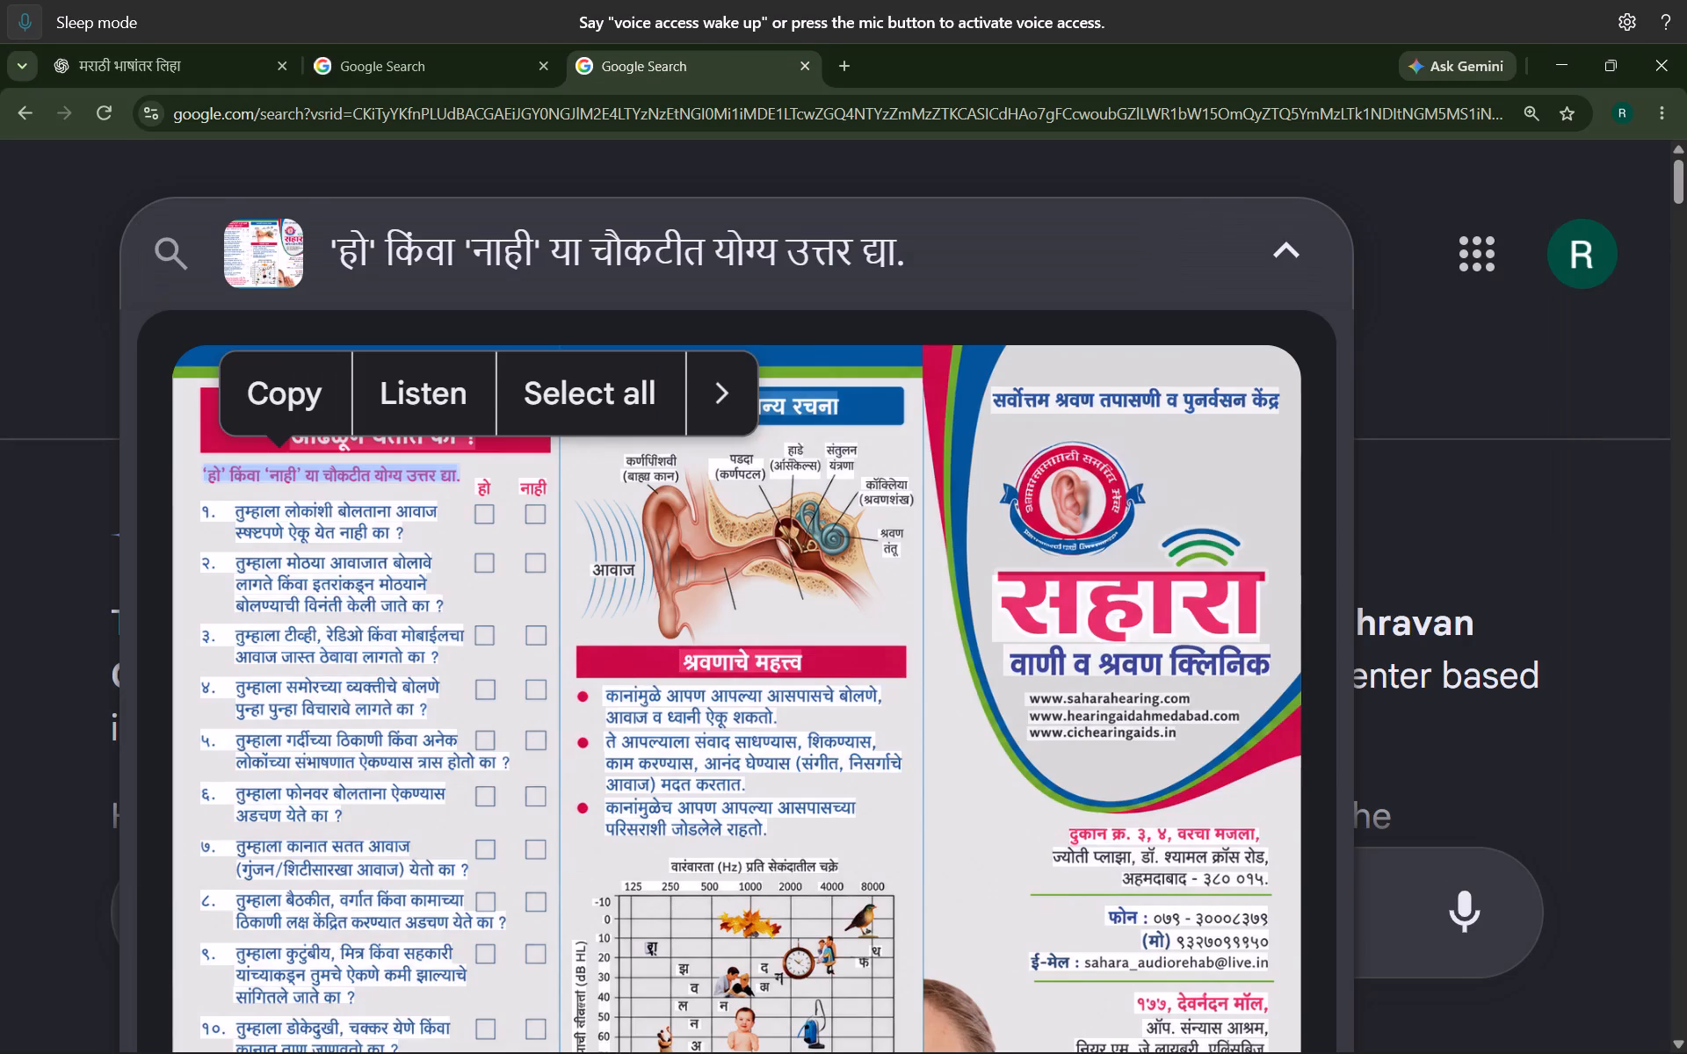
key(alt+Tab)
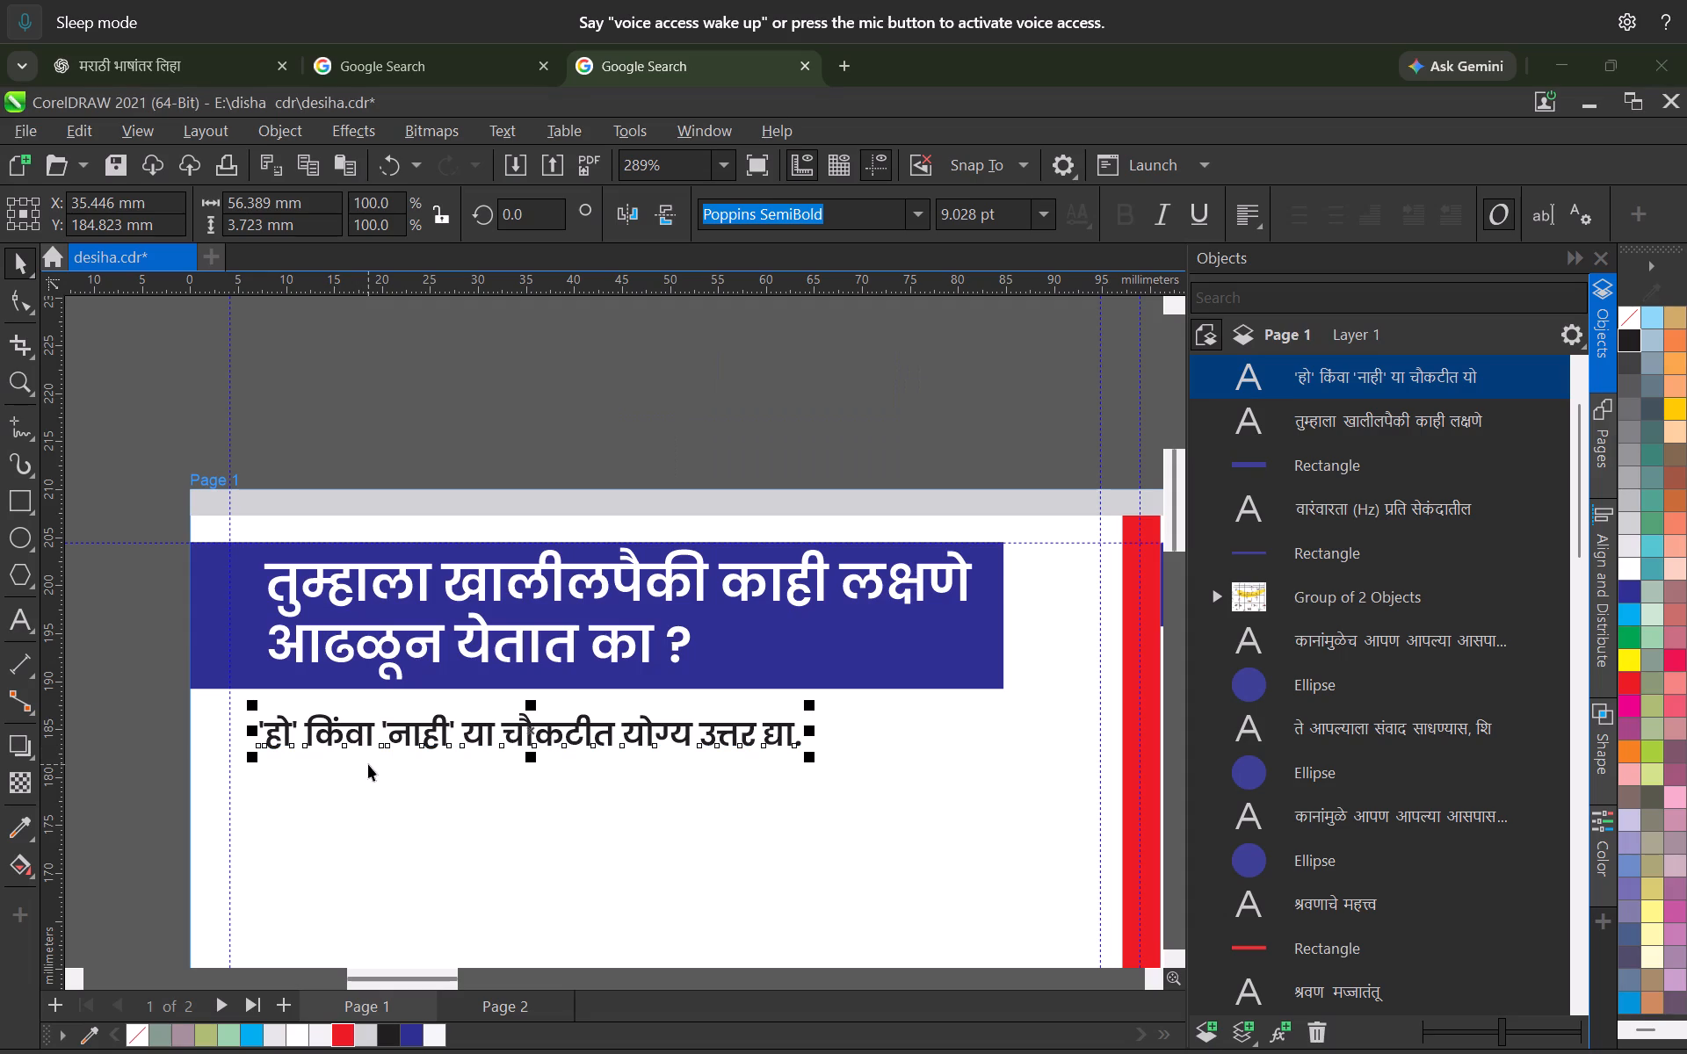
key(Left)
key(Left)
key(Left)
key(Left)
key(Left)
key(Left)
key(Left)
key(Left)
key(Left)
key(Left)
key(Left)
key(Left)
key(Left)
key(Left)
key(Left)
key(Left)
key(Left)
key(Left)
key(Left)
key(Left)
key(Up)
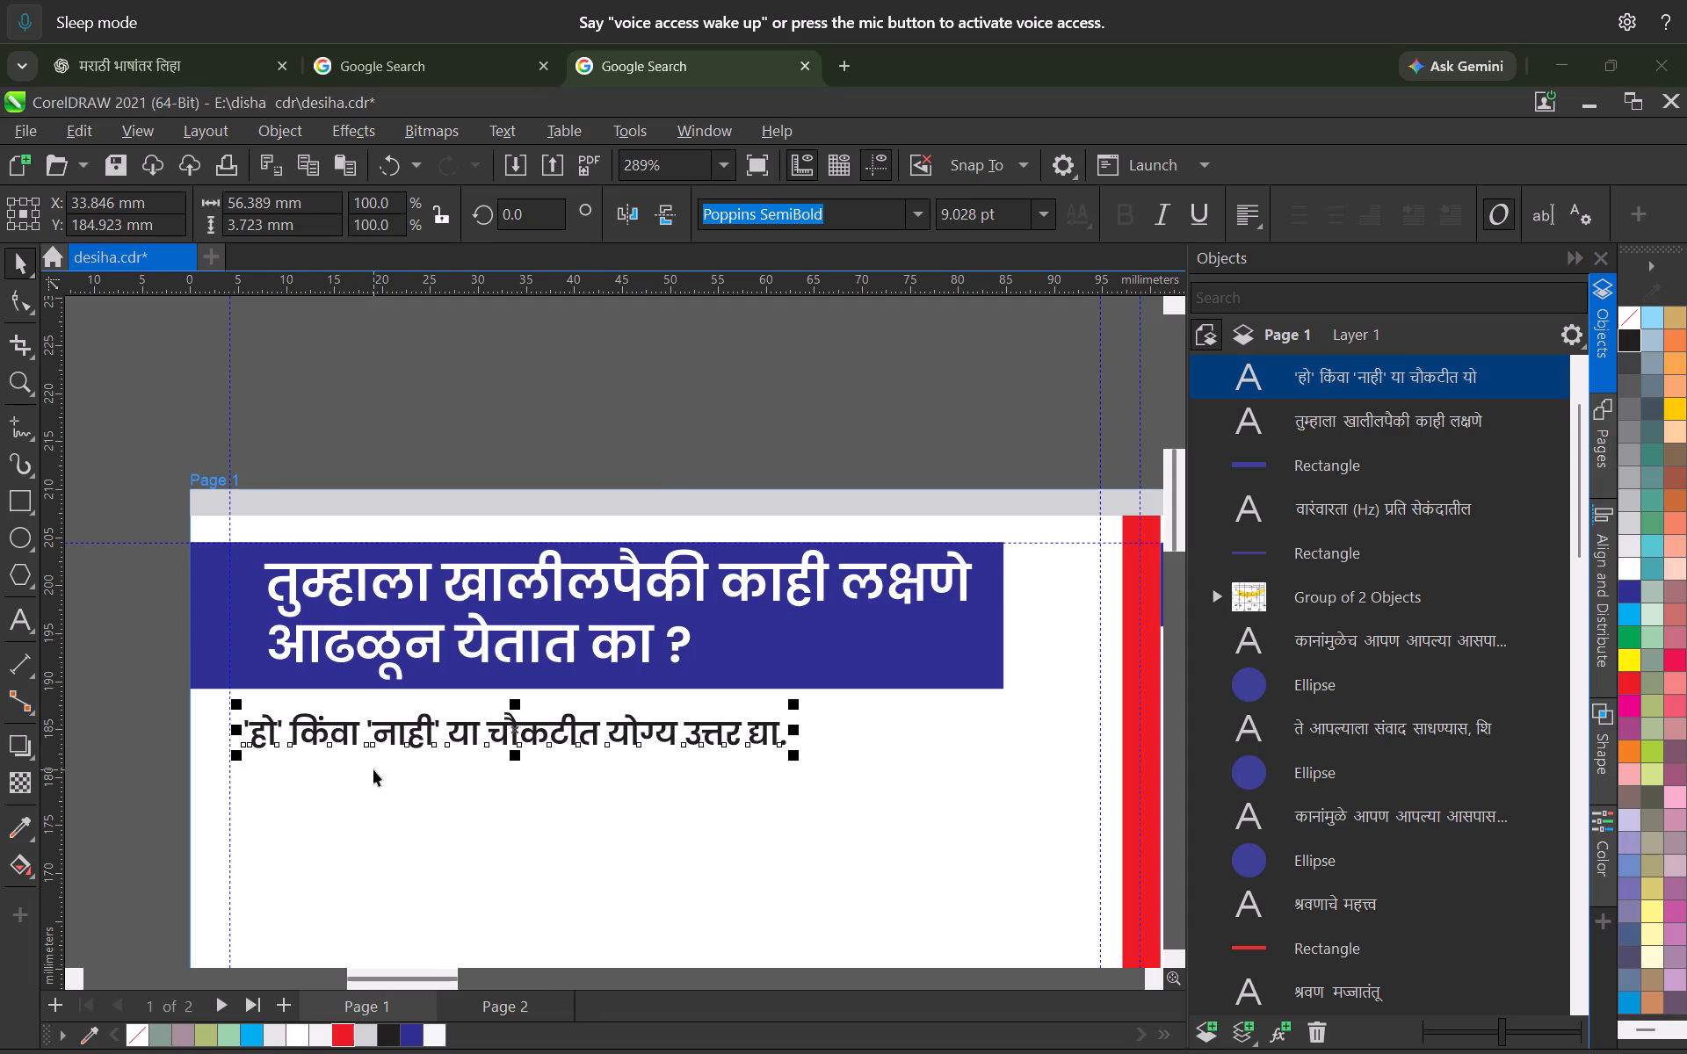
Duplicate the instruction line to its right and replace the copy's text with "हो" copied from the reference brochure in Chrome.
scroll(396, 774, down, 3)
middle_drag(517, 770, 312, 754)
scroll(312, 754, up, 3)
drag(359, 717, 940, 713)
shift+right_click(940, 713)
scroll(709, 715, up, 2)
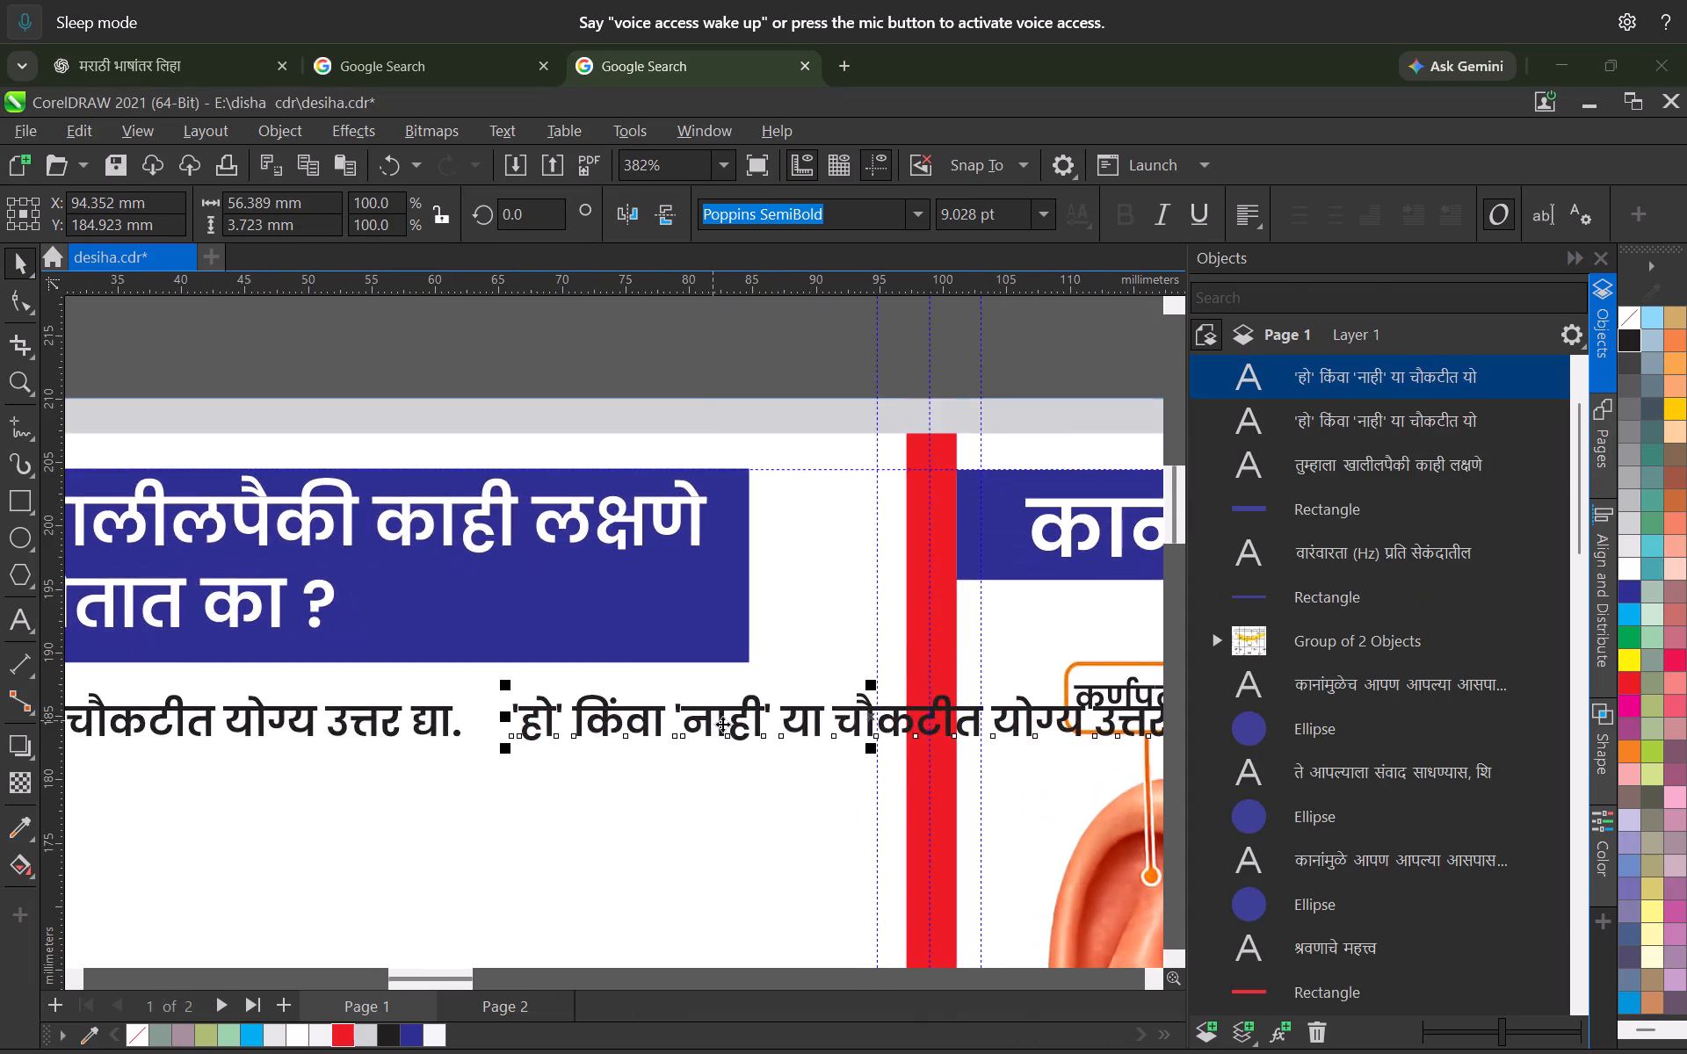
key(alt+Tab)
click(484, 484)
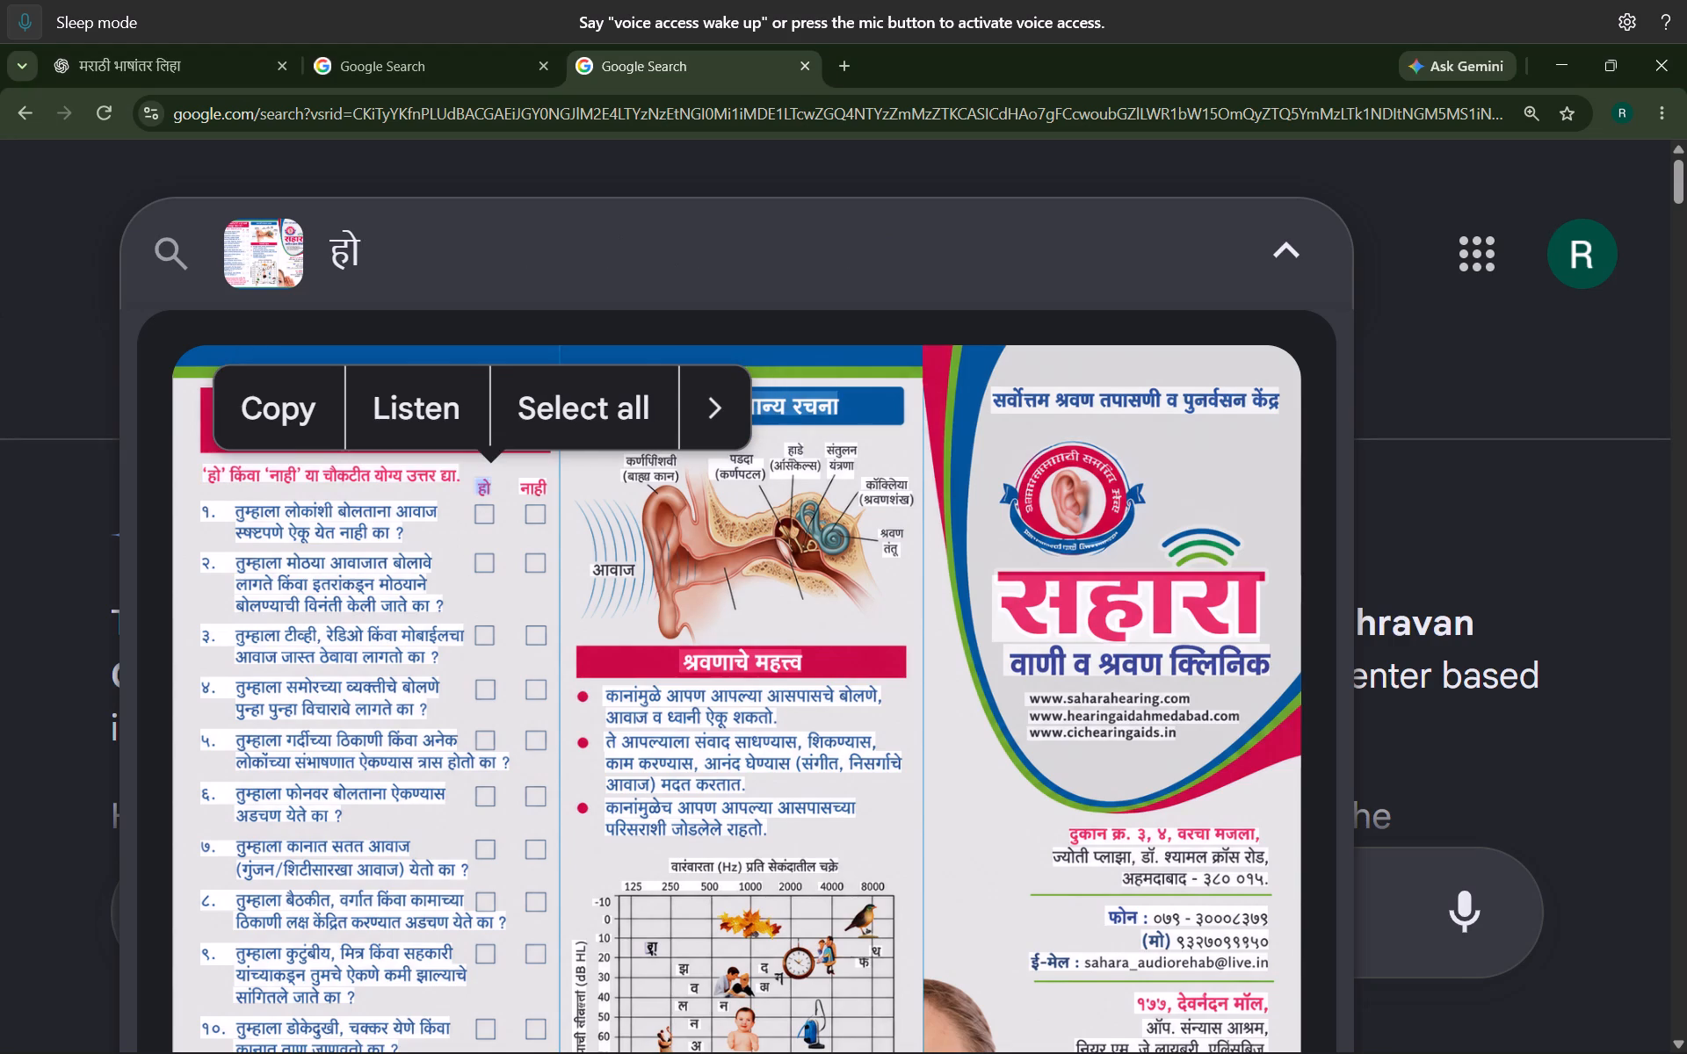
click(305, 402)
key(alt+Tab)
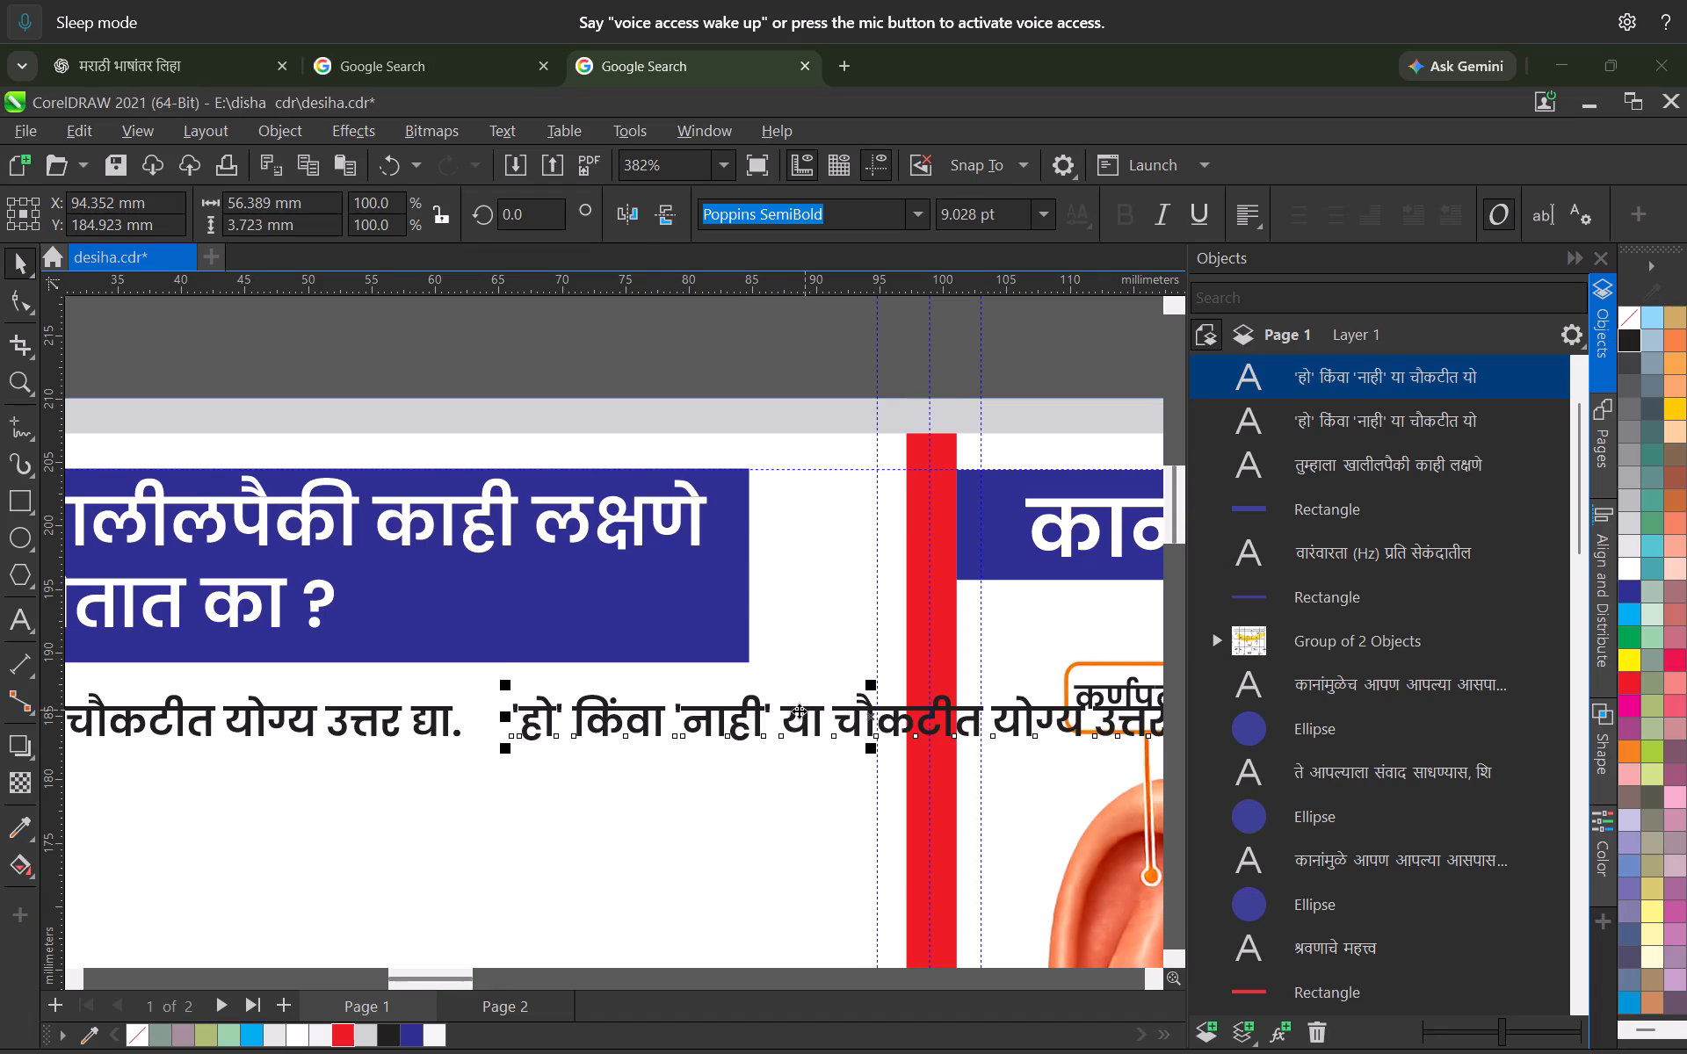
double_click(799, 711)
key(ctrl+a)
key(ctrl+v)
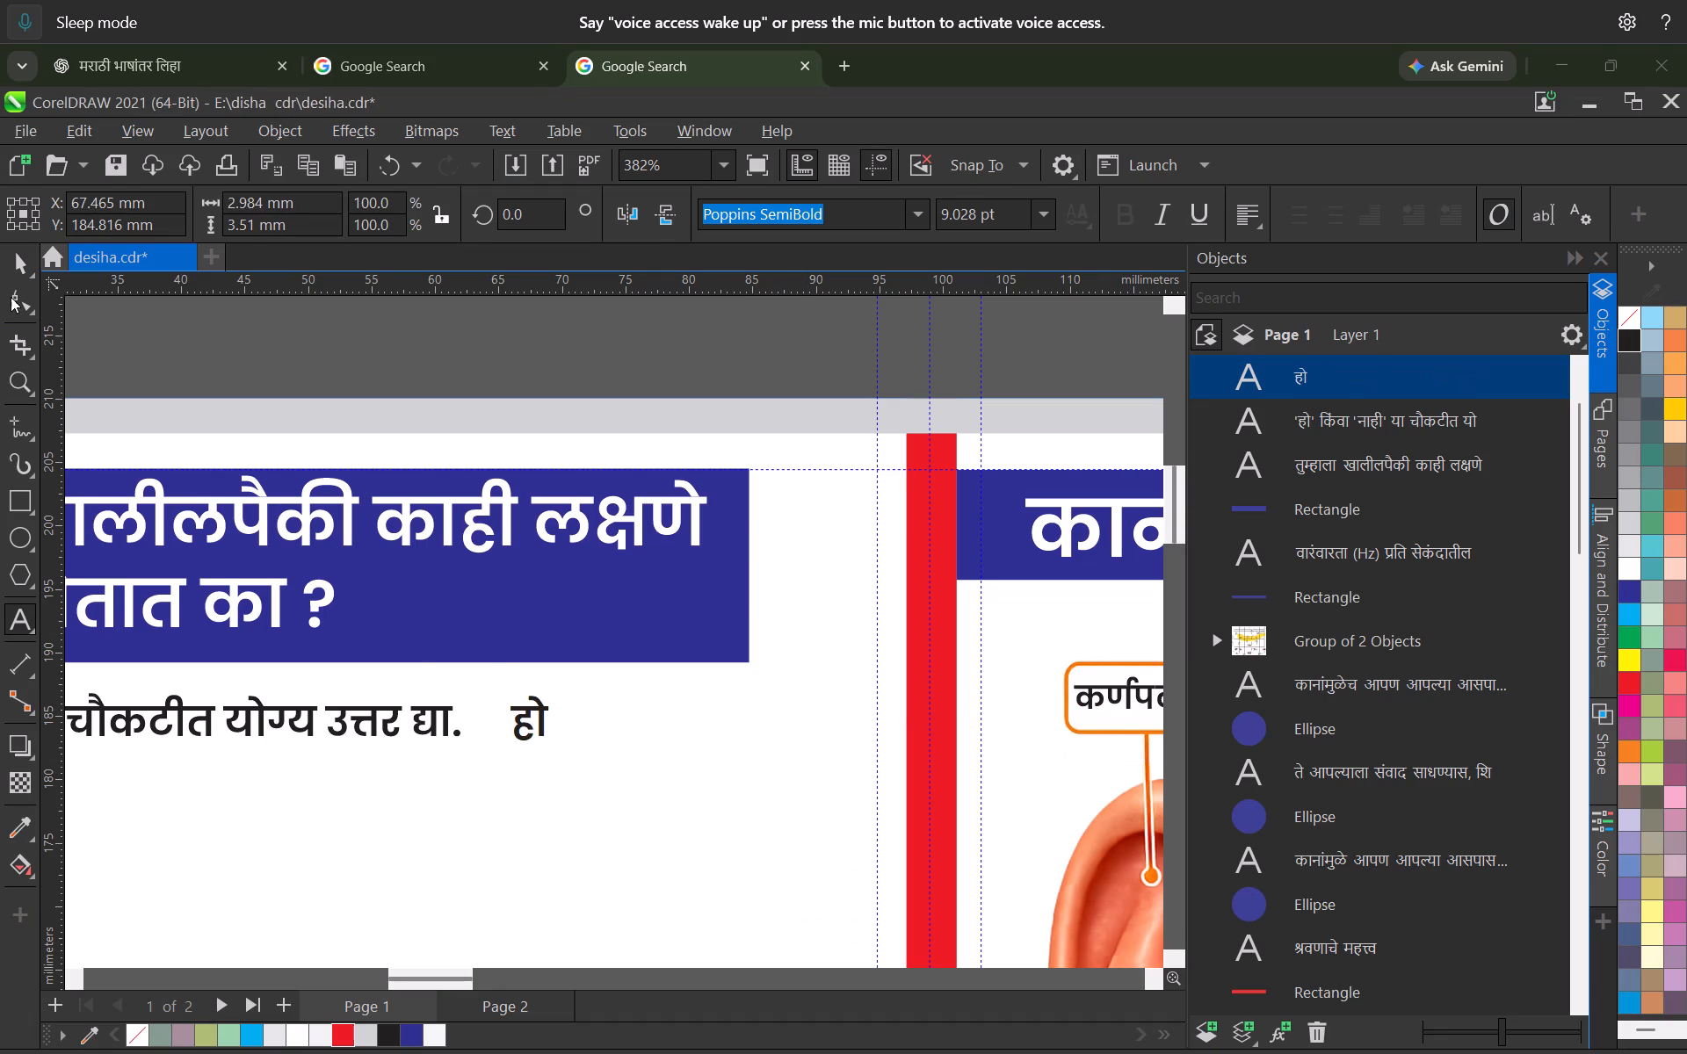
click(15, 271)
Move the "हो" label about 9 mm right, keeping it level with the instruction line.
scroll(421, 661, up, 3)
drag(571, 769, 729, 769)
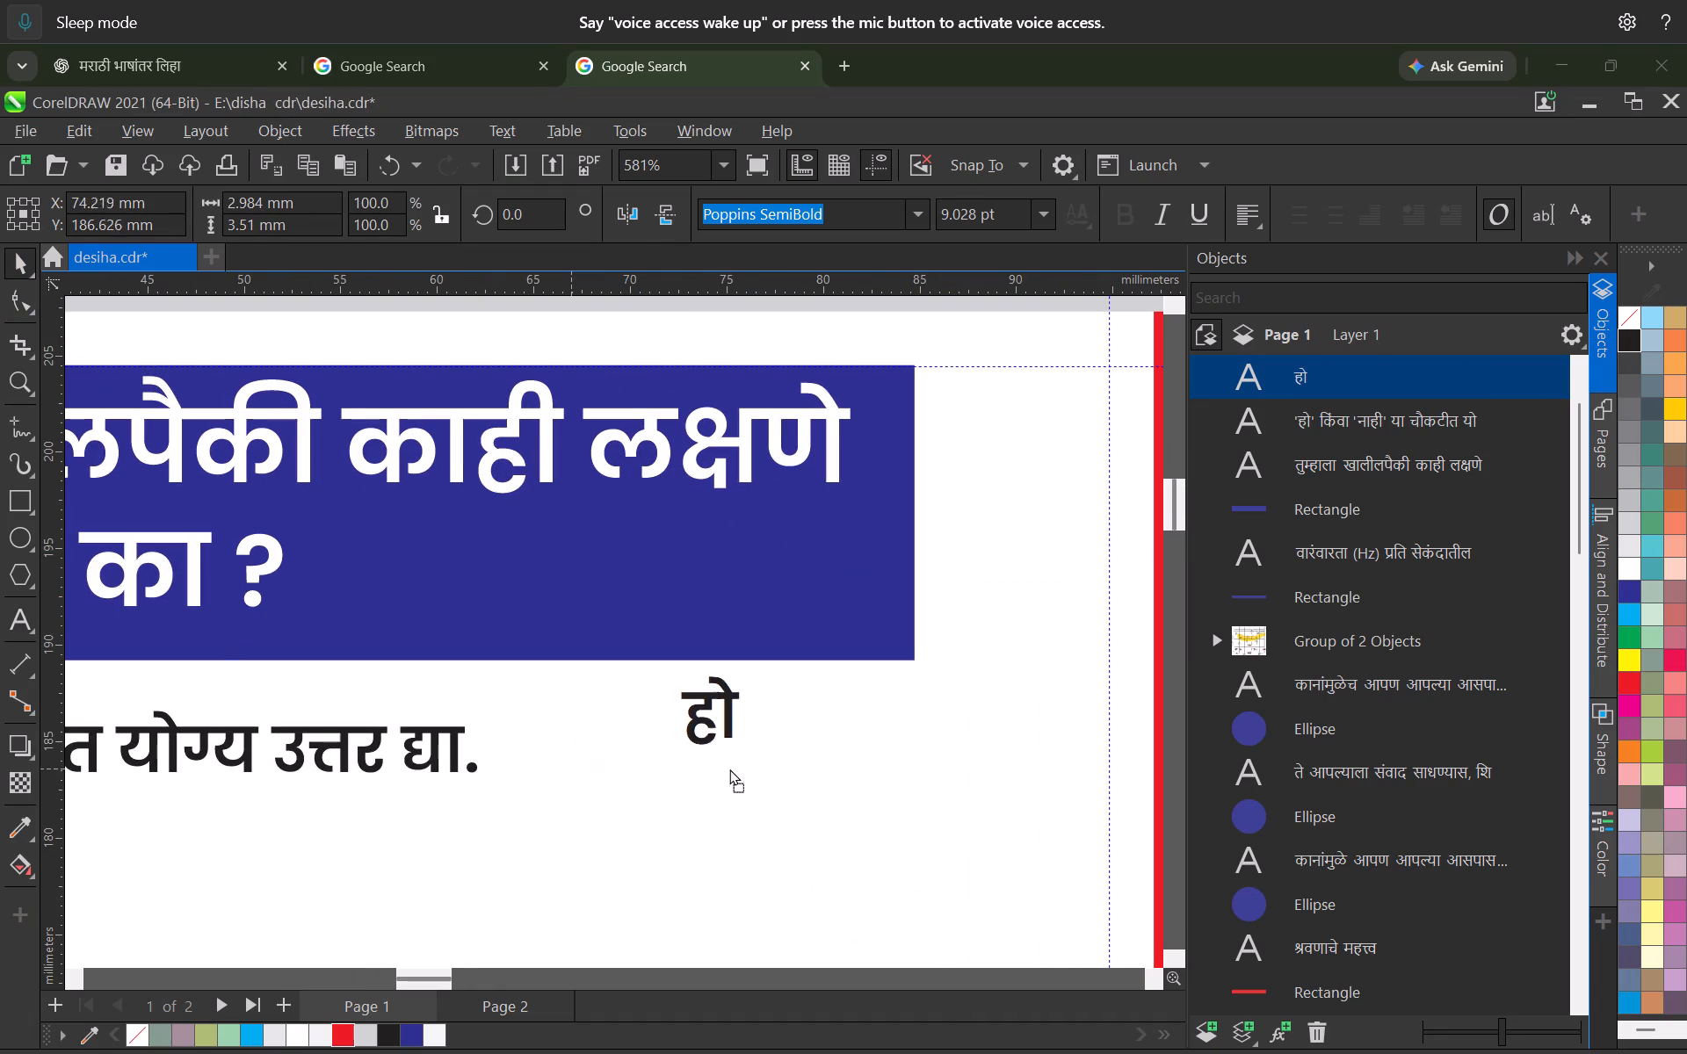
drag(729, 769, 744, 790)
Duplicate the "हो" label about 11.5 mm to its right and replace the copy's text with "नाही" copied from the reference brochure.
scroll(740, 782, down, 4)
key(alt+Tab)
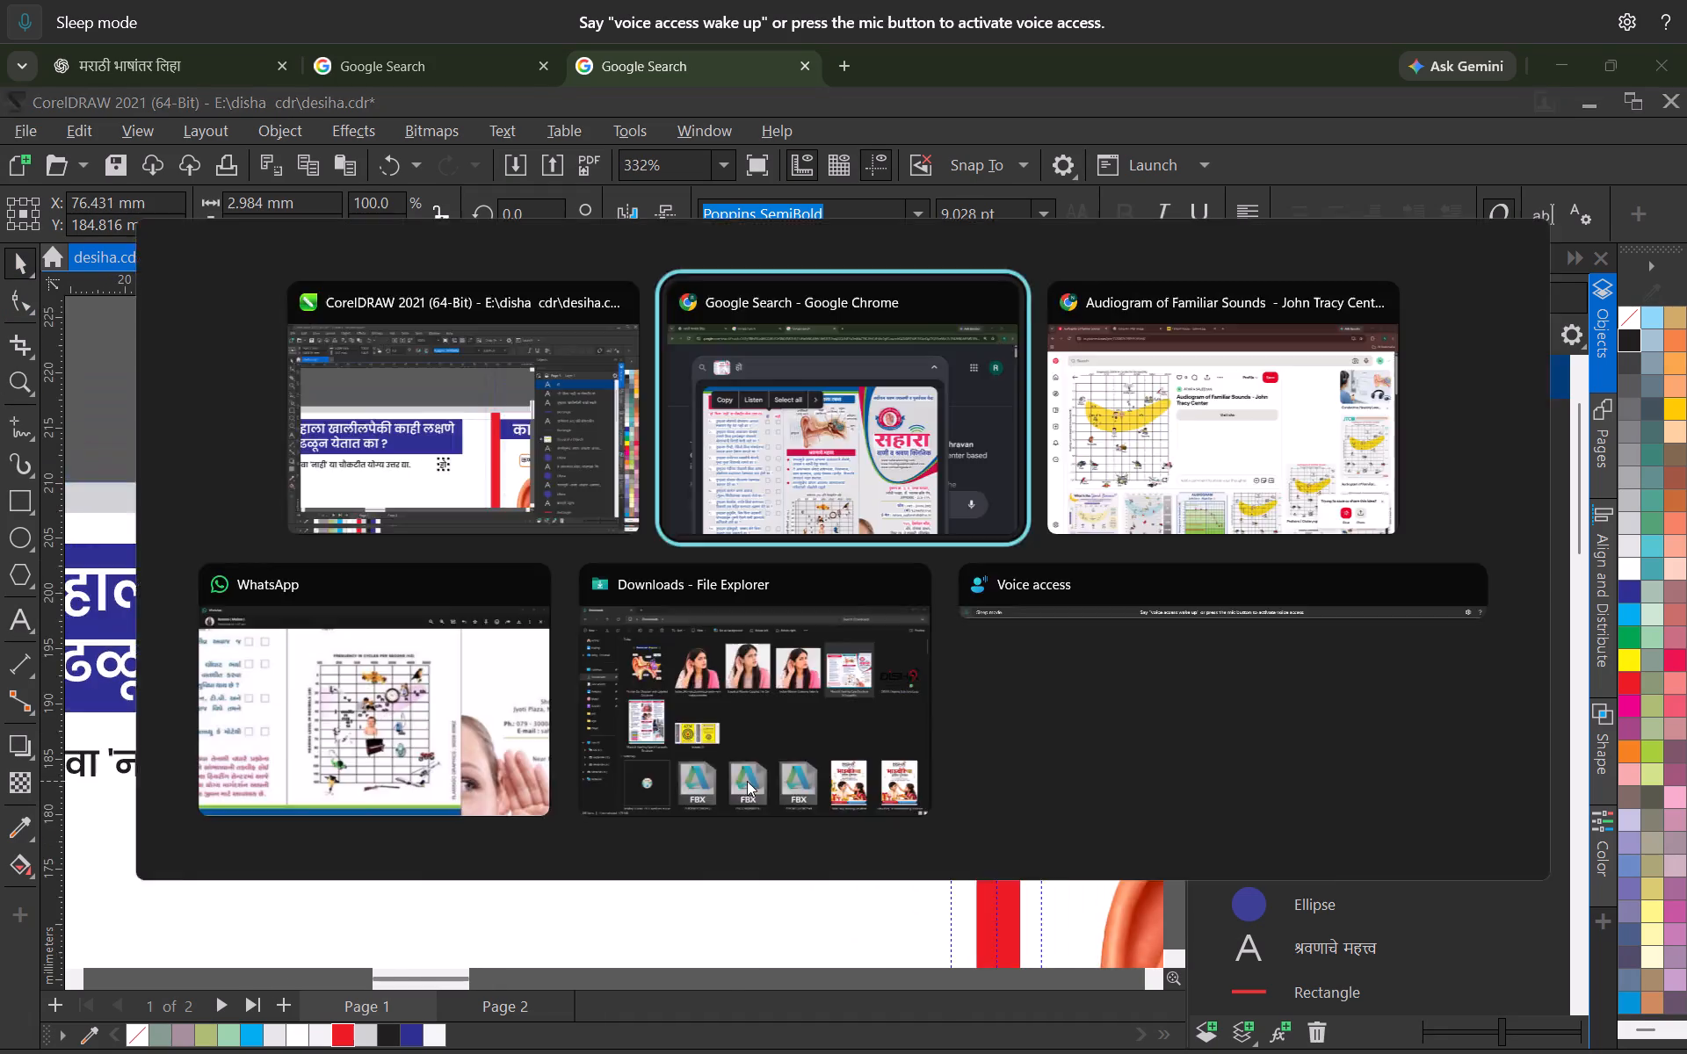
double_click(527, 488)
click(299, 411)
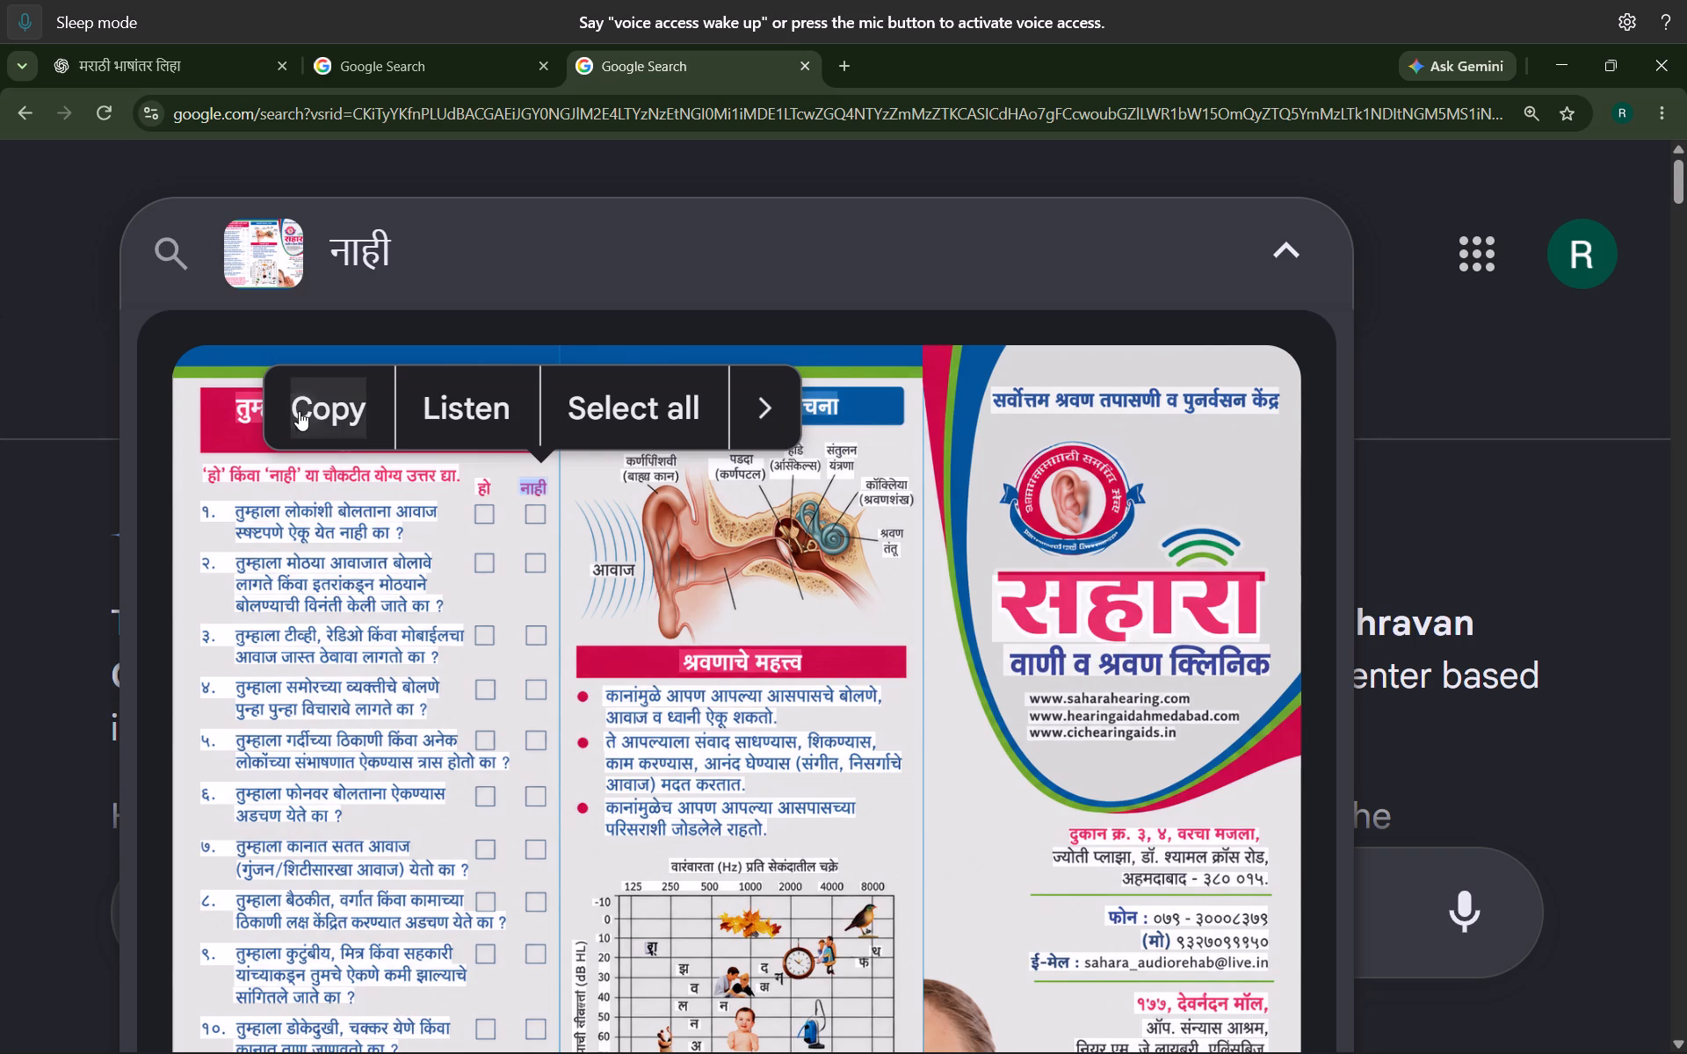
key(alt+Tab)
middle_drag(685, 778, 486, 752)
scroll(496, 752, up, 3)
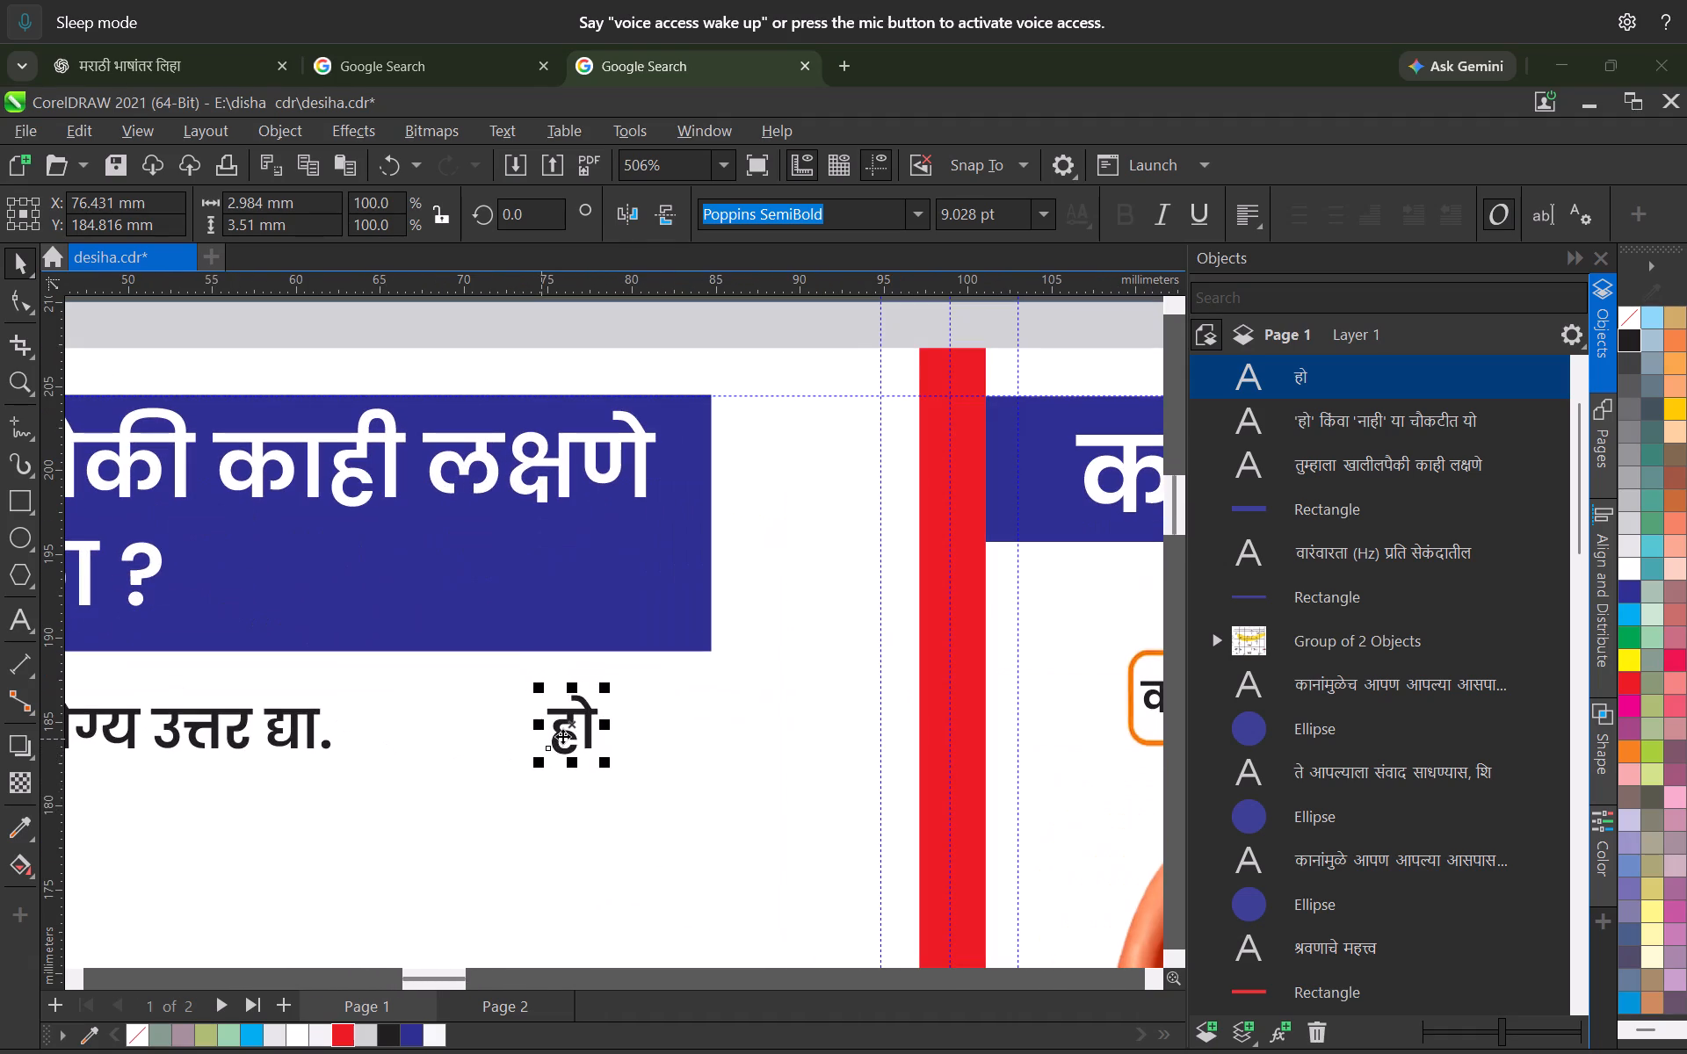
drag(562, 736, 756, 737)
shift+right_click(756, 737)
double_click(756, 737)
key(ctrl+a)
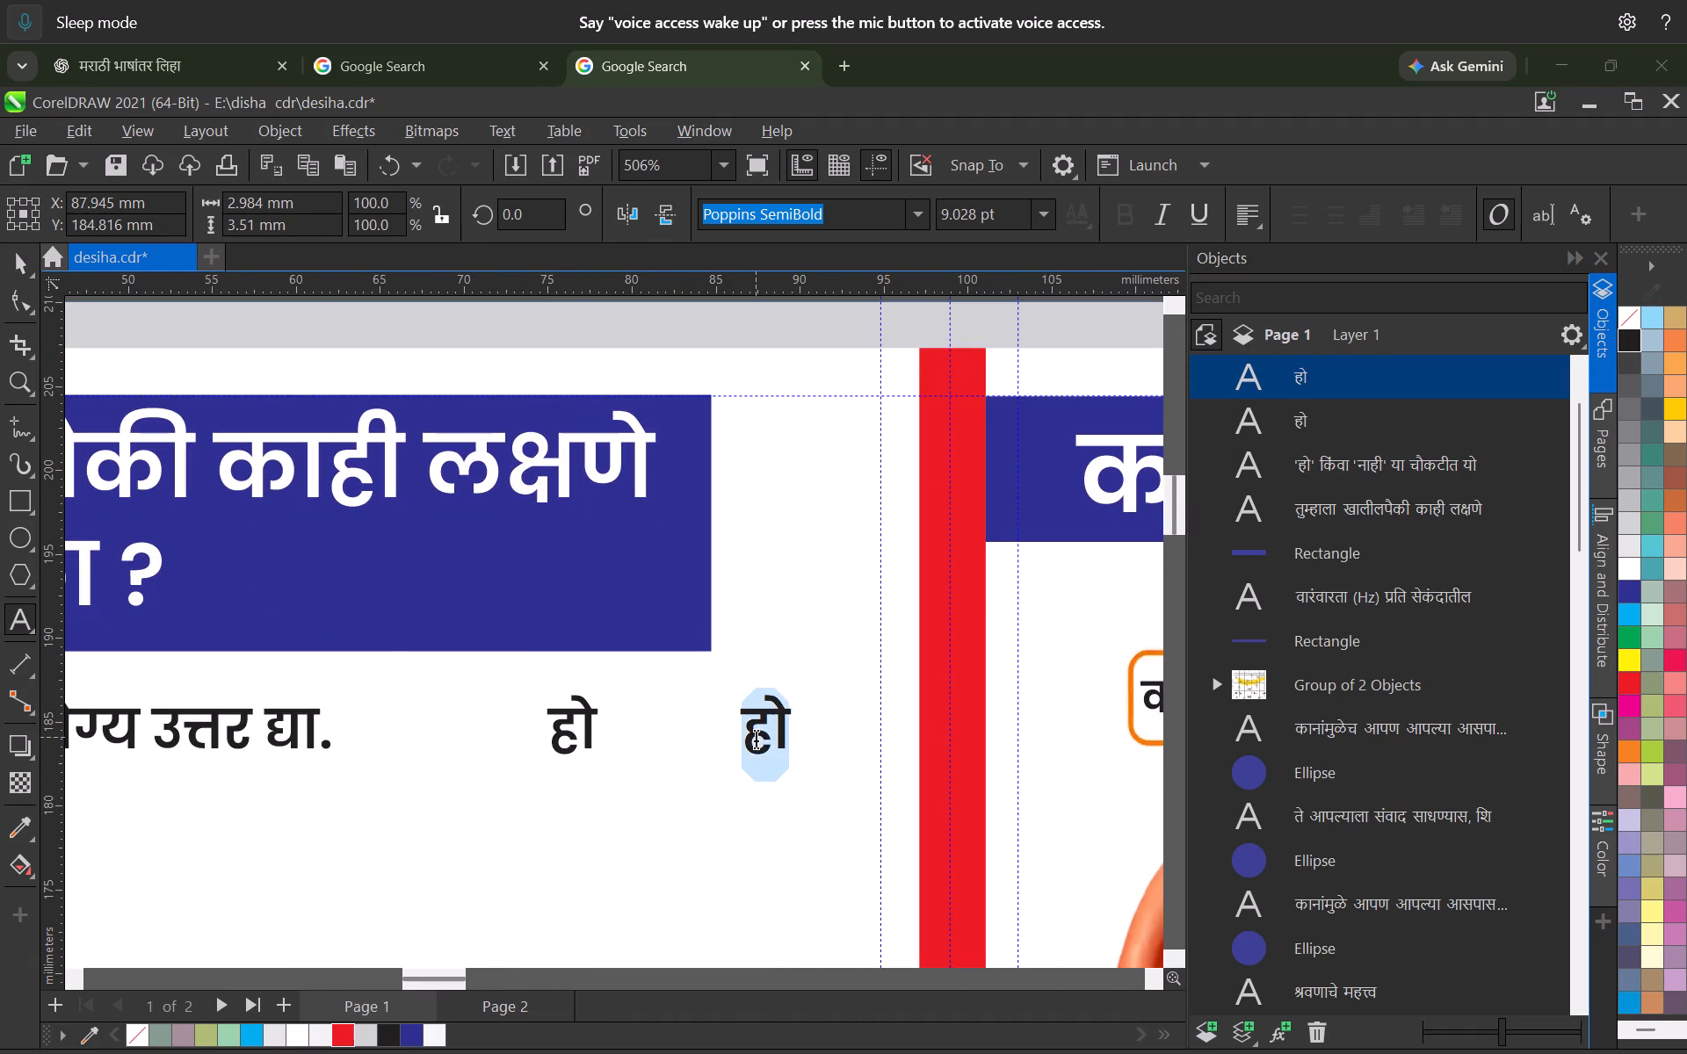
key(ctrl+v)
click(13, 264)
Fine-tune the column labels' spacing by nudging "नाही" about 0.9 mm left and "हो" about 0.3 mm left.
scroll(702, 698, down, 1)
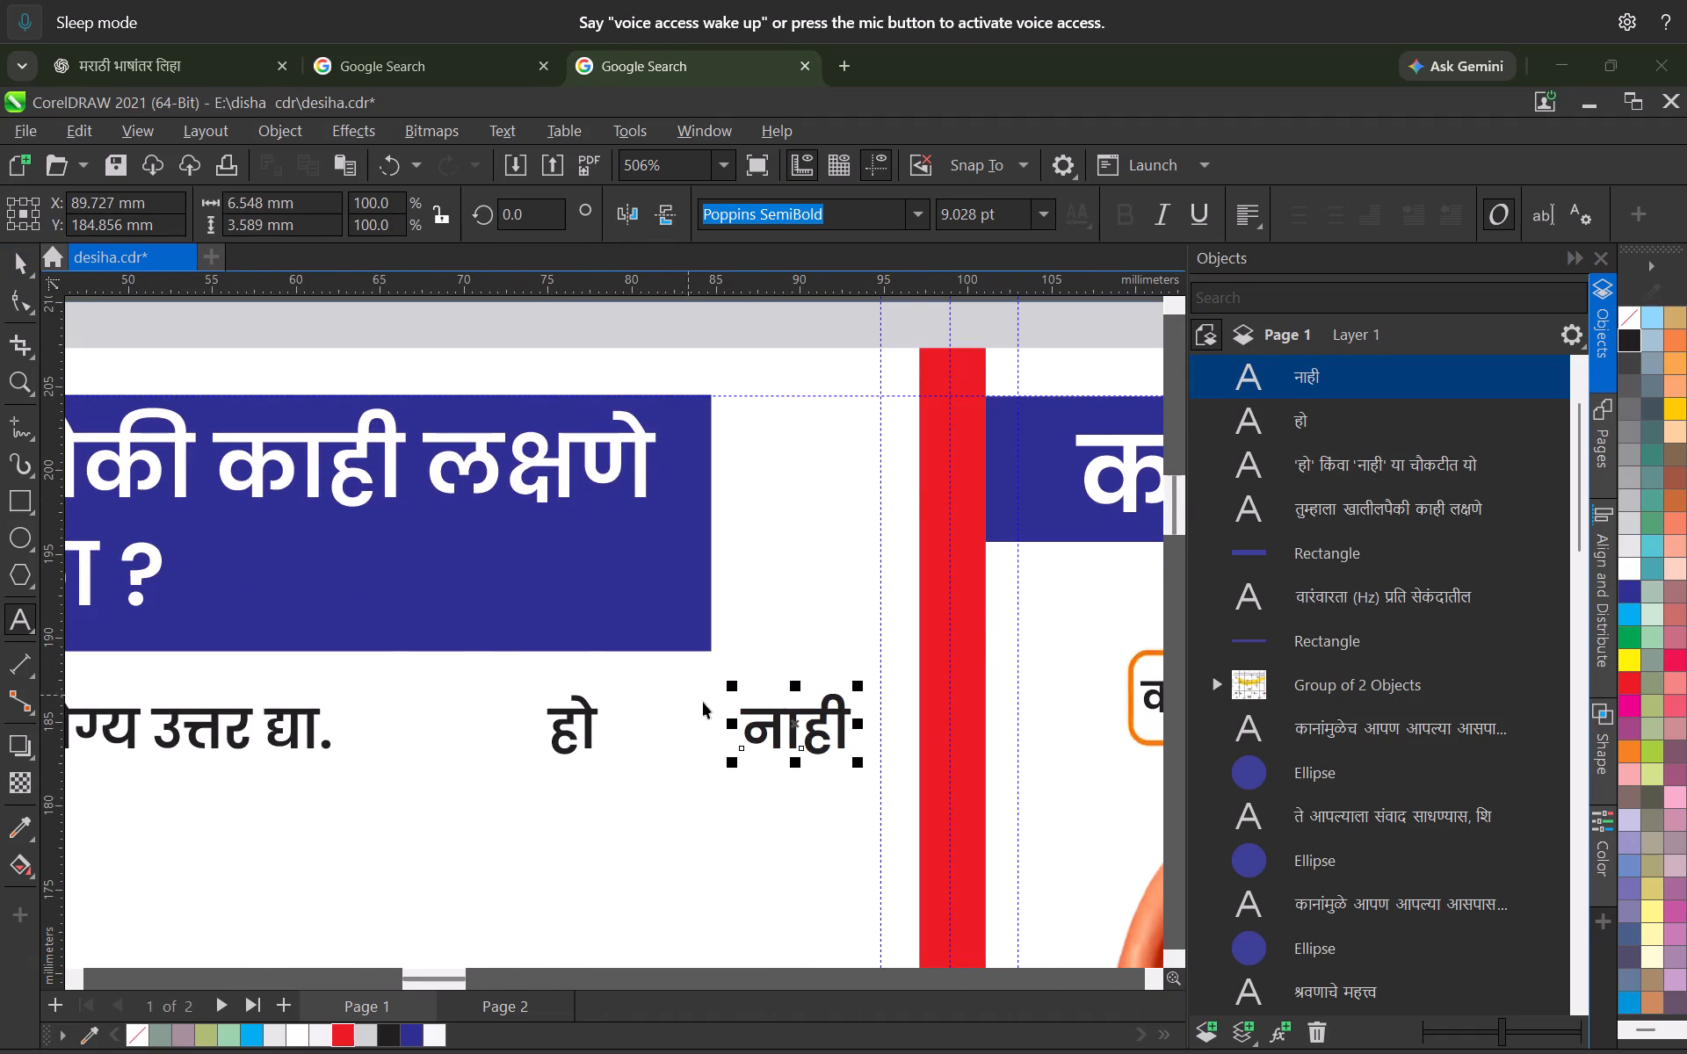
scroll(703, 702, down, 2)
key(Left)
key(Left)
key(Left)
key(Left)
key(Left)
key(Left)
key(Left)
key(Left)
key(Left)
key(Left)
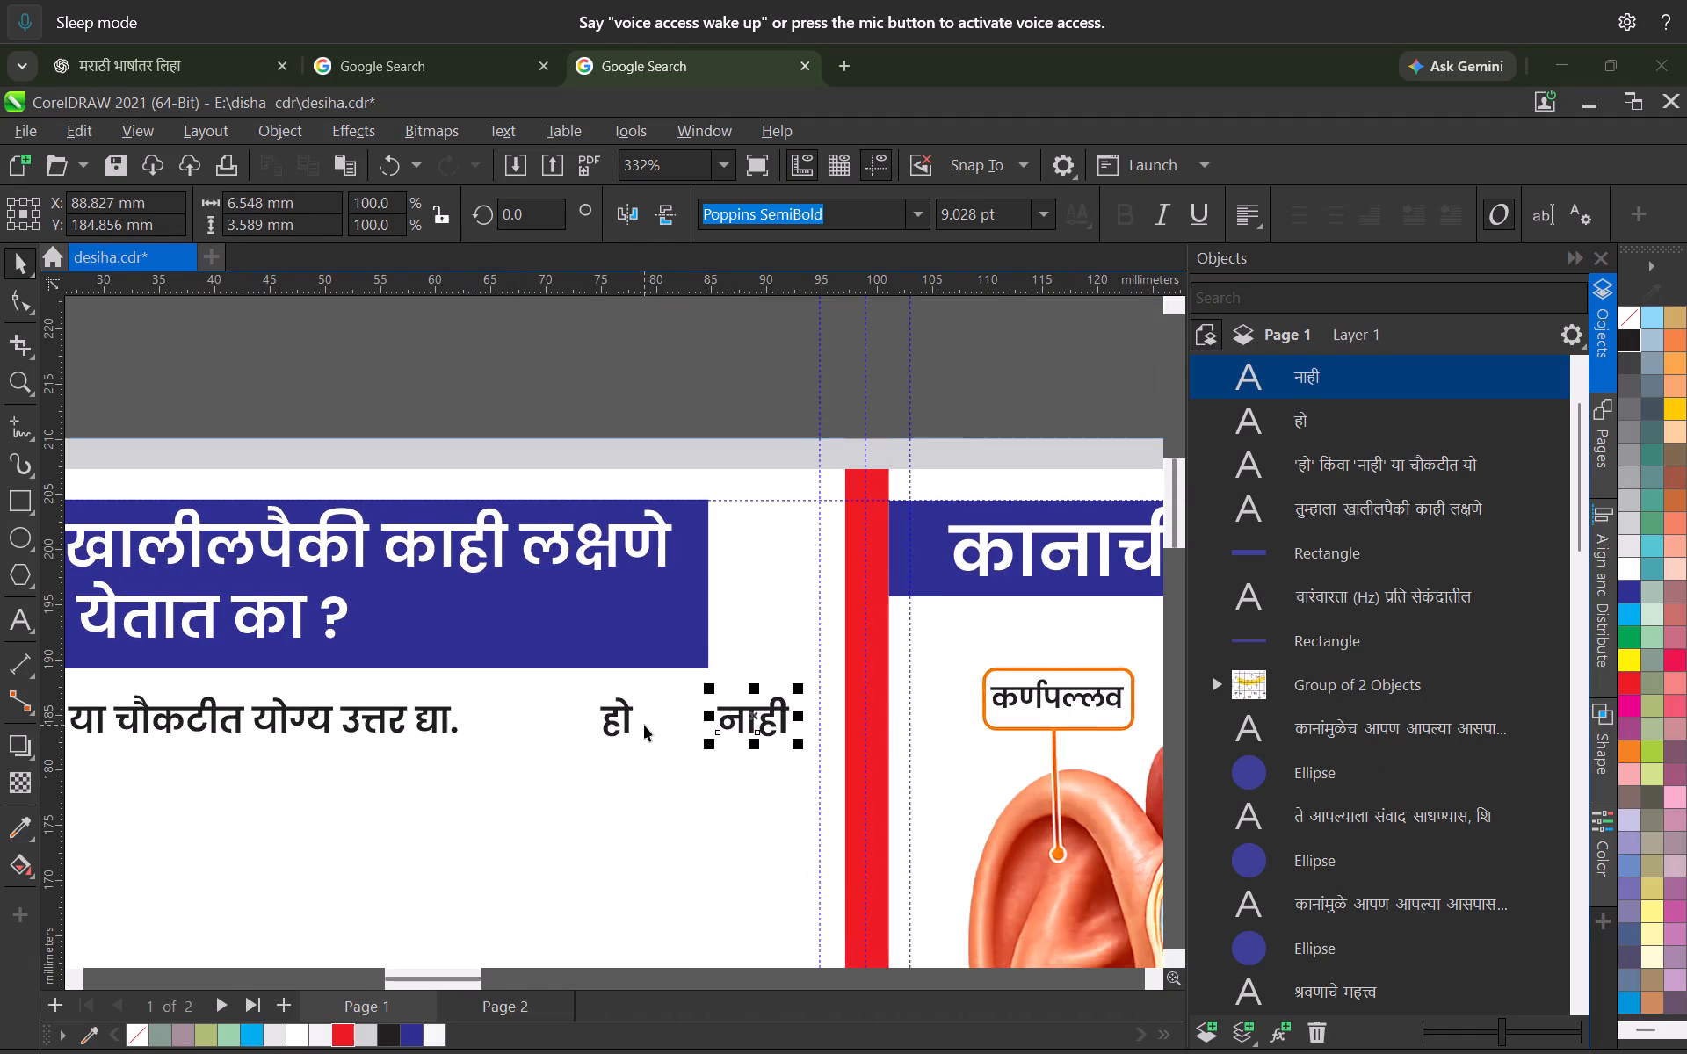
scroll(587, 724, up, 1)
click(623, 722)
key(Left)
key(Left)
key(Left)
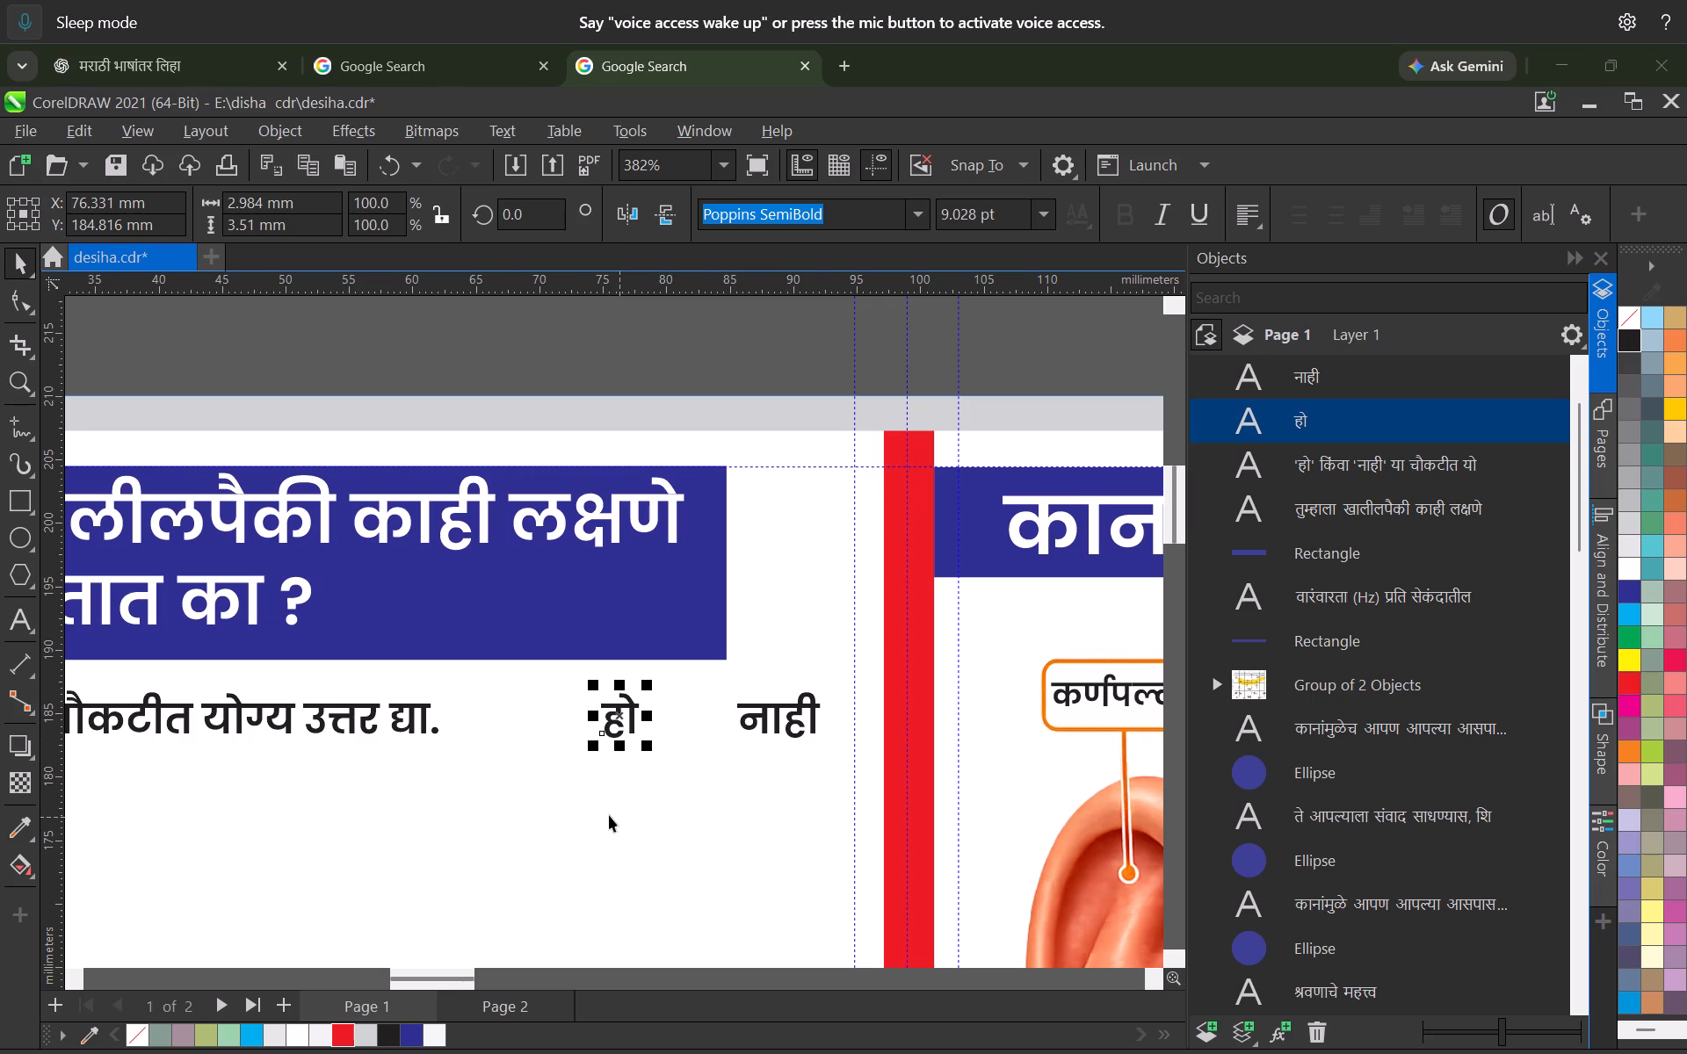
click(591, 808)
Change the yes/no instruction line's font to Poppins Bold.
scroll(573, 791, down, 7)
middle_drag(434, 816, 593, 732)
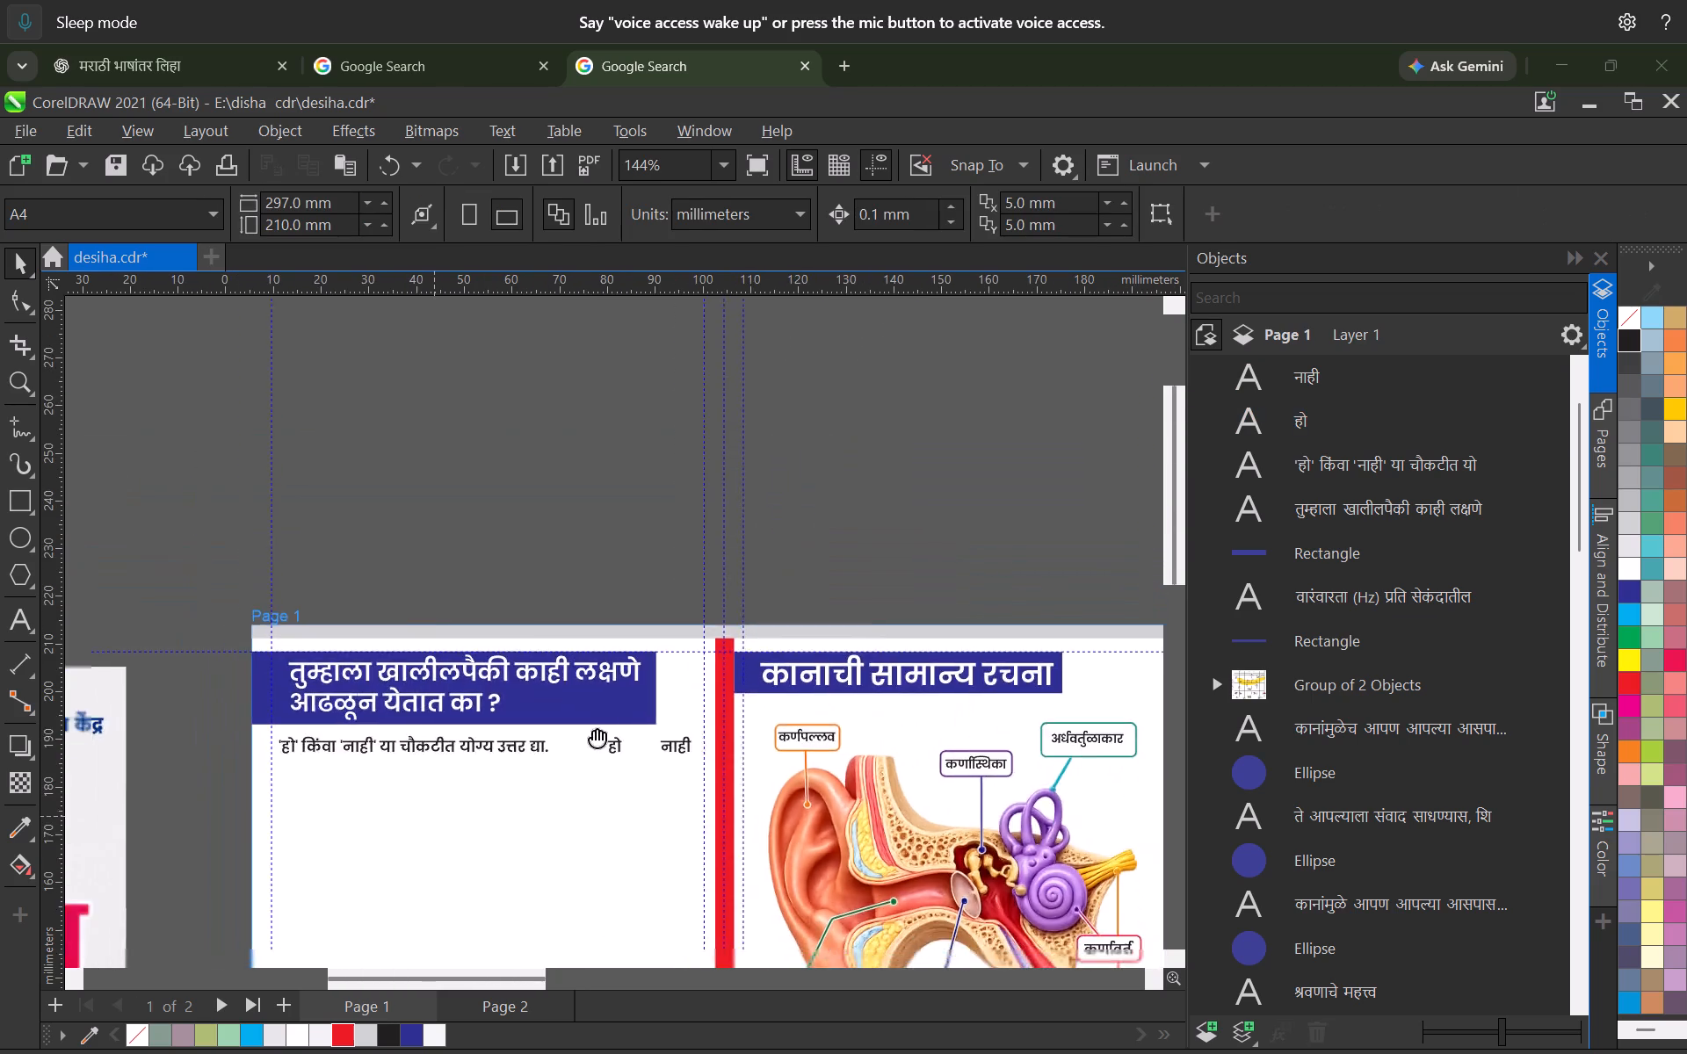
middle_drag(593, 732, 612, 727)
scroll(419, 701, up, 3)
middle_drag(507, 702, 358, 636)
click(474, 606)
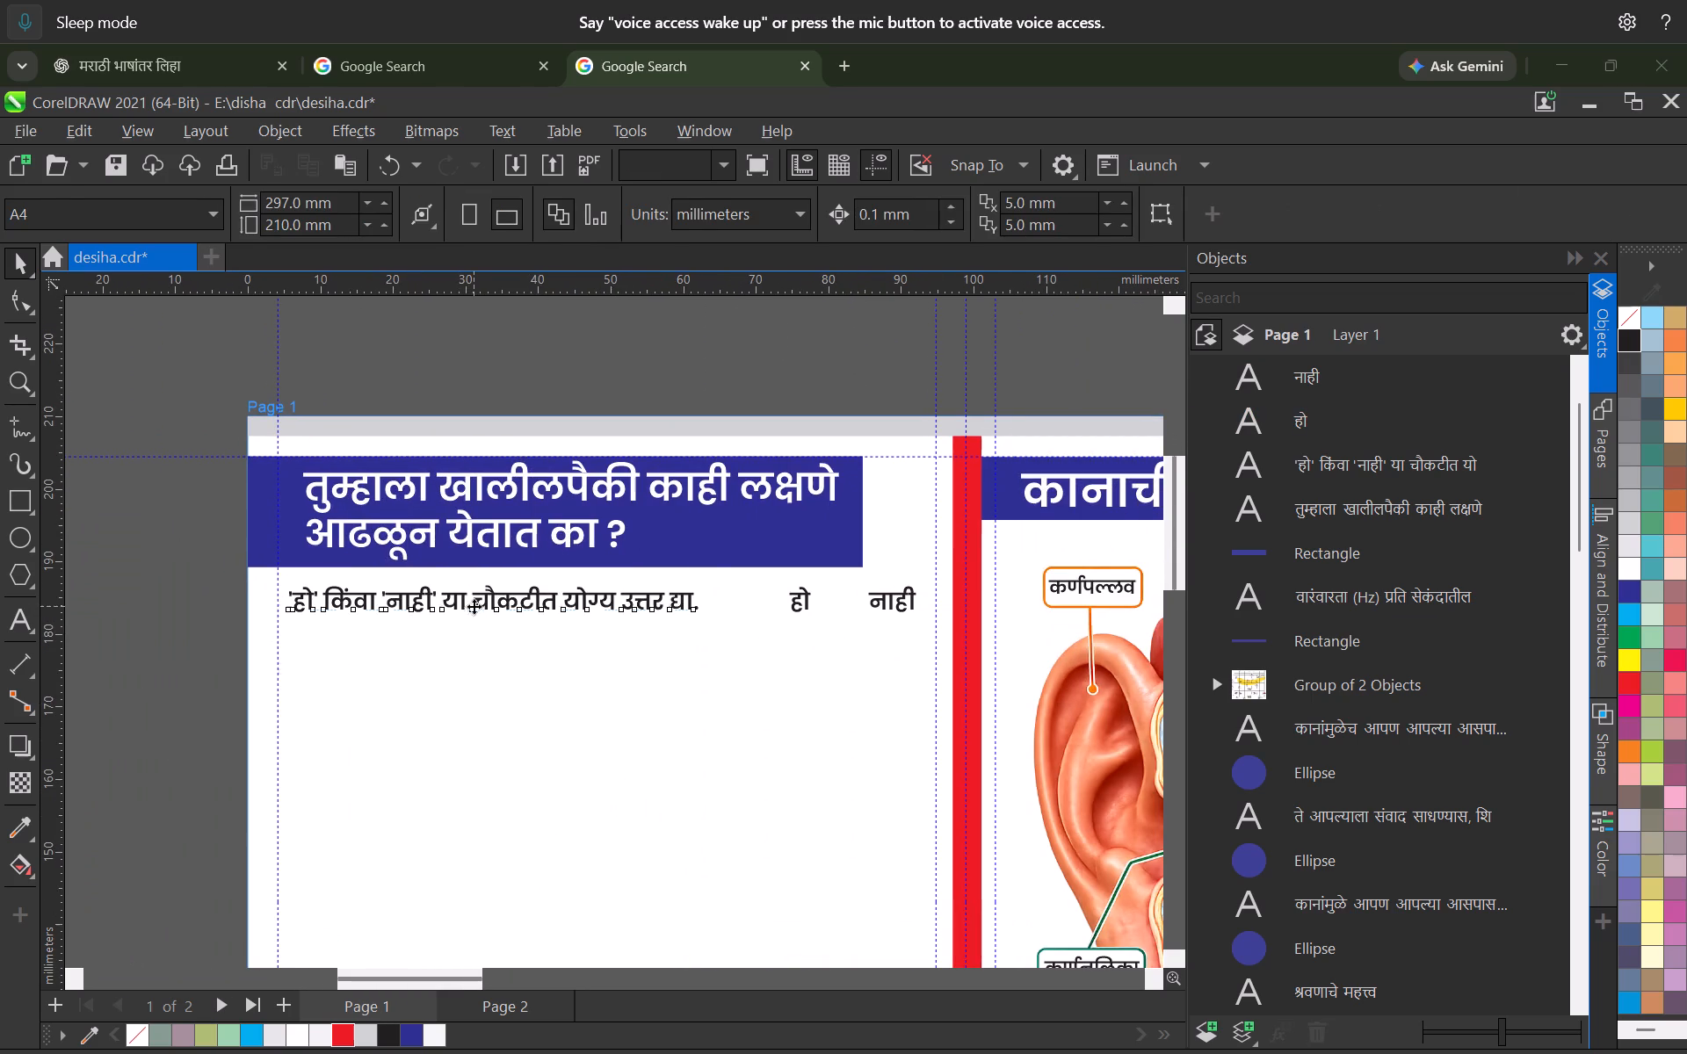
click(917, 204)
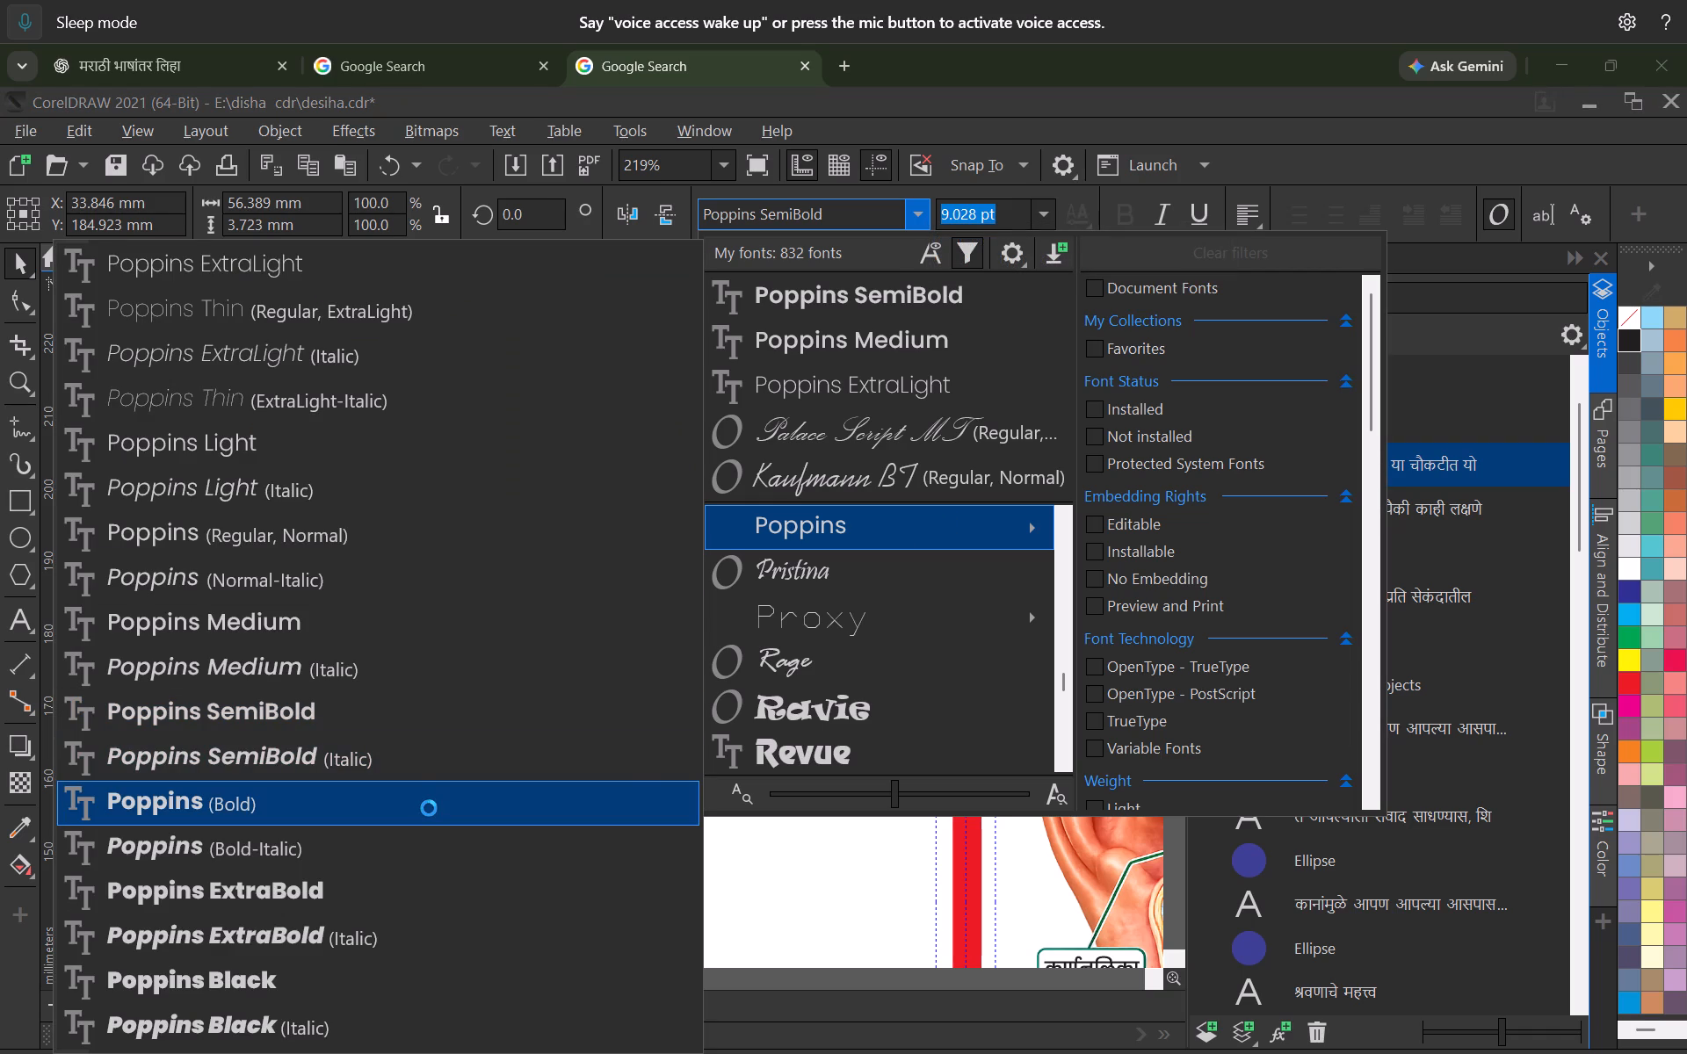
click(429, 808)
click(632, 750)
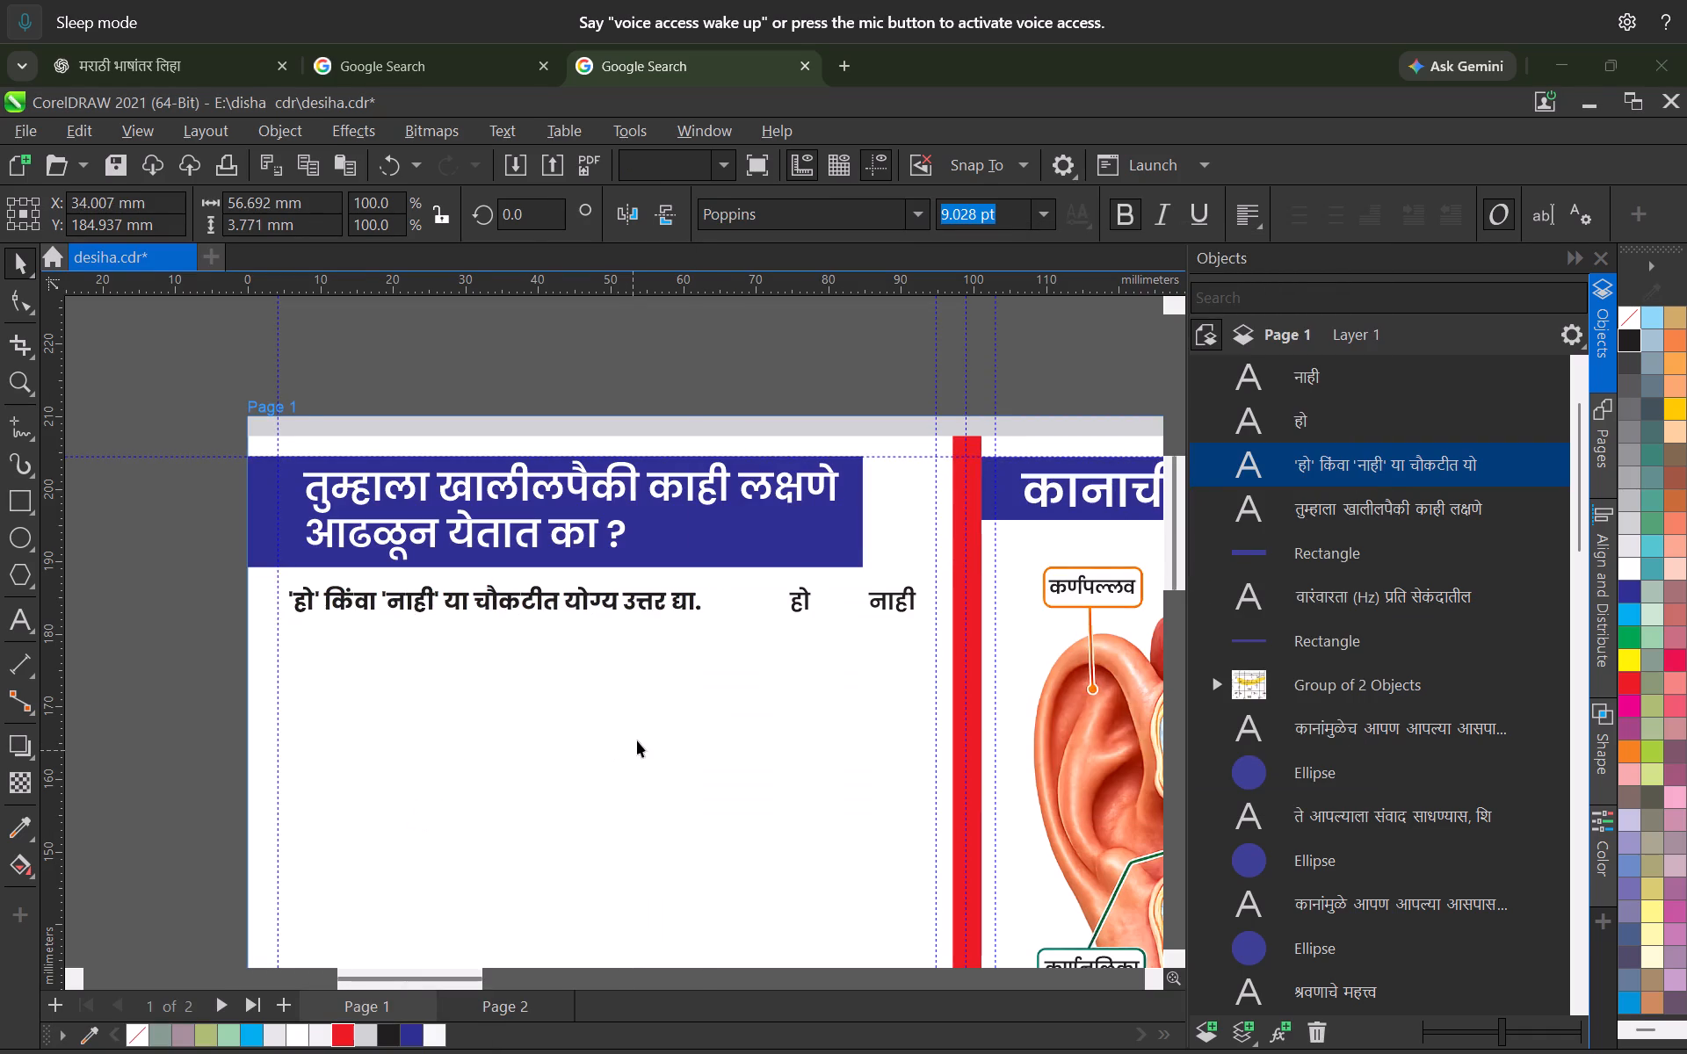
Move the instruction line and the "हो" and "नाही" labels together about 0.9 mm up, closer to the heading banner.
scroll(742, 679, down, 3)
scroll(599, 669, up, 4)
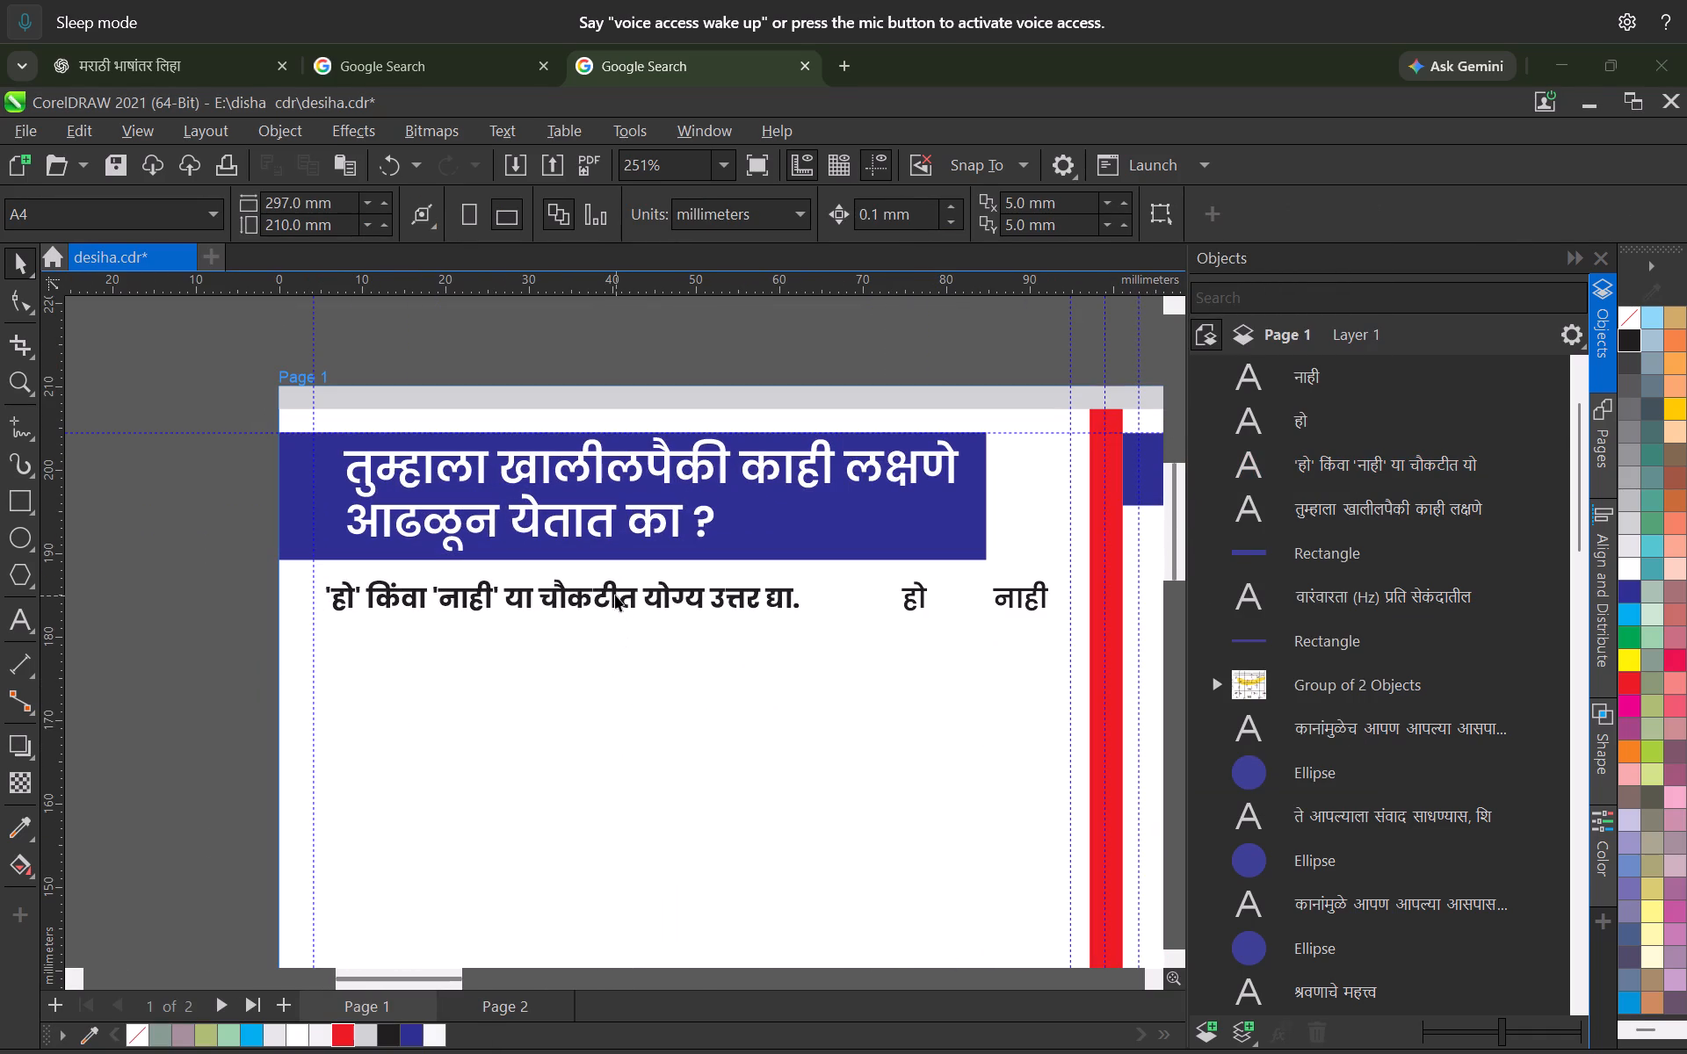
click(615, 595)
shift+click(918, 604)
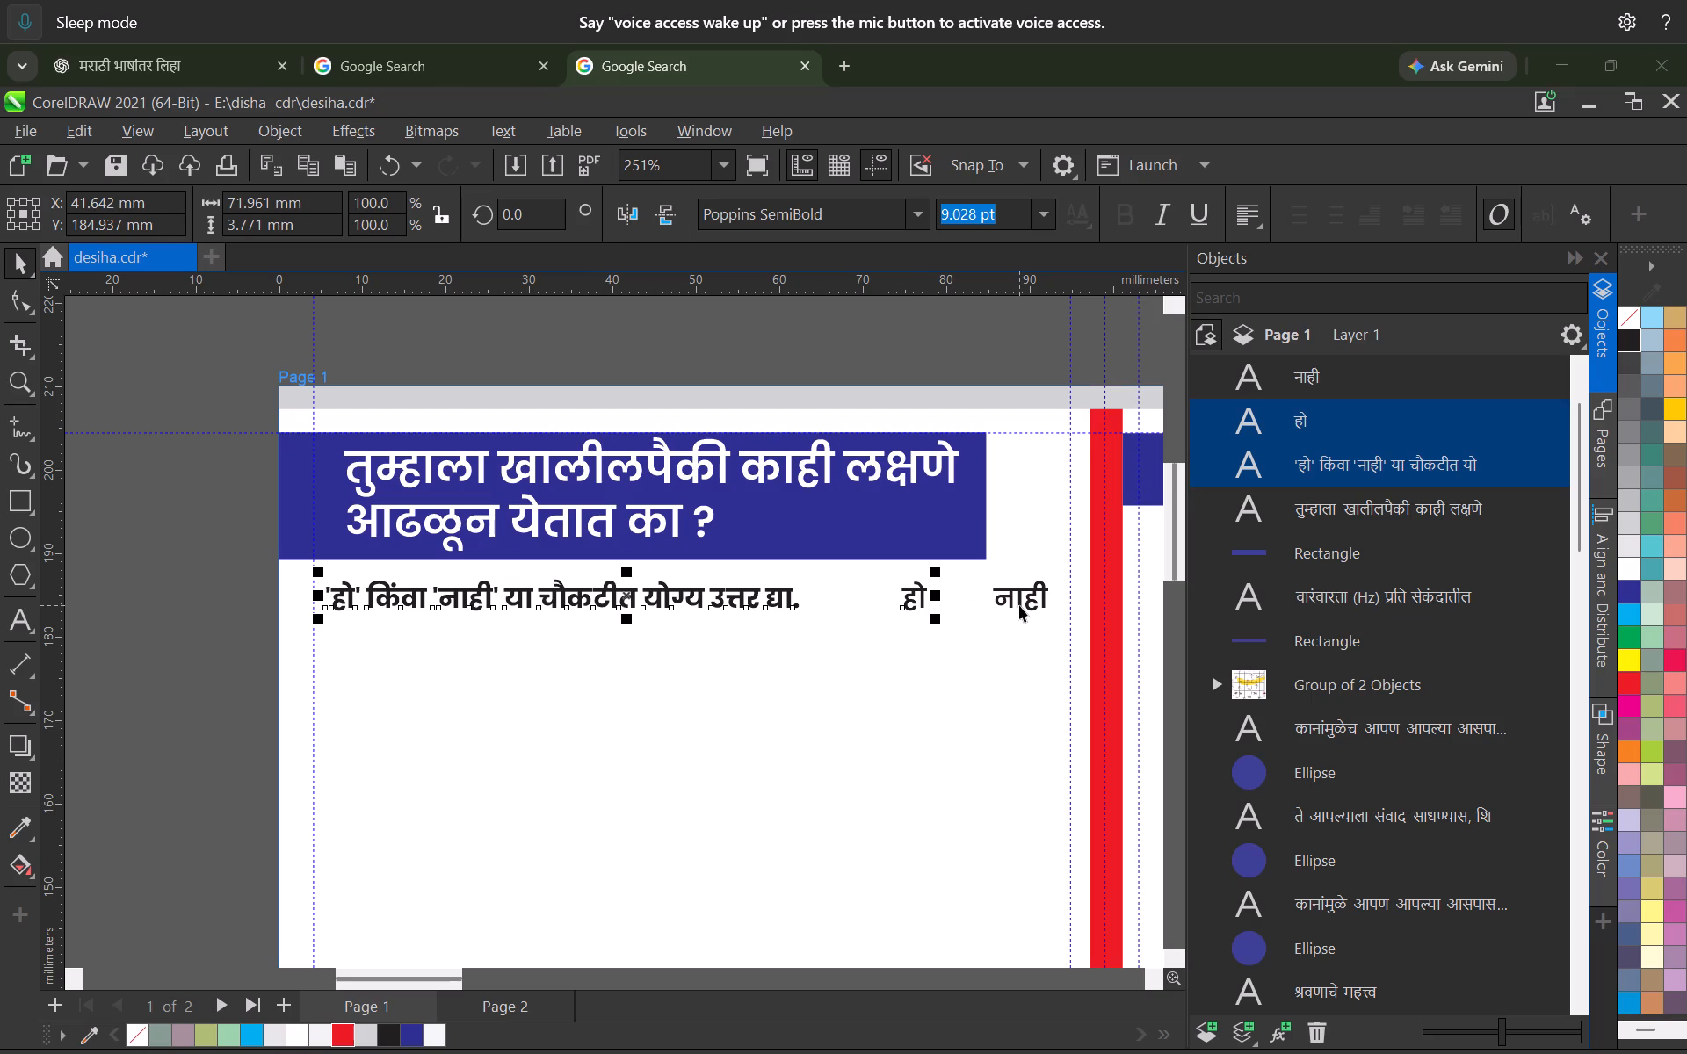
shift+click(1019, 605)
key(Up)
key(Up)
key(Up)
key(Up)
key(Up)
key(Up)
key(Up)
key(Up)
key(Up)
key(Up)
key(Up)
key(Up)
key(Up)
key(Up)
key(Up)
key(Up)
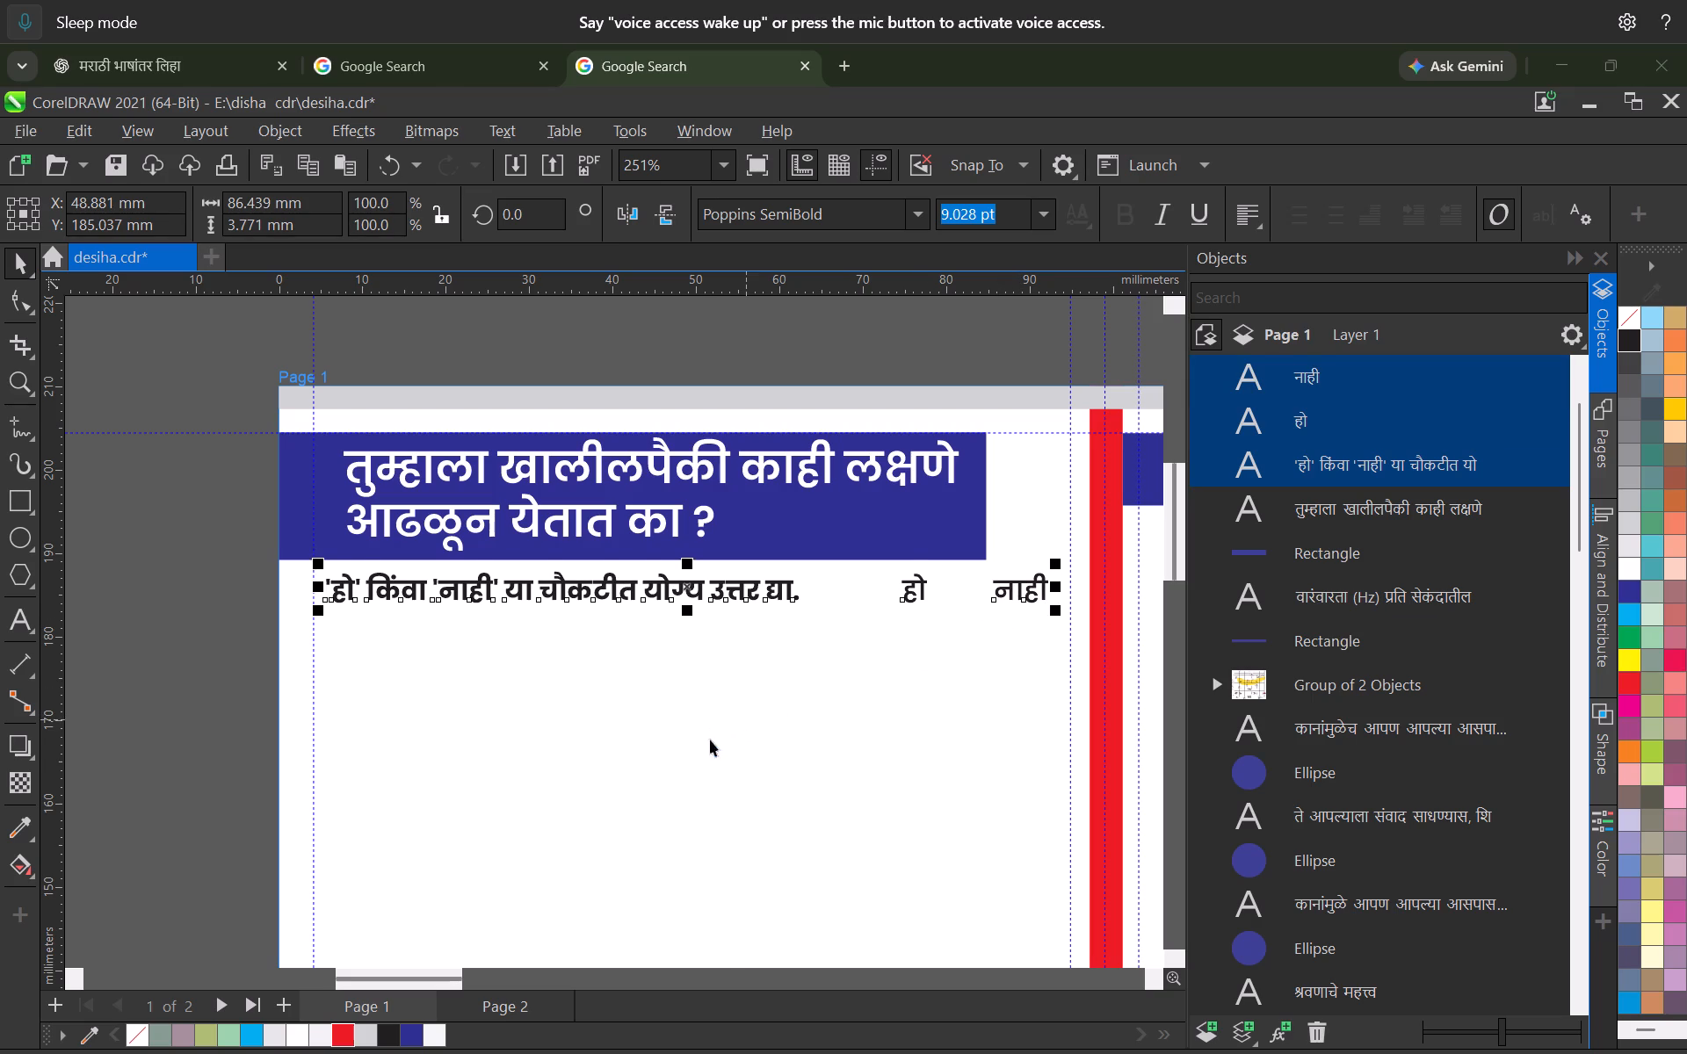
key(Down)
click(702, 747)
Examine the reference brochure's symptom questionnaire alongside the page 1 questionnaire panel.
click(662, 596)
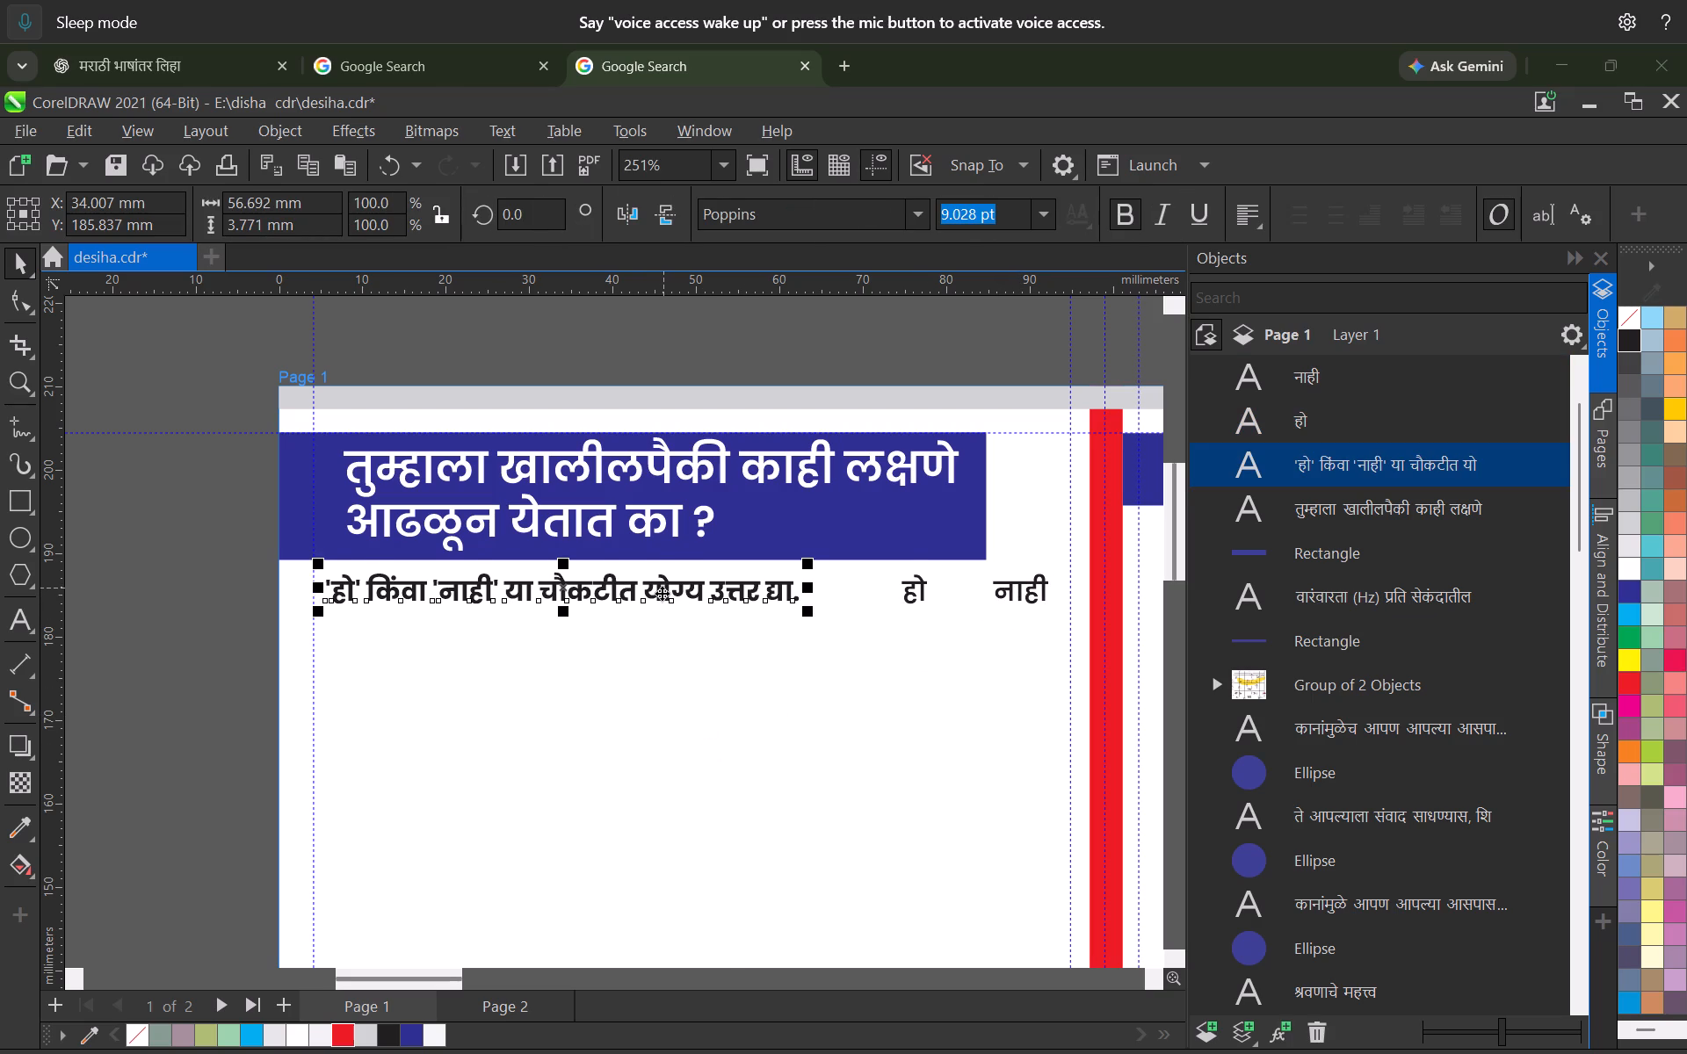
scroll(522, 596, down, 9)
middle_drag(402, 647, 513, 646)
scroll(543, 627, down, 4)
scroll(548, 649, up, 1)
scroll(466, 673, up, 1)
middle_drag(549, 657, 734, 639)
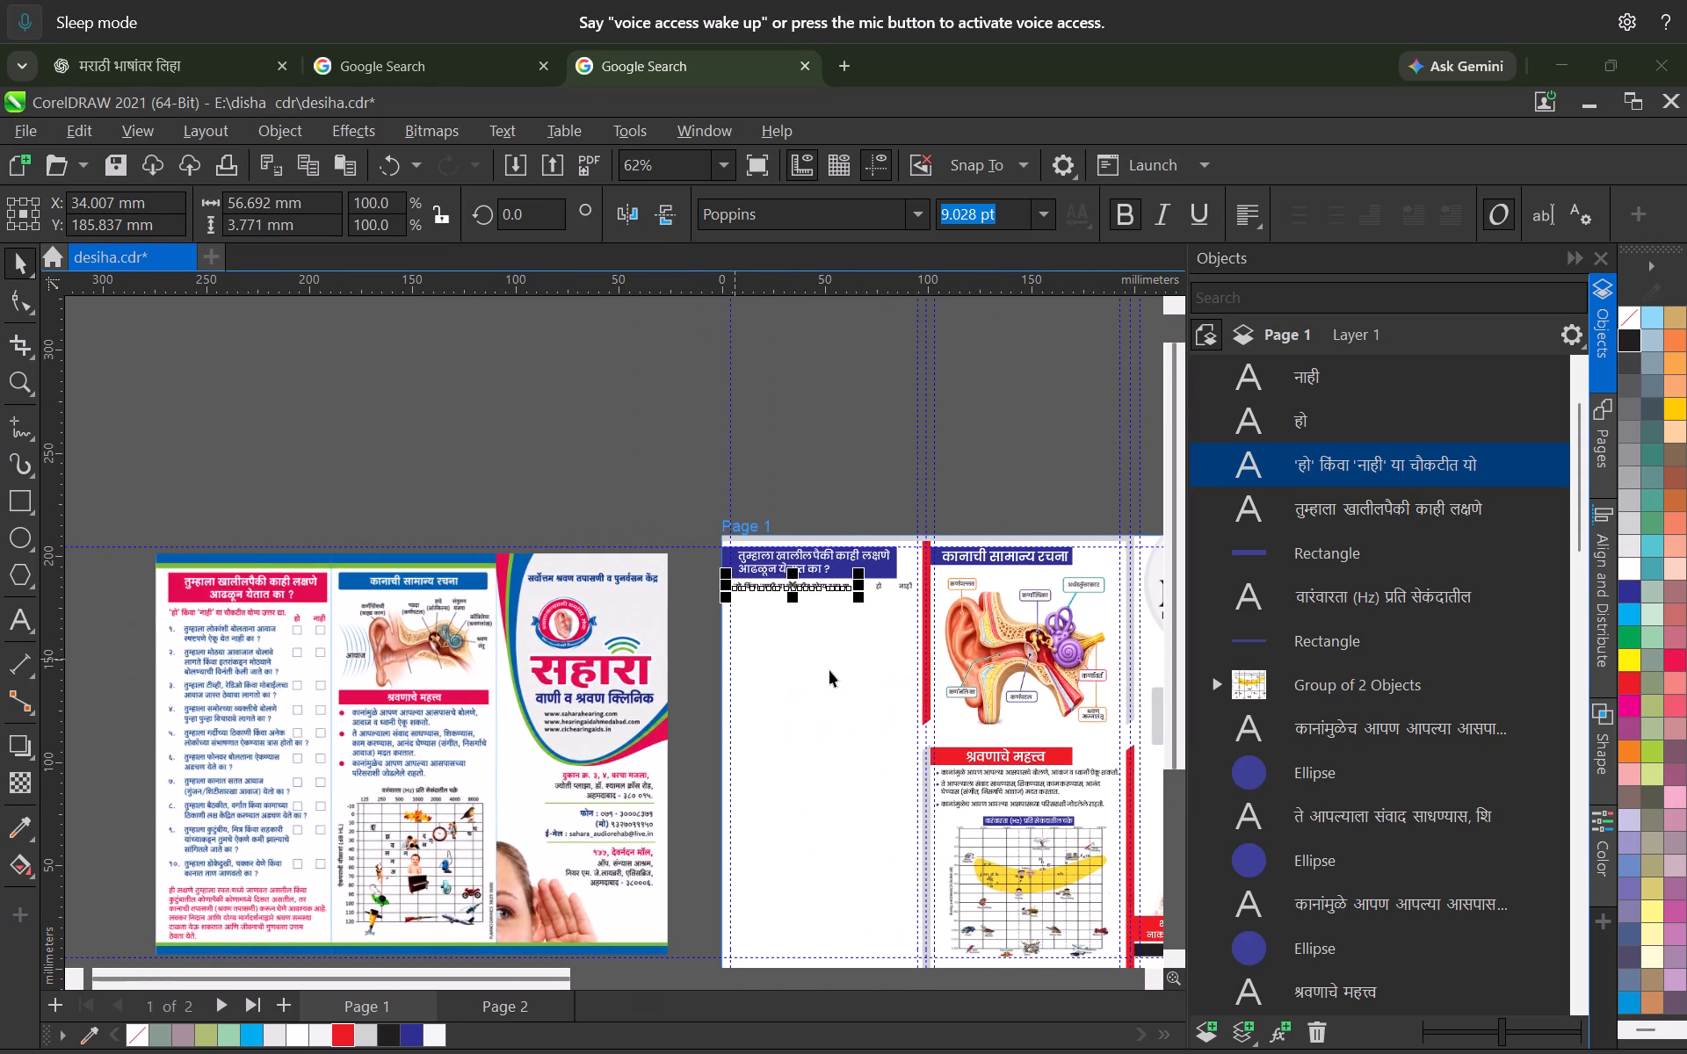
scroll(757, 644, up, 7)
middle_drag(791, 619, 655, 632)
scroll(655, 632, up, 1)
click(682, 644)
Duplicate the instruction line about 11.3 mm below and replace the copy's text with question 1 copied from the reference brochure.
key(alt+Tab)
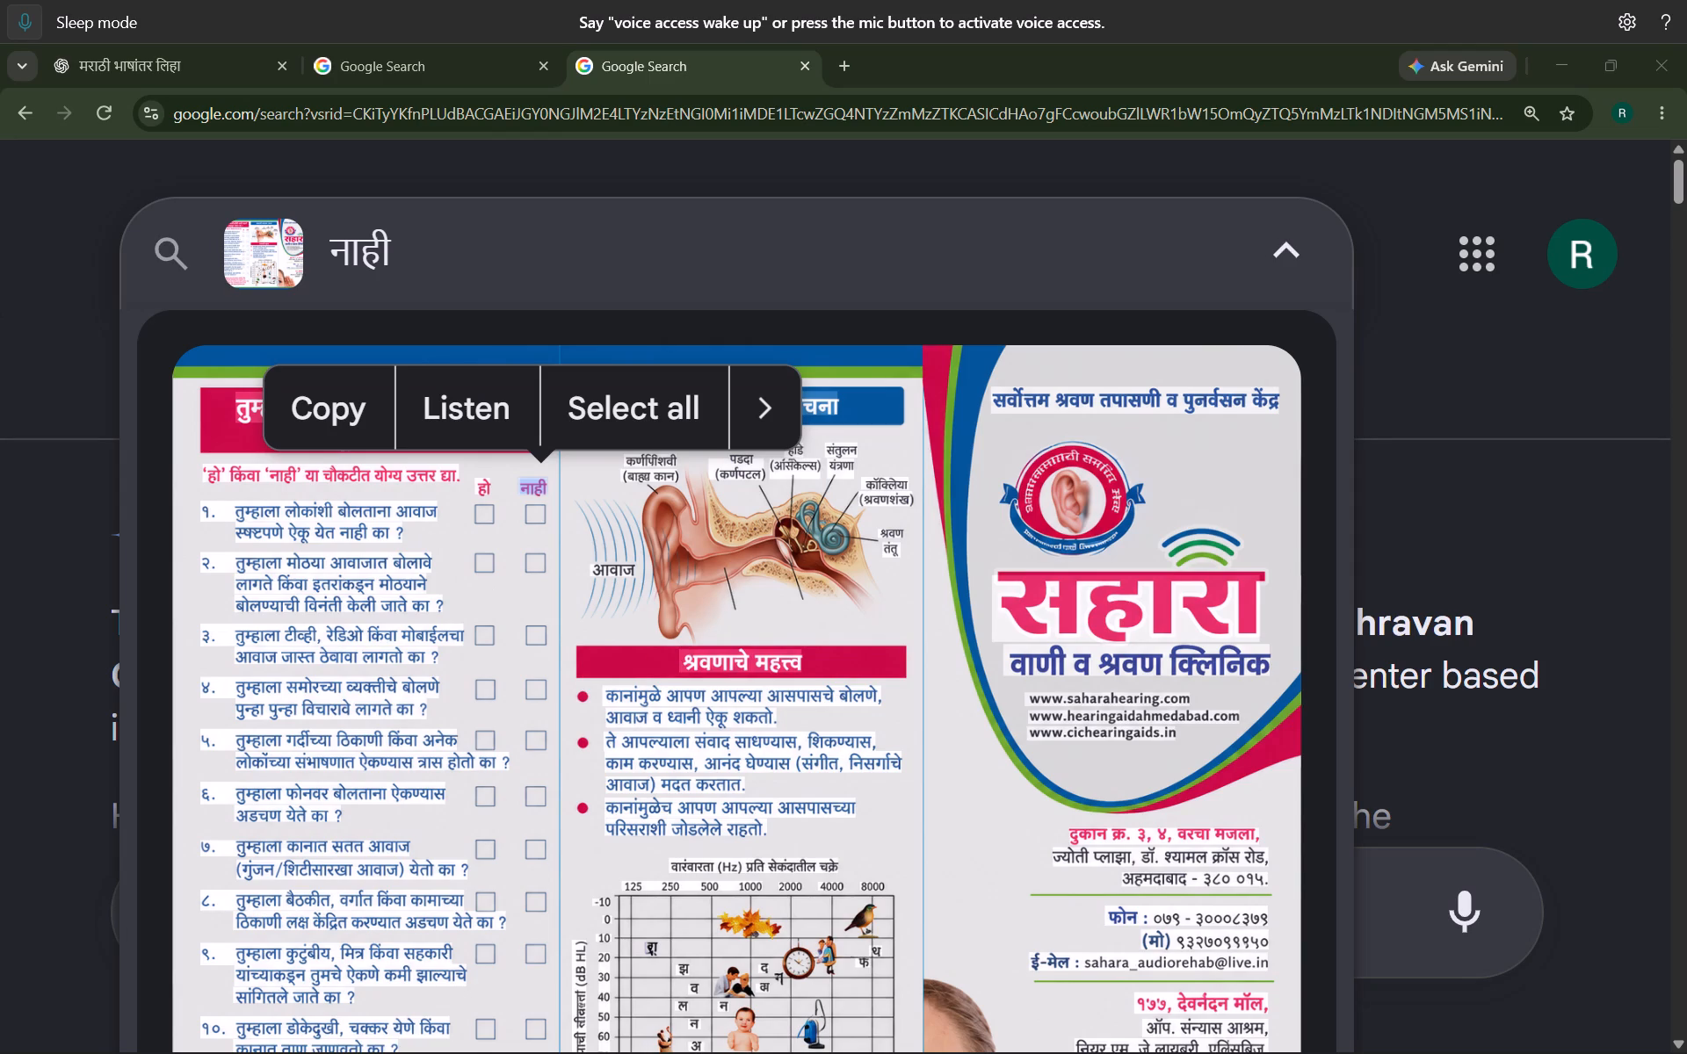
double_click(235, 511)
click(283, 430)
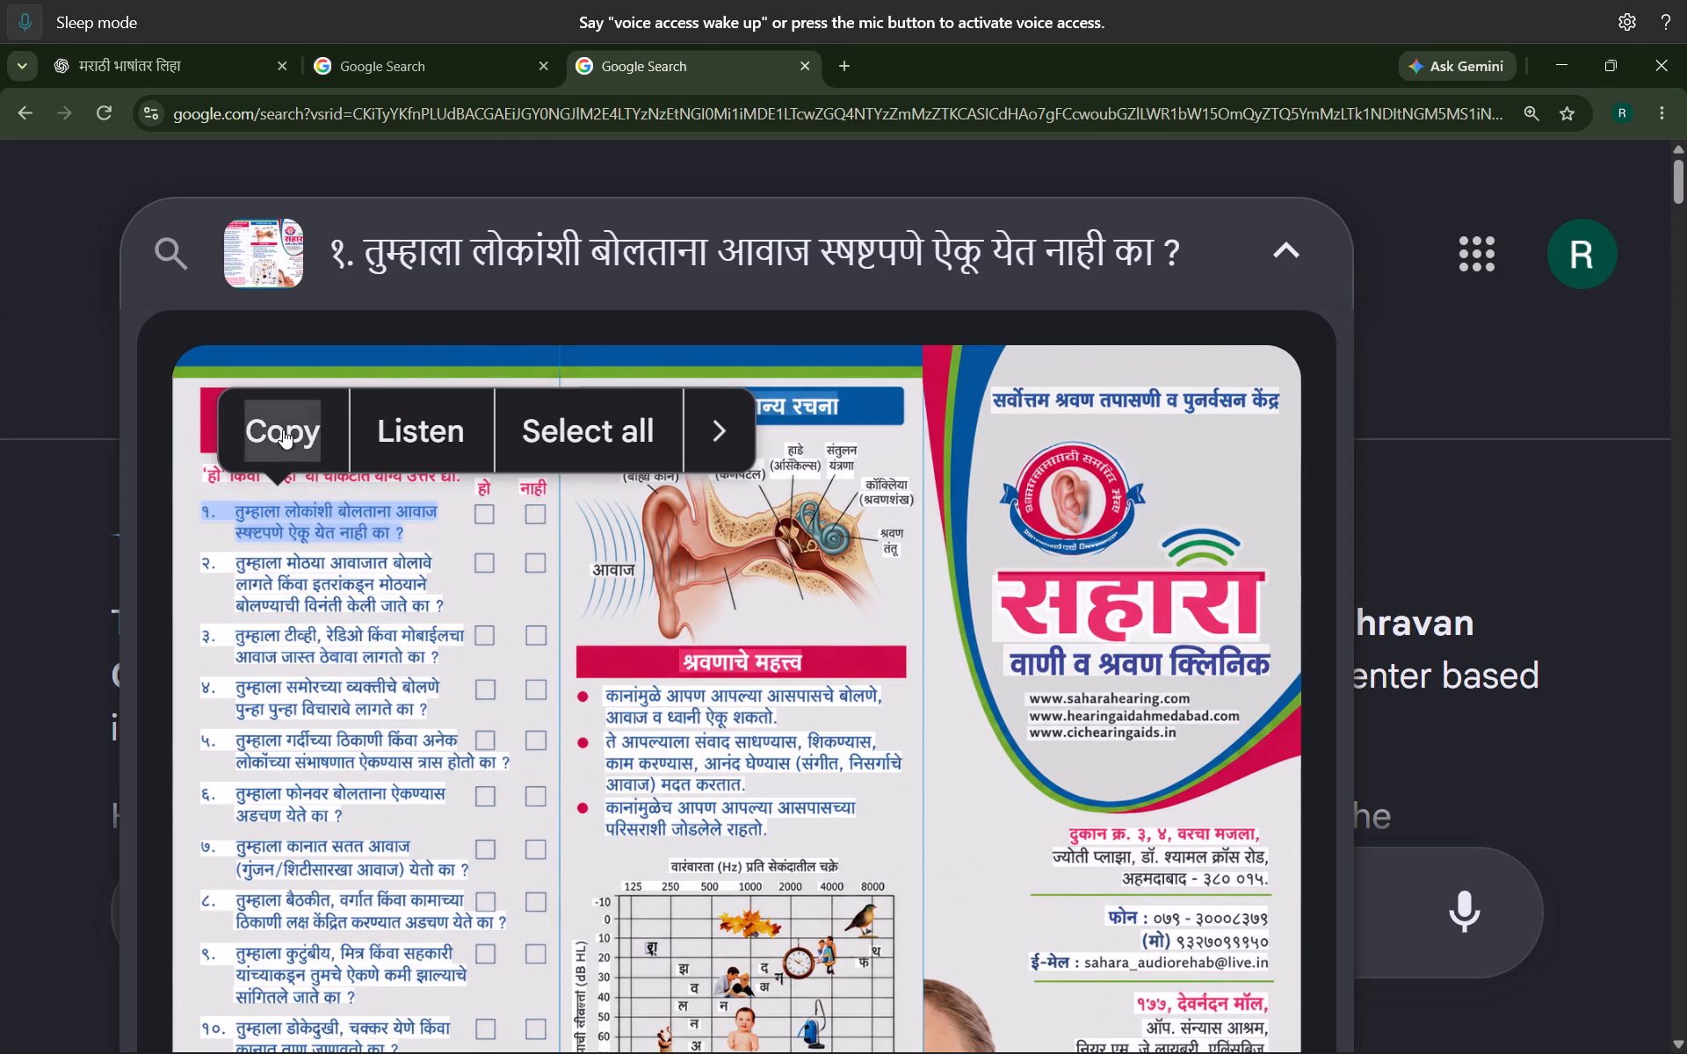
key(alt+Tab)
scroll(544, 547, up, 2)
click(559, 489)
scroll(559, 489, up, 3)
drag(559, 489, 558, 632)
shift+right_click(558, 632)
double_click(558, 632)
key(ctrl+a)
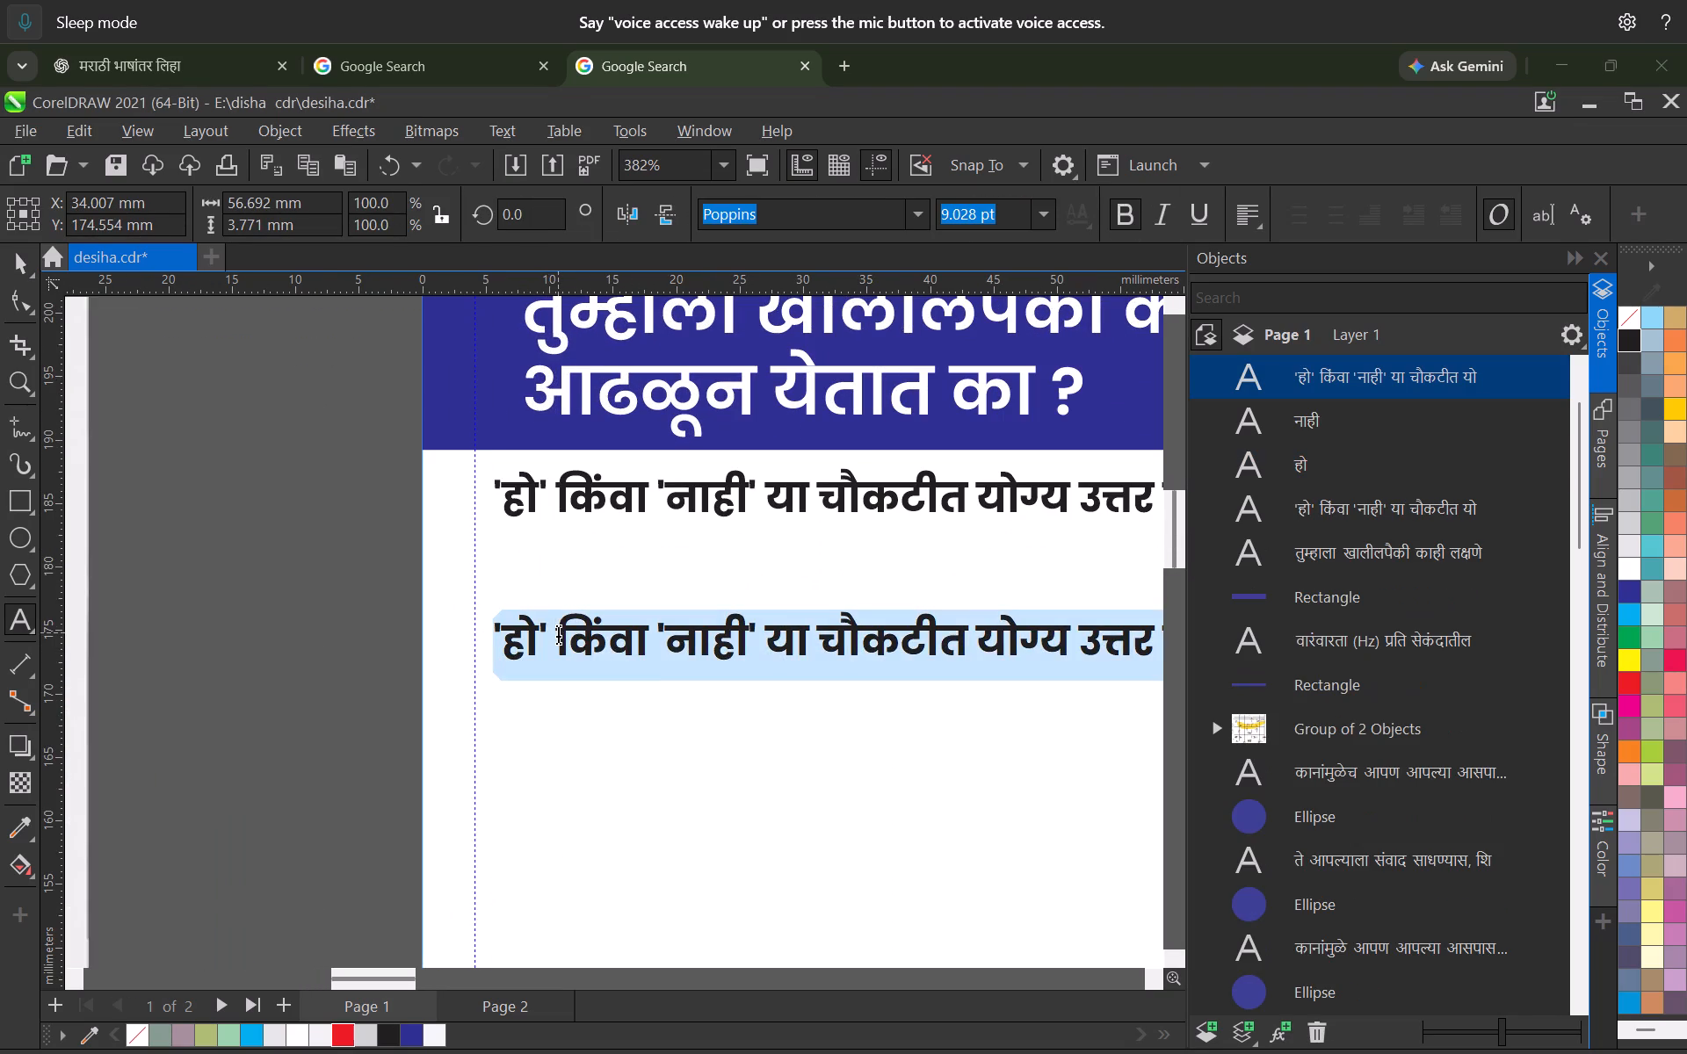
key(ctrl+v)
Break question 1 onto a second line before "ऐकू" and indent that line with four spaces.
scroll(558, 632, down, 7)
scroll(888, 653, up, 2)
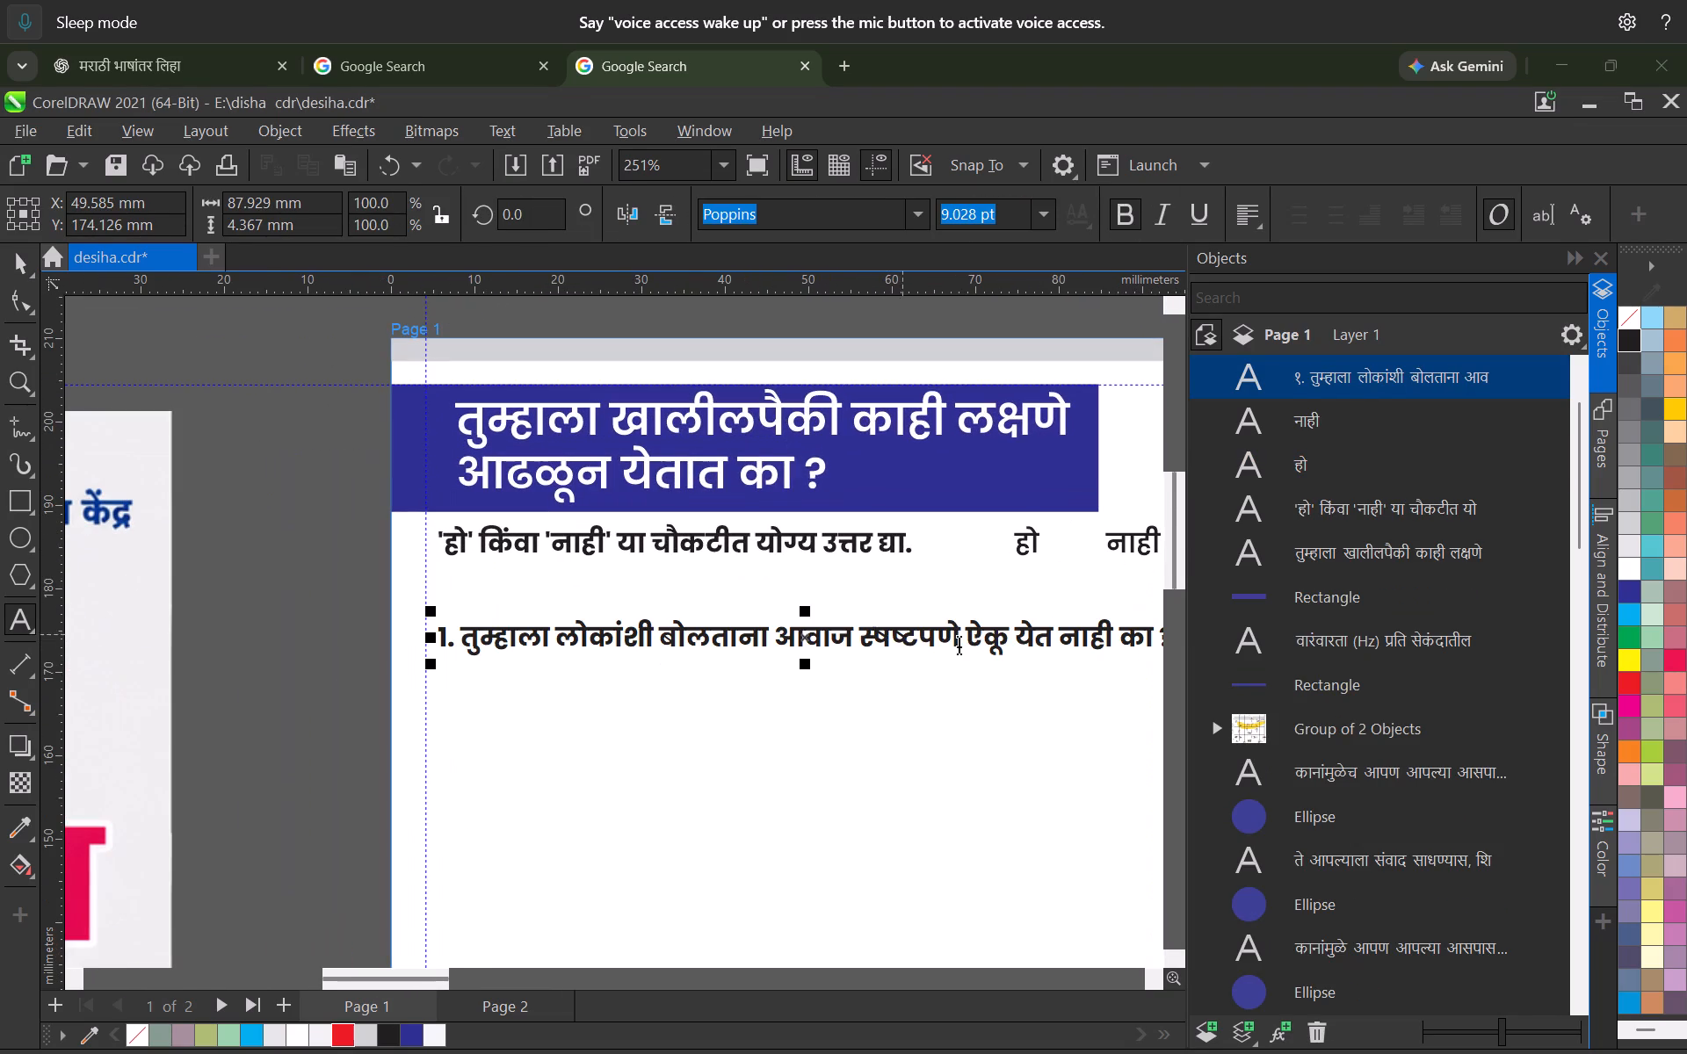
click(865, 646)
click(864, 646)
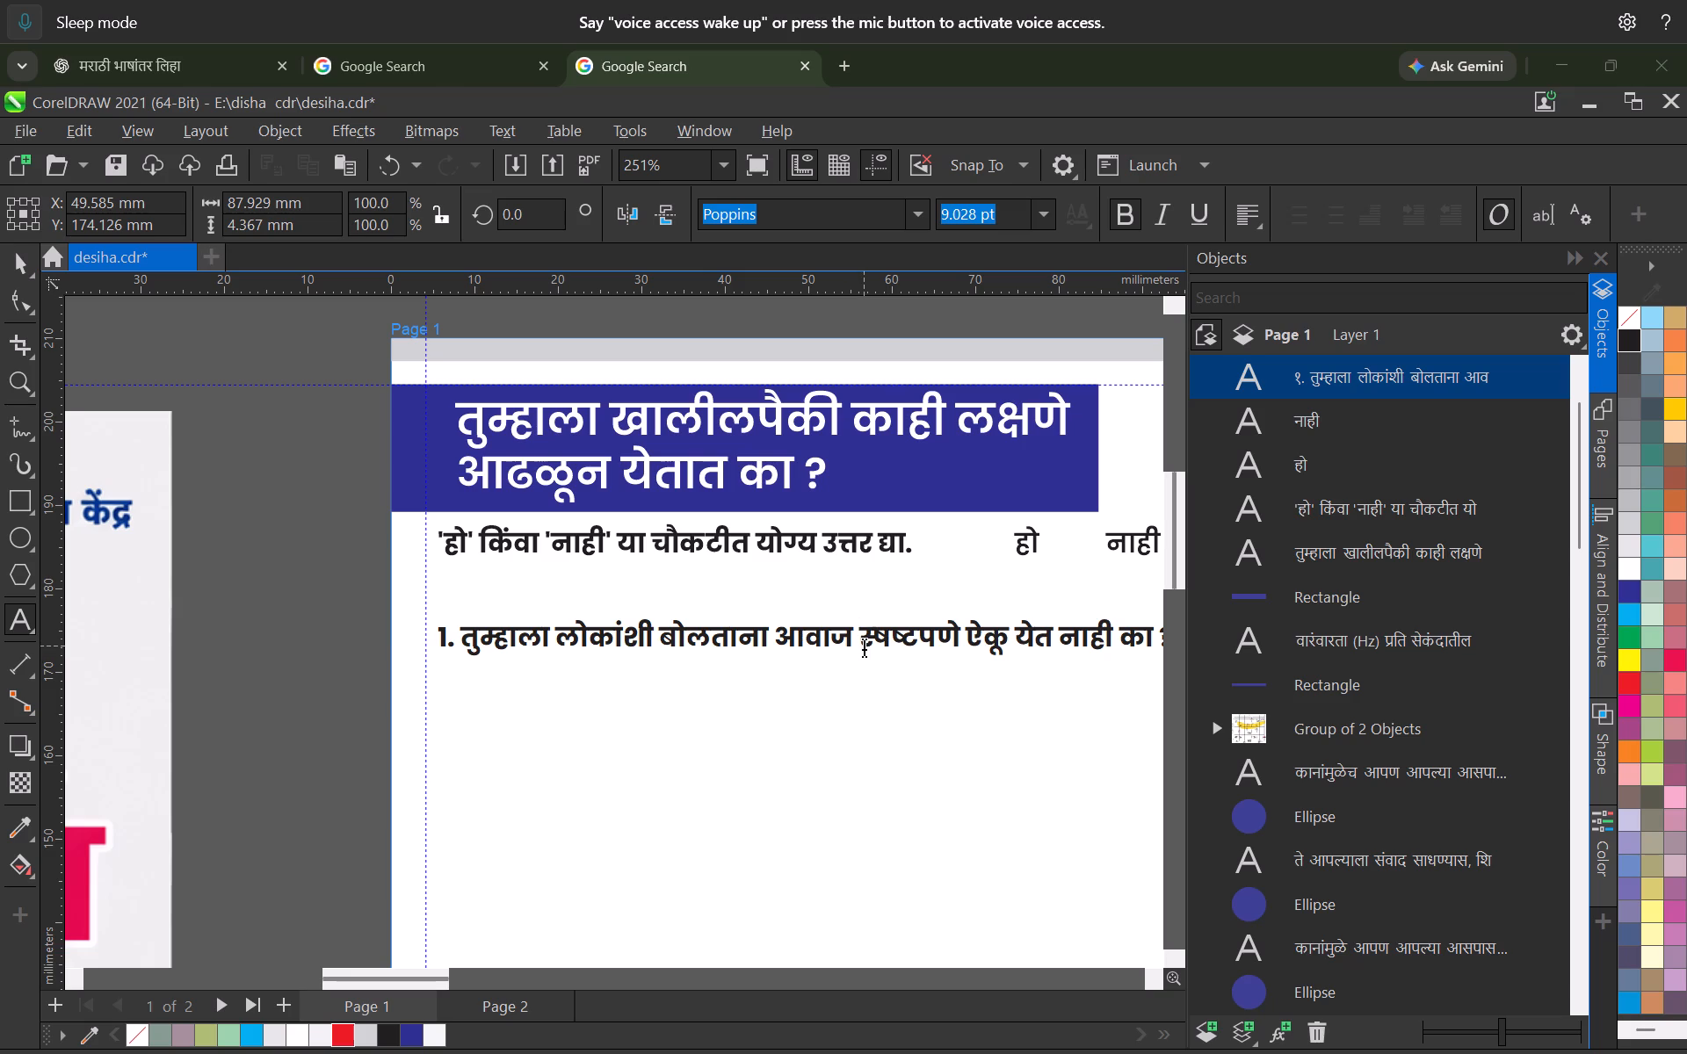
click(969, 649)
key(Return)
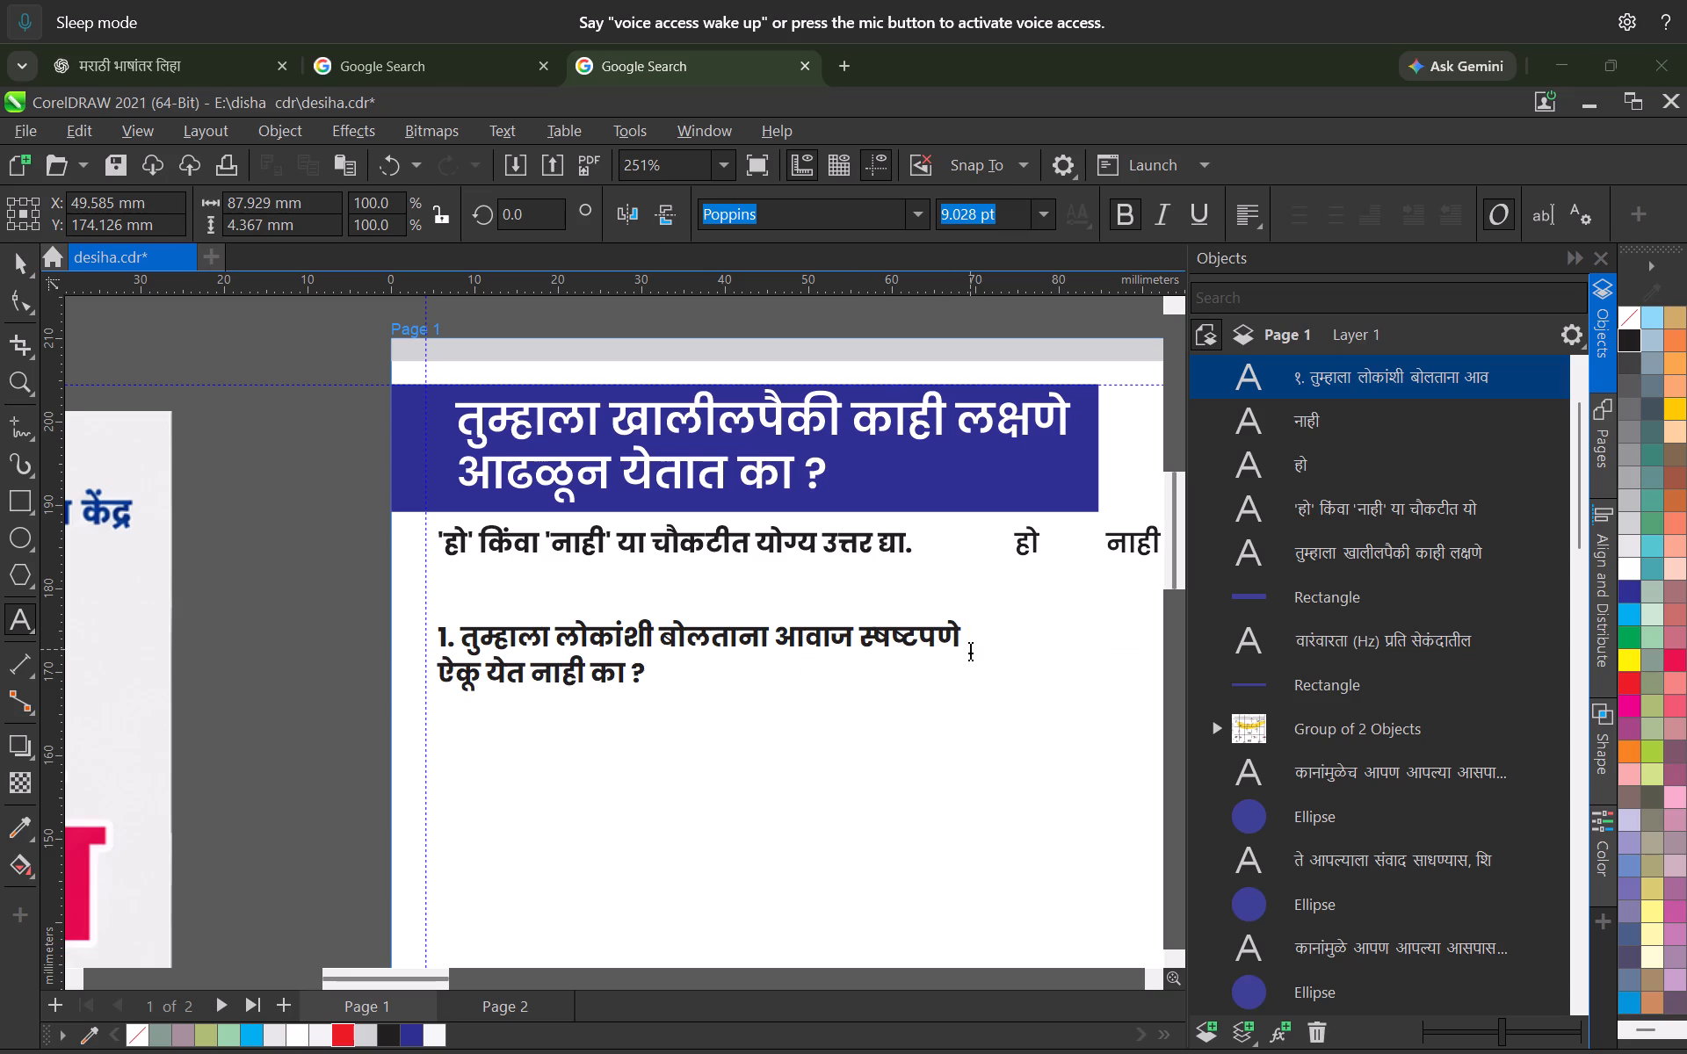
key(space)
key(space)
key(space)
key(space)
key(space)
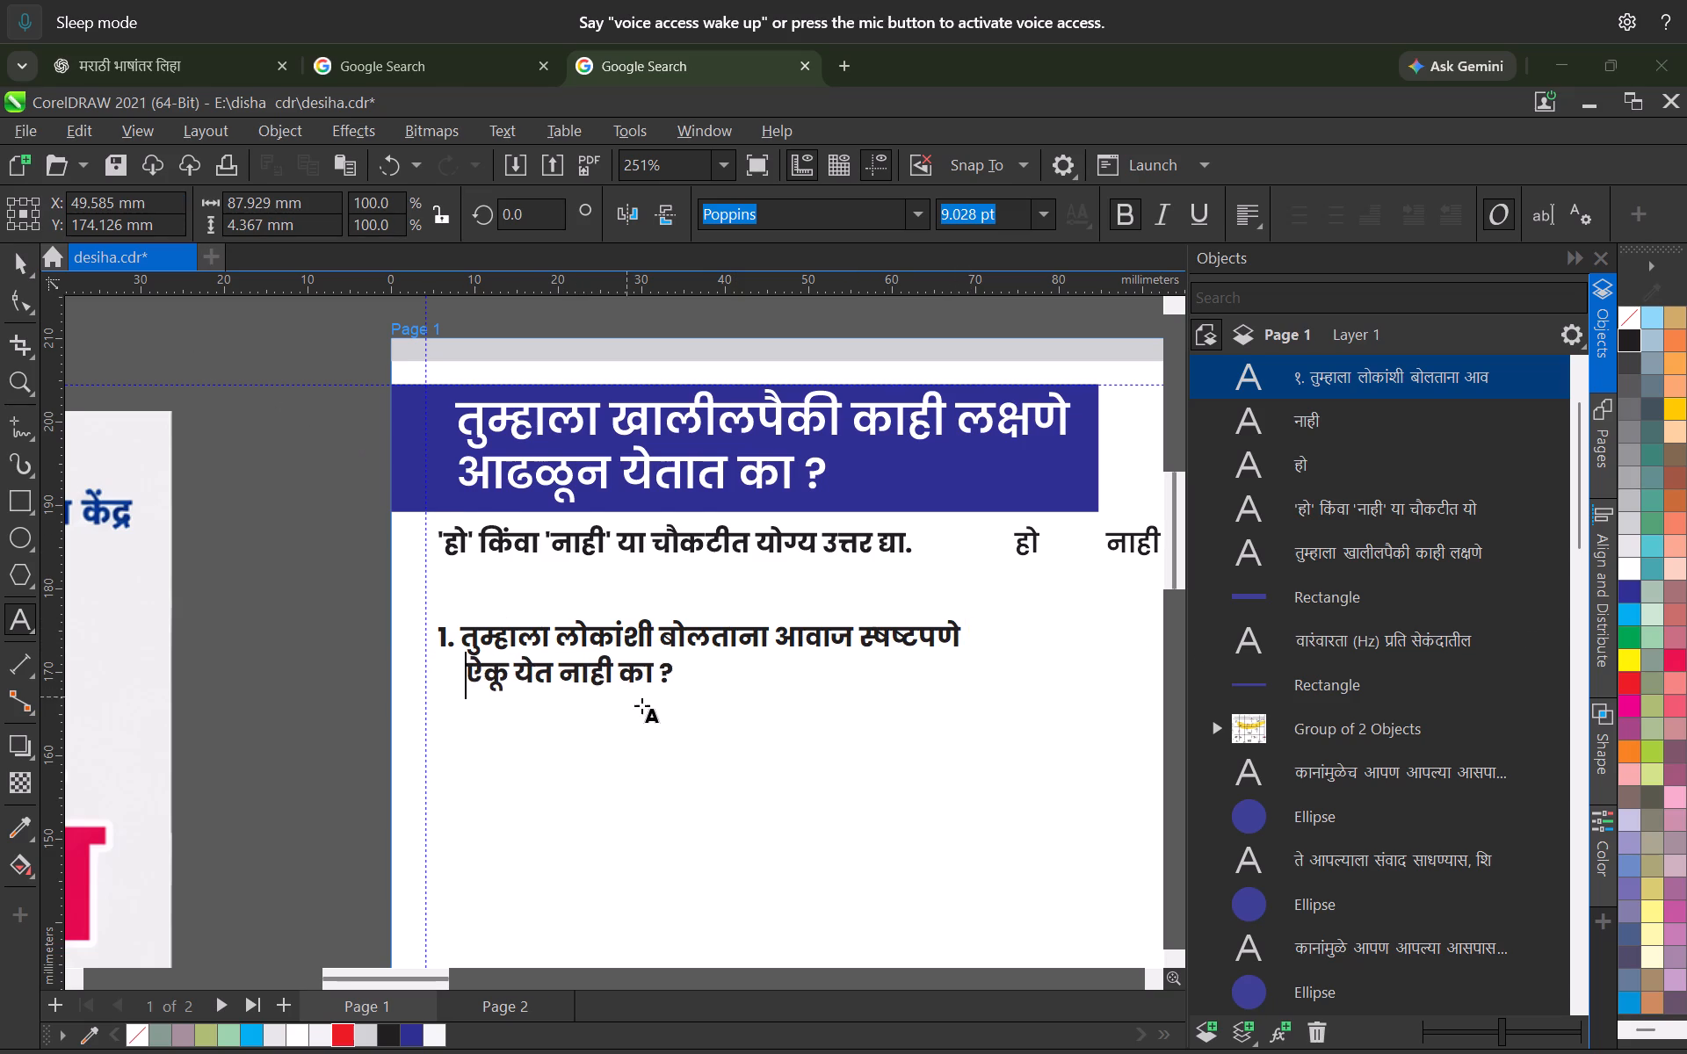
scroll(647, 706, up, 4)
key(BackSpace)
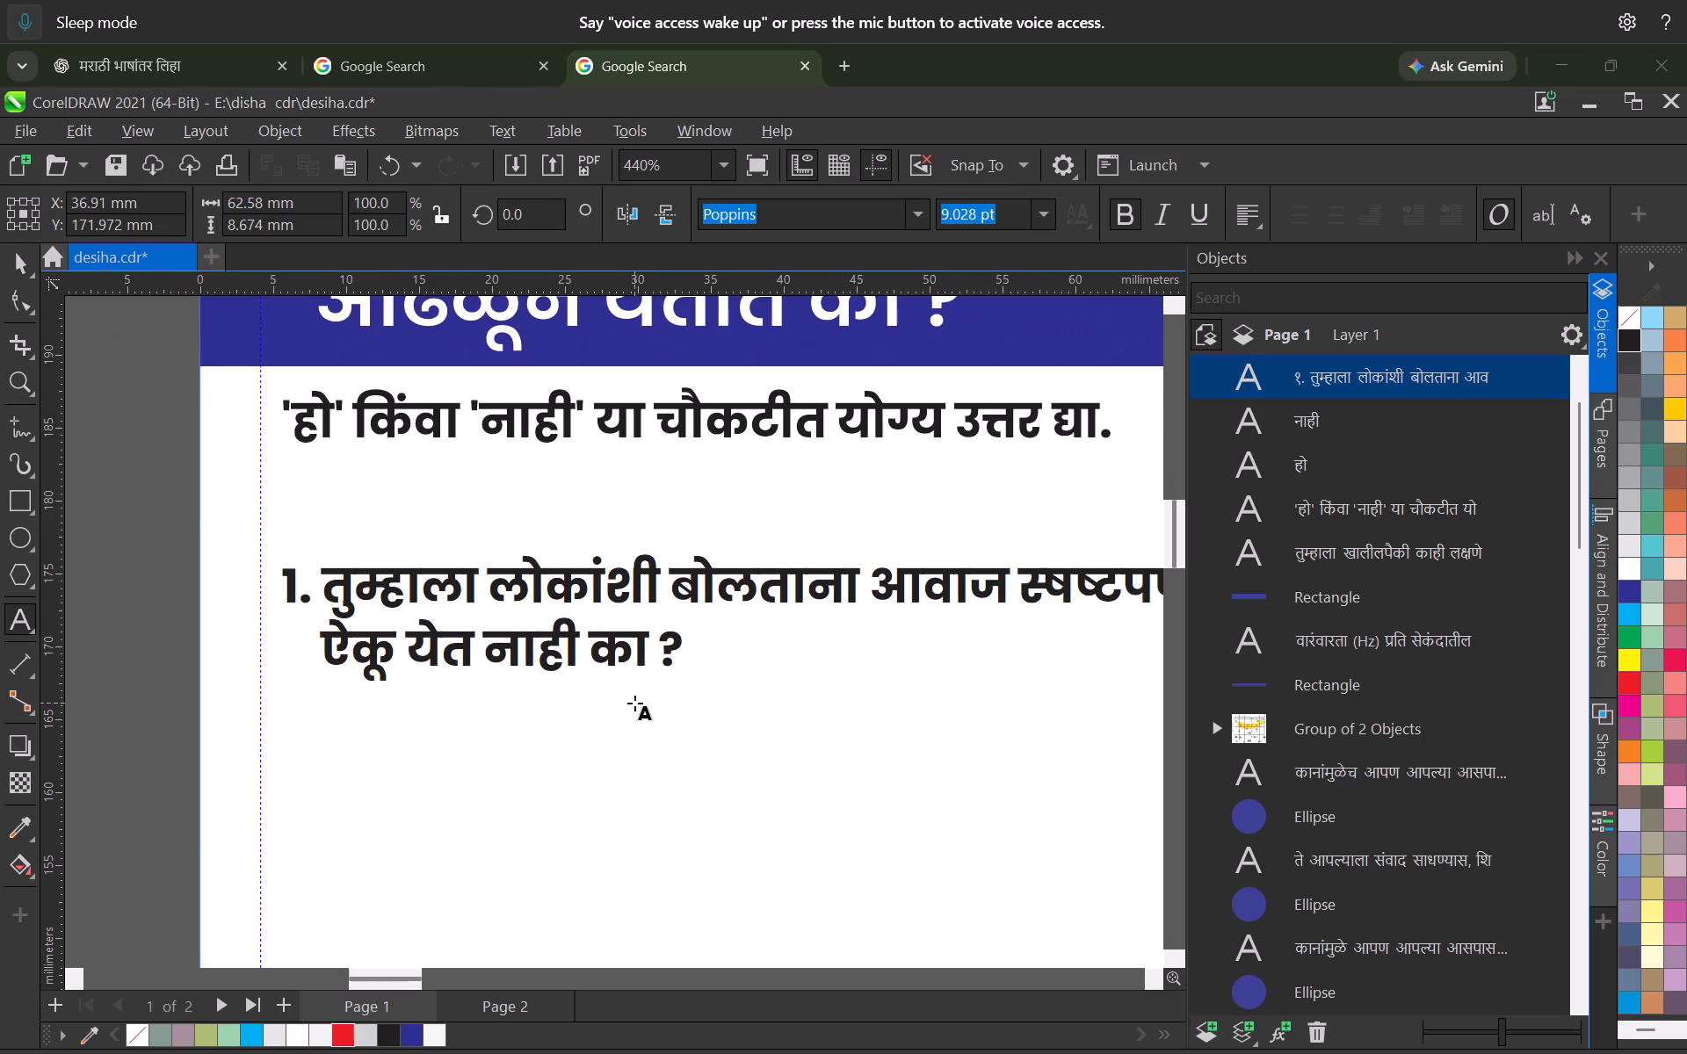
Add two spaces before "तुम्हाला" in question 1 and two more before "ऐकू" so both lines align.
click(662, 652)
click(331, 600)
click(324, 596)
key(space)
key(space)
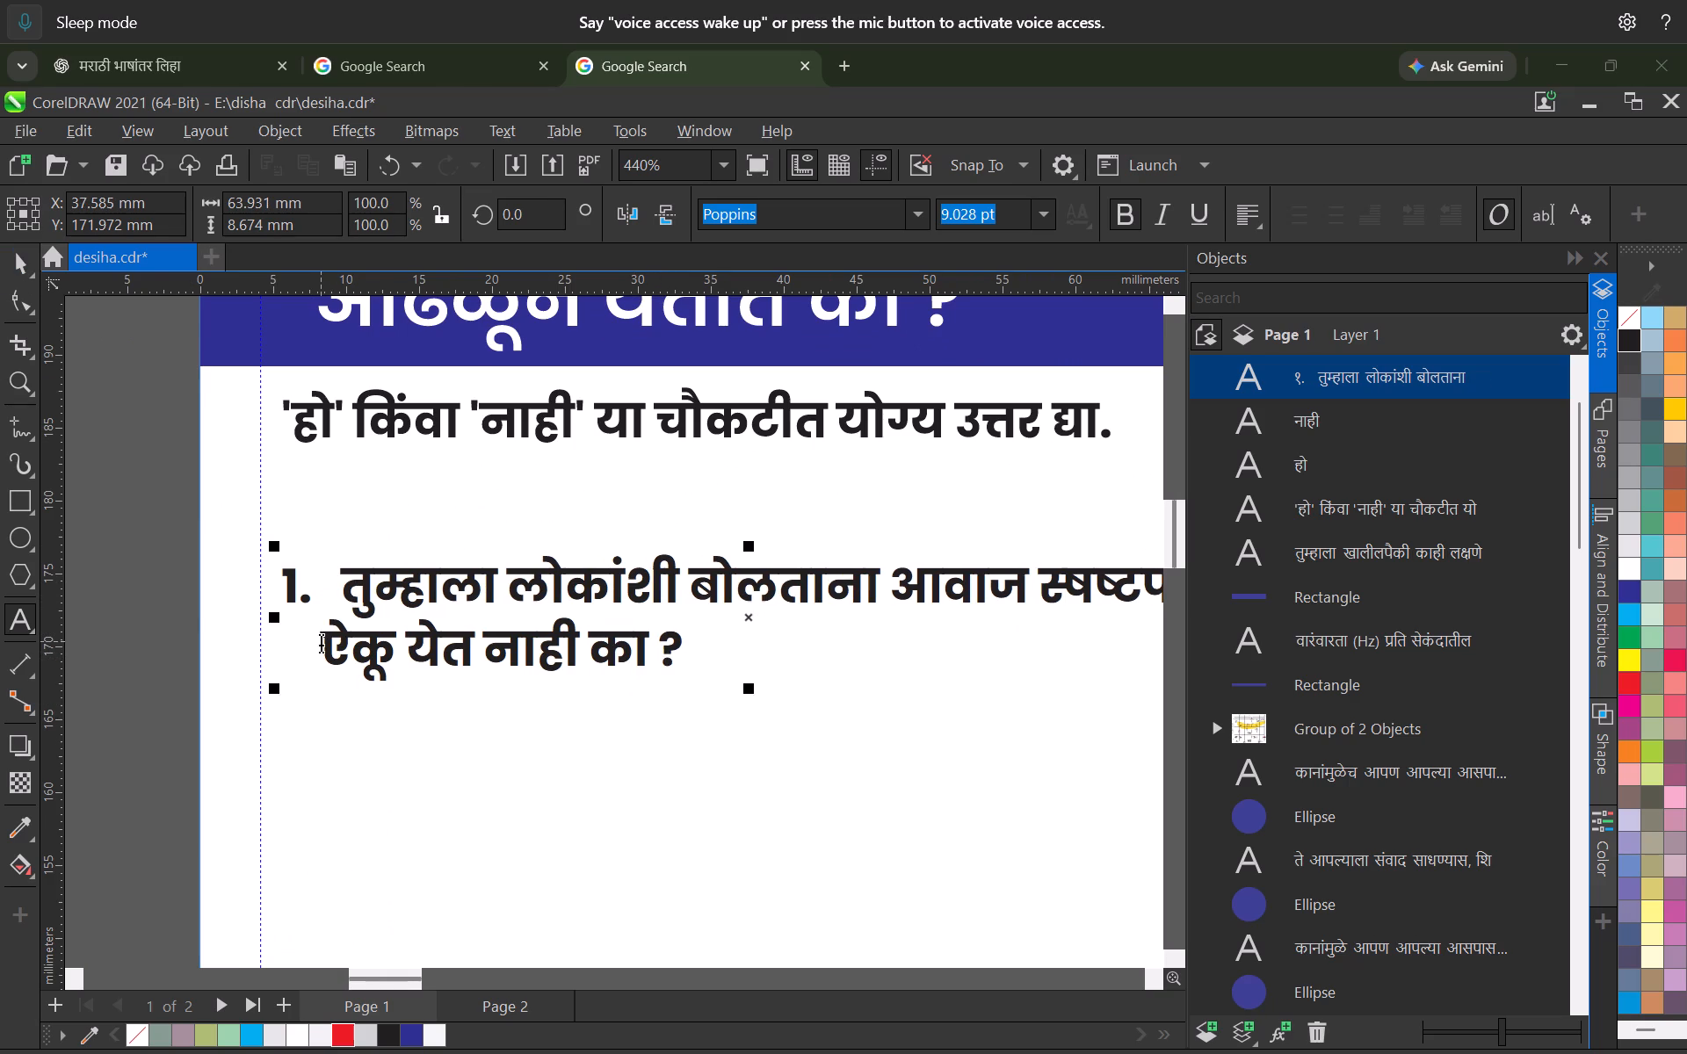
click(321, 641)
key(space)
key(space)
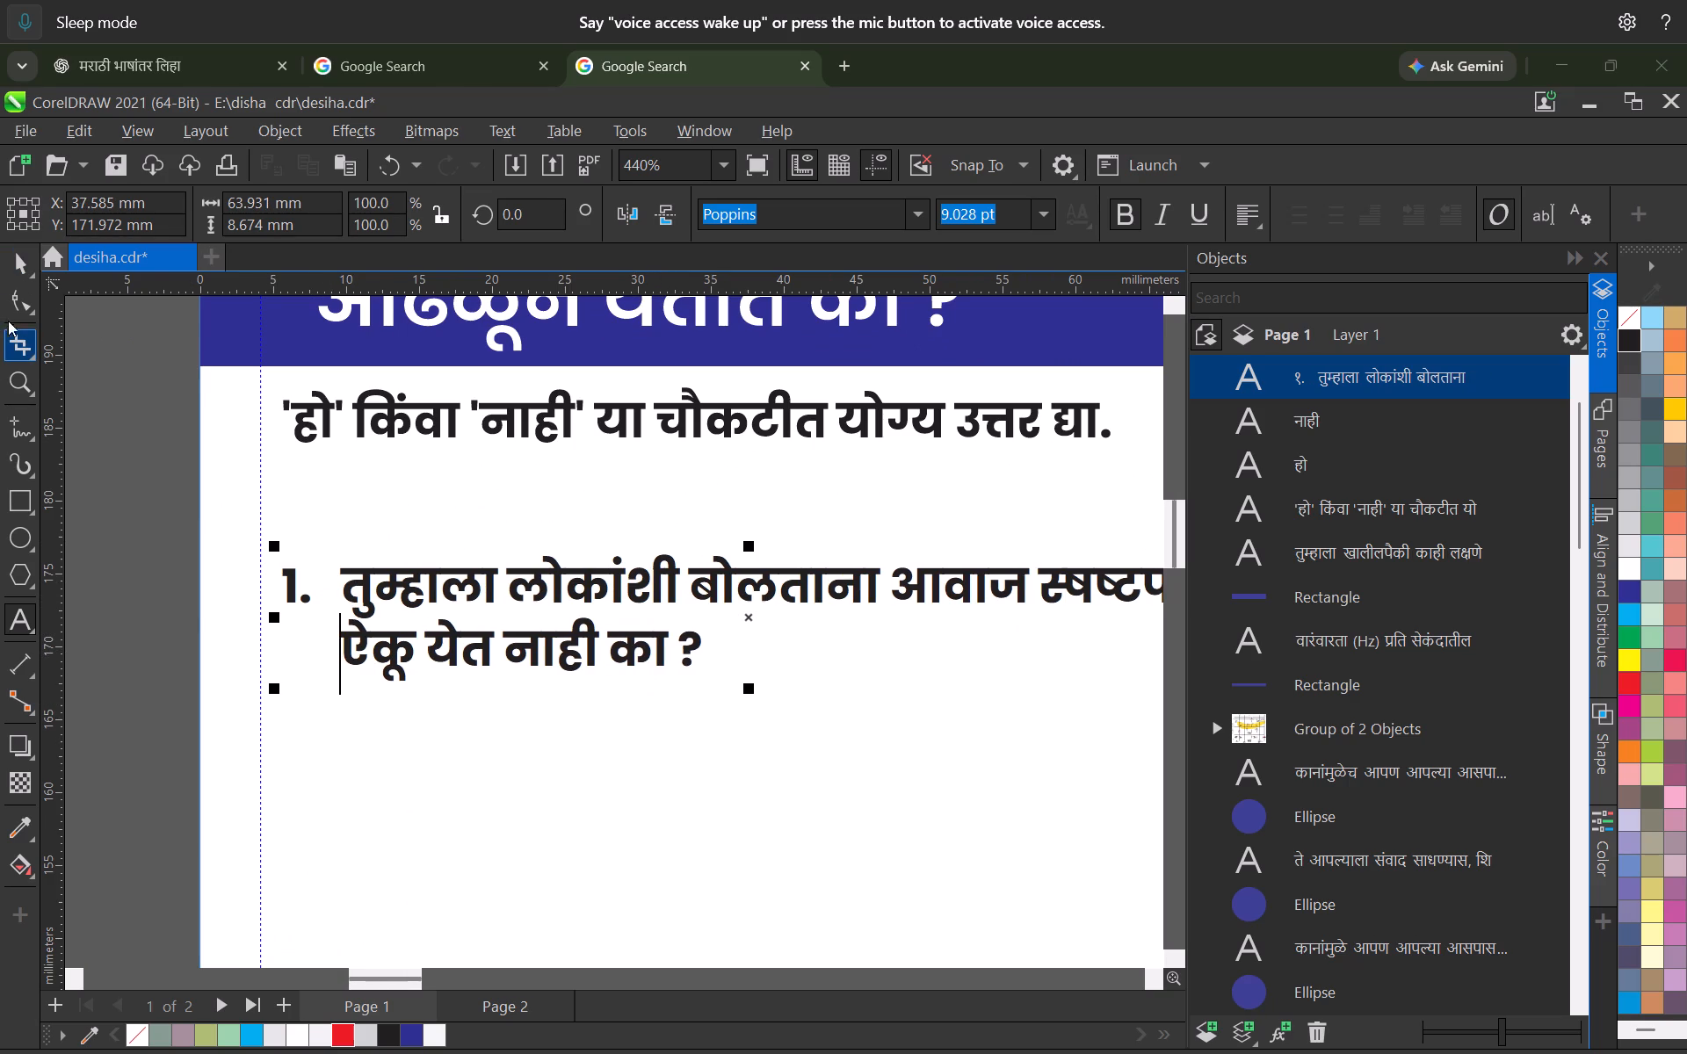
Change question 1's font to Poppins SemiBold.
click(25, 273)
scroll(495, 565, down, 10)
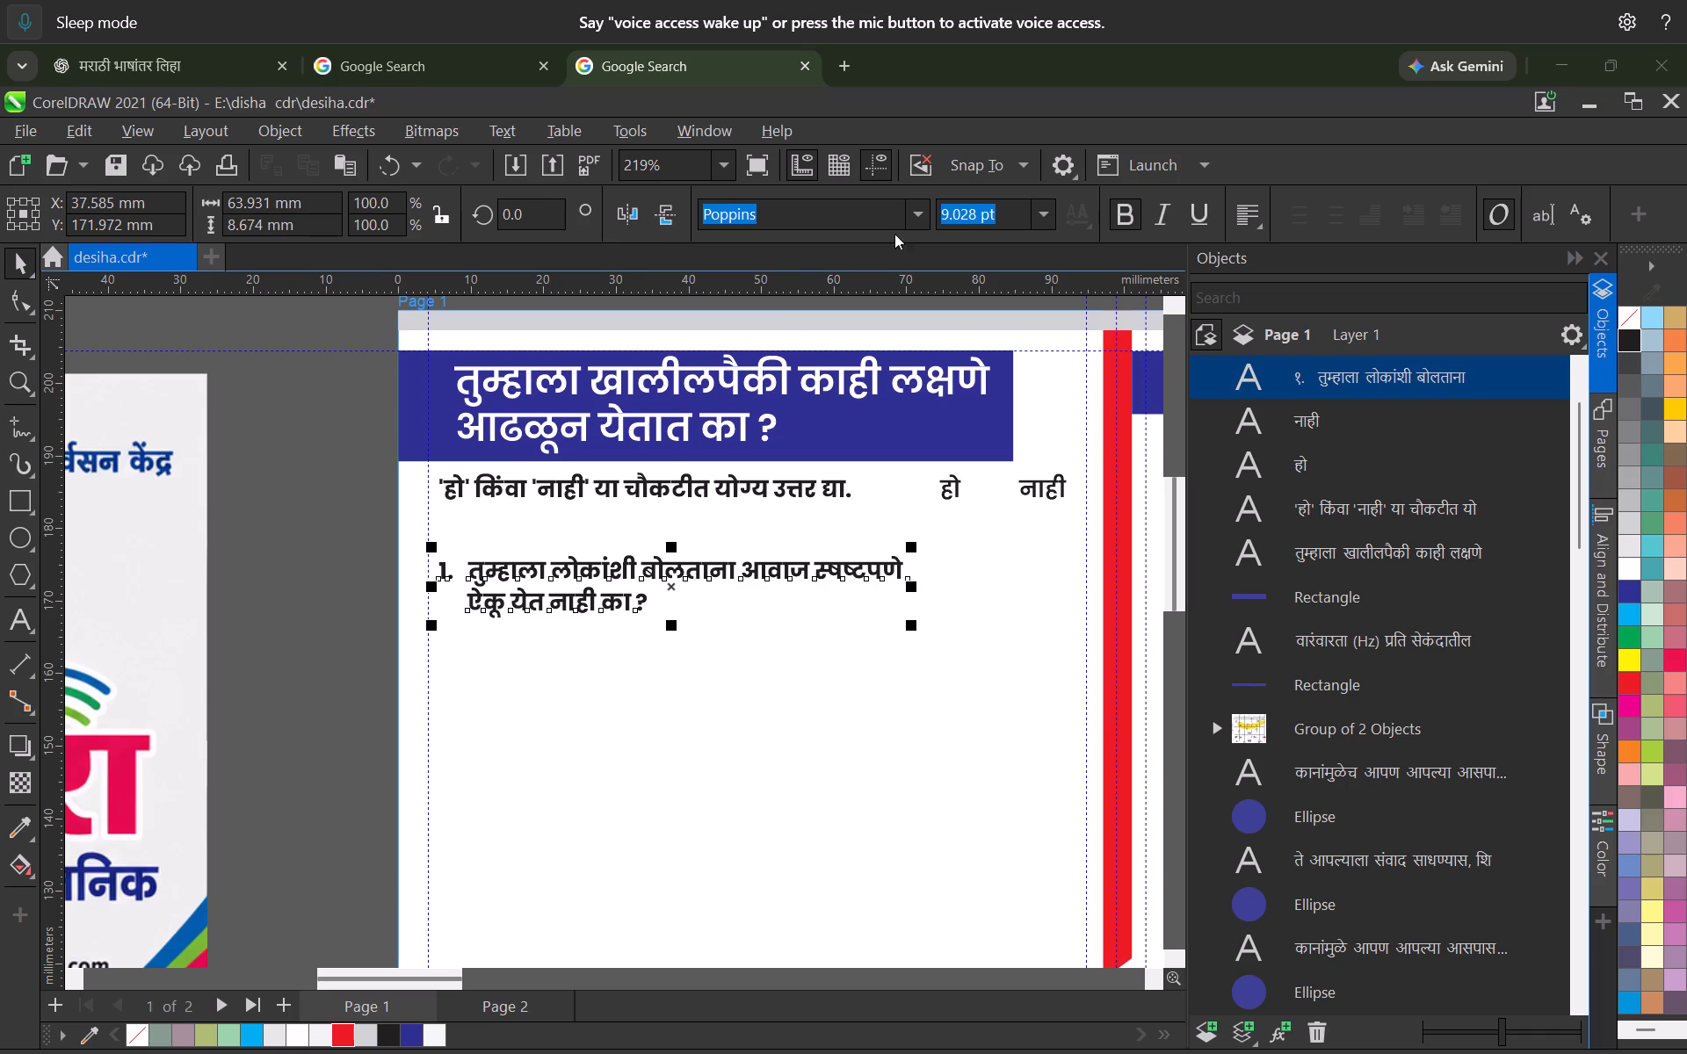
click(927, 213)
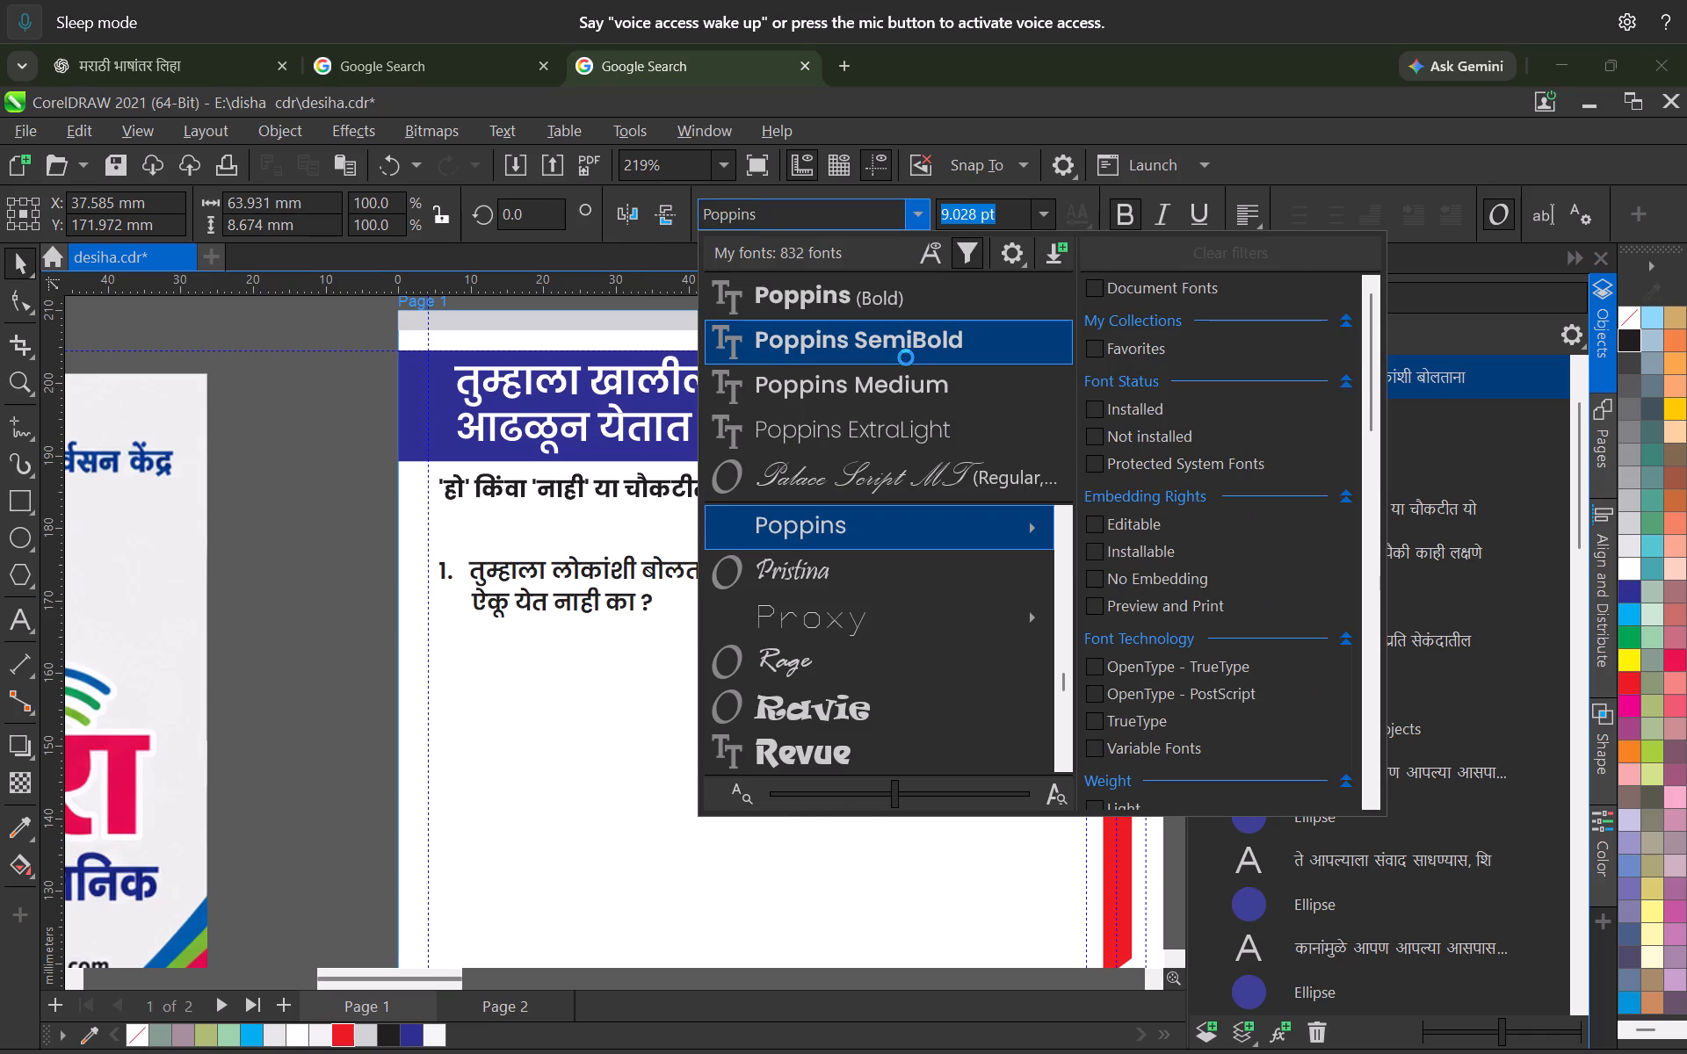
click(906, 357)
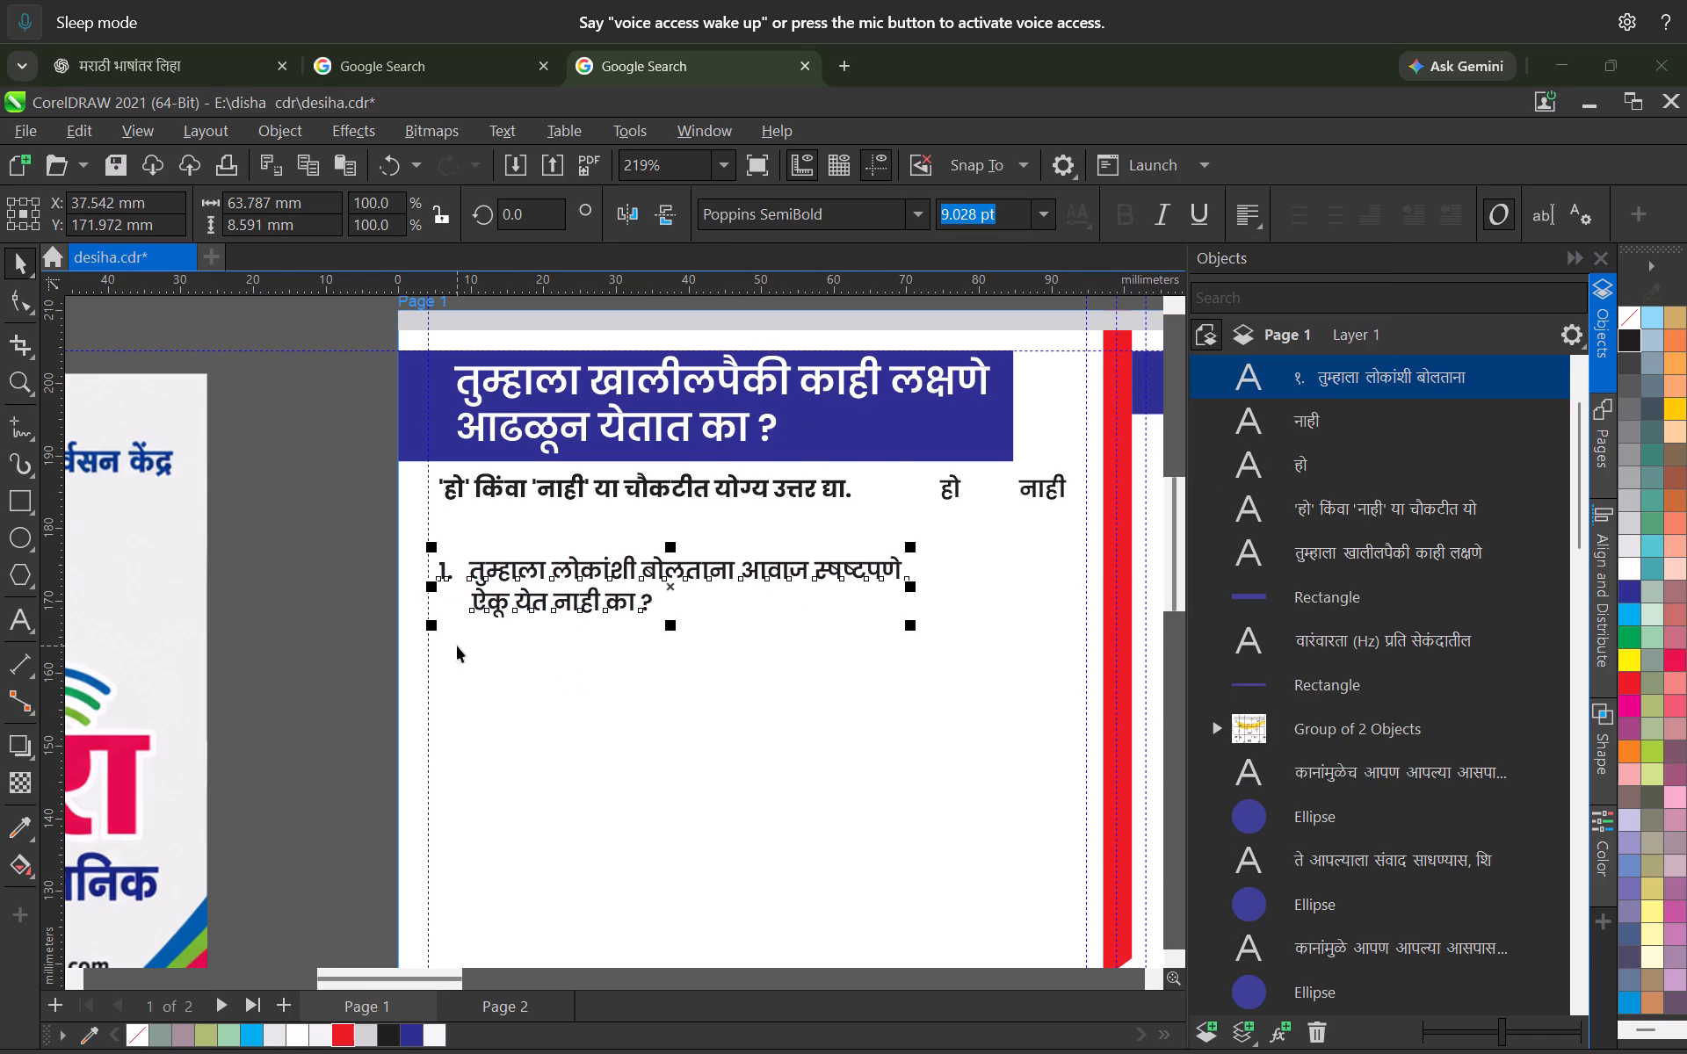
scroll(457, 646, down, 3)
click(501, 696)
Nudge question 1 up about 2.4 mm toward the instruction line.
scroll(366, 581, up, 4)
middle_drag(497, 651, 322, 678)
click(513, 642)
key(shift+Up)
key(shift+Up)
key(shift+Up)
key(shift+Up)
key(shift+Up)
key(shift+Up)
key(shift+Up)
key(shift+Up)
key(shift+Up)
key(shift+Up)
key(shift+Up)
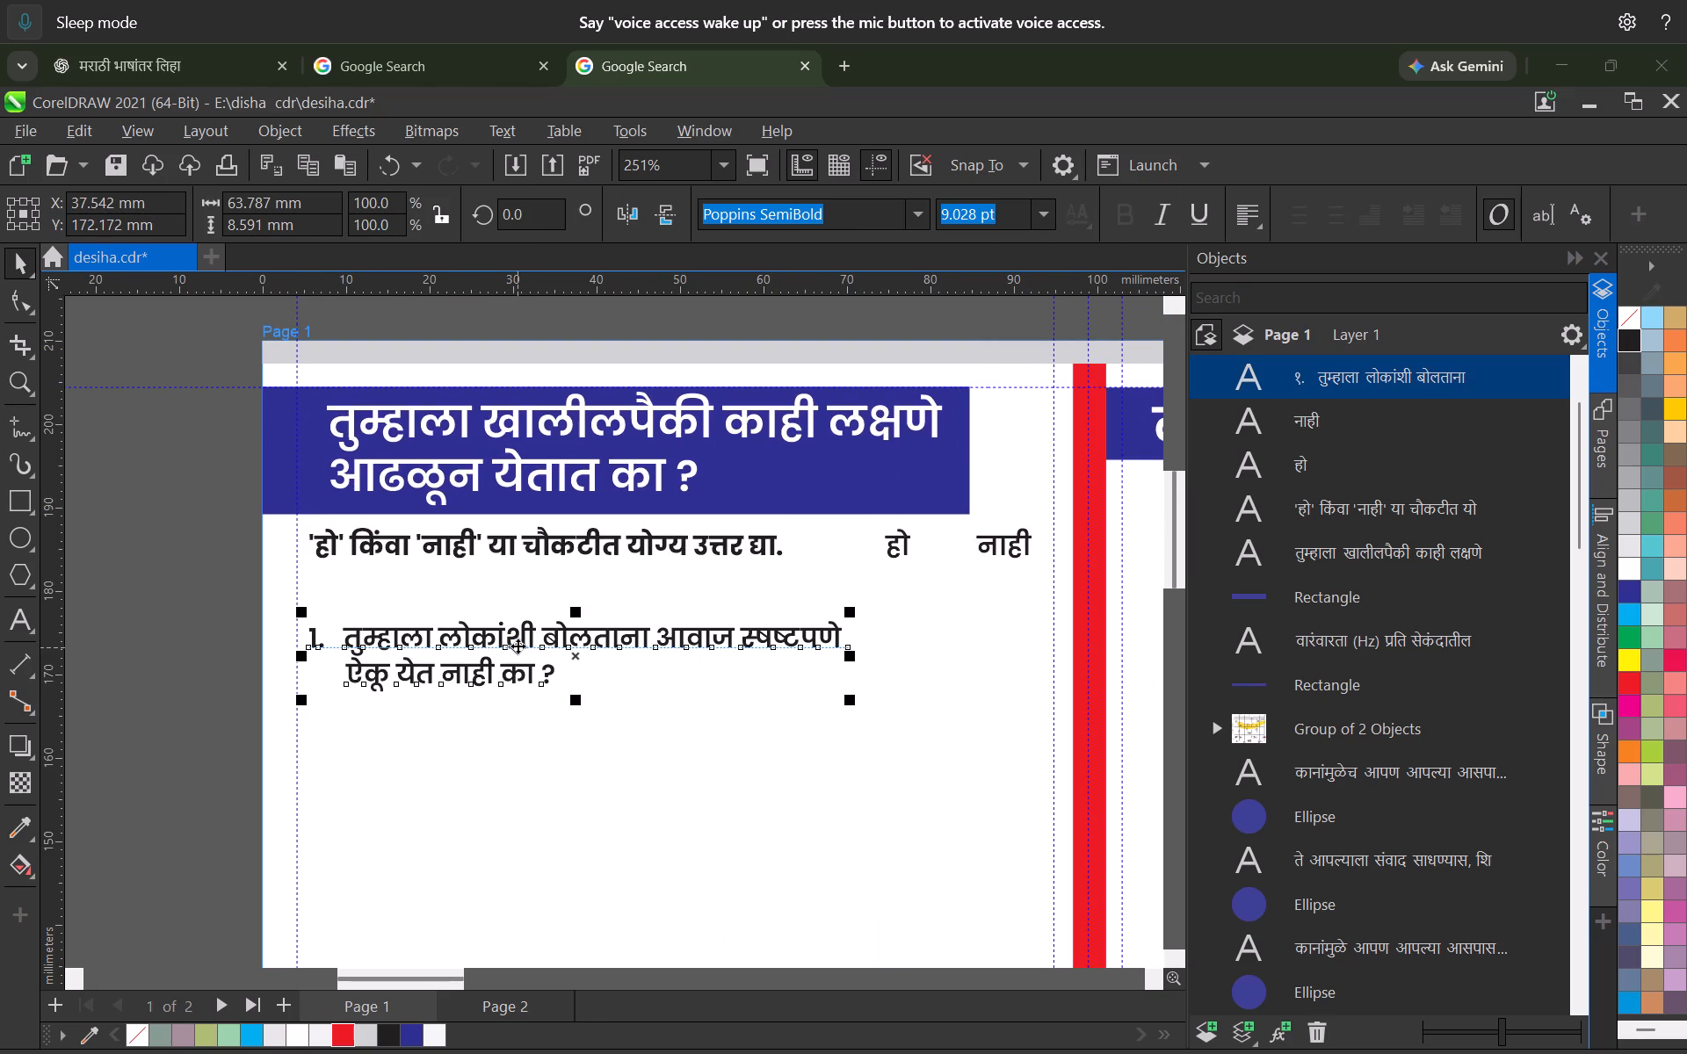
key(shift+Up)
key(shift+Up)
key(shift+Up)
key(shift+Up)
click(569, 730)
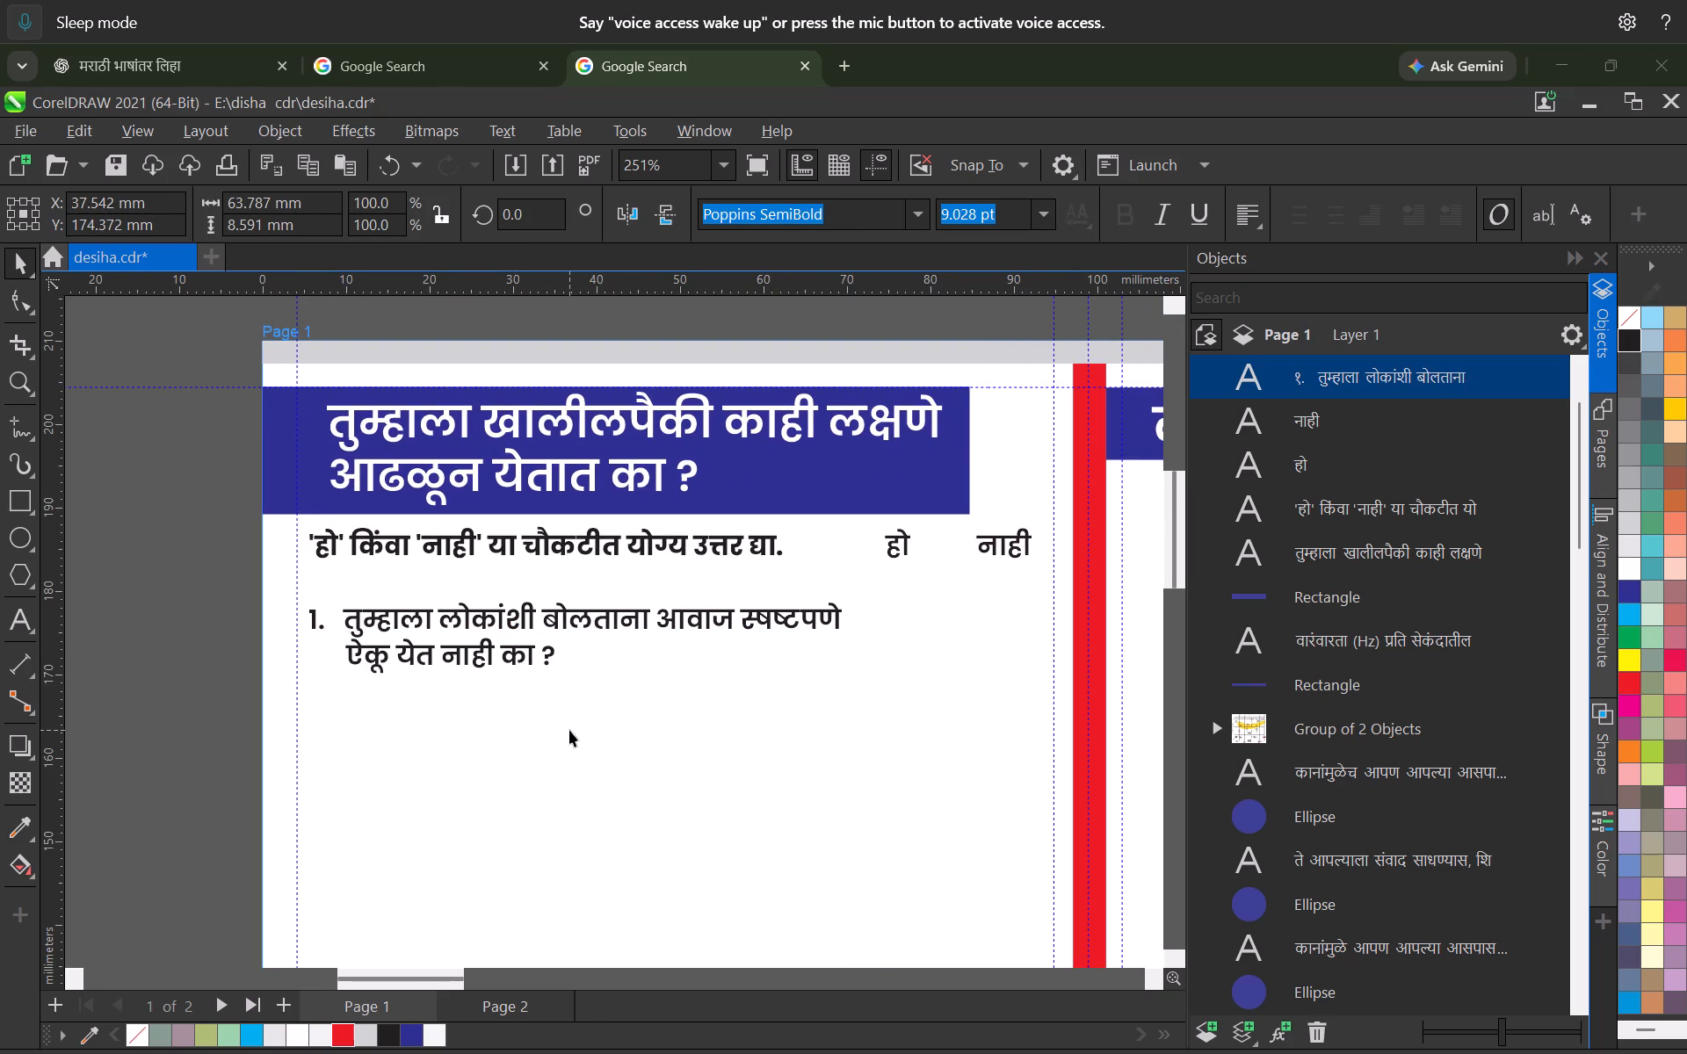
Recolour the "'हो' किंवा 'नाही'" instruction line in the document's red.
scroll(538, 567, down, 4)
click(566, 555)
scroll(670, 735, down, 2)
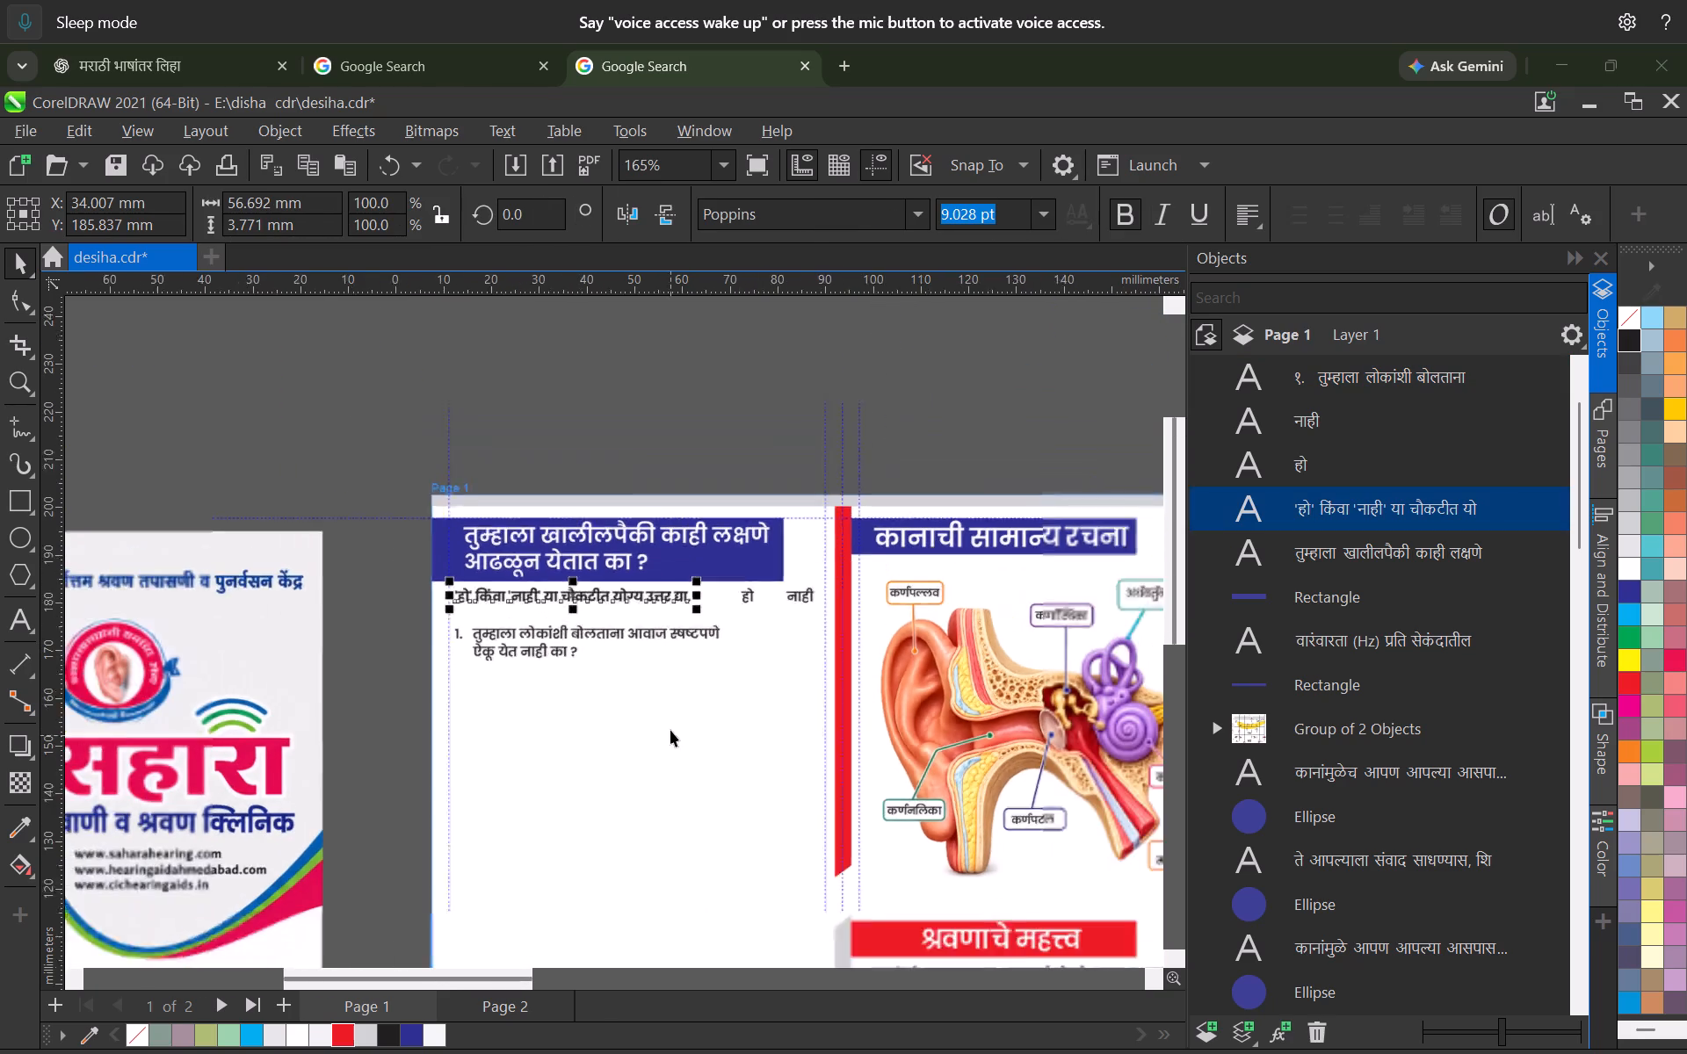
scroll(670, 730, down, 1)
middle_drag(788, 733, 630, 672)
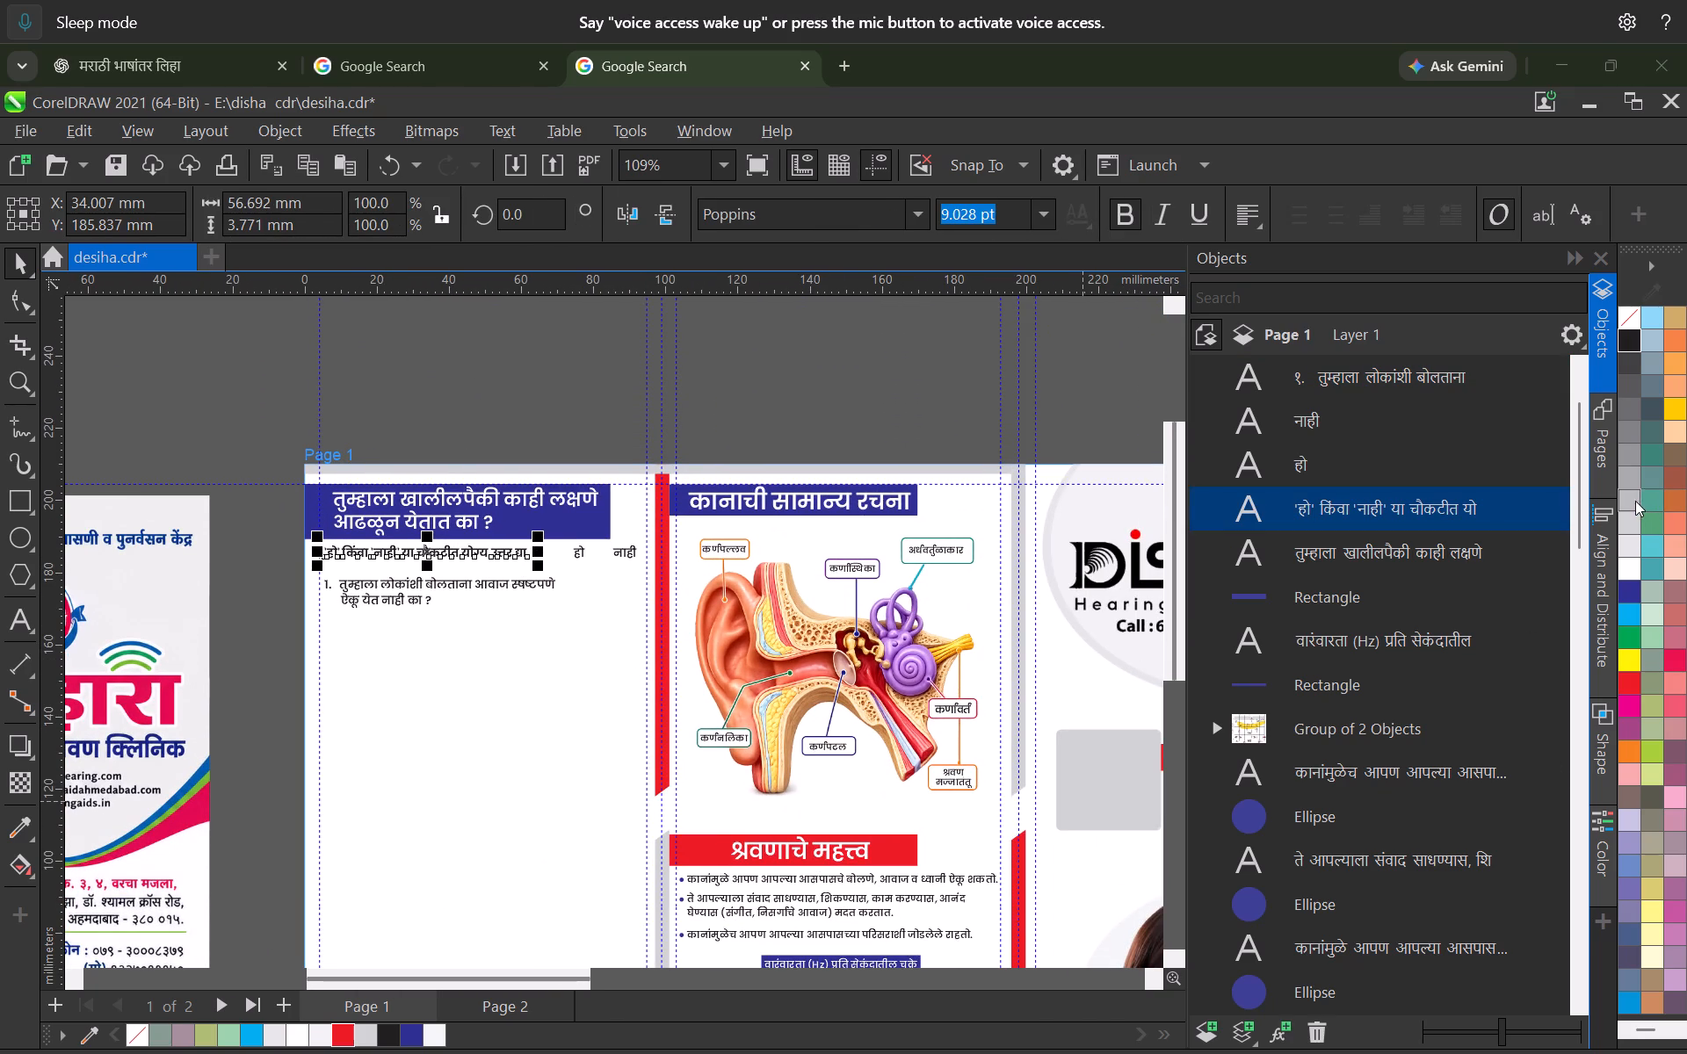
click(1633, 501)
scroll(576, 582, up, 3)
key(ctrl+z)
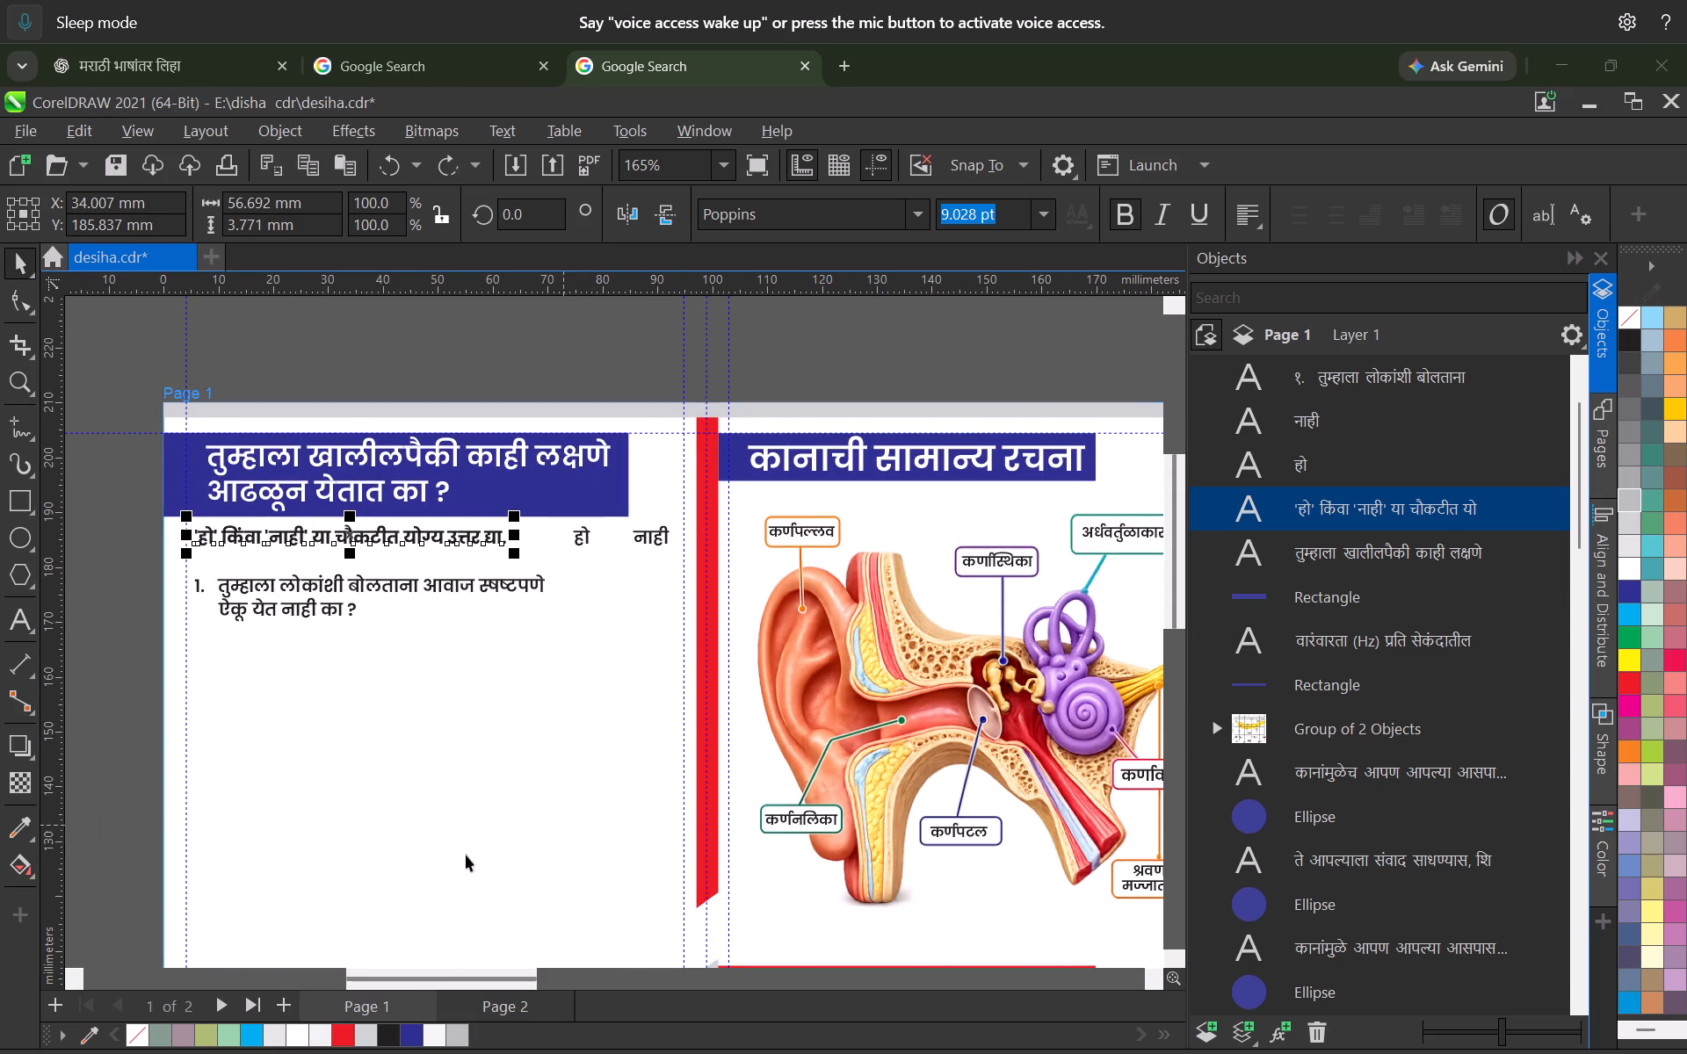
click(411, 1024)
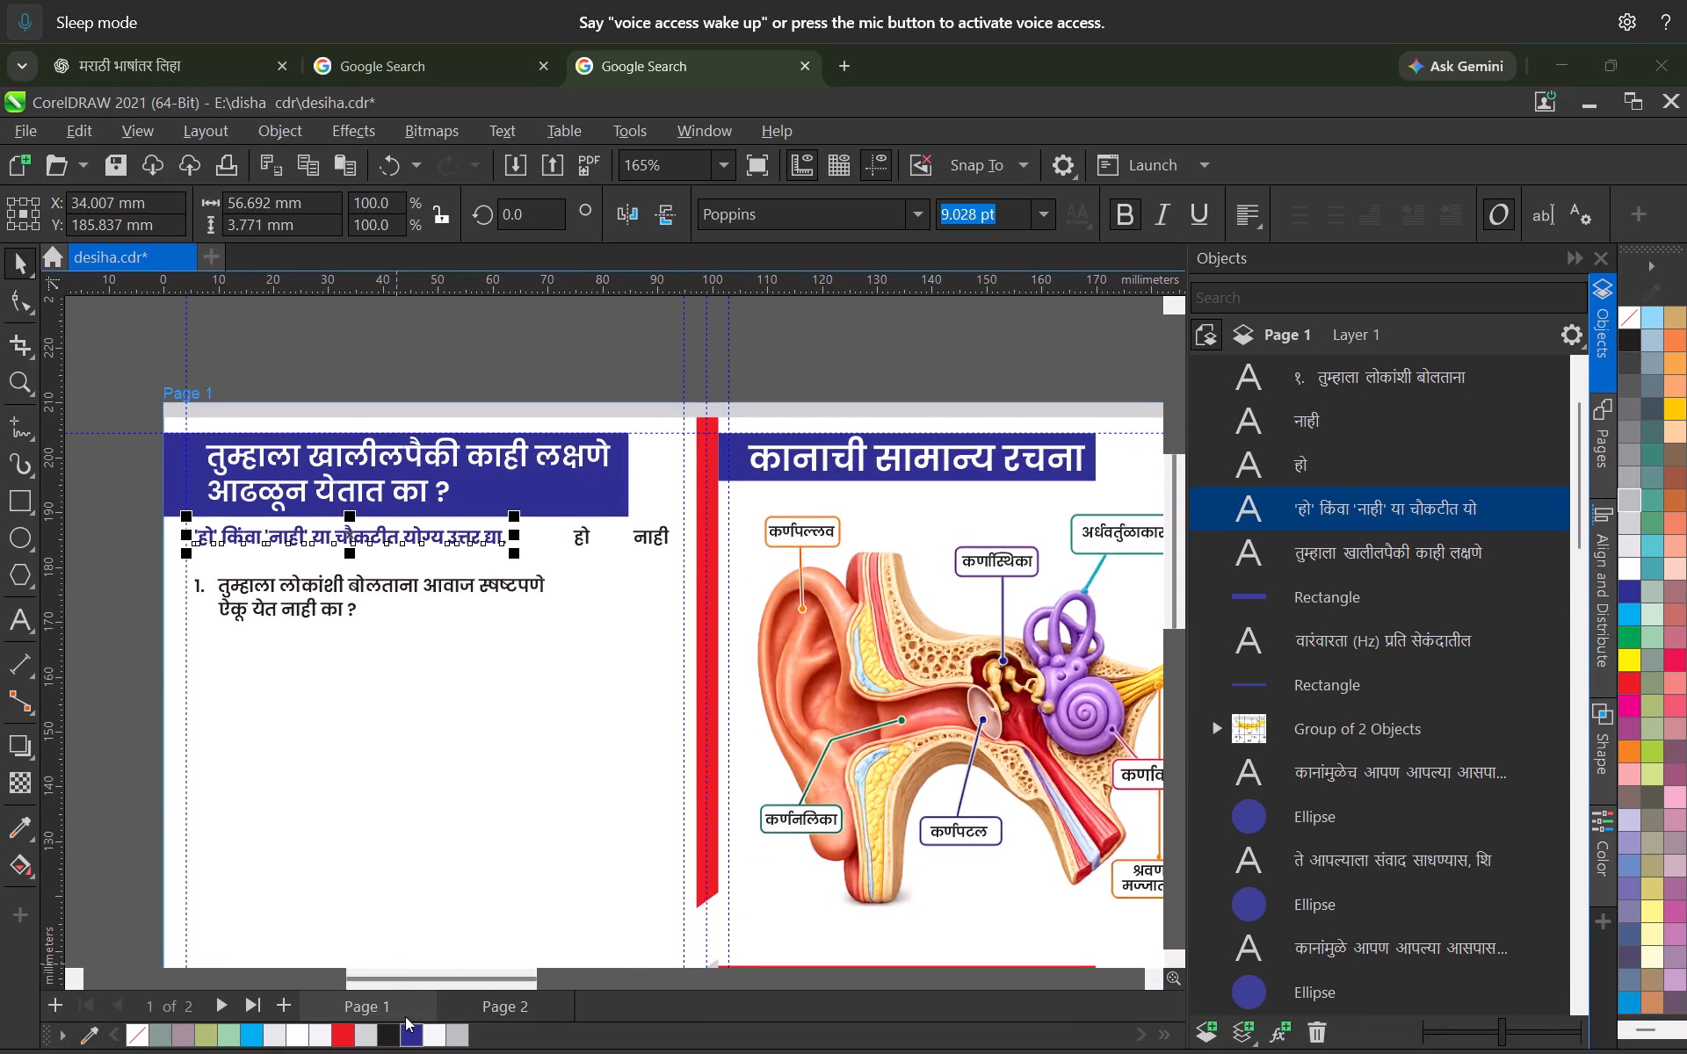
click(346, 1025)
click(351, 835)
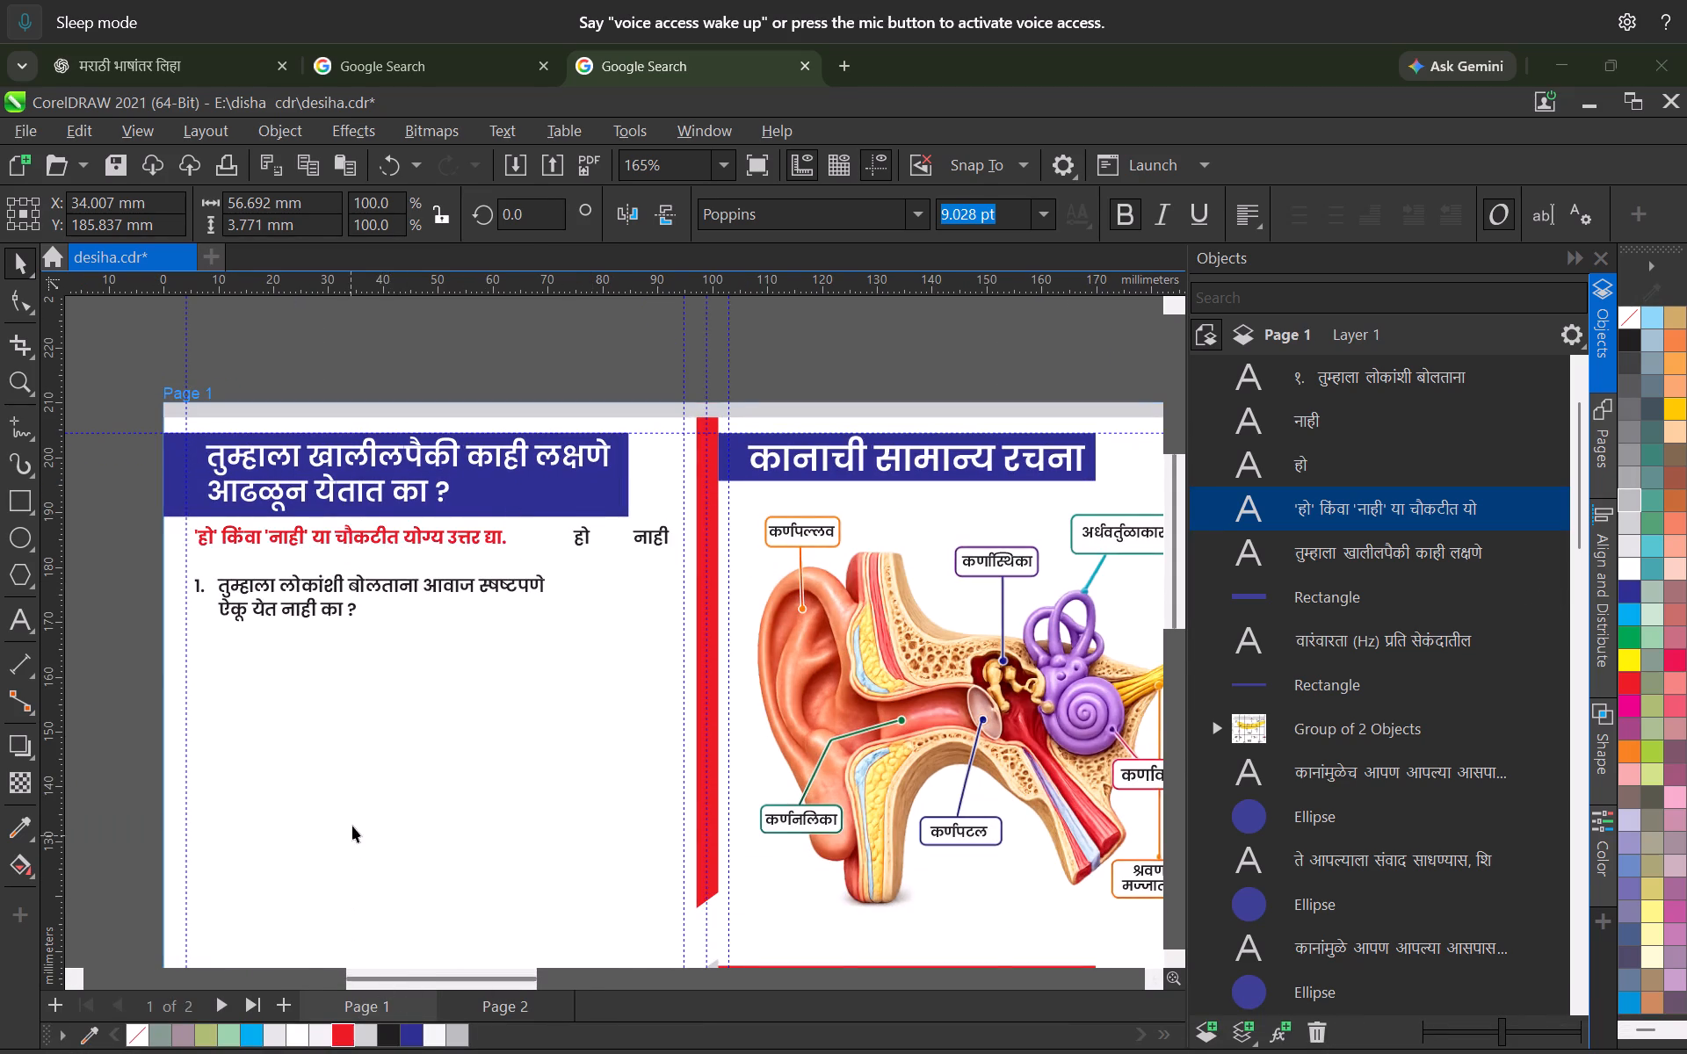
Duplicate question 1 about 13 mm below and replace the copy's text with question 2 copied from the reference brochure.
scroll(350, 805, down, 4)
middle_drag(339, 800, 525, 835)
scroll(515, 817, up, 4)
key(alt+Tab)
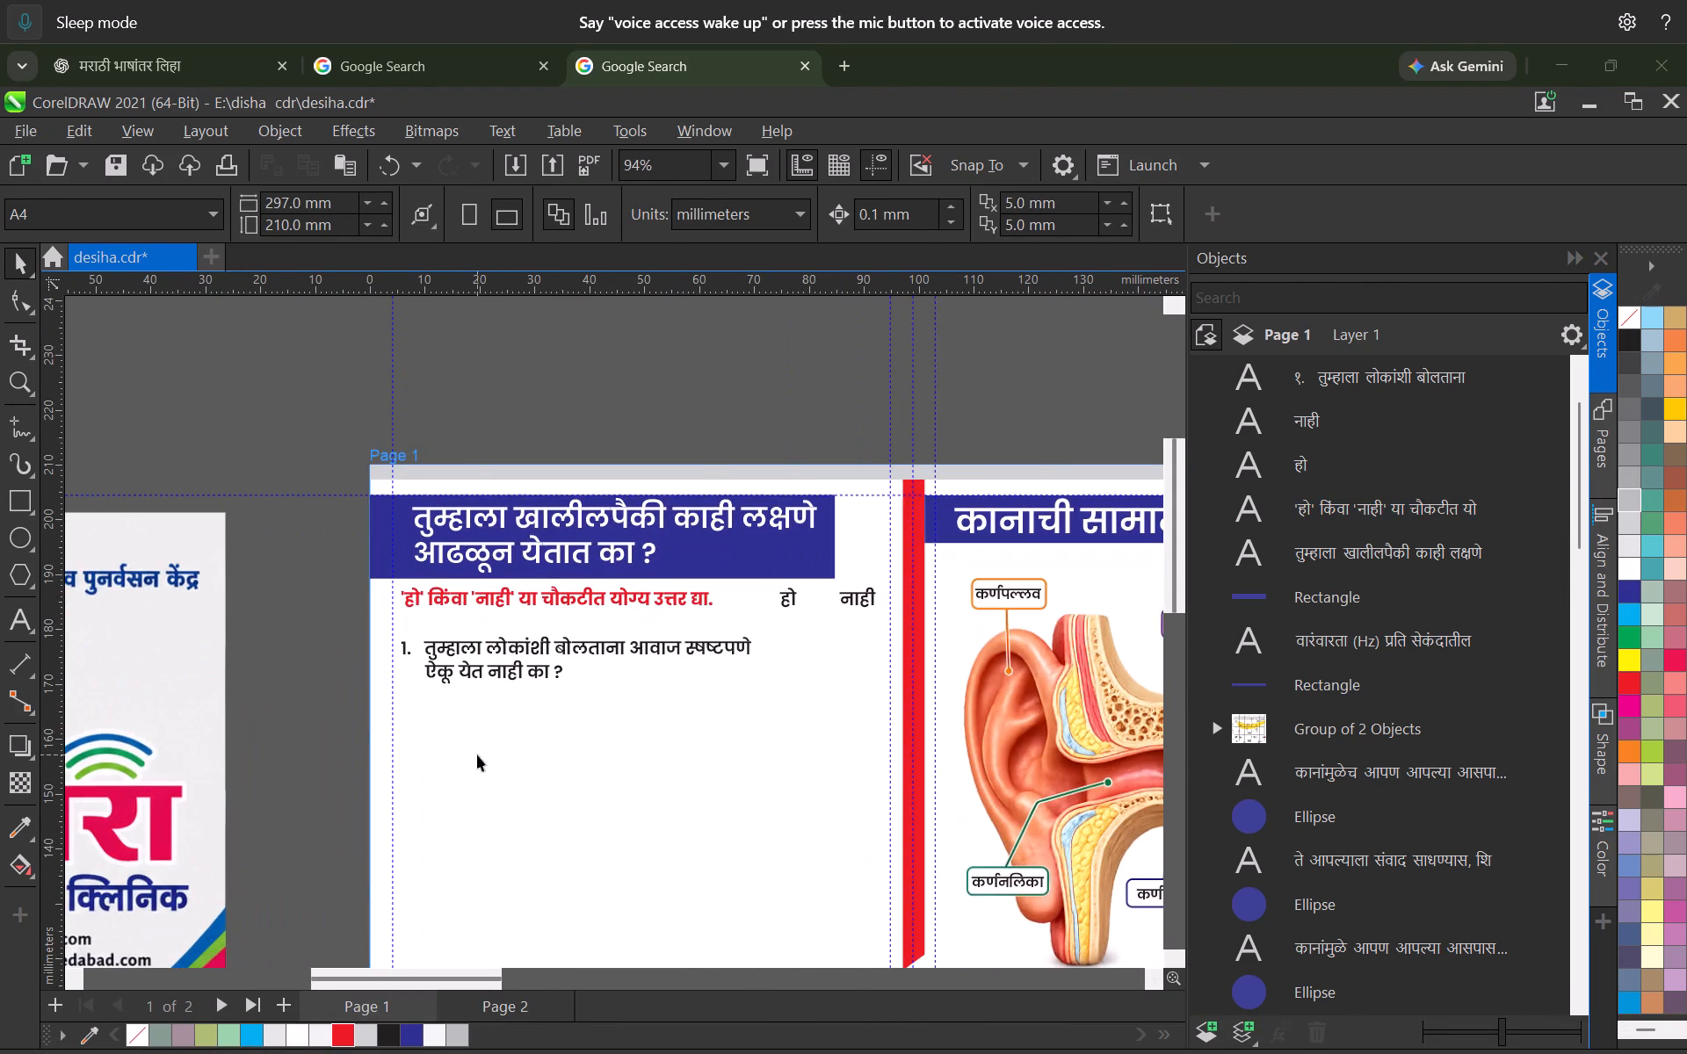
double_click(246, 567)
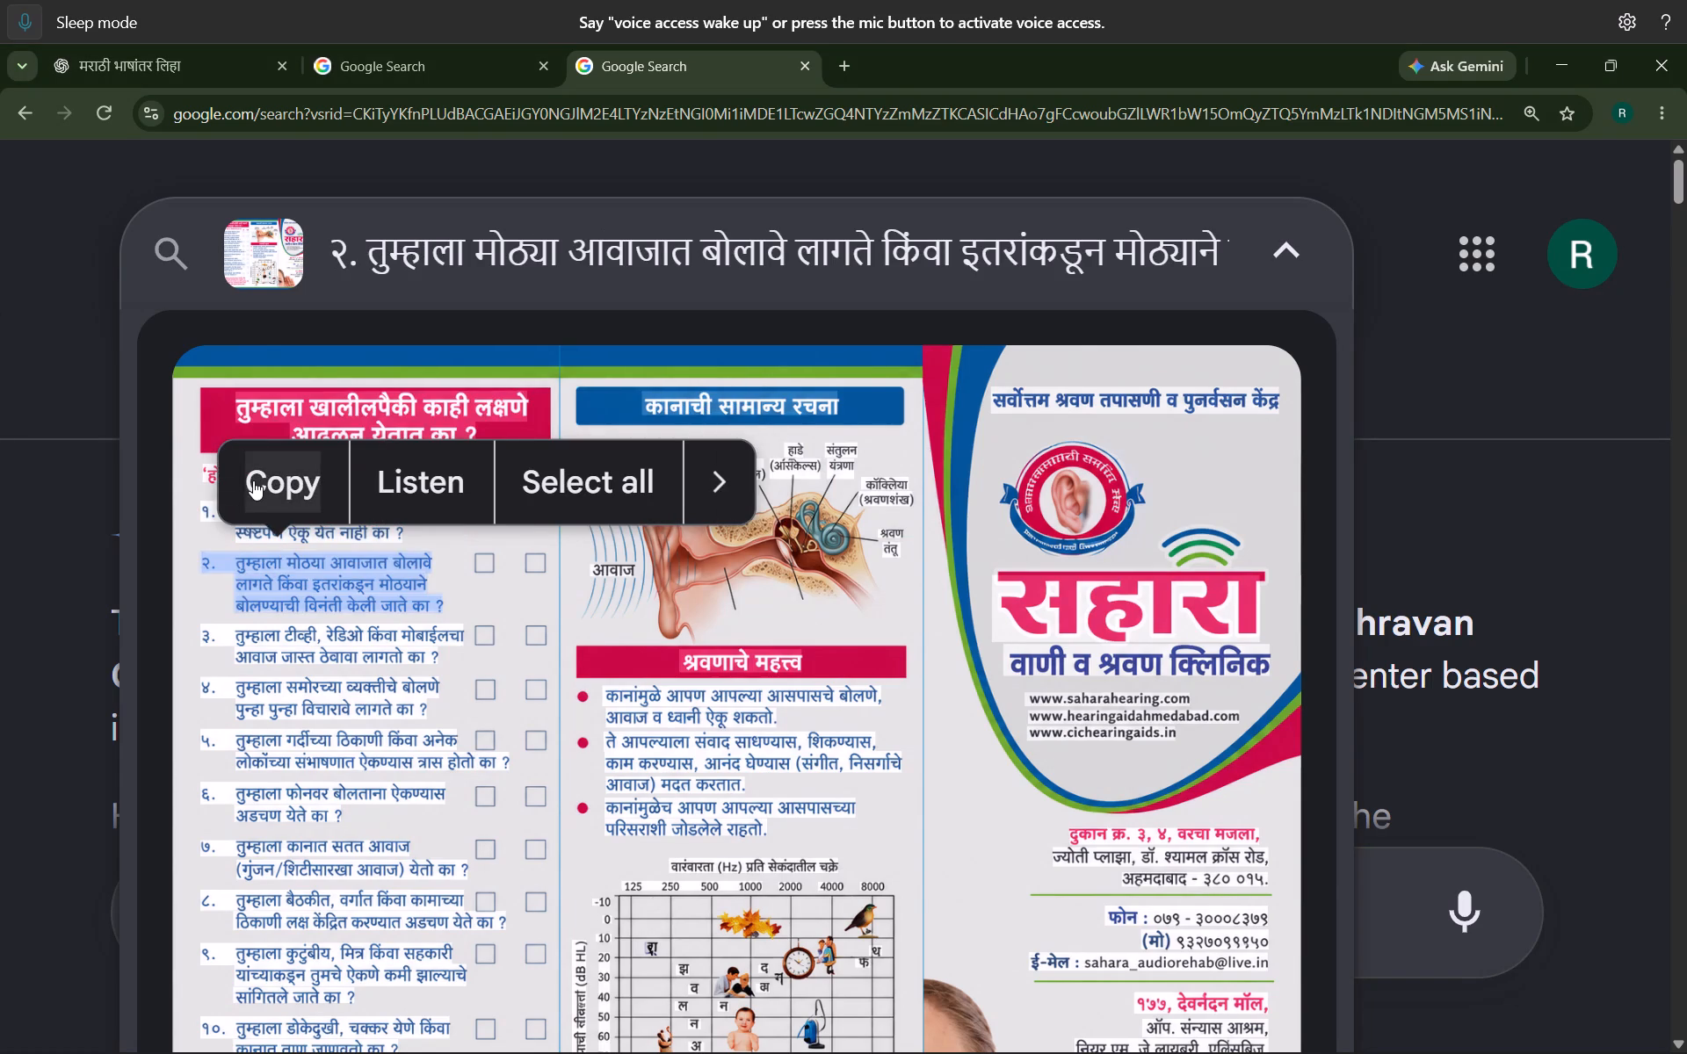
click(253, 480)
key(alt+Tab)
scroll(507, 667, up, 2)
click(494, 643)
middle_drag(485, 649, 495, 483)
drag(495, 477, 487, 572)
shift+right_click(487, 572)
double_click(487, 572)
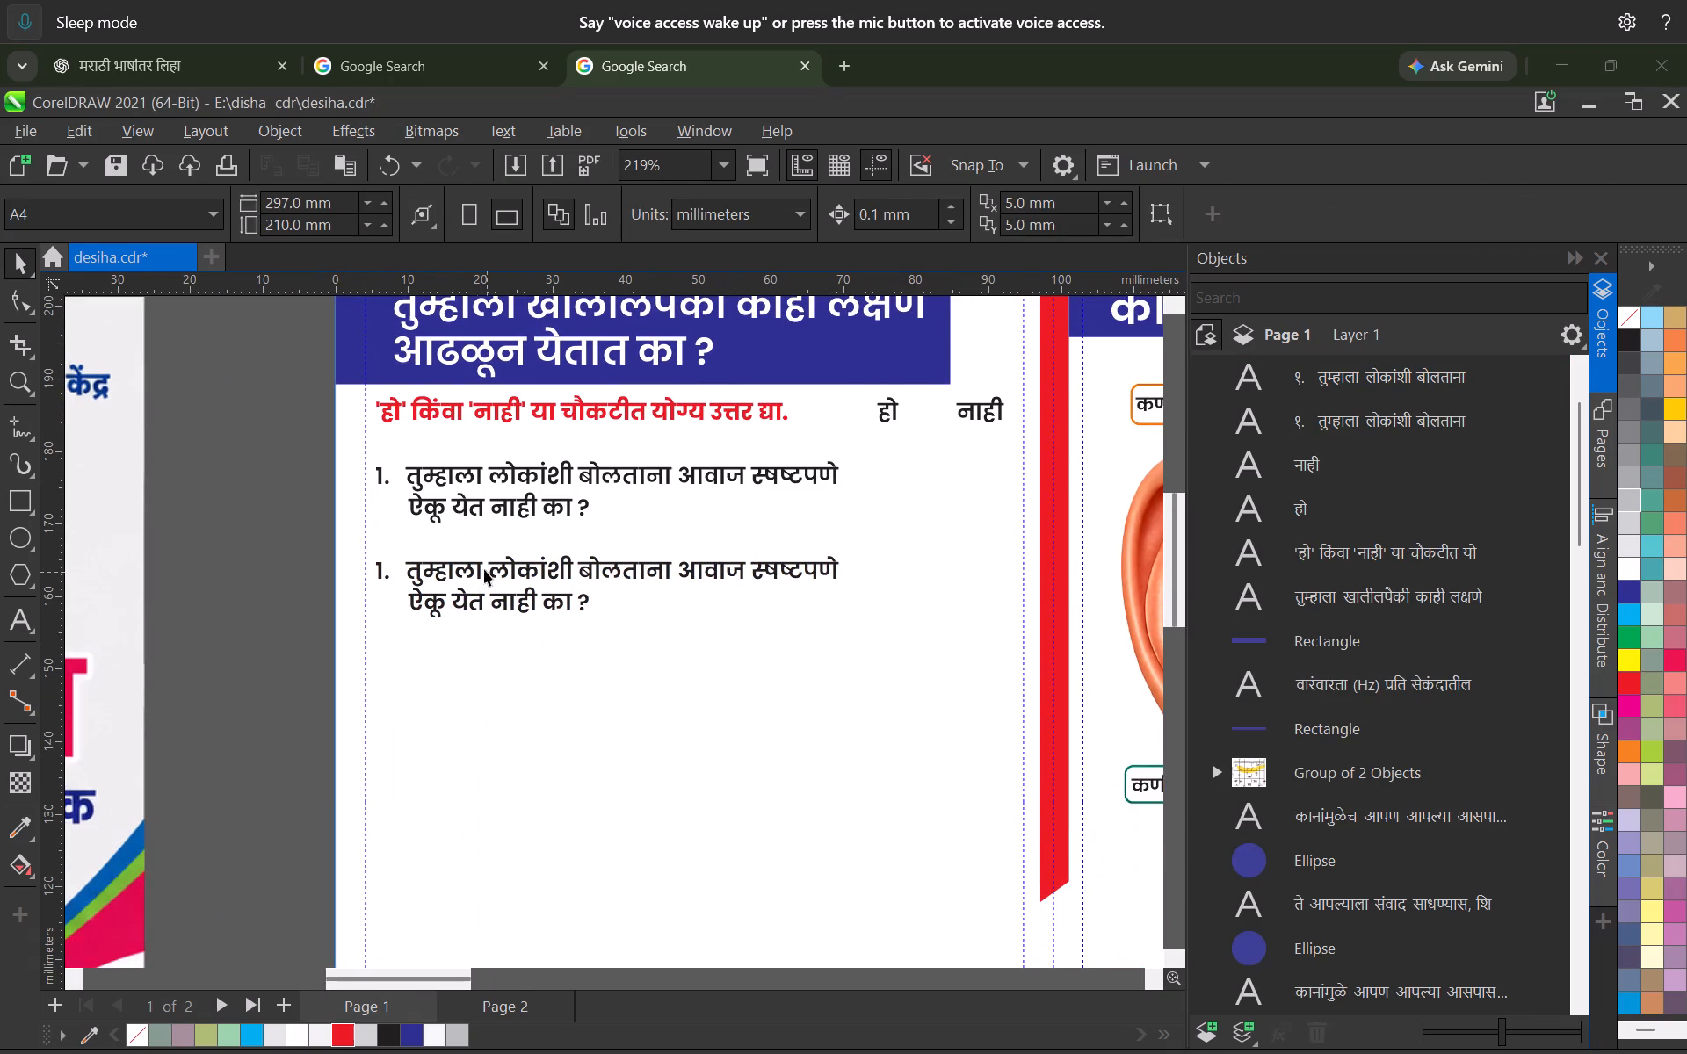
double_click(464, 568)
key(ctrl+a)
key(ctrl+v)
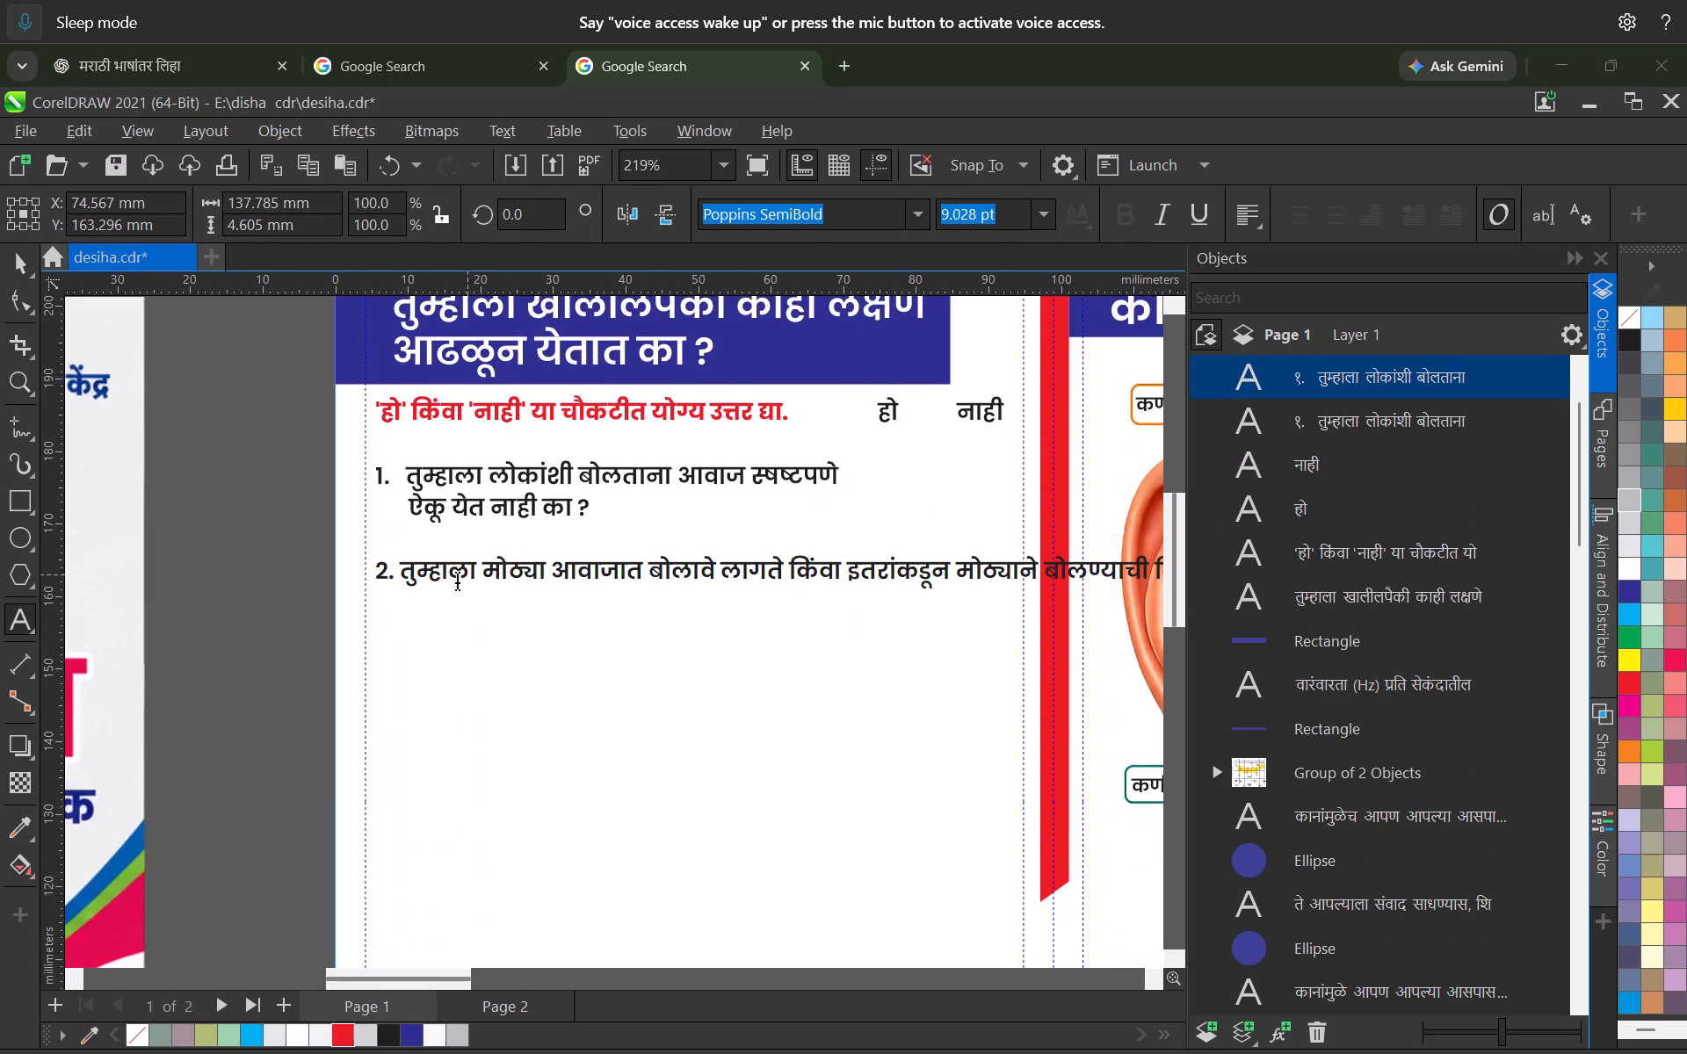
Add one extra space before "तुम्हाला" in question 2 so its text lines up with question 1.
click(400, 574)
key(space)
key(space)
scroll(402, 538, up, 3)
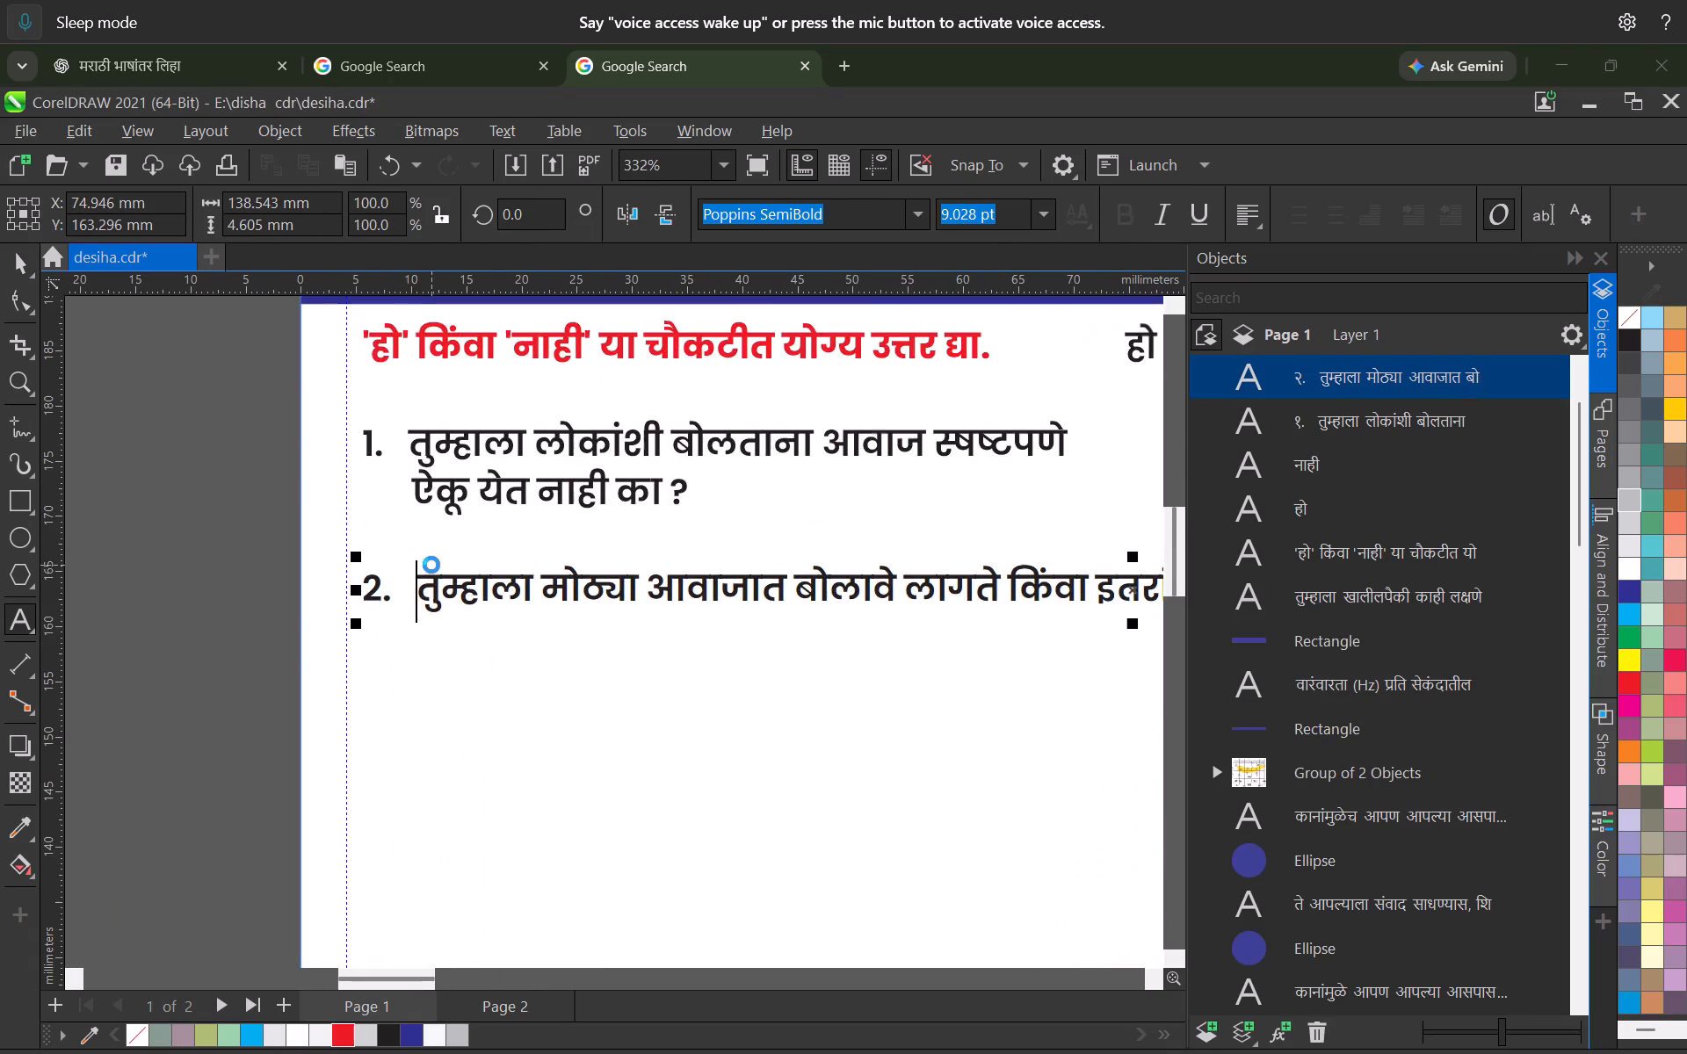
scroll(433, 568, up, 3)
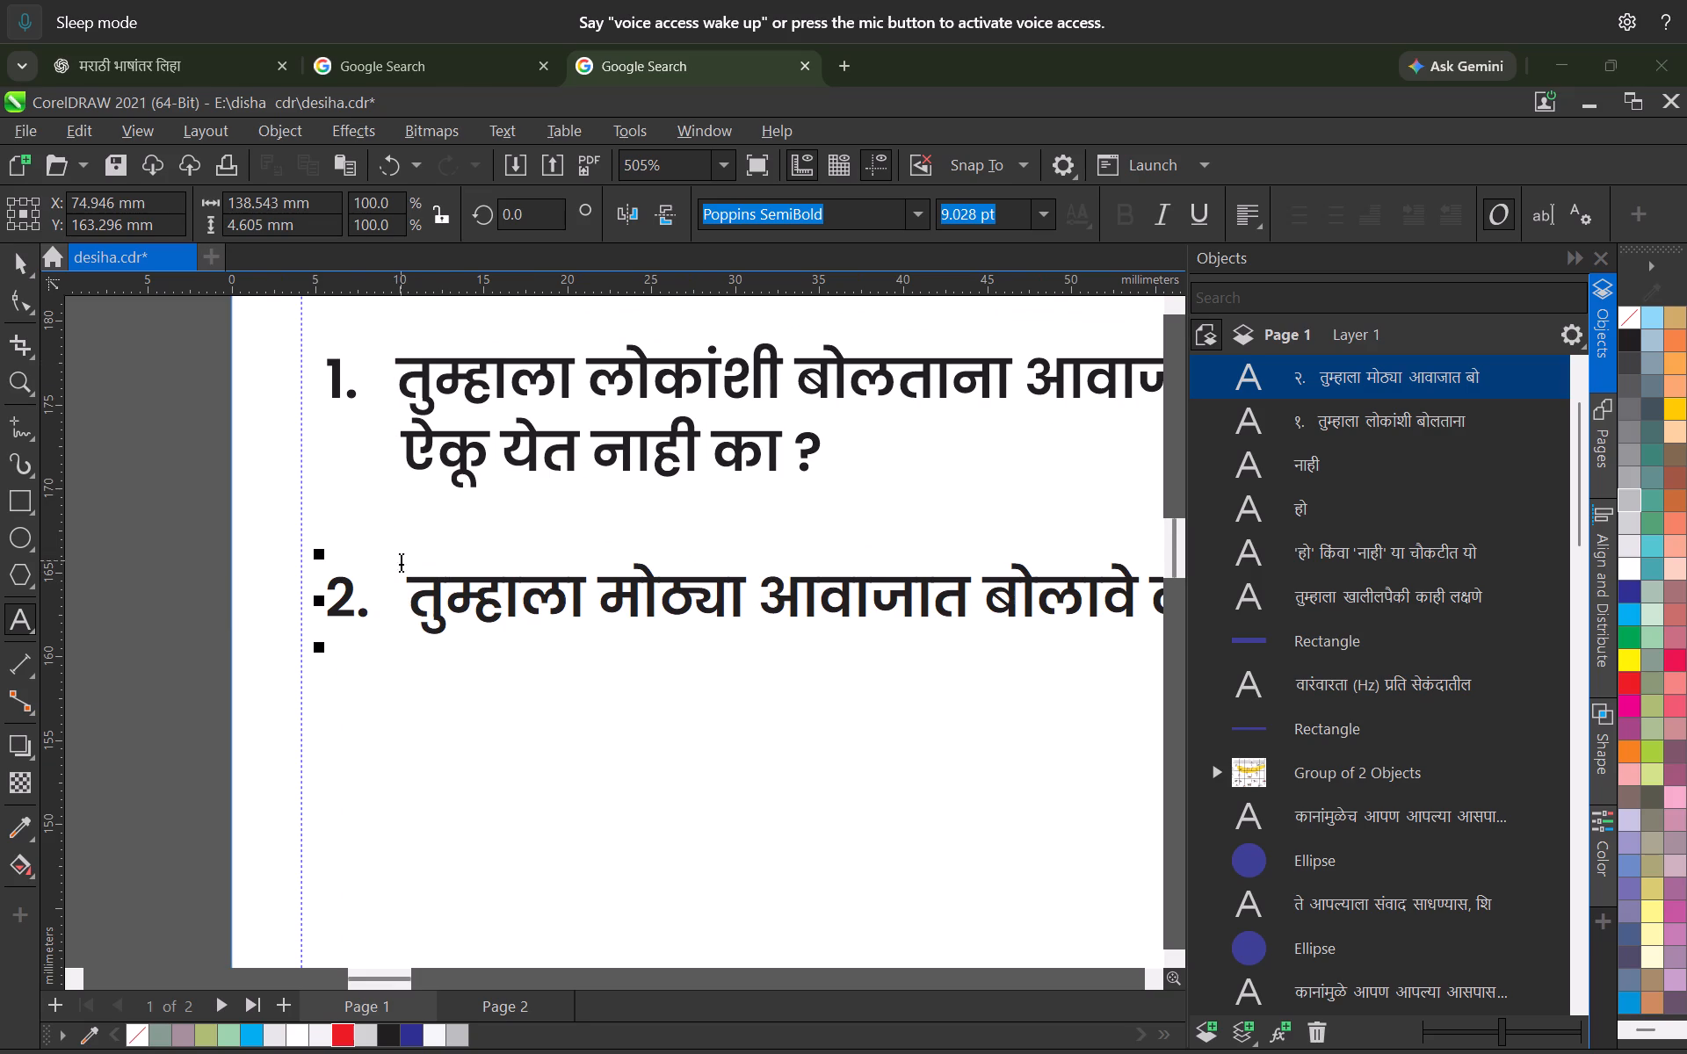
key(BackSpace)
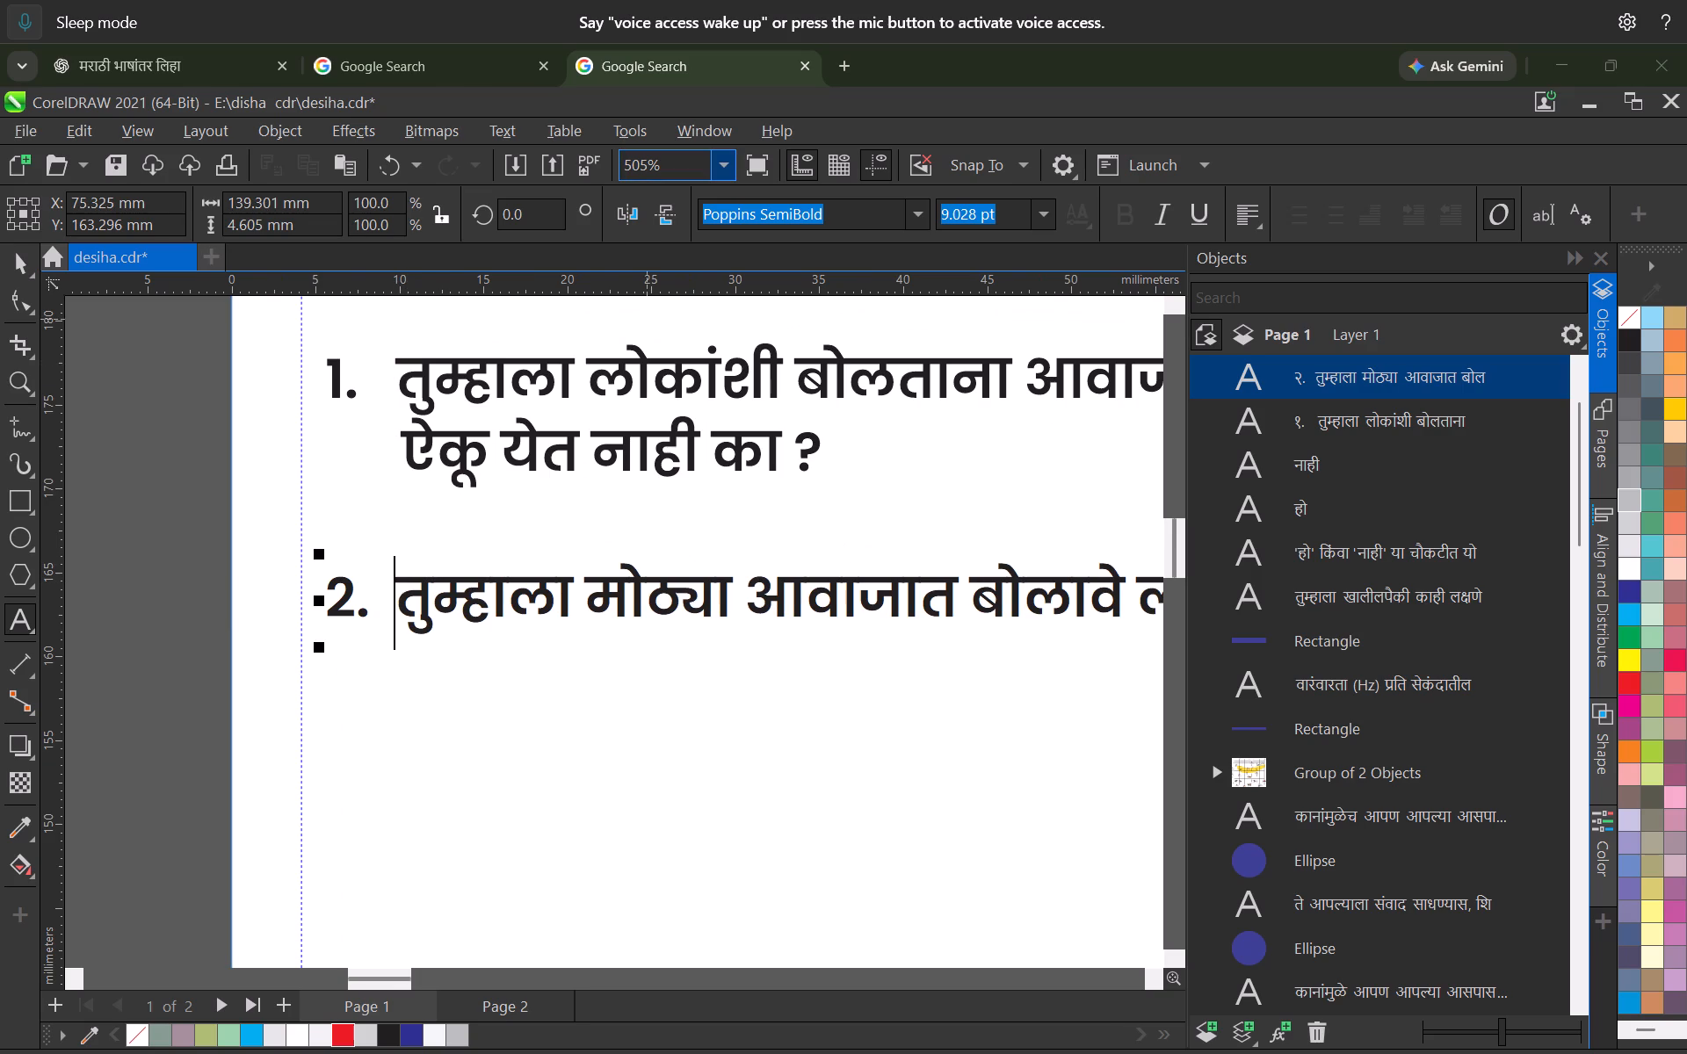
Break question 2 into three lines, before "इतरांकडून" and before "जाते".
scroll(492, 553, down, 4)
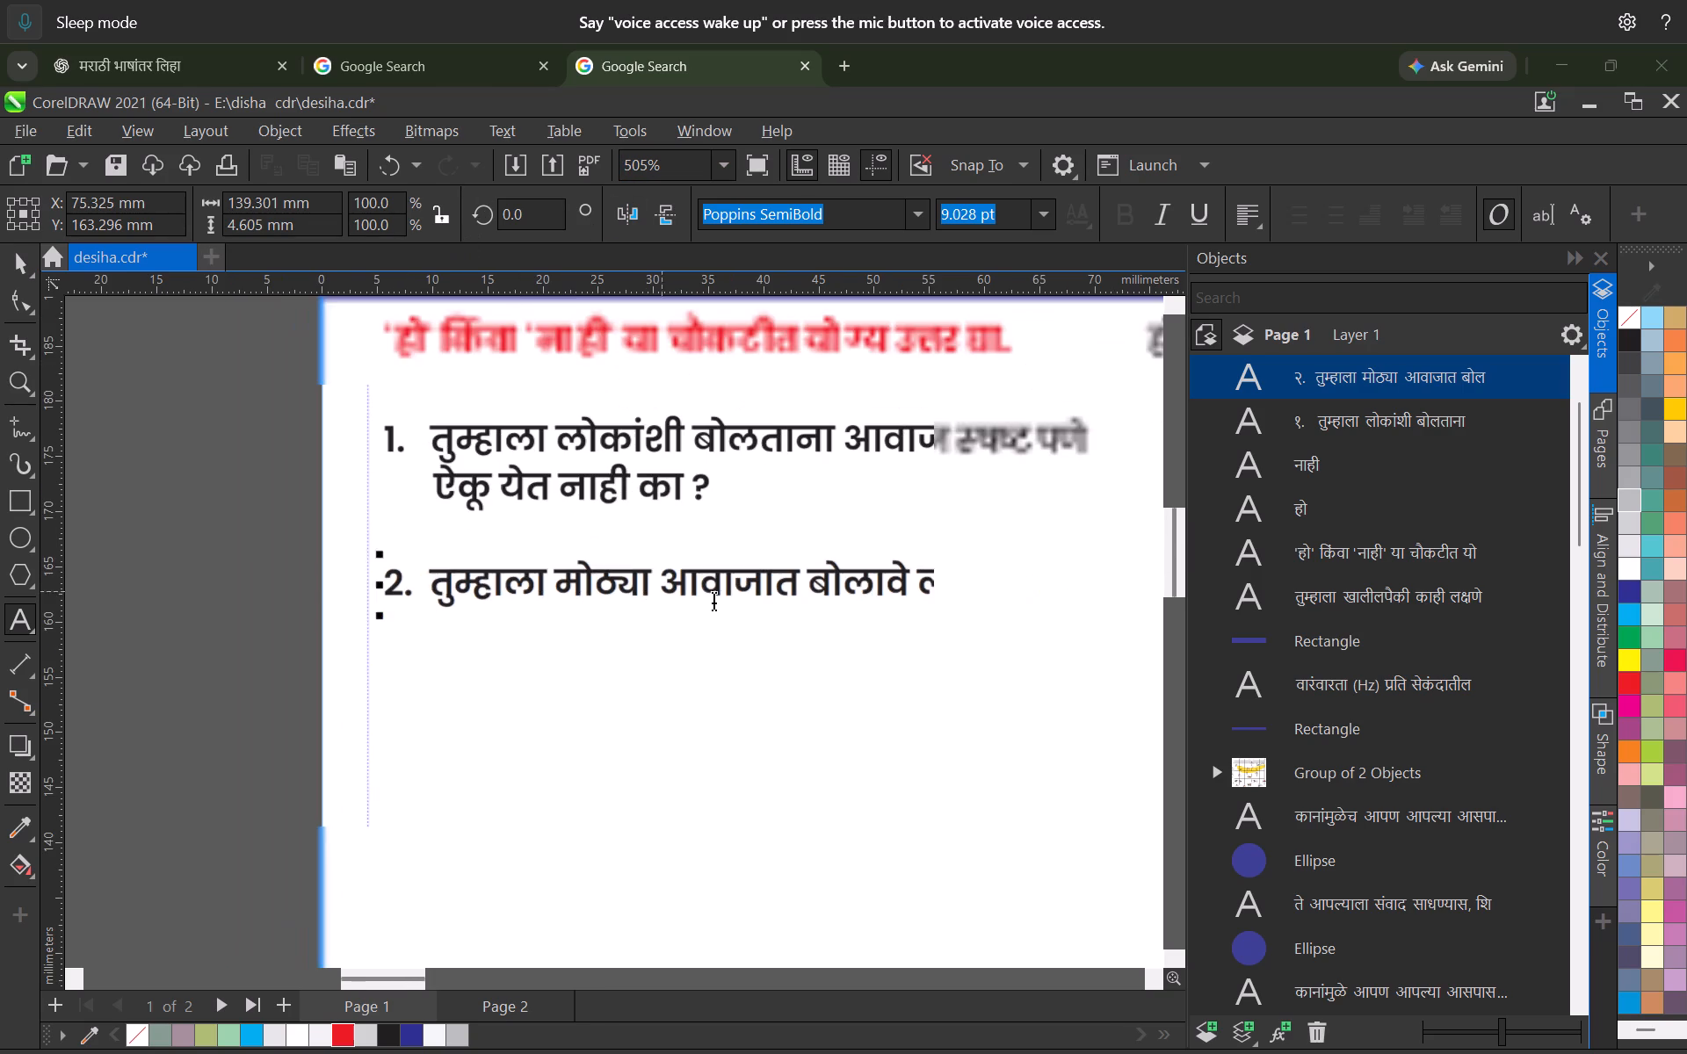
middle_drag(950, 593, 822, 591)
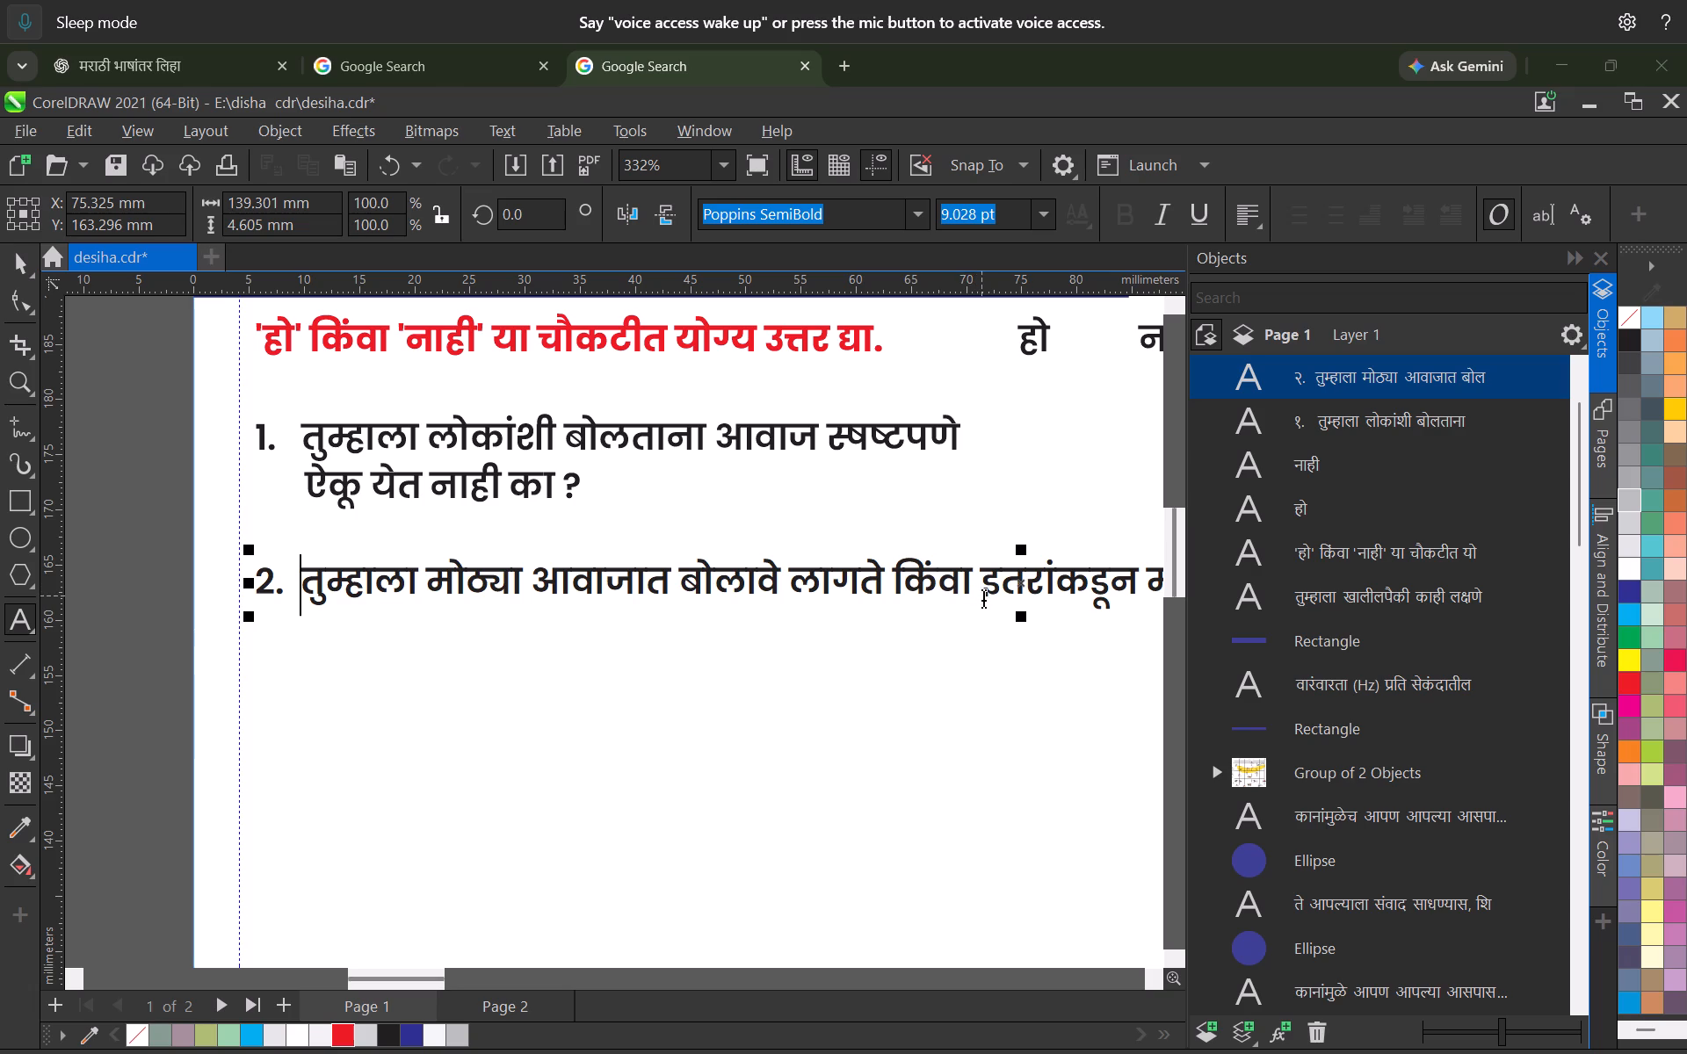
click(983, 596)
key(Return)
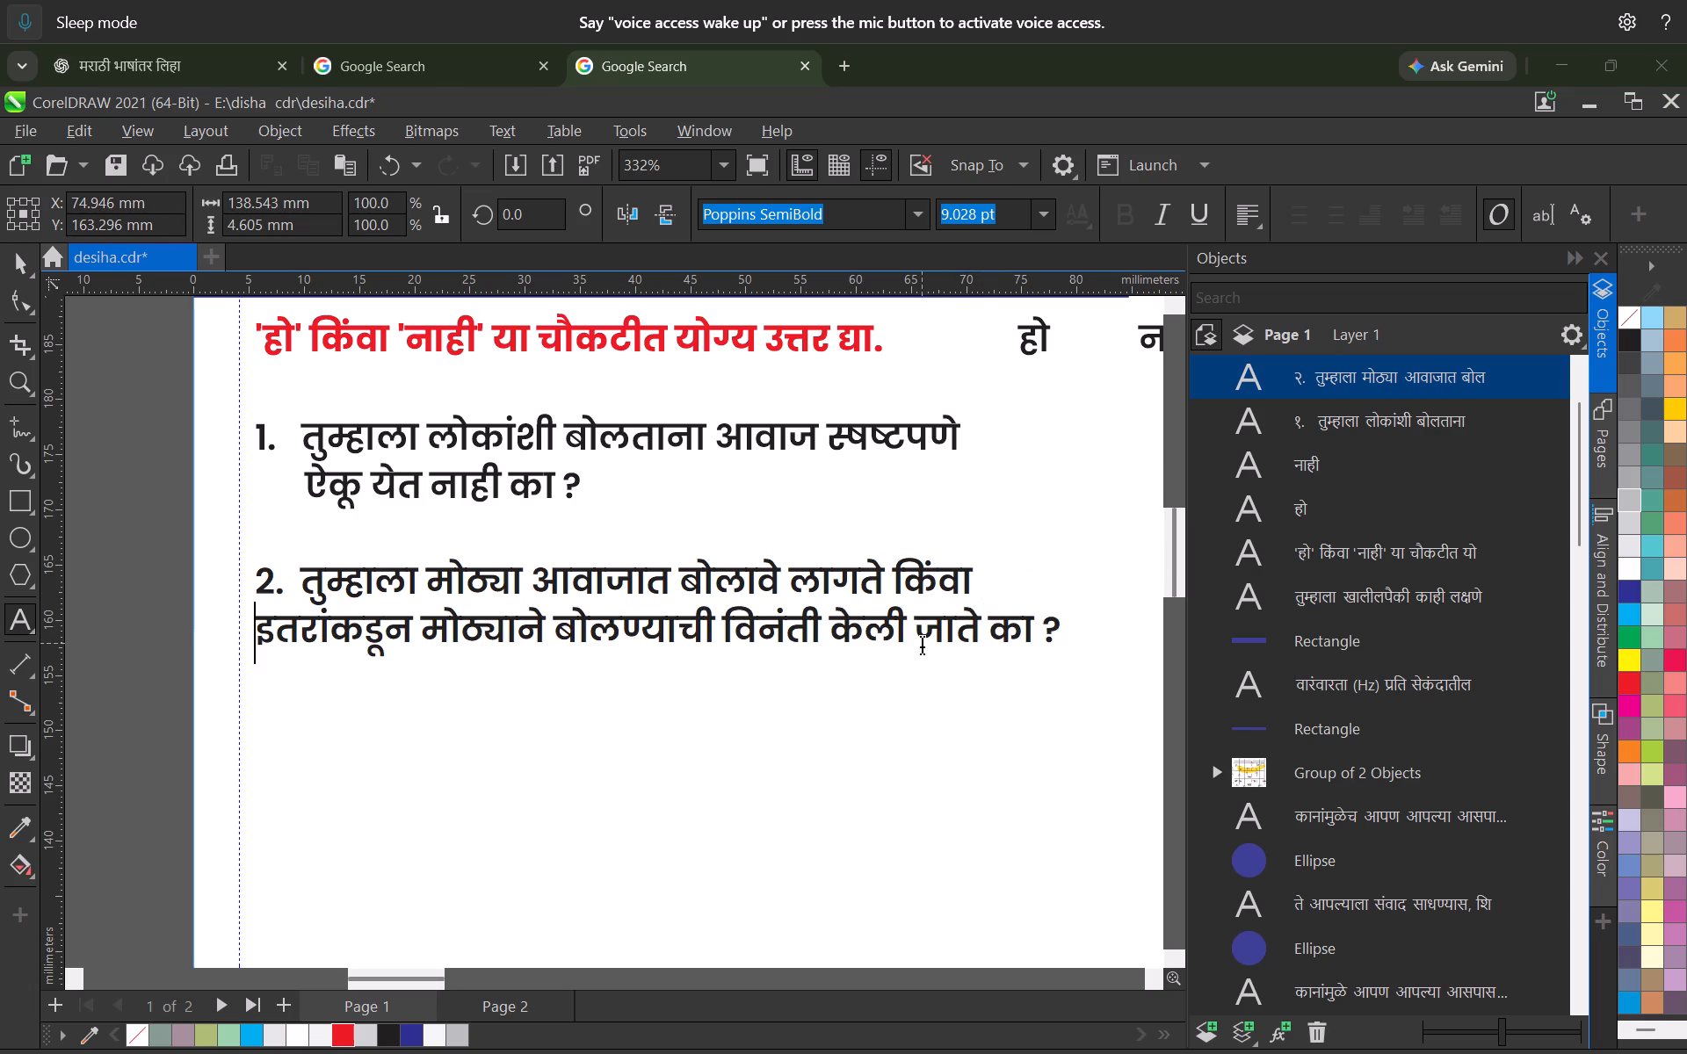
click(920, 643)
key(Return)
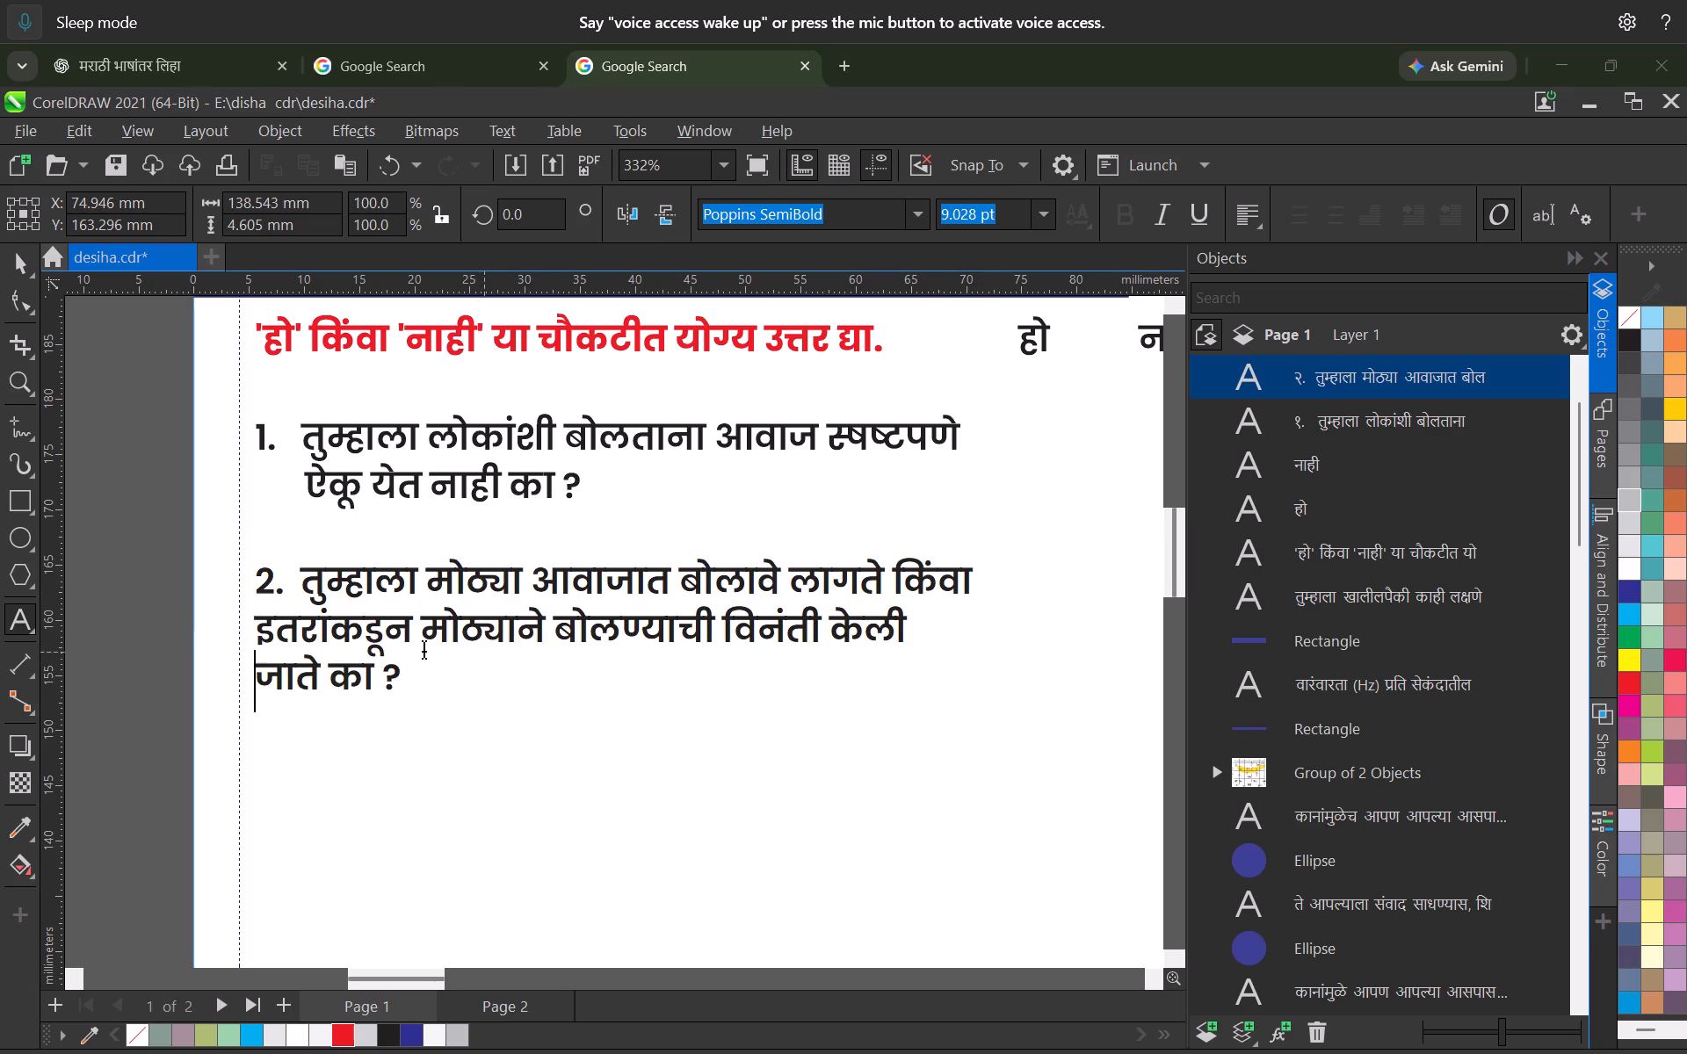
Indent question 2's second and third lines with five spaces each so they align under the first line's text.
key(space)
key(space)
key(space)
click(259, 634)
key(space)
key(space)
key(space)
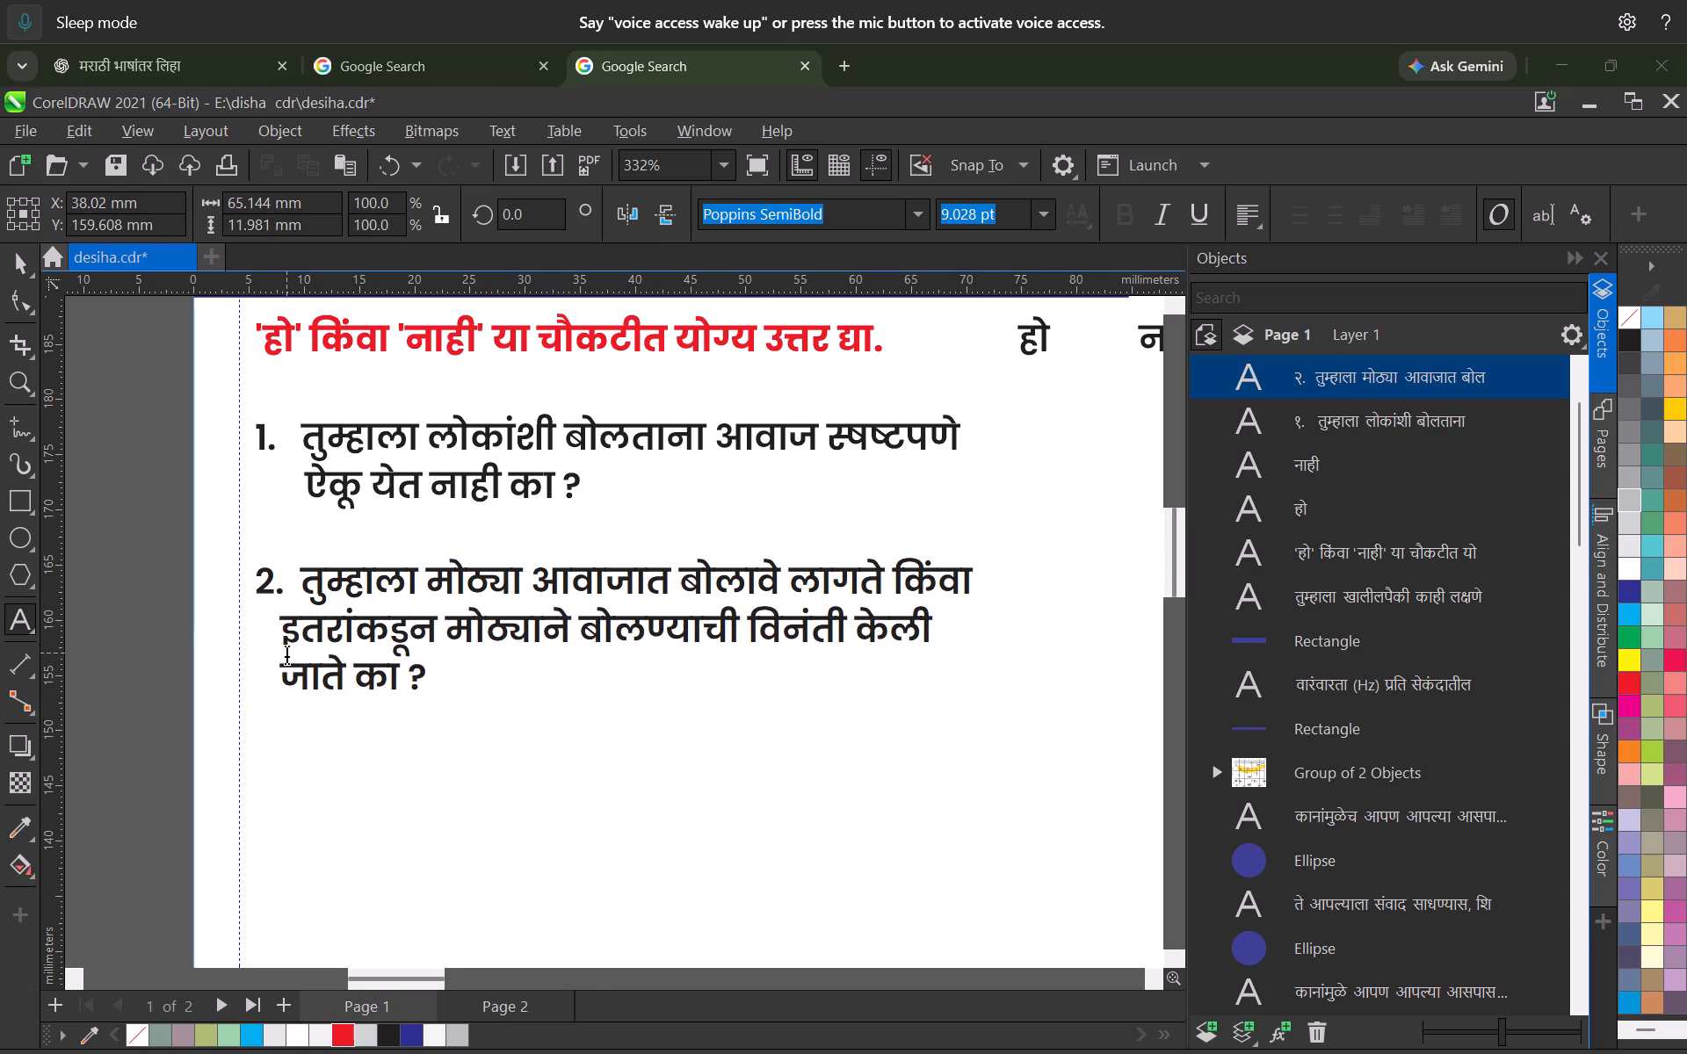
key(space)
scroll(291, 632, up, 7)
key(space)
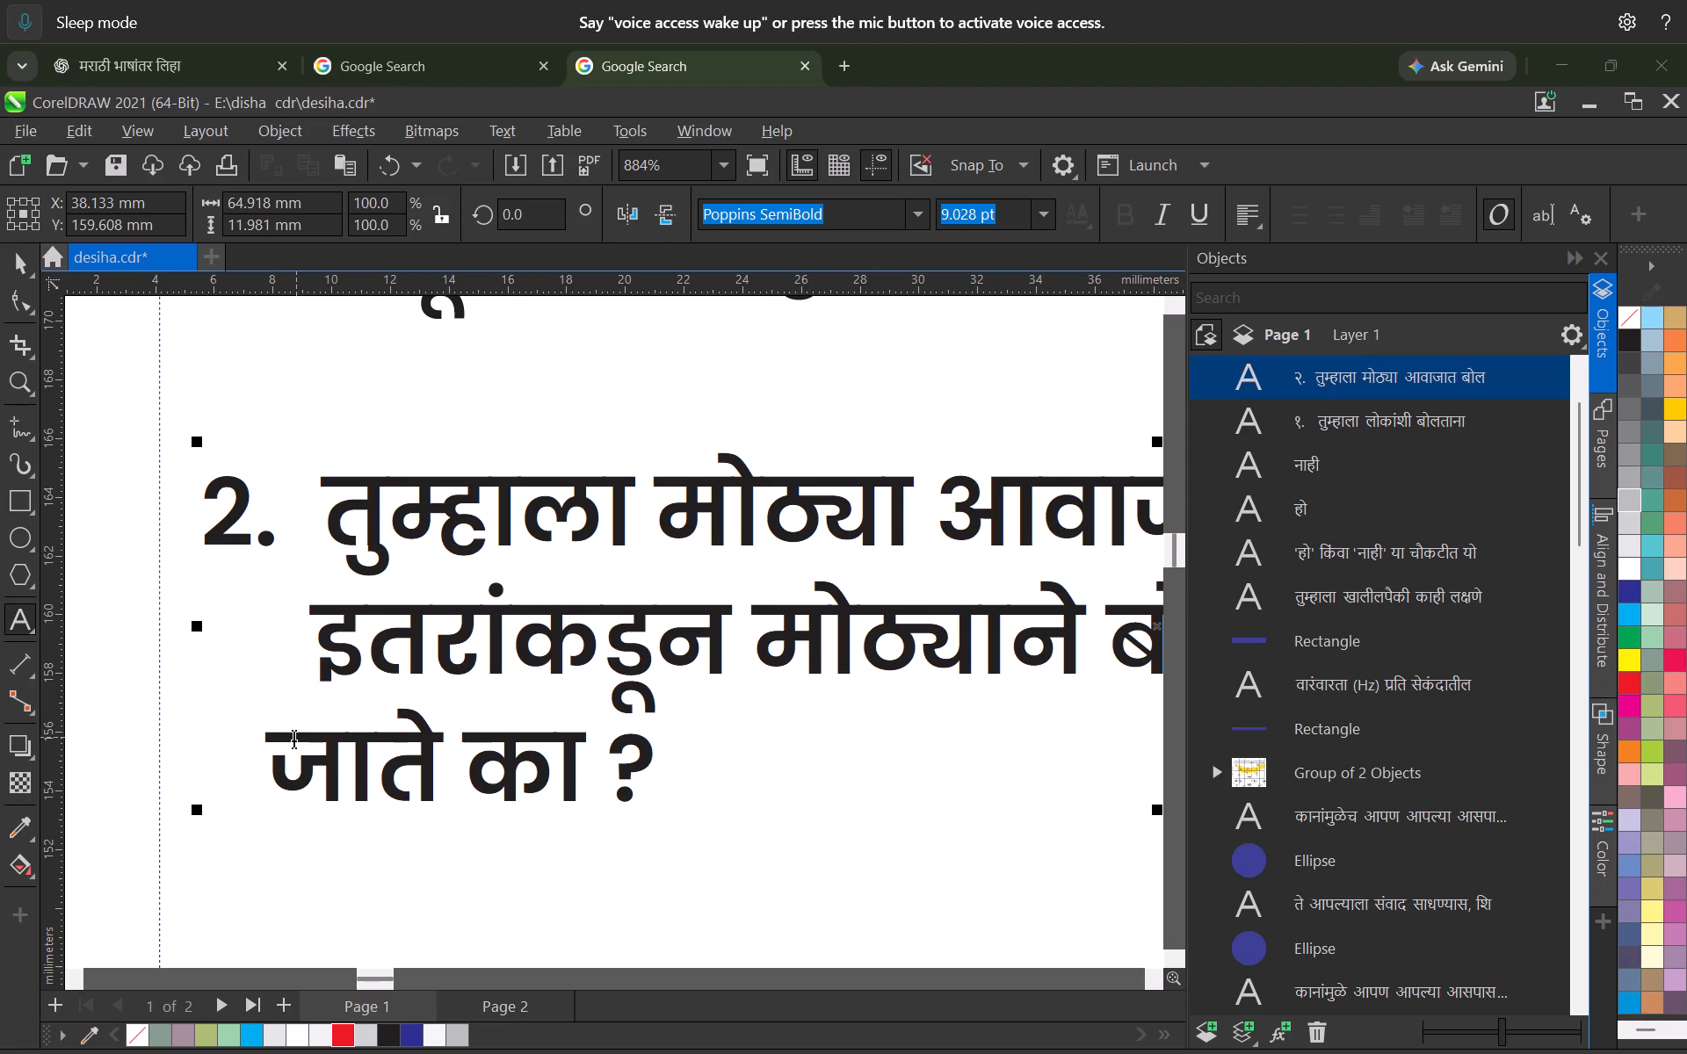
click(269, 752)
key(space)
key(space)
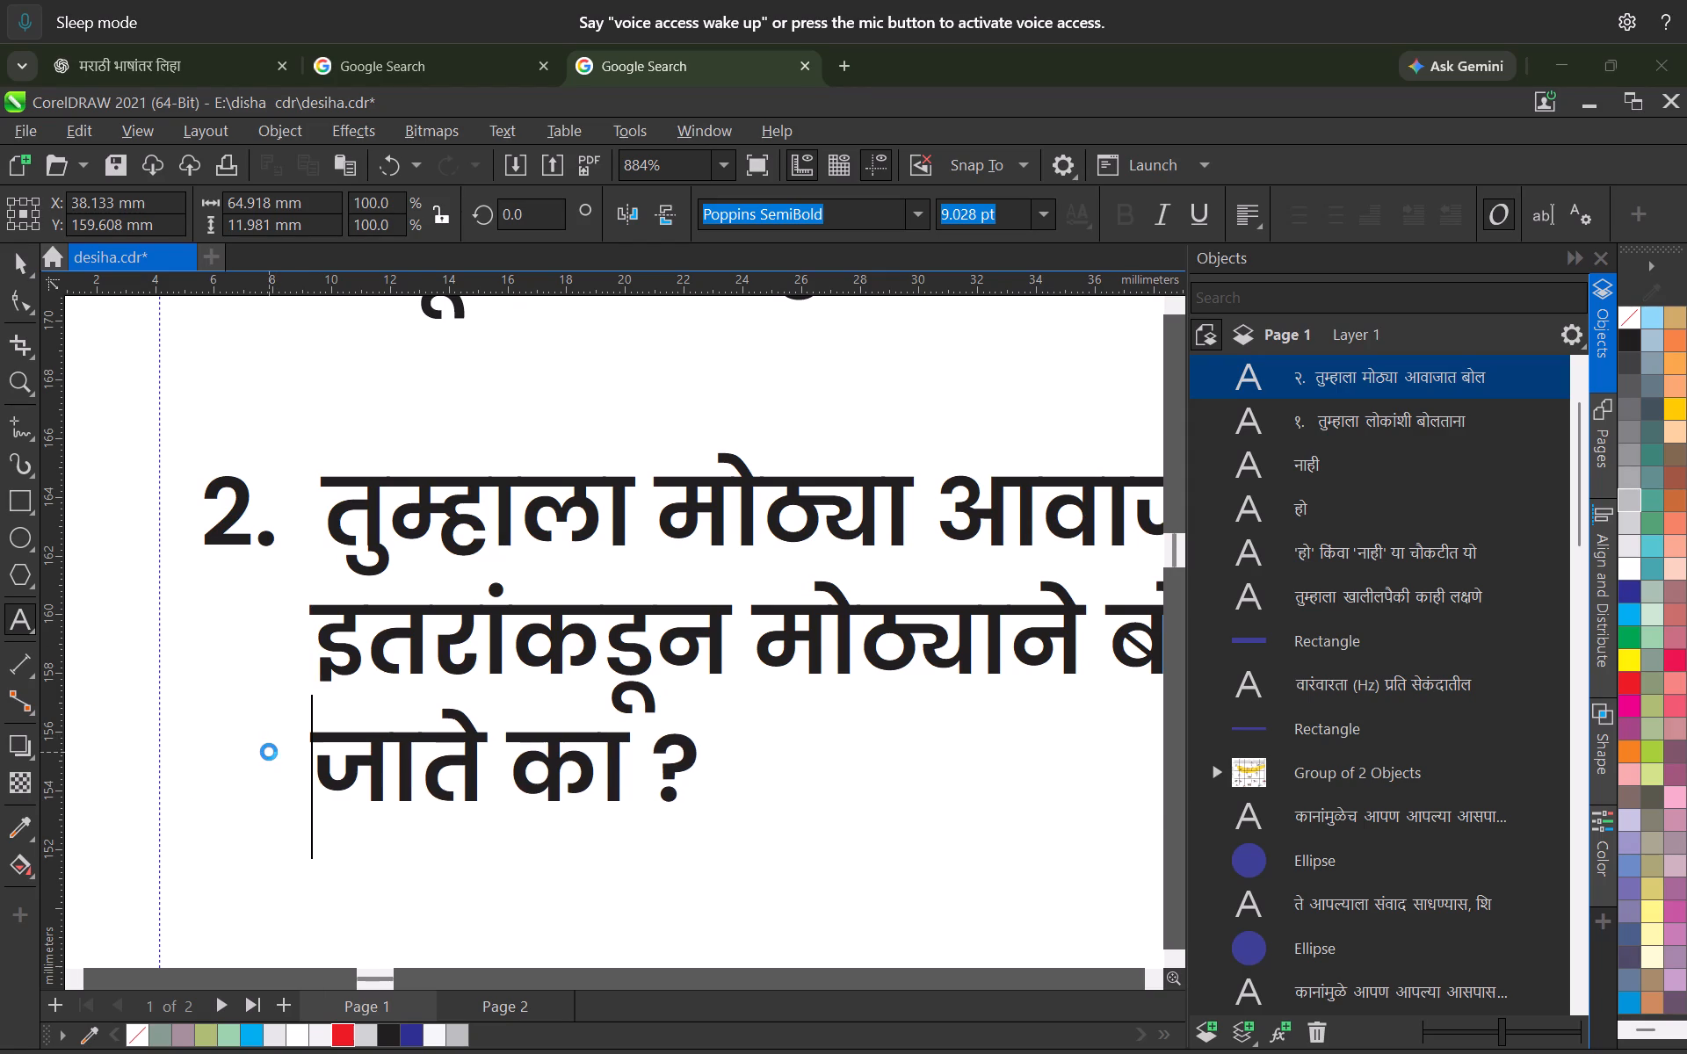
key(BackSpace)
scroll(293, 699, up, 2)
key(space)
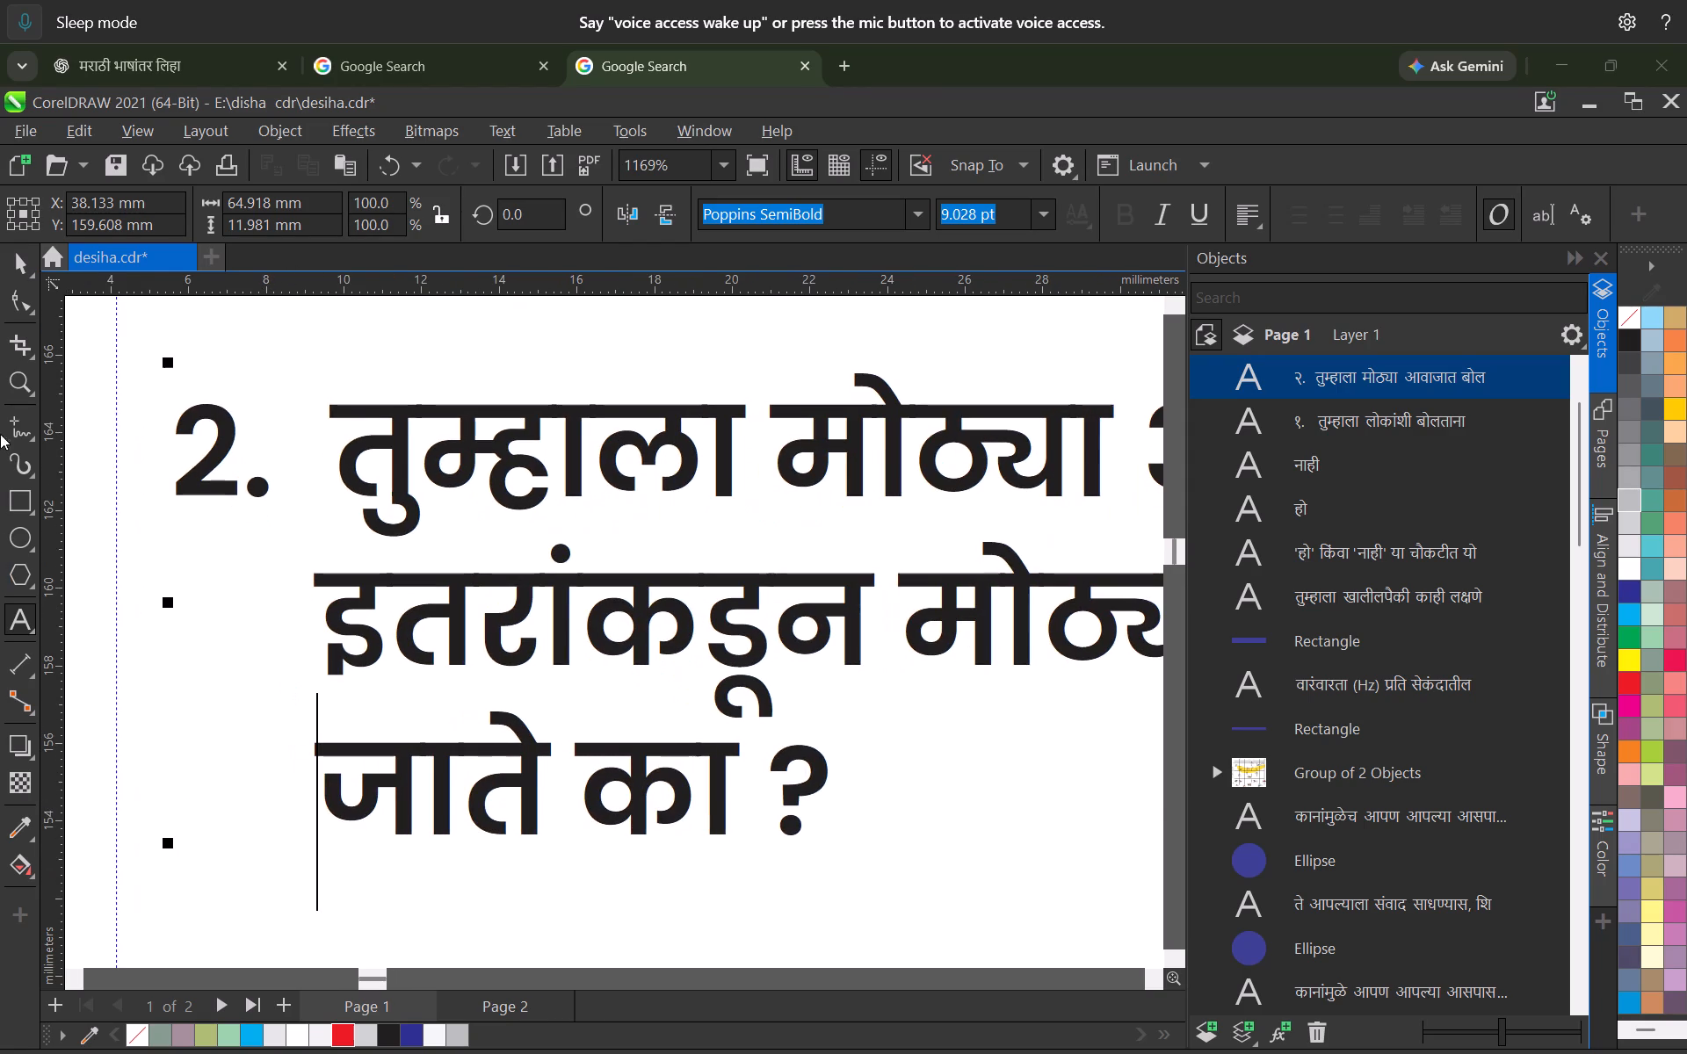
click(6, 276)
scroll(497, 637, down, 4)
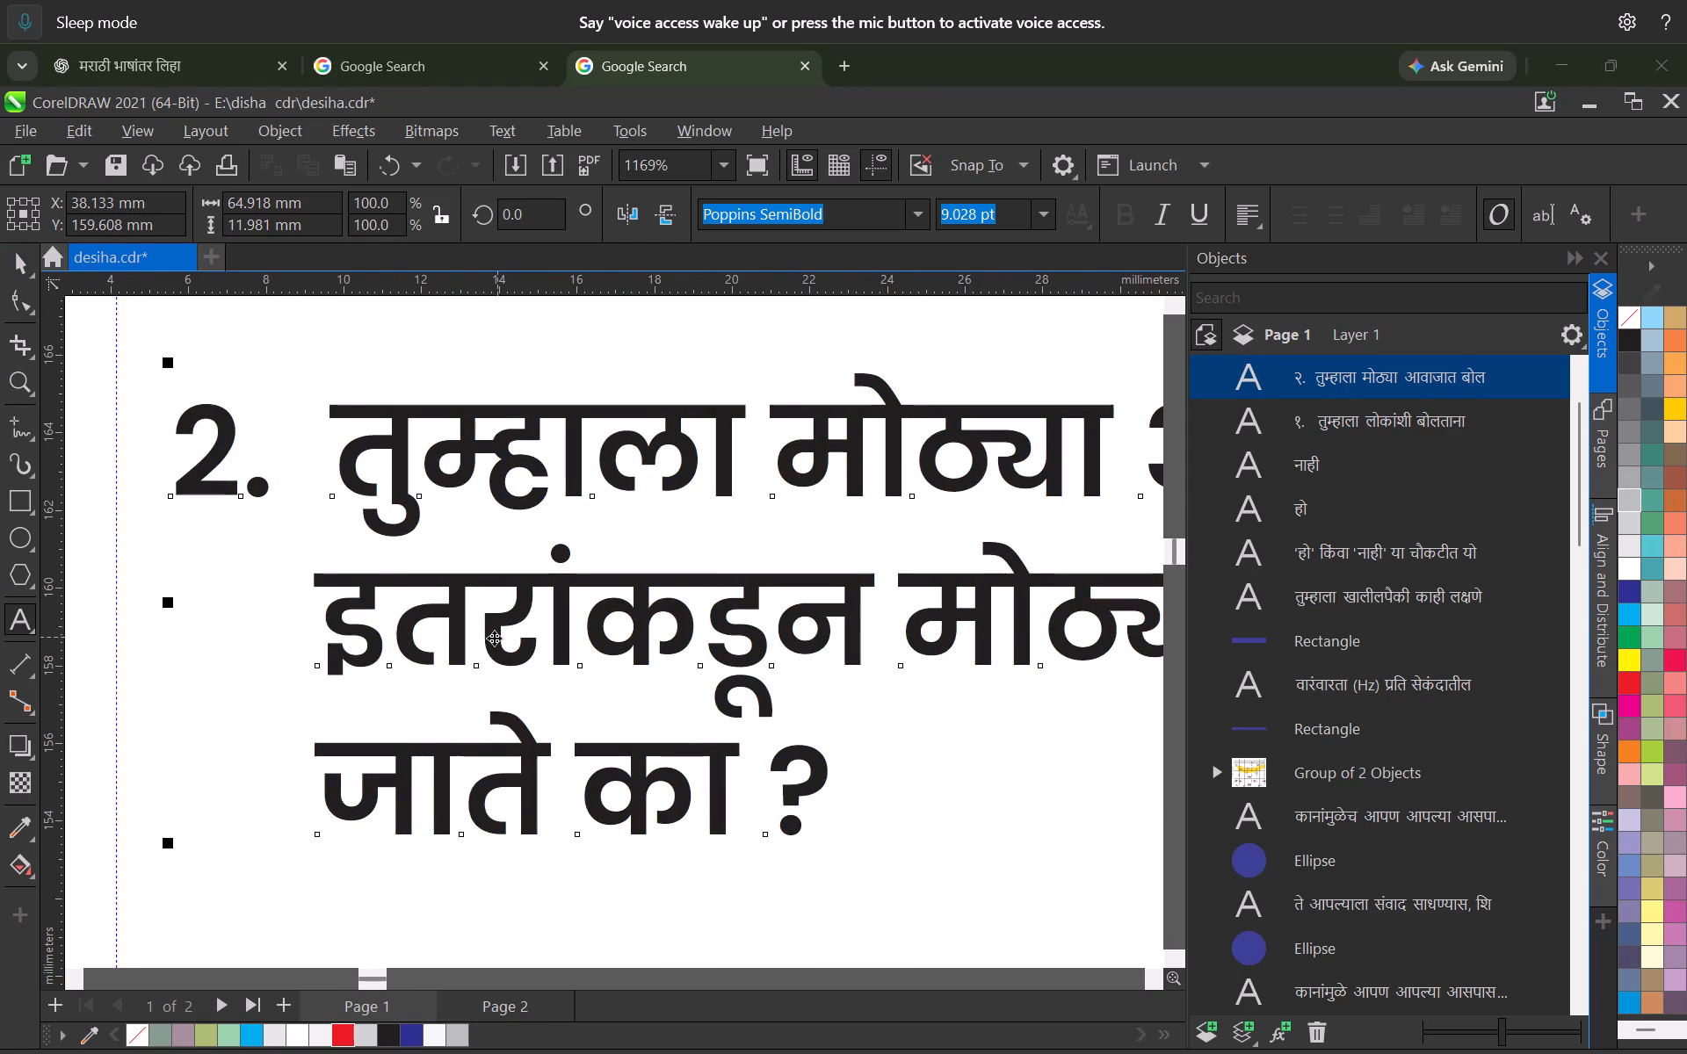
scroll(494, 638, down, 14)
click(568, 750)
middle_drag(761, 715, 691, 716)
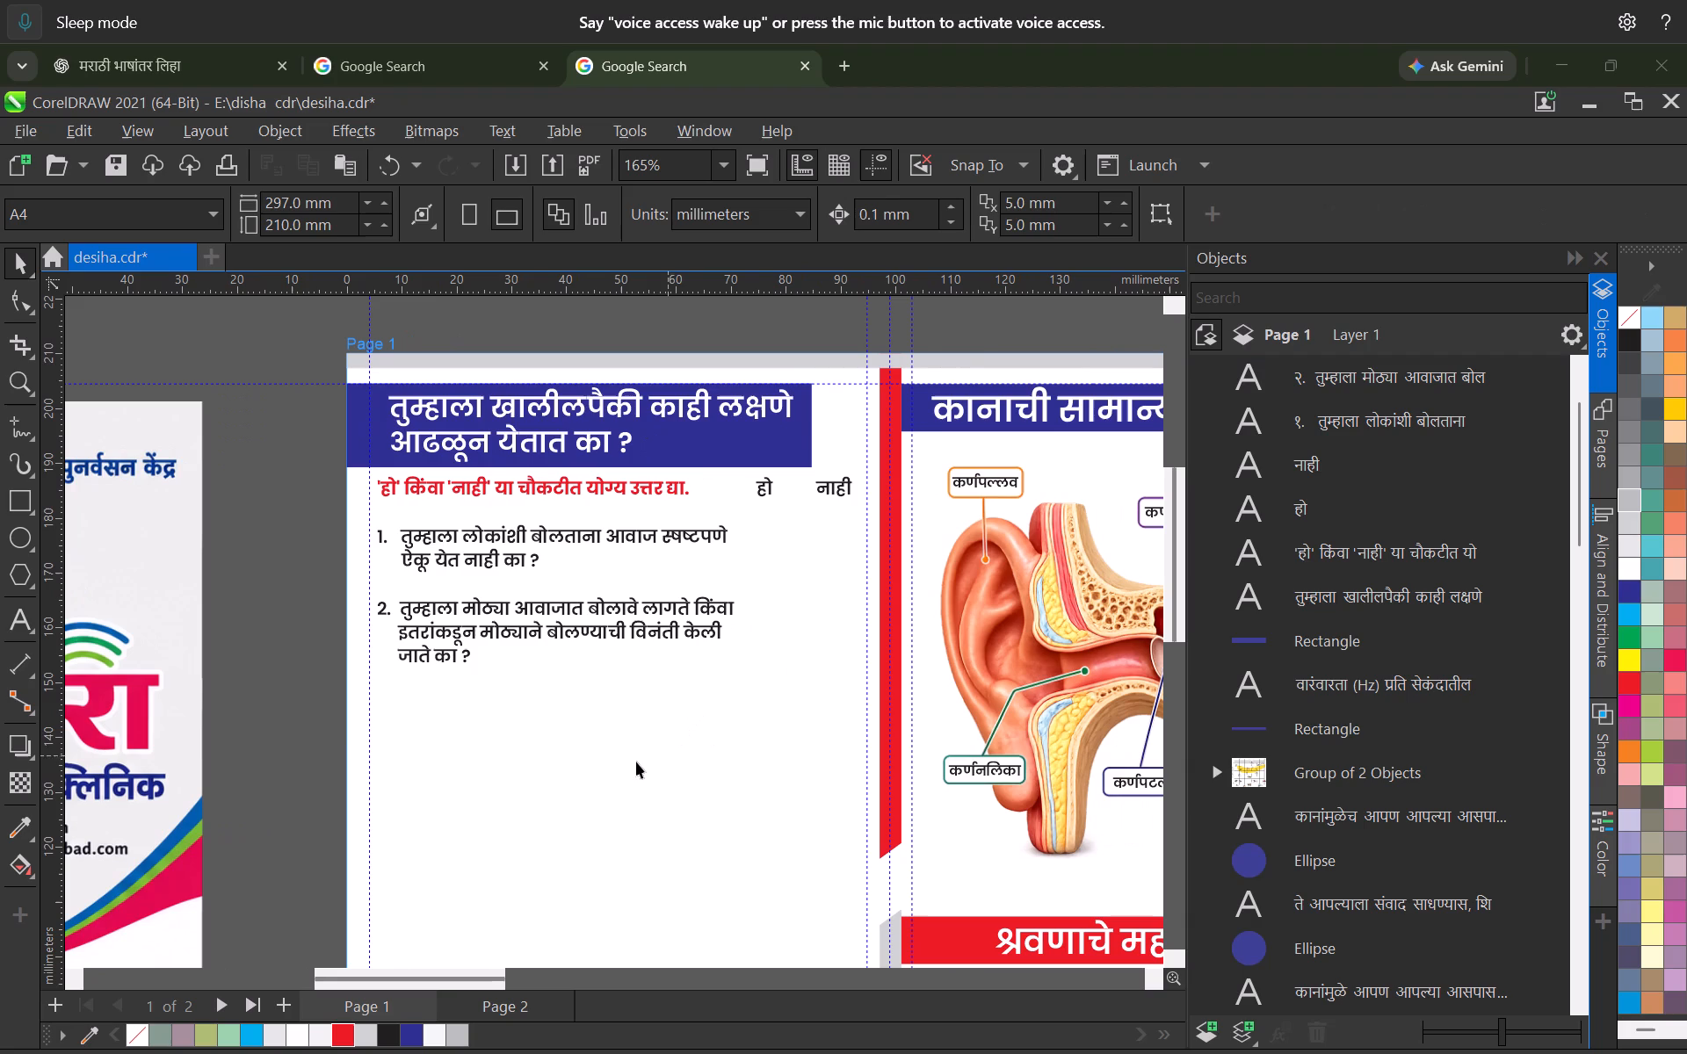
Save the brochure document.
click(626, 762)
key(ctrl+s)
Duplicate question 2 about 15 mm below and replace the copy's text with question 3 copied from the reference brochure.
key(alt+Tab)
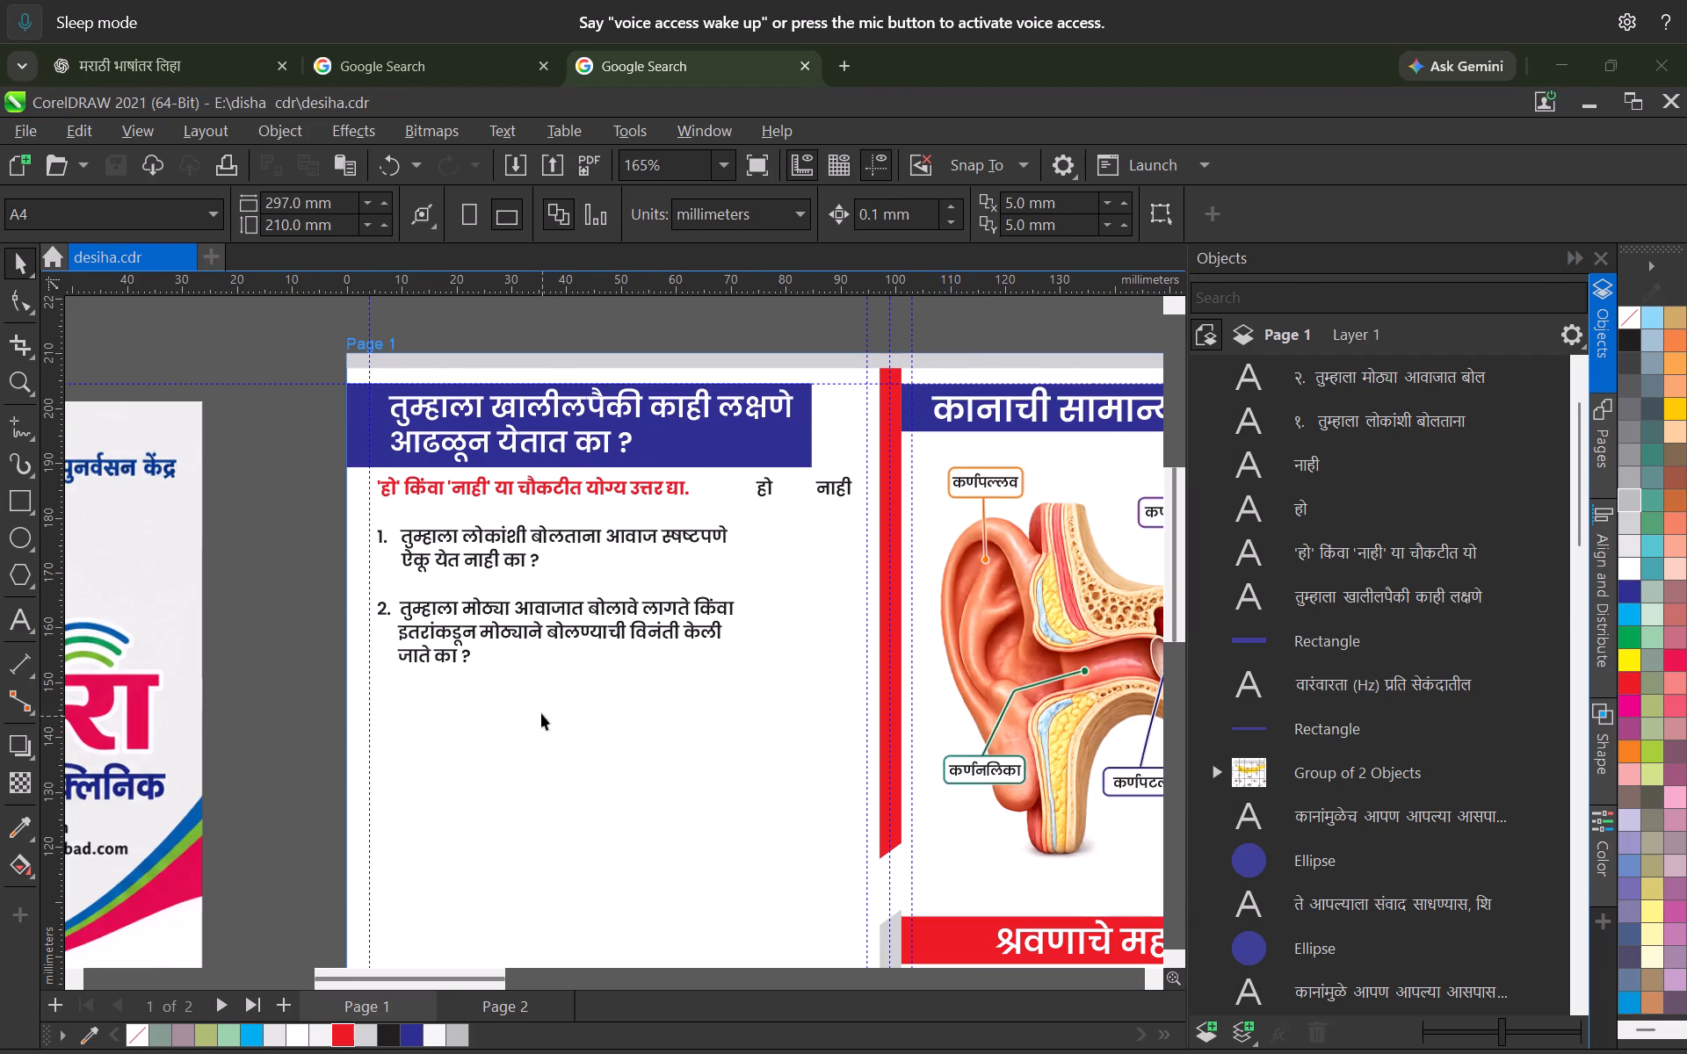
double_click(268, 639)
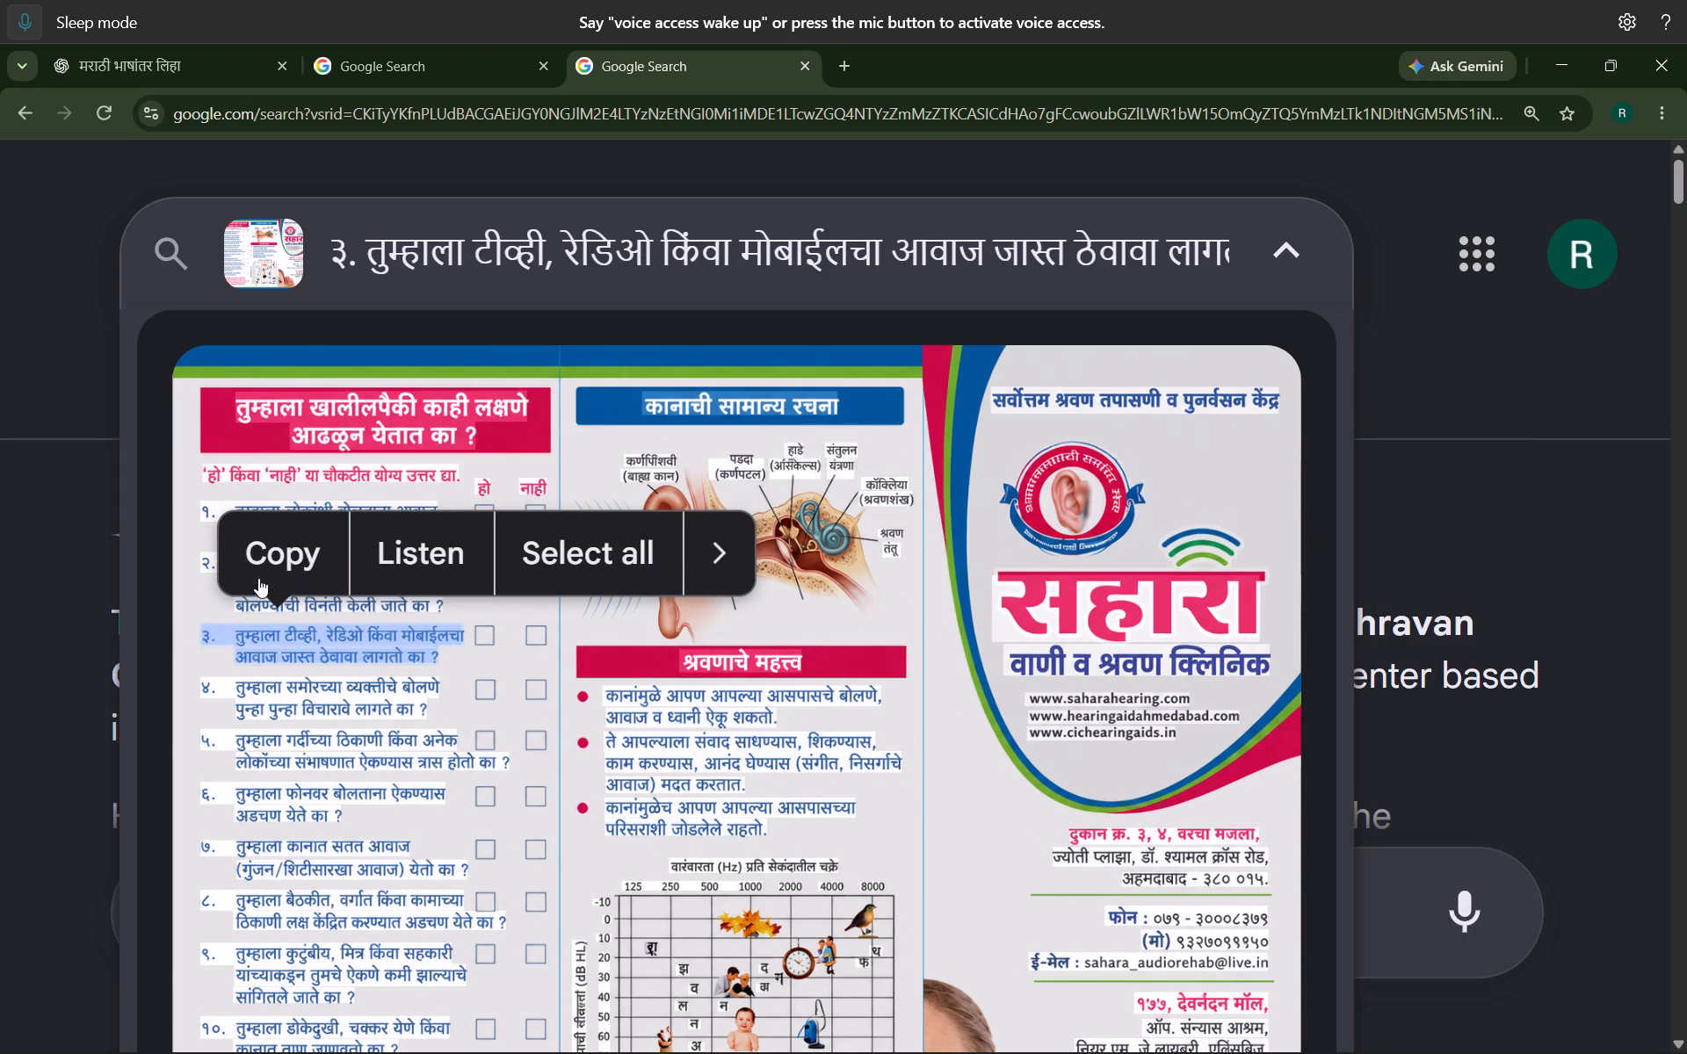
click(257, 566)
key(alt+Tab)
scroll(335, 728, up, 3)
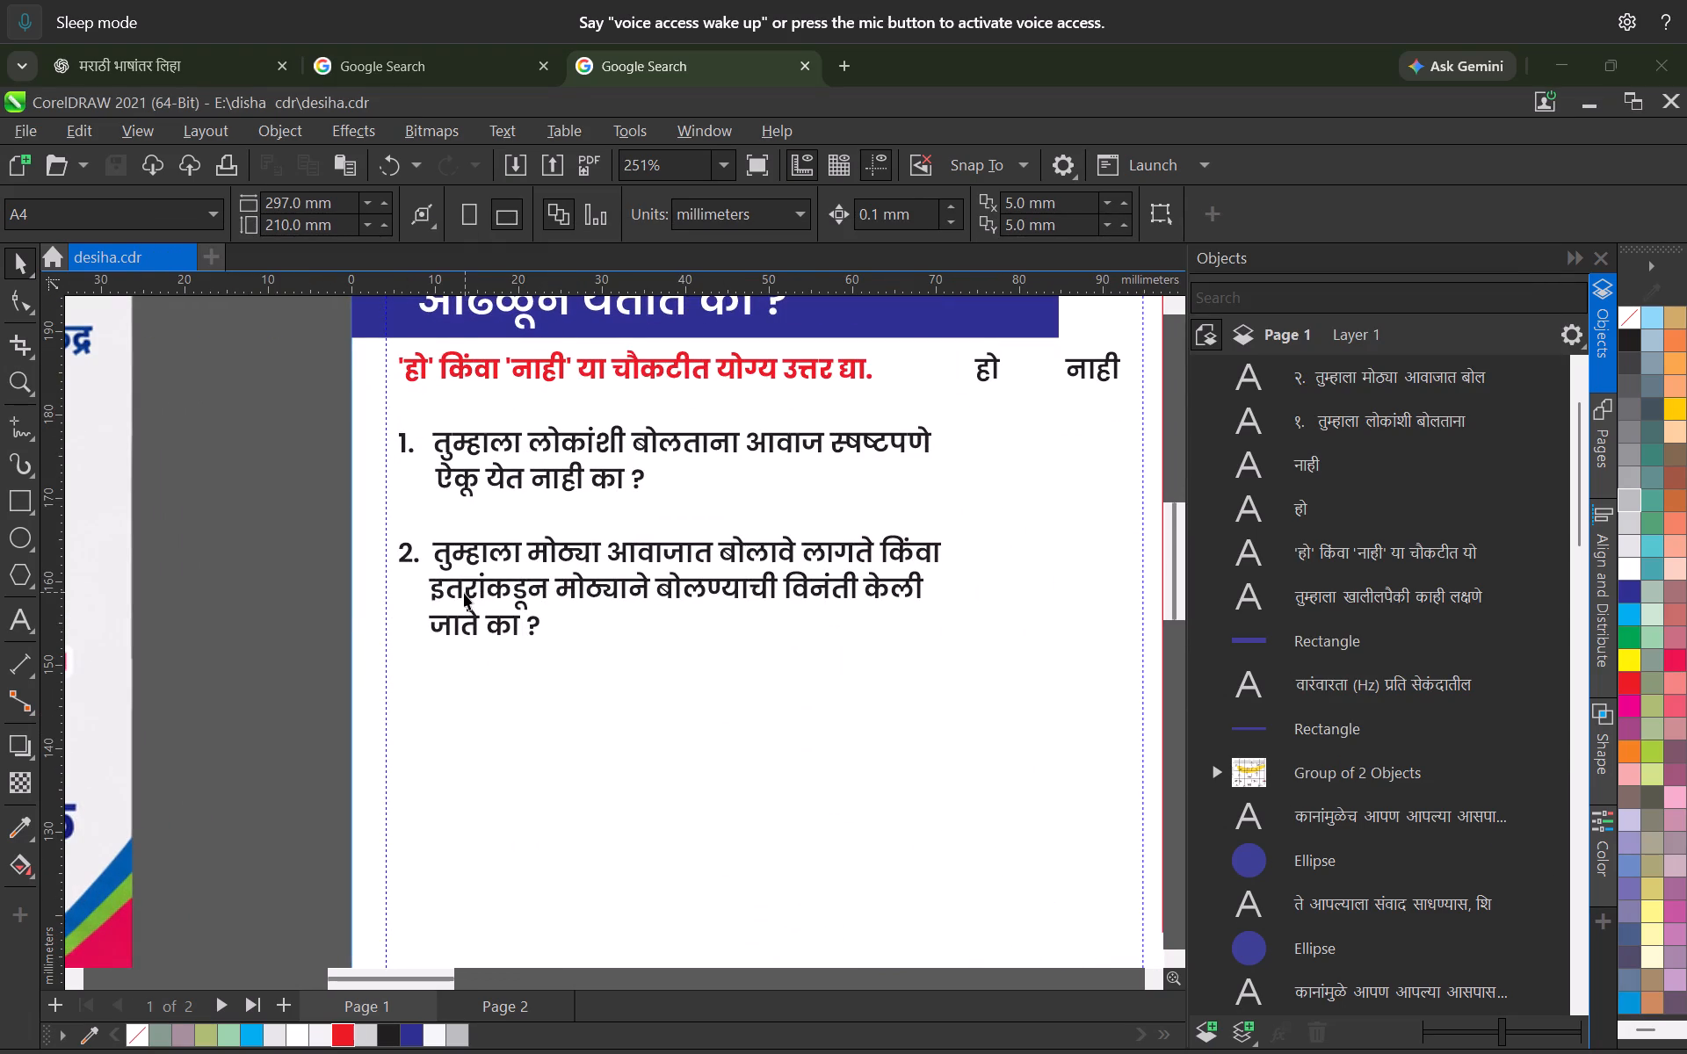
click(464, 593)
drag(459, 554, 467, 678)
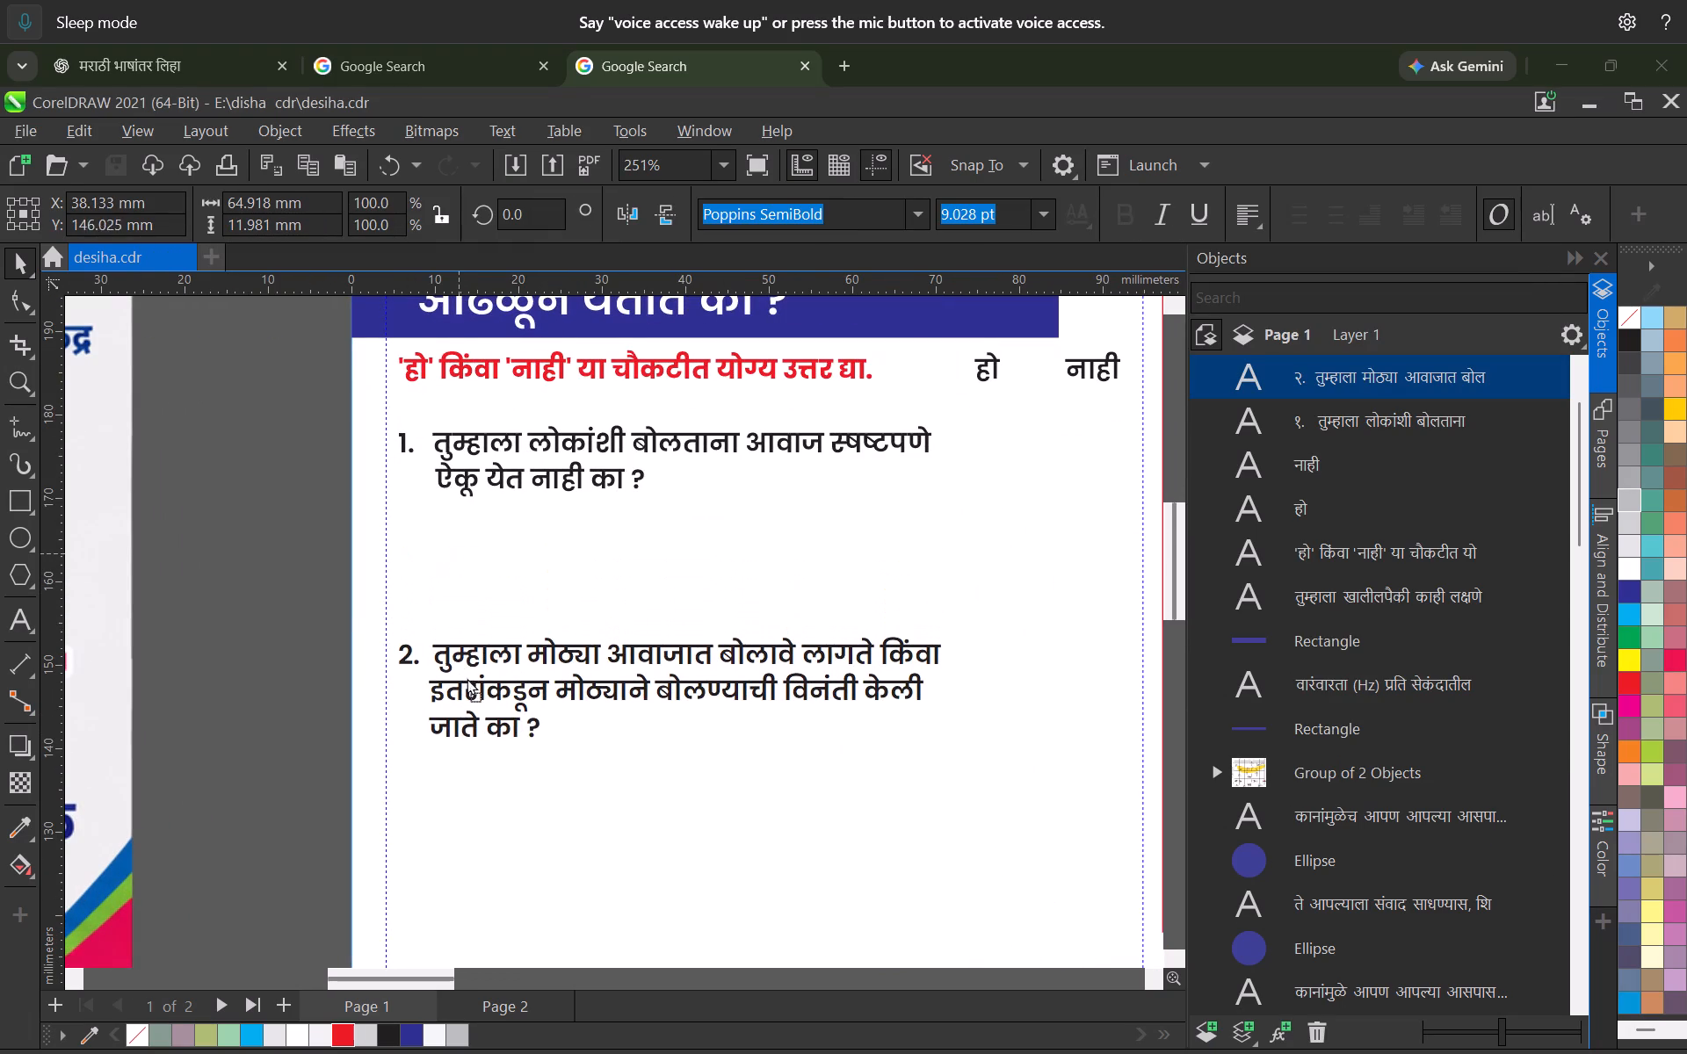
drag(467, 678, 467, 679)
shift+right_click(467, 679)
double_click(468, 679)
key(ctrl+a)
key(ctrl+v)
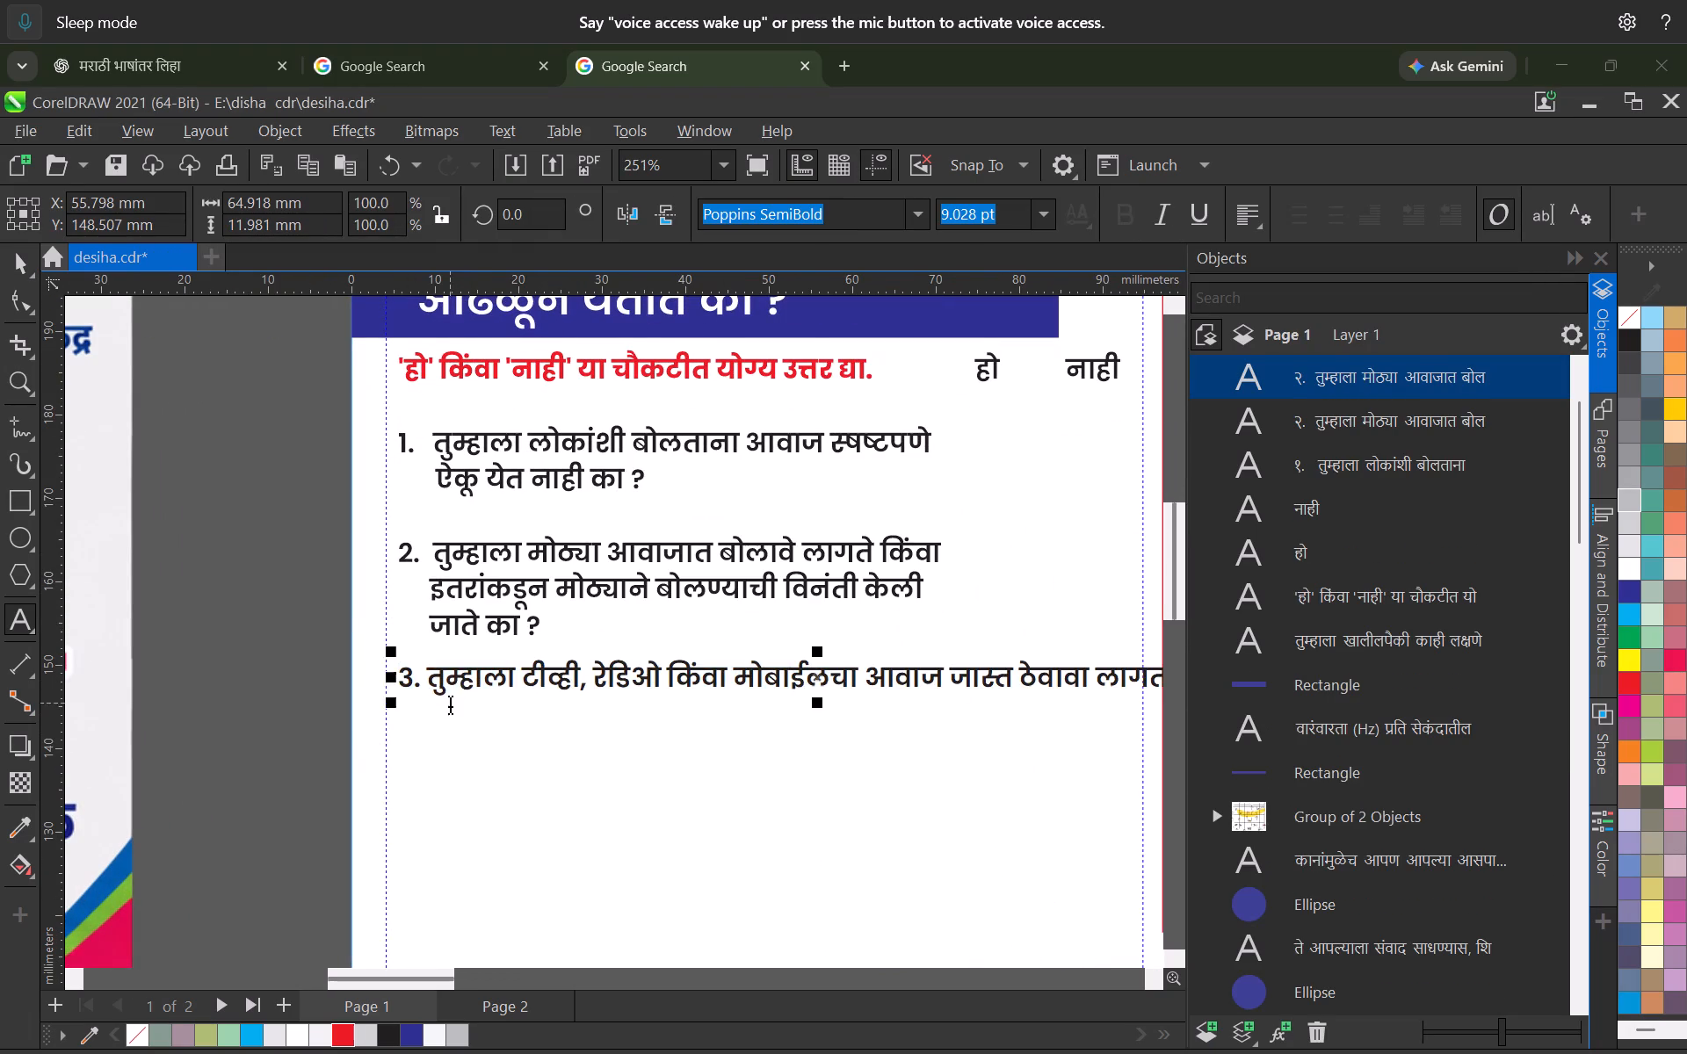
Add one extra space before "तुम्हाला" in question 3 so its text lines up with question 2.
scroll(450, 703, up, 3)
scroll(426, 688, down, 3)
scroll(419, 674, up, 6)
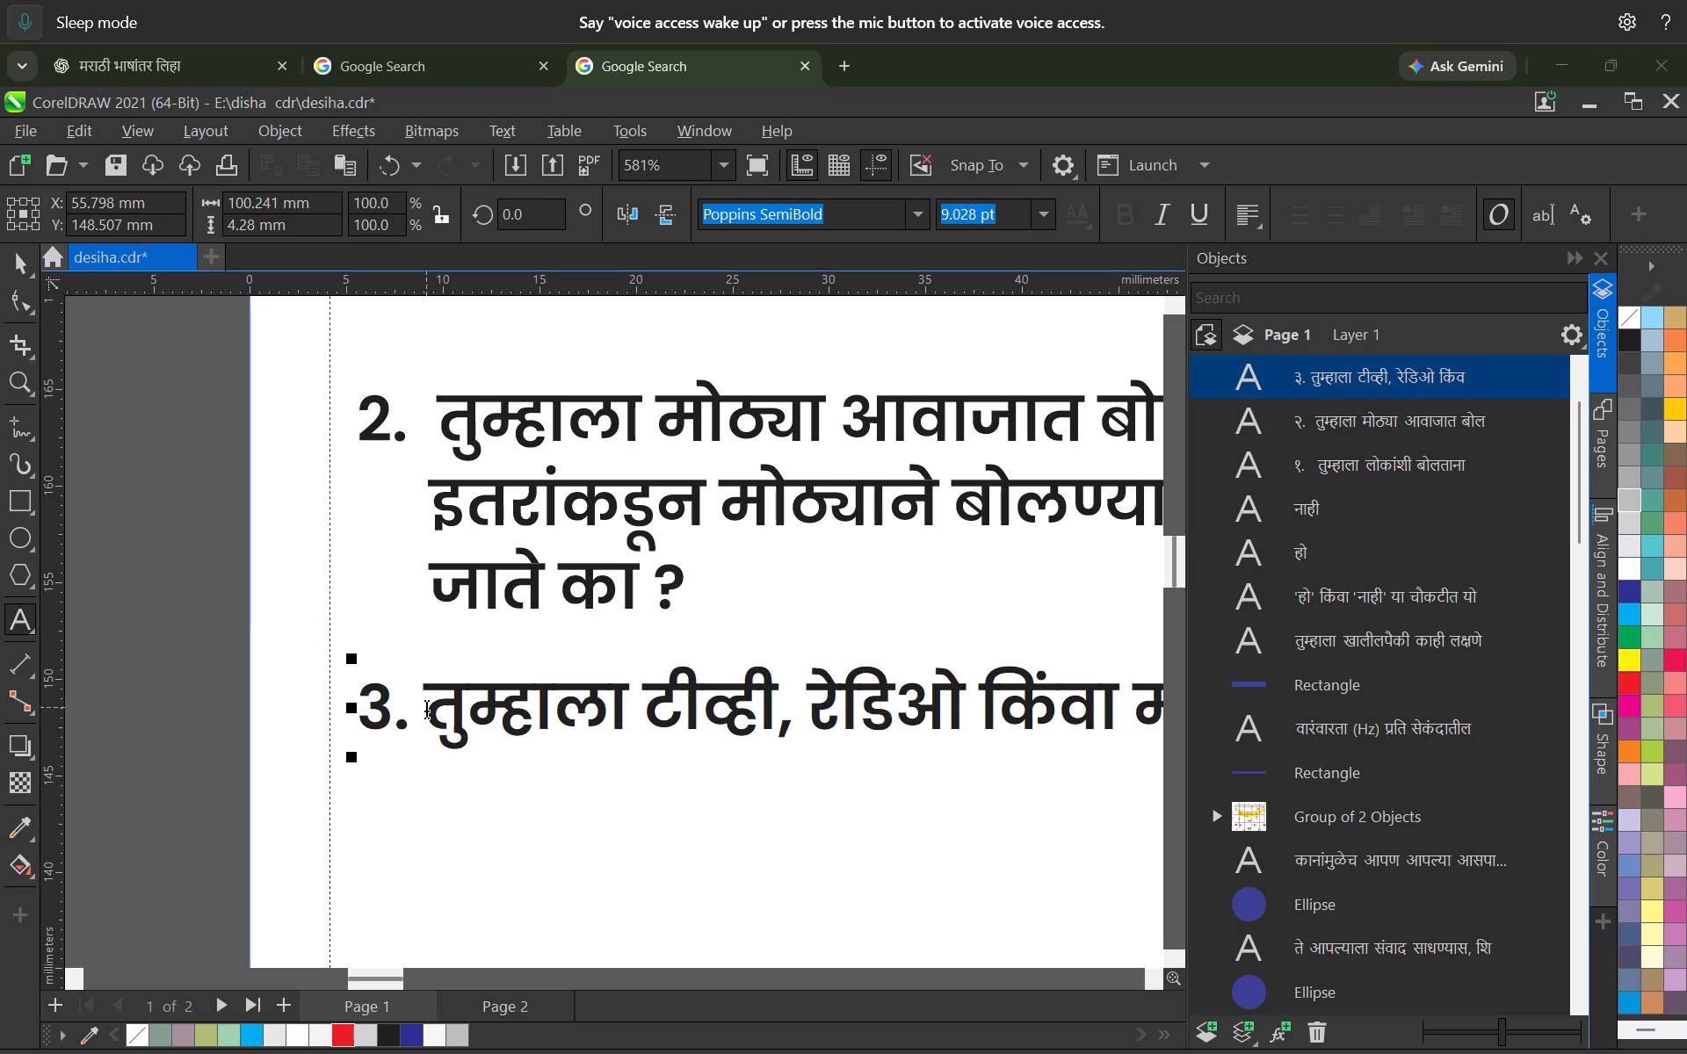
click(426, 707)
key(space)
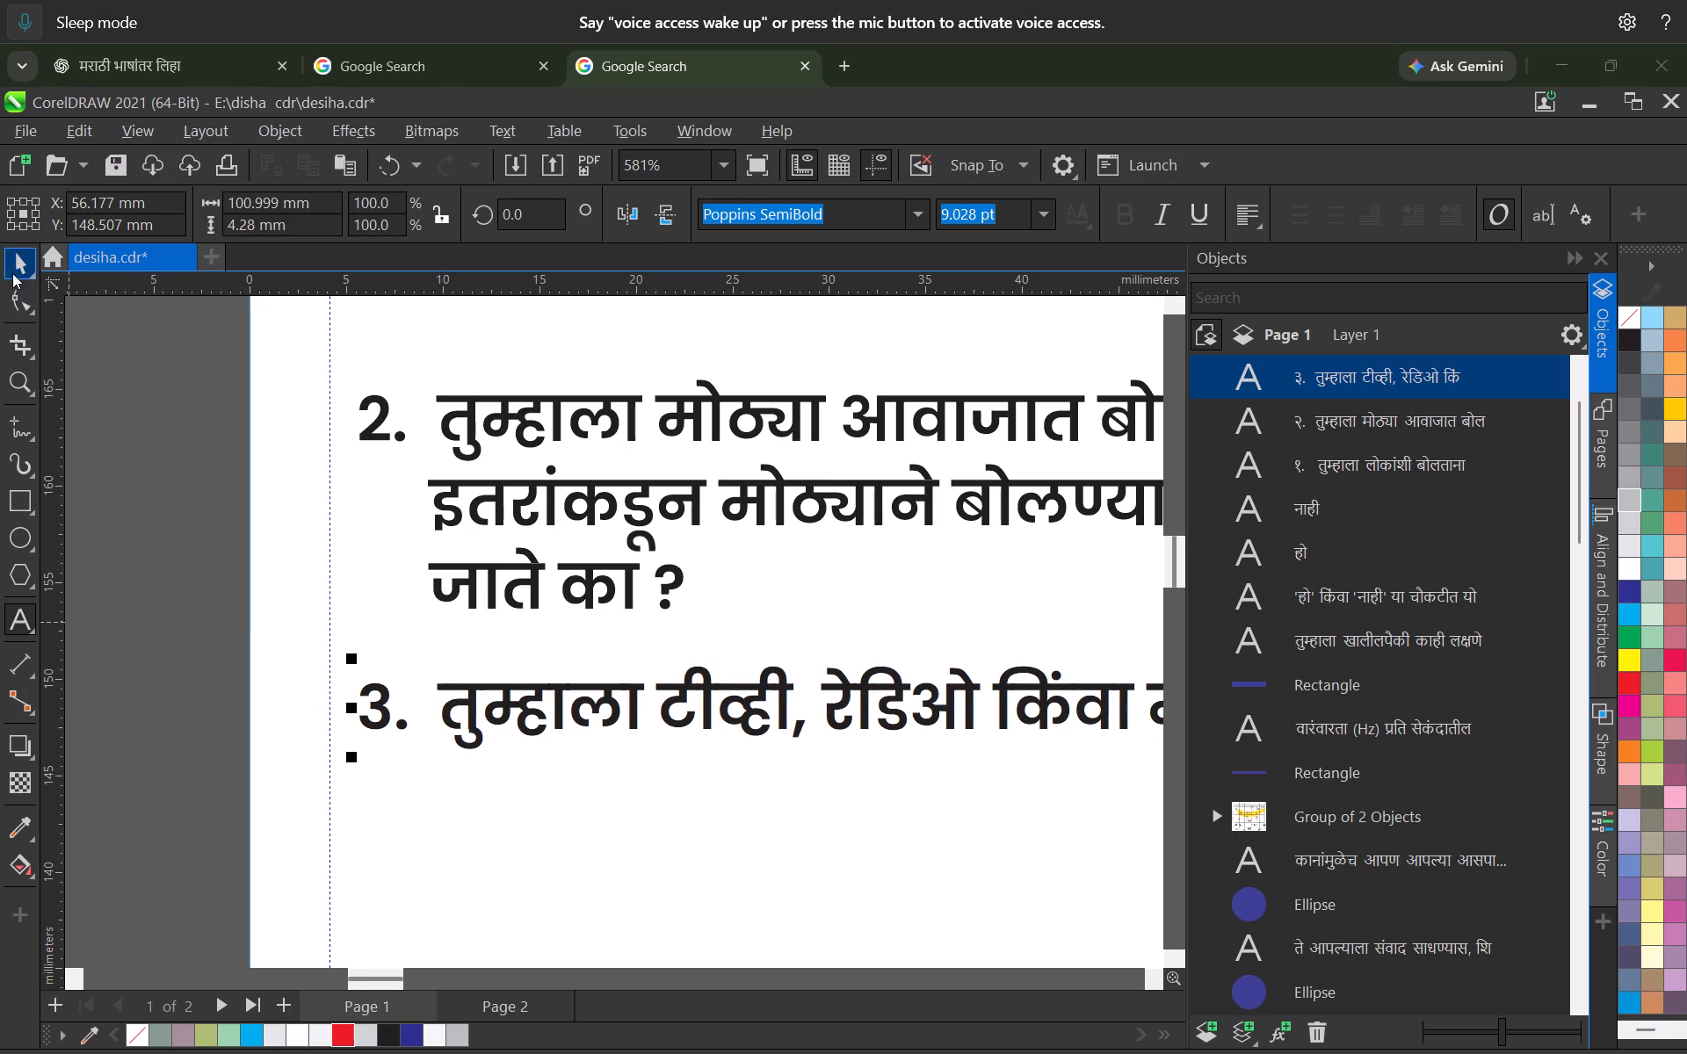
click(12, 273)
scroll(352, 525, down, 3)
middle_drag(344, 524, 272, 653)
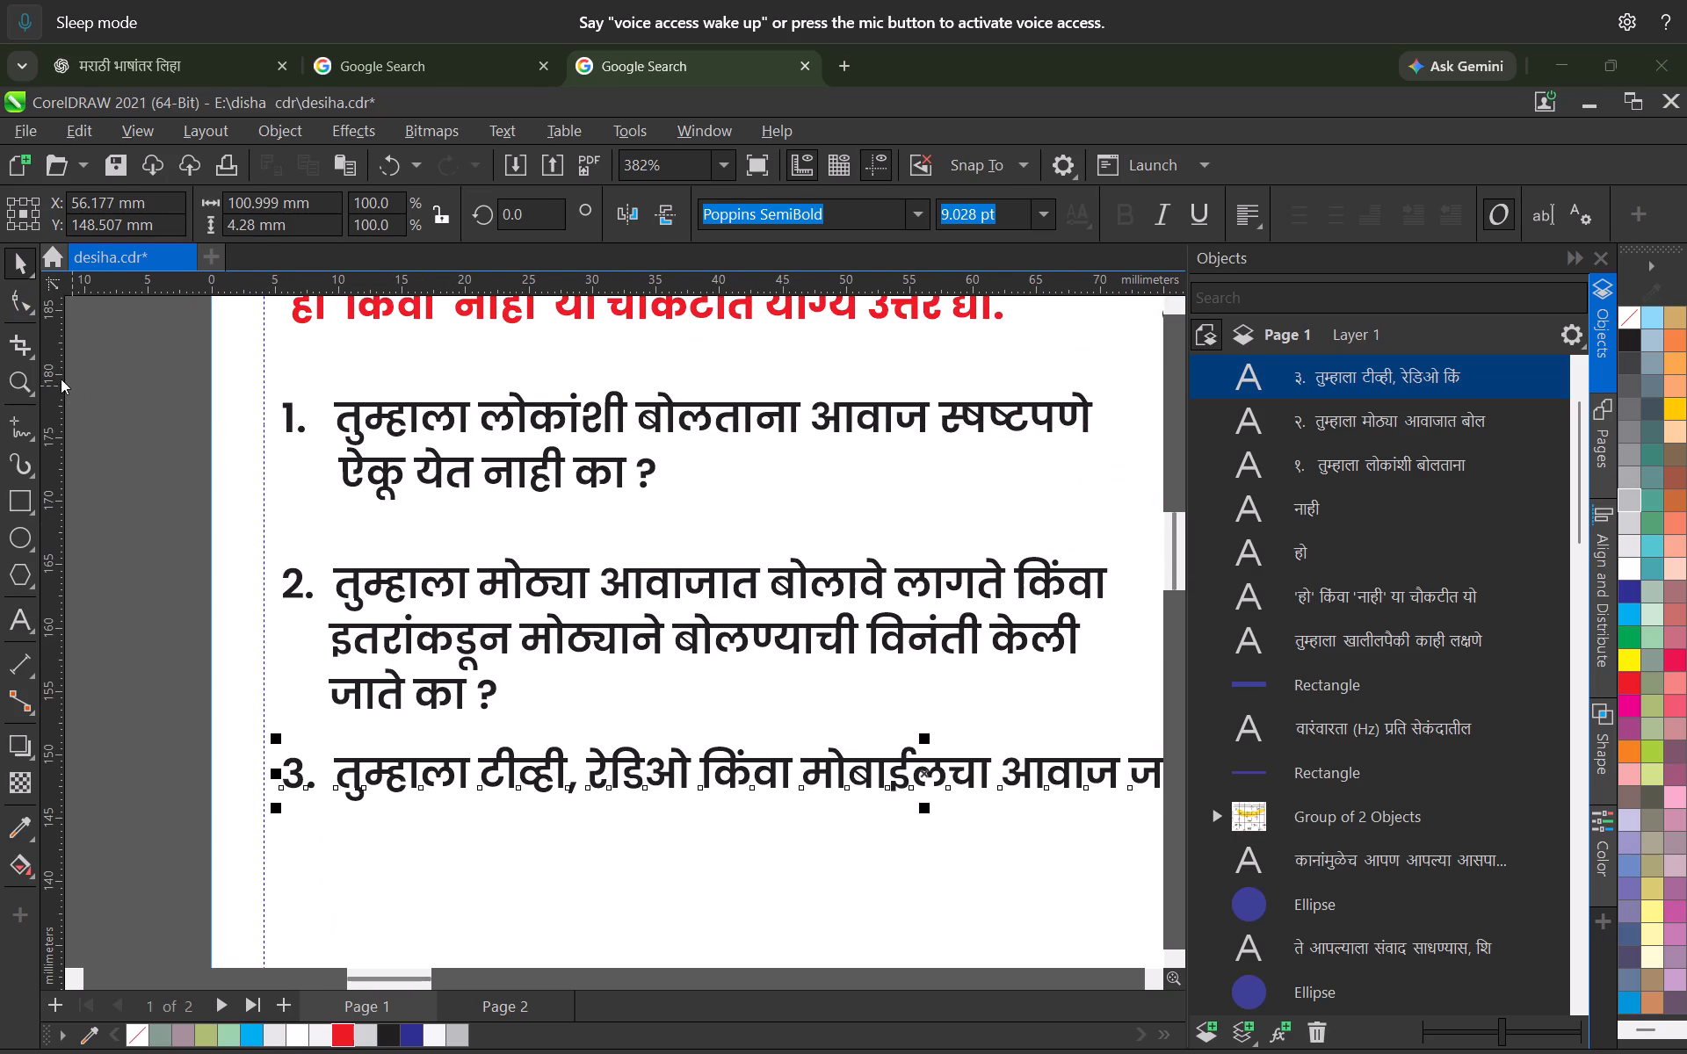
Place a vertical guideline at about X 9.5 mm, where the wording of the numbered questions begins.
drag(51, 373, 335, 416)
key(ctrl+z)
drag(56, 385, 284, 402)
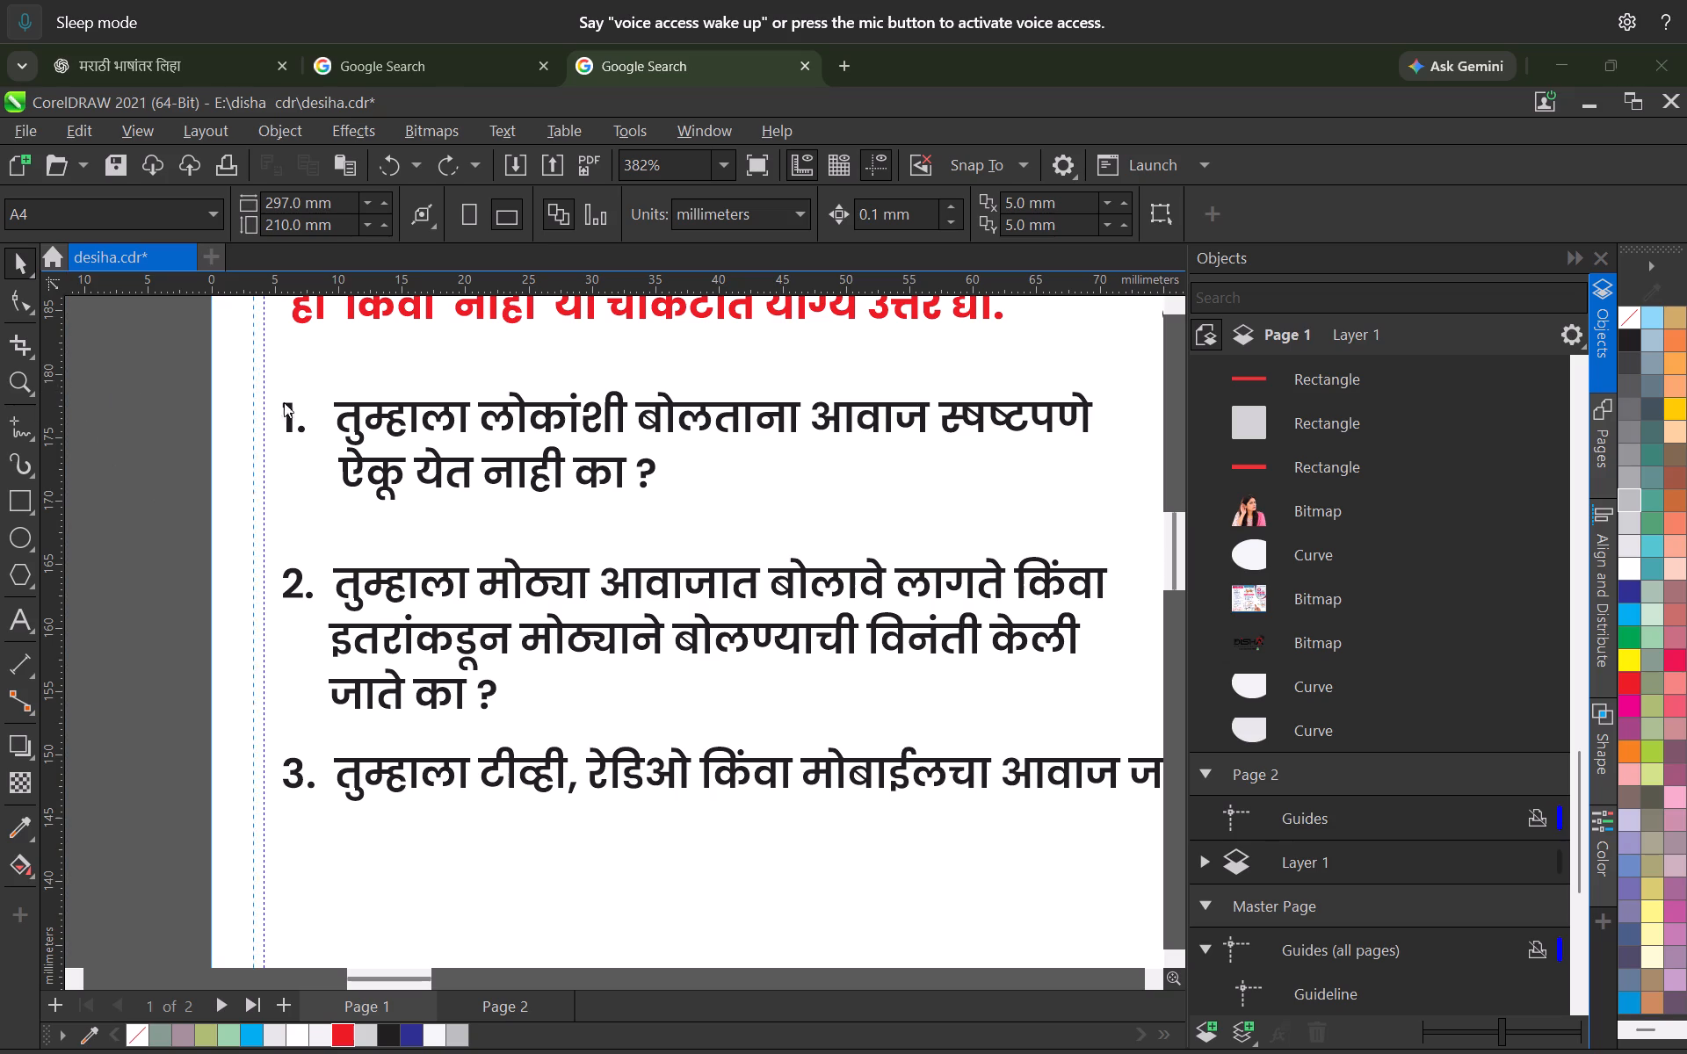
drag(284, 402, 332, 408)
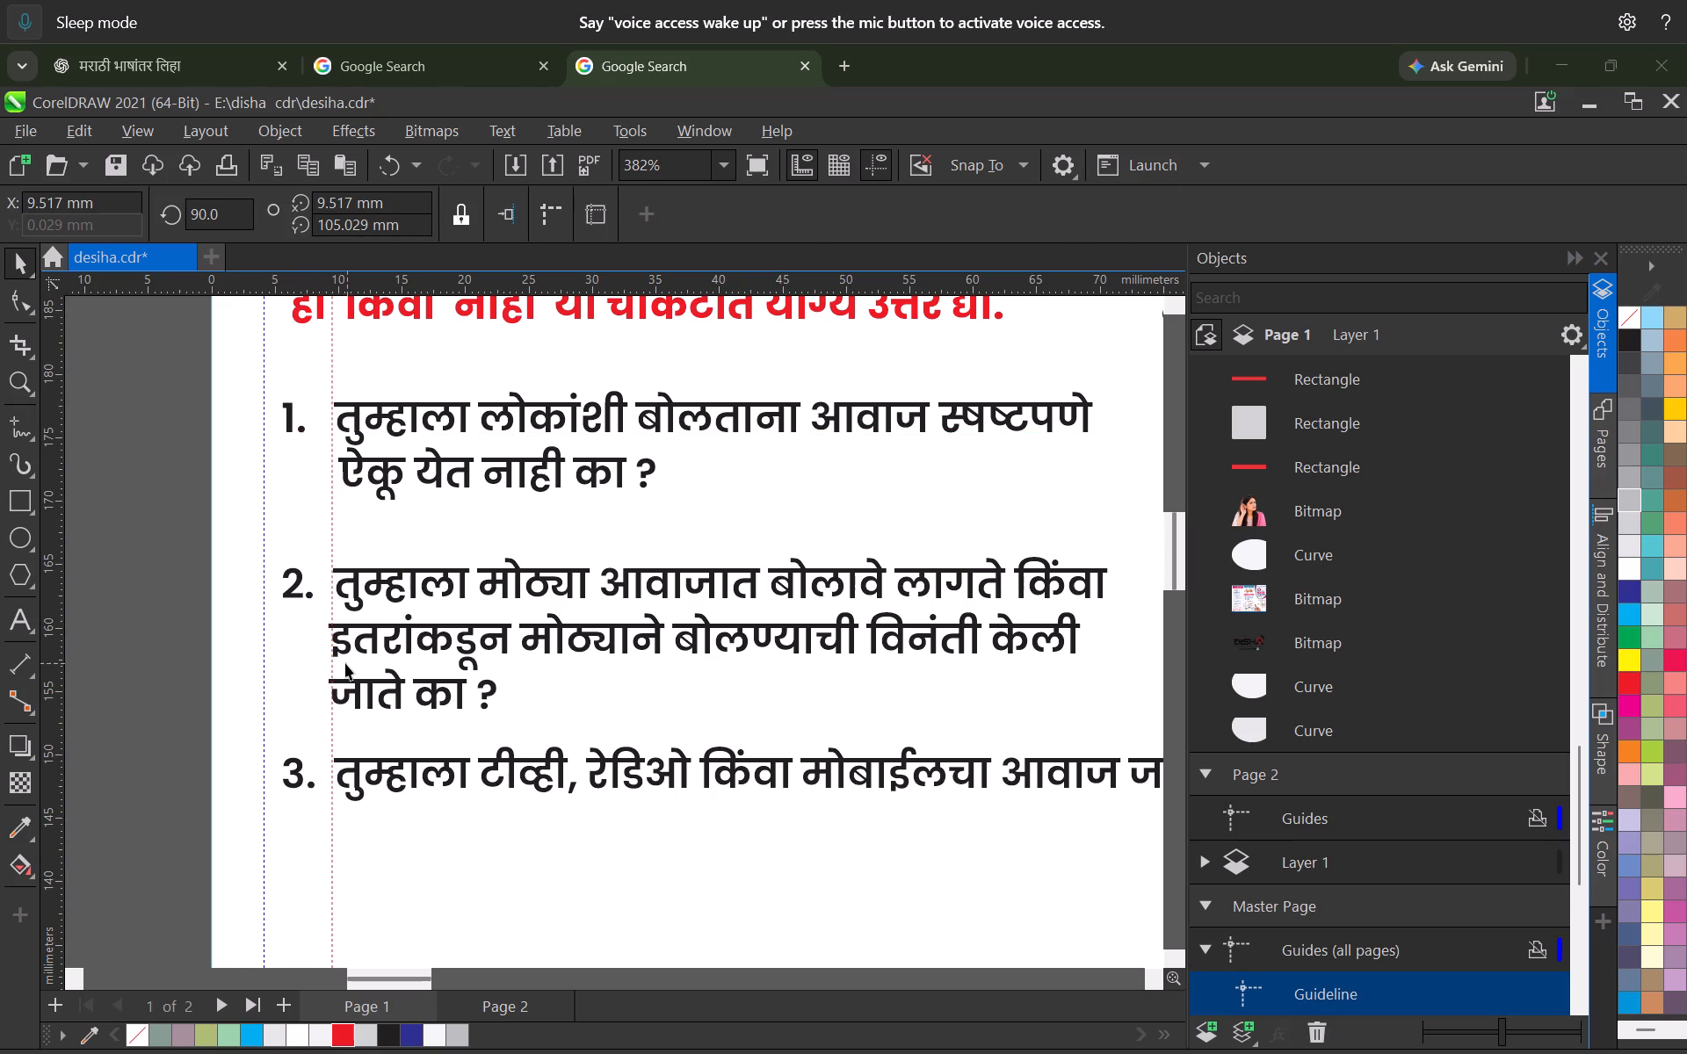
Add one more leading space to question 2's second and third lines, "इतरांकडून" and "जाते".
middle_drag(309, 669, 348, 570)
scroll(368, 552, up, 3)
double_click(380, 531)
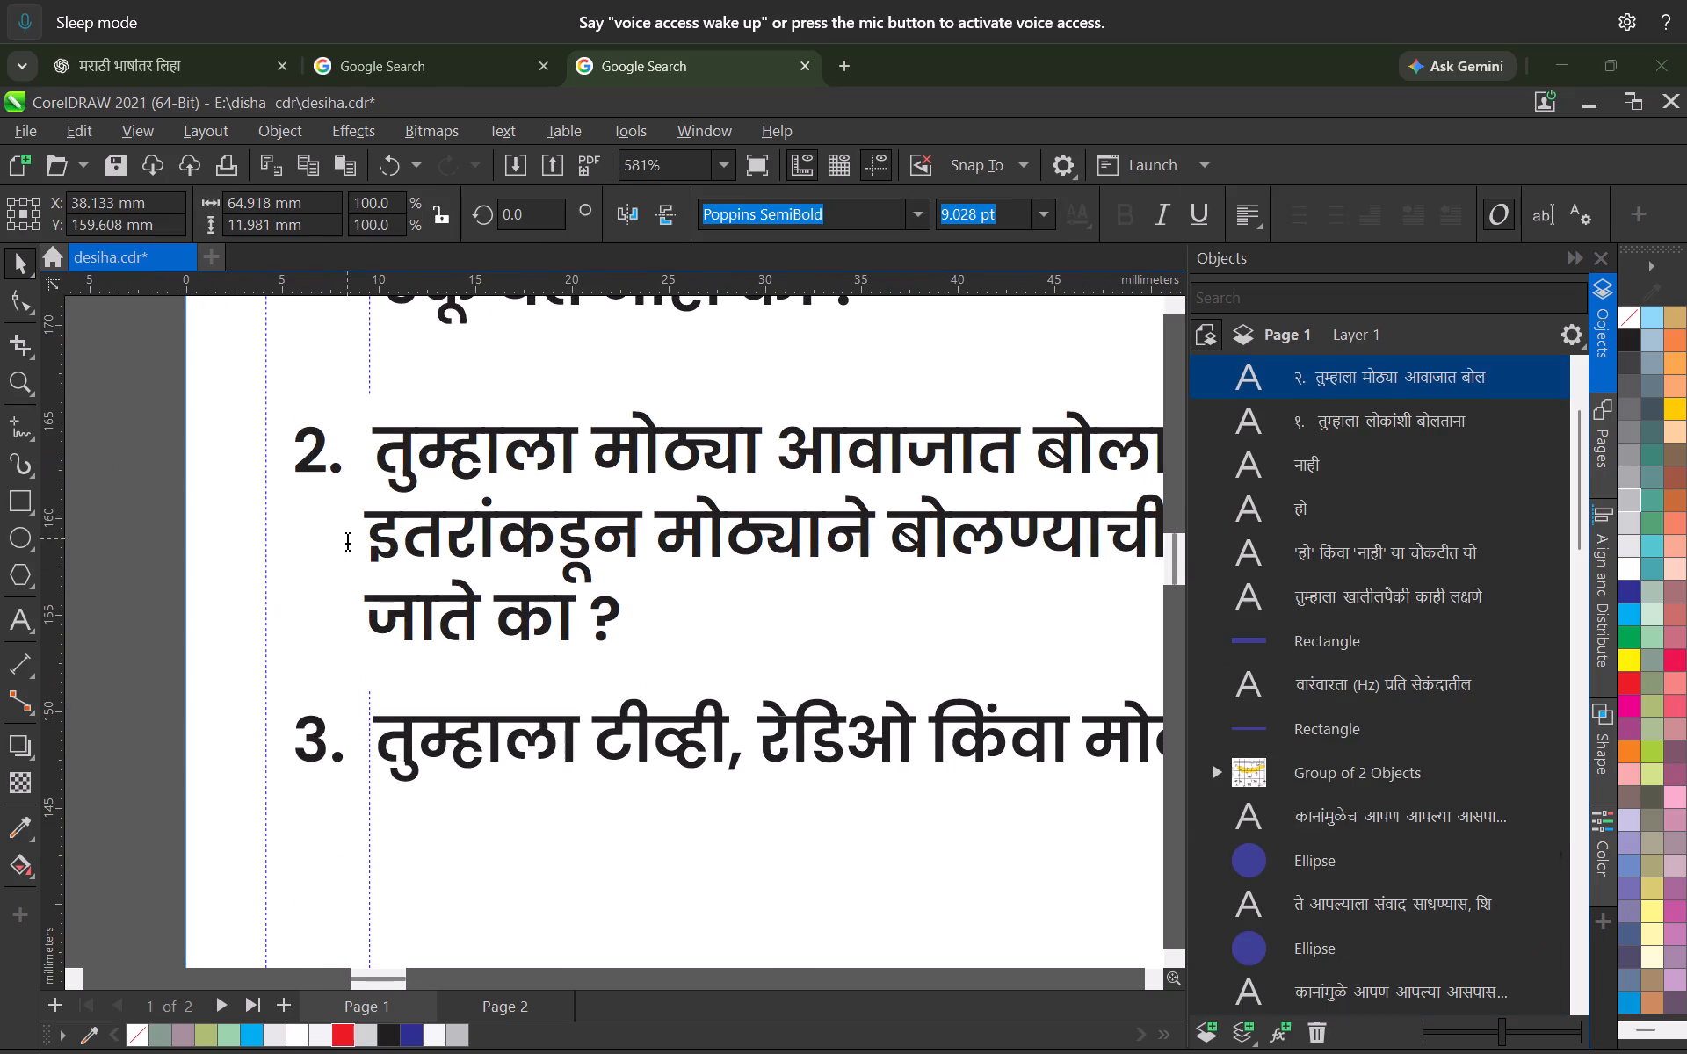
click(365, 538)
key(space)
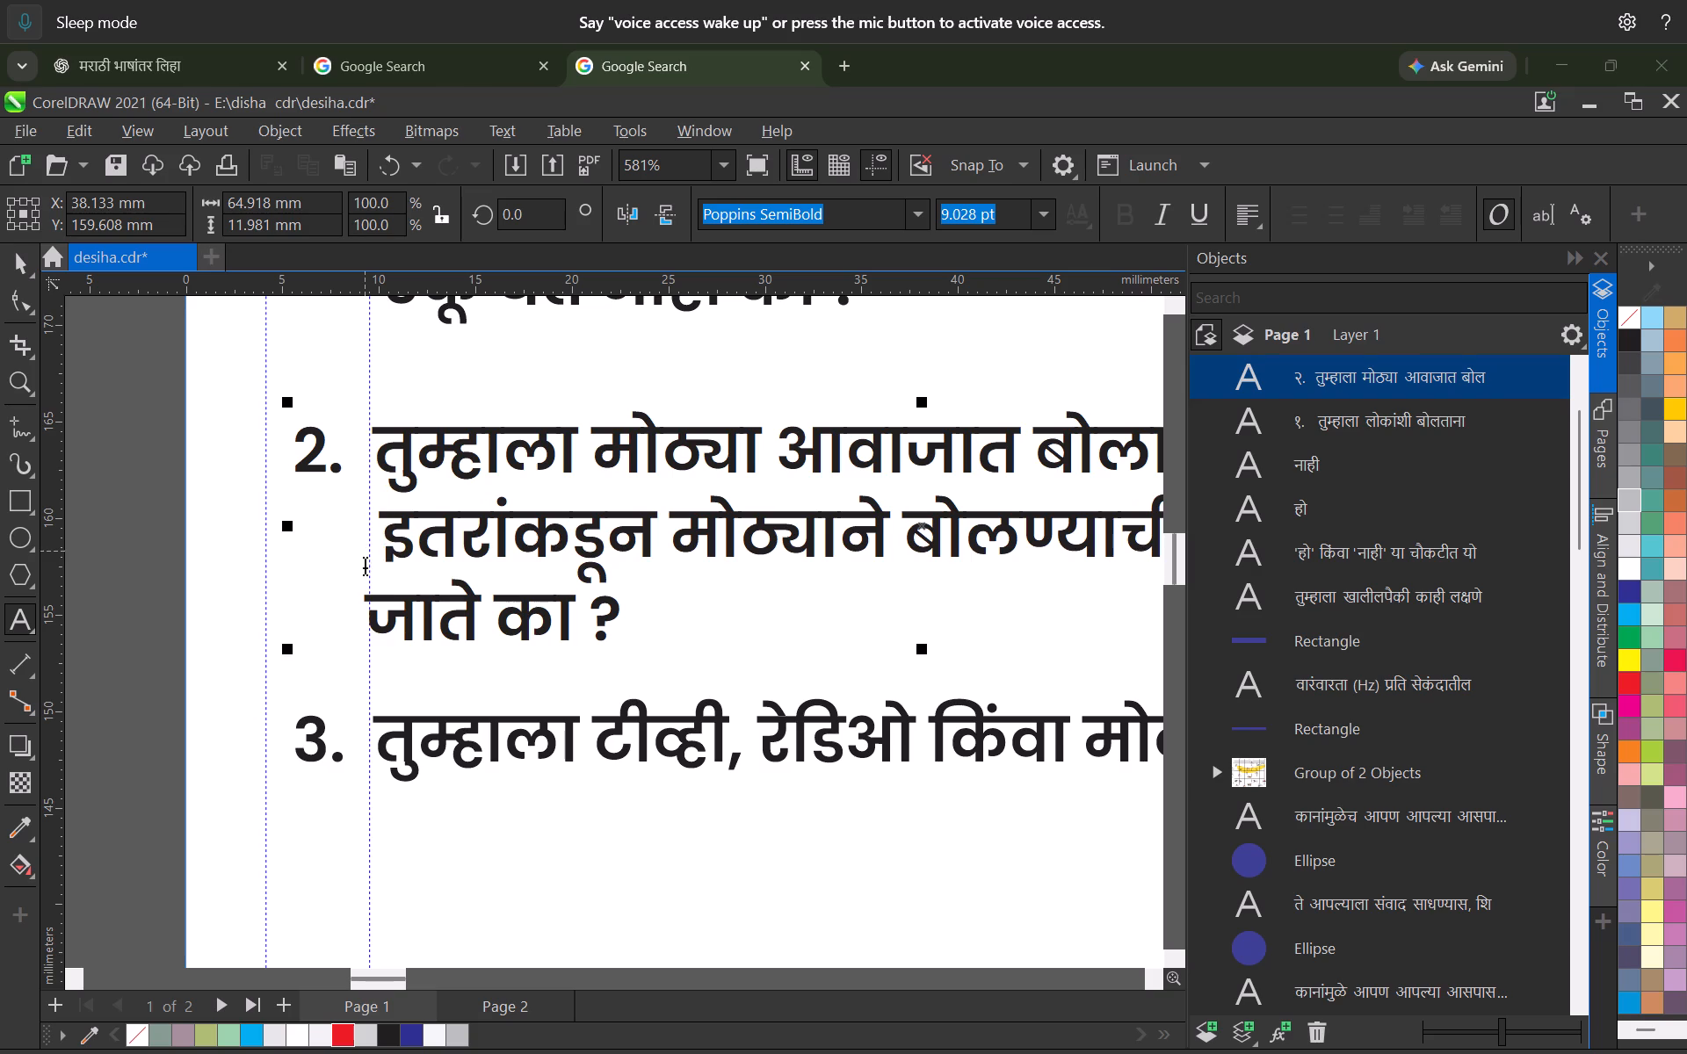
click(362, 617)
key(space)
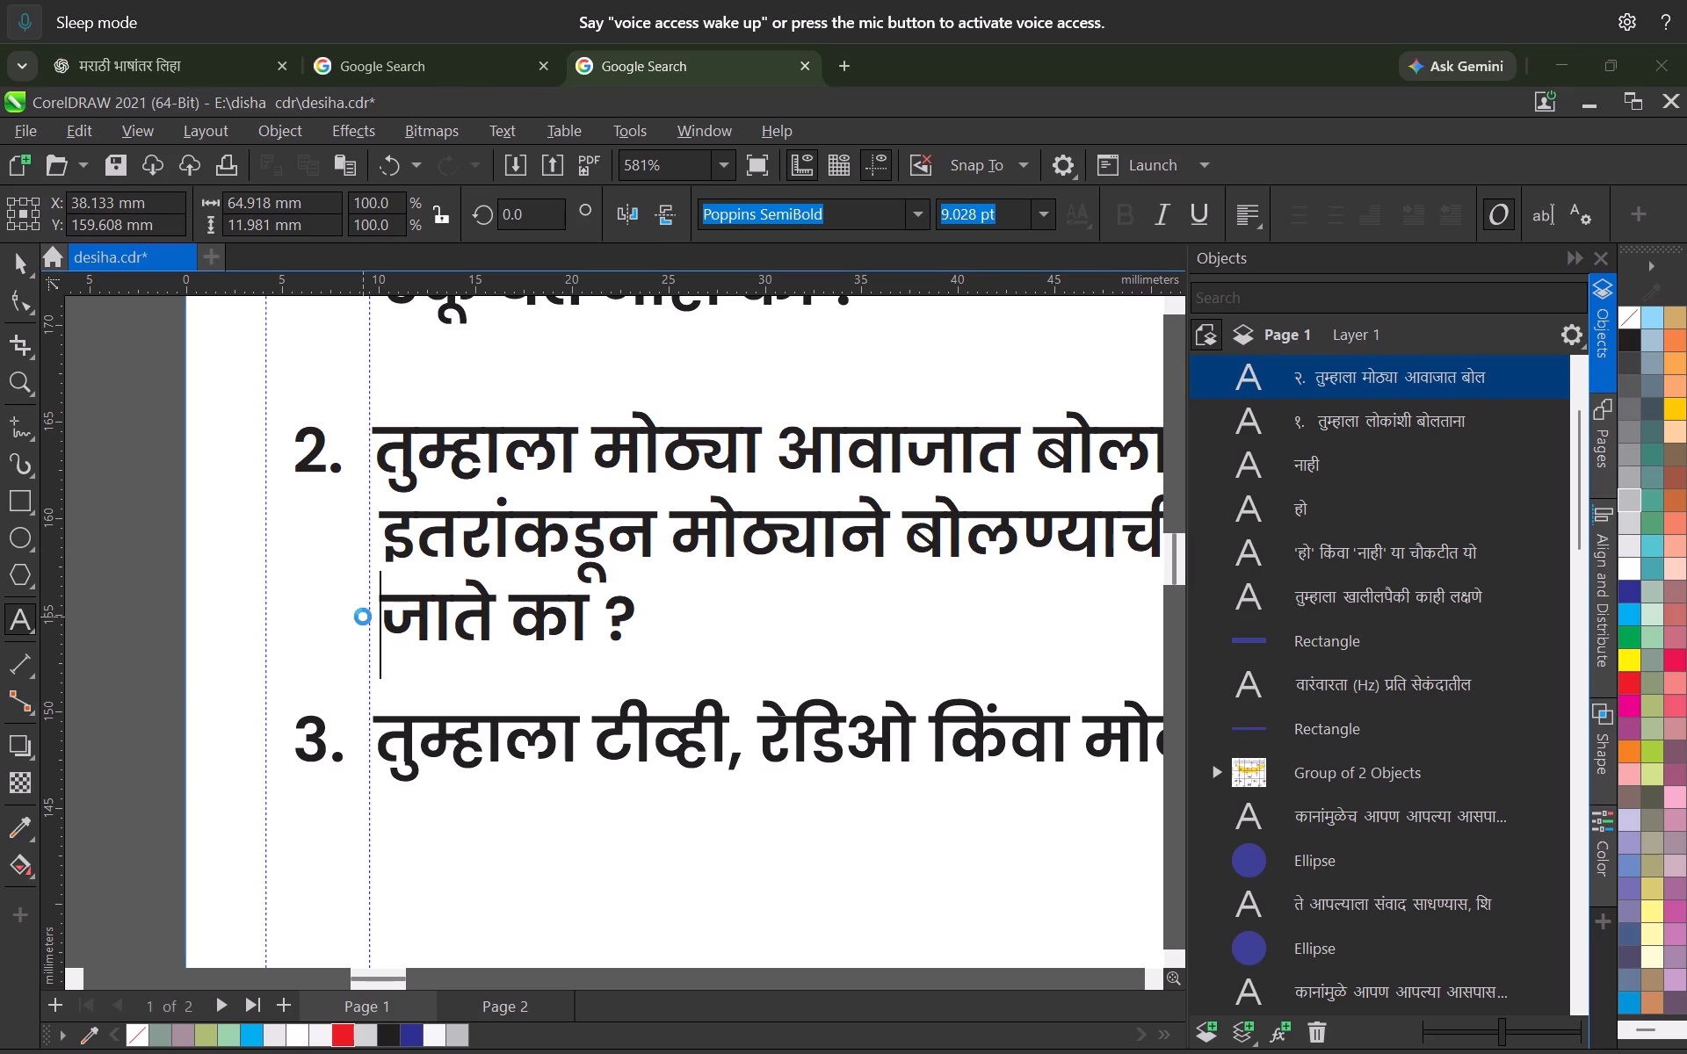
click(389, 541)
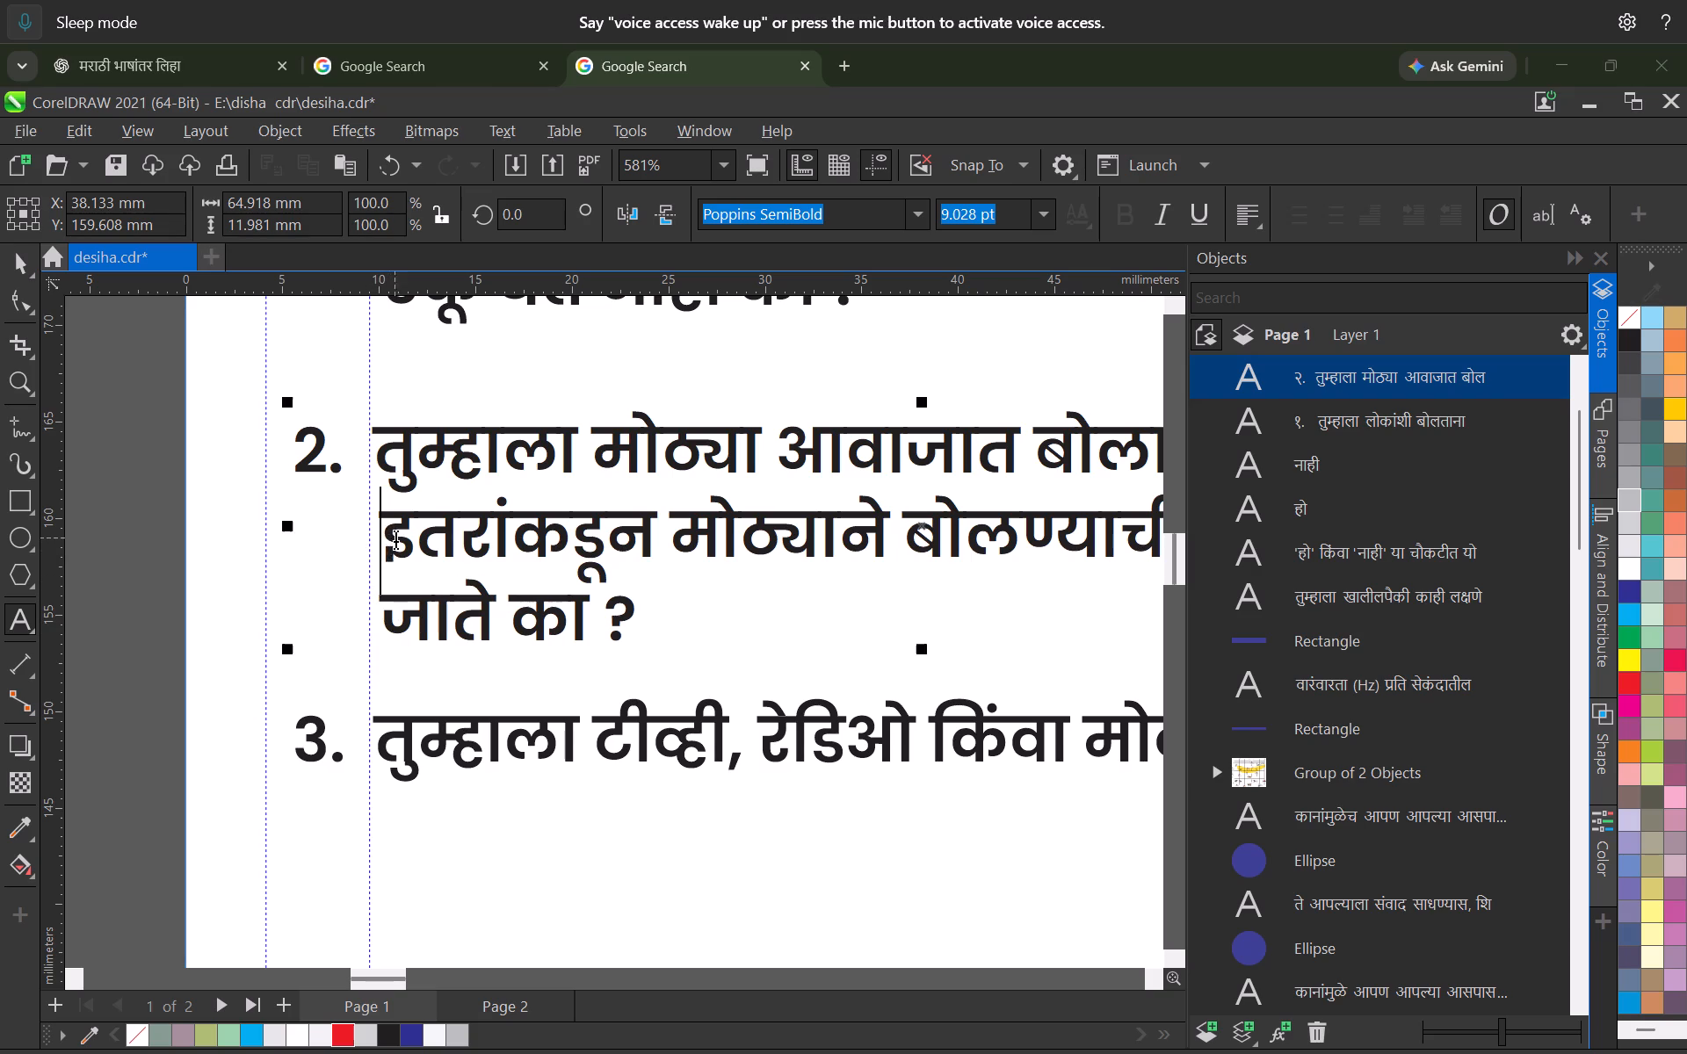
Separate question 2's wording from its number by cutting it and pasting it over a copy of the number about 6 mm to the right.
scroll(371, 516, down, 6)
middle_drag(398, 525, 367, 520)
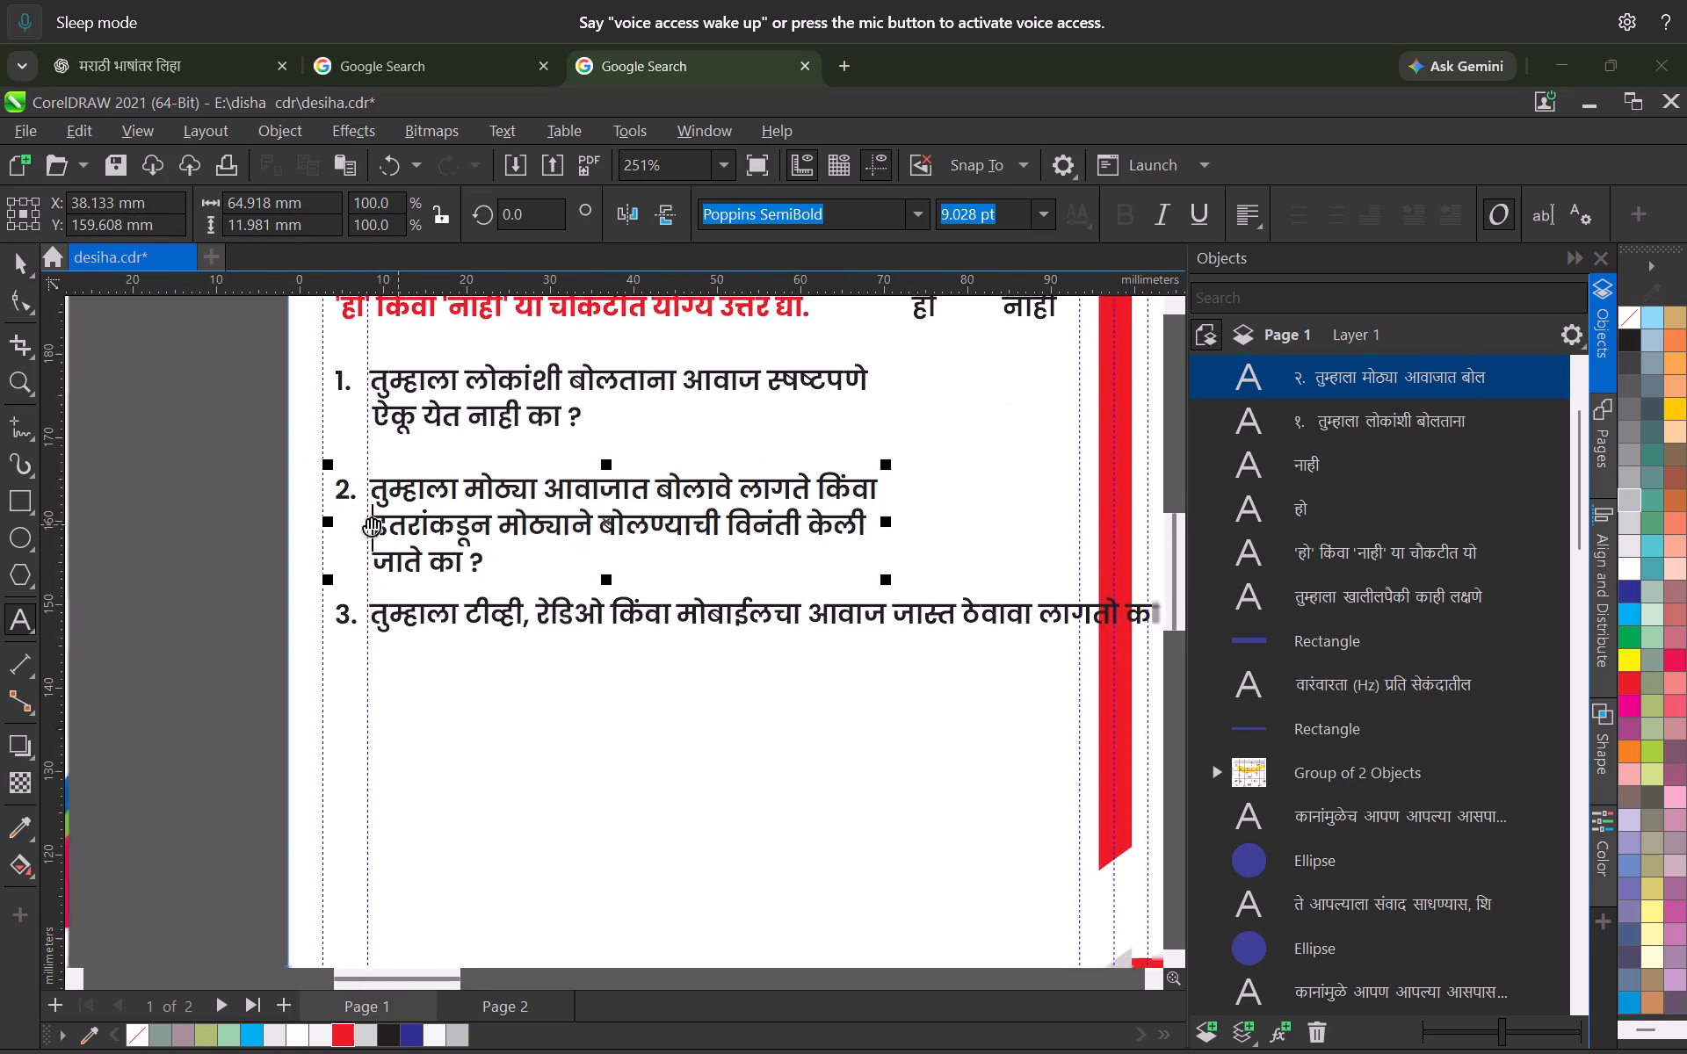
middle_drag(367, 520, 251, 552)
drag(238, 515, 369, 572)
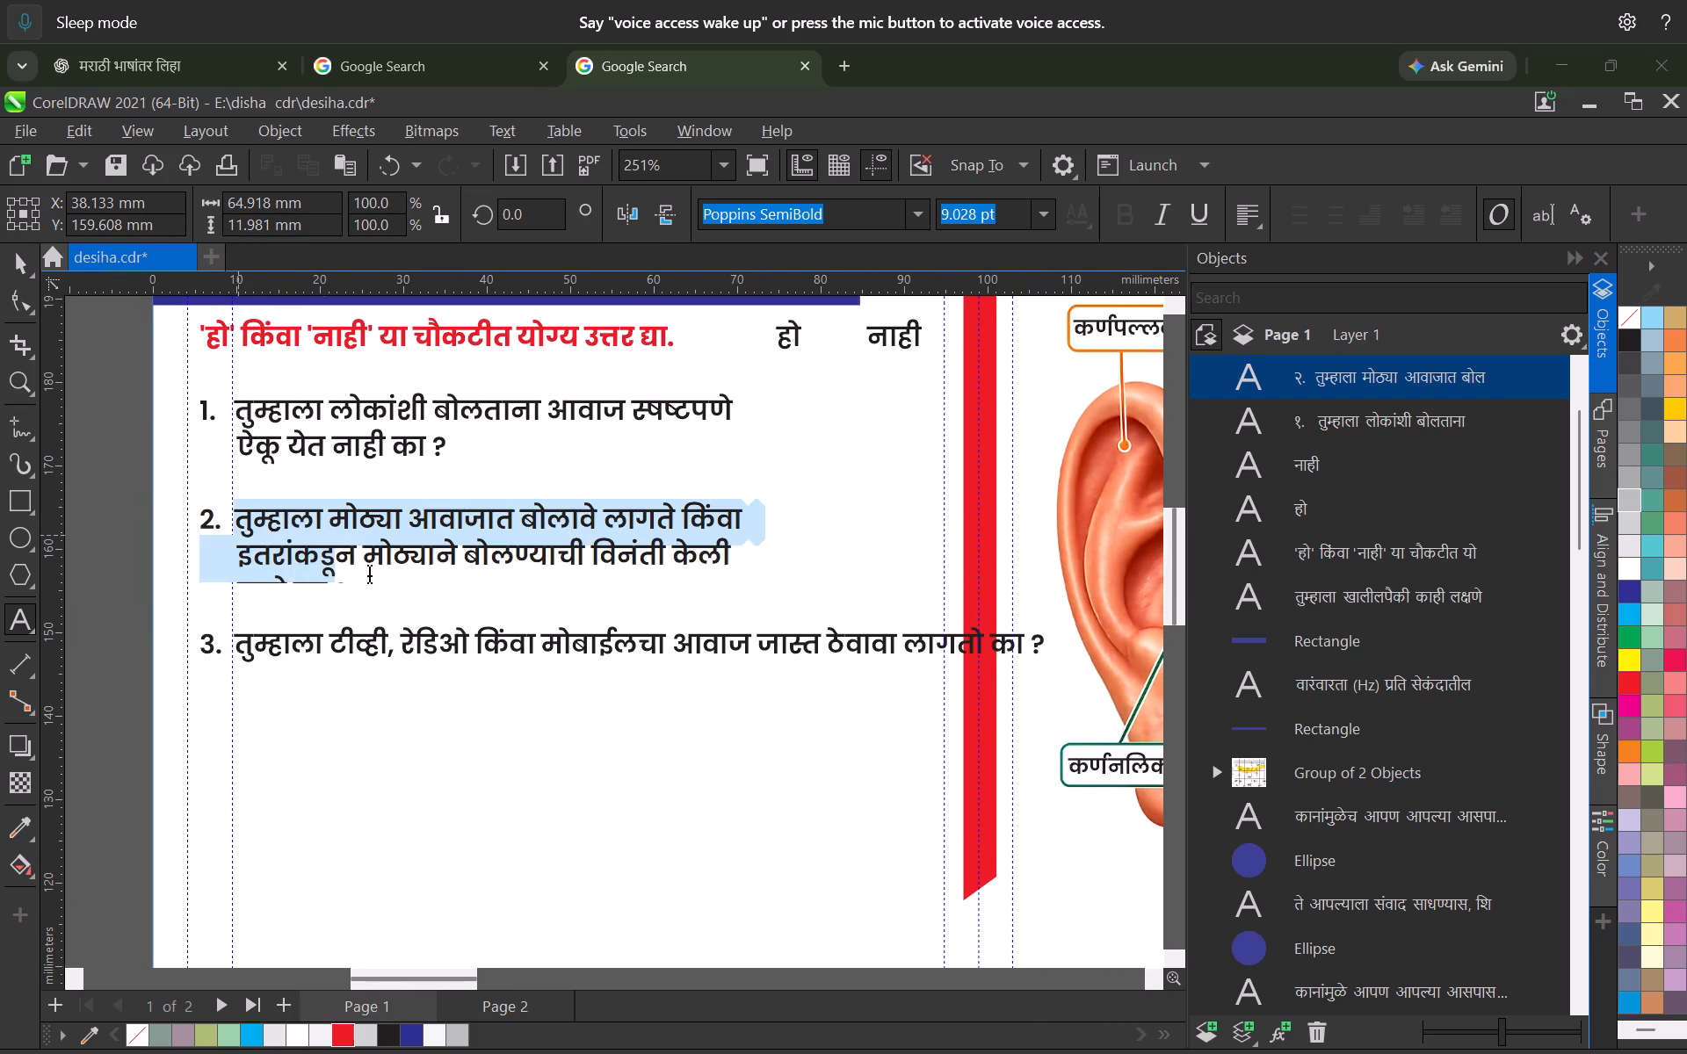
drag(369, 572, 497, 592)
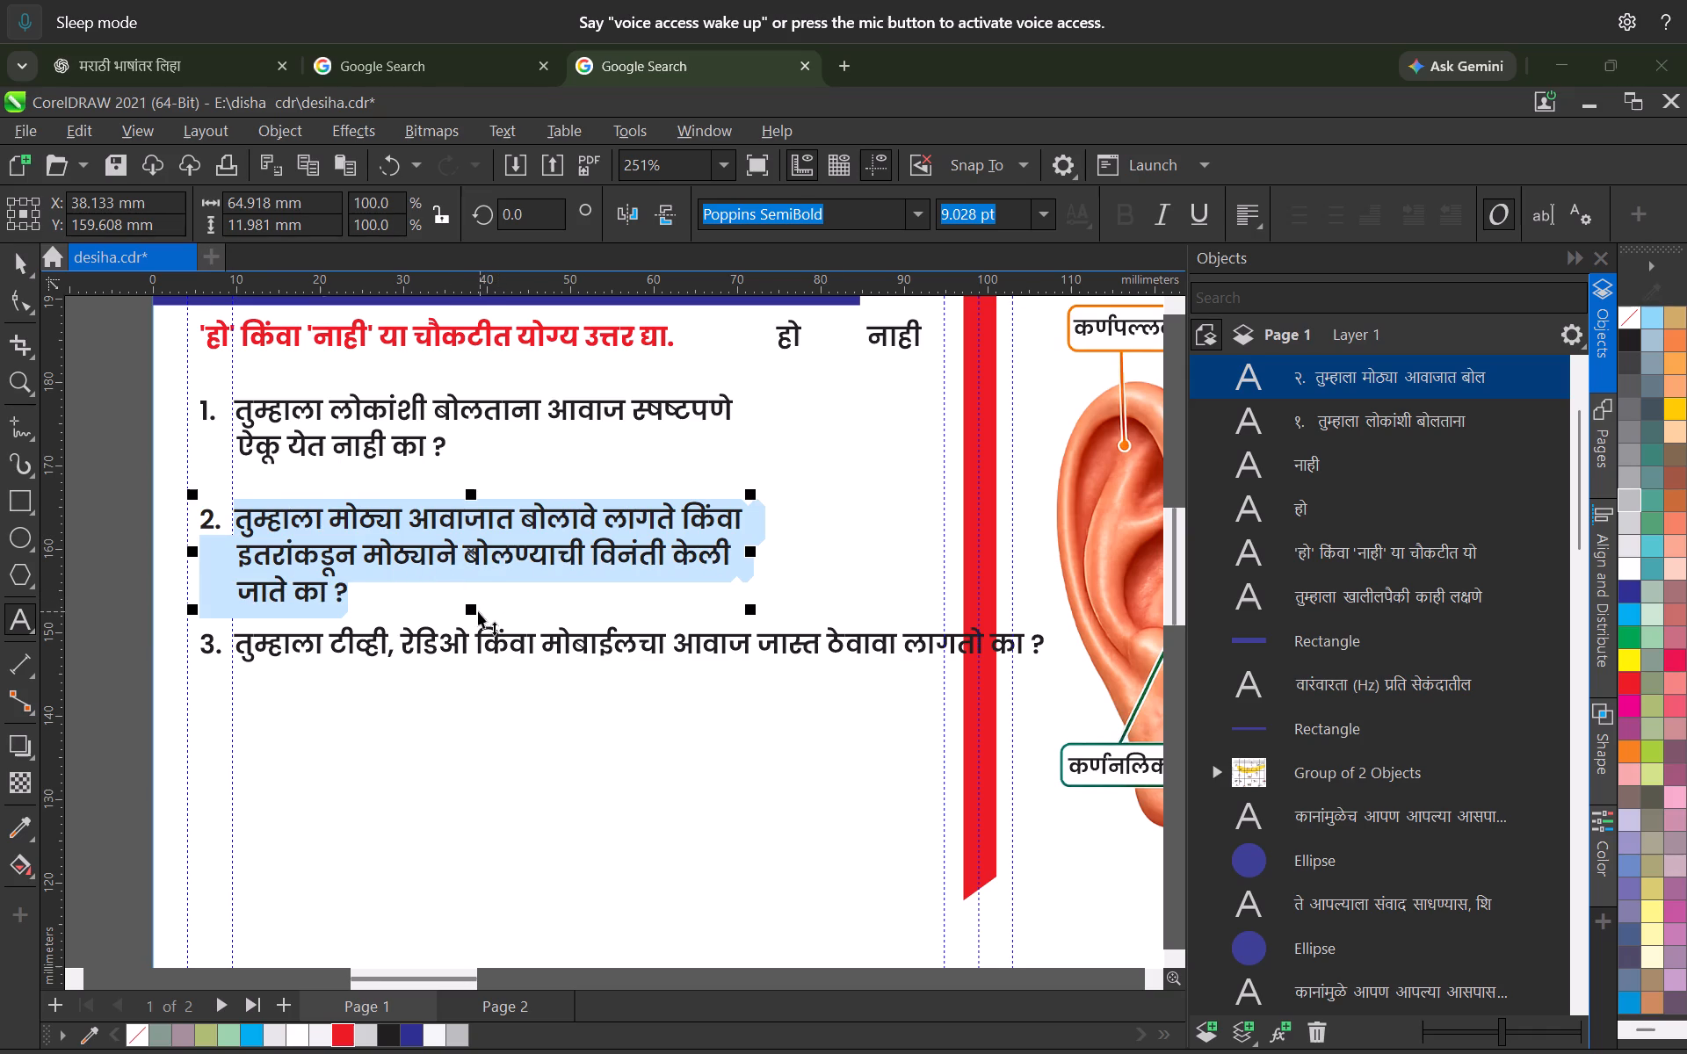
key(ctrl+x)
click(13, 267)
scroll(181, 451, up, 4)
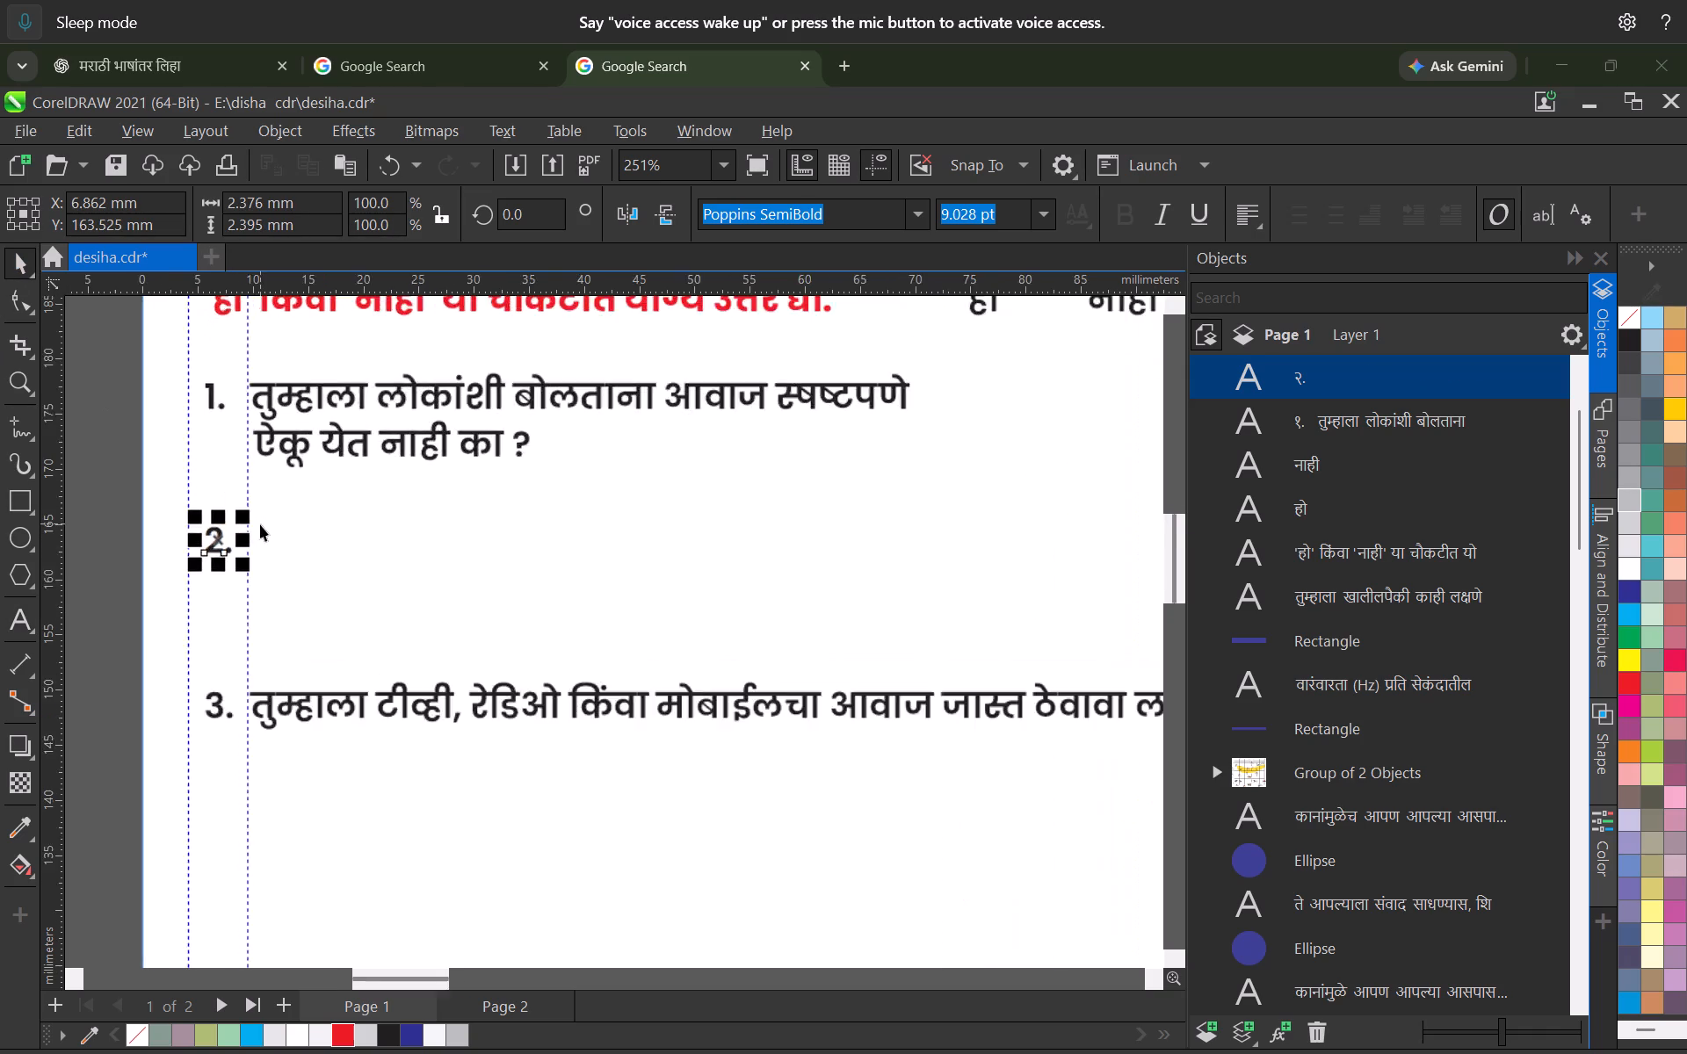
scroll(260, 524, up, 2)
drag(199, 535, 305, 538)
shift+right_click(305, 537)
double_click(305, 538)
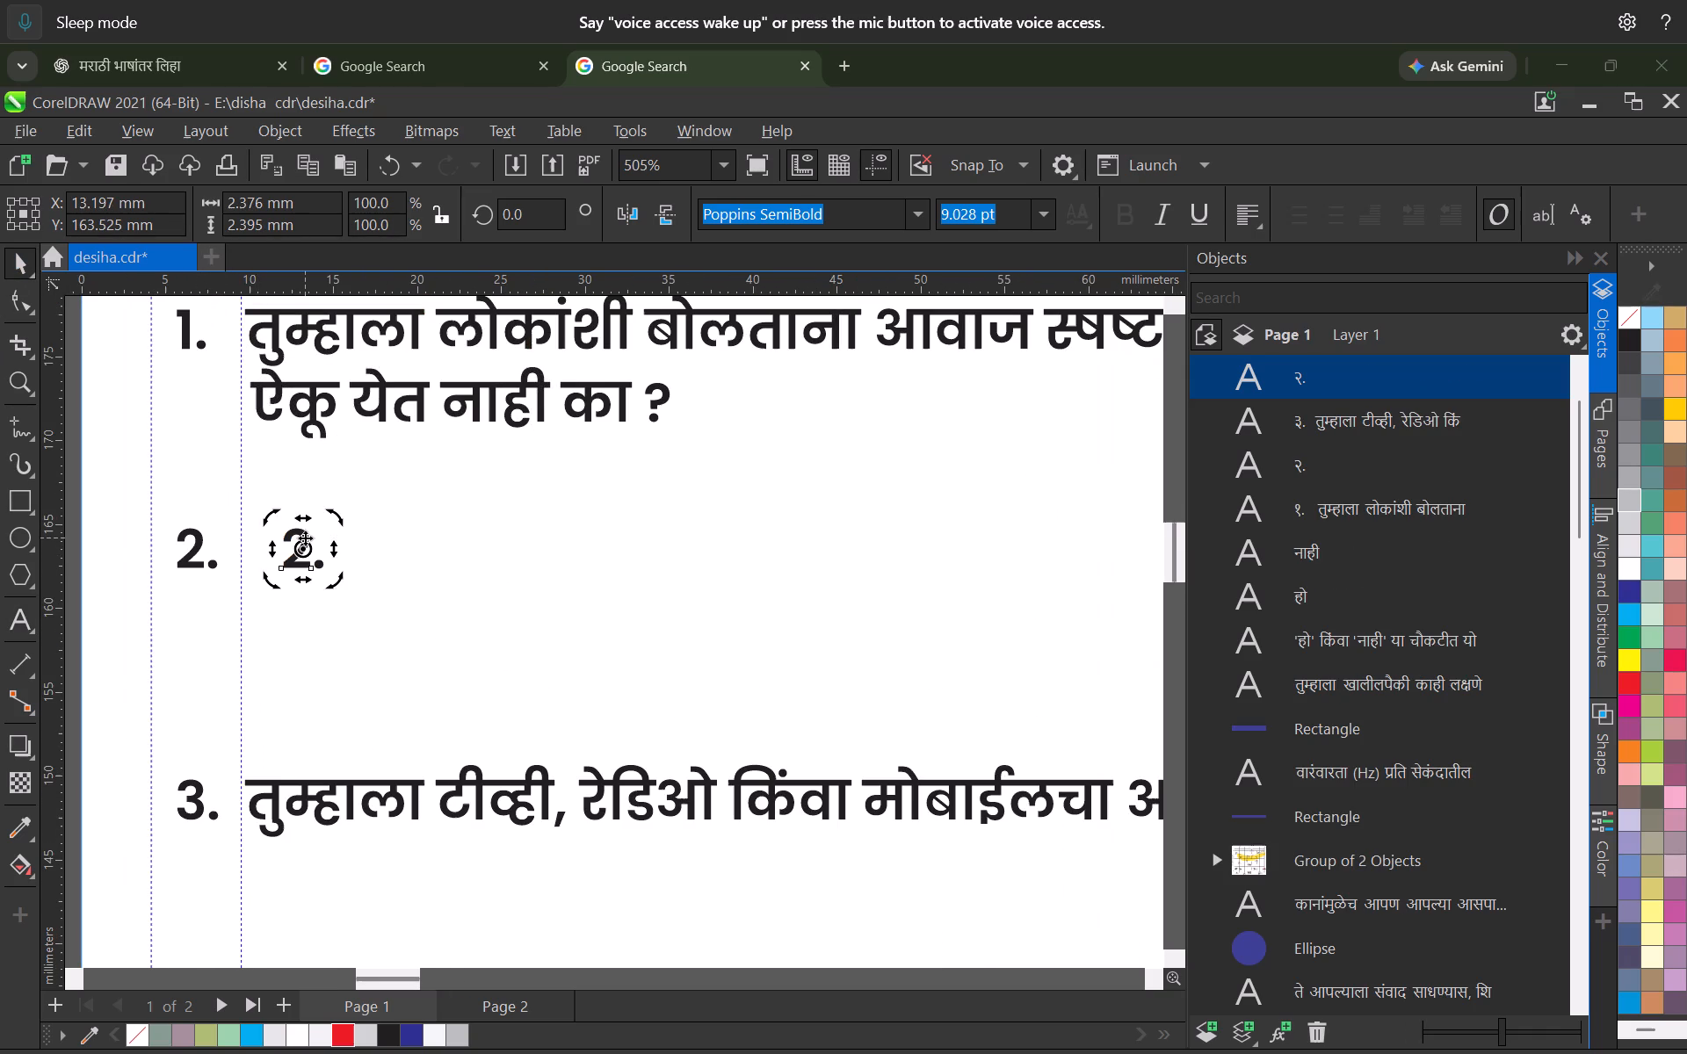
key(ctrl+a)
key(ctrl+v)
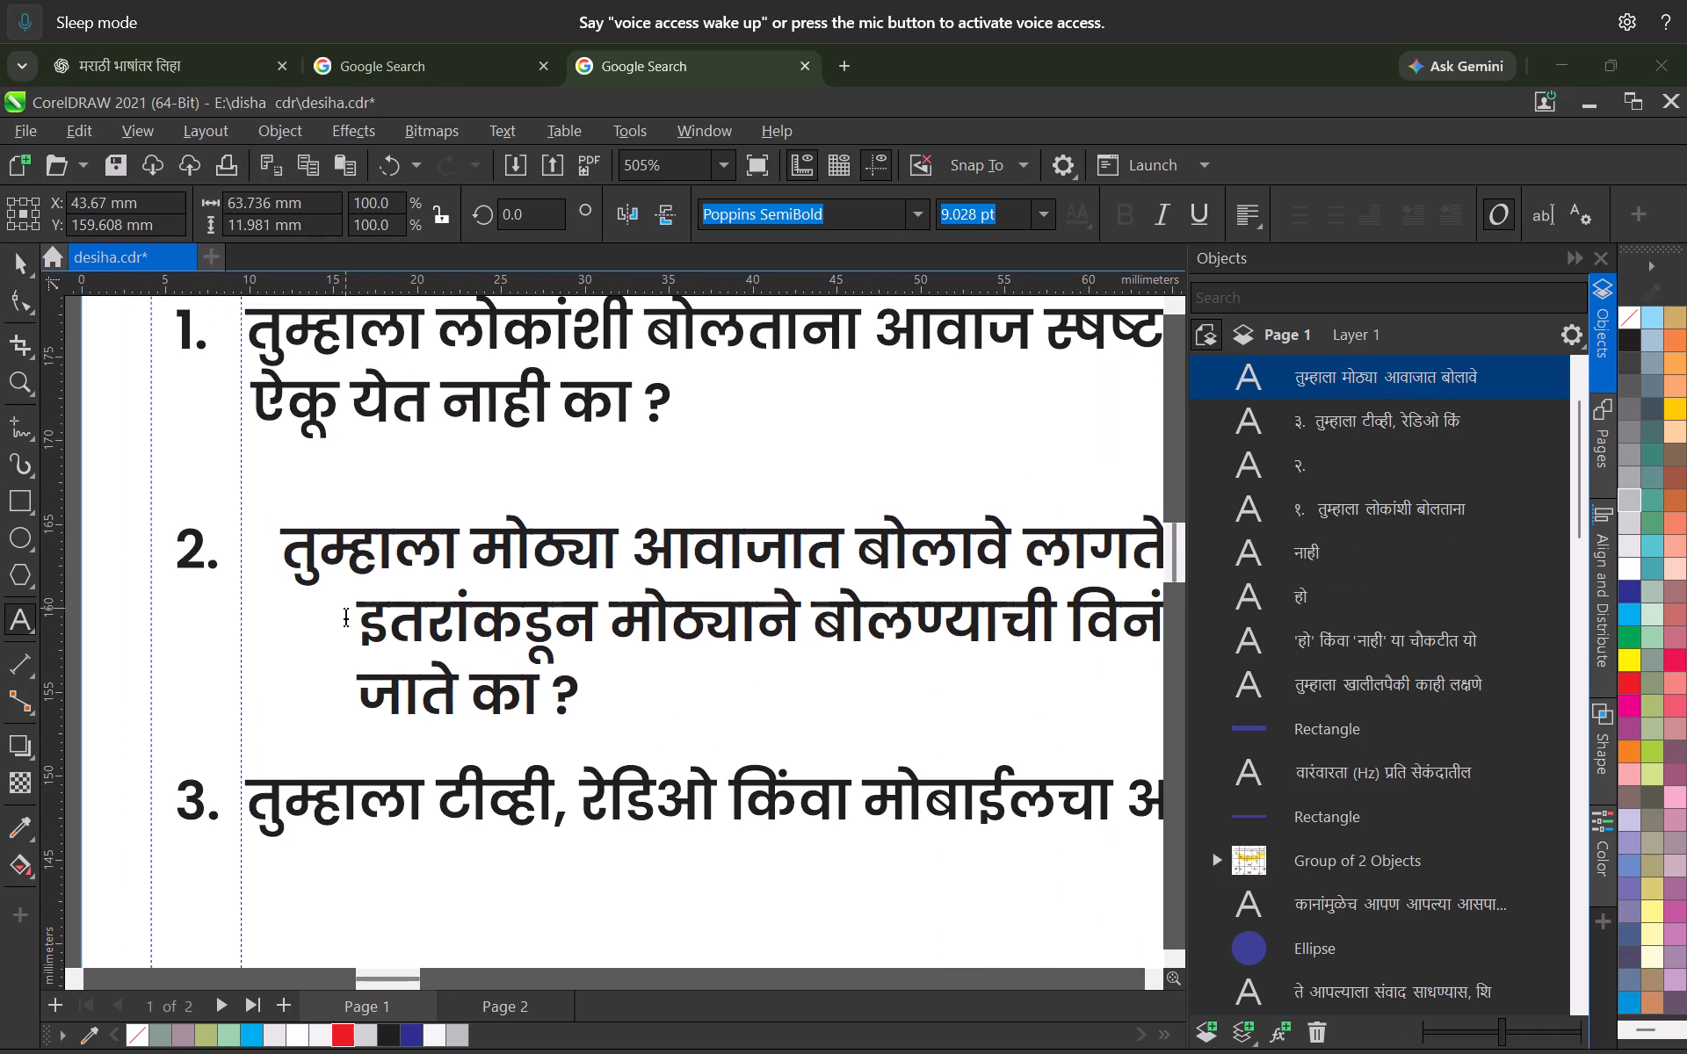
Remove the leading spaces from the second and third lines of question 2's separate wording block.
key(ctrl+a)
click(1251, 211)
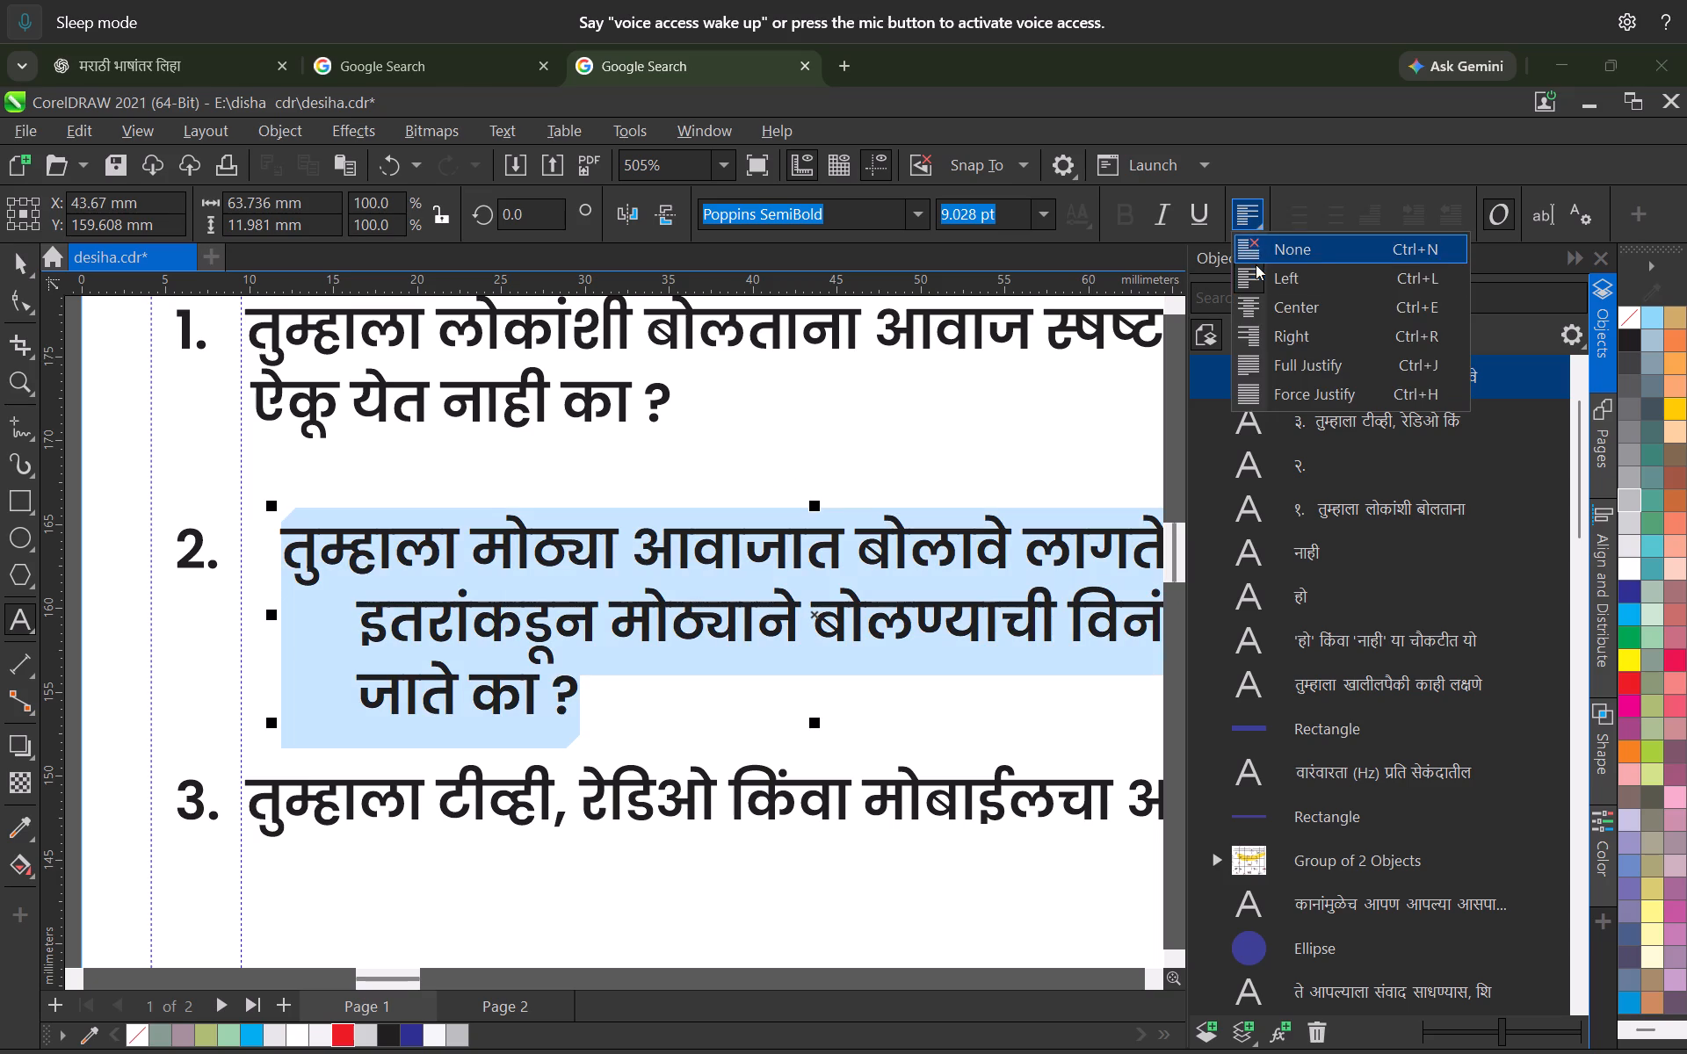
click(1257, 268)
click(344, 640)
drag(363, 625, 355, 626)
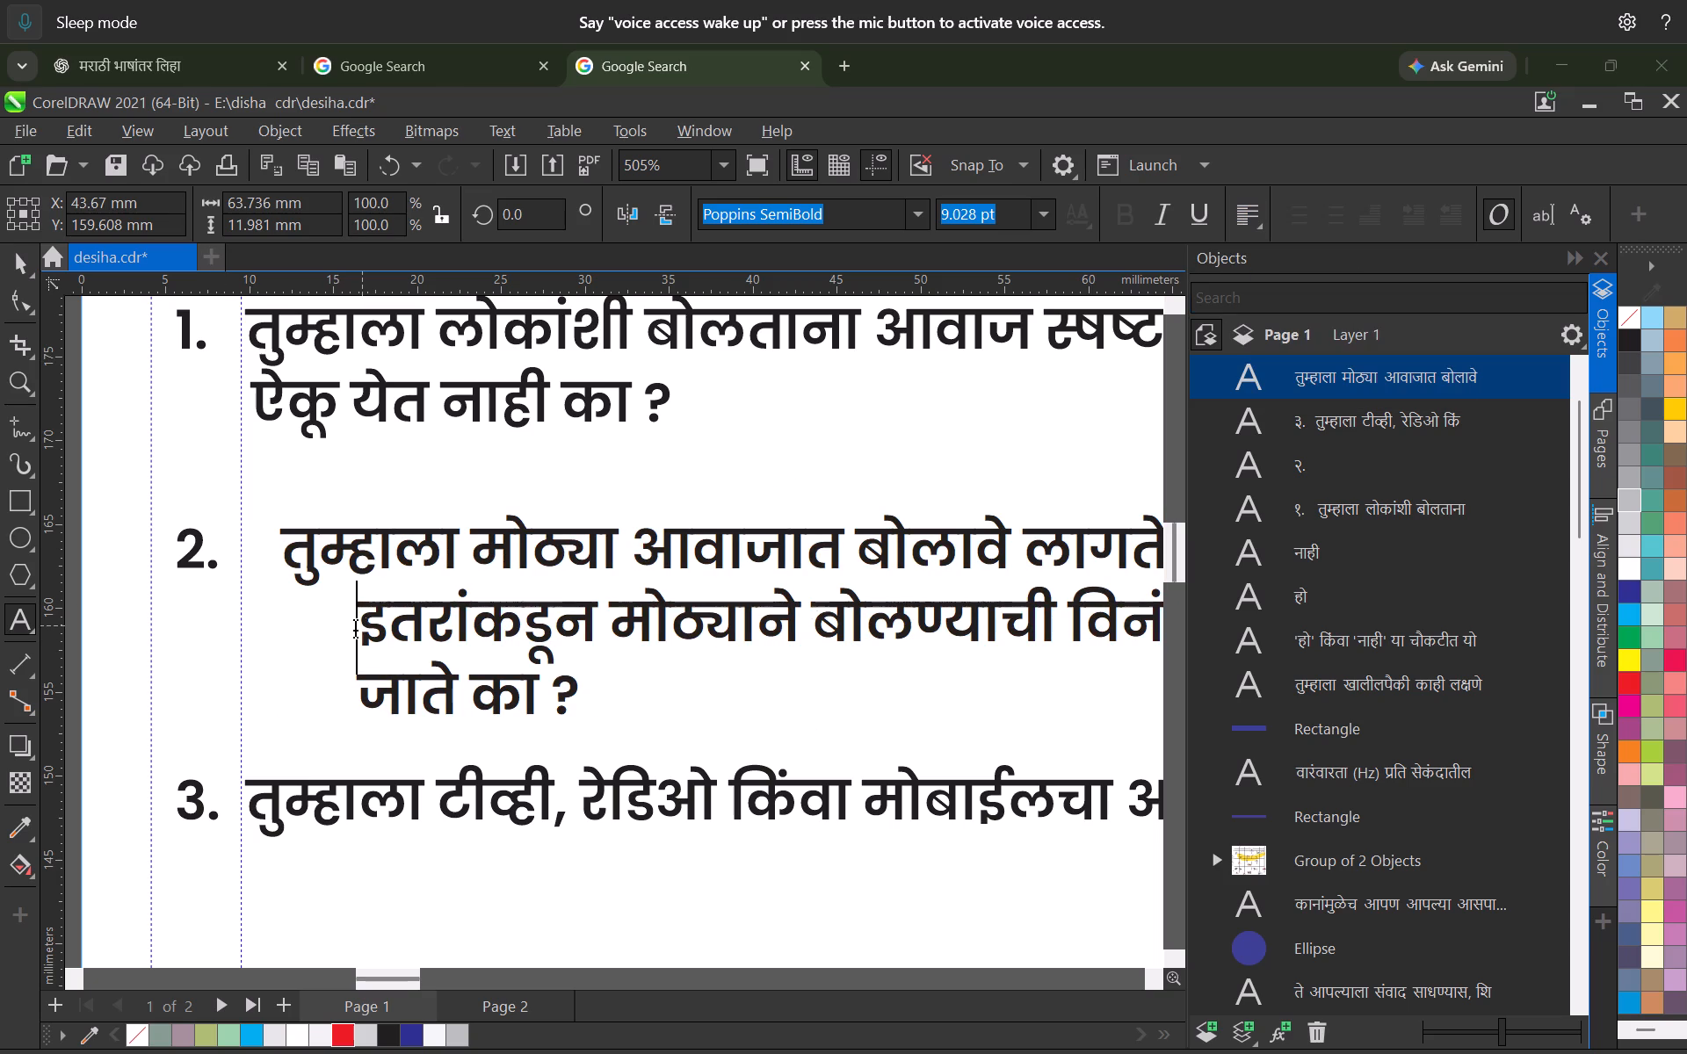
drag(355, 626, 192, 643)
key(BackSpace)
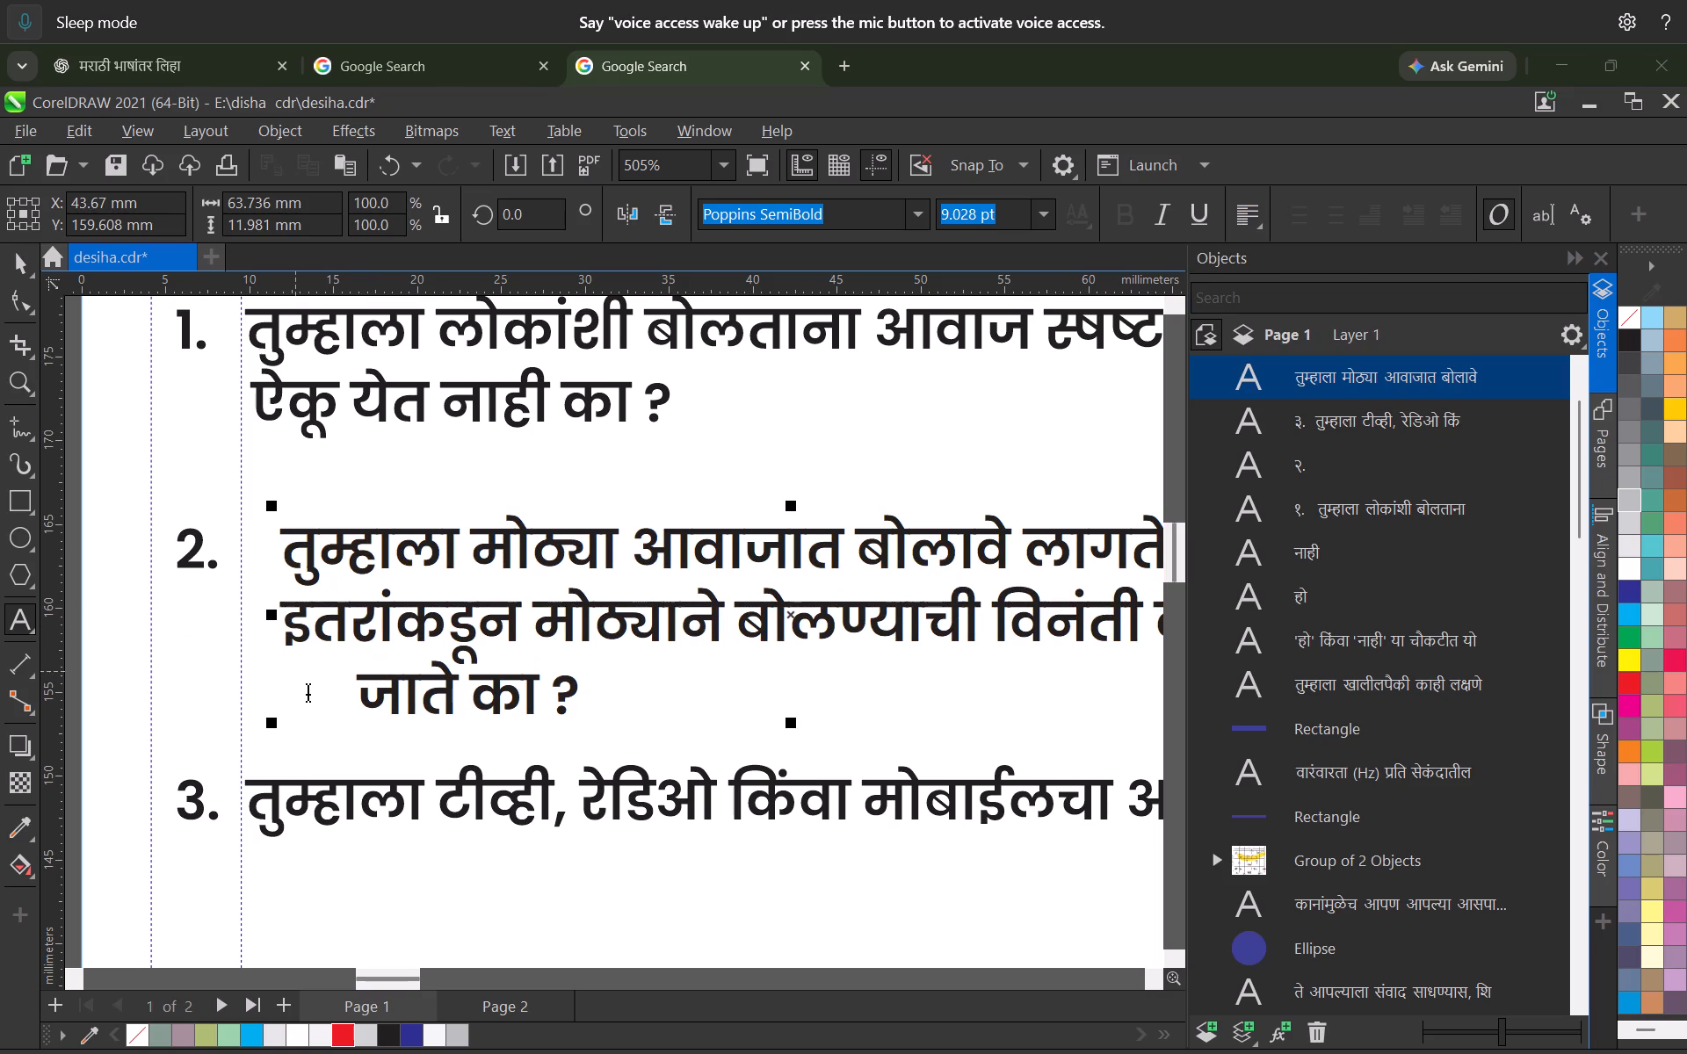
drag(354, 697, 155, 701)
key(BackSpace)
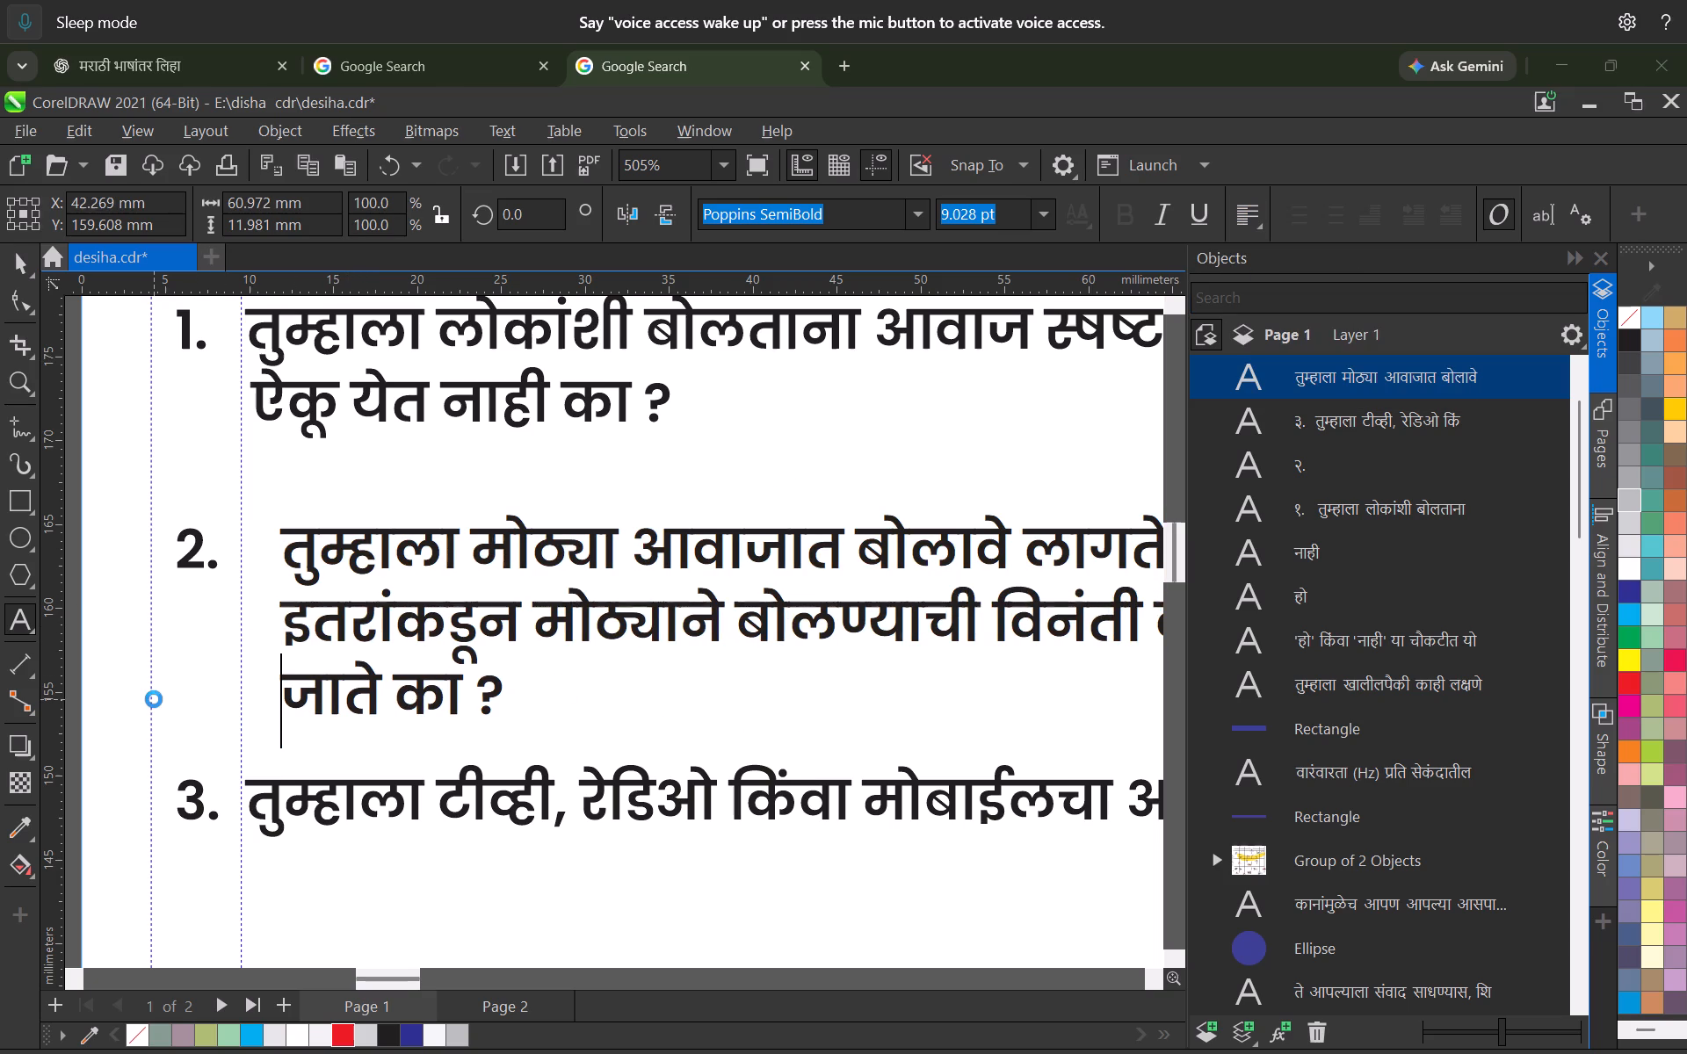
Nudge question 2's wording block left about 2.3 mm so it starts at the new vertical guideline.
click(26, 262)
key(Left)
key(Left)
key(Left)
key(Left)
key(Left)
key(Left)
key(Left)
key(Left)
key(Left)
key(Left)
key(Left)
key(Left)
key(Left)
key(Left)
key(Left)
key(Left)
key(Left)
key(Left)
key(Left)
key(Left)
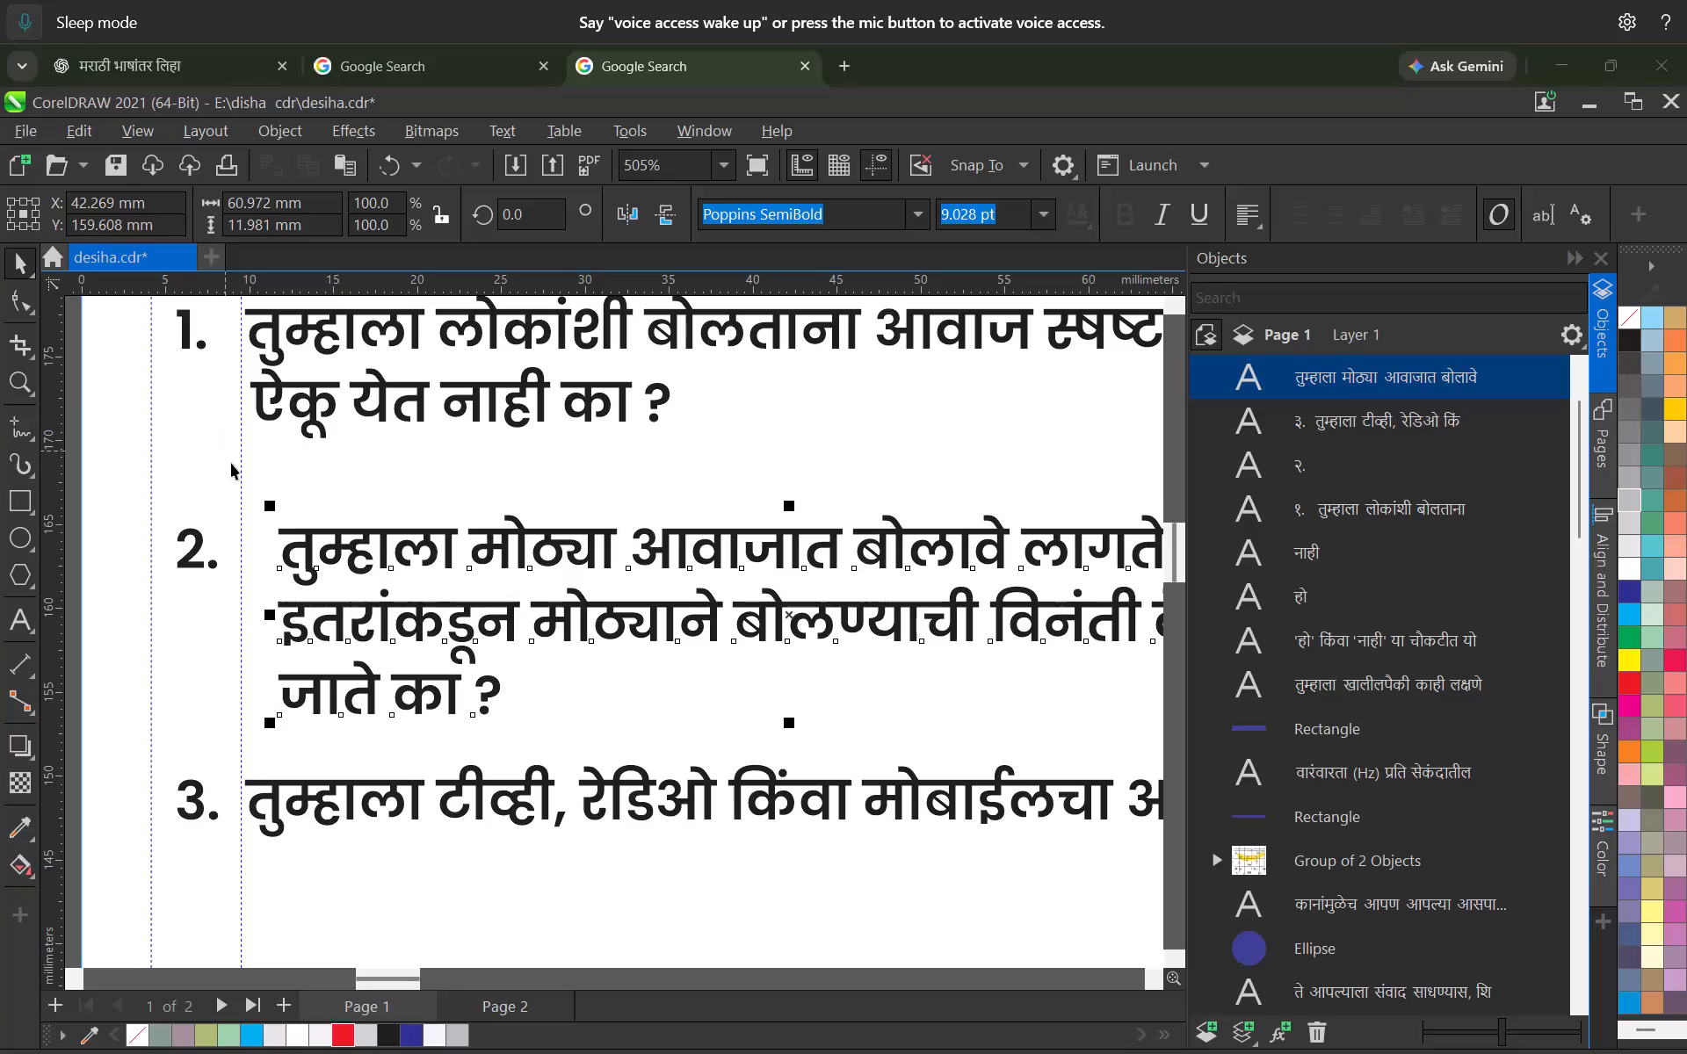
scroll(249, 552, up, 2)
key(Left)
key(Left)
key(Left)
key(Left)
key(Left)
key(Left)
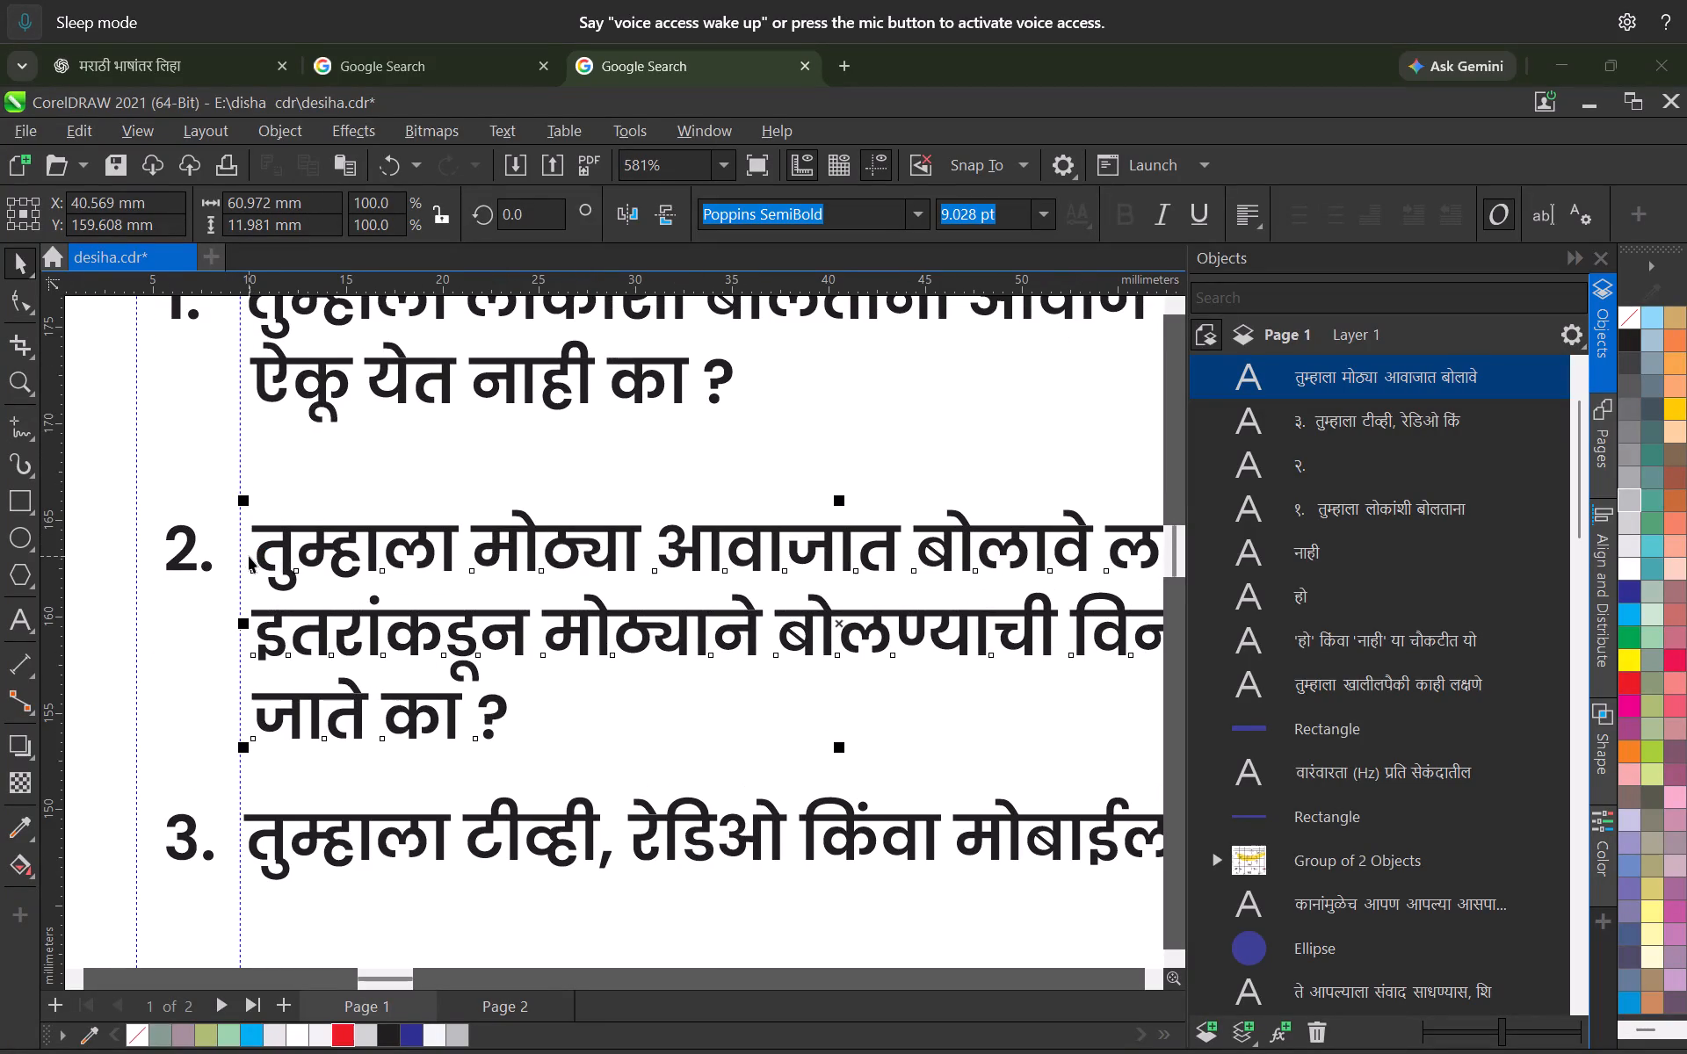
key(Left)
scroll(249, 556, down, 7)
middle_drag(255, 524, 257, 577)
scroll(257, 577, up, 7)
middle_drag(315, 516, 114, 592)
scroll(177, 560, down, 4)
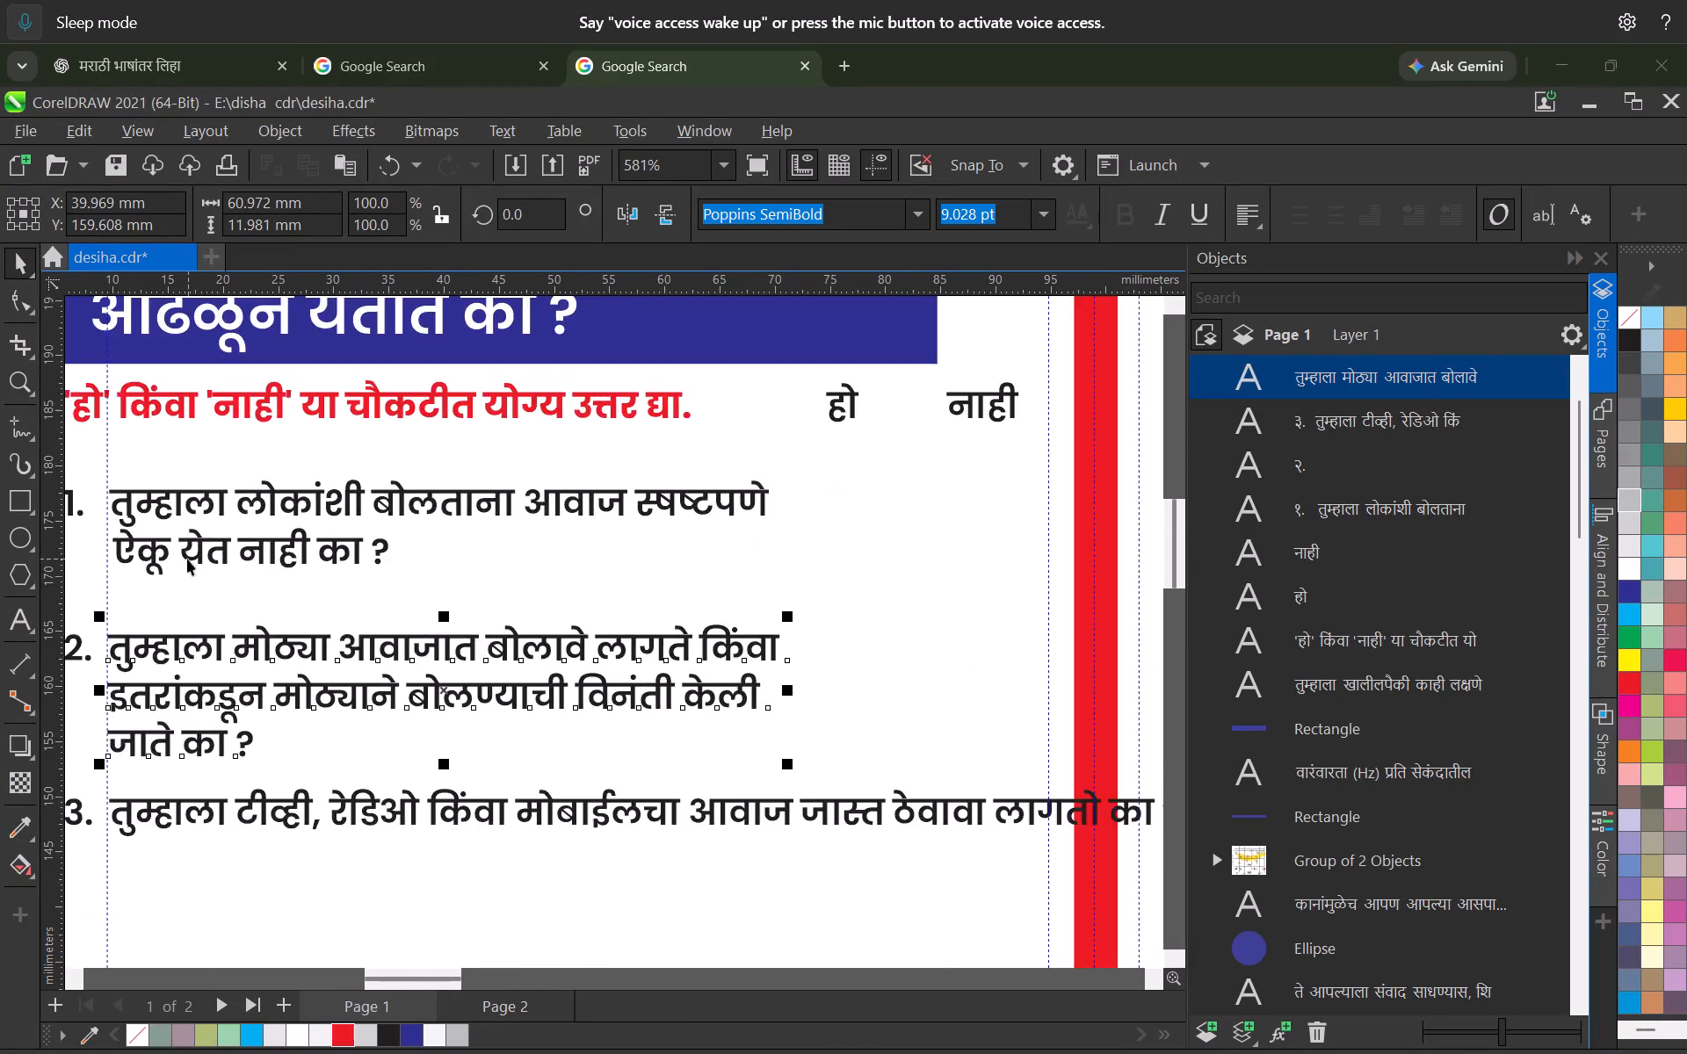
Cut question 1's wording away from its number and paste it over a copy of question 2's wording block placed about 12 mm higher.
middle_drag(187, 559, 353, 586)
double_click(325, 525)
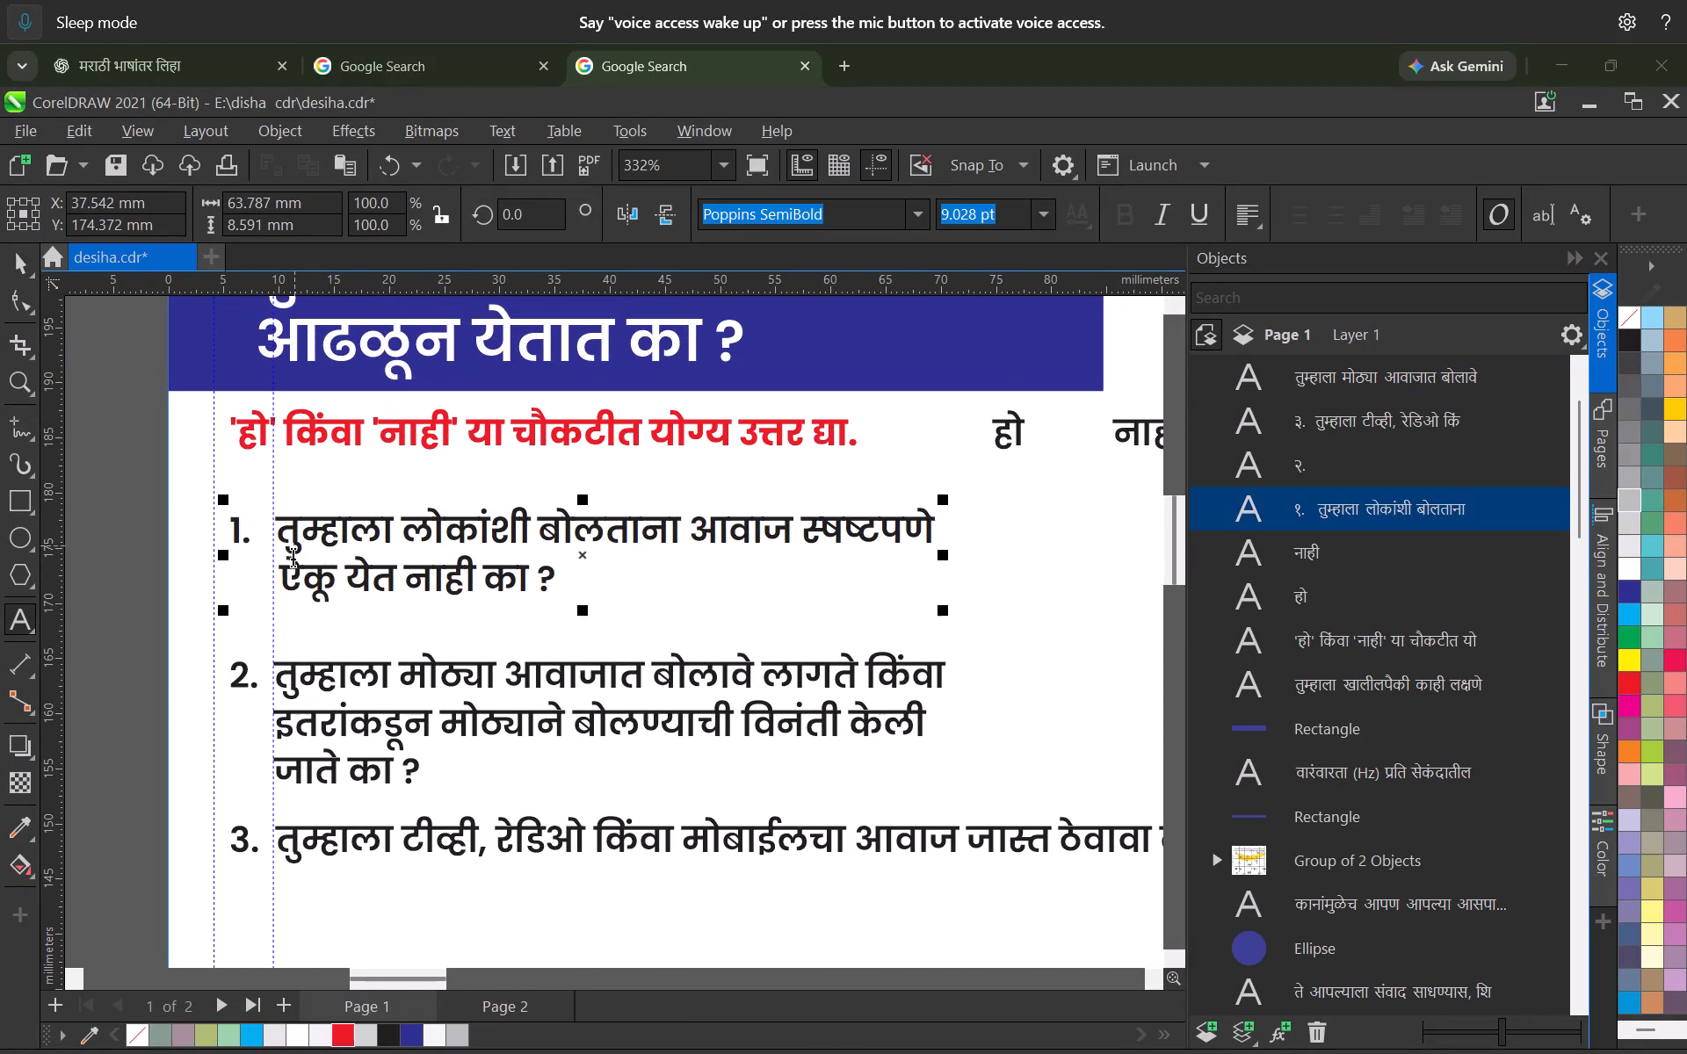
click(12, 270)
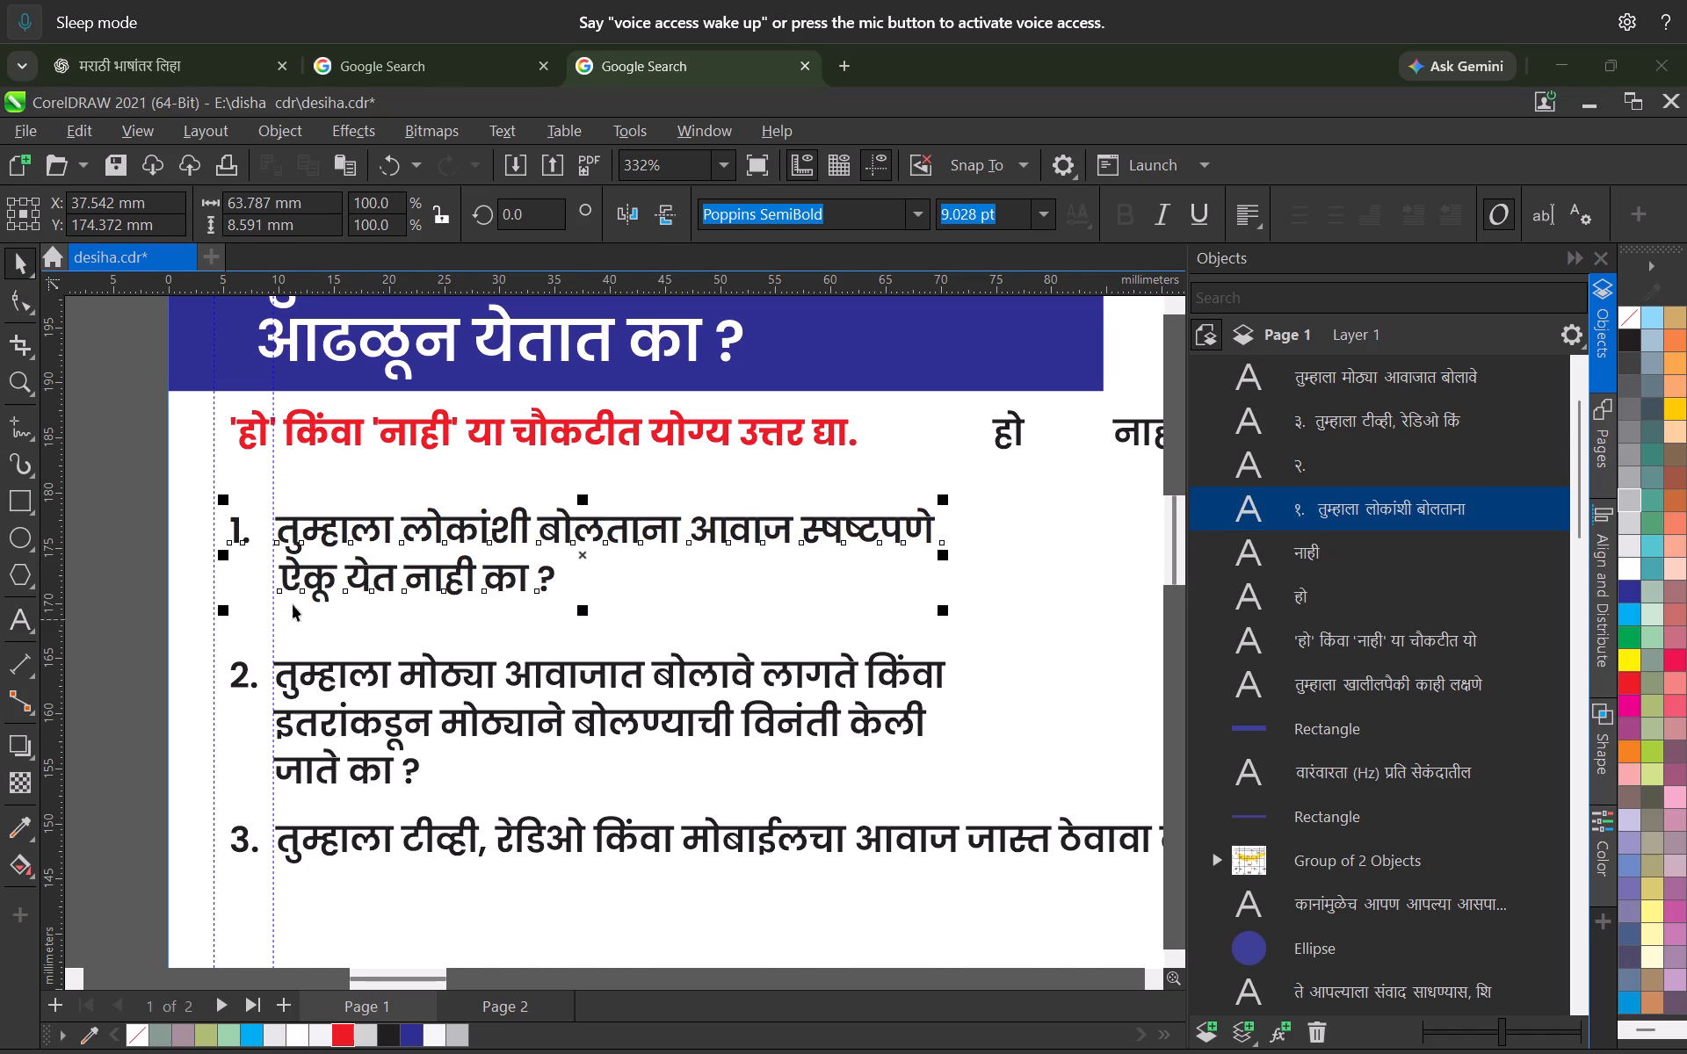
scroll(291, 594, up, 3)
double_click(289, 492)
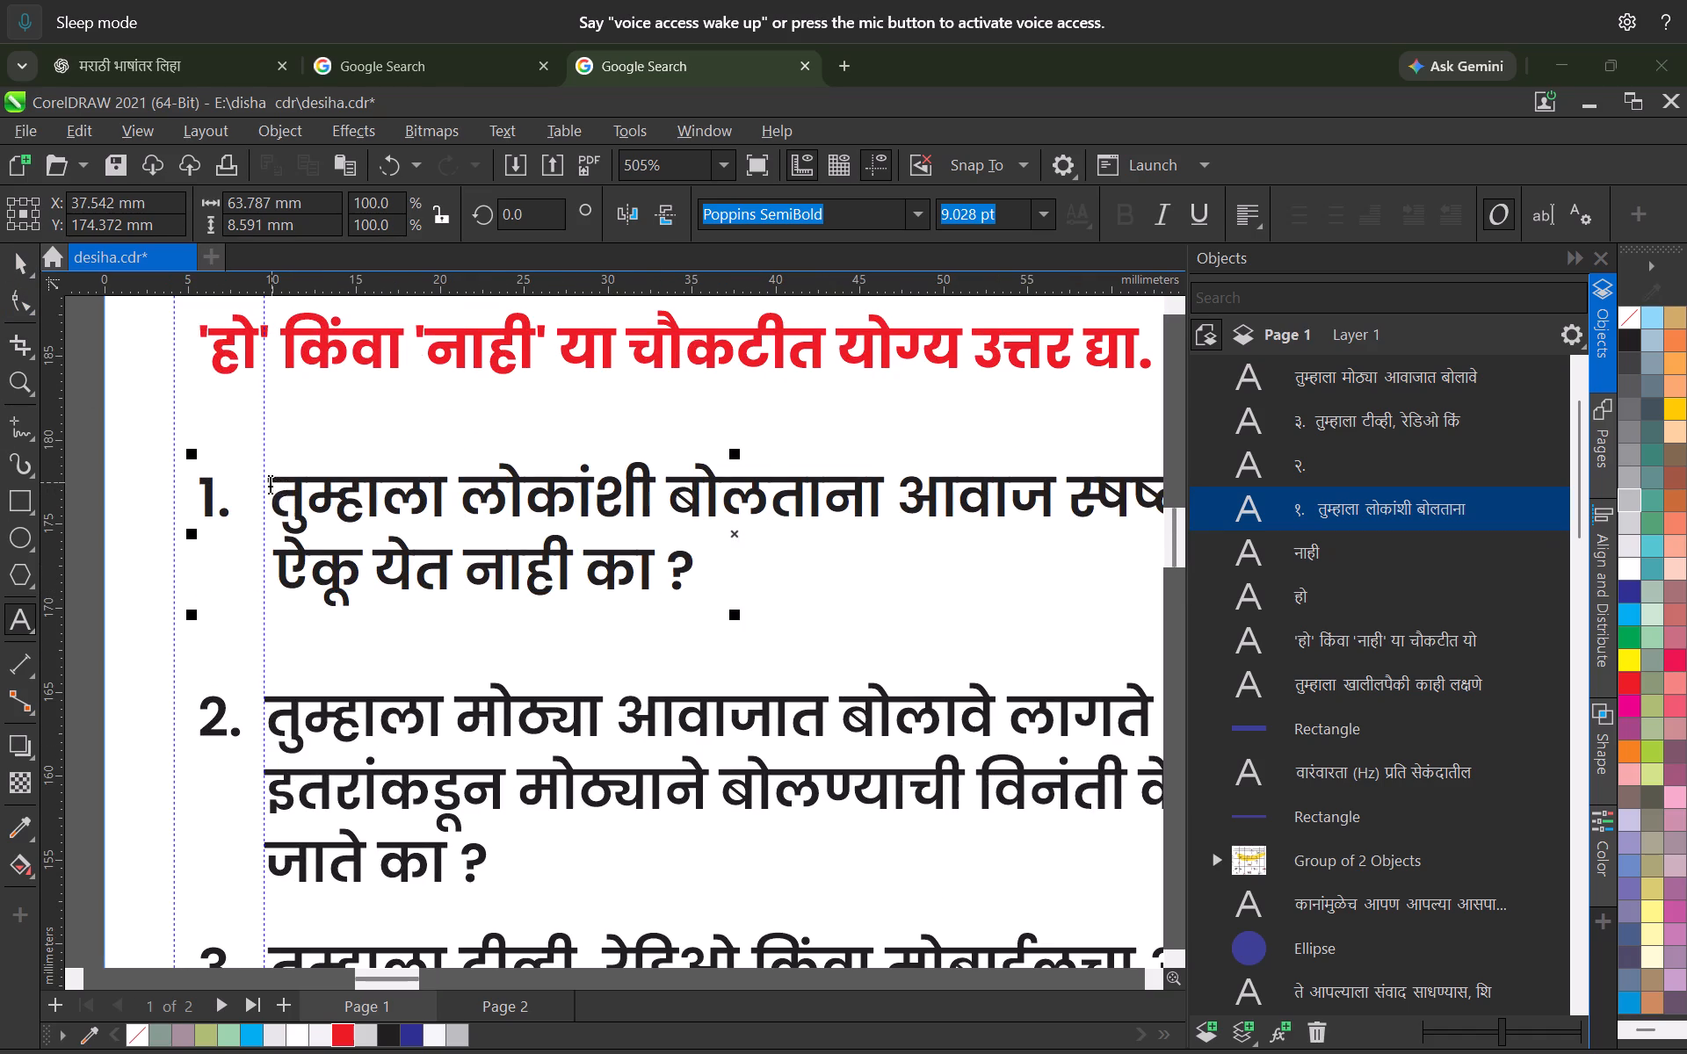
drag(265, 481, 819, 588)
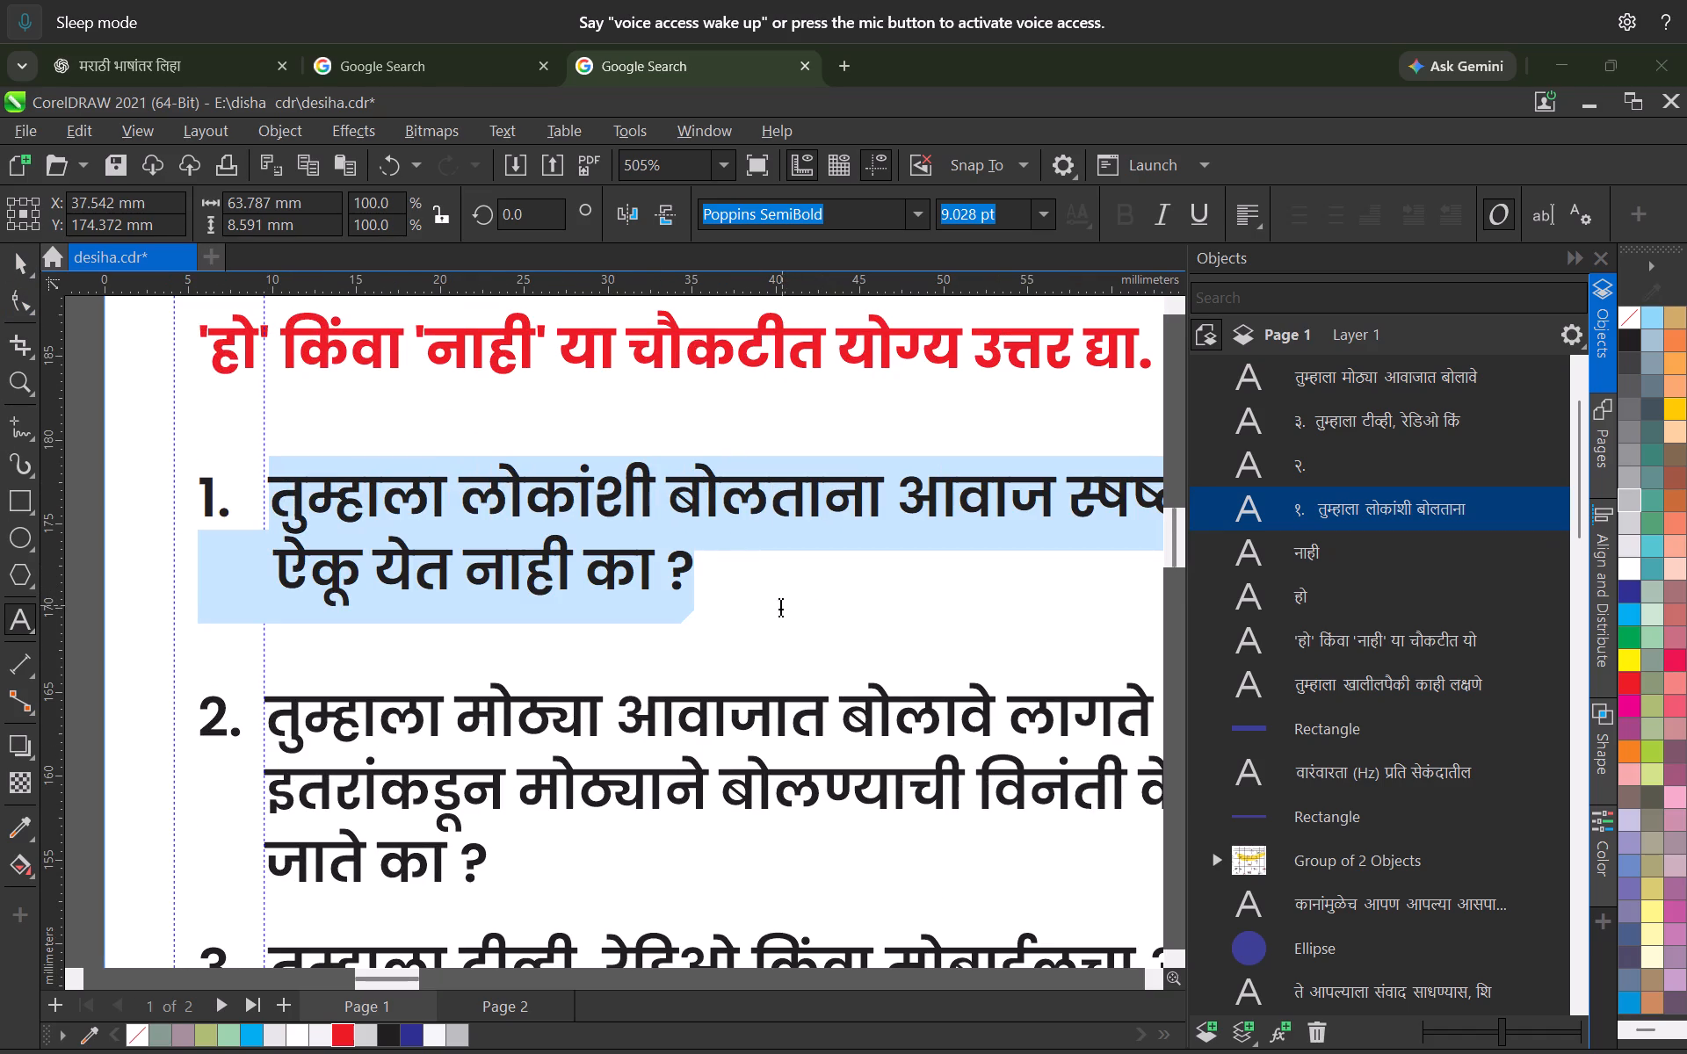
key(ctrl+x)
click(18, 271)
scroll(394, 653, down, 3)
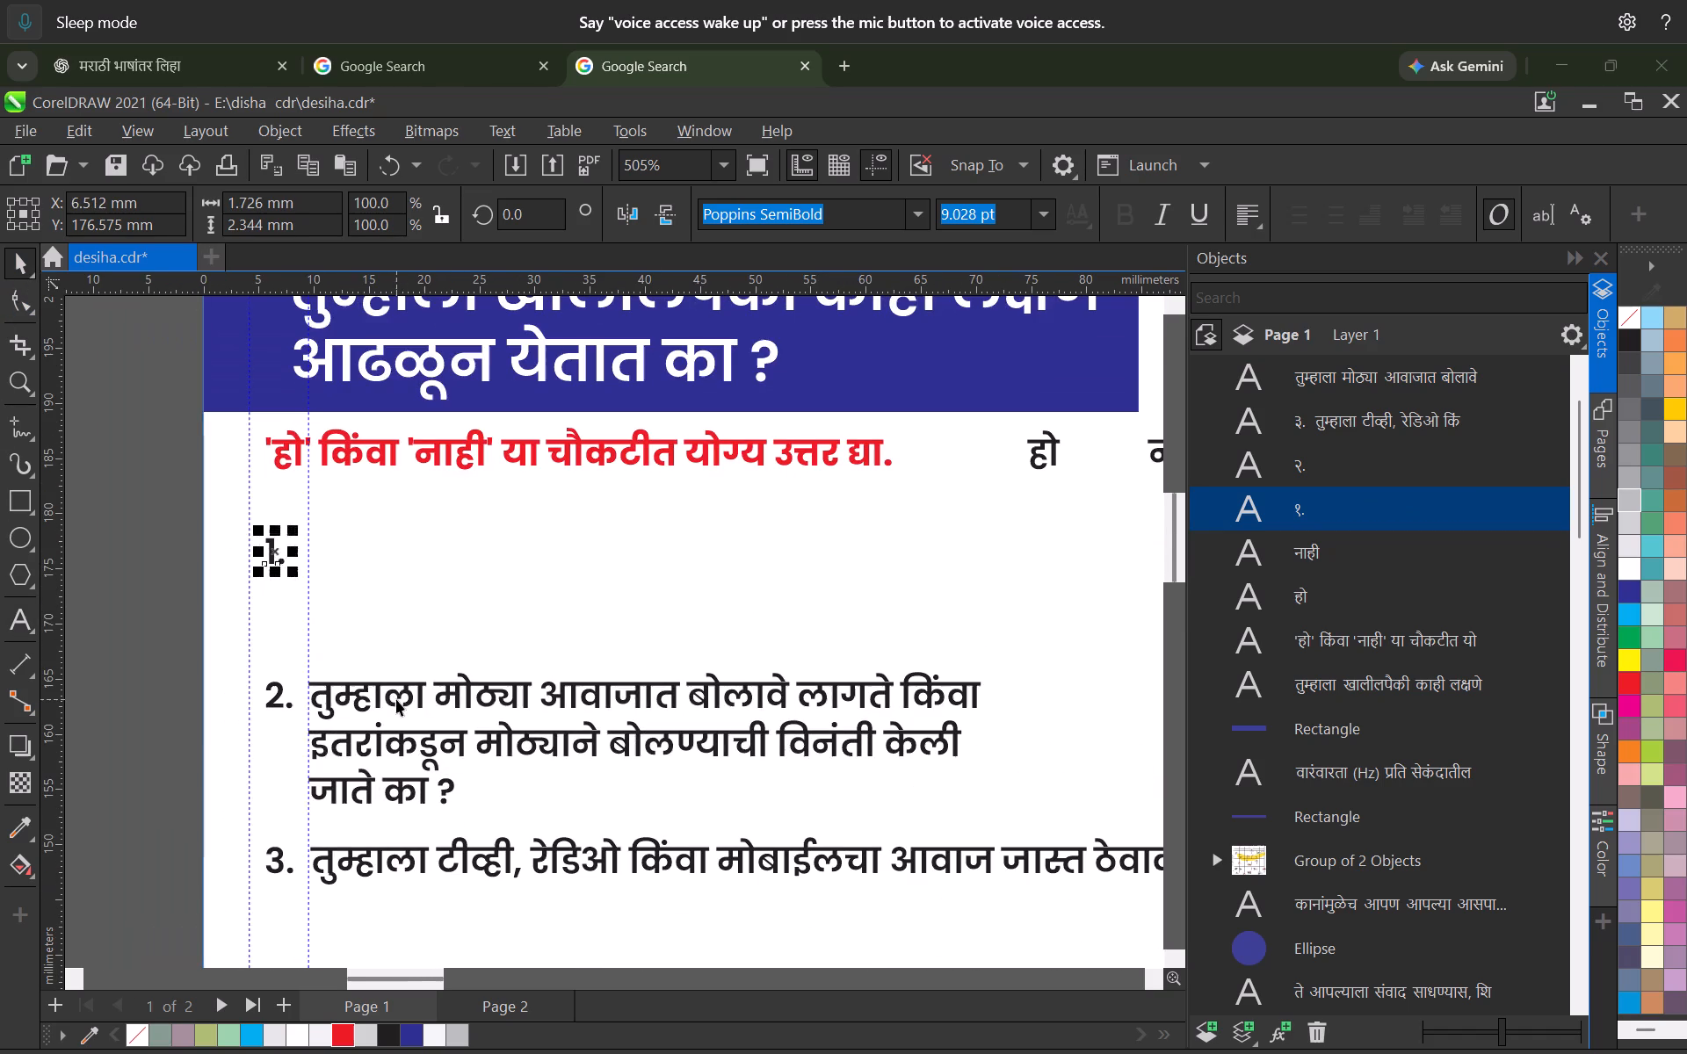
click(396, 699)
drag(377, 696, 380, 561)
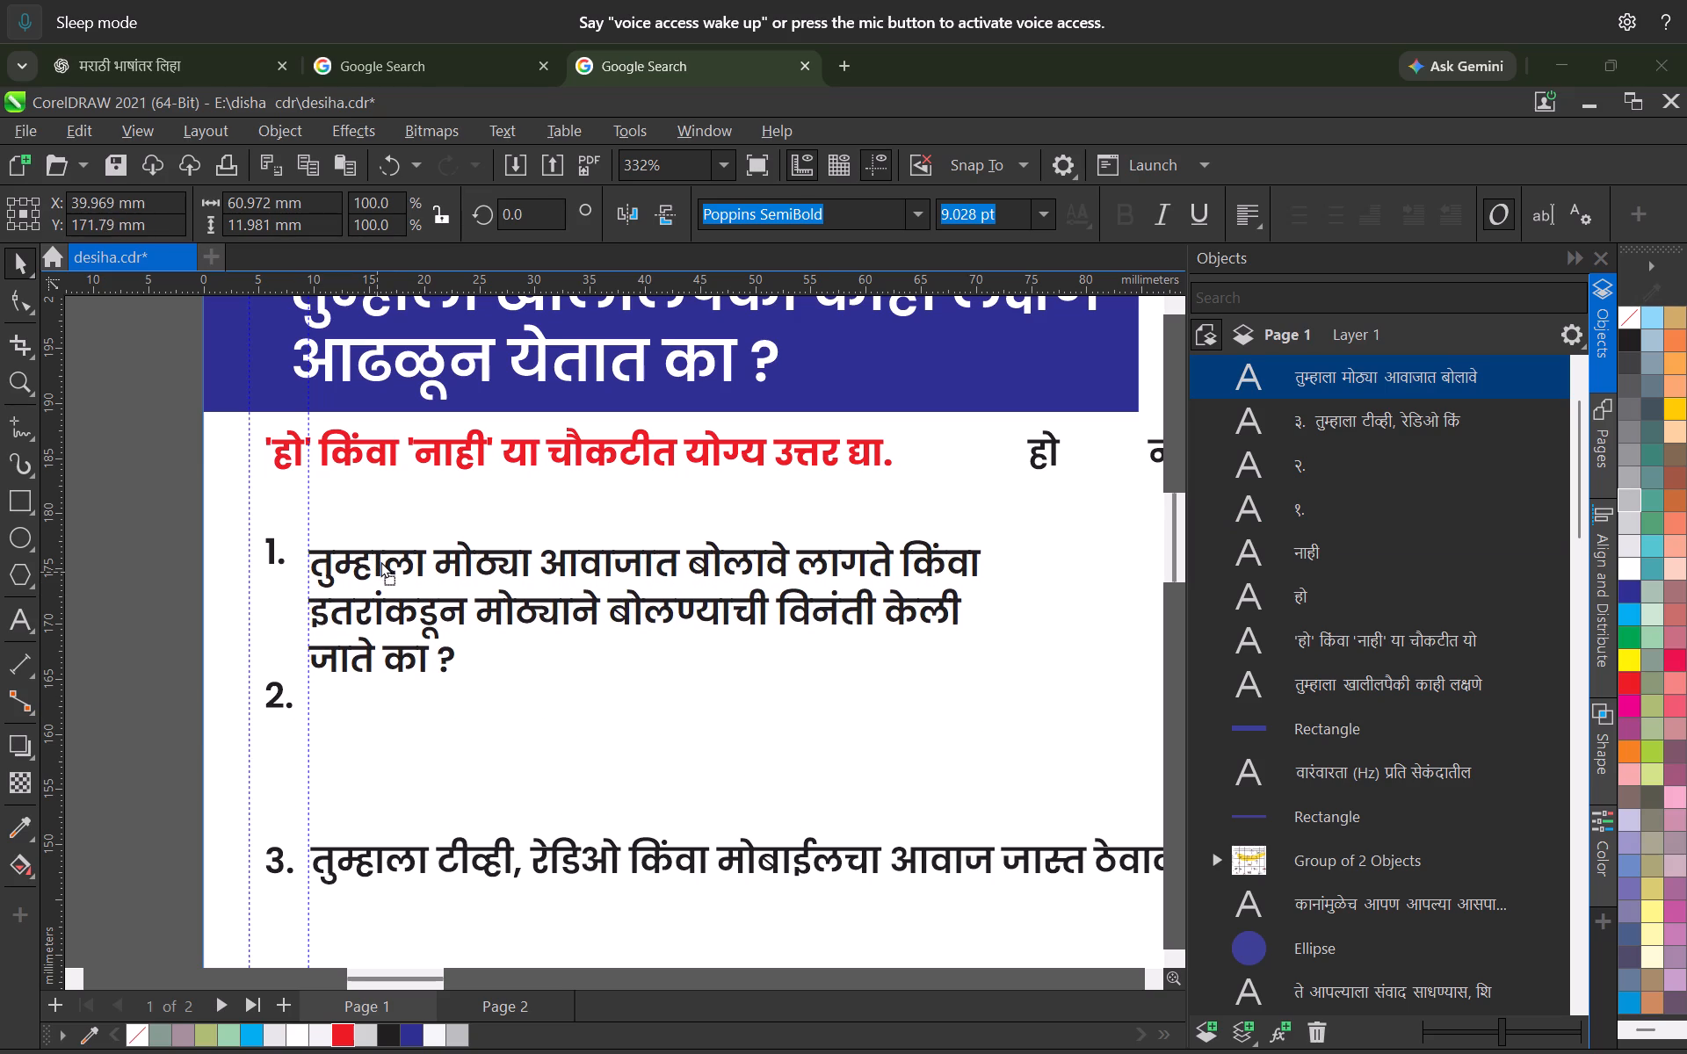
drag(380, 561, 380, 559)
shift+right_click(380, 559)
double_click(380, 559)
key(ctrl+a)
key(ctrl+v)
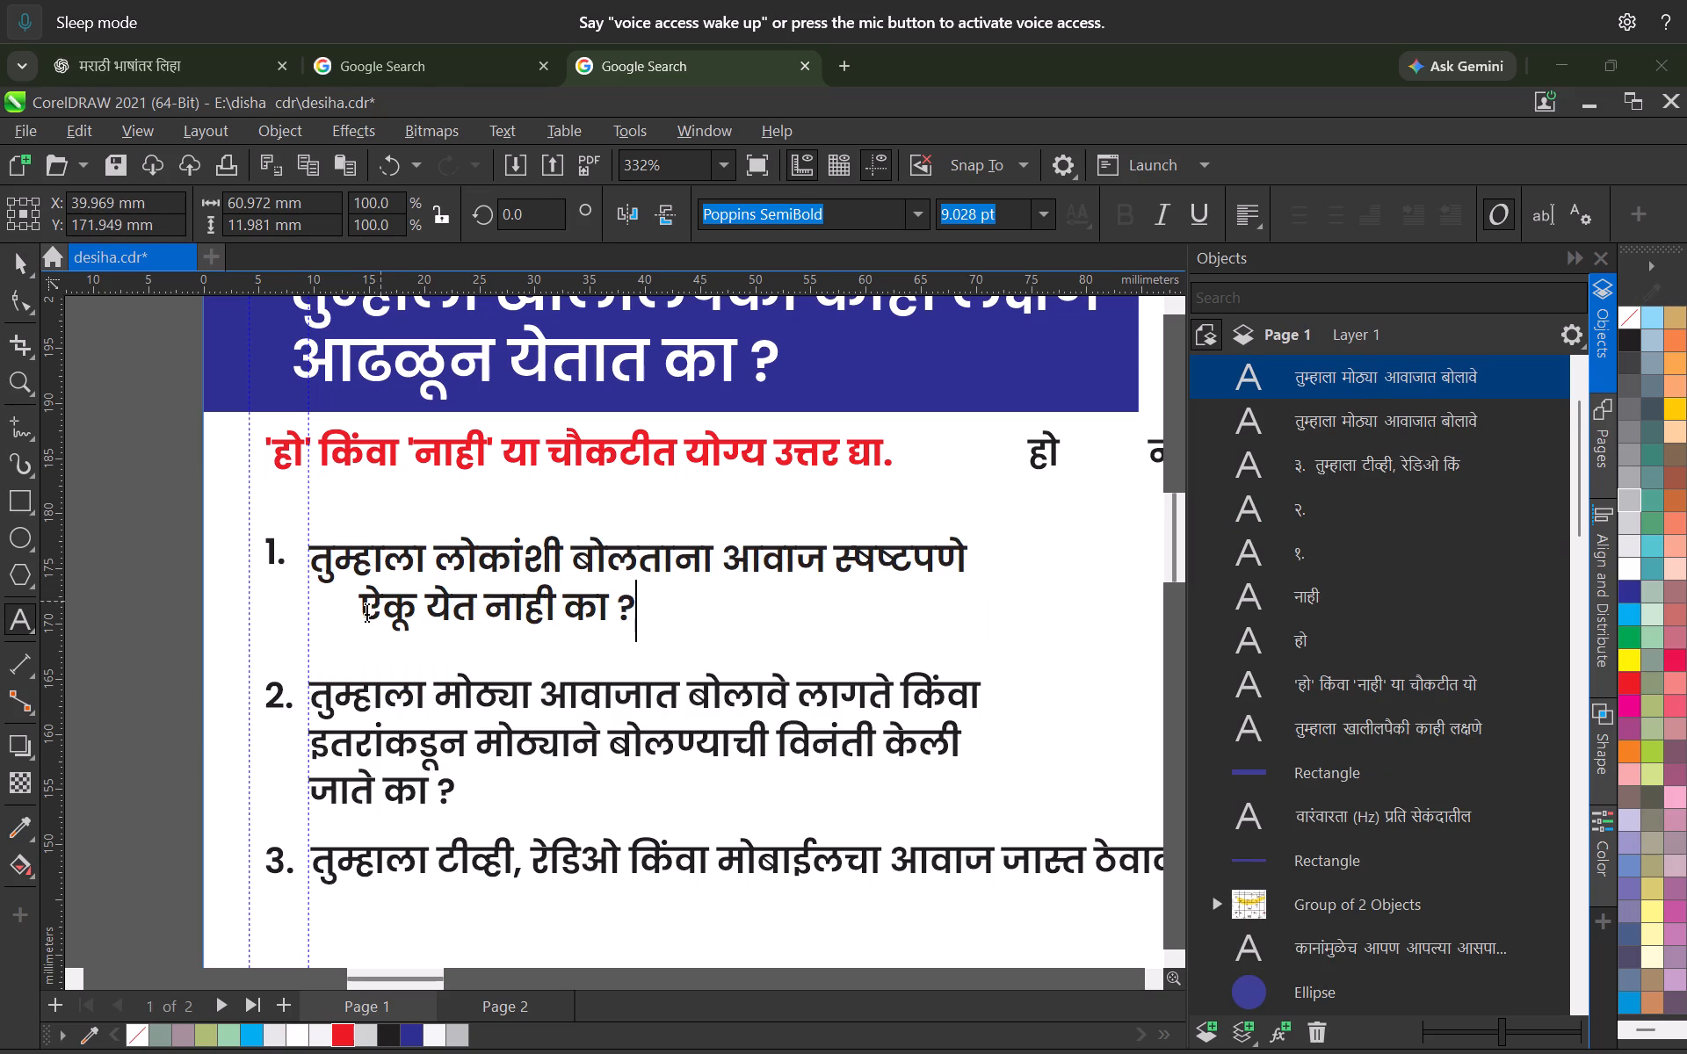
Remove the leading spaces before "ऐकू" on the second line of question 1's wording block.
drag(358, 611, 147, 611)
key(BackSpace)
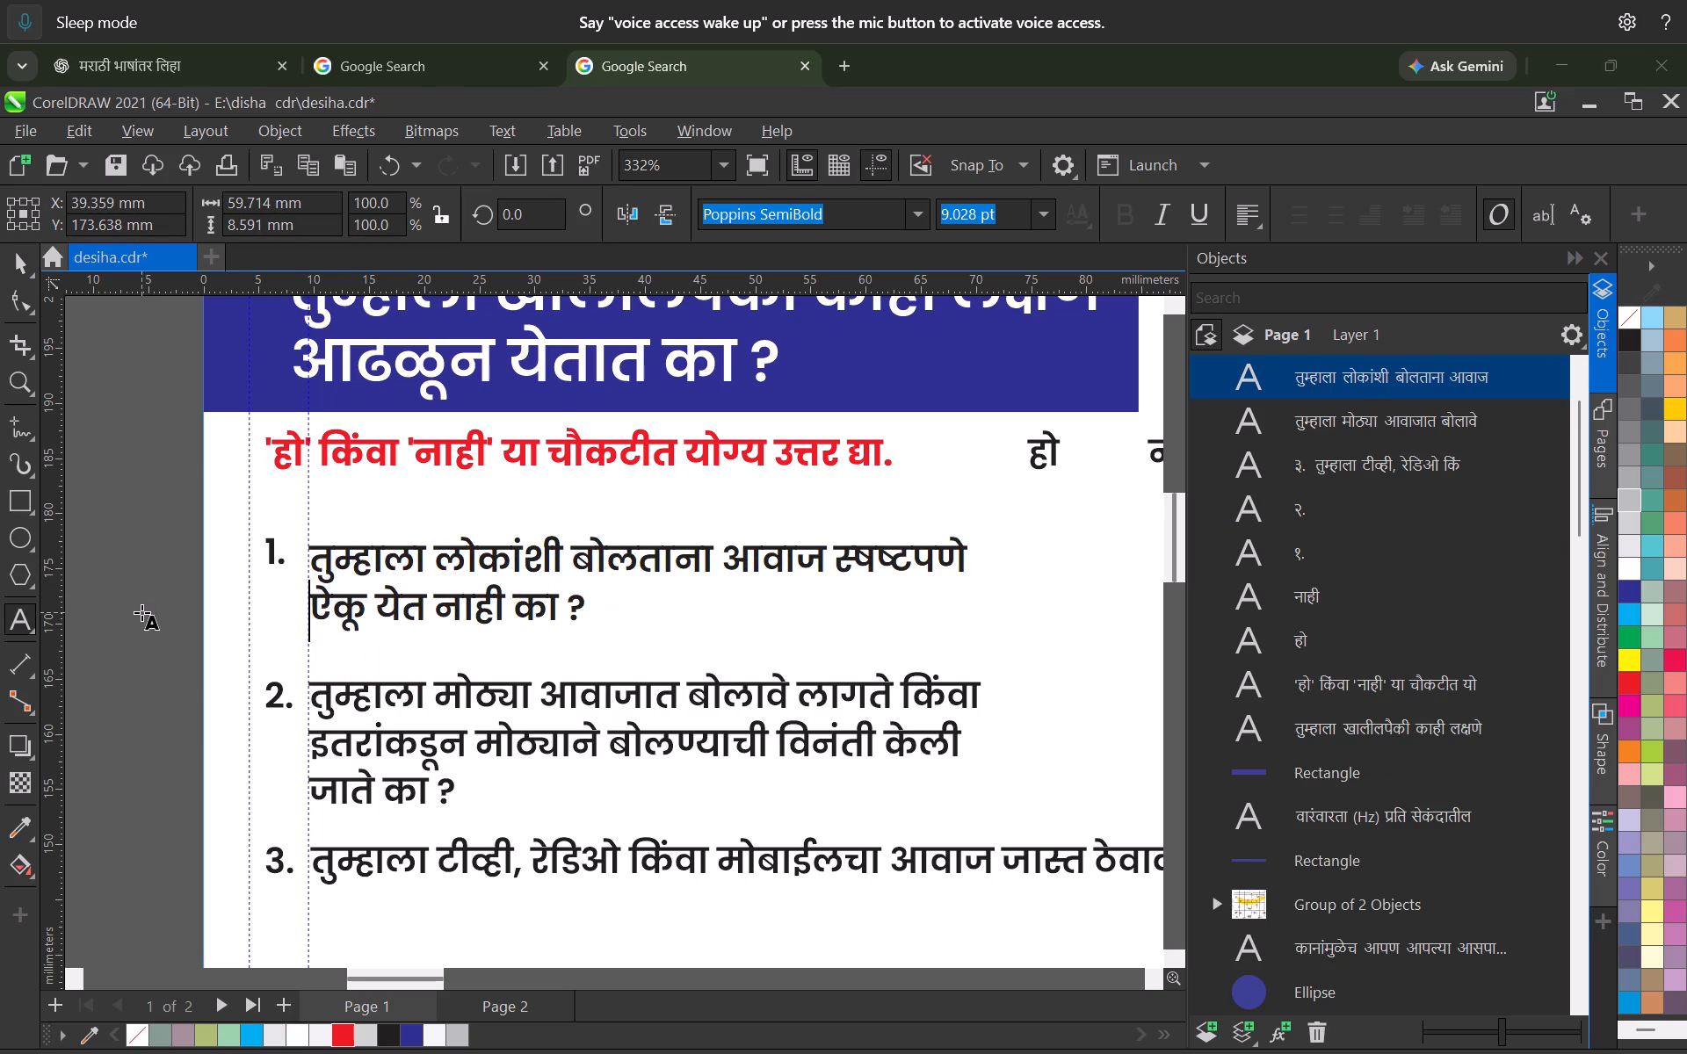
Nudge question 1's wording block up 0.3 mm to level it with its number.
click(20, 278)
scroll(283, 501, up, 2)
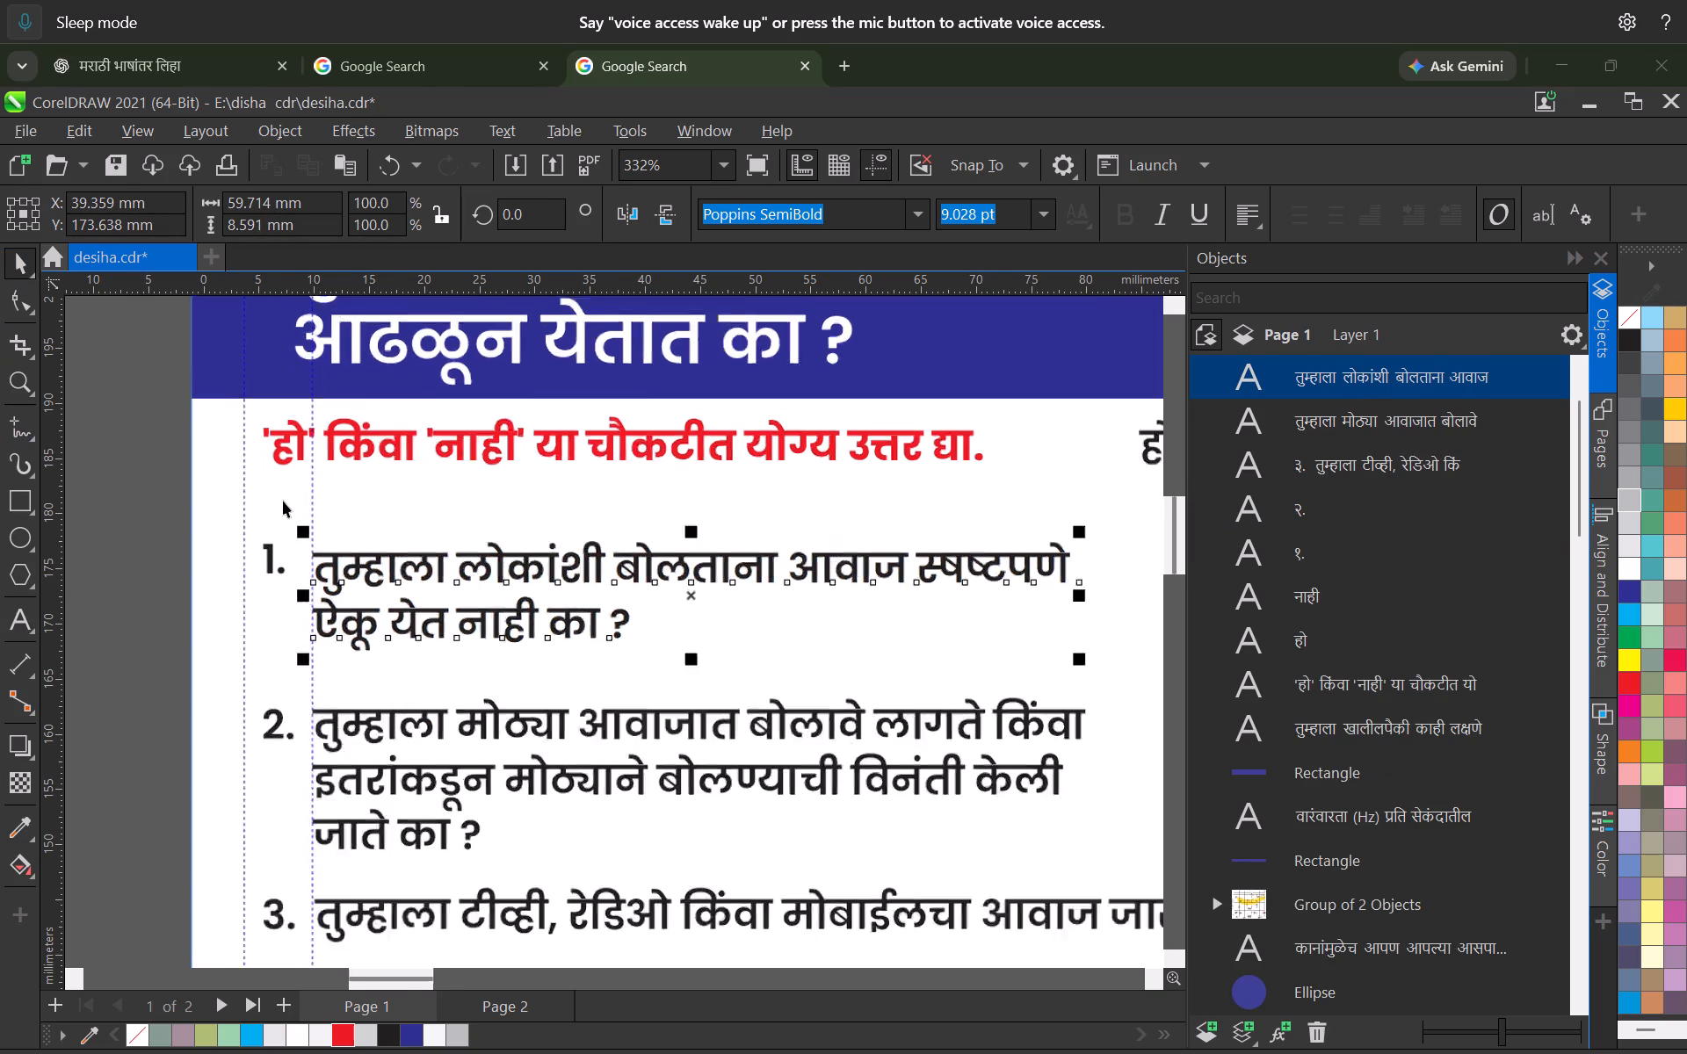
scroll(283, 501, up, 1)
key(Up)
key(Up)
key(Up)
Cut question 3's wording away from its number and paste it over a copy of question 2's wording block placed about 15 mm lower.
scroll(430, 658, down, 5)
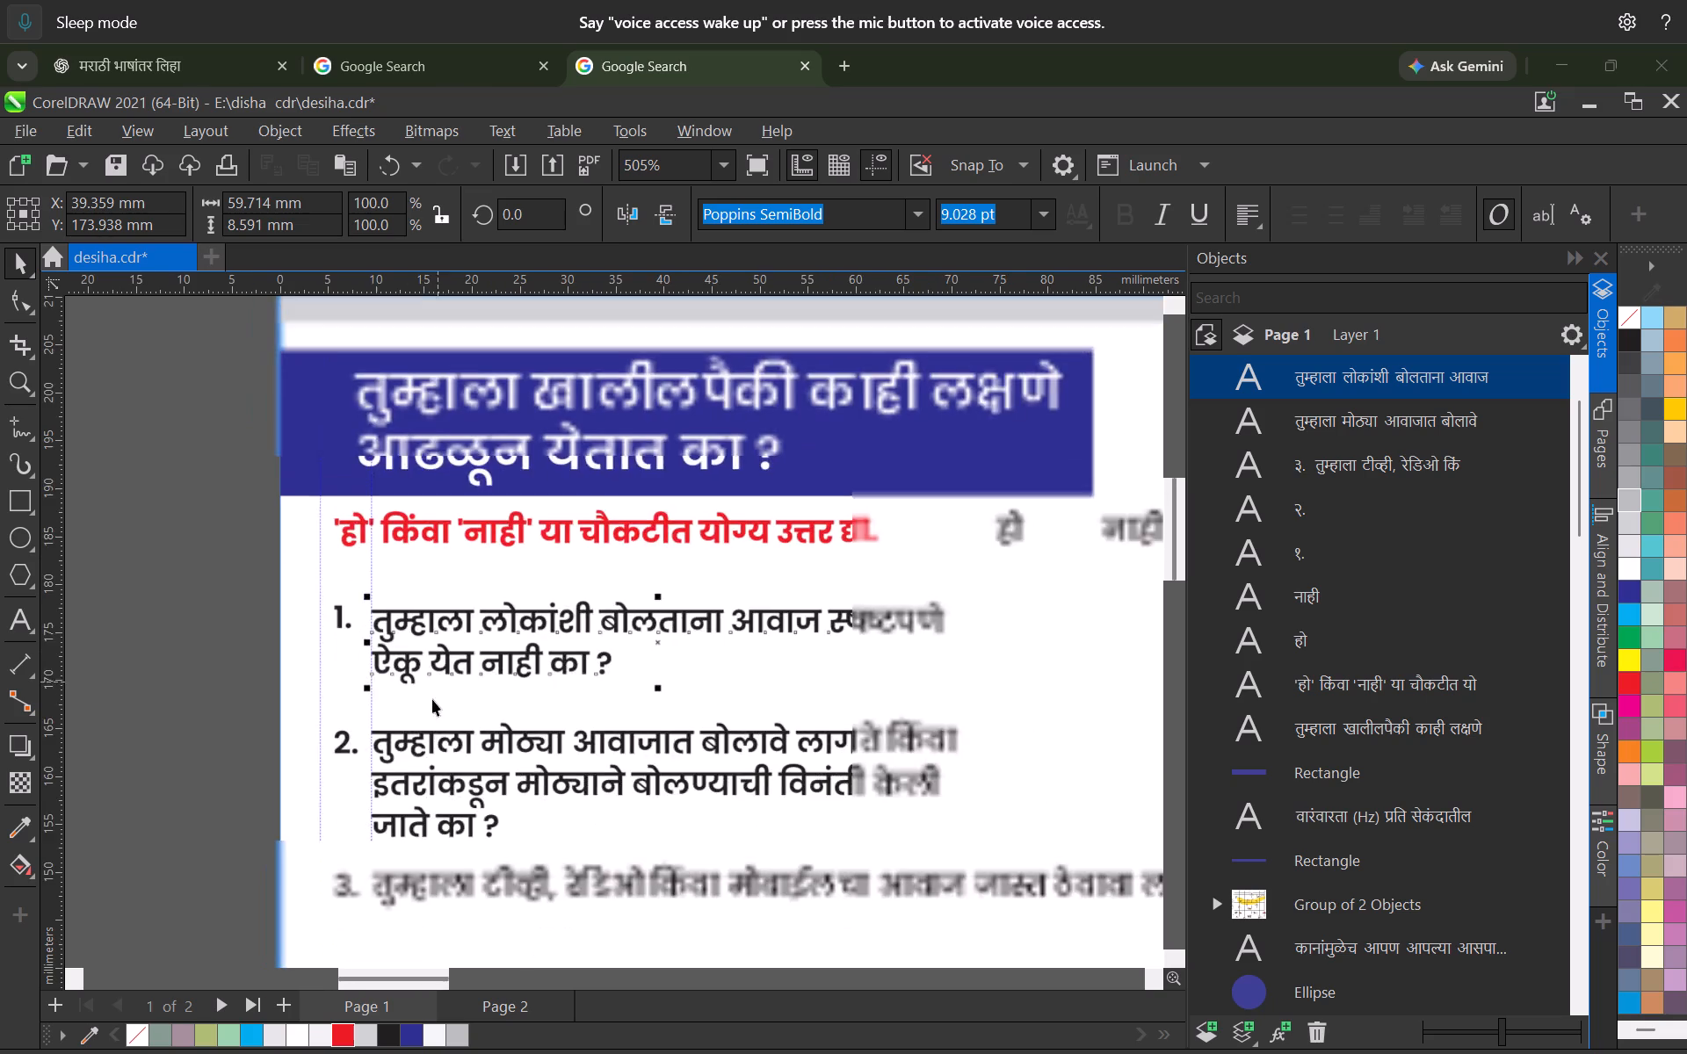
middle_drag(414, 688, 398, 456)
middle_drag(463, 682, 255, 682)
double_click(184, 652)
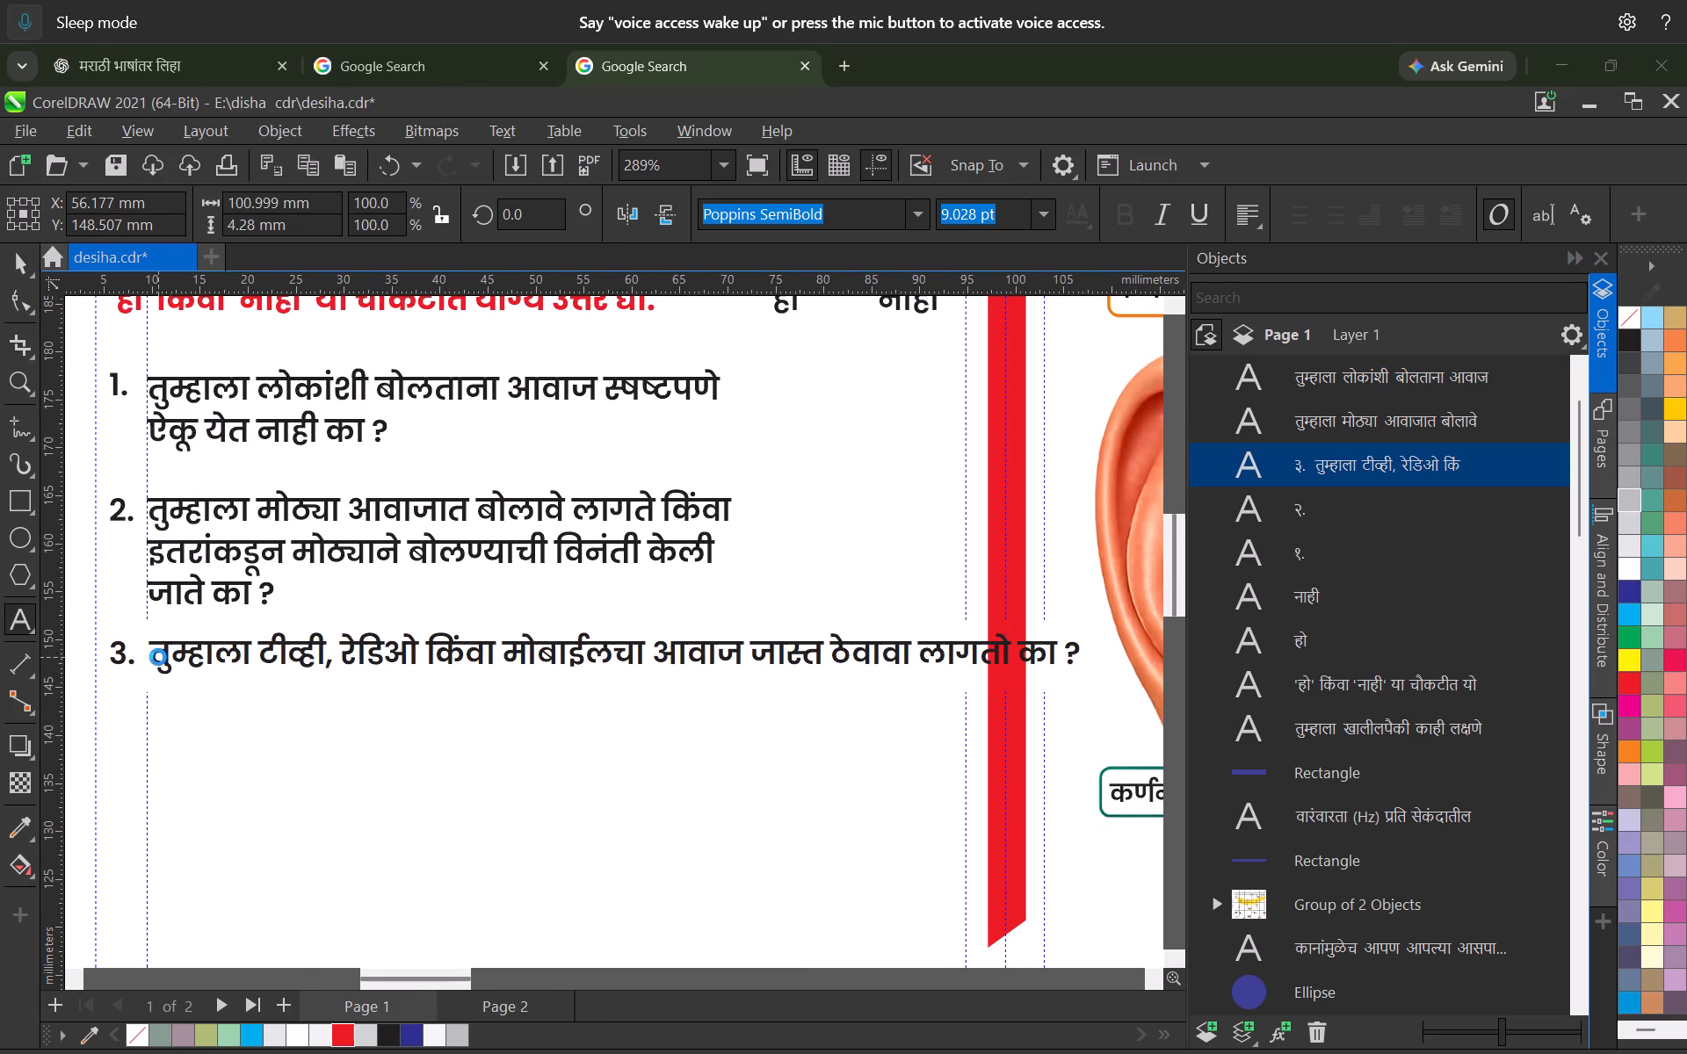
drag(152, 656, 1223, 660)
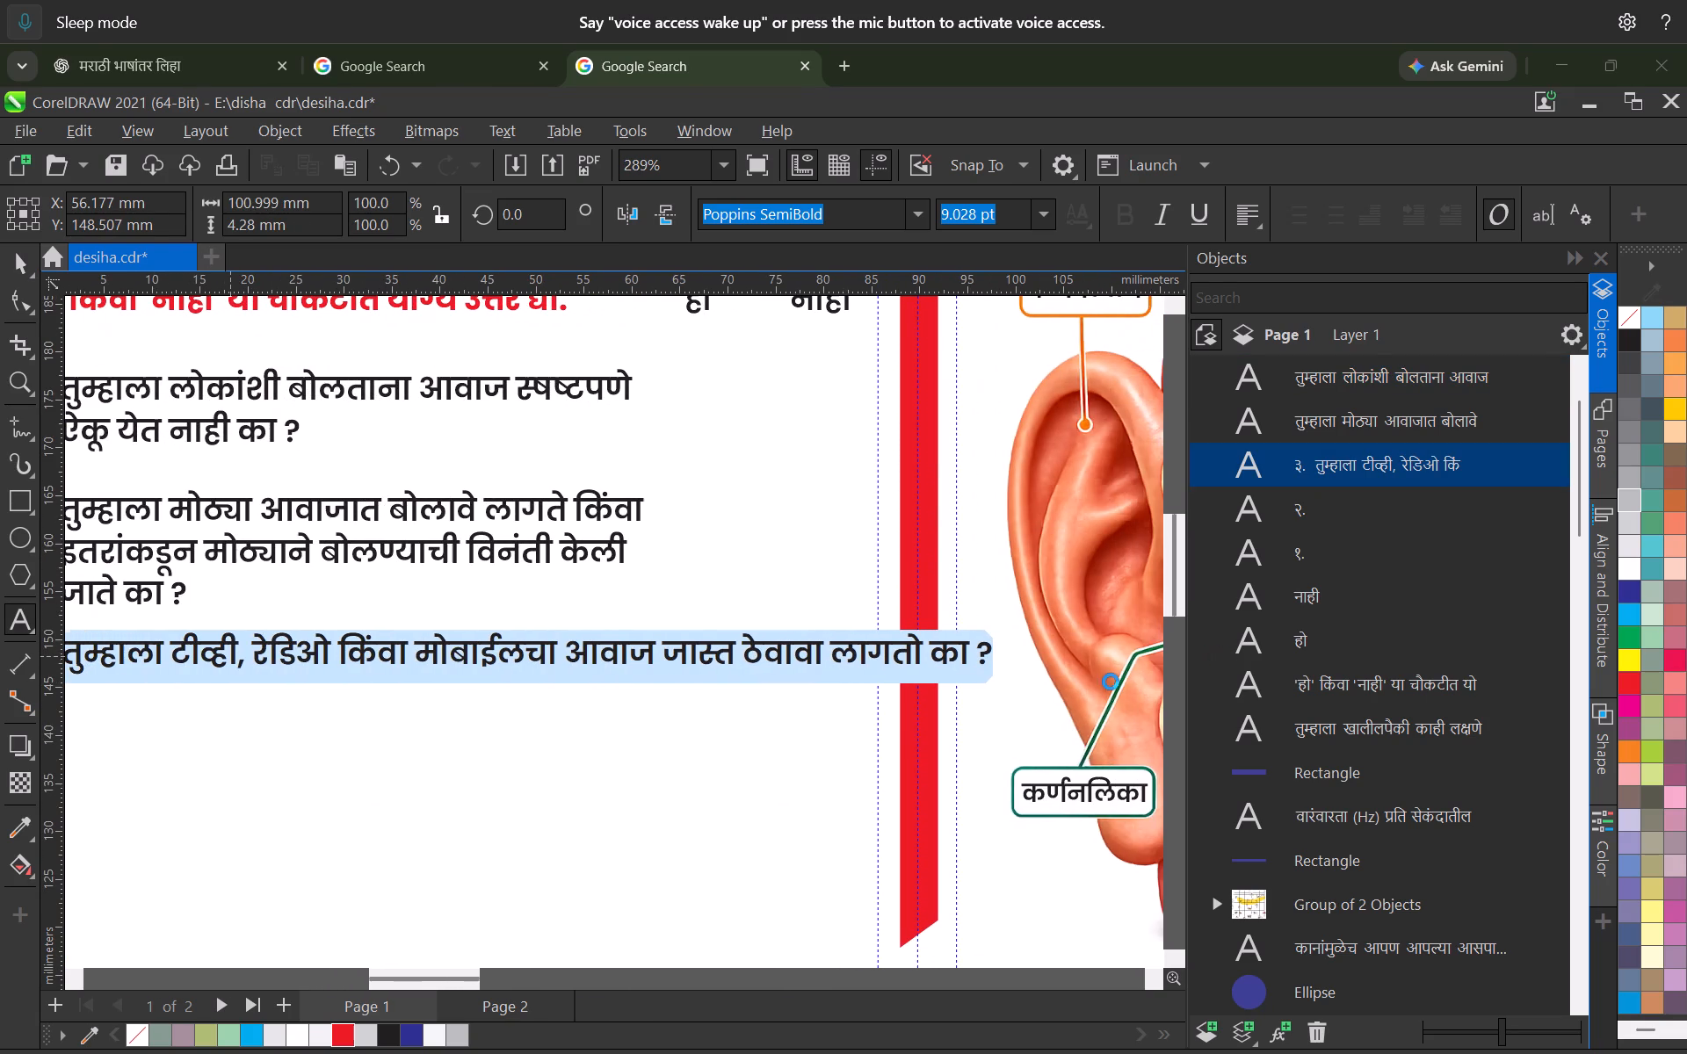
key(ctrl+x)
click(12, 256)
middle_drag(317, 718, 548, 675)
scroll(471, 619, up, 2)
click(361, 473)
drag(349, 485, 351, 668)
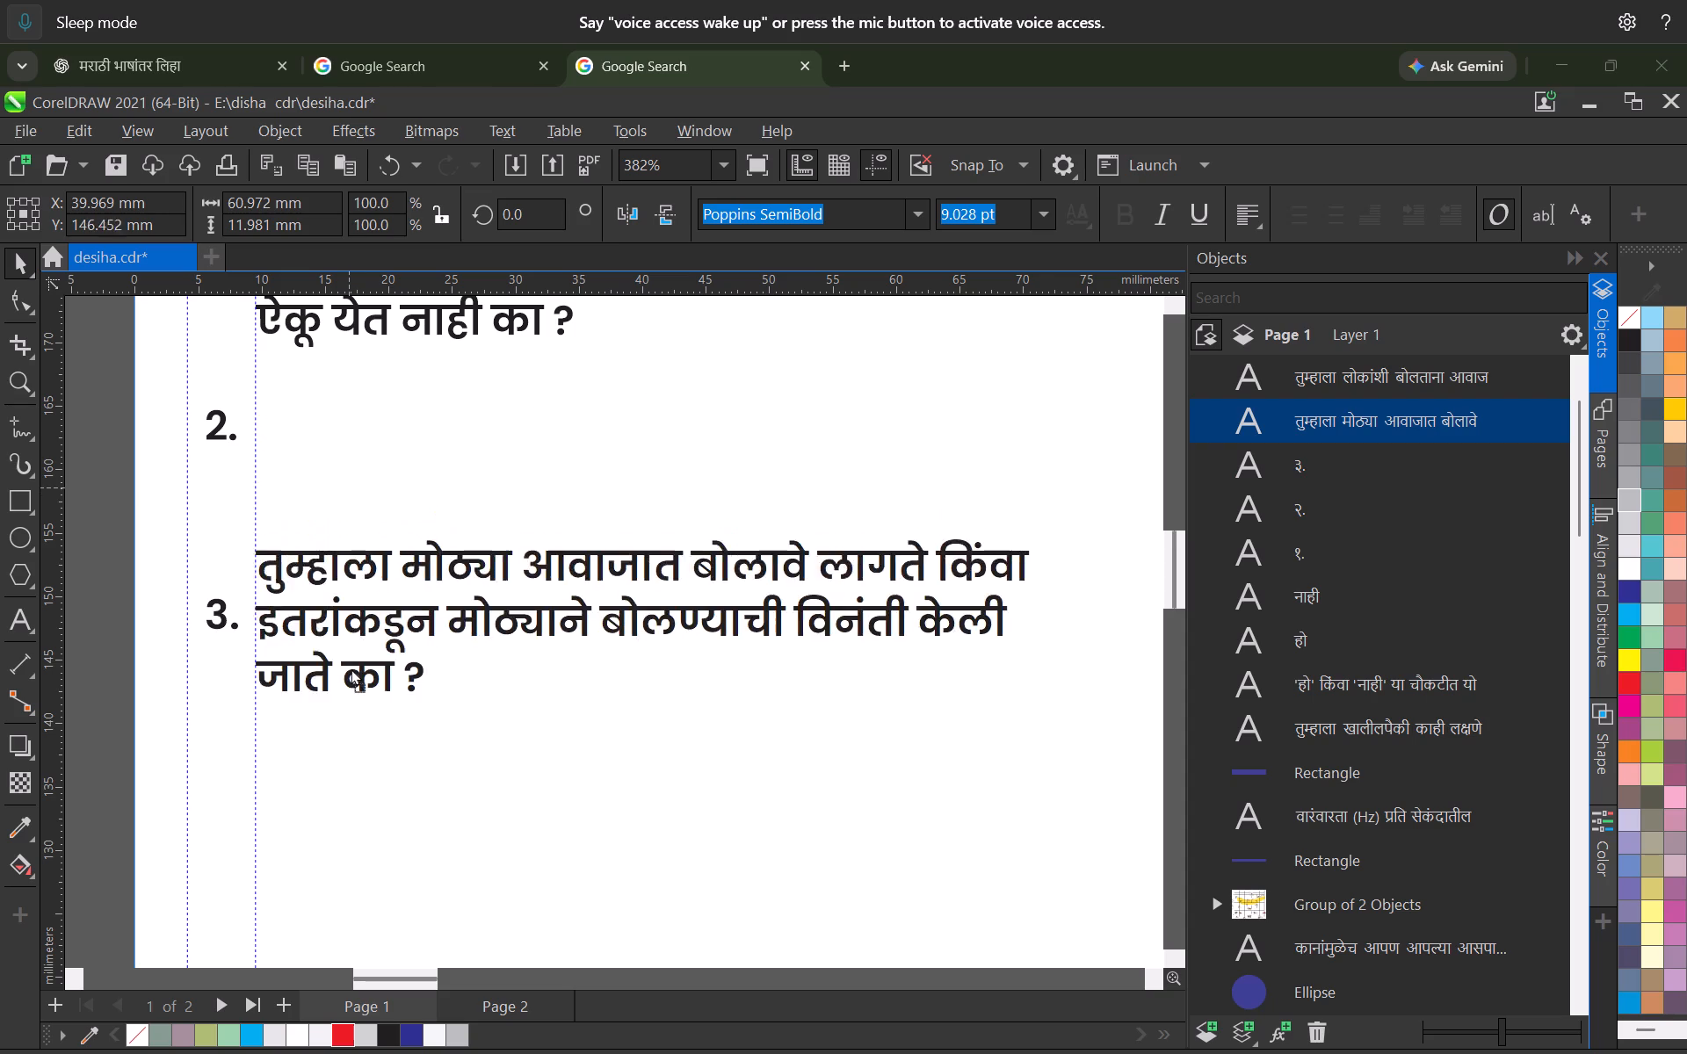
drag(351, 668, 353, 680)
shift+right_click(353, 680)
double_click(356, 680)
key(ctrl+a)
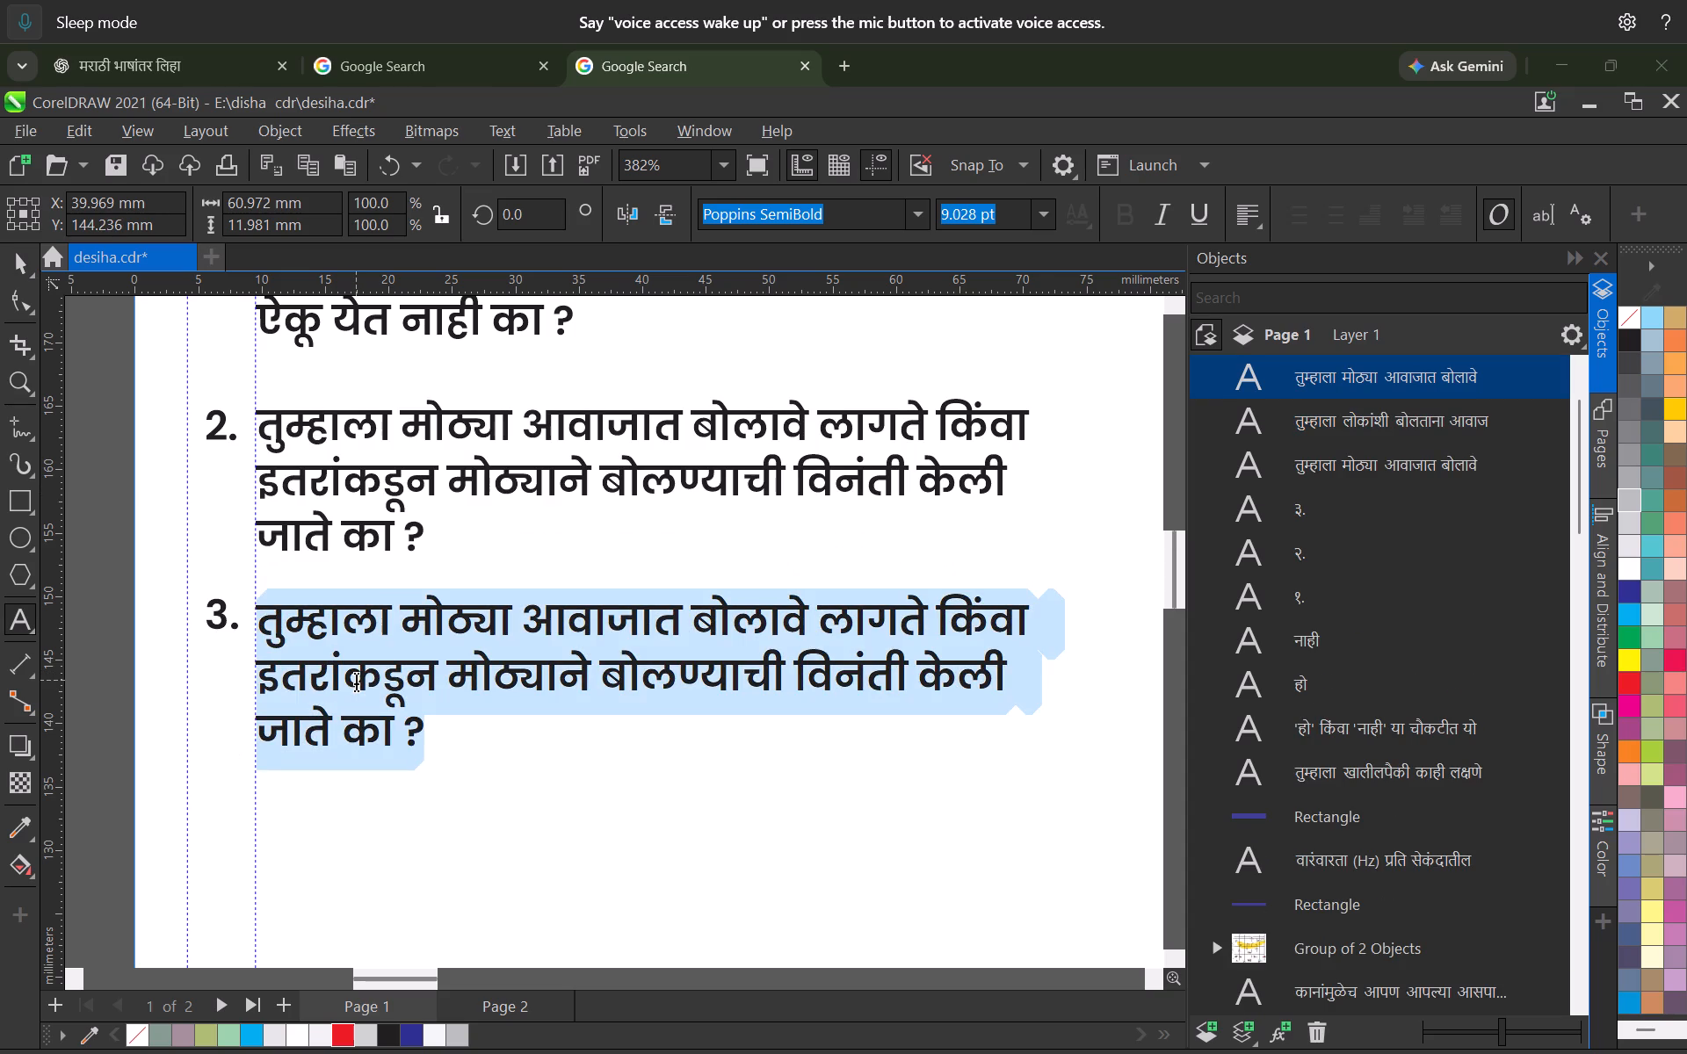
key(ctrl+v)
Break question 3's wording onto a second line after "आवाज".
click(1053, 630)
key(Return)
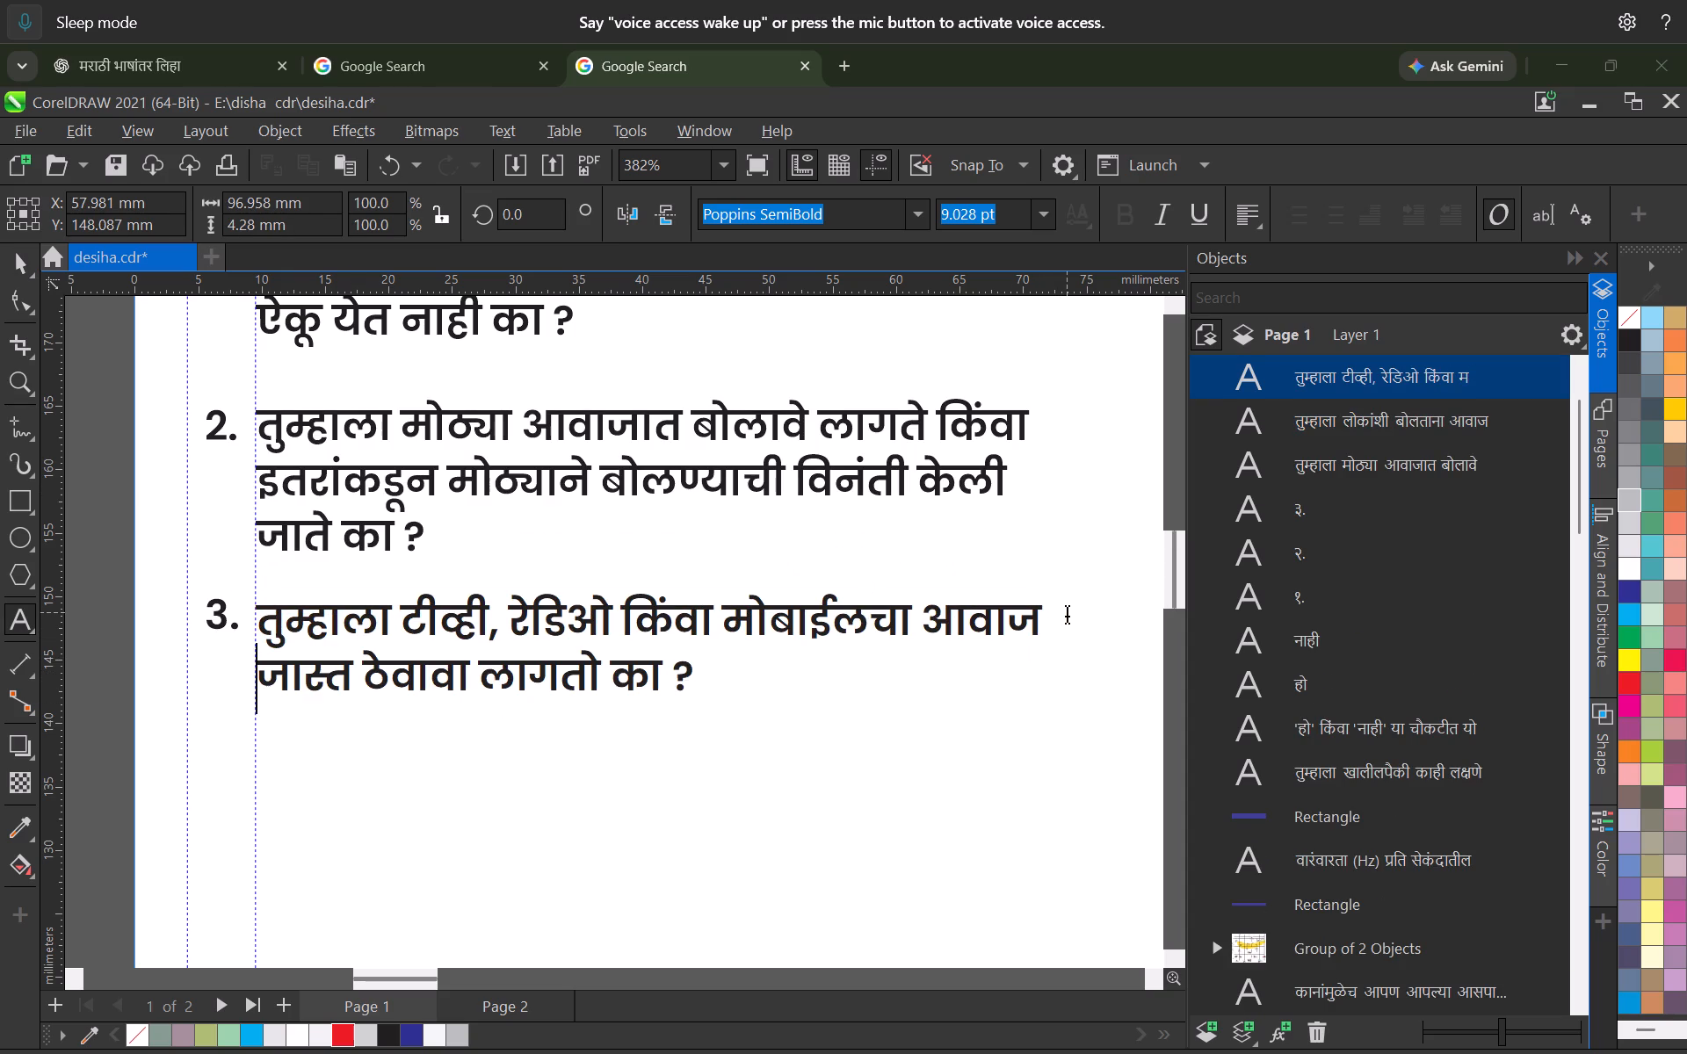
click(13, 268)
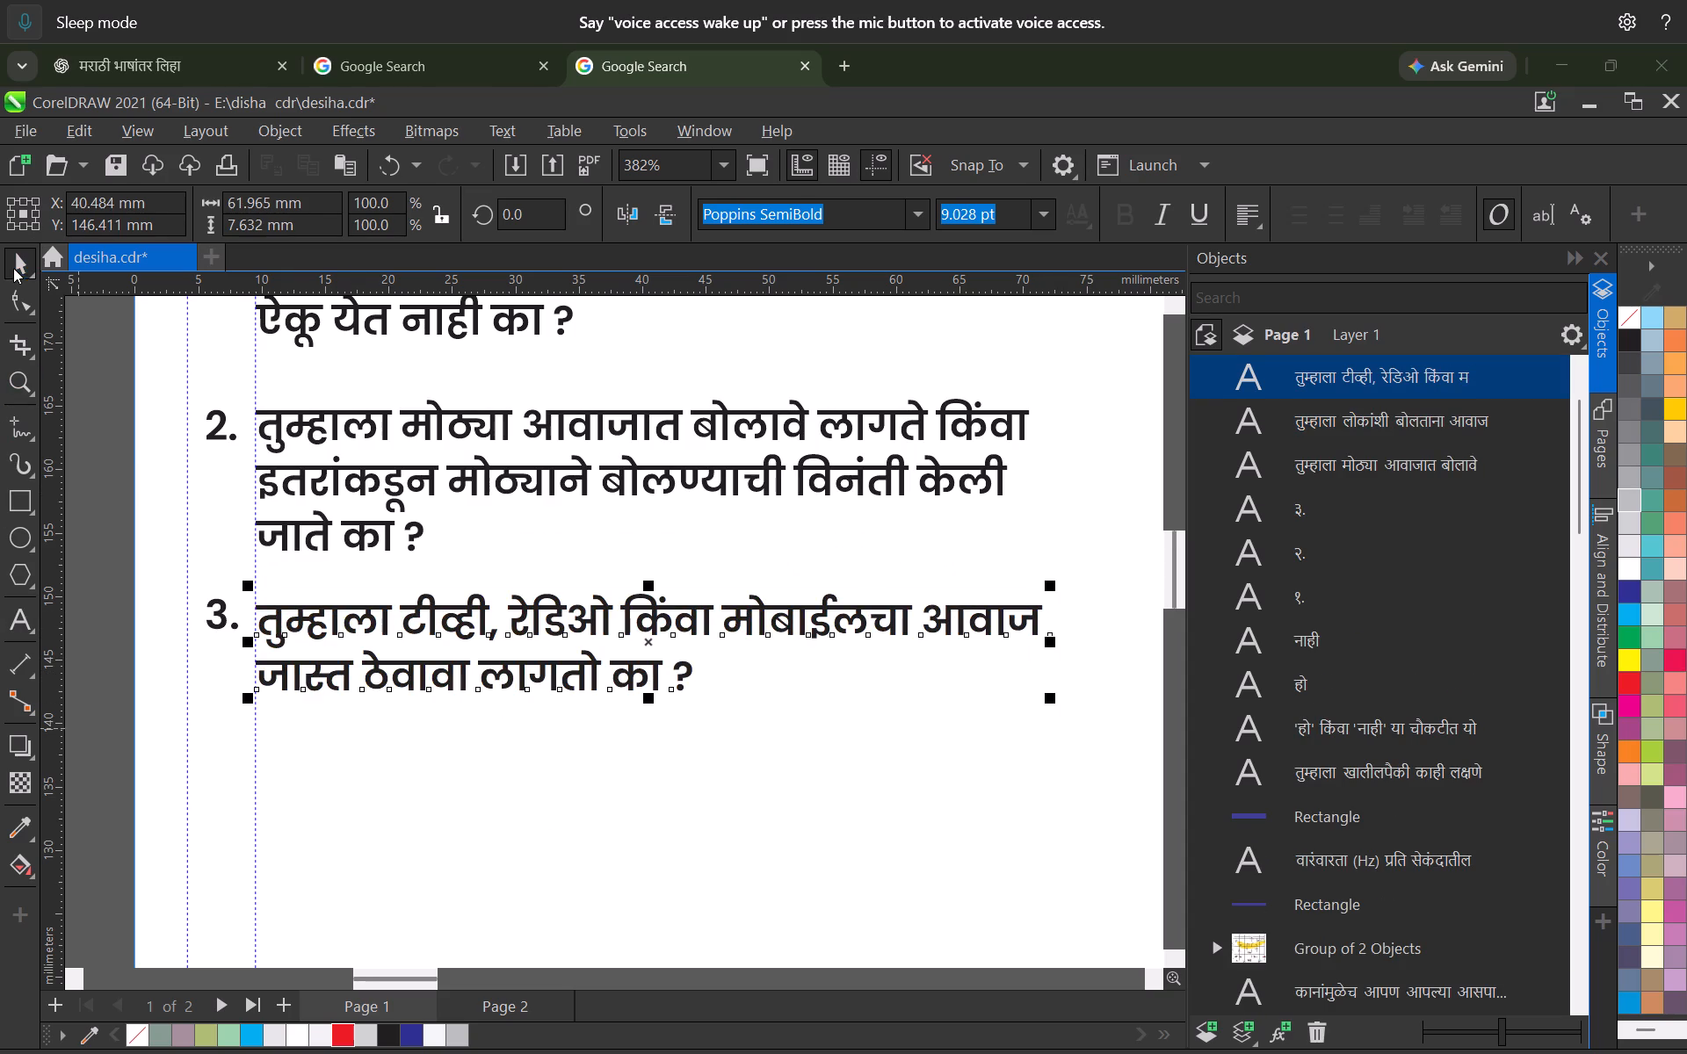
Nudge question 3's number and wording block together down 0.6 mm.
scroll(451, 680, down, 4)
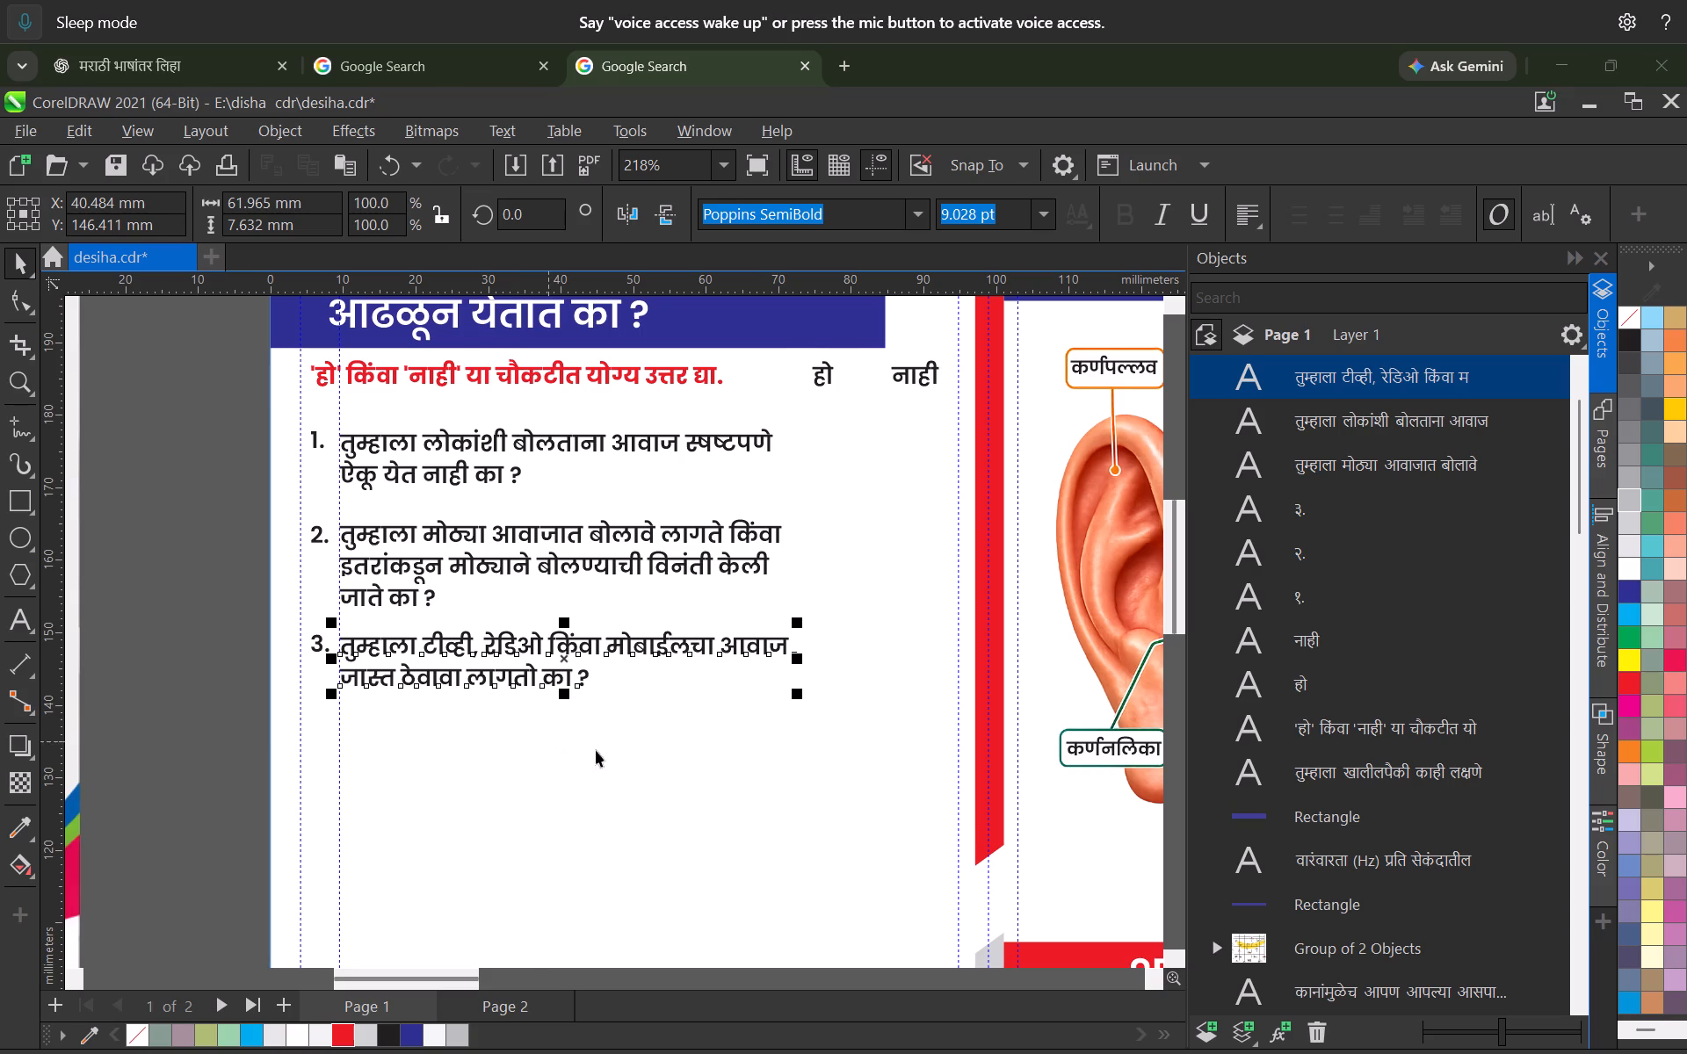
scroll(709, 737, down, 5)
scroll(571, 606, up, 6)
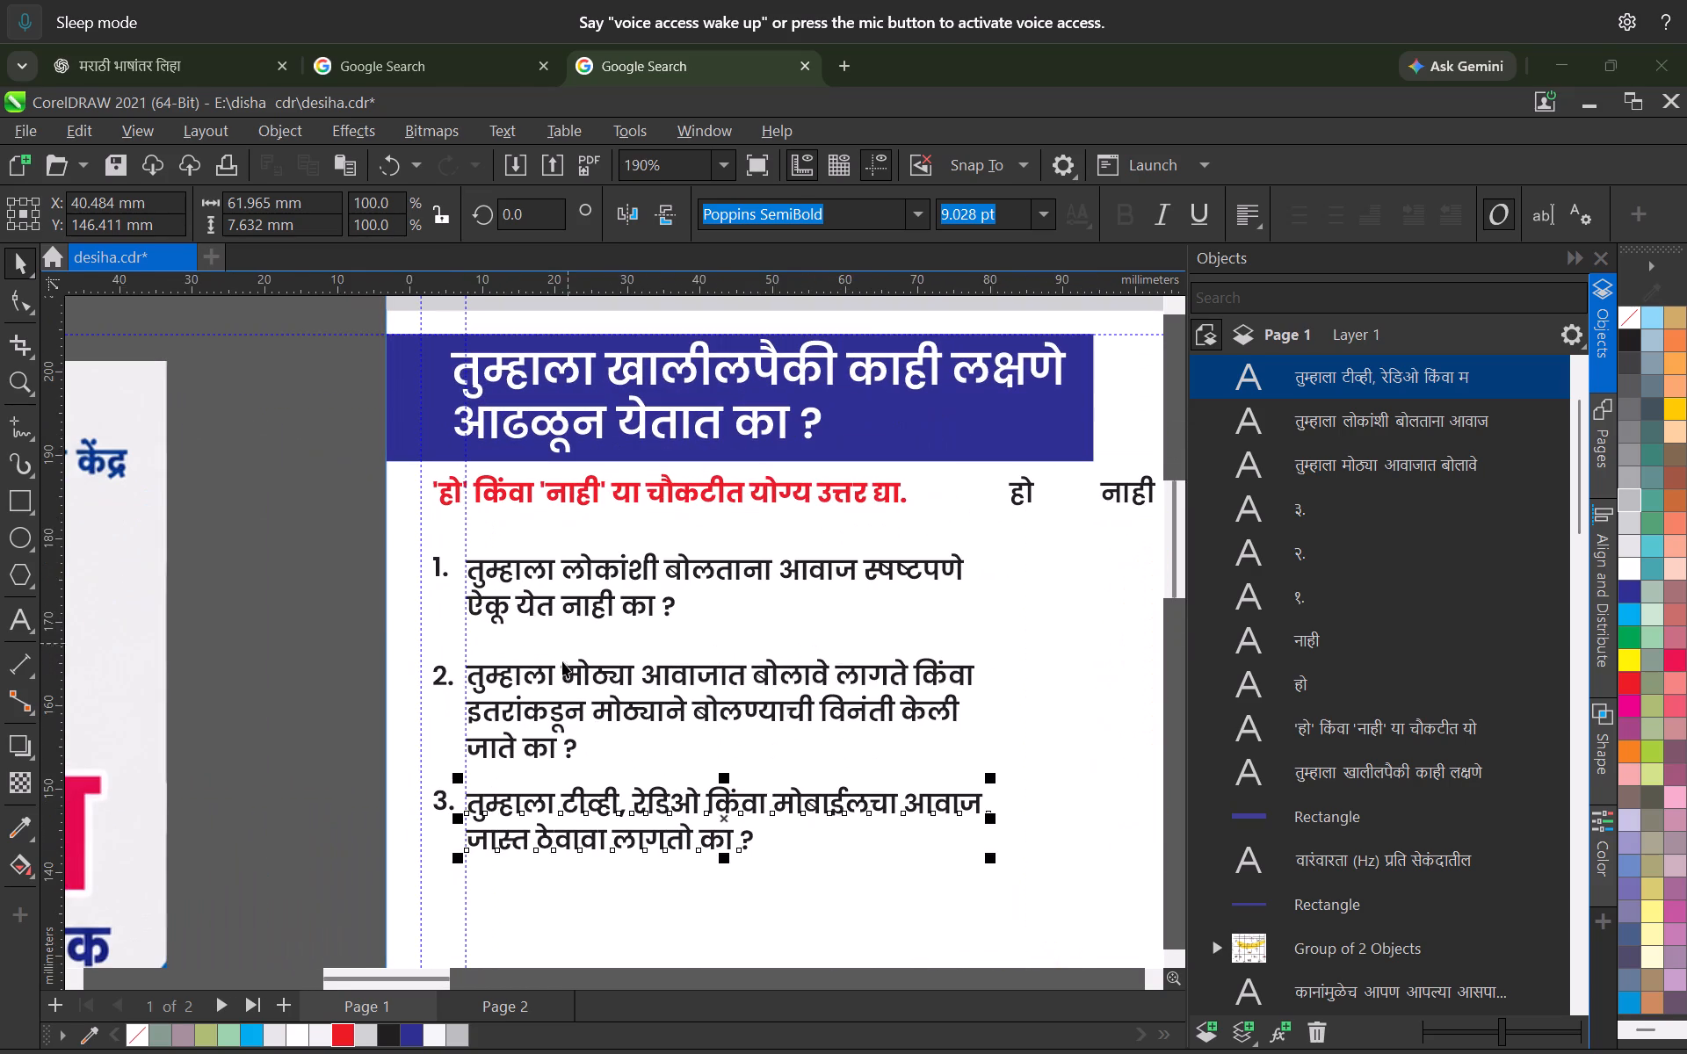
click(559, 672)
scroll(450, 686, up, 4)
middle_drag(589, 706, 566, 562)
scroll(543, 590, down, 2)
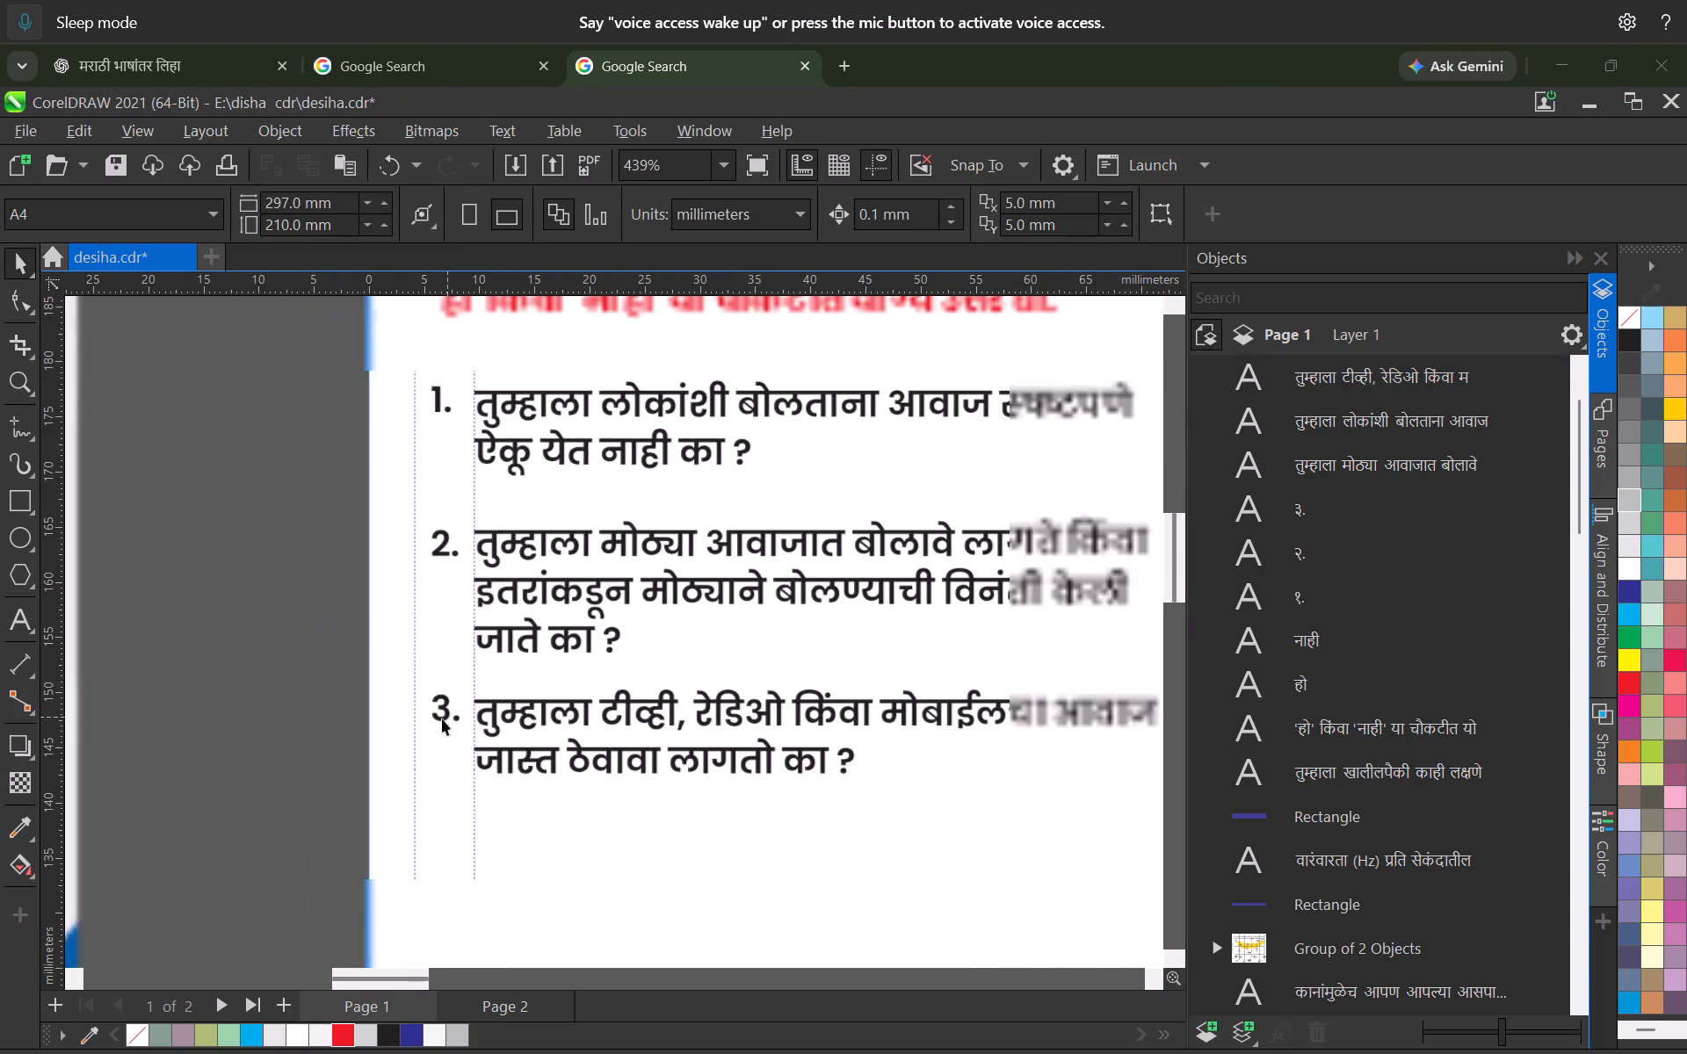
click(439, 723)
click(583, 819)
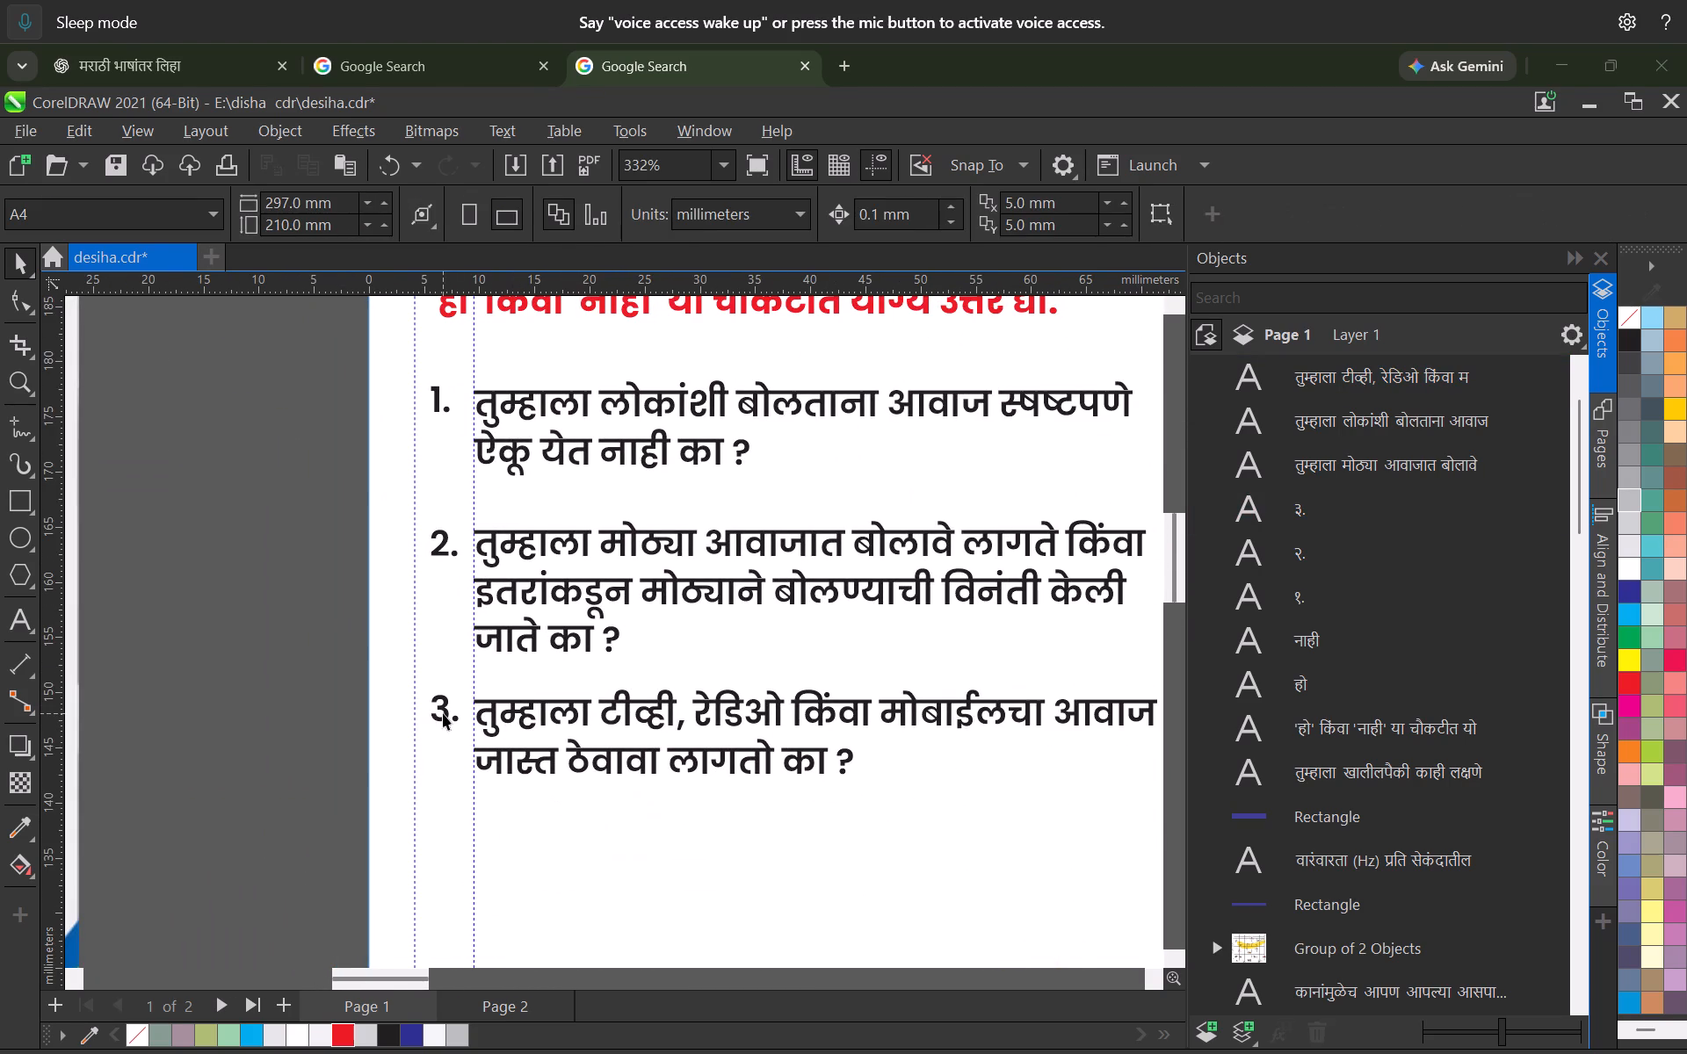
click(443, 713)
shift+click(525, 715)
key(Down)
key(Down)
key(Down)
key(Down)
key(Down)
key(Down)
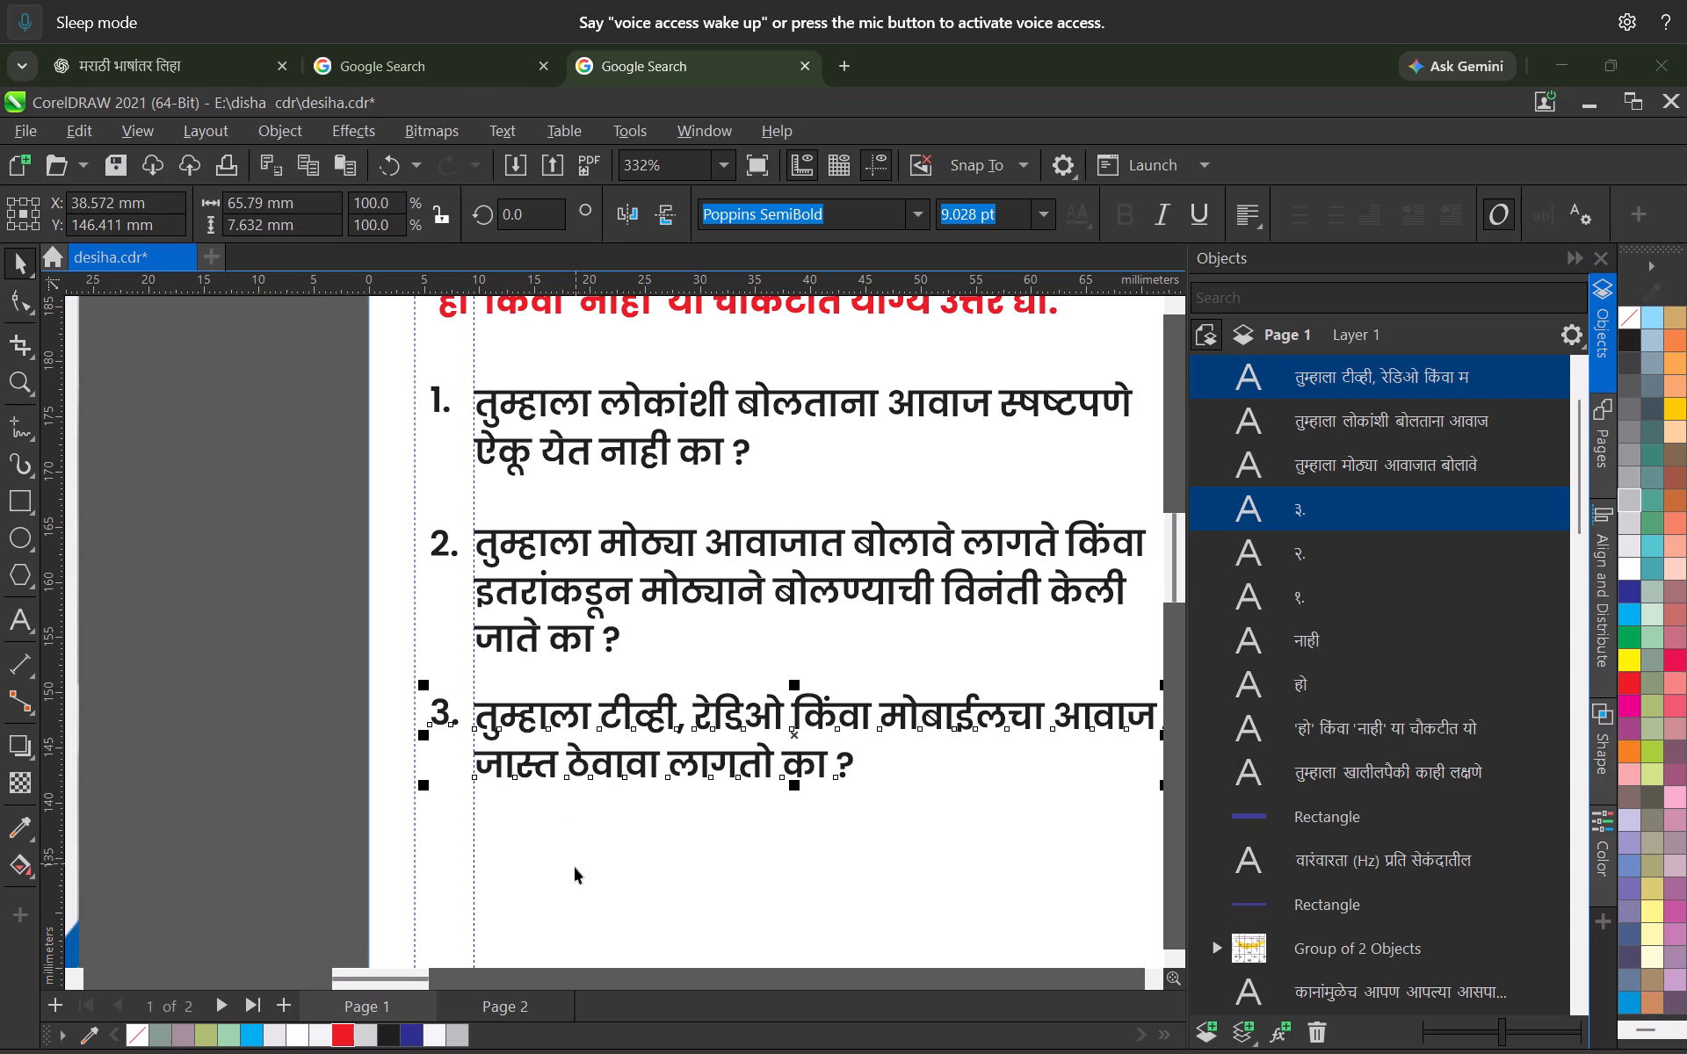
click(603, 881)
Save the brochure document.
scroll(612, 783, down, 4)
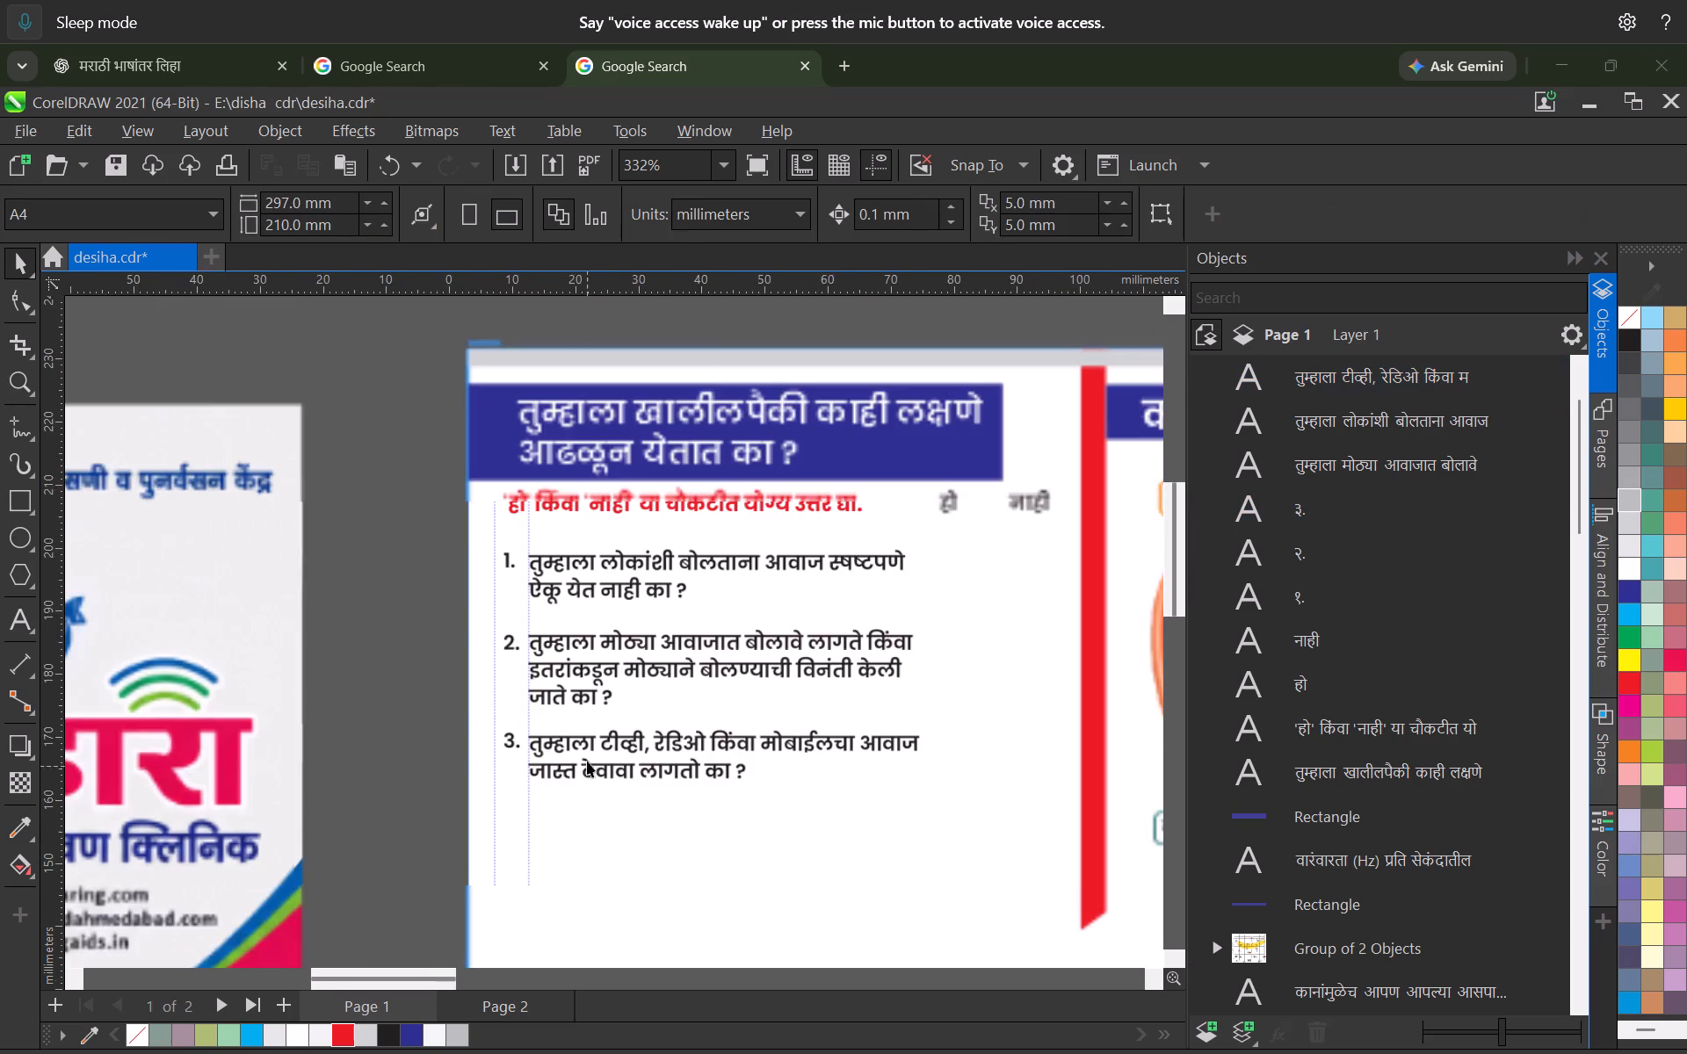
middle_drag(654, 697, 528, 679)
click(544, 863)
key(ctrl+s)
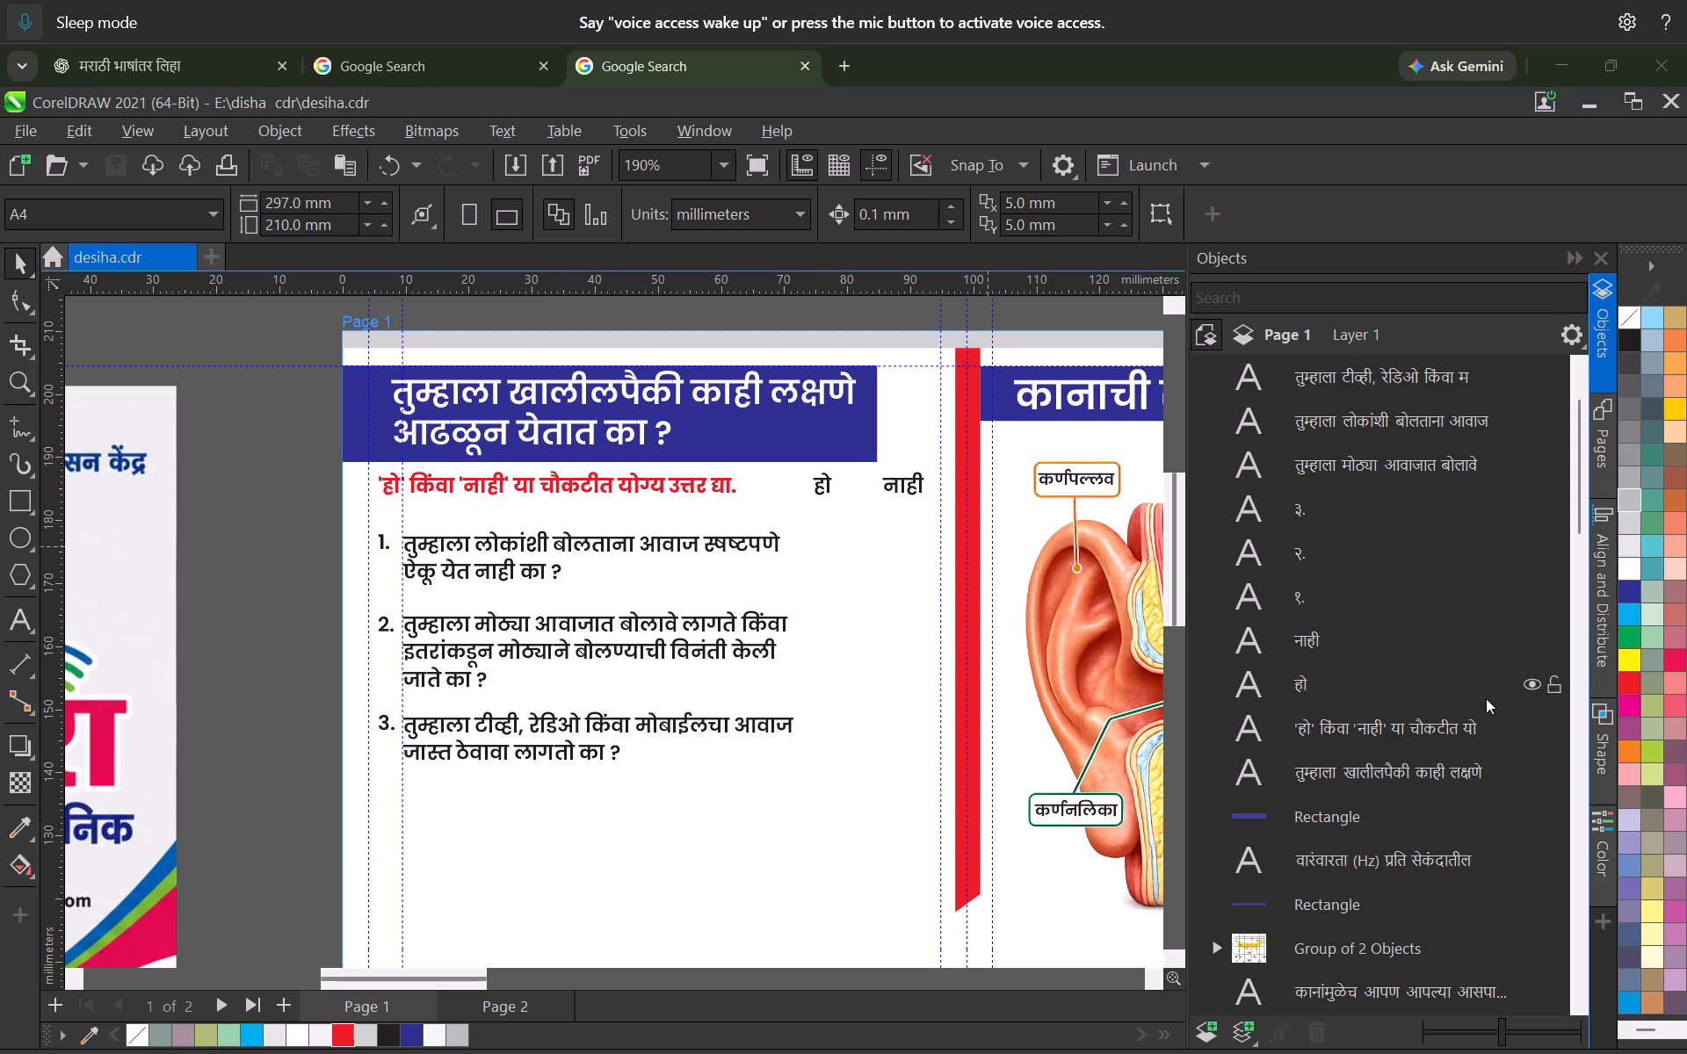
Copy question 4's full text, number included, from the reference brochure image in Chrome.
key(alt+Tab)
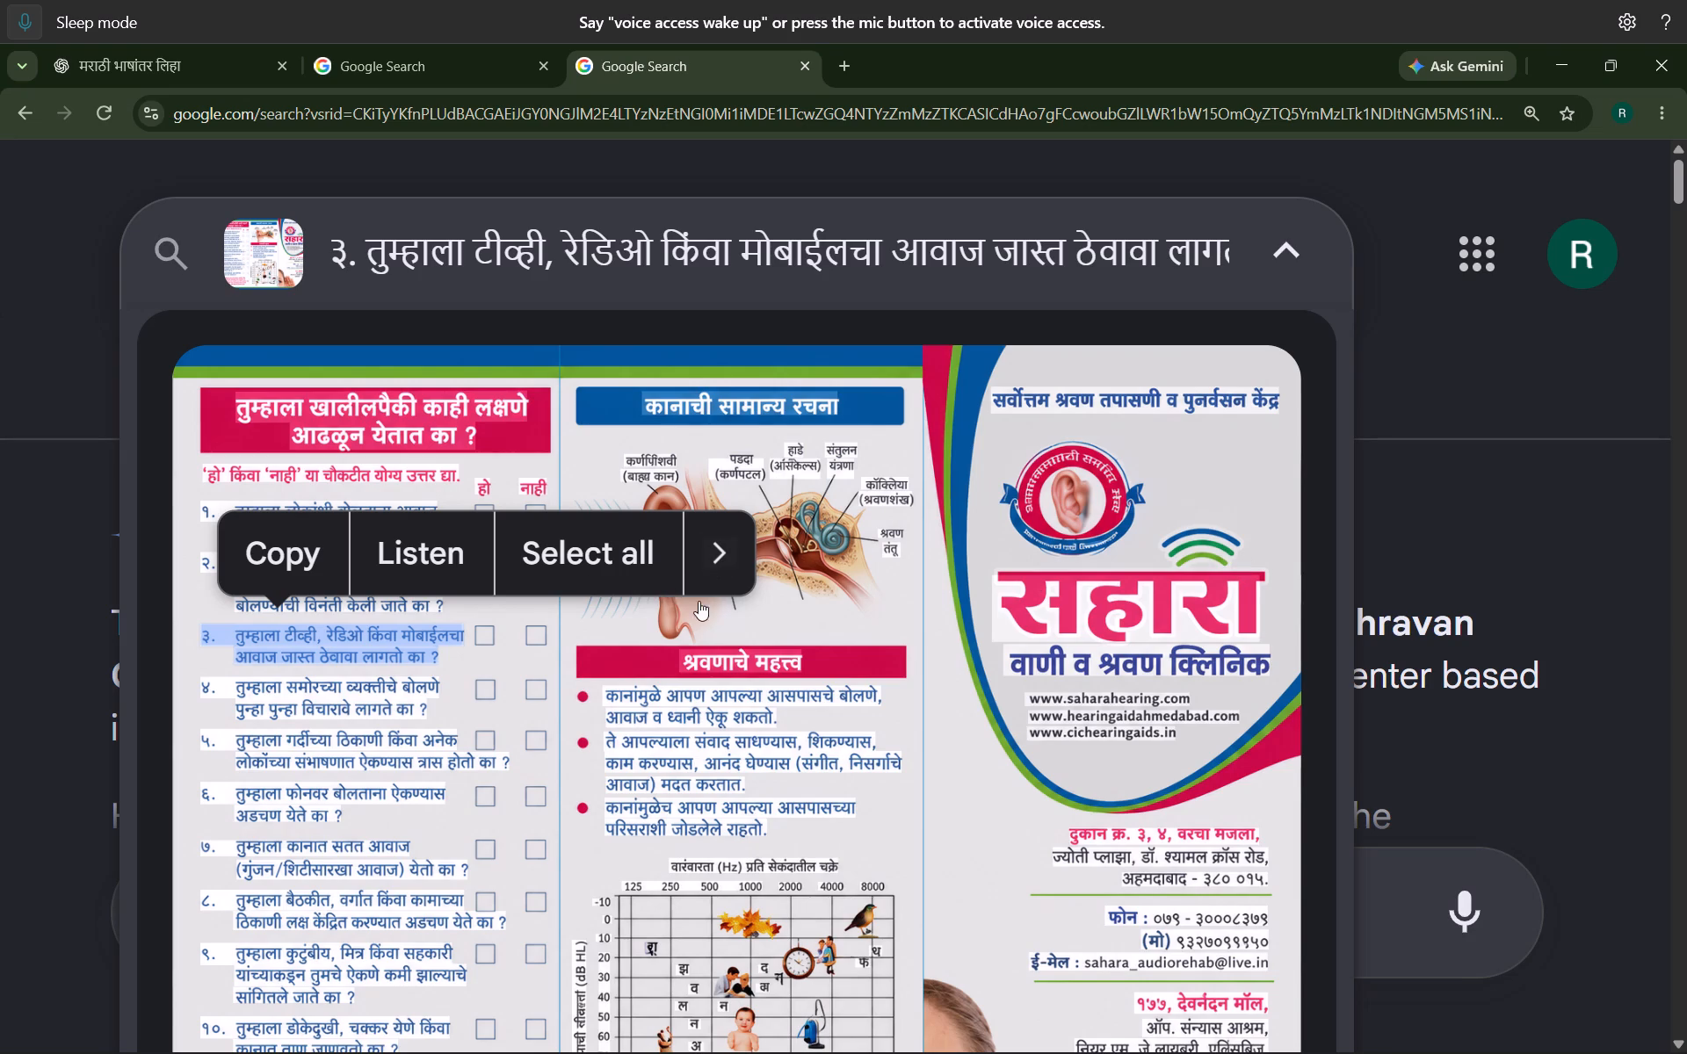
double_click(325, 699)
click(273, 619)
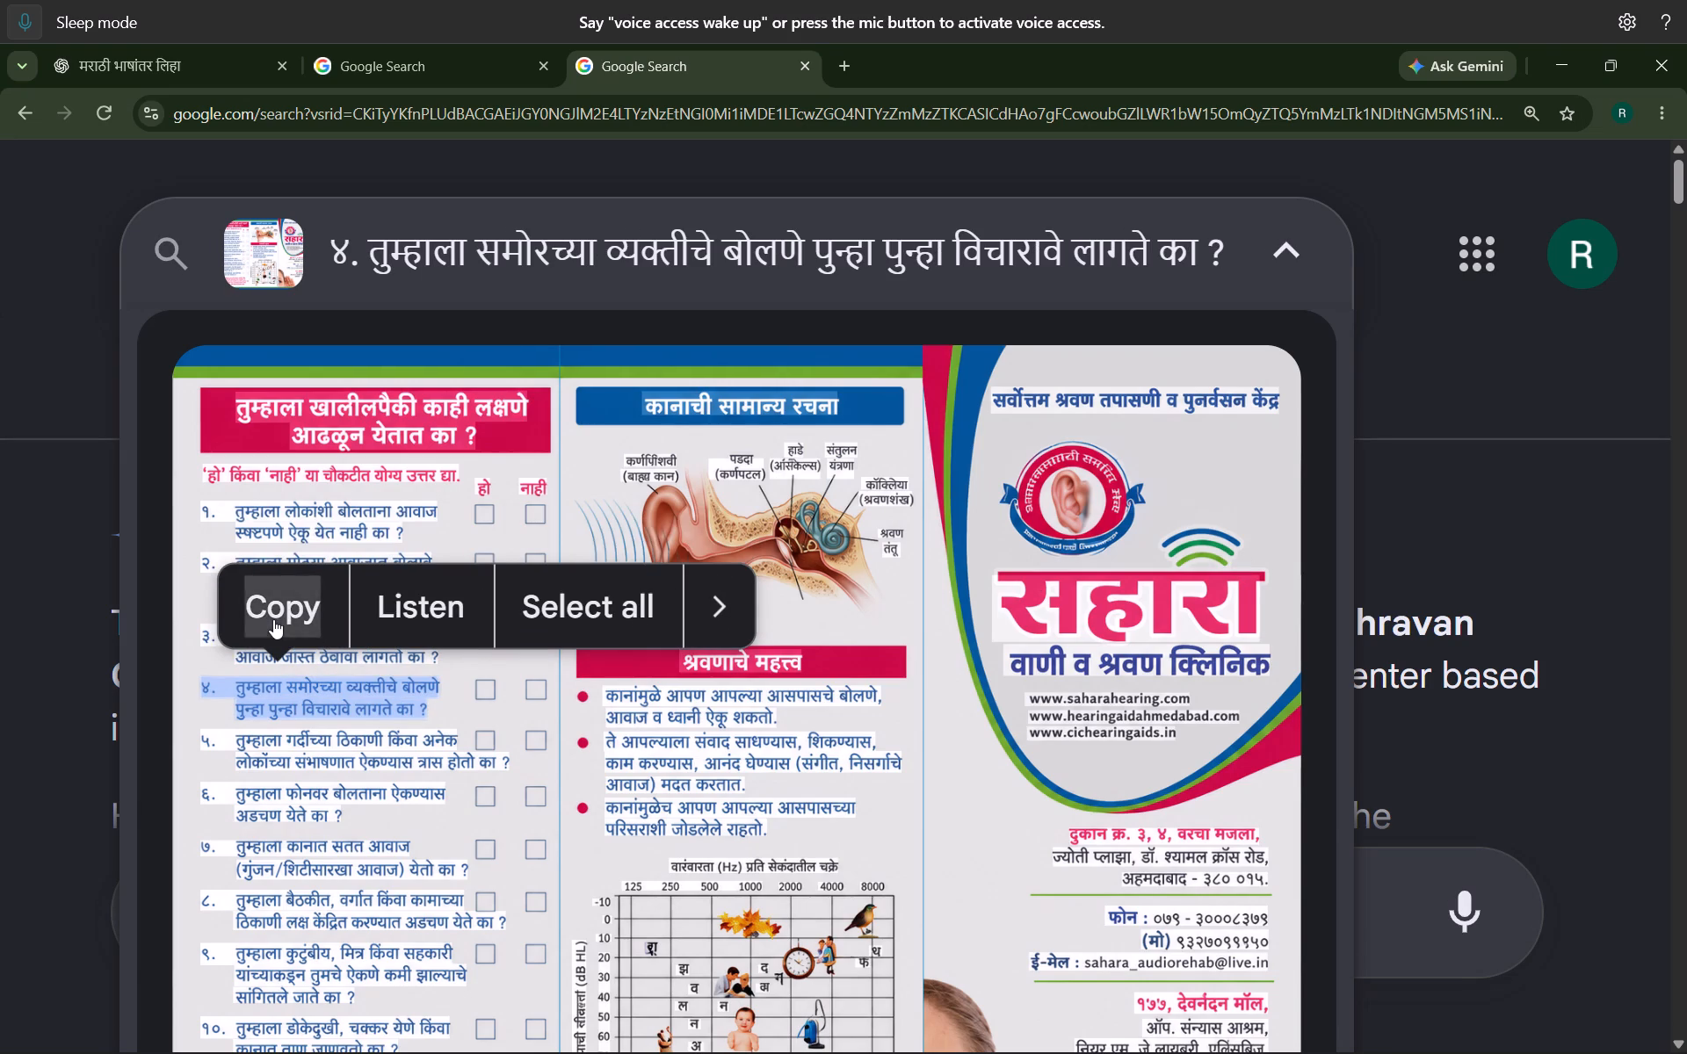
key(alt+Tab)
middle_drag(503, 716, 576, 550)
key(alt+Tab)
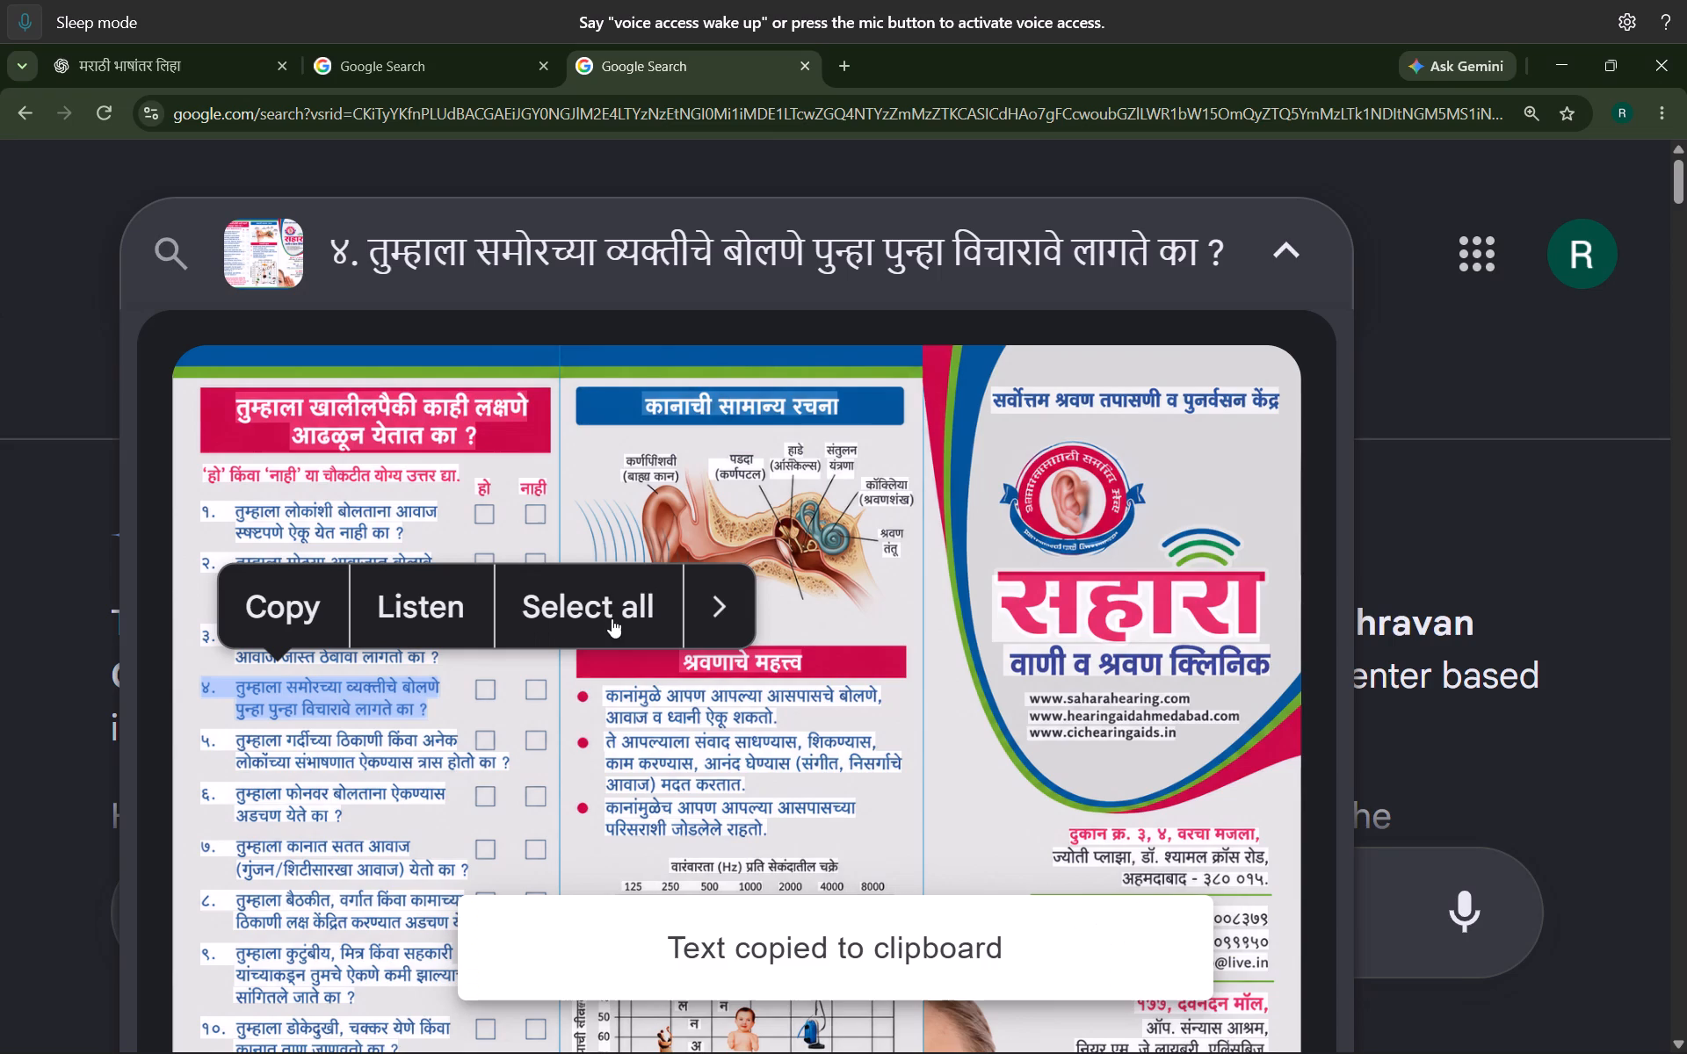
Duplicate question 3's number and wording about 12 mm lower and replace the copied number with "४." from the reference brochure.
click(208, 686)
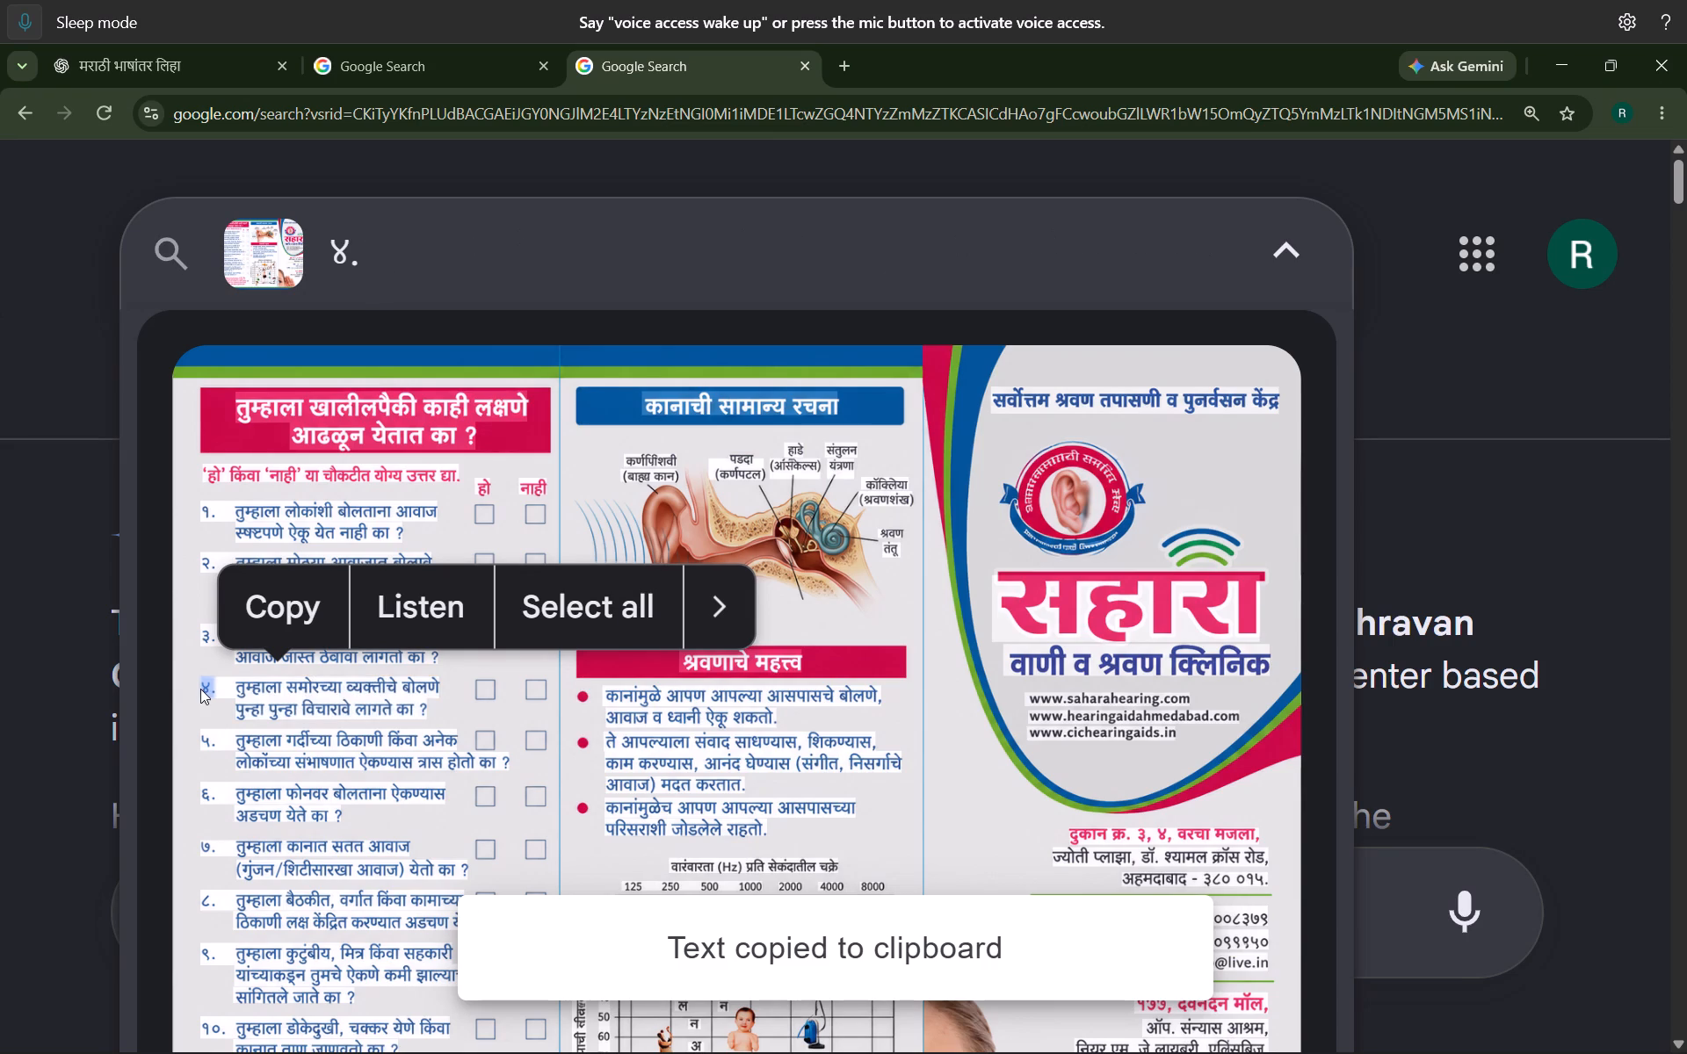
click(252, 619)
key(alt+Tab)
scroll(384, 678, up, 7)
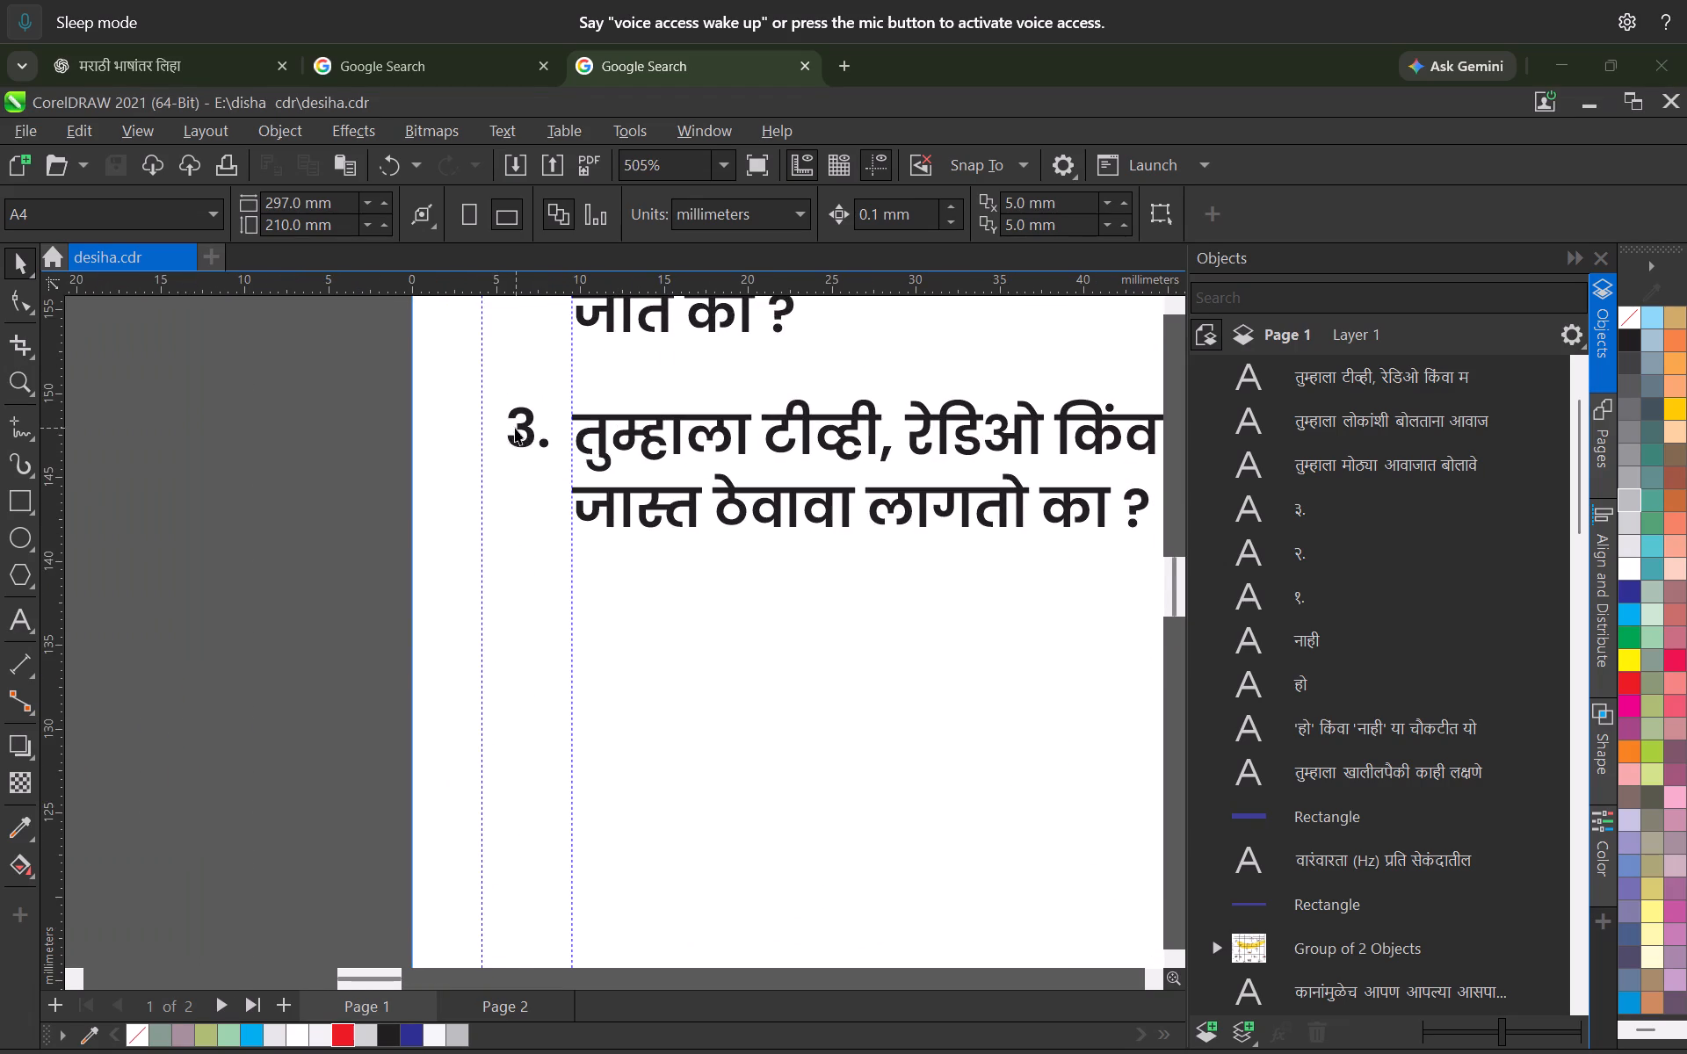
click(517, 428)
shift+click(638, 435)
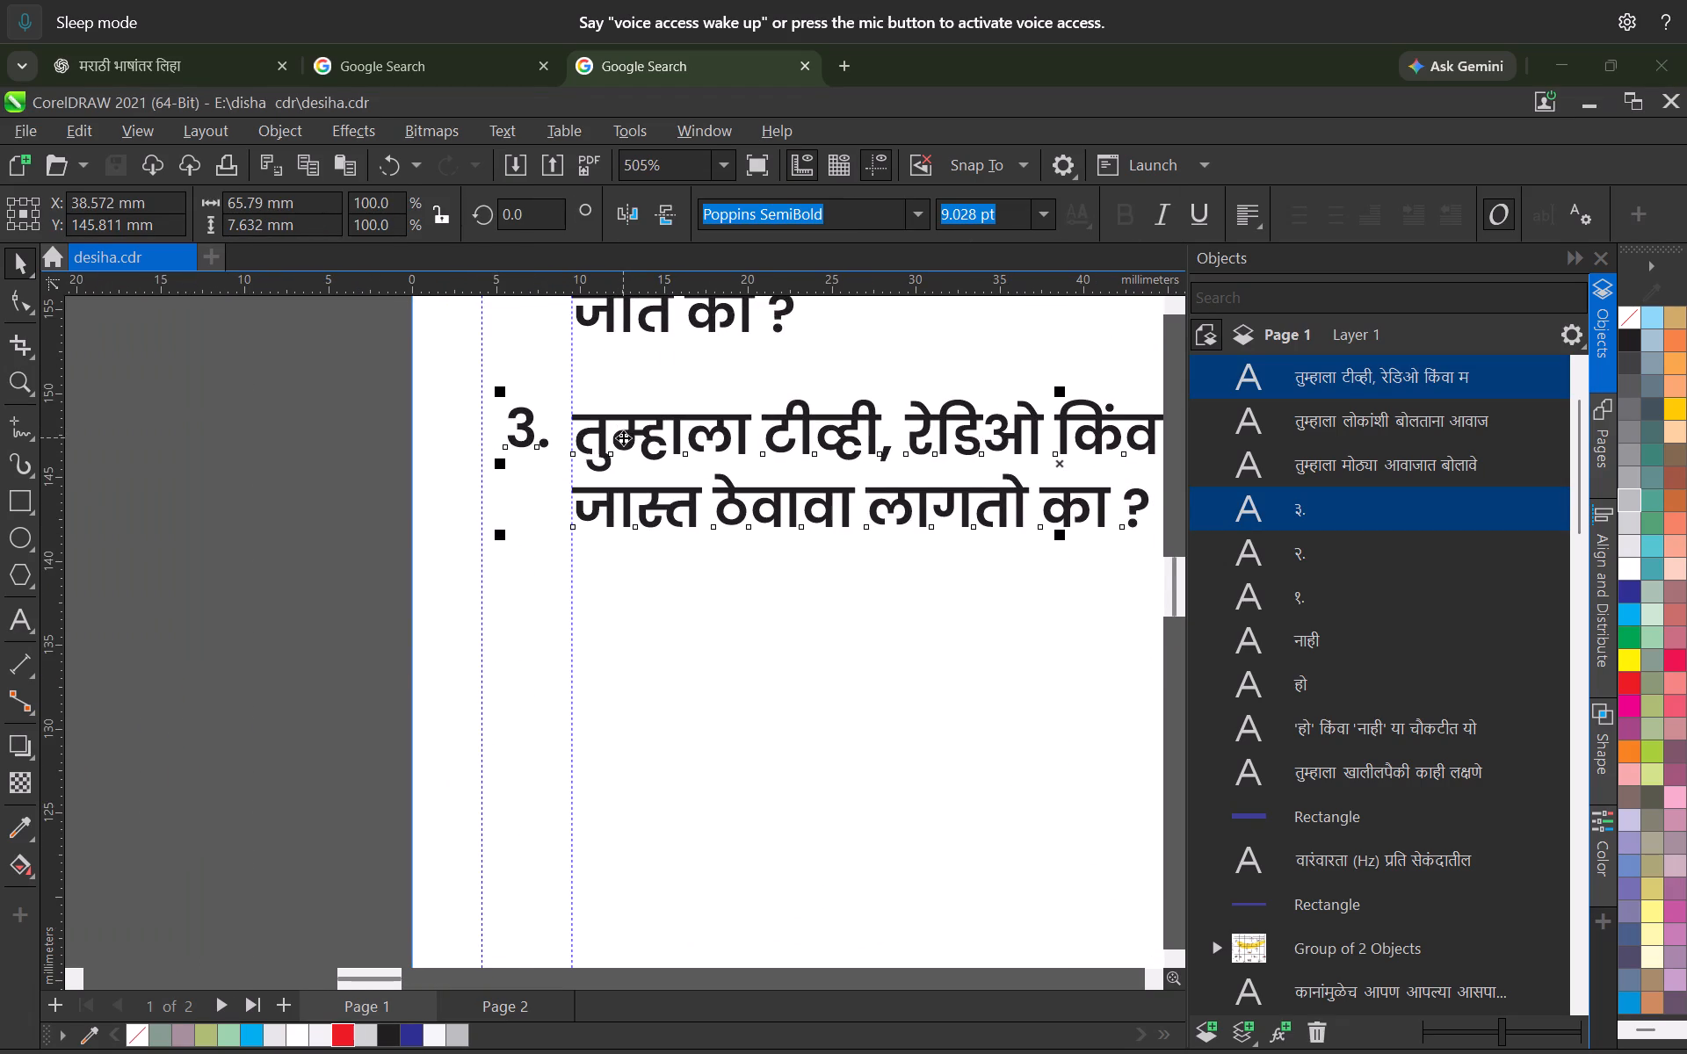
drag(623, 437, 605, 637)
shift+right_click(605, 637)
click(627, 754)
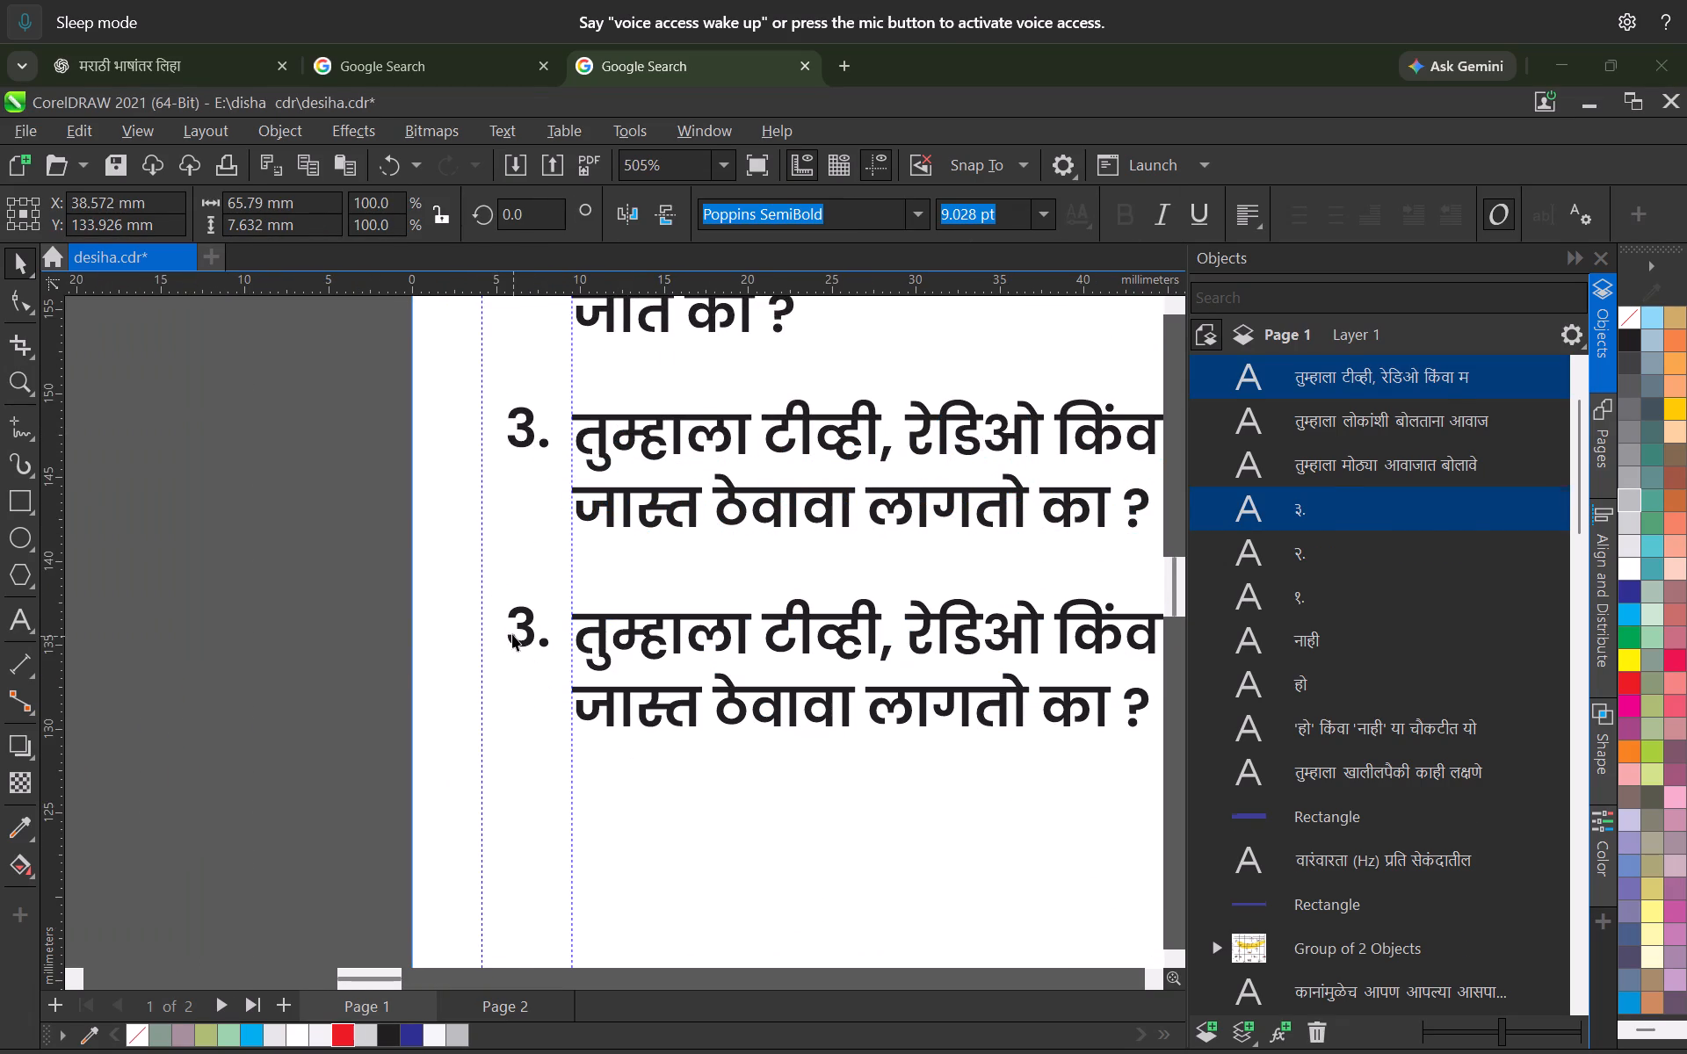
double_click(512, 634)
key(ctrl+a)
key(ctrl+v)
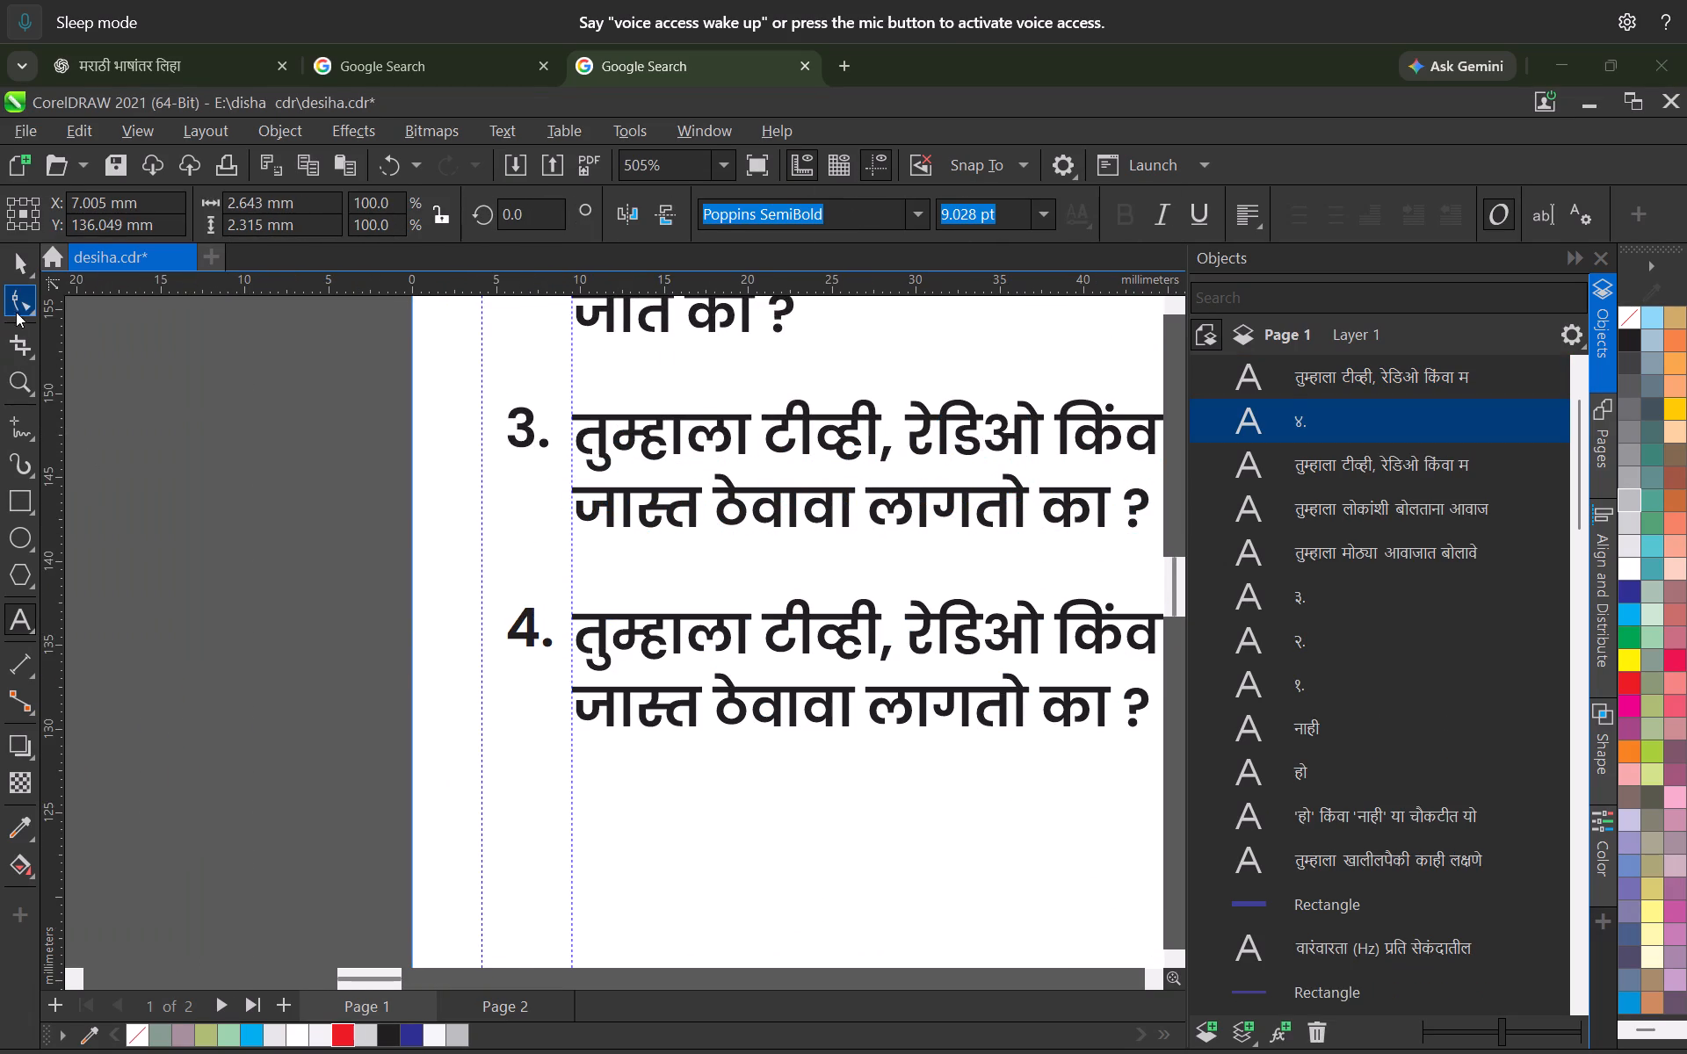
click(17, 278)
Replace the duplicated wording beside number 4 with question 4's wording, copied without its number from the reference brochure in Chrome.
key(alt+Tab)
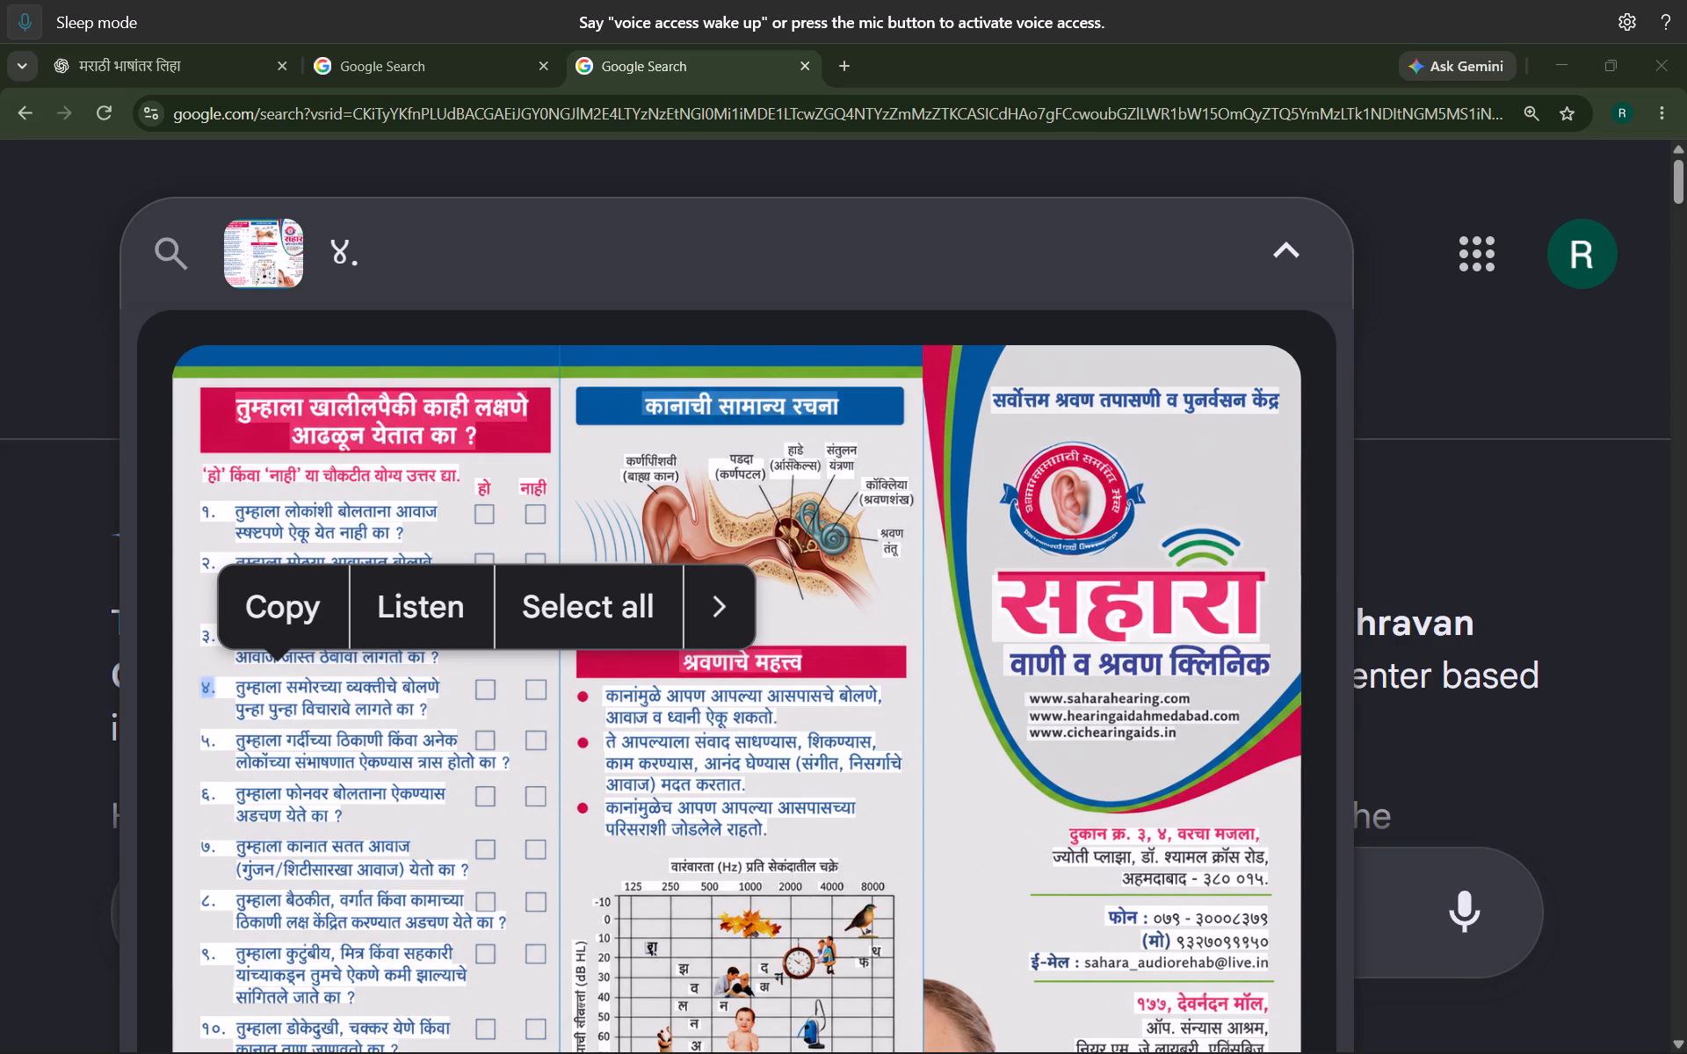
drag(237, 689, 433, 712)
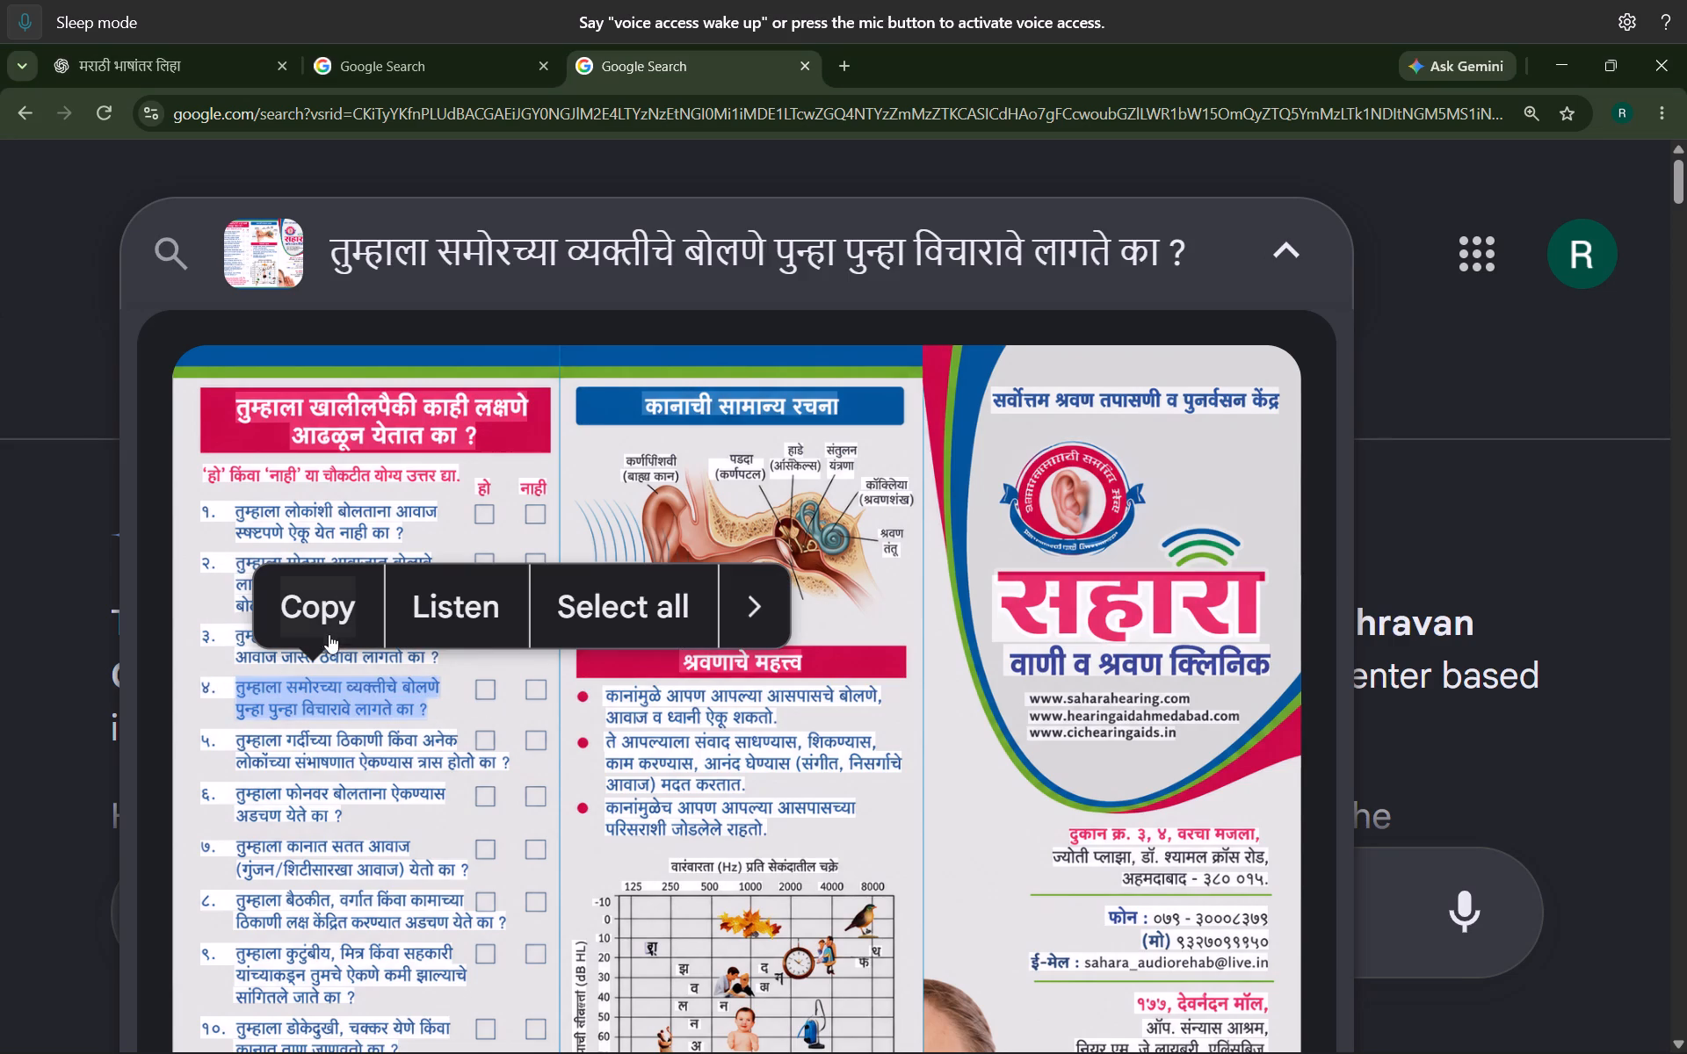
click(302, 612)
key(alt+Tab)
scroll(669, 743, down, 2)
middle_drag(683, 740, 286, 652)
double_click(364, 581)
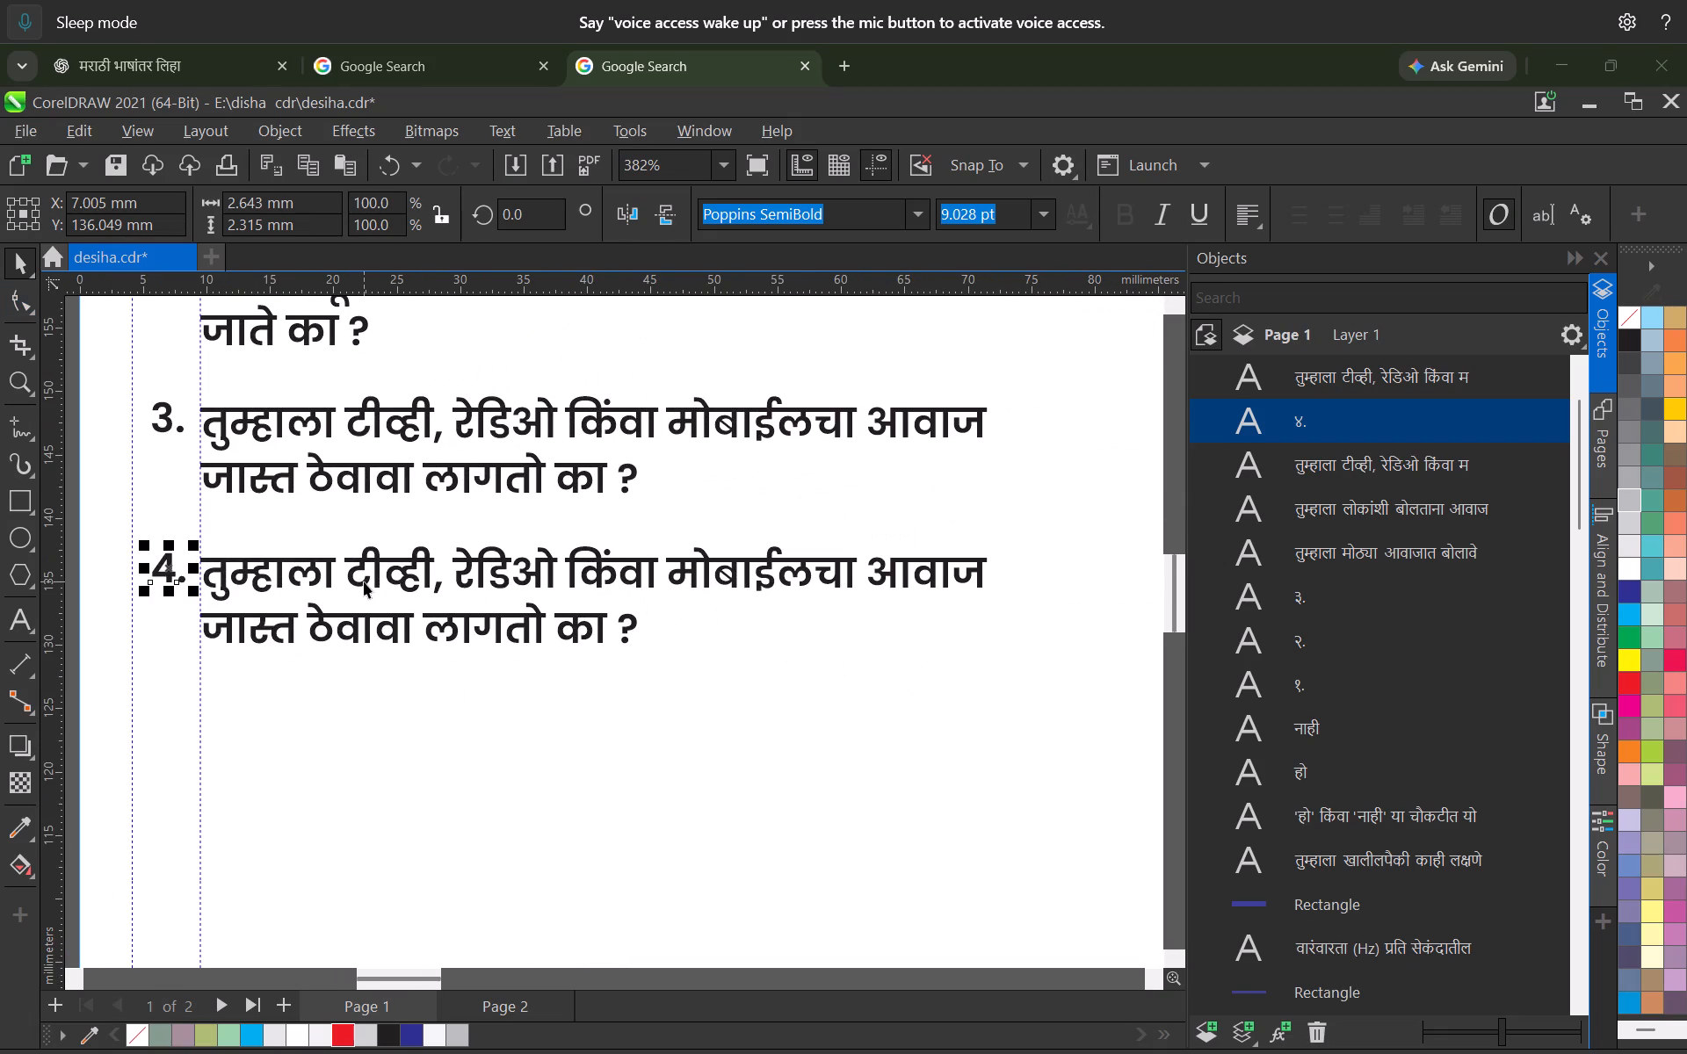
key(ctrl+a)
key(ctrl+v)
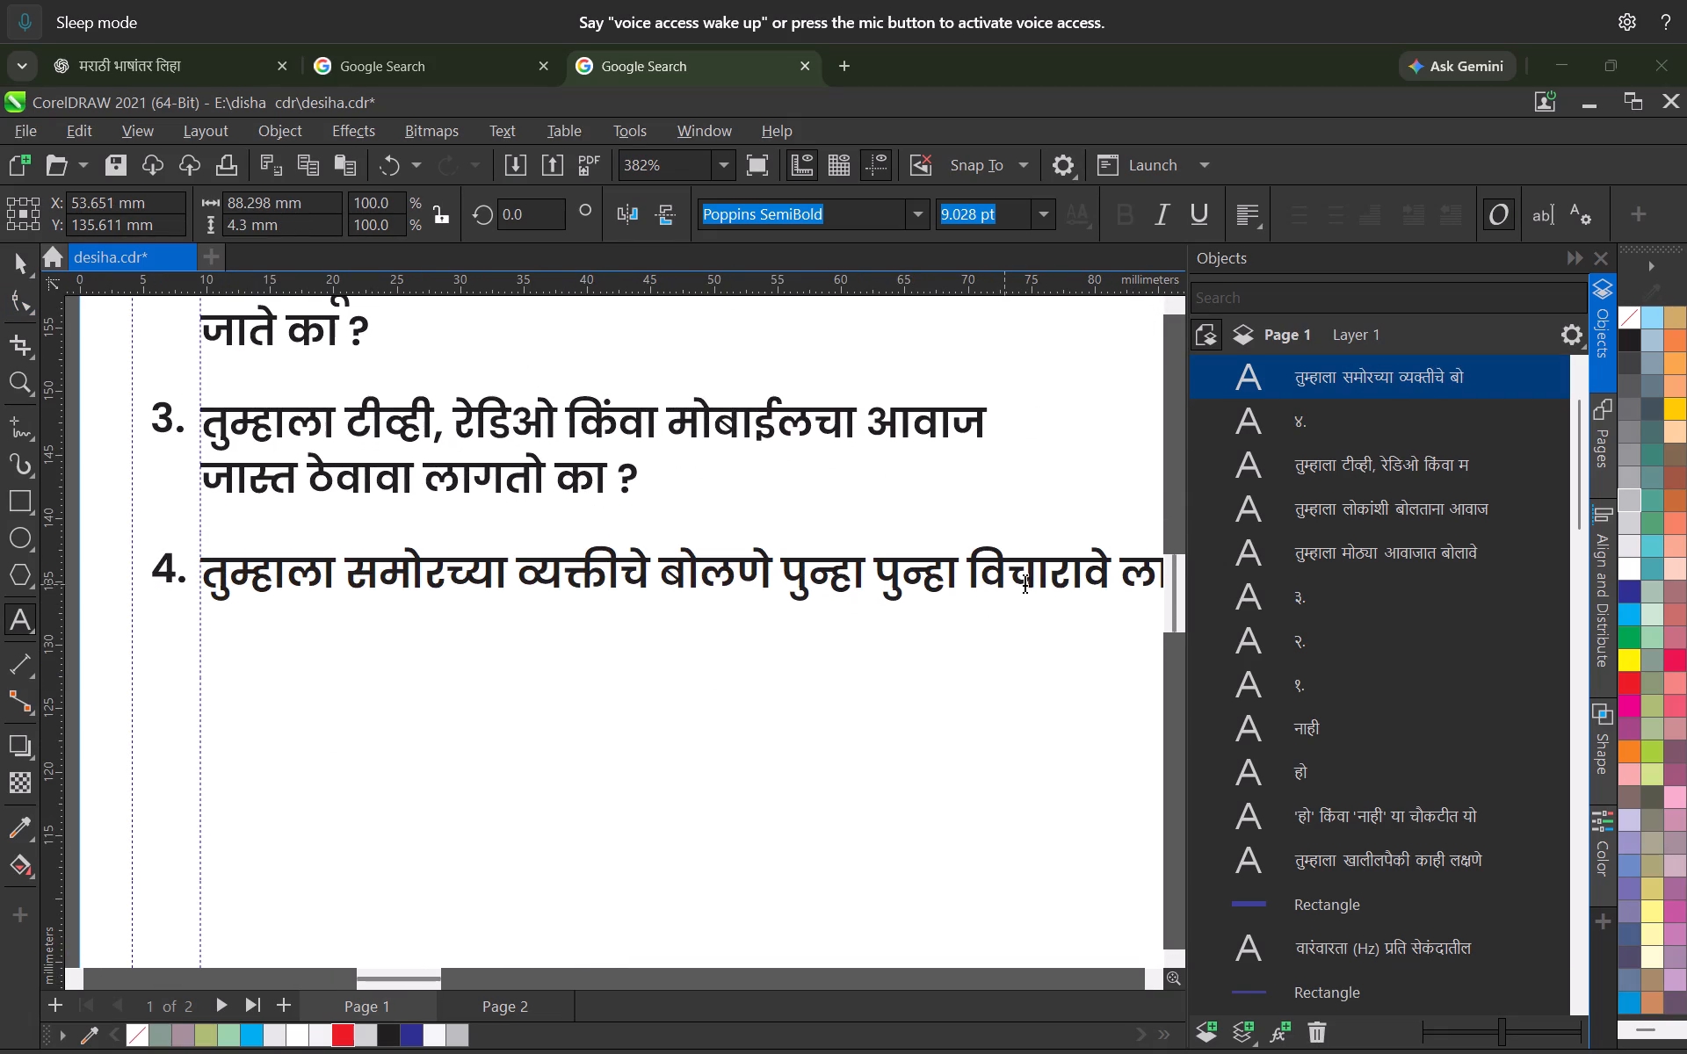
Break question 4's wording onto a second line after "पुन्हा पुन्हा".
click(968, 571)
key(Return)
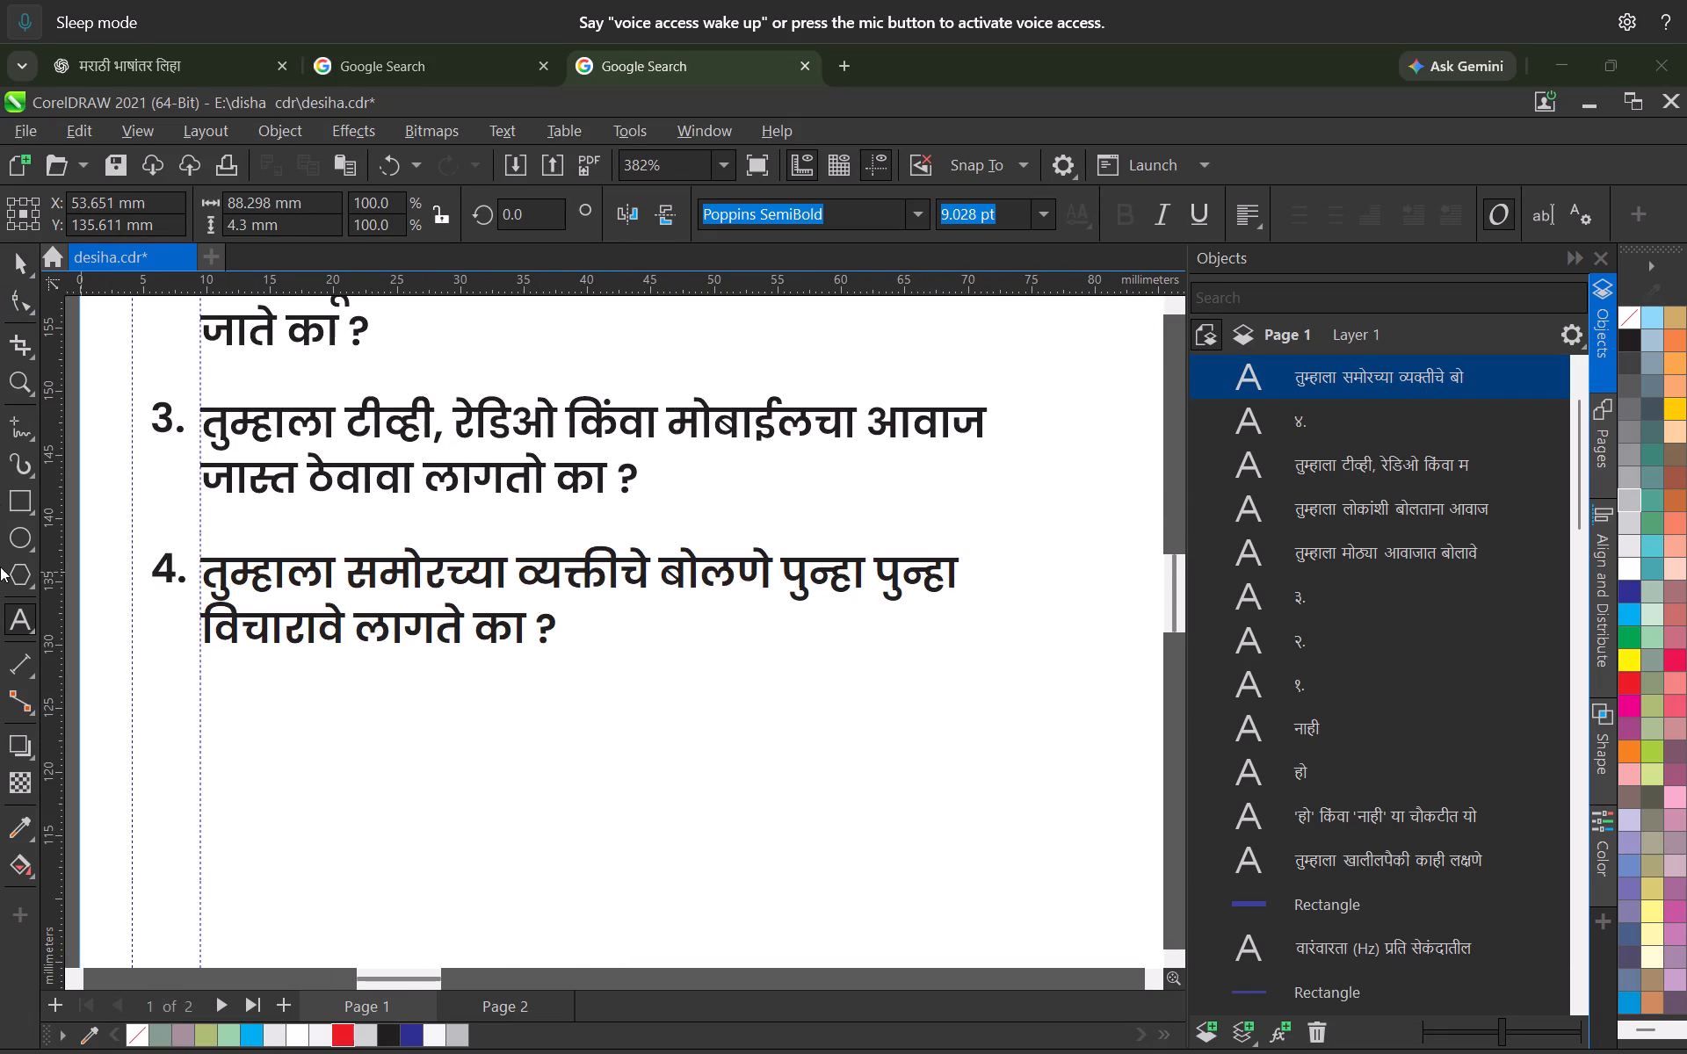
click(11, 271)
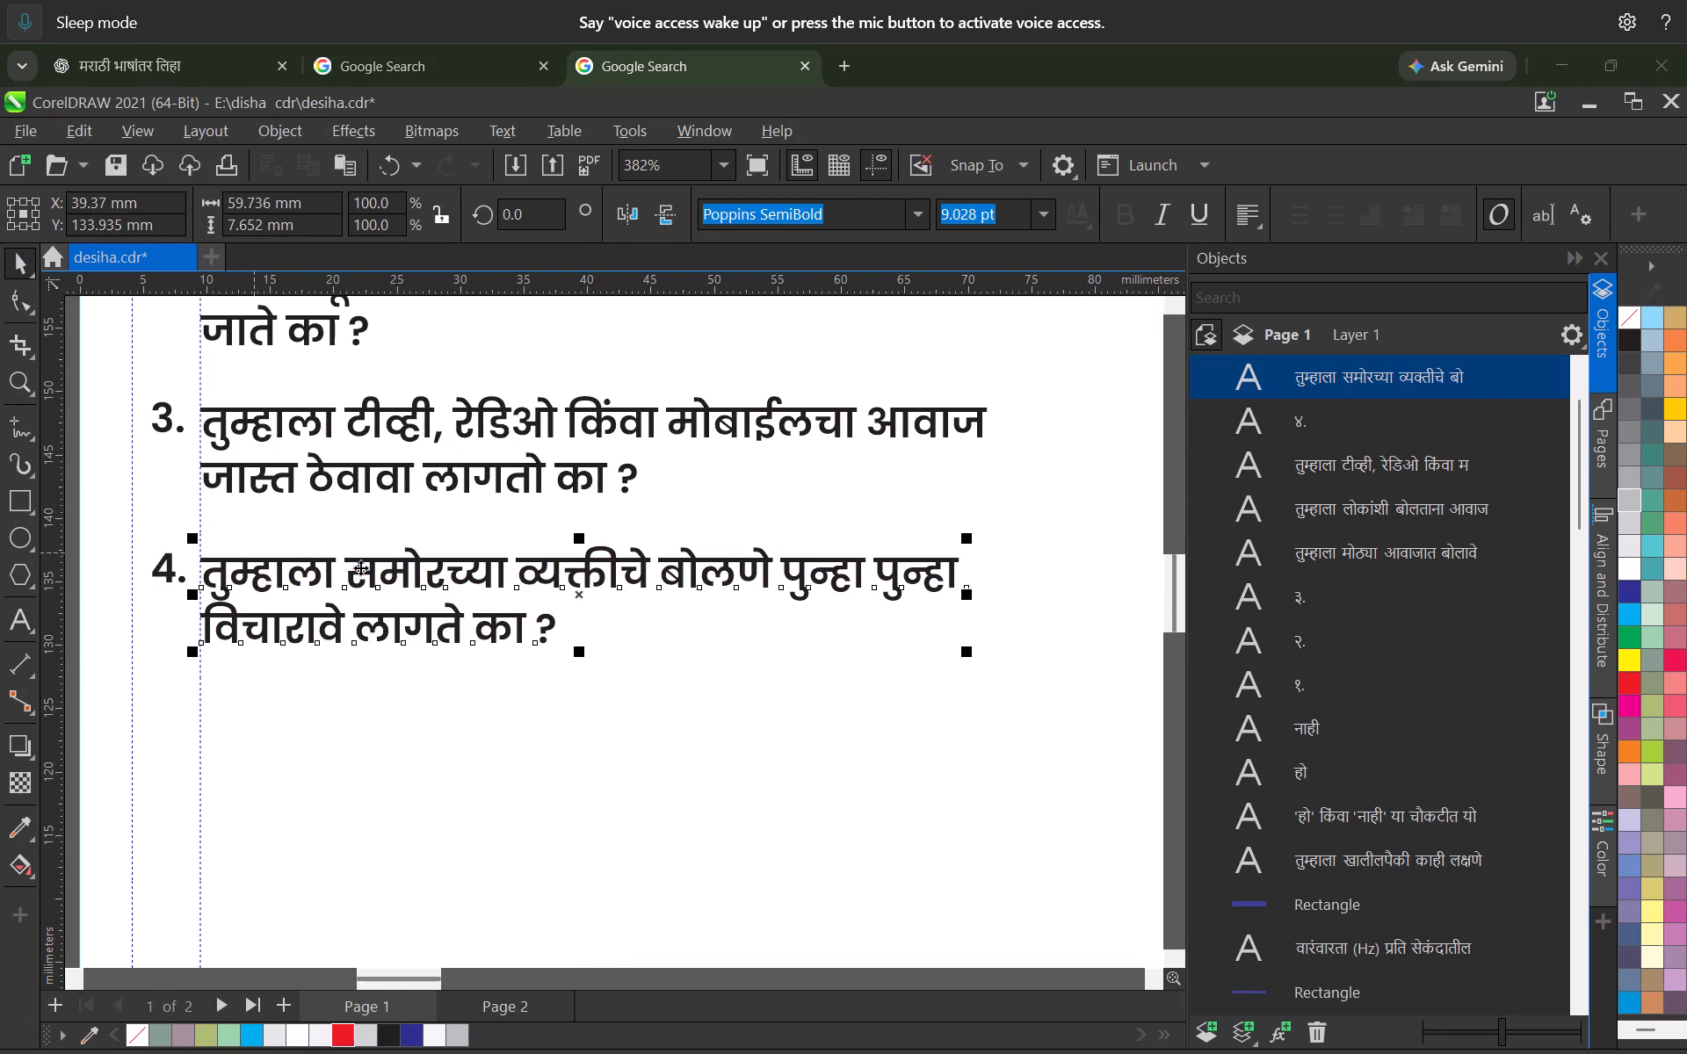
Save the document with question 4 added.
scroll(393, 599, down, 8)
click(422, 688)
scroll(399, 690, down, 1)
scroll(399, 689, up, 4)
key(ctrl+s)
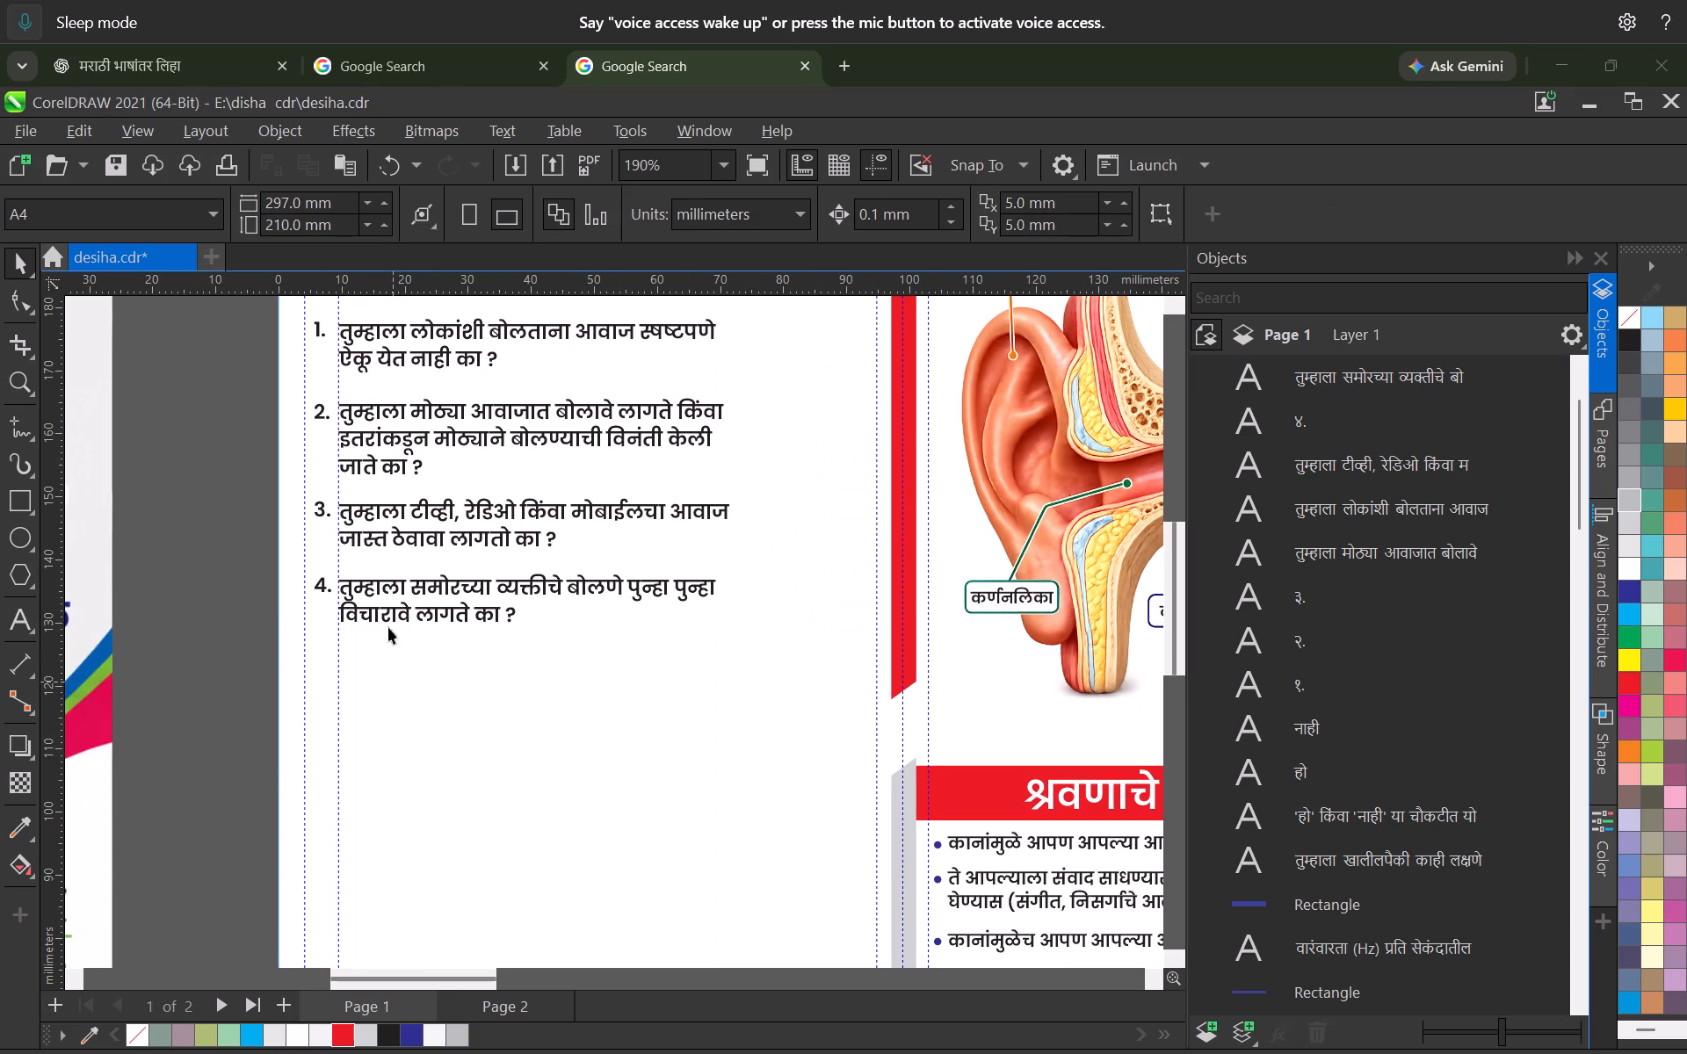
Duplicate question 4's number and wording about 14 mm lower and replace the copied number with "५." from the reference brochure in Chrome.
key(alt+Tab)
click(204, 740)
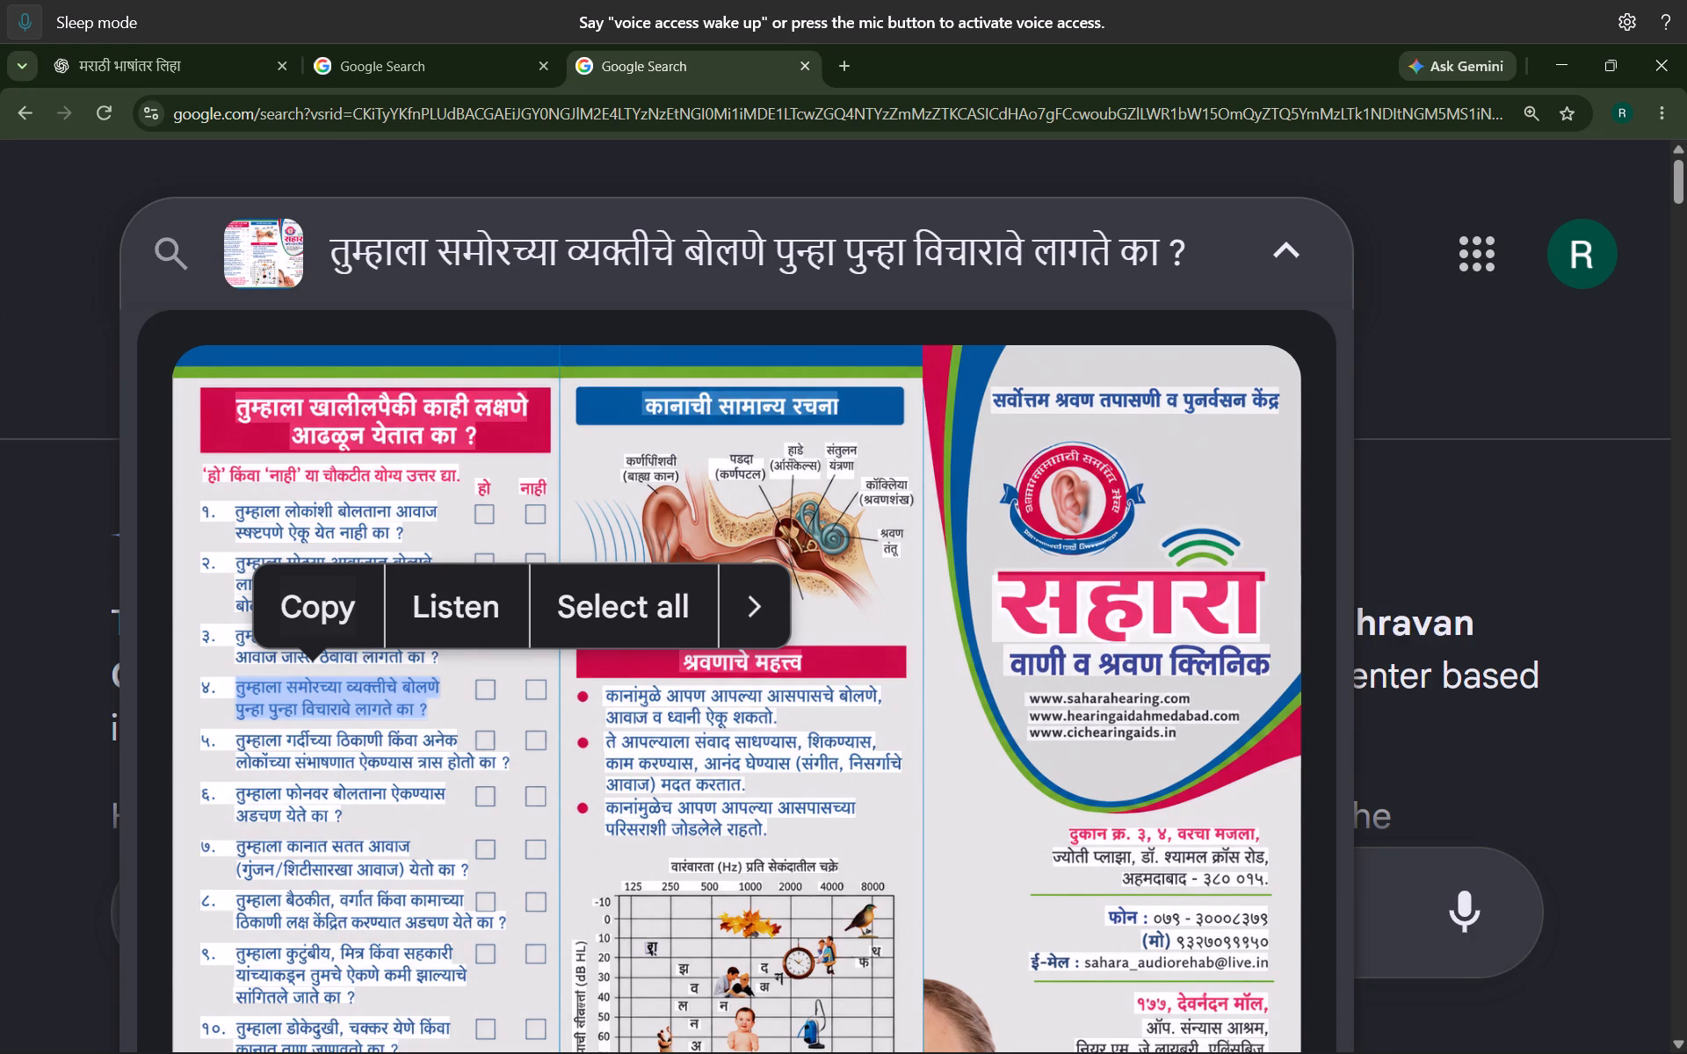
click(261, 678)
key(alt+Tab)
middle_drag(281, 732, 365, 661)
scroll(371, 567, up, 1)
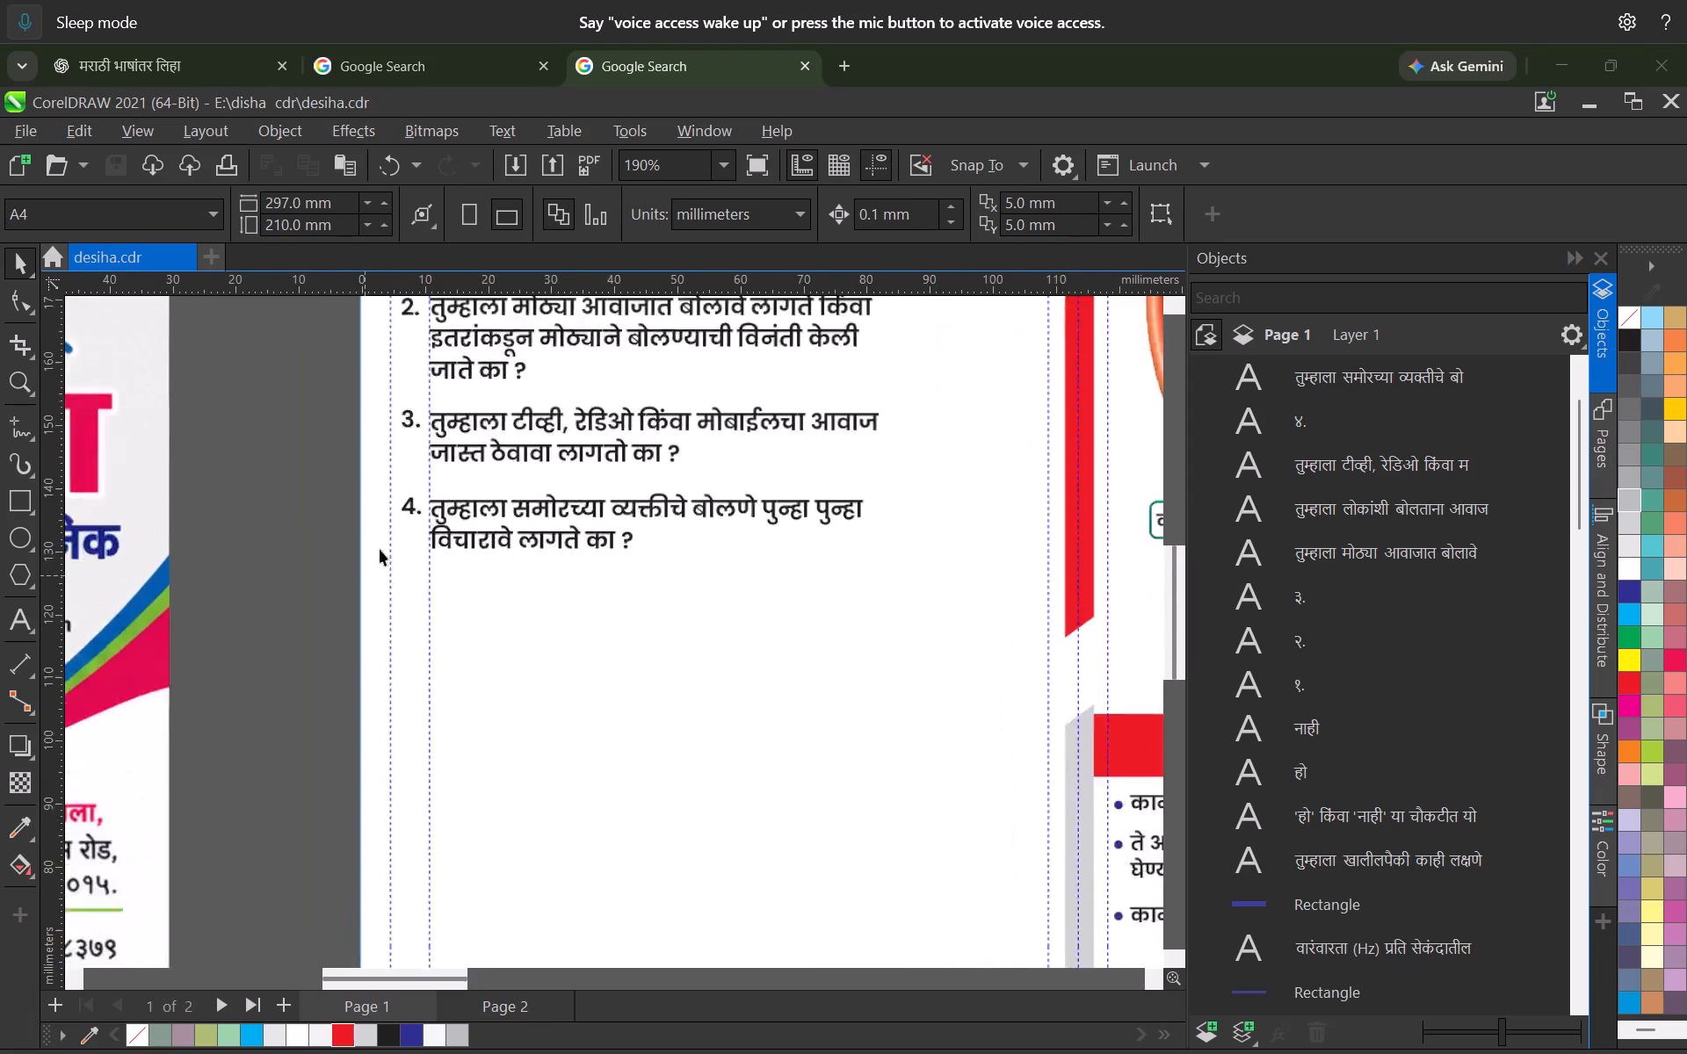
scroll(380, 549, up, 3)
click(422, 490)
shift+click(504, 495)
drag(494, 486, 490, 580)
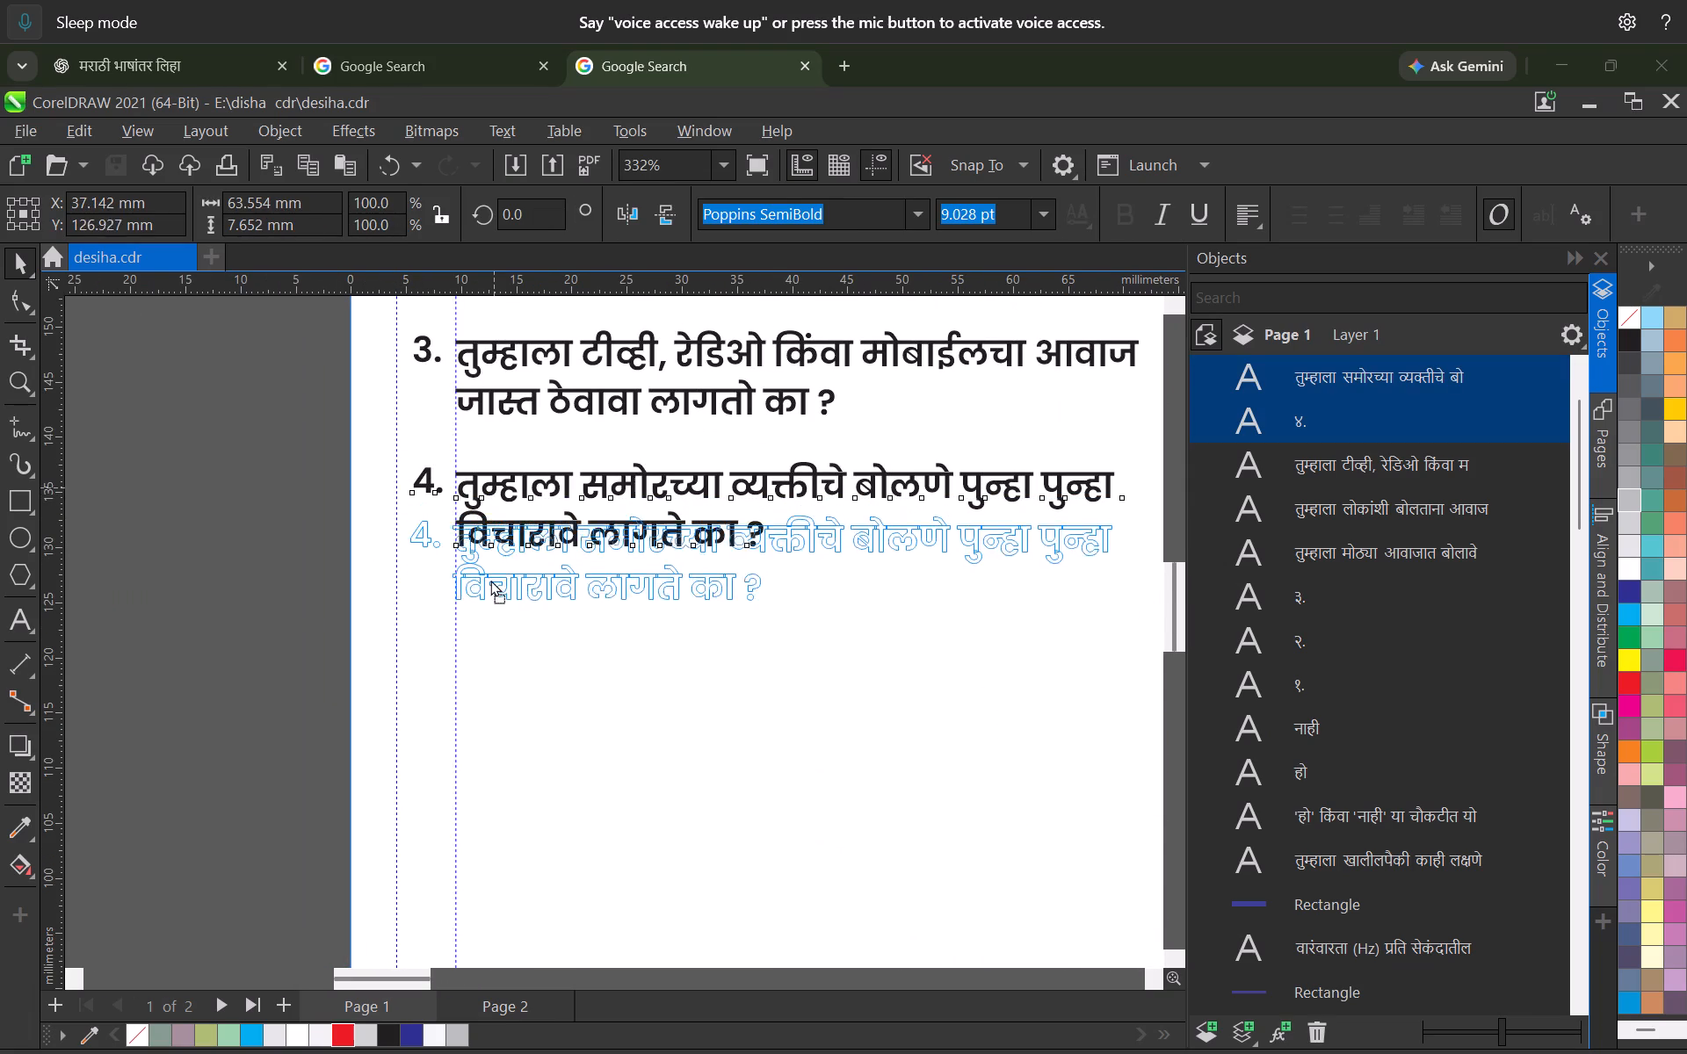
drag(490, 580, 488, 639)
shift+right_click(488, 639)
click(482, 726)
double_click(435, 632)
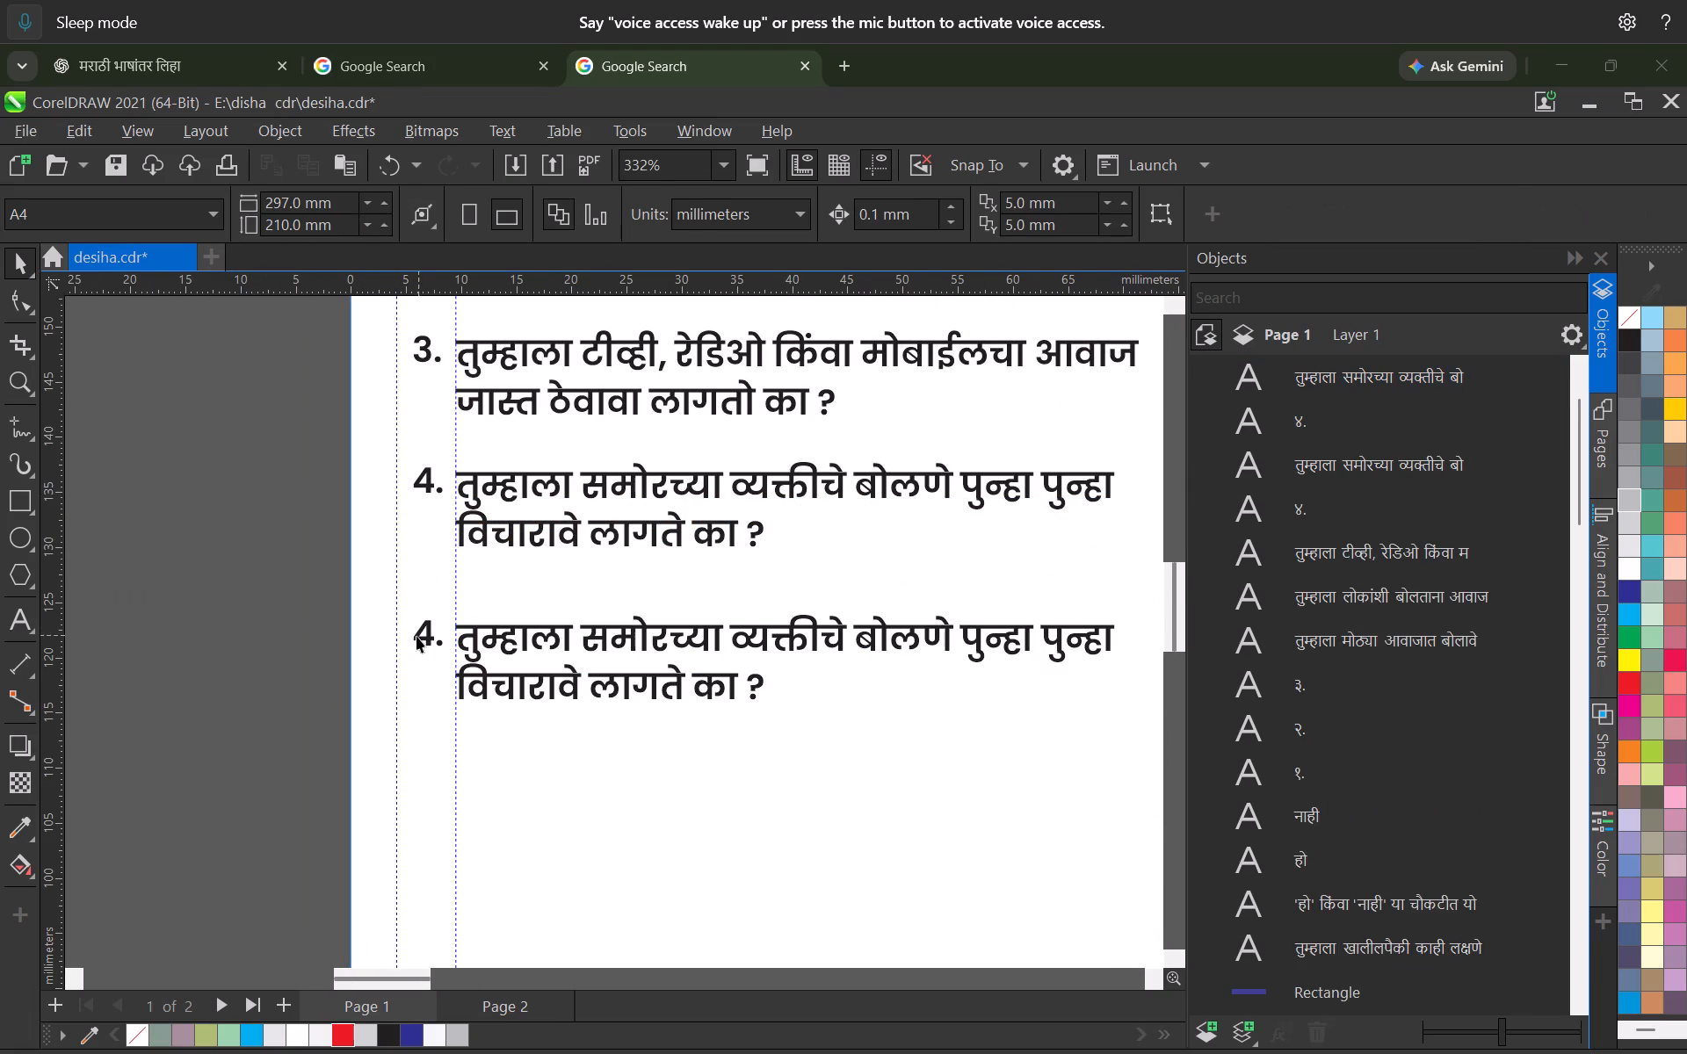
double_click(416, 636)
key(ctrl+a)
key(ctrl+v)
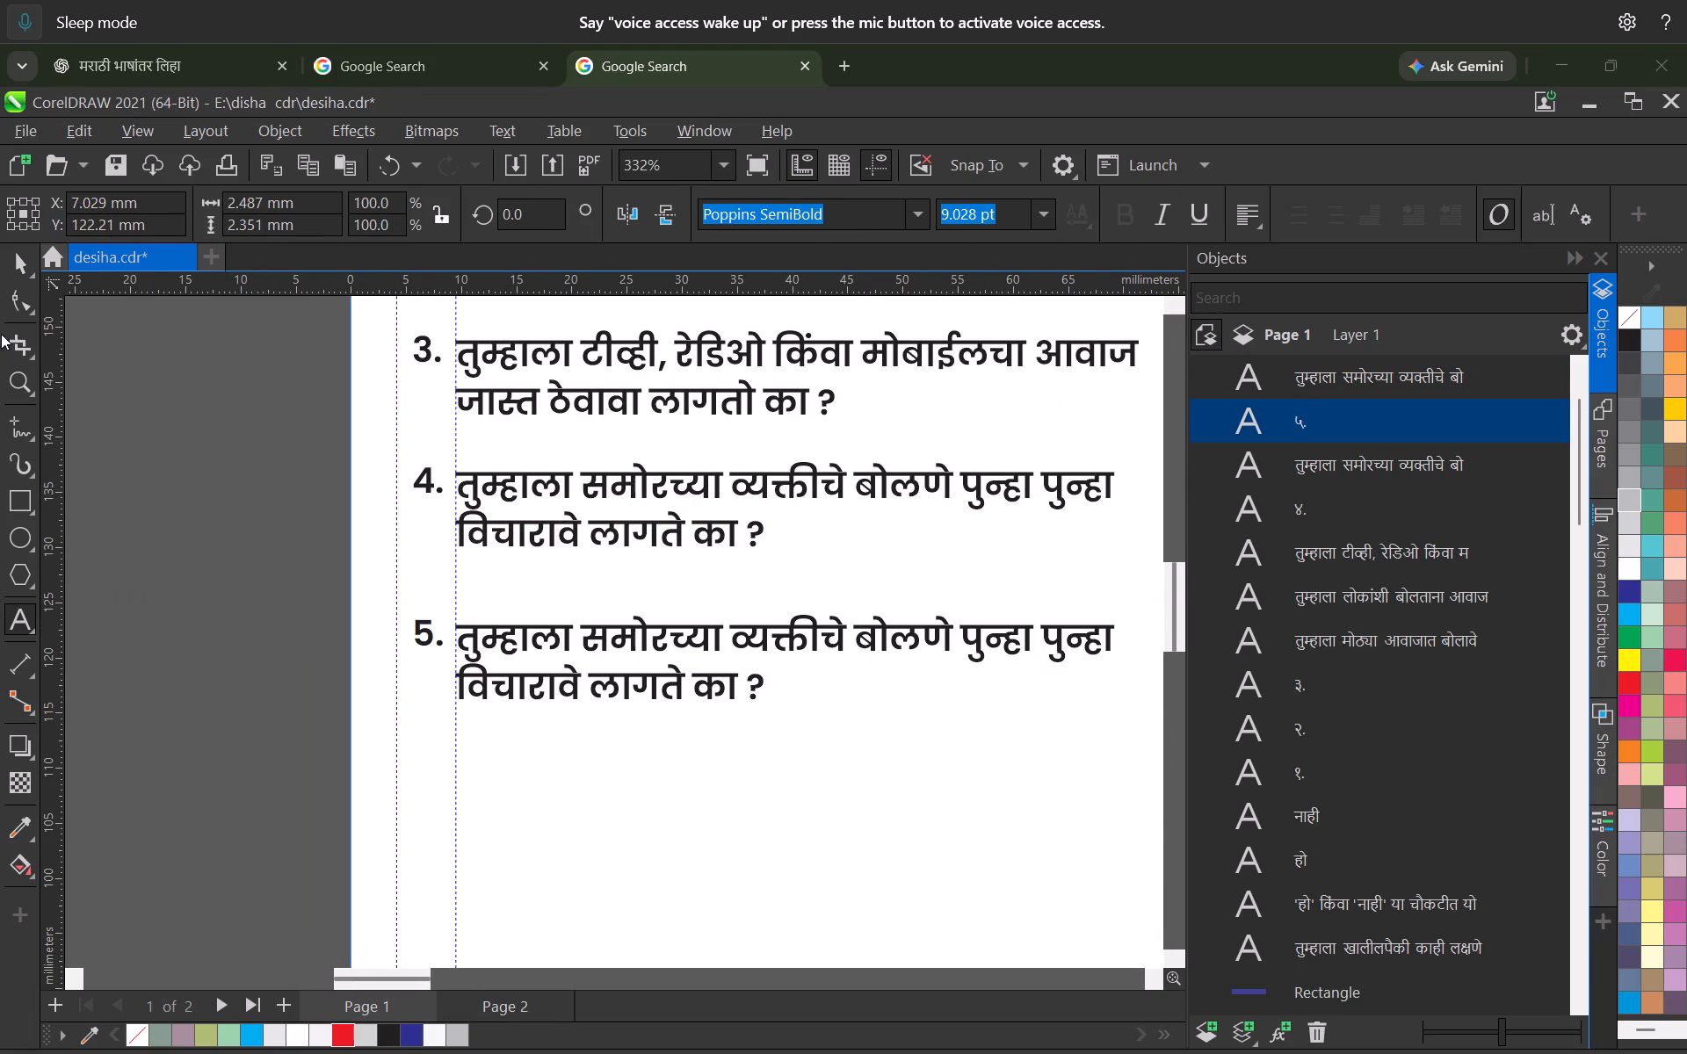
click(9, 264)
Replace the duplicated wording beside number 5 with question 5's wording, copied without its number from the reference brochure in Chrome.
key(alt+Tab)
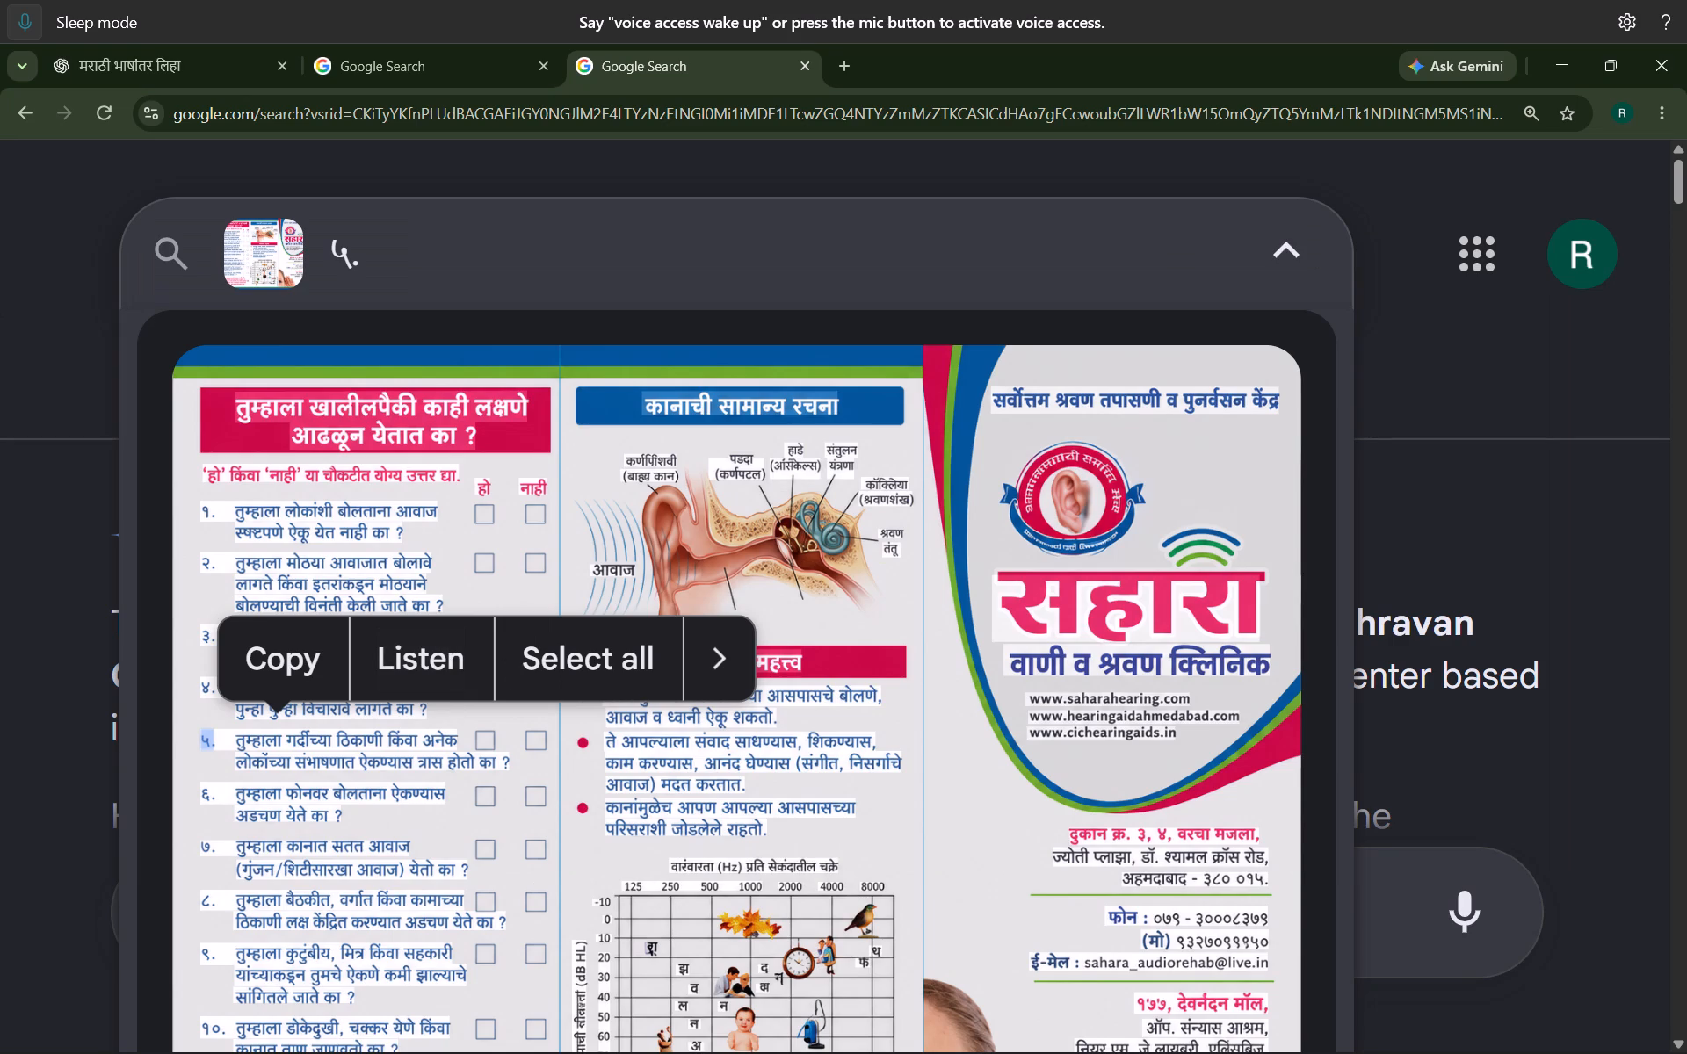
drag(237, 743, 530, 760)
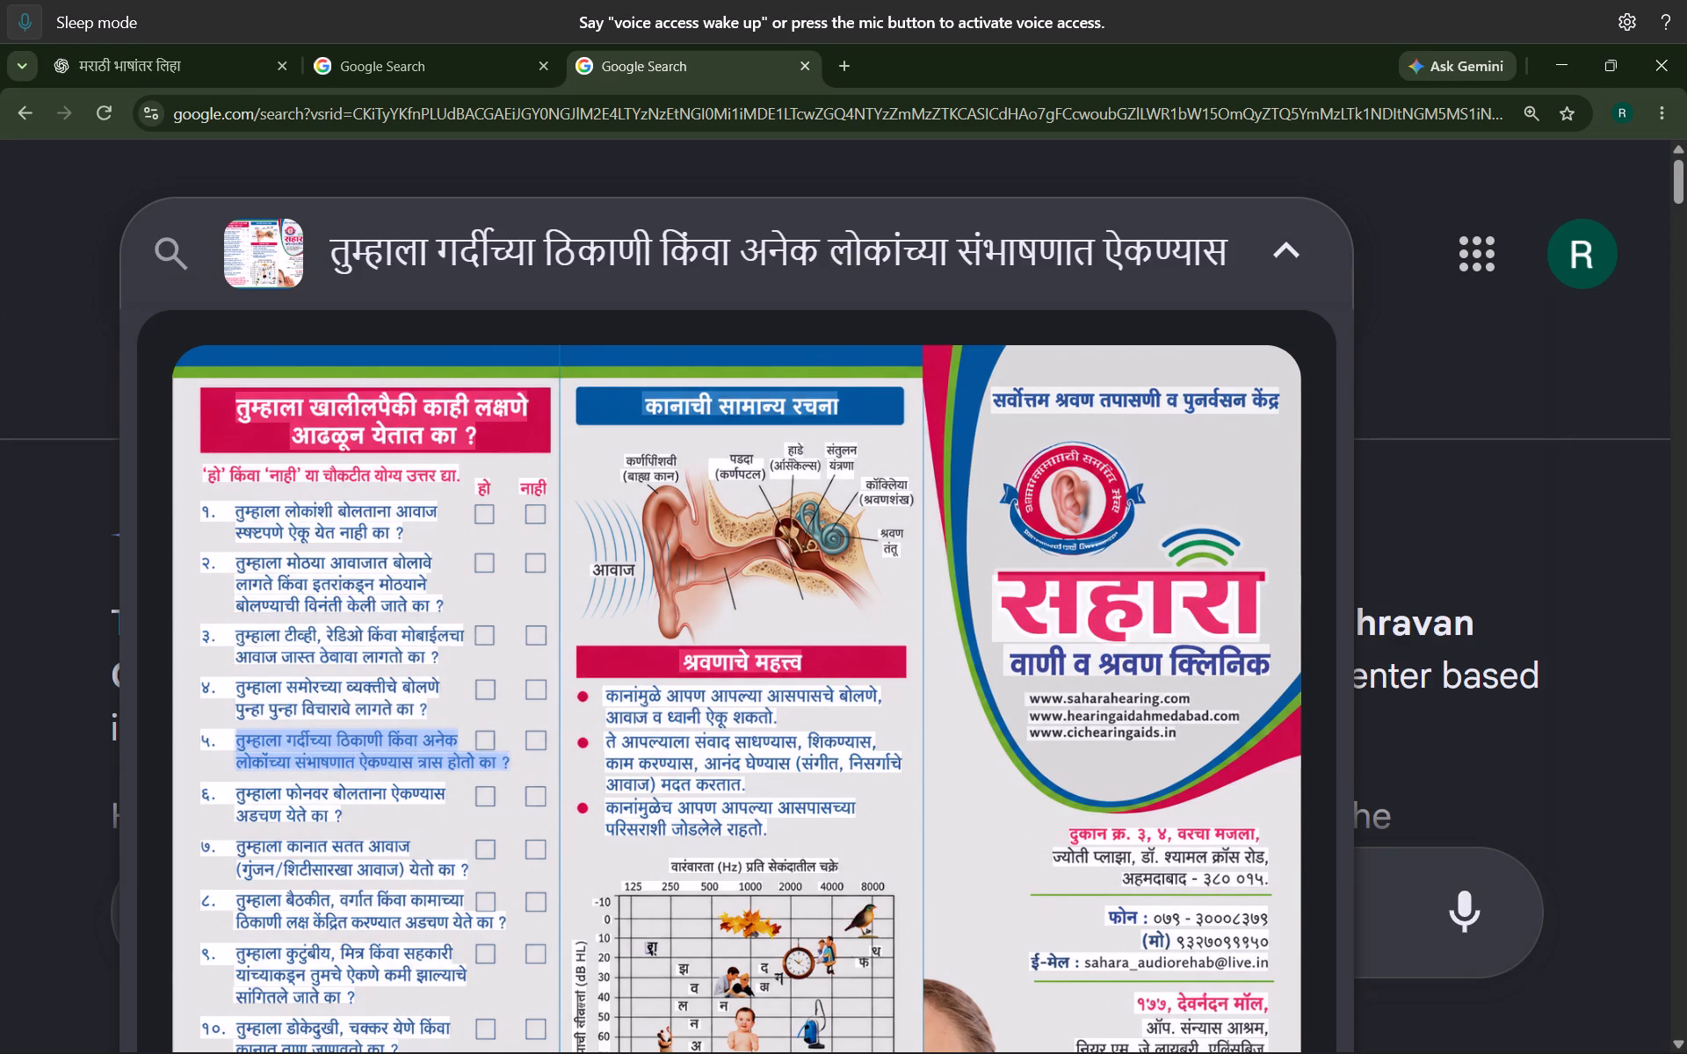
drag(530, 760, 531, 760)
key(ctrl+c)
key(ctrl+c)
key(alt+Tab)
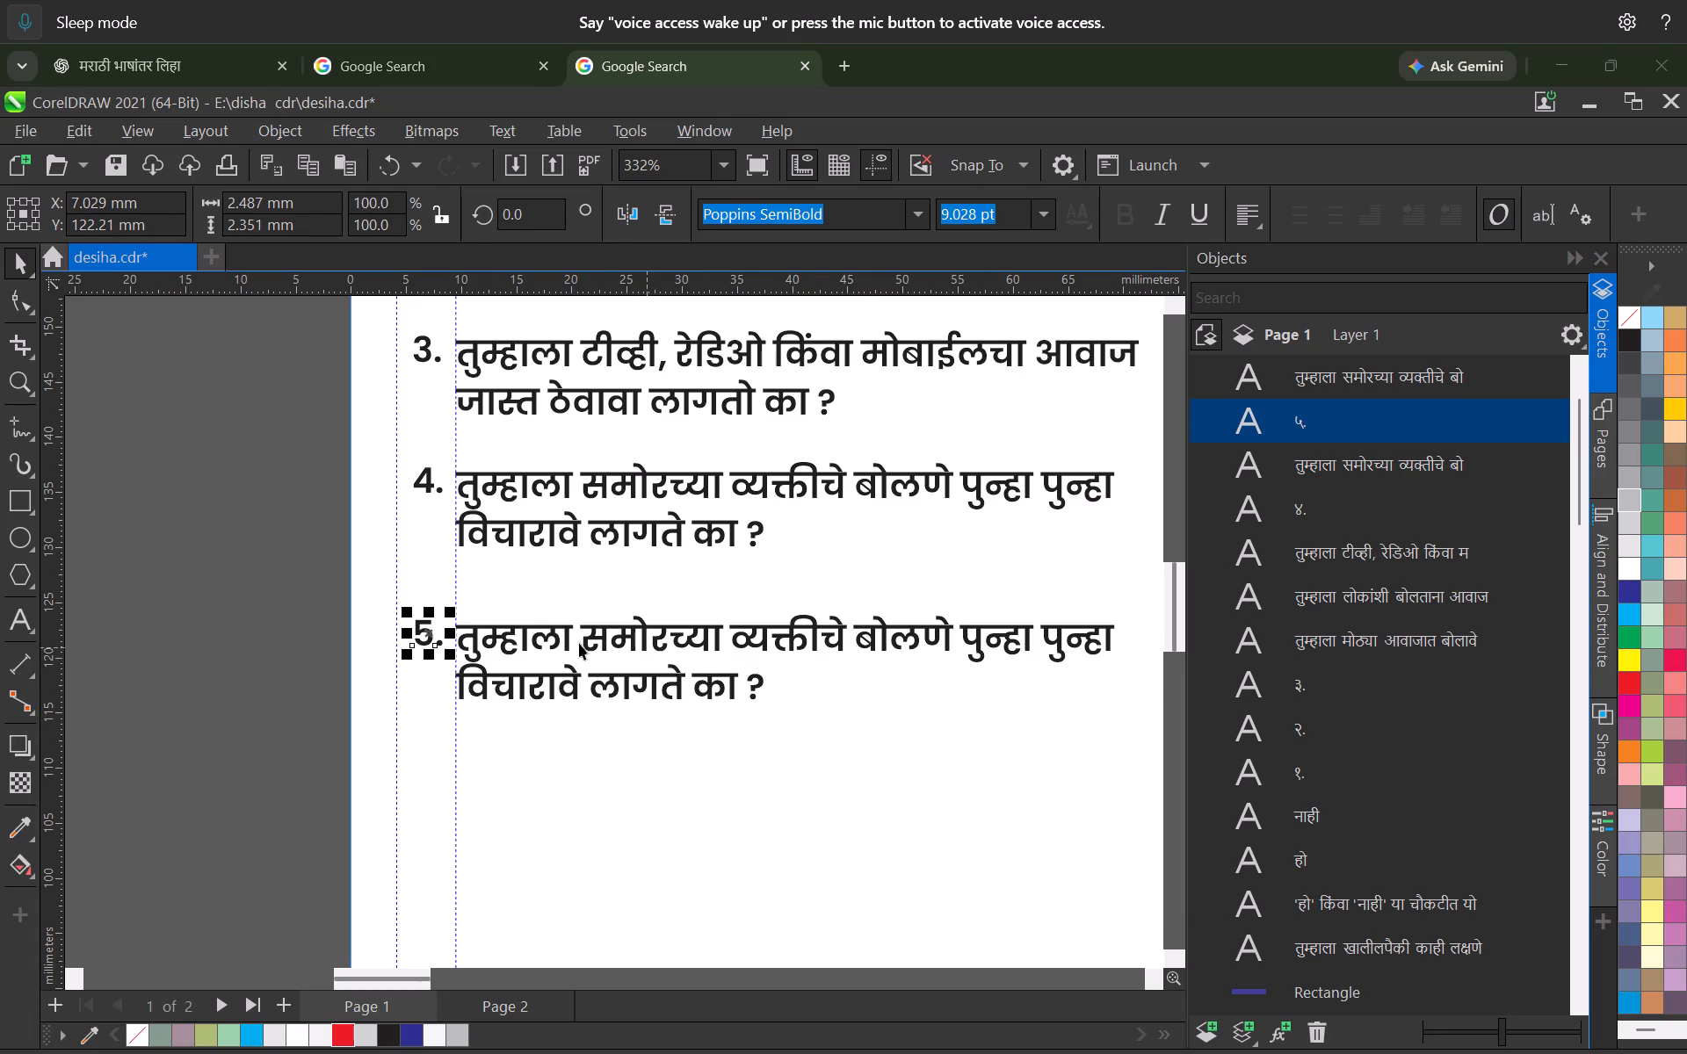
double_click(579, 642)
double_click(590, 643)
key(ctrl+a)
key(ctrl+v)
Break question 5's wording onto a second line after "अनेक".
scroll(611, 664, down, 3)
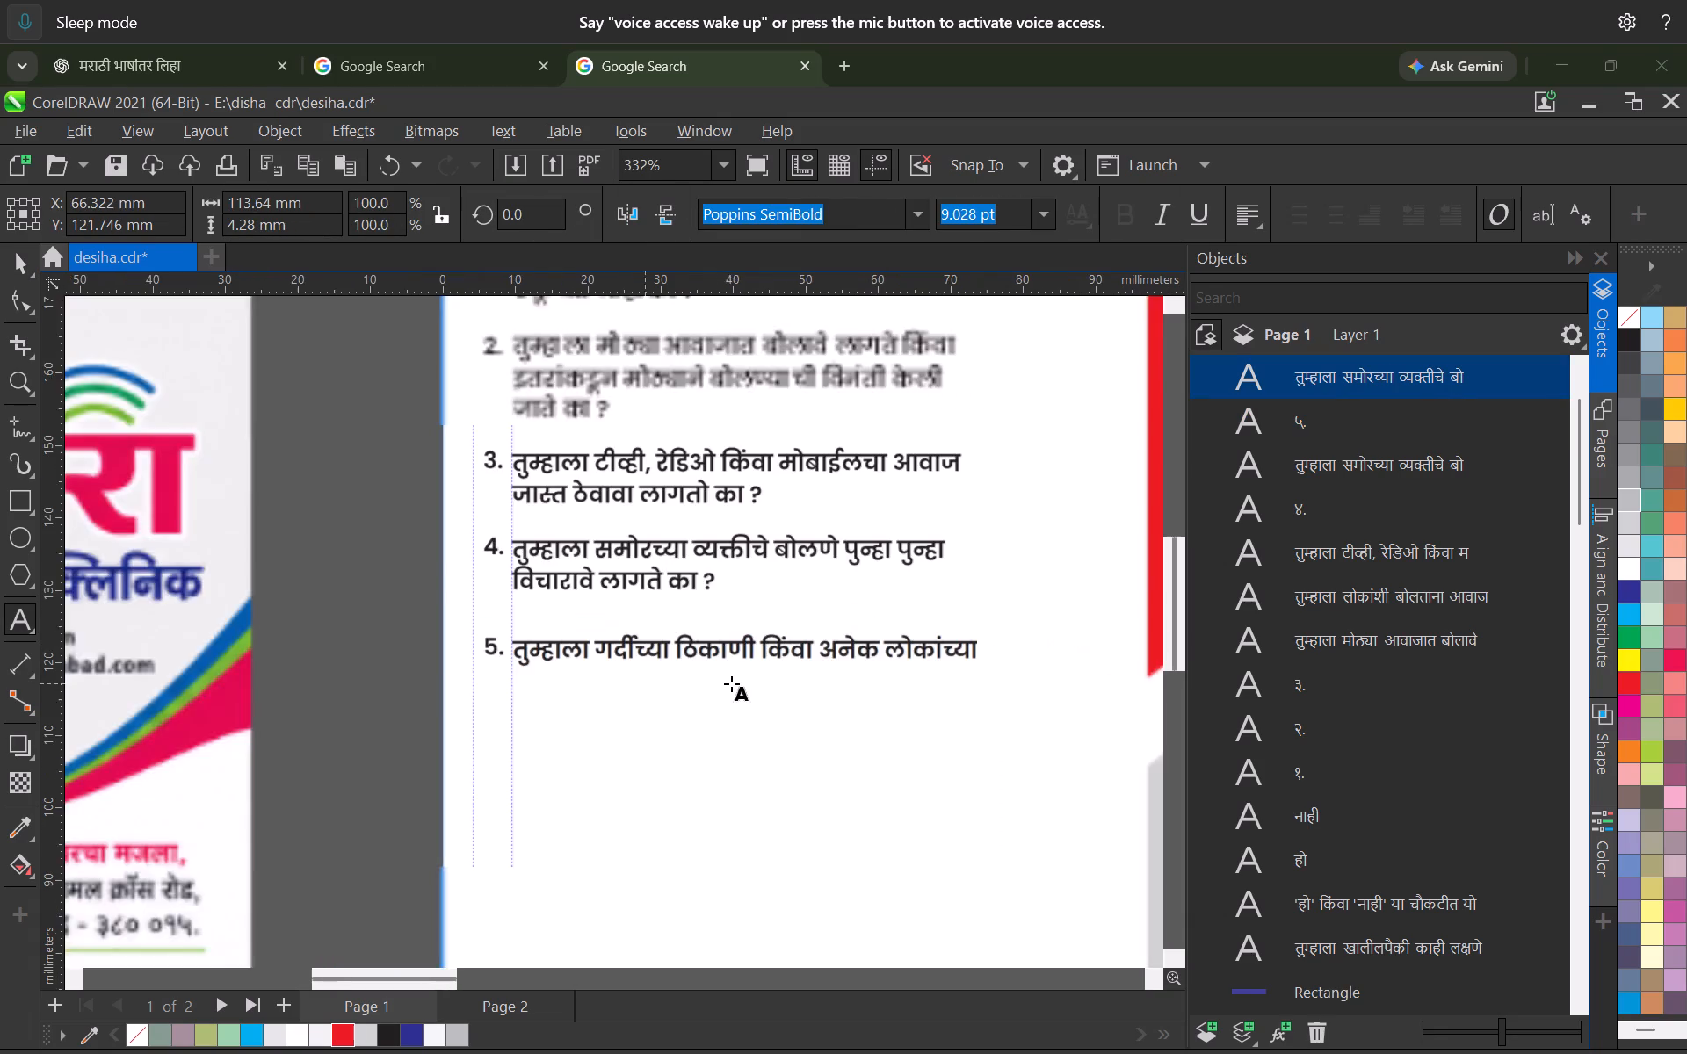
middle_drag(766, 683, 568, 683)
scroll(672, 692, up, 3)
click(688, 632)
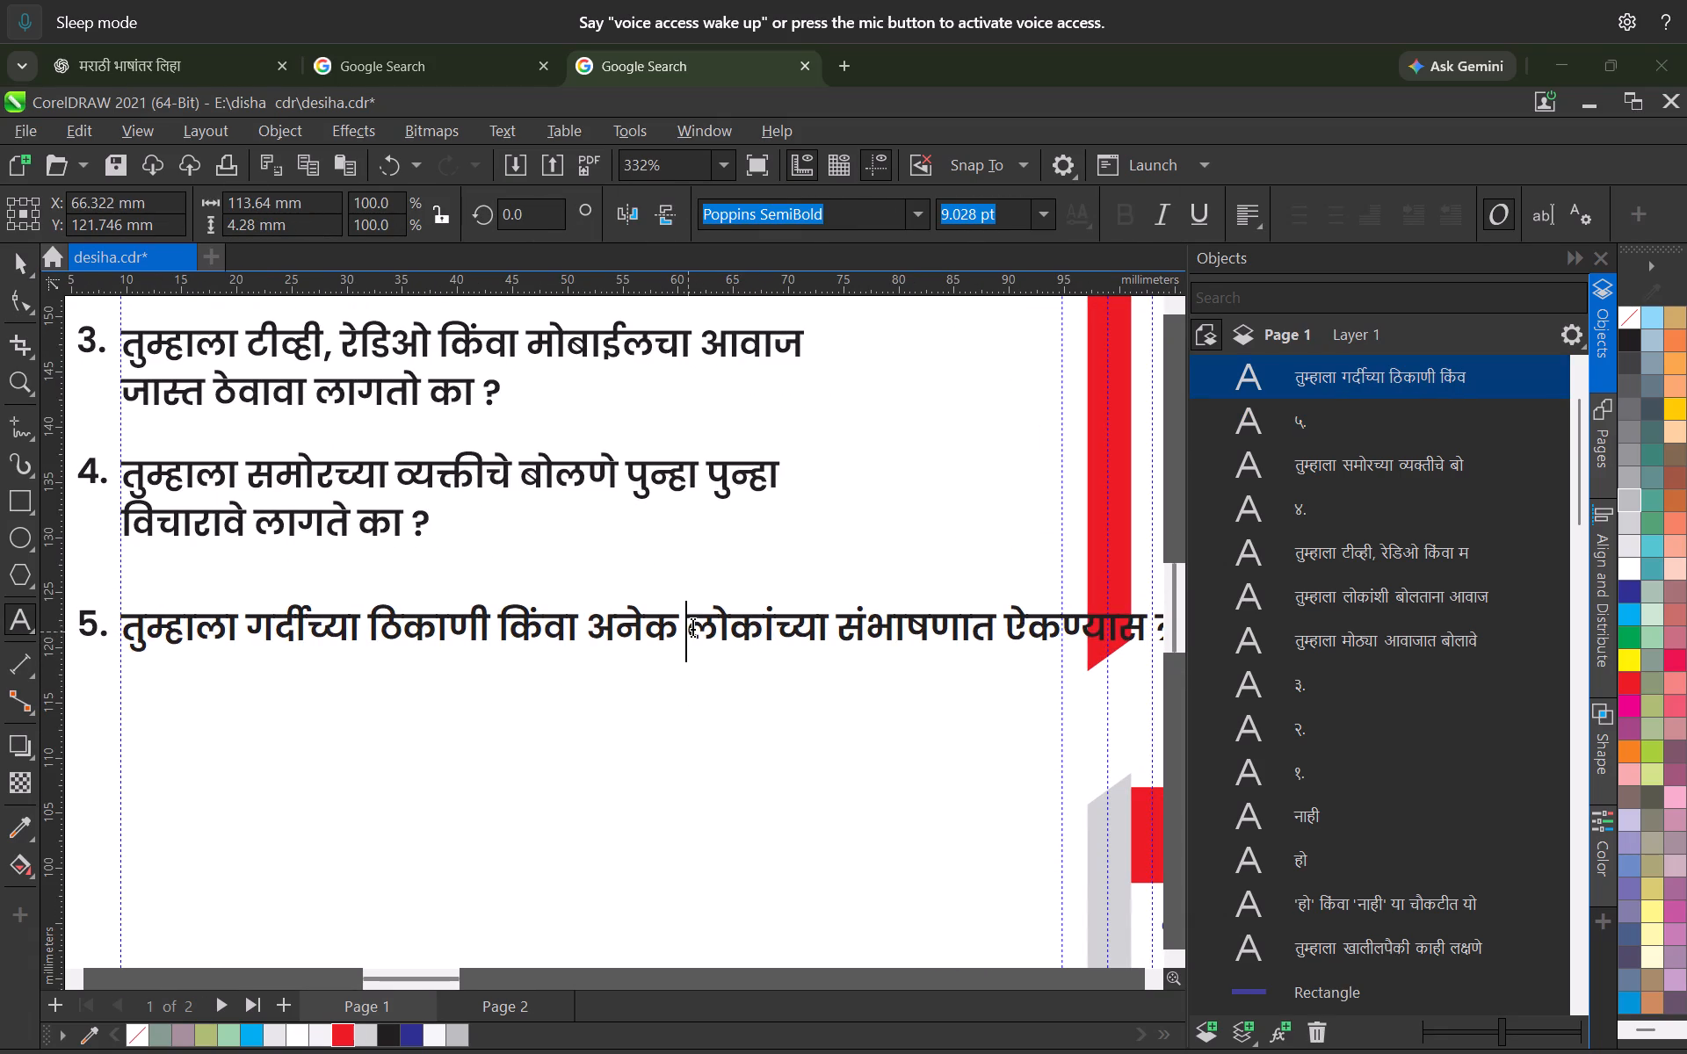
key(Return)
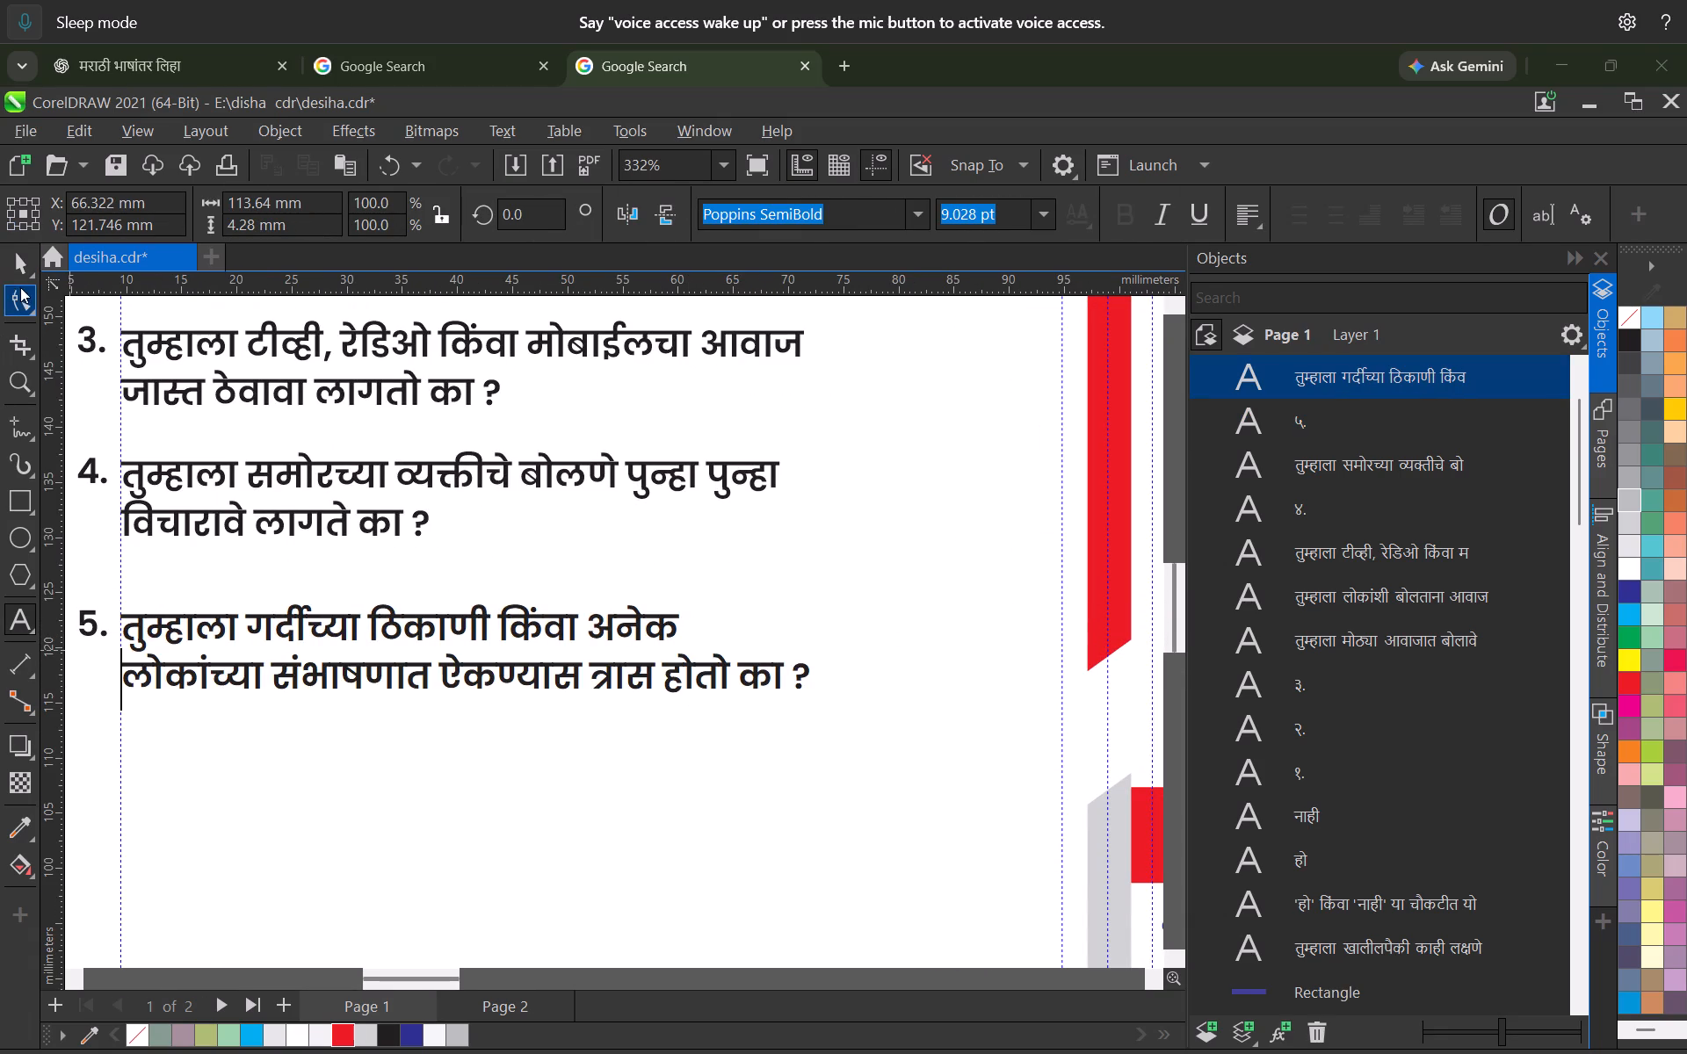
click(9, 263)
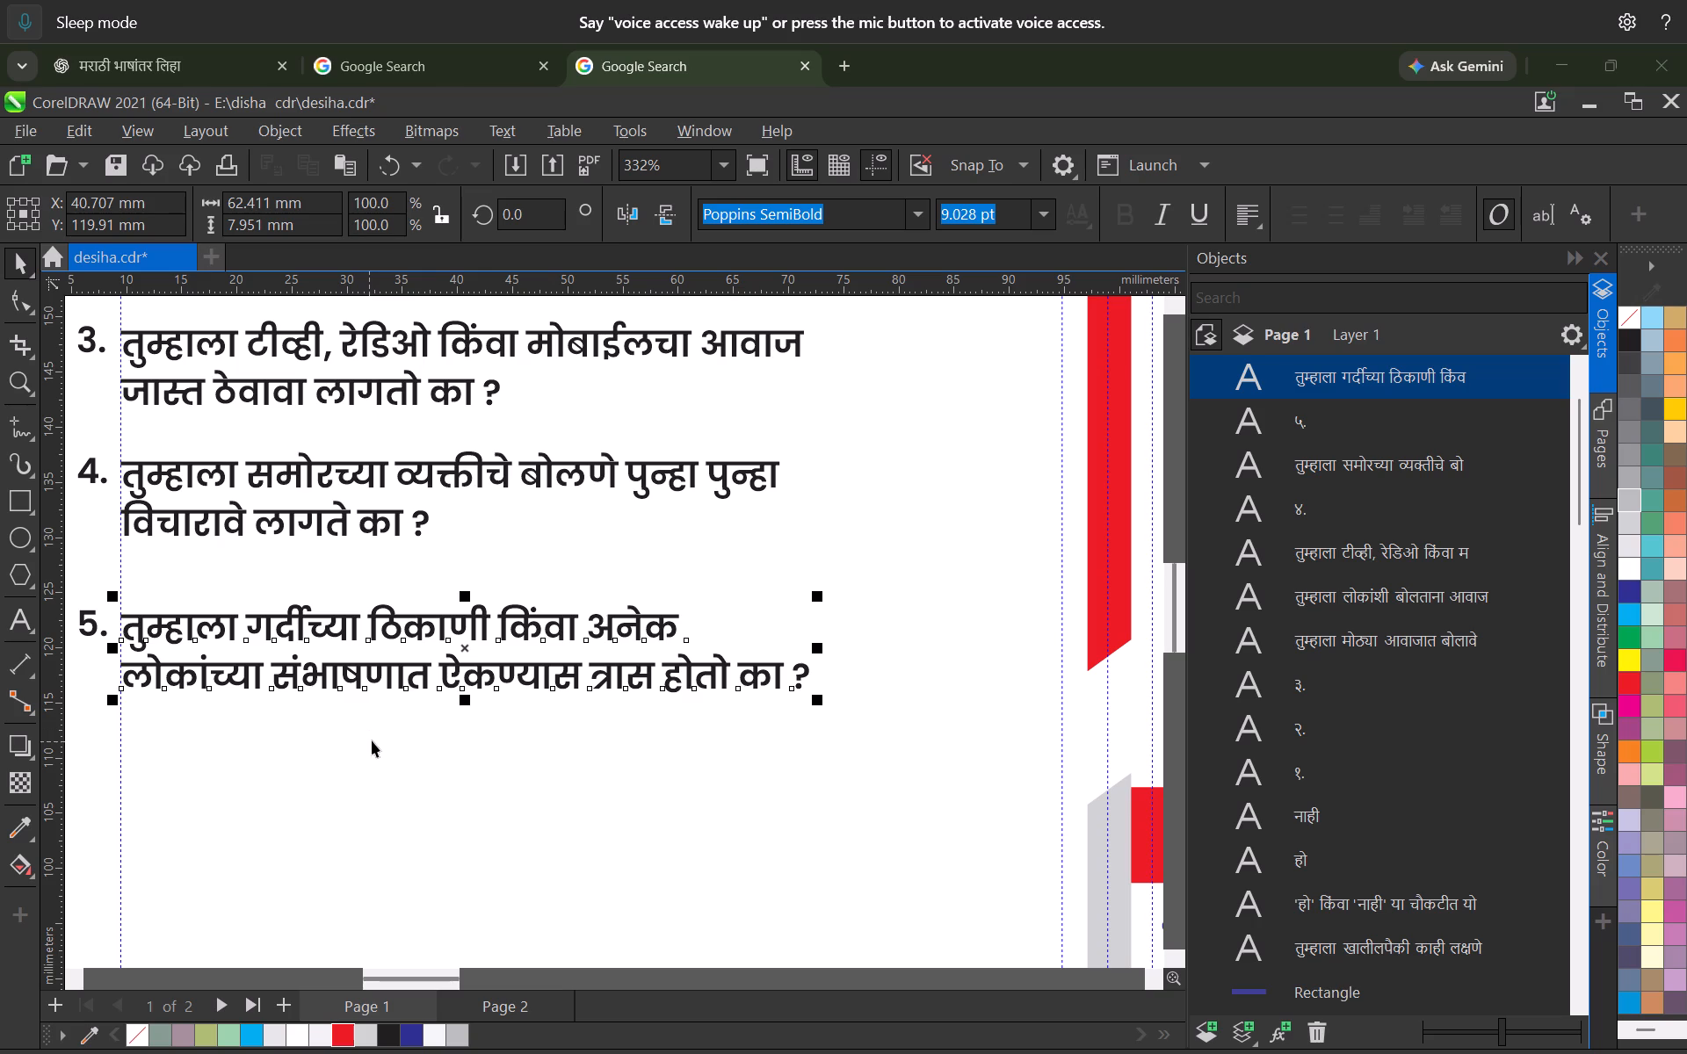
scroll(453, 776, down, 7)
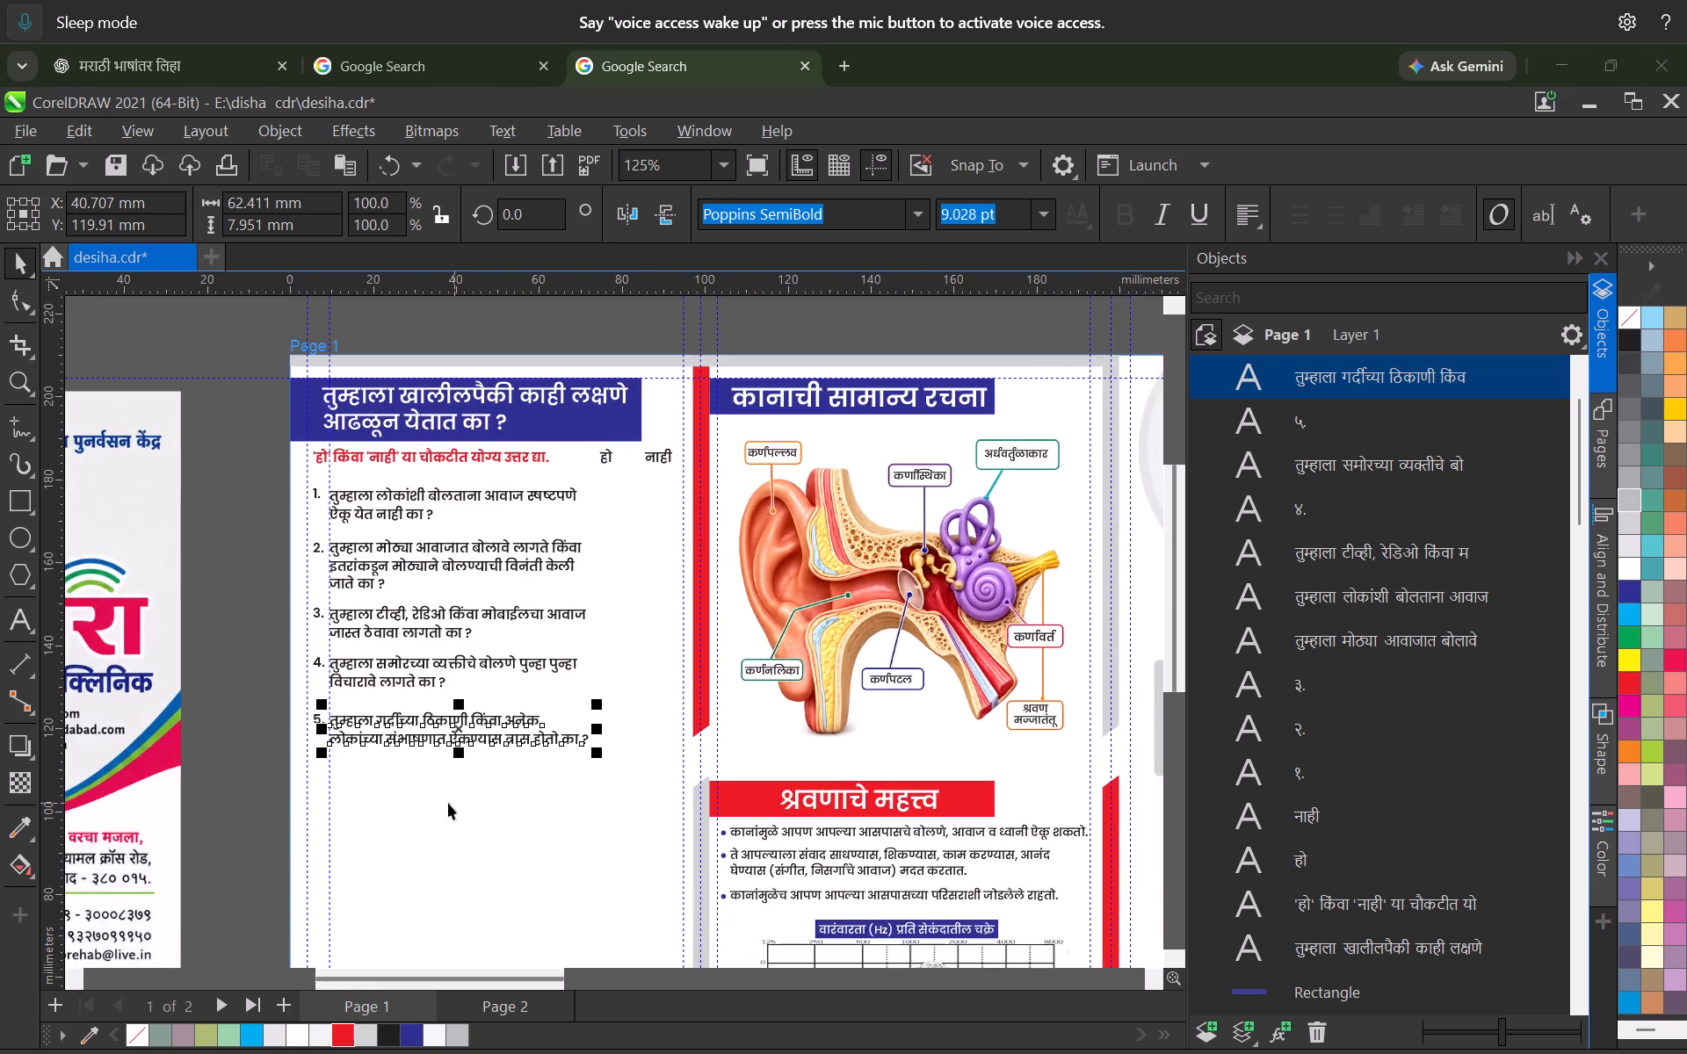
Save the document with question 5 added.
middle_drag(448, 803, 519, 785)
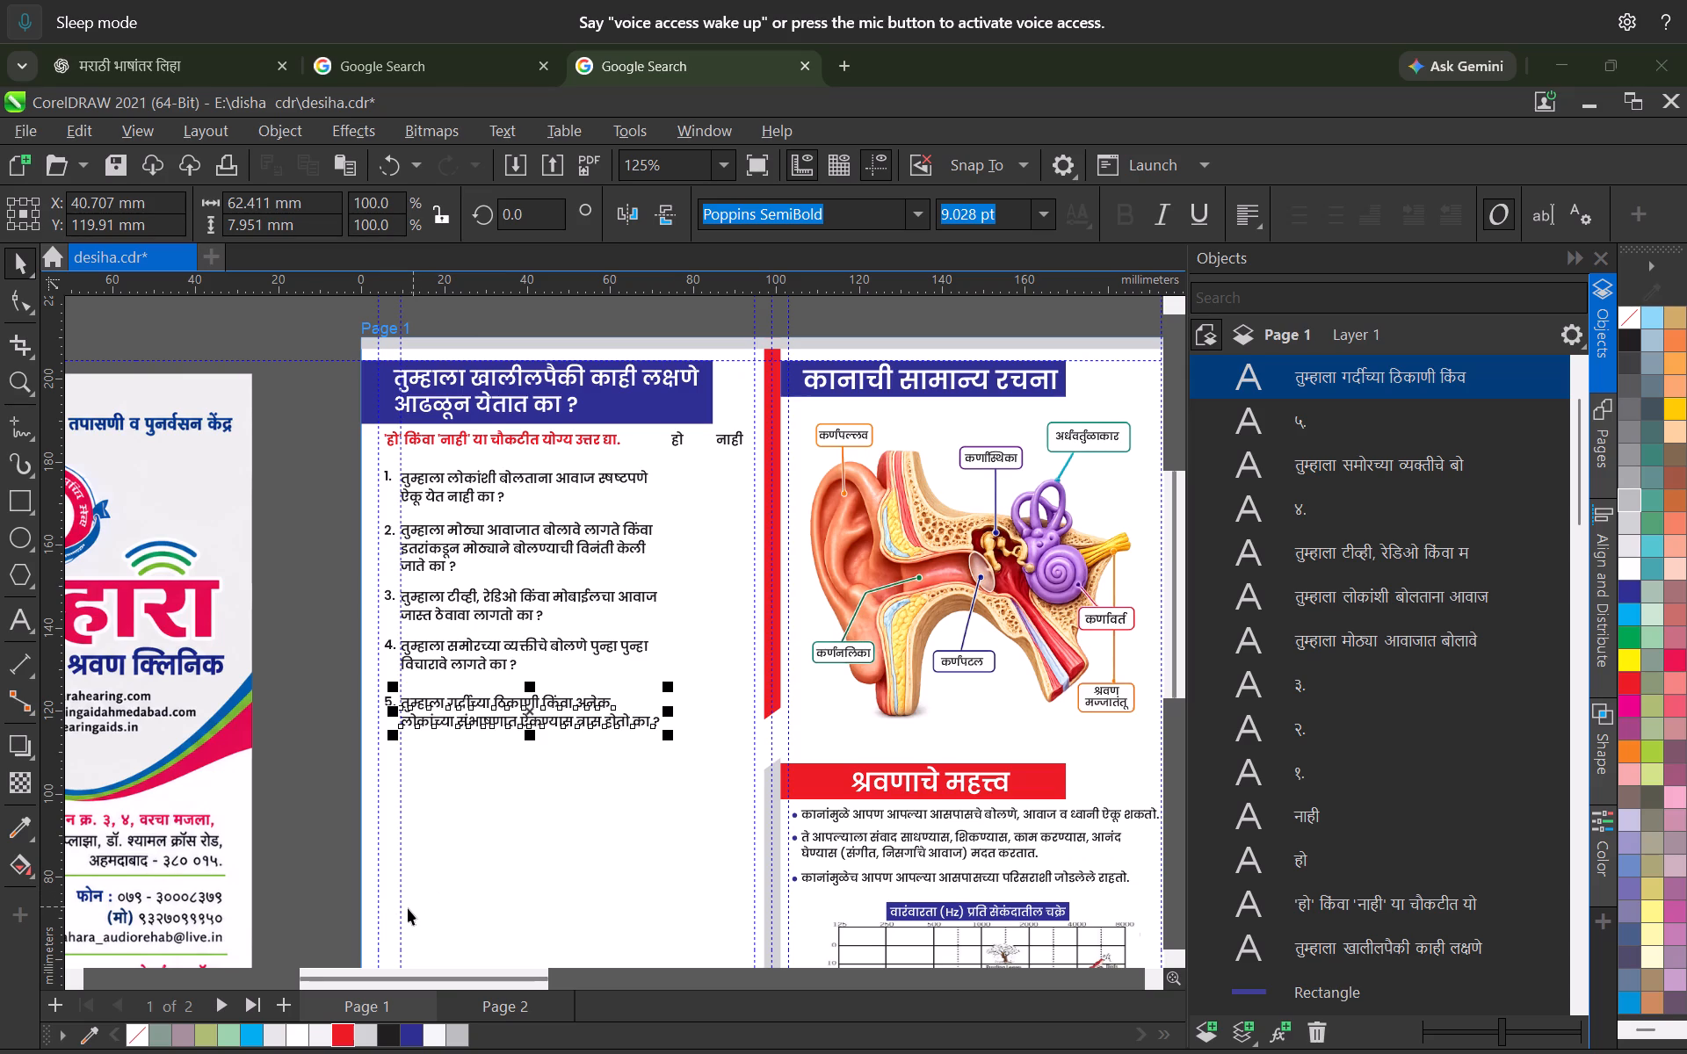
scroll(394, 906, down, 3)
middle_drag(401, 809, 499, 717)
scroll(499, 717, up, 3)
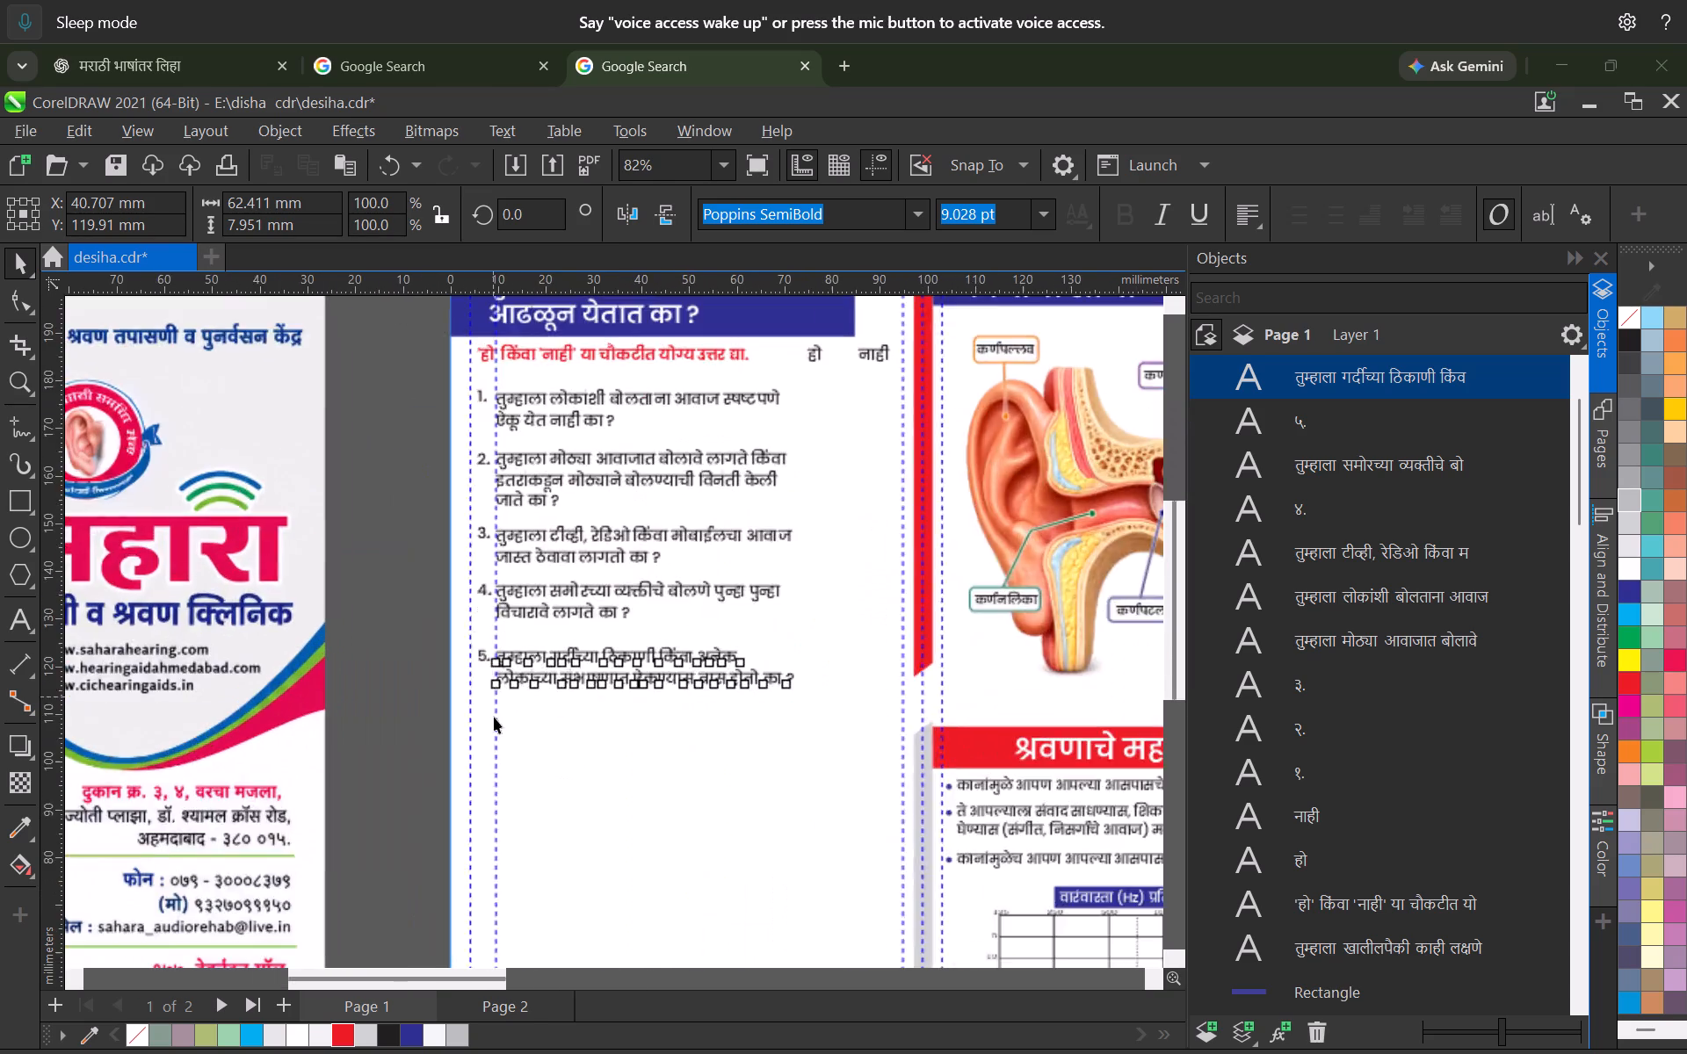
scroll(494, 717, up, 3)
click(553, 744)
key(ctrl+s)
Copy the number "६." from the reference brochure in Chrome and duplicate question 5's number and wording about 11 mm lower in CorelDRAW.
key(alt+Tab)
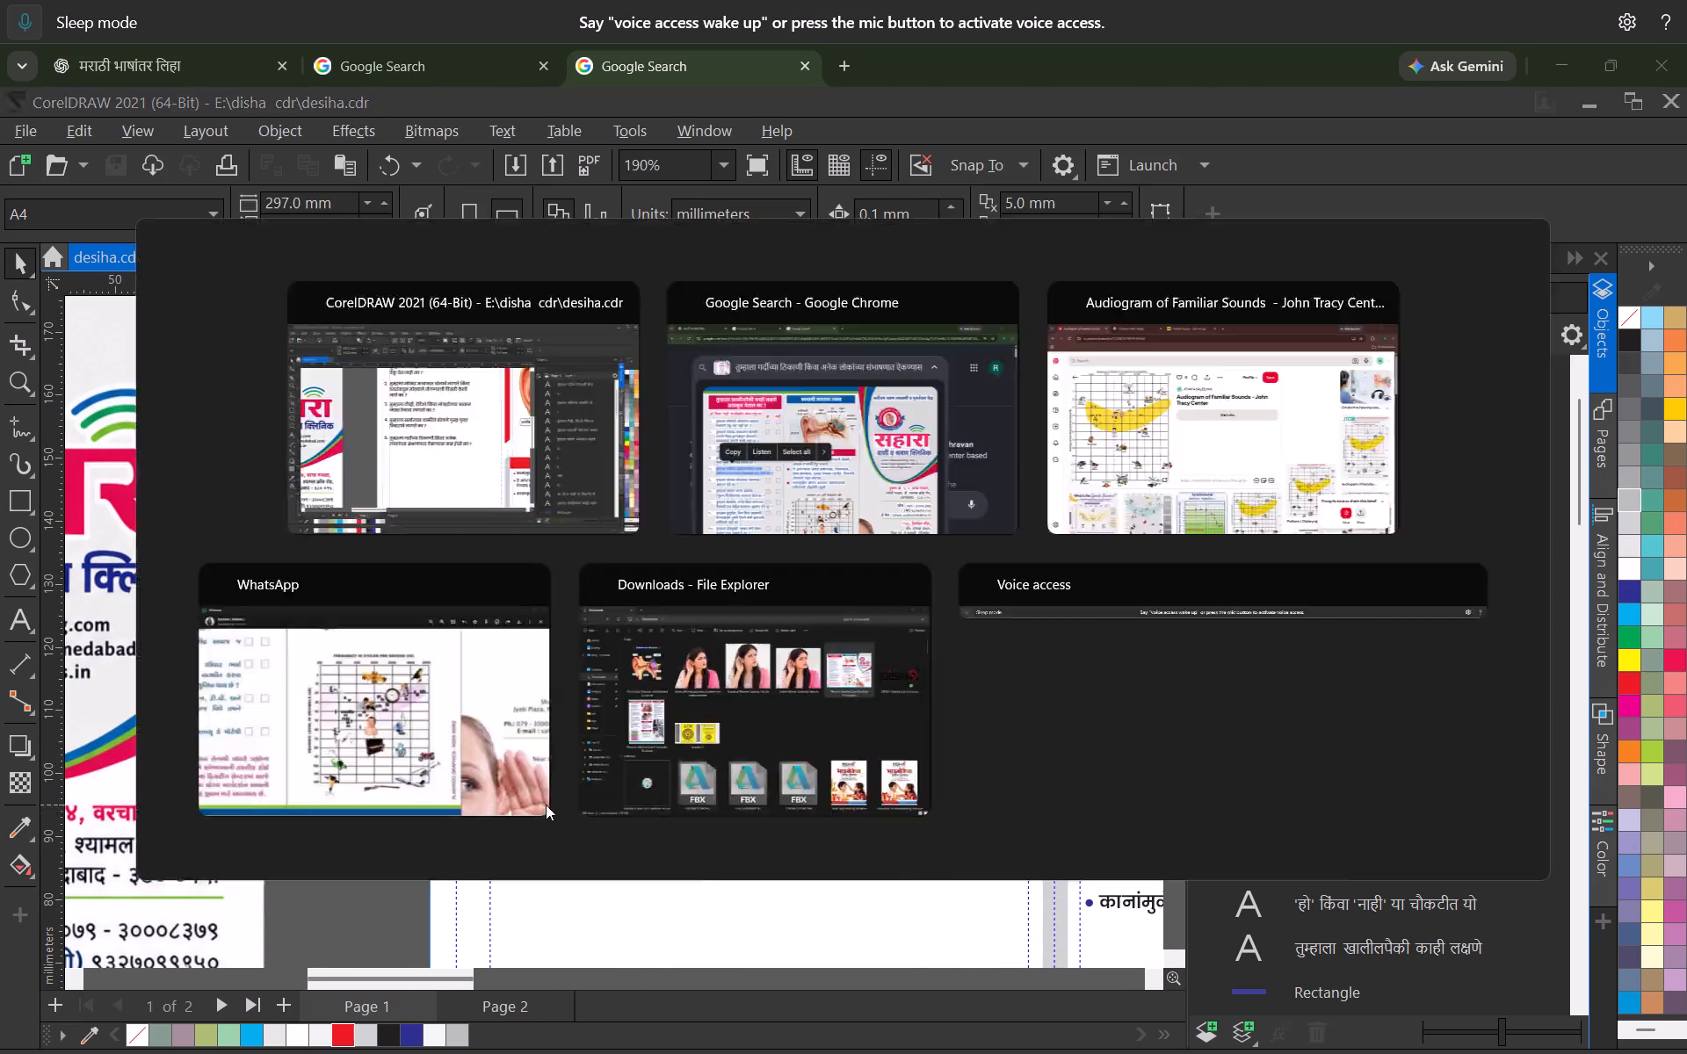
click(205, 799)
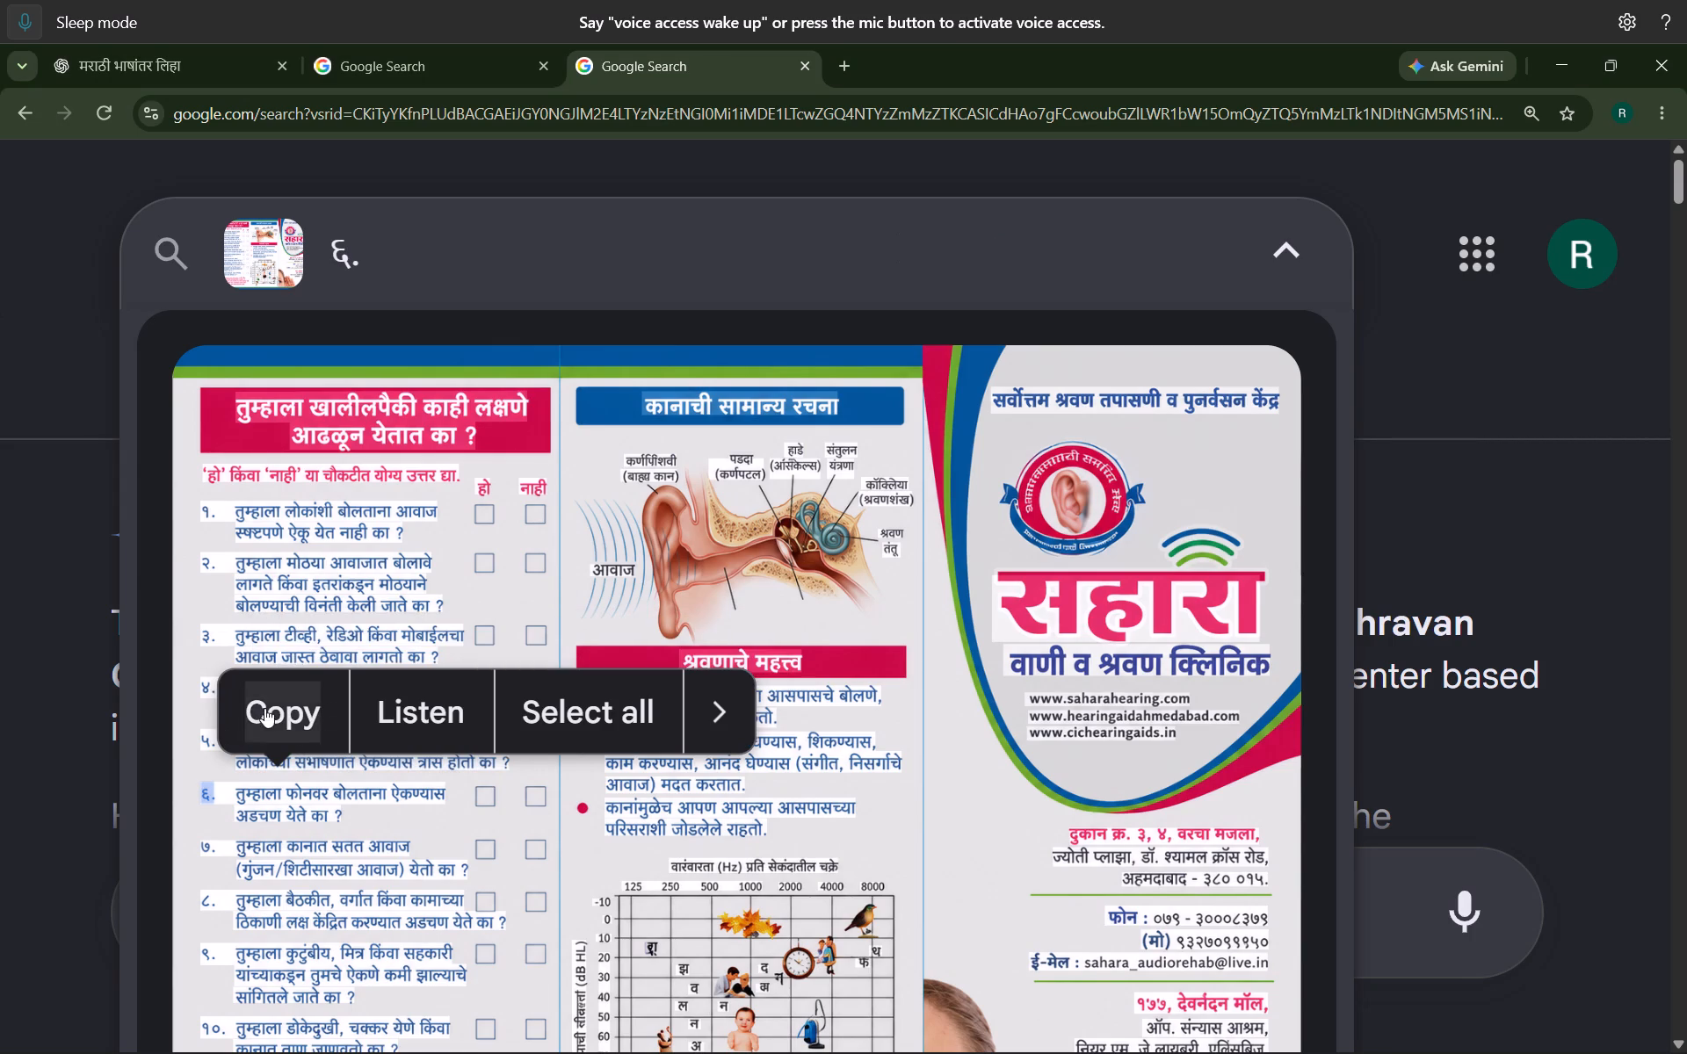
click(264, 708)
key(alt+Tab)
middle_drag(284, 752, 315, 657)
scroll(513, 613, up, 3)
click(489, 507)
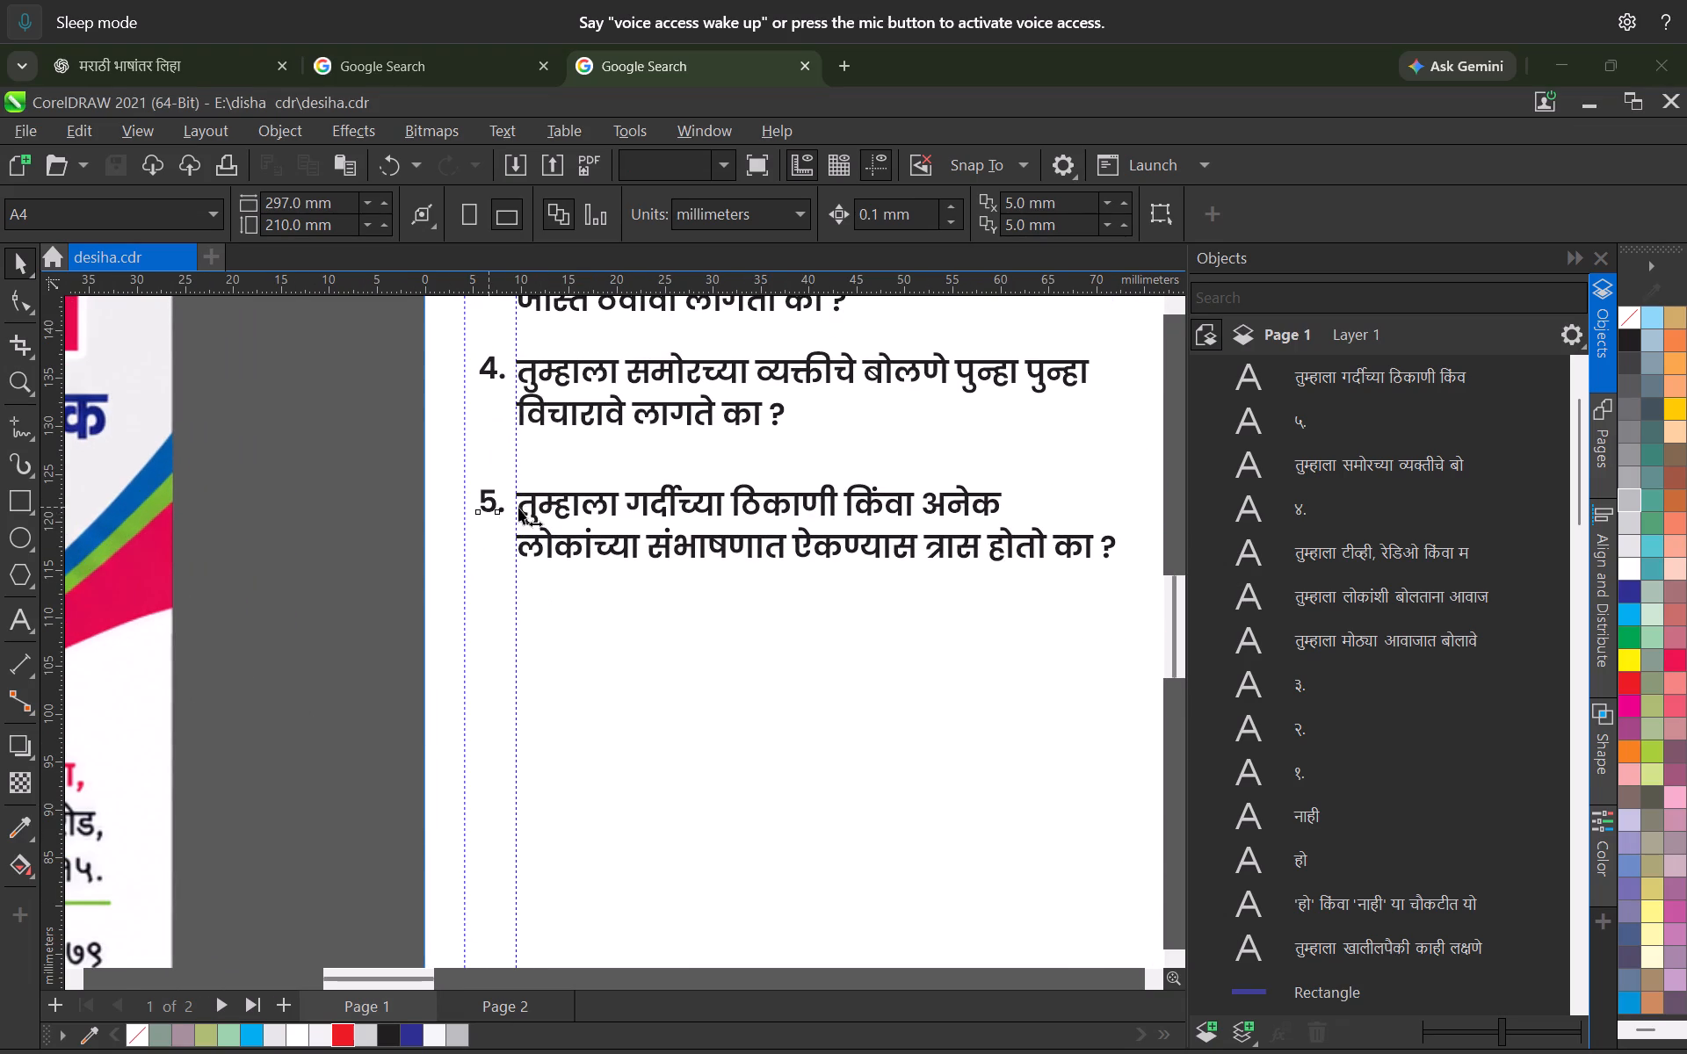
shift+click(554, 501)
drag(537, 501, 537, 622)
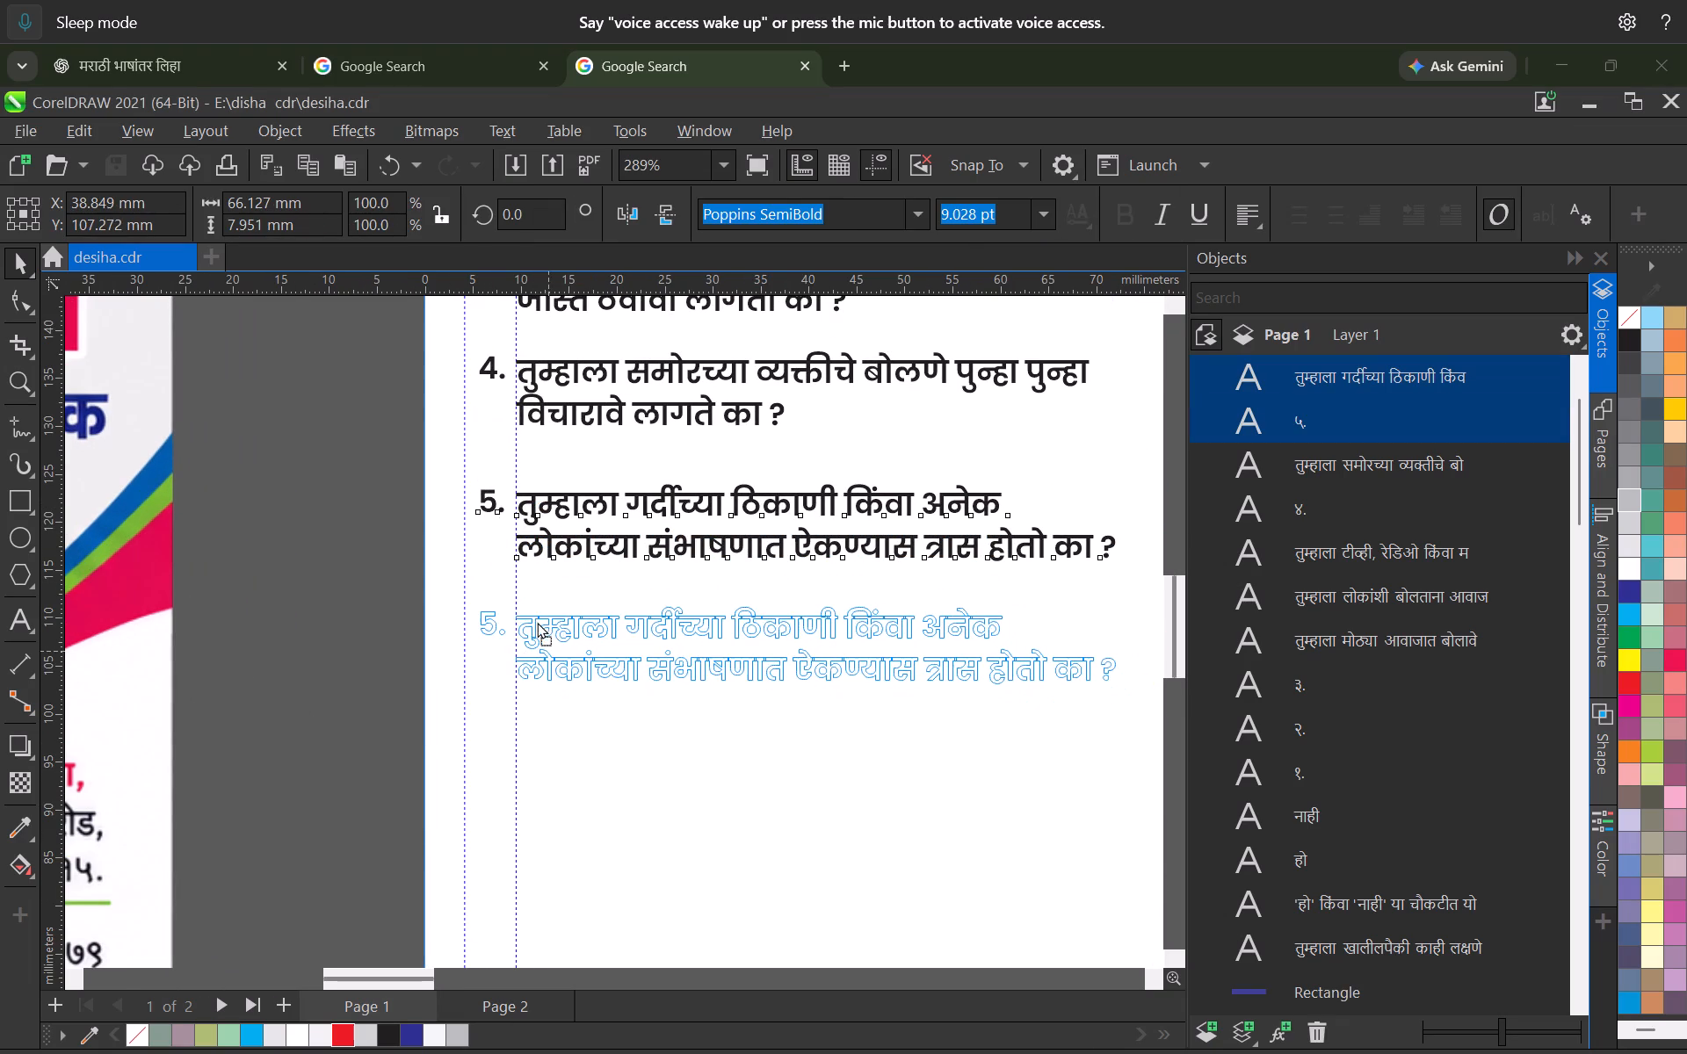
drag(537, 622, 537, 610)
shift+right_click(537, 610)
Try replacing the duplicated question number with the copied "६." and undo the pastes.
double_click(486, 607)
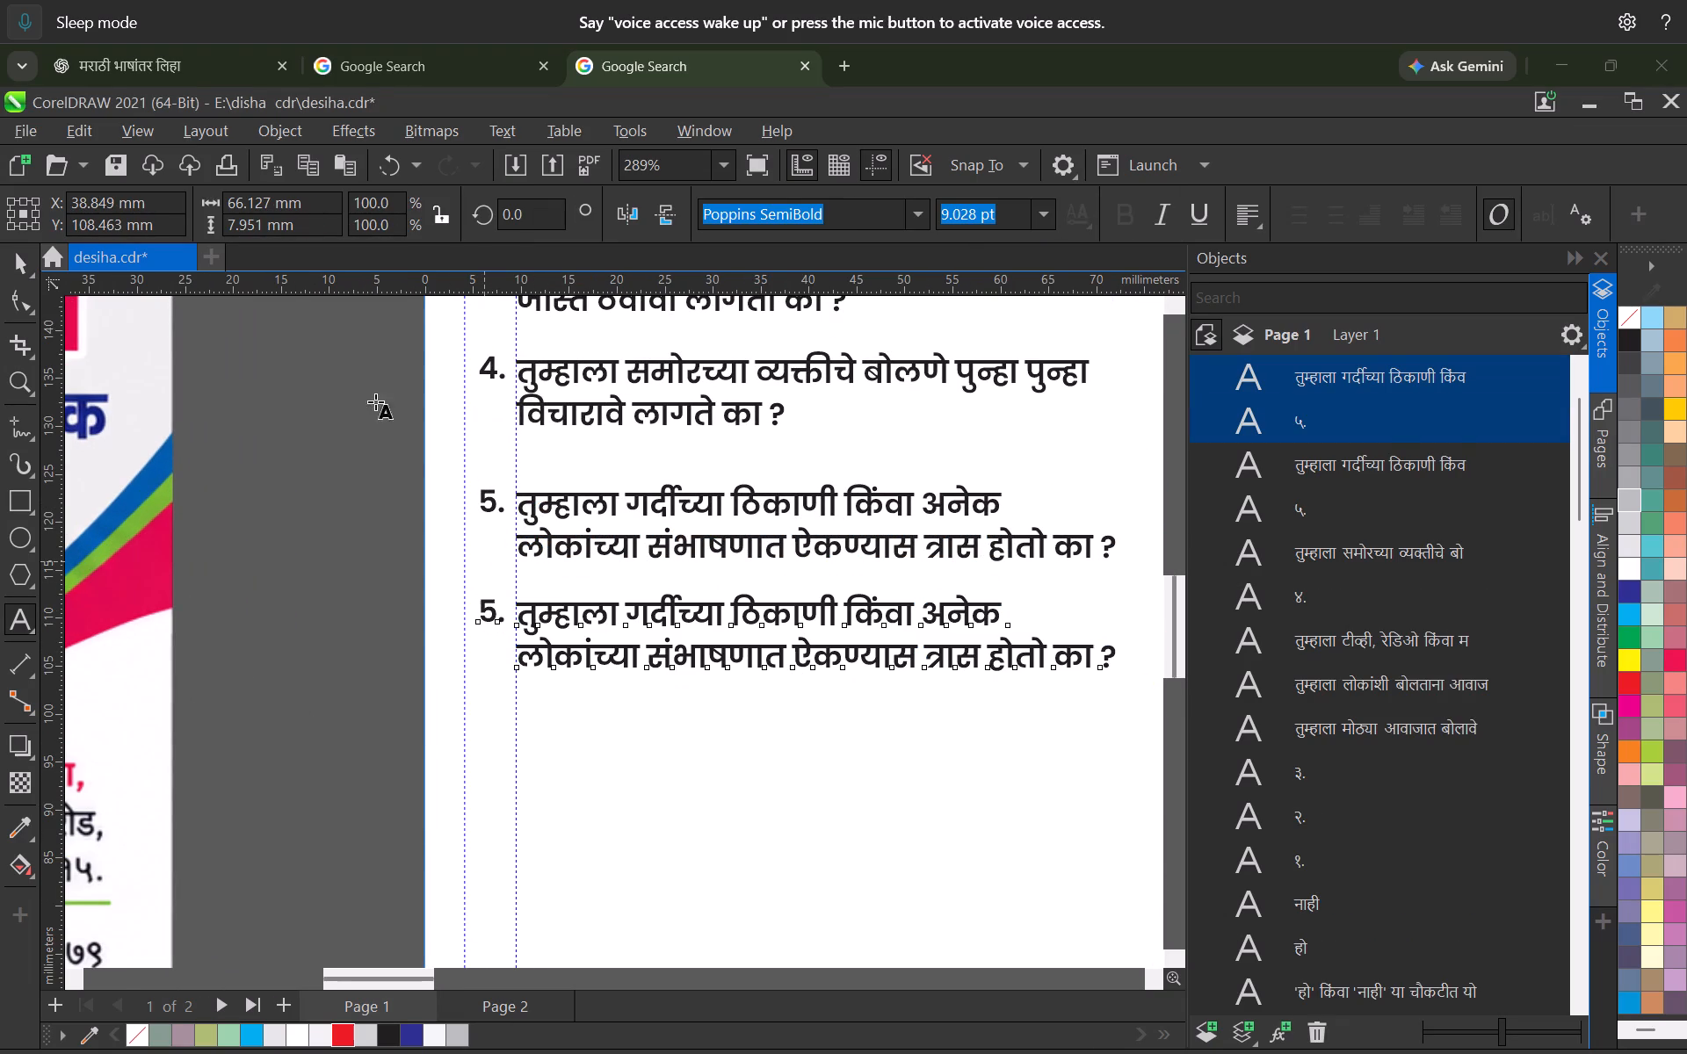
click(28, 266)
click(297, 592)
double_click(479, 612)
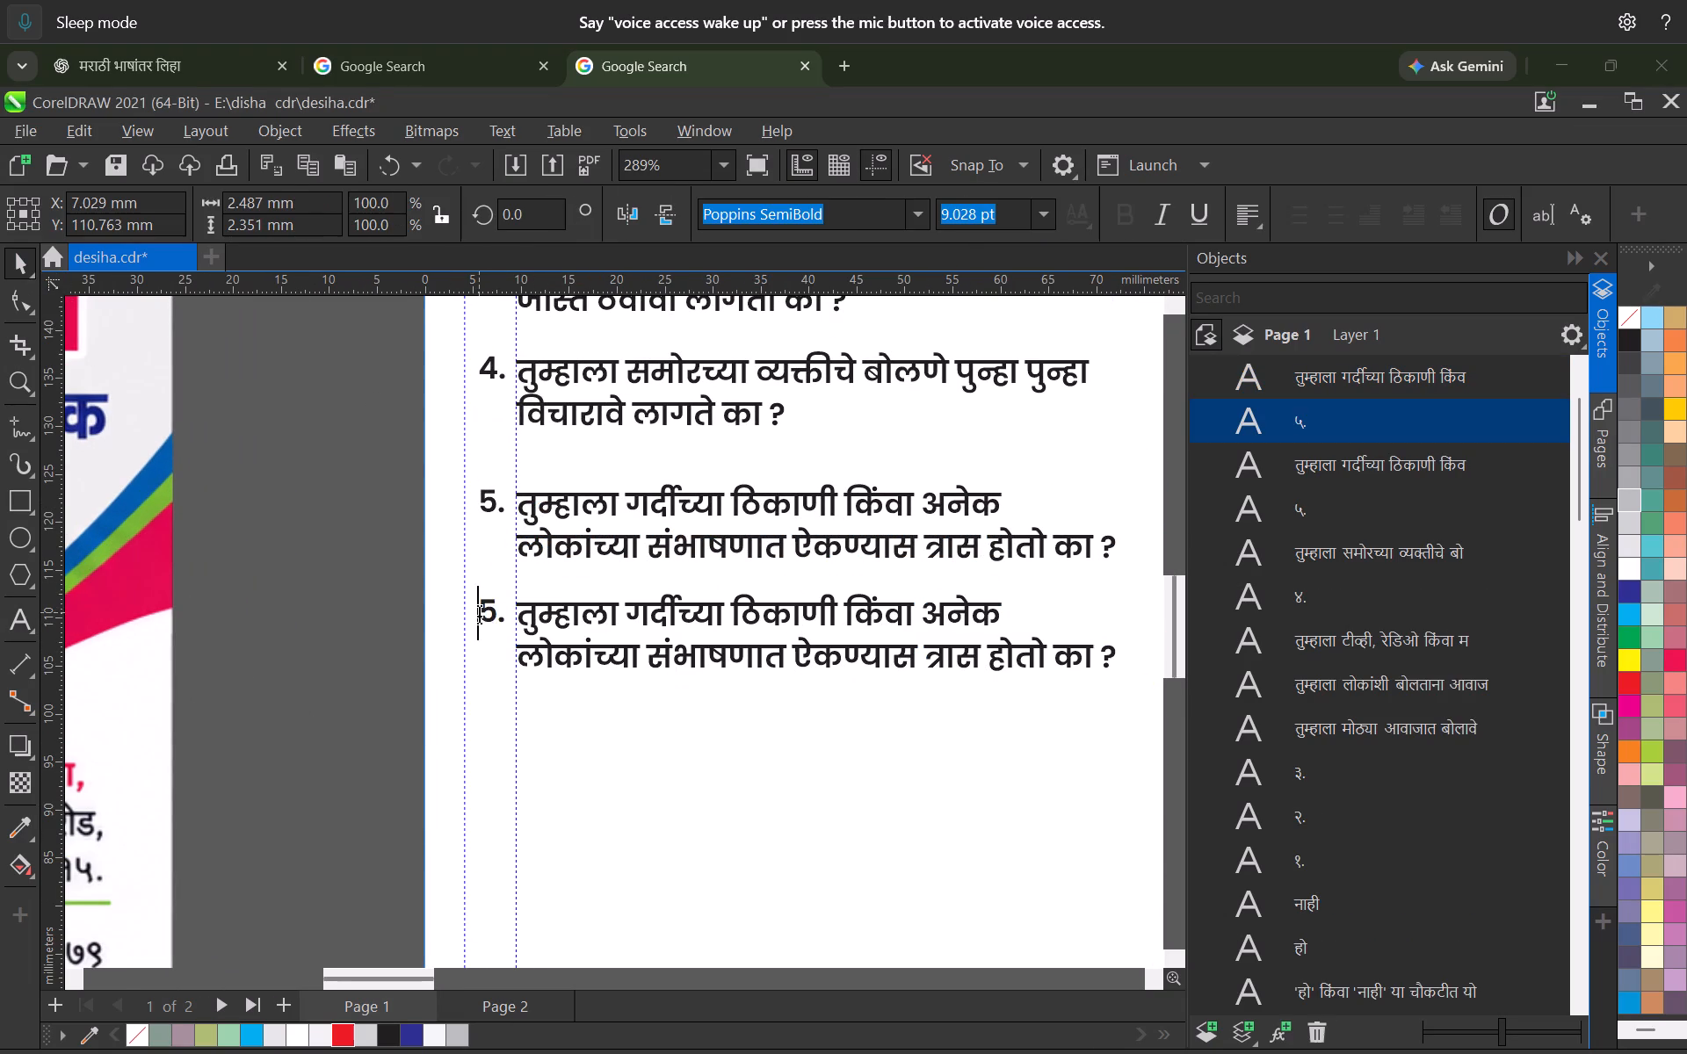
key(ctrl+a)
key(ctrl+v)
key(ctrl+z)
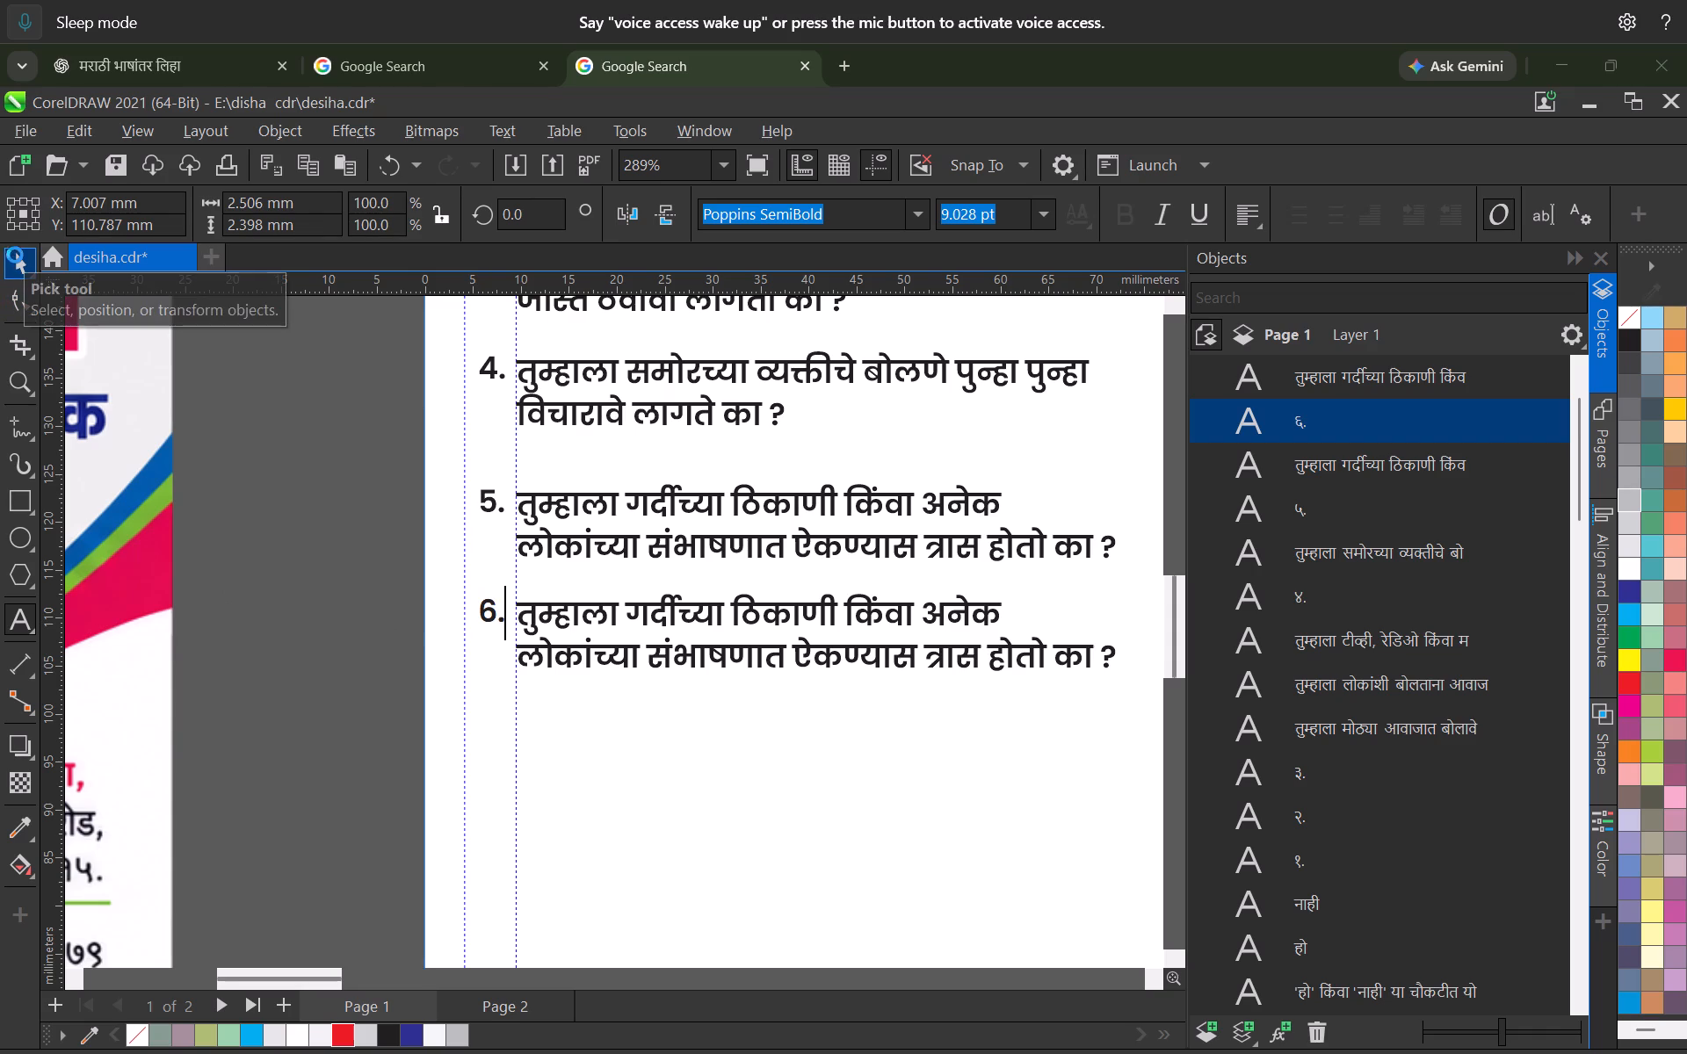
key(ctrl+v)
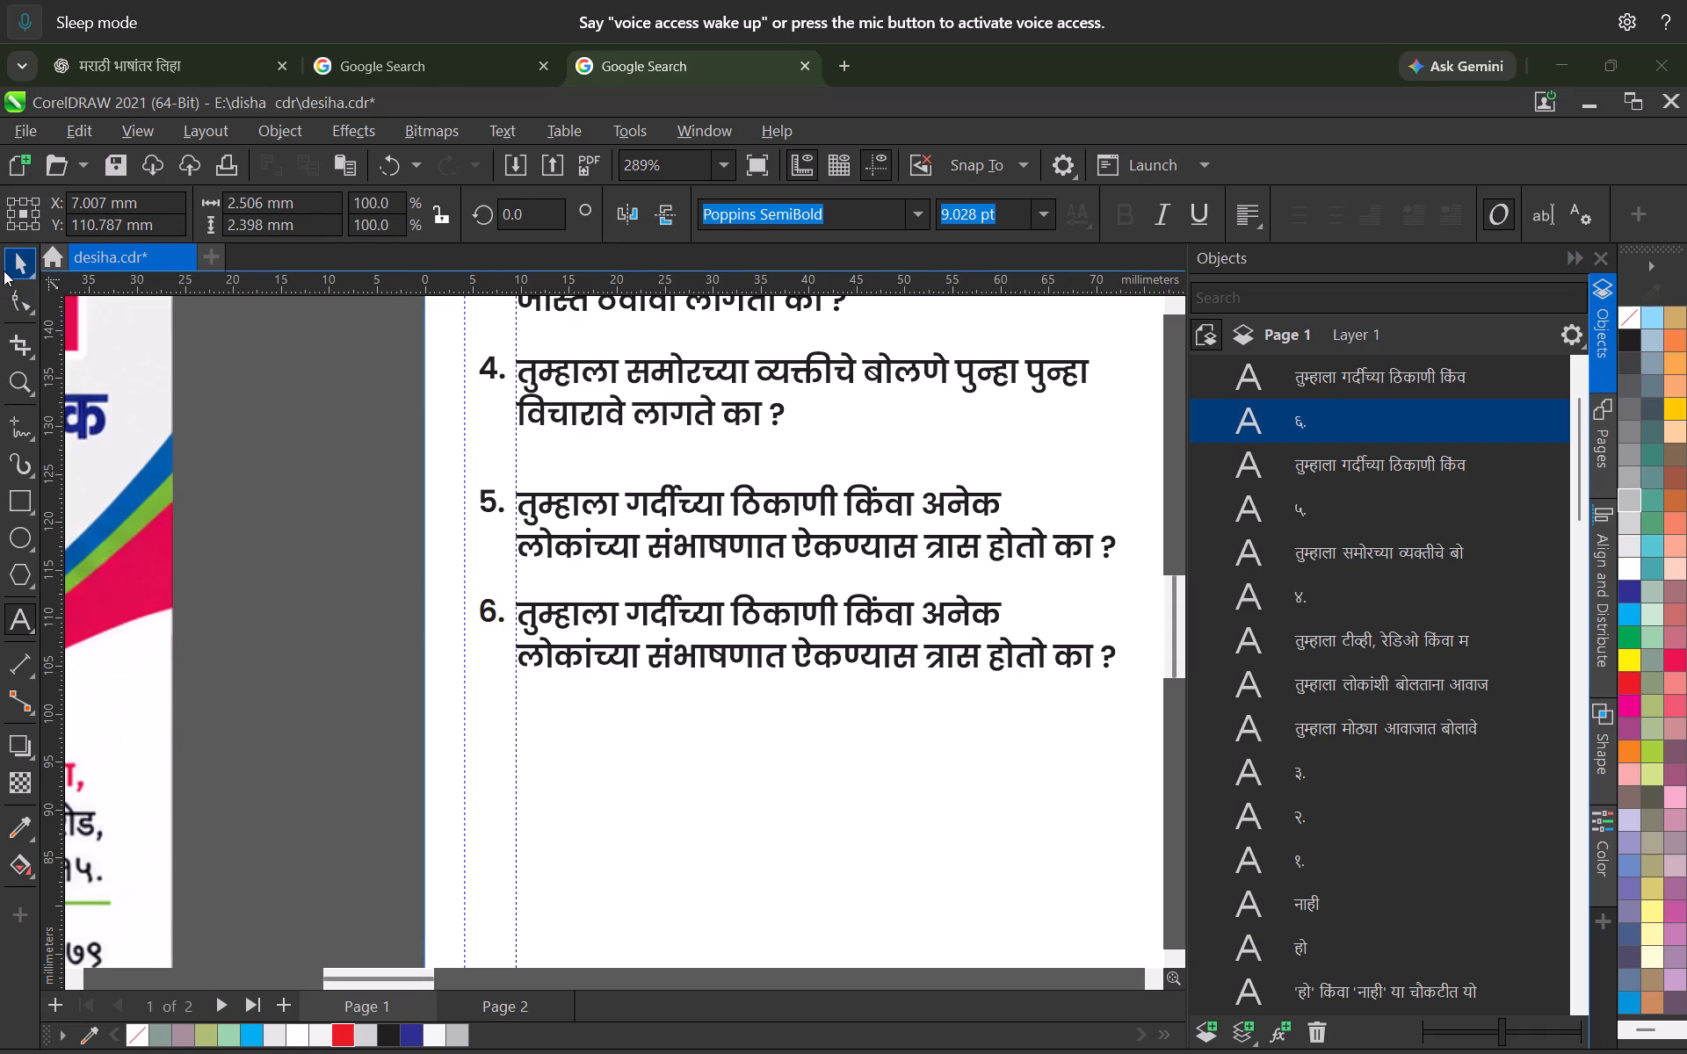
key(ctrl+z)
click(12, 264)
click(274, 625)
Replace the duplicated question number below question 5 with the copied "६.".
double_click(489, 612)
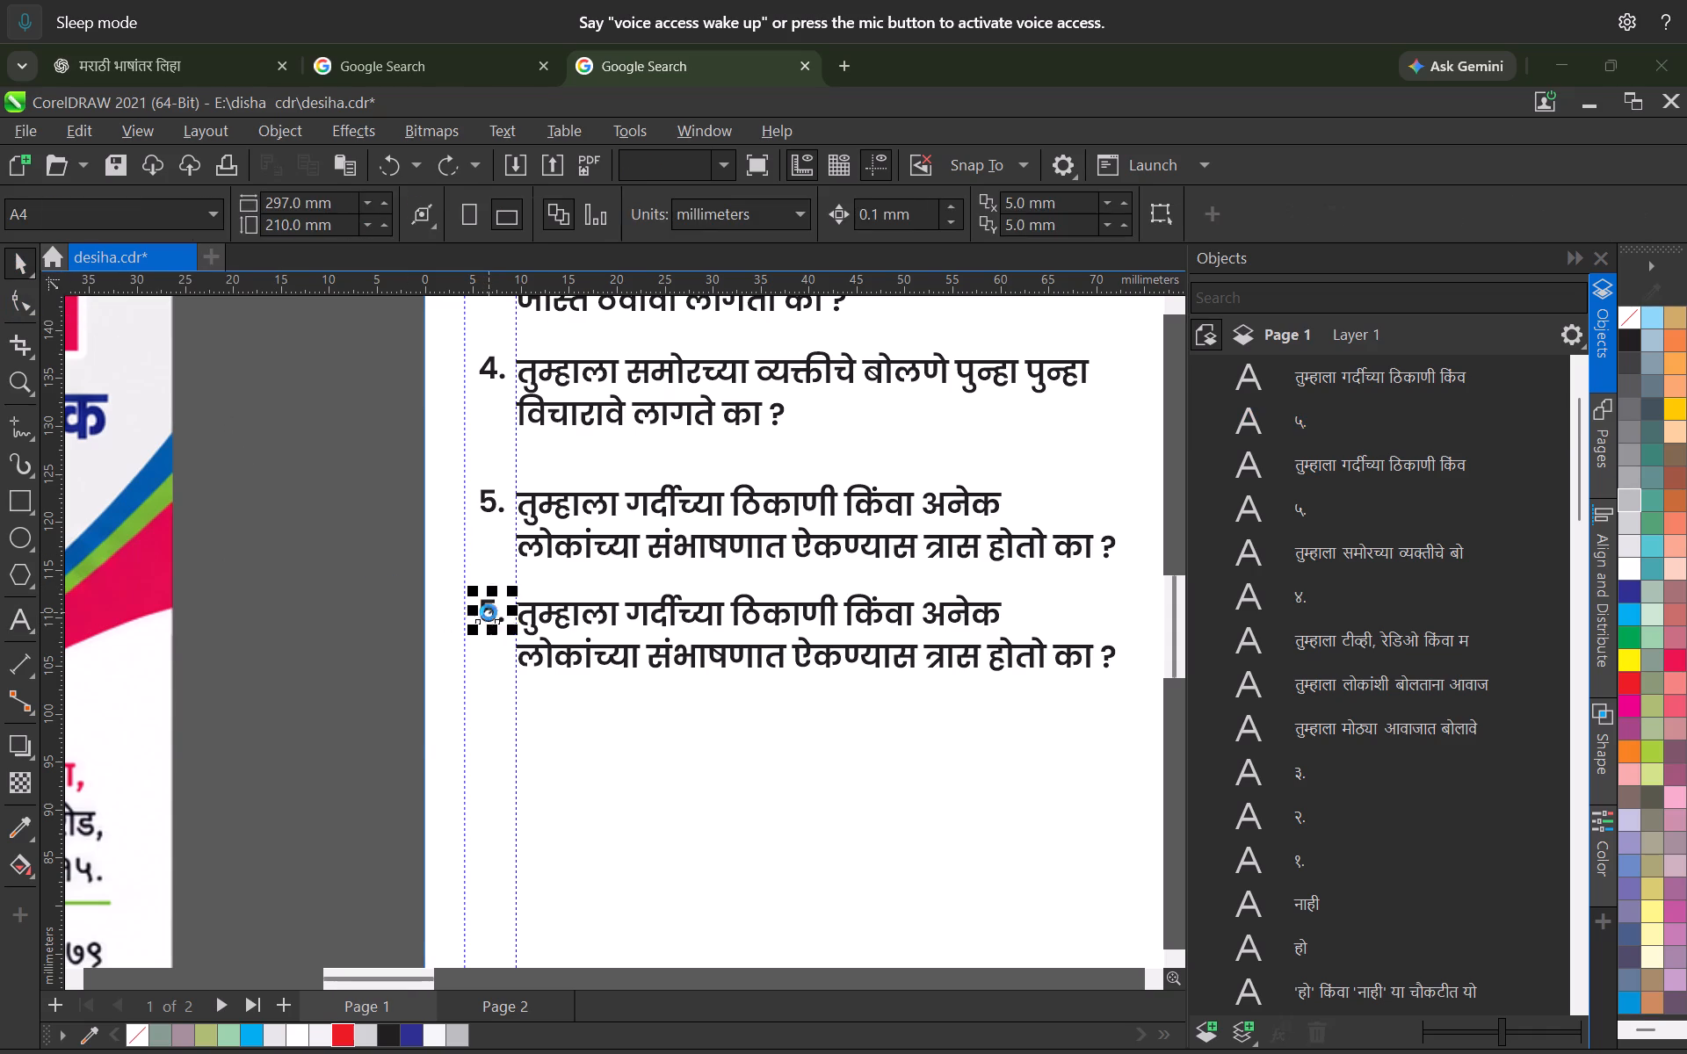
key(ctrl+a)
key(ctrl+v)
click(26, 262)
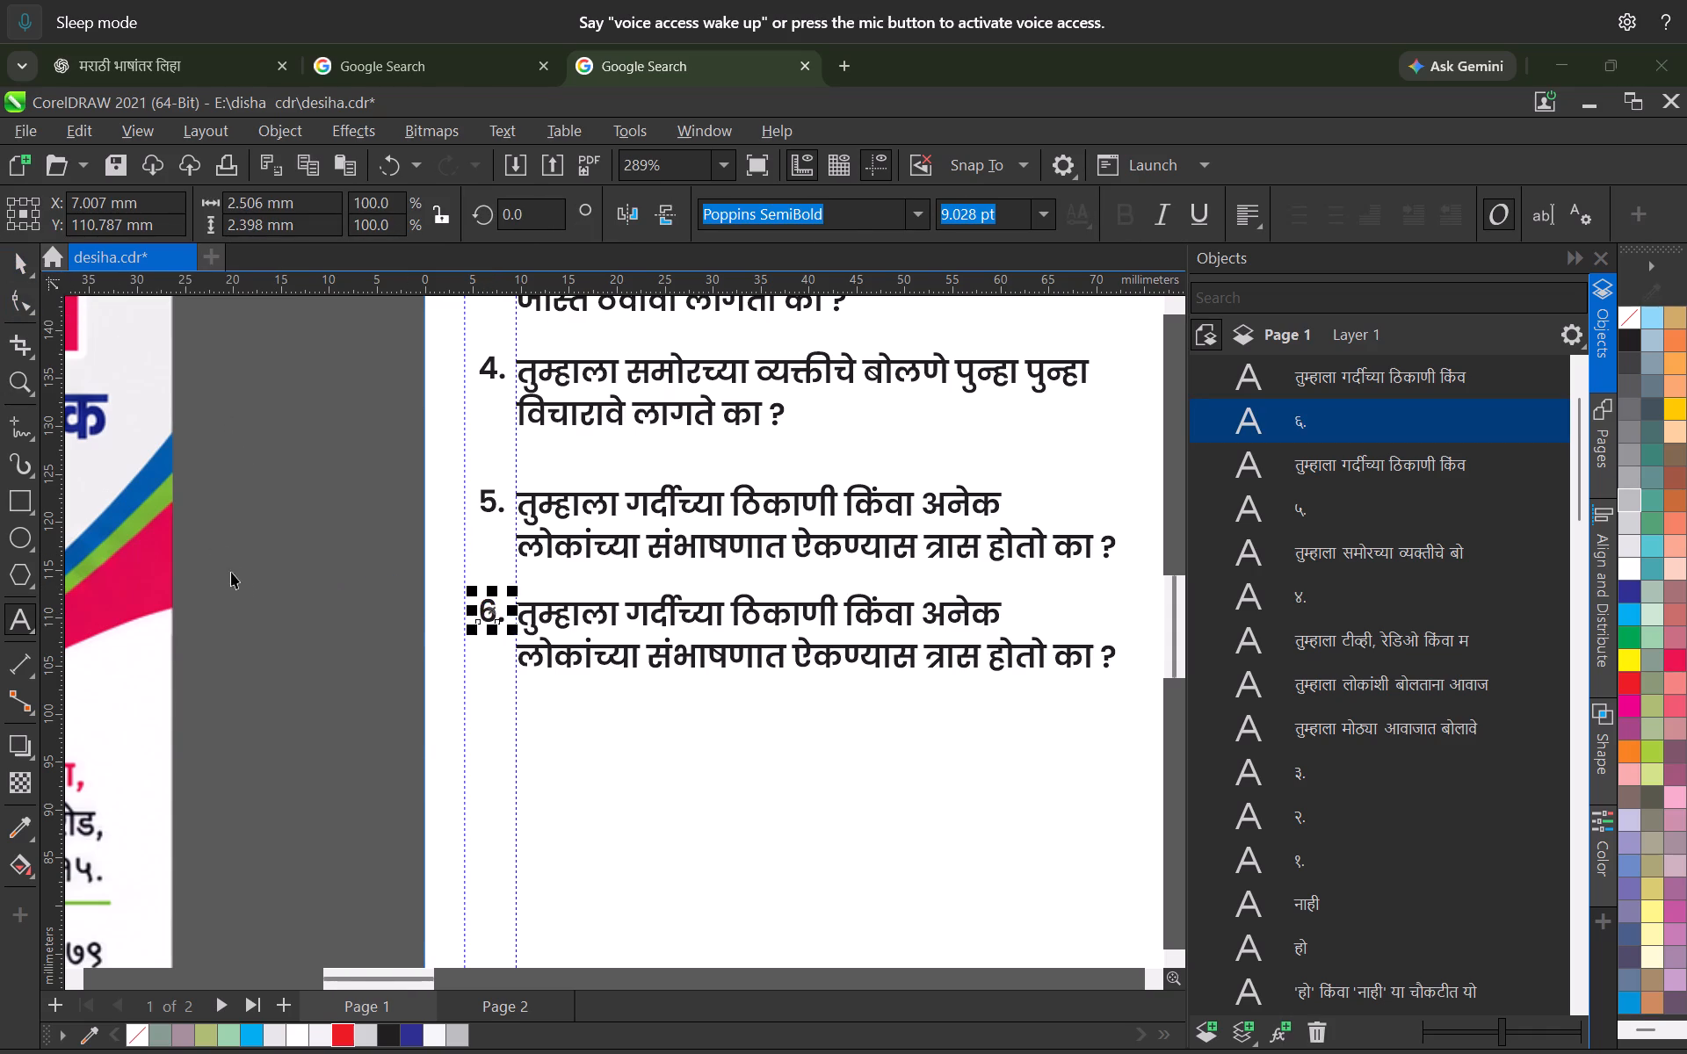
click(243, 578)
Replace the duplicated wording beside number 6 with question 6's wording, copied without its number from the reference brochure in Chrome.
key(alt+Tab)
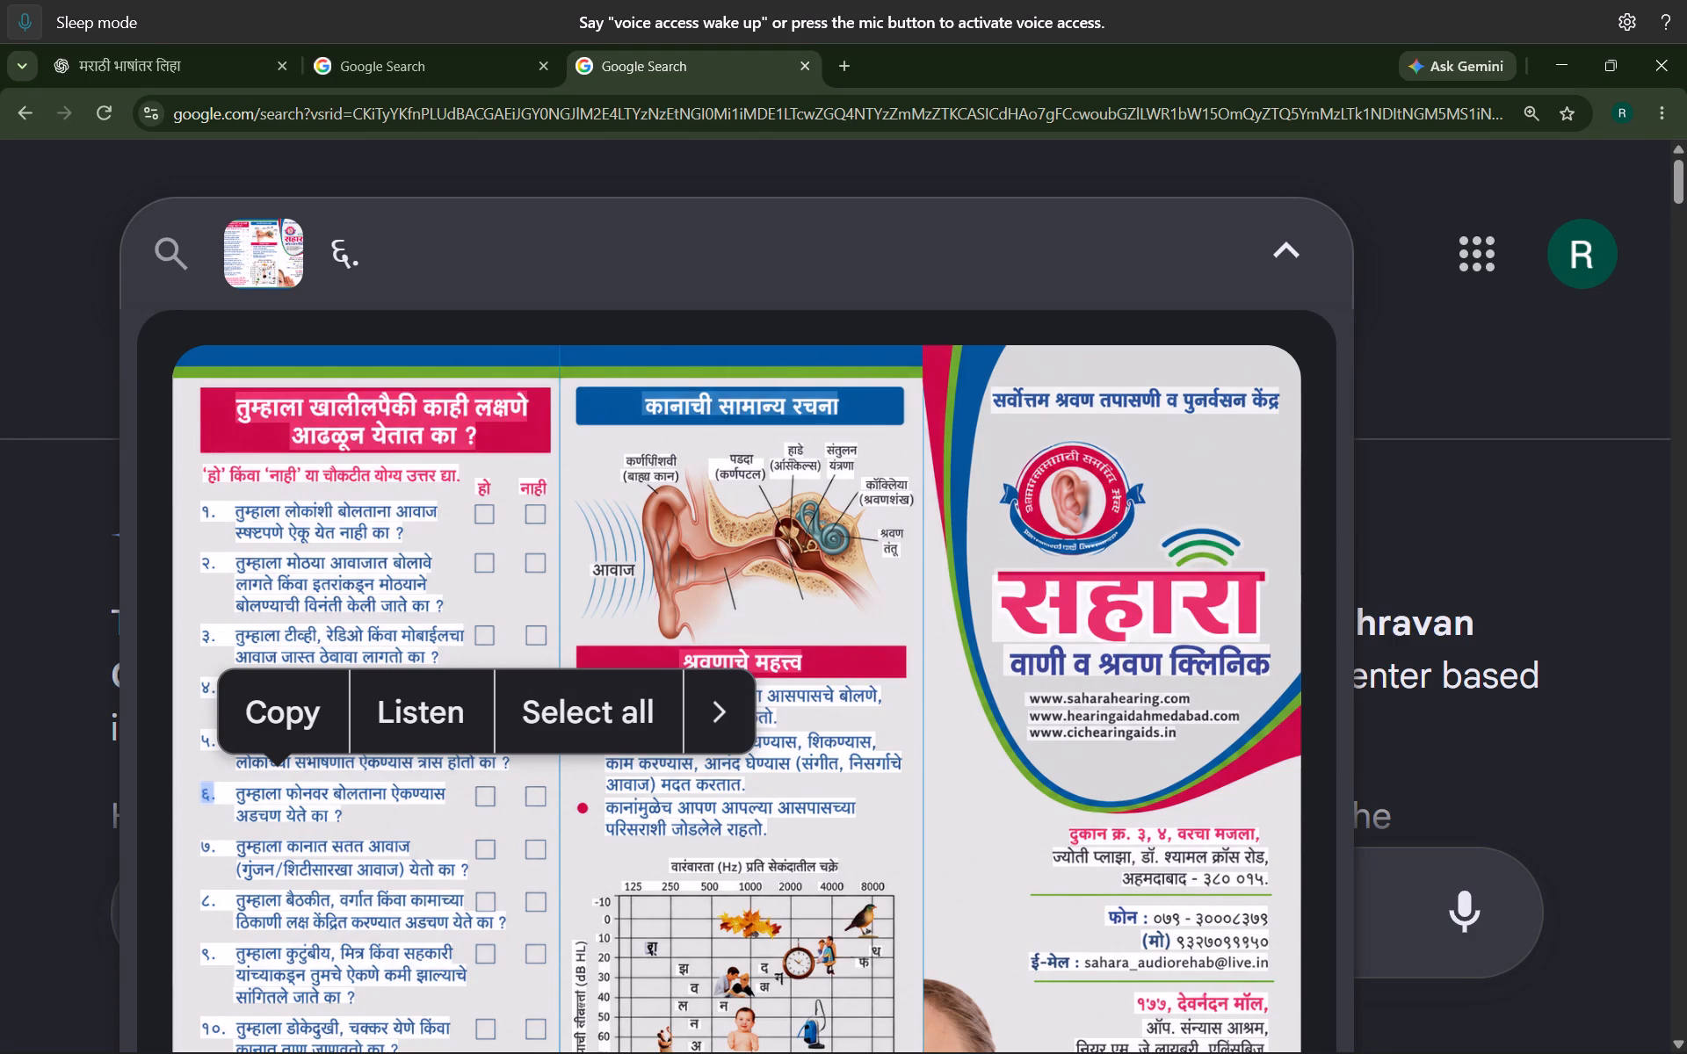
drag(235, 797, 395, 814)
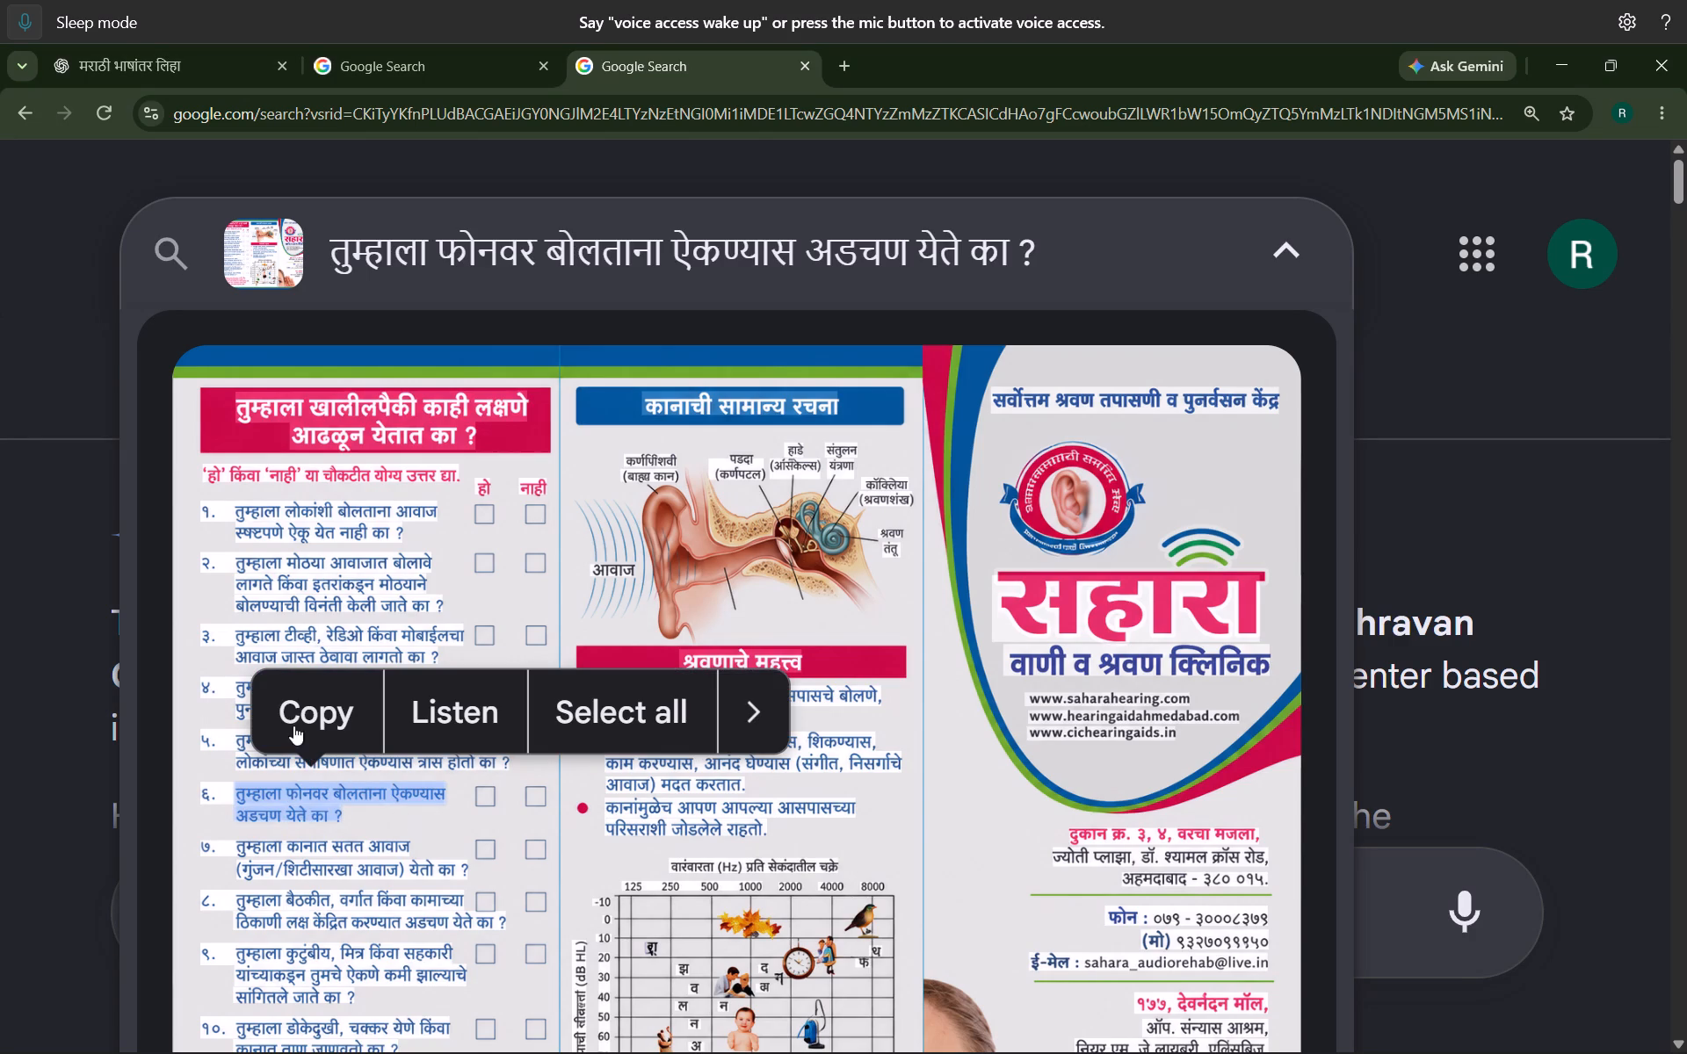
click(280, 704)
key(alt+Tab)
double_click(584, 611)
key(ctrl+a)
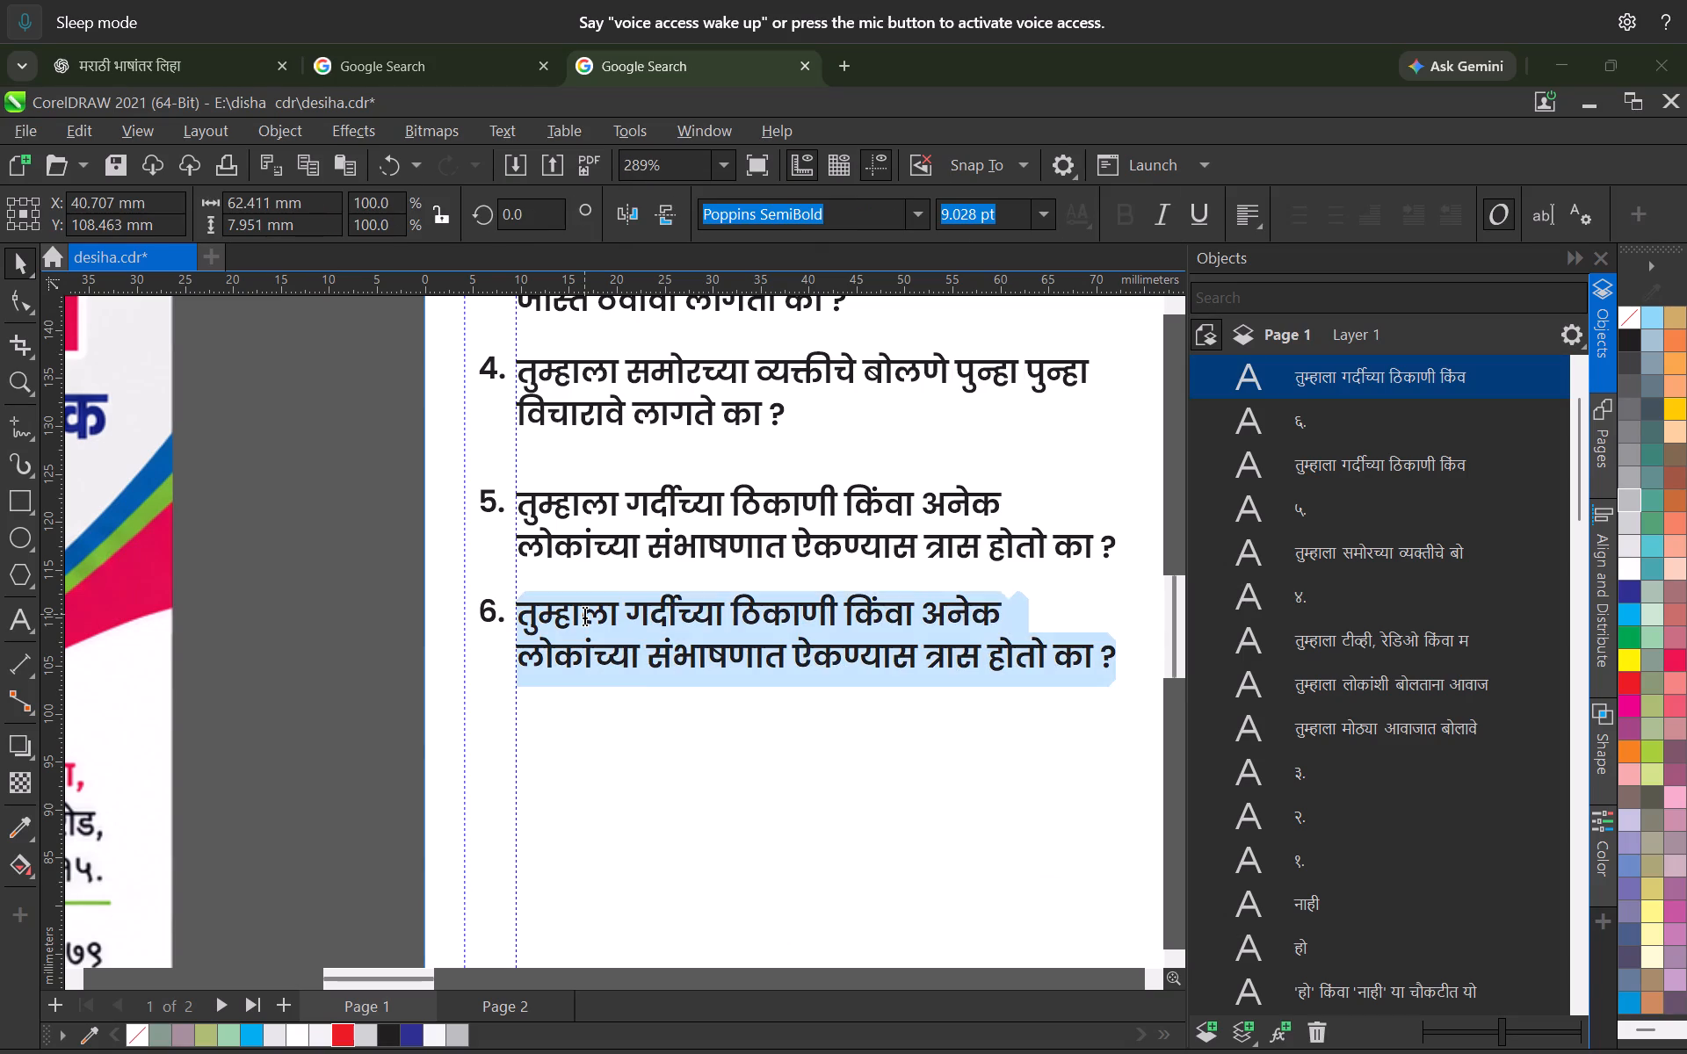
key(ctrl+v)
Break question 6's wording onto a second line before "येते का ?".
scroll(675, 645, down, 3)
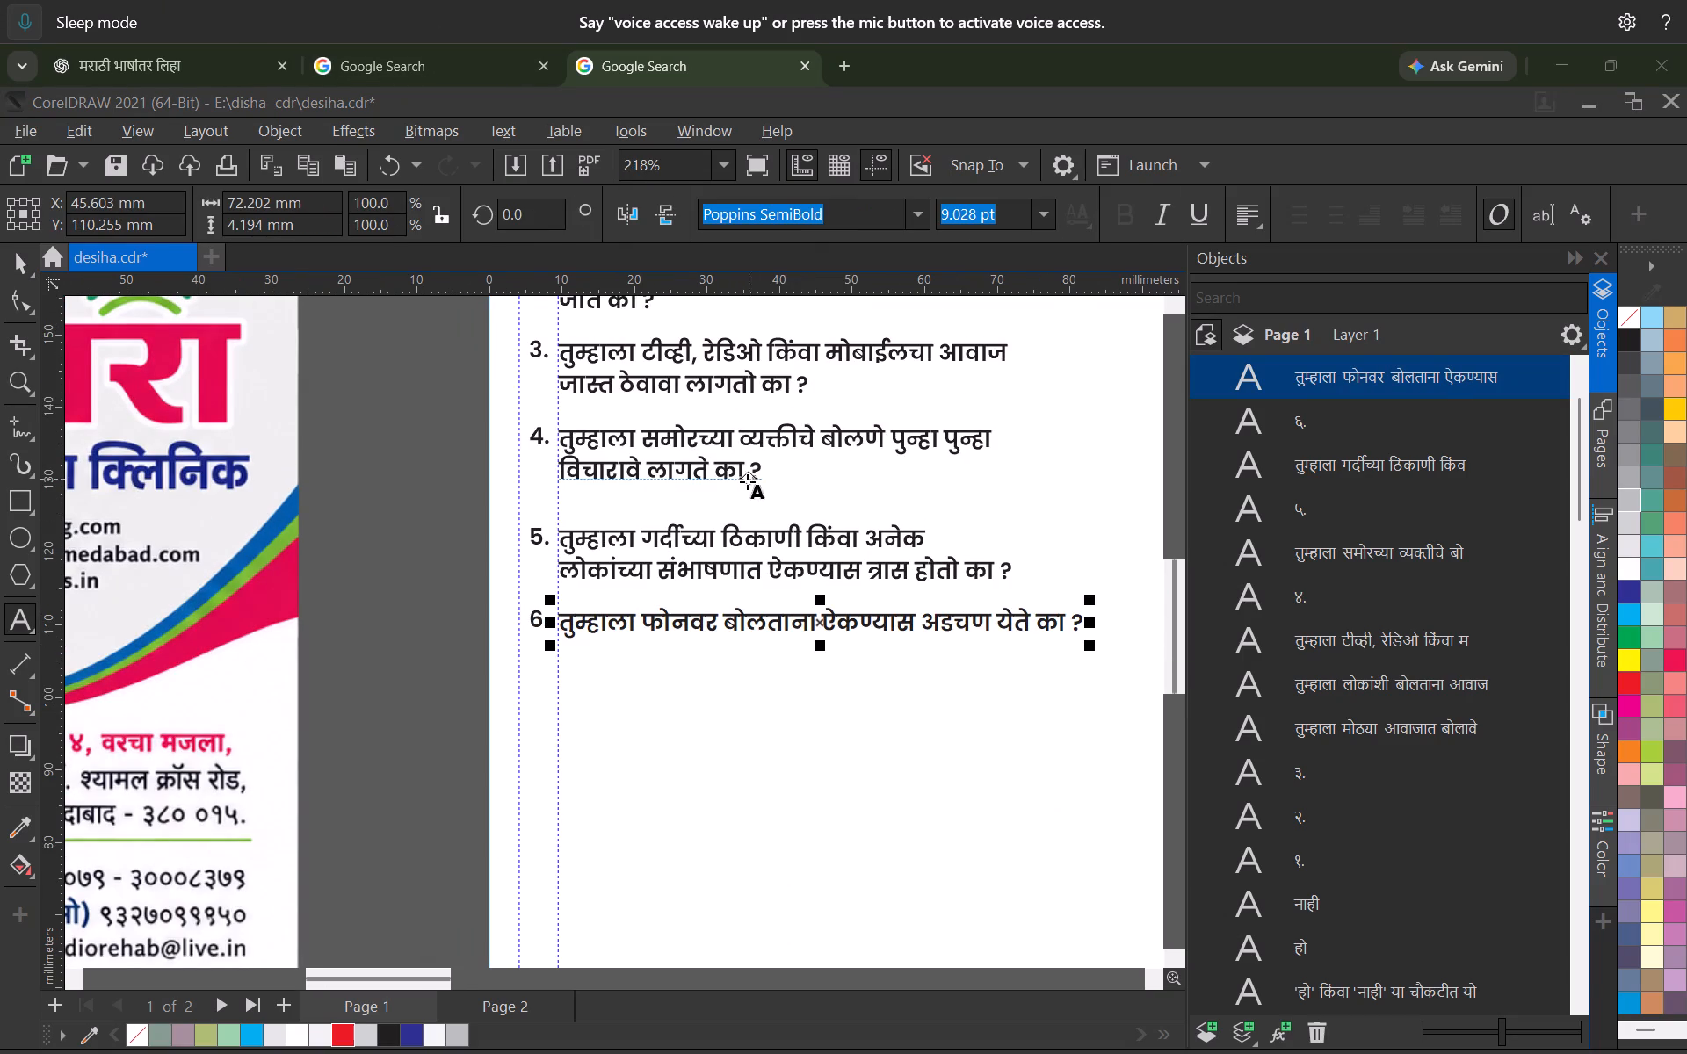
middle_drag(788, 598, 453, 595)
scroll(456, 595, down, 1)
scroll(599, 621, up, 3)
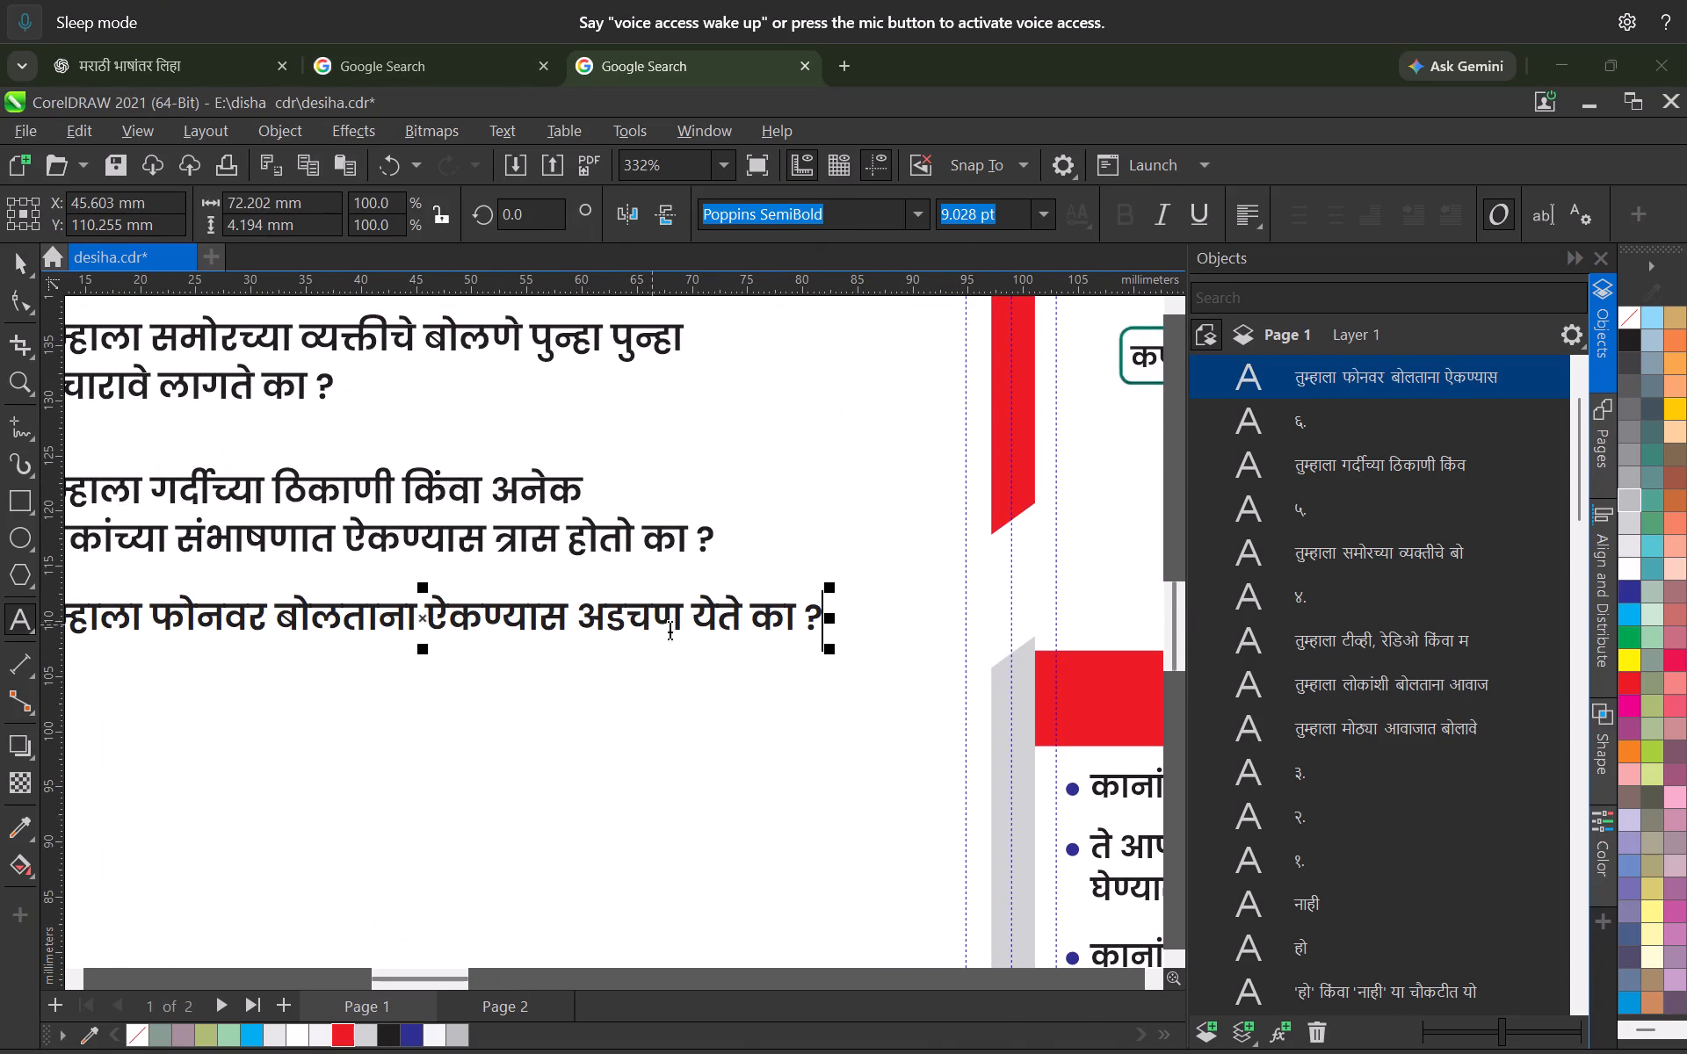
scroll(686, 626, down, 9)
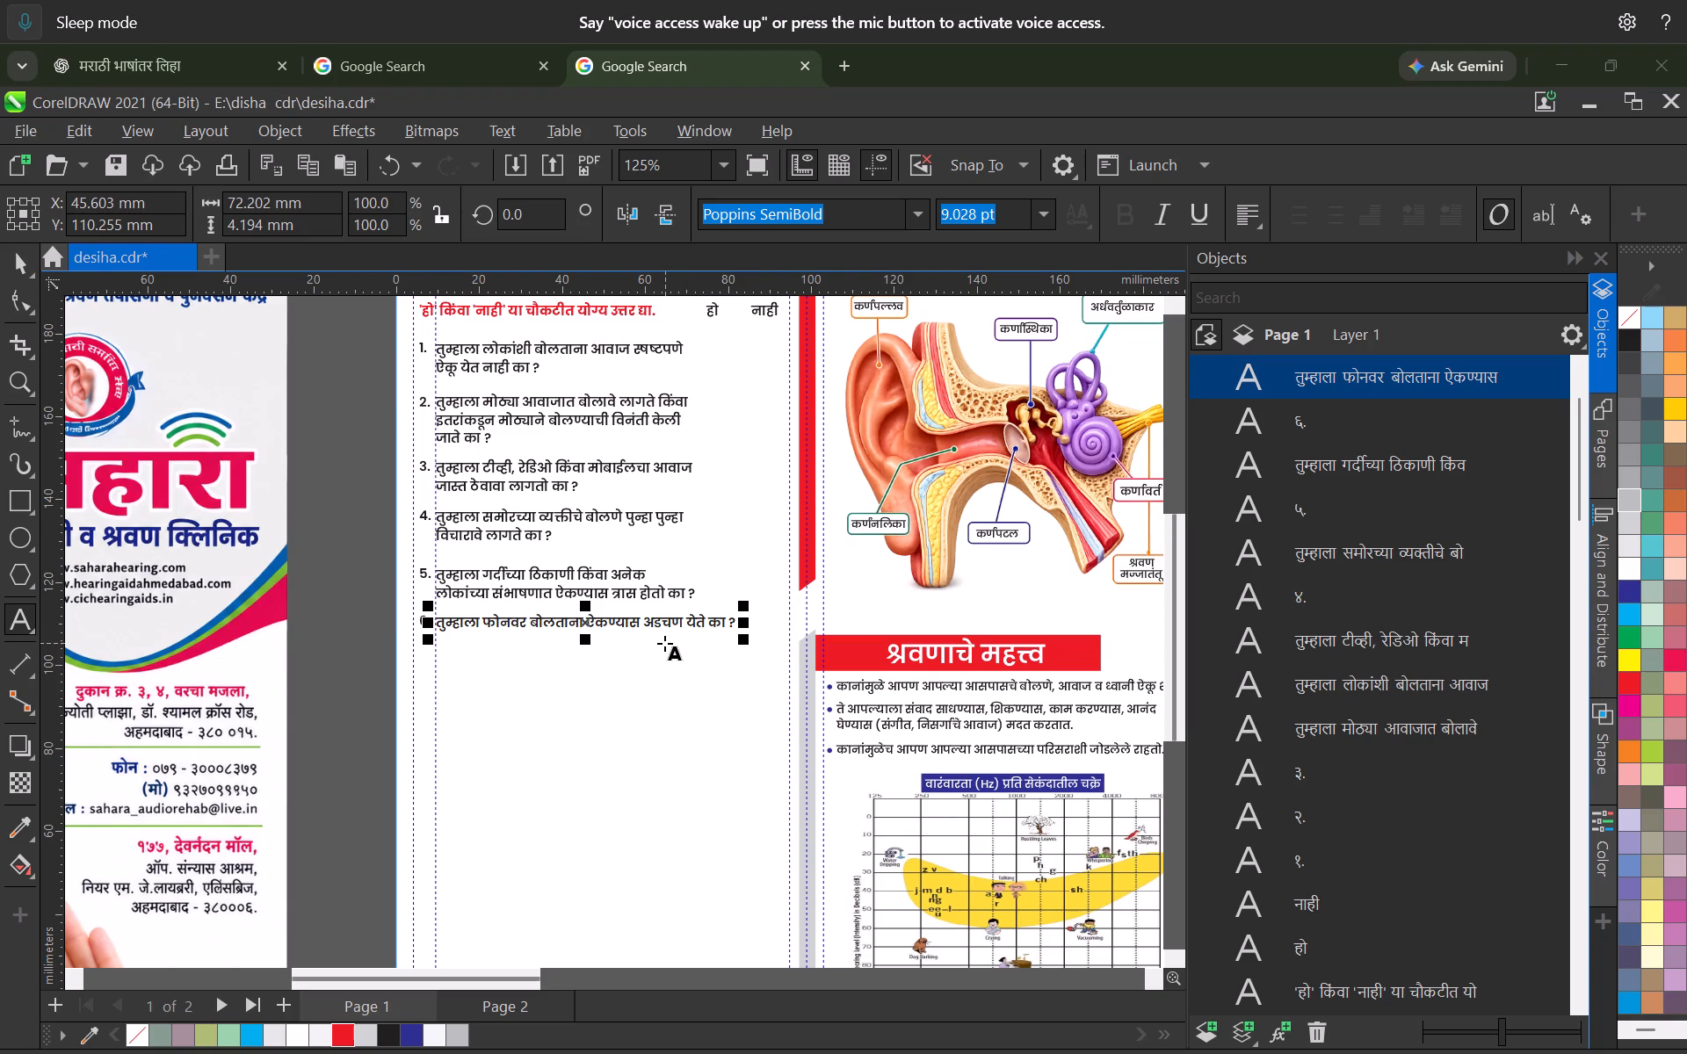
scroll(653, 626, up, 5)
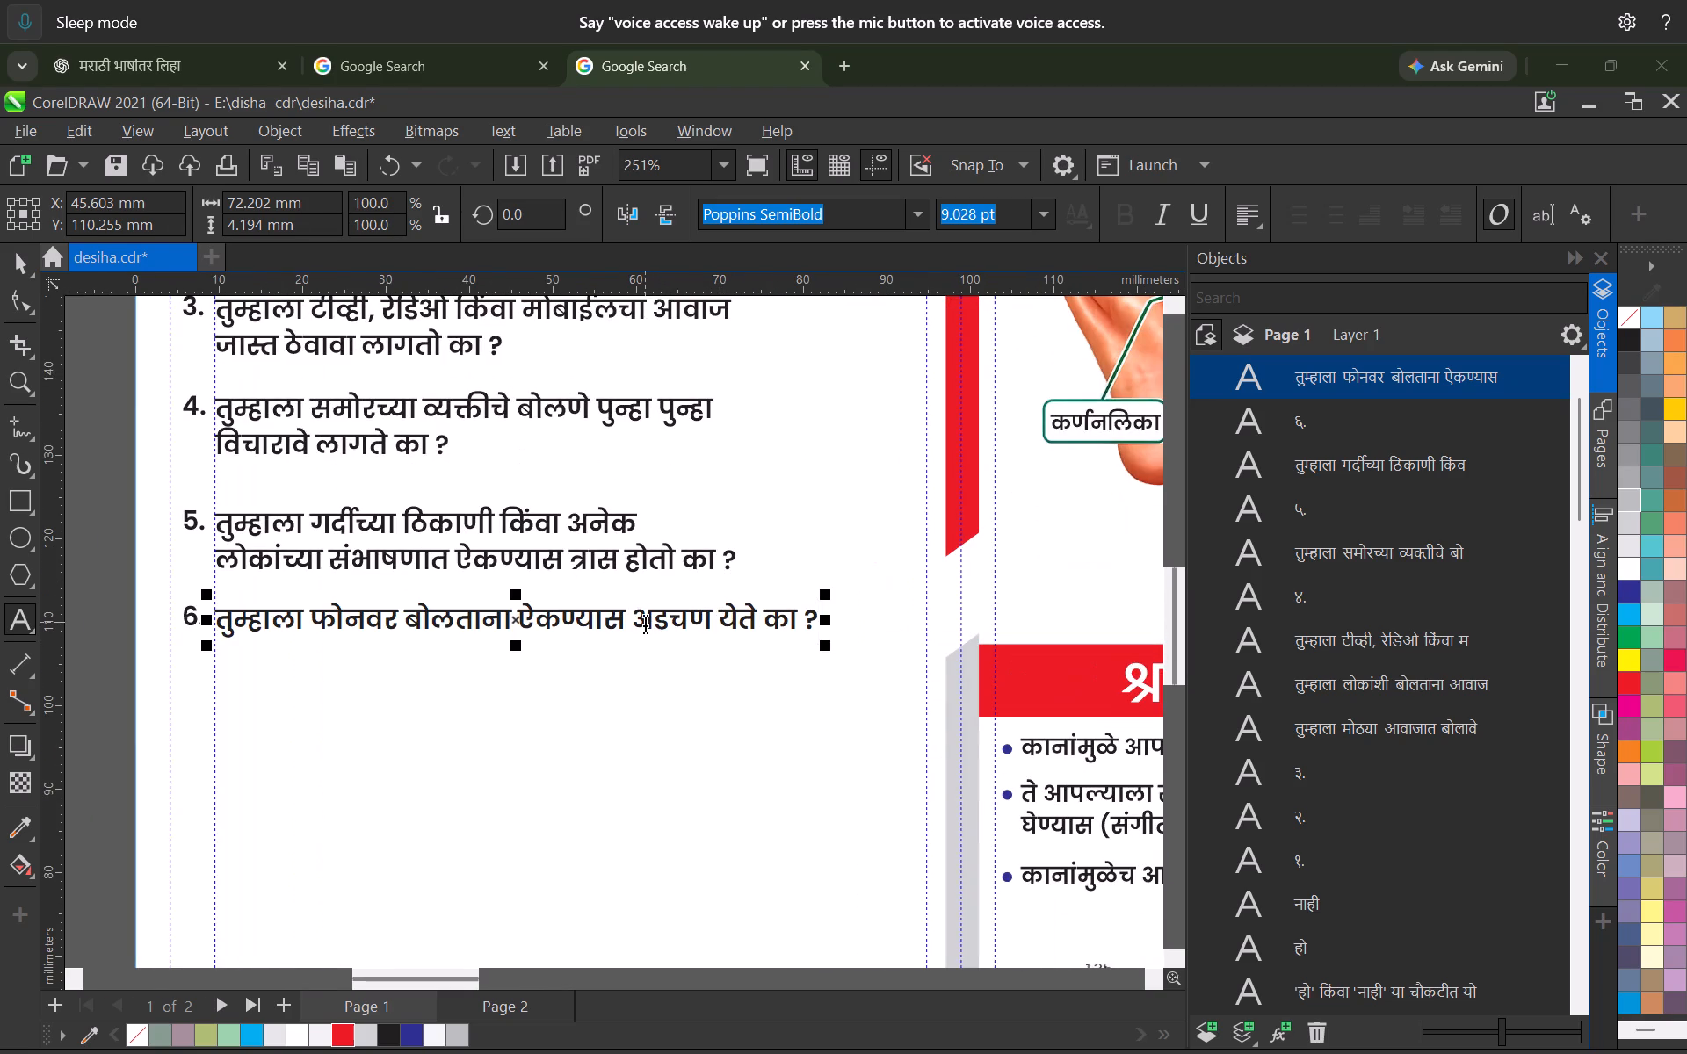
click(719, 630)
key(Return)
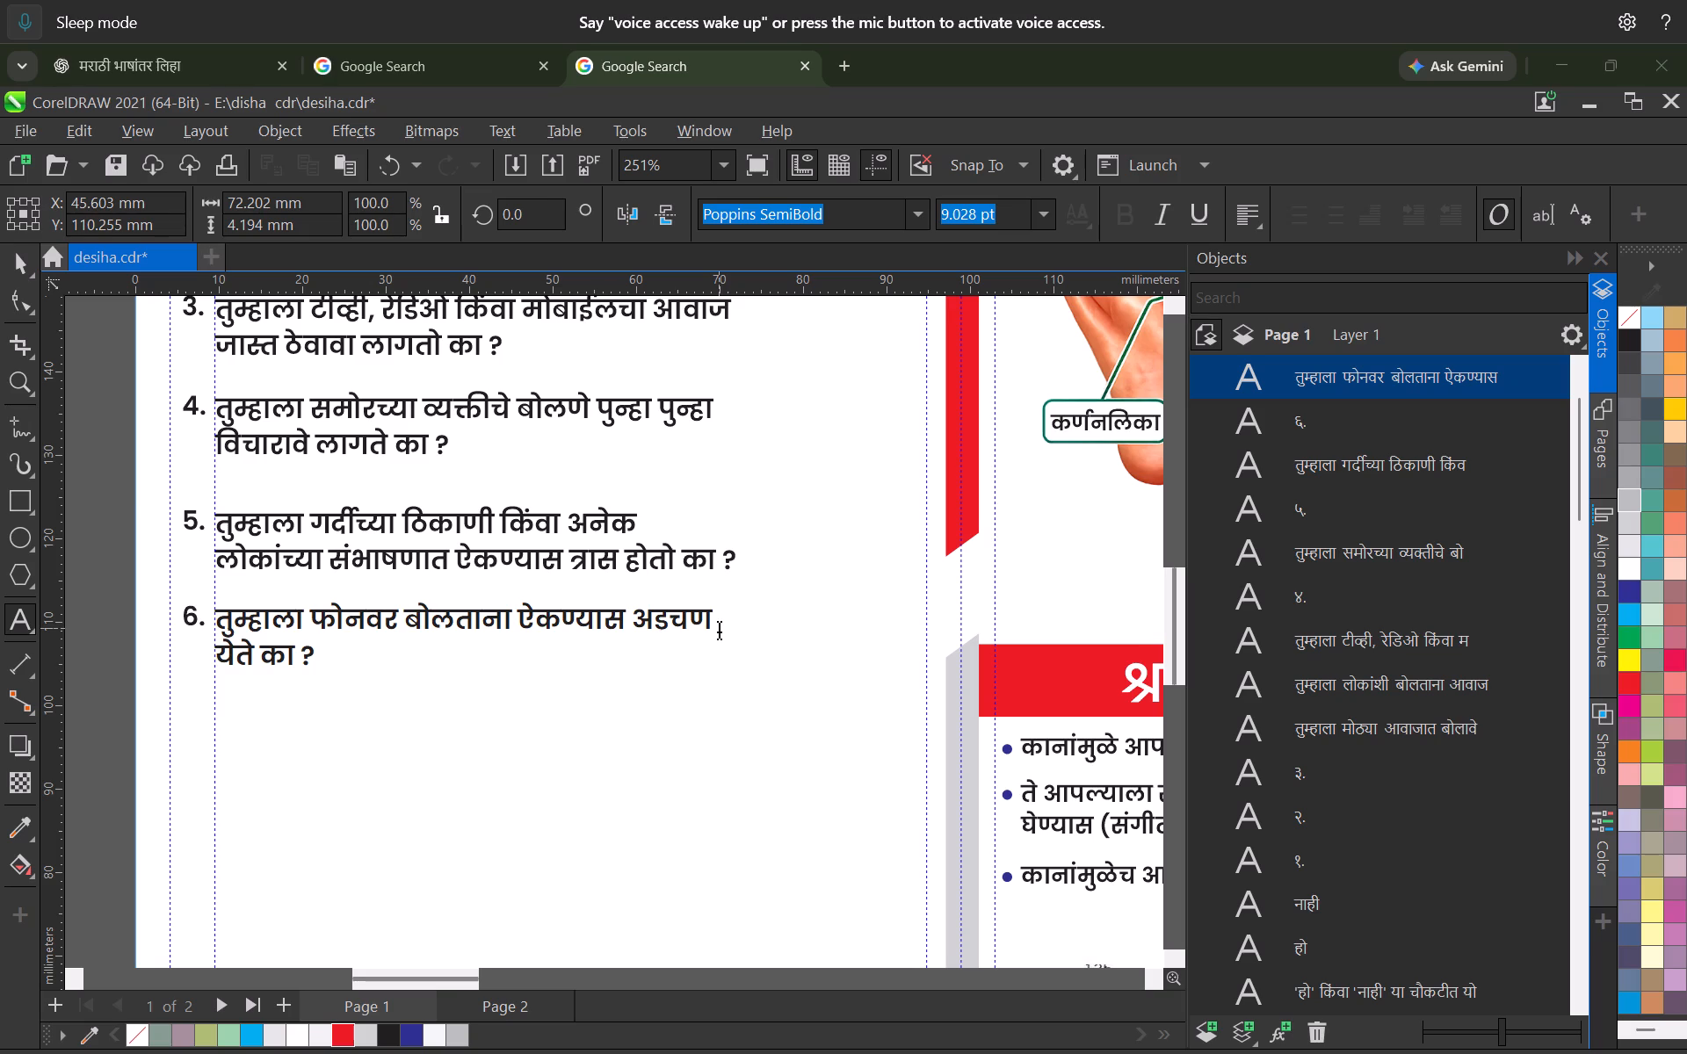
click(18, 271)
scroll(557, 545, down, 8)
click(334, 622)
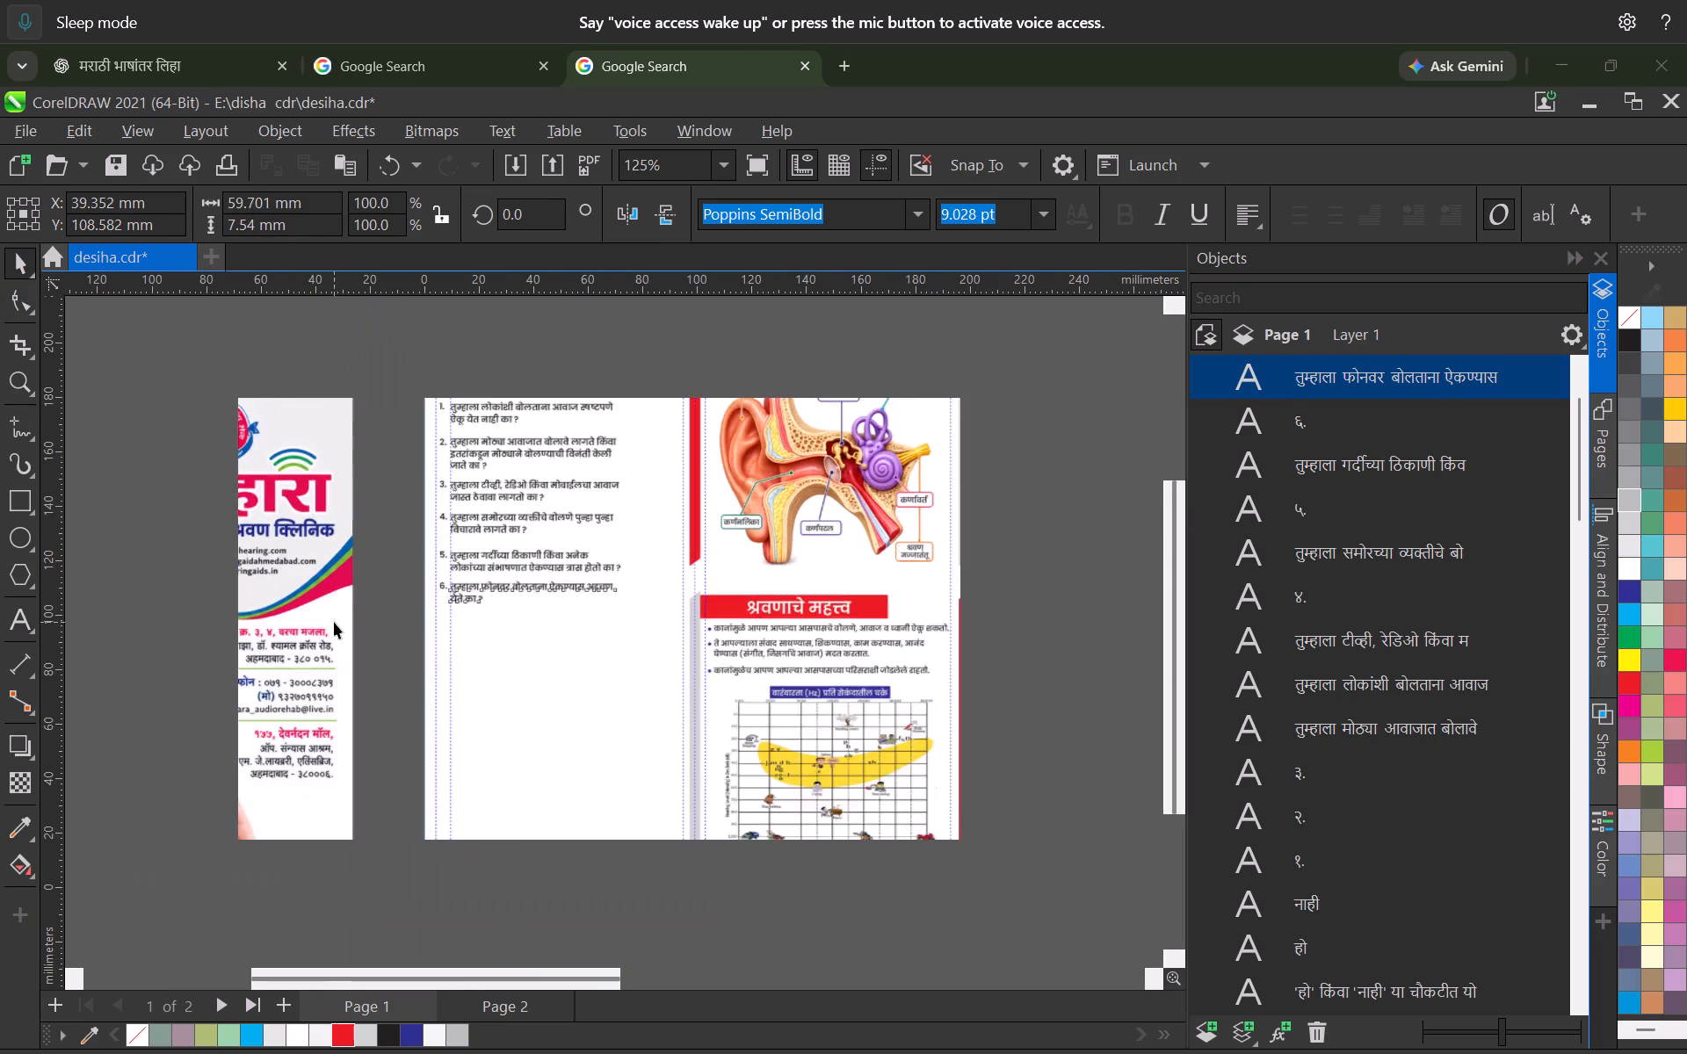
scroll(423, 625, up, 2)
click(390, 593)
middle_drag(554, 621, 530, 674)
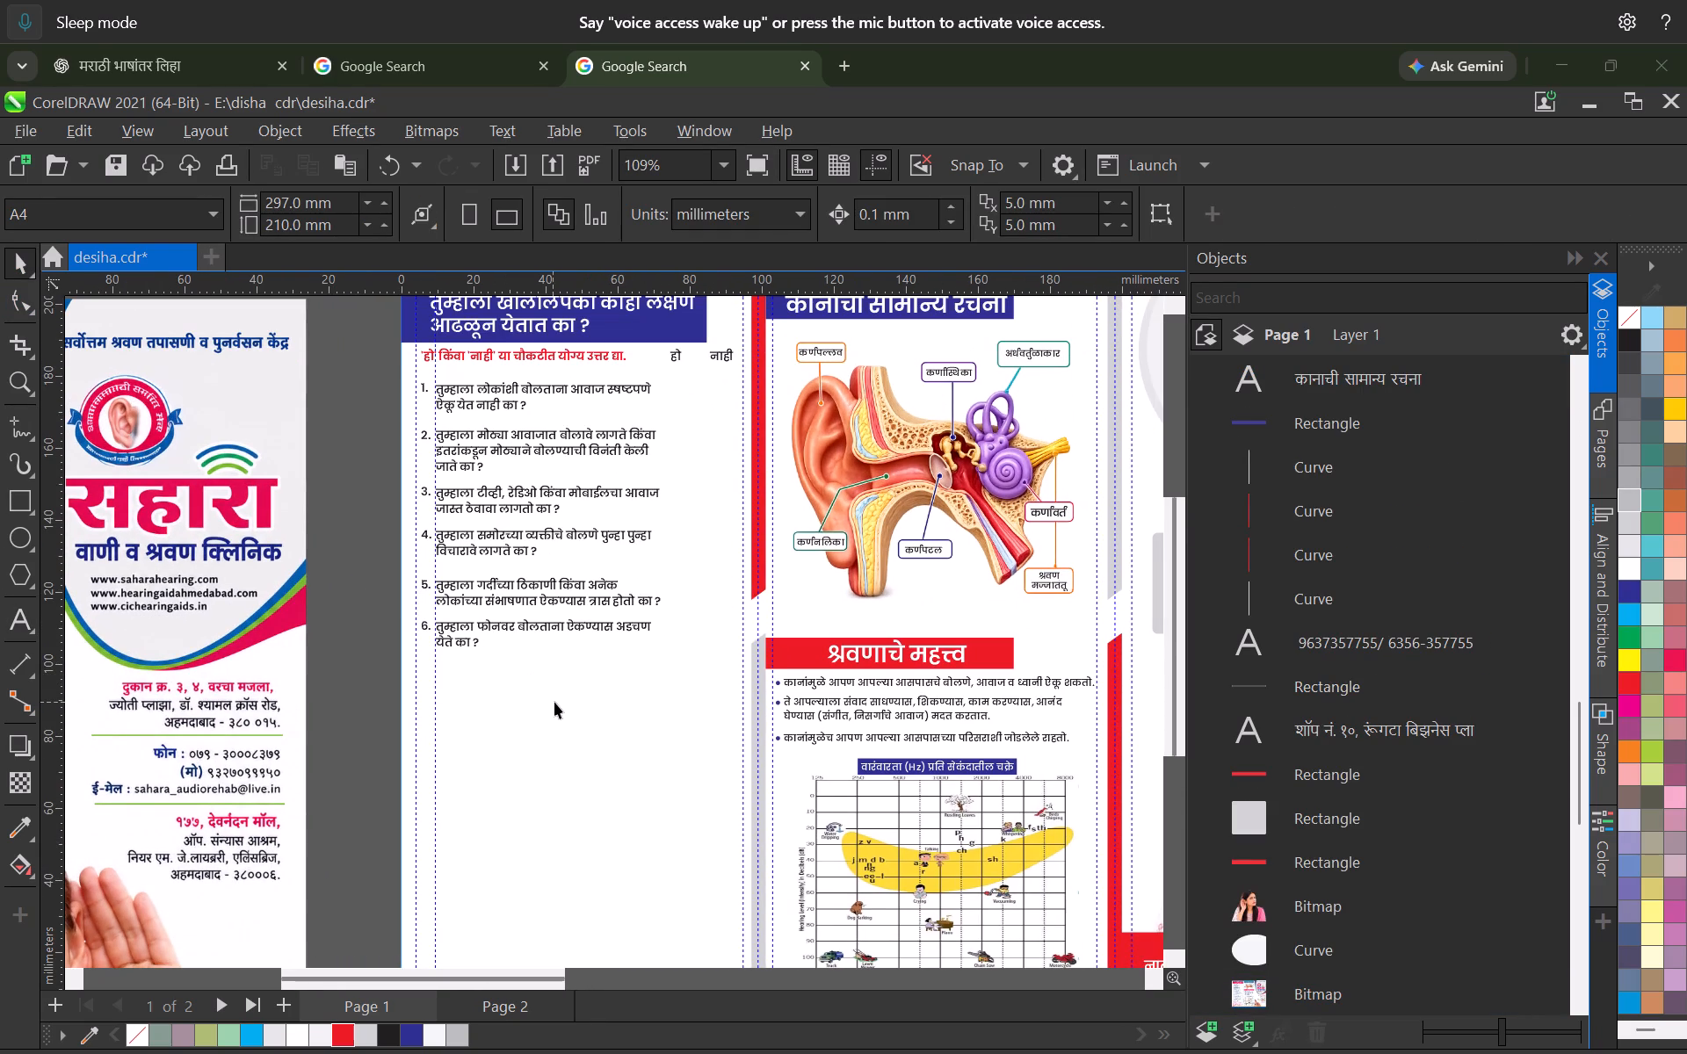
Save the brochure document.
click(554, 702)
key(ctrl+s)
Switch to the reference brochure in Chrome and copy the question number "७.".
key(alt+Tab)
key(alt+Tab)
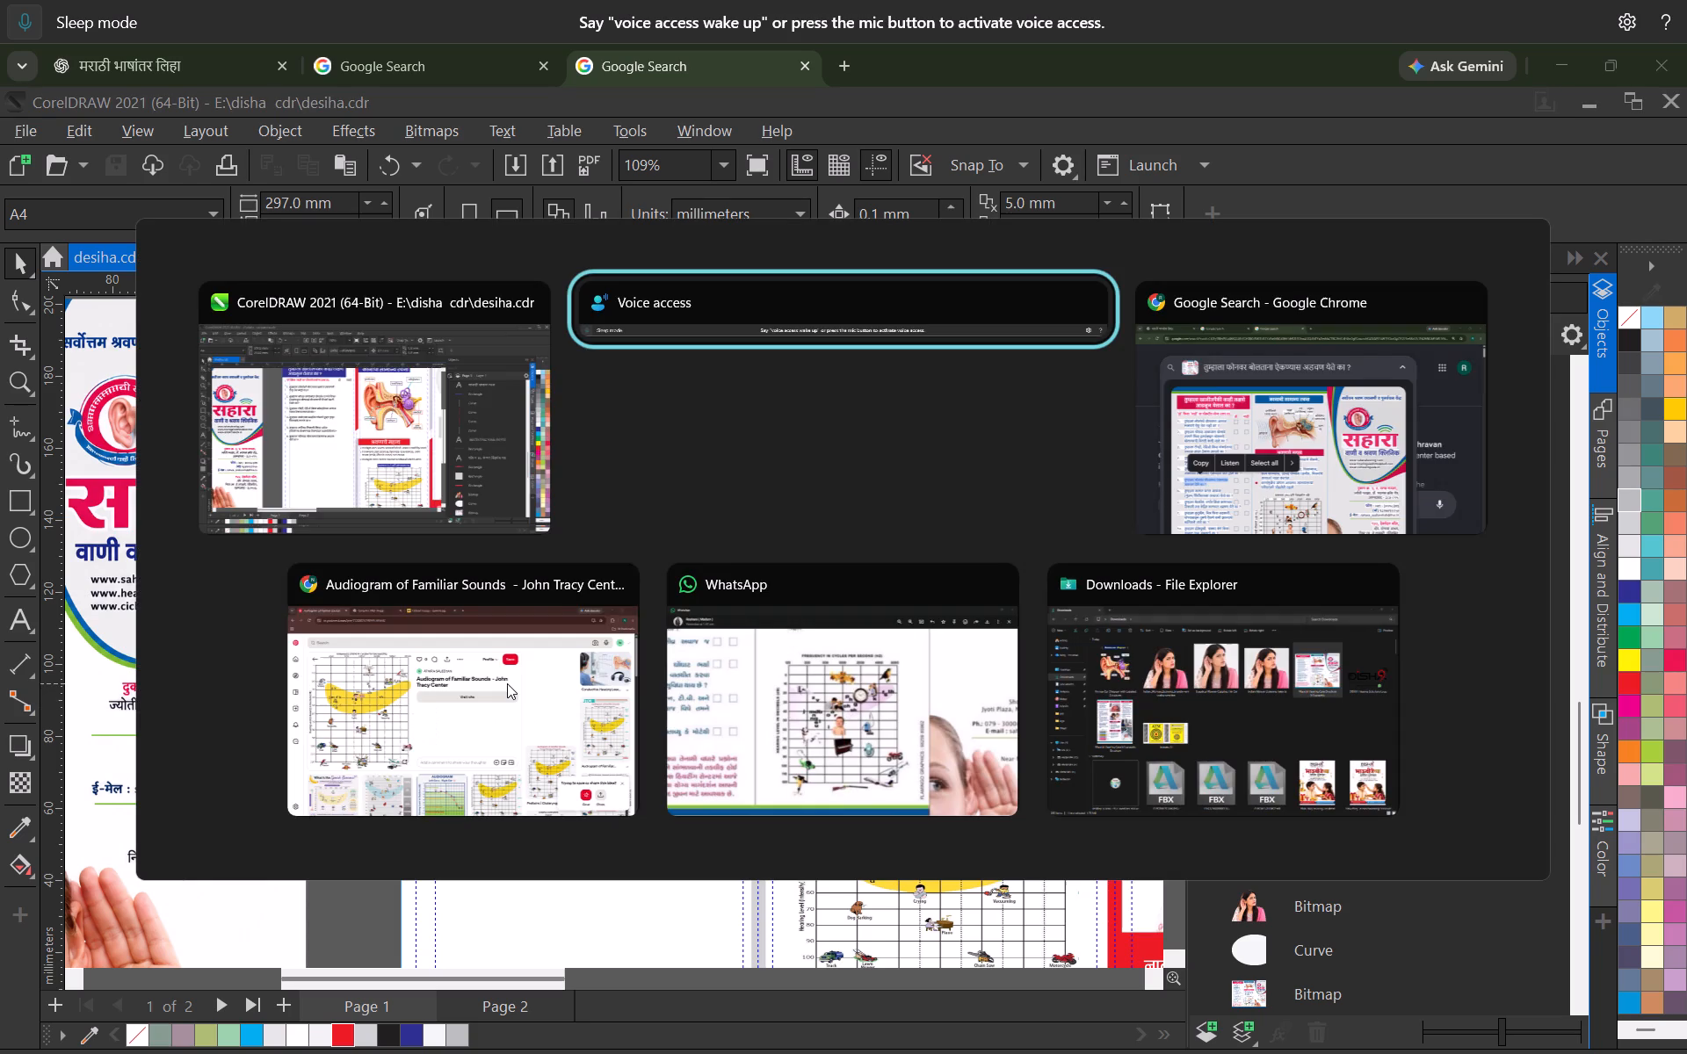
alt+click(1100, 307)
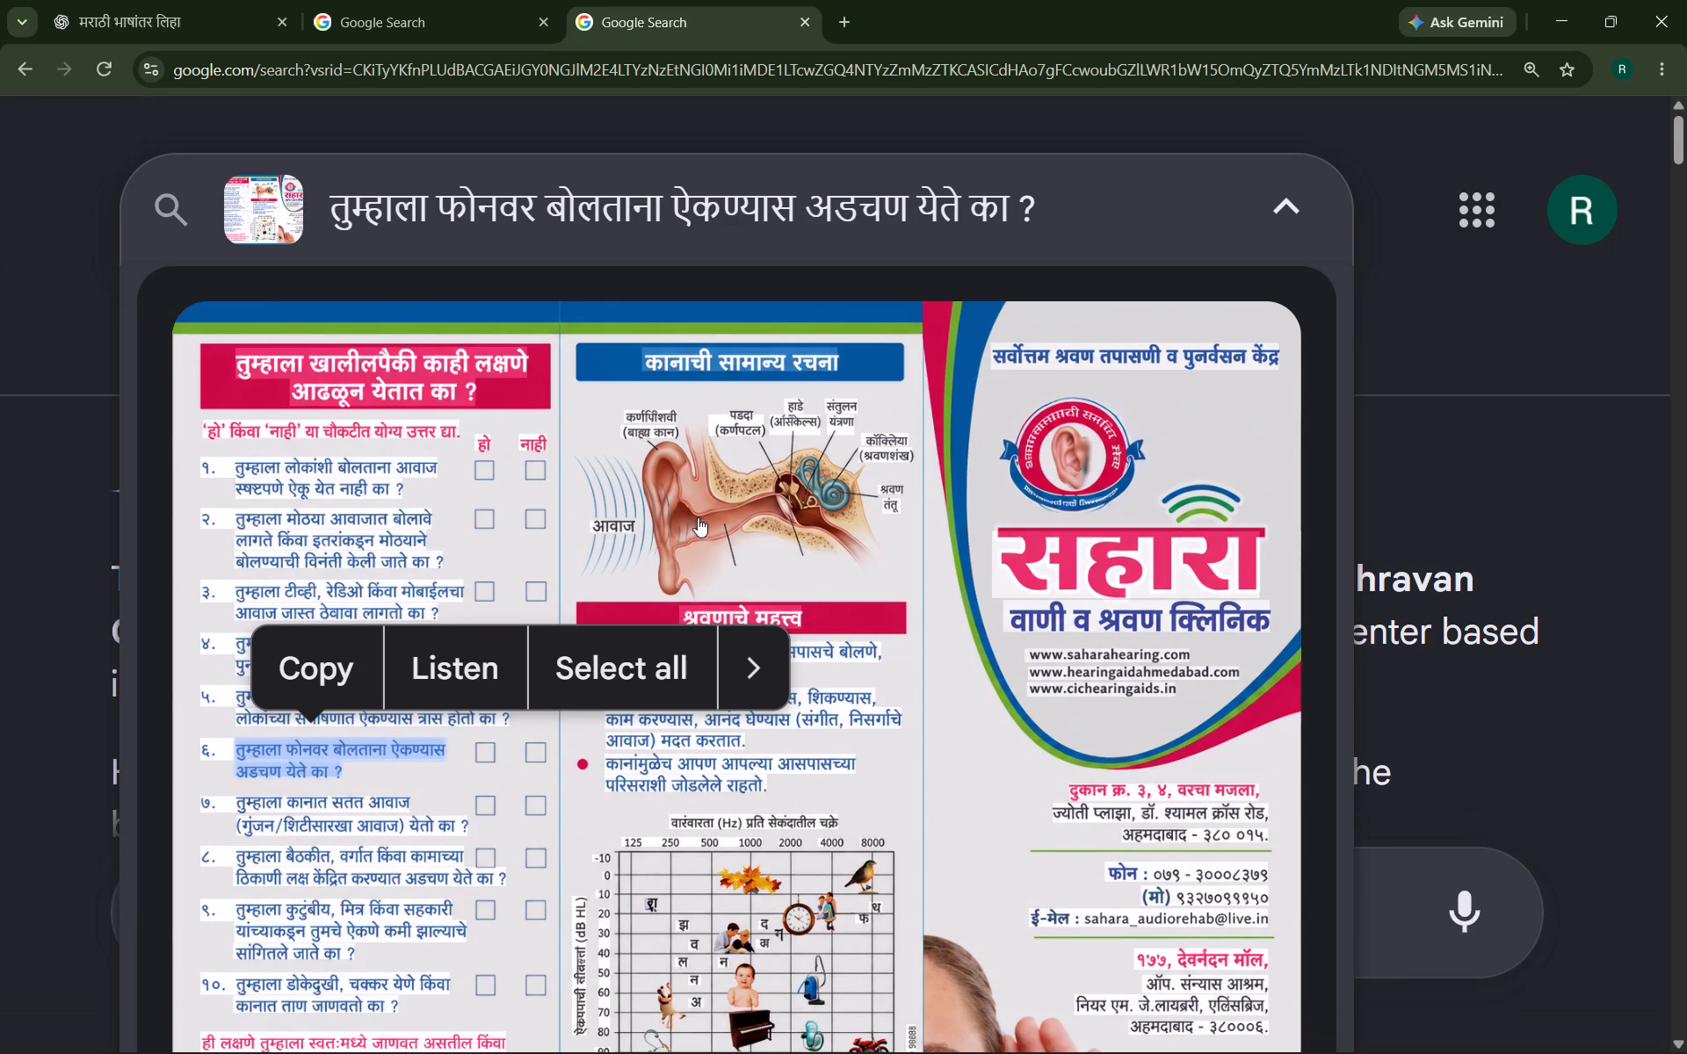
key(alt+Tab)
key(alt+Tab)
key(alt+Tab)
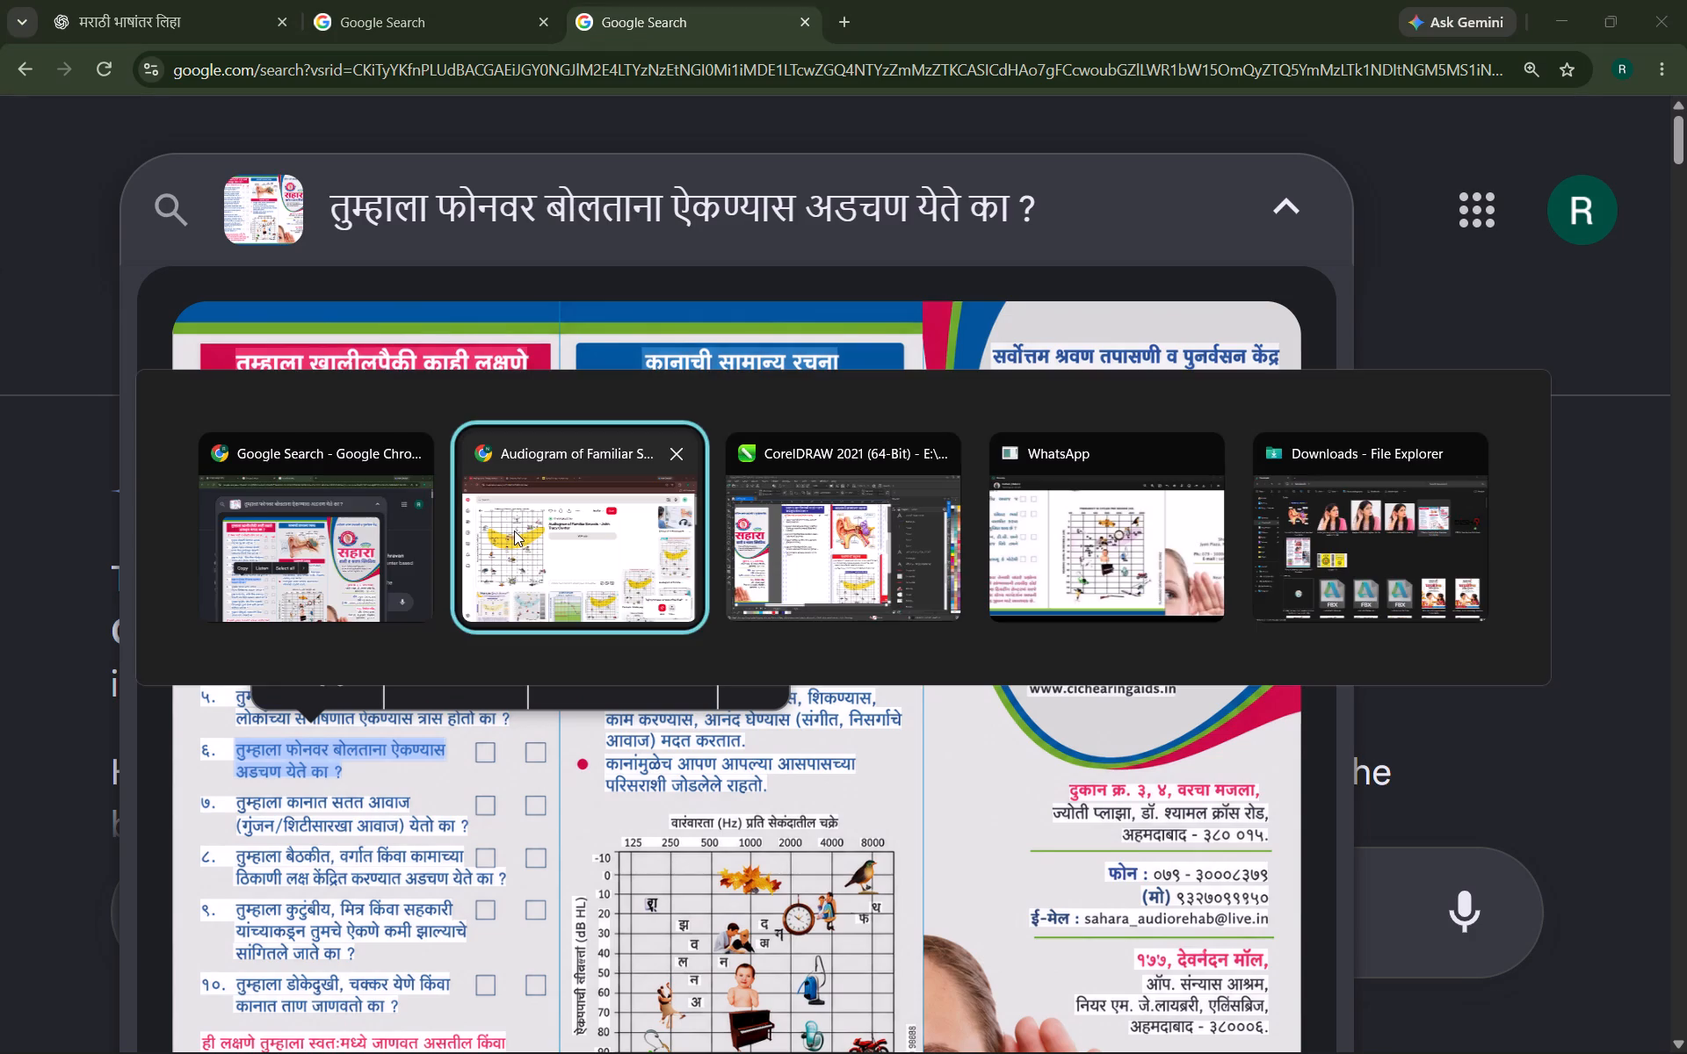
key(alt+Tab)
scroll(436, 556, up, 5)
key(alt+Tab)
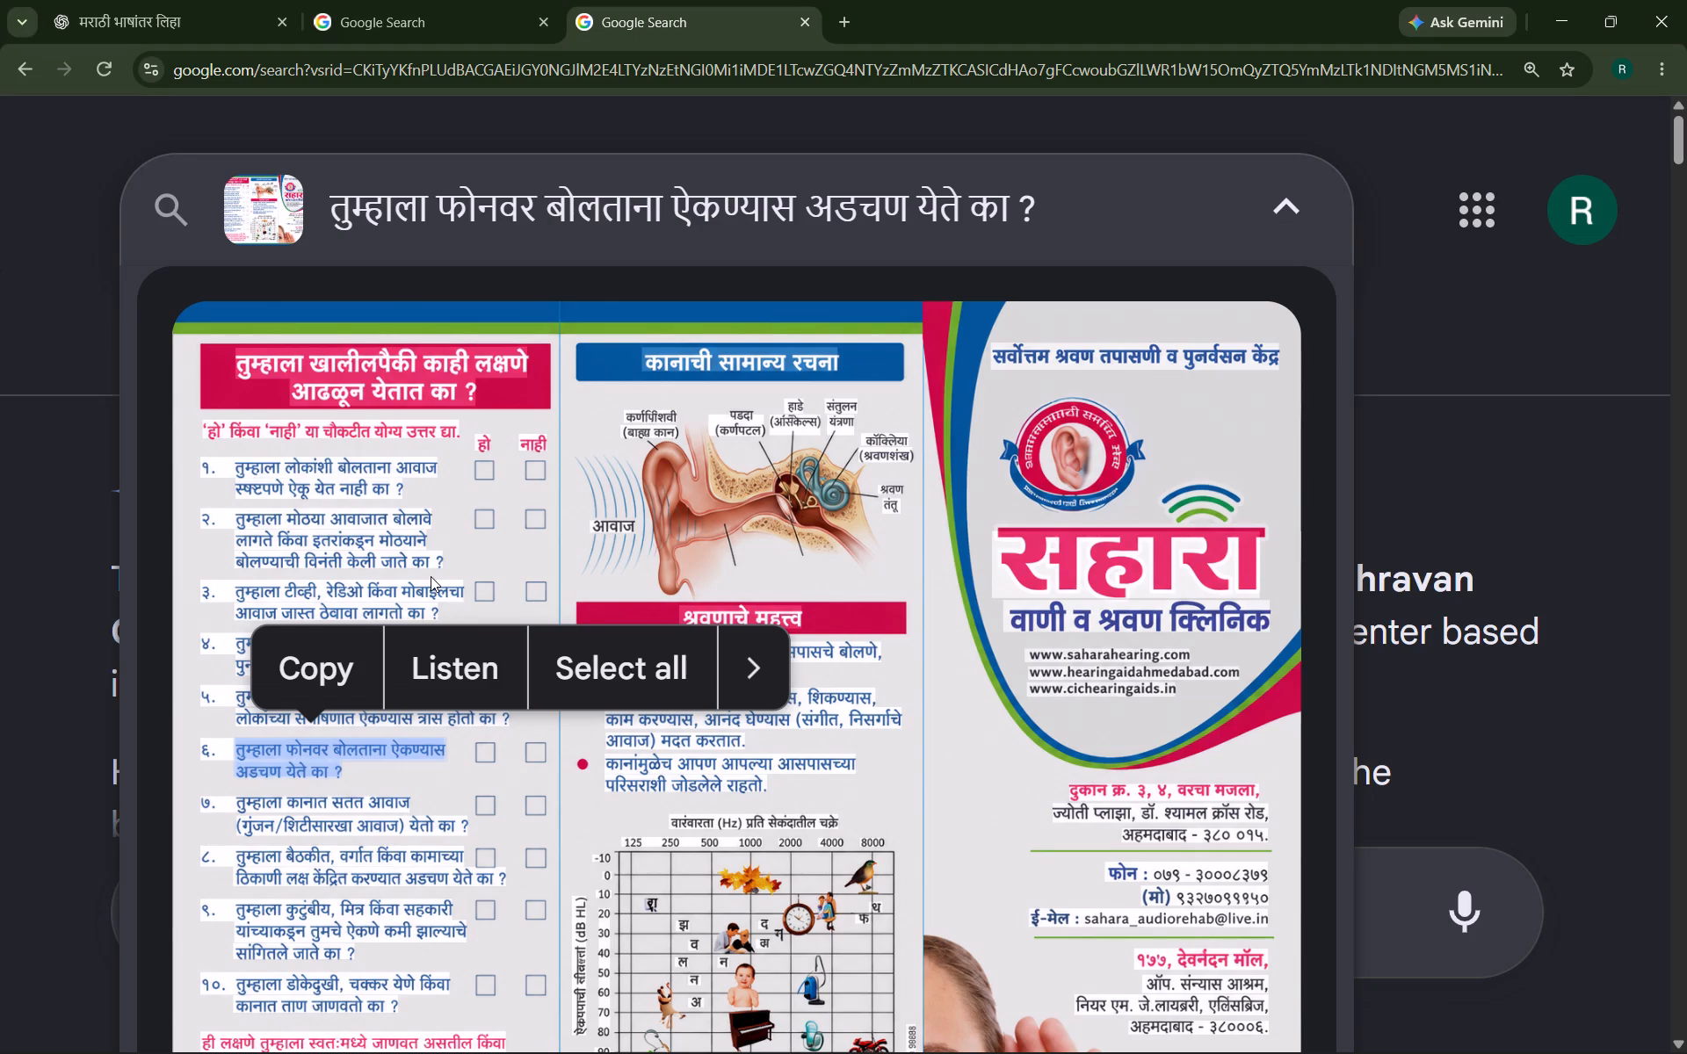
click(205, 802)
click(249, 738)
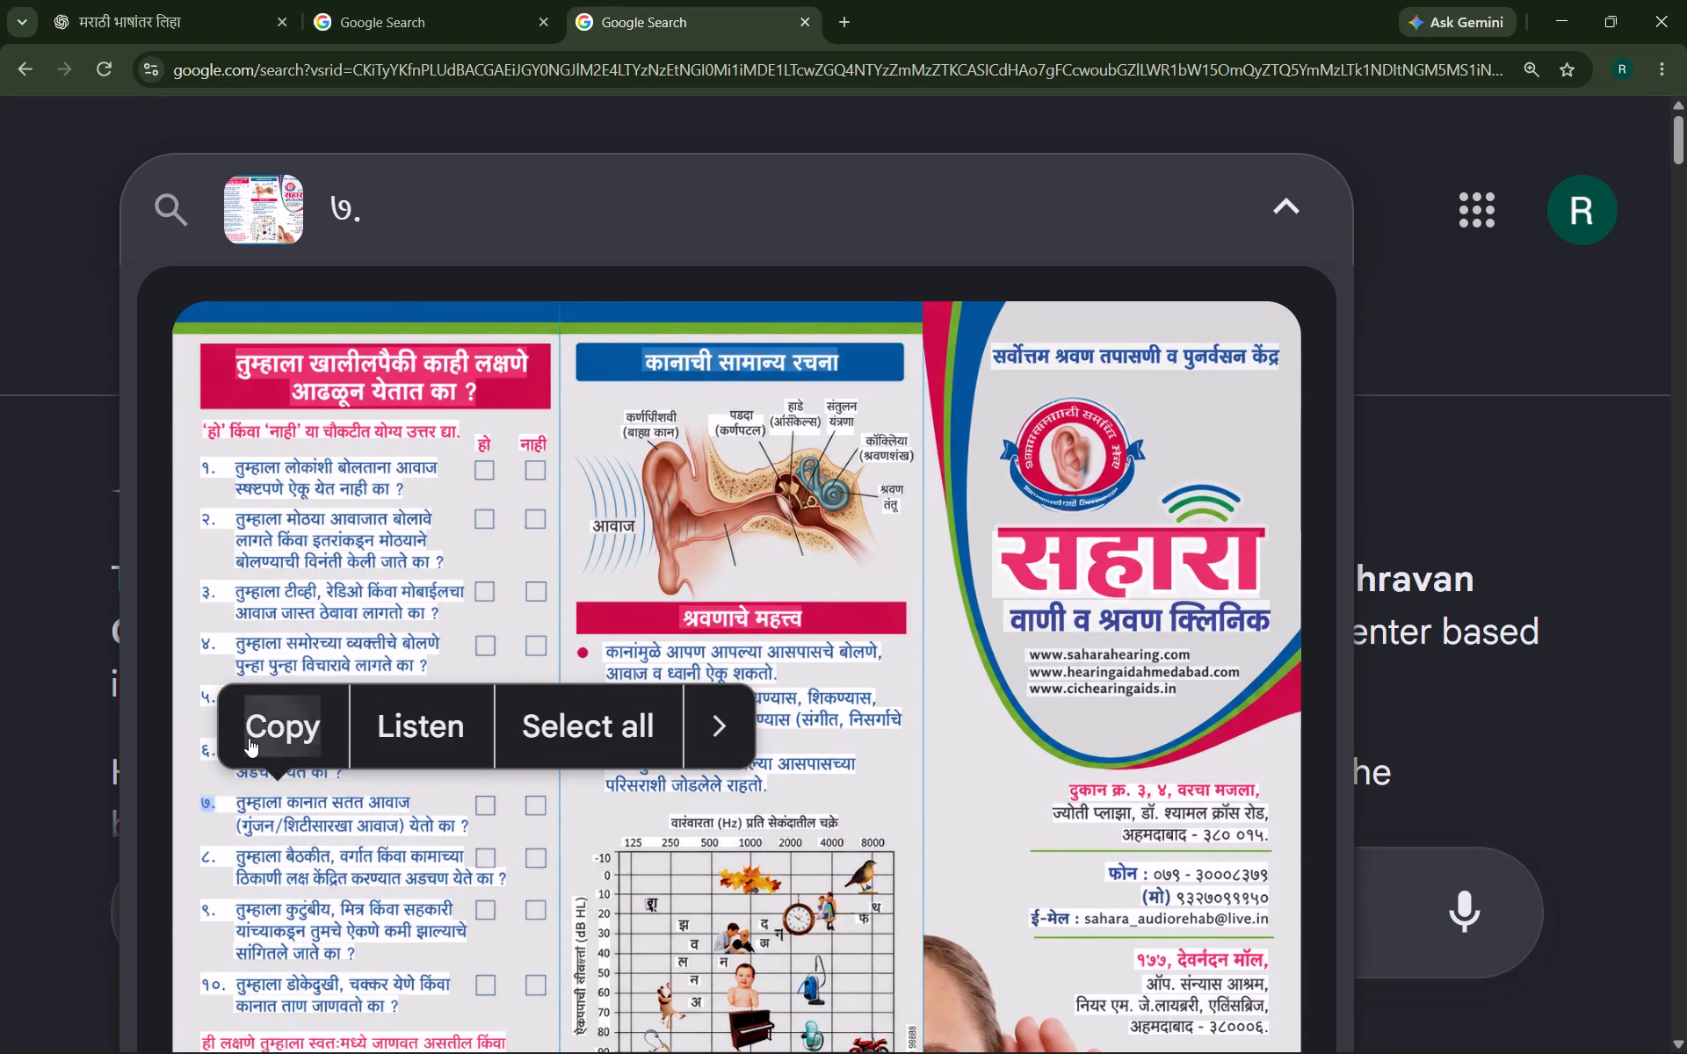
Back in CorelDRAW, duplicate question 6's number and wording together about 13 mm lower.
key(alt+Tab)
scroll(344, 679, up, 4)
click(454, 508)
shift+click(545, 513)
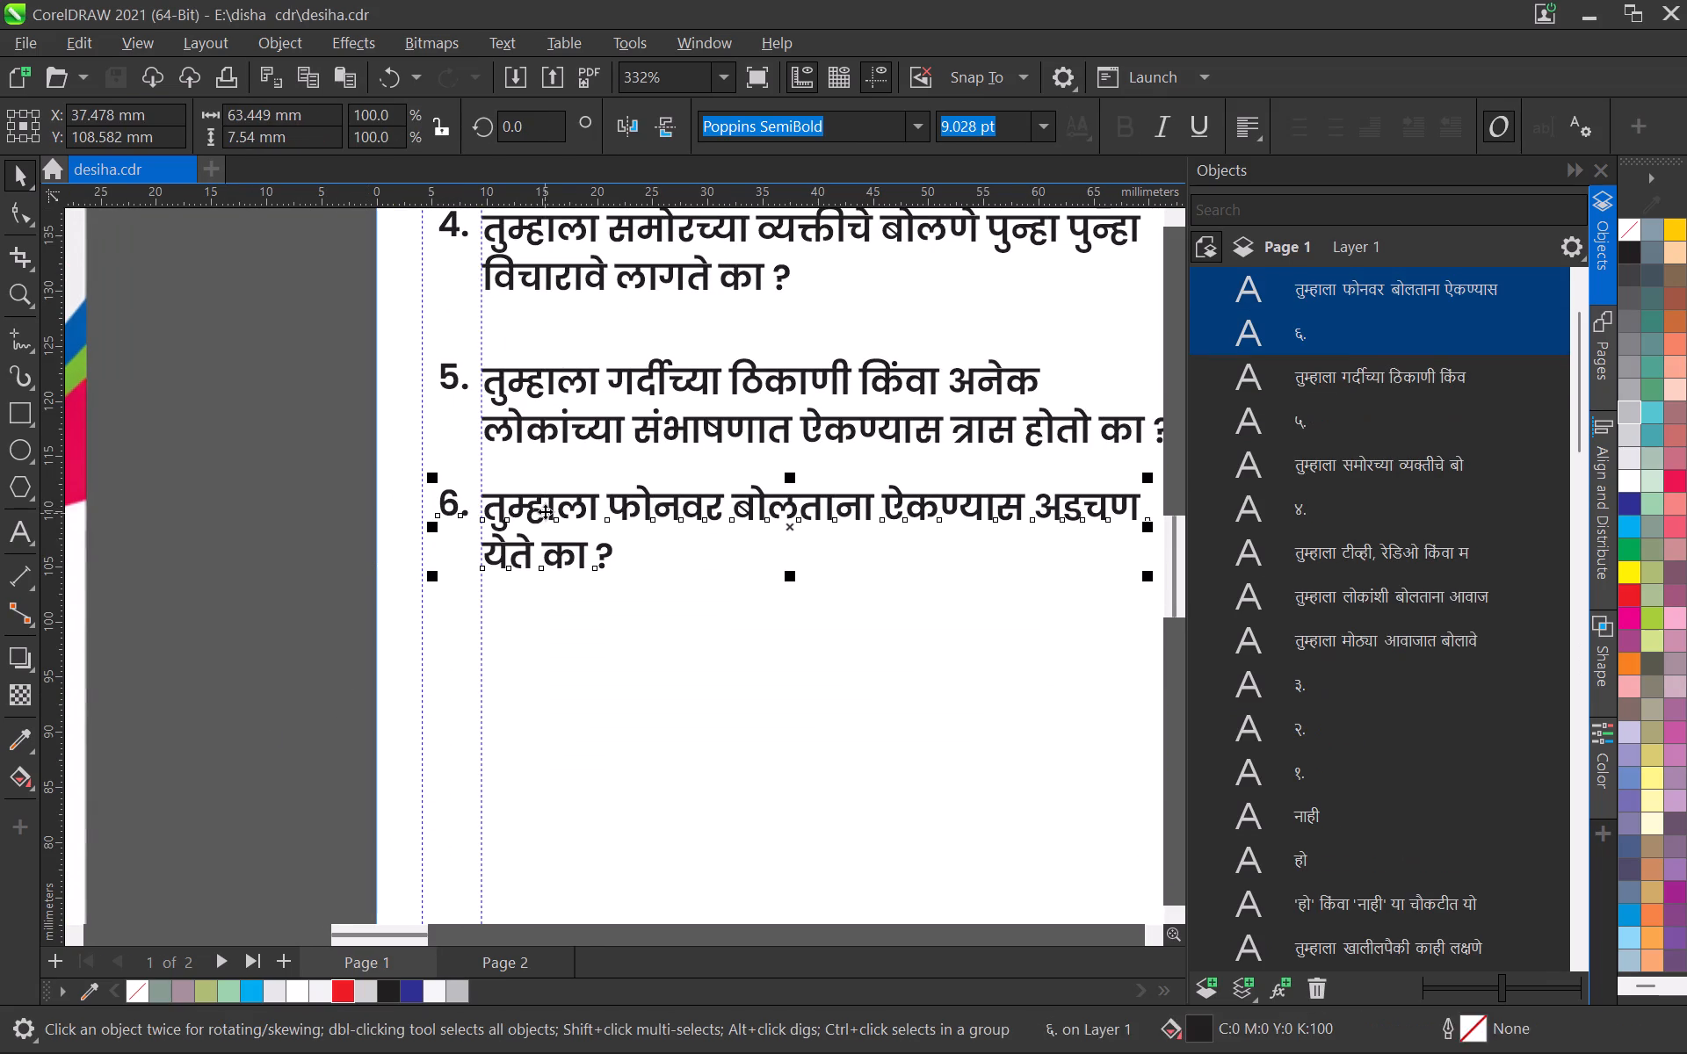
drag(539, 508, 543, 654)
shift+right_click(543, 654)
click(654, 775)
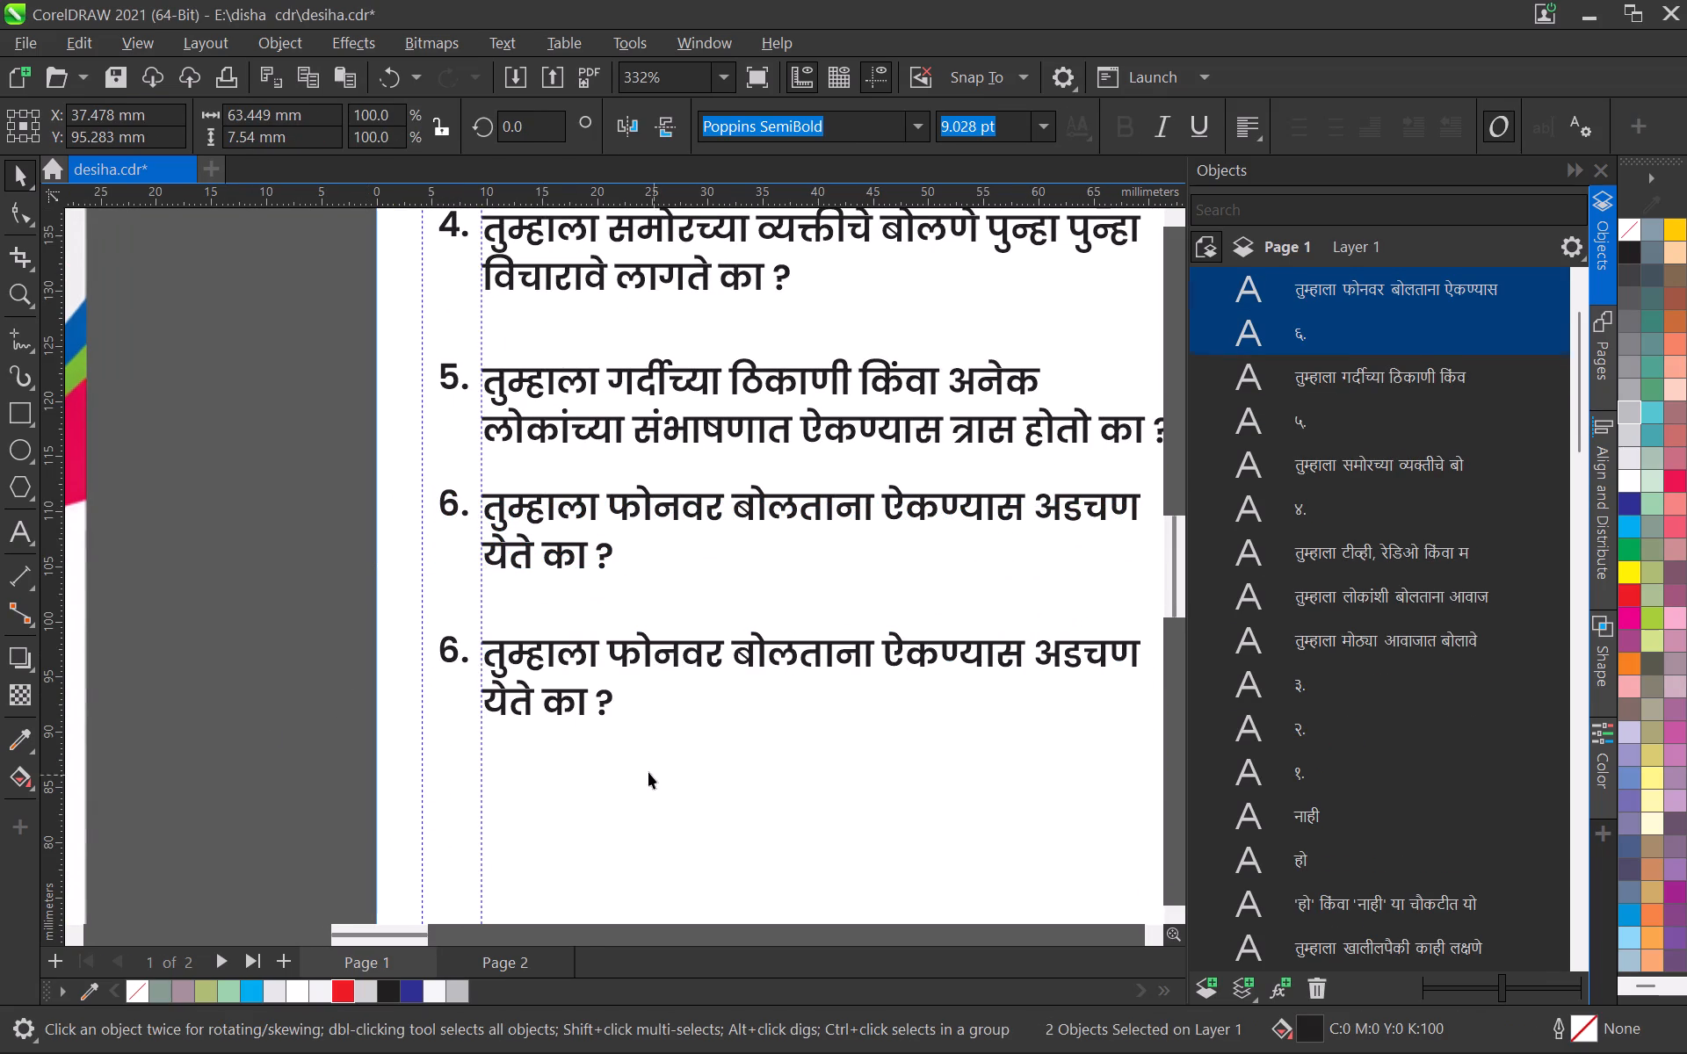
Replace the duplicated question number below question 6 with the copied "७.".
double_click(455, 650)
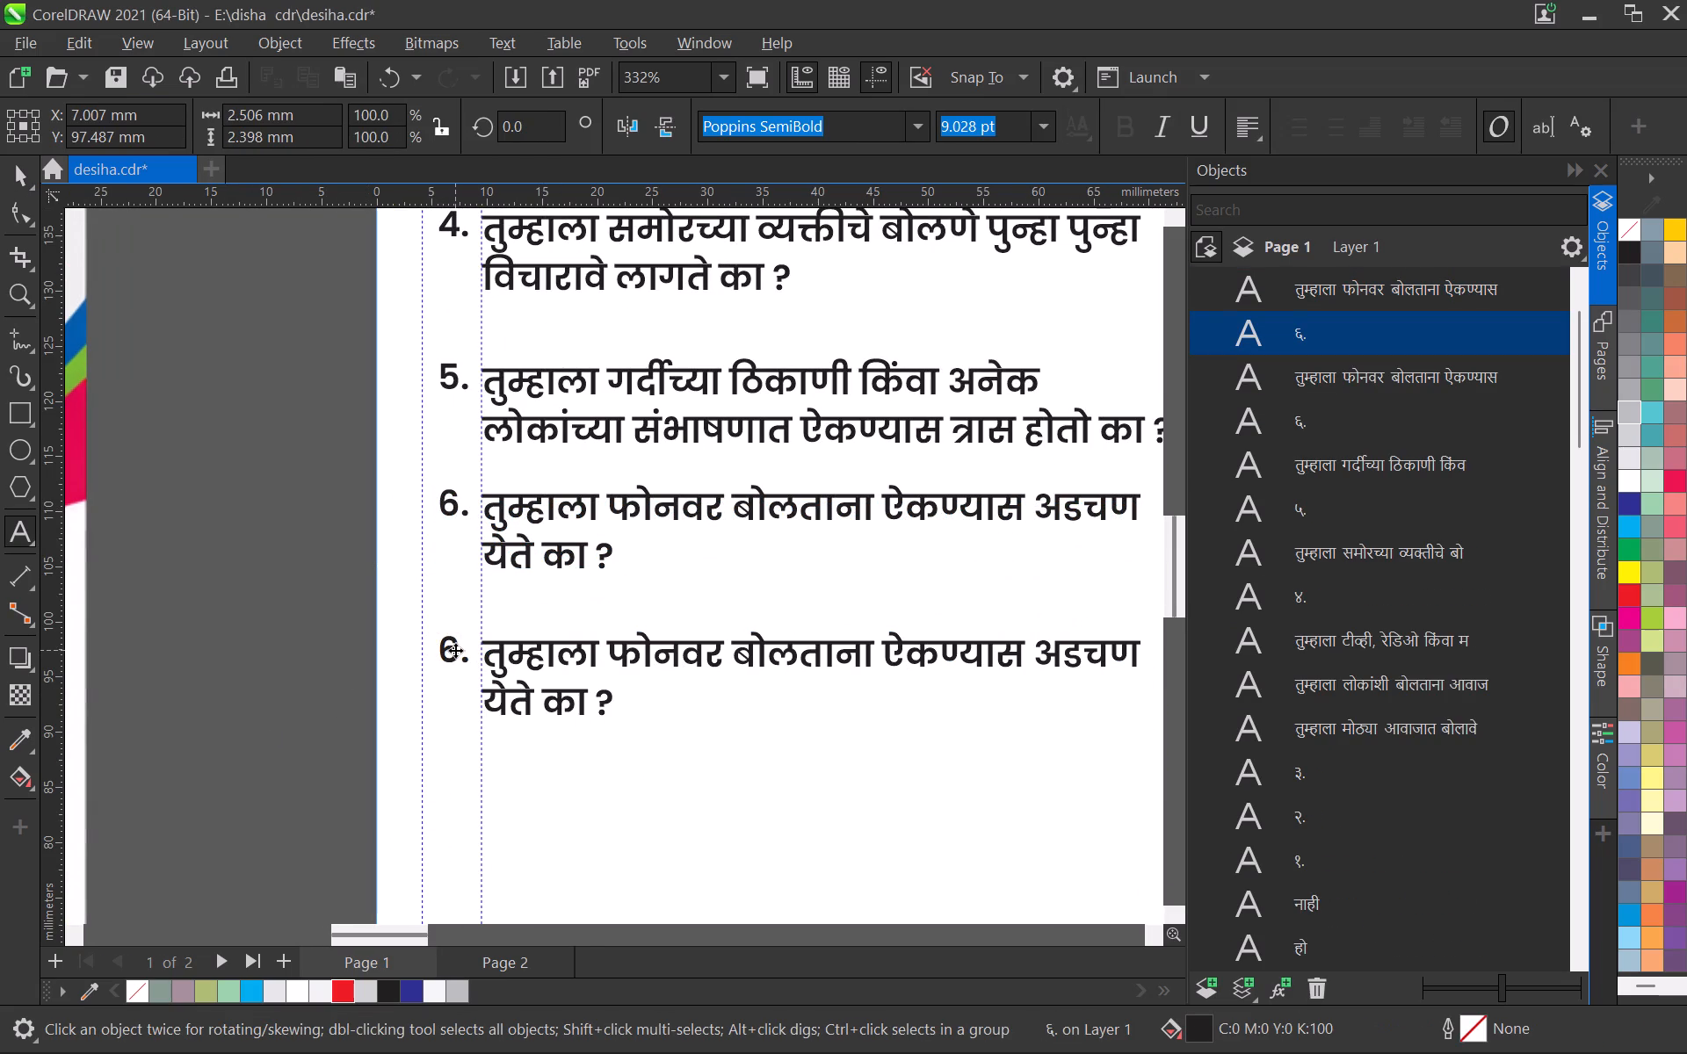
key(ctrl+a)
key(ctrl+v)
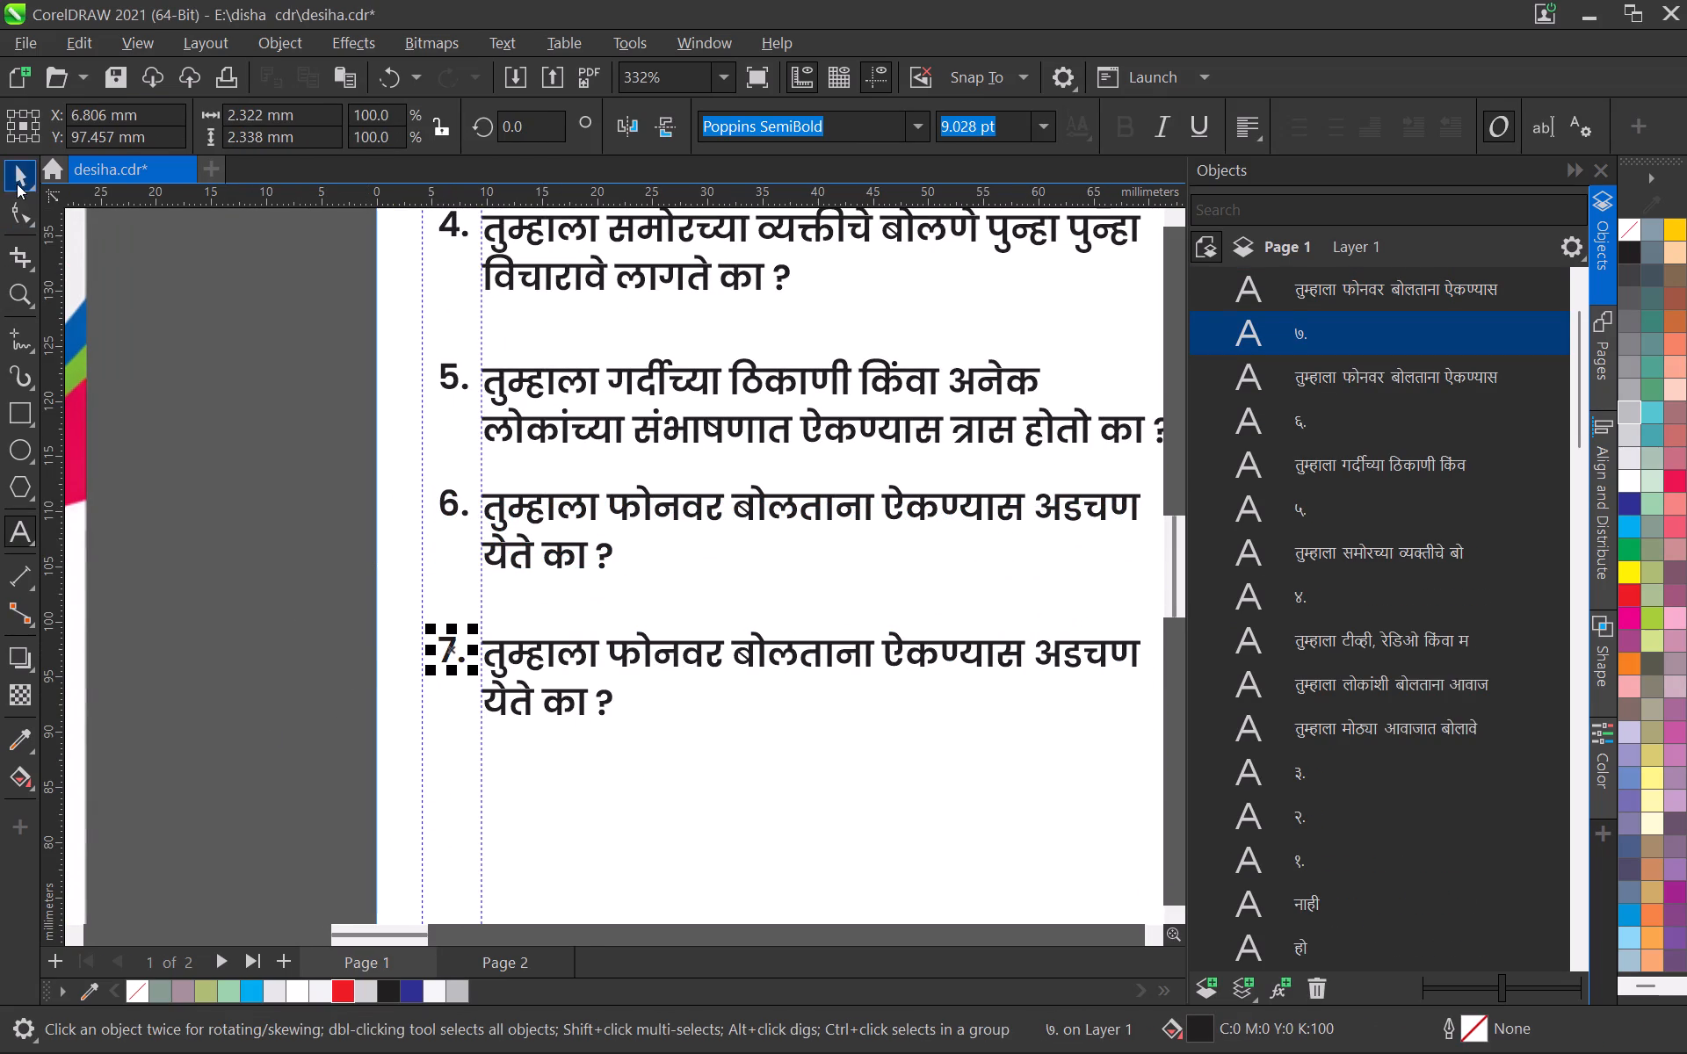
click(17, 184)
Replace the duplicated wording beside number 7 with question 7's wording, copied without its number from the reference brochure in Chrome.
key(alt+Tab)
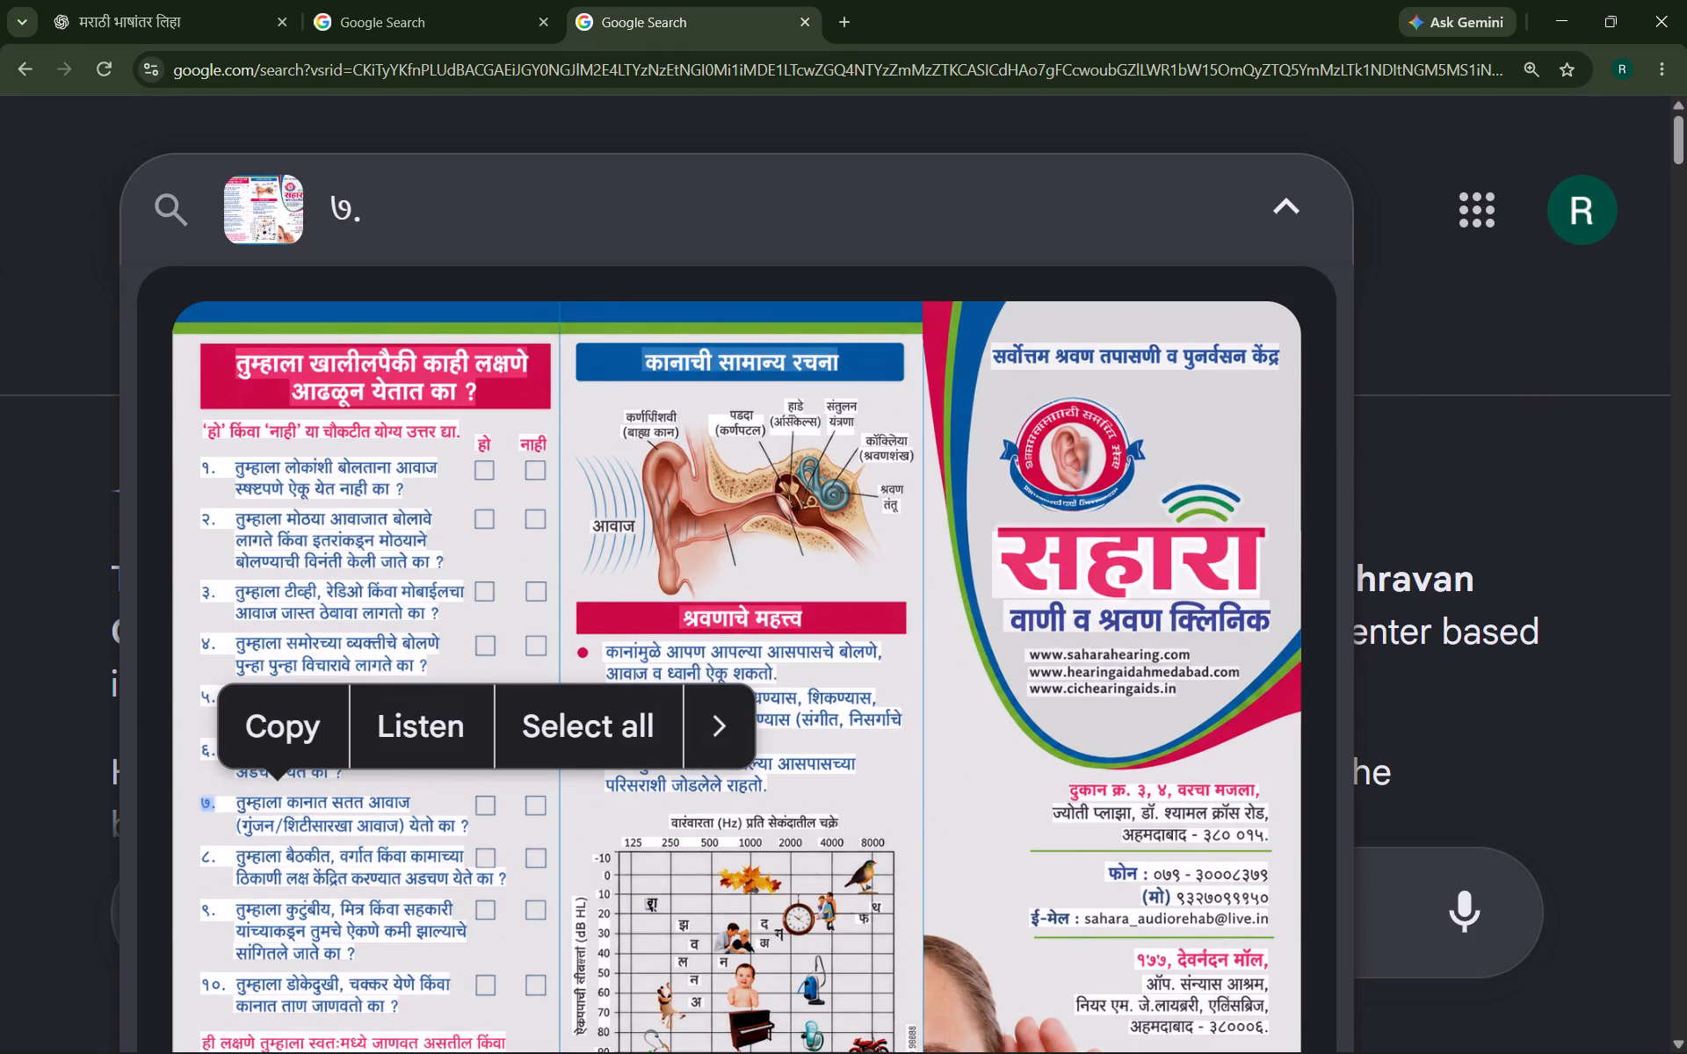
drag(239, 806, 483, 827)
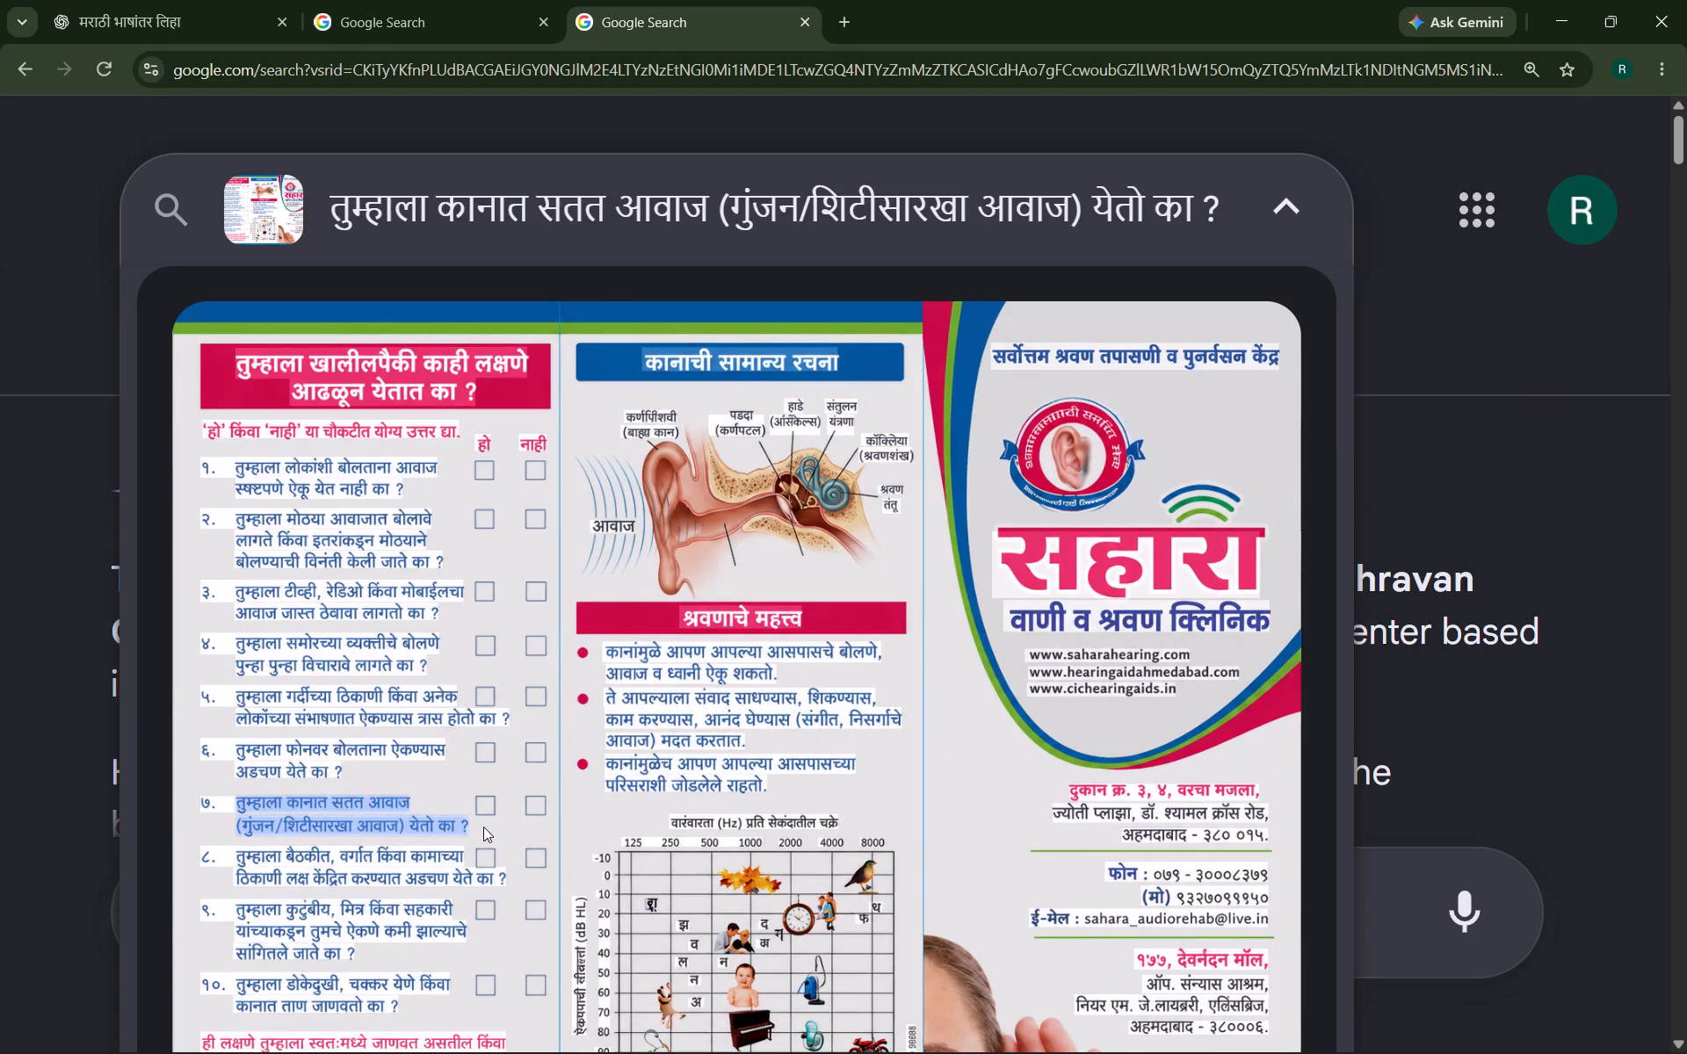
click(325, 723)
key(alt+Tab)
double_click(549, 660)
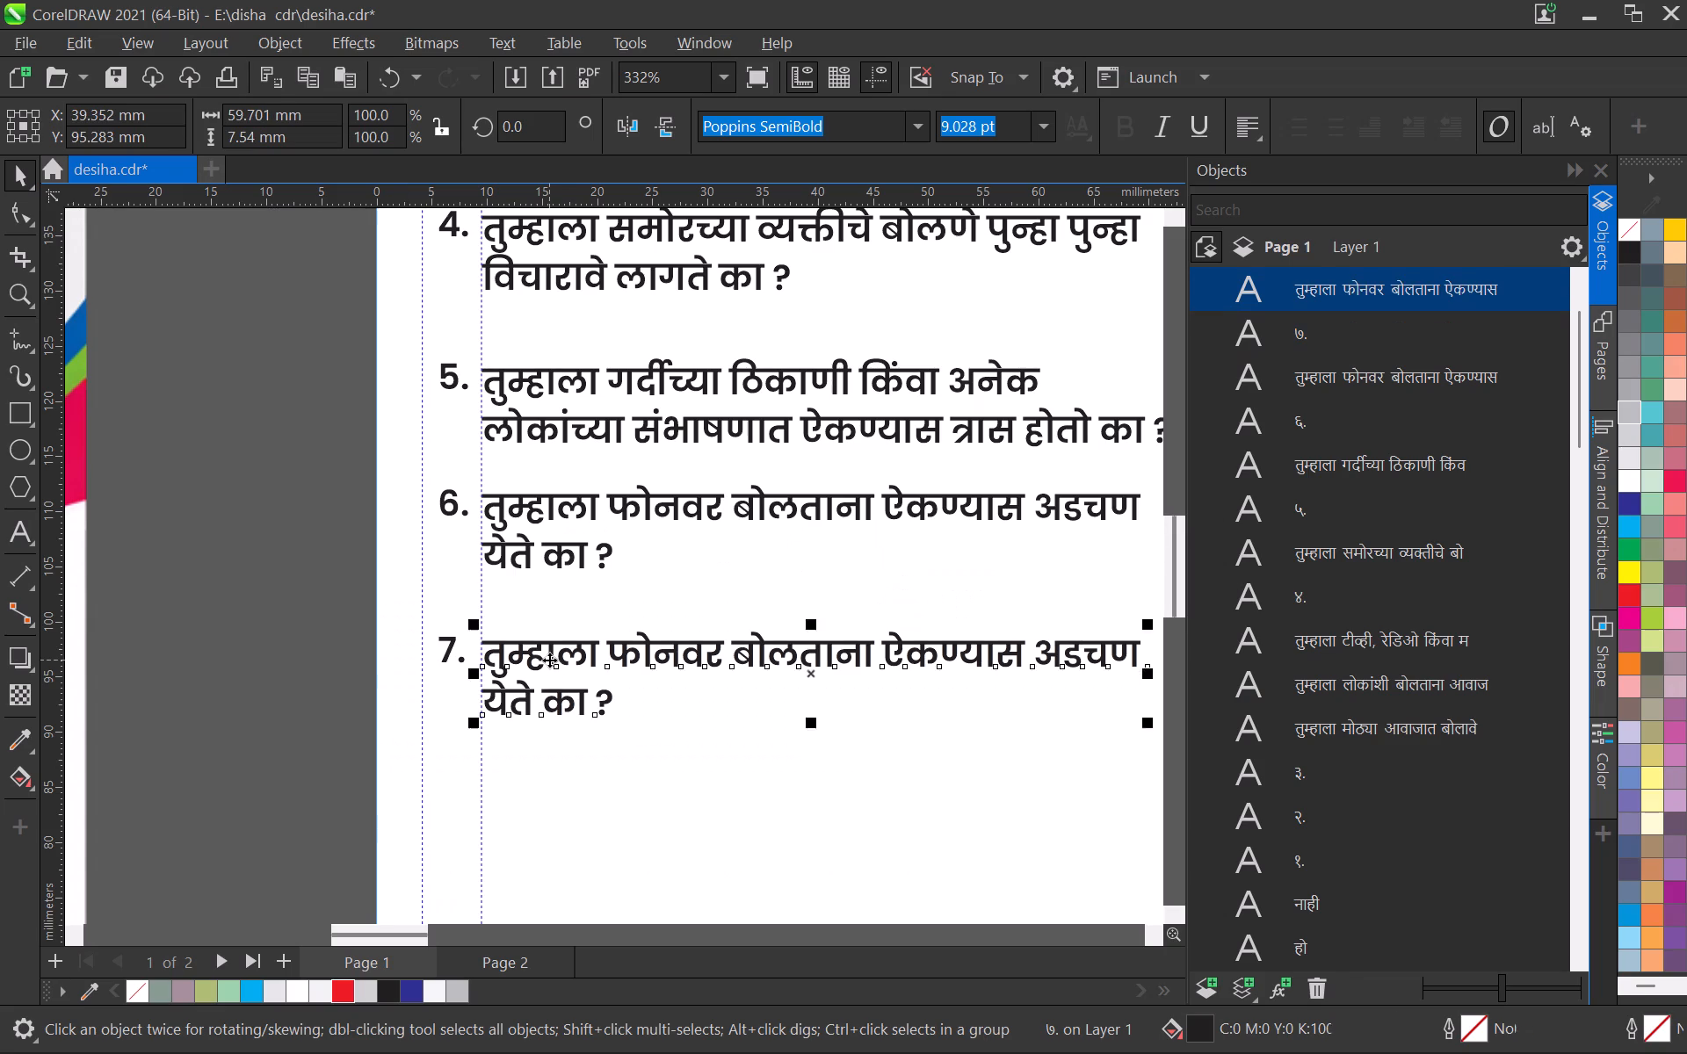
key(ctrl+a)
key(ctrl+v)
Break question 7's wording onto a second line before "(गुंजन/शिटीसारखा".
scroll(568, 662, down, 3)
middle_drag(789, 664, 505, 684)
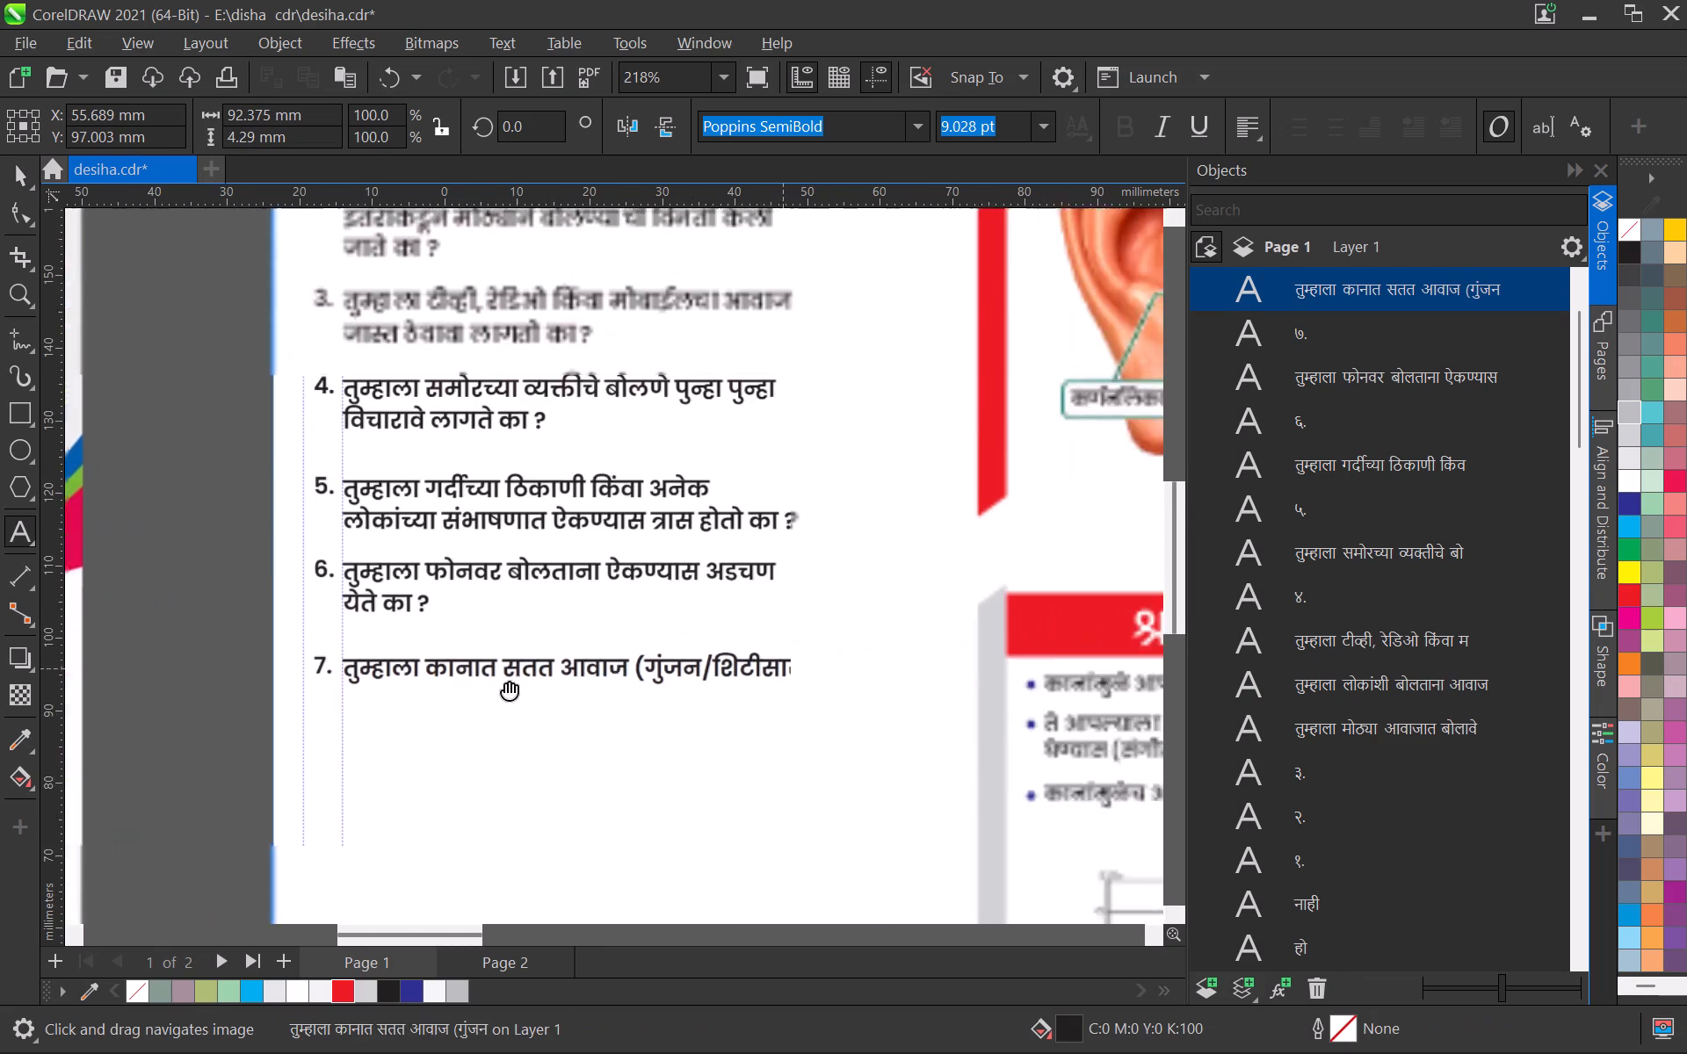
middle_drag(505, 684, 482, 687)
scroll(619, 694, up, 2)
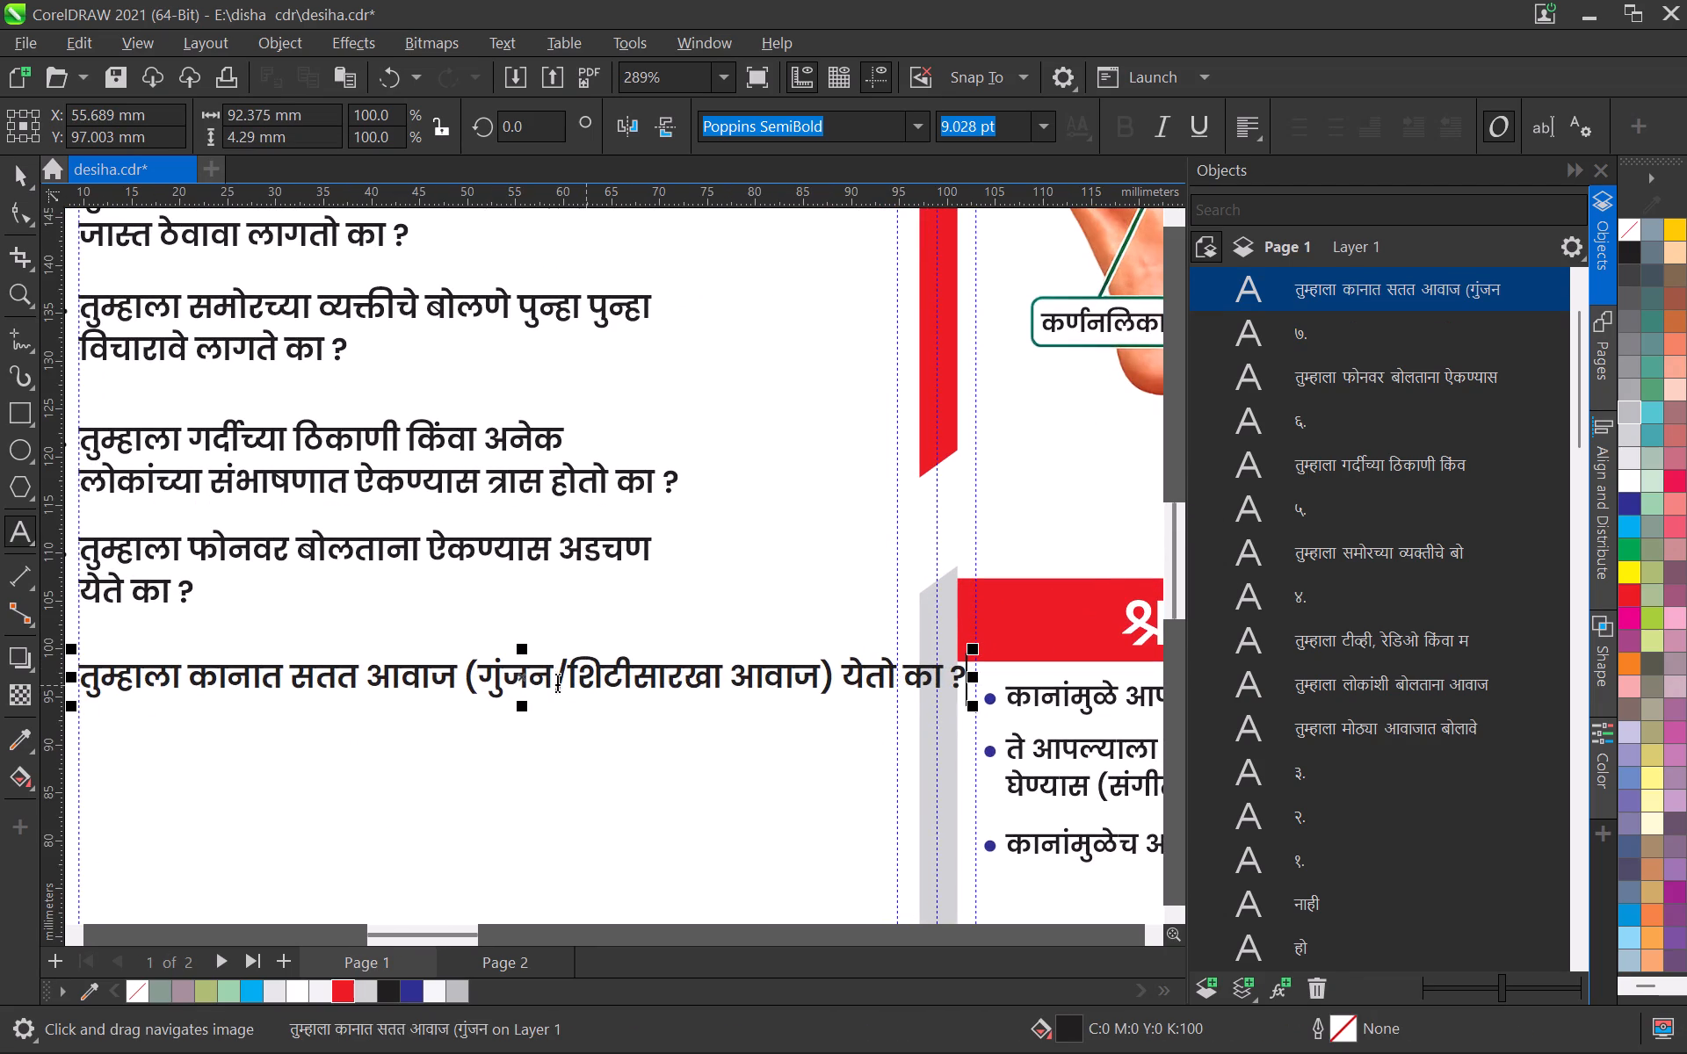
click(468, 665)
key(Return)
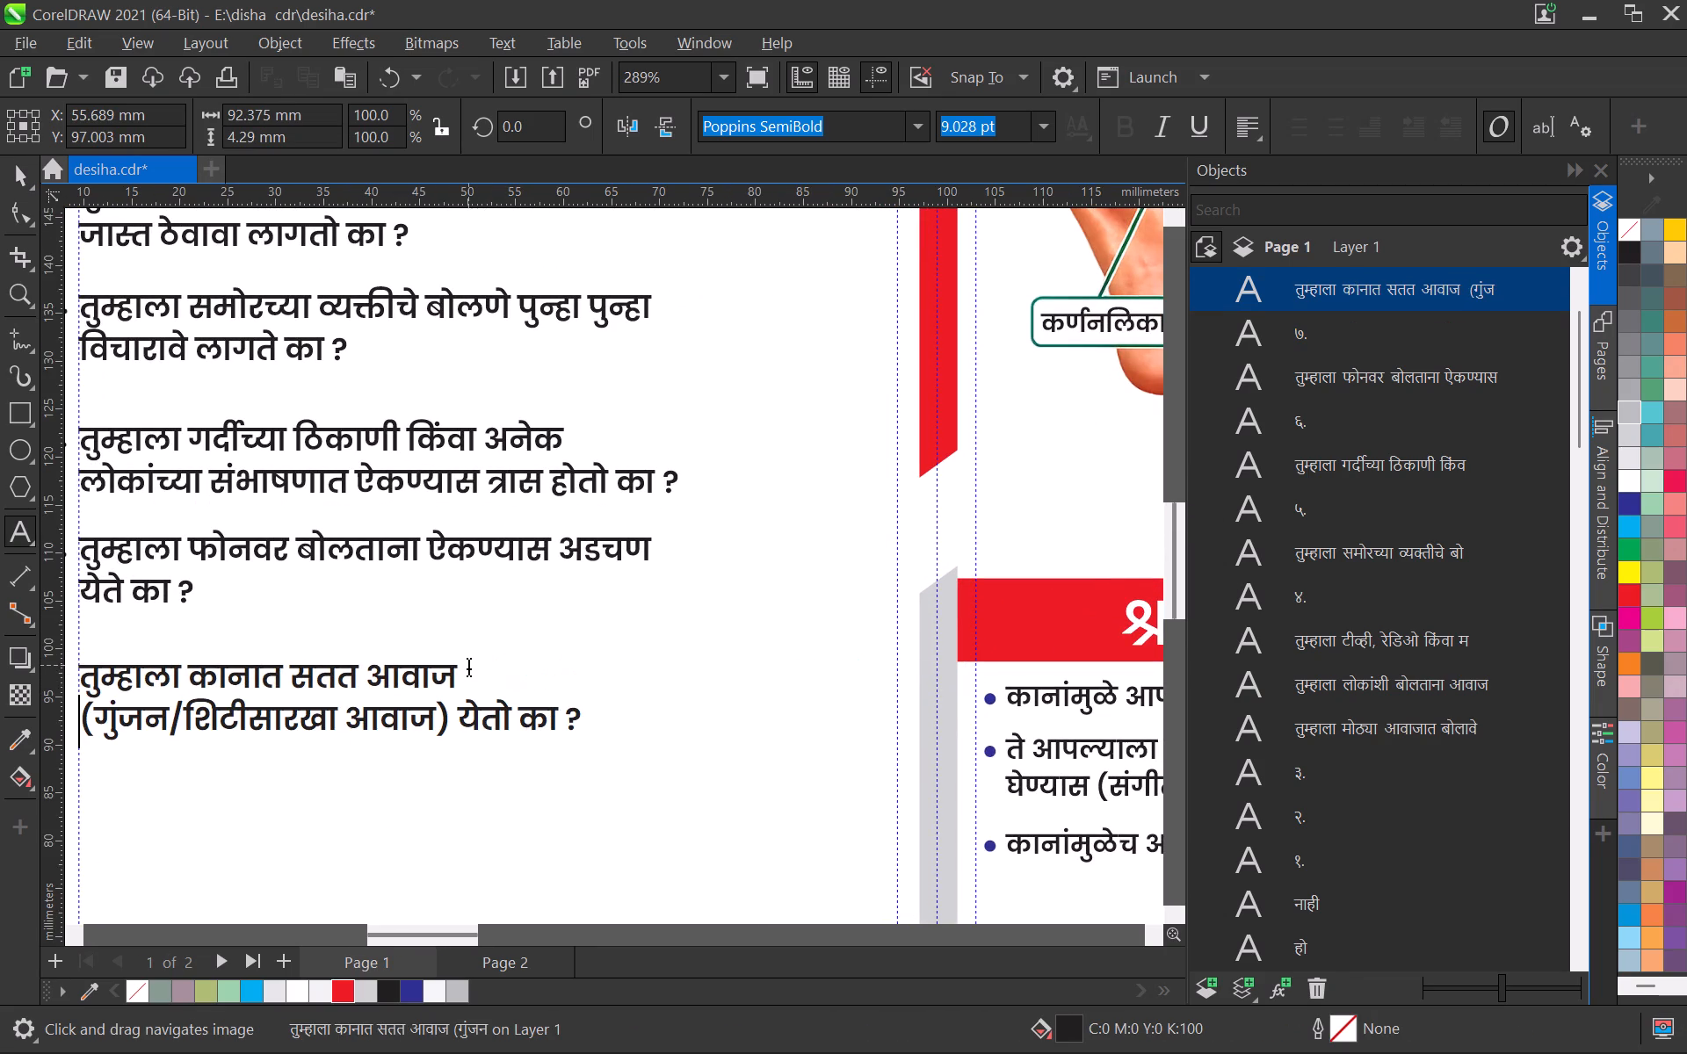
click(21, 176)
Save the document with question 7 added.
scroll(334, 616, down, 5)
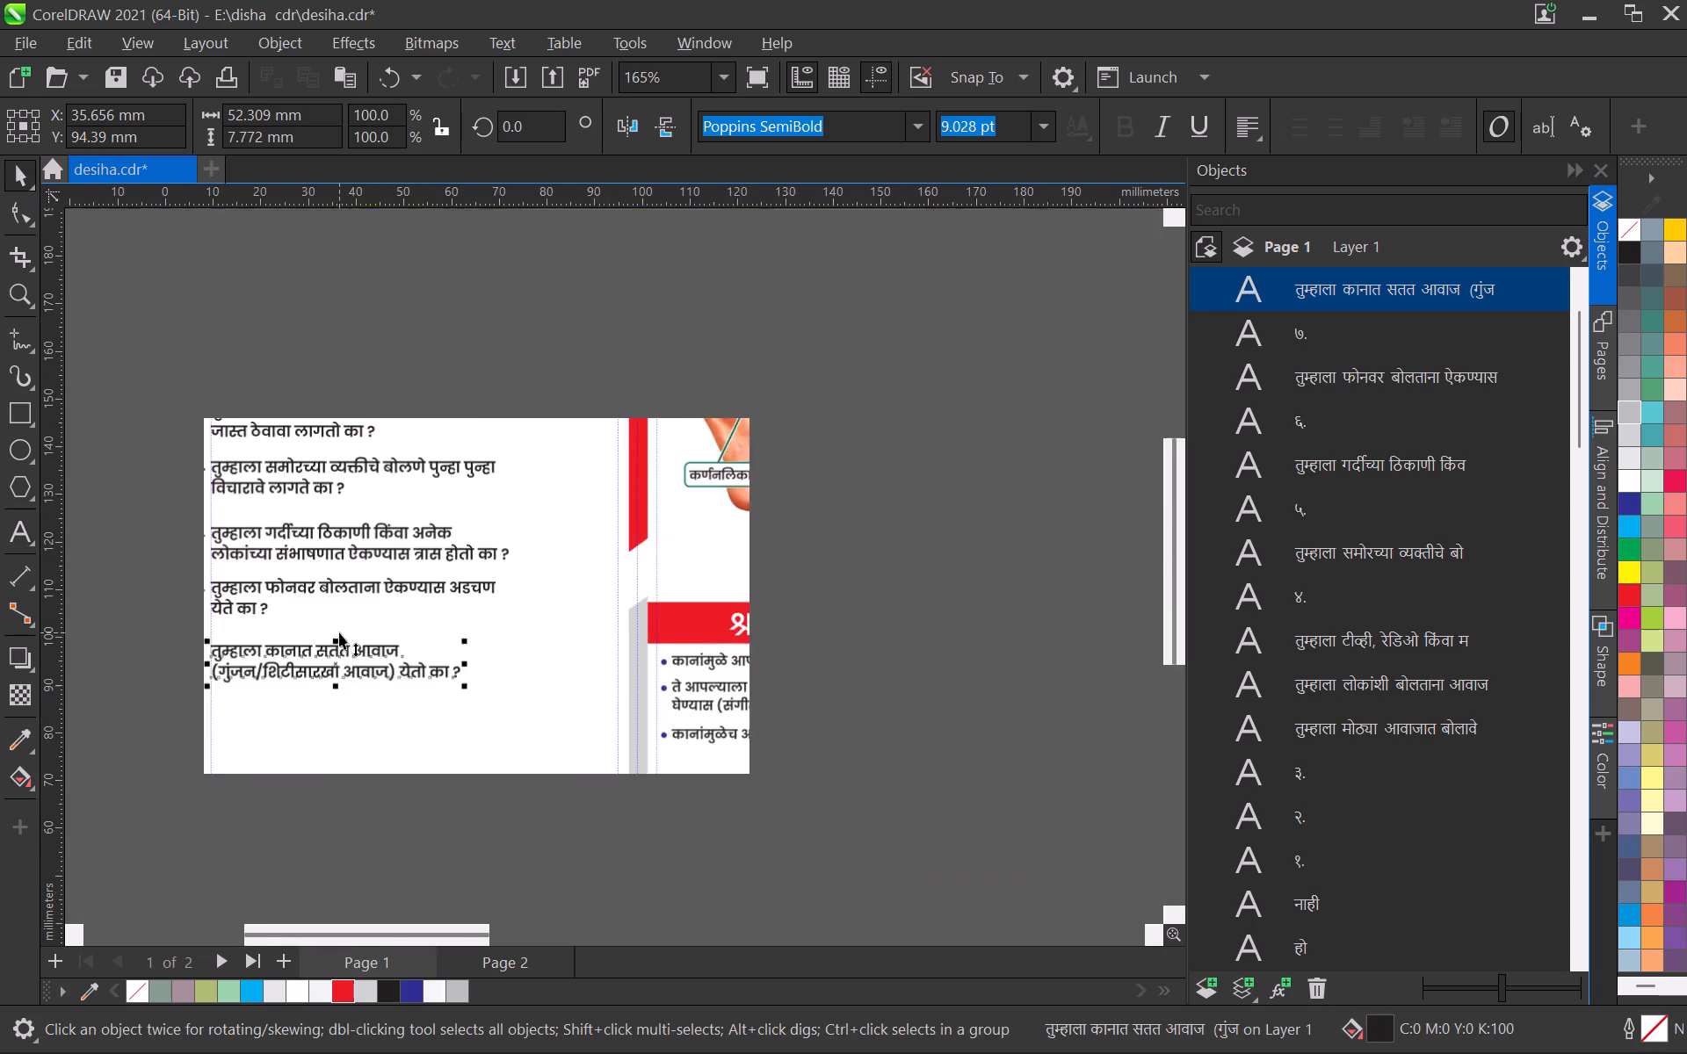
middle_drag(342, 632, 513, 635)
scroll(513, 635, down, 1)
scroll(513, 636, up, 1)
click(451, 763)
key(ctrl+s)
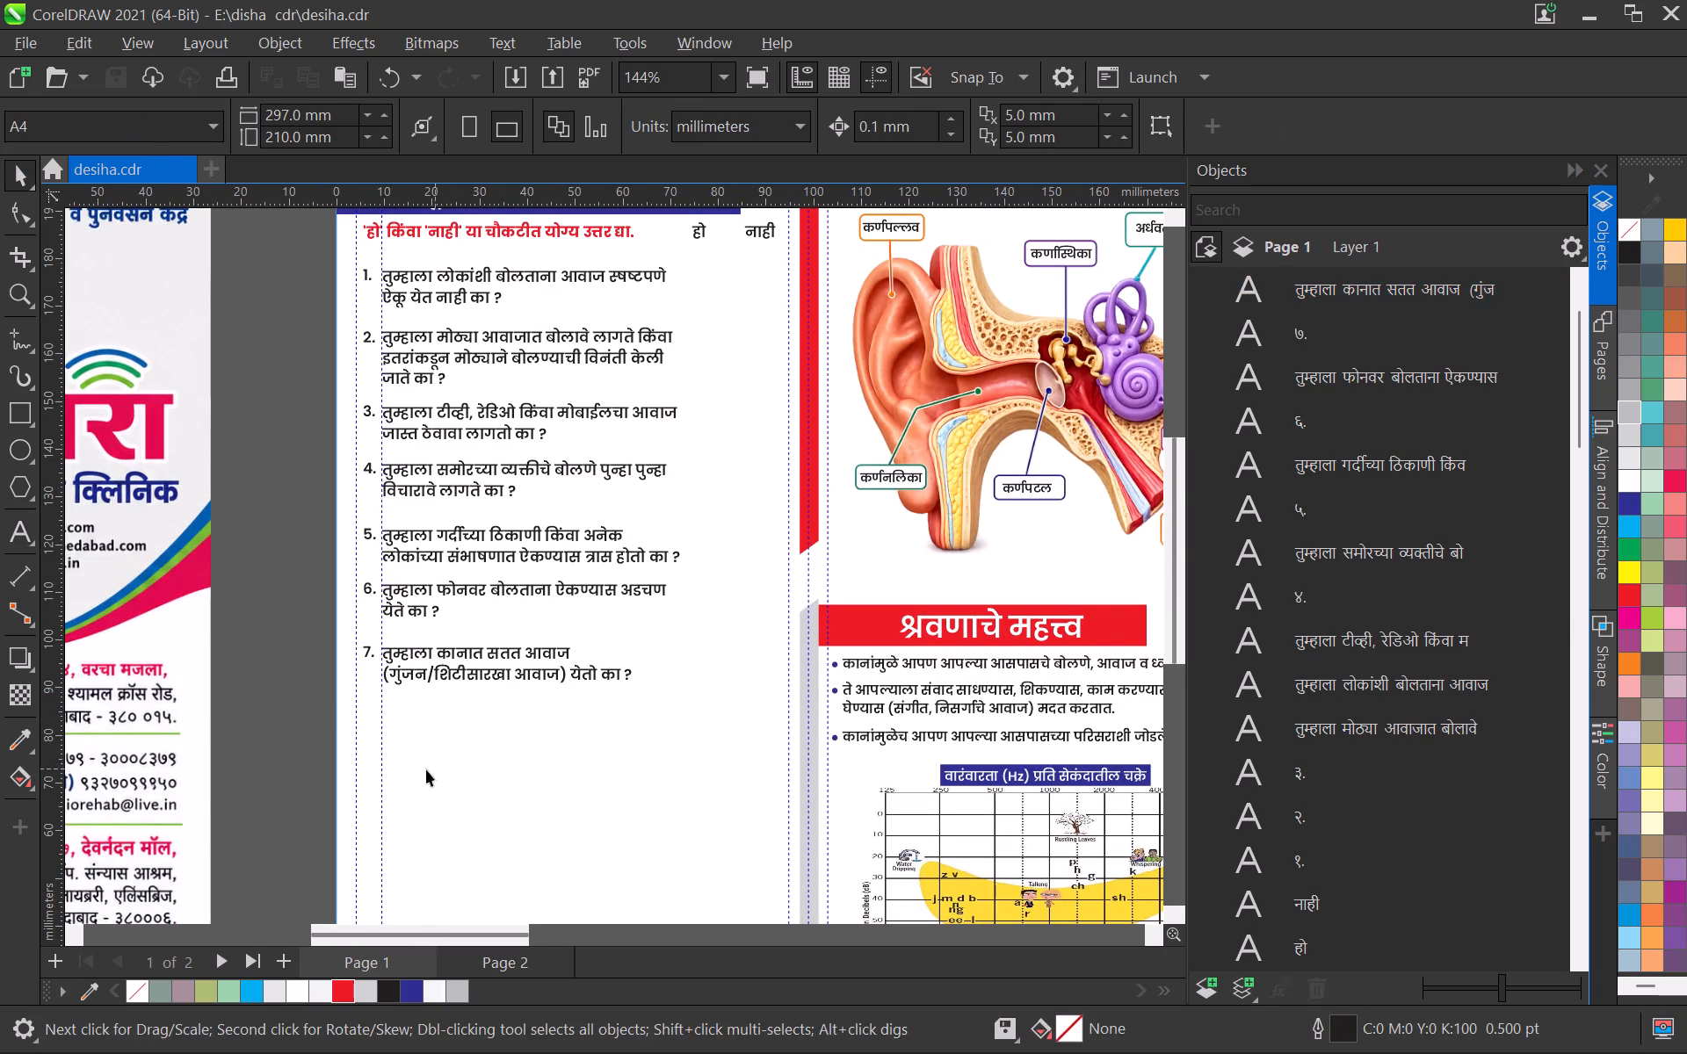
Copy the number "८." from the reference brochure in Chrome and duplicate question 7's number and wording about 16 mm lower in CorelDRAW.
key(alt+Tab)
click(206, 856)
click(255, 778)
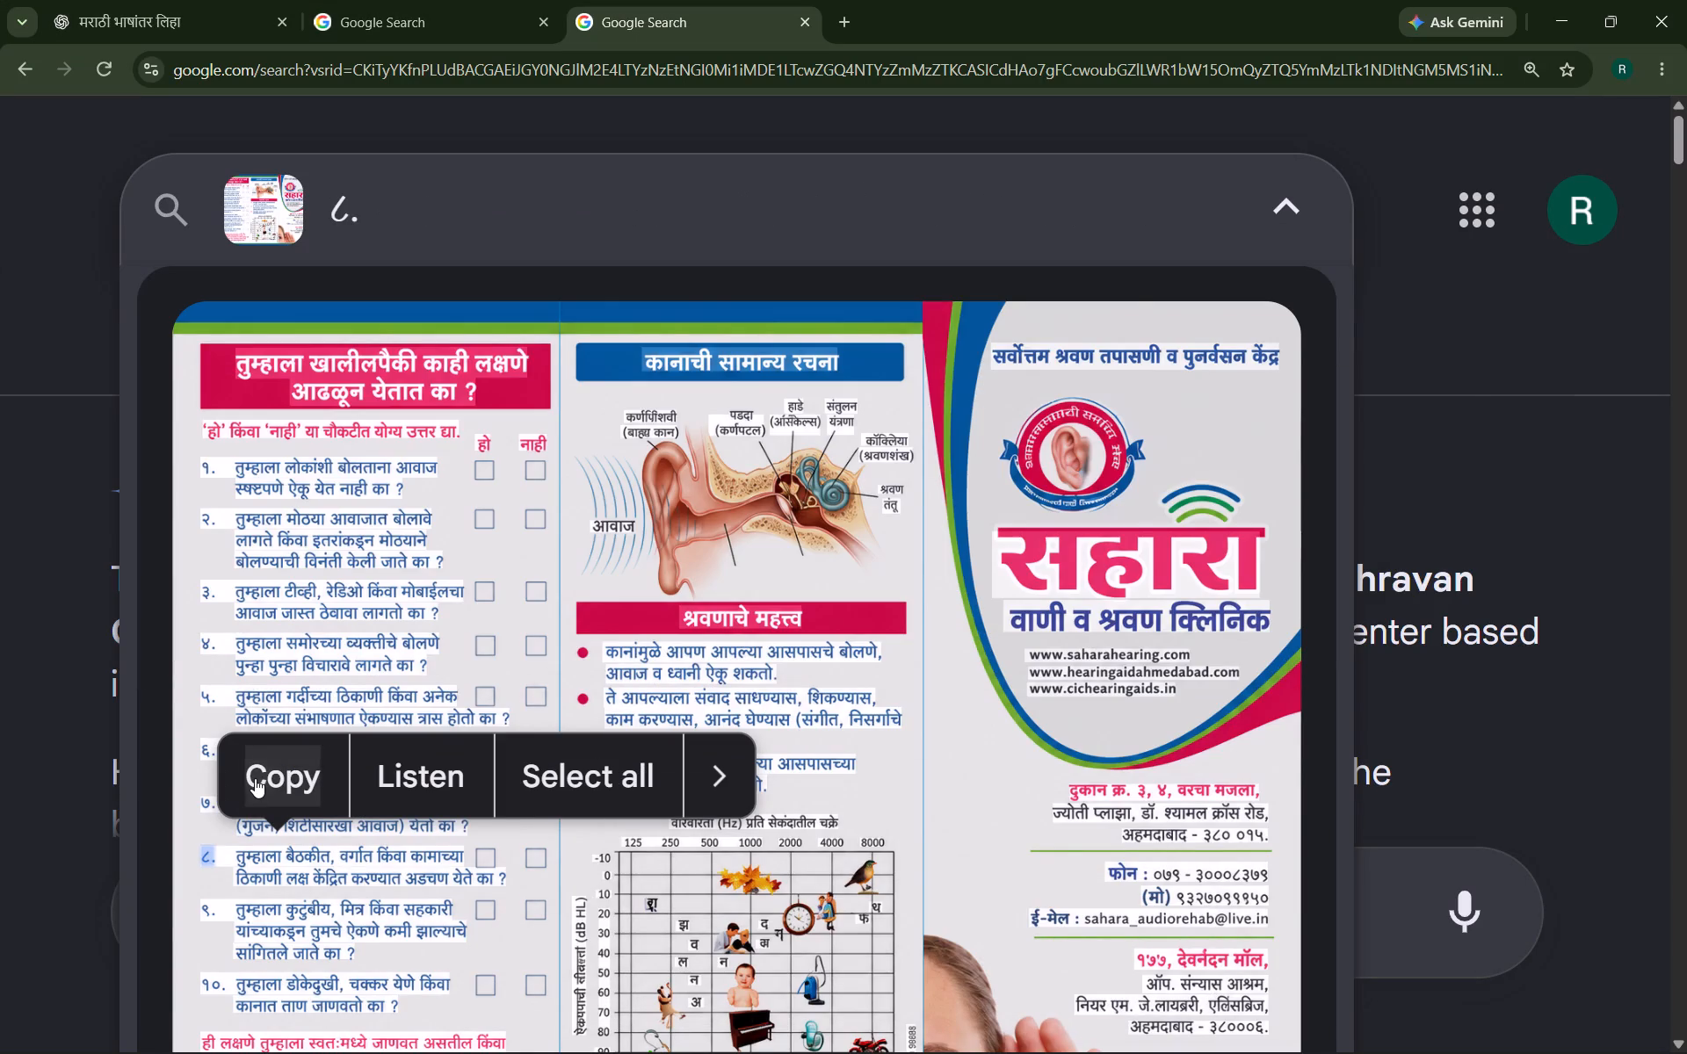
key(alt+Tab)
middle_drag(255, 778, 265, 721)
scroll(332, 650, up, 3)
click(406, 566)
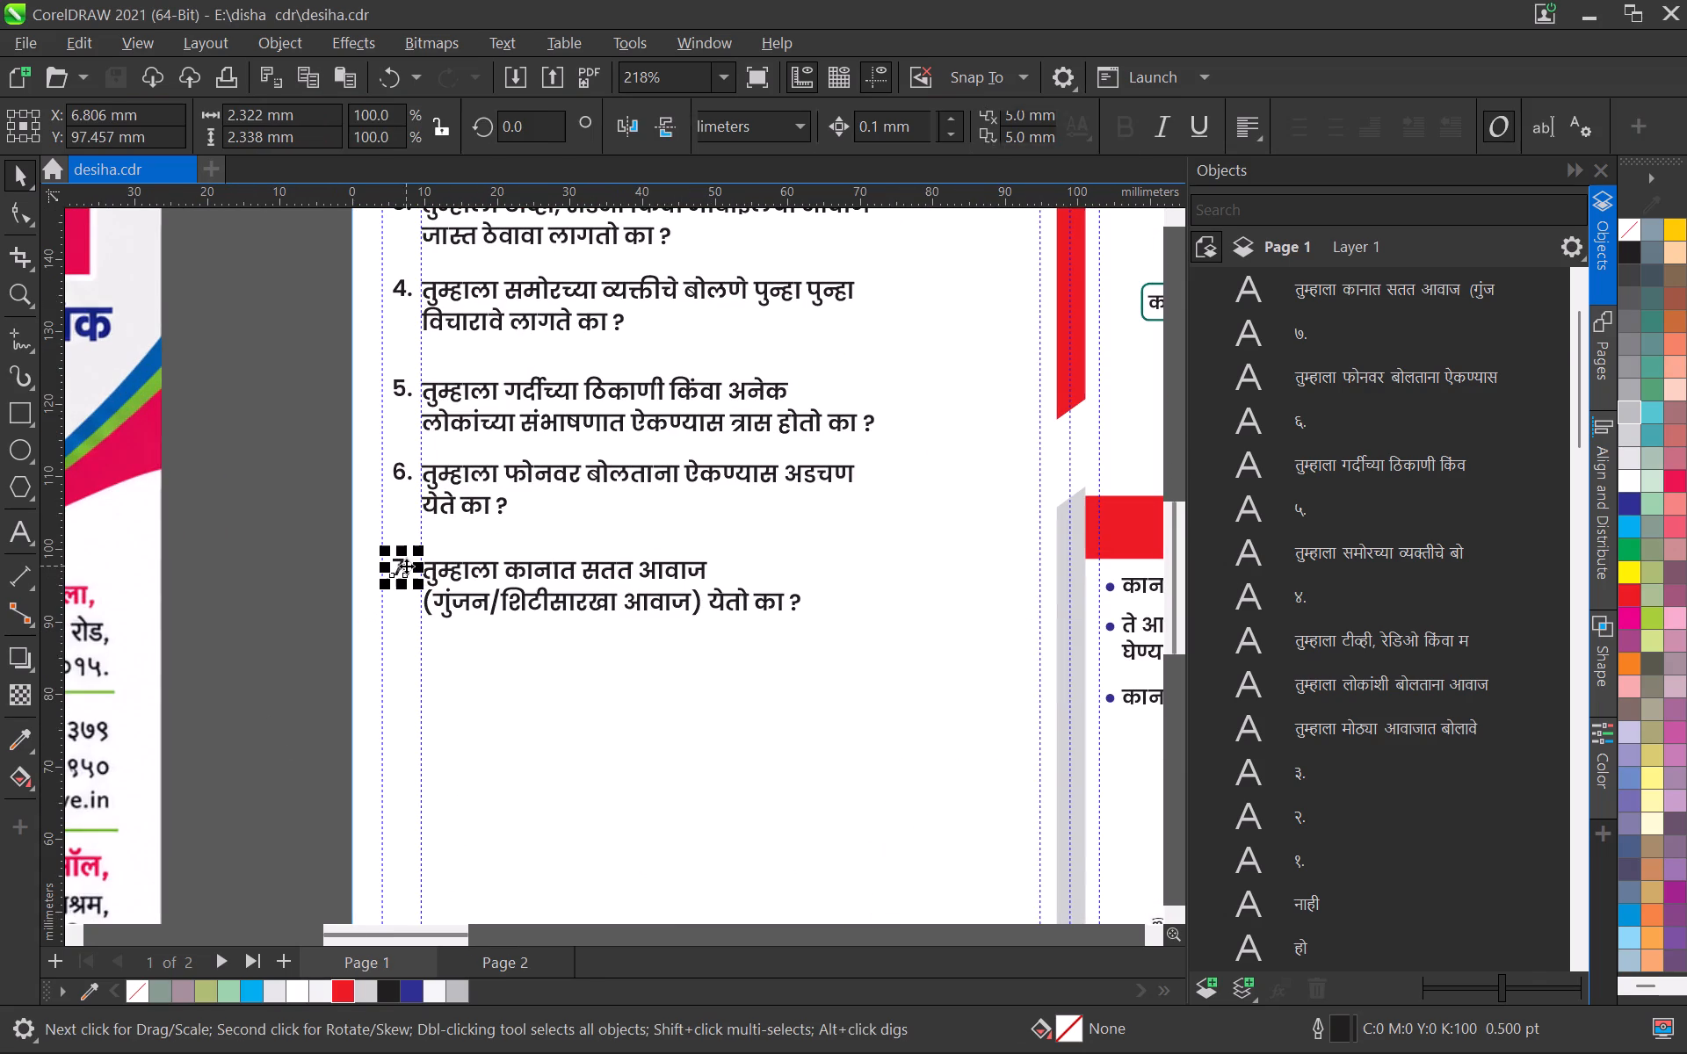
shift+click(461, 570)
drag(448, 572, 436, 689)
shift+right_click(436, 689)
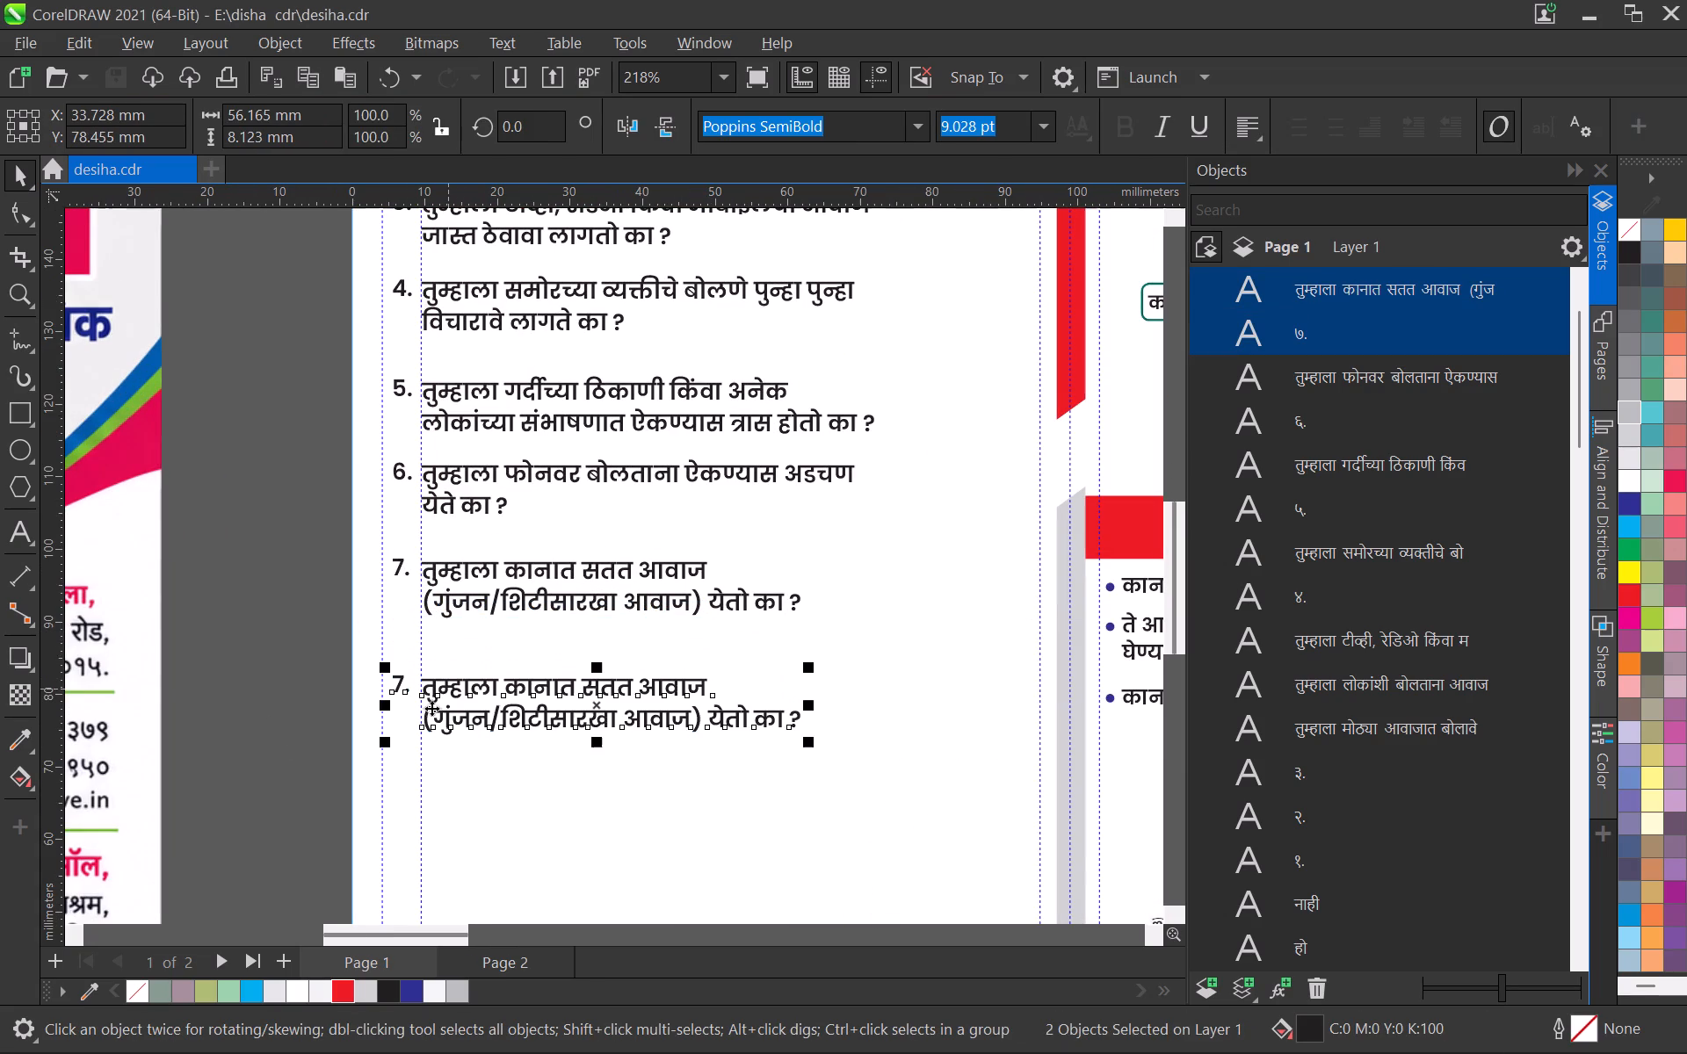
click(461, 787)
Replace the duplicated question number below question 7 with a single copied "८.".
double_click(402, 684)
key(ctrl+a)
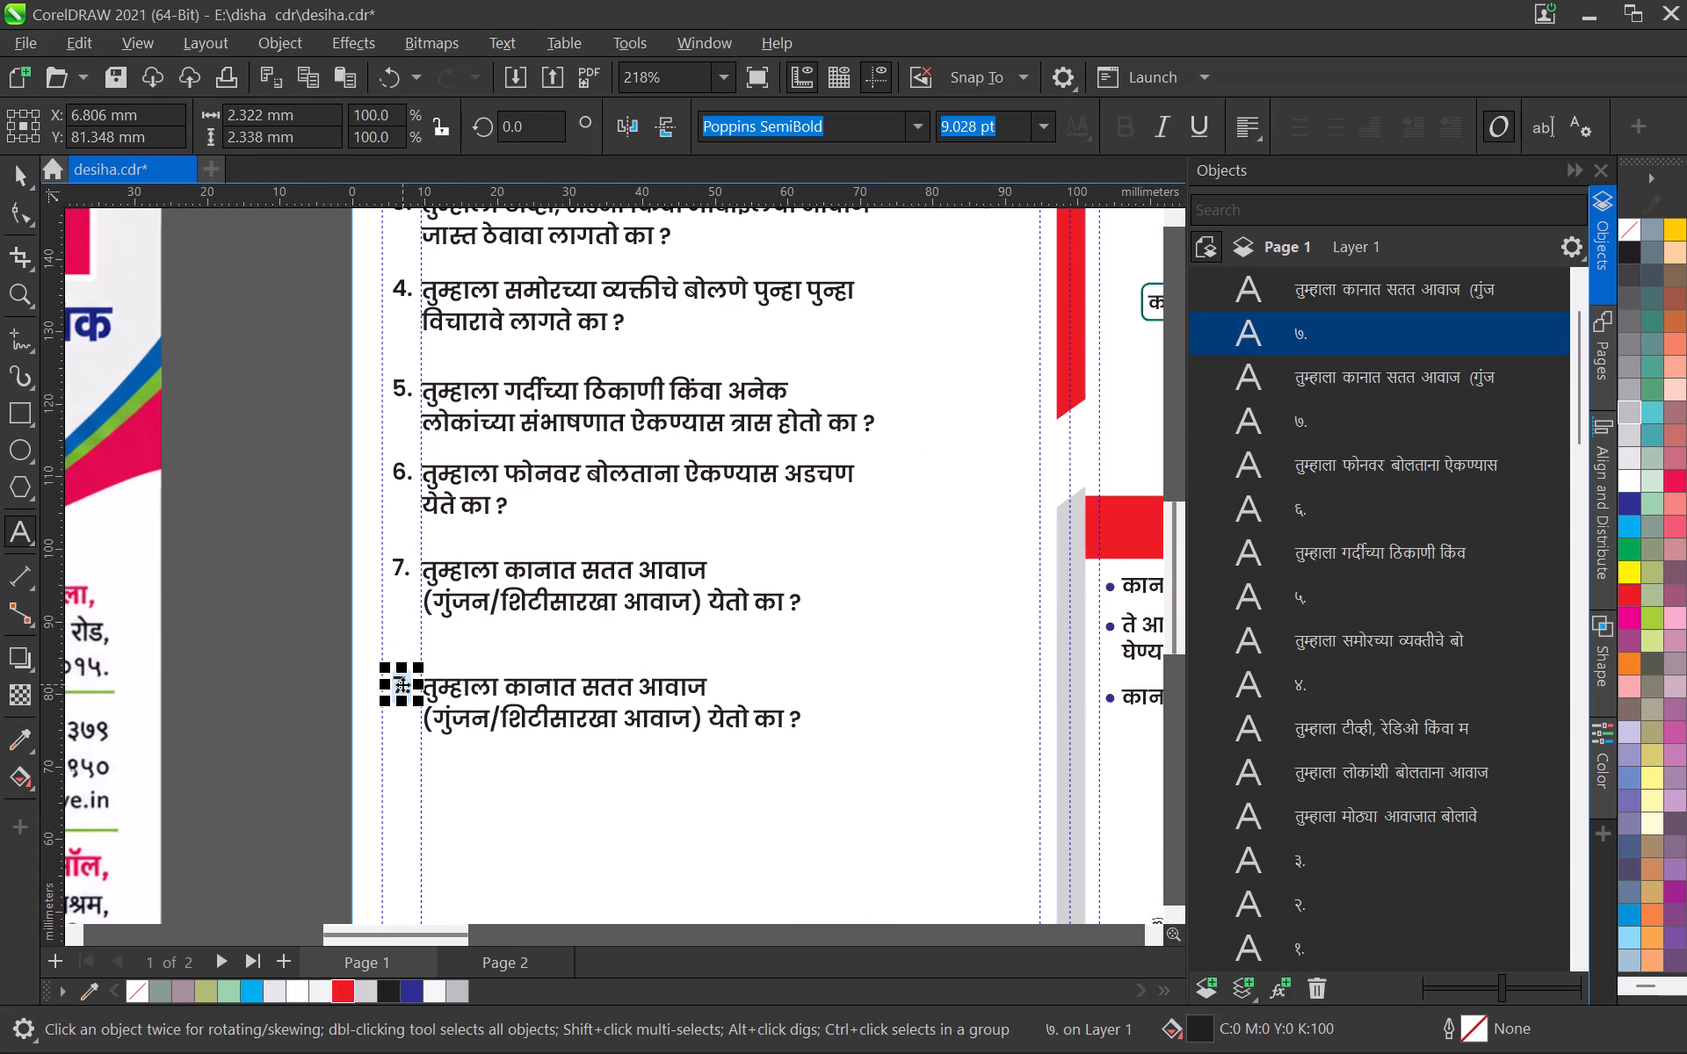
key(ctrl+v)
key(ctrl+v)
key(ctrl+z)
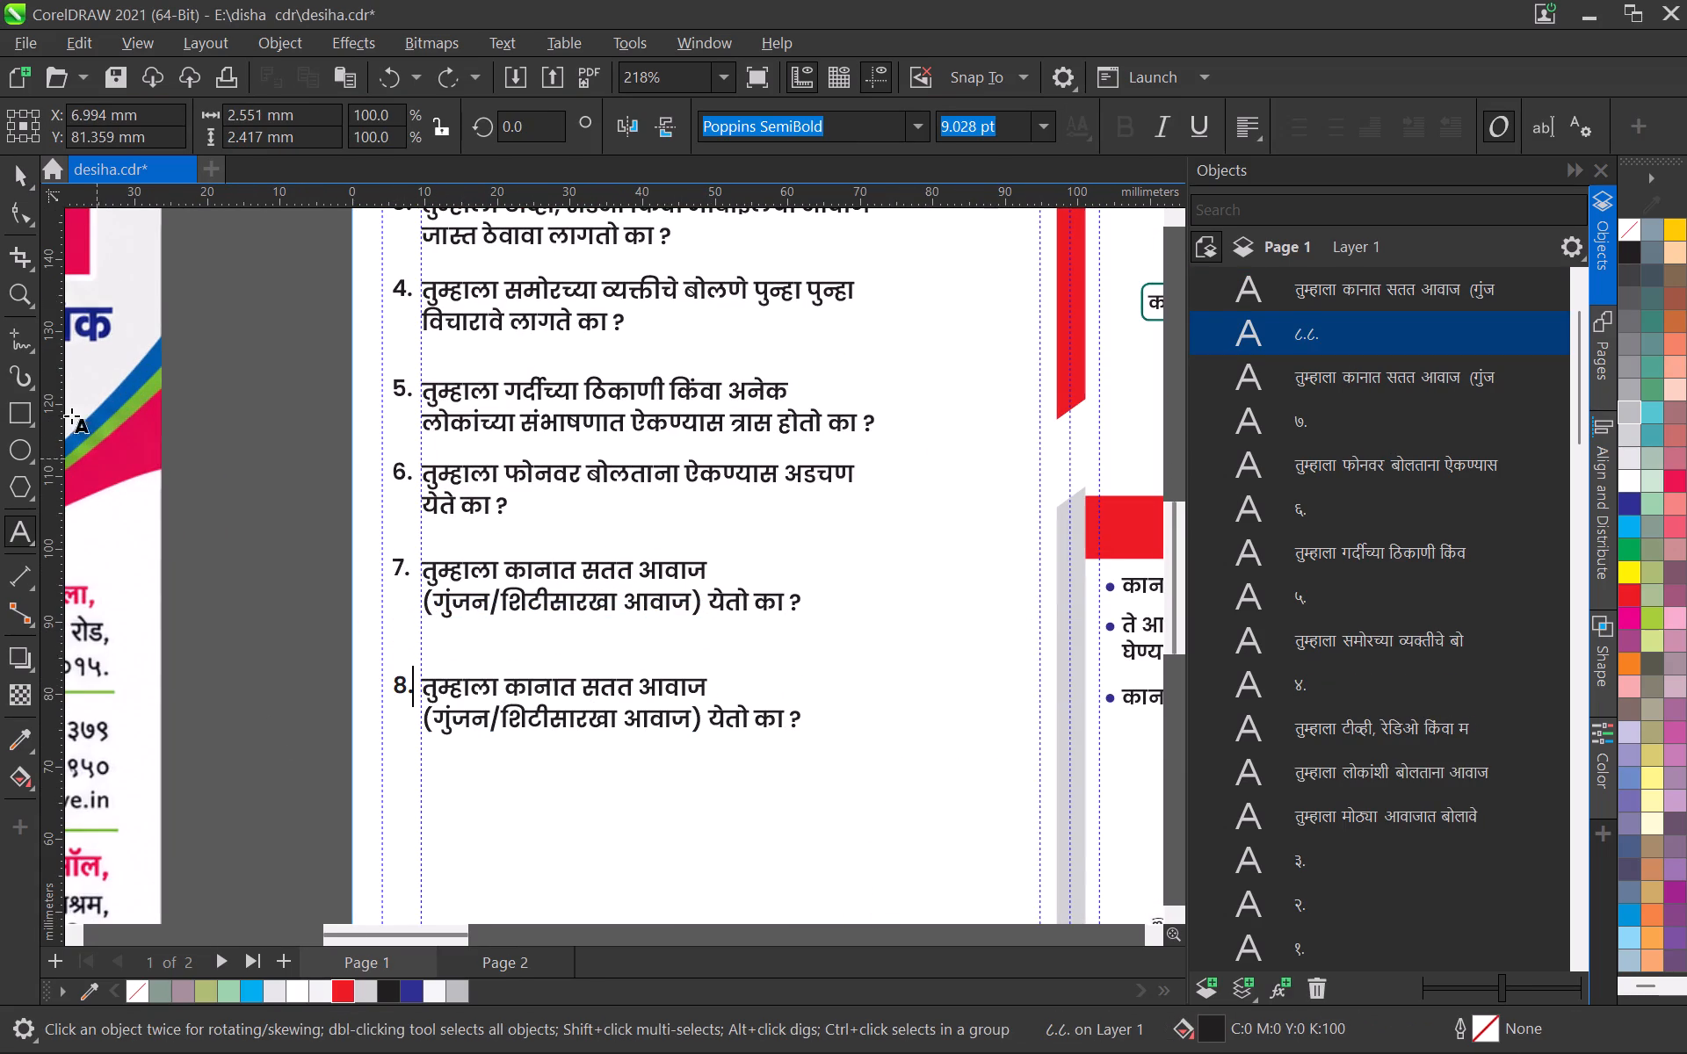
click(13, 184)
click(245, 611)
Copy question 8's wording from the reference brochure in Chrome and replace the duplicated wording beside "८." in CorelDRAW with it.
key(alt+Tab)
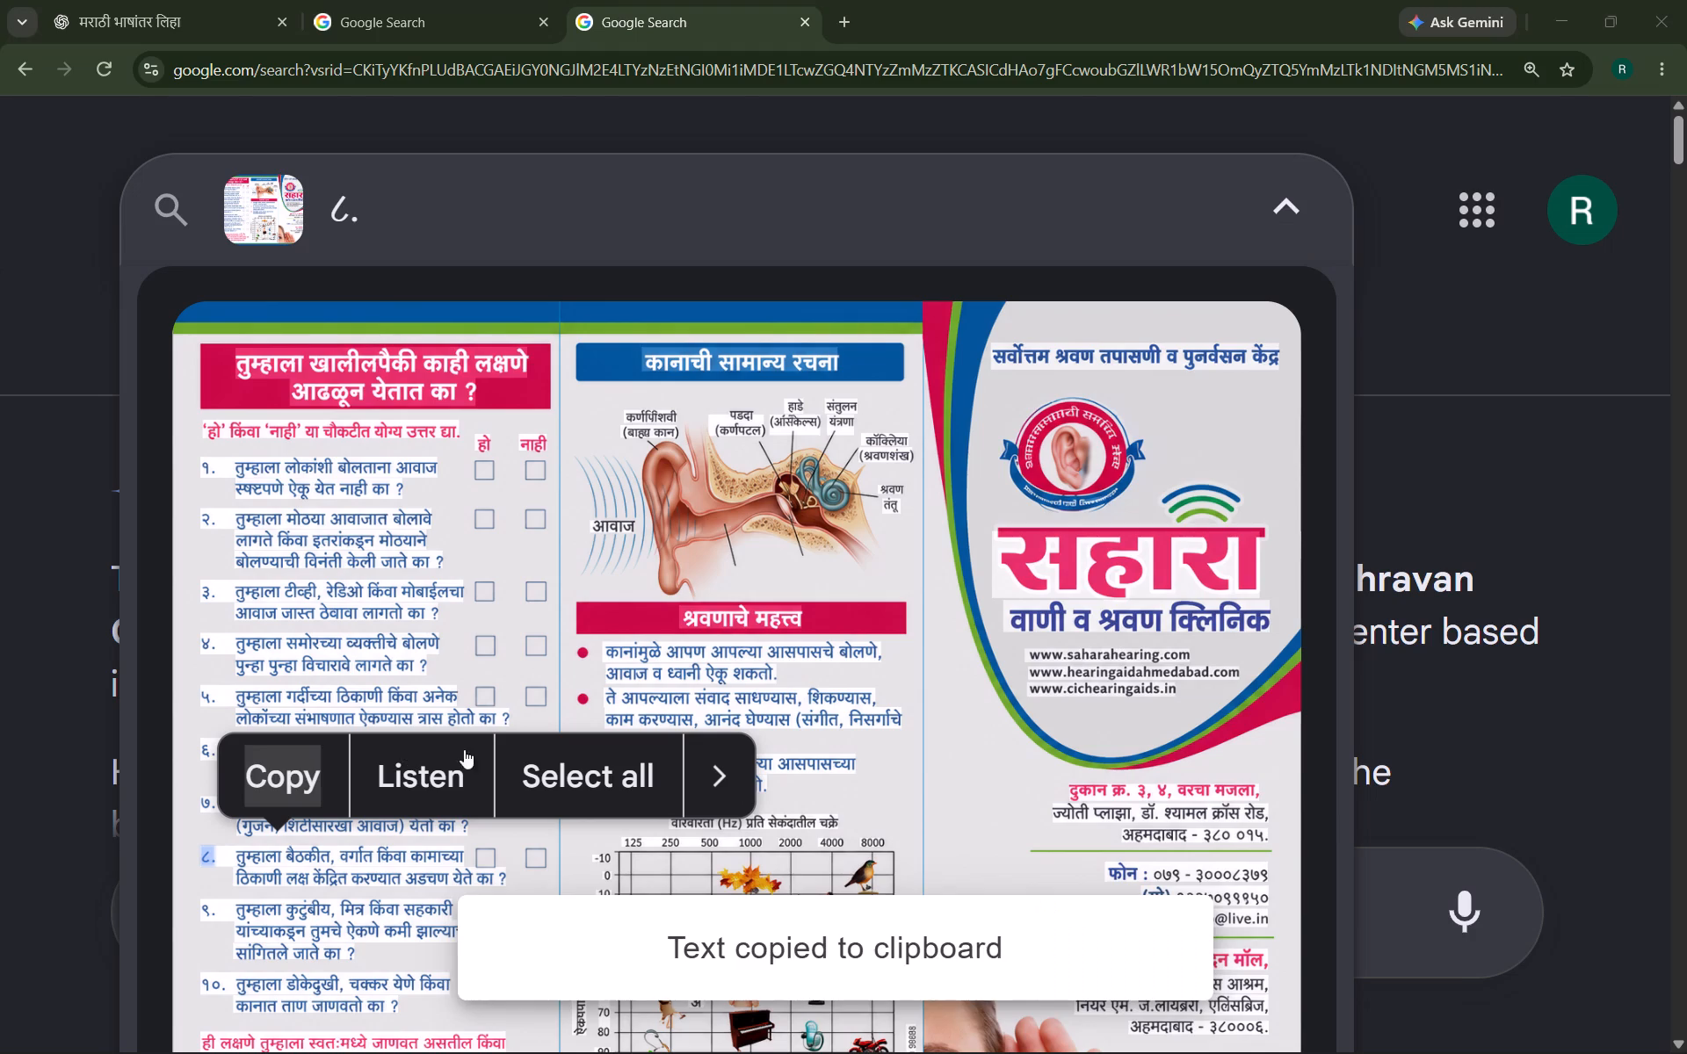
drag(235, 865, 502, 886)
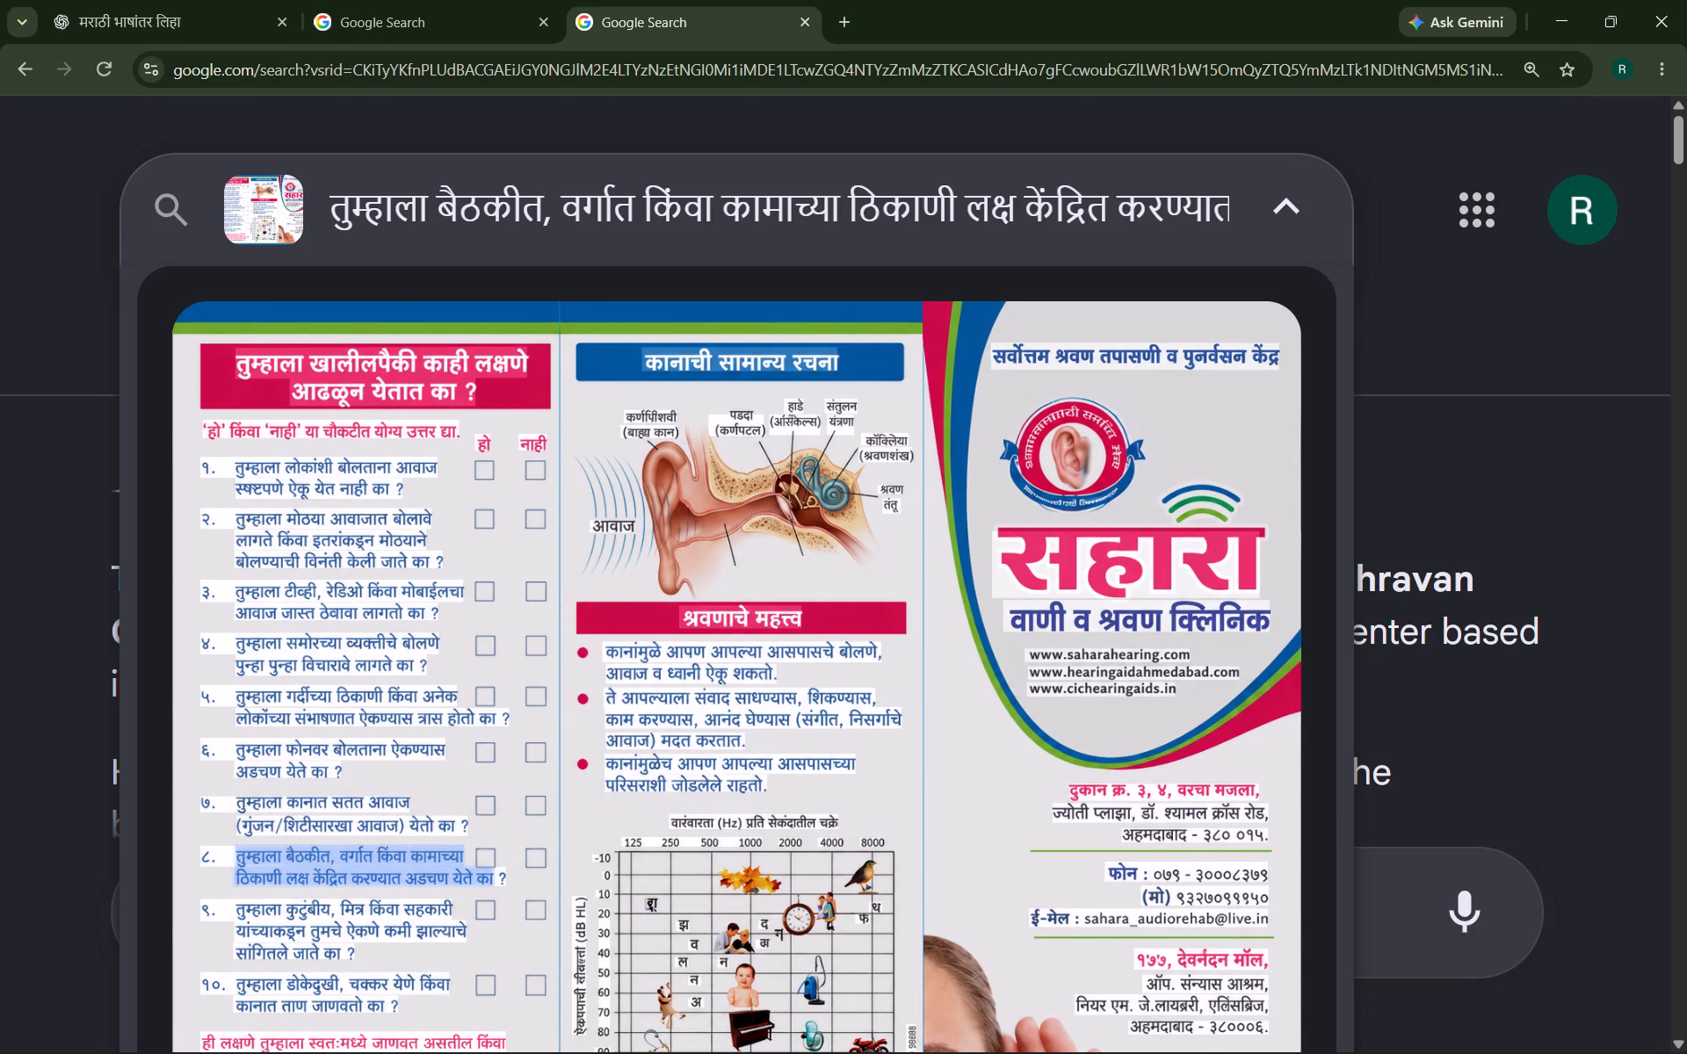
drag(502, 886, 510, 884)
click(325, 790)
key(alt+Tab)
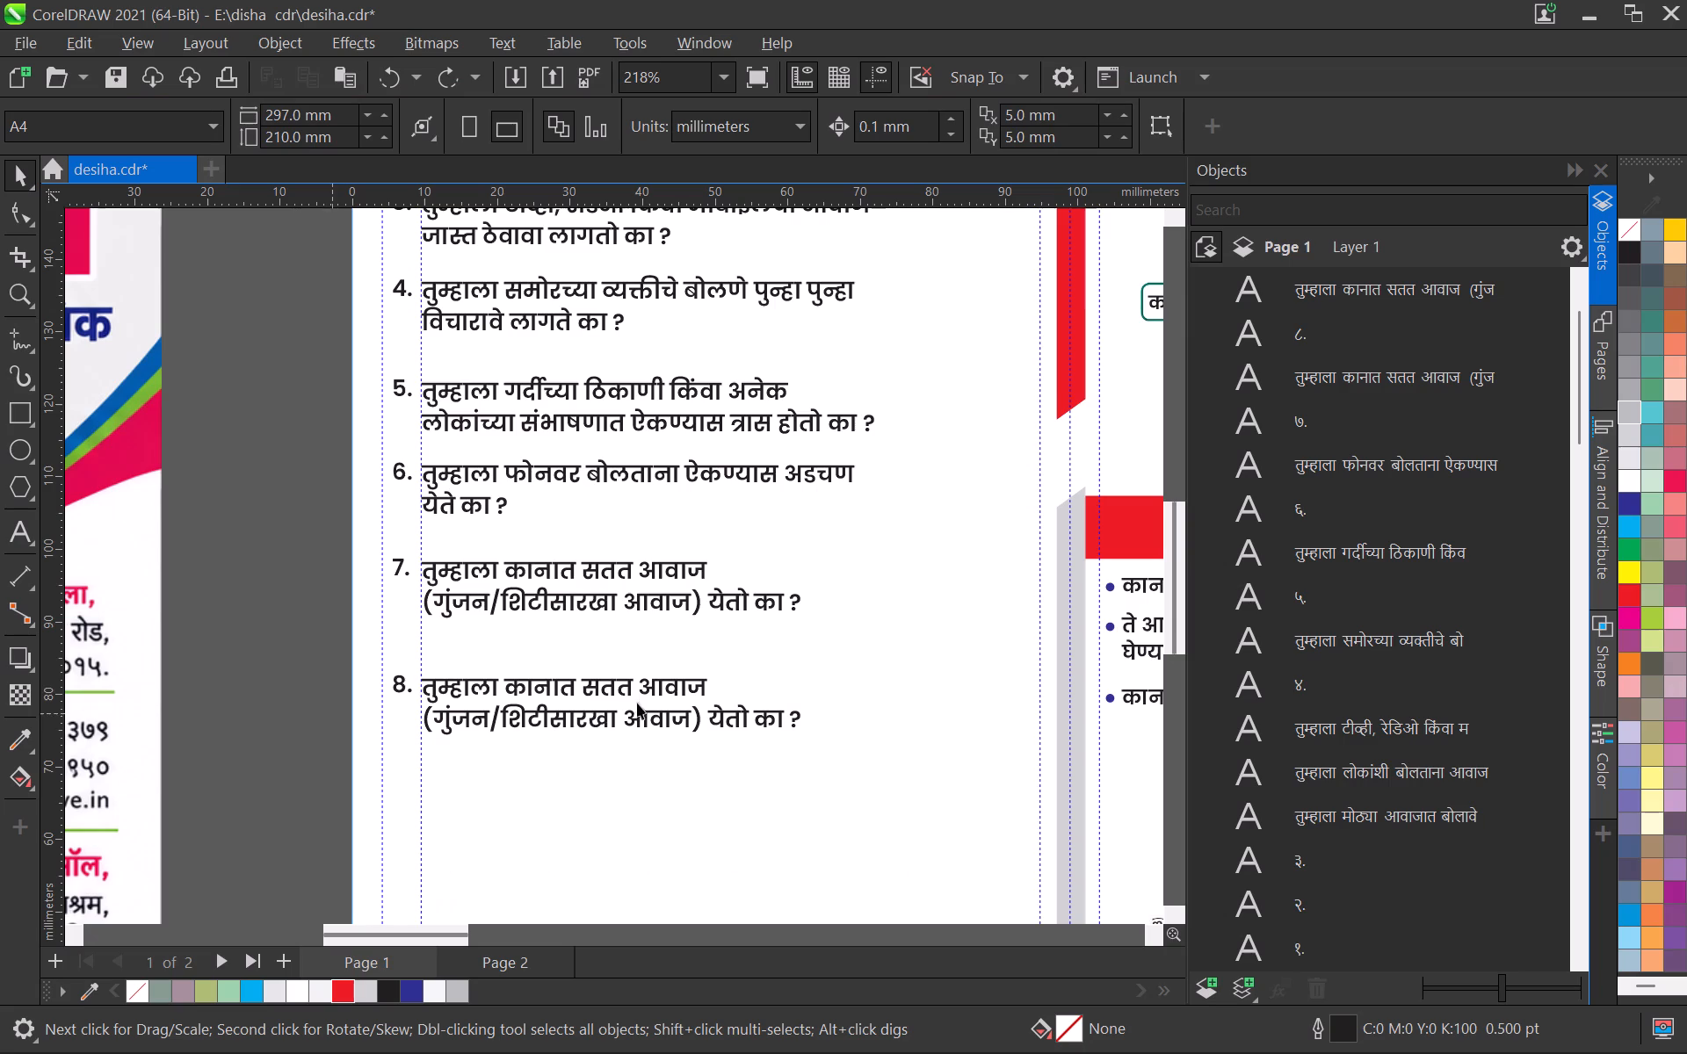
double_click(579, 683)
key(ctrl+a)
key(ctrl+v)
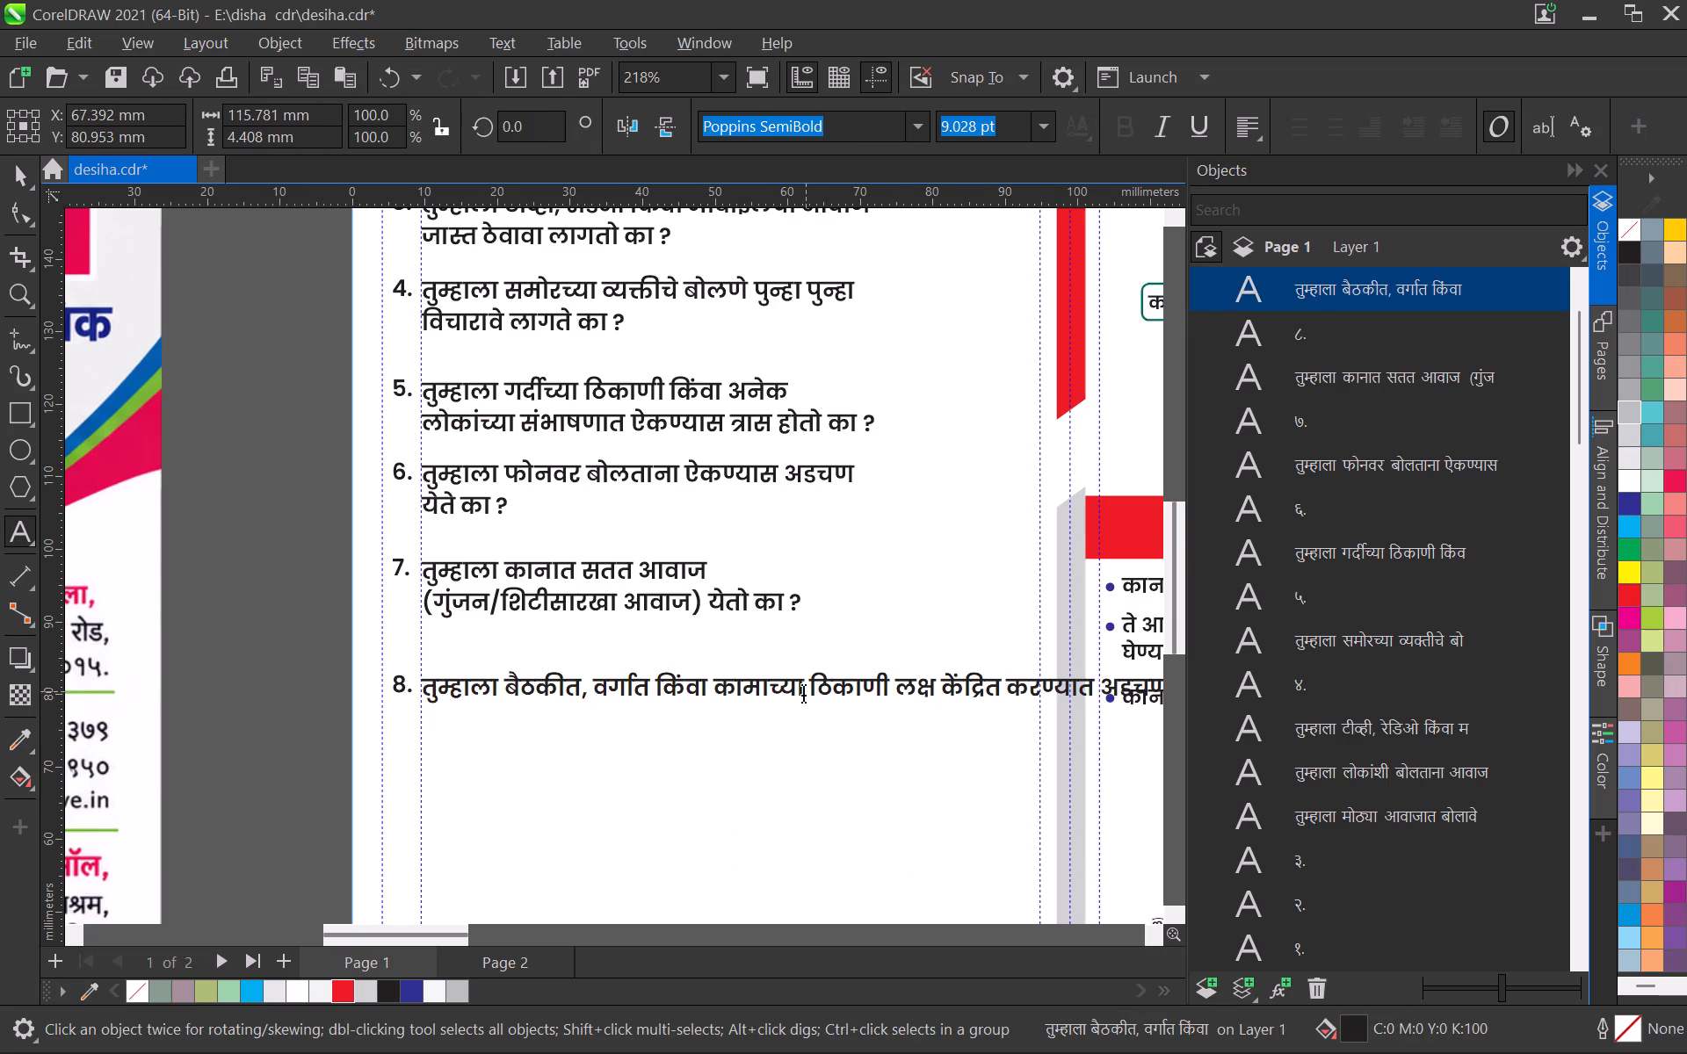
Break question 8's wording onto a second line before "ठिकाणी लक्ष केंद्रित".
click(810, 694)
key(Return)
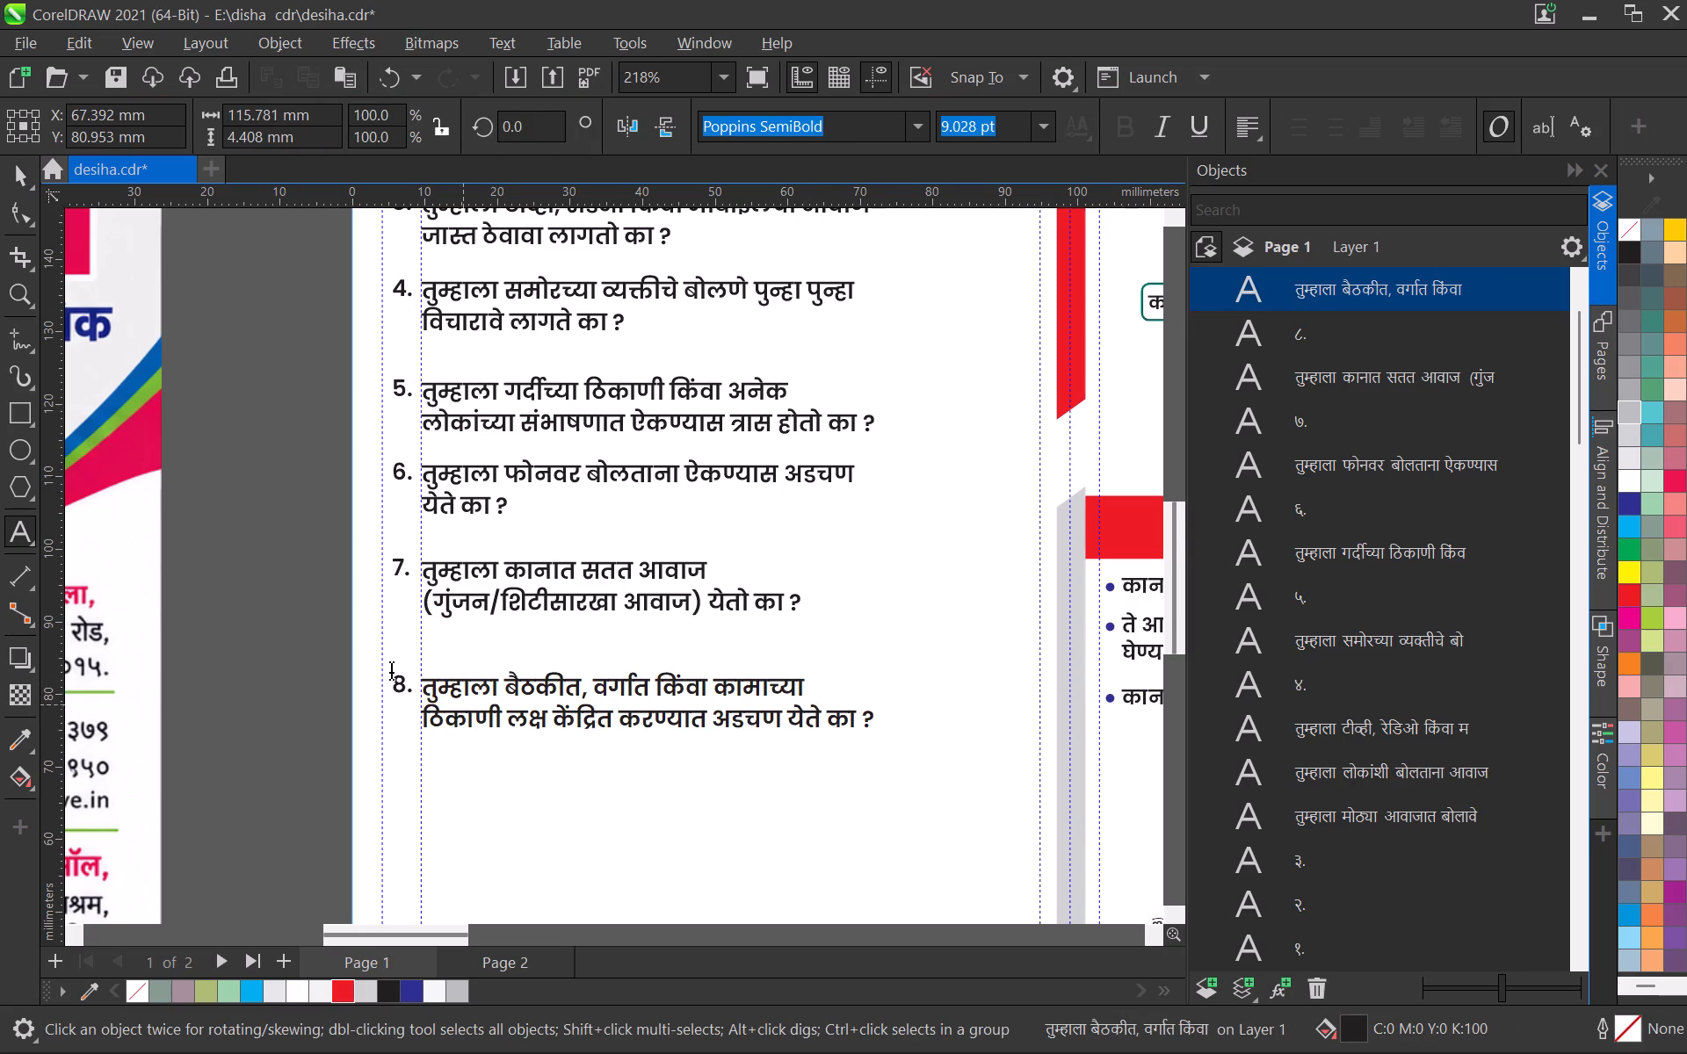
click(17, 178)
Save the document with question 8 added.
scroll(344, 647, down, 5)
click(328, 682)
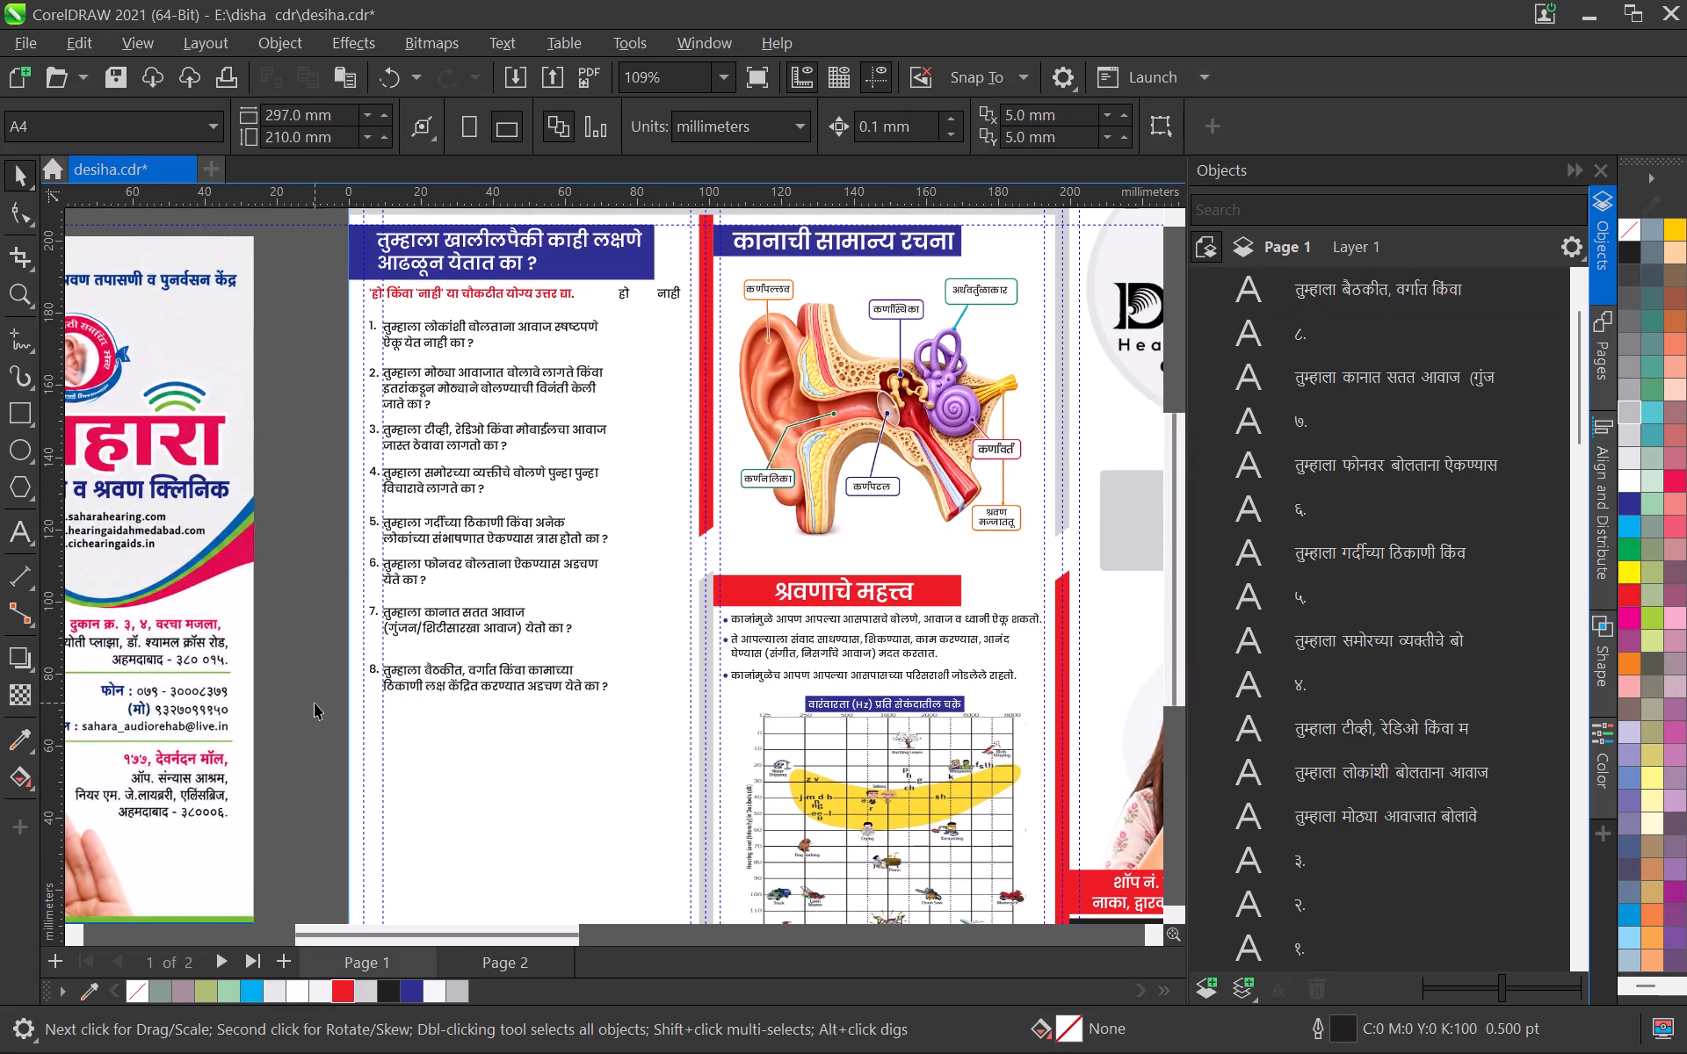
key(ctrl+s)
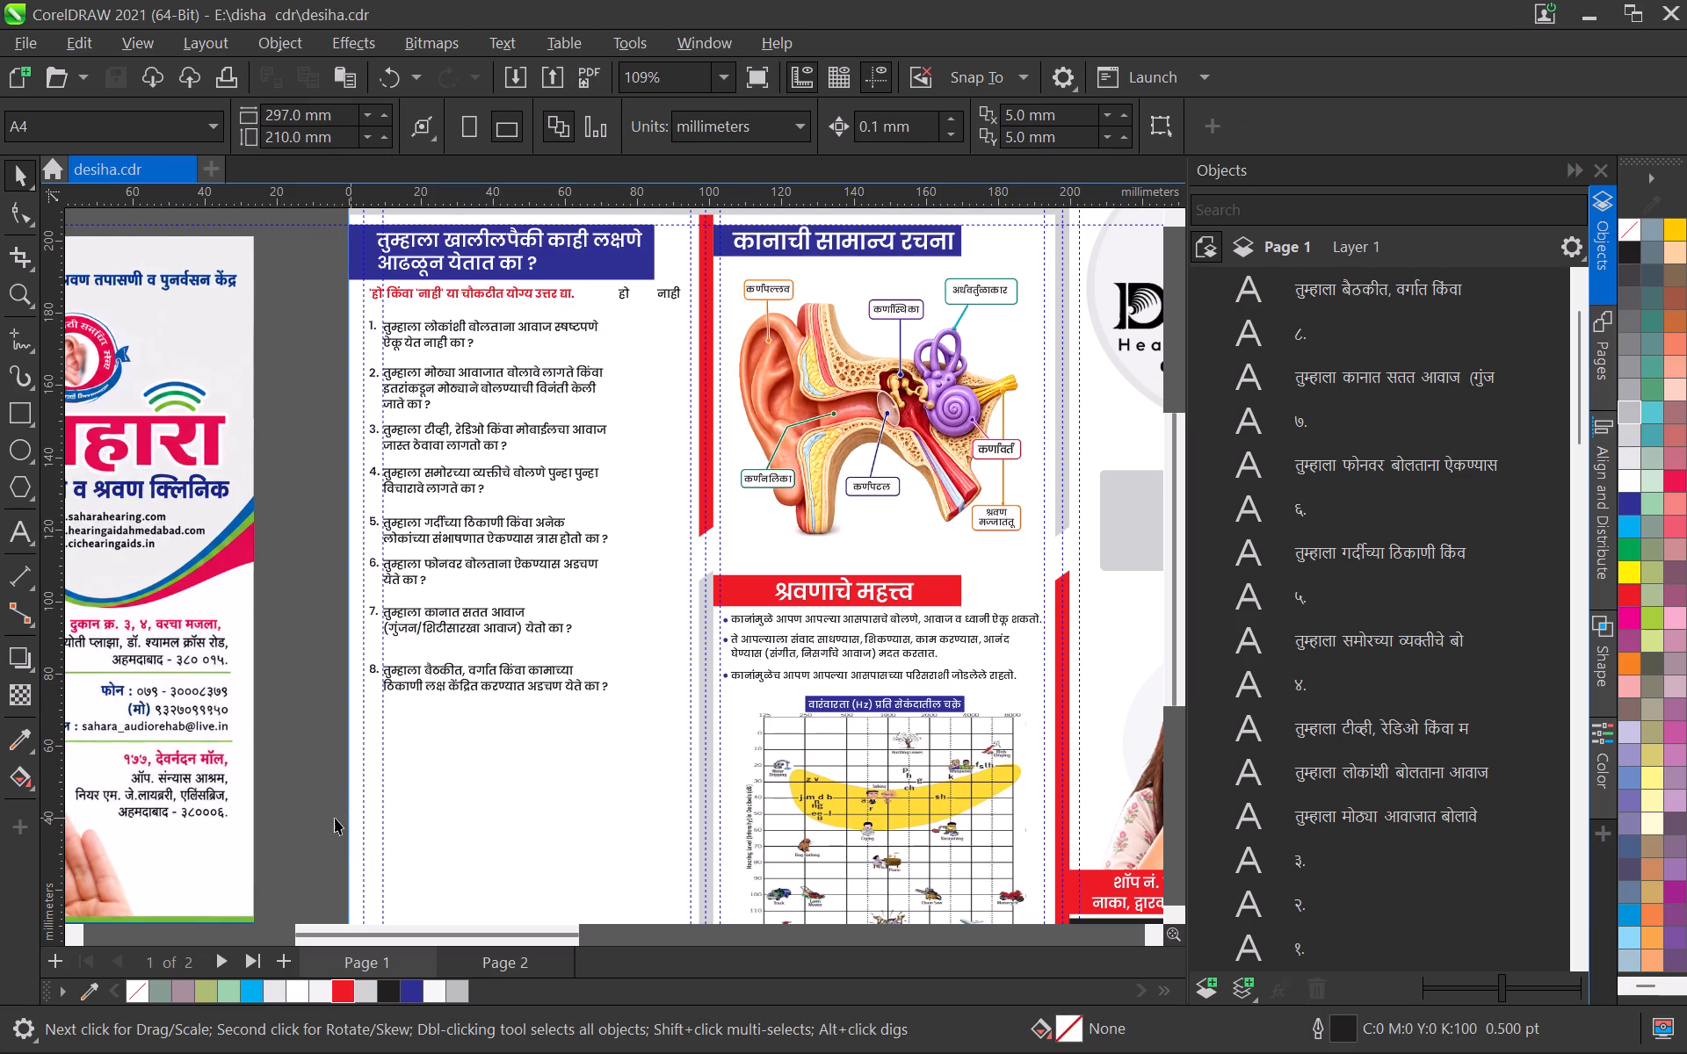
Copy the question number "९.", including its full stop, from the reference brochure in Chrome.
scroll(388, 740, down, 2)
middle_drag(406, 708, 608, 567)
scroll(611, 565, up, 7)
key(alt+Tab)
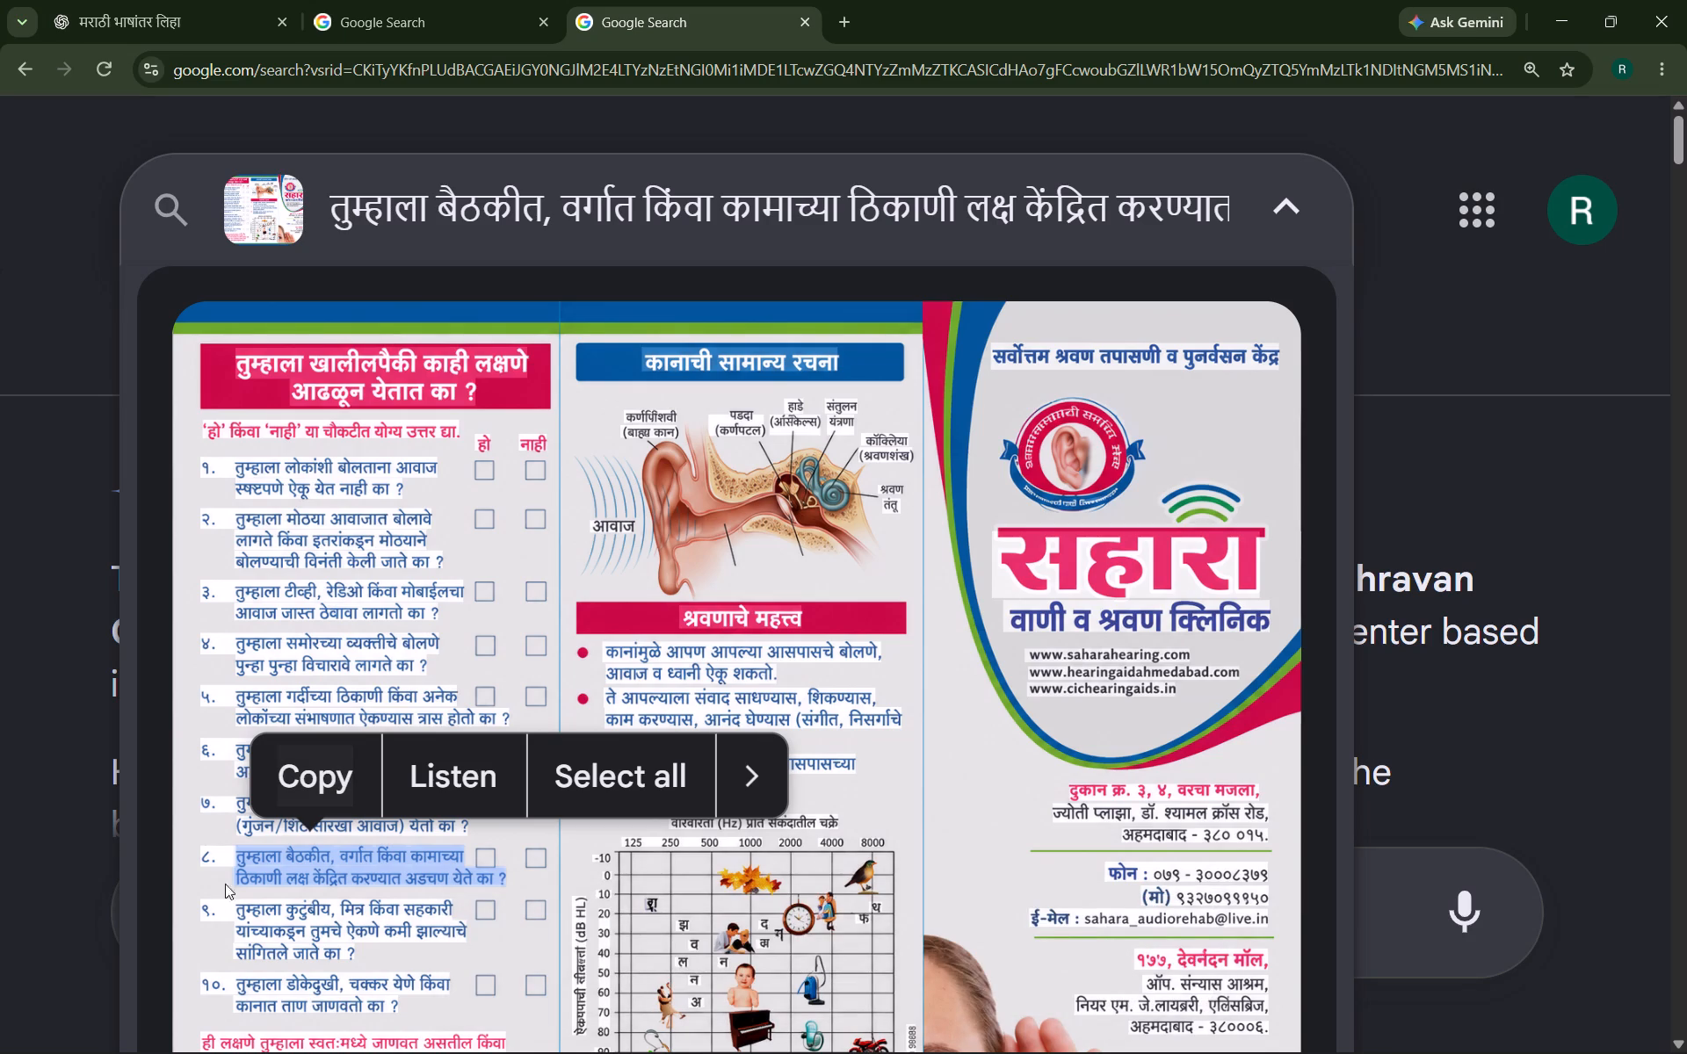
click(204, 909)
click(272, 851)
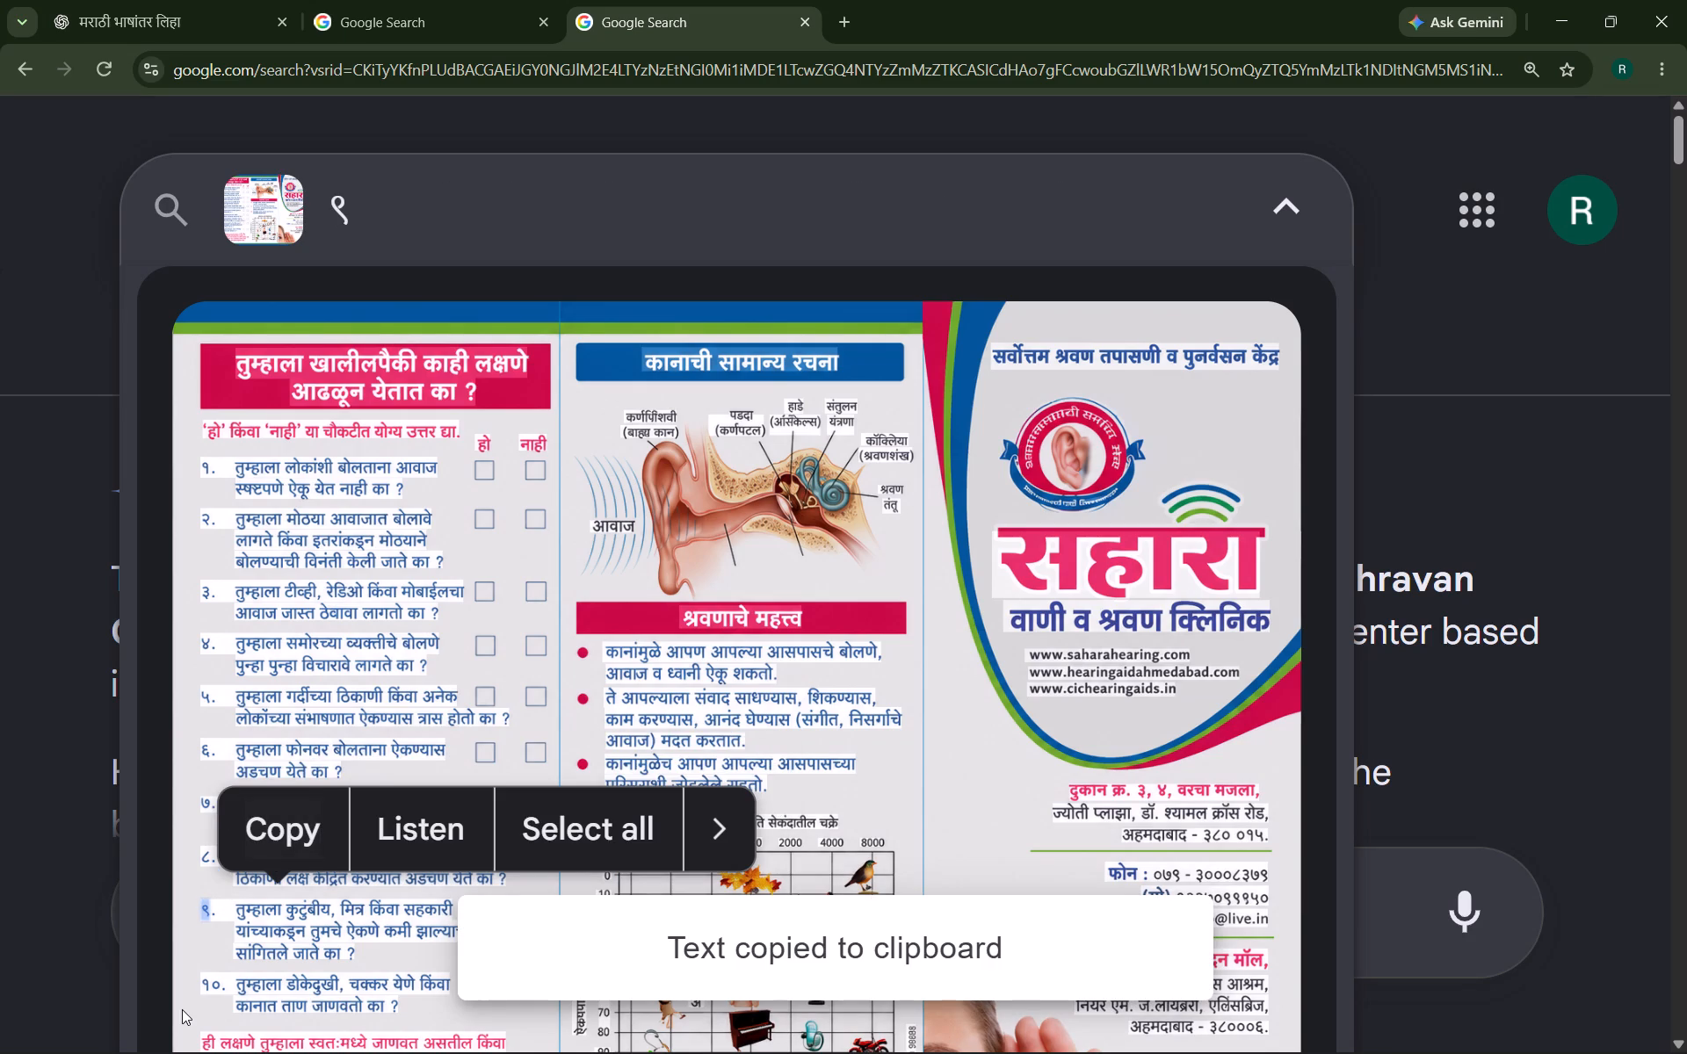
double_click(212, 913)
click(206, 910)
drag(214, 910, 187, 906)
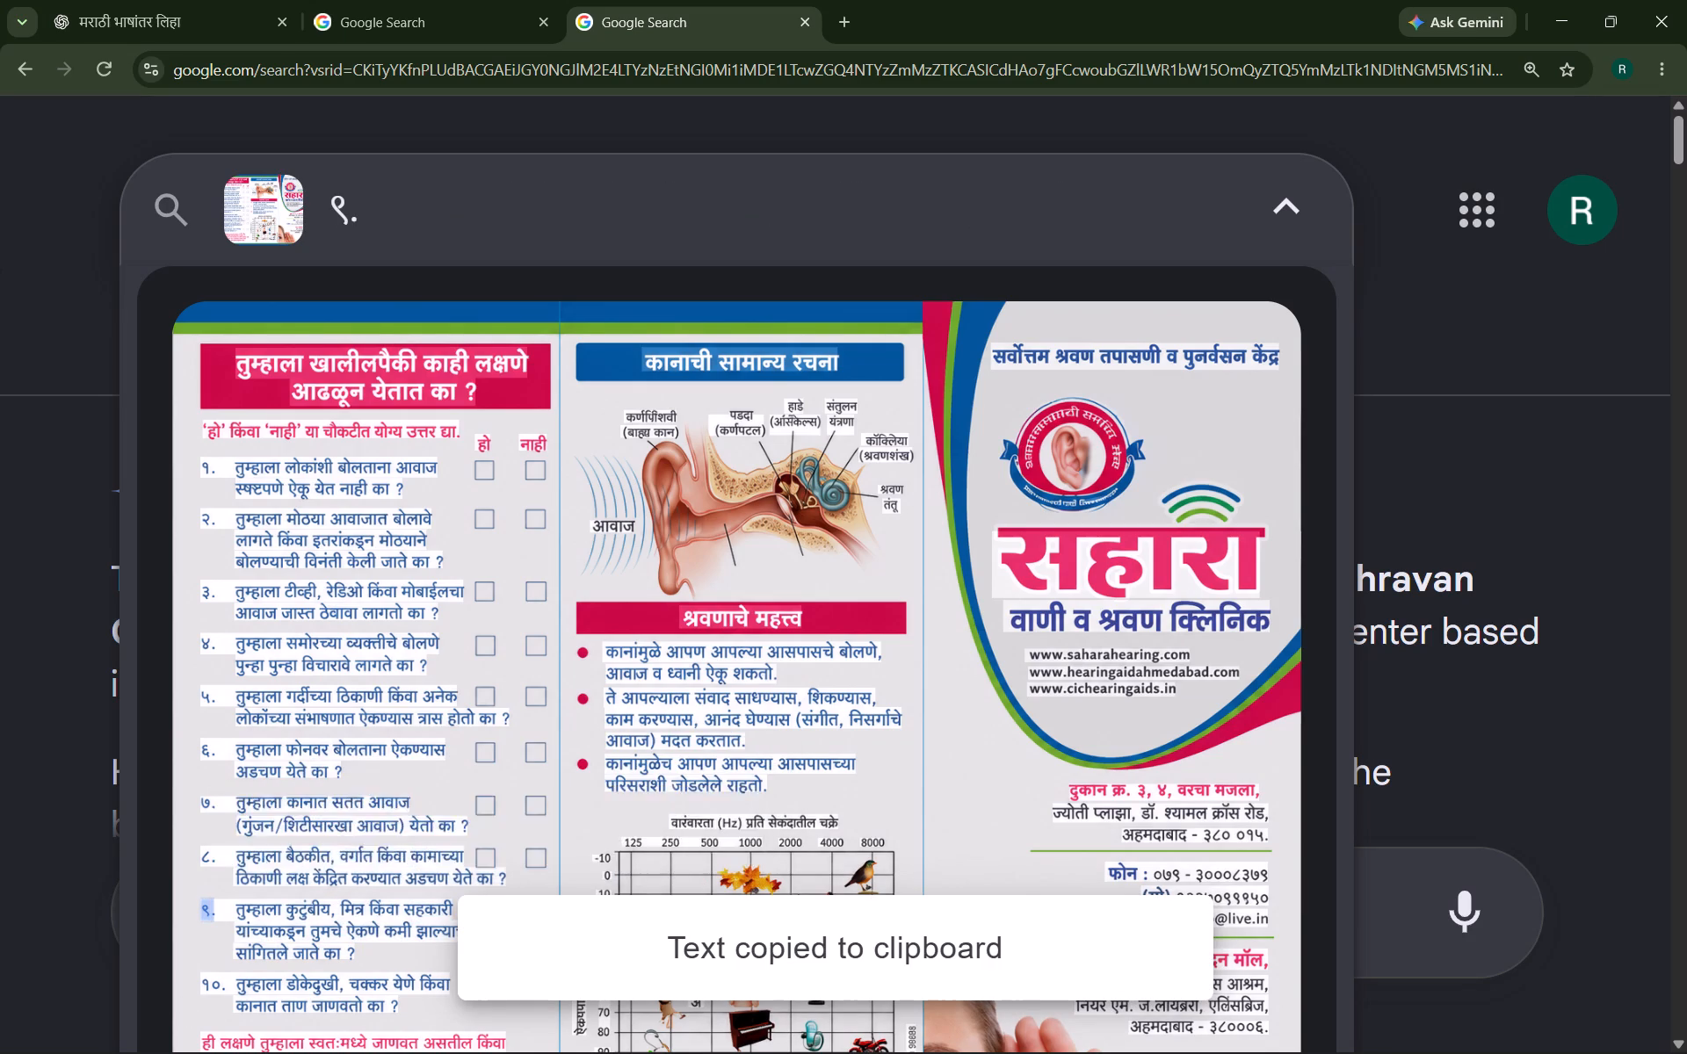
drag(187, 906, 186, 906)
click(252, 841)
Duplicate question 8's number about 18 mm lower in CorelDRAW and replace the duplicate's text with the copied "९.".
key(alt+Tab)
scroll(563, 677, up, 5)
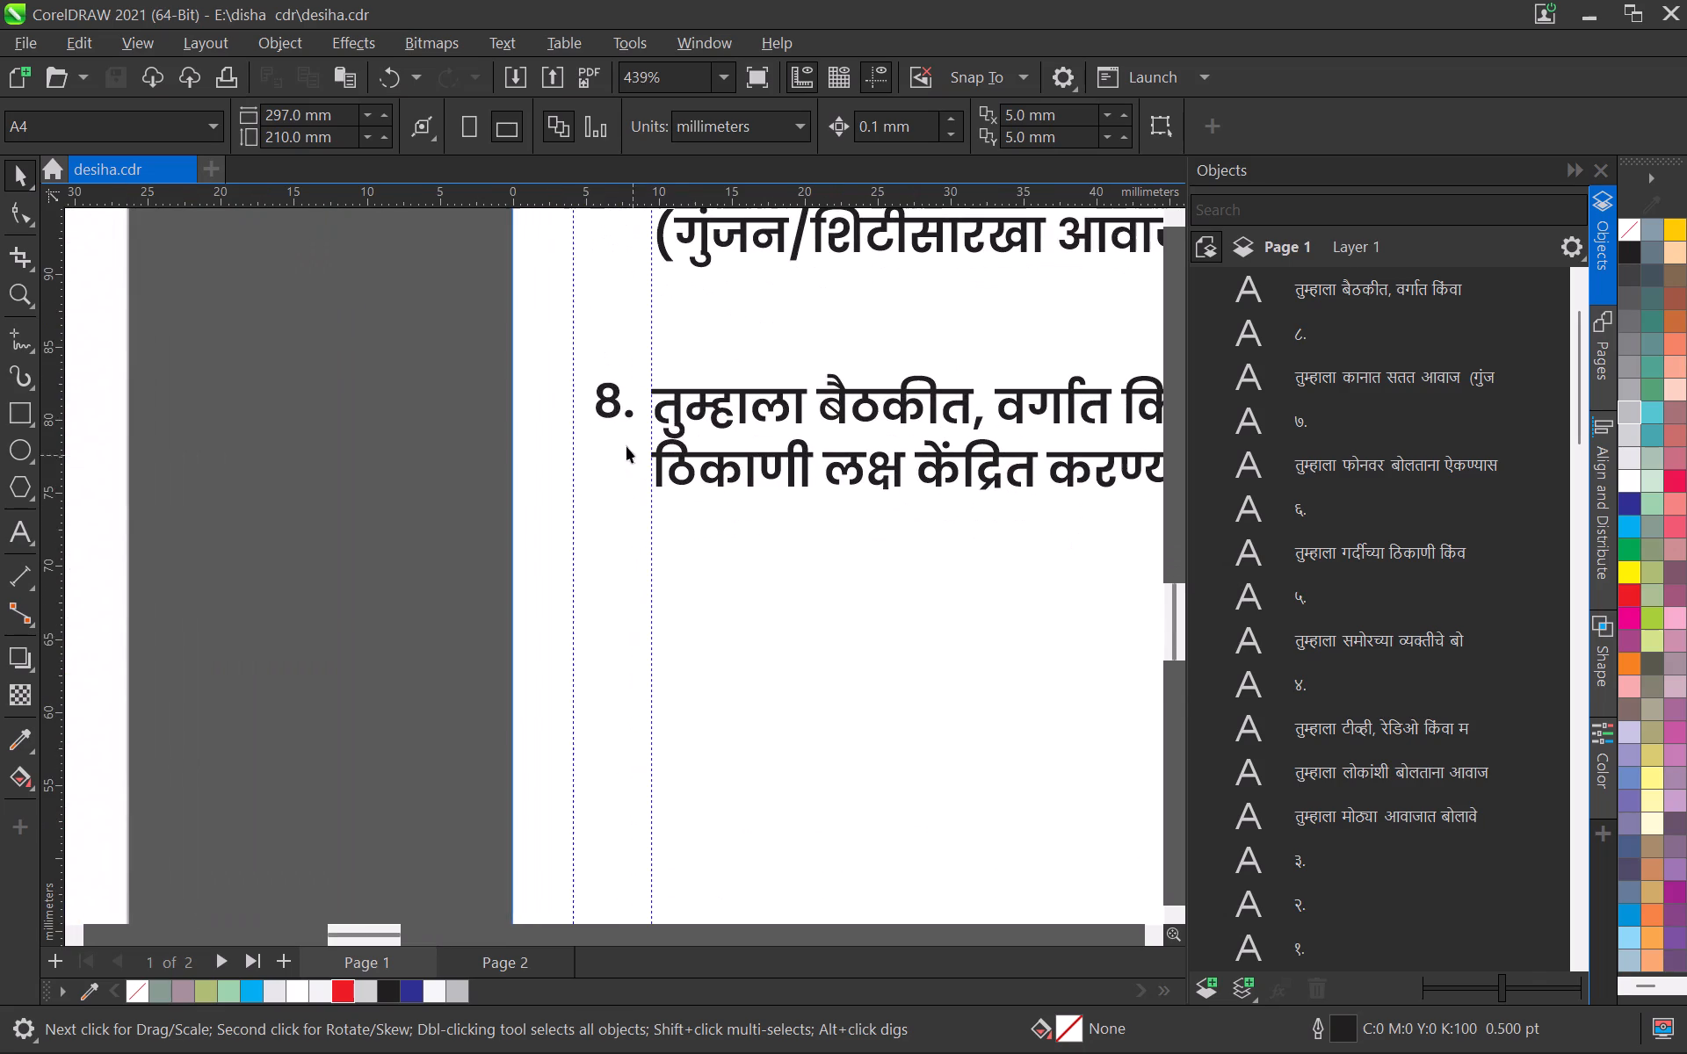
click(618, 413)
drag(614, 398, 610, 664)
shift+right_click(610, 664)
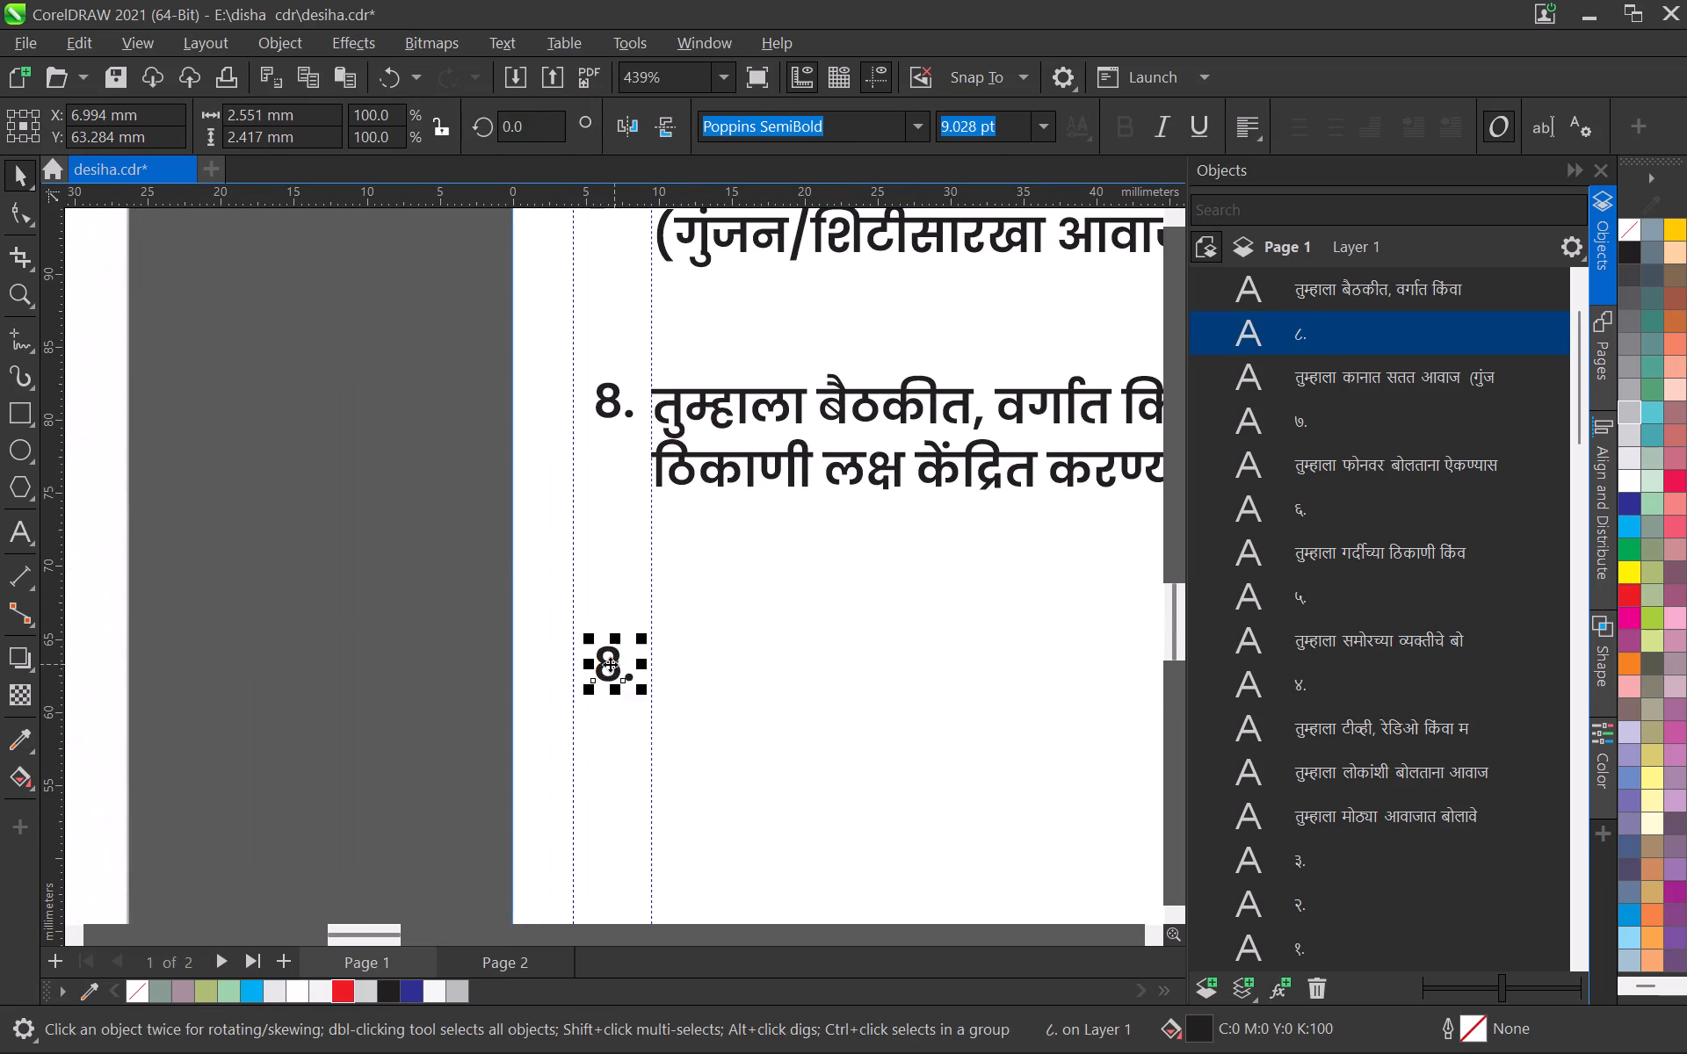
double_click(610, 664)
key(ctrl+a)
key(ctrl+v)
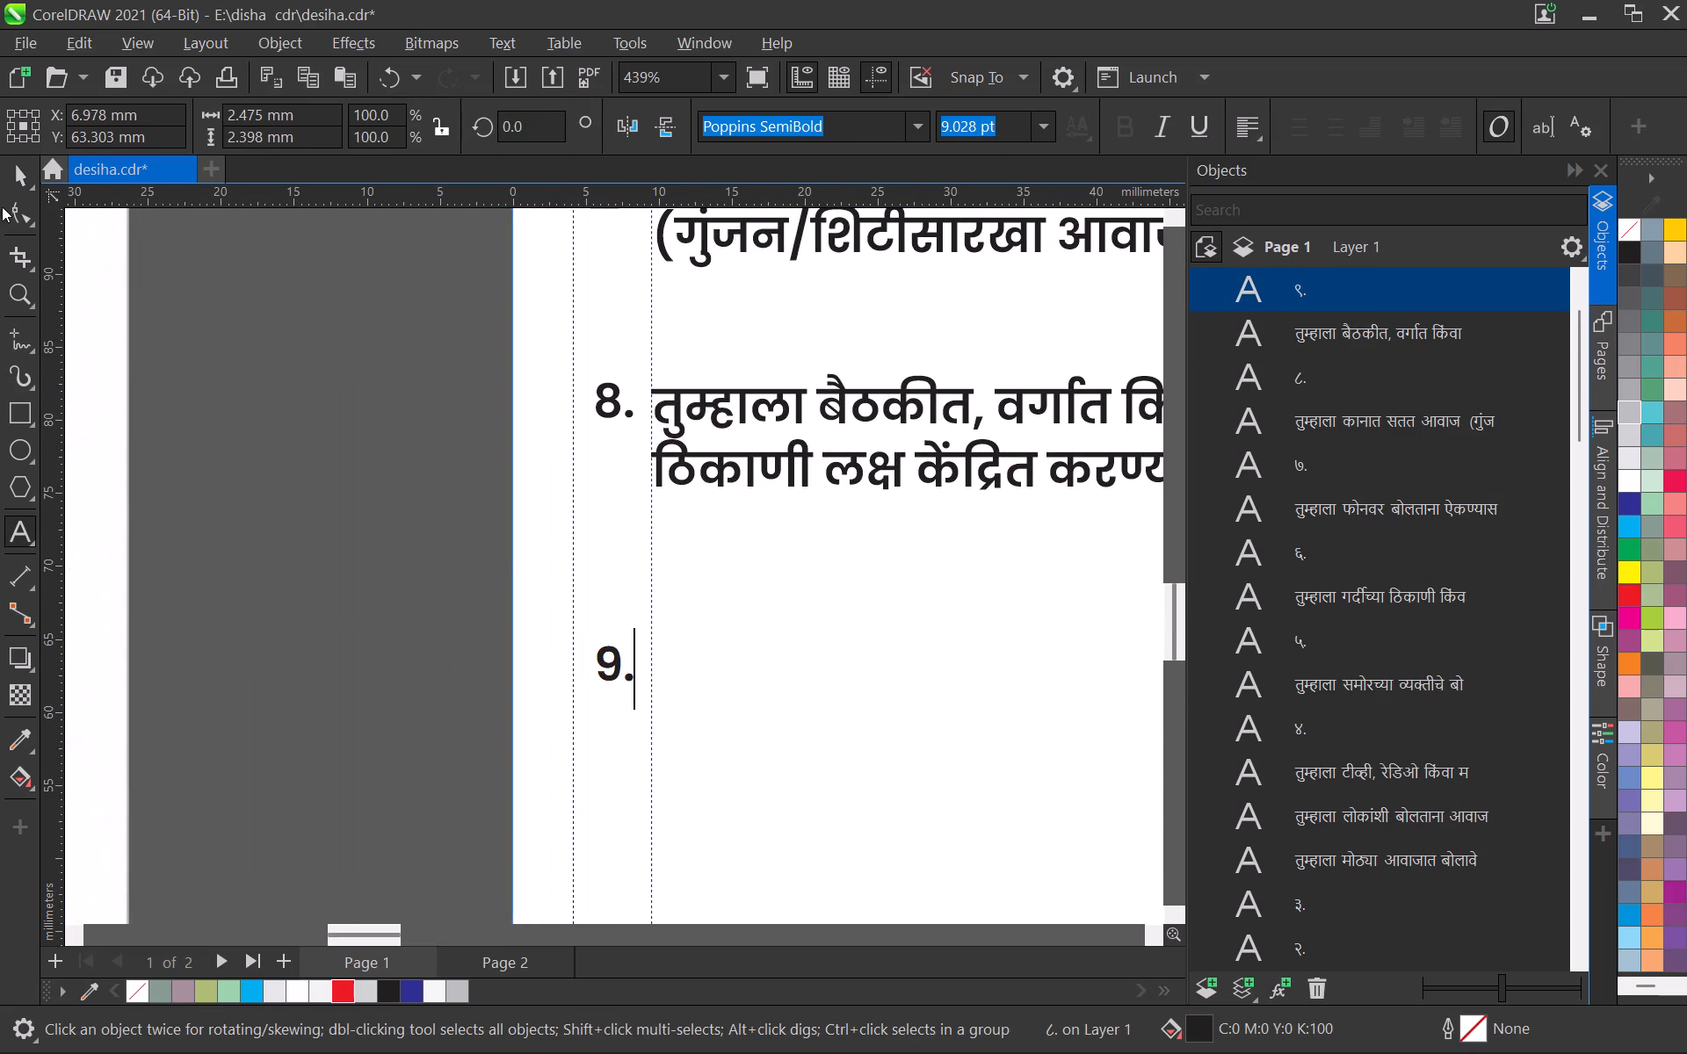
click(16, 184)
Copy question 9's full wording, starting "तुम्हाला कुटुंबीय, मित्र किंवा सहकारी", from the reference brochure in Chrome.
key(alt+Tab)
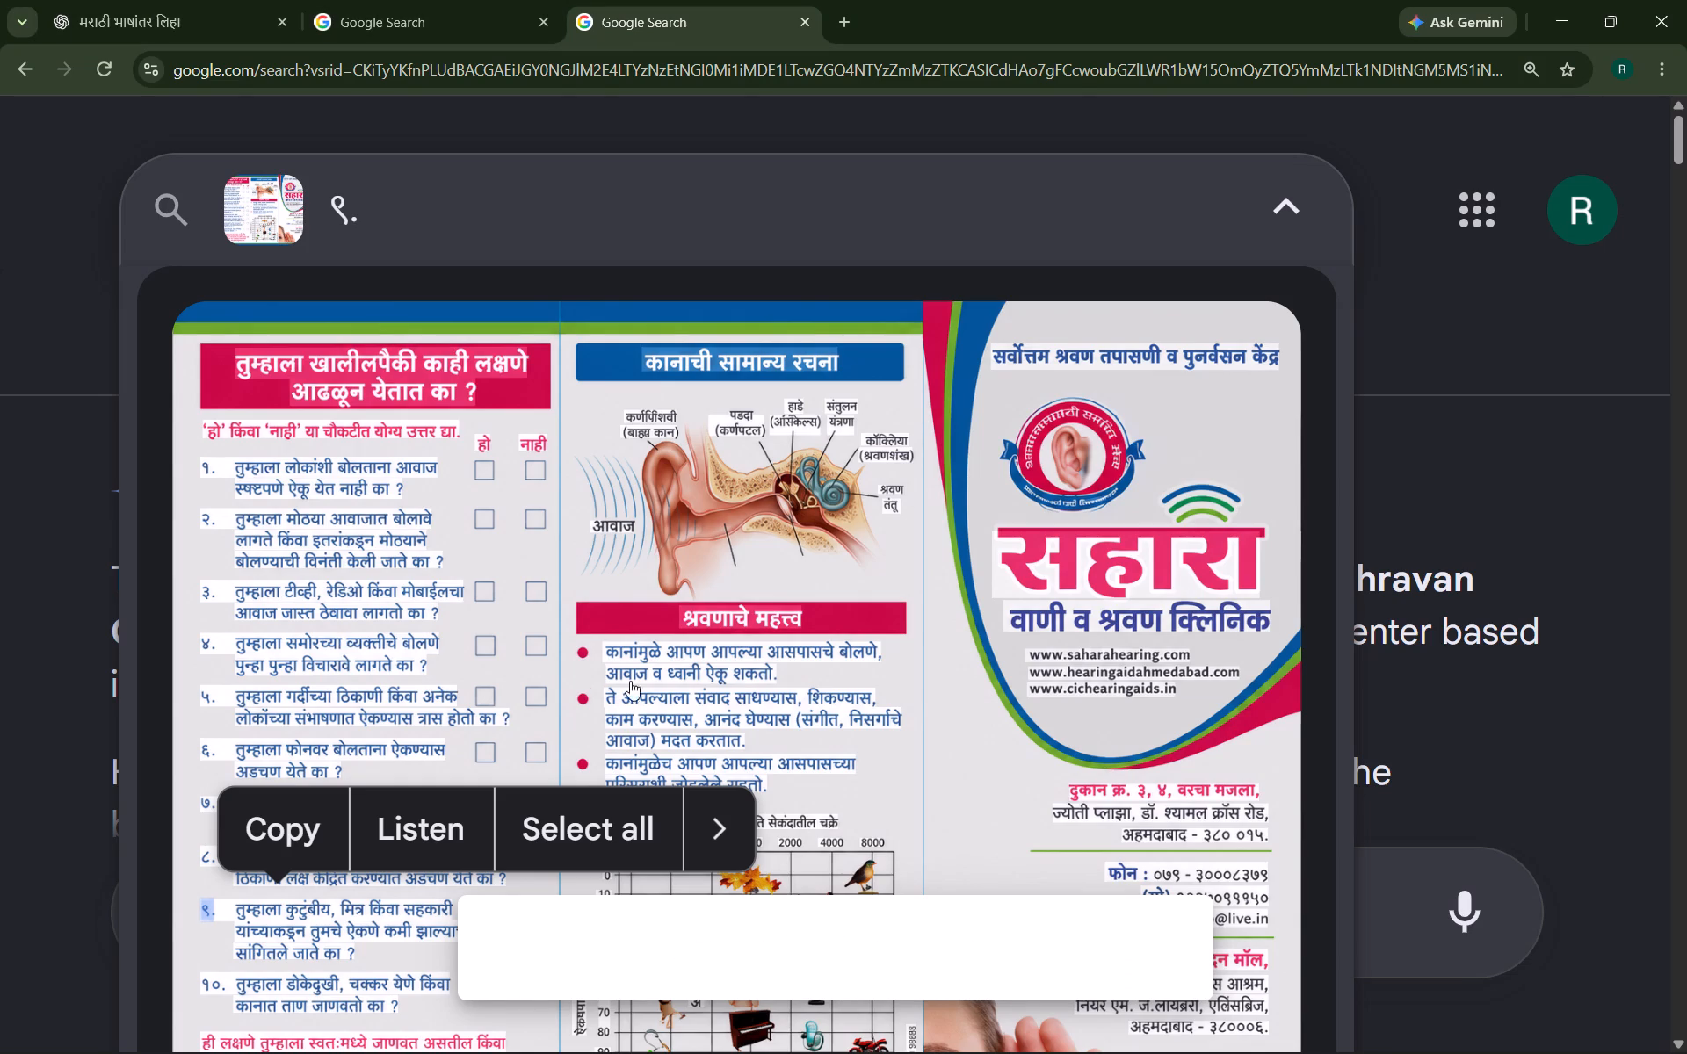
drag(237, 909, 295, 927)
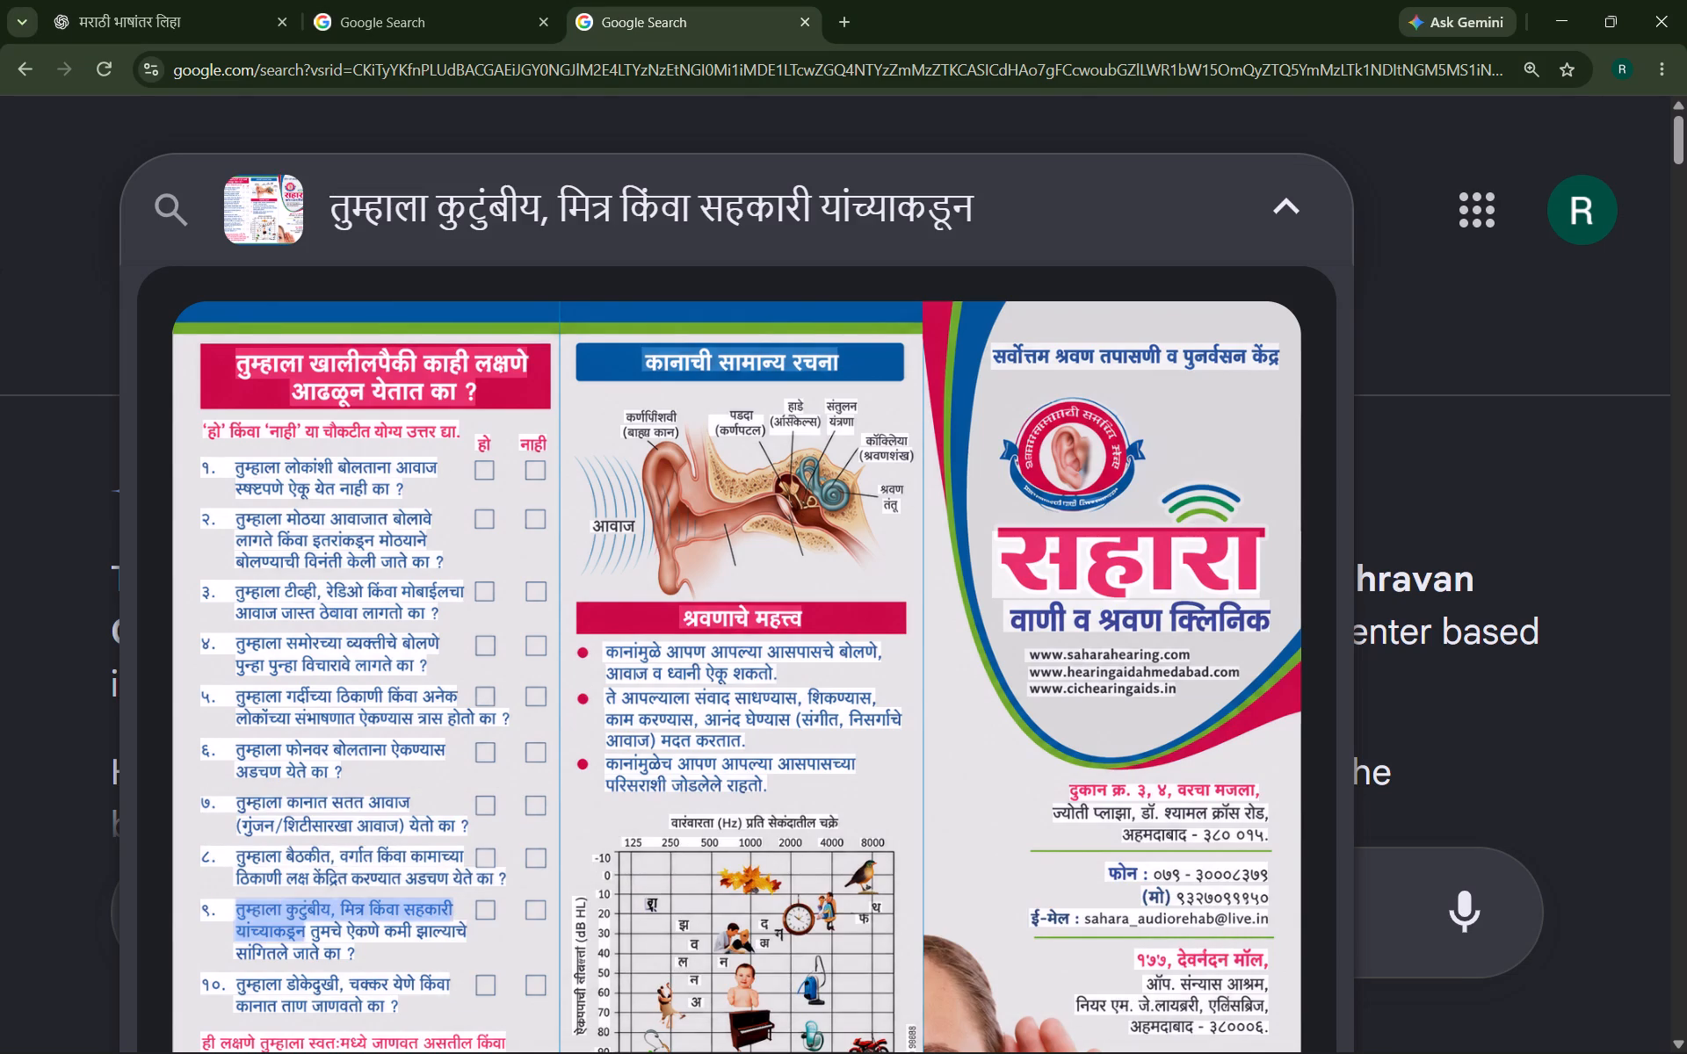
drag(295, 927, 386, 954)
click(319, 811)
Duplicate question 8's wording about 18 mm lower beside "९." in CorelDRAW and replace it with the copied question 9 wording.
key(alt+Tab)
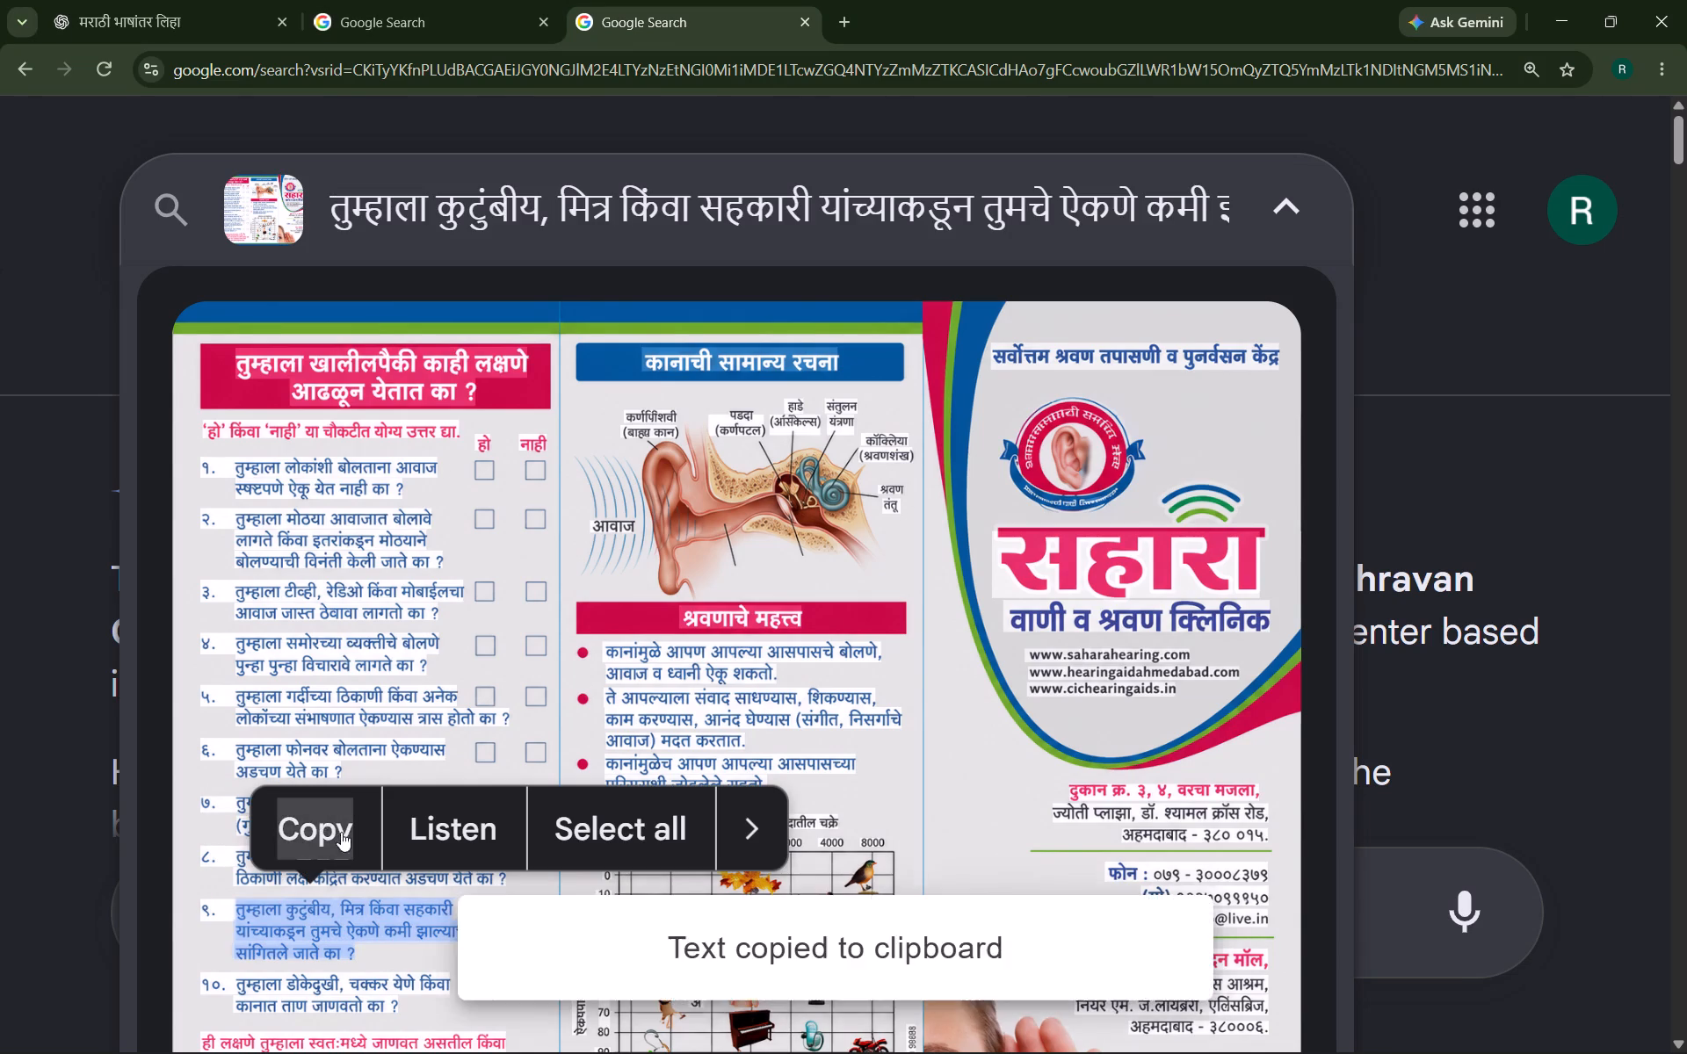
middle_drag(671, 708, 467, 704)
scroll(467, 702, down, 4)
click(581, 540)
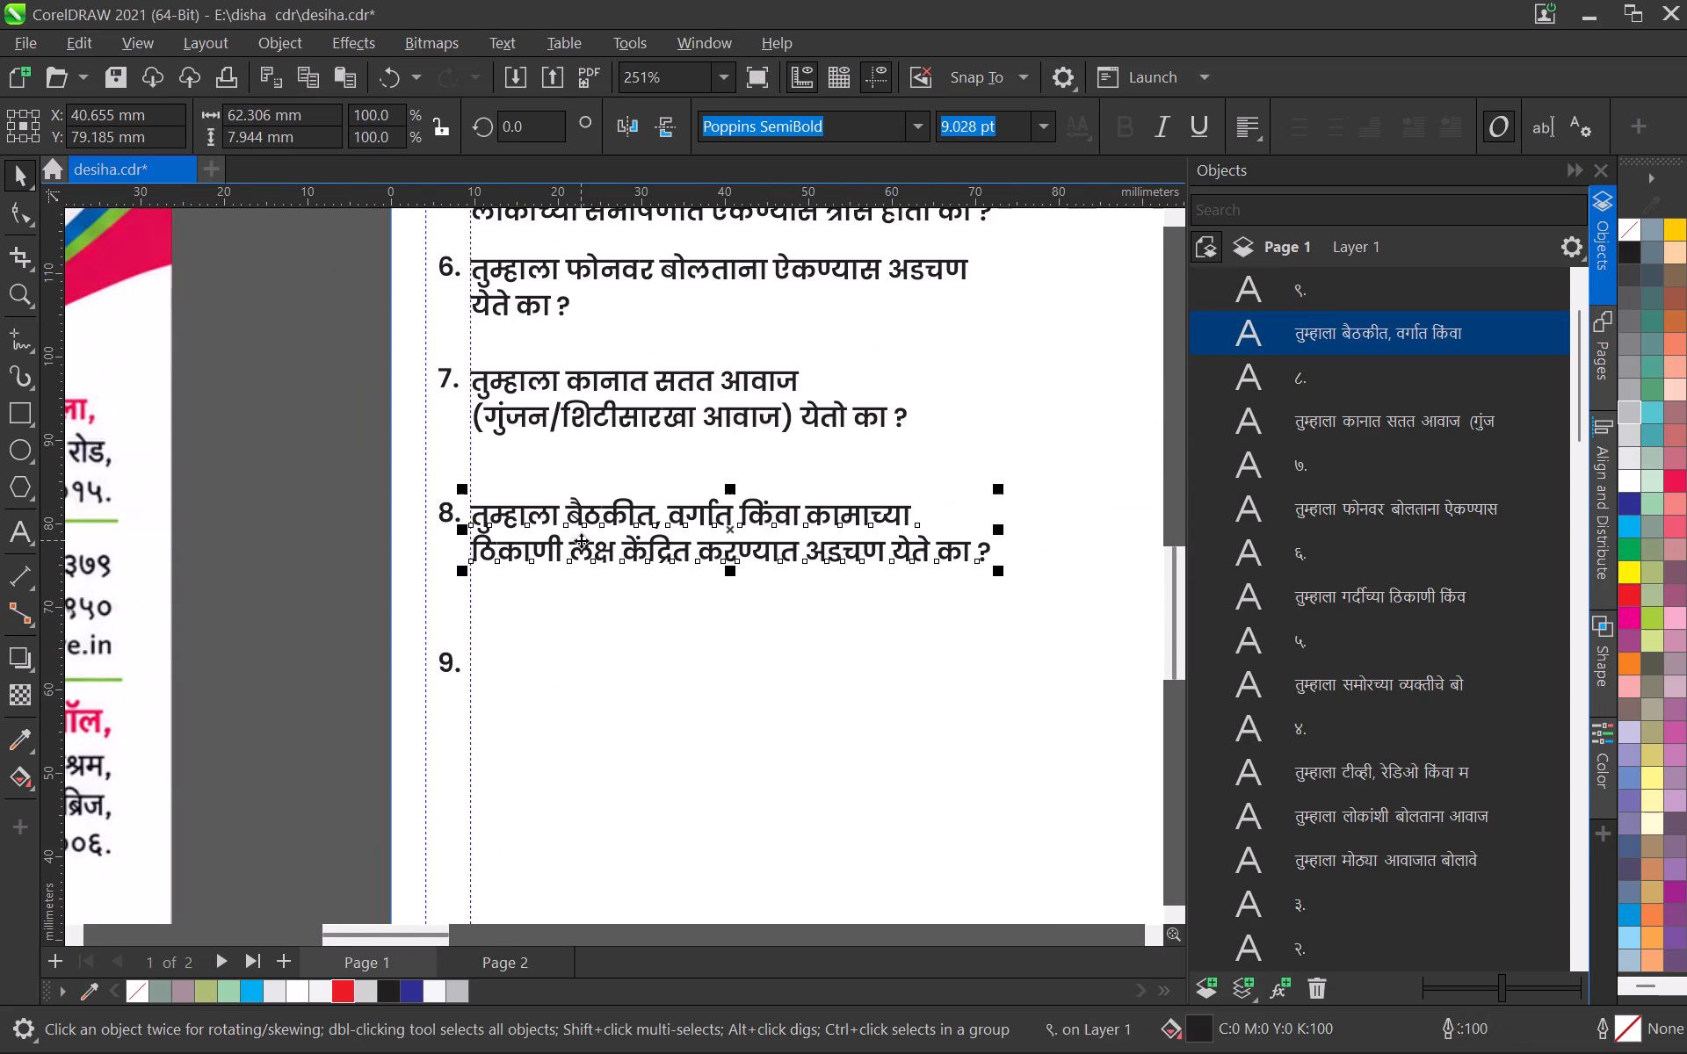
drag(557, 511, 561, 658)
shift+right_click(561, 658)
double_click(561, 658)
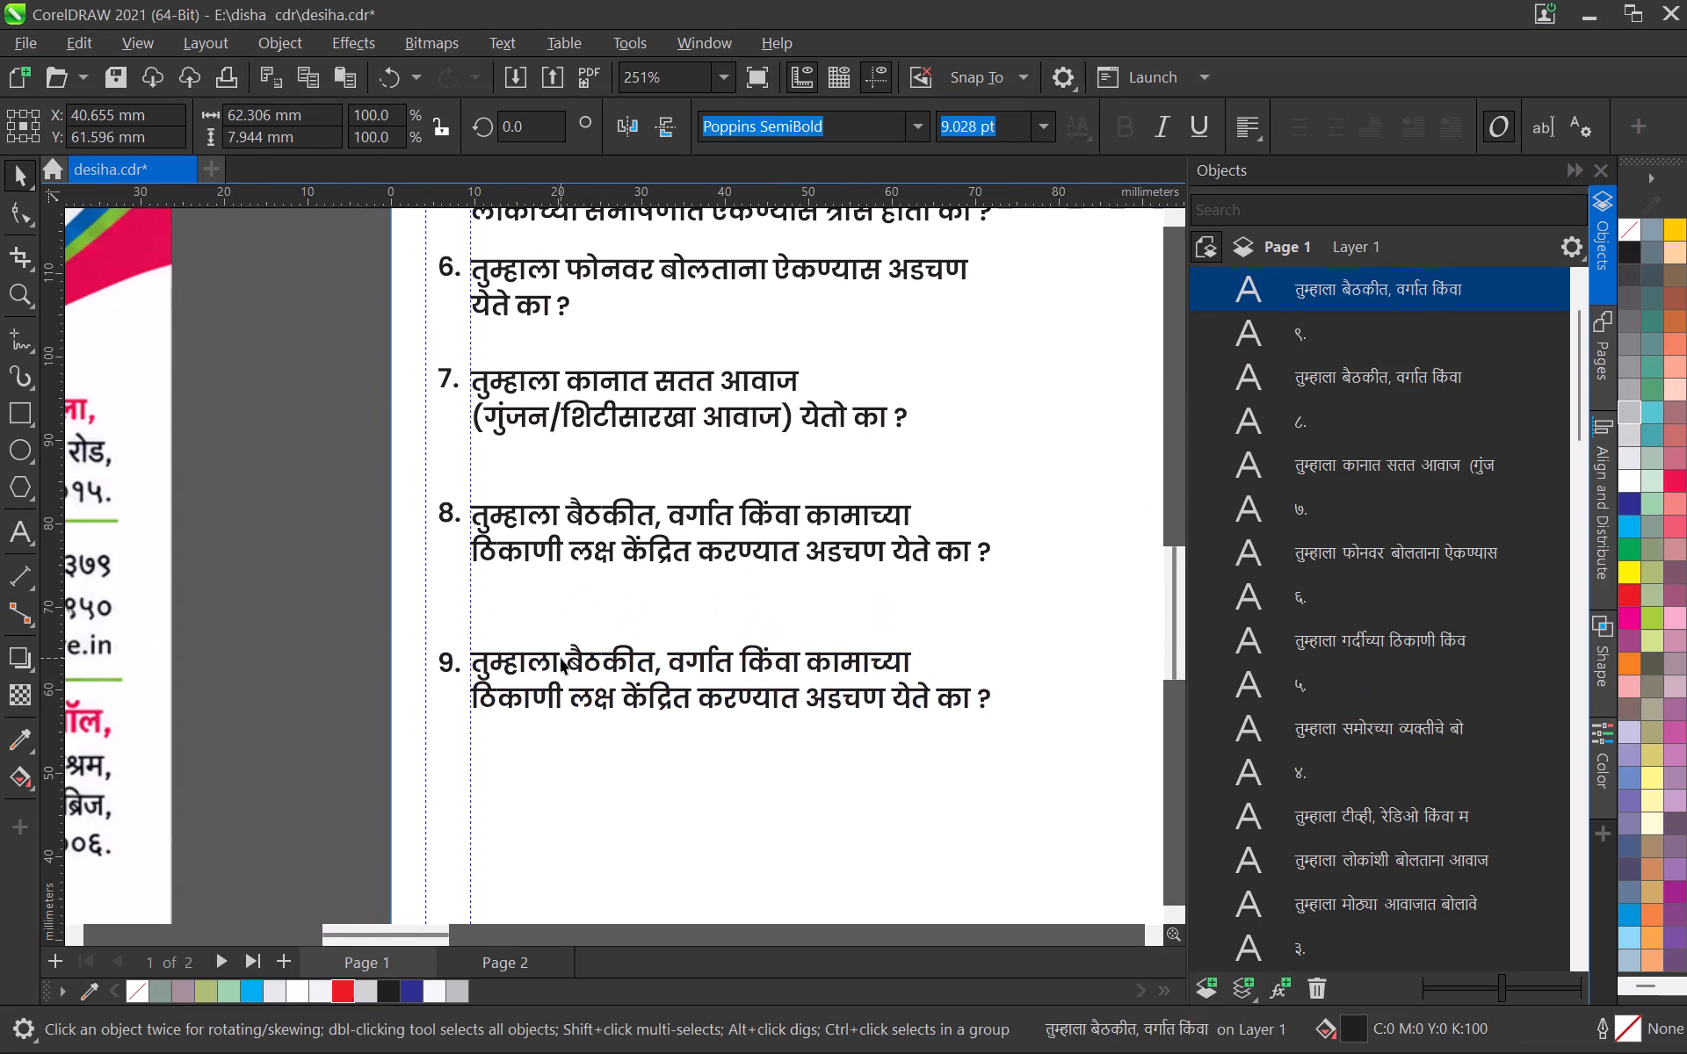
double_click(541, 668)
key(ctrl+a)
key(ctrl+v)
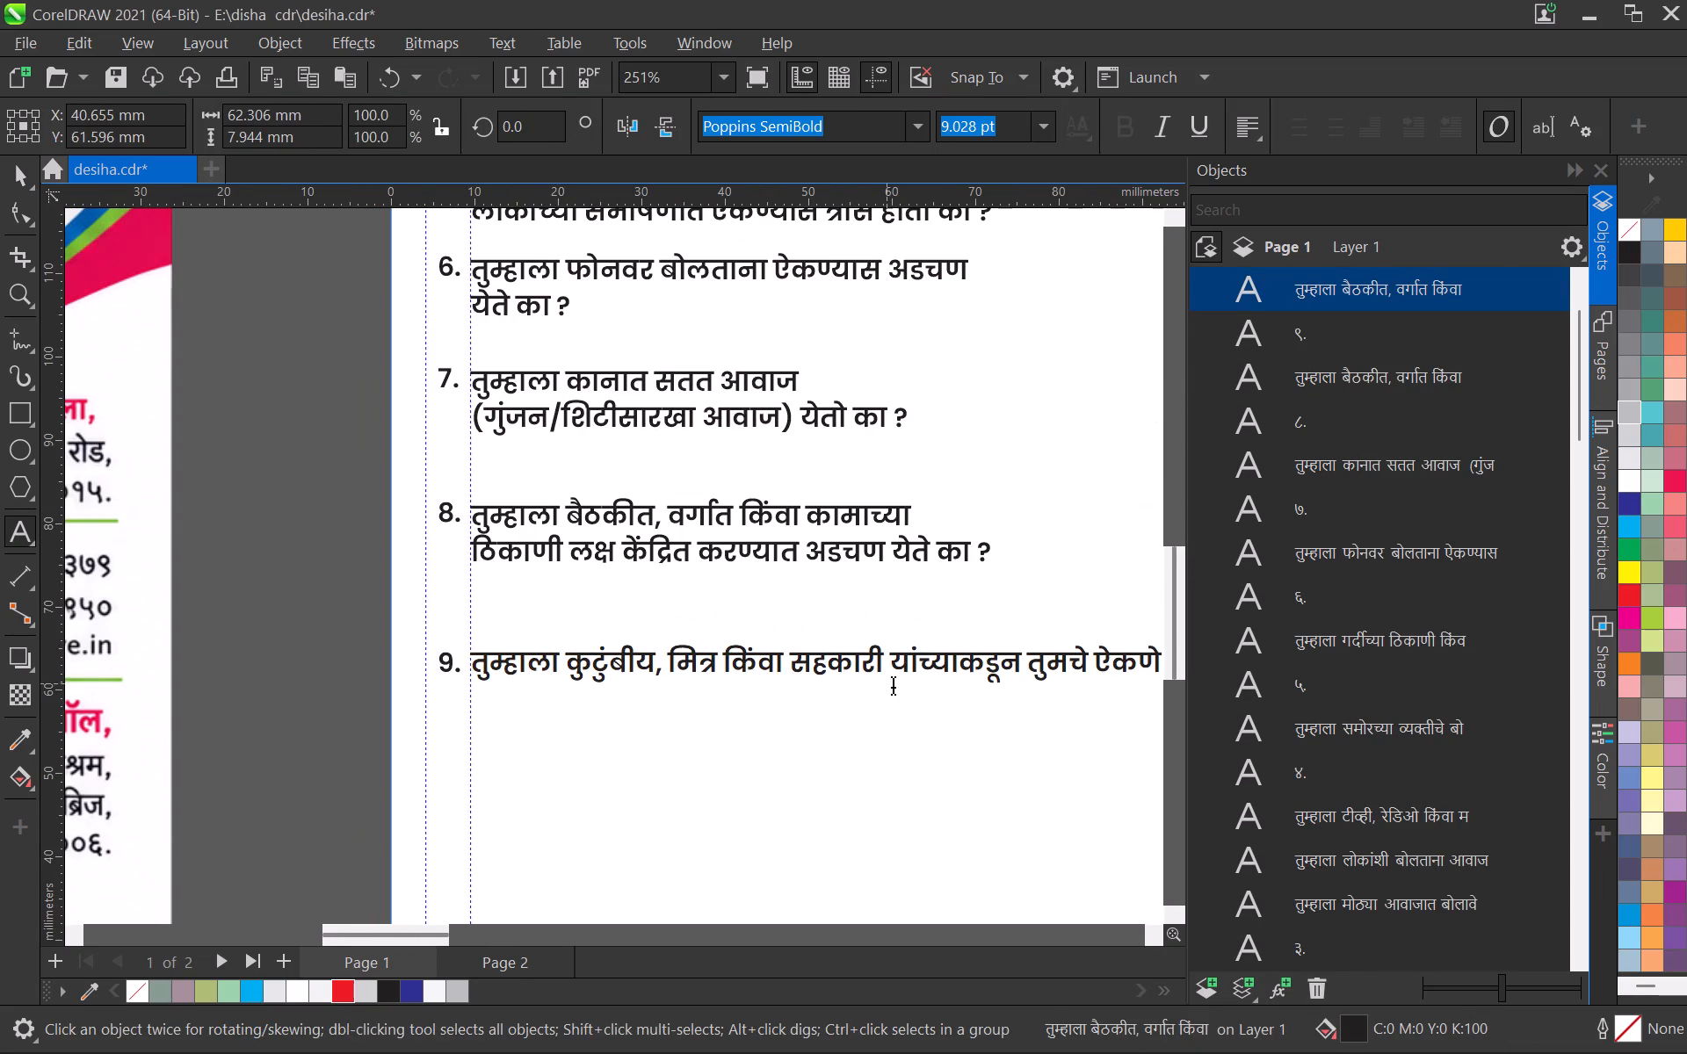
Break question 9's wording into three lines, before "यांच्याकडून" and before "सांगितले".
click(1028, 661)
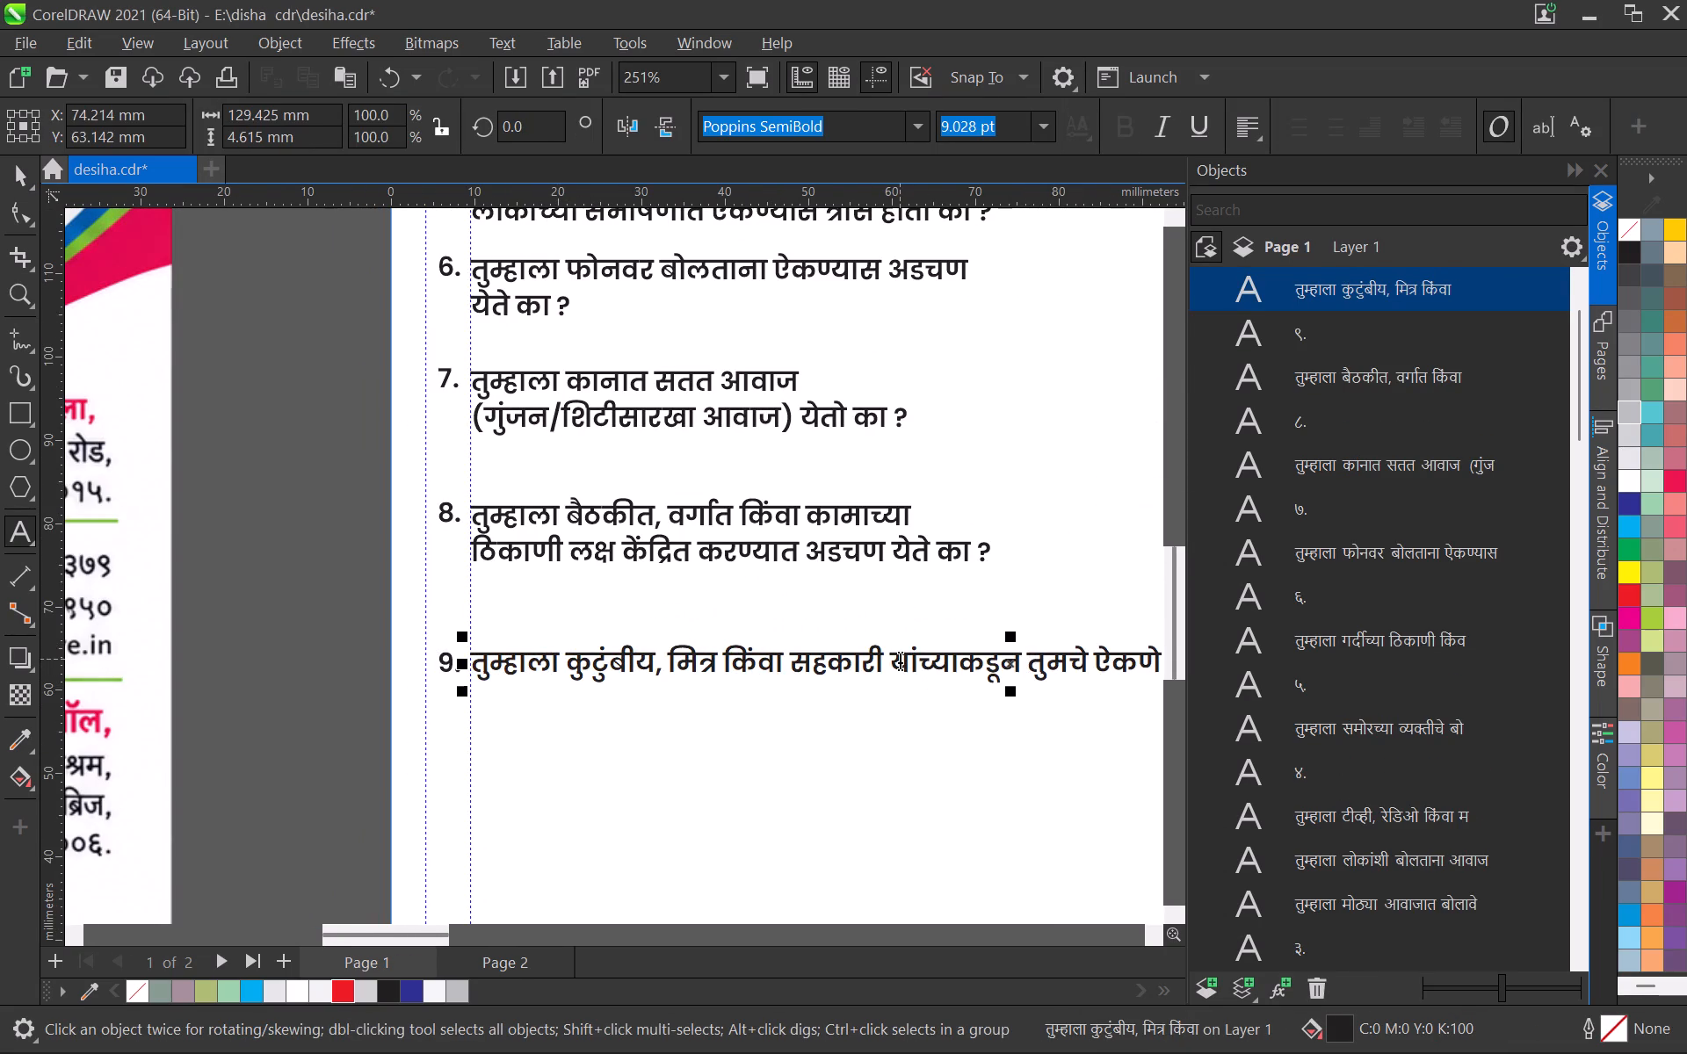
click(897, 659)
click(889, 666)
key(Return)
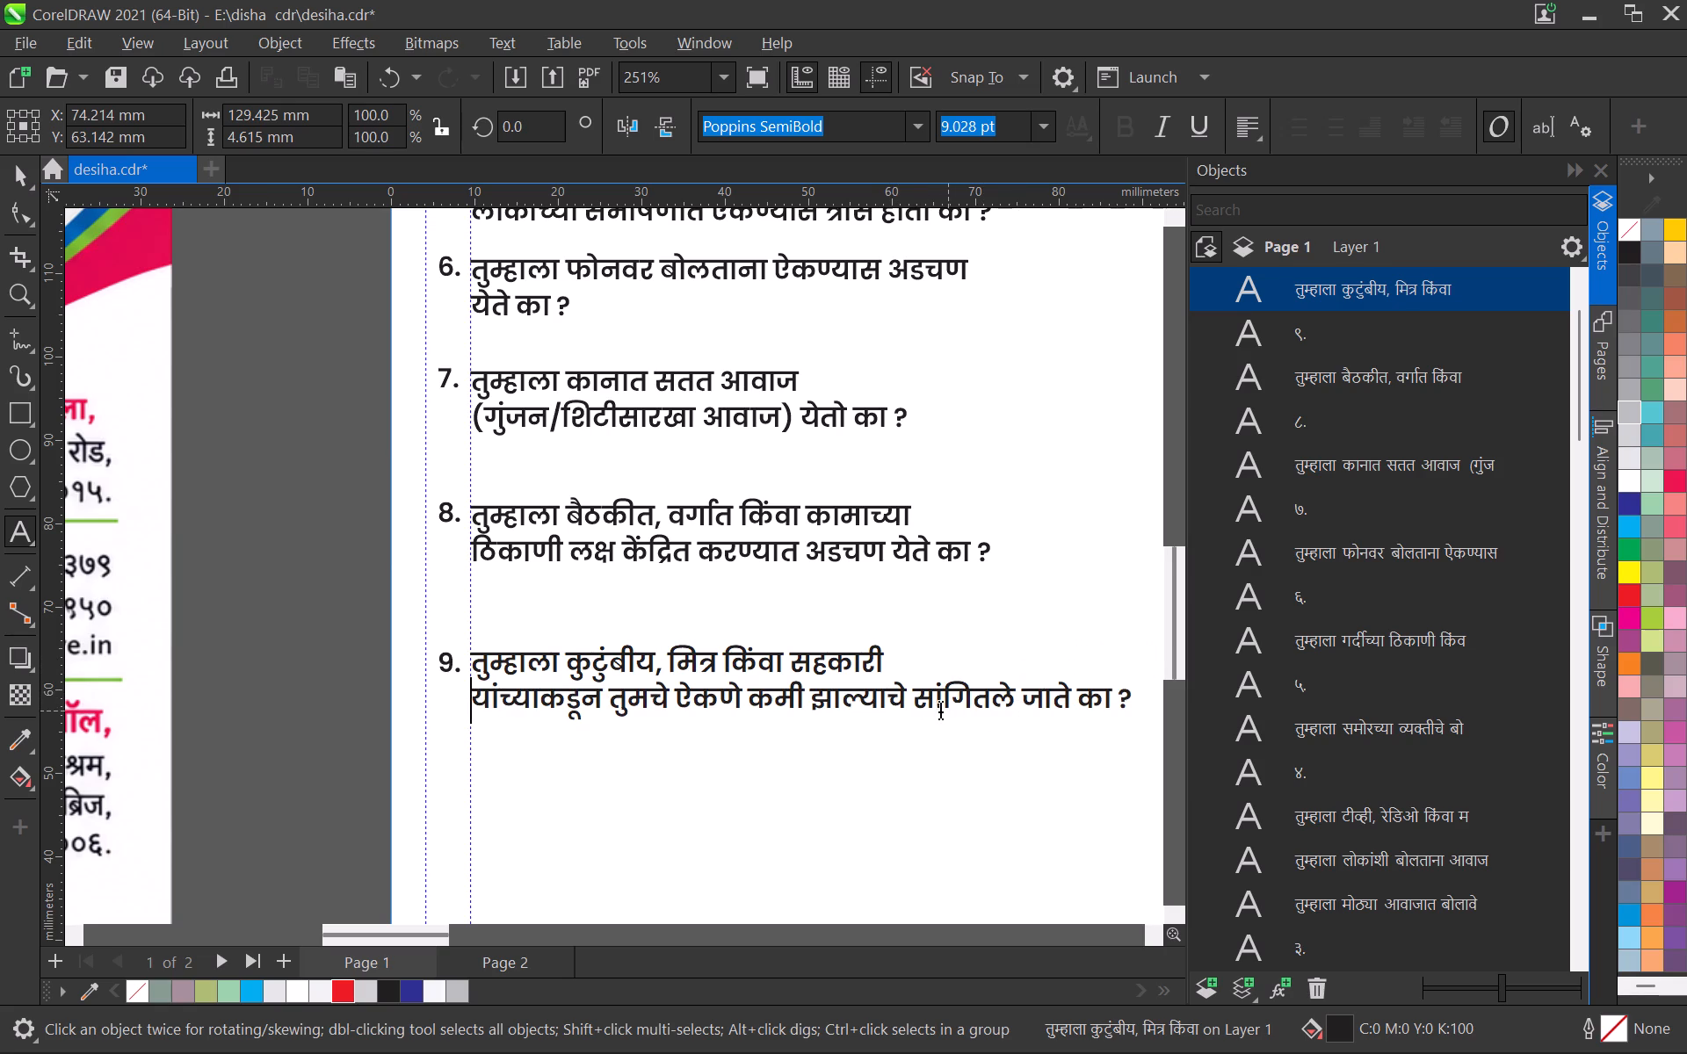
click(916, 697)
key(Return)
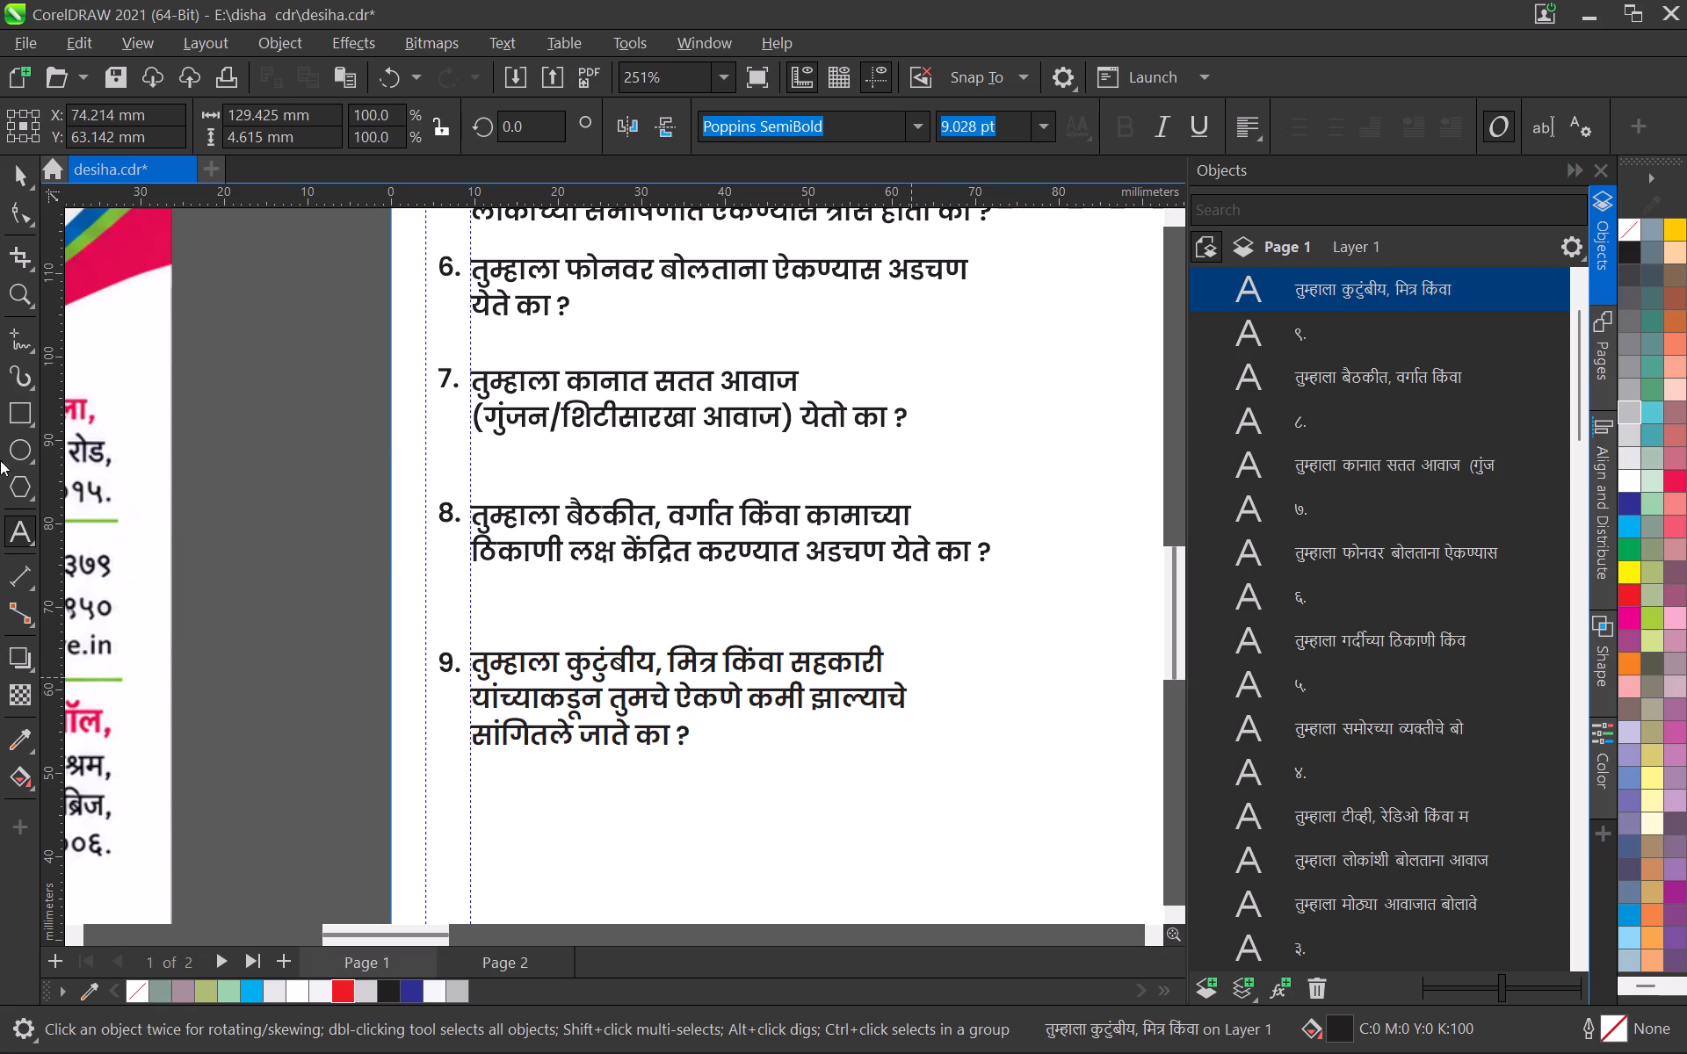
click(11, 177)
click(285, 637)
Copy the question number "१०." from the reference brochure in Chrome.
scroll(425, 602, down, 8)
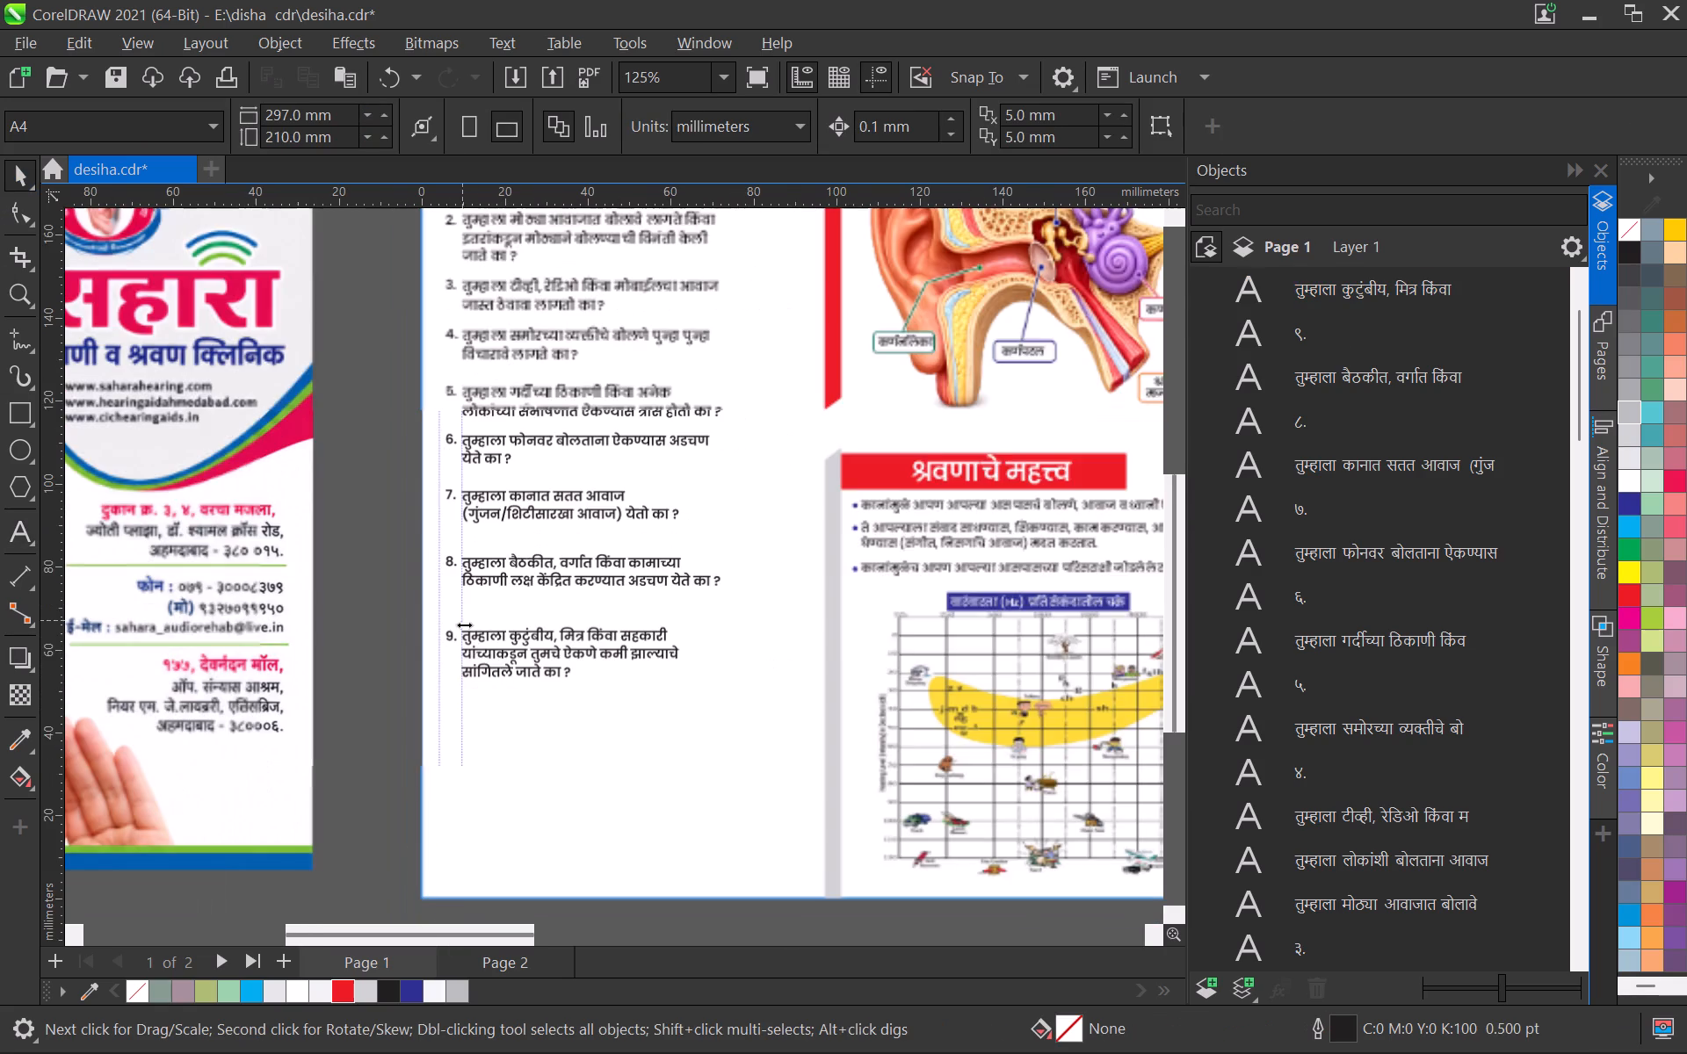
key(alt+Tab)
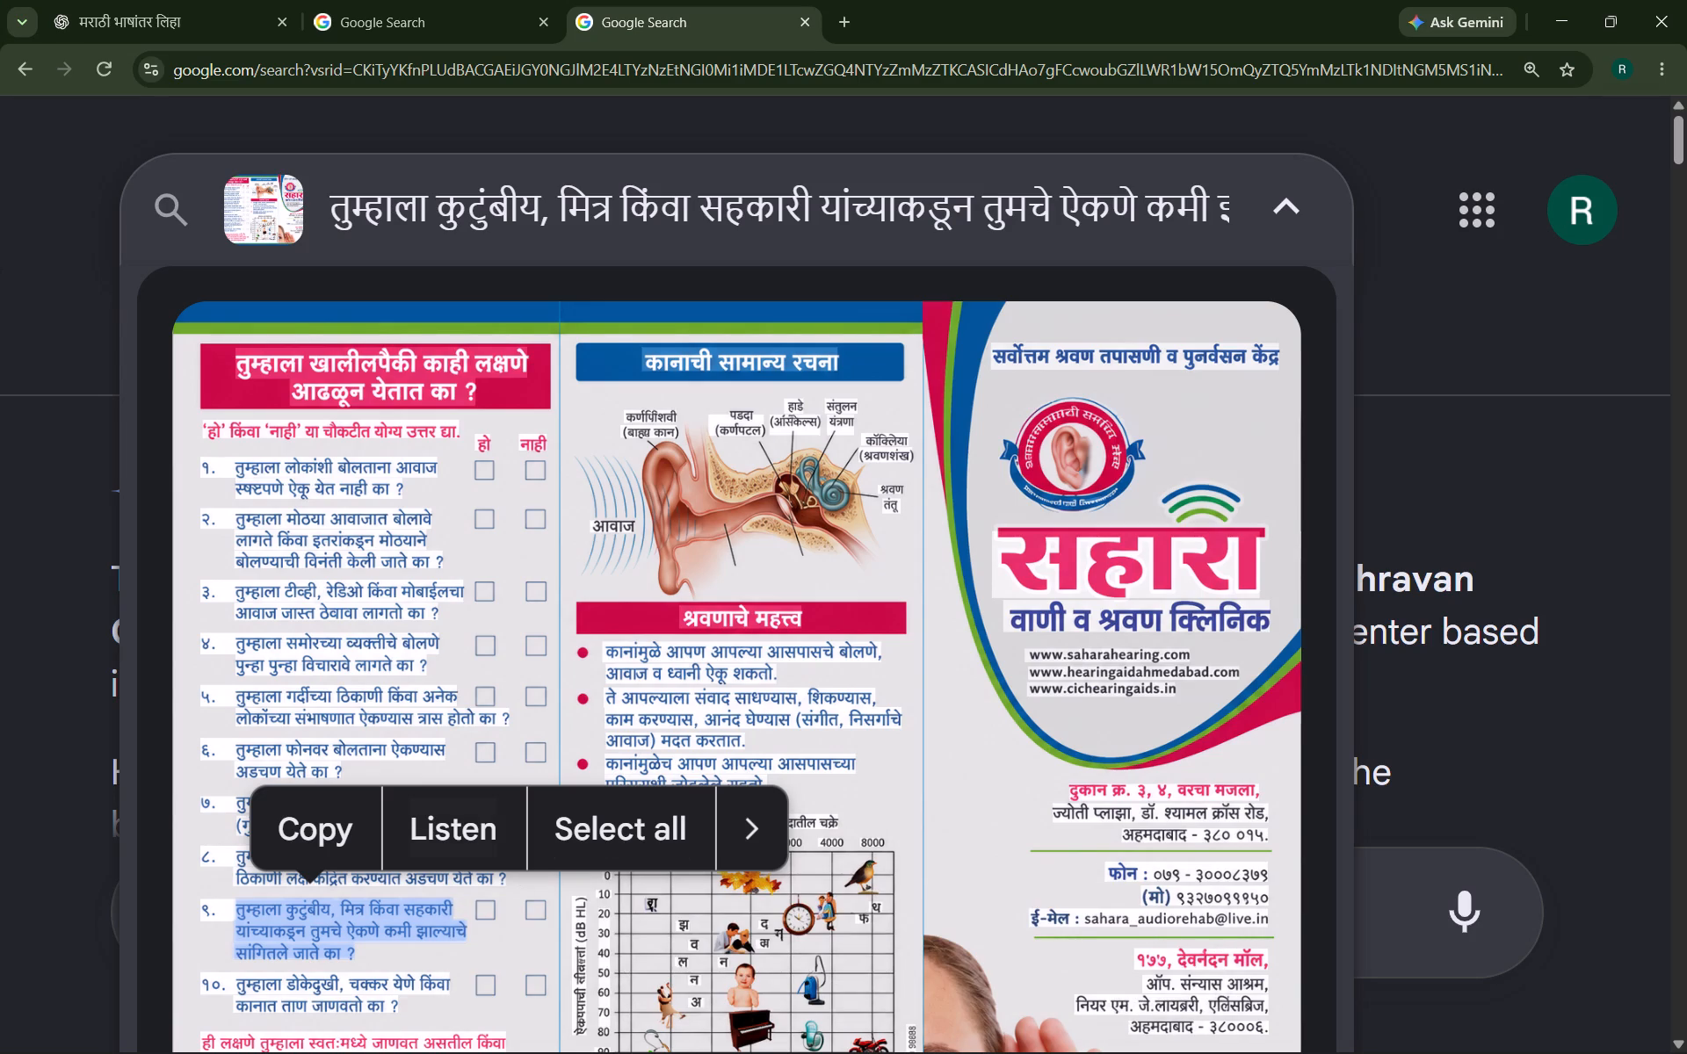
drag(223, 986, 188, 978)
click(252, 885)
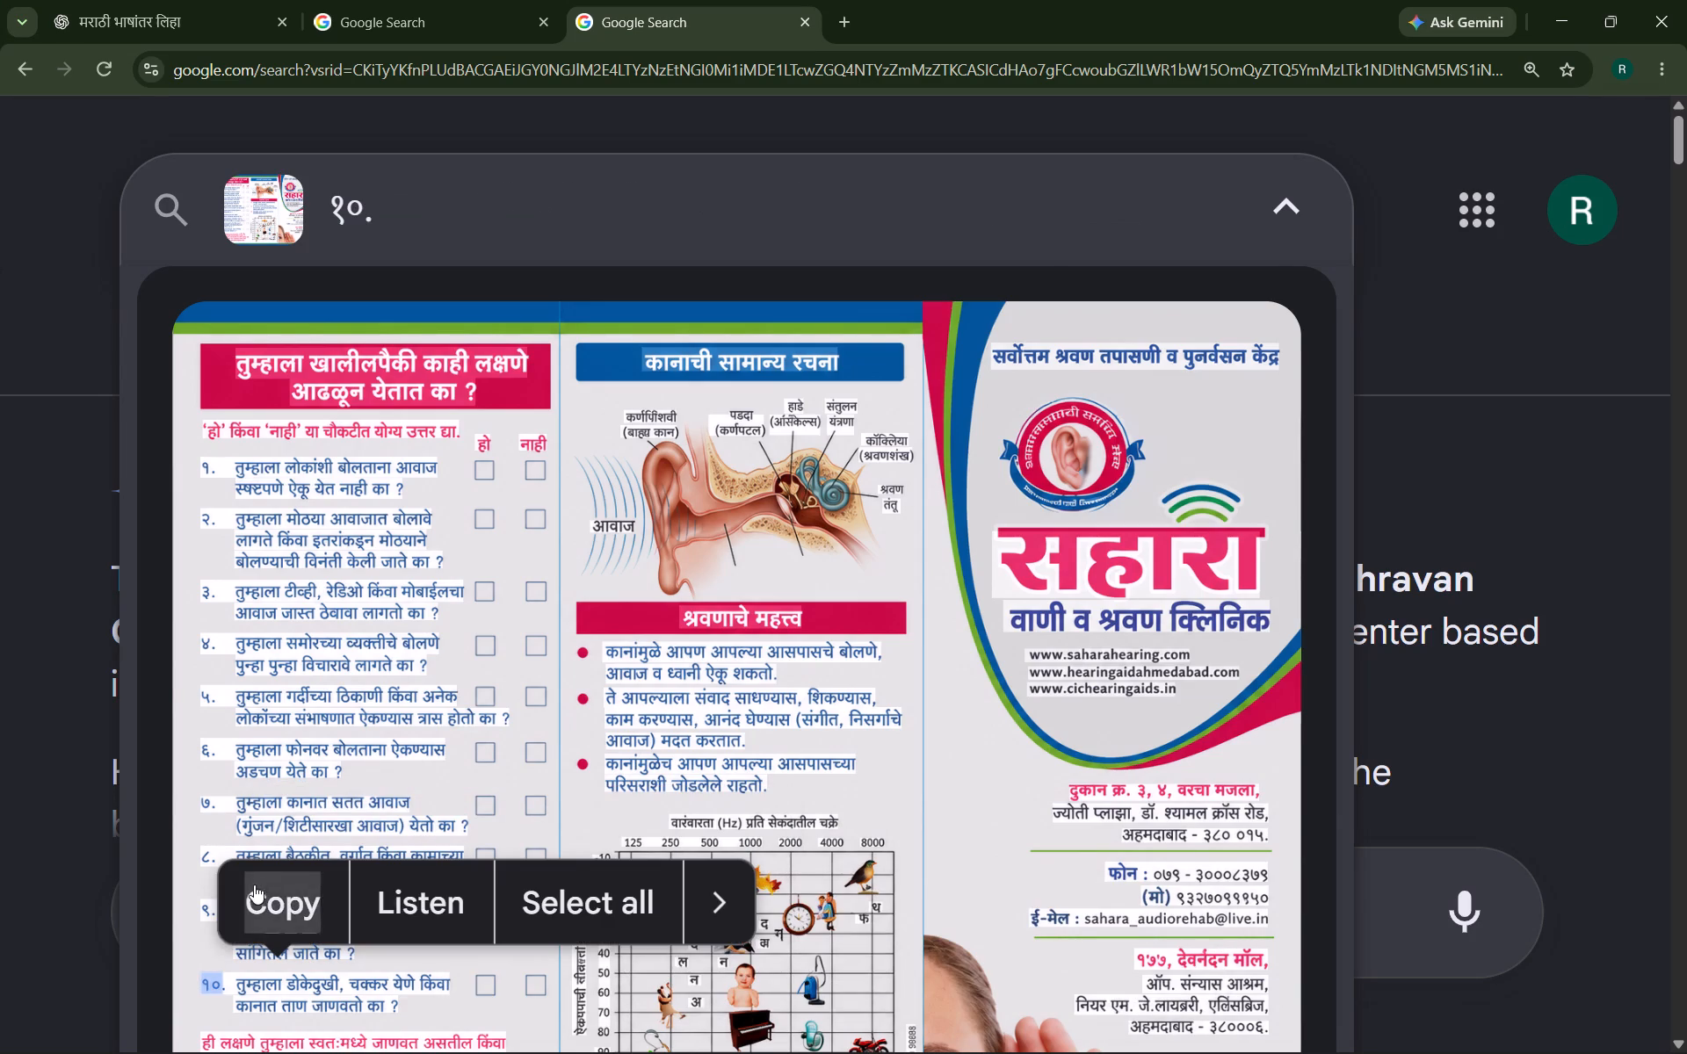
Duplicate question 9's number about 24 mm lower in CorelDRAW and replace the duplicate's text with the copied "१०.".
key(alt+Tab)
middle_drag(470, 713, 482, 623)
scroll(482, 619, up, 4)
click(465, 533)
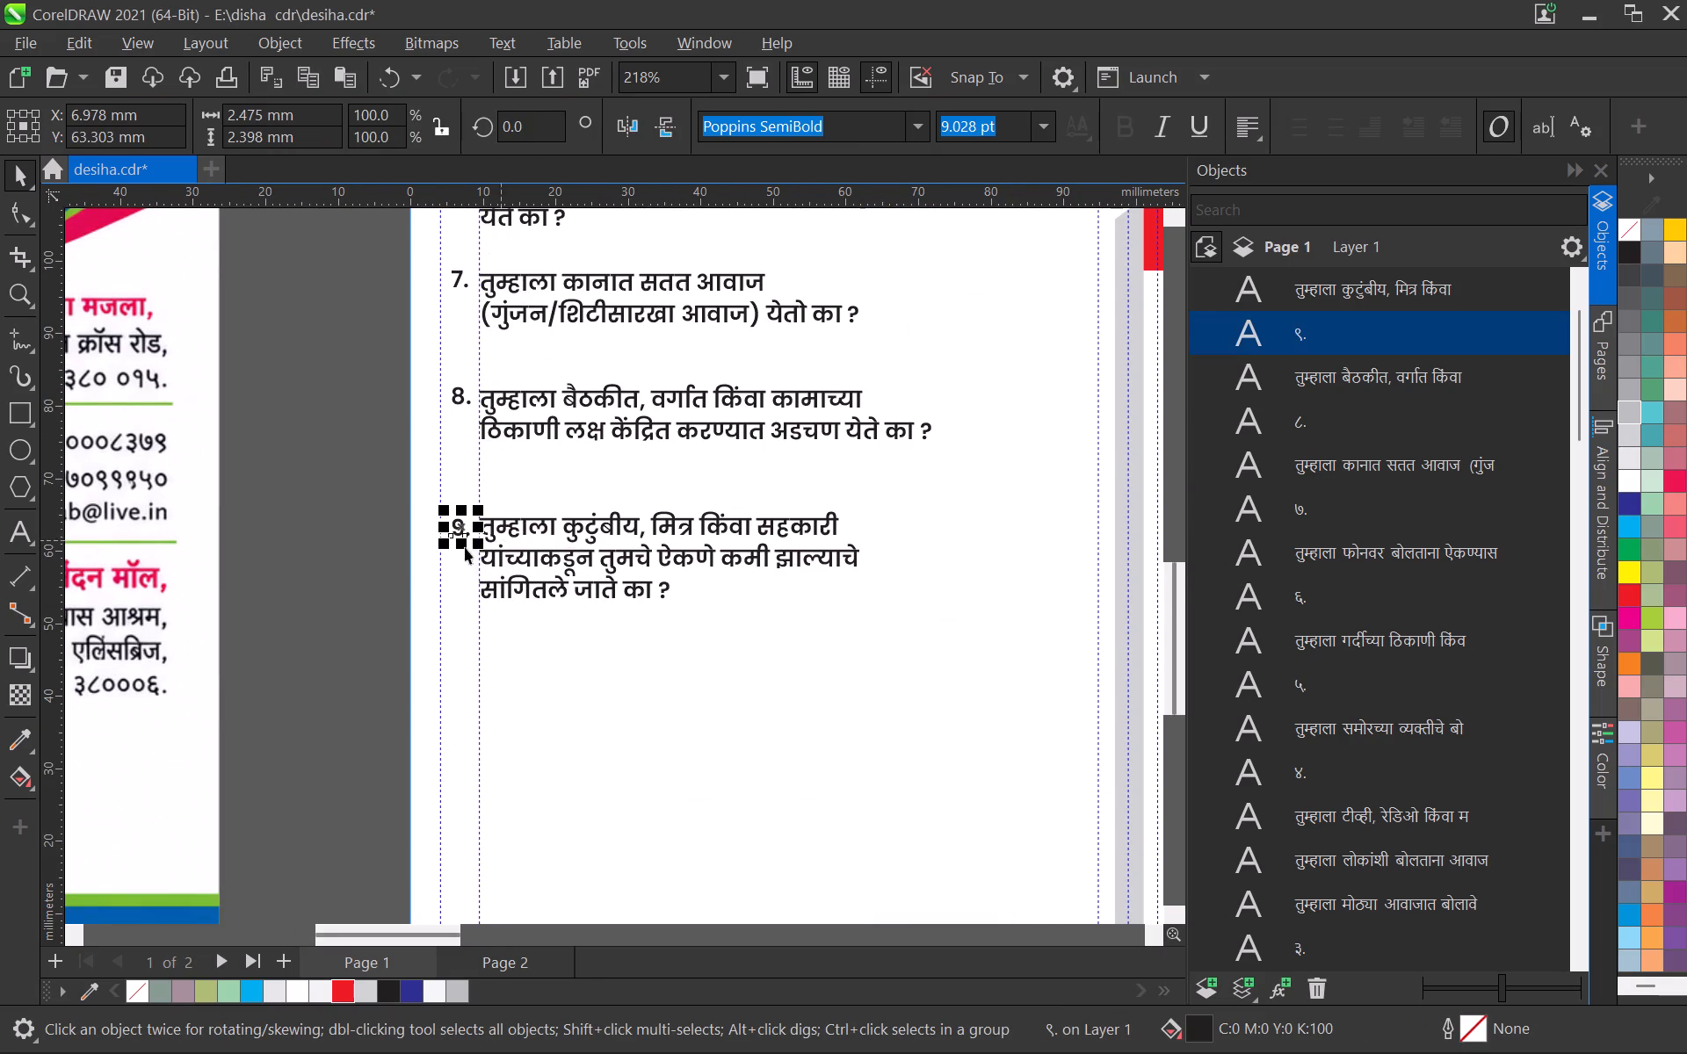
drag(454, 525, 456, 704)
shift+right_click(456, 704)
double_click(456, 704)
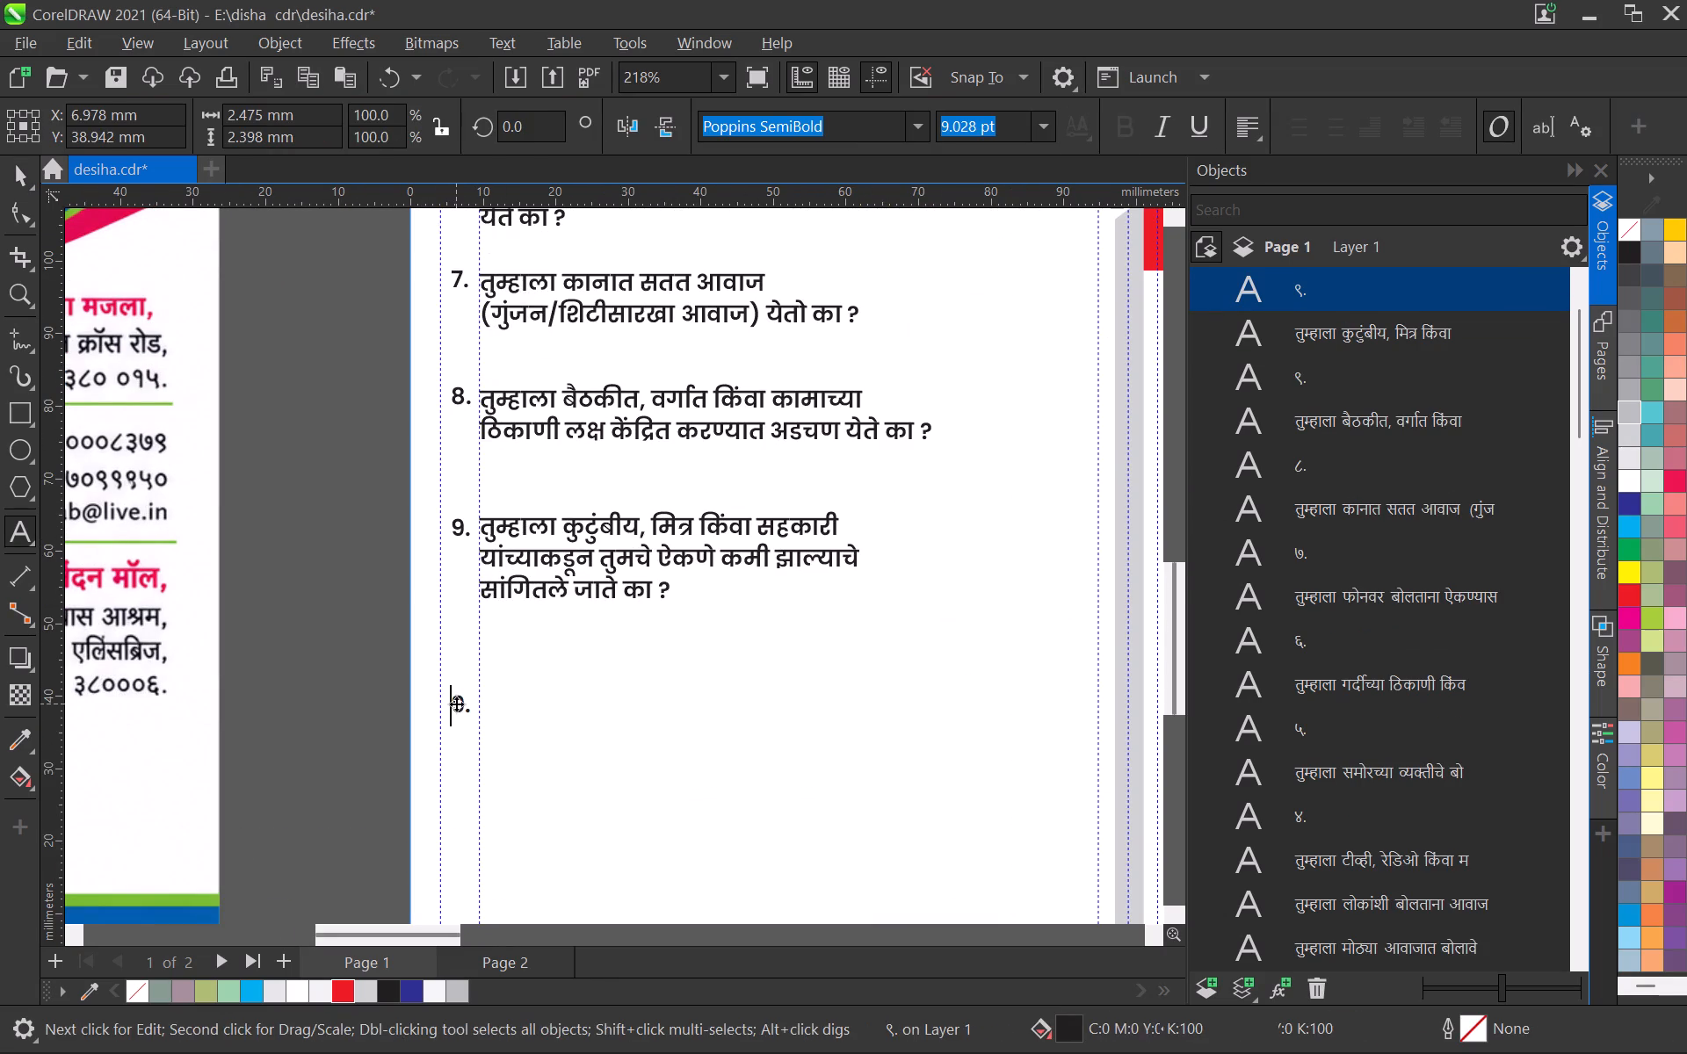
key(ctrl+a)
key(ctrl+v)
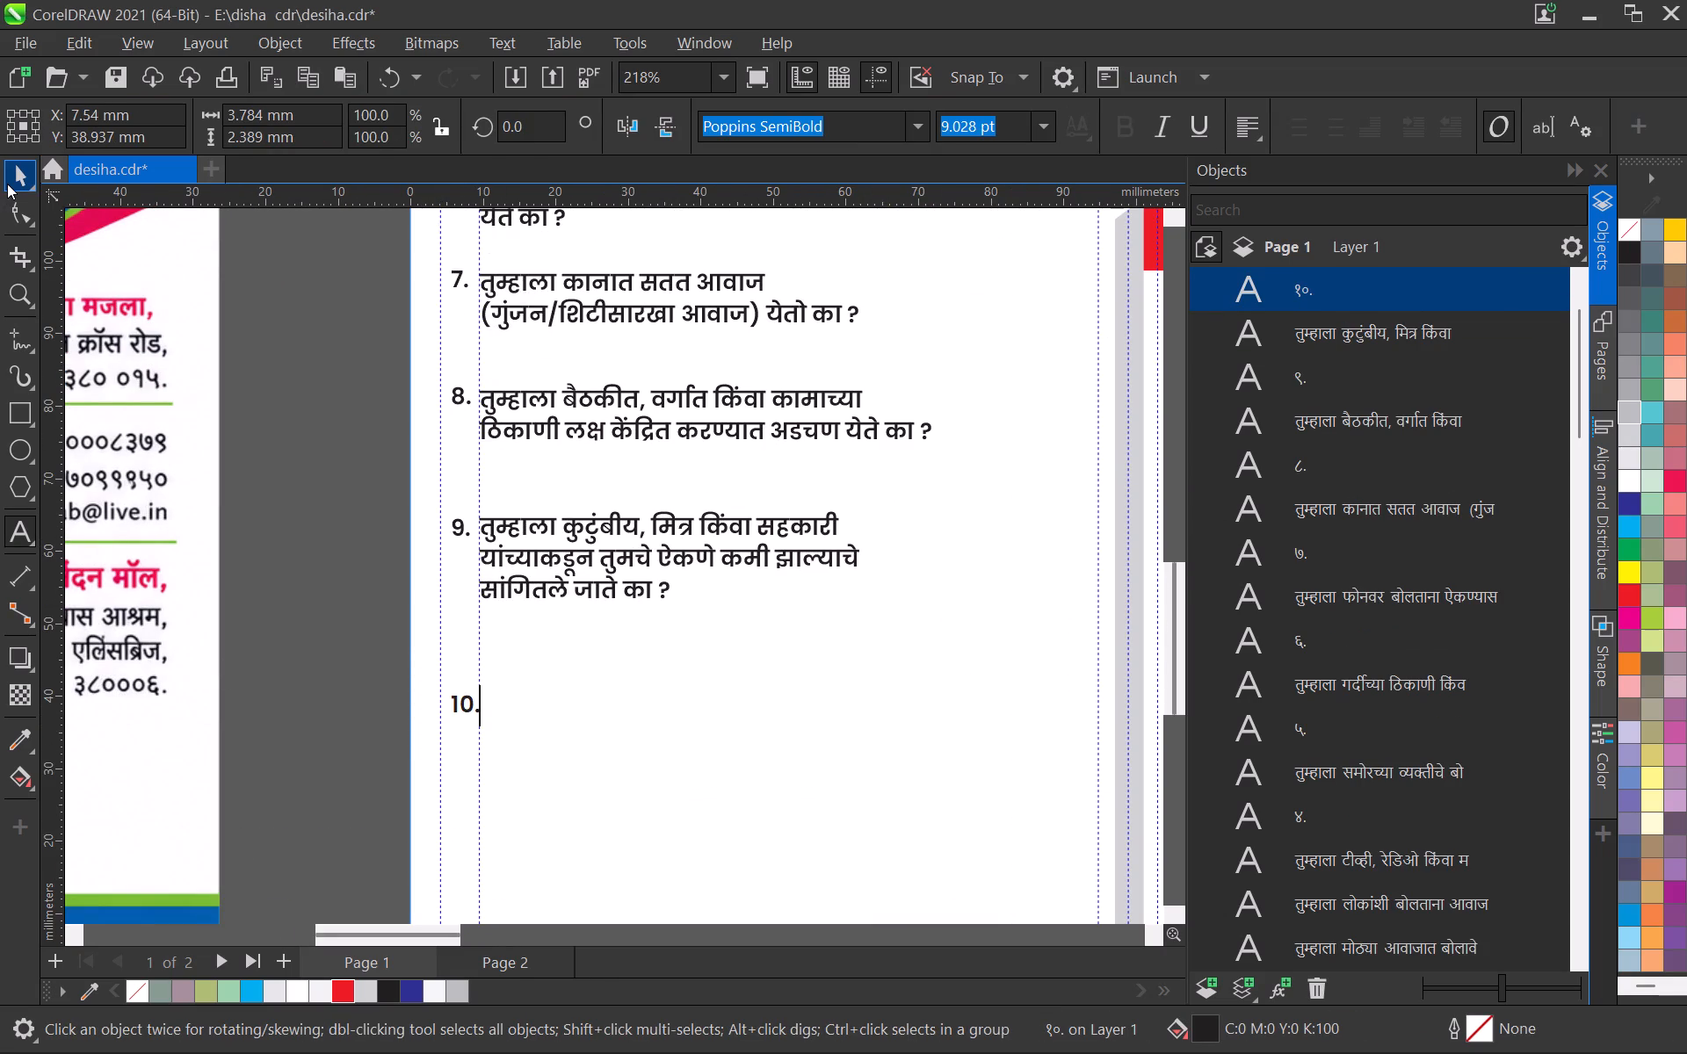
click(7, 184)
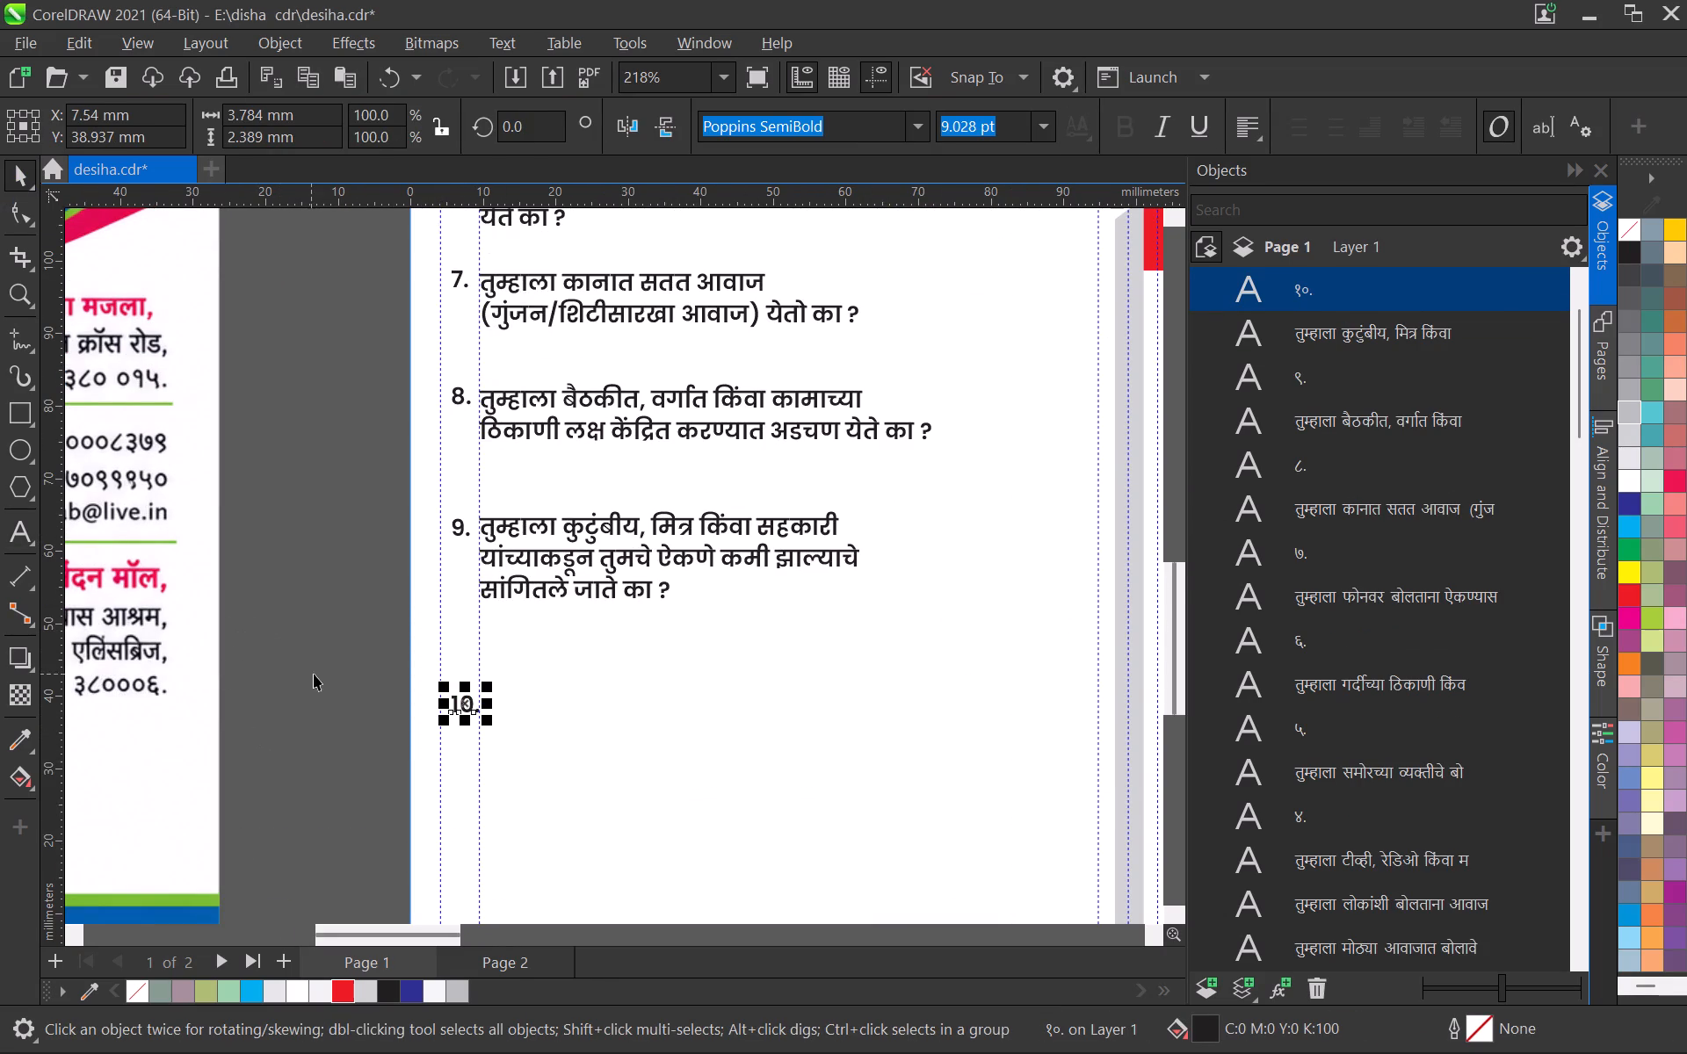
Copy question 10's wording "तुम्हाला डोकेदुखी, चक्कर येणे किंवा कानात ताण जाणवतो का ?" from the reference brochure in Chrome.
key(alt+Tab)
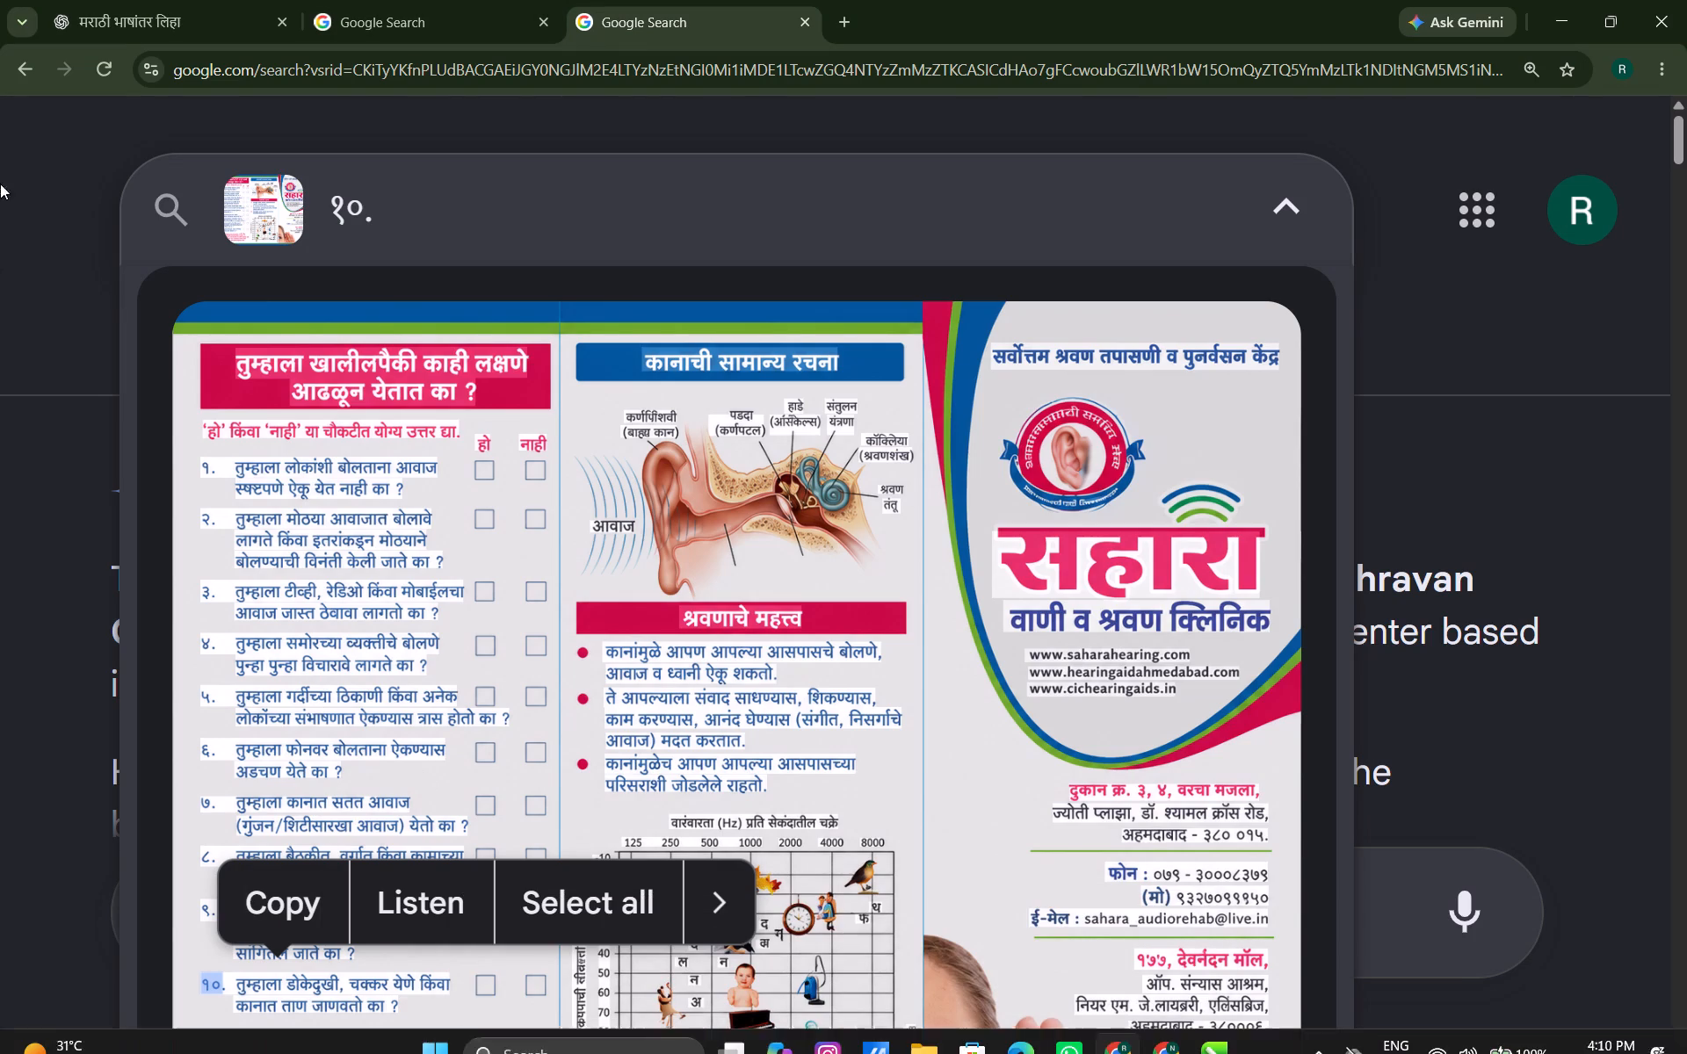
scroll(274, 617, down, 3)
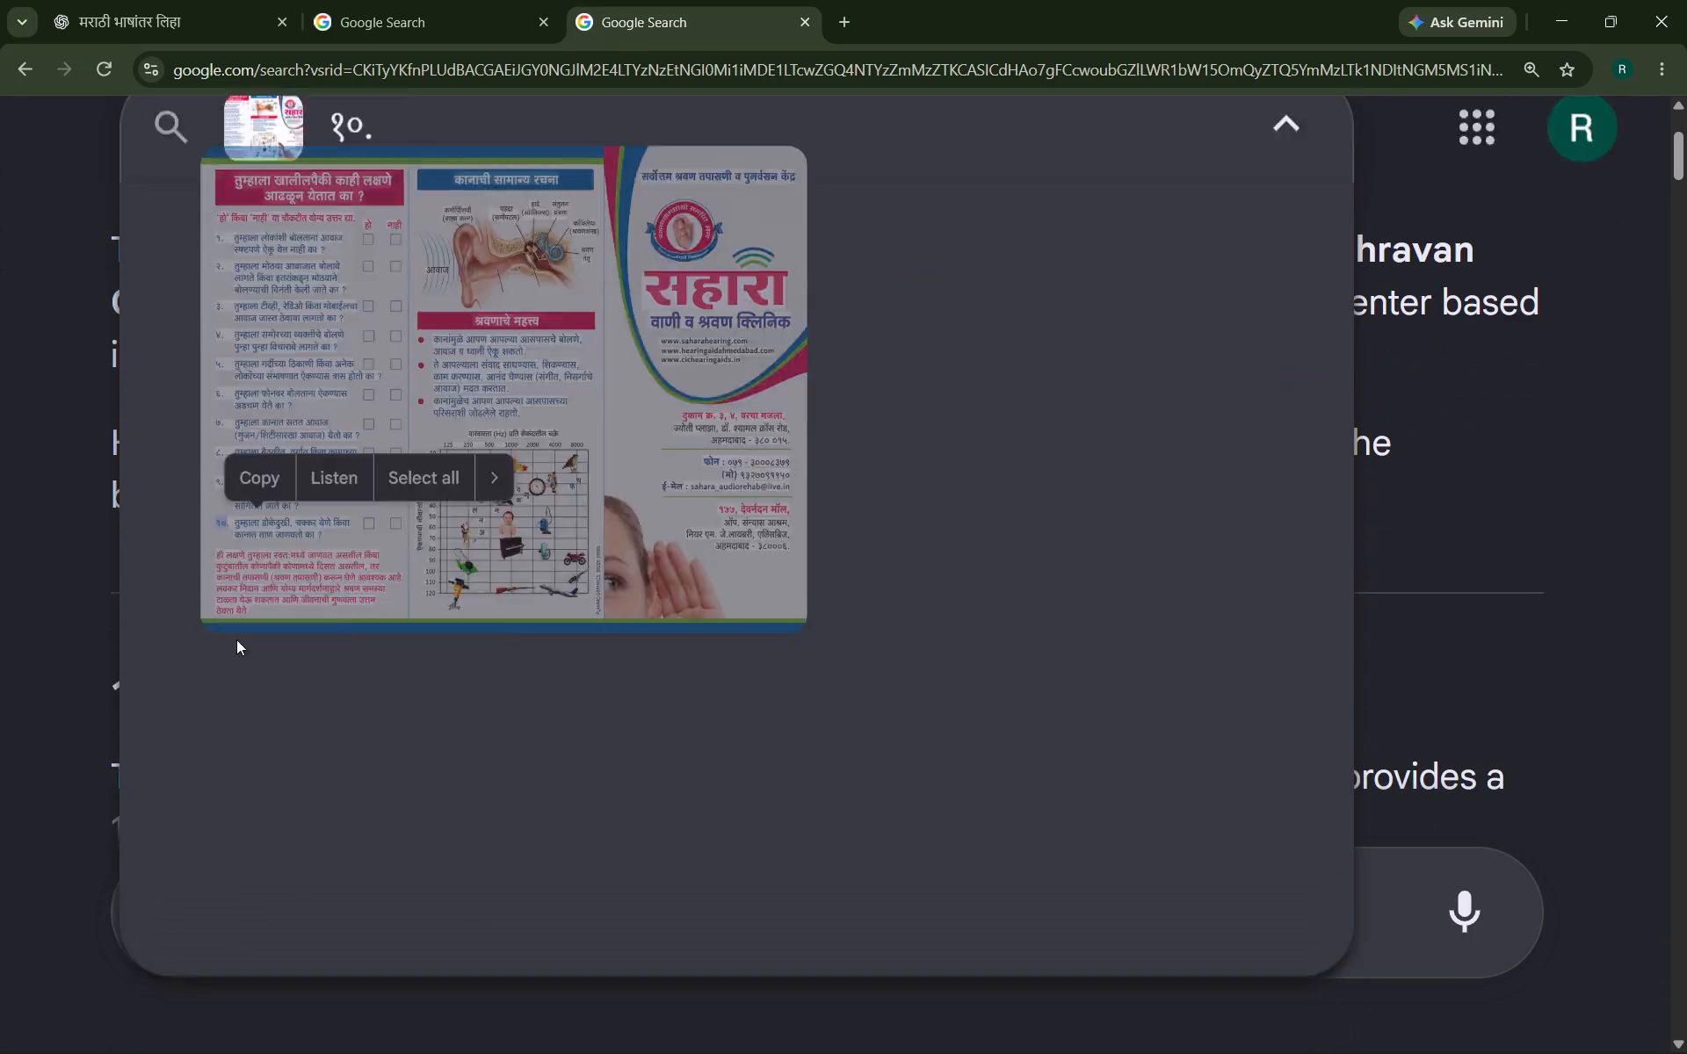
scroll(242, 233, up, 3)
click(251, 207)
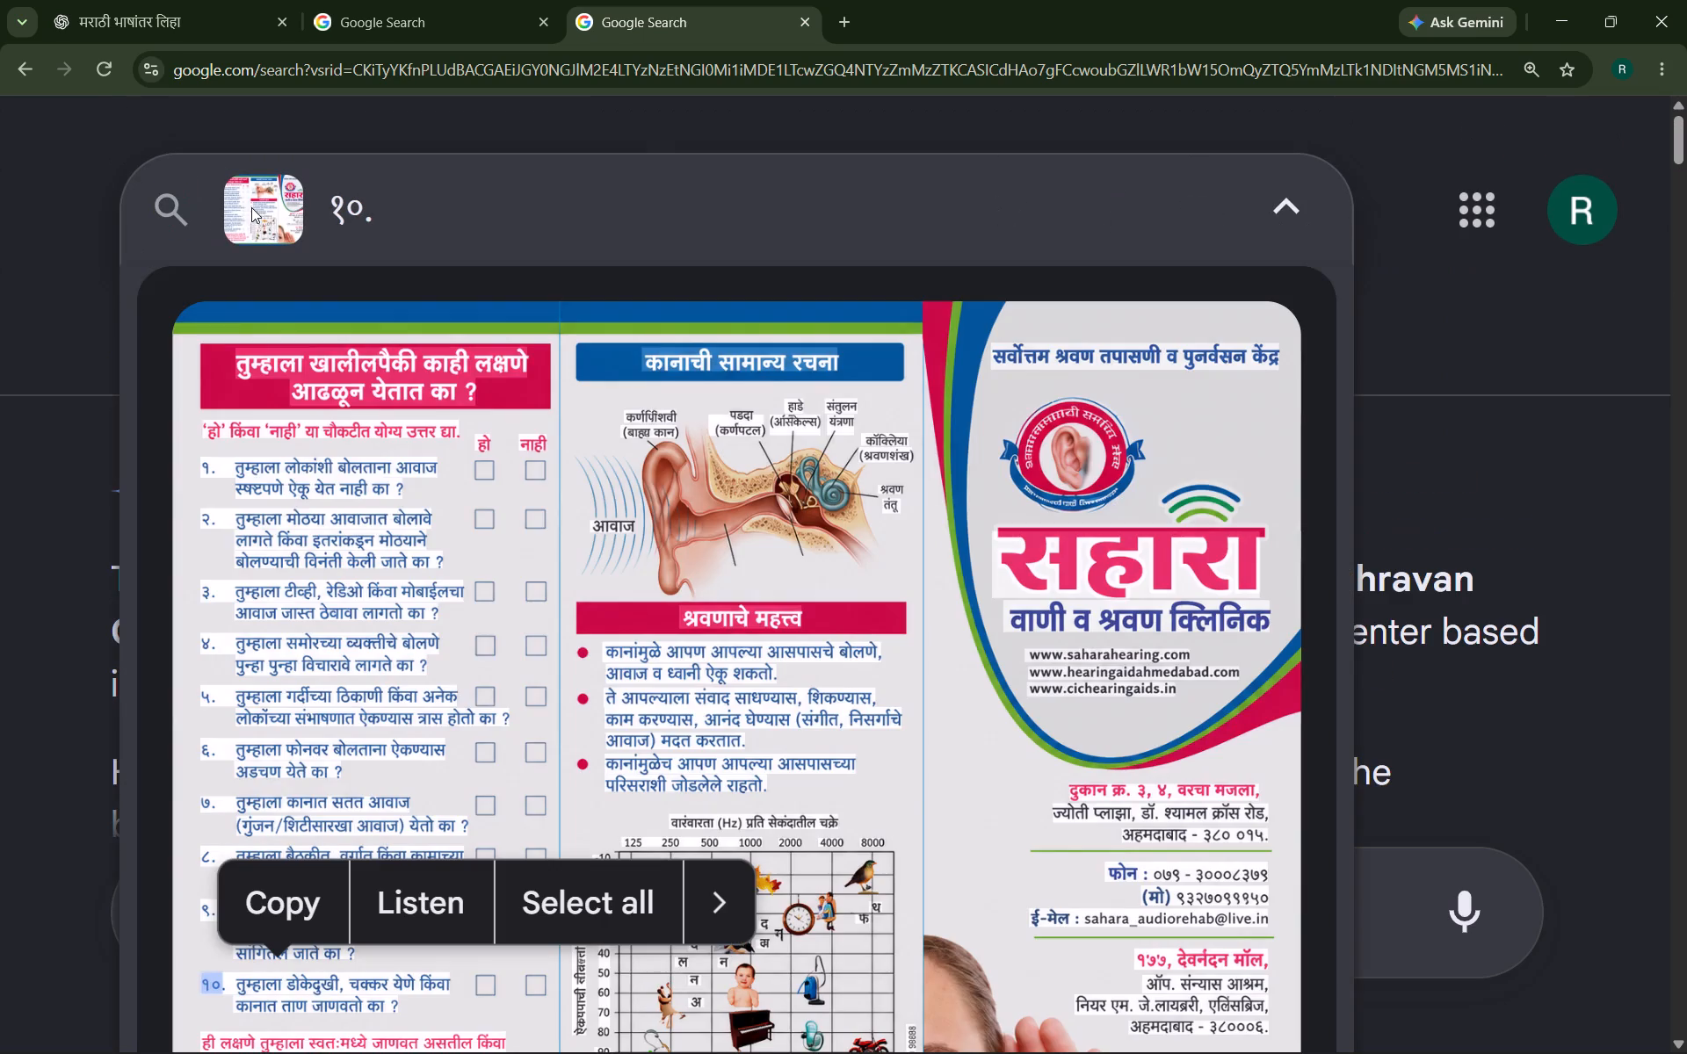
scroll(362, 706, down, 1)
click(266, 181)
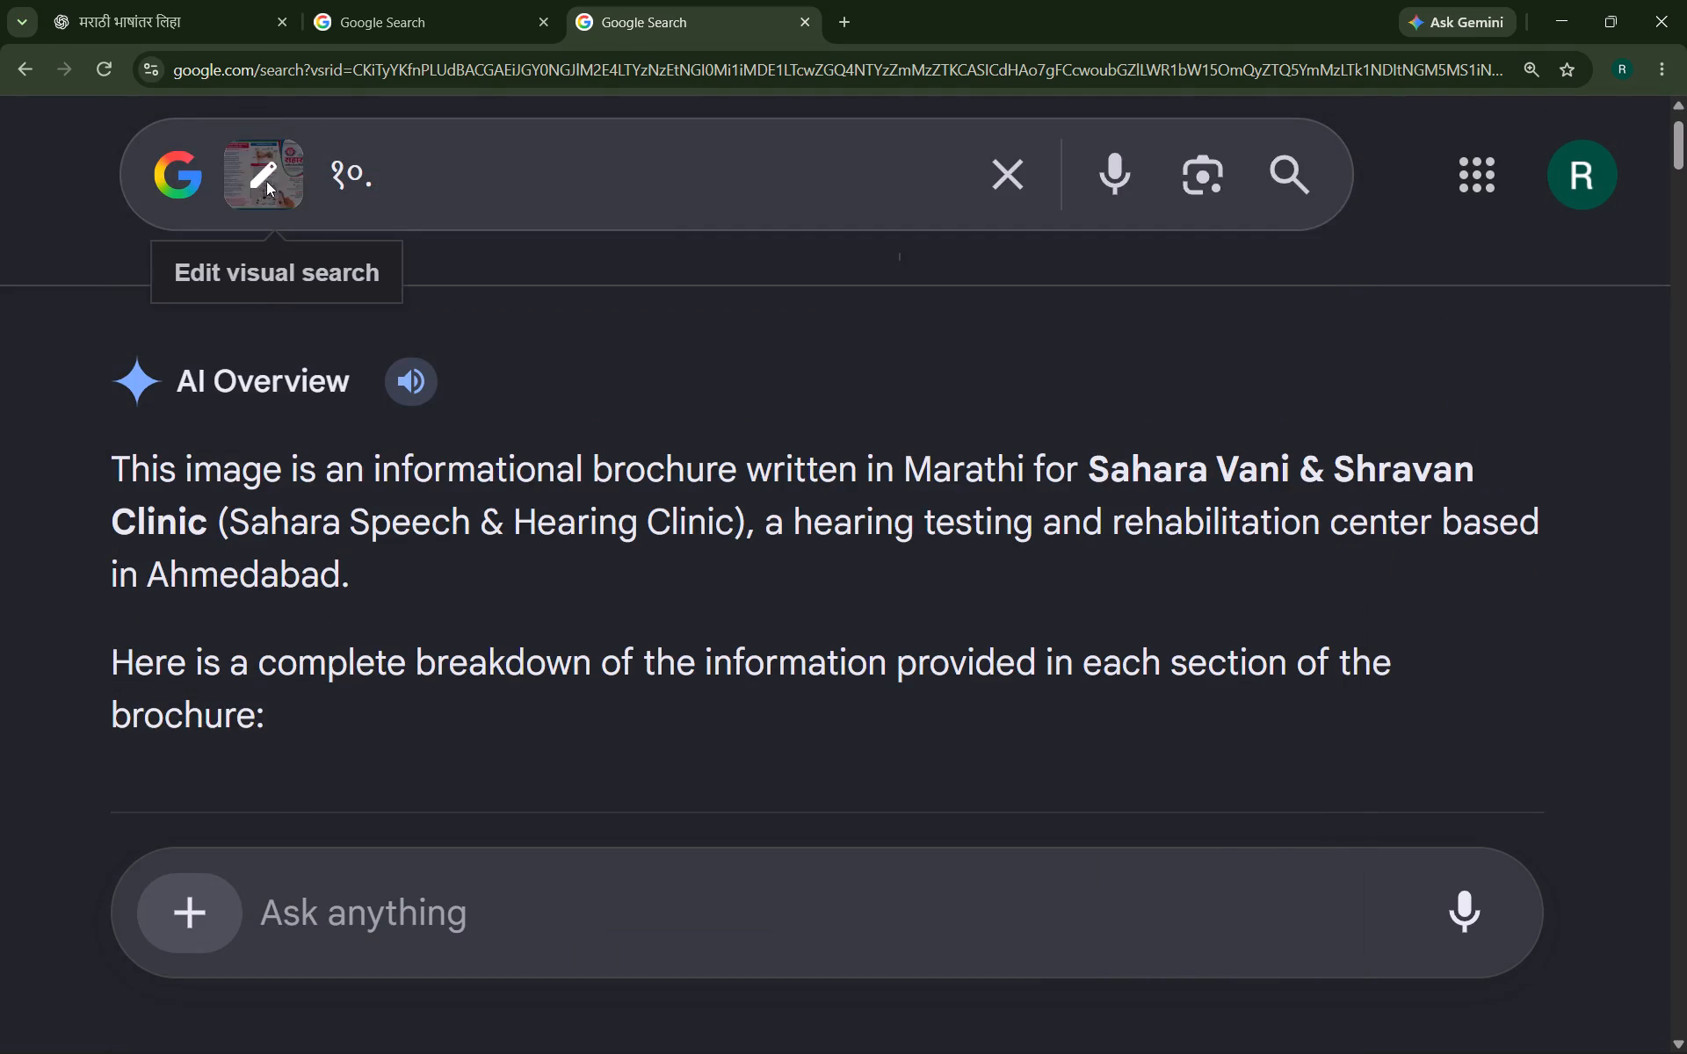
ctrl+scroll(420, 681, down, 1)
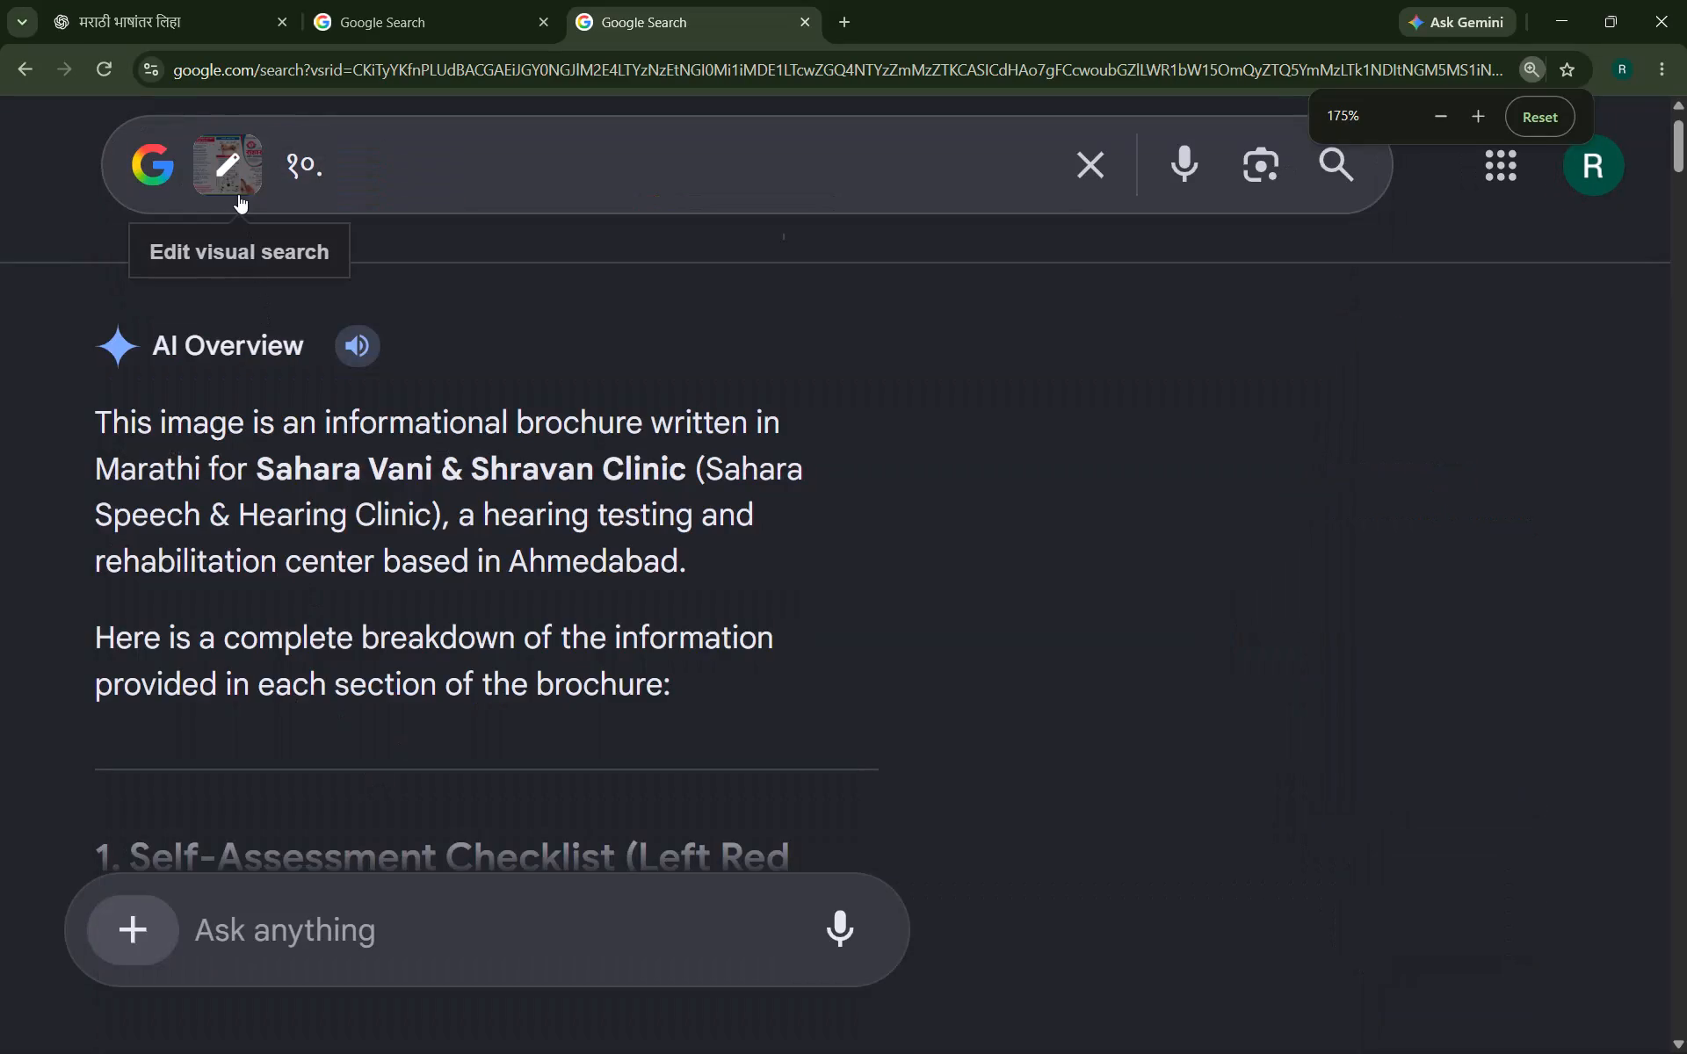
click(235, 188)
drag(294, 865, 473, 887)
click(223, 805)
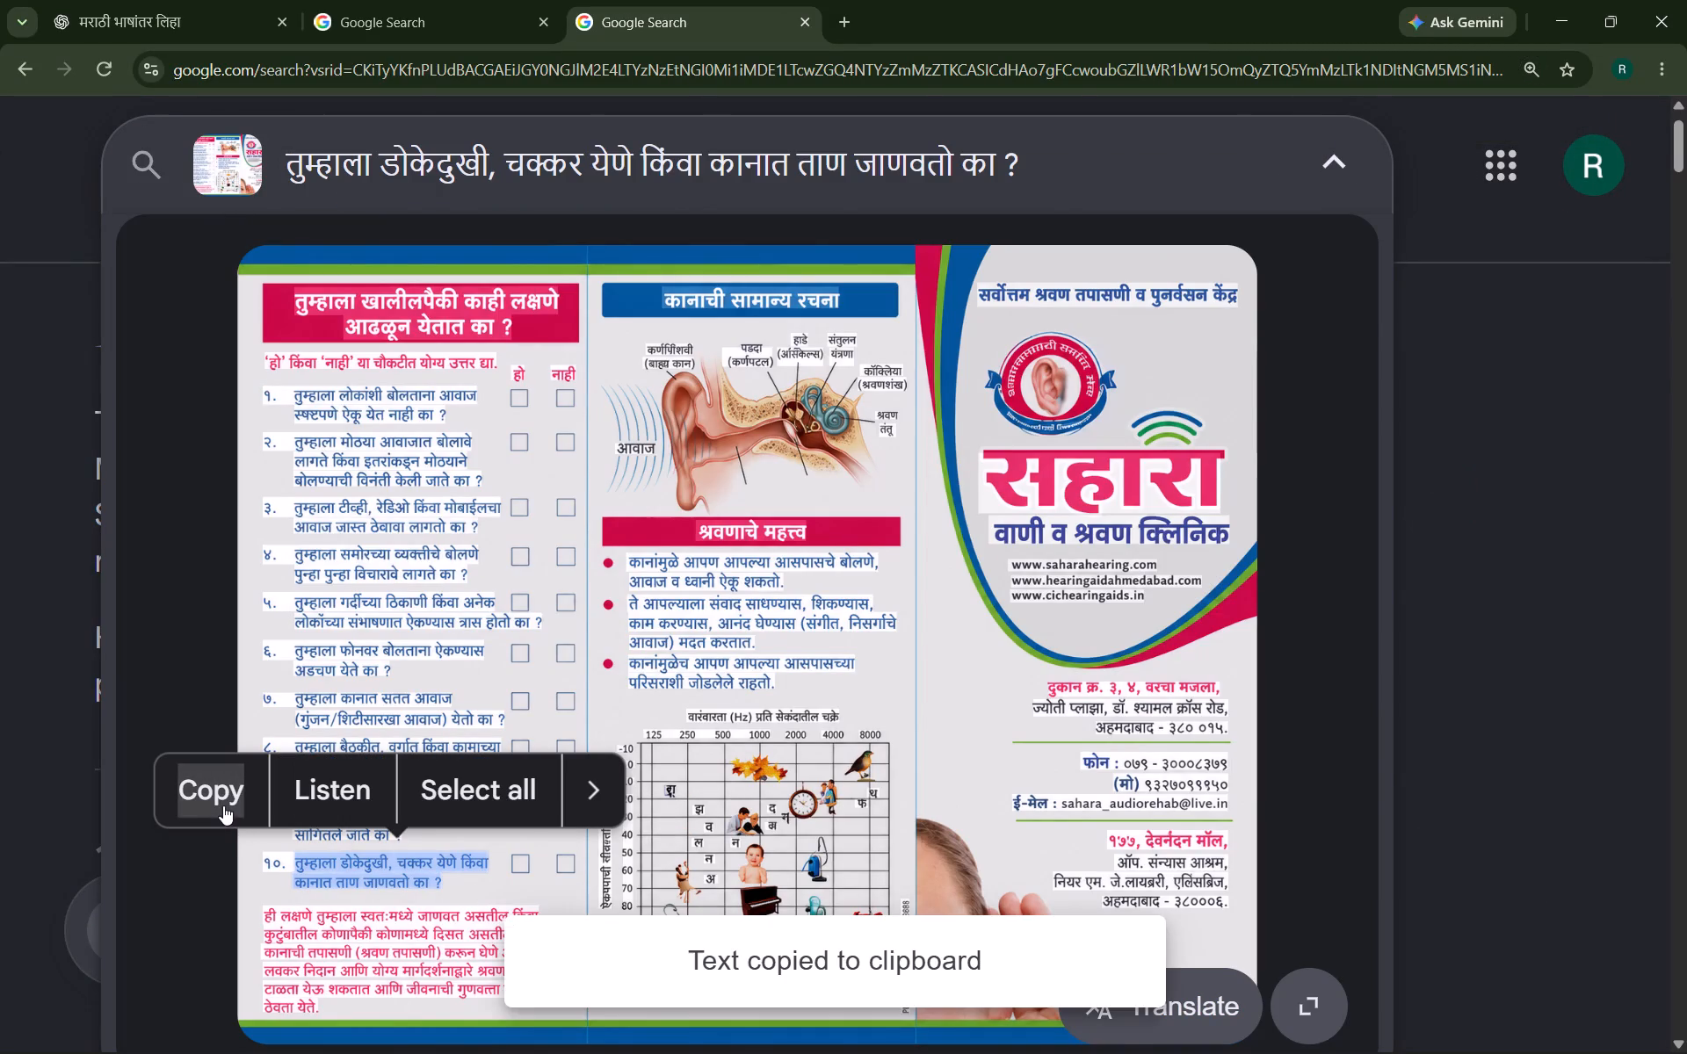
In CorelDRAW, duplicate question 9's wording about 24 mm lower beside "१०." and replace the duplicate's text with the copied question 10 wording.
key(alt+Tab)
click(569, 601)
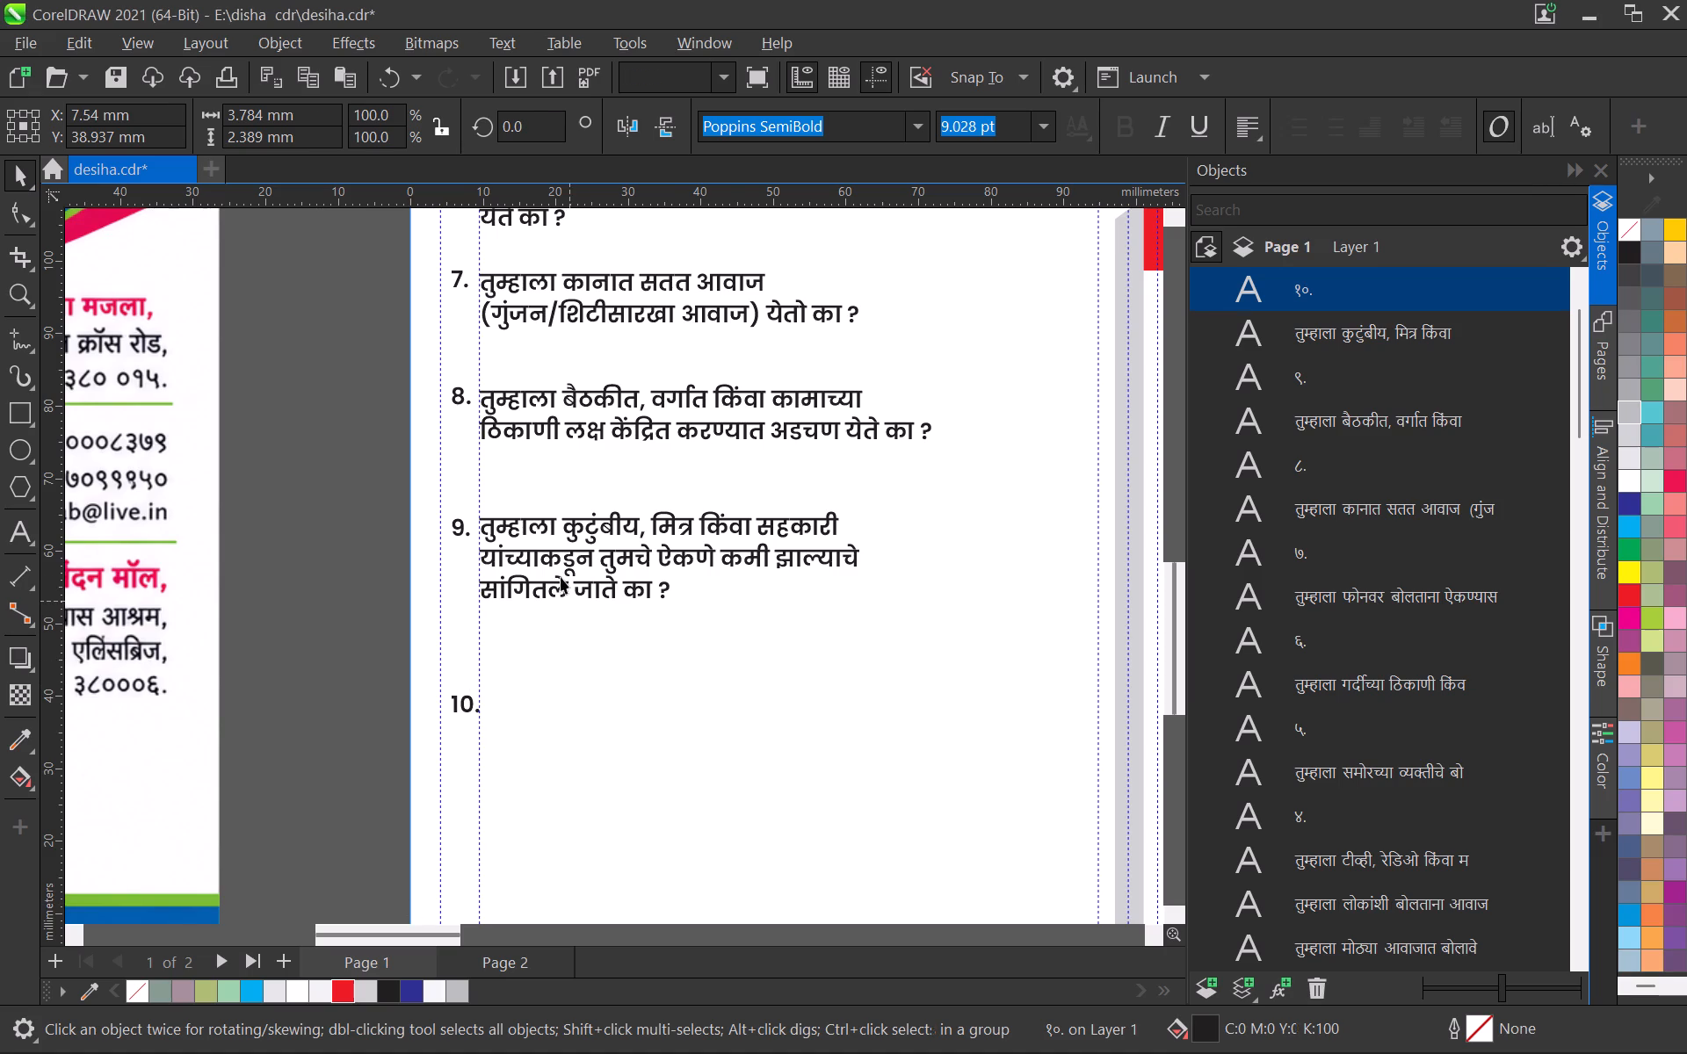
click(561, 577)
scroll(553, 590, up, 4)
drag(553, 590, 556, 879)
shift+right_click(556, 879)
middle_drag(524, 788, 521, 653)
drag(521, 627, 520, 646)
double_click(520, 646)
key(ctrl+a)
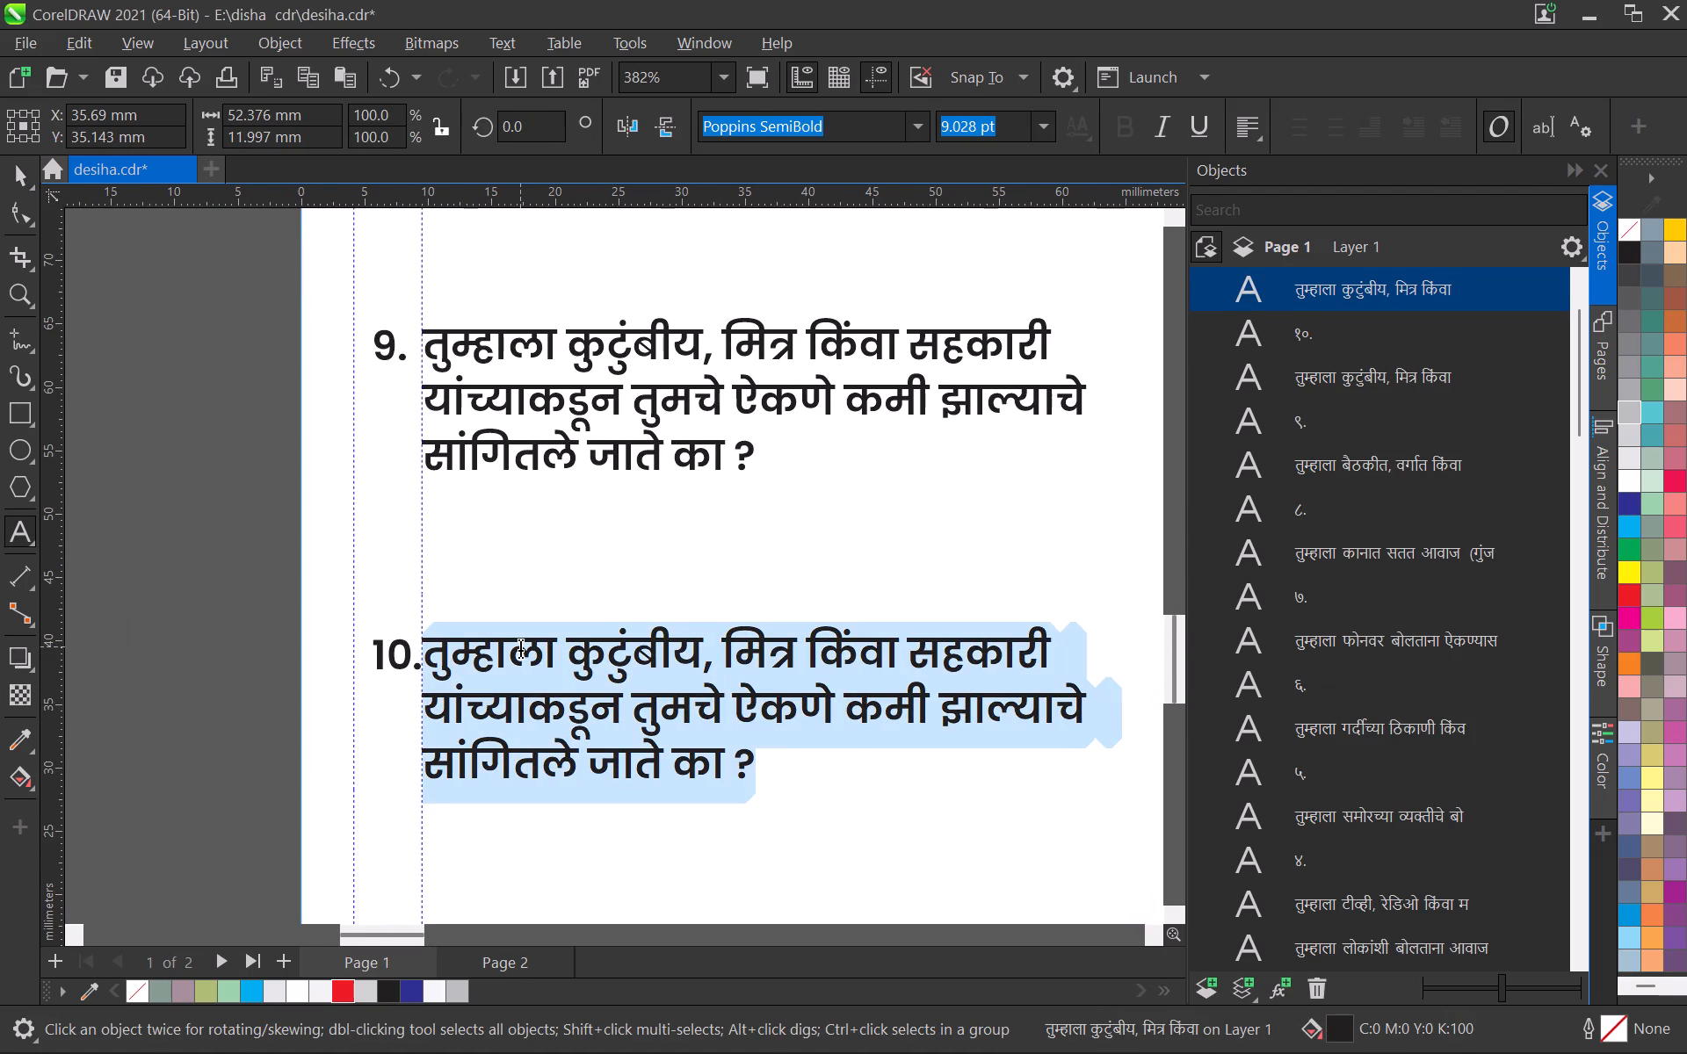
key(ctrl+v)
Break question 10's wording into two lines, before "कानात".
scroll(680, 681, down, 4)
middle_drag(808, 662, 643, 620)
scroll(843, 633, up, 2)
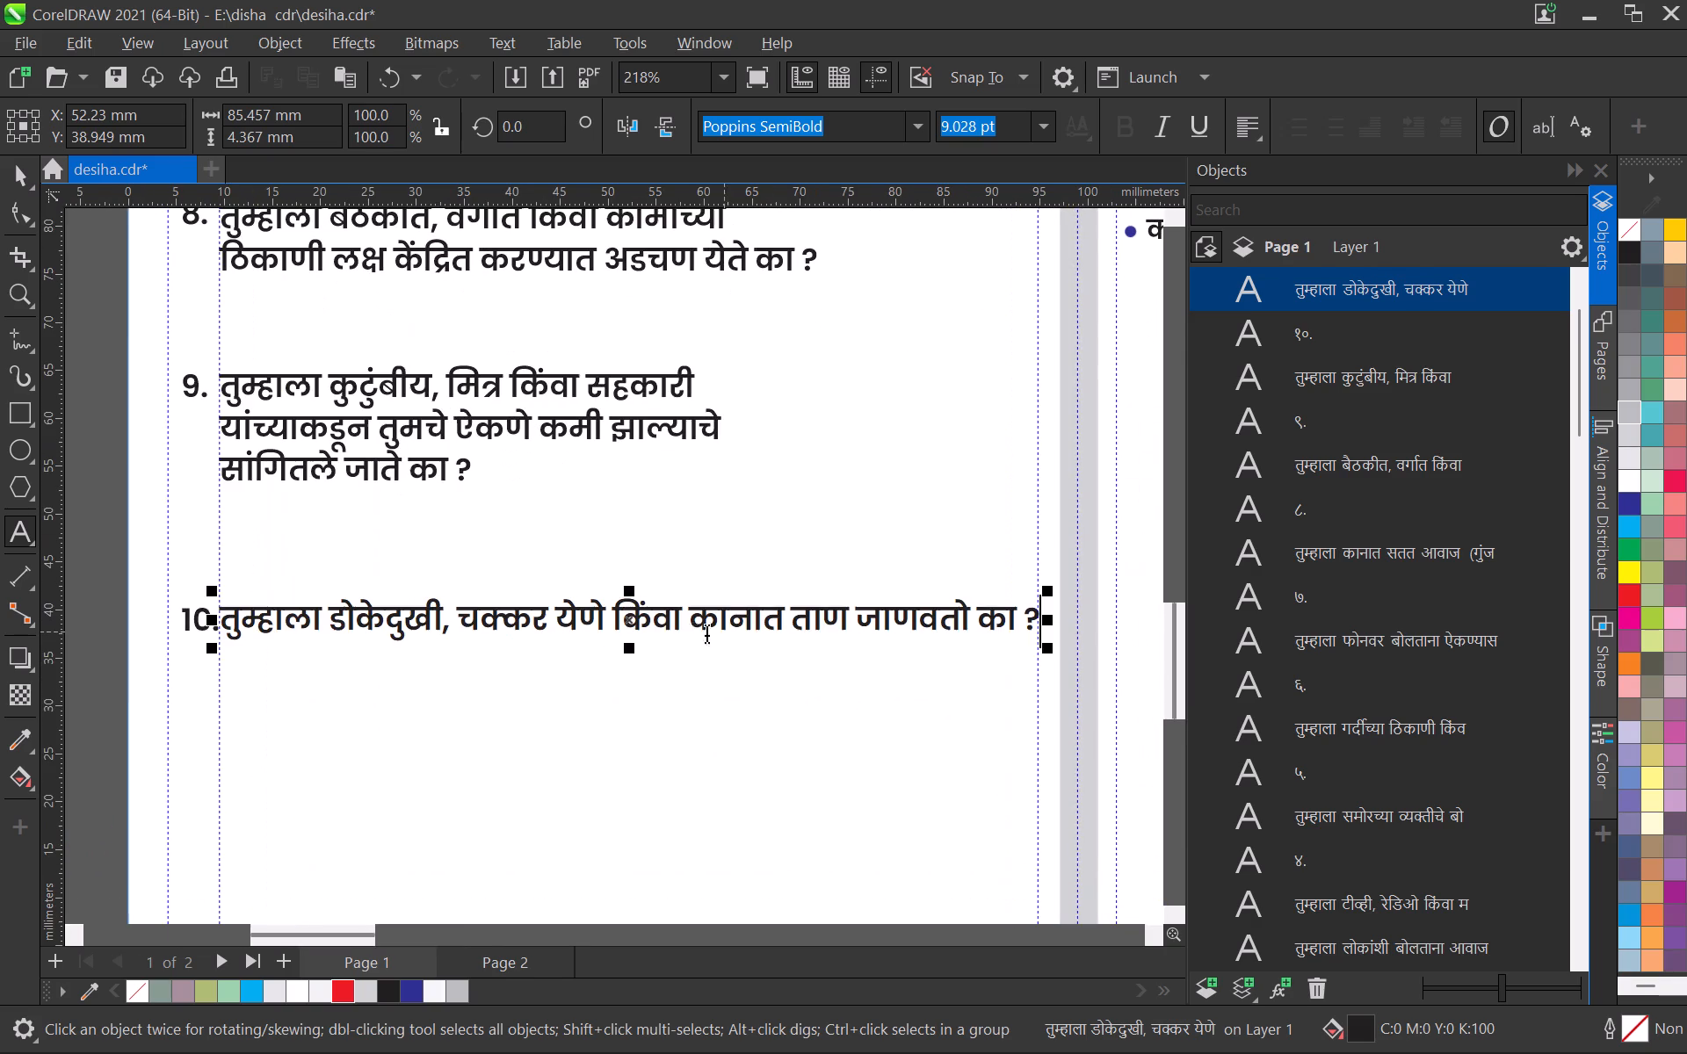
click(691, 628)
key(Return)
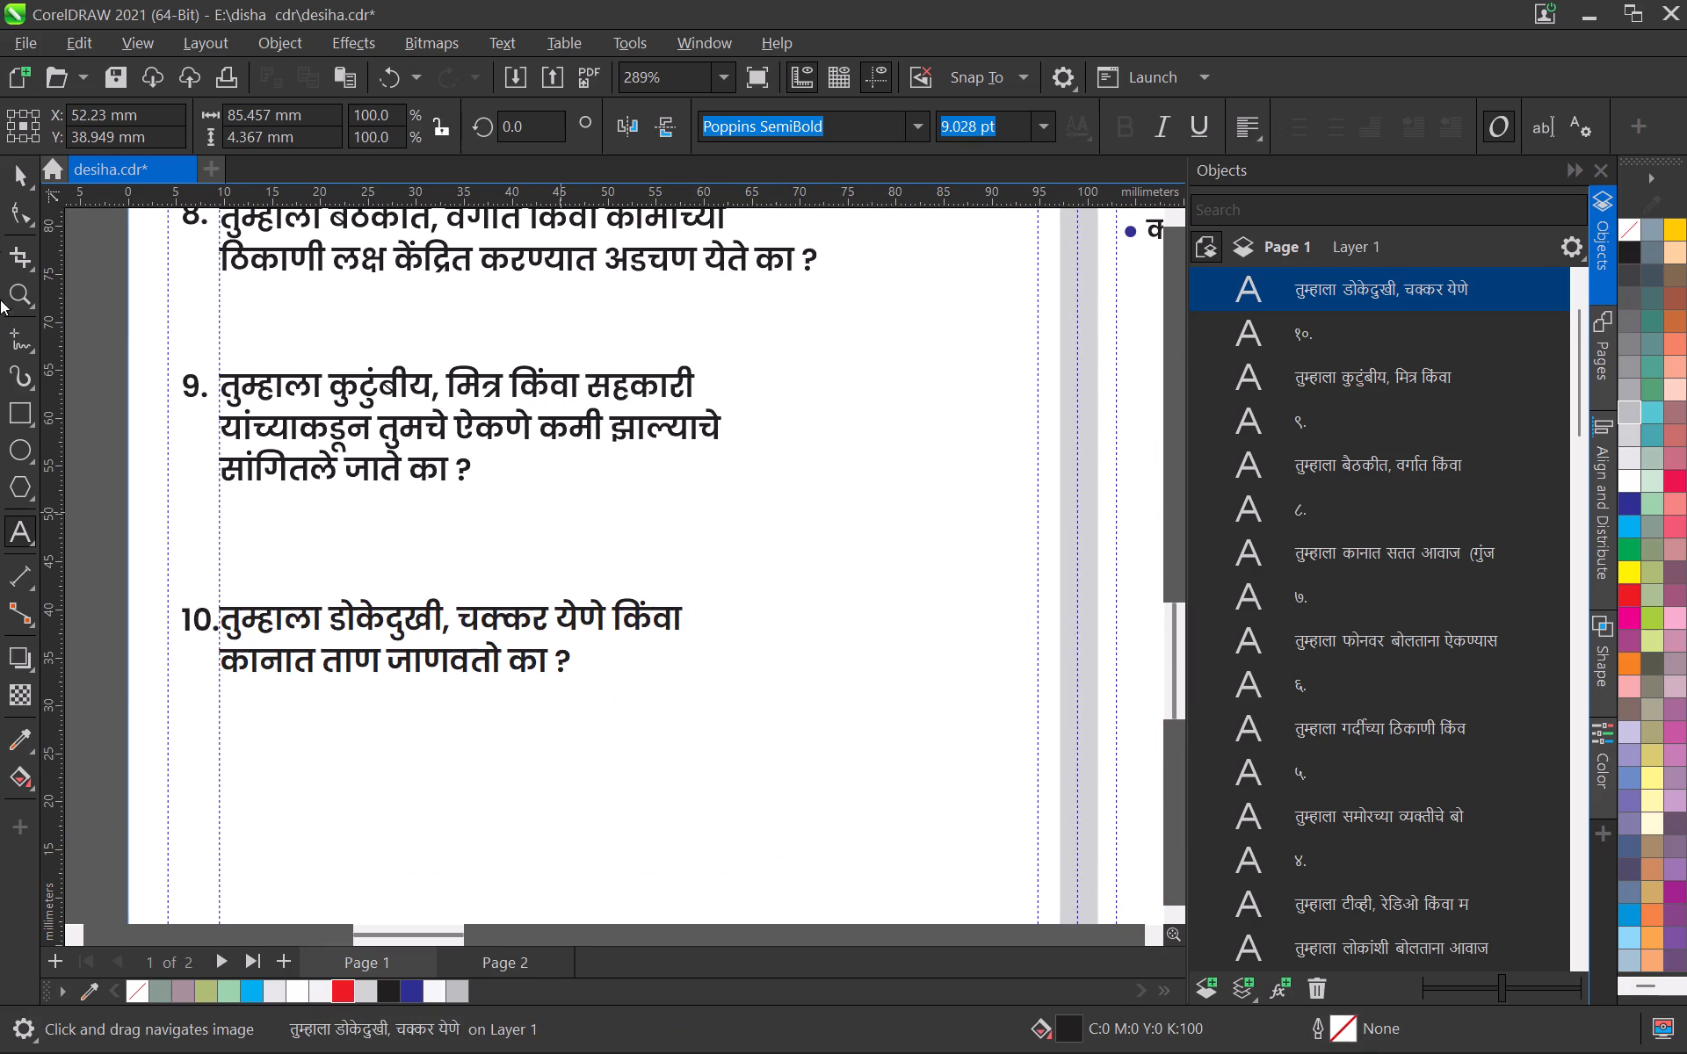
click(27, 175)
Nudge question 10's wording down 0.1 mm to line it up with its number.
scroll(338, 641, down, 3)
middle_drag(325, 657, 472, 667)
scroll(453, 673, up, 3)
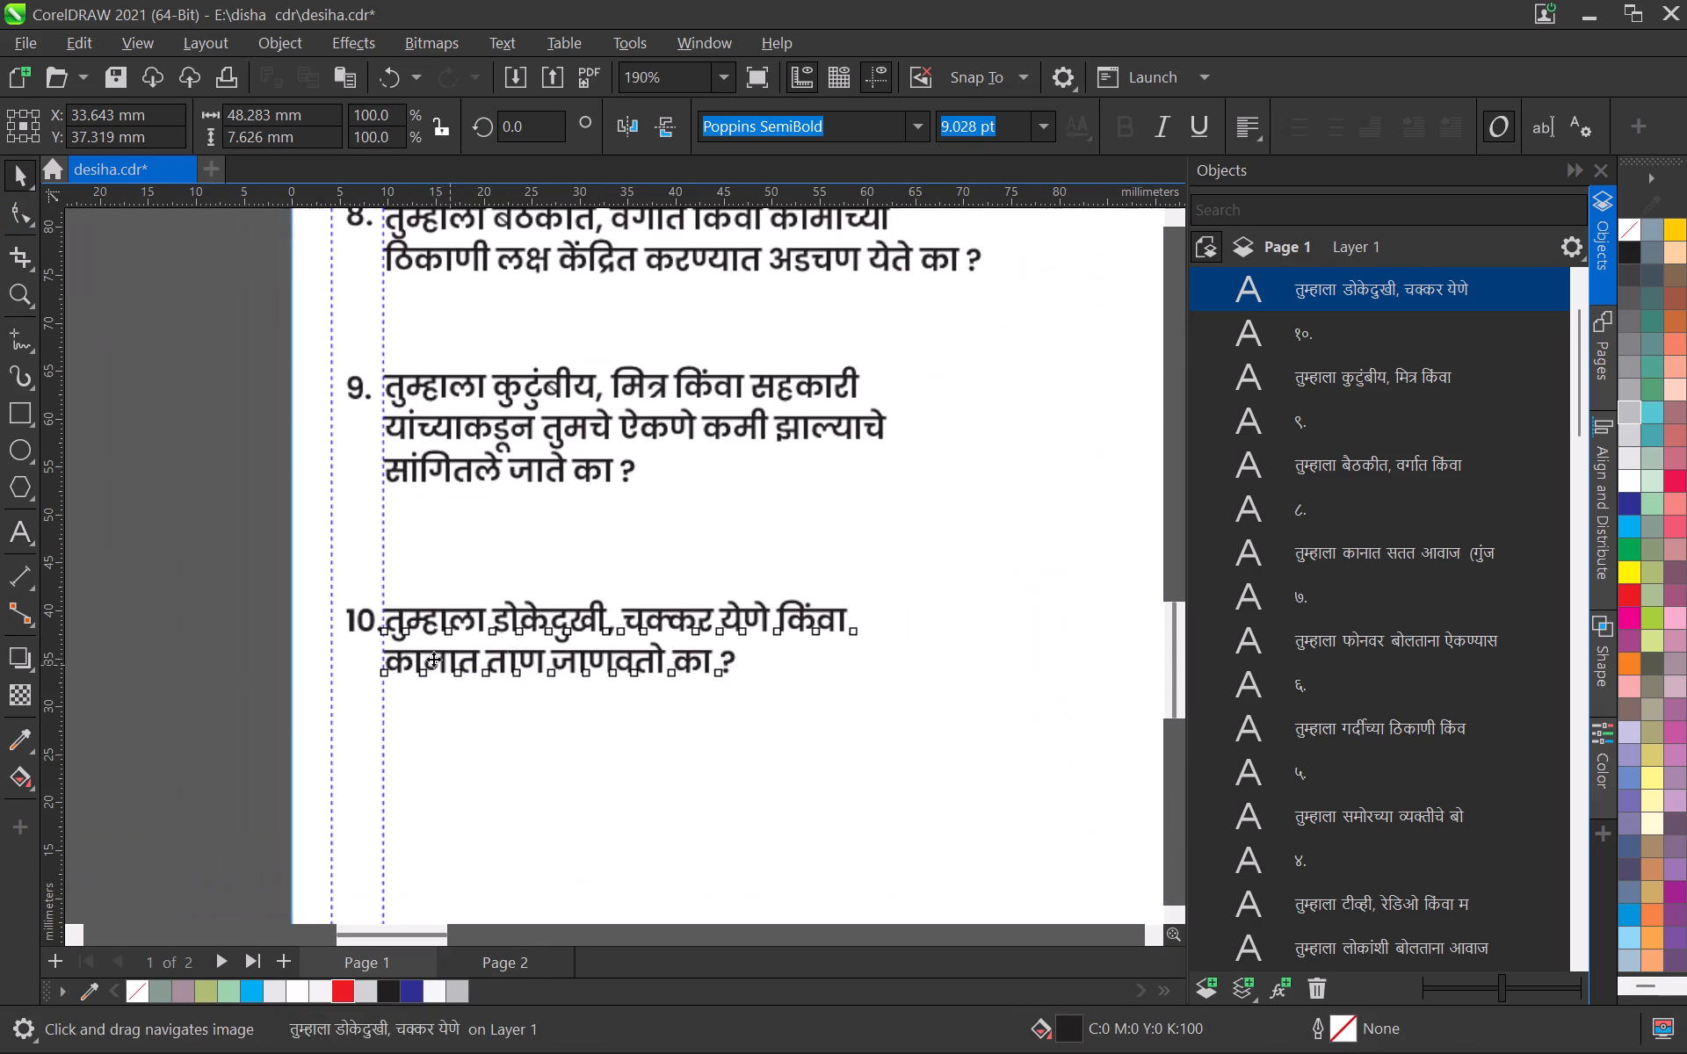
key(Down)
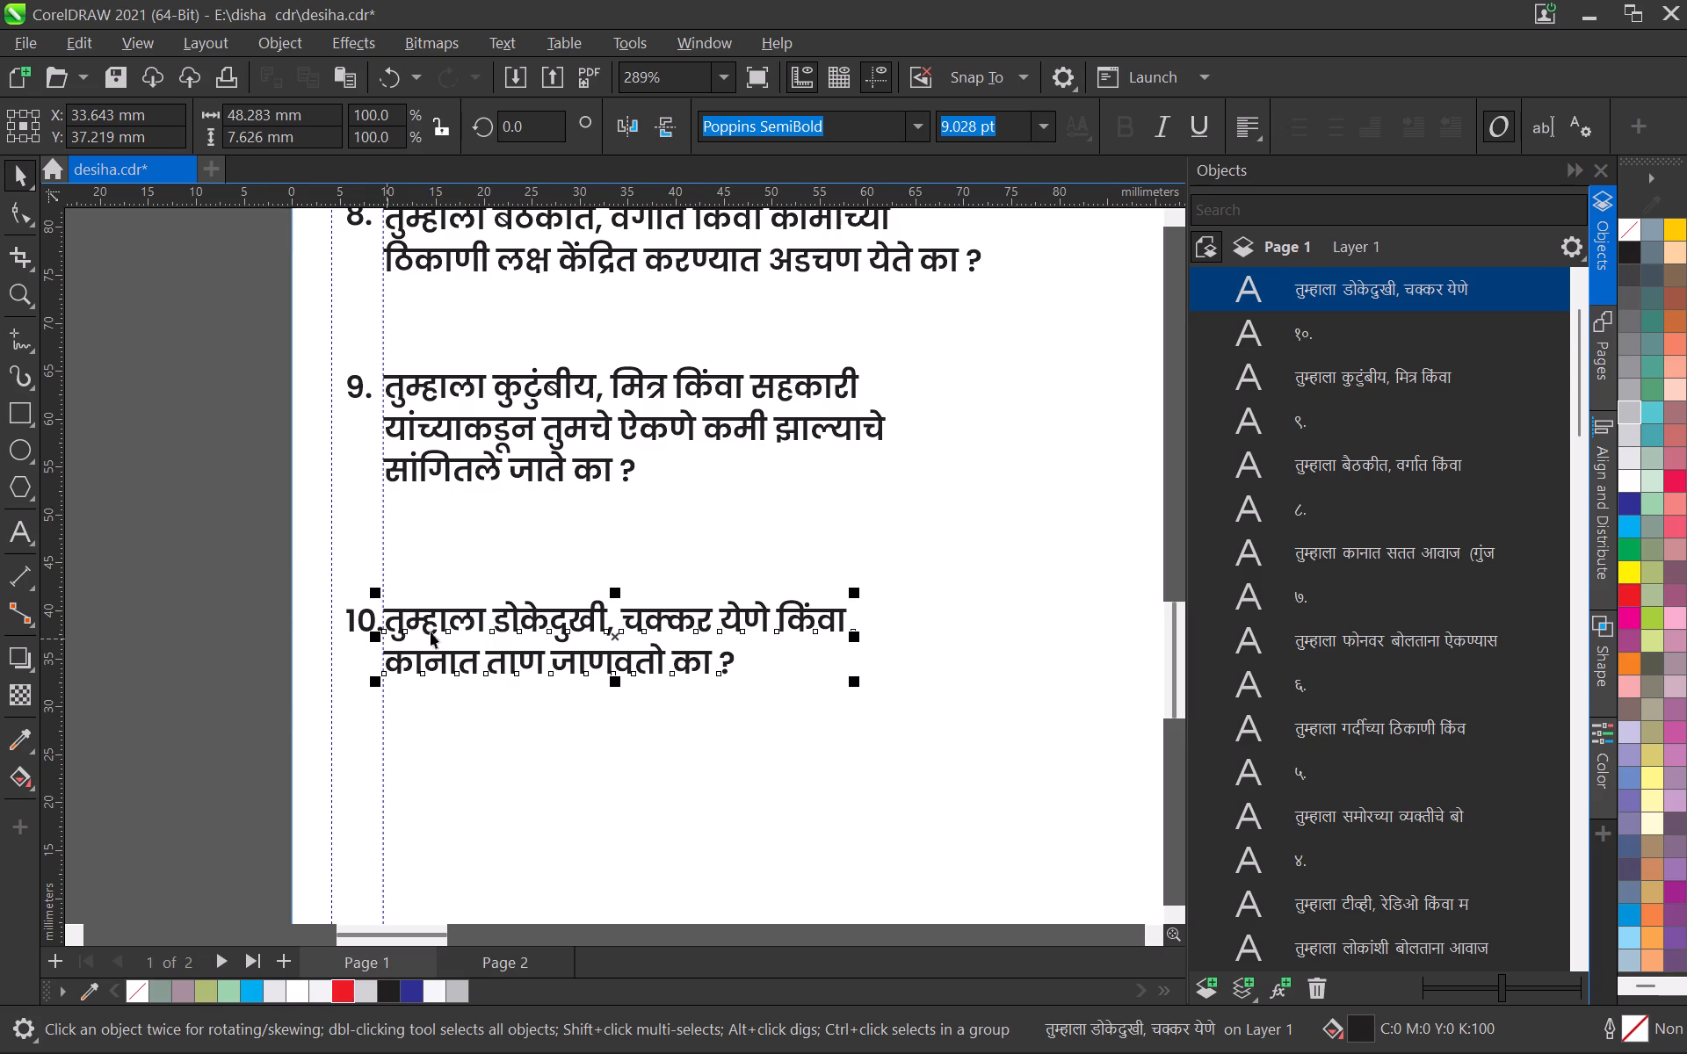
Select the wordings of all ten questions, without their numbers, and nudge them 0.4 mm to the right.
scroll(470, 623, down, 3)
middle_drag(496, 575, 514, 672)
scroll(530, 642, down, 4)
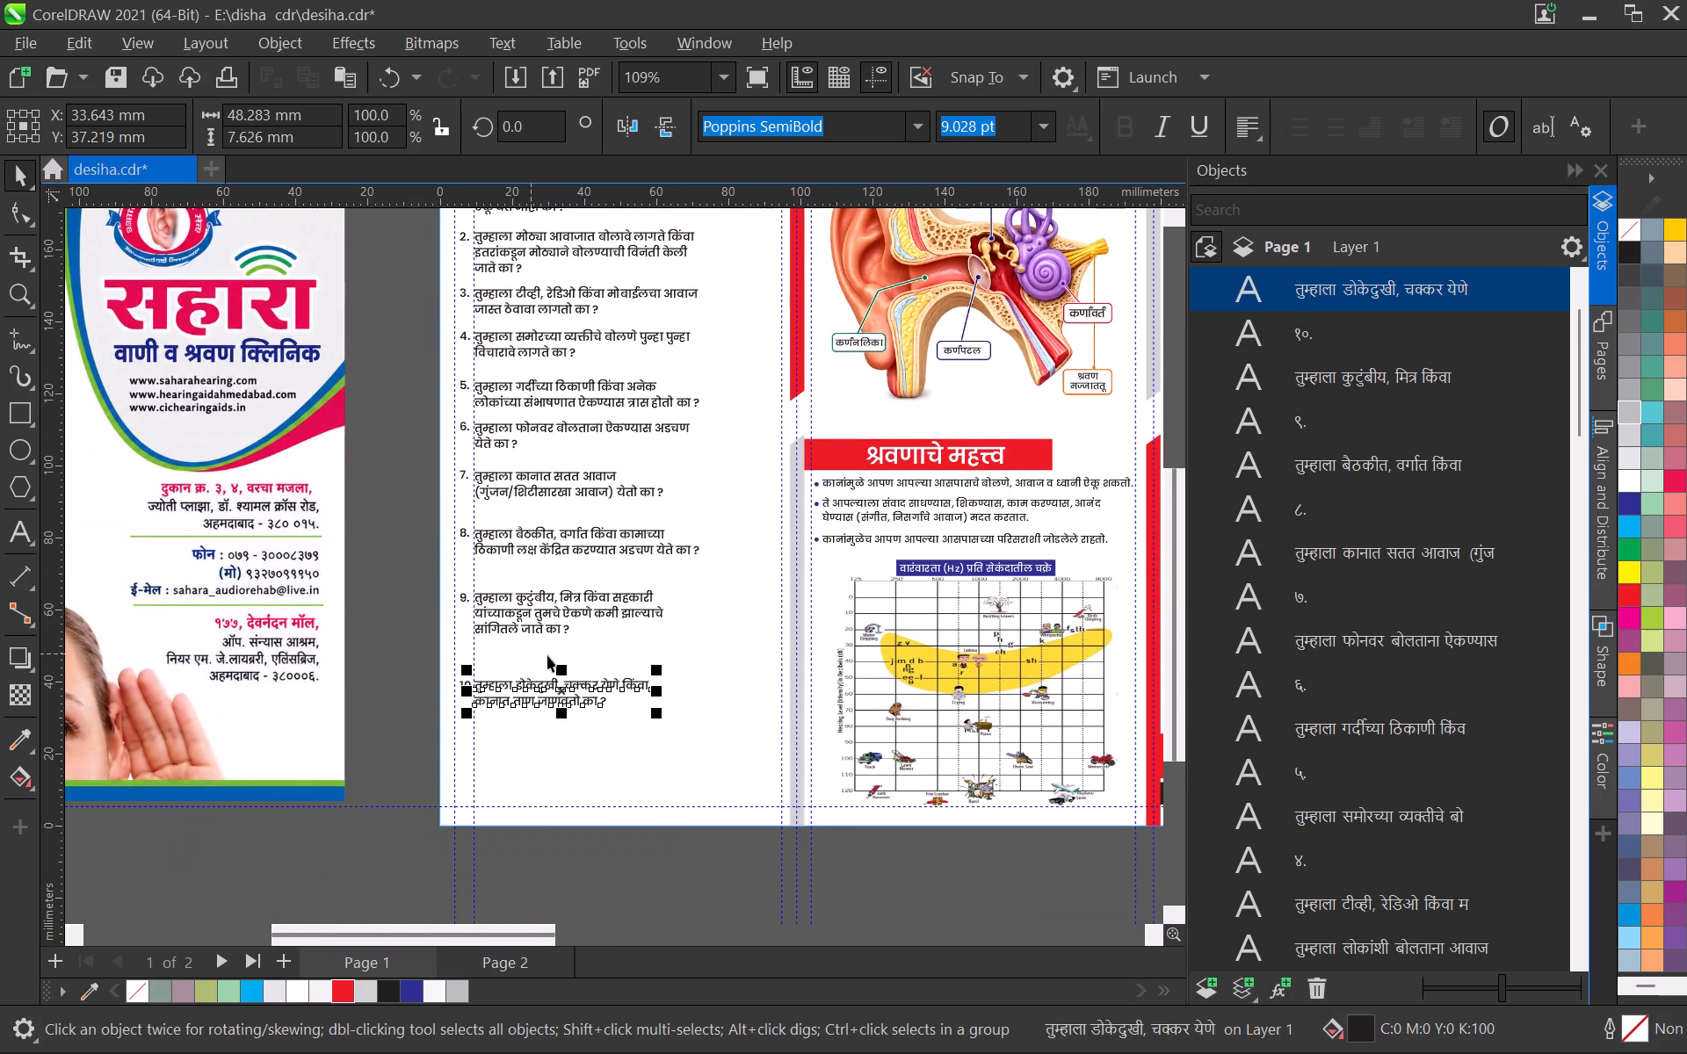
middle_drag(557, 653, 563, 727)
shift+click(537, 685)
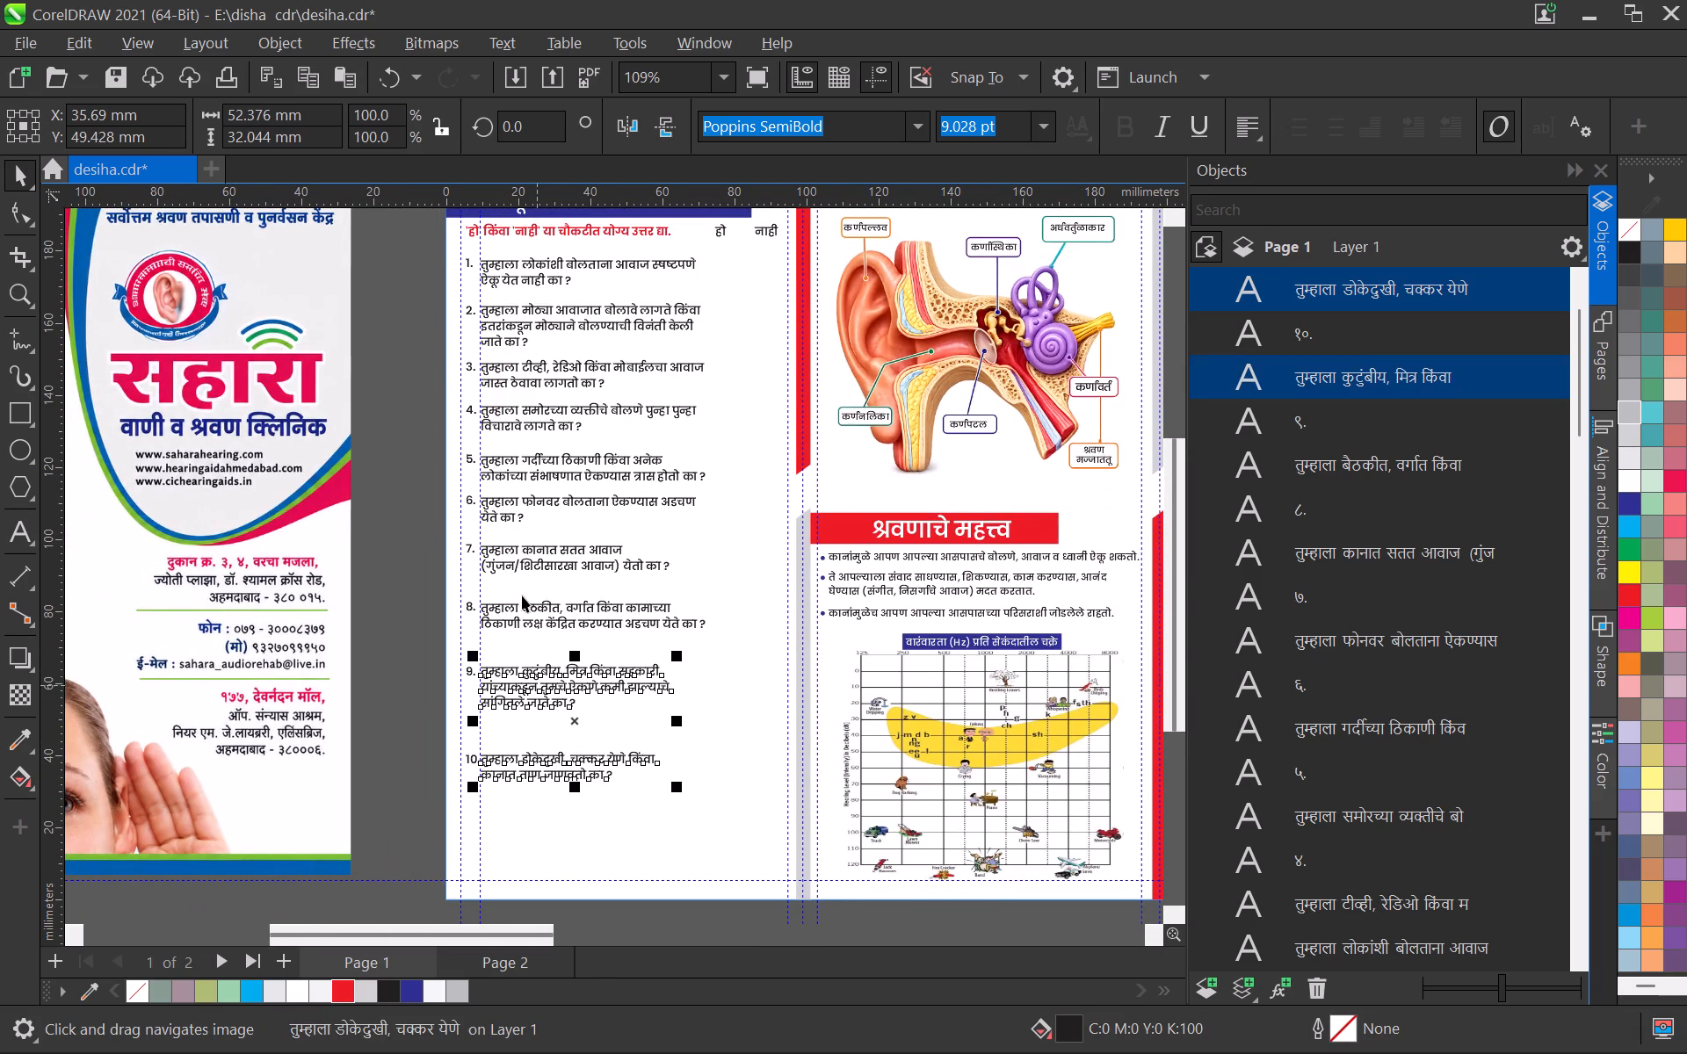
shift+click(525, 611)
shift+click(527, 552)
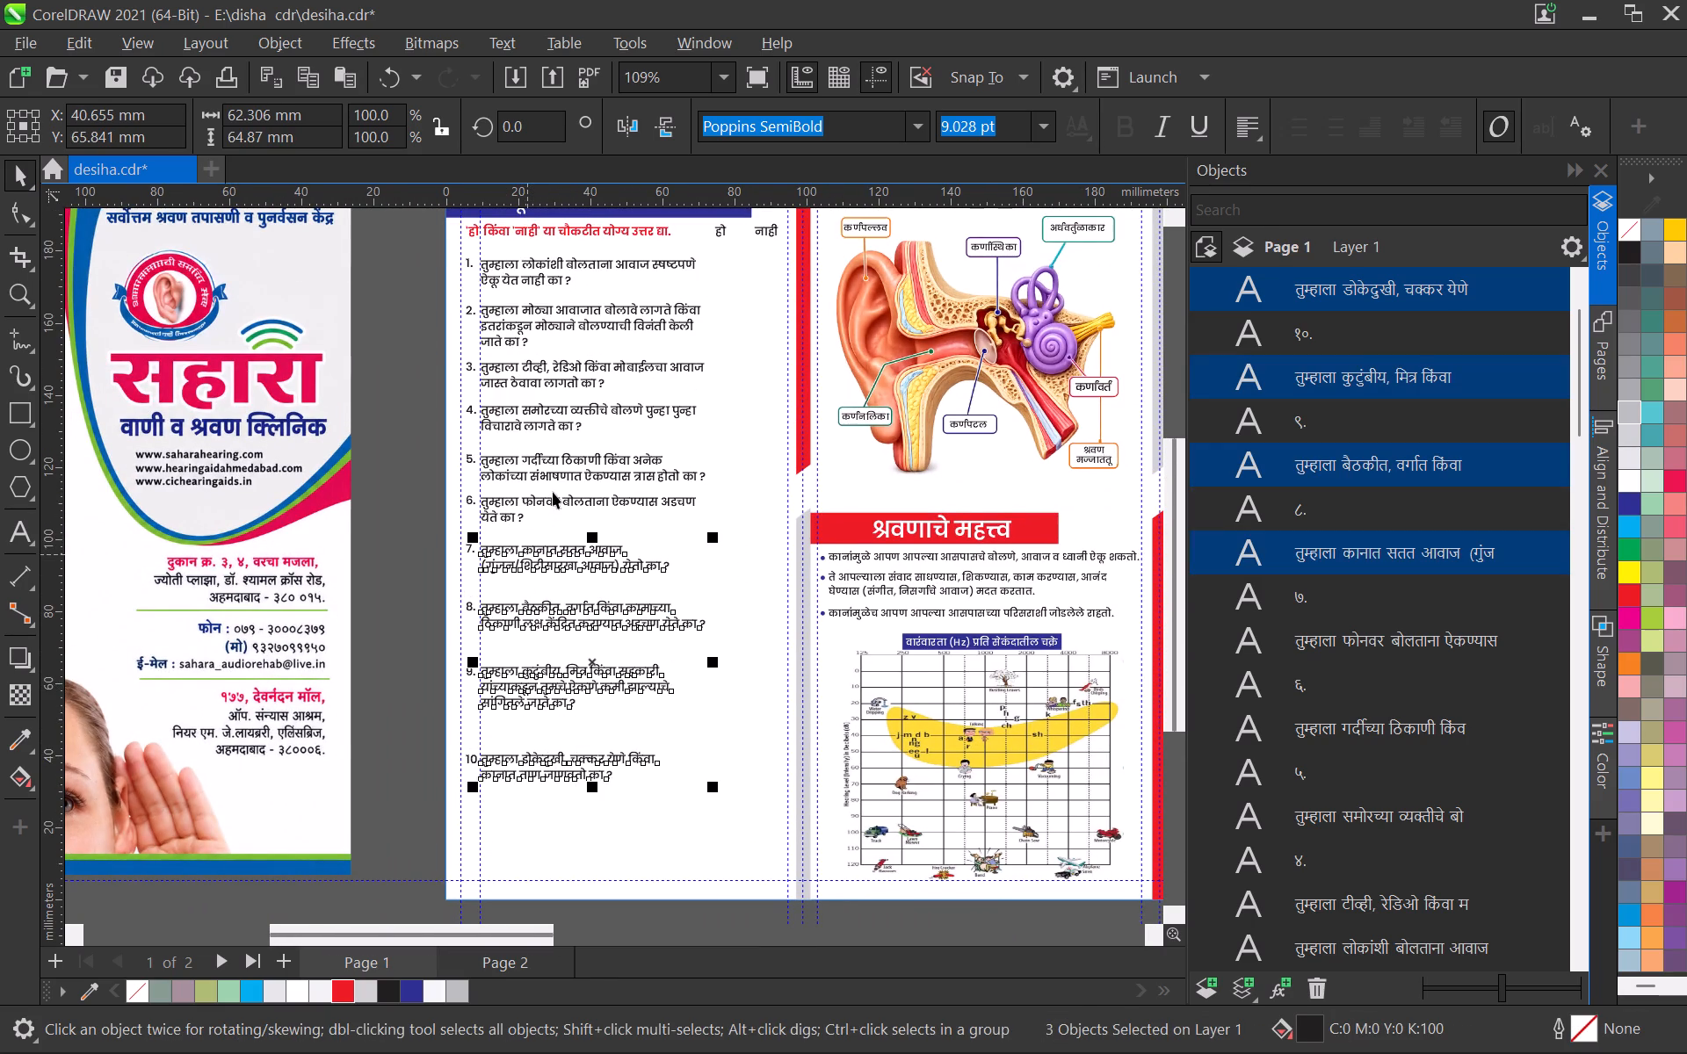
shift+click(553, 458)
shift+click(548, 500)
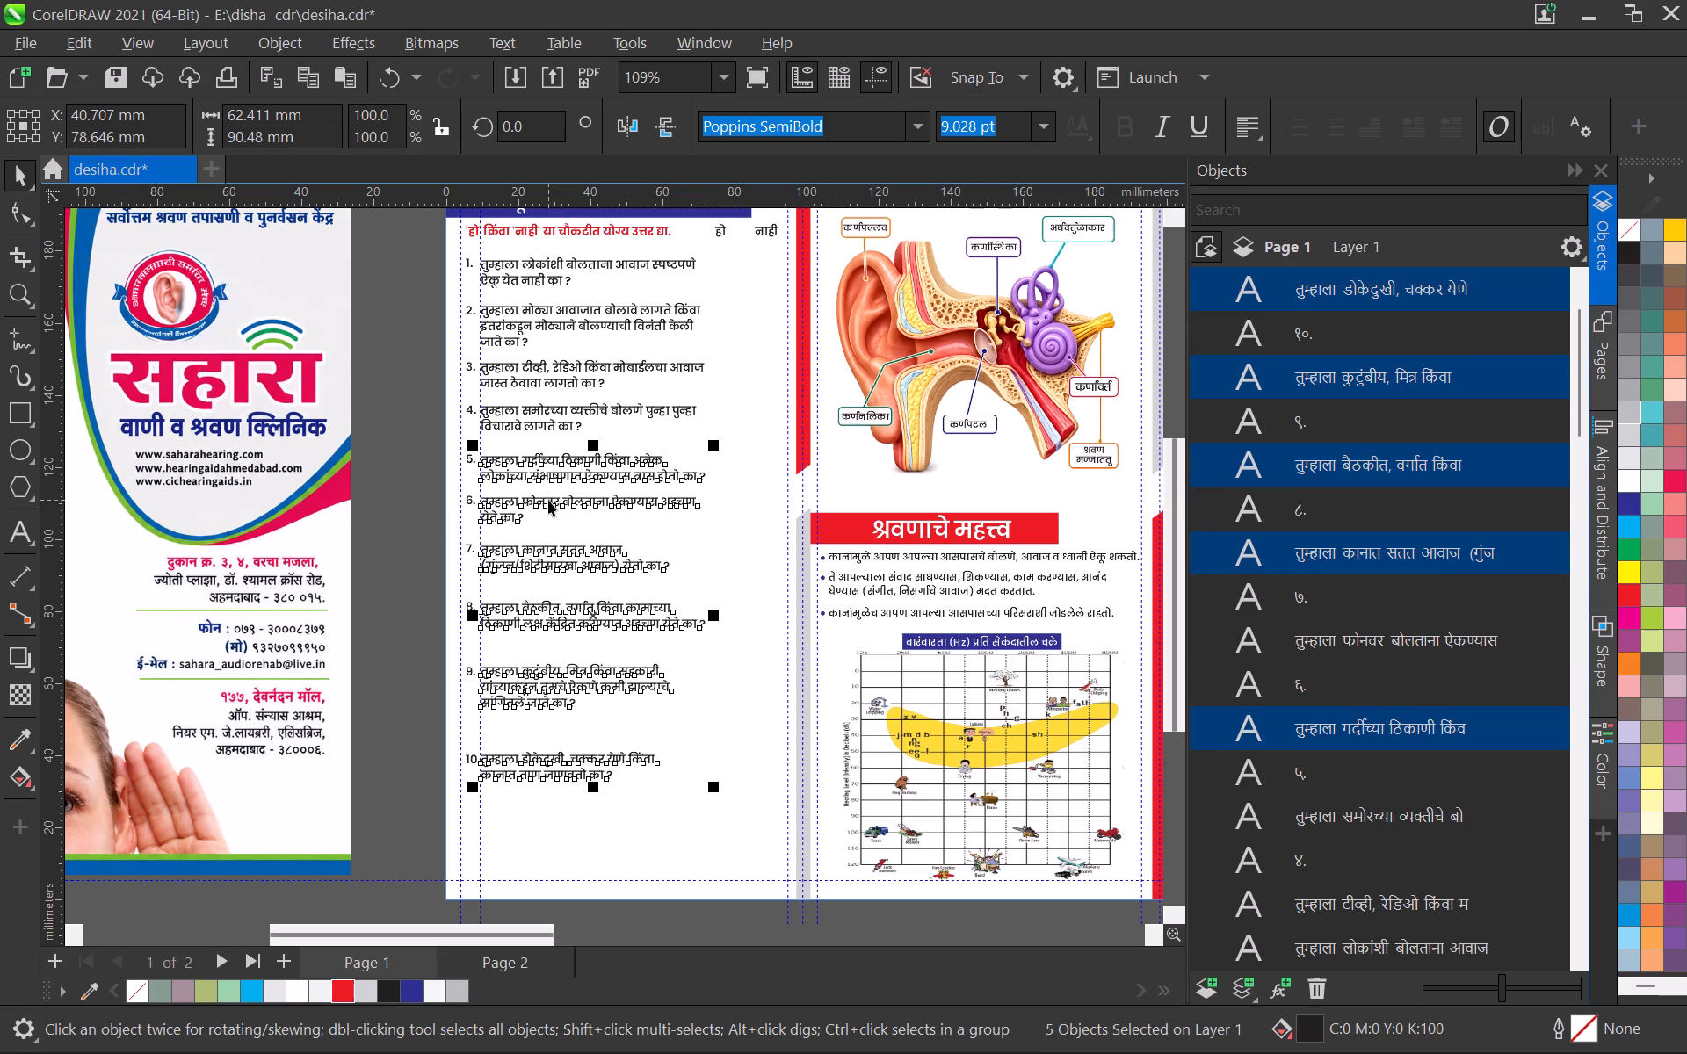
shift+click(554, 414)
shift+click(554, 371)
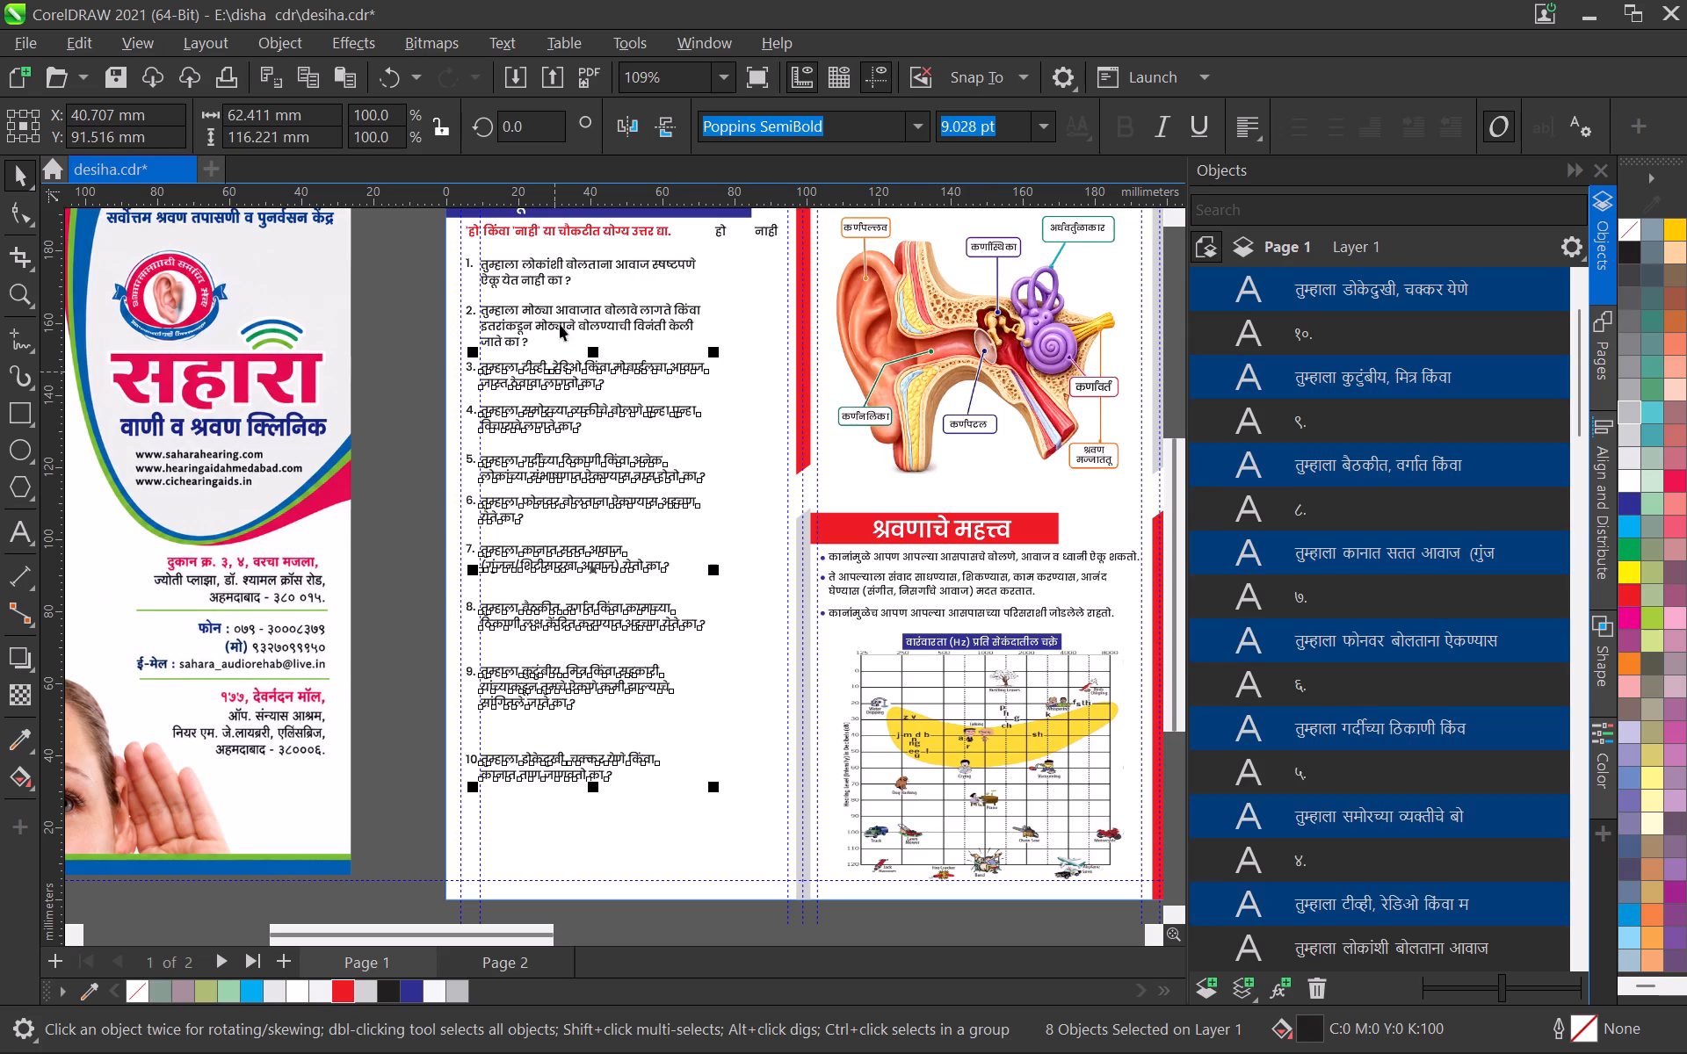
shift+click(557, 309)
shift+click(554, 267)
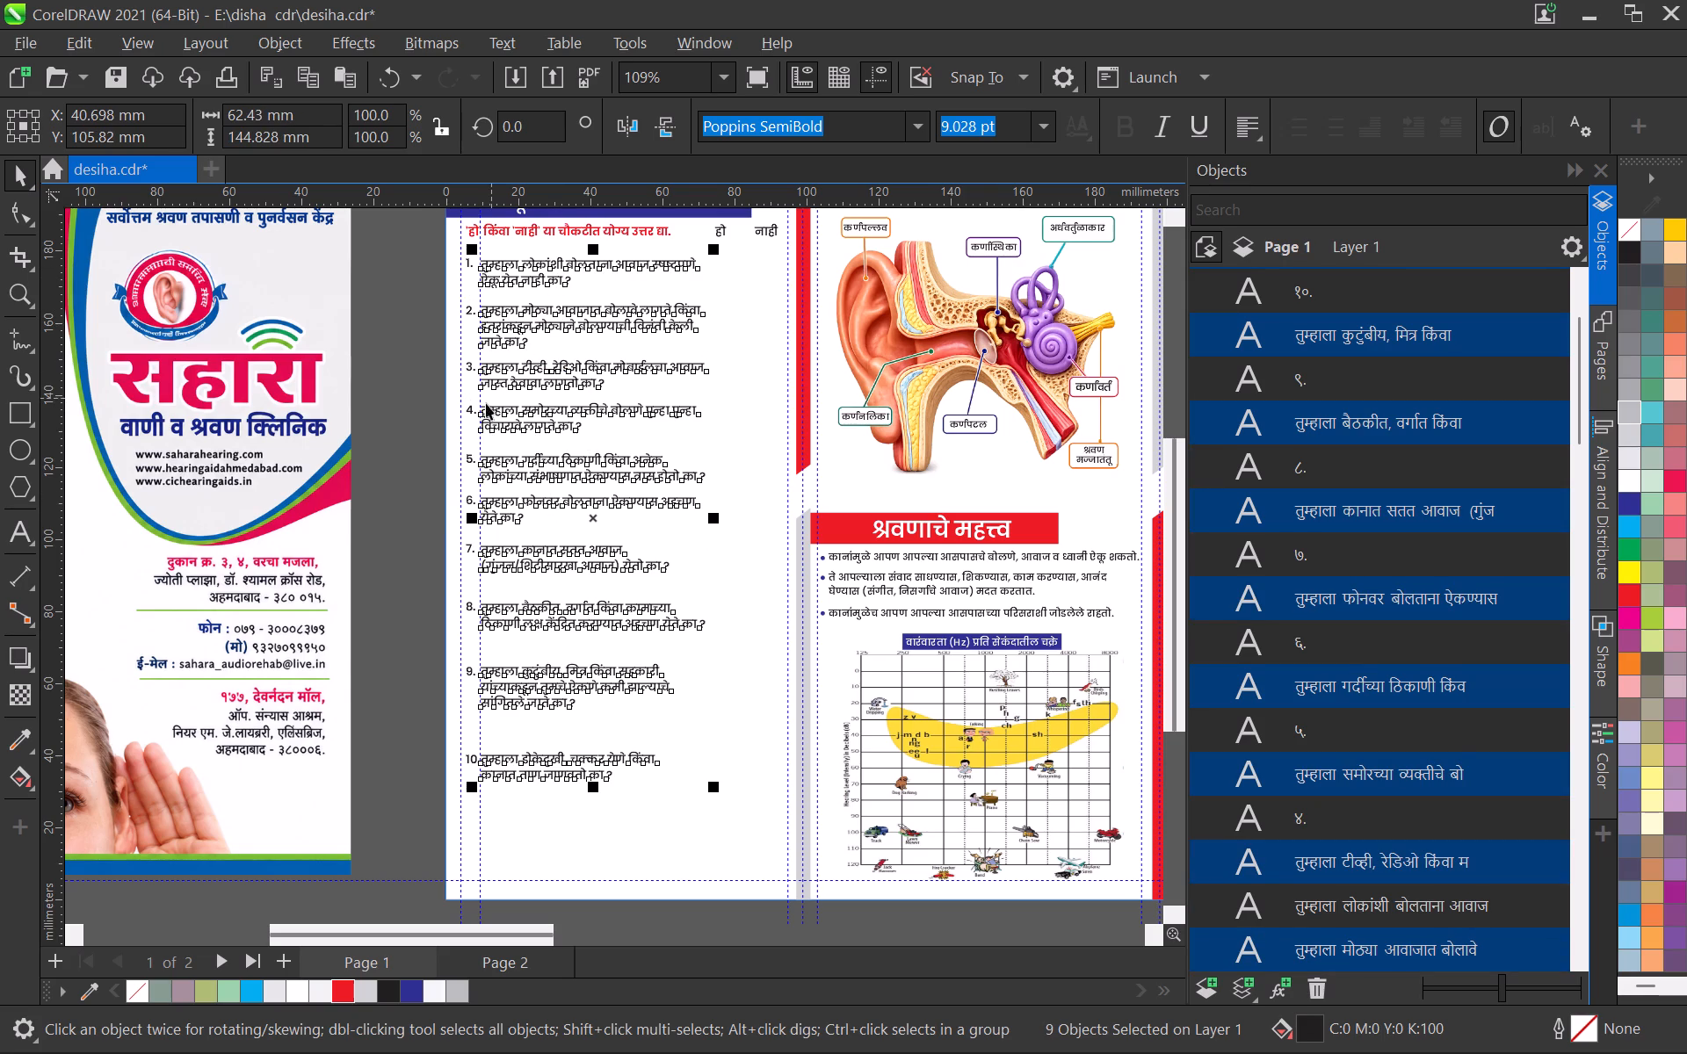
key(Right)
key(Right)
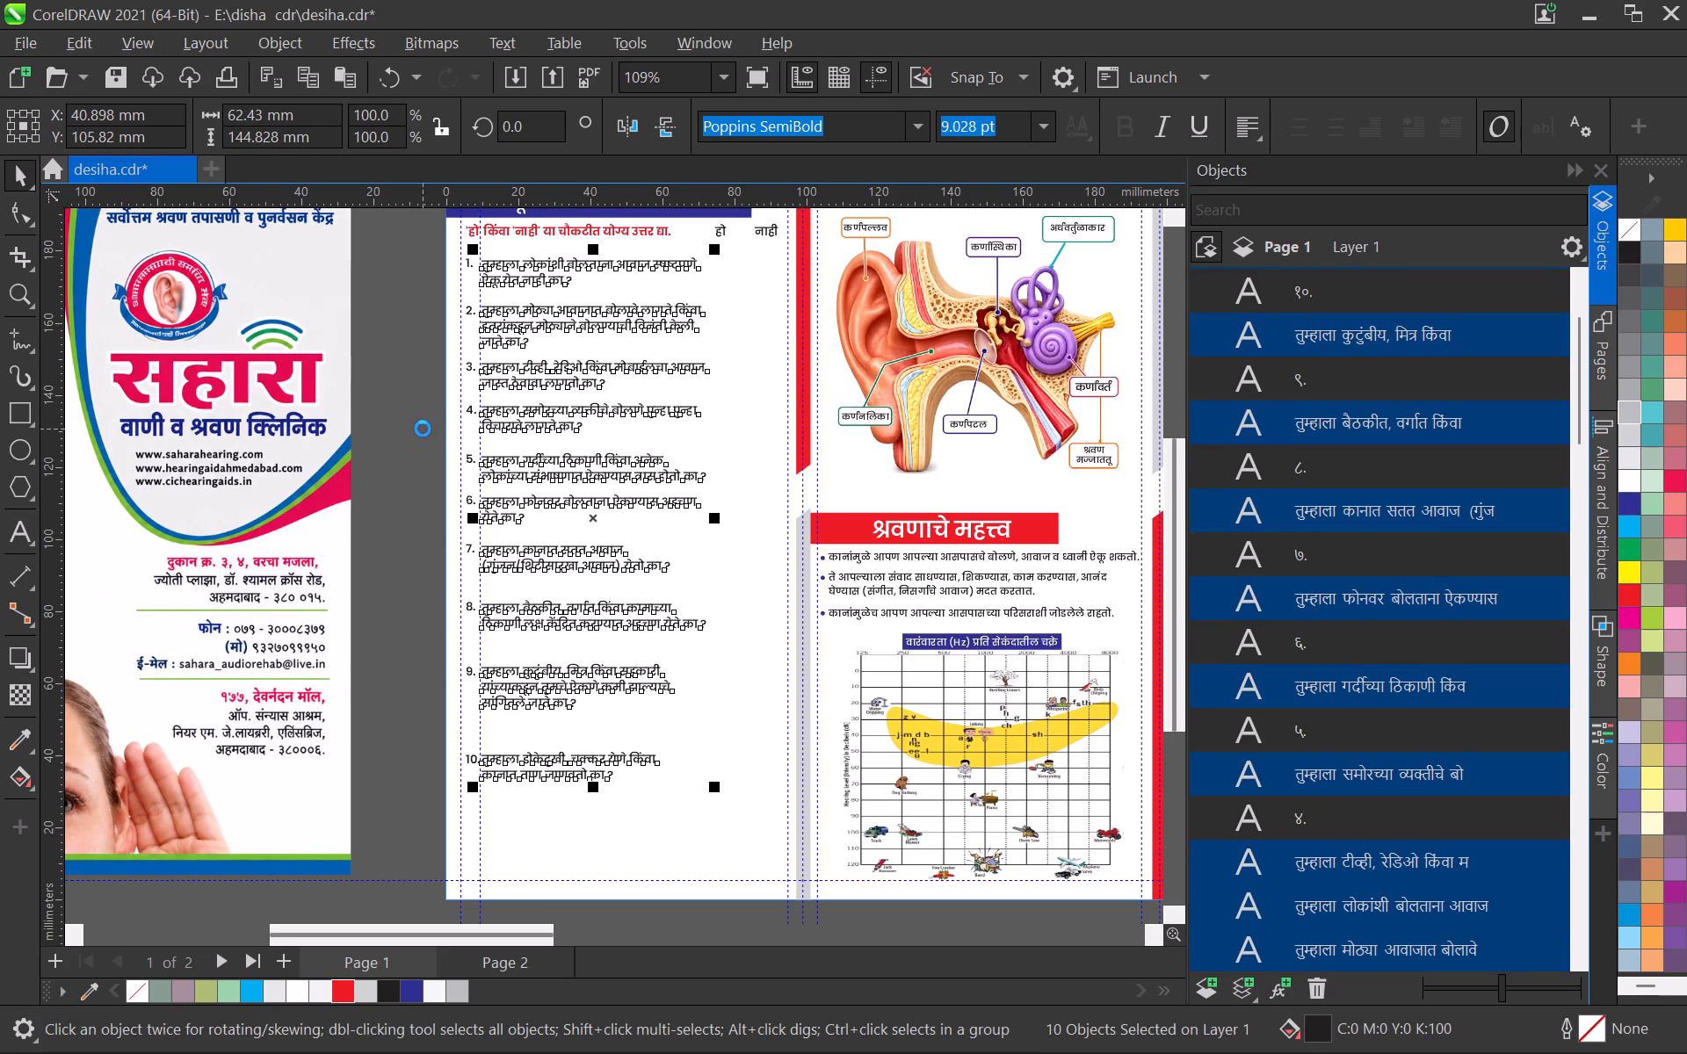
key(Right)
key(Right)
scroll(522, 728, down, 3)
middle_drag(501, 708, 520, 672)
scroll(523, 629, up, 1)
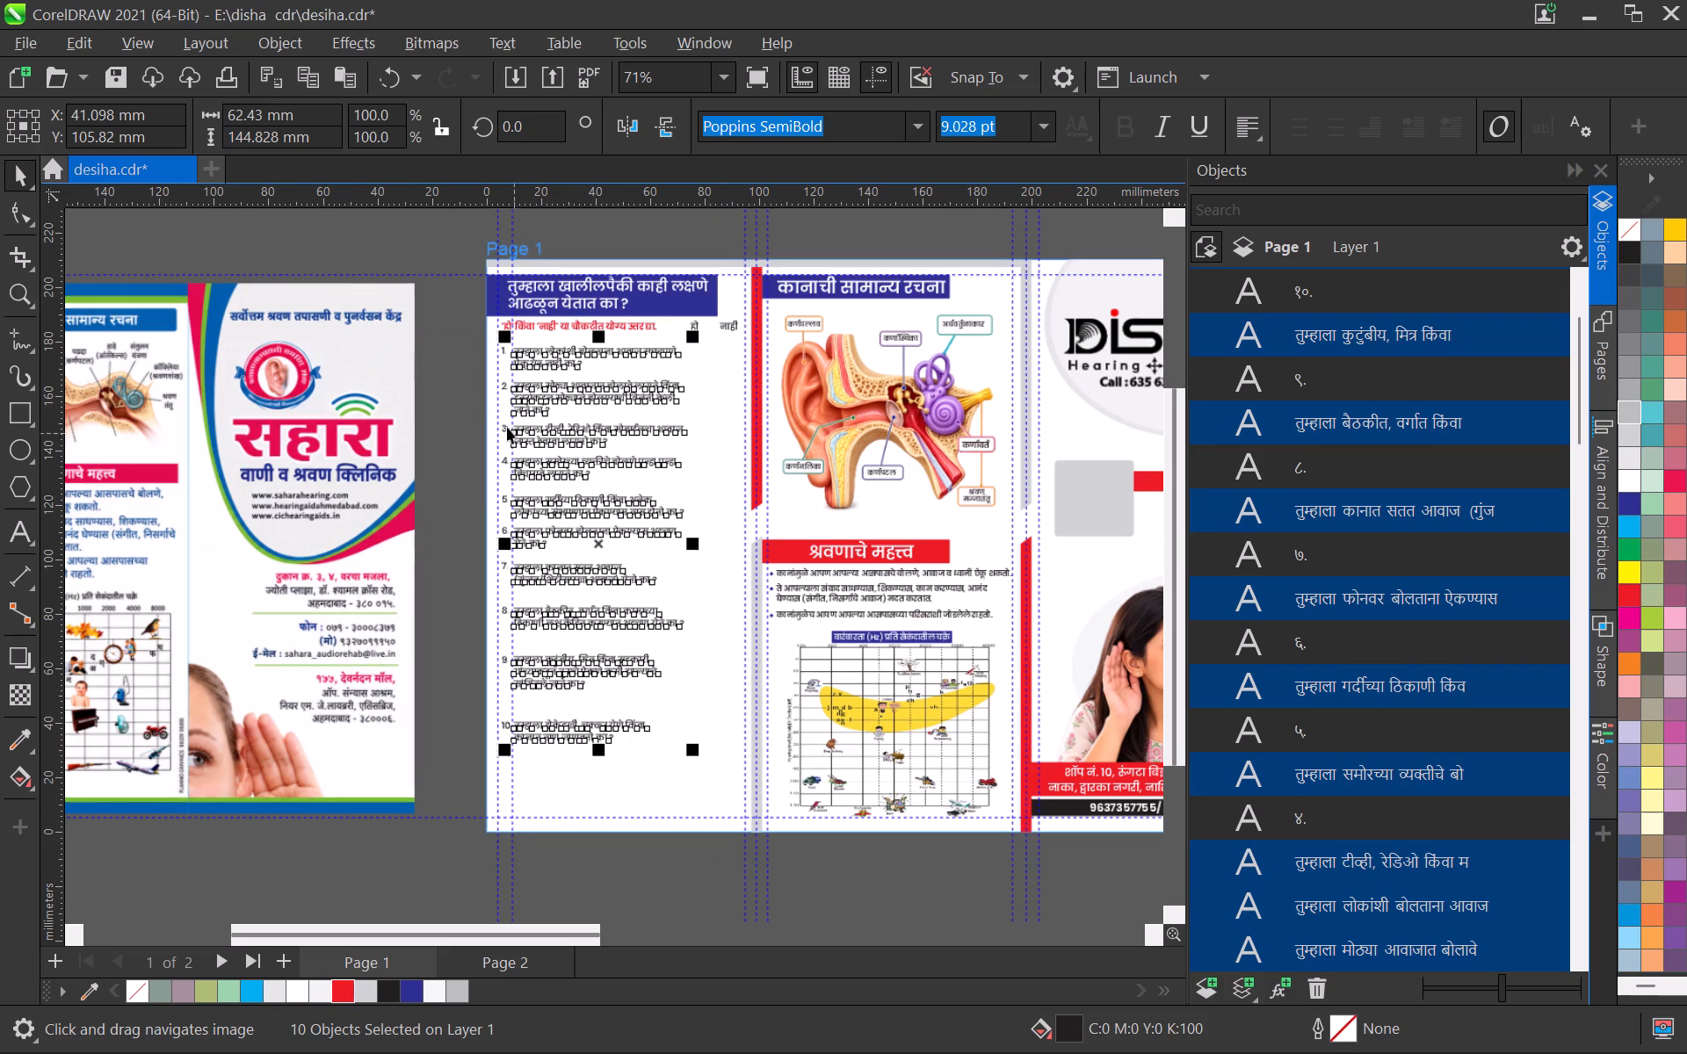
click(463, 456)
Nudge question 2's number and wording together up about 1.6 mm, closer to question 1.
middle_drag(532, 418, 510, 542)
scroll(510, 528, up, 7)
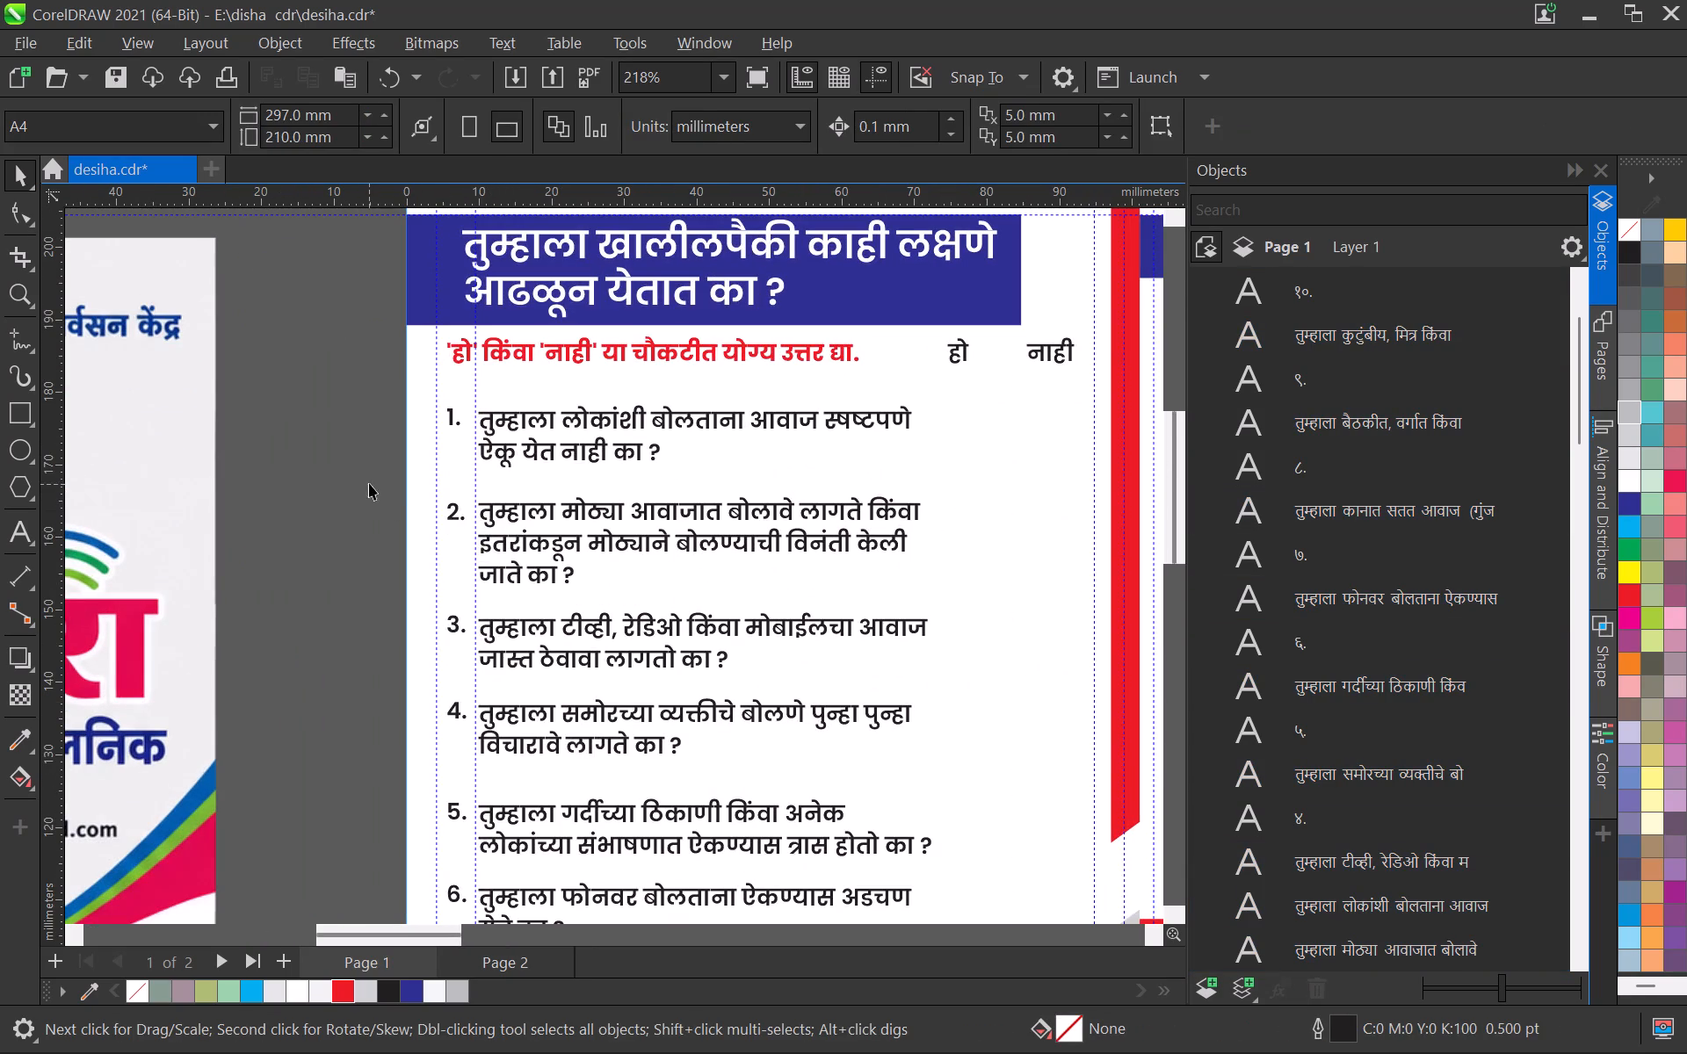
drag(369, 483, 953, 593)
key(Up)
key(Up)
key(Up)
key(Up)
key(Up)
key(Up)
key(Up)
key(Up)
key(Up)
key(Up)
key(Up)
key(Up)
key(Up)
key(Up)
key(Up)
key(Up)
key(Up)
key(Up)
key(Up)
key(Up)
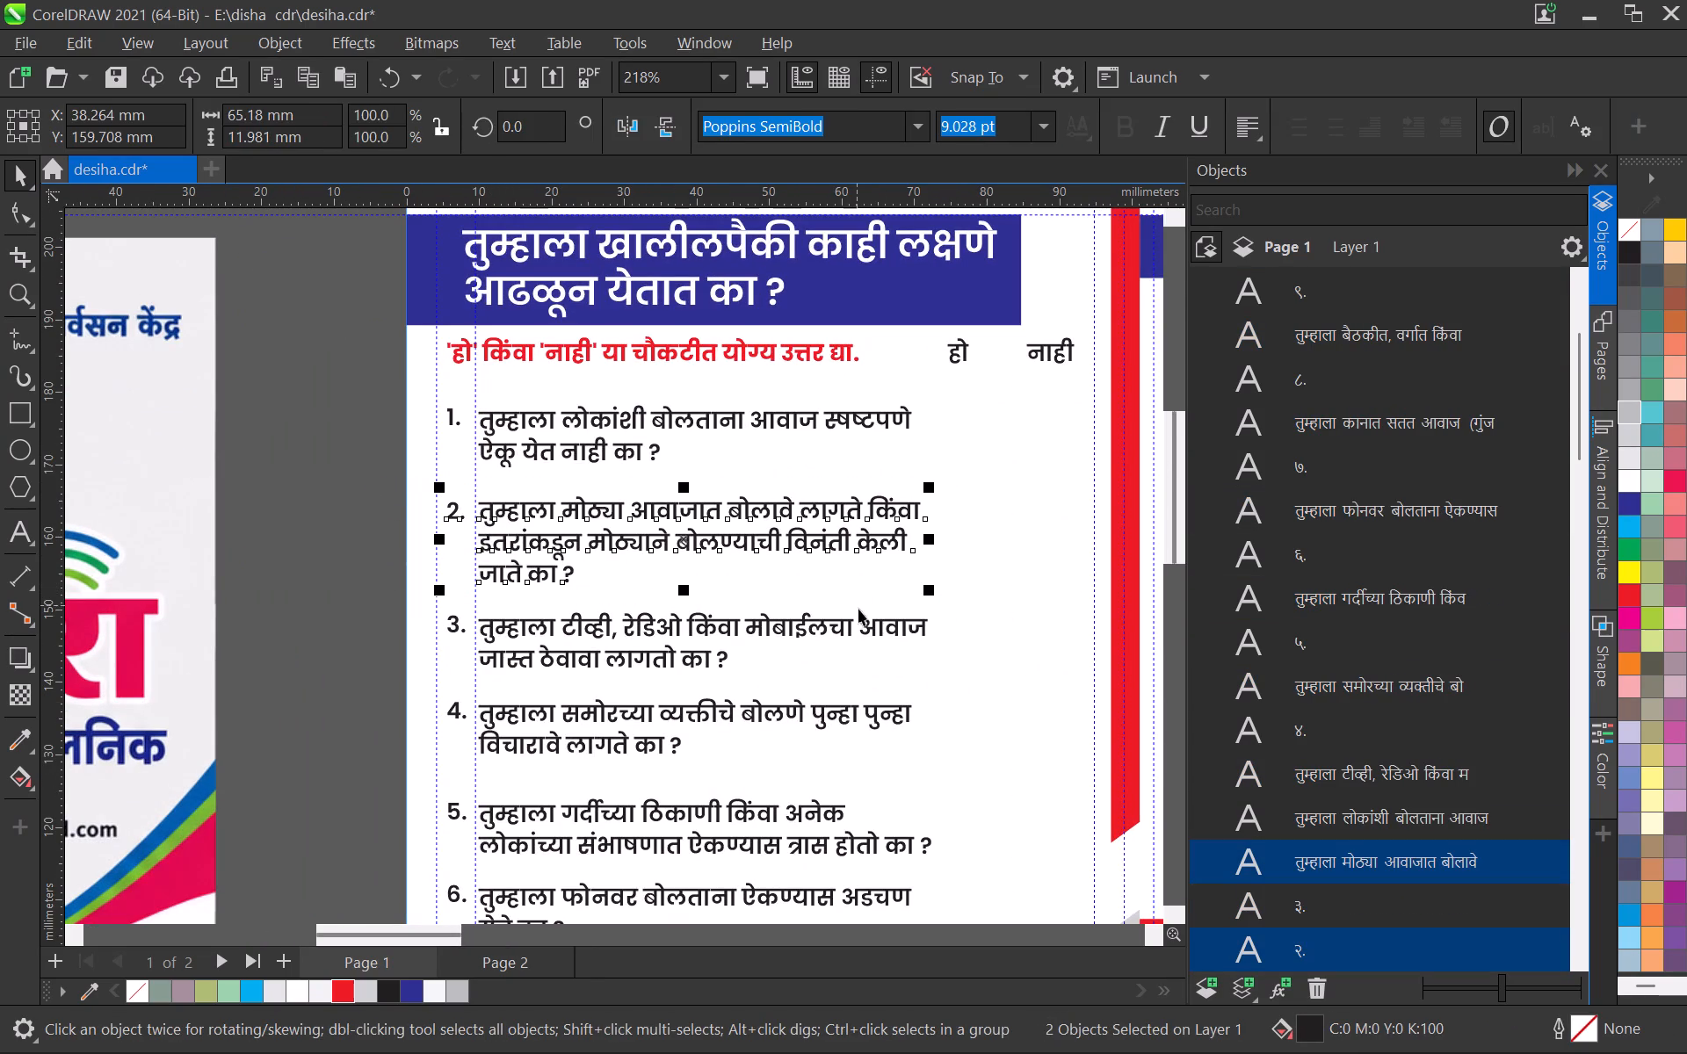
key(Down)
Nudge question 3's number and wording together up about 2 mm, closer to question 2.
middle_drag(635, 642, 591, 567)
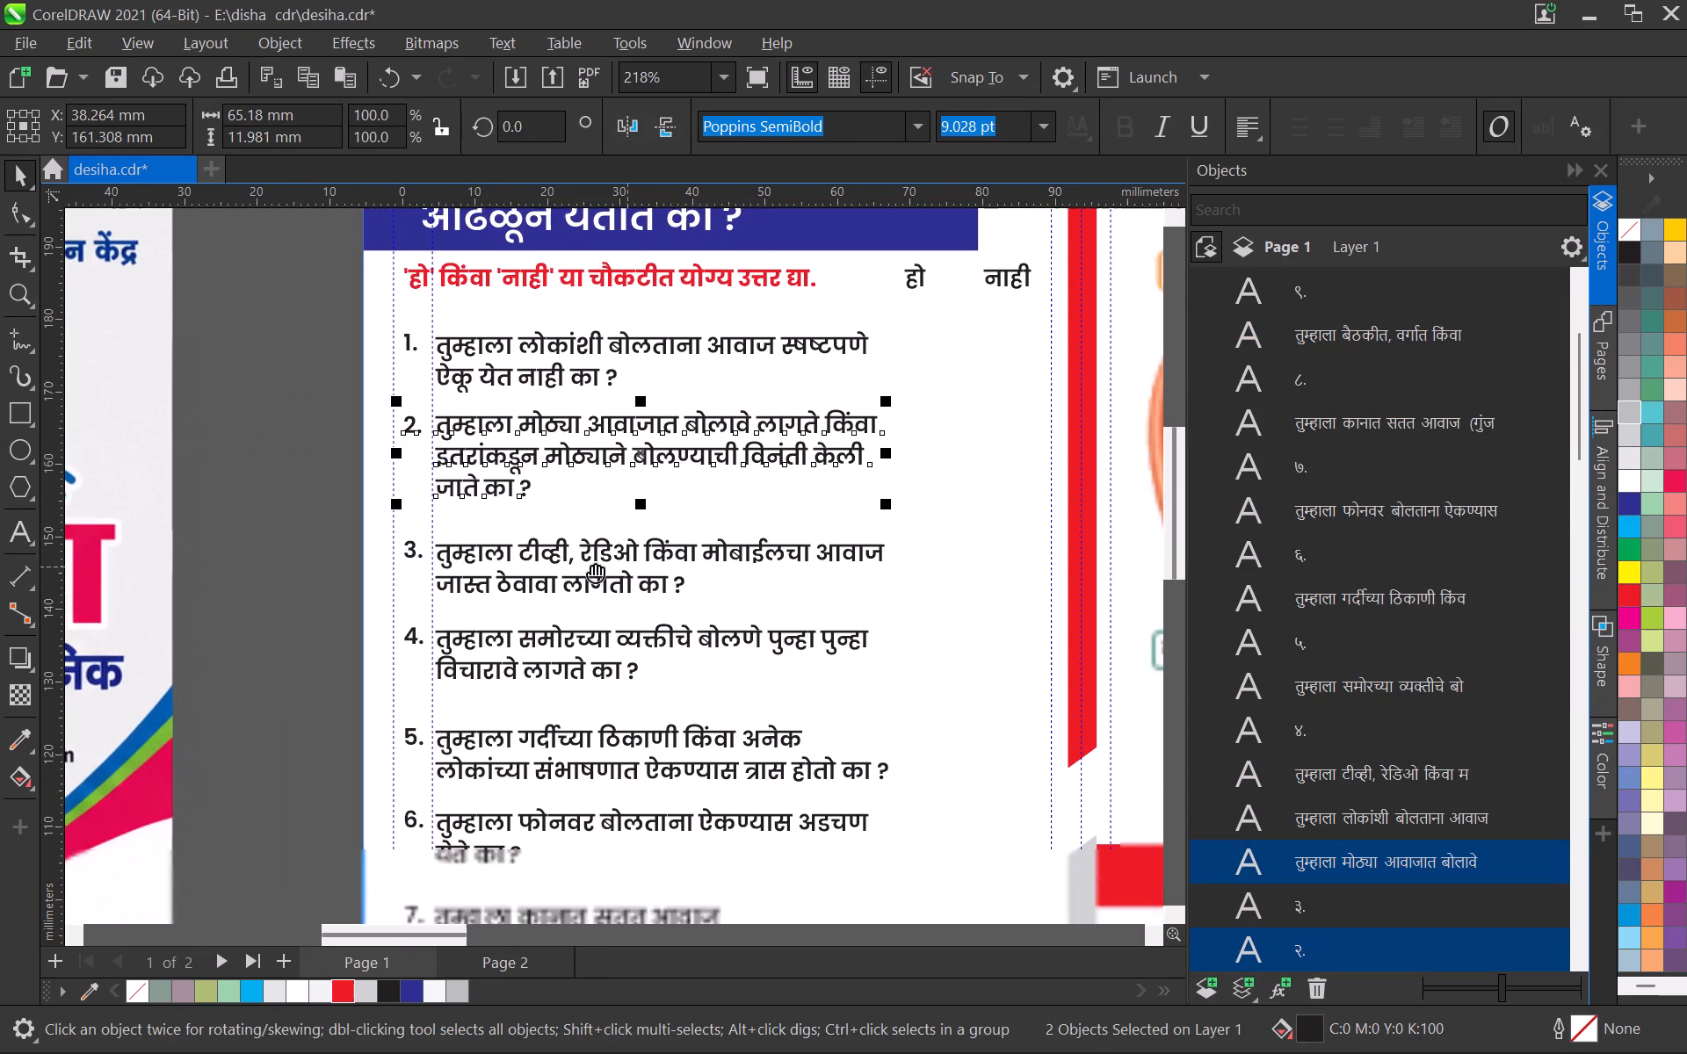
middle_drag(591, 567, 589, 563)
click(322, 524)
drag(321, 510, 921, 612)
key(Up)
key(Up)
key(Up)
key(Up)
key(Up)
key(Up)
key(Up)
key(Up)
key(Up)
key(Up)
key(Up)
key(Up)
key(Up)
key(Up)
key(Up)
key(Up)
key(Up)
key(Up)
key(Up)
key(Up)
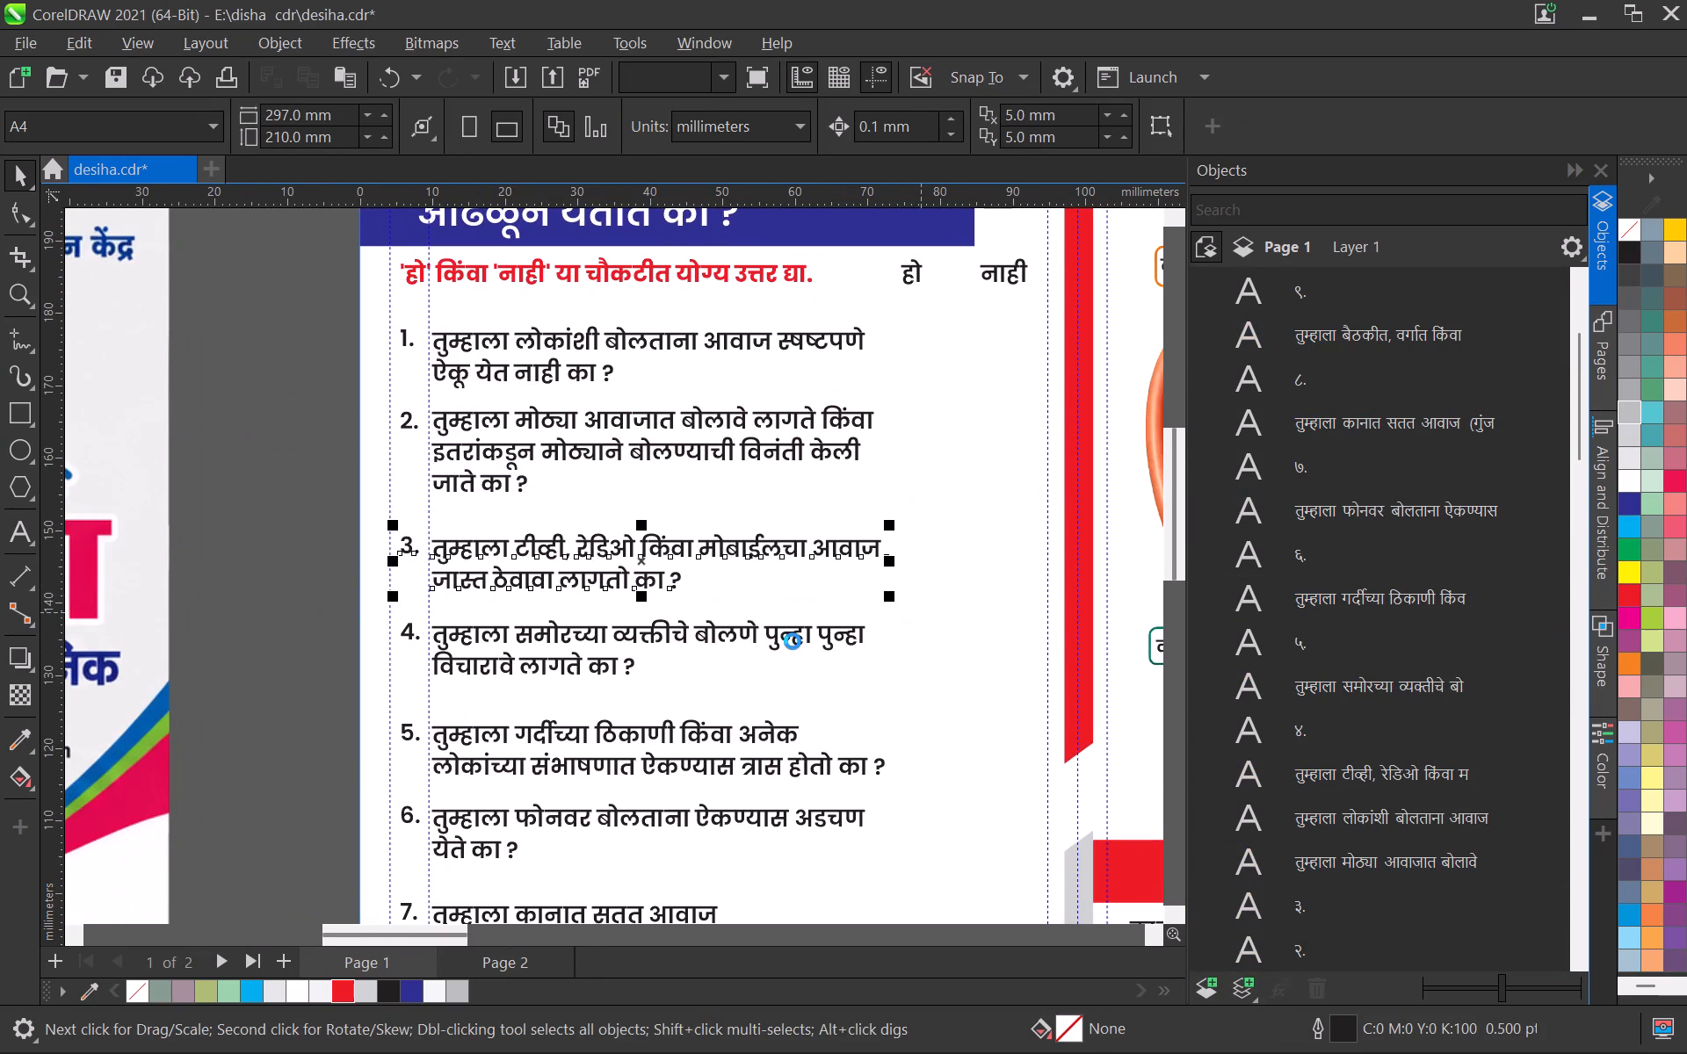
Nudge question 4's number and wording together up about 2 mm, closer to question 3.
middle_drag(643, 675, 603, 536)
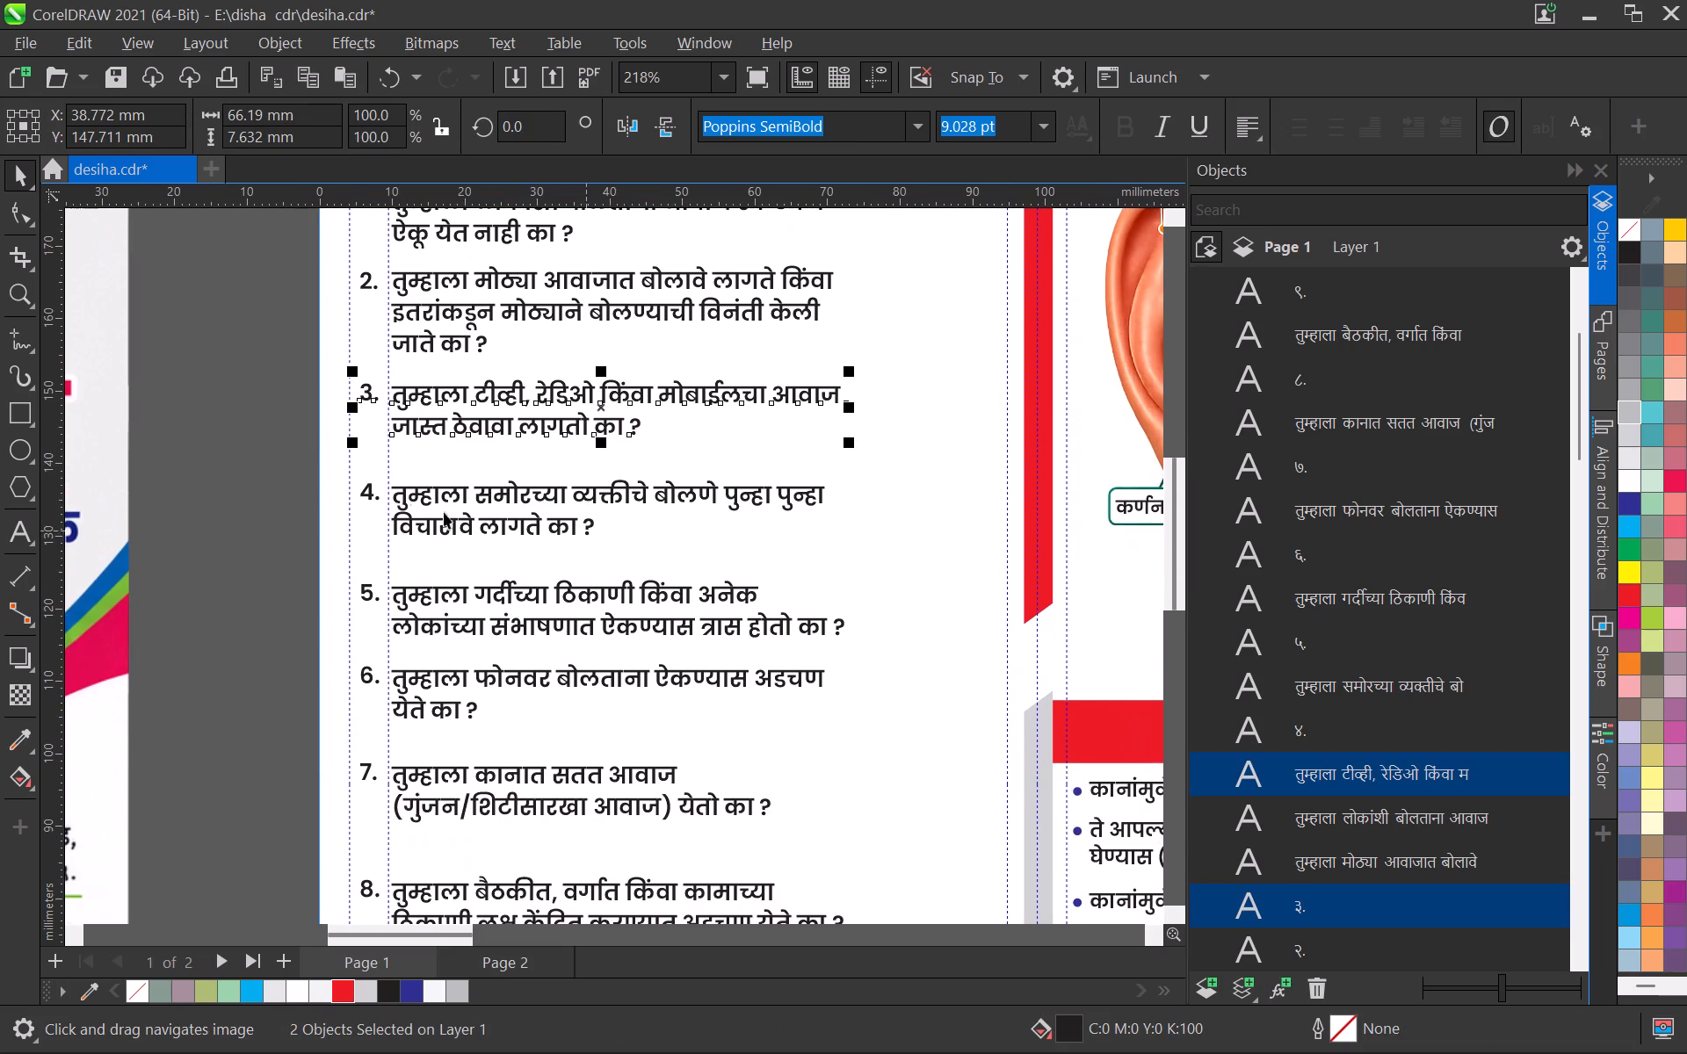
drag(283, 468, 889, 558)
key(Up)
key(Up)
key(Up)
key(Up)
key(Up)
key(Up)
key(Up)
key(Up)
key(Up)
key(Up)
key(Up)
key(Up)
key(Up)
key(Up)
key(Up)
key(Up)
key(Up)
key(Up)
key(Up)
key(Up)
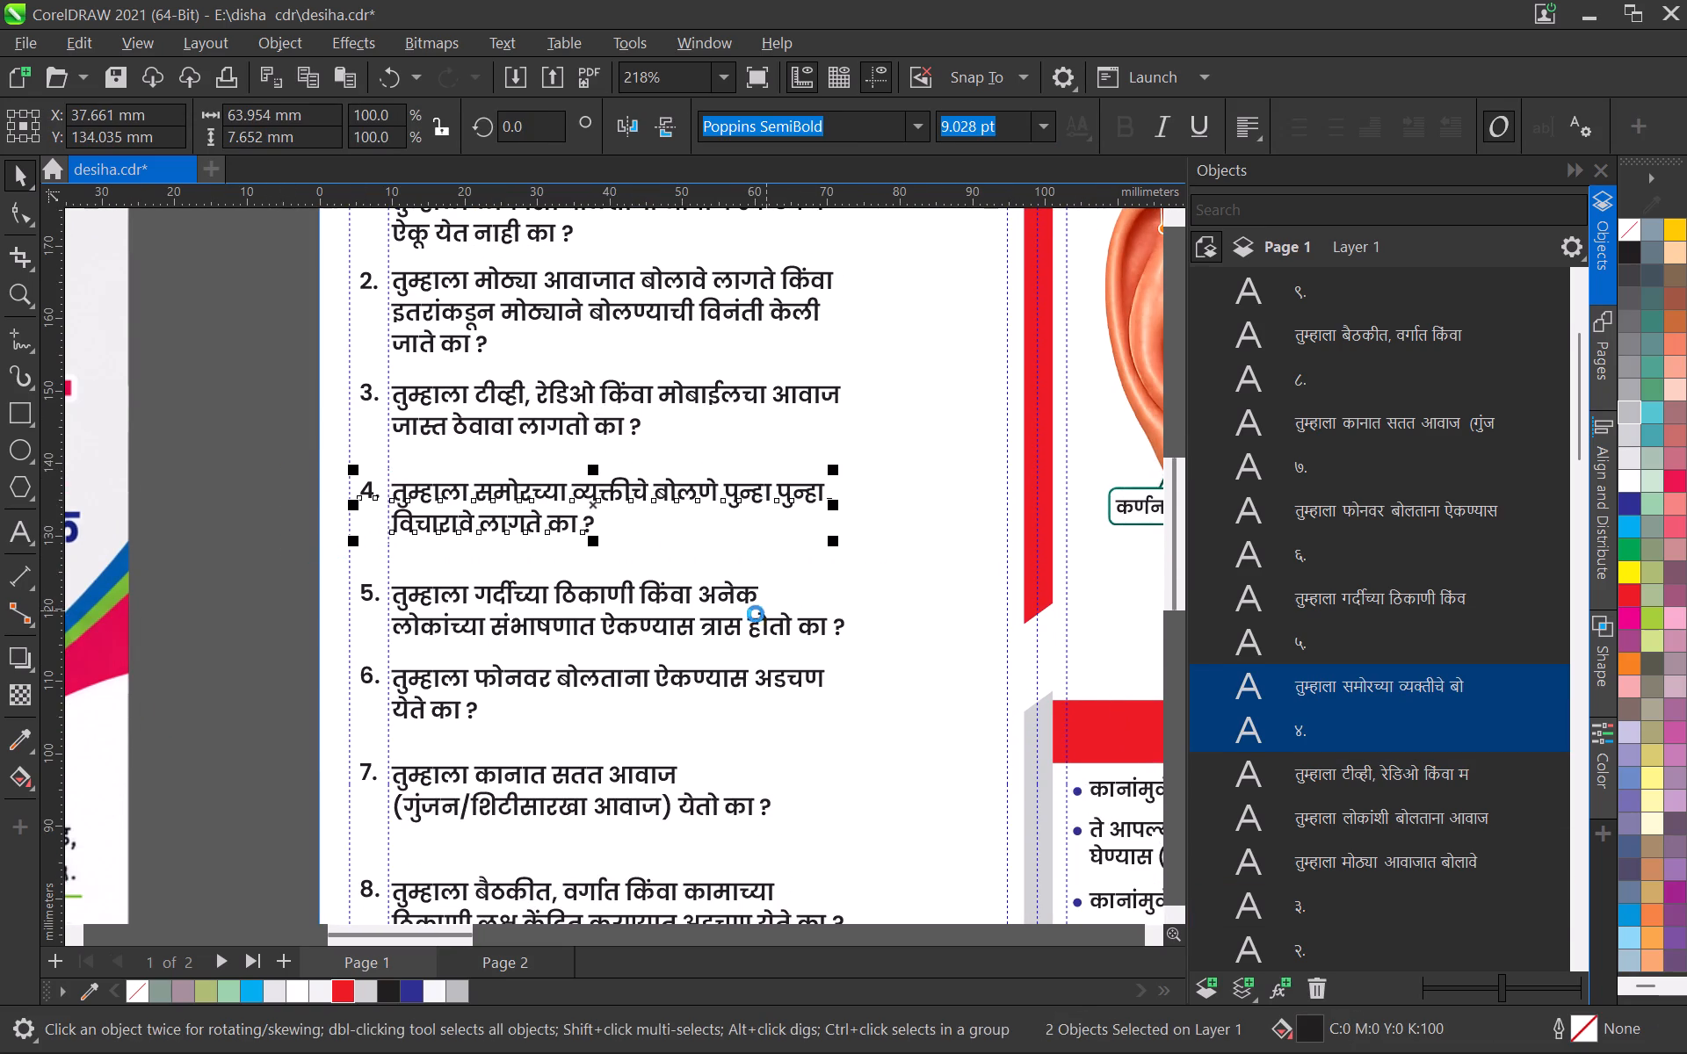
key(Up)
Nudge question 5's number and wording together up about 3.4 mm, closer to question 4.
middle_drag(556, 643, 554, 487)
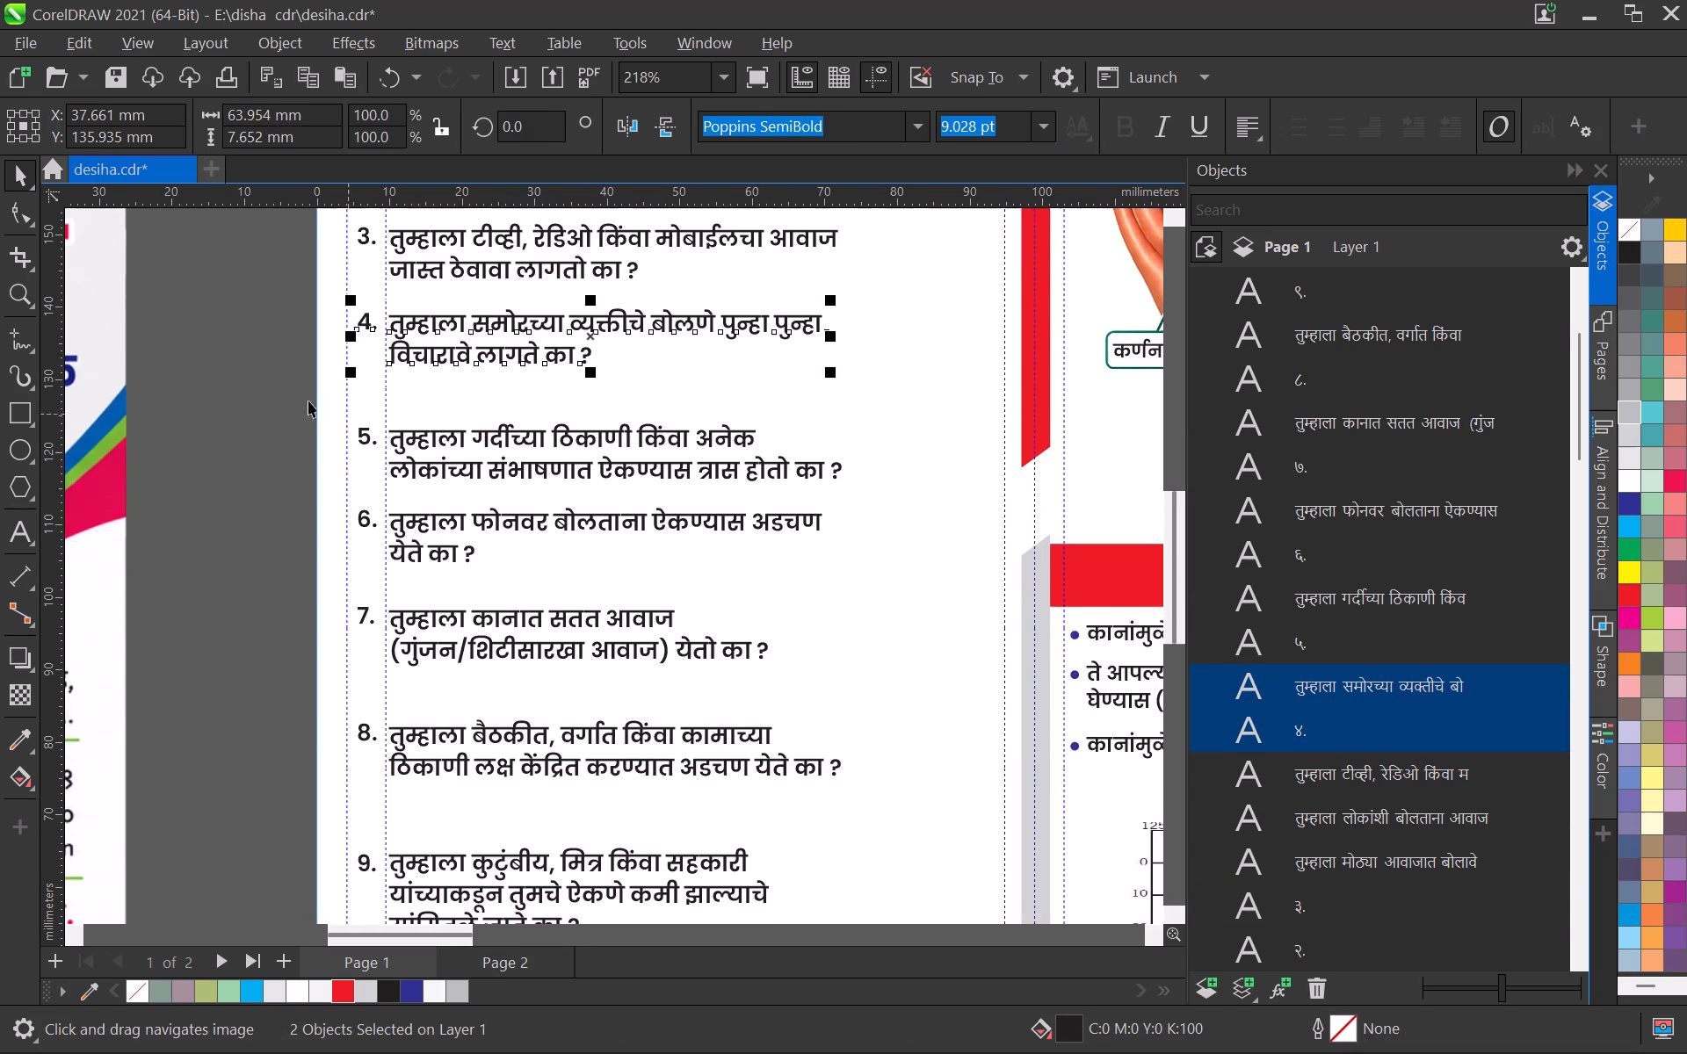
drag(292, 389, 885, 500)
key(Up)
key(Up)
key(Up)
key(Up)
key(Up)
key(Up)
key(Up)
key(Up)
key(Up)
key(Up)
key(Up)
key(Up)
key(Up)
key(Up)
key(Up)
key(Up)
key(Up)
key(Up)
key(Up)
key(Up)
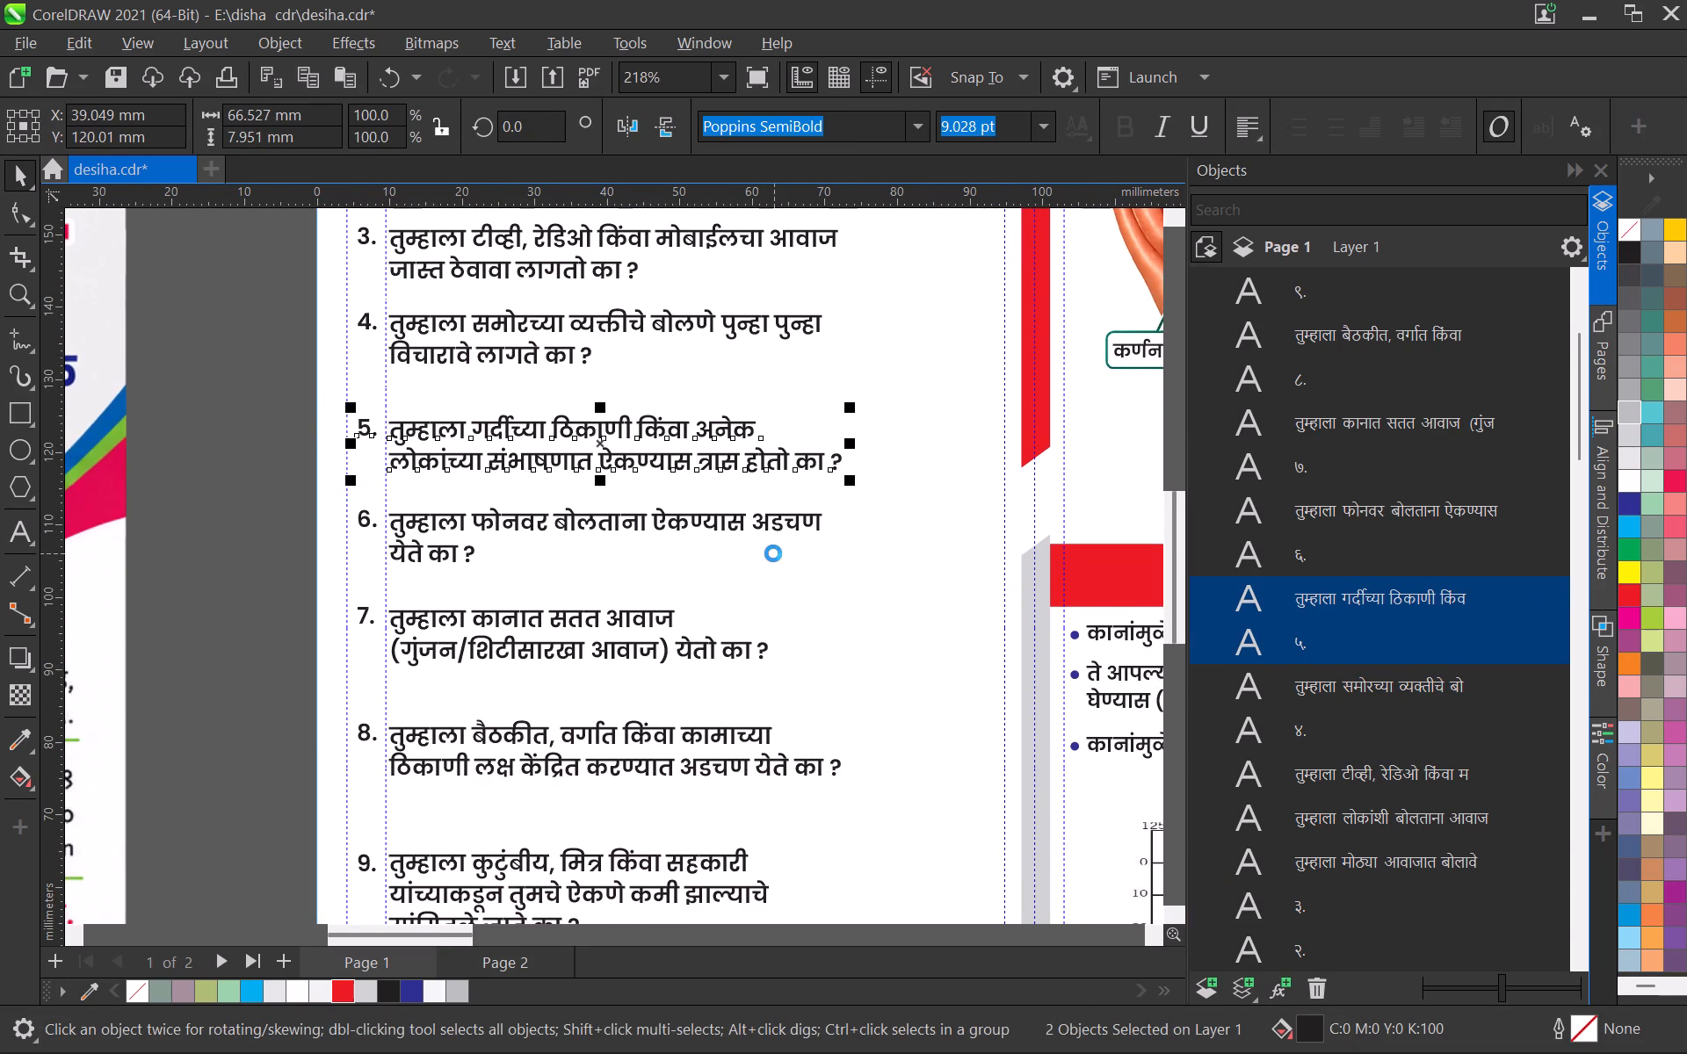
Nudge question 6's number and wording together up about 3 mm, closer to question 5.
middle_drag(614, 550, 605, 473)
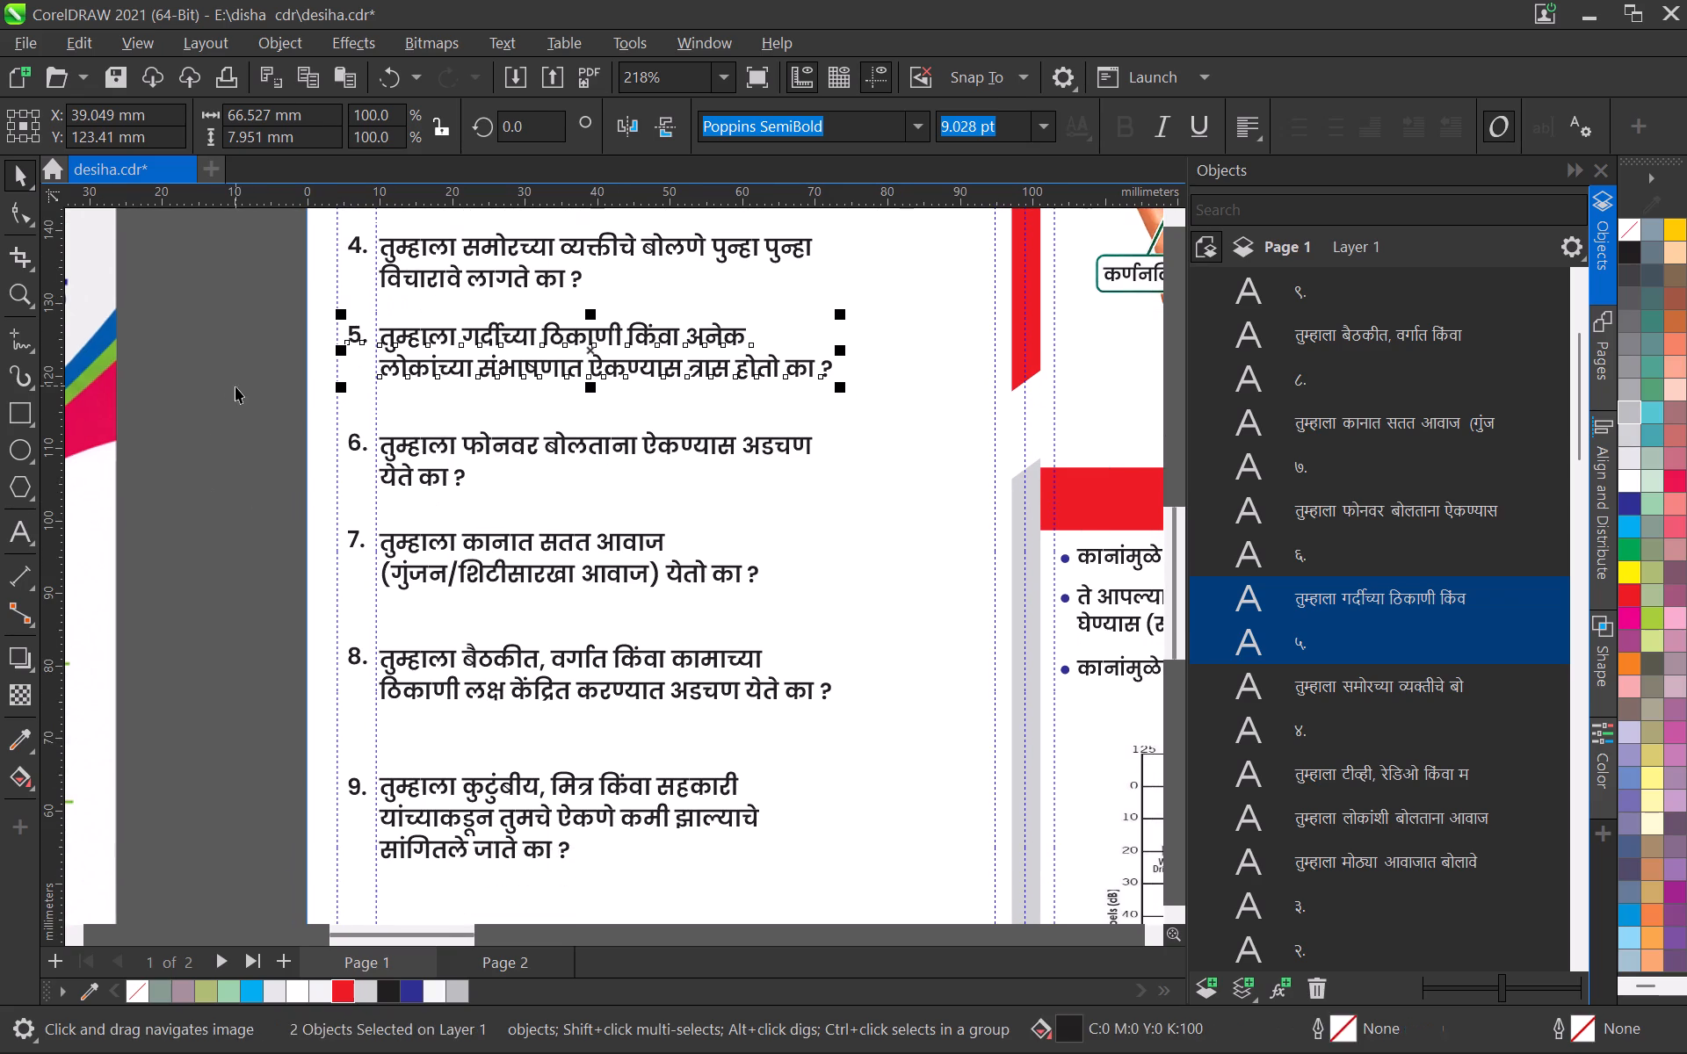
click(235, 386)
drag(240, 393, 905, 501)
key(Up)
key(Up)
key(Up)
key(Up)
key(Up)
key(Up)
key(Up)
key(Up)
key(Up)
key(Up)
key(Up)
key(Up)
key(Up)
key(Up)
key(Up)
key(Up)
key(Up)
key(Up)
key(Up)
key(Up)
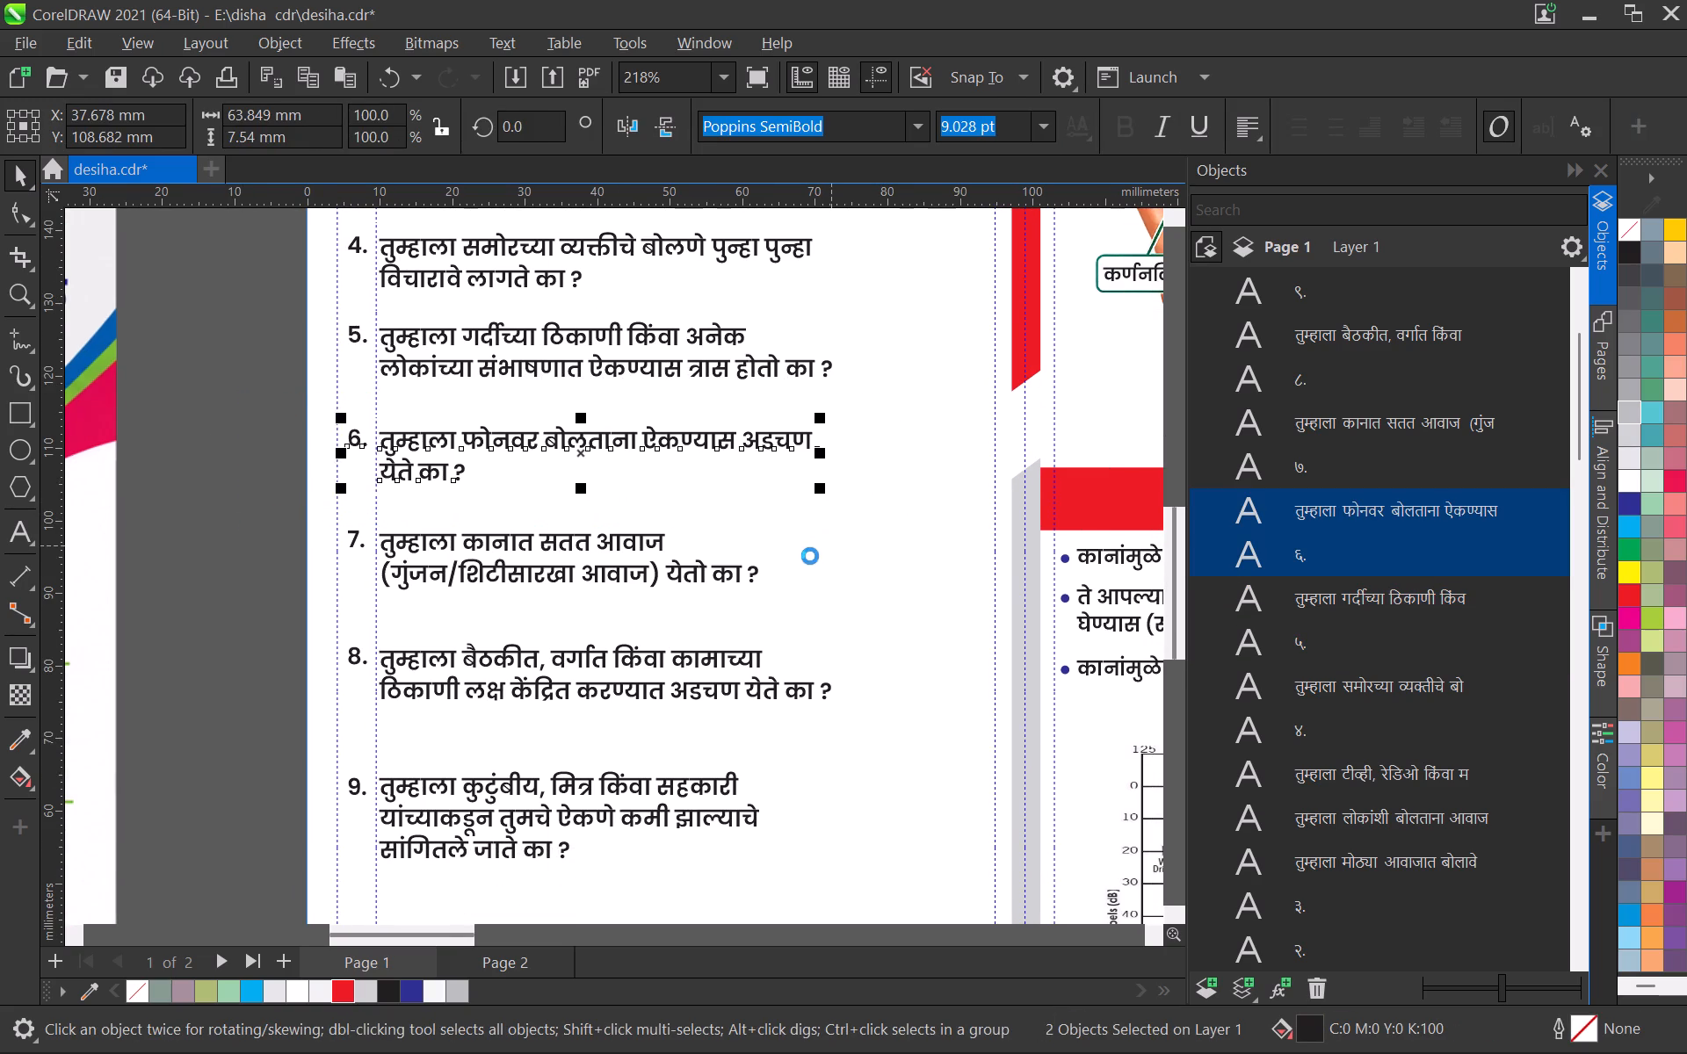
middle_drag(606, 588, 612, 545)
key(Down)
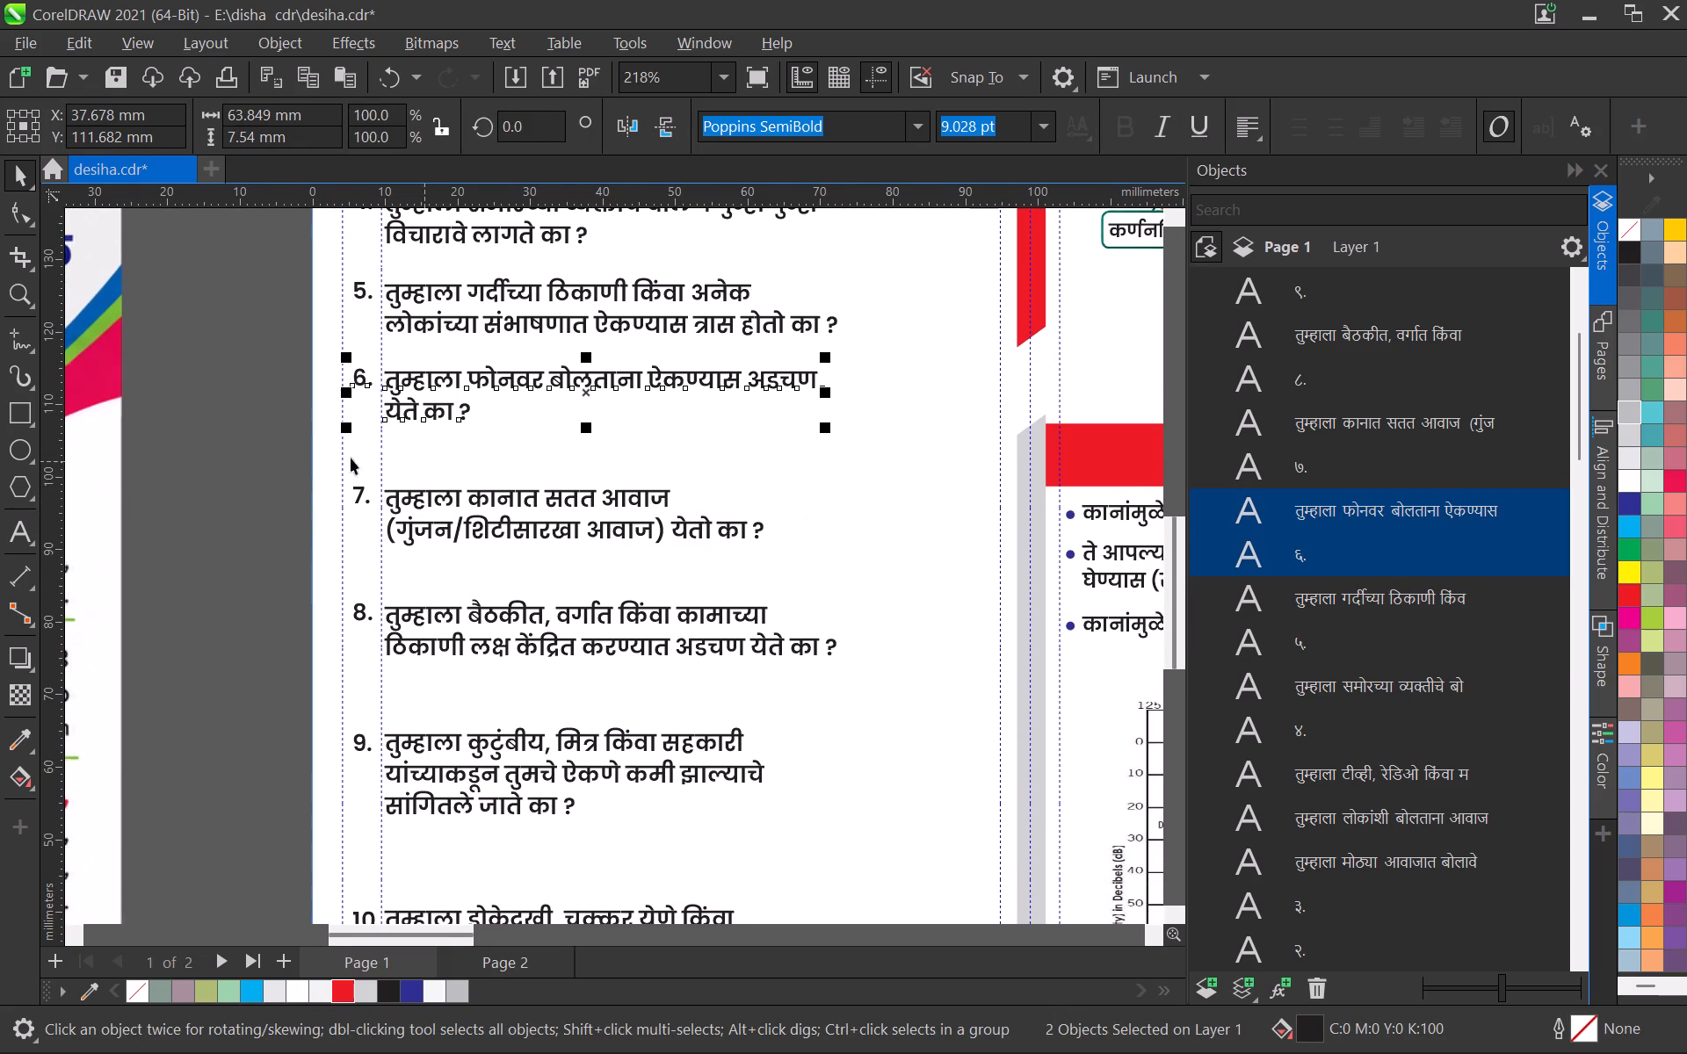
Nudge question 7's number and wording together up about 4.5 mm, closer to question 6.
drag(262, 456, 836, 550)
key(Up)
key(Up)
key(Up)
key(Up)
key(Up)
key(Up)
key(Up)
key(Up)
key(Up)
key(Up)
key(Up)
key(Up)
key(Up)
key(Up)
key(Up)
key(Up)
key(Up)
key(Up)
key(Up)
key(Up)
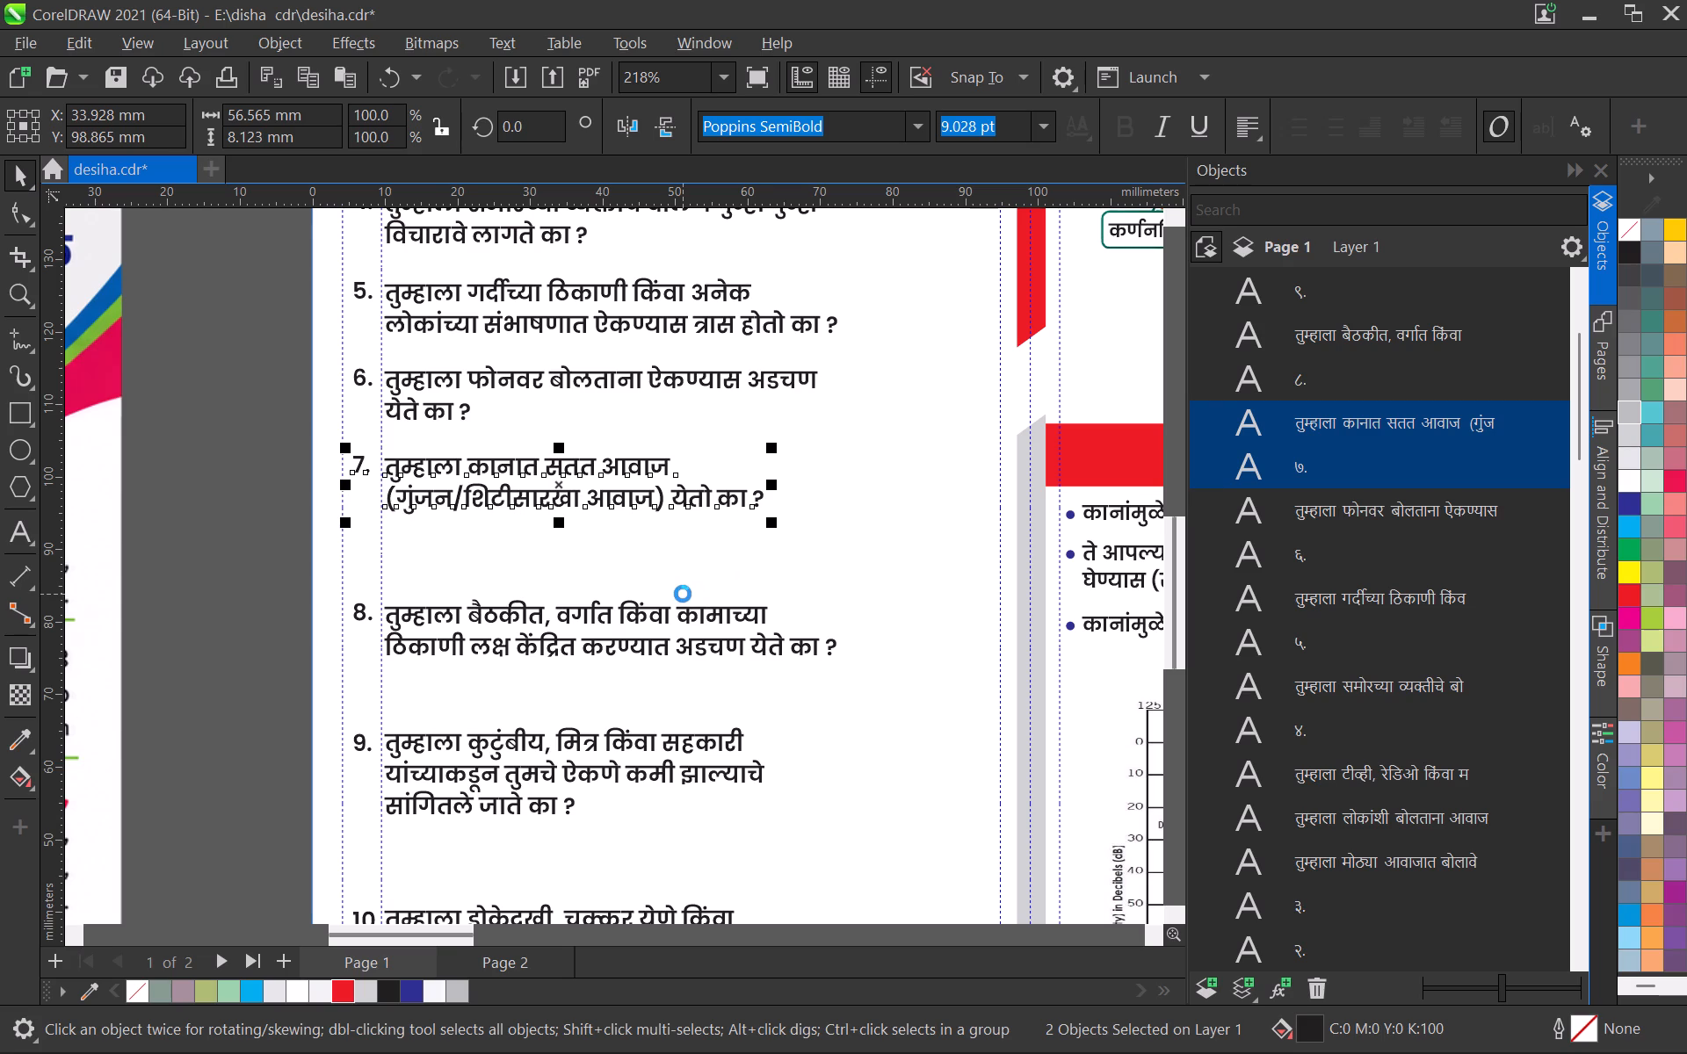
key(Up)
key(Up)
key(Up)
Nudge question 8's number and wording together up about 8.4 mm, closer to question 7.
middle_drag(681, 557, 681, 509)
click(268, 518)
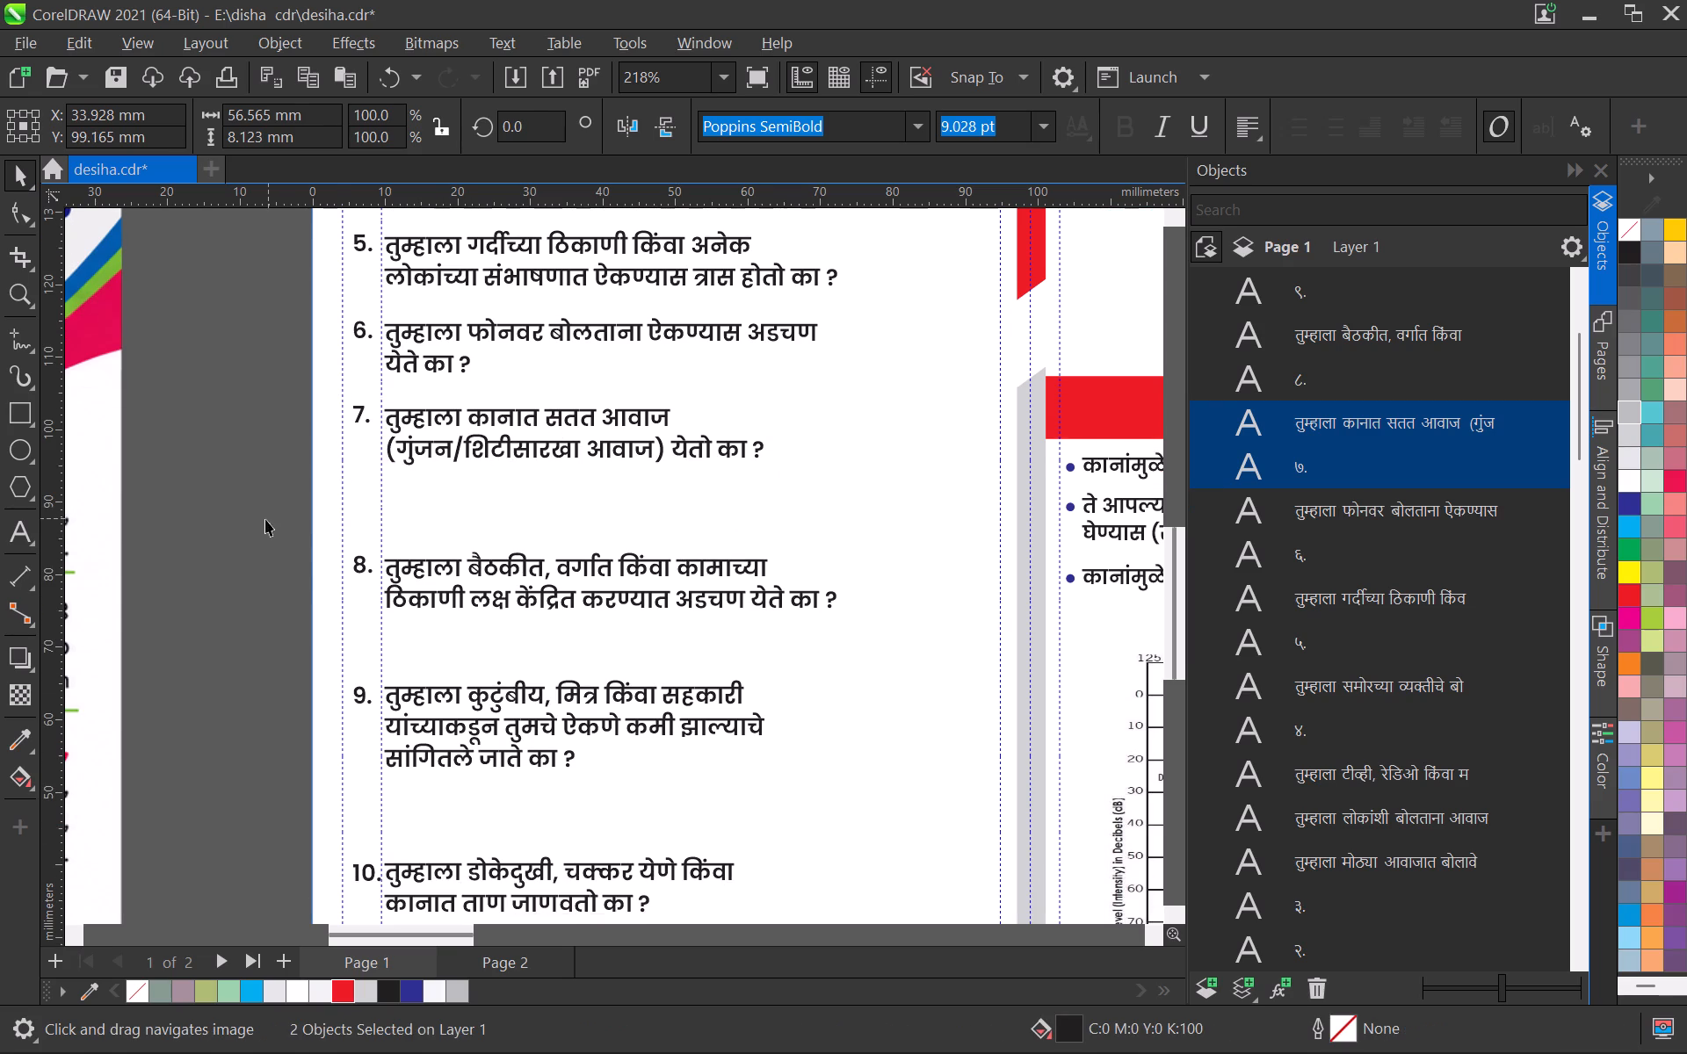
drag(268, 531, 897, 636)
key(Up)
key(Up)
key(Up)
key(Up)
key(Up)
key(Up)
key(Up)
key(Up)
key(Up)
key(Up)
key(Up)
key(Up)
key(Up)
key(Up)
key(Up)
key(Up)
key(Up)
key(Up)
key(Up)
key(Up)
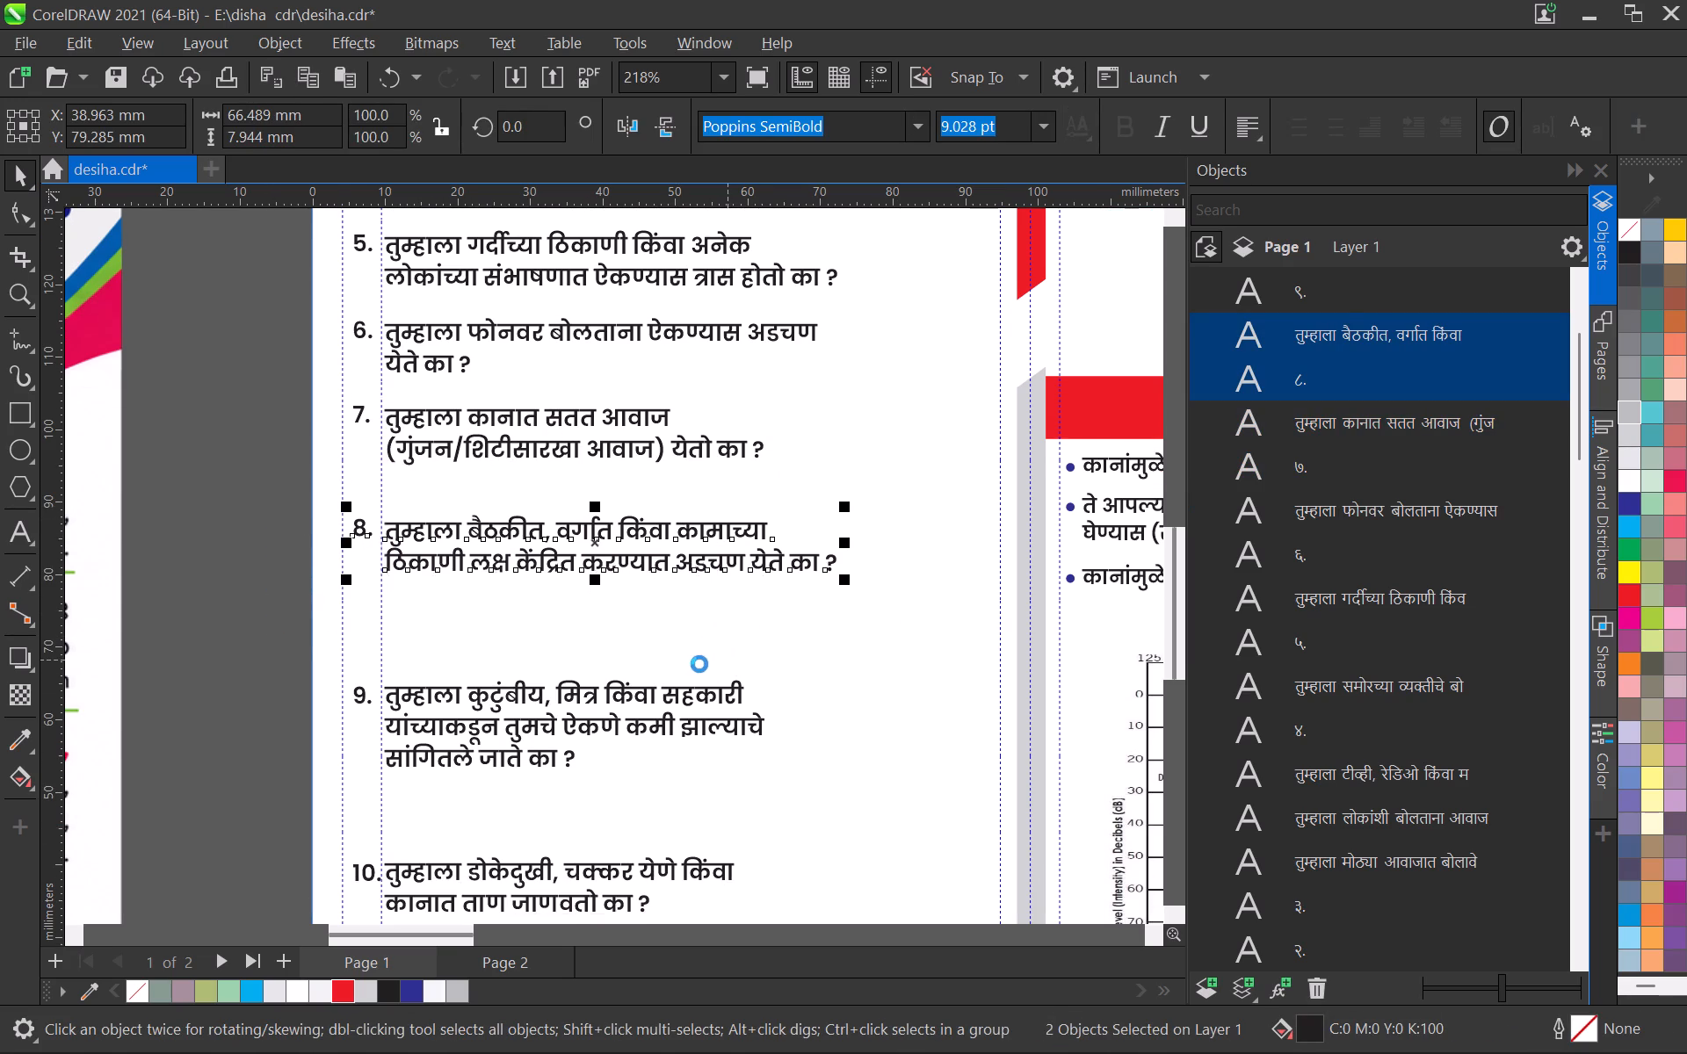
middle_drag(491, 642, 498, 567)
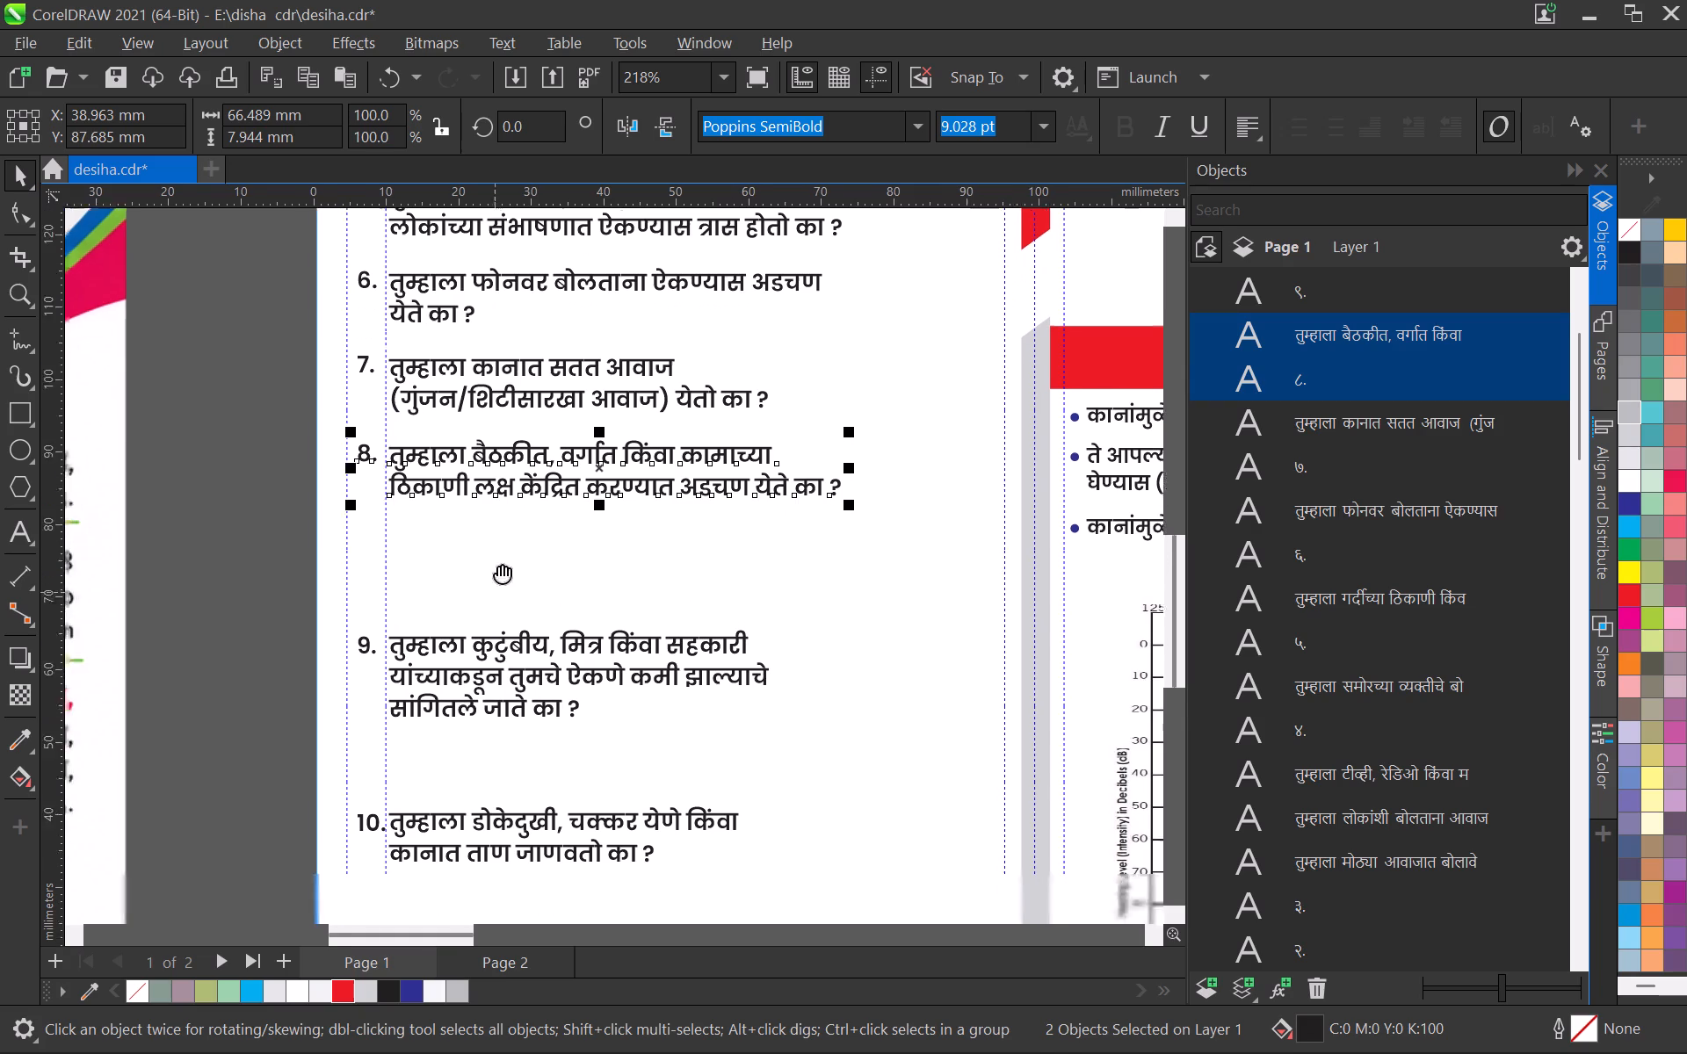
middle_drag(498, 567, 500, 539)
key(Down)
Nudge question 9's number and wording together up about 14.3 mm, closer to question 8.
drag(227, 556, 882, 681)
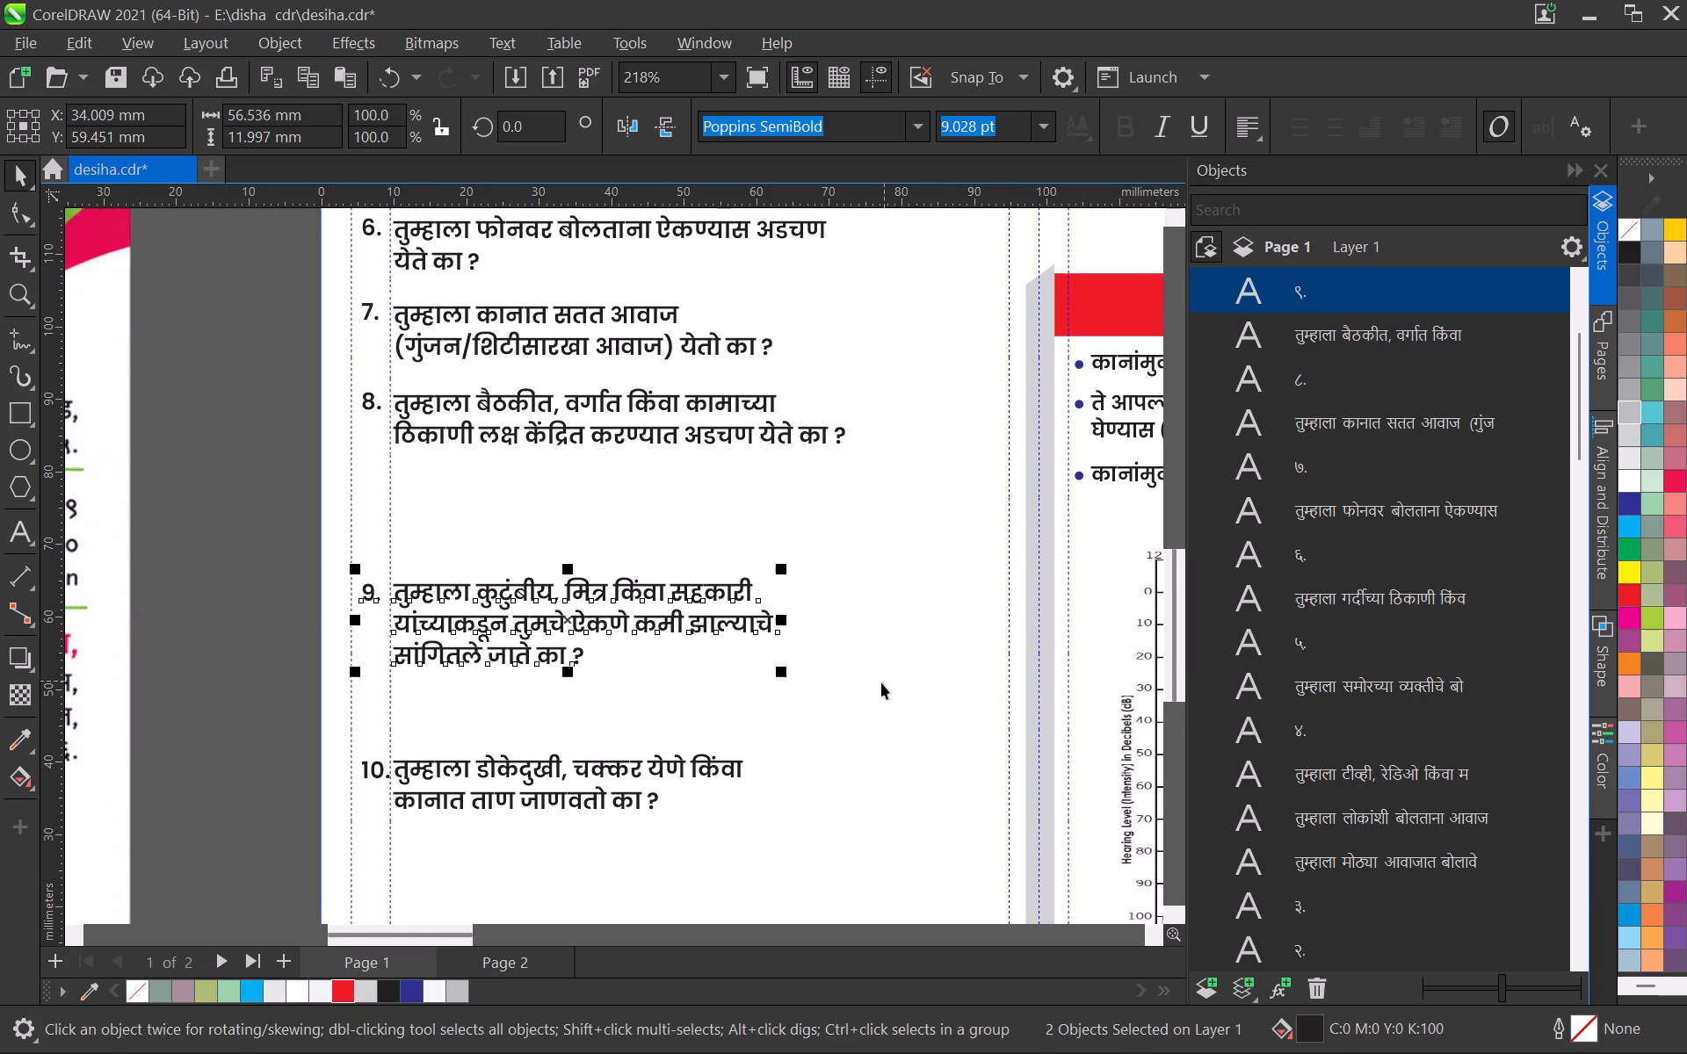
key(Up)
key(Up)
key(Up)
key(Up)
key(Up)
key(Up)
key(Up)
key(Up)
key(Up)
key(Up)
key(Up)
key(Up)
key(Up)
key(Up)
key(Up)
key(Up)
key(Up)
key(Up)
key(Up)
key(Up)
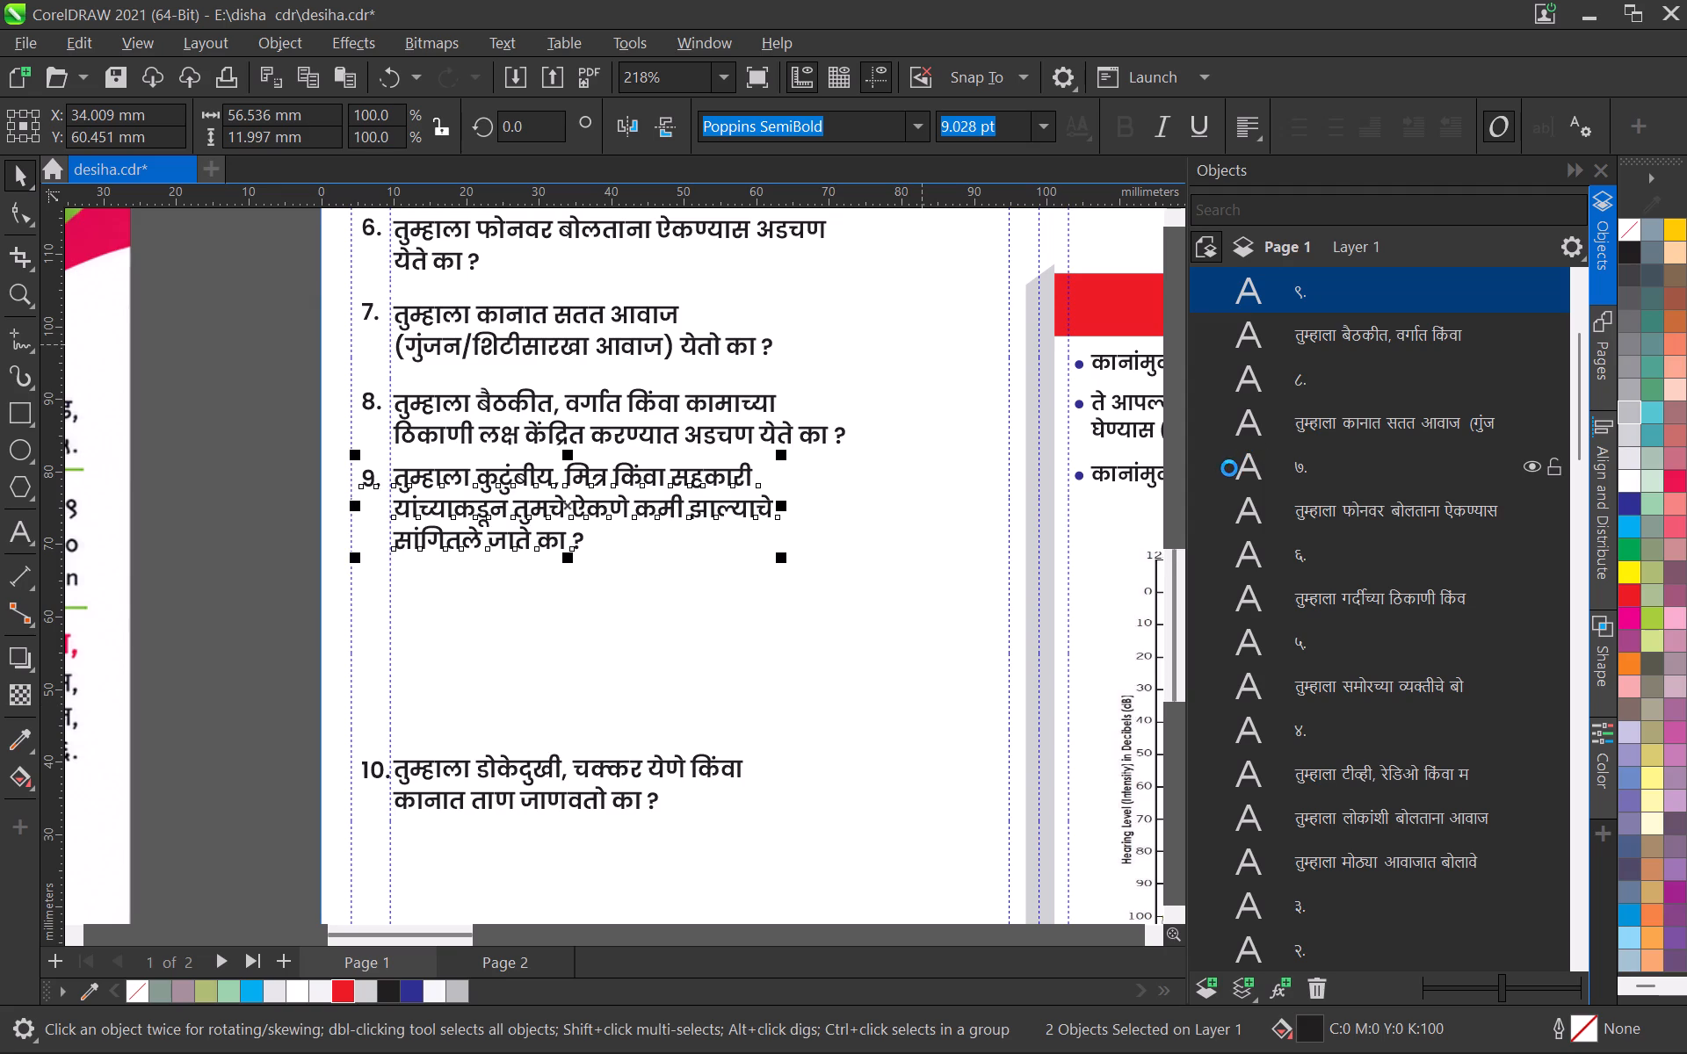
key(Down)
key(Down)
key(Down)
key(Down)
key(Down)
key(Down)
key(Down)
key(Down)
key(Down)
key(Down)
key(Down)
key(Down)
key(Down)
key(Down)
key(Down)
key(Down)
key(Down)
key(Down)
key(Down)
key(Down)
key(Up)
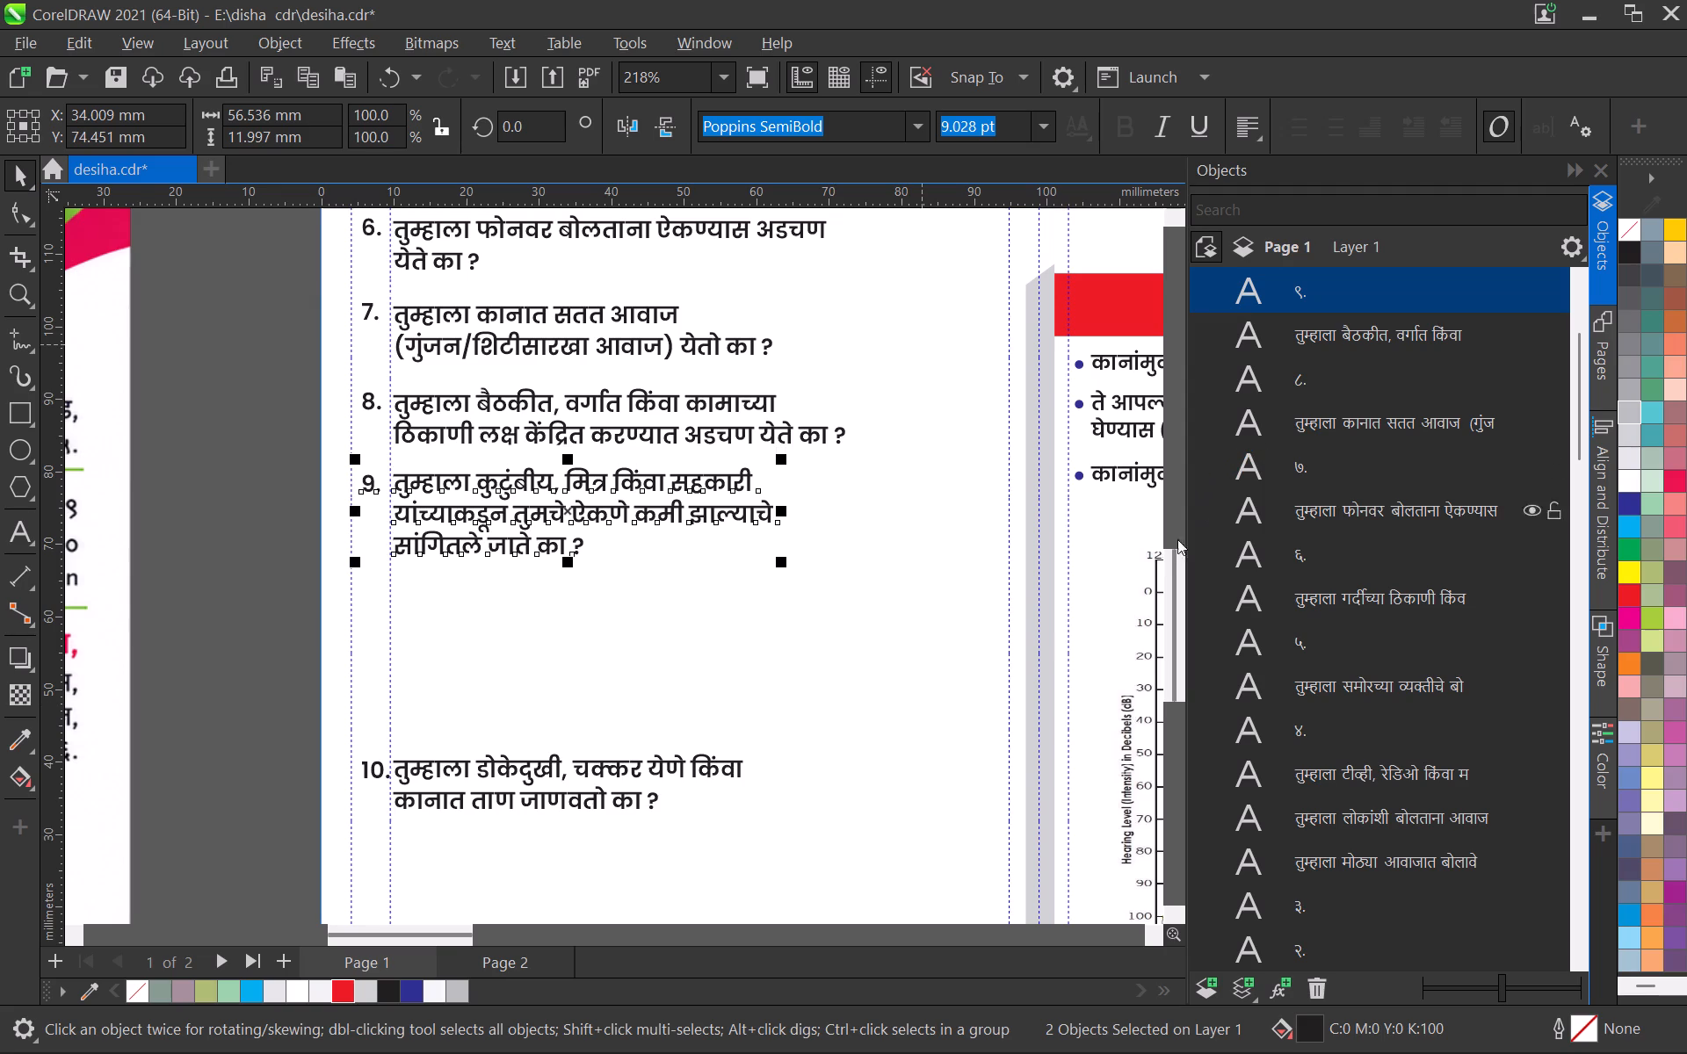
key(Down)
key(Down)
key(Down)
key(Down)
key(Down)
key(Down)
key(Down)
key(Down)
middle_drag(621, 694, 626, 542)
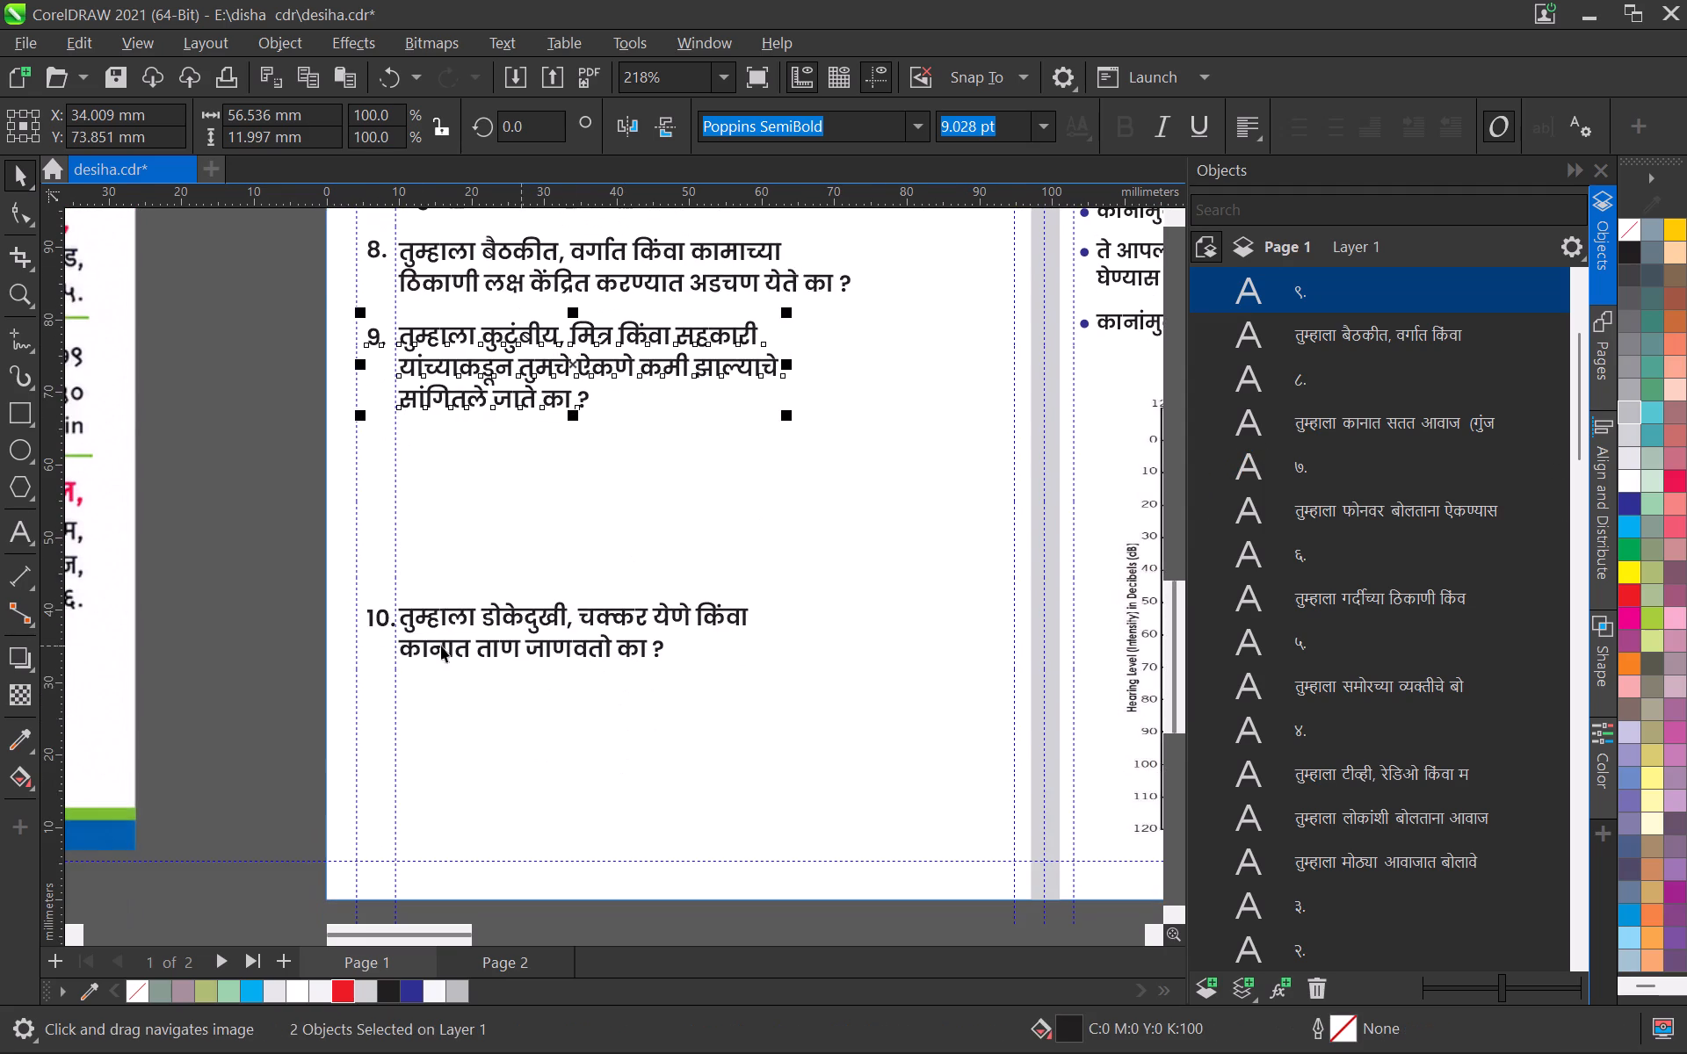
key(Down)
Nudge question 10's number and wording together up about 22 mm, closer to question 9, and deselect them.
drag(258, 566, 841, 704)
key(Up)
key(Up)
key(Up)
key(Up)
key(Up)
key(Up)
key(Up)
key(Up)
key(Up)
key(Up)
key(Up)
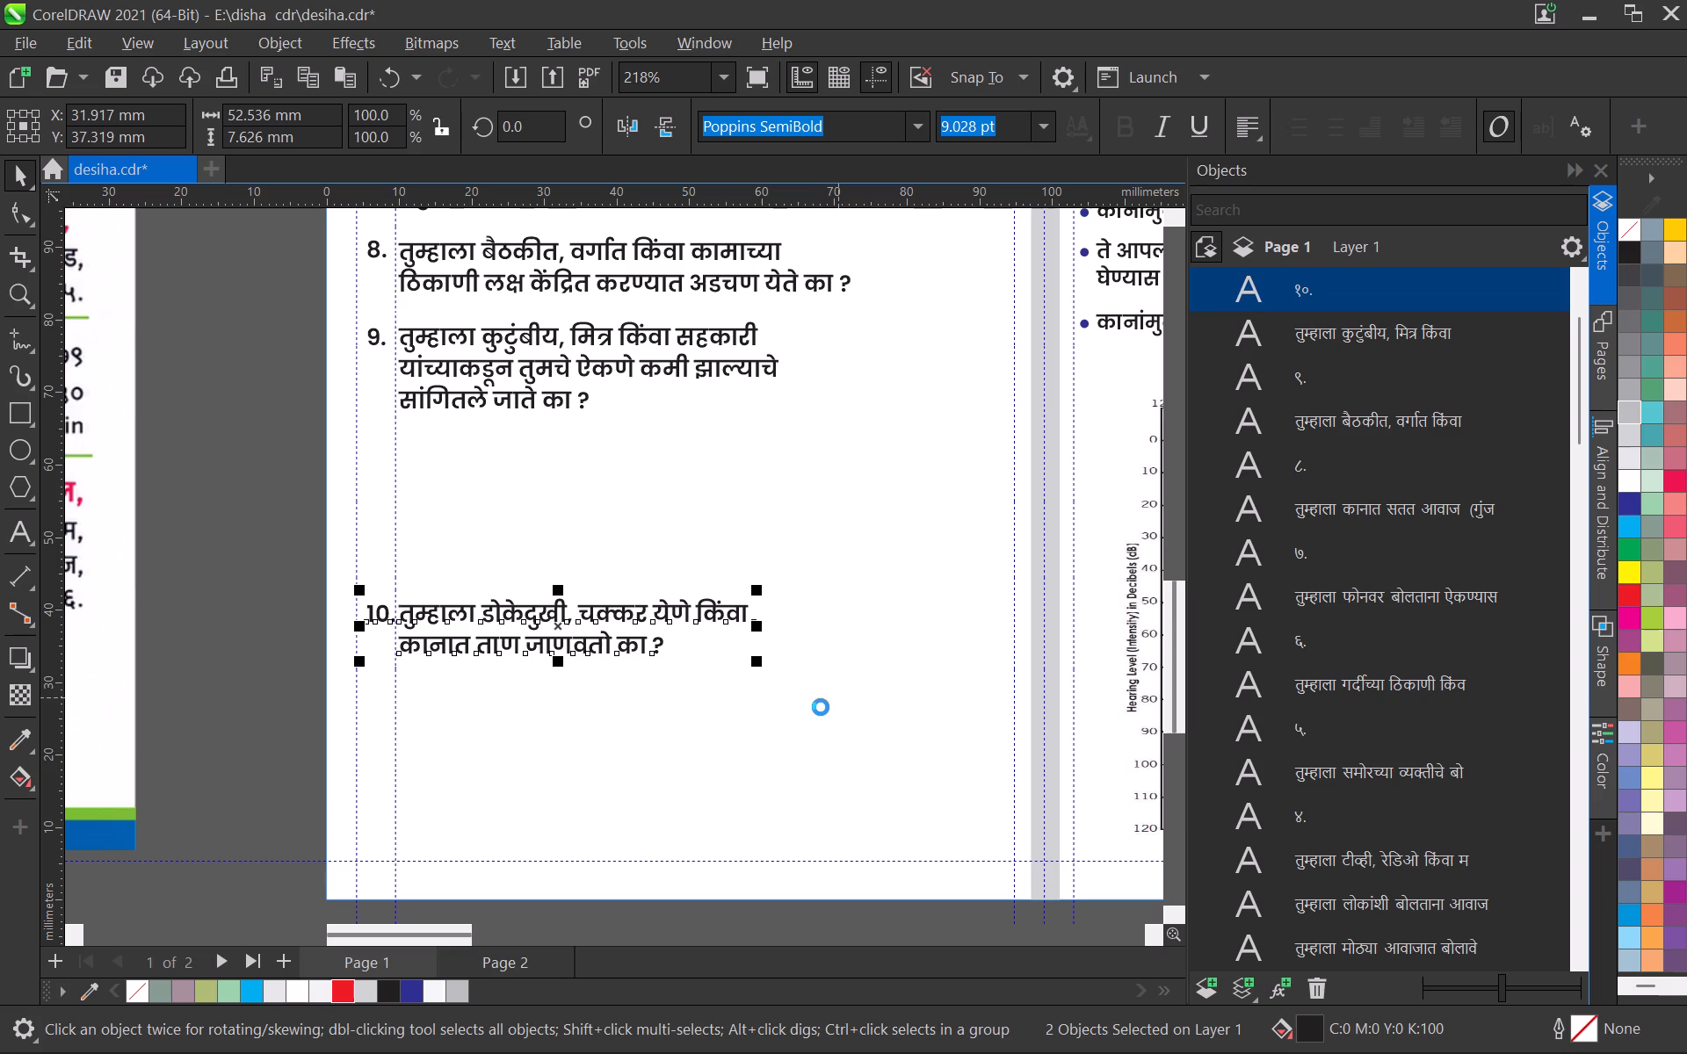
key(shift+Up)
key(shift+Up)
key(shift+Up)
key(shift+Up)
key(shift+Up)
key(shift+Up)
key(shift+Up)
key(shift+Up)
key(shift+Up)
key(shift+Up)
key(shift+Up)
key(shift+Up)
key(shift+Up)
key(shift+Up)
key(shift+Up)
key(shift+Up)
key(shift+Up)
key(shift+Up)
key(shift+Up)
key(shift+Up)
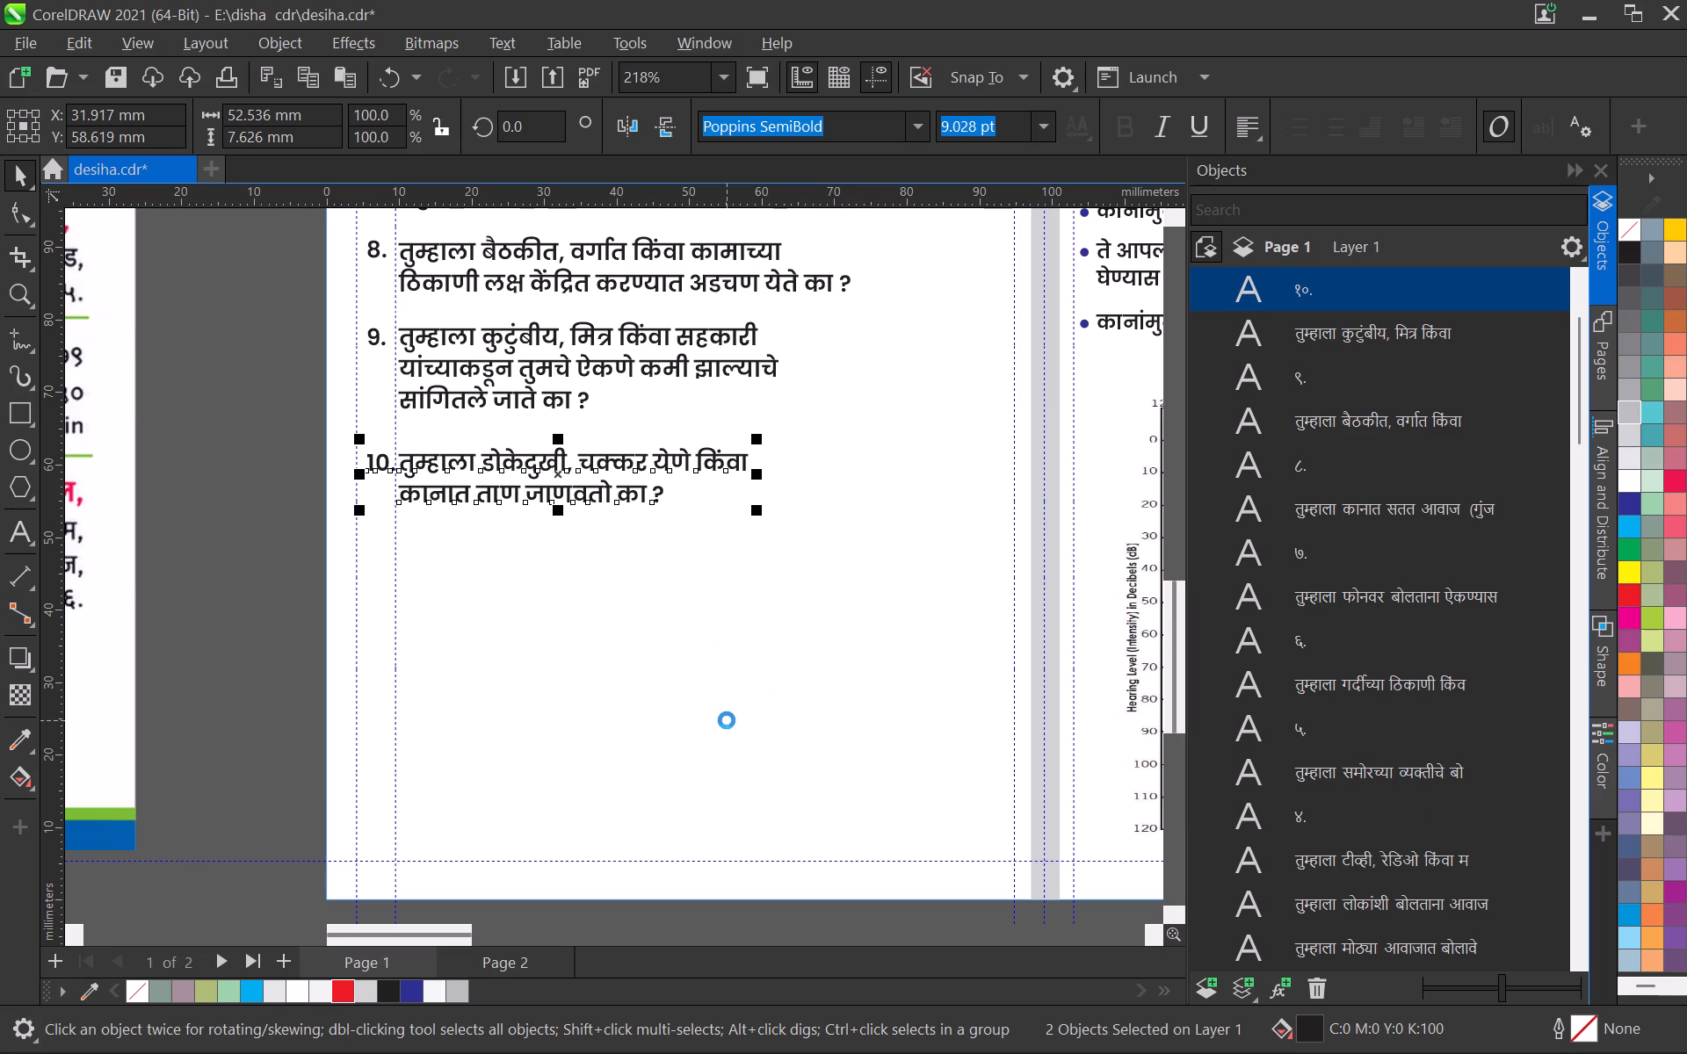
key(shift+Up)
key(shift+Up)
scroll(608, 657, down, 6)
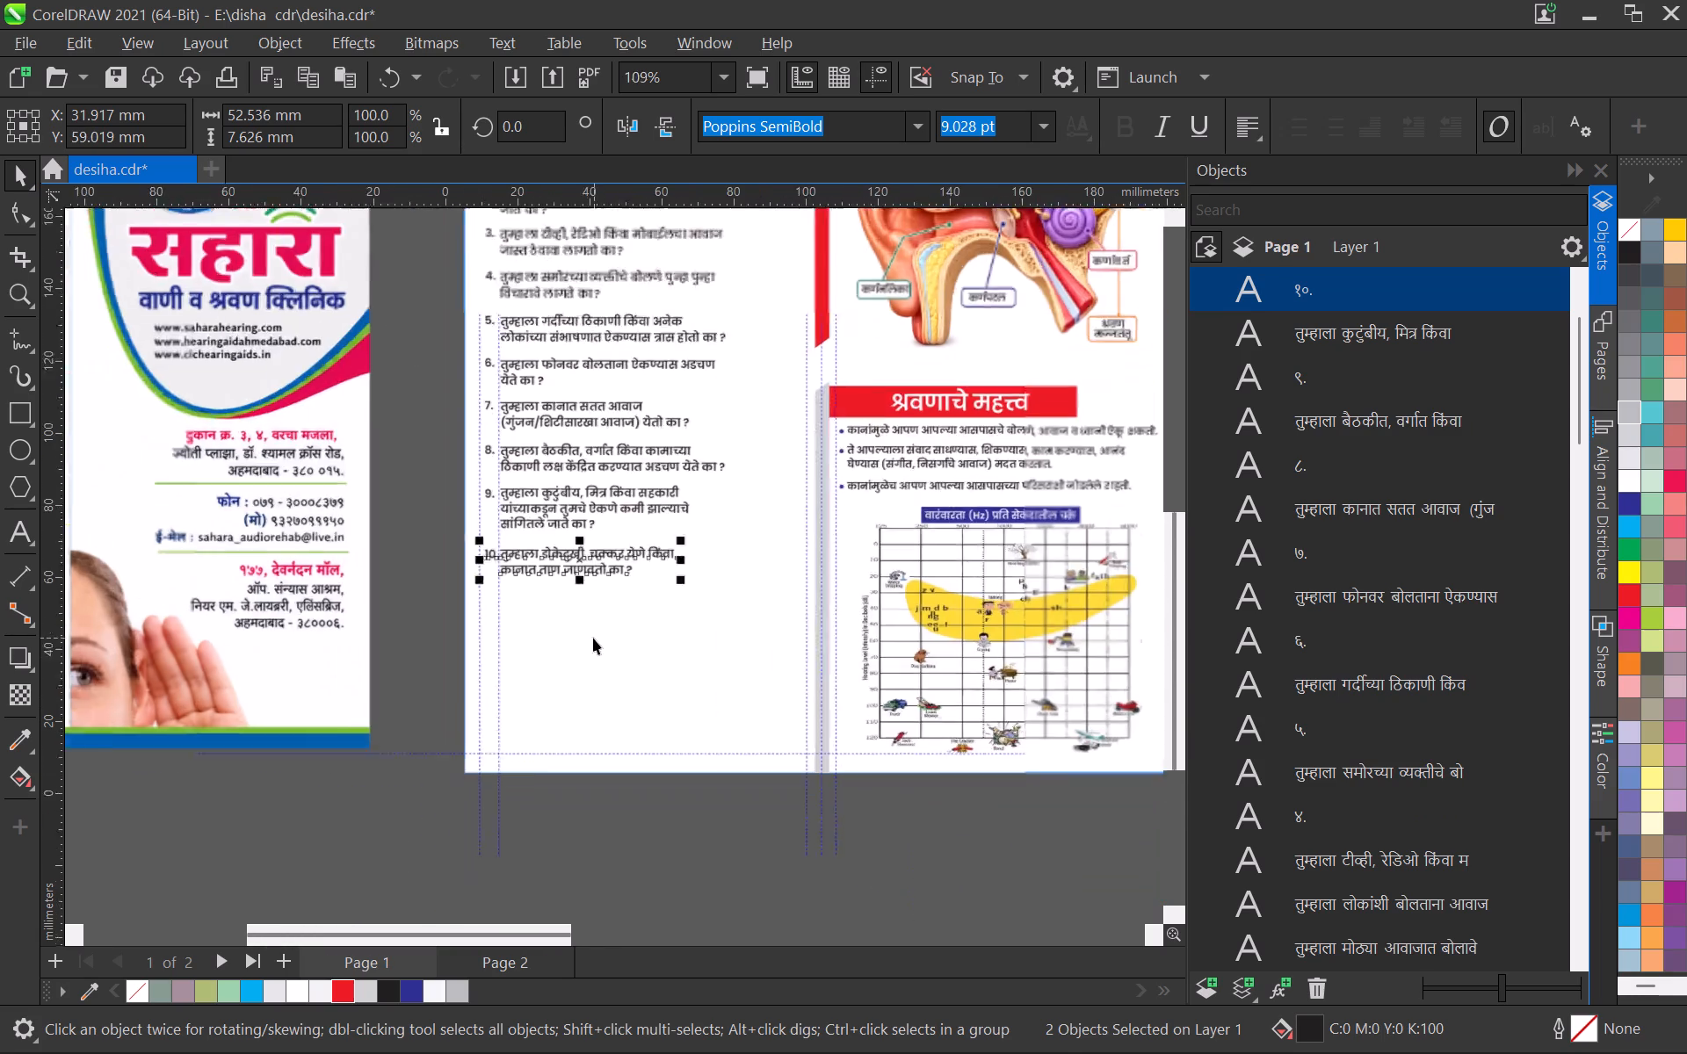
scroll(592, 638, up, 1)
middle_drag(590, 638, 583, 689)
scroll(476, 596, up, 6)
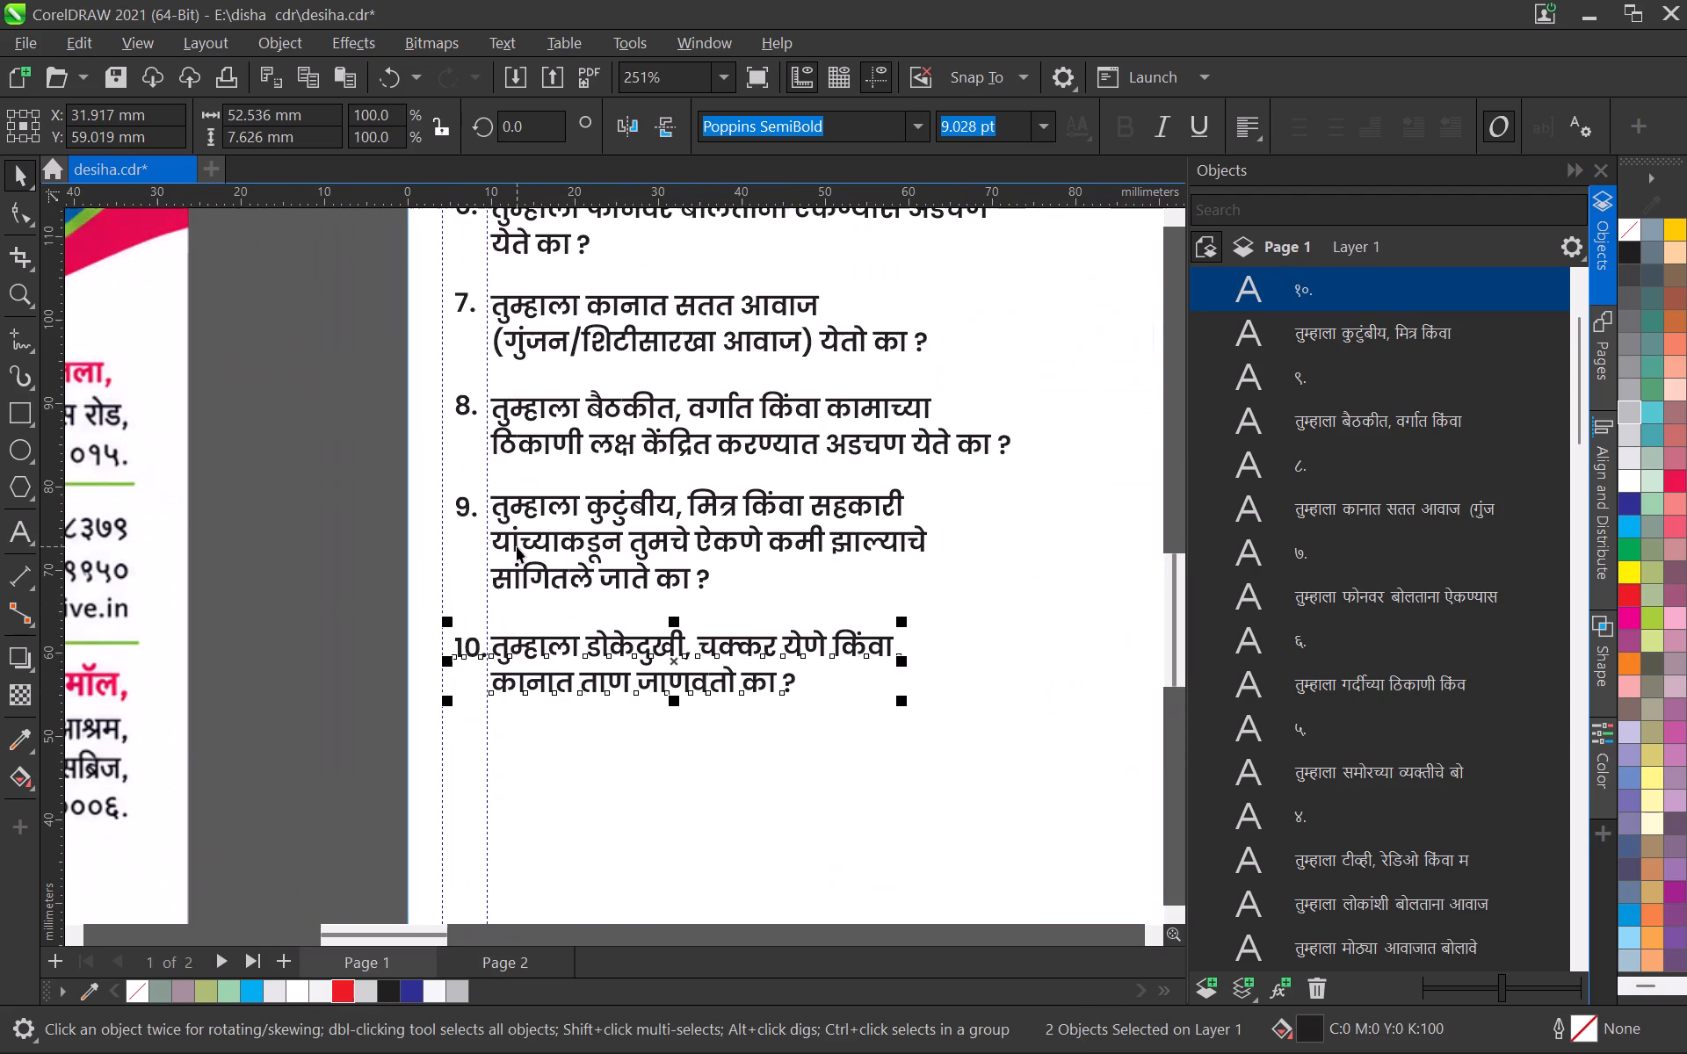
key(Up)
key(Up)
key(Up)
key(Up)
key(Up)
key(Up)
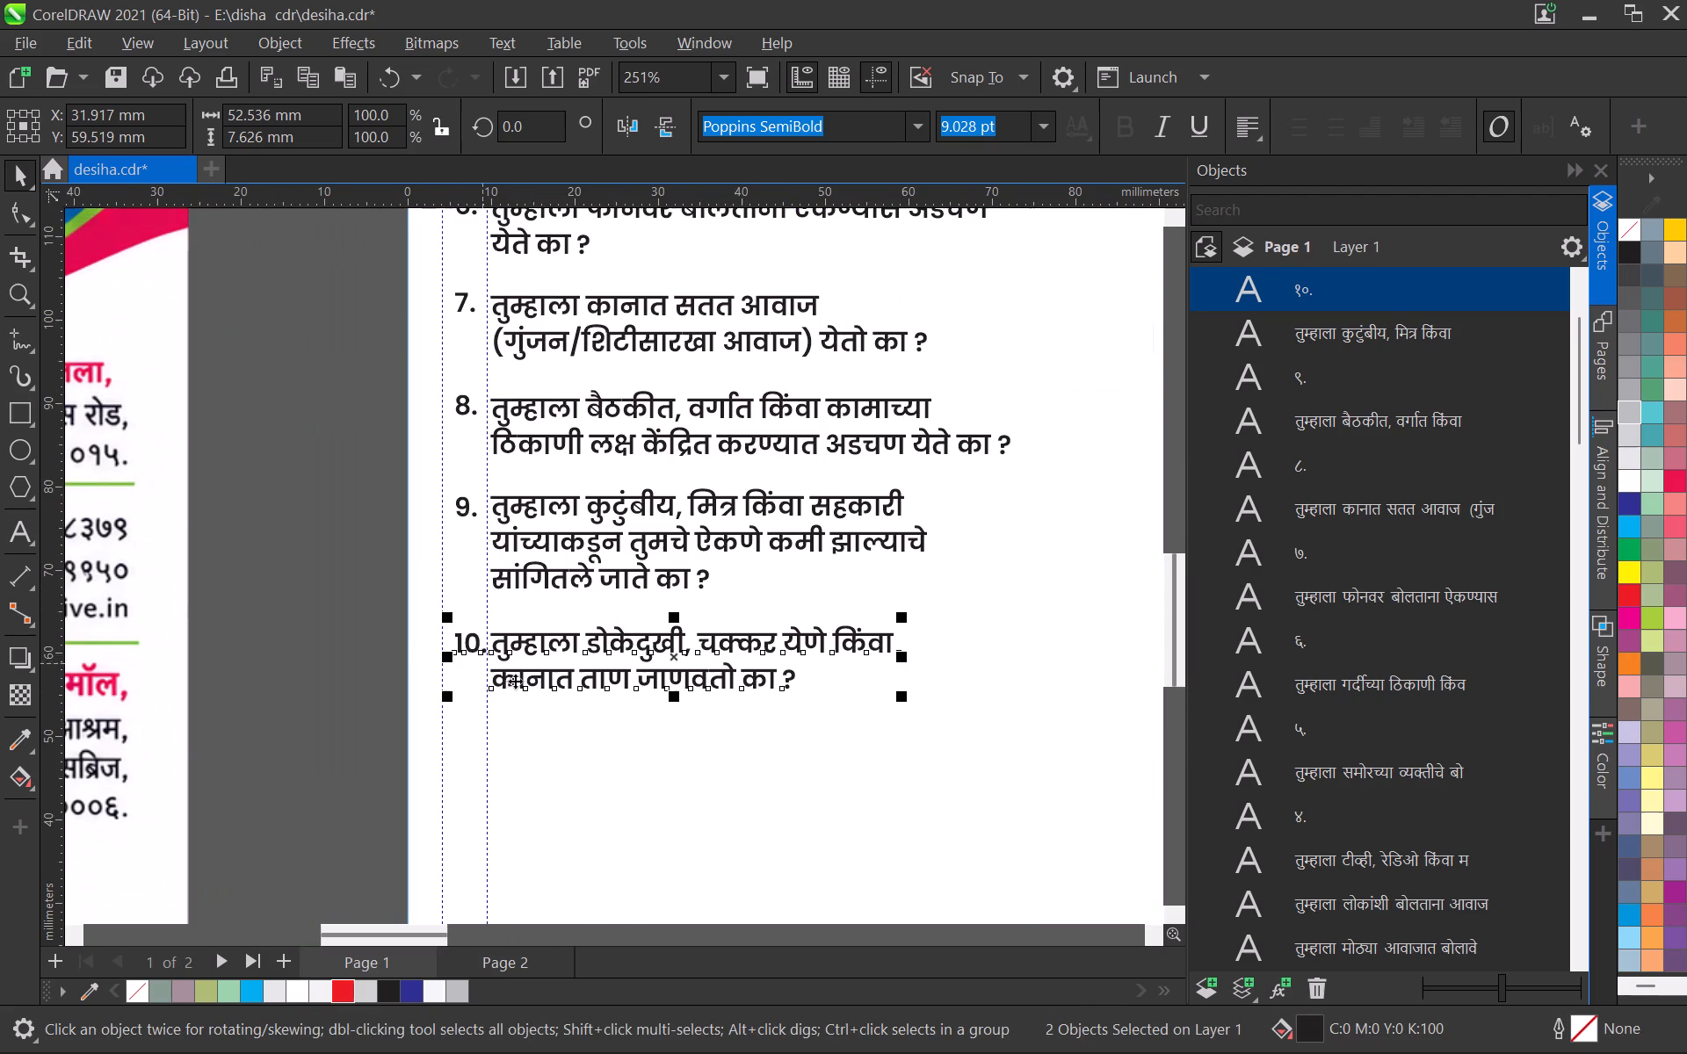
key(Down)
click(384, 576)
Save the brochure document.
scroll(420, 571, down, 8)
middle_drag(512, 530, 534, 694)
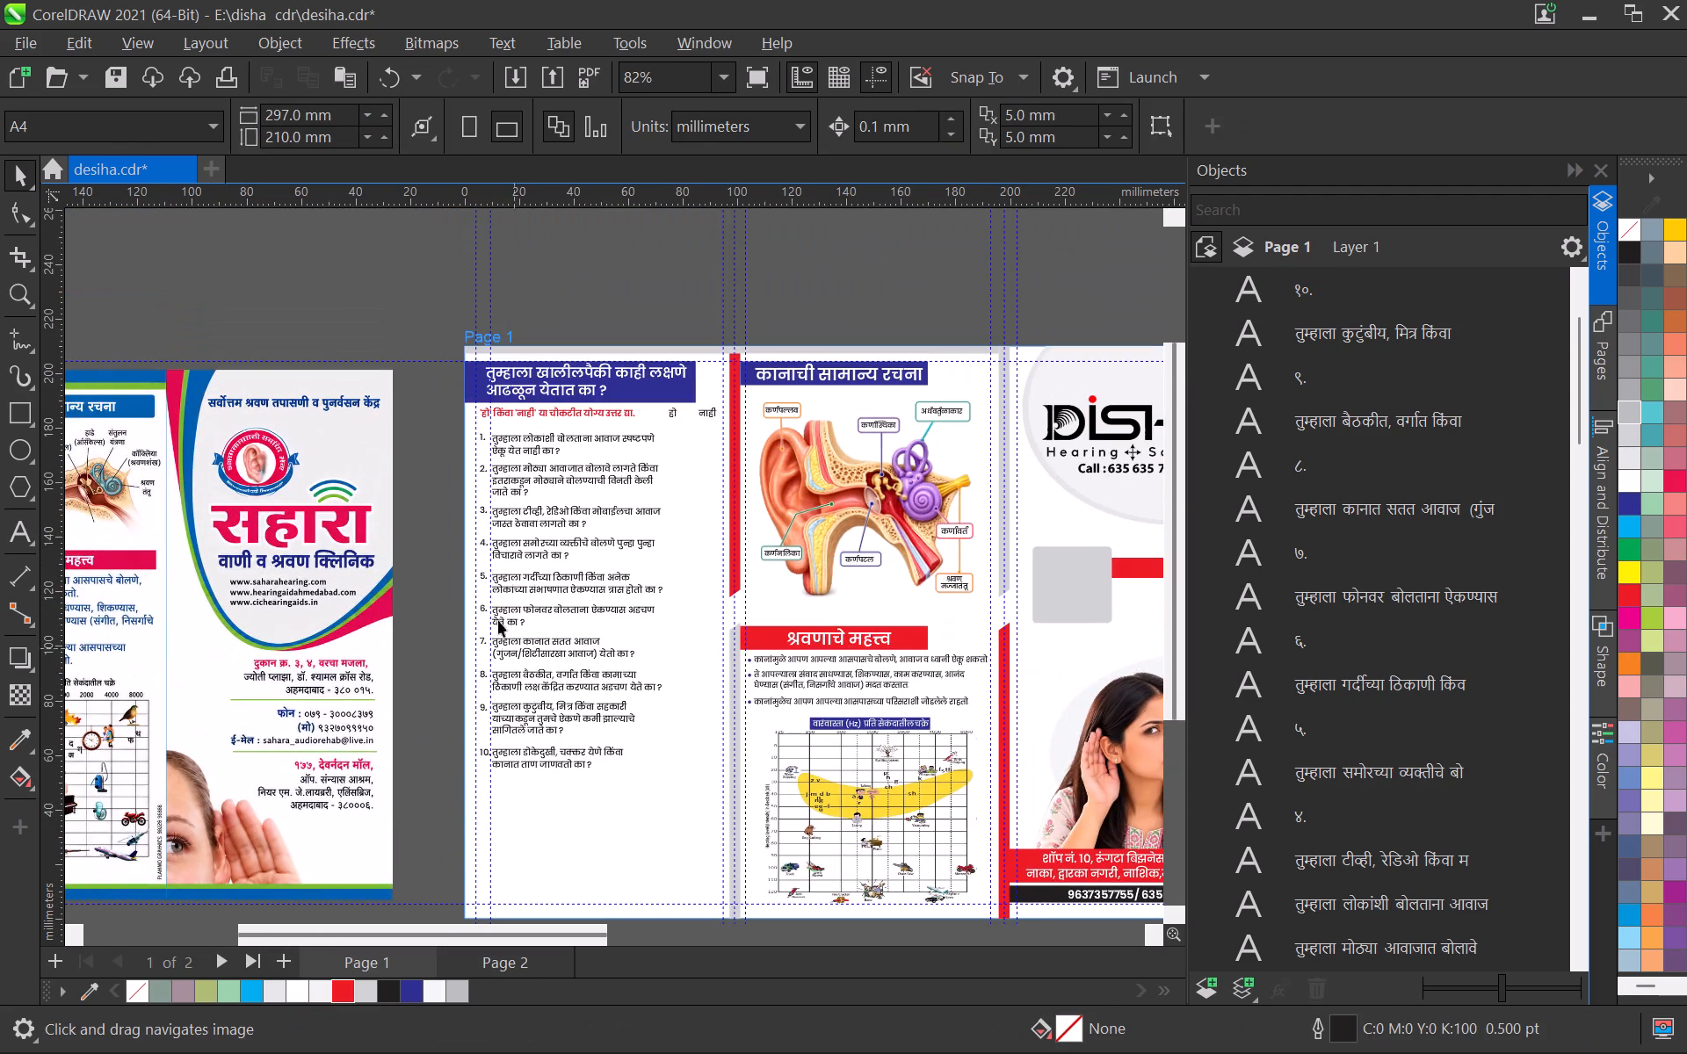
key(ctrl+s)
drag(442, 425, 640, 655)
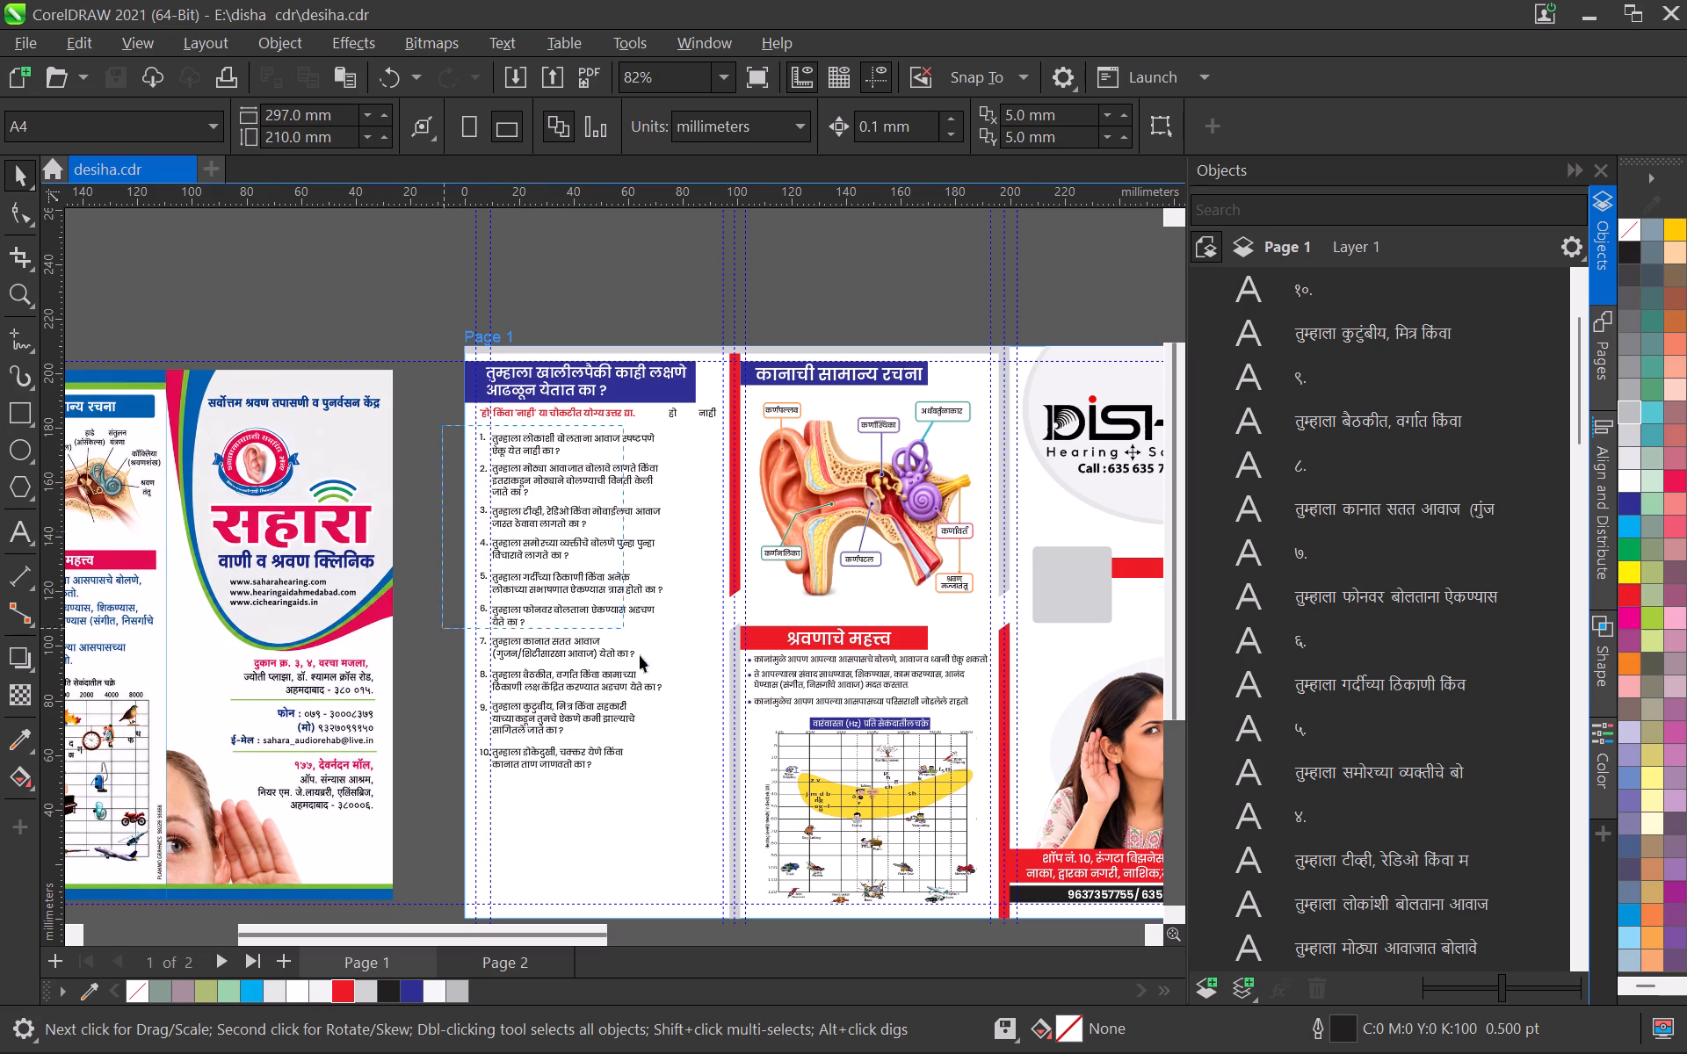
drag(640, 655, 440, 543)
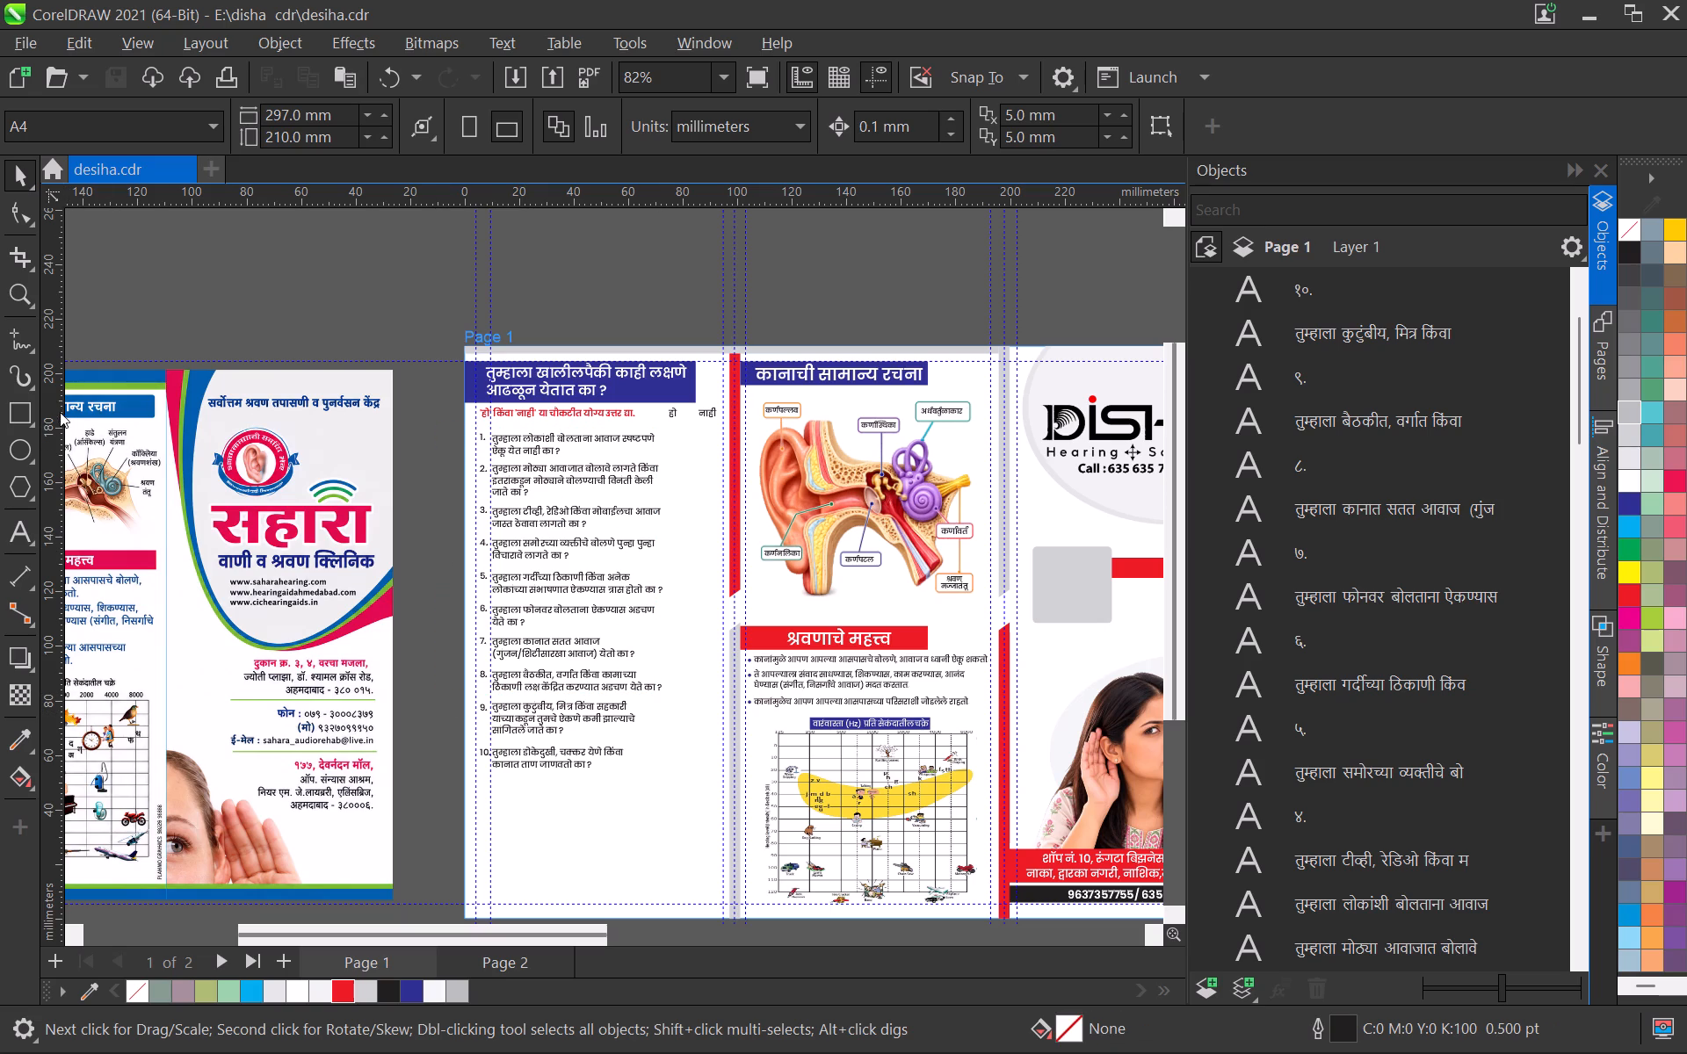
Place a vertical guideline at about 70.3 mm, near the line ends of the questions in page 1's questionnaire panel.
drag(54, 408, 329, 489)
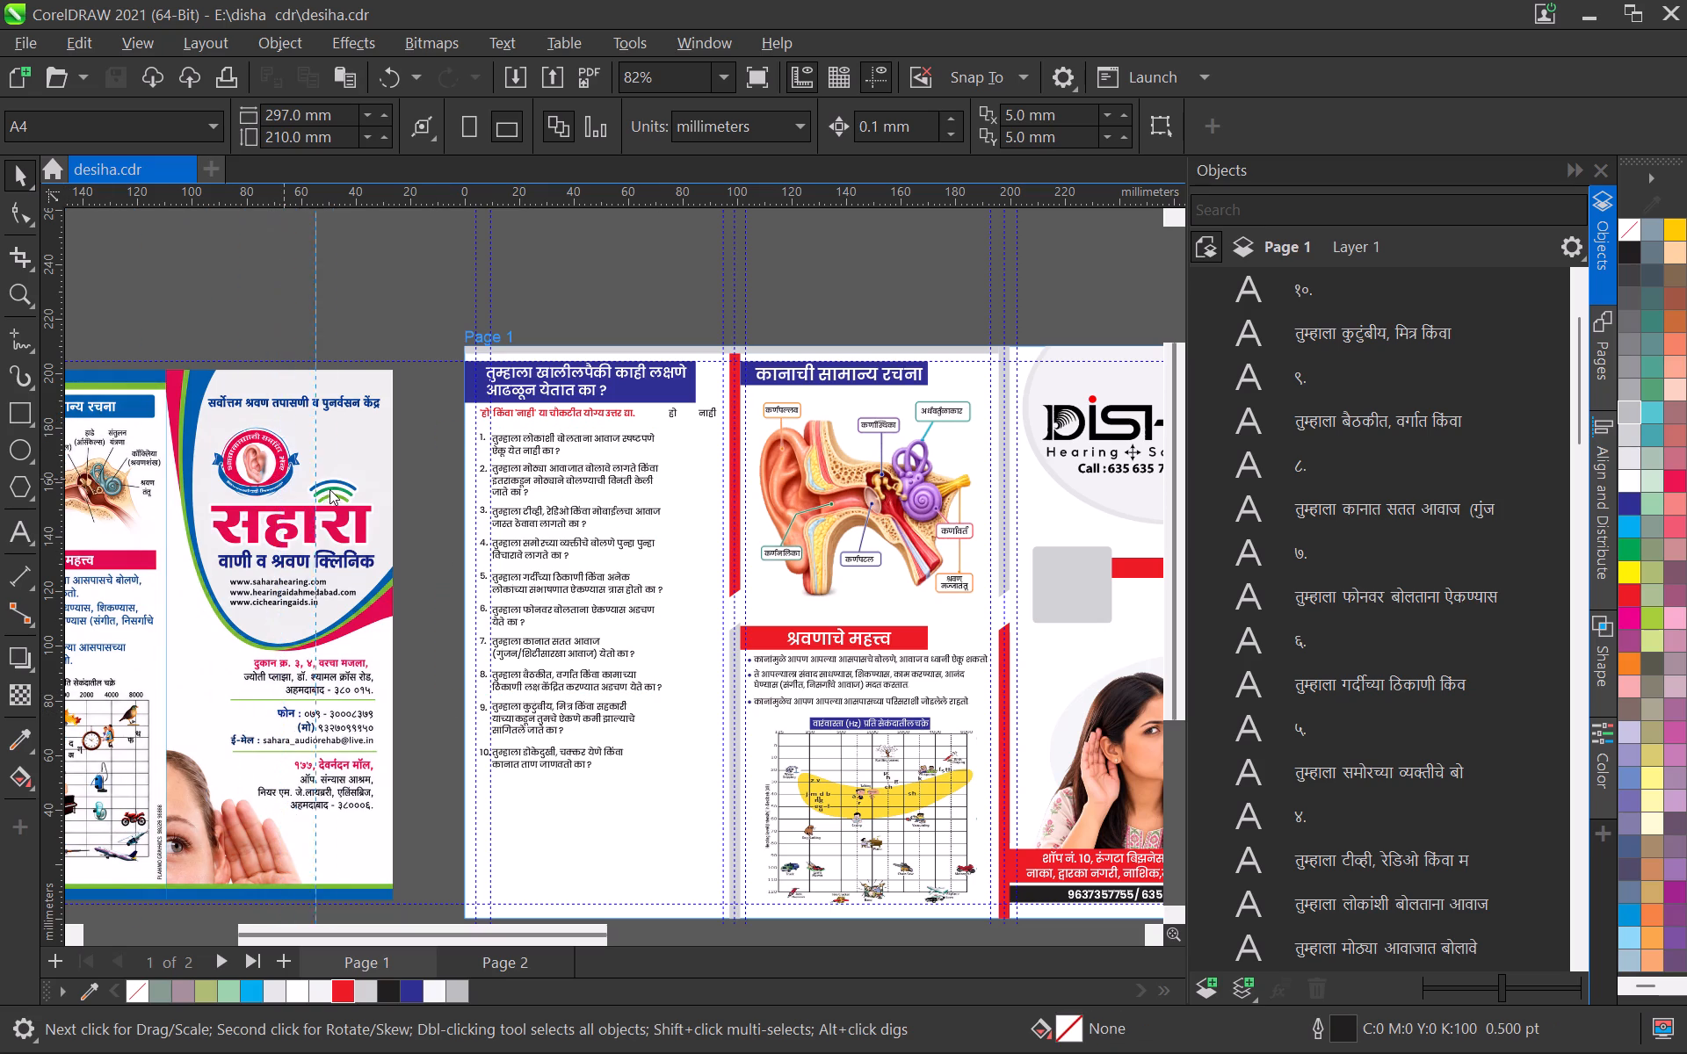
drag(329, 489, 658, 437)
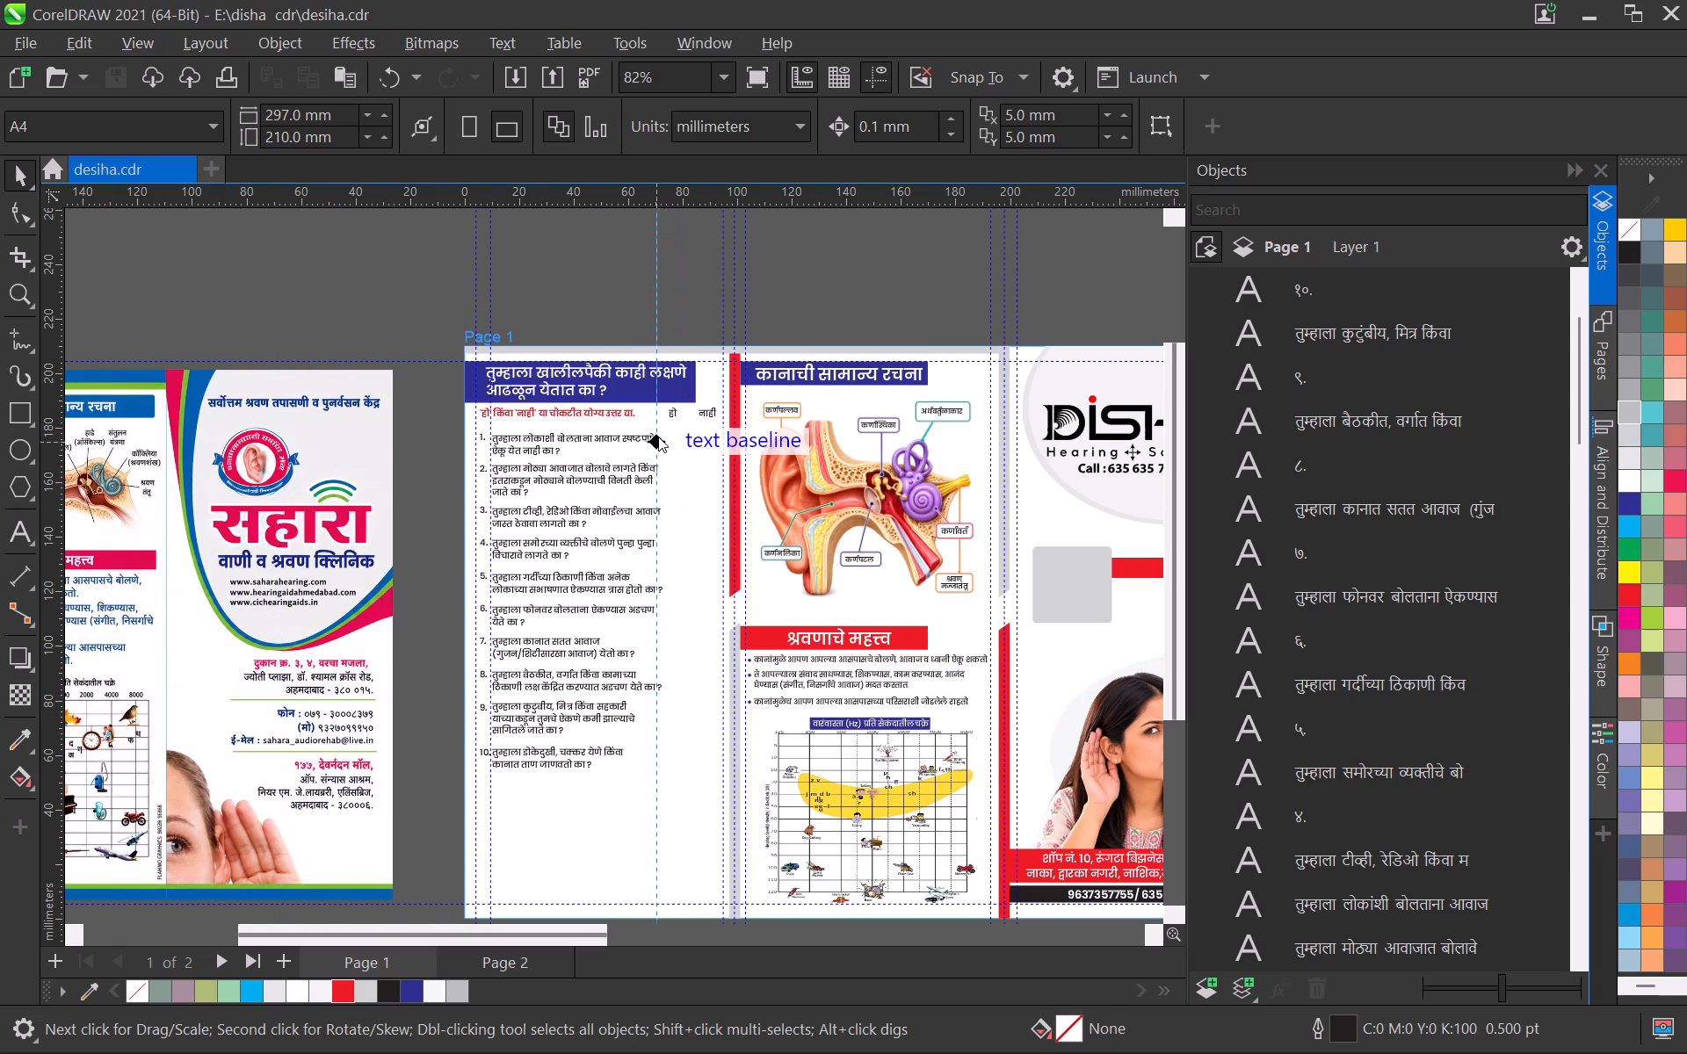
drag(658, 437, 655, 437)
scroll(661, 485, up, 8)
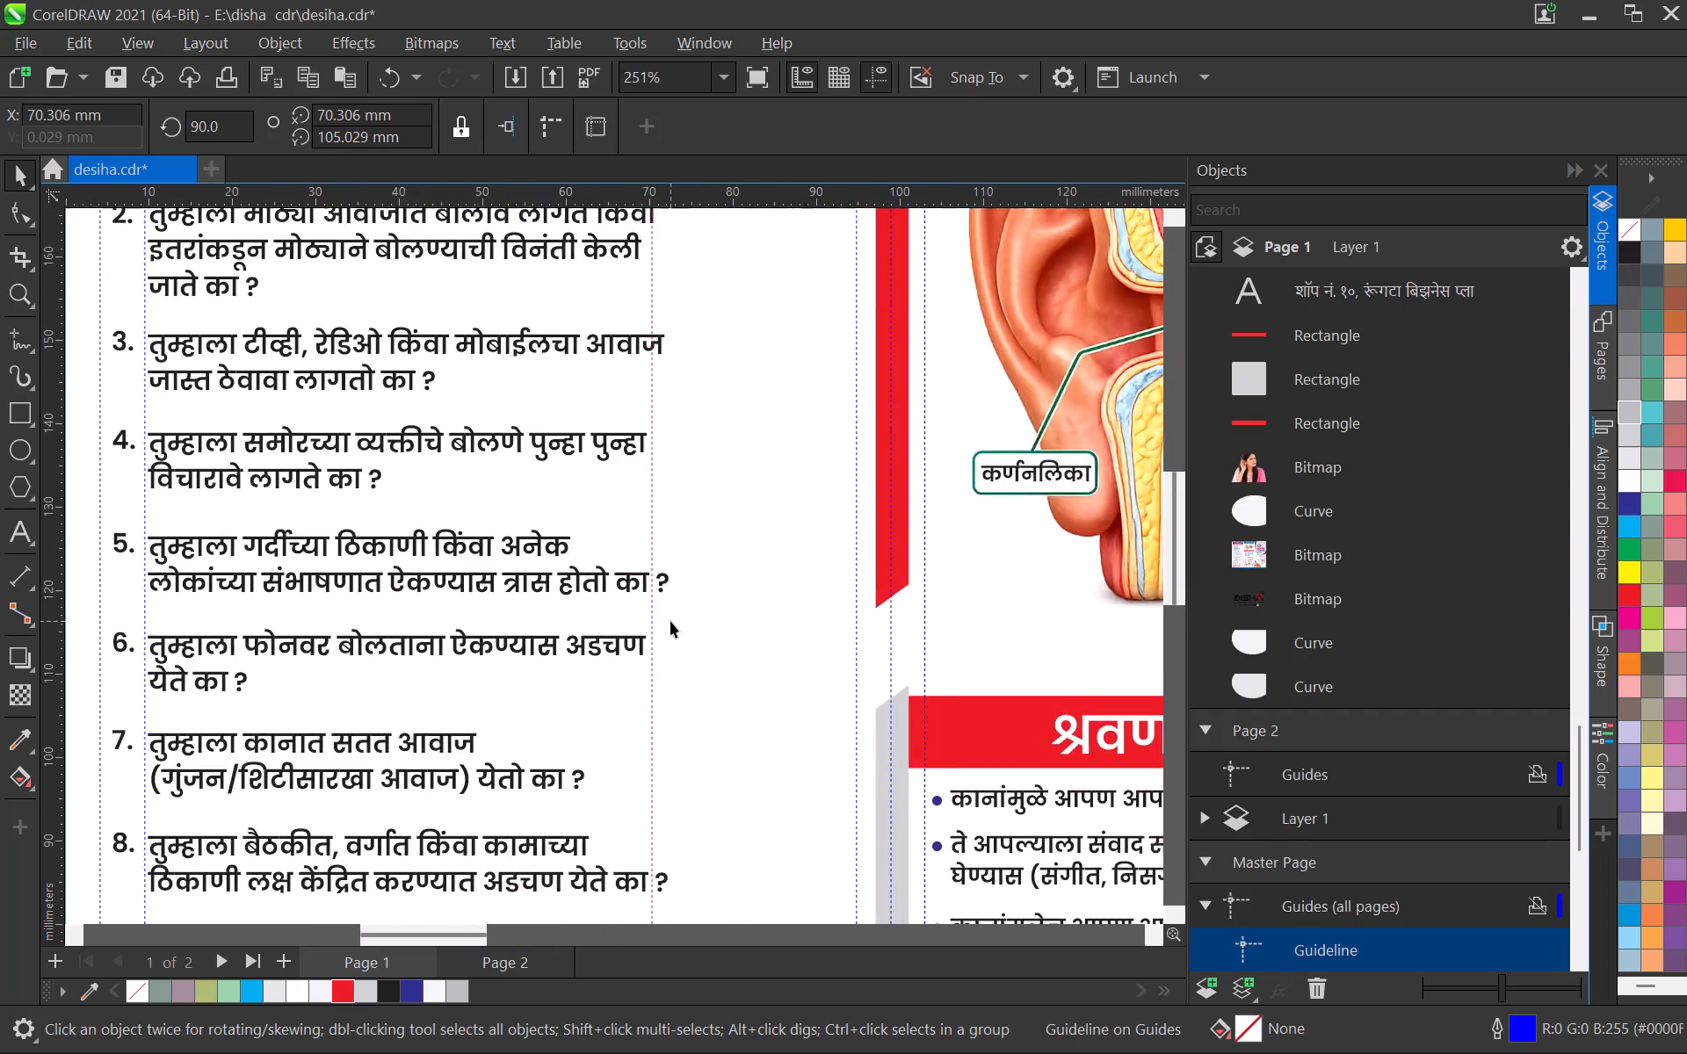
Scale all ten numbered questions together to about 64 mm wide and 117.6 mm tall, making their text 8.66 pt, and deselect them.
scroll(670, 621, down, 6)
drag(380, 384, 681, 841)
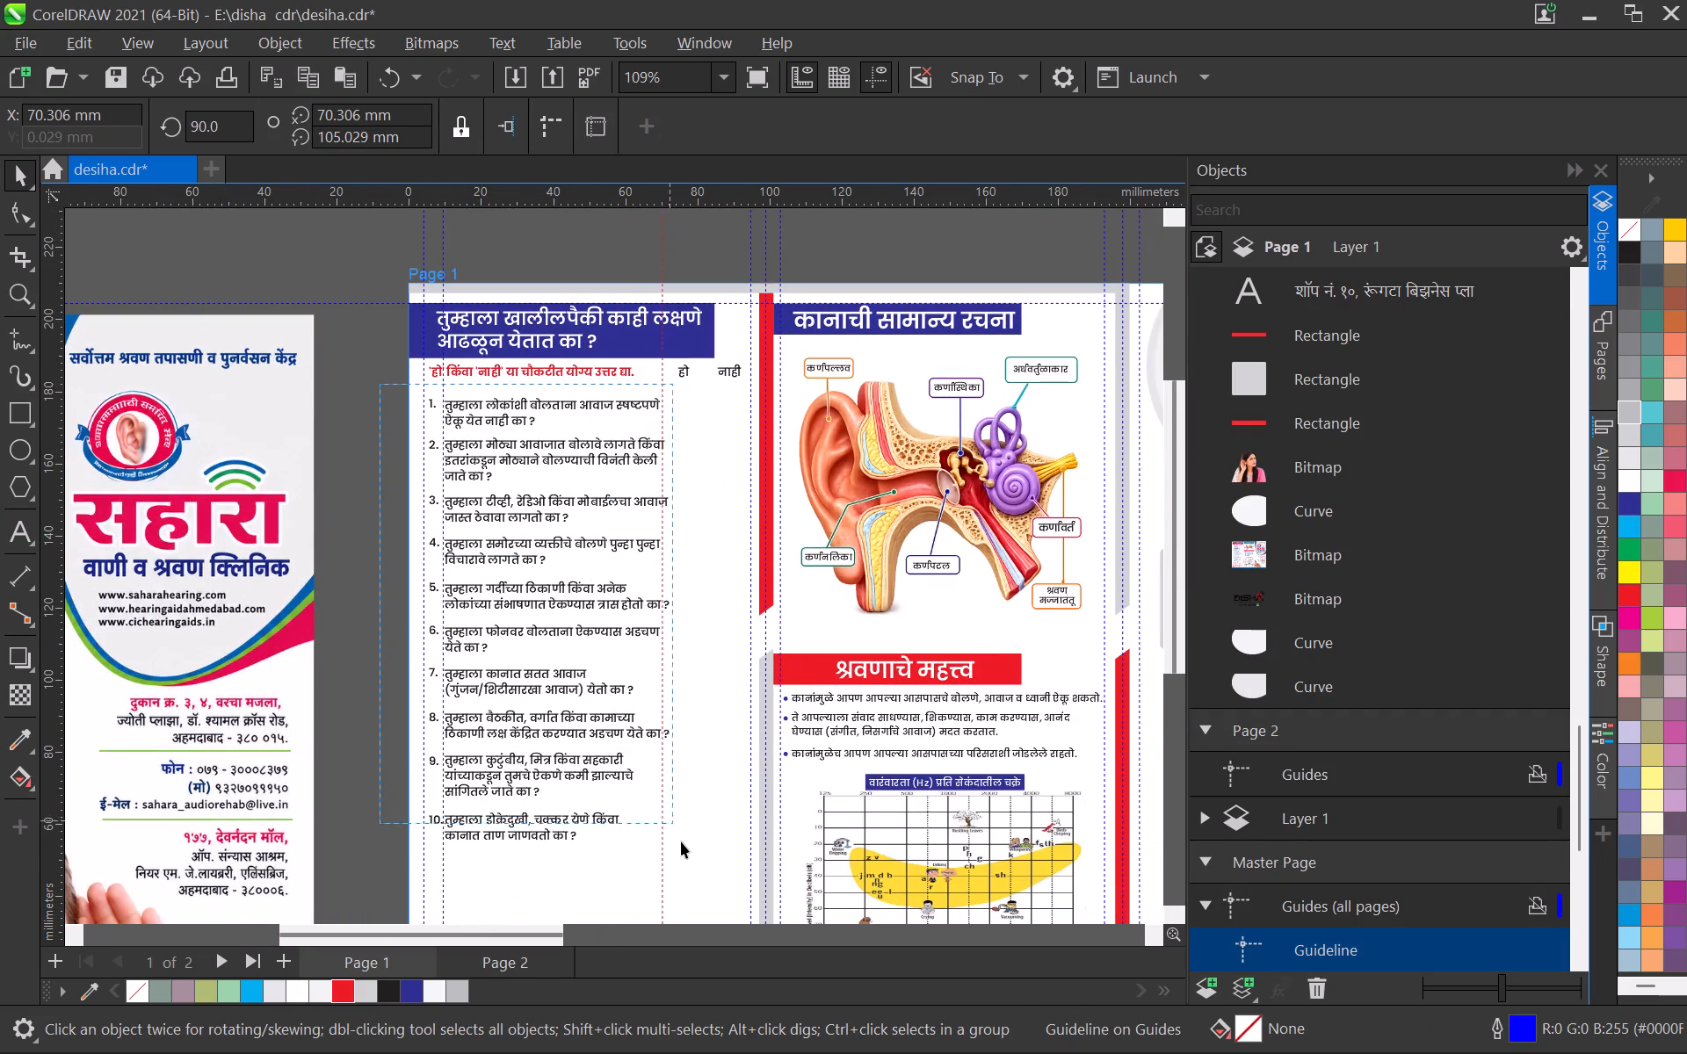
drag(681, 841, 690, 856)
drag(676, 849, 667, 842)
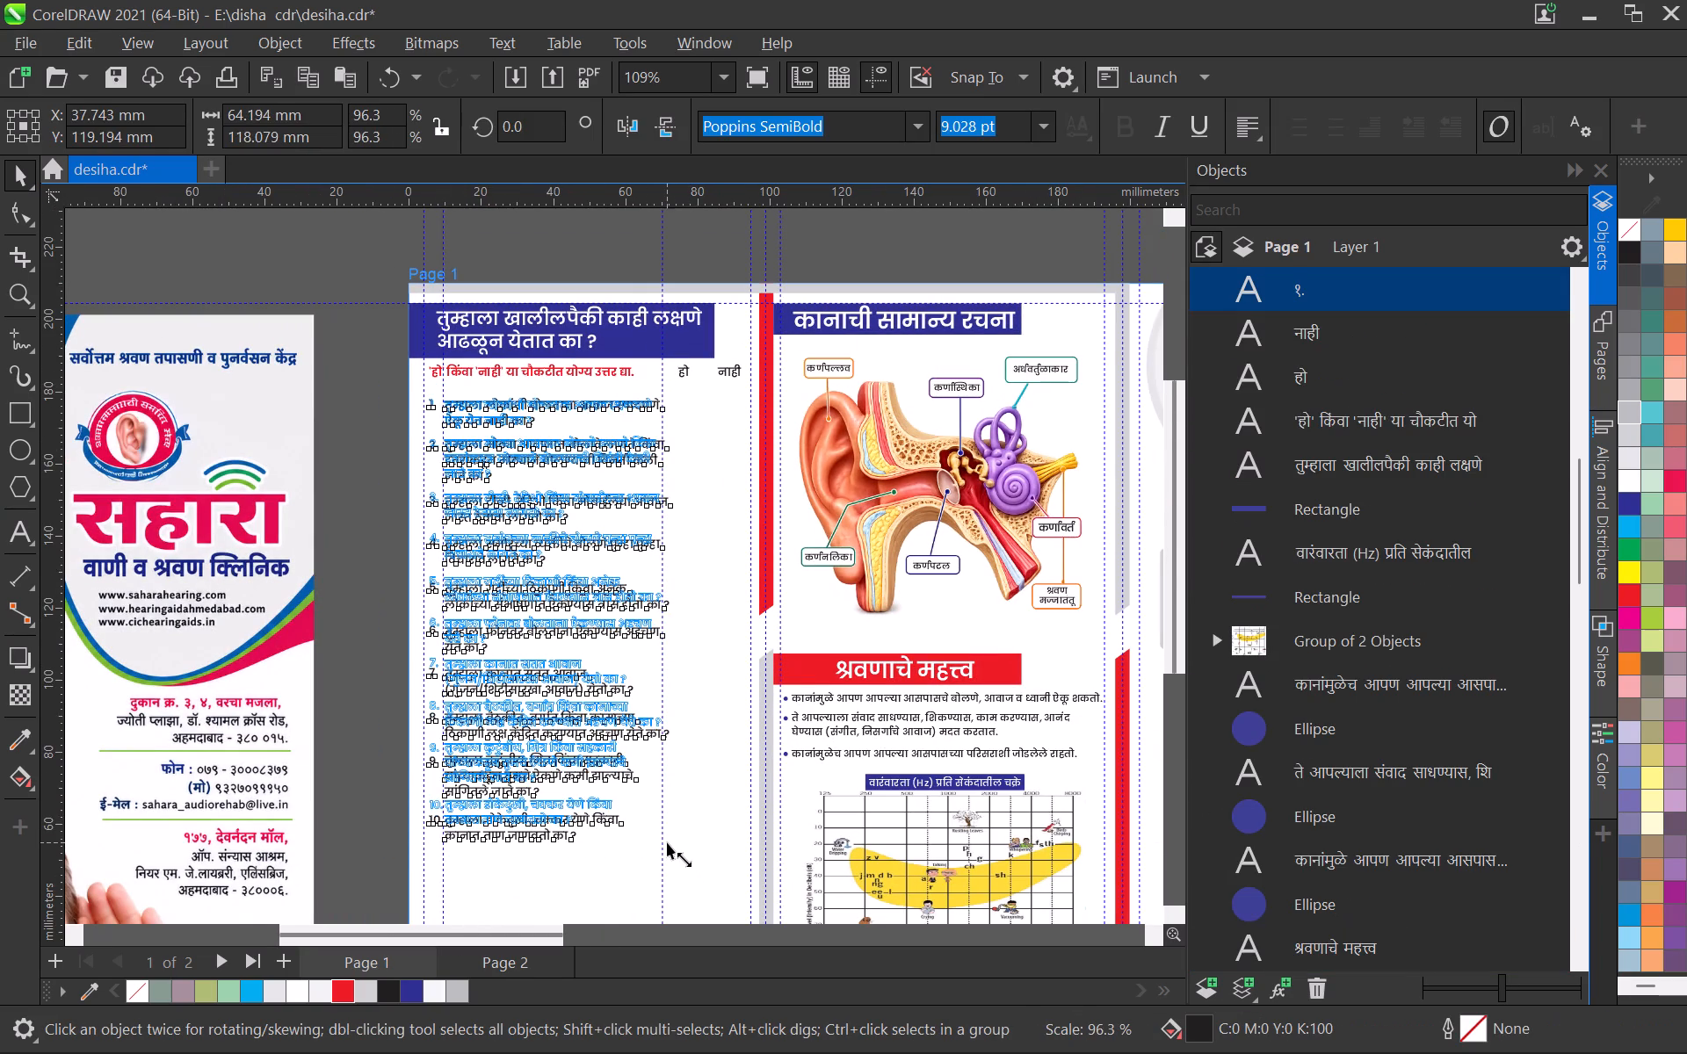
drag(667, 842, 666, 842)
scroll(692, 668, up, 4)
scroll(690, 657, down, 5)
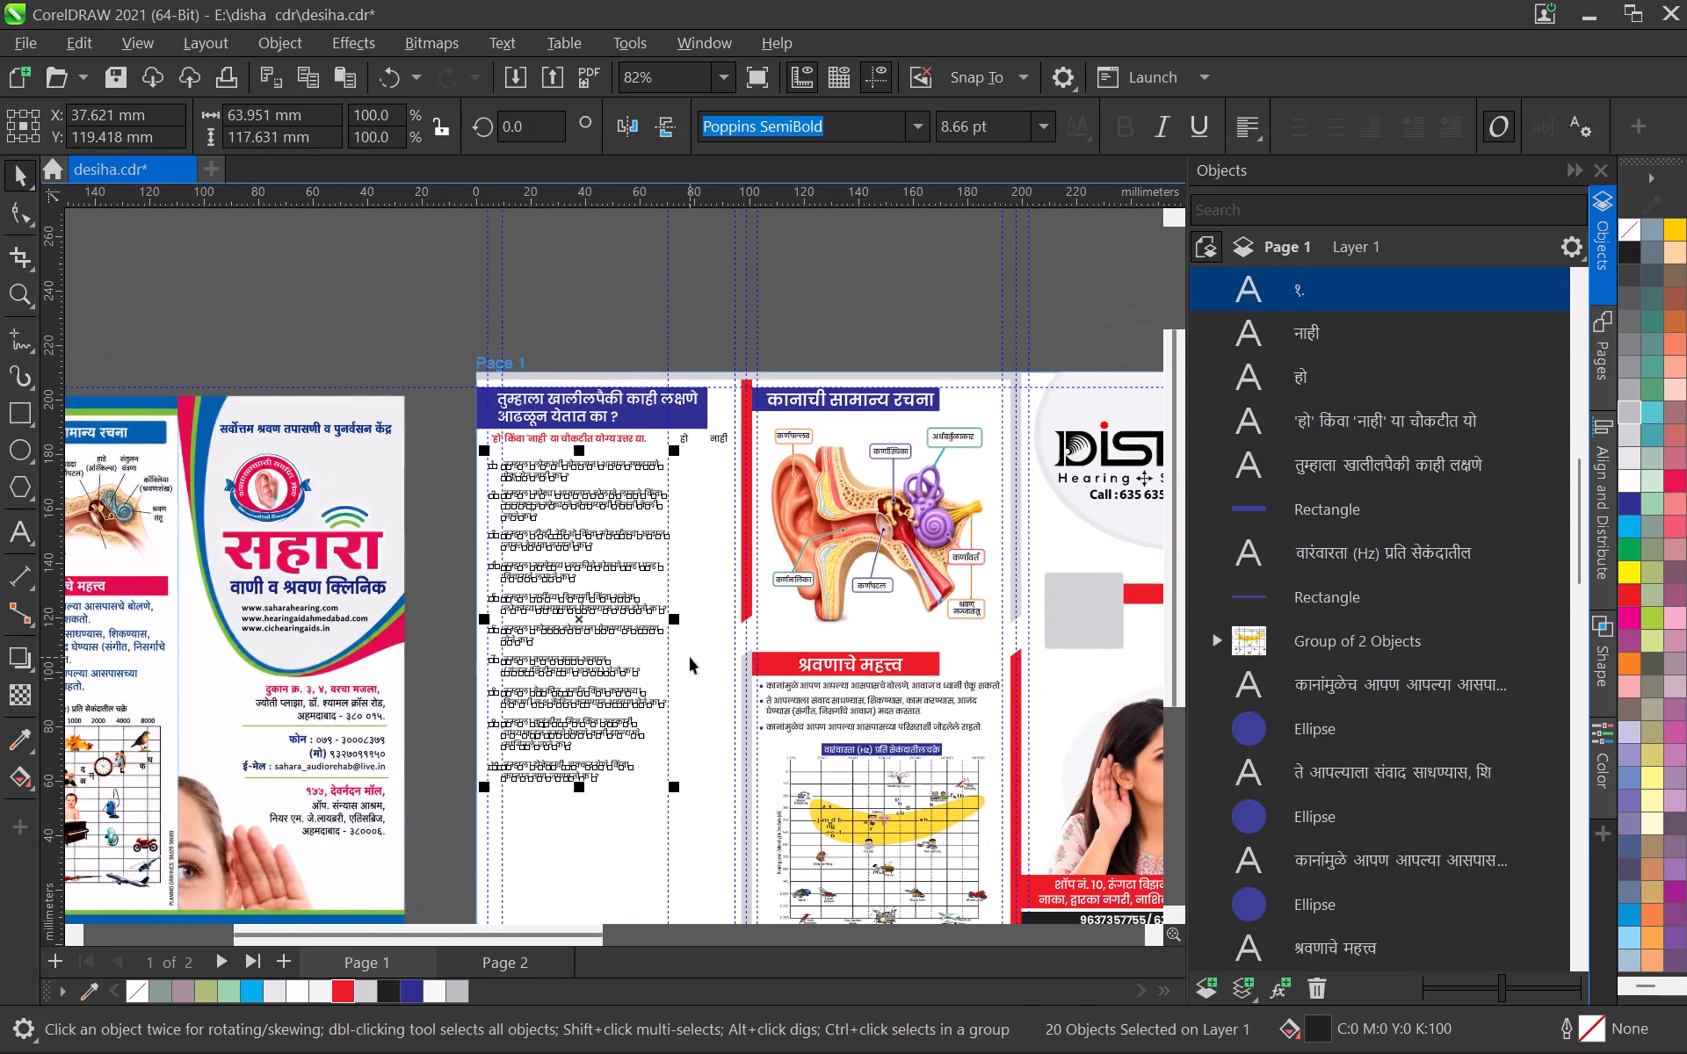
middle_drag(568, 765, 625, 675)
scroll(624, 678, down, 4)
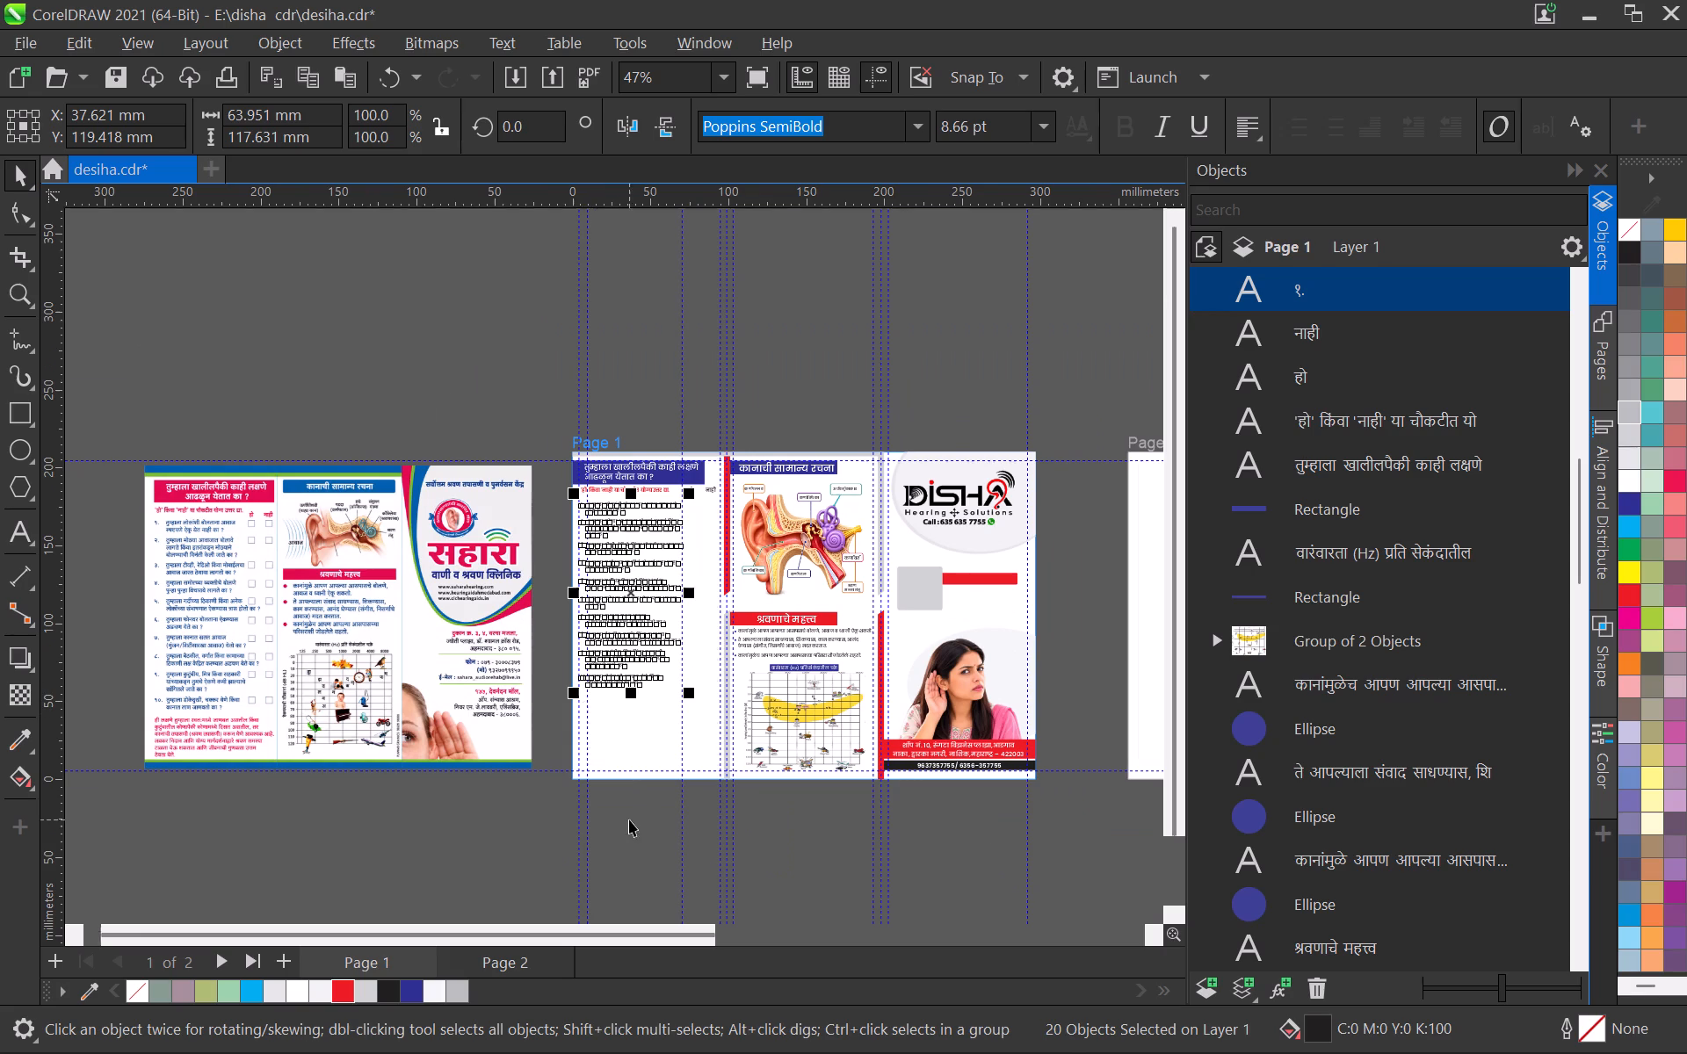
click(607, 803)
Delete the two vertical guidelines marking the line starts and line ends of the questions in page 1's questionnaire panel.
scroll(603, 630, up, 5)
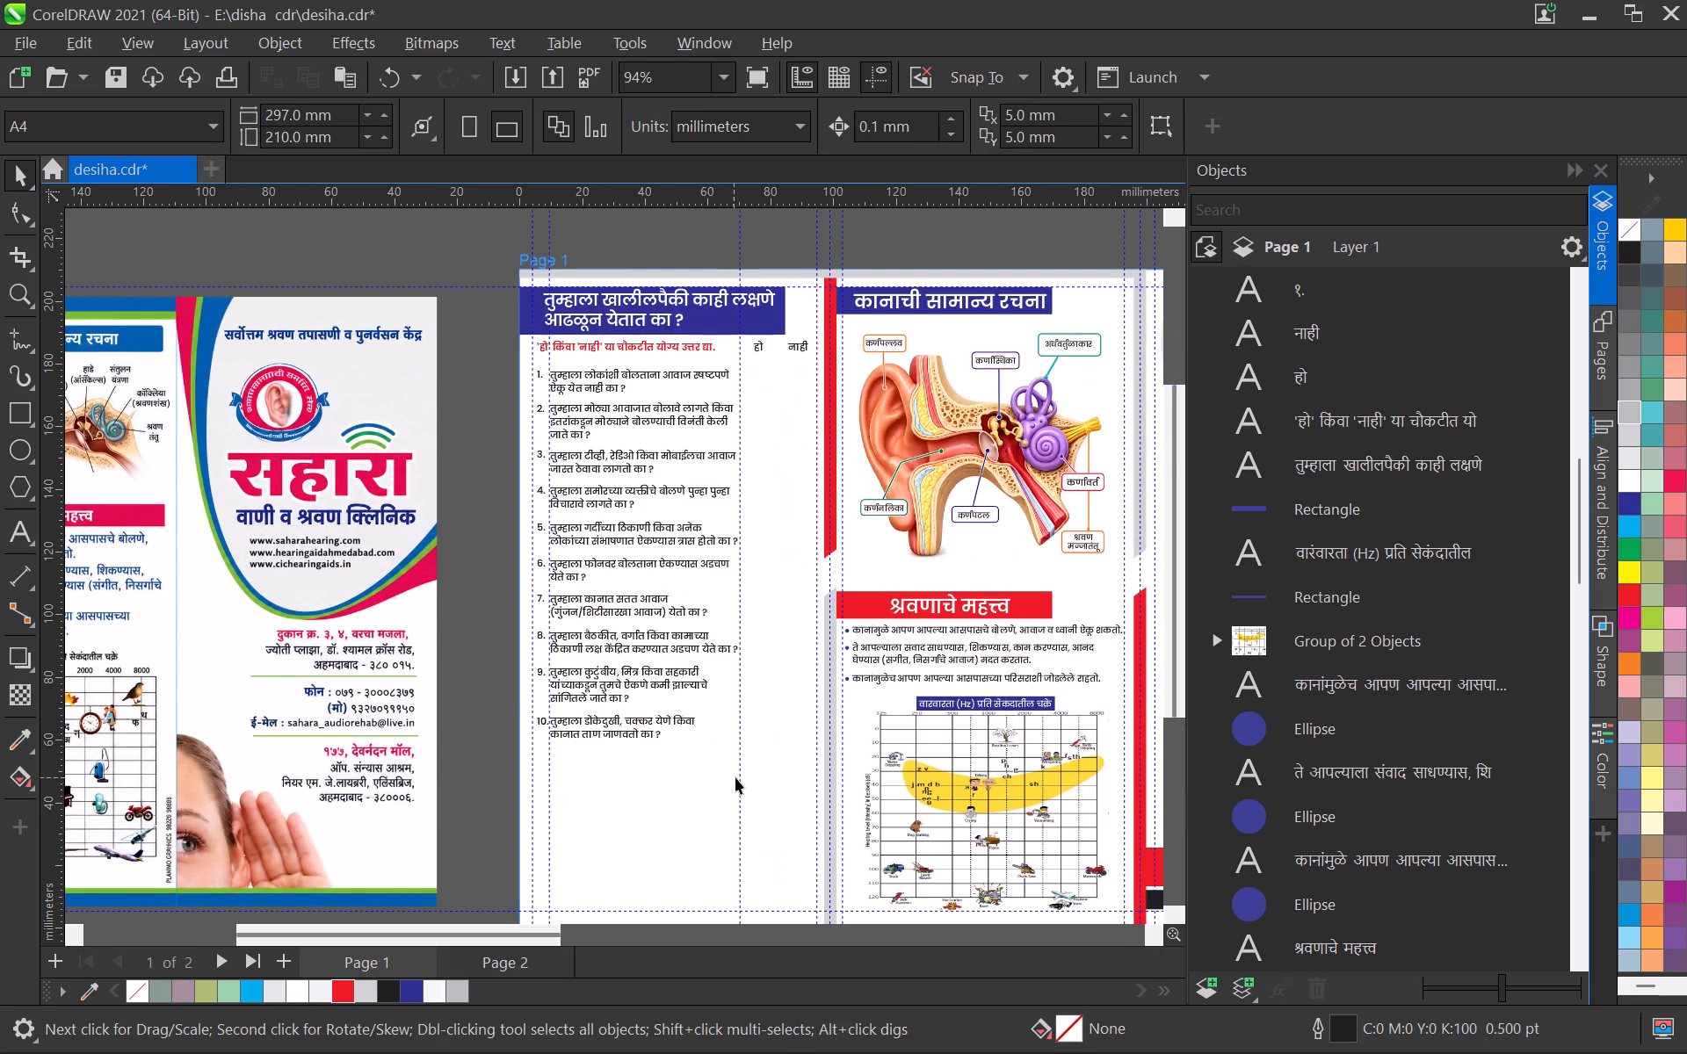
click(740, 777)
key(Delete)
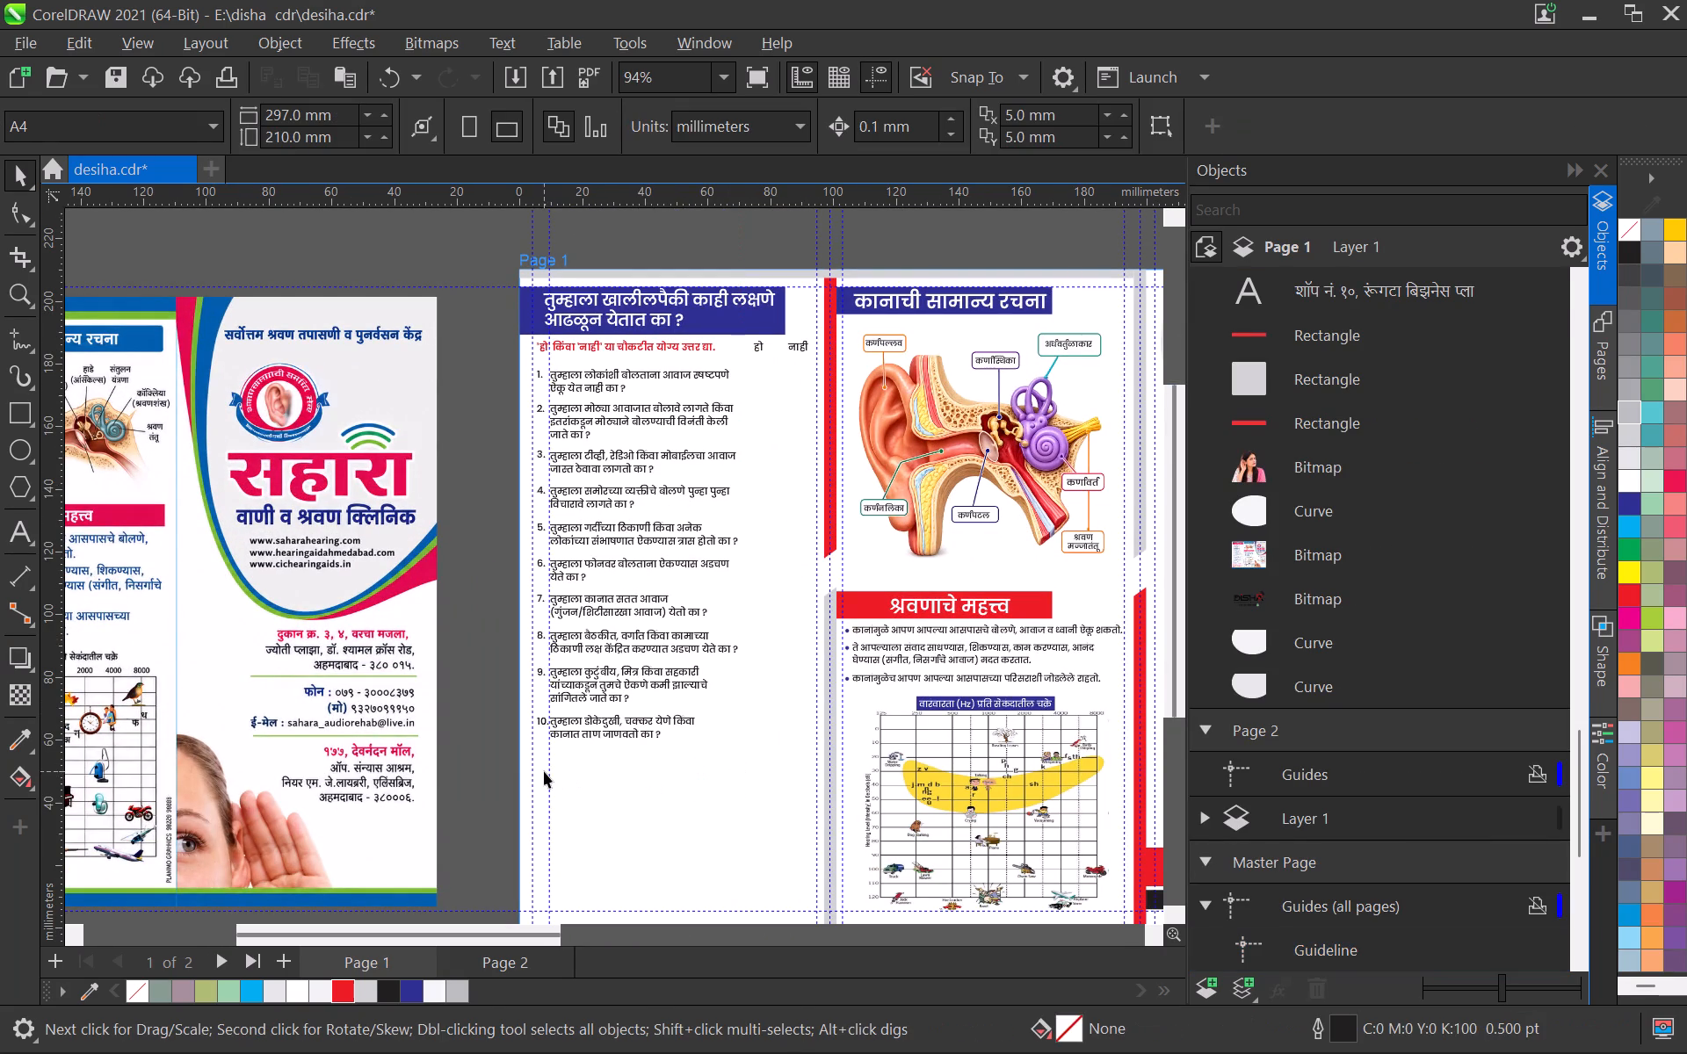
click(552, 783)
key(Delete)
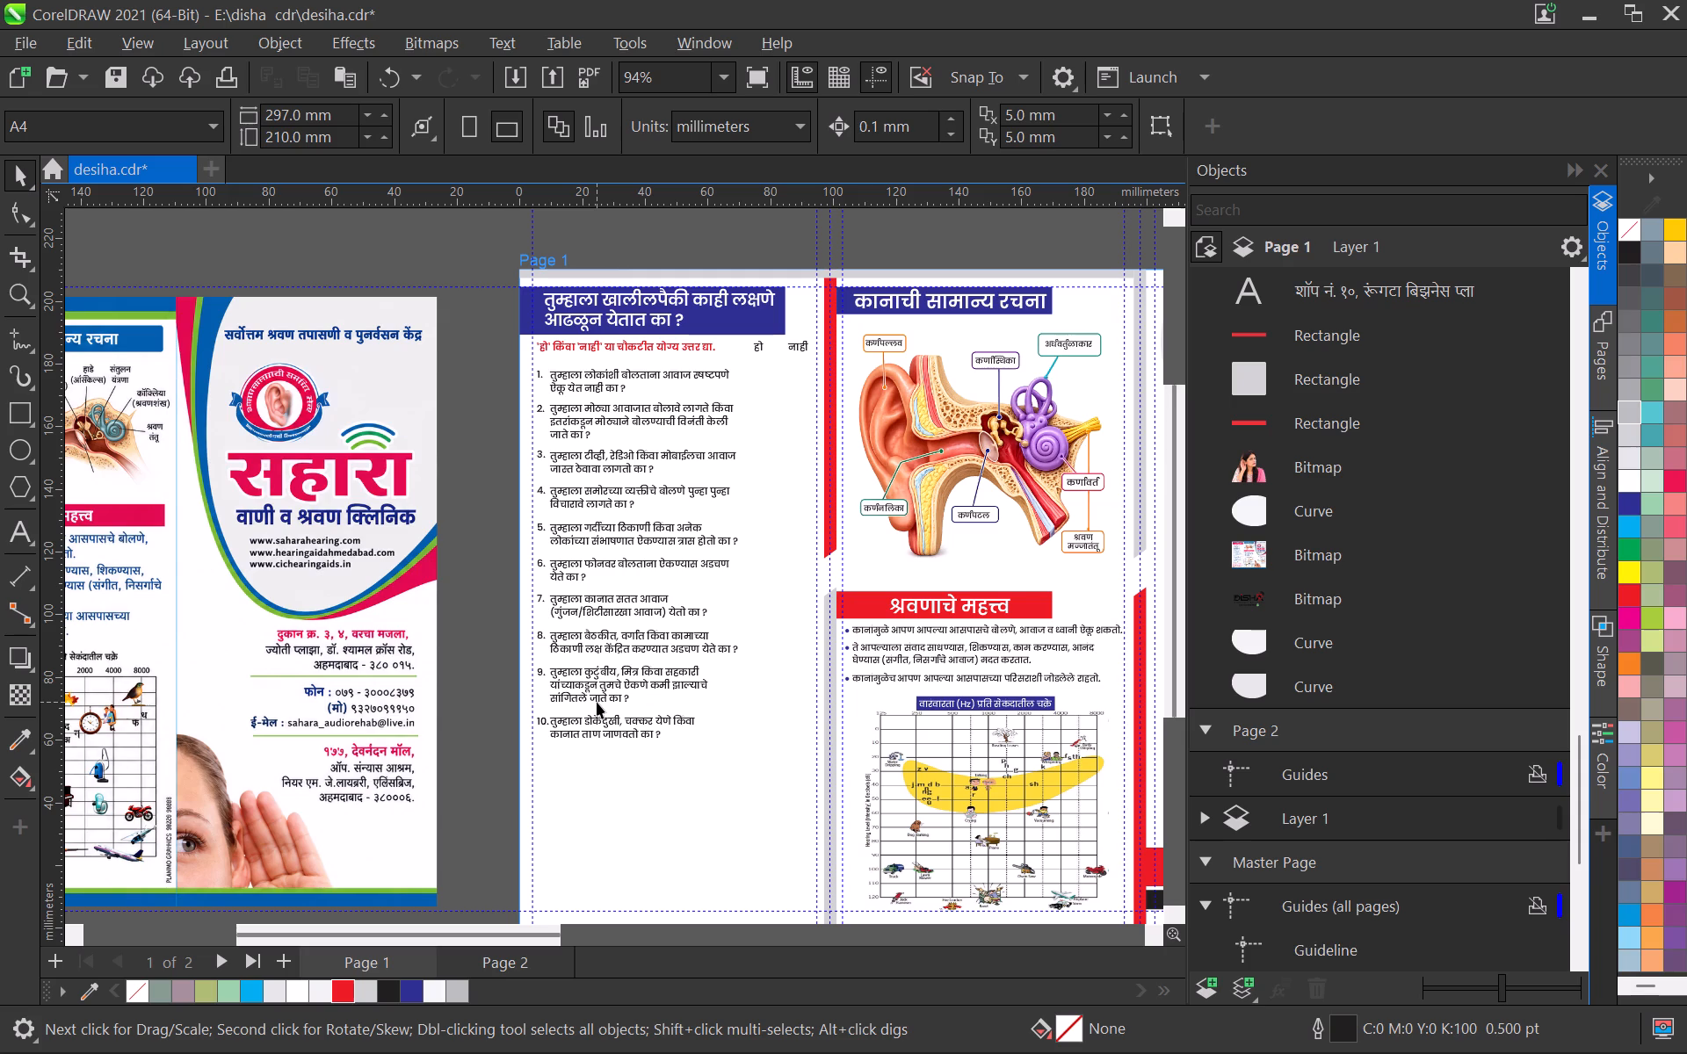
Save the brochure document.
scroll(475, 406, down, 4)
scroll(595, 578, up, 4)
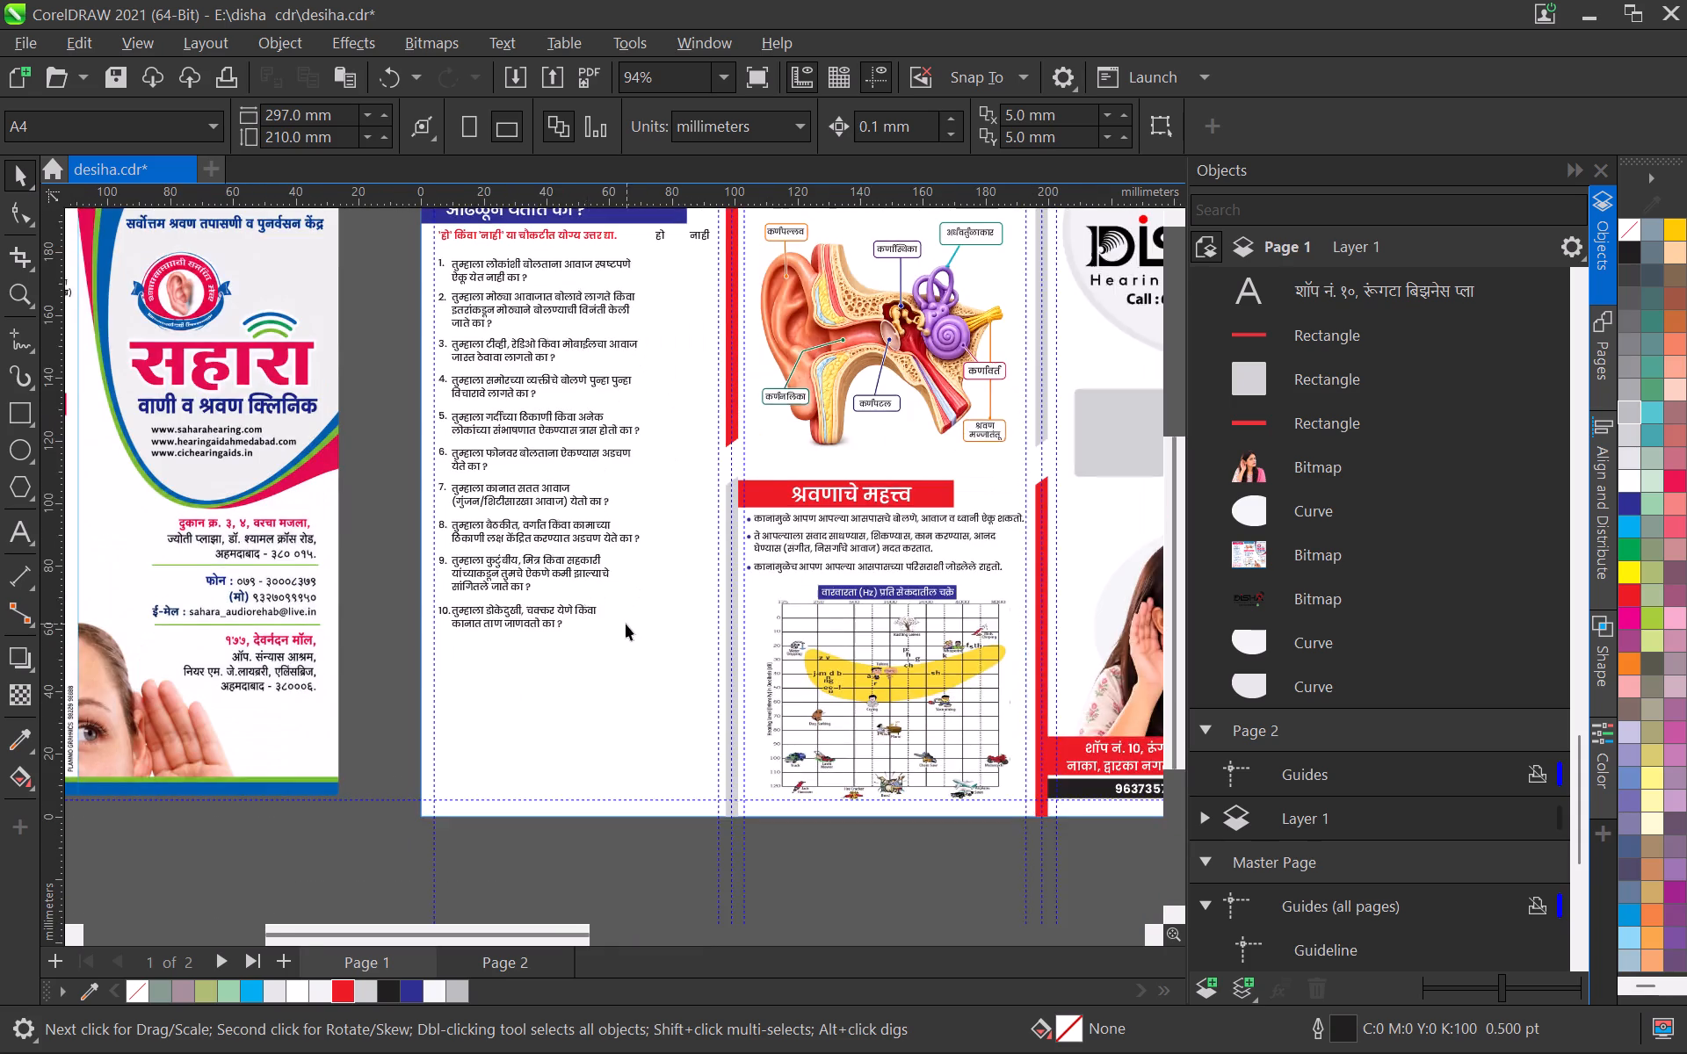
scroll(577, 620, up, 3)
key(ctrl+s)
Nudge the question numbers 1 to 10 together 0.3 mm left, away from the question wording.
scroll(453, 644, down, 3)
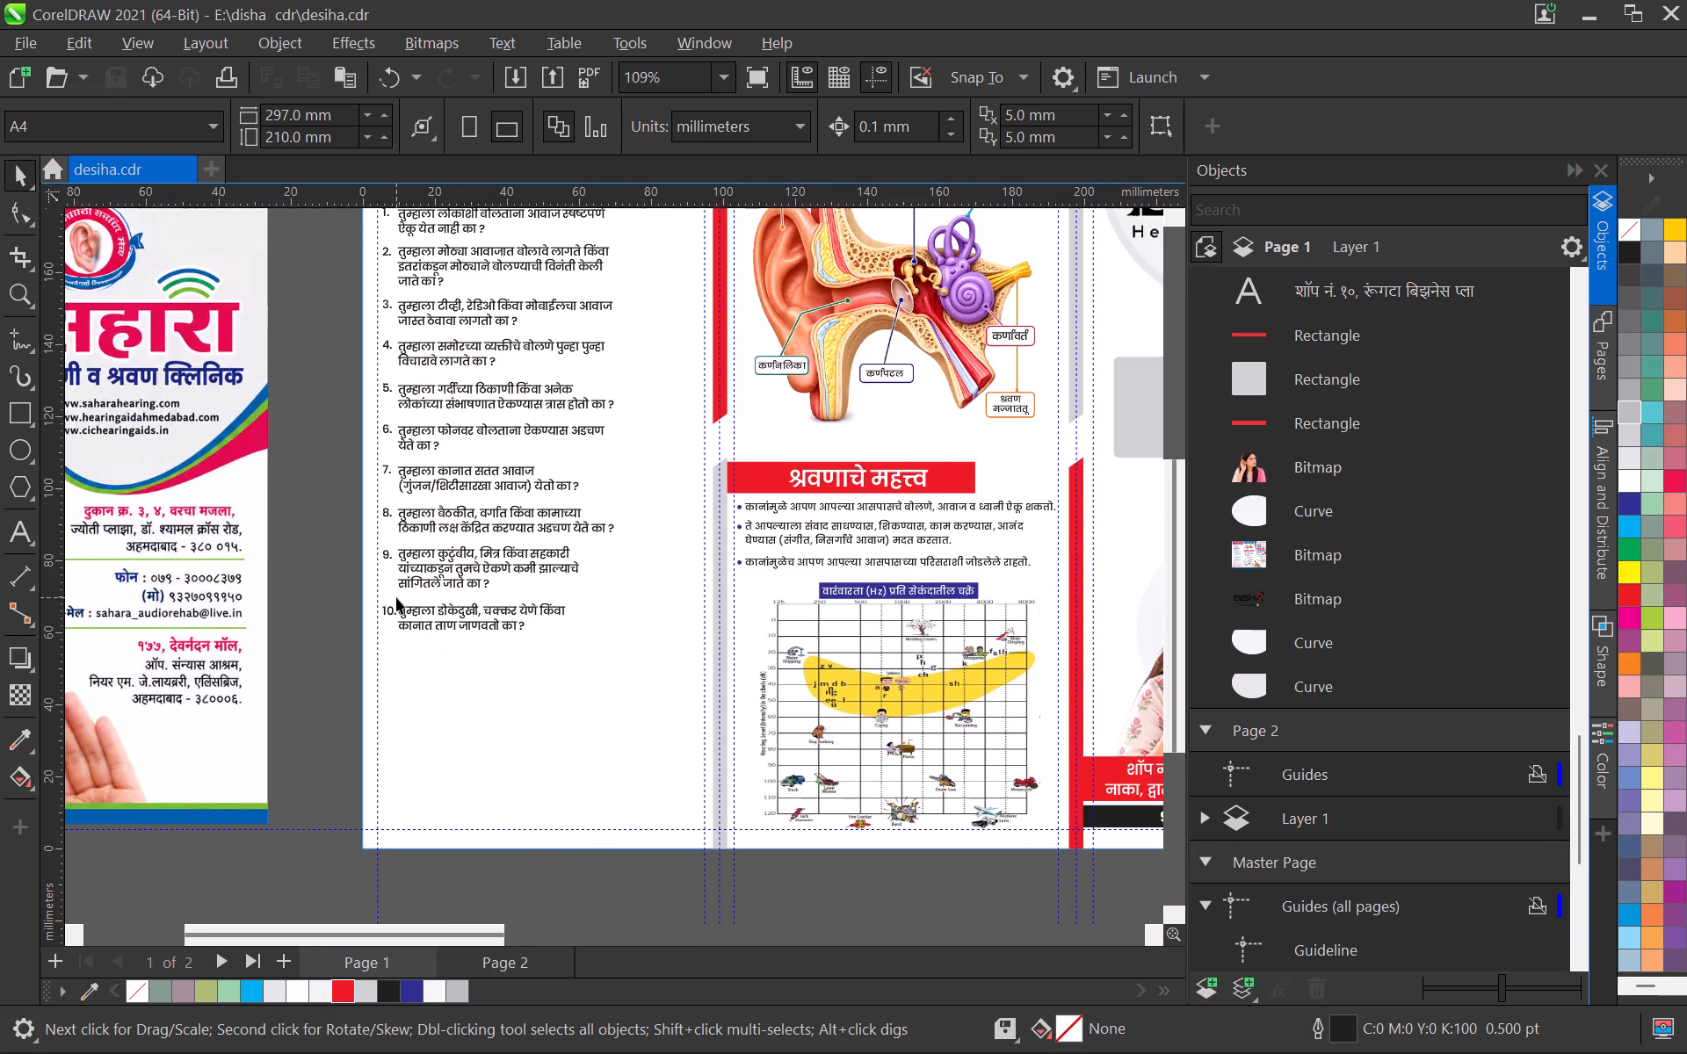
middle_drag(401, 600, 477, 646)
scroll(484, 639, up, 7)
scroll(429, 690, down, 1)
scroll(416, 588, down, 3)
scroll(366, 440, down, 3)
middle_drag(366, 440, 425, 517)
drag(424, 237, 448, 370)
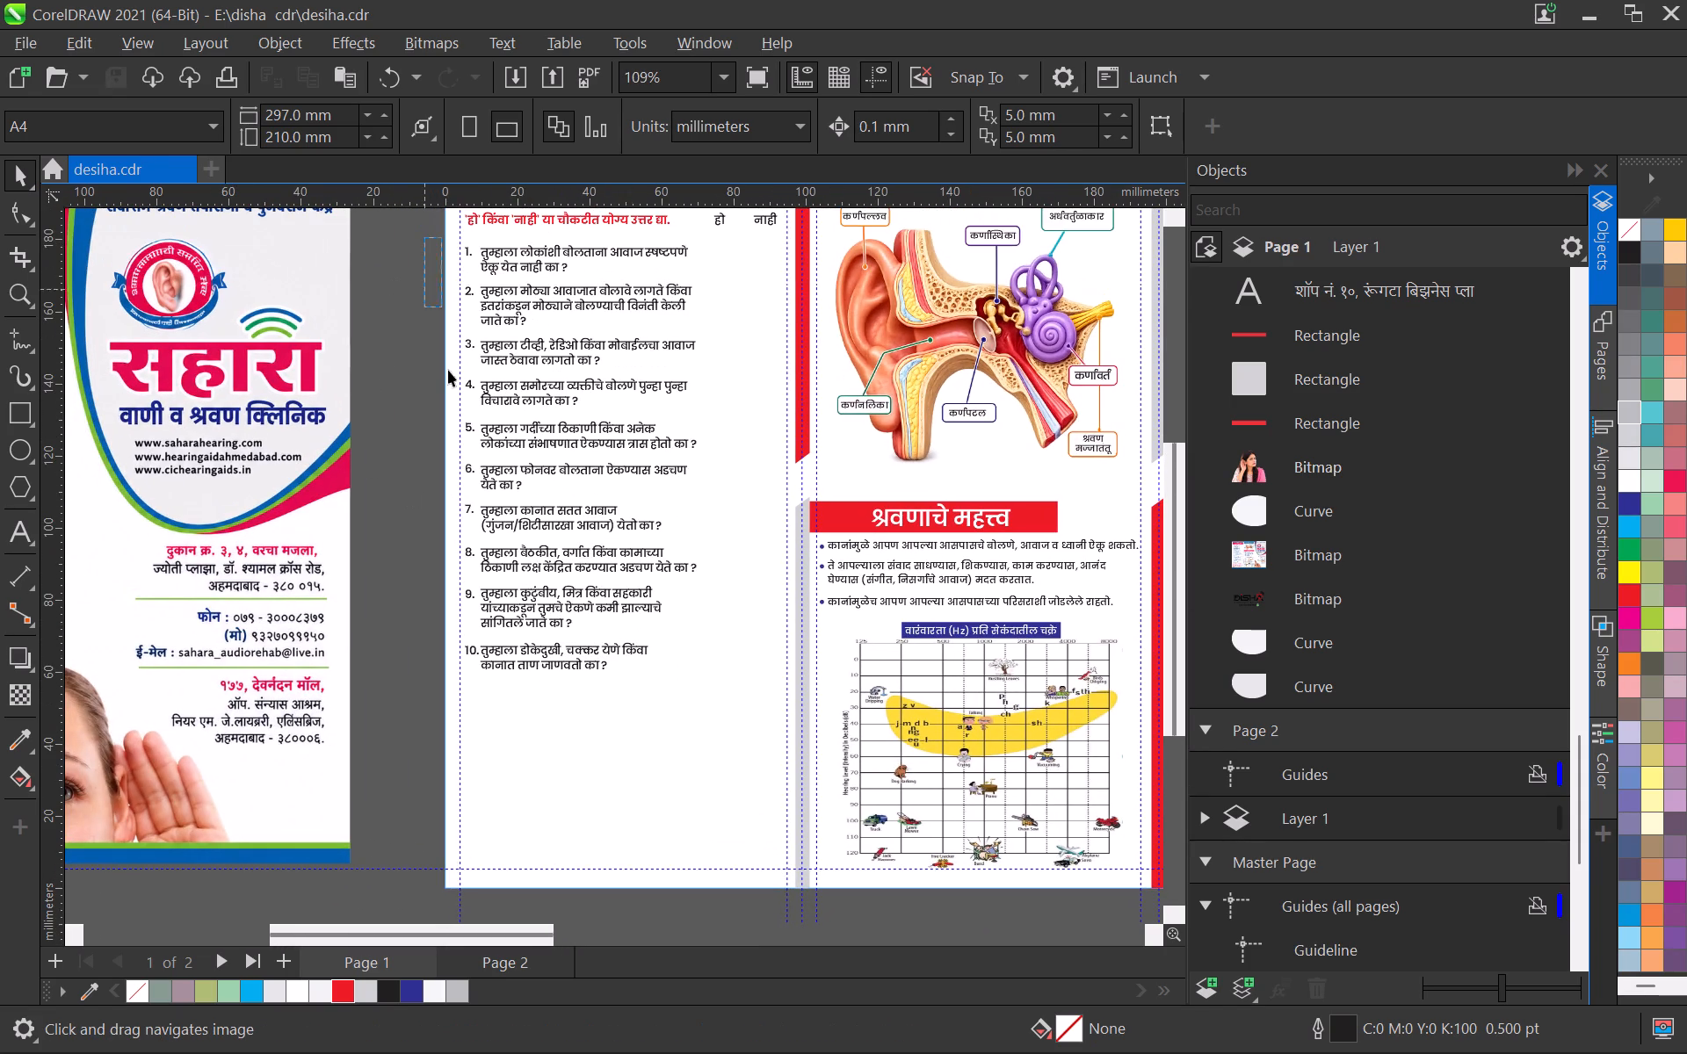
drag(448, 370, 480, 721)
scroll(445, 643, up, 6)
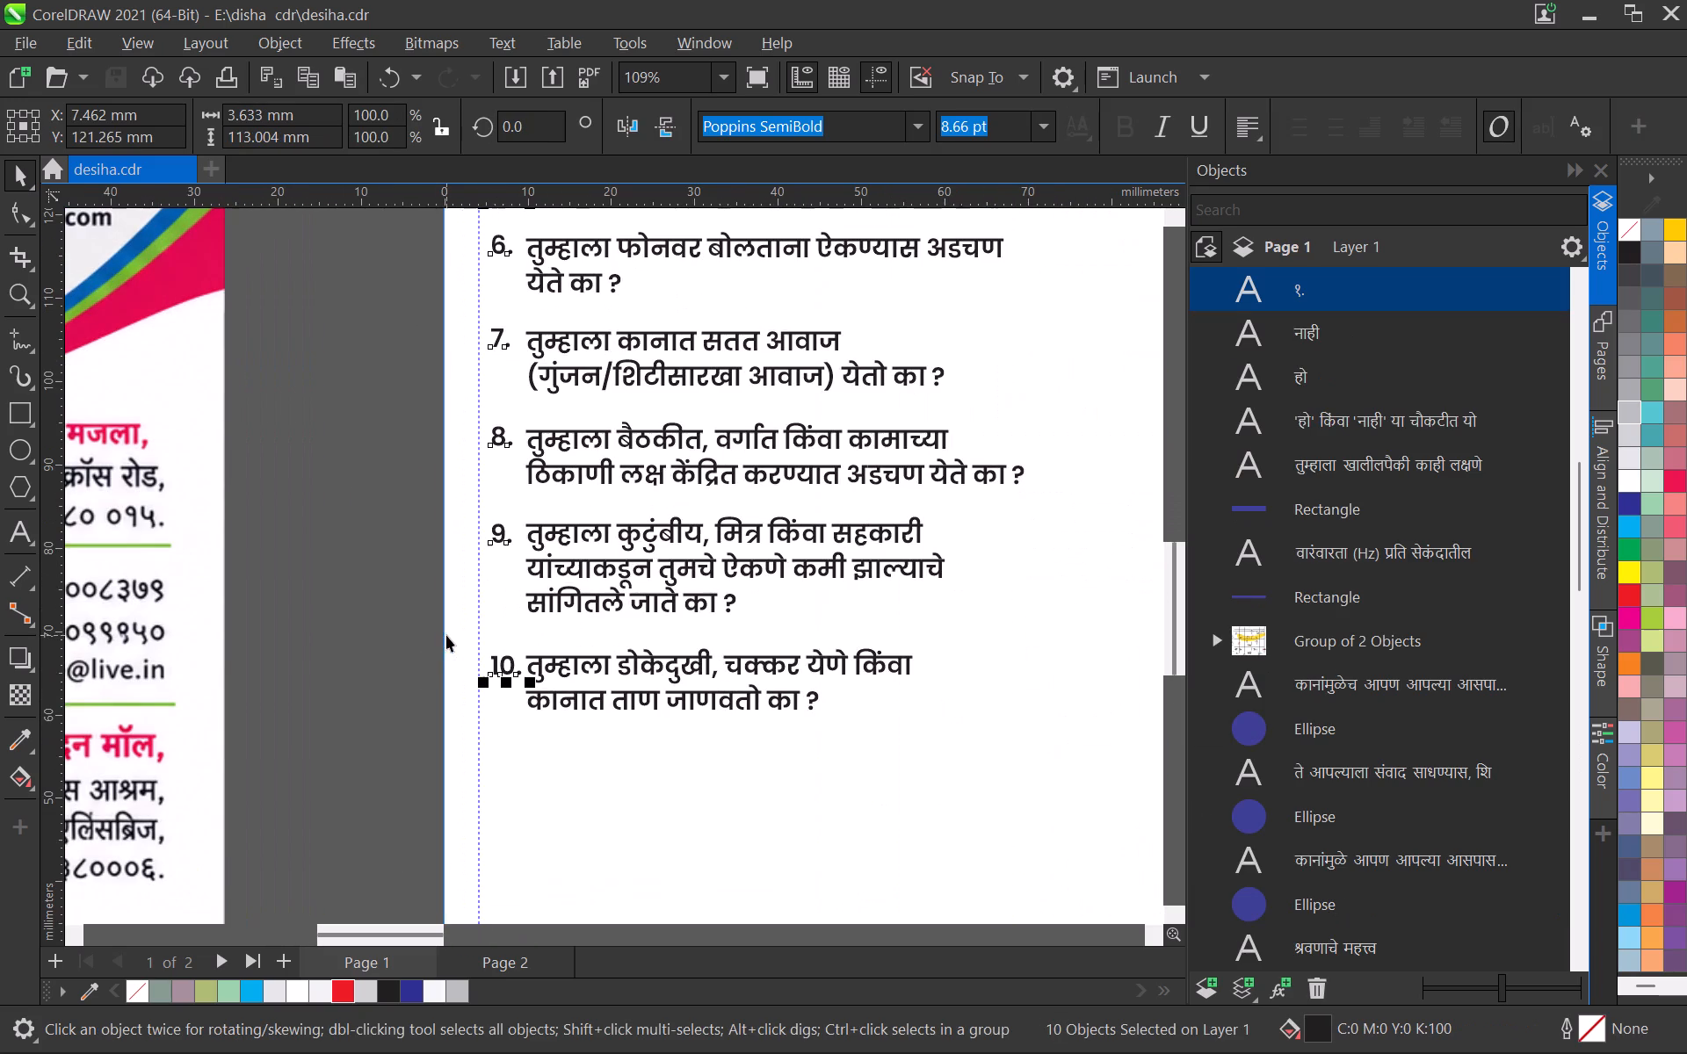
key(Left)
key(Left)
key(Left)
Colour the ten question numbers red and deselect them.
scroll(512, 692, down, 2)
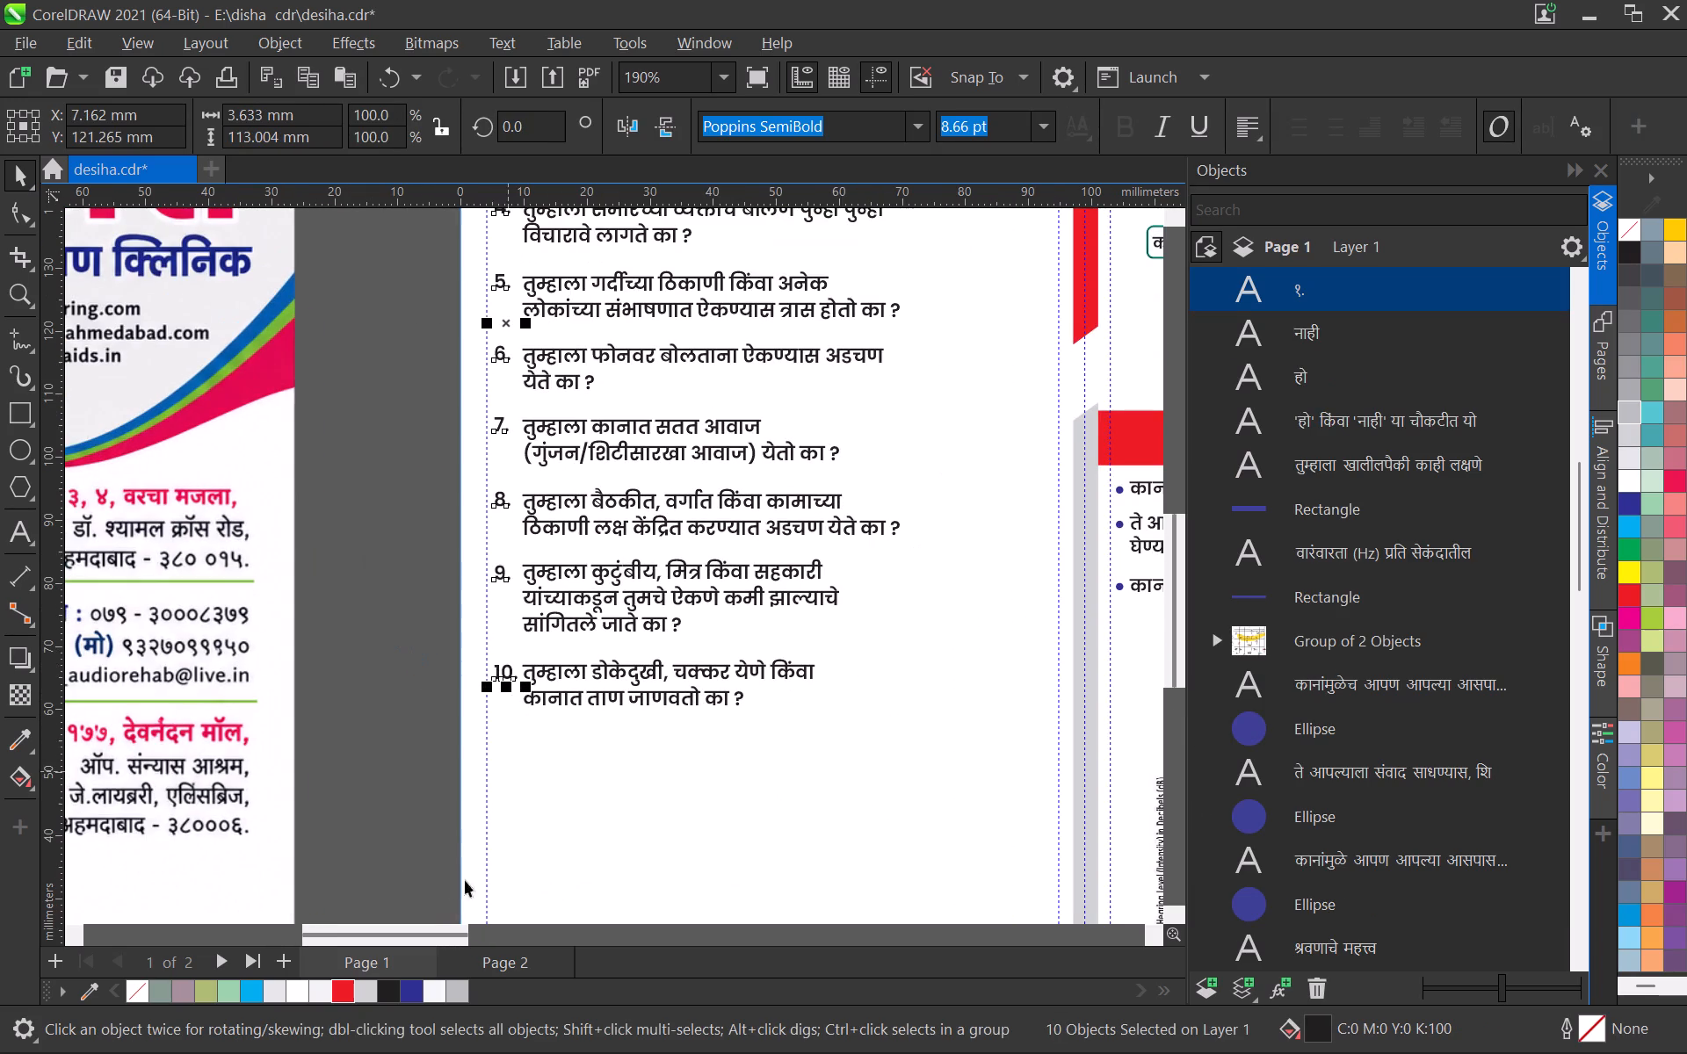
click(343, 996)
click(344, 774)
Compare the reference brochure's questionnaire, especially its हो and नाही answer boxes, with page 1's questionnaire panel.
scroll(511, 550, down, 4)
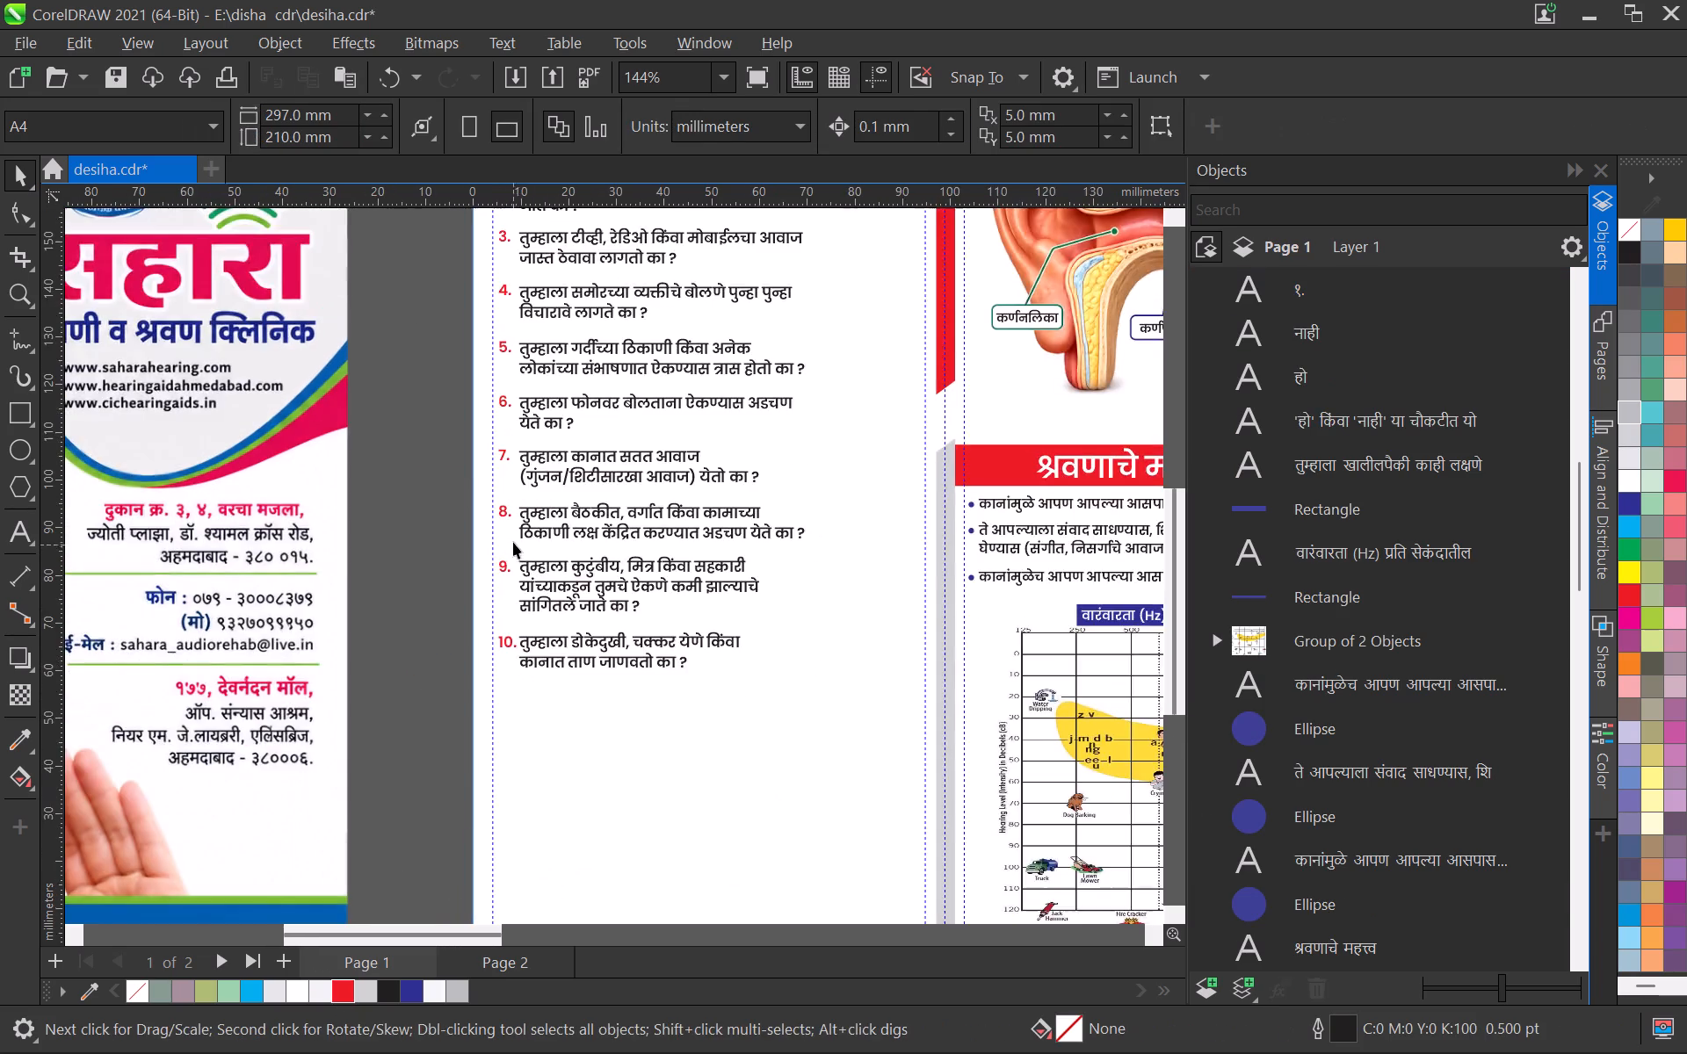
middle_drag(511, 538, 522, 711)
scroll(565, 461, down, 4)
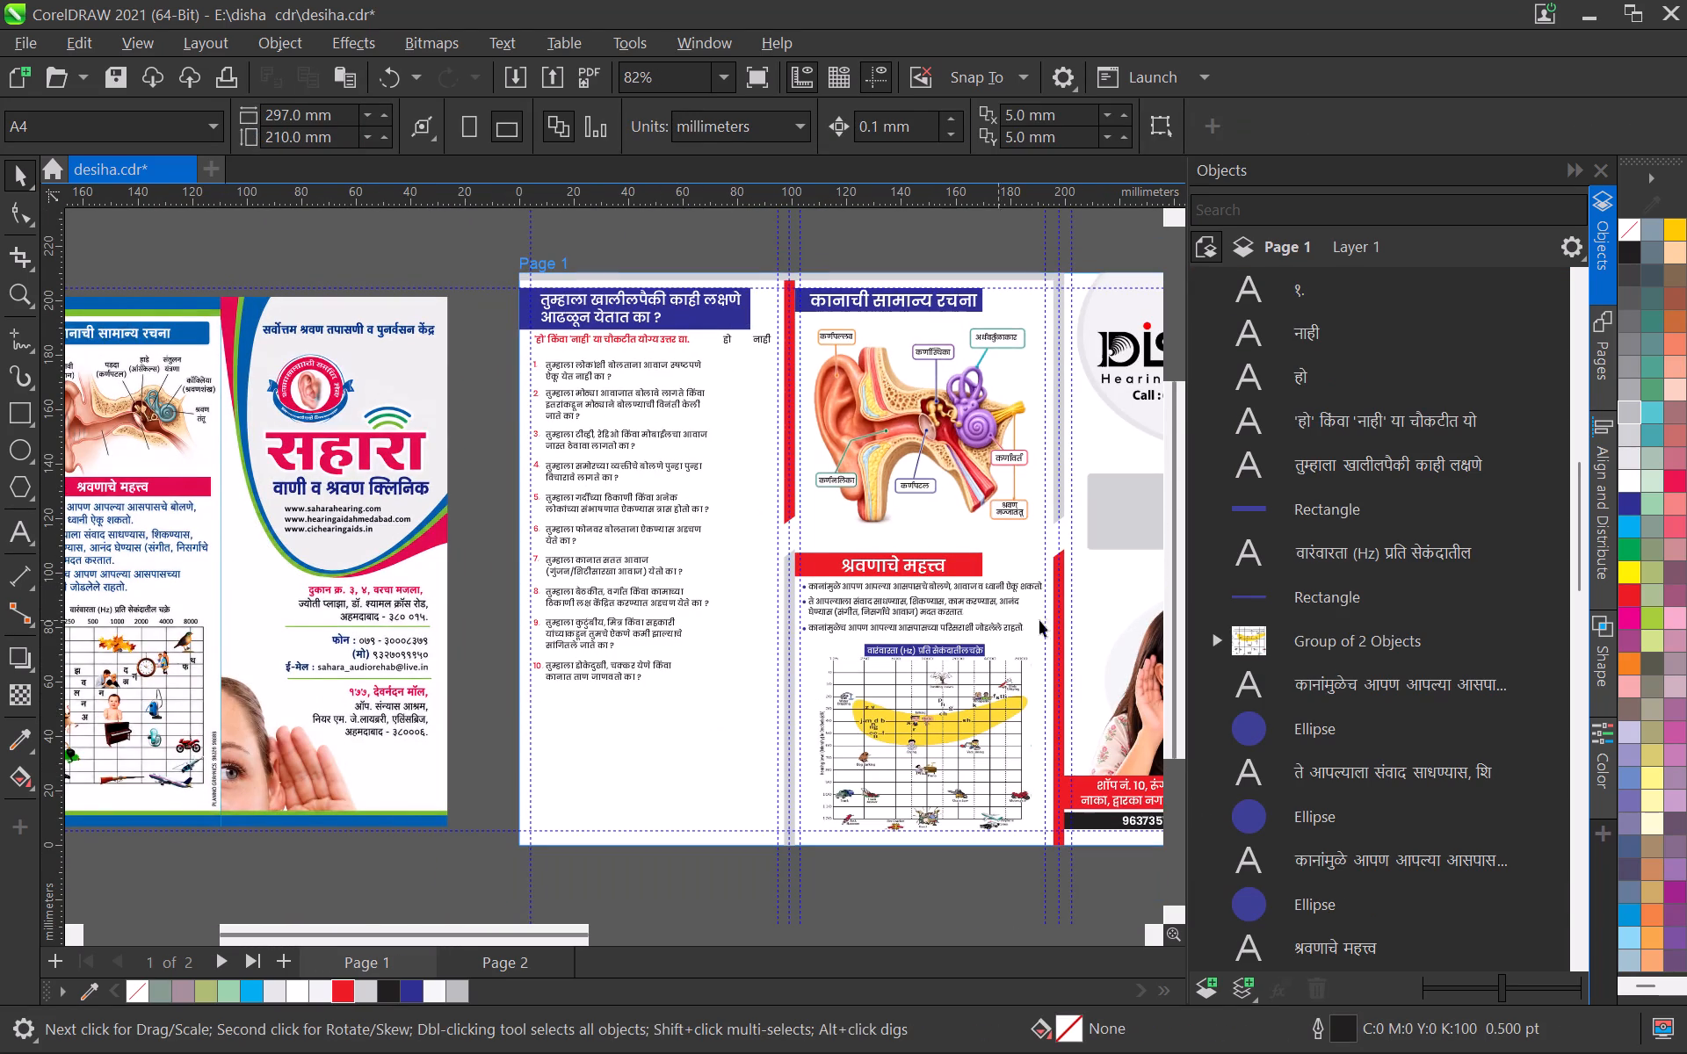
middle_drag(988, 669, 1113, 675)
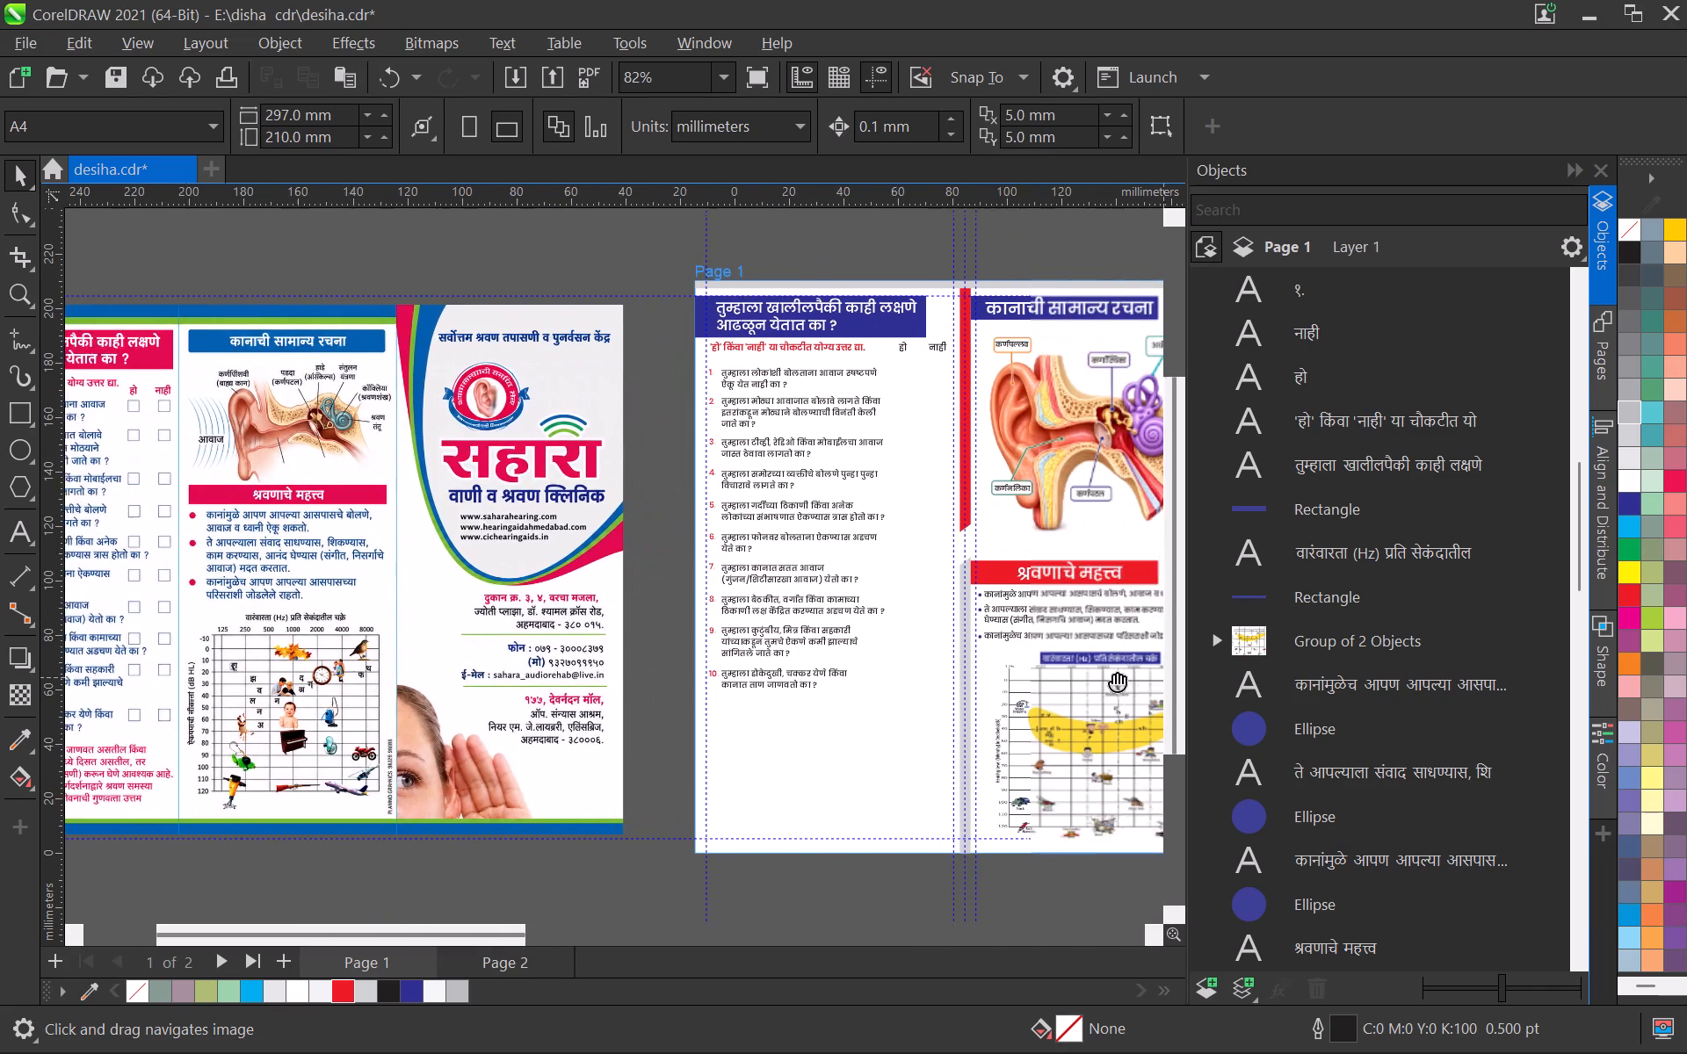
middle_drag(1113, 675, 1111, 675)
scroll(892, 656, up, 4)
scroll(655, 610, down, 4)
middle_drag(676, 625, 1065, 661)
scroll(529, 687, up, 3)
scroll(515, 689, down, 3)
scroll(423, 677, up, 3)
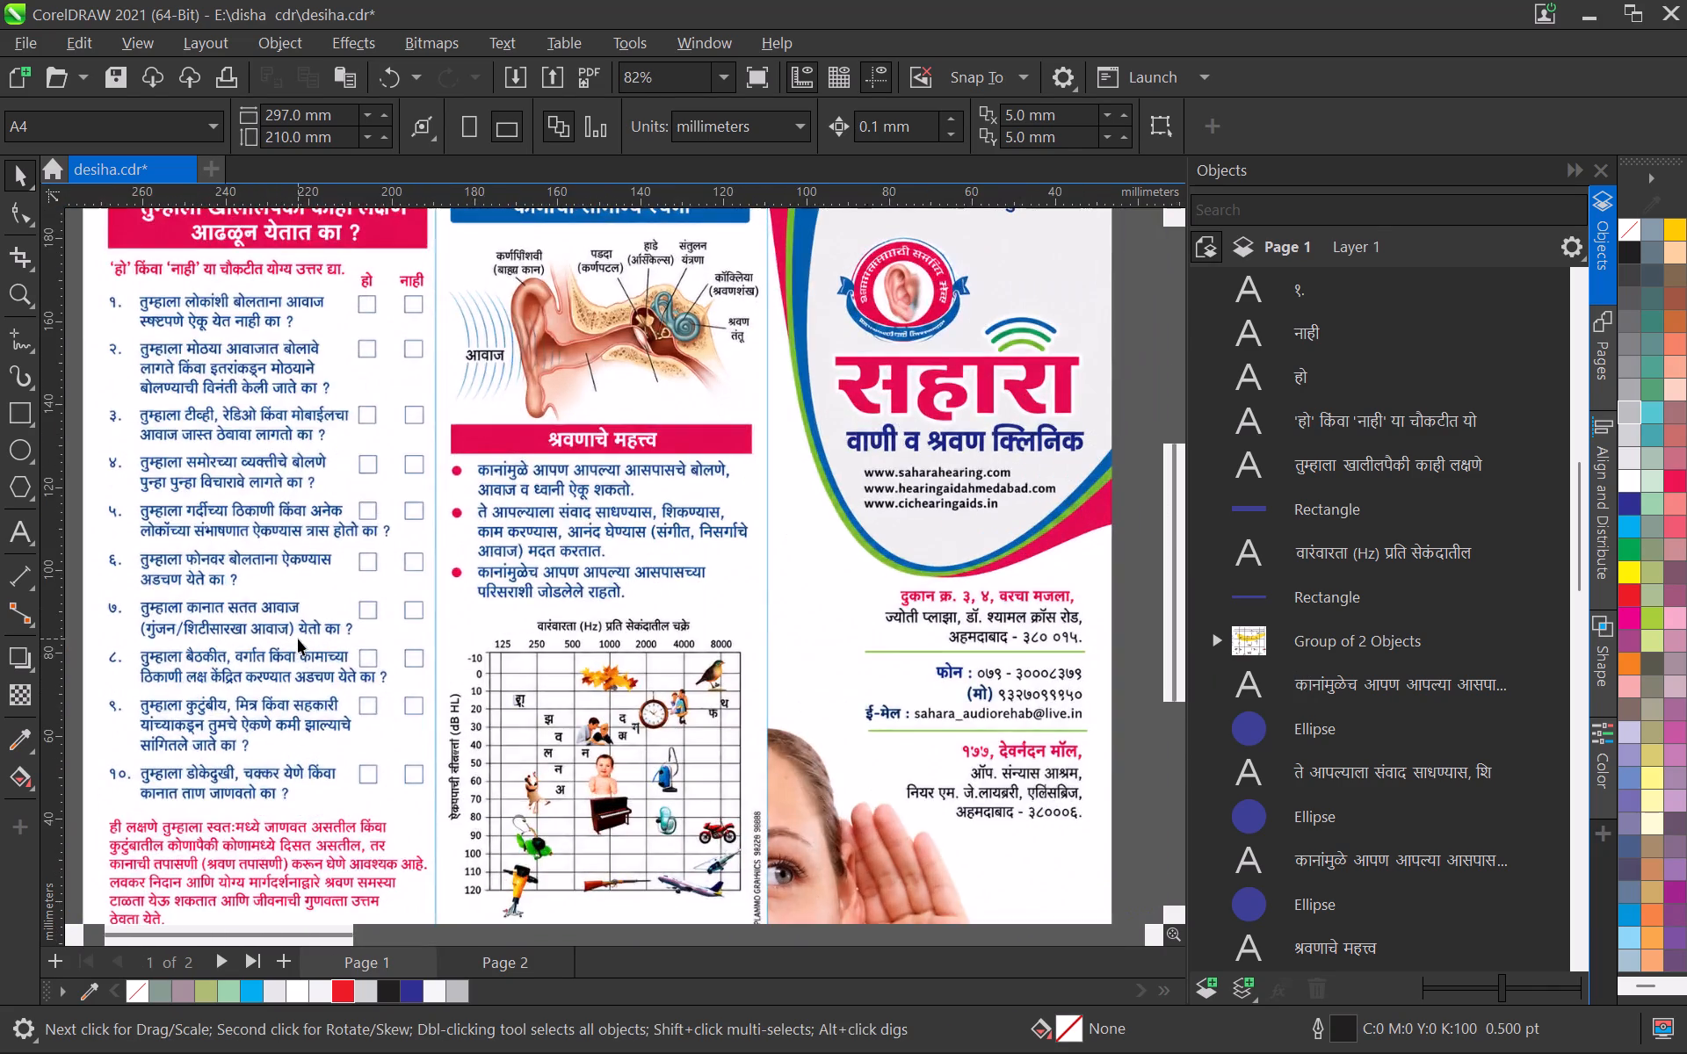
scroll(299, 639, down, 8)
middle_drag(642, 619, 483, 644)
scroll(496, 627, up, 19)
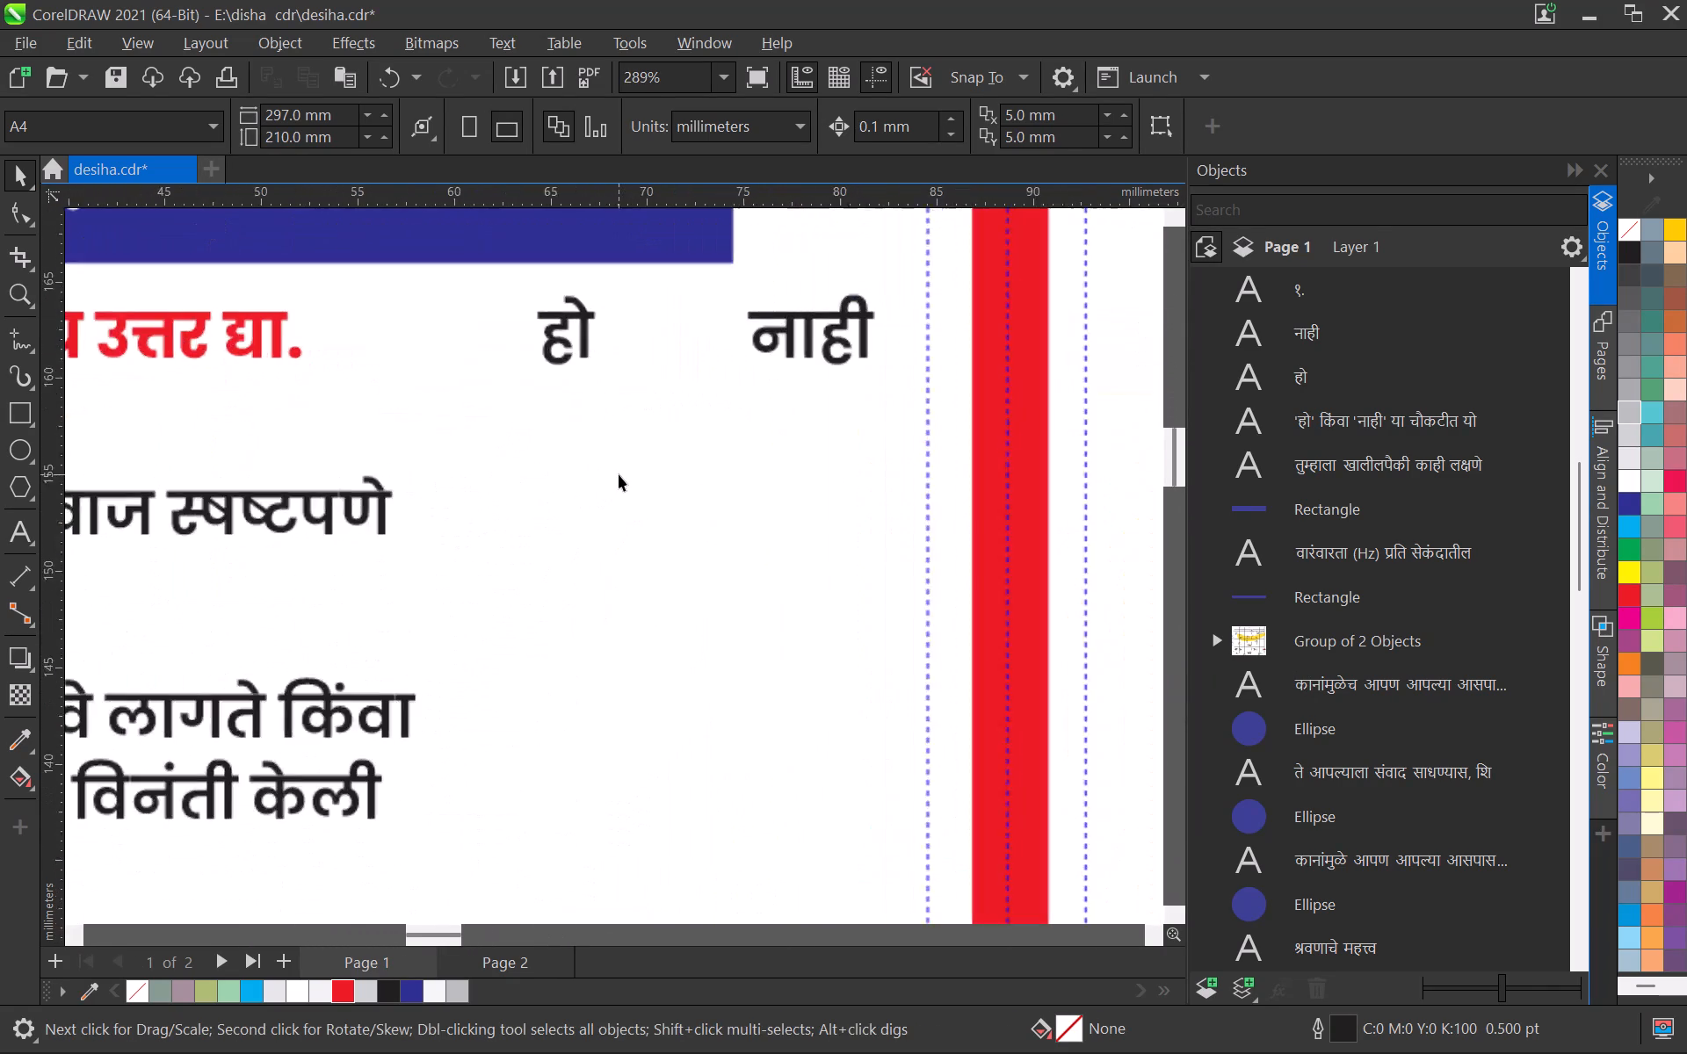
scroll(645, 487, down, 12)
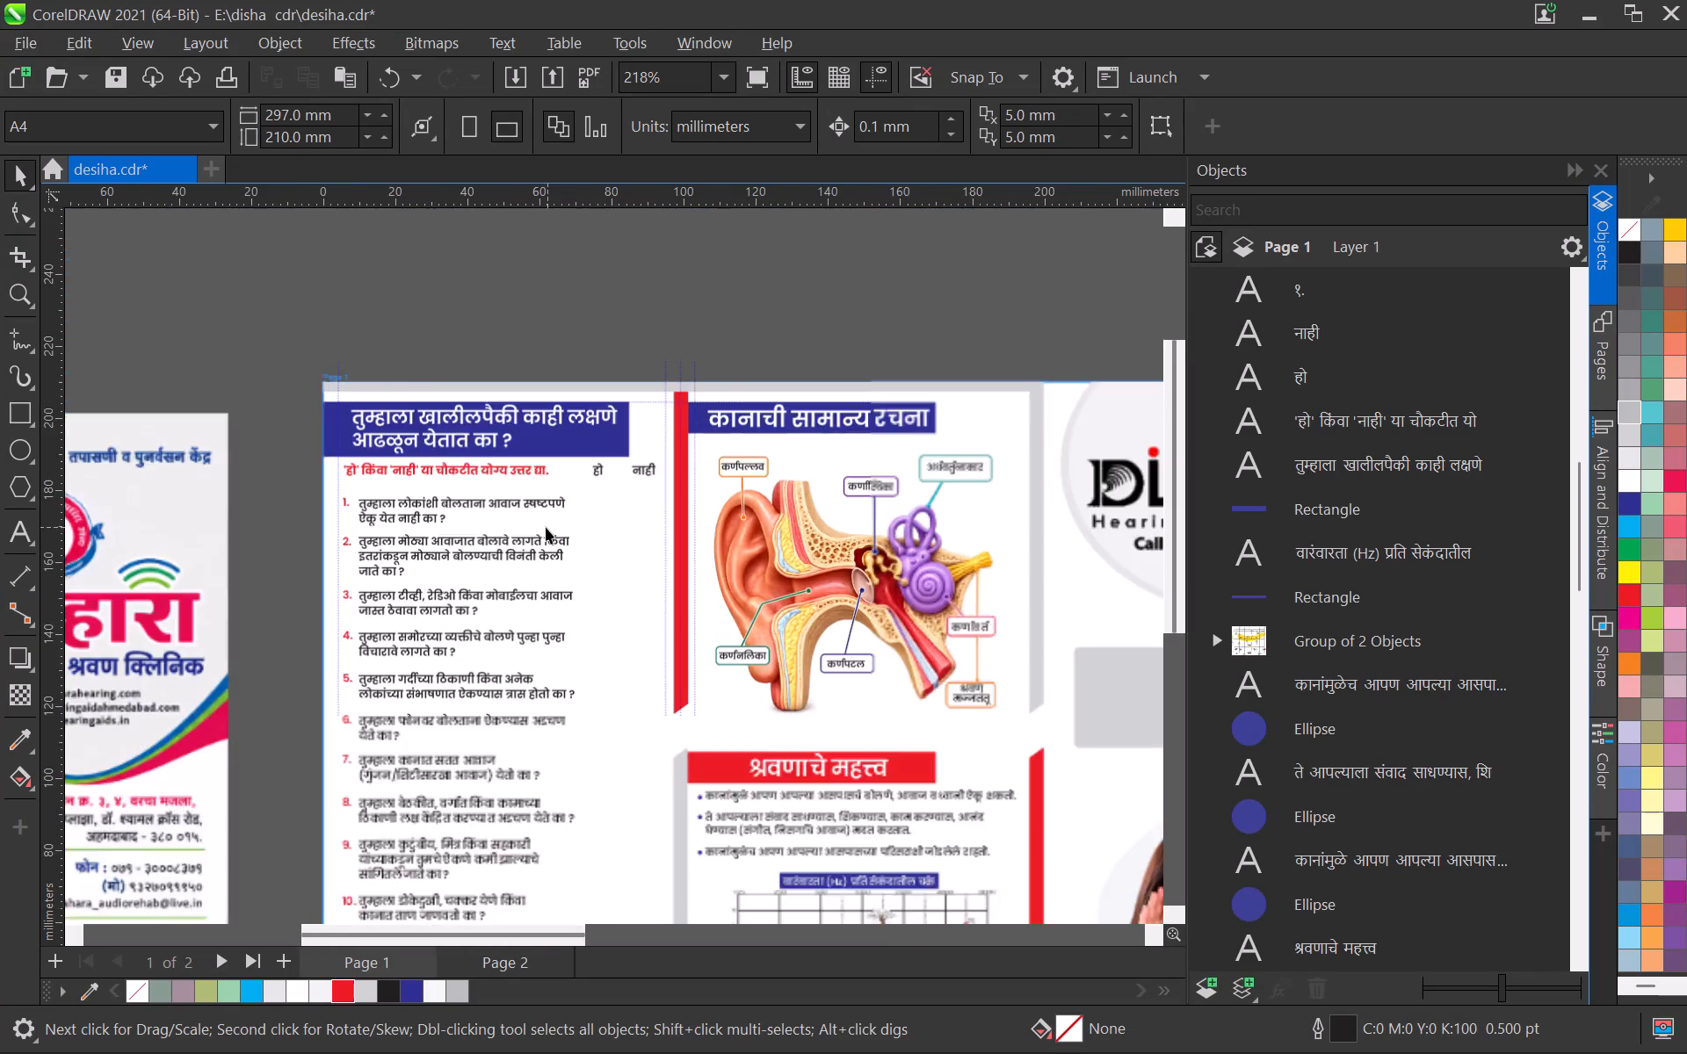
scroll(546, 527, down, 6)
middle_drag(431, 625, 630, 626)
scroll(145, 515, up, 5)
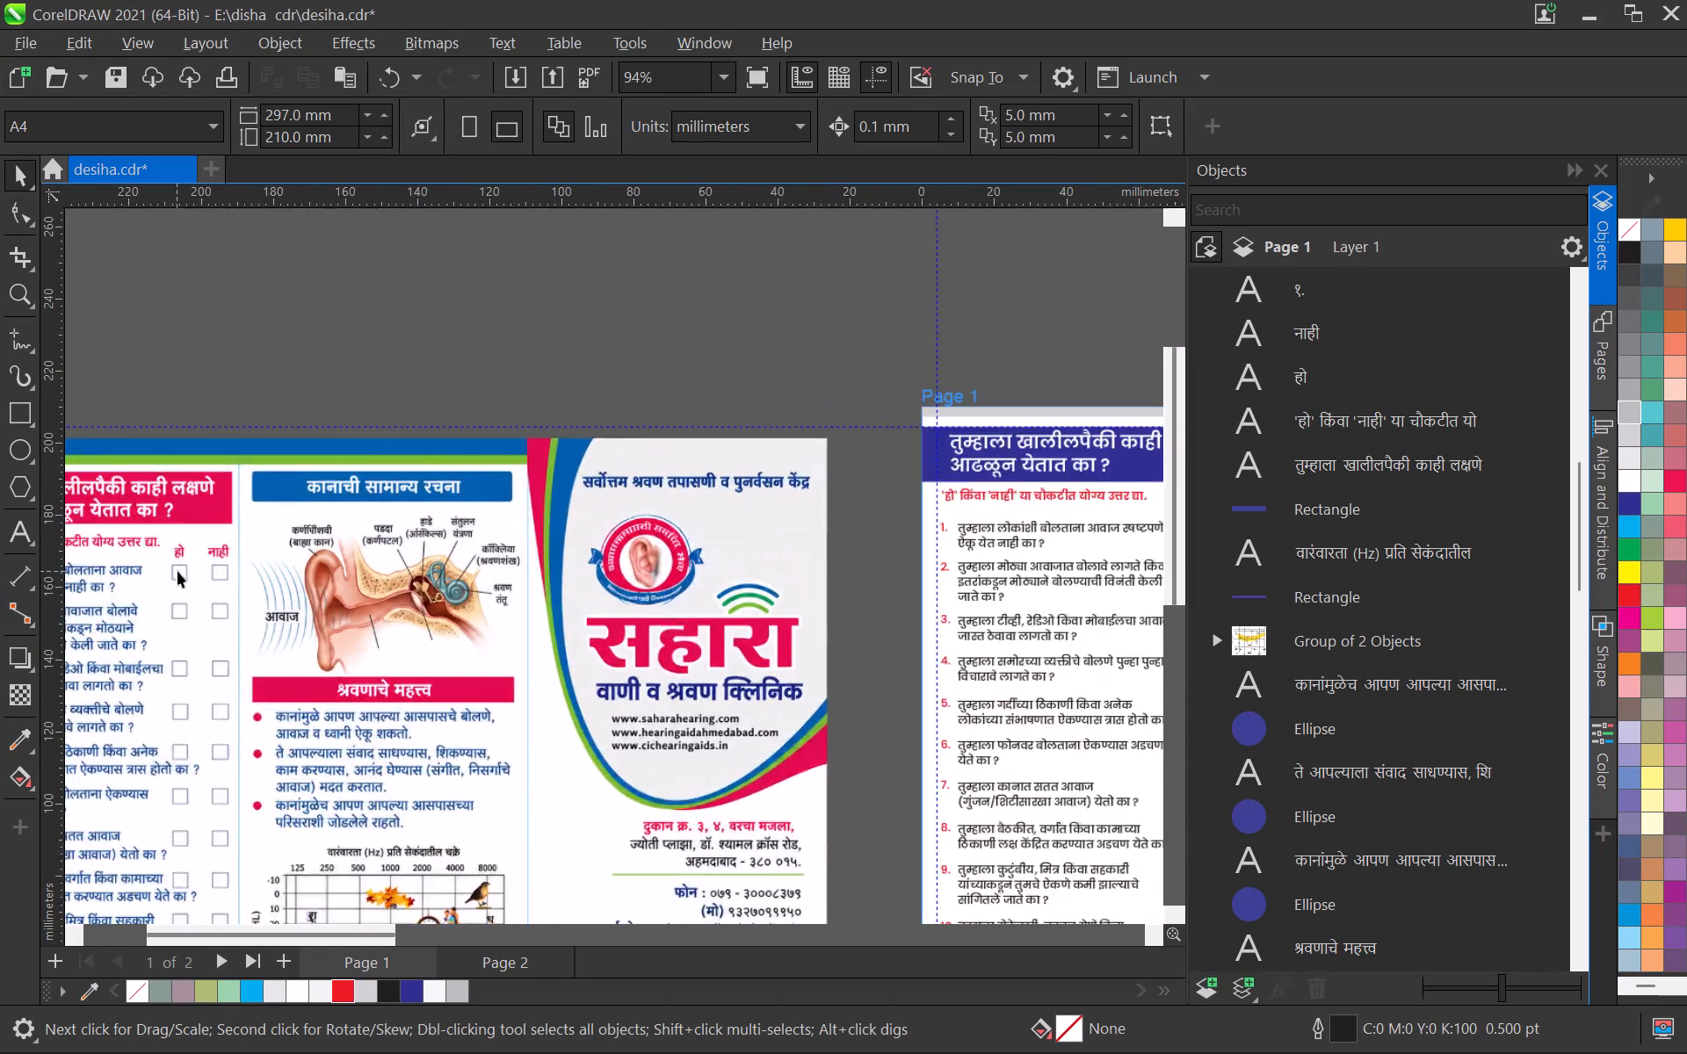
scroll(177, 571, down, 8)
middle_drag(432, 636, 254, 604)
scroll(336, 569, up, 6)
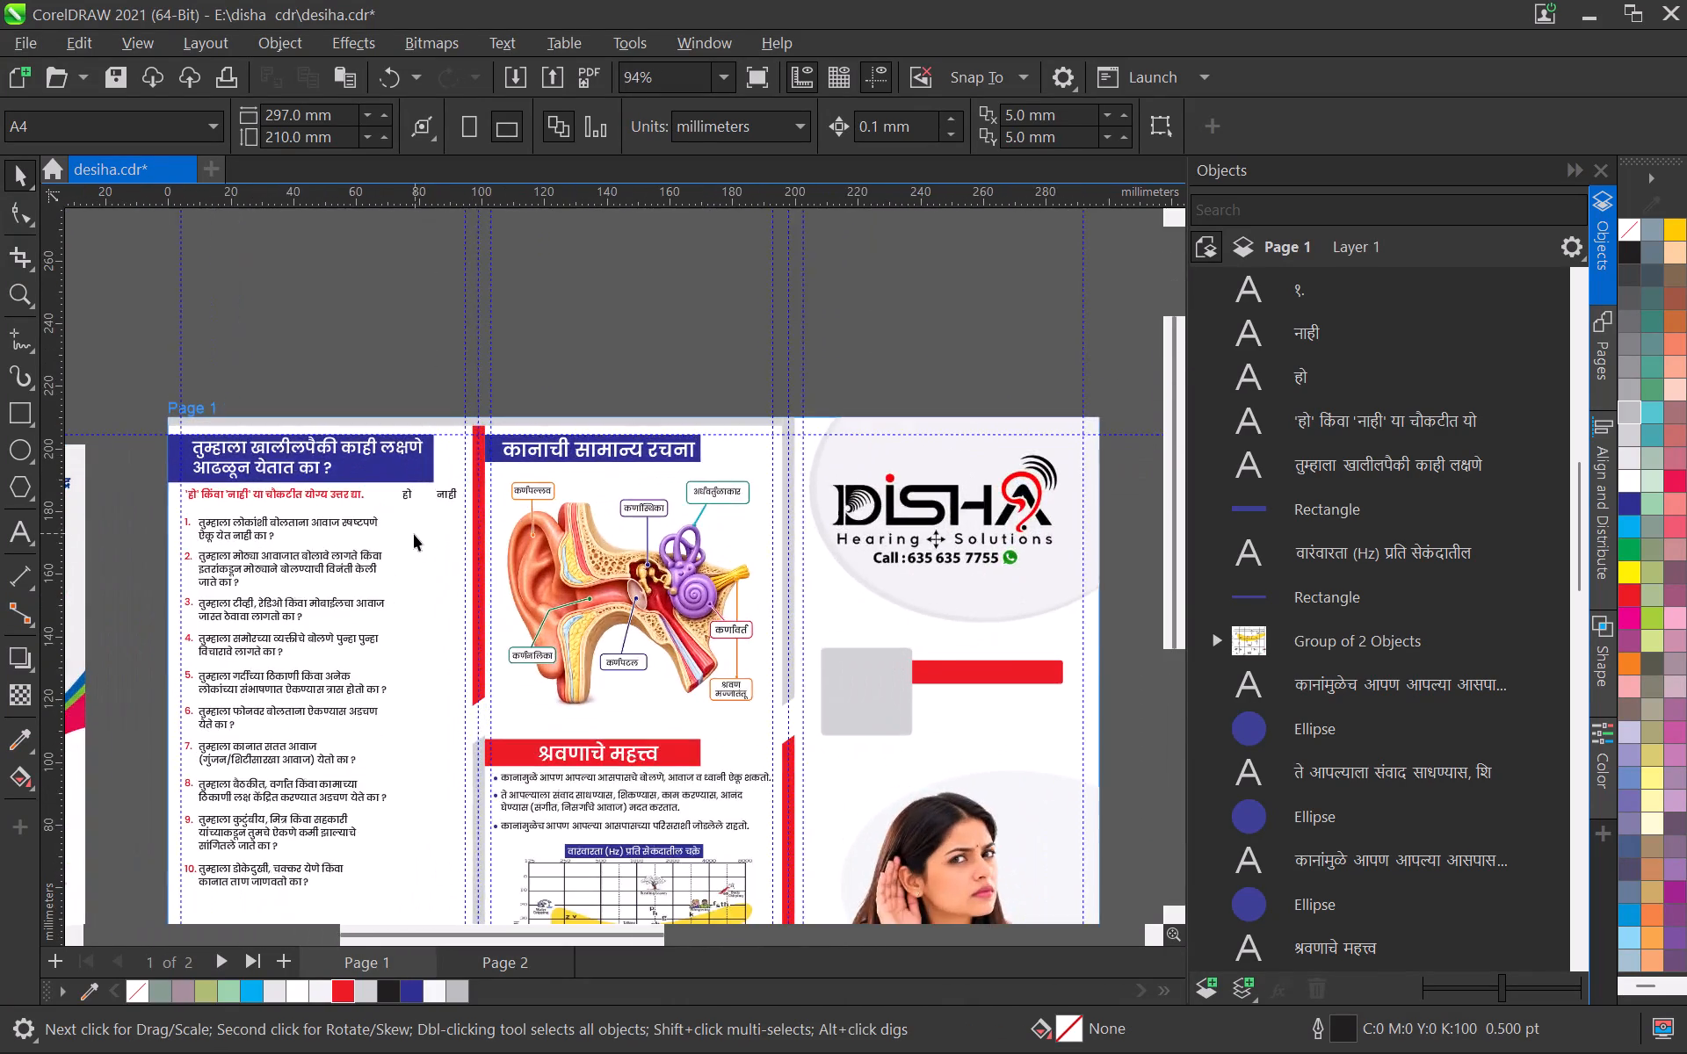
Nudge the red instruction line and the हो and नाही headings together down about 1 mm, and deselect them.
scroll(414, 534, up, 6)
scroll(398, 430, up, 2)
scroll(399, 449, down, 4)
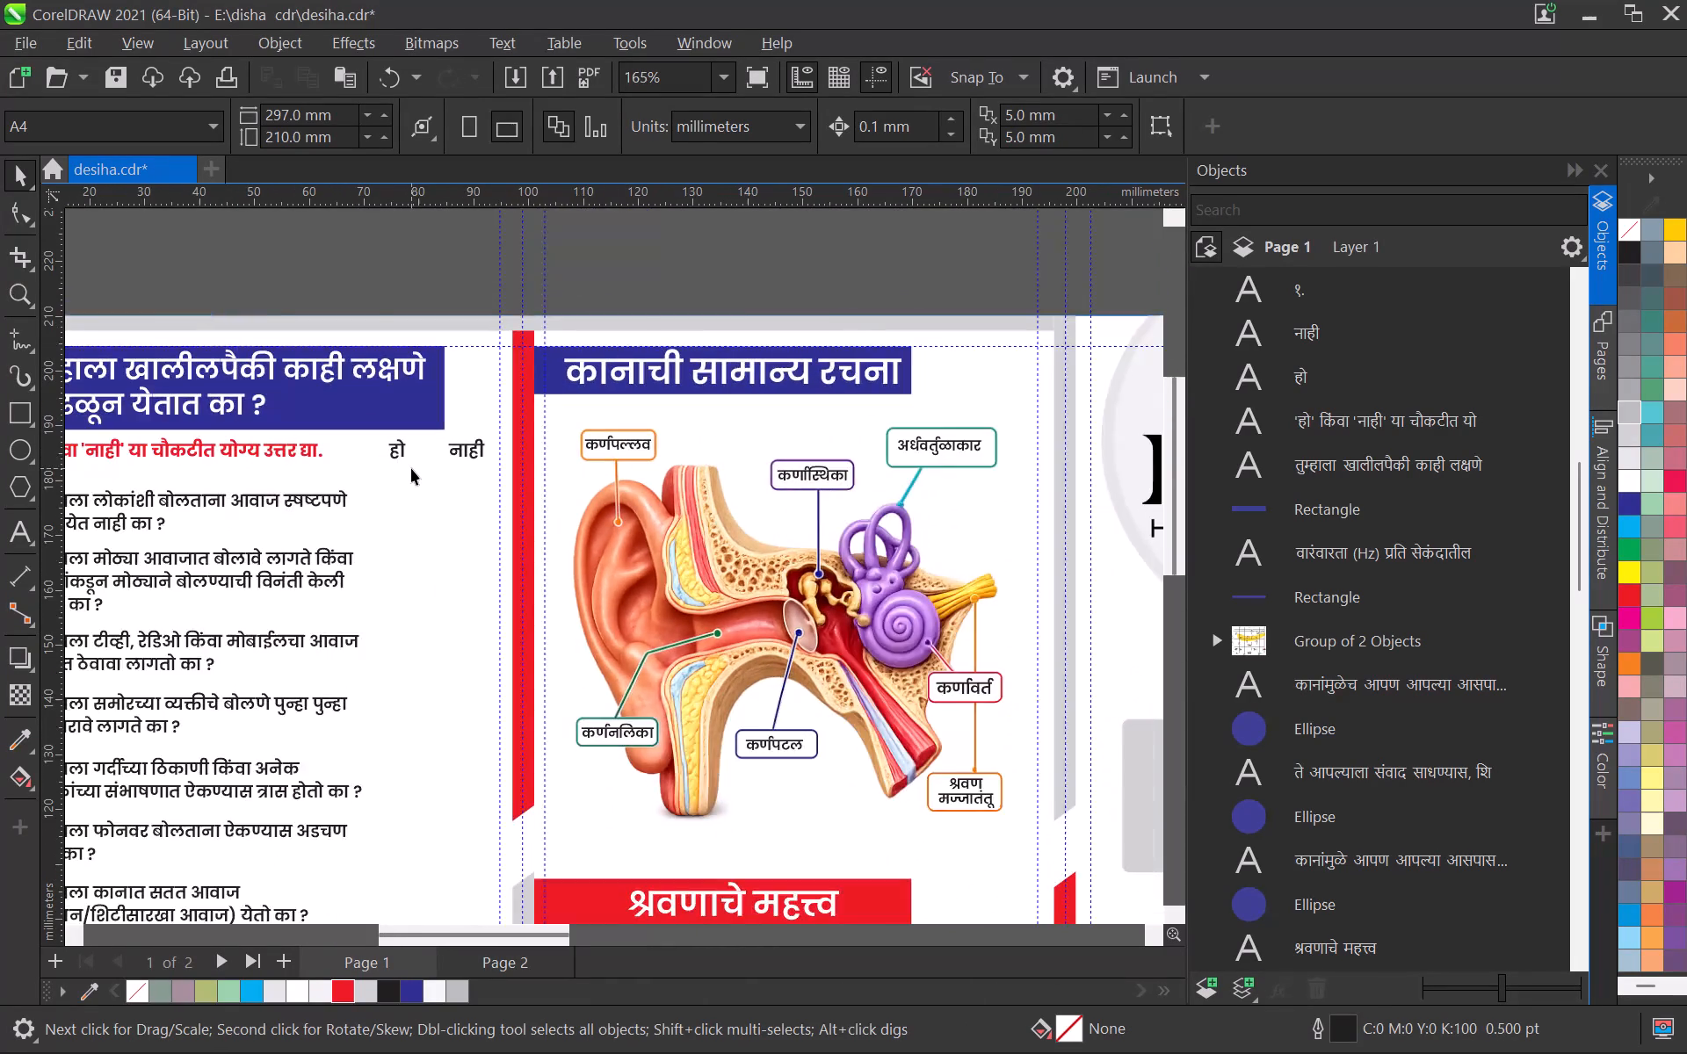
scroll(411, 458, up, 3)
scroll(397, 457, down, 5)
middle_drag(378, 467, 461, 408)
click(328, 396)
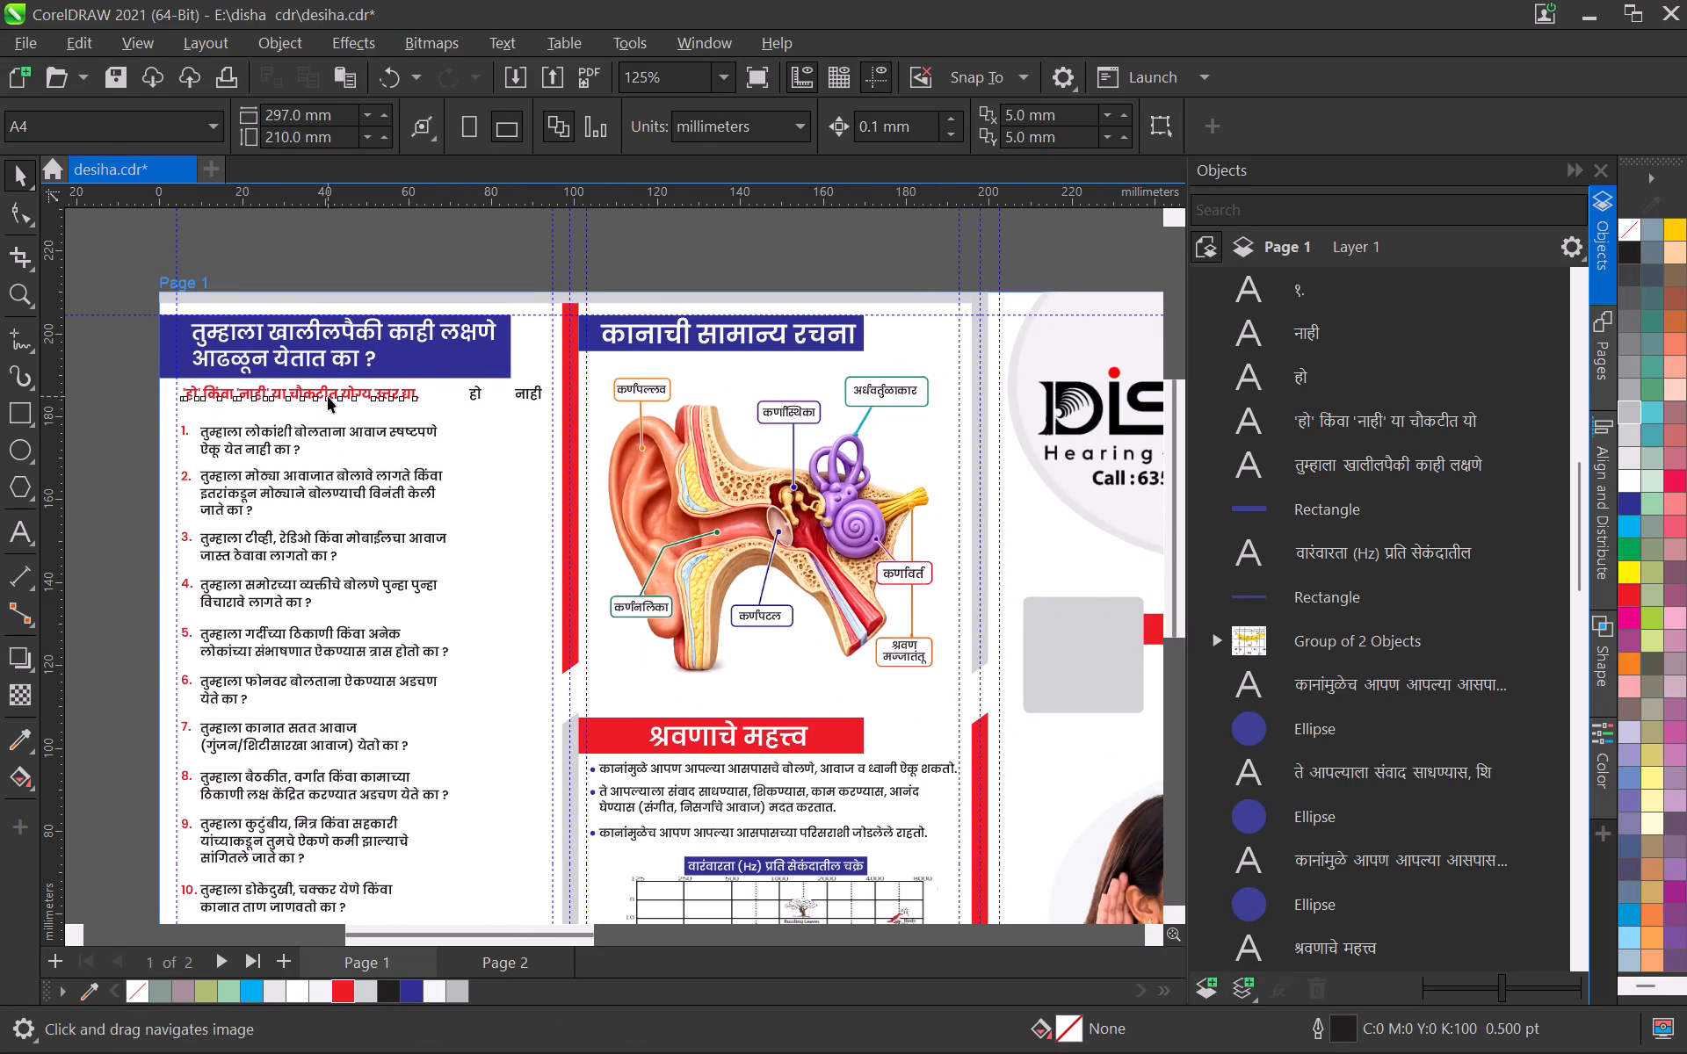
scroll(482, 401, up, 4)
shift+click(467, 383)
shift+click(547, 385)
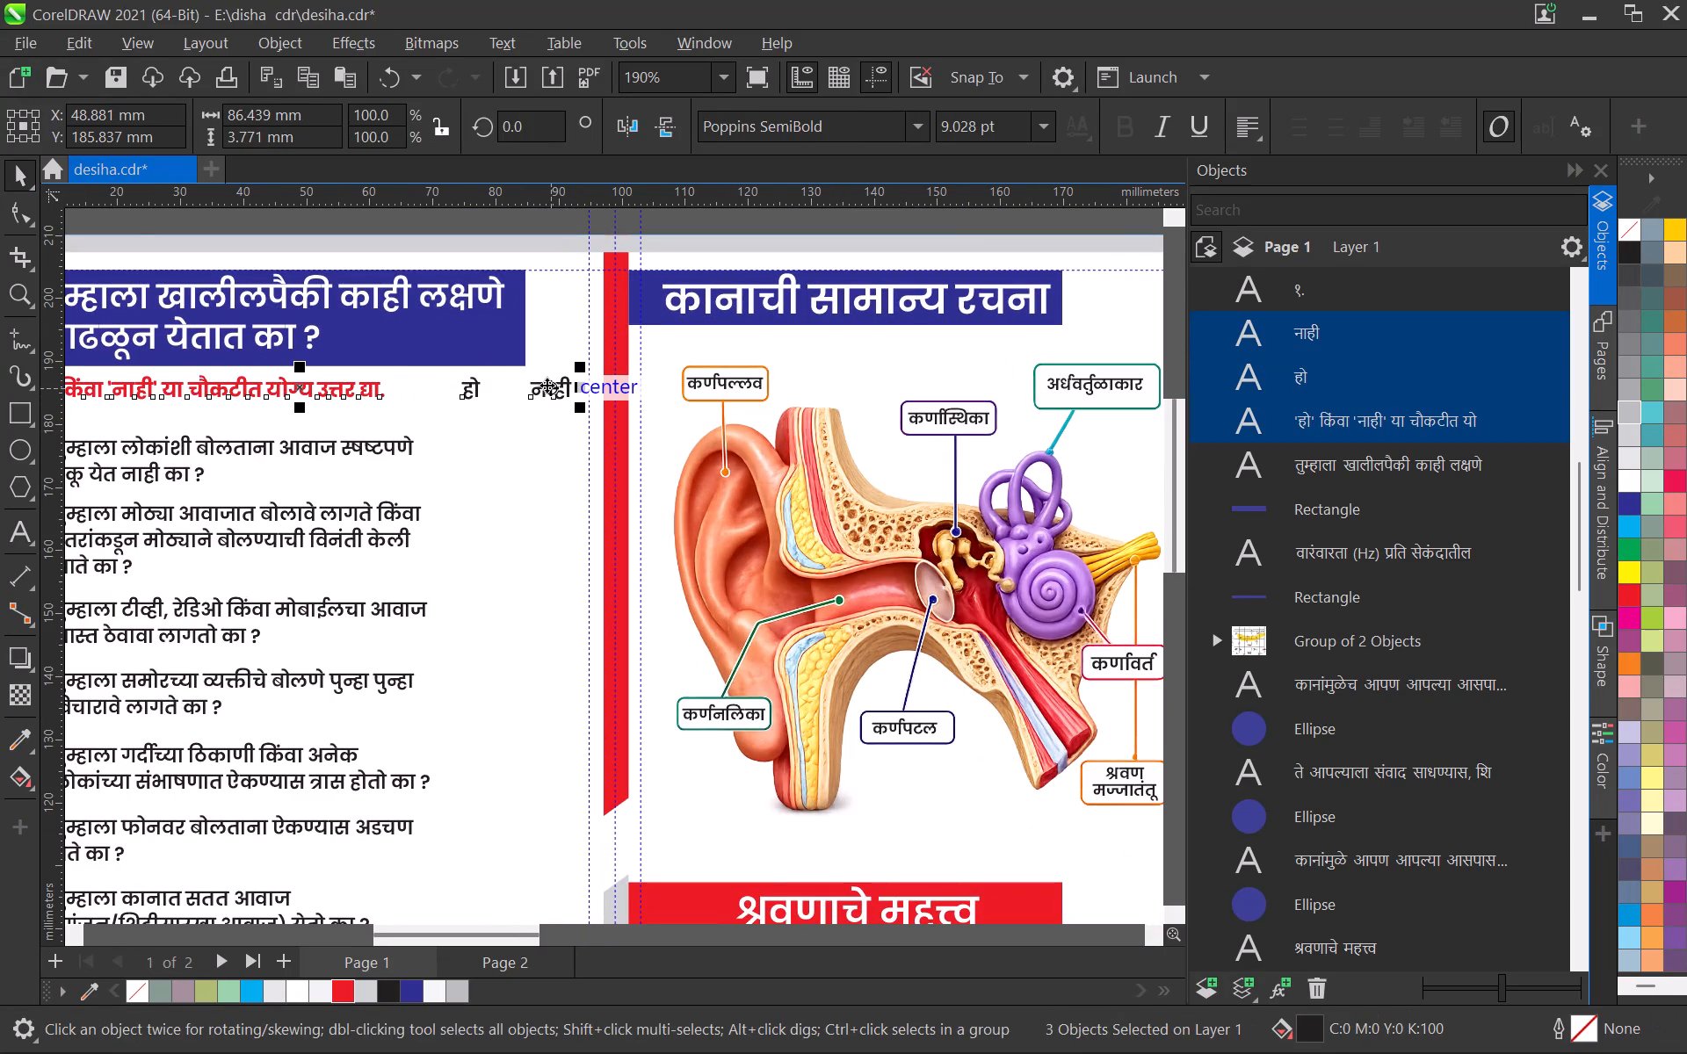
key(Down)
key(Down)
key(Down)
key(Down)
key(Down)
key(Down)
key(Down)
key(Down)
key(Down)
key(Down)
key(Down)
key(Down)
key(Down)
key(Down)
key(Down)
key(Down)
key(Down)
click(660, 389)
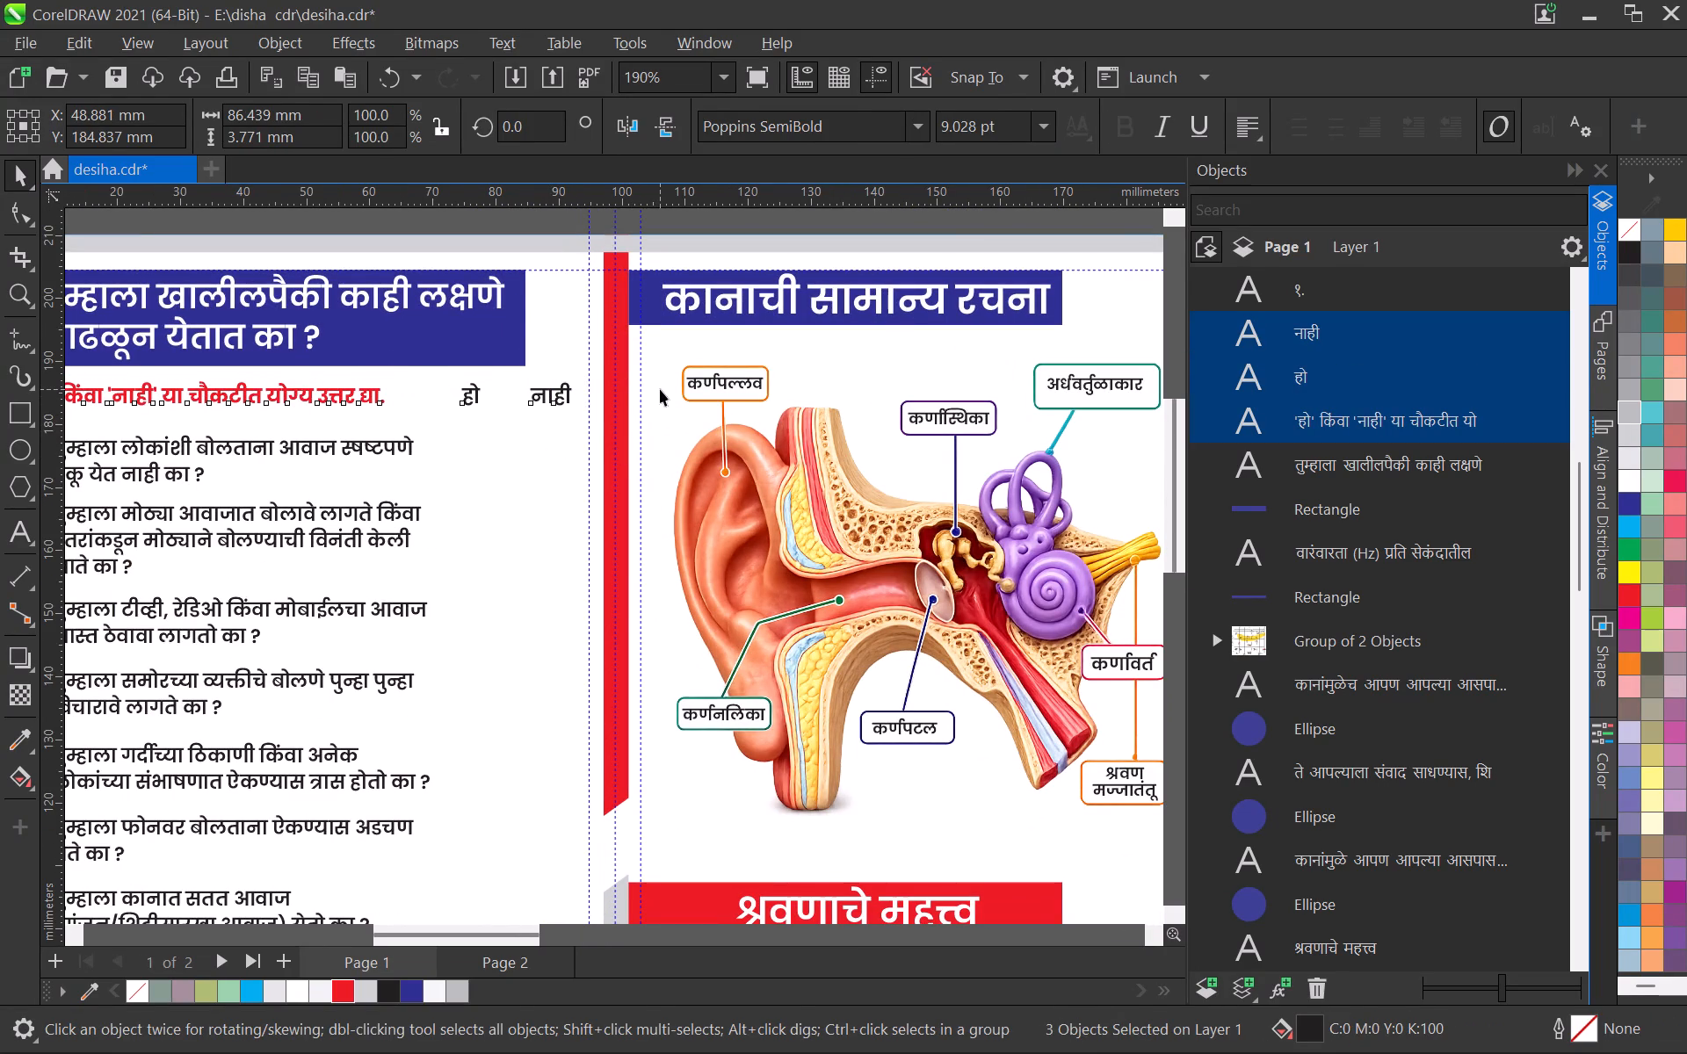
Draw a rectangle about 18.5 mm wide and 4.2 mm tall beside question 1, below the हो and नाही headings.
scroll(555, 416, down, 3)
middle_drag(516, 476, 518, 448)
click(25, 411)
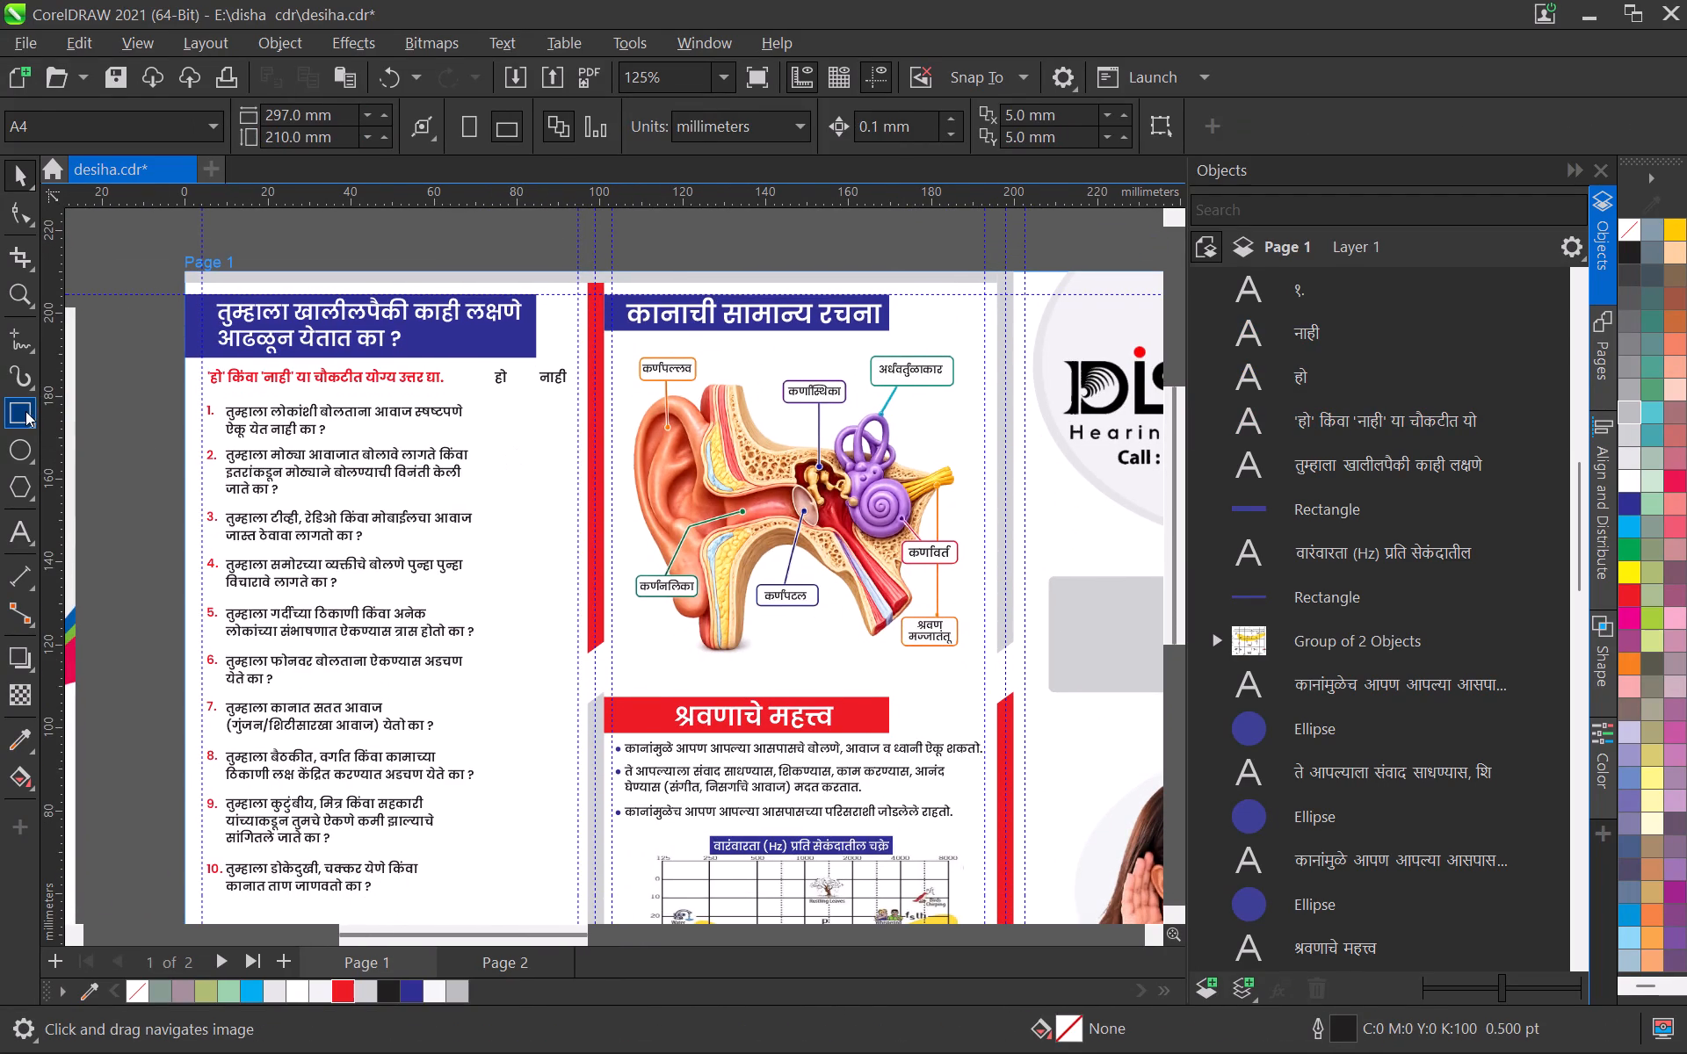
scroll(416, 386, up, 3)
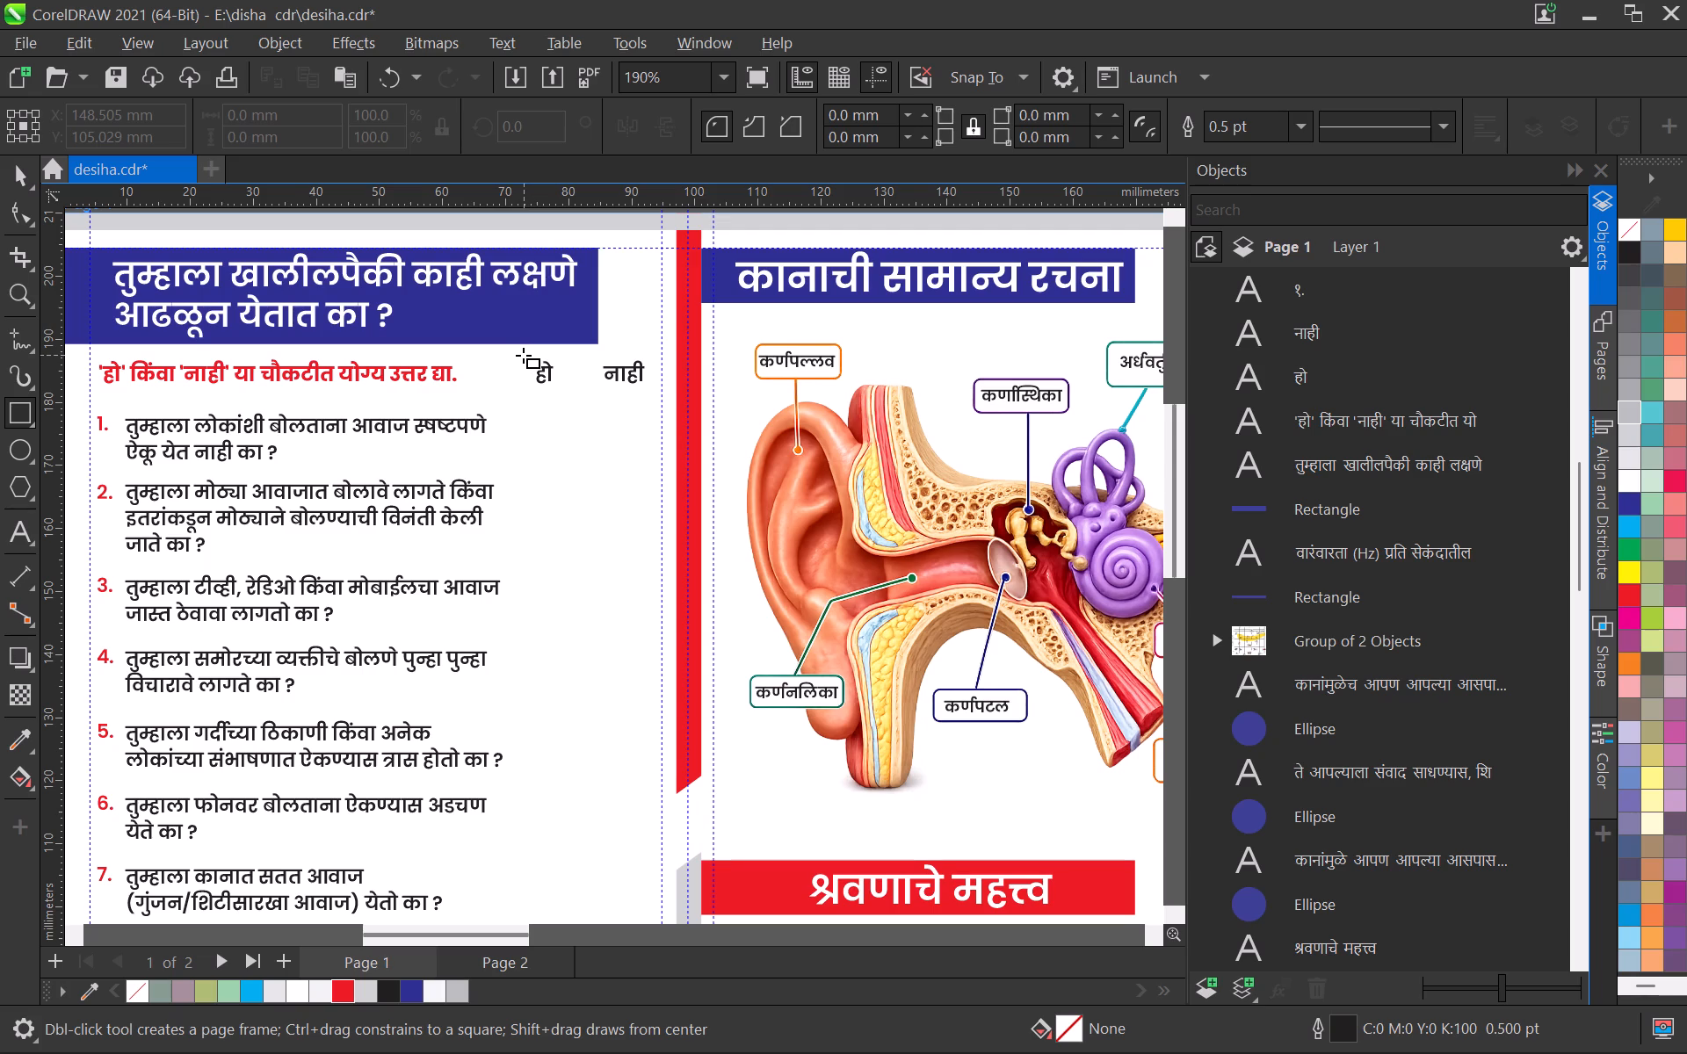
scroll(639, 408, up, 3)
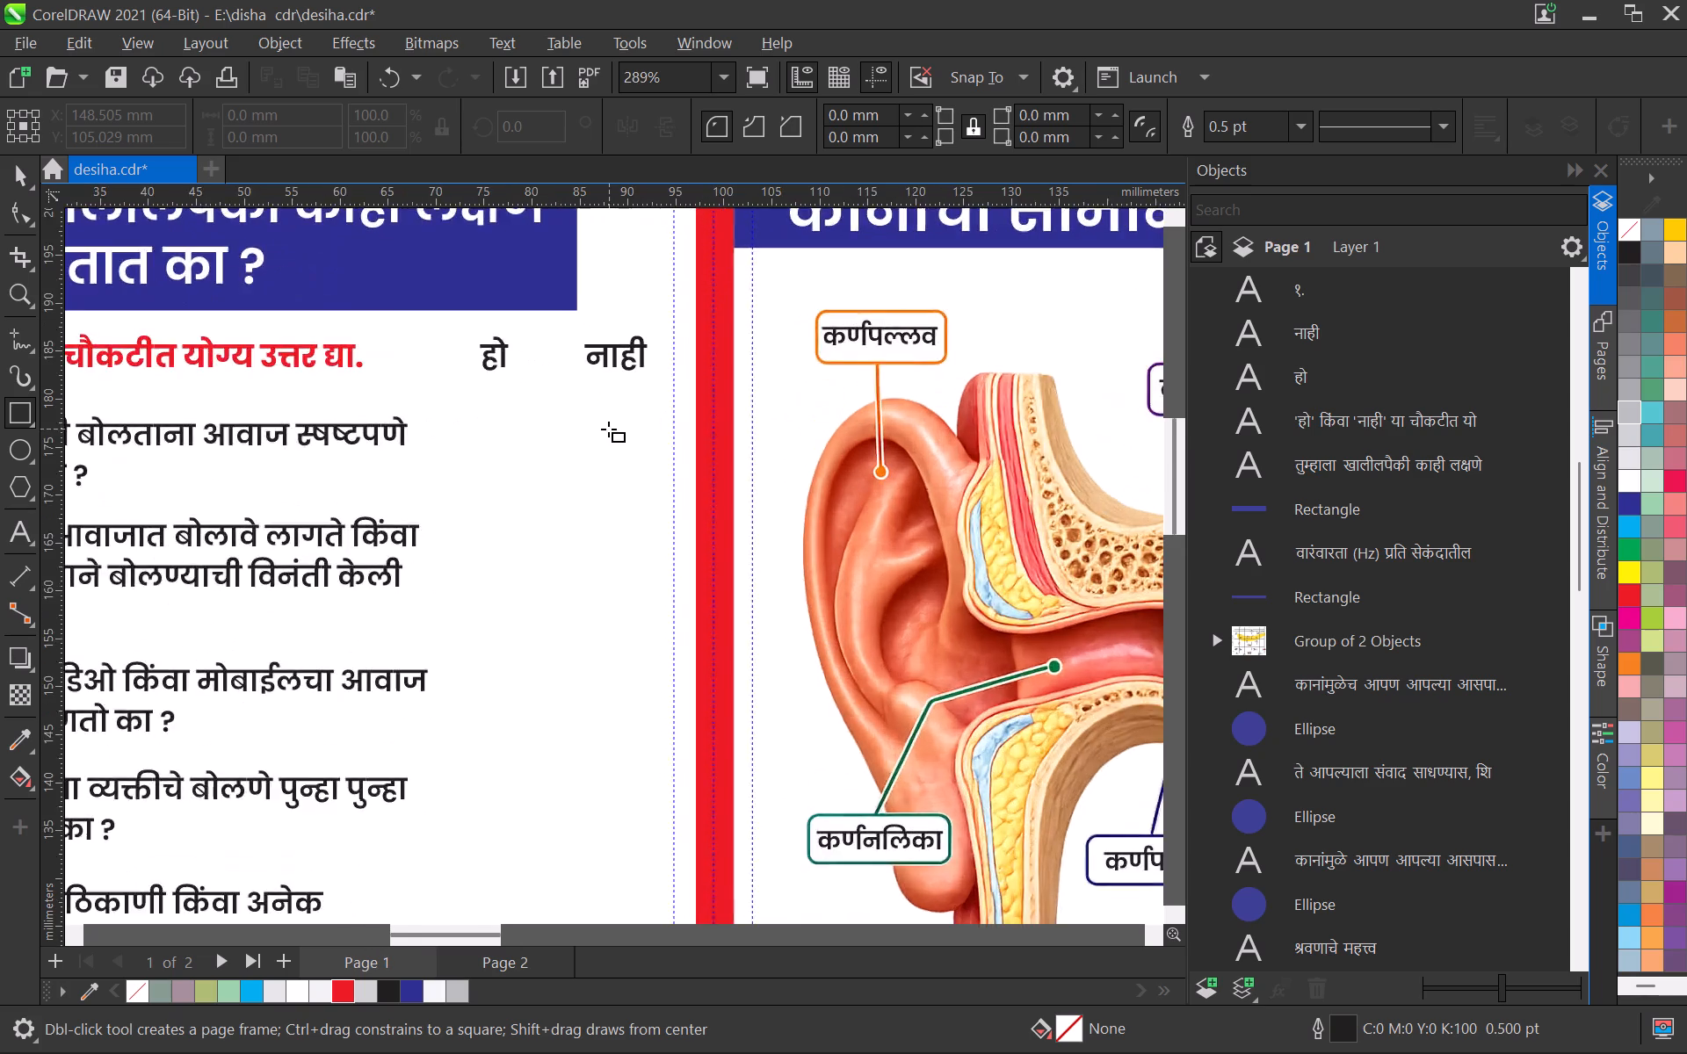
scroll(608, 429, up, 3)
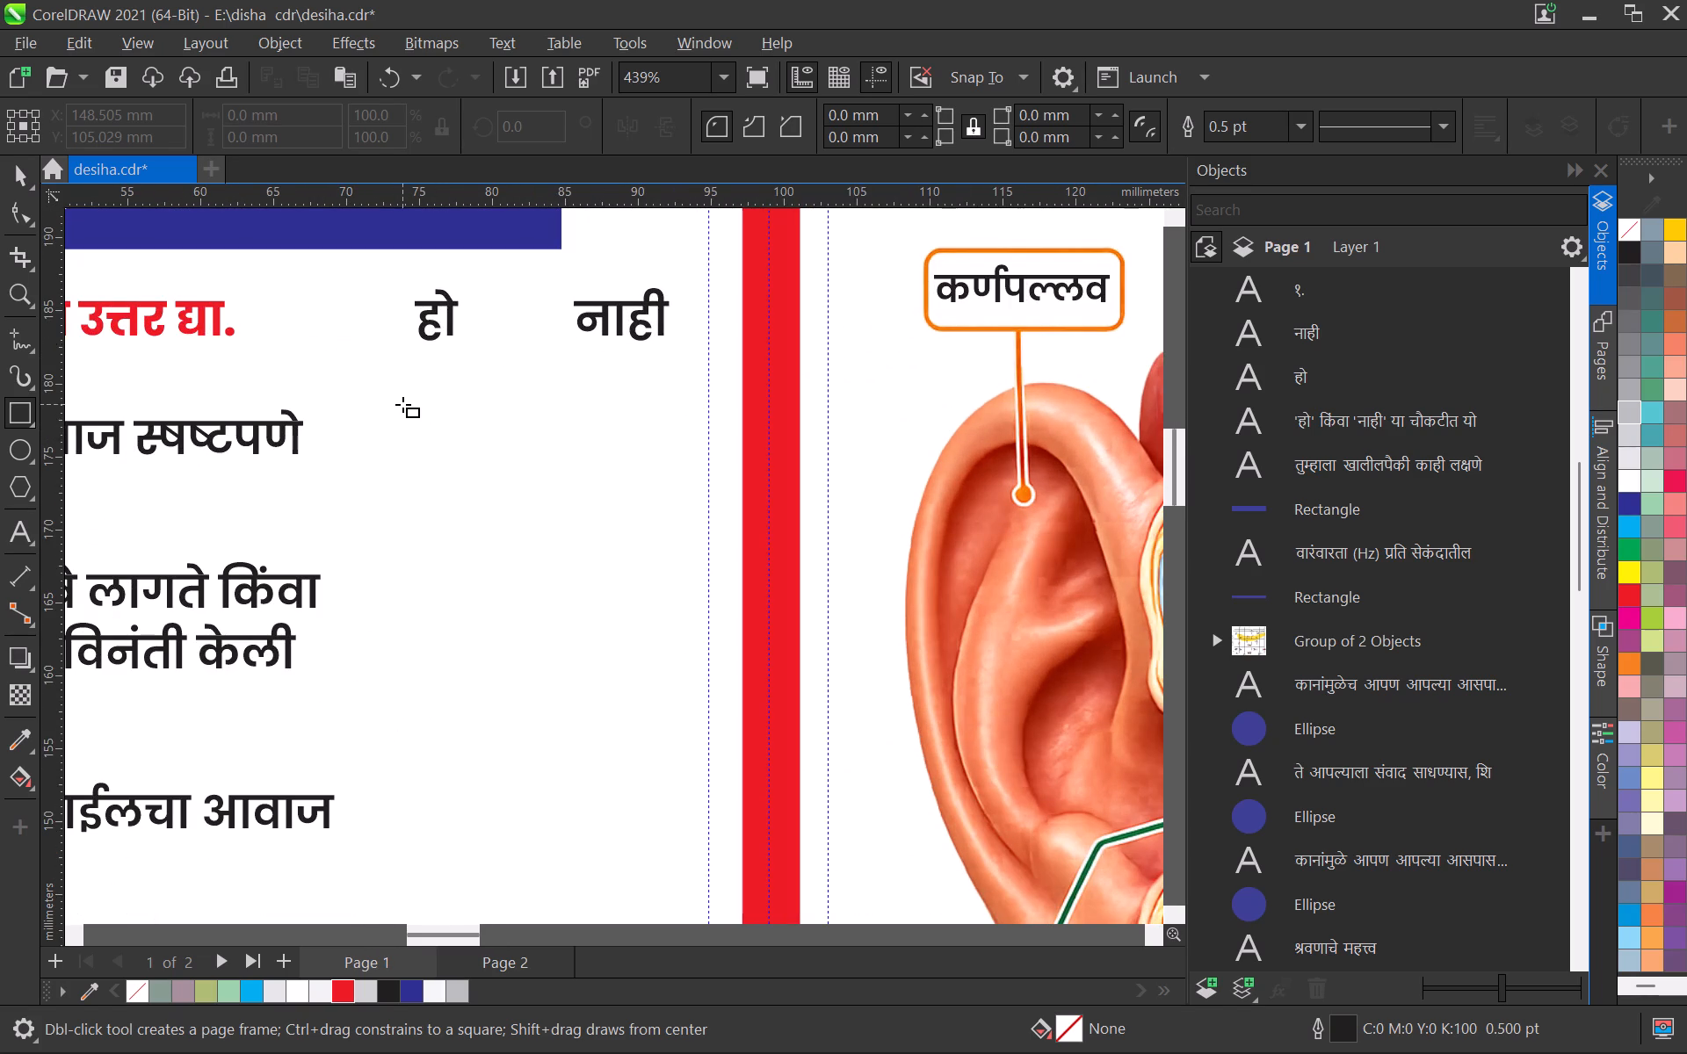
drag(403, 404, 670, 457)
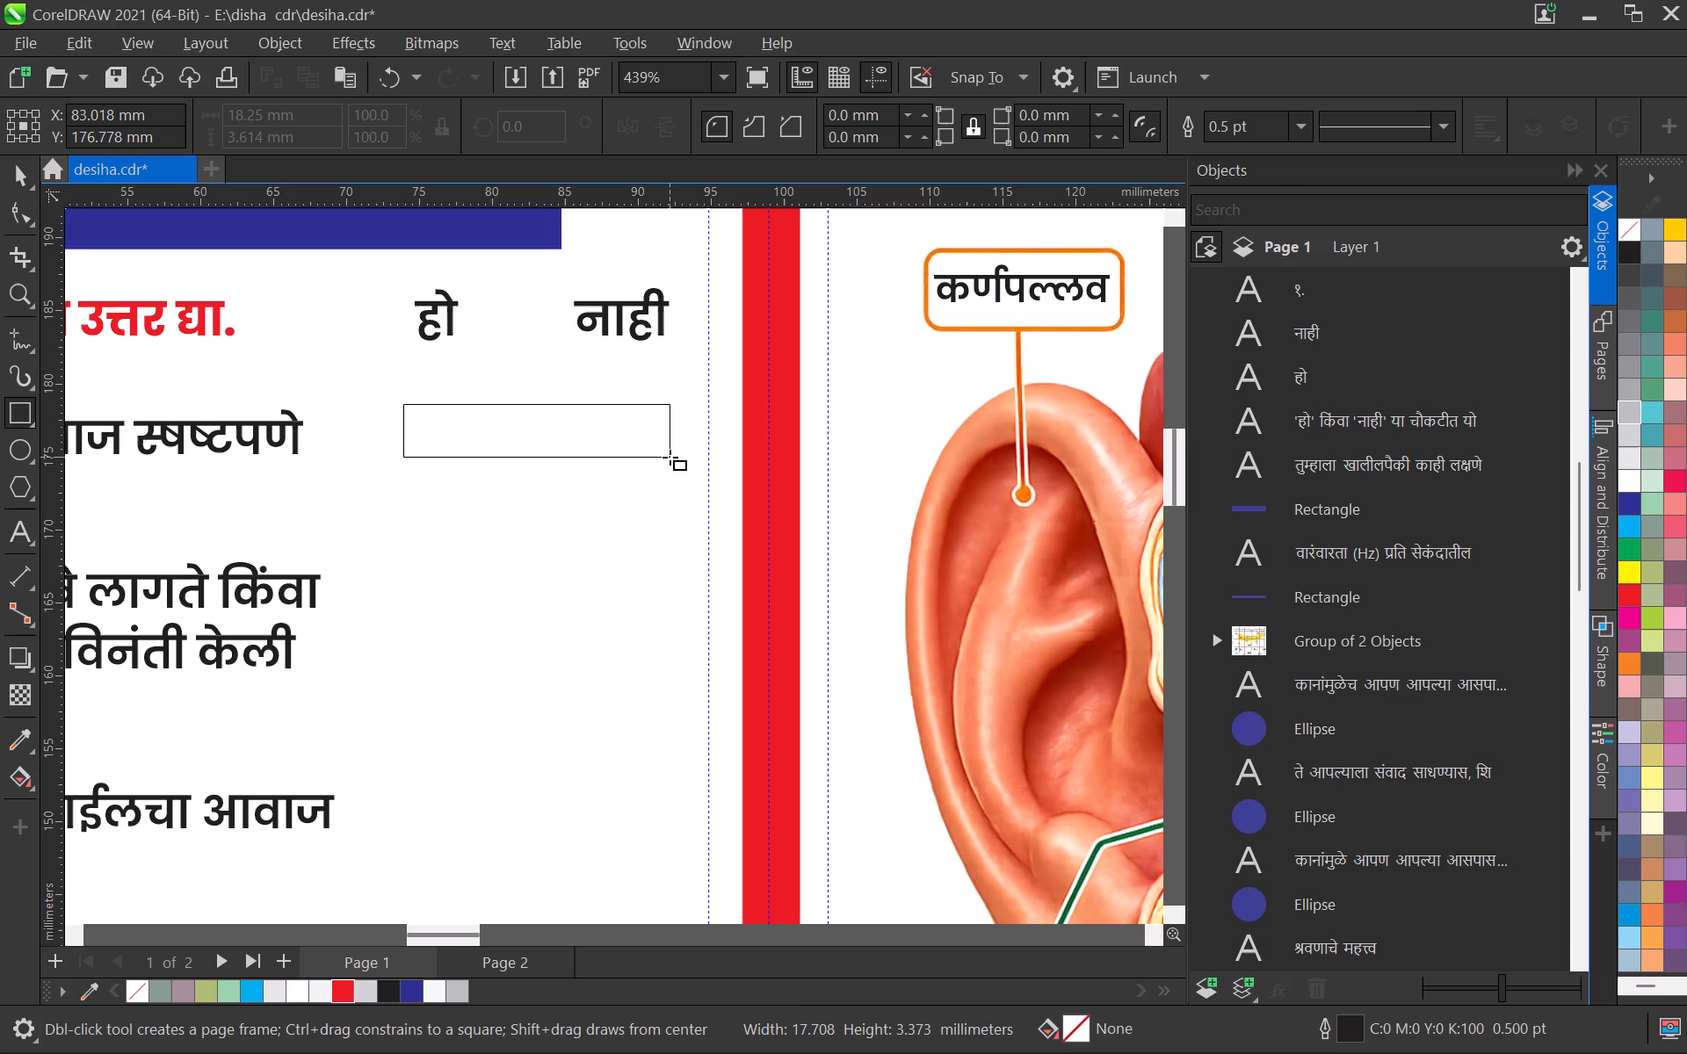
drag(670, 457, 673, 466)
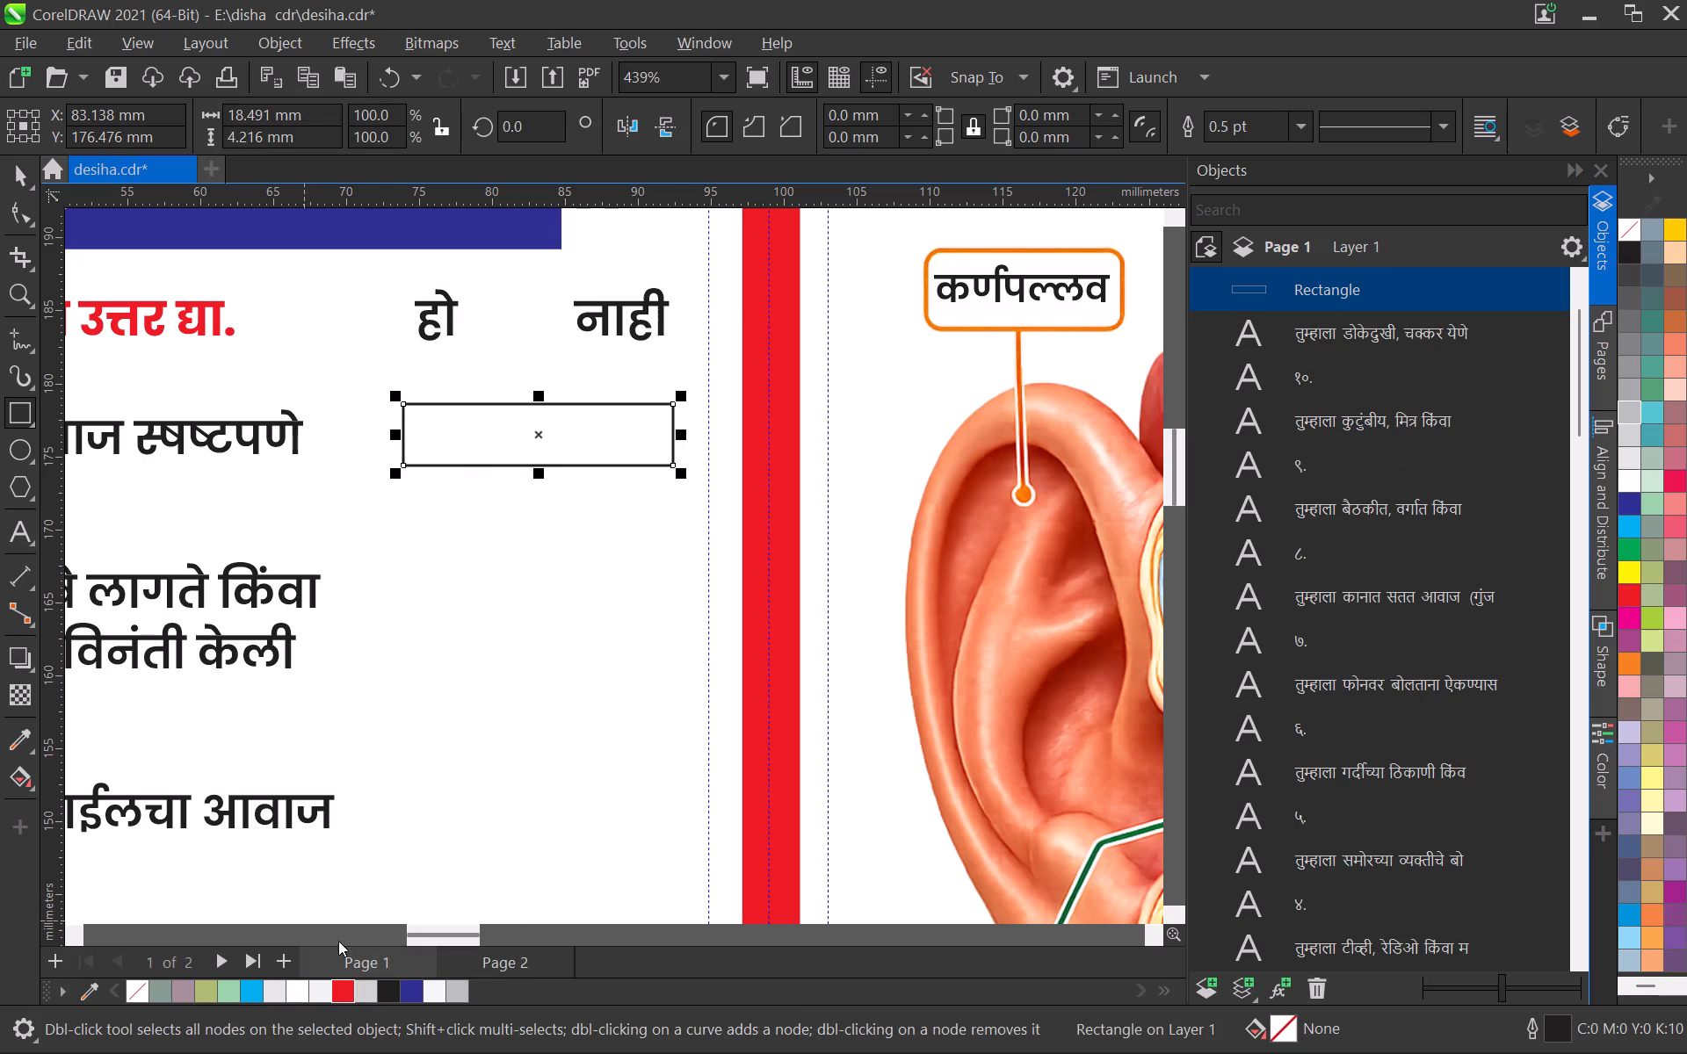
Fill the rectangle beside question 1 with light grey (K:10), remove its outline, and deselect it.
click(455, 997)
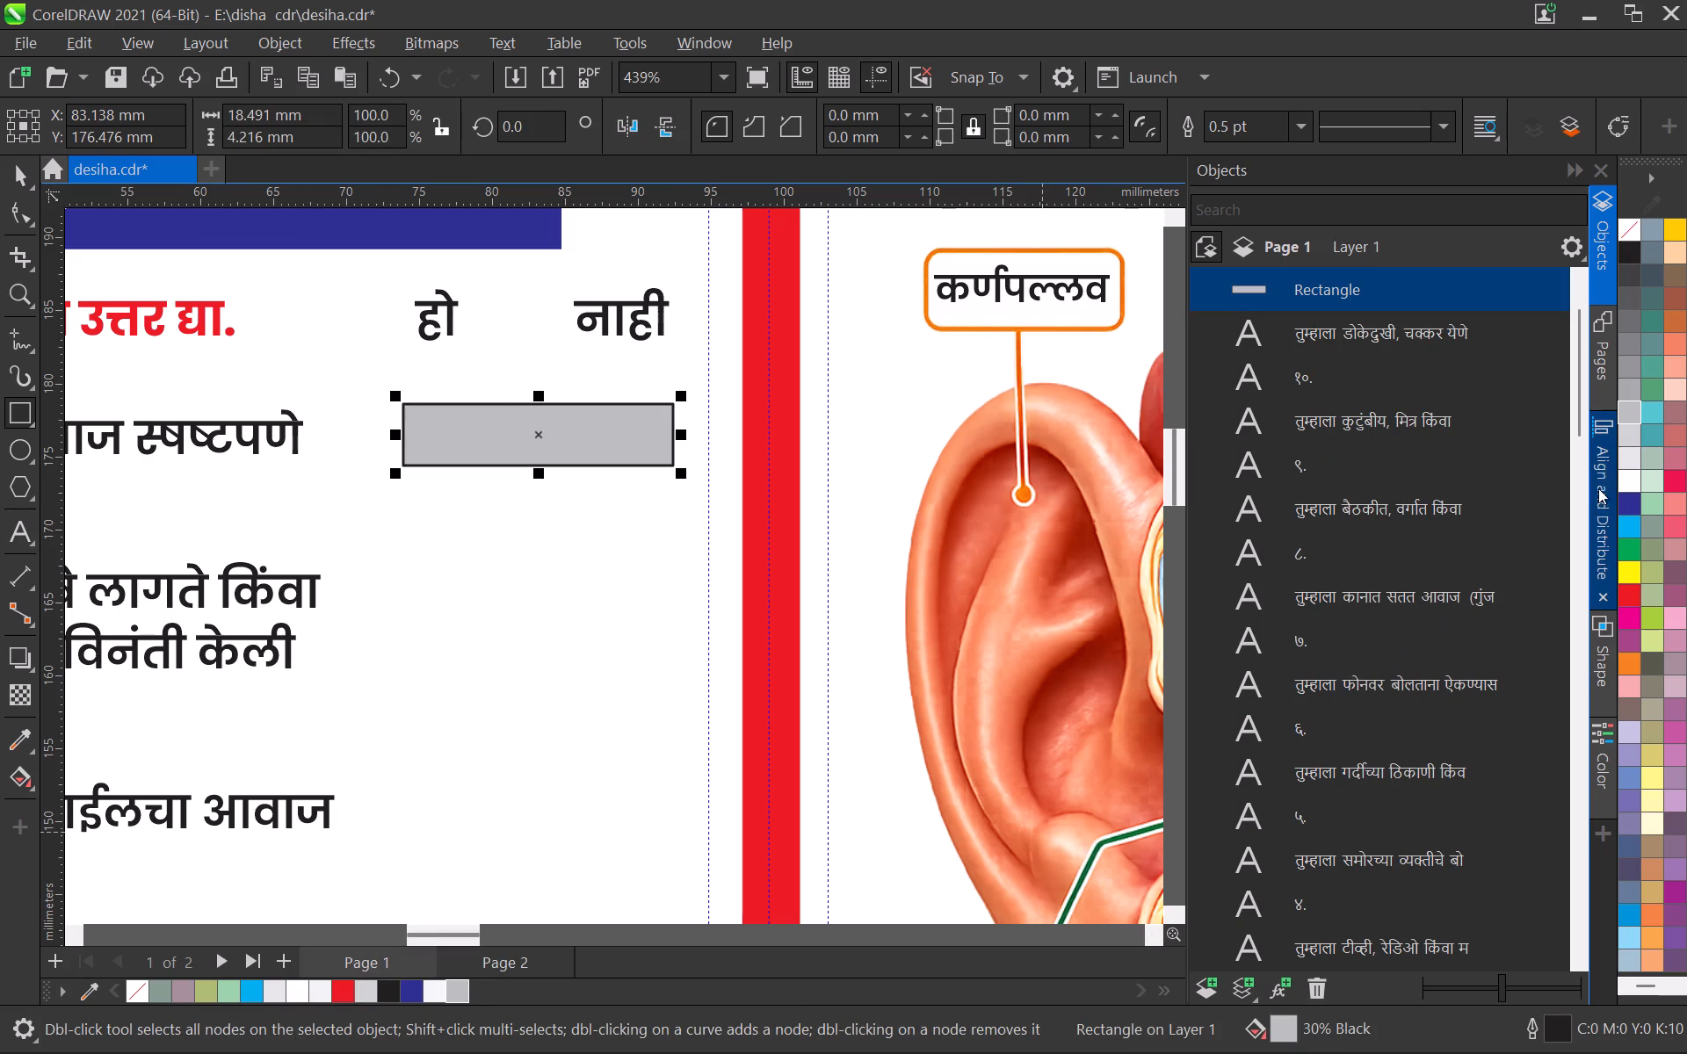
click(1626, 455)
right_click(1634, 235)
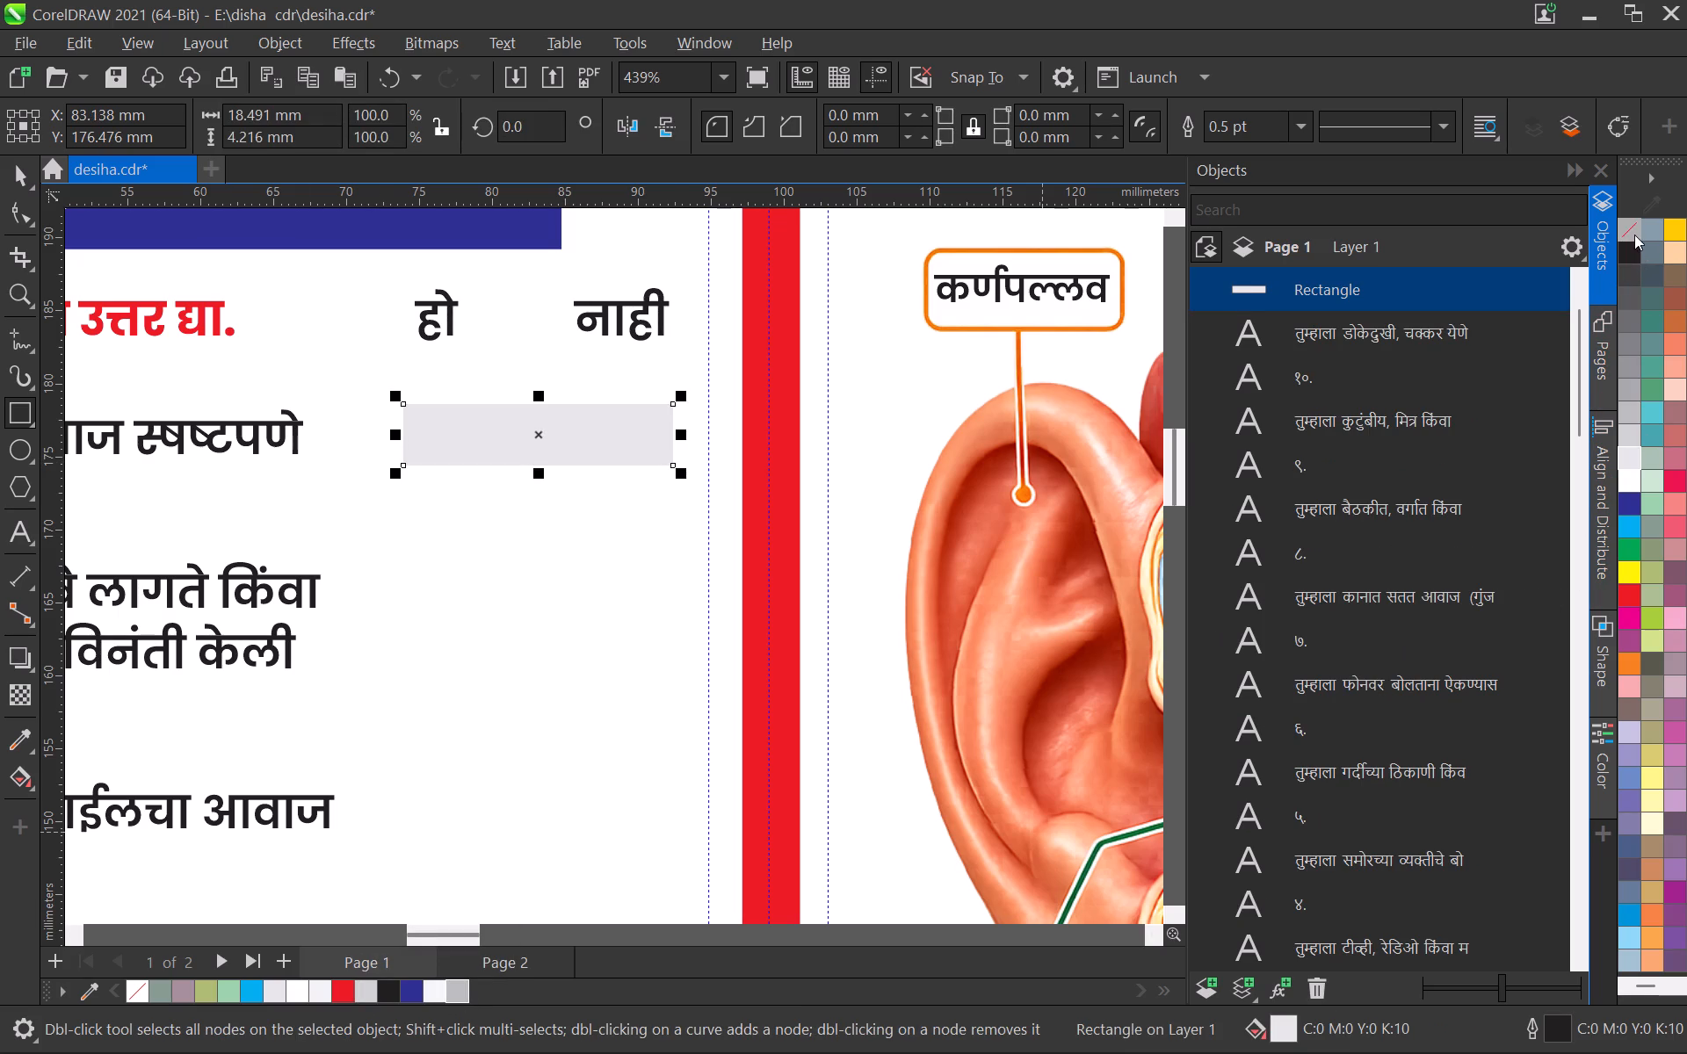
click(16, 183)
click(398, 525)
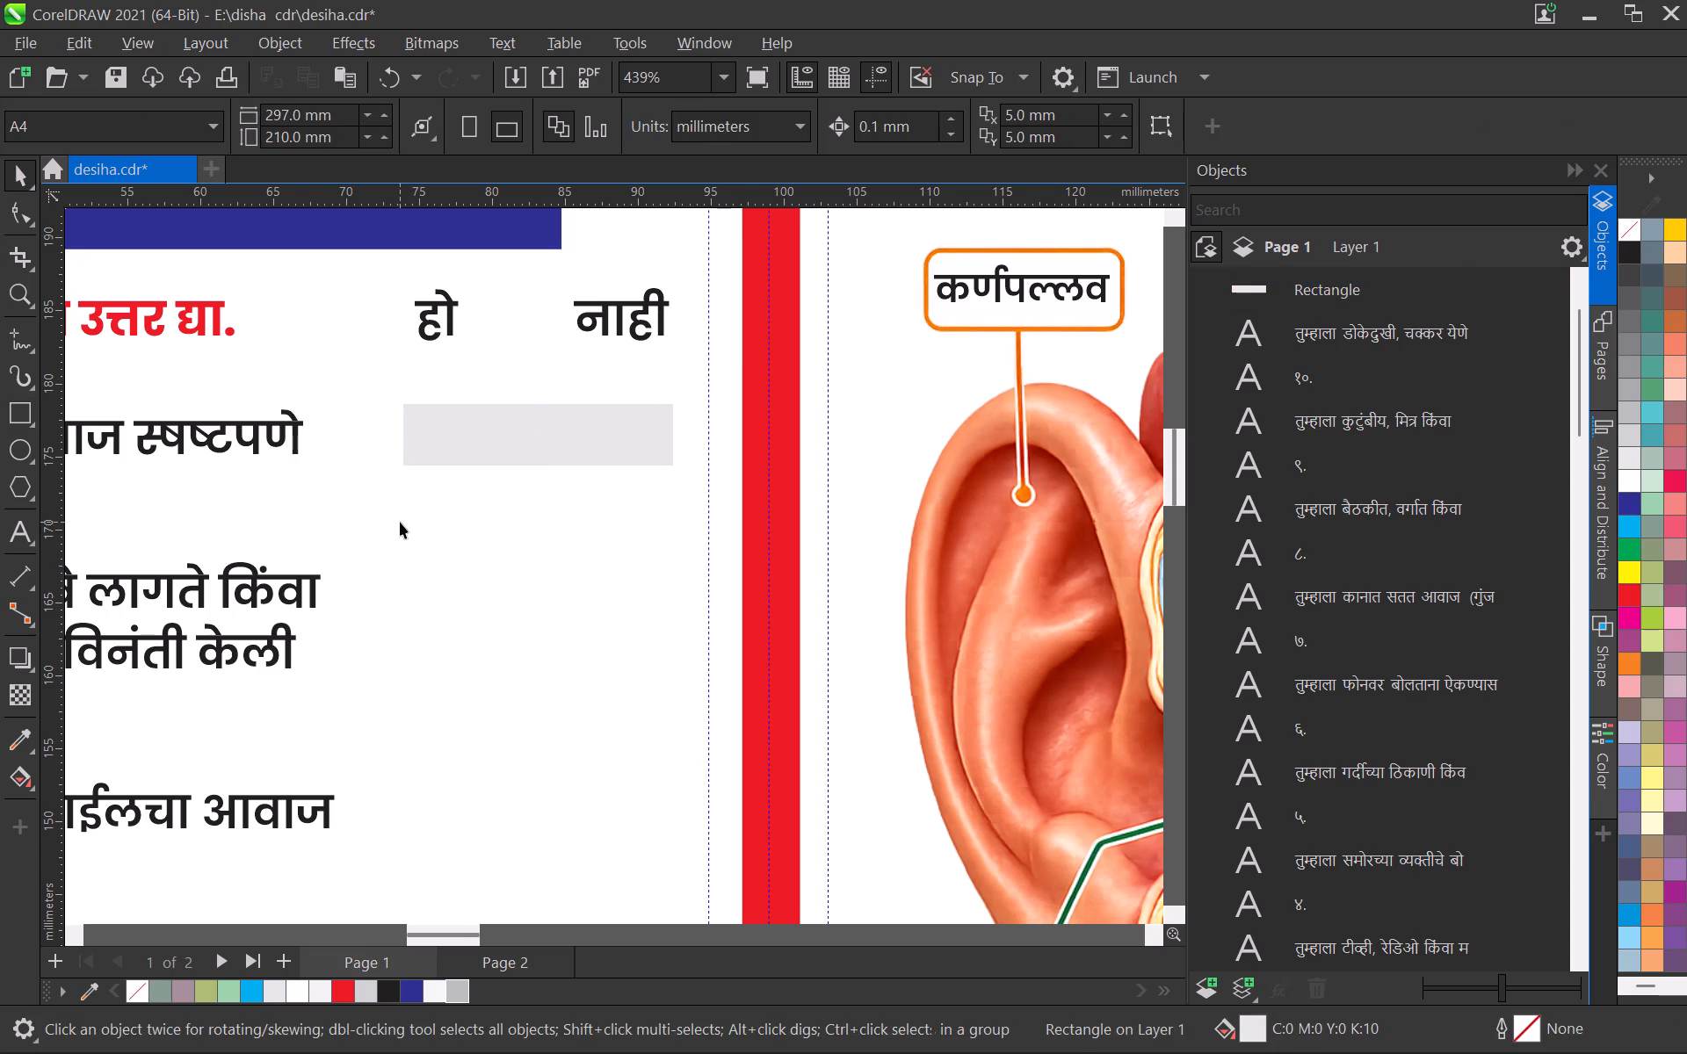
Give the light grey rectangle beside question 1 a black 0.5 pt outline and deselect it.
scroll(416, 495, down, 6)
scroll(416, 495, up, 1)
scroll(416, 495, down, 7)
middle_drag(417, 495, 509, 518)
scroll(505, 516, up, 9)
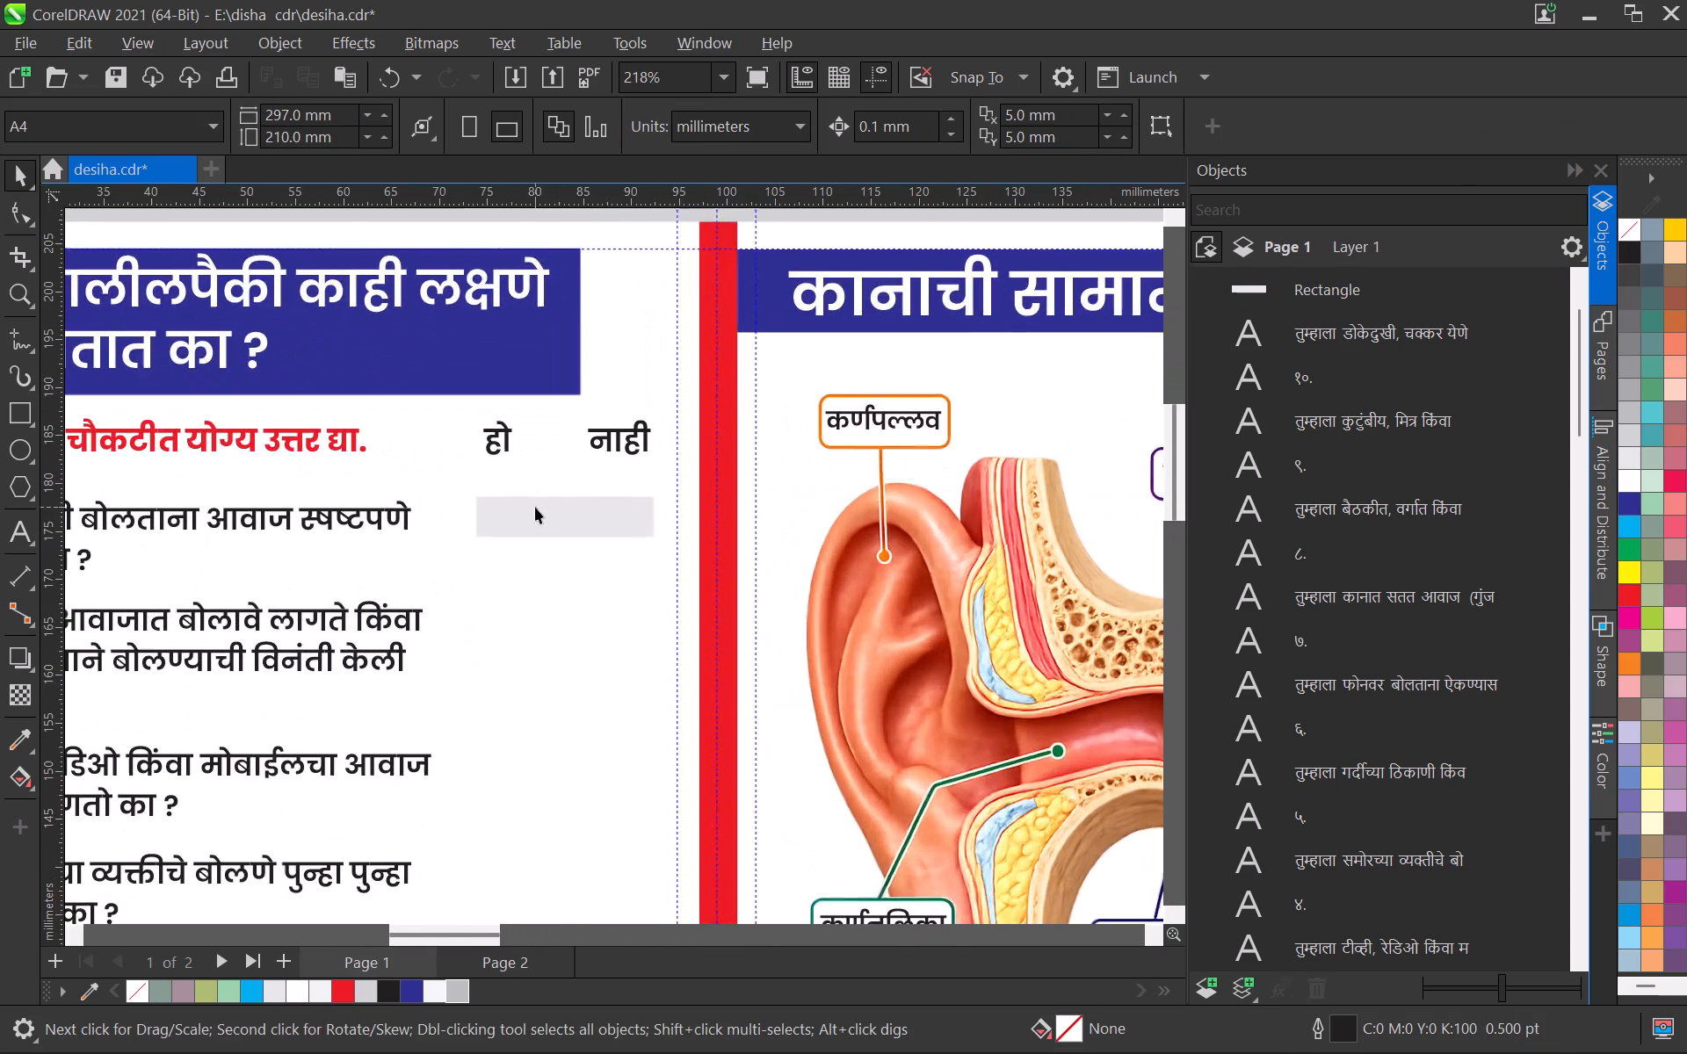
click(535, 507)
scroll(567, 519, up, 4)
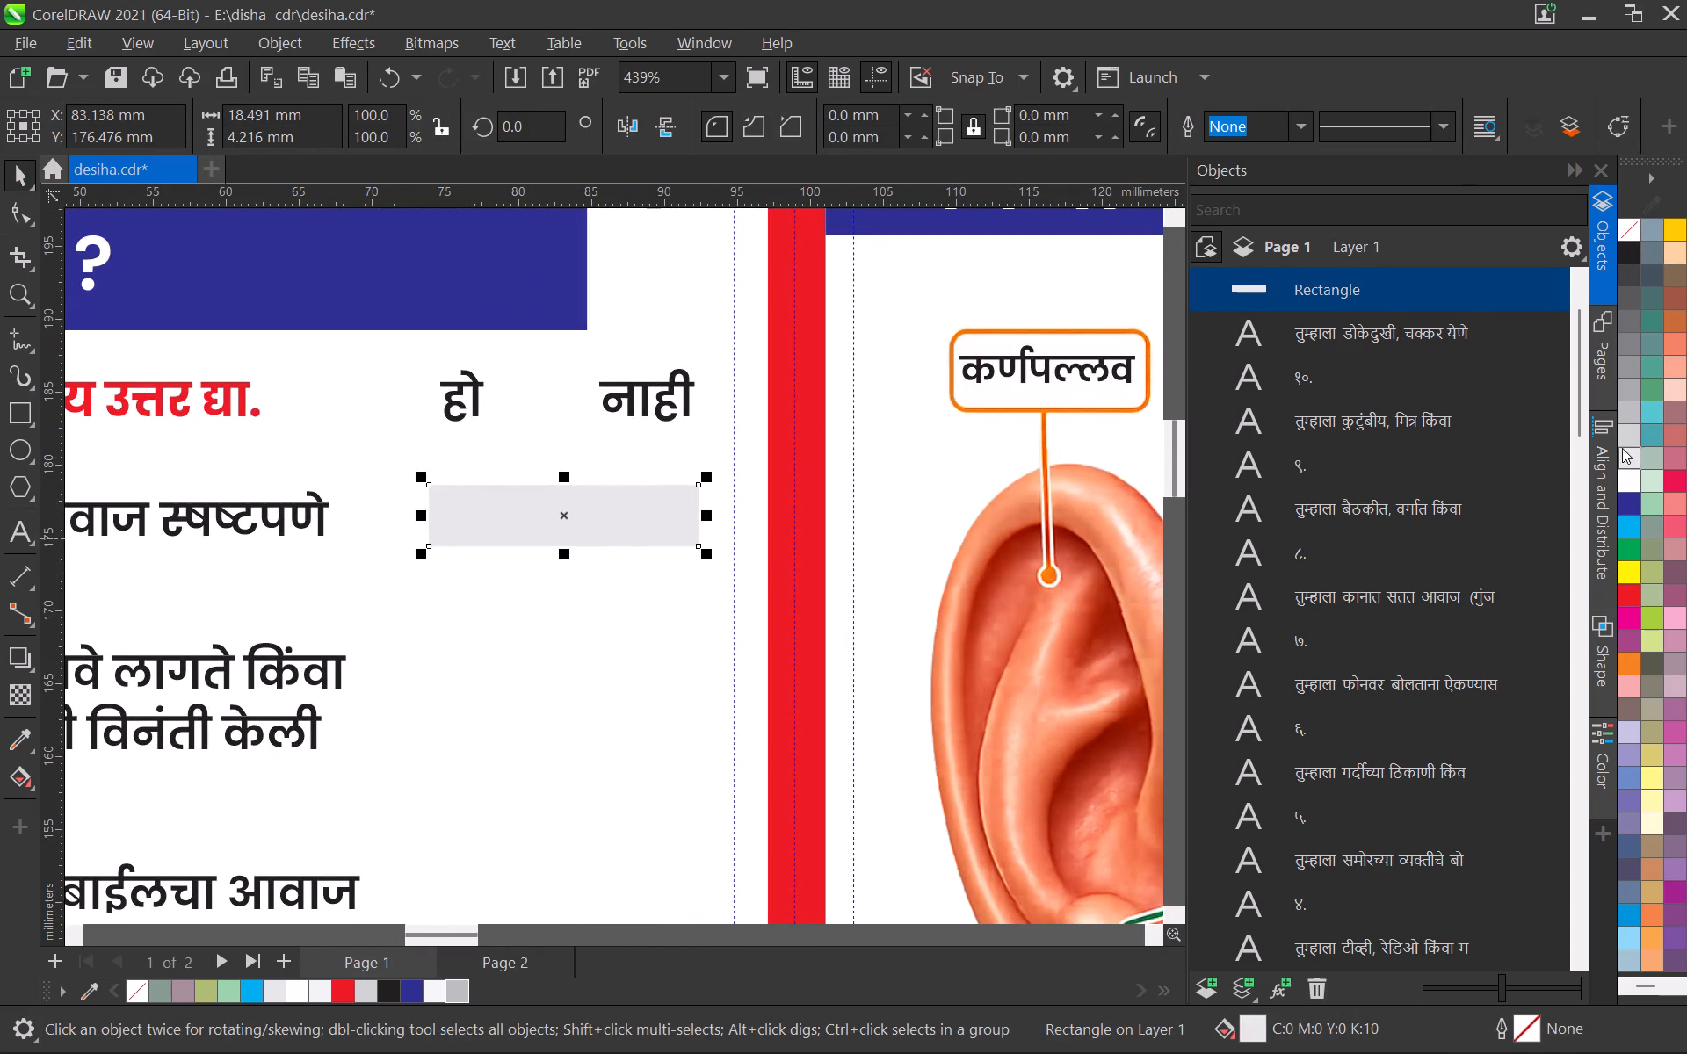
right_click(1622, 448)
right_click(1633, 252)
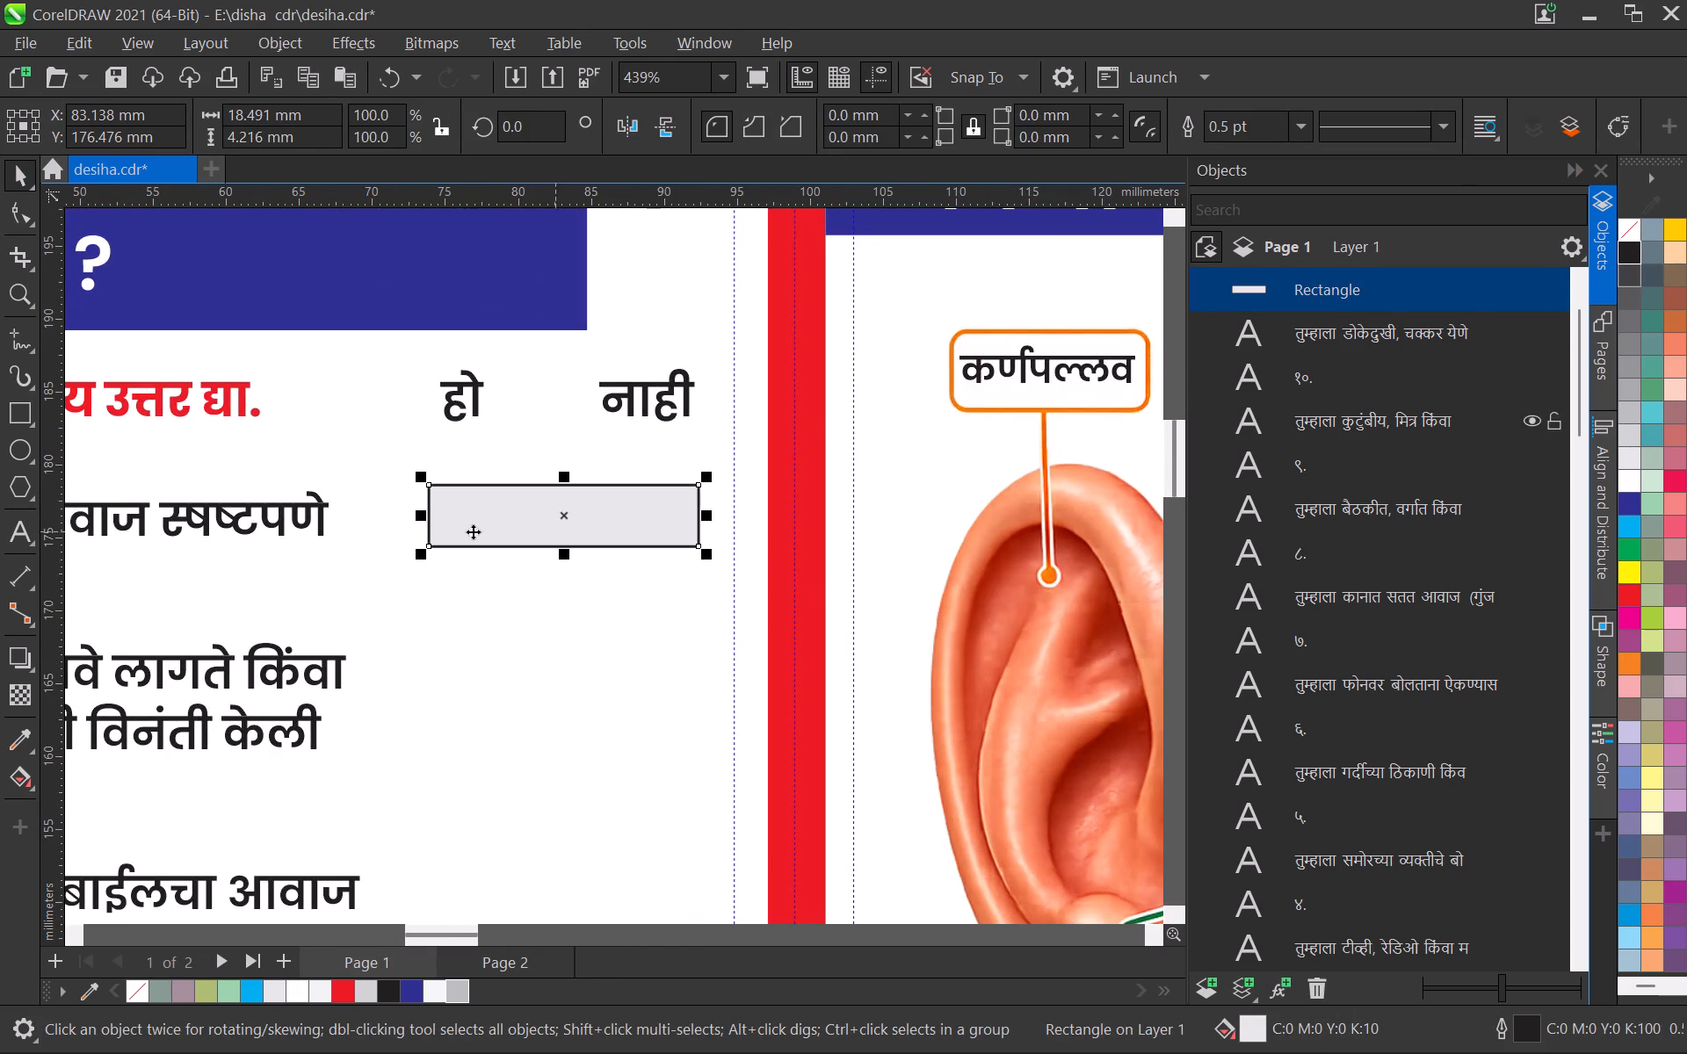
click(474, 688)
Widen question 1's grey rectangle on both sides to about 20.2 mm, keeping its height, and deselect it.
scroll(529, 604, down, 9)
middle_drag(518, 601, 593, 615)
scroll(630, 592, up, 2)
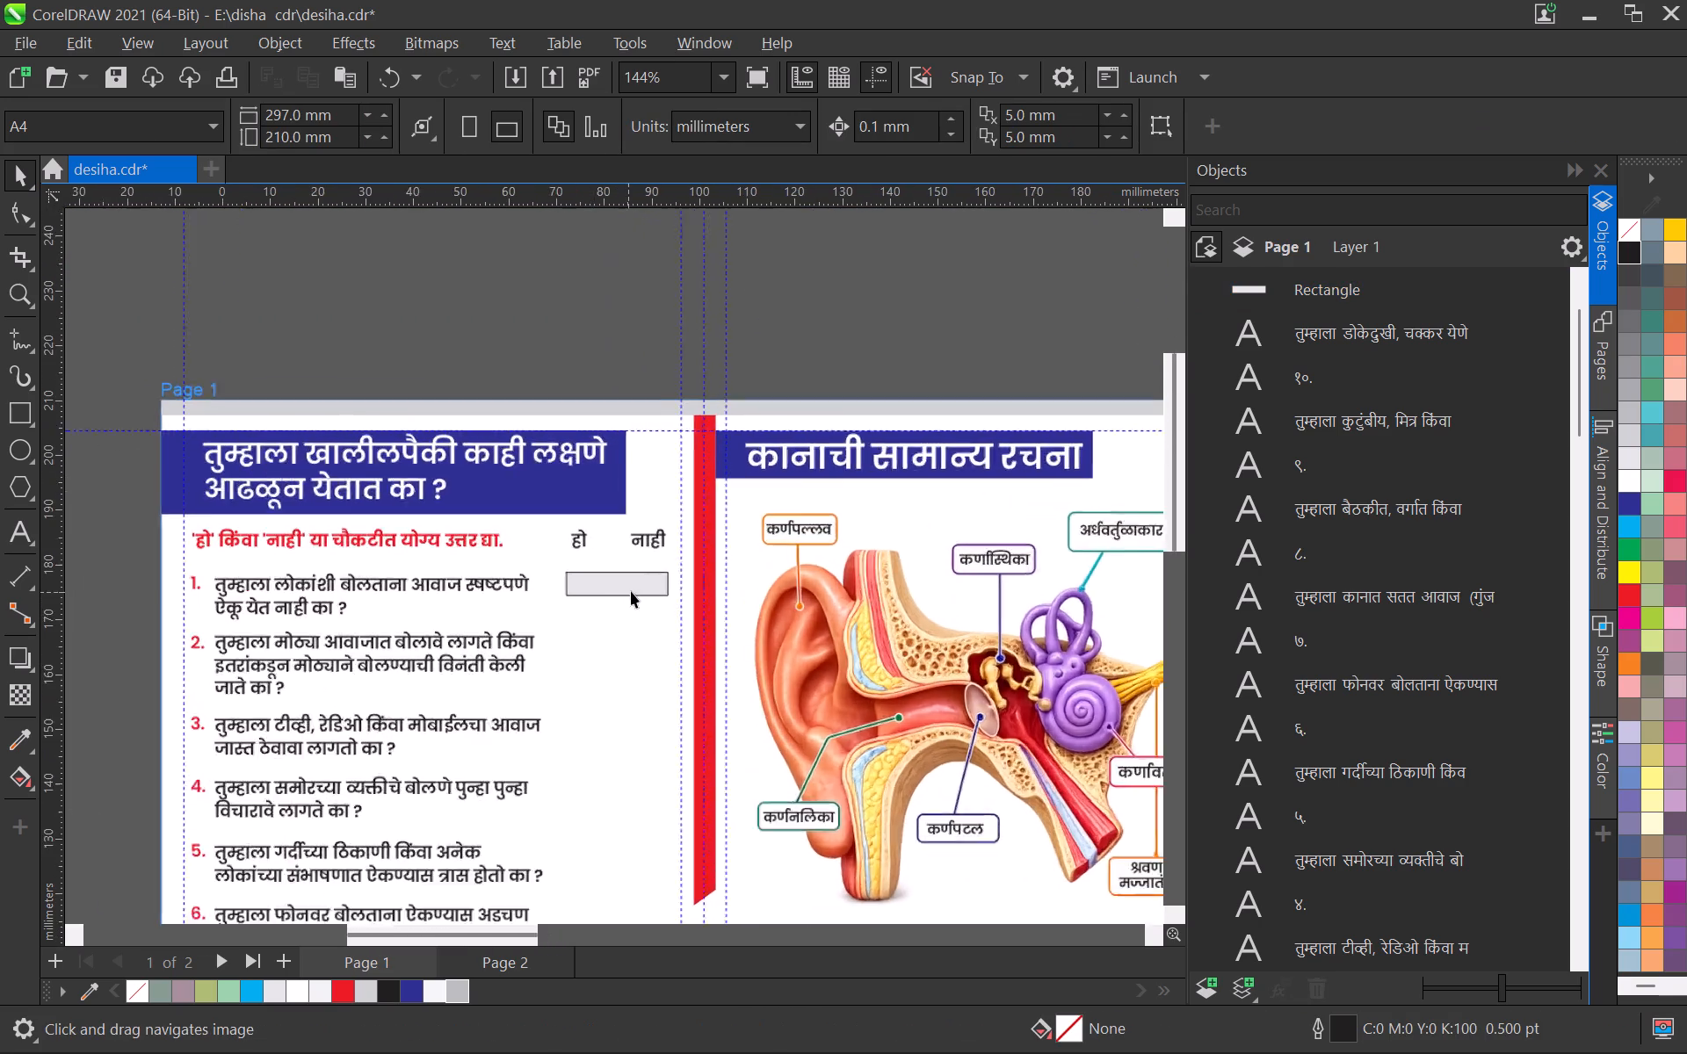
scroll(631, 591, up, 9)
click(560, 596)
scroll(625, 593, up, 3)
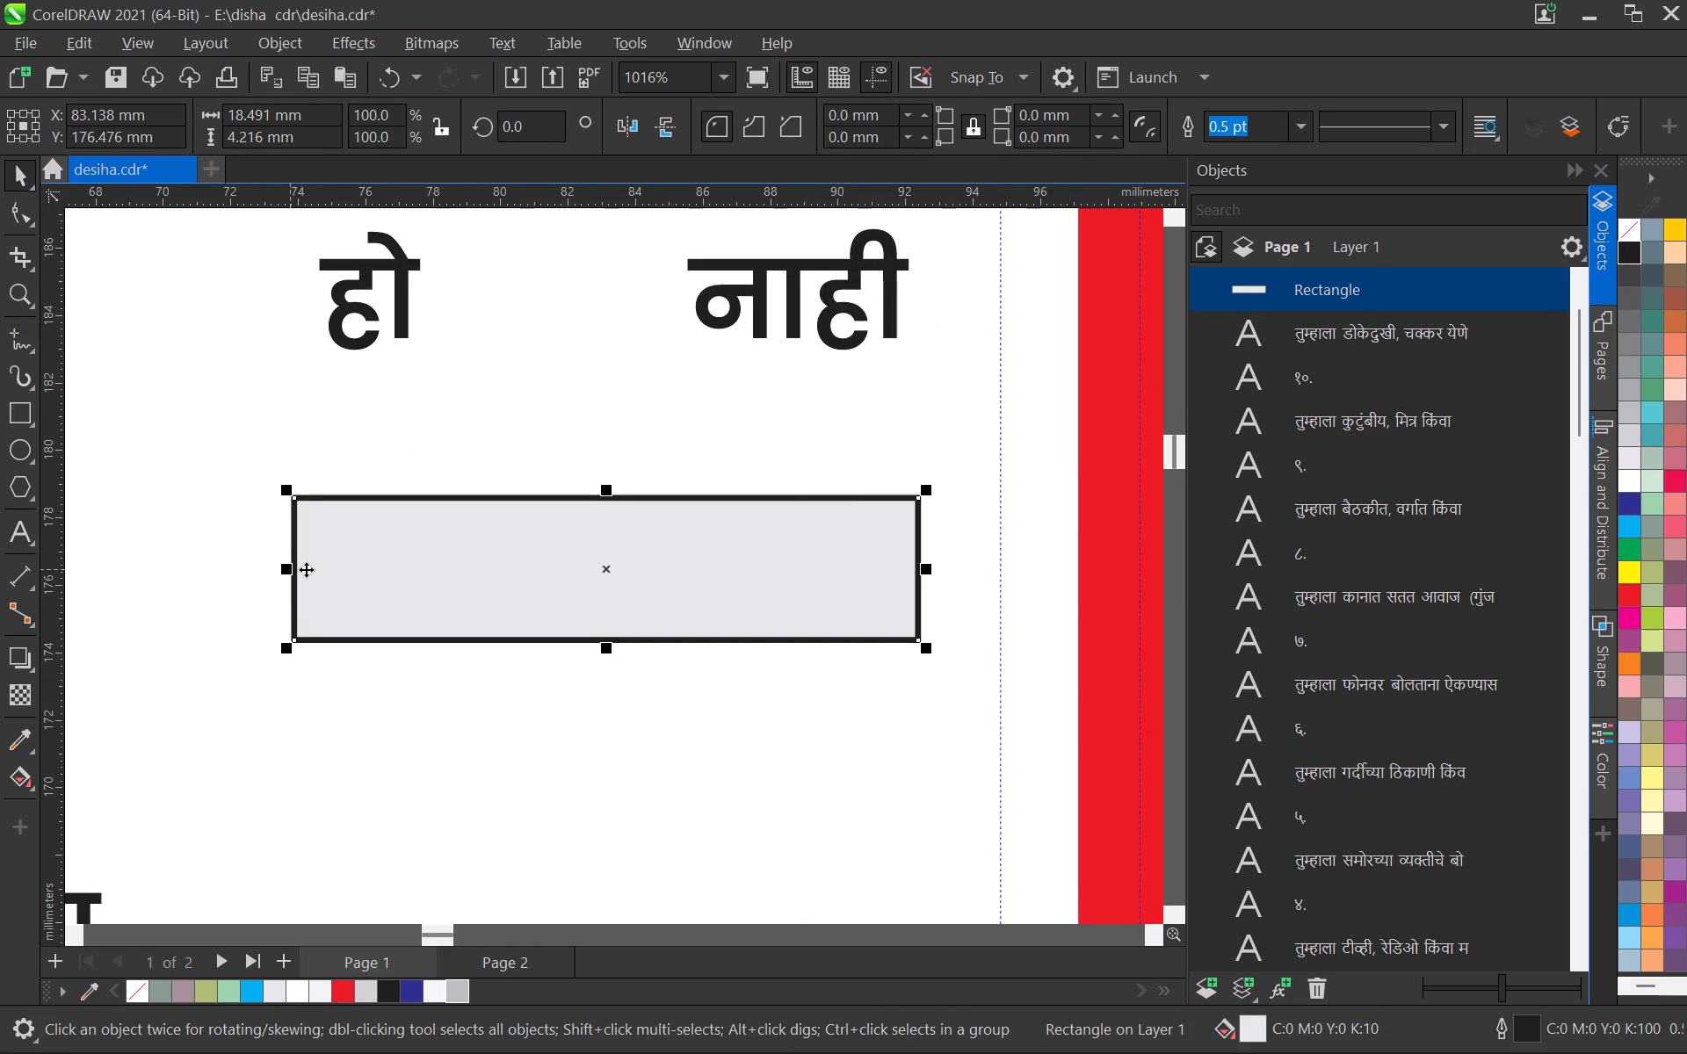
drag(282, 567, 253, 602)
scroll(273, 587, down, 5)
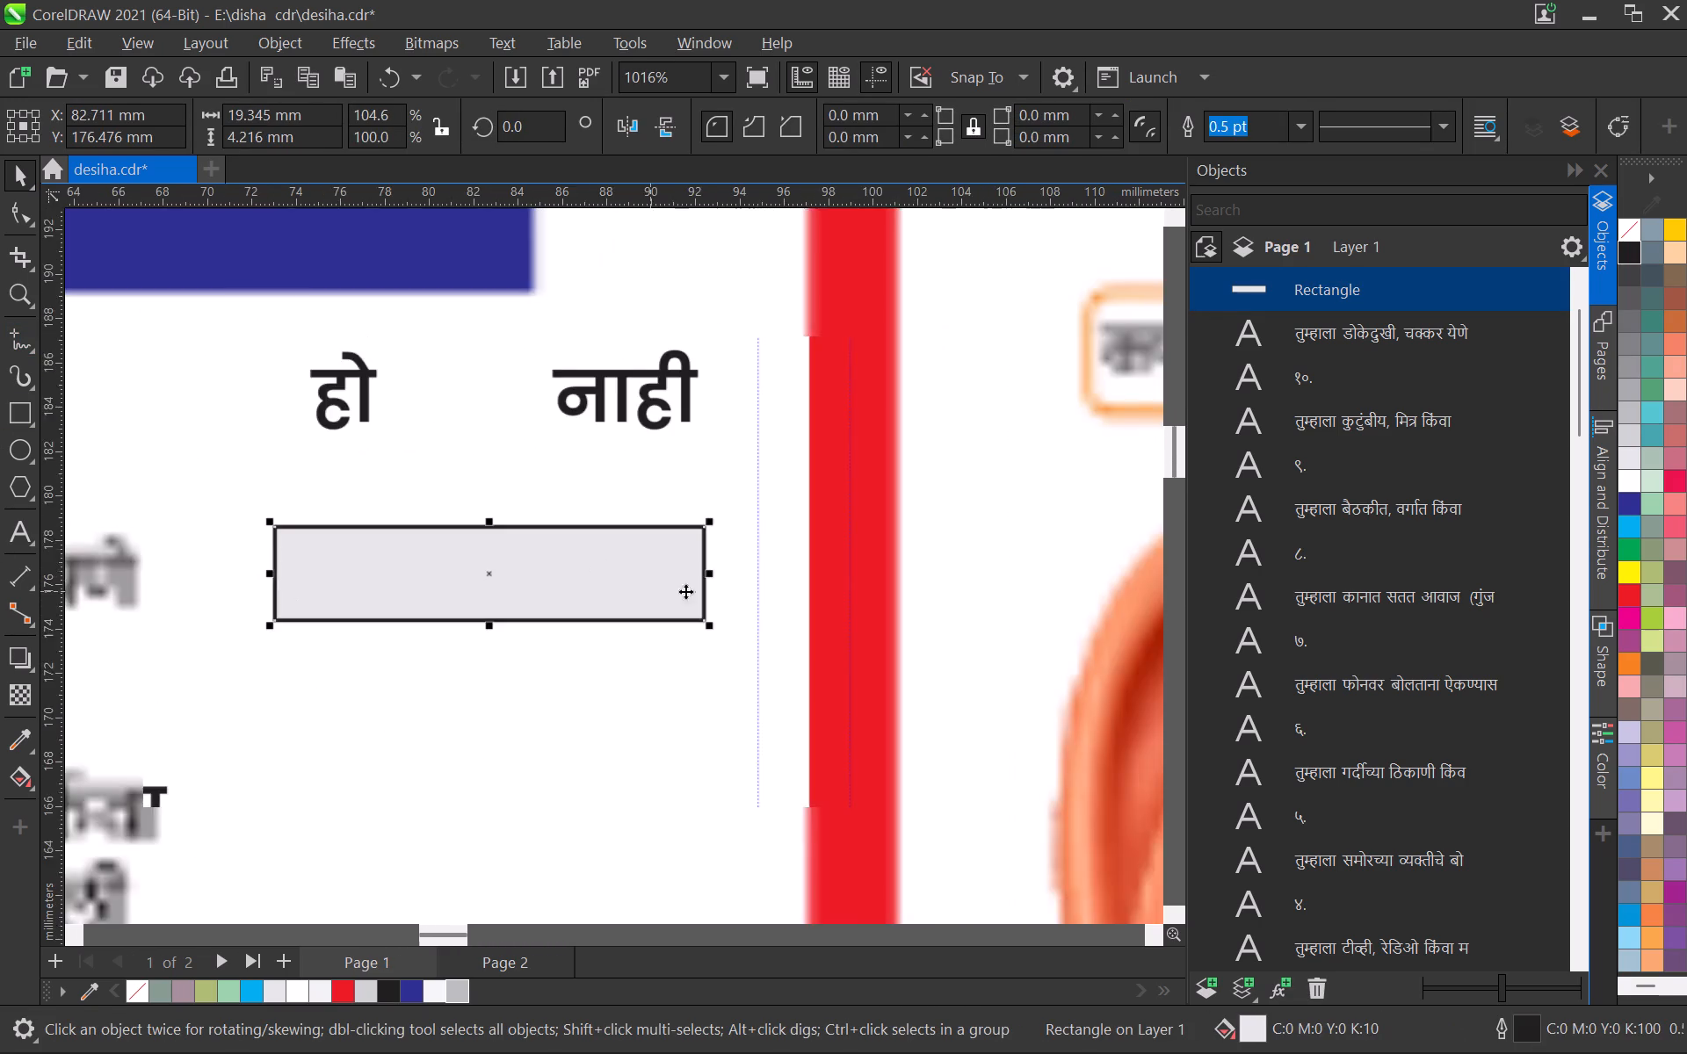
scroll(734, 591, up, 2)
drag(702, 570, 728, 601)
middle_drag(556, 613, 695, 614)
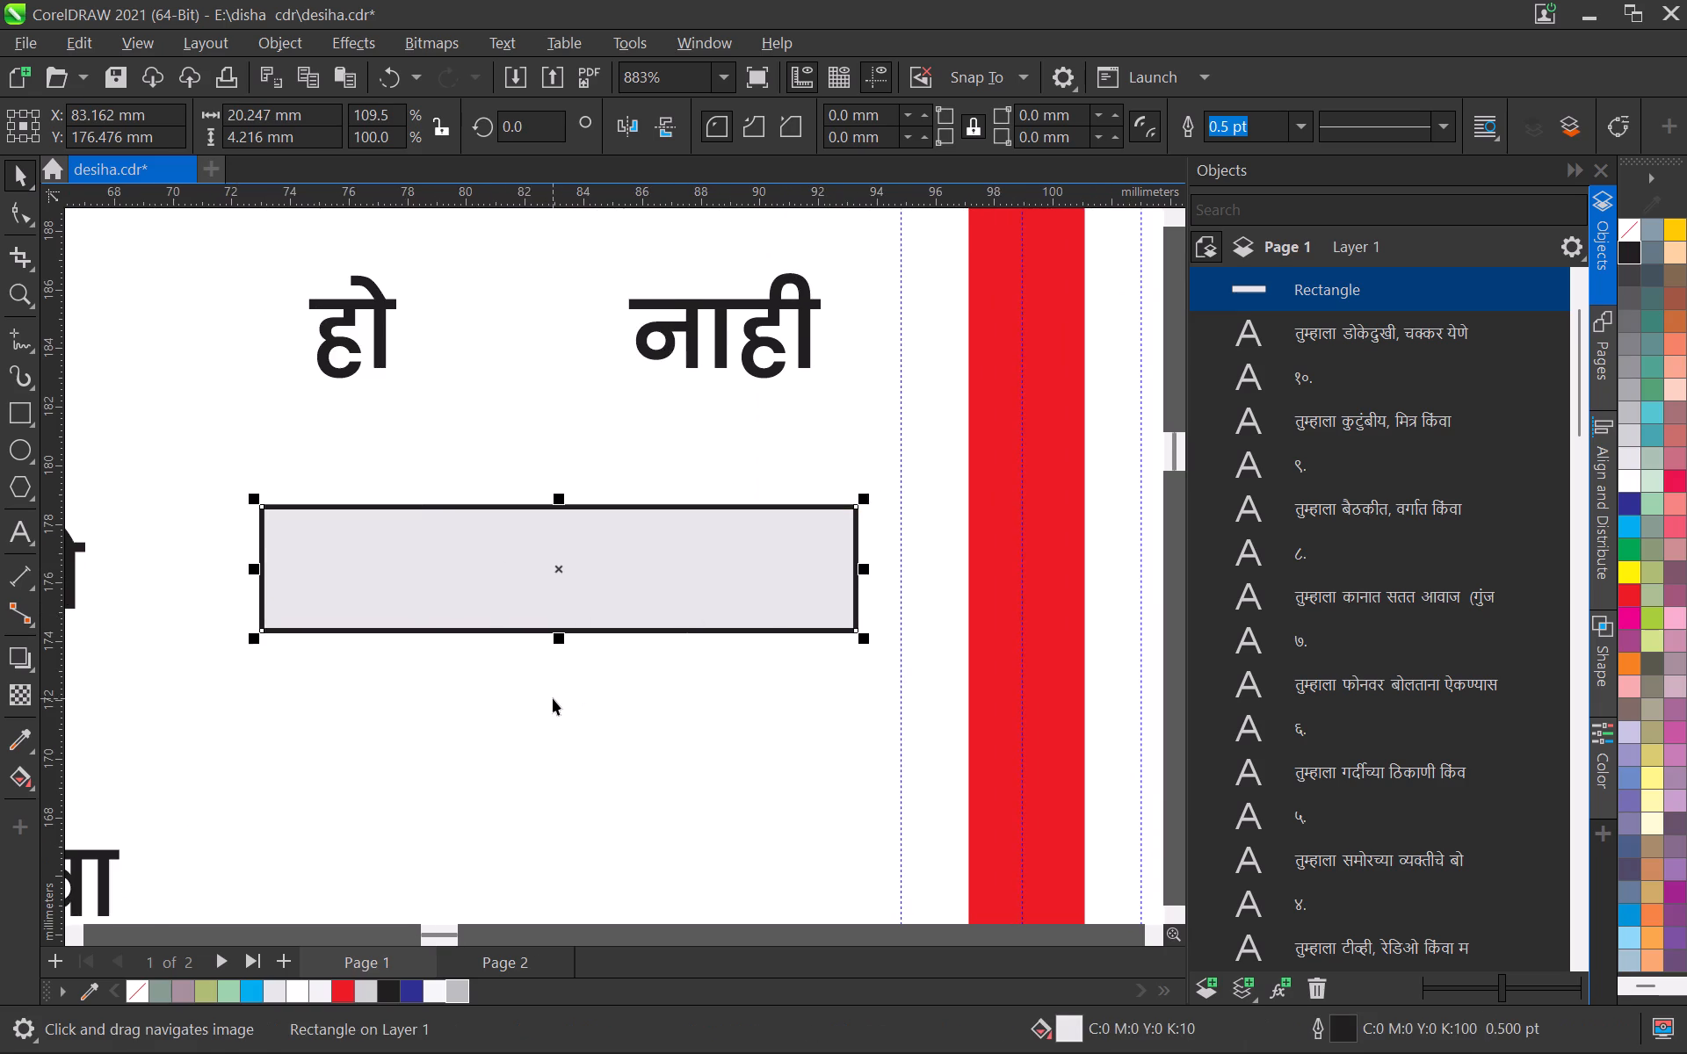
scroll(552, 692, down, 4)
click(524, 734)
Draw a vertical line about 4.2 mm tall across the middle of question 1's rectangle, splitting it into हो and नाही boxes.
scroll(538, 617, up, 3)
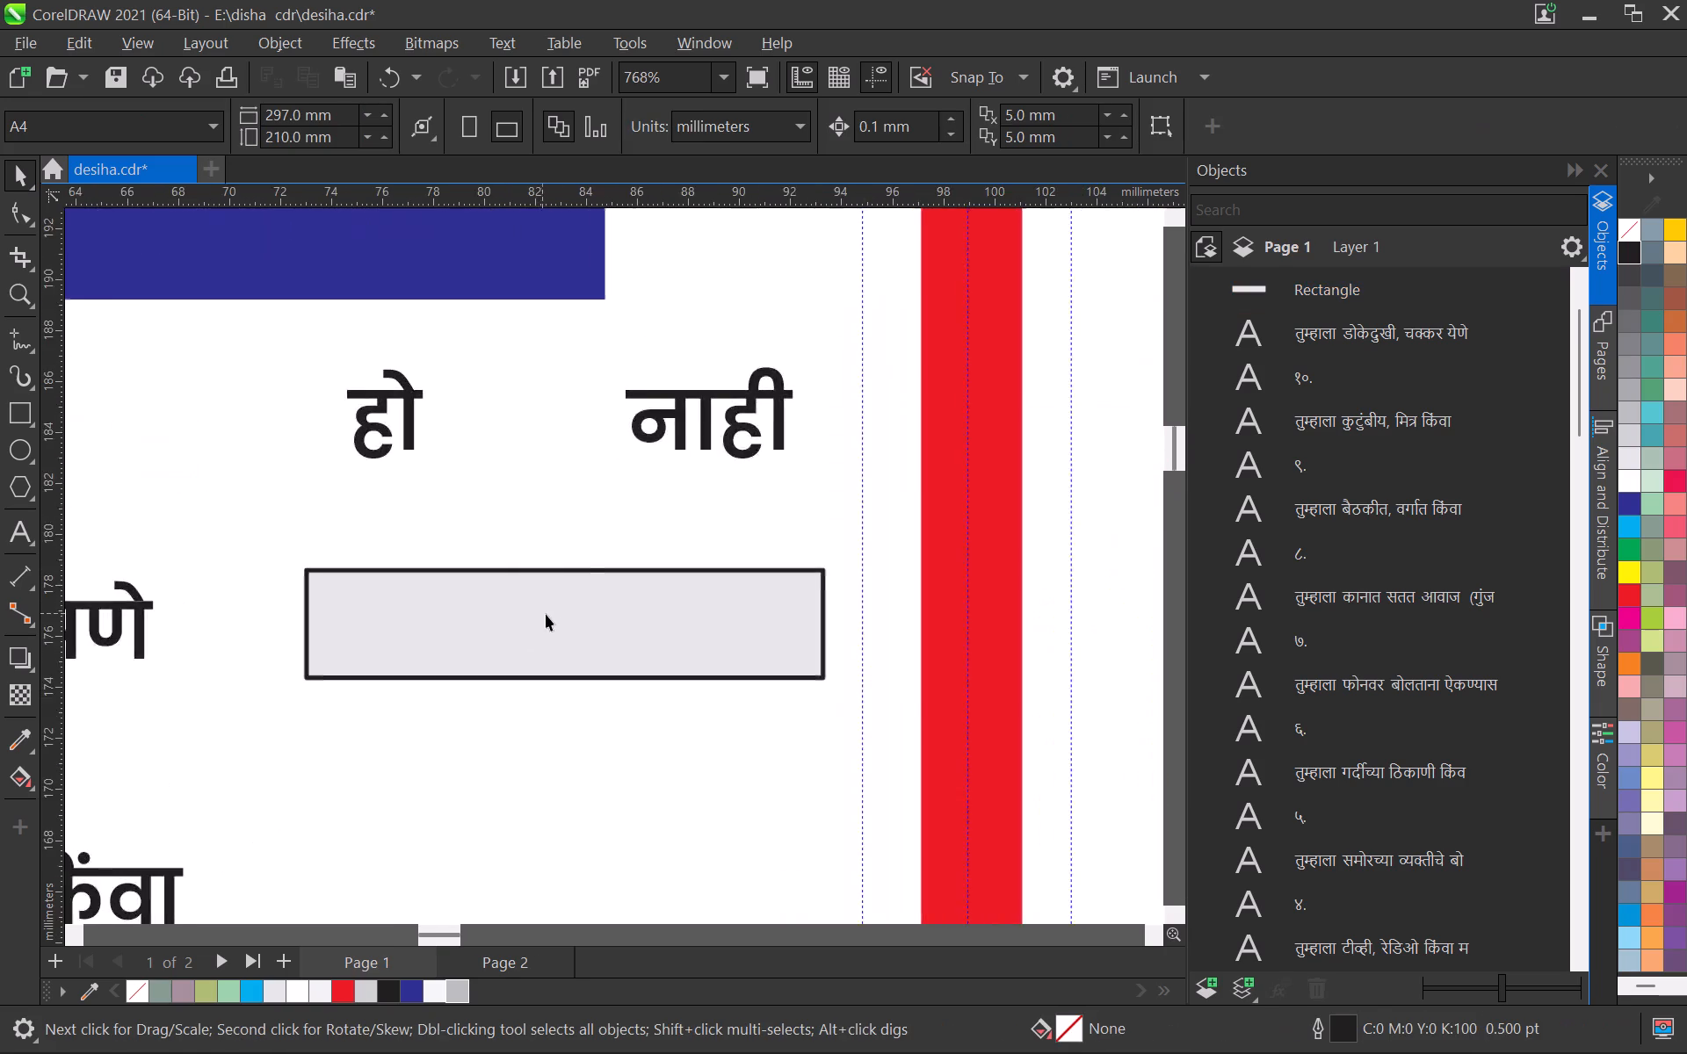
scroll(546, 614, up, 3)
click(19, 347)
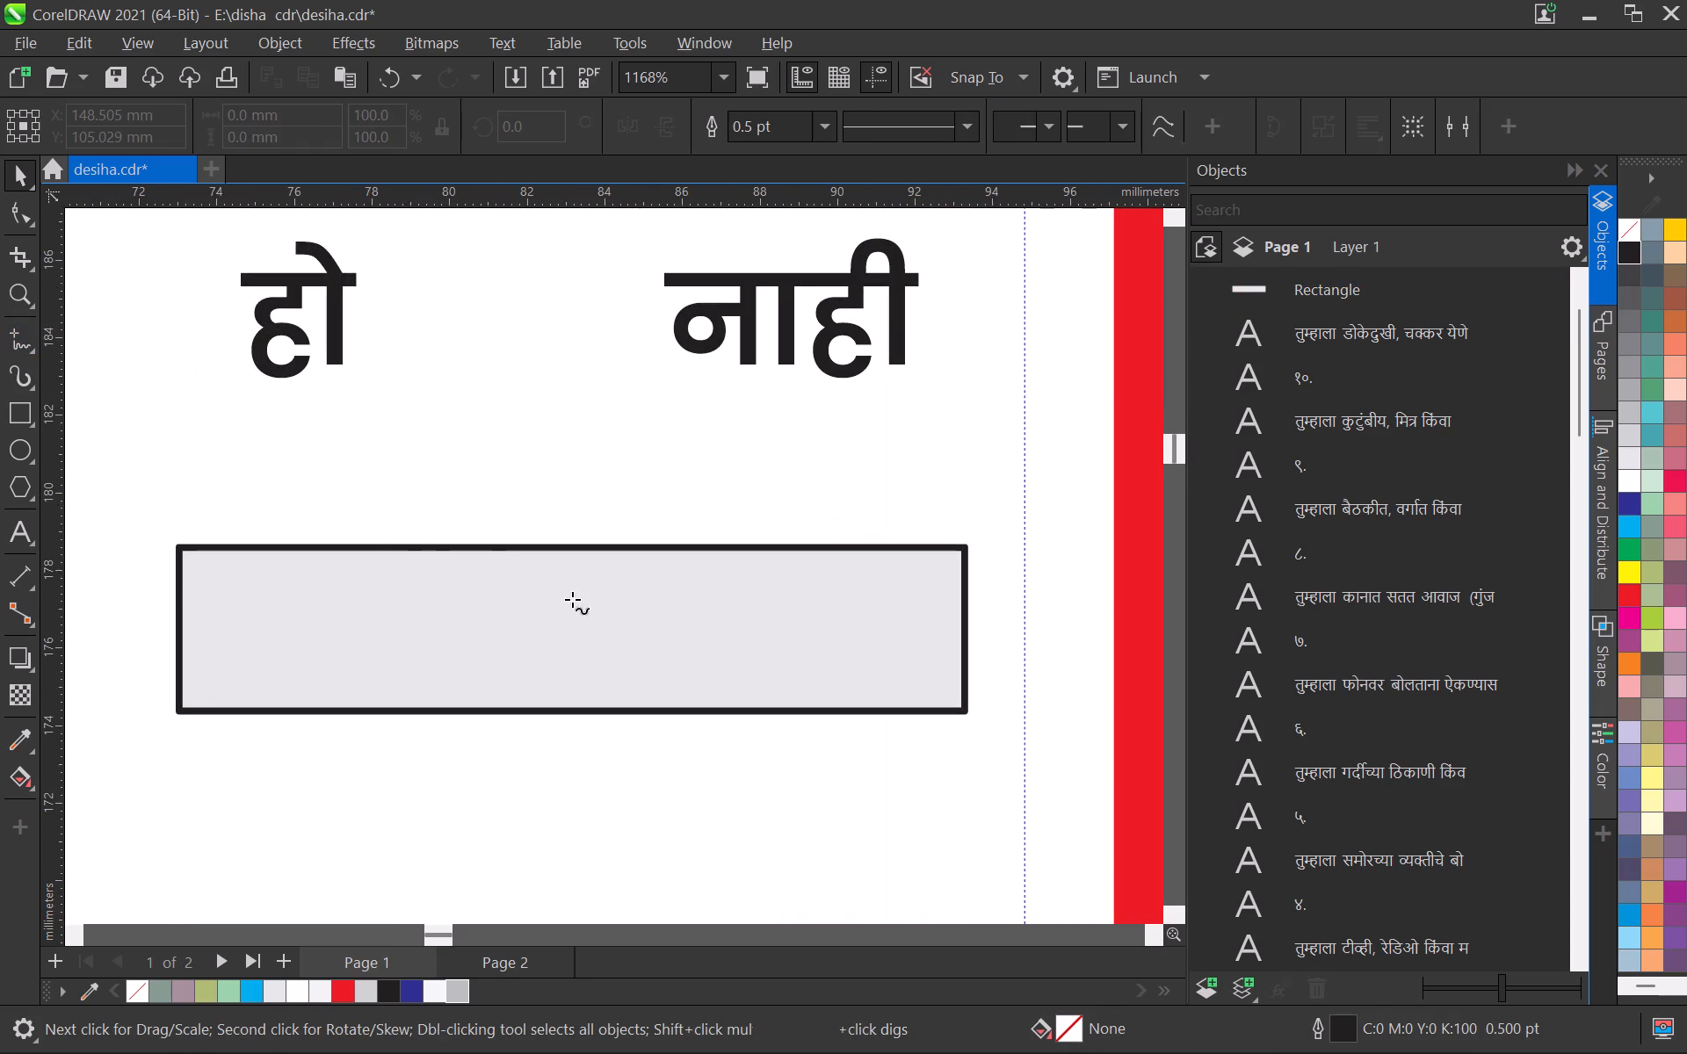
click(567, 549)
shift+click(569, 713)
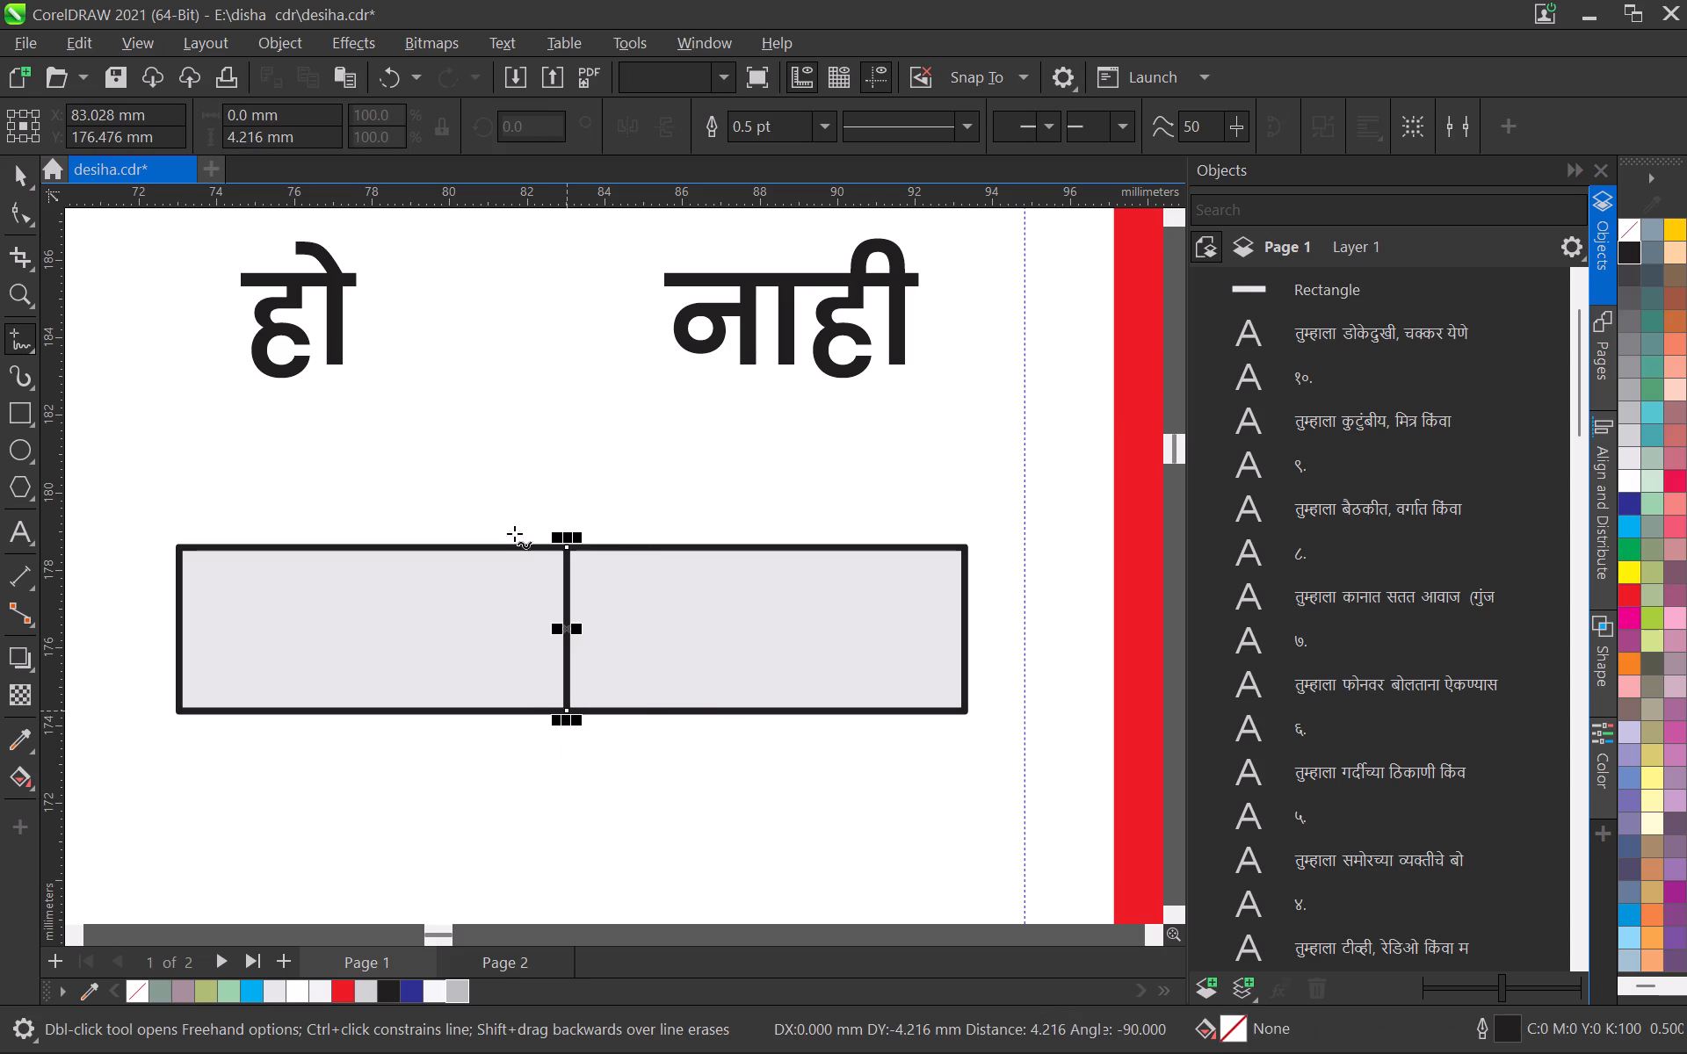
click(25, 187)
click(539, 491)
Select question 1's rectangle and dividing line together and place a copy straight below, beside question 2, about 11.3 mm lower.
scroll(554, 529, down, 7)
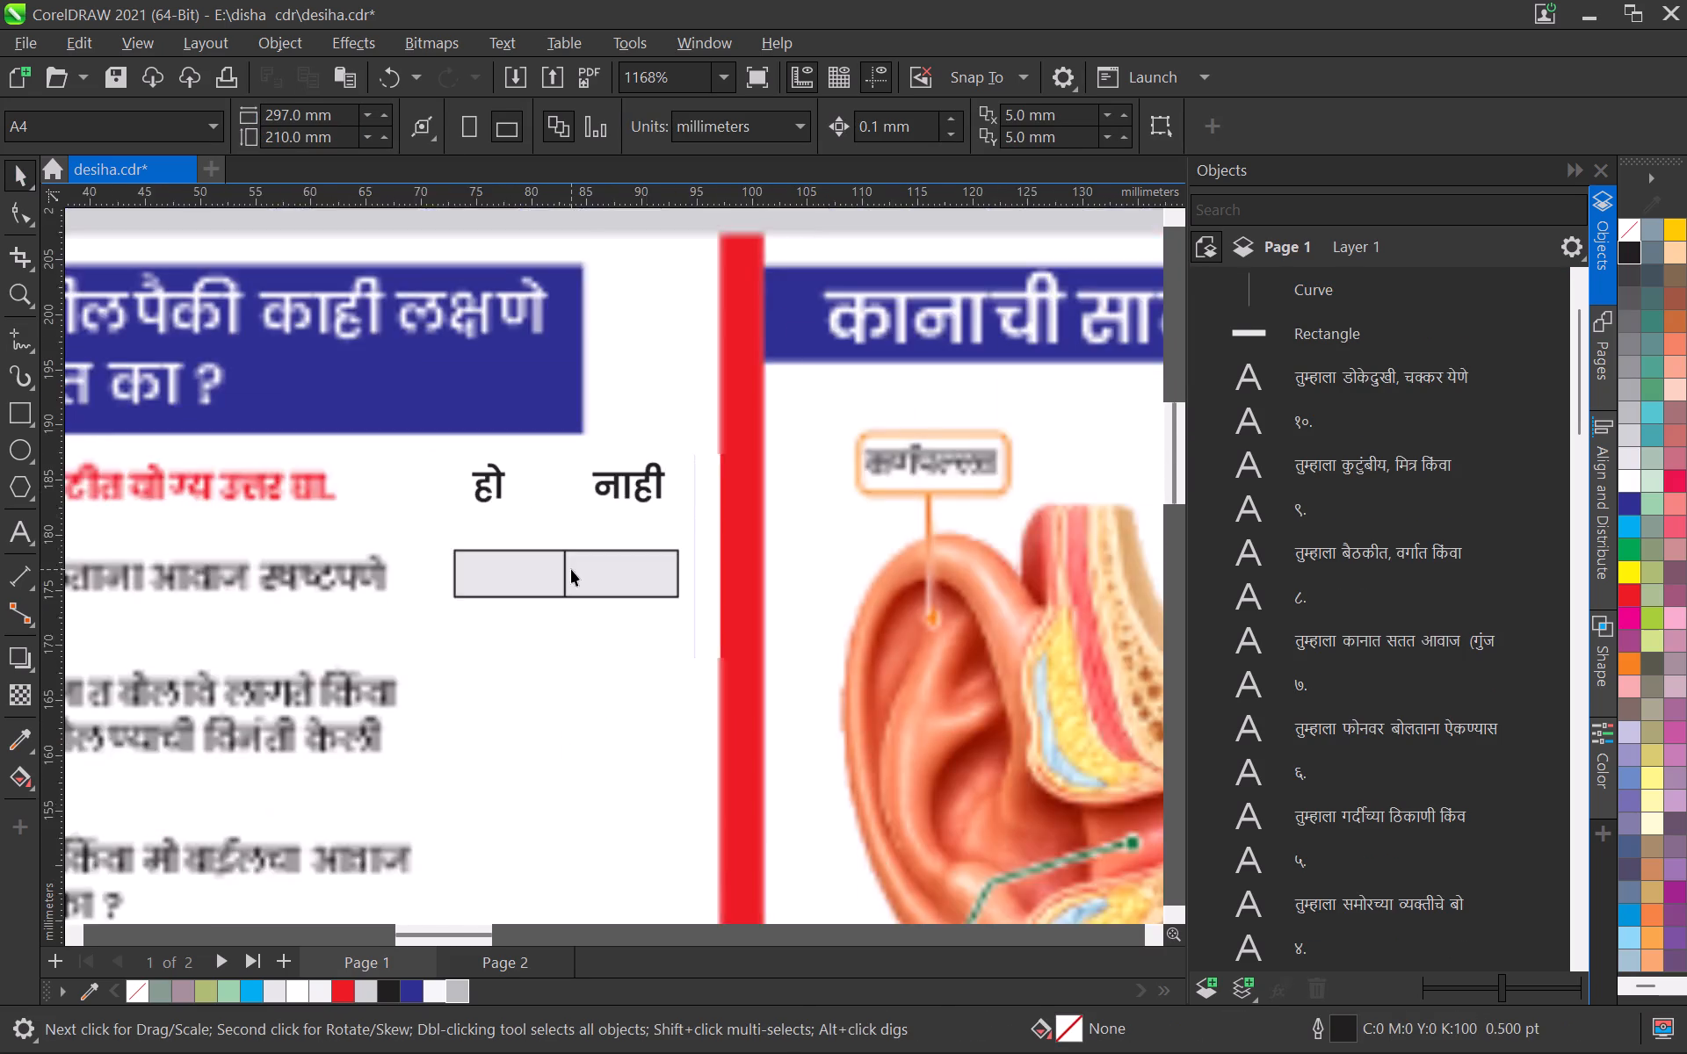
scroll(571, 569, down, 4)
scroll(571, 570, up, 4)
click(583, 587)
shift+click(564, 581)
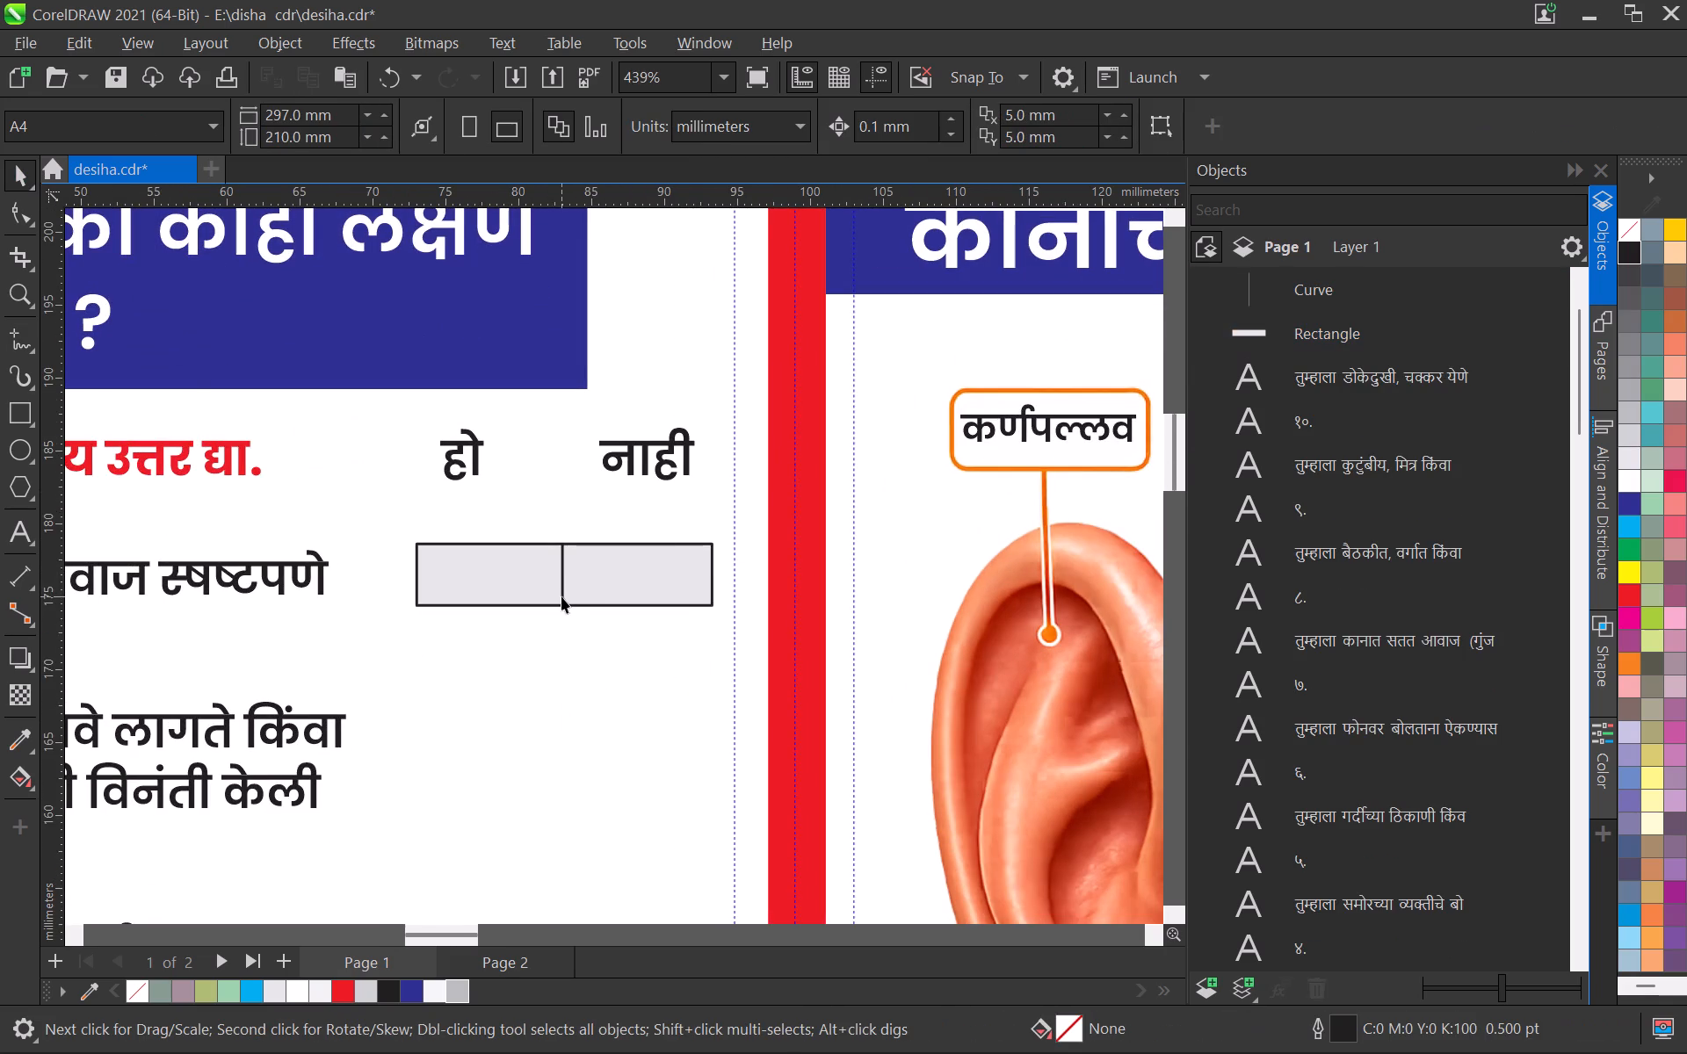
scroll(561, 596, down, 4)
scroll(550, 574, up, 14)
click(559, 593)
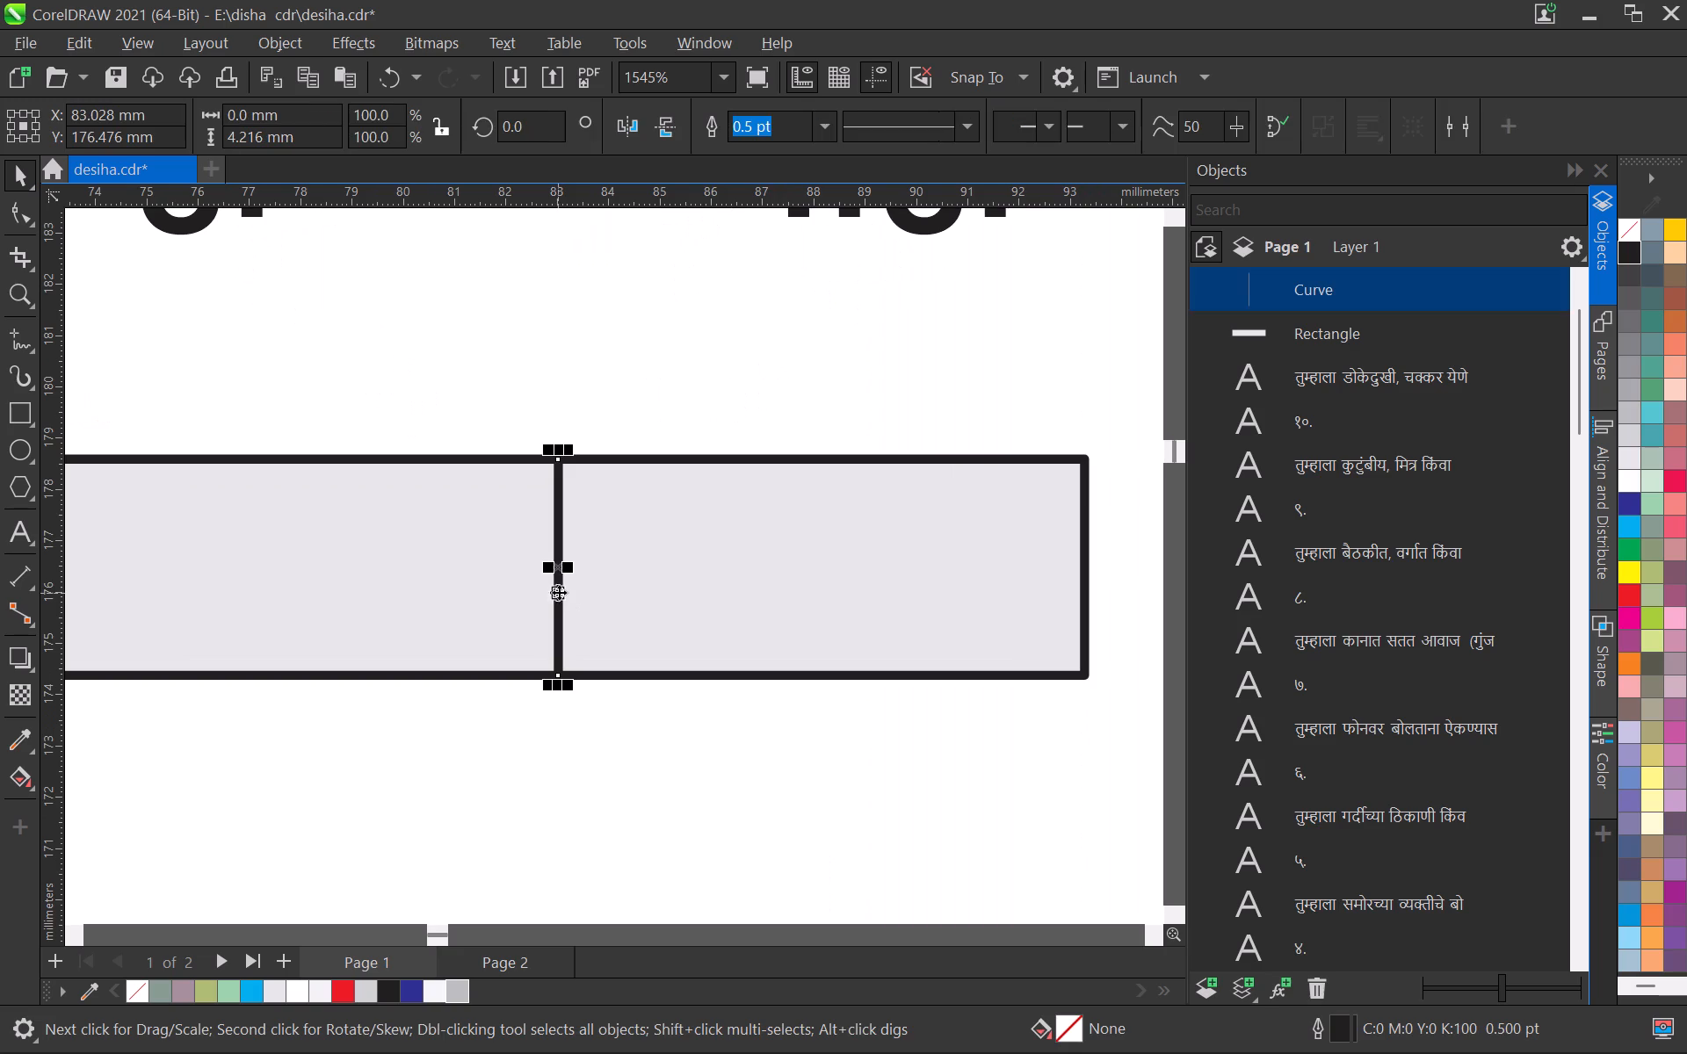
shift+click(480, 584)
scroll(485, 584, down, 10)
middle_drag(497, 632, 607, 492)
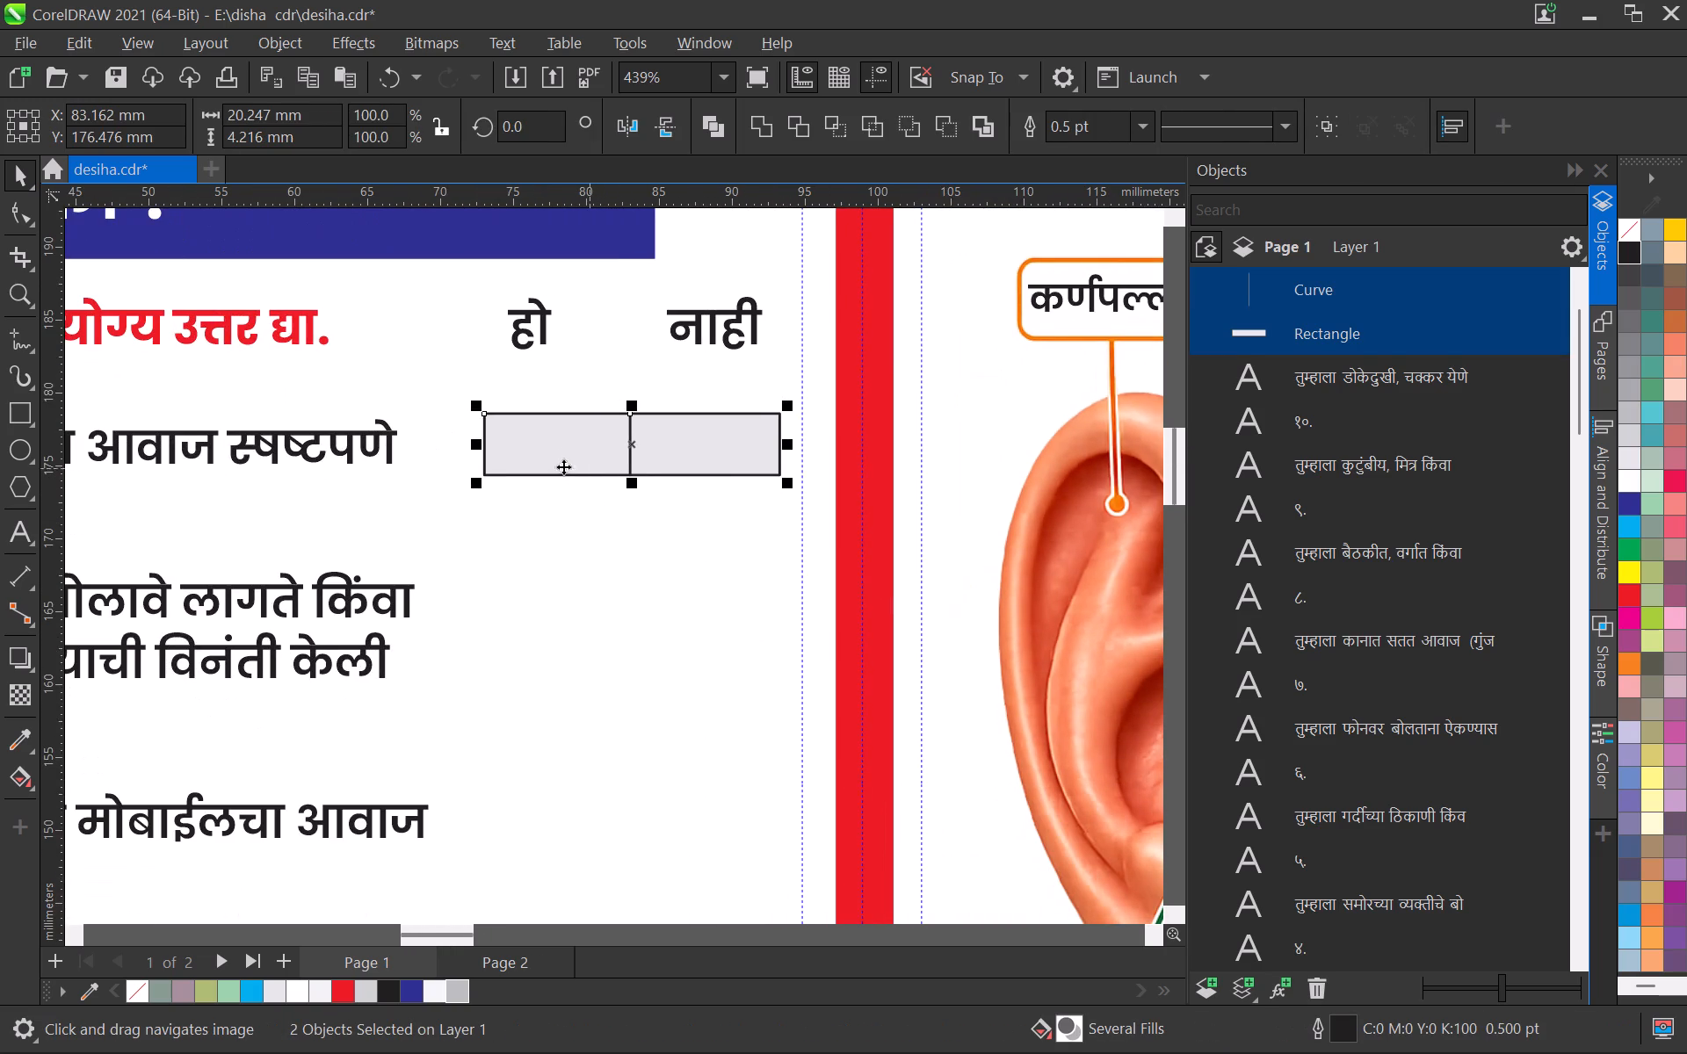
drag(557, 448, 552, 593)
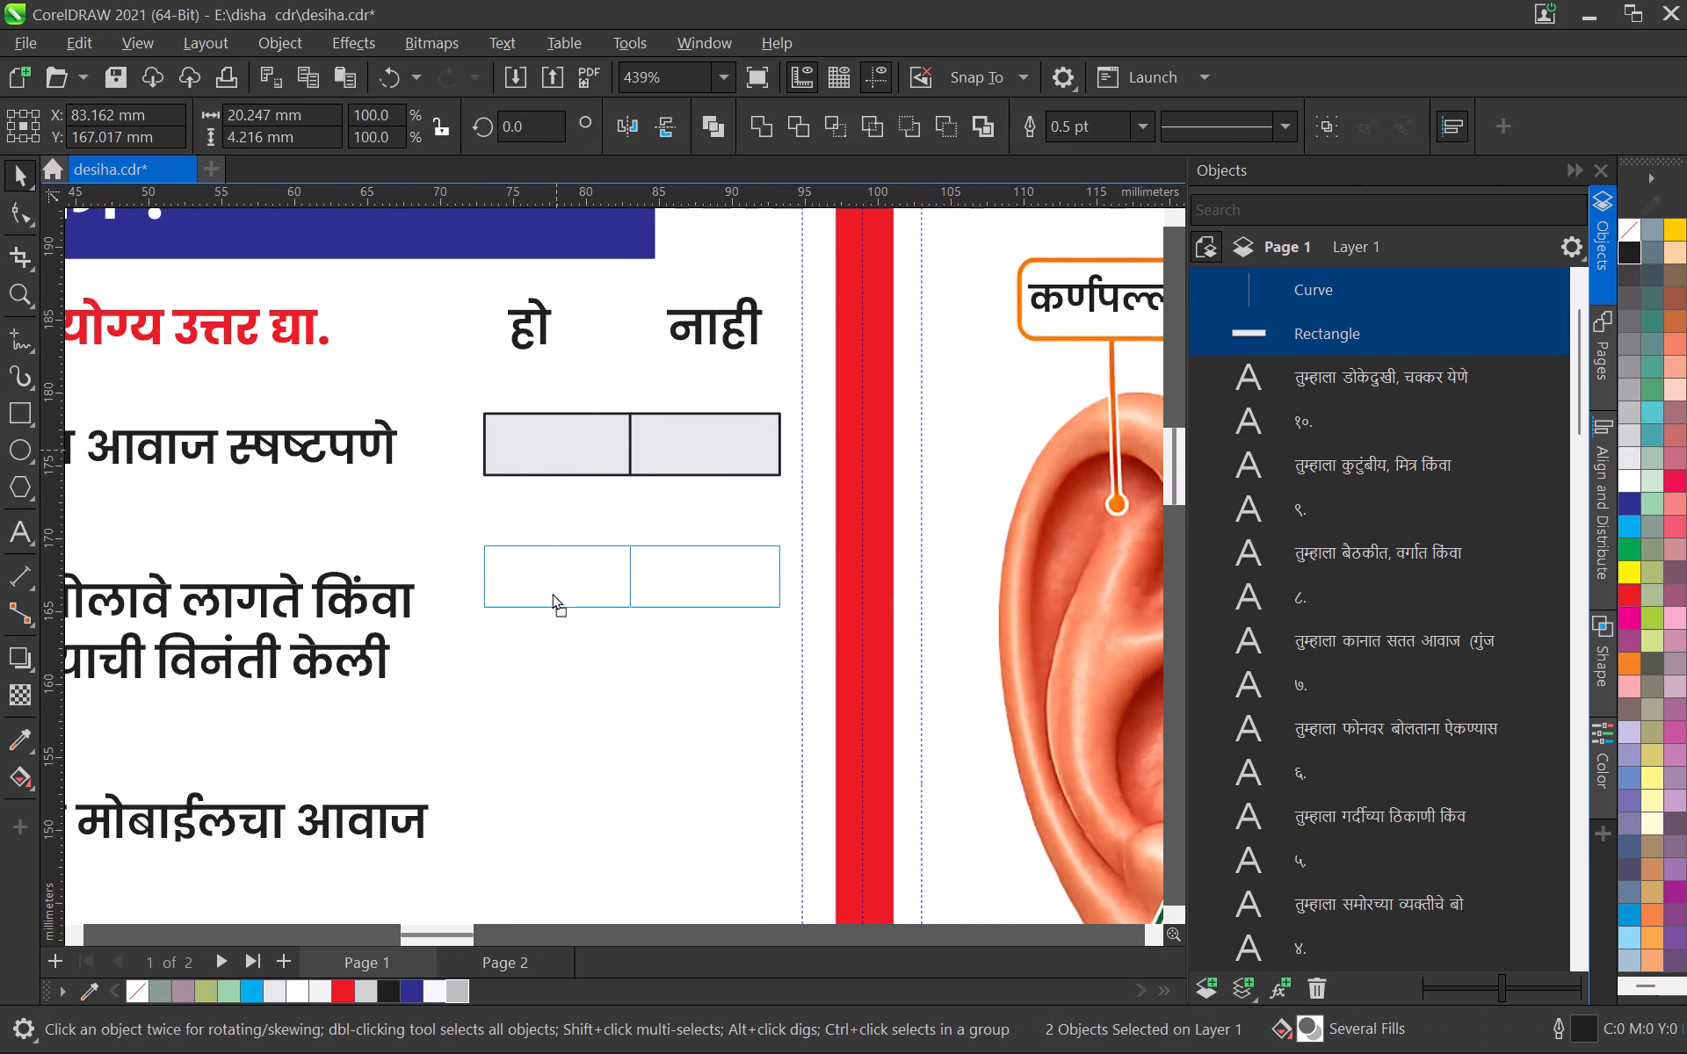
drag(552, 593, 554, 612)
shift+right_click(554, 612)
Place copies of the divided answer box beside questions 3 and 4, vertically in line with the ones above.
middle_drag(550, 679, 555, 403)
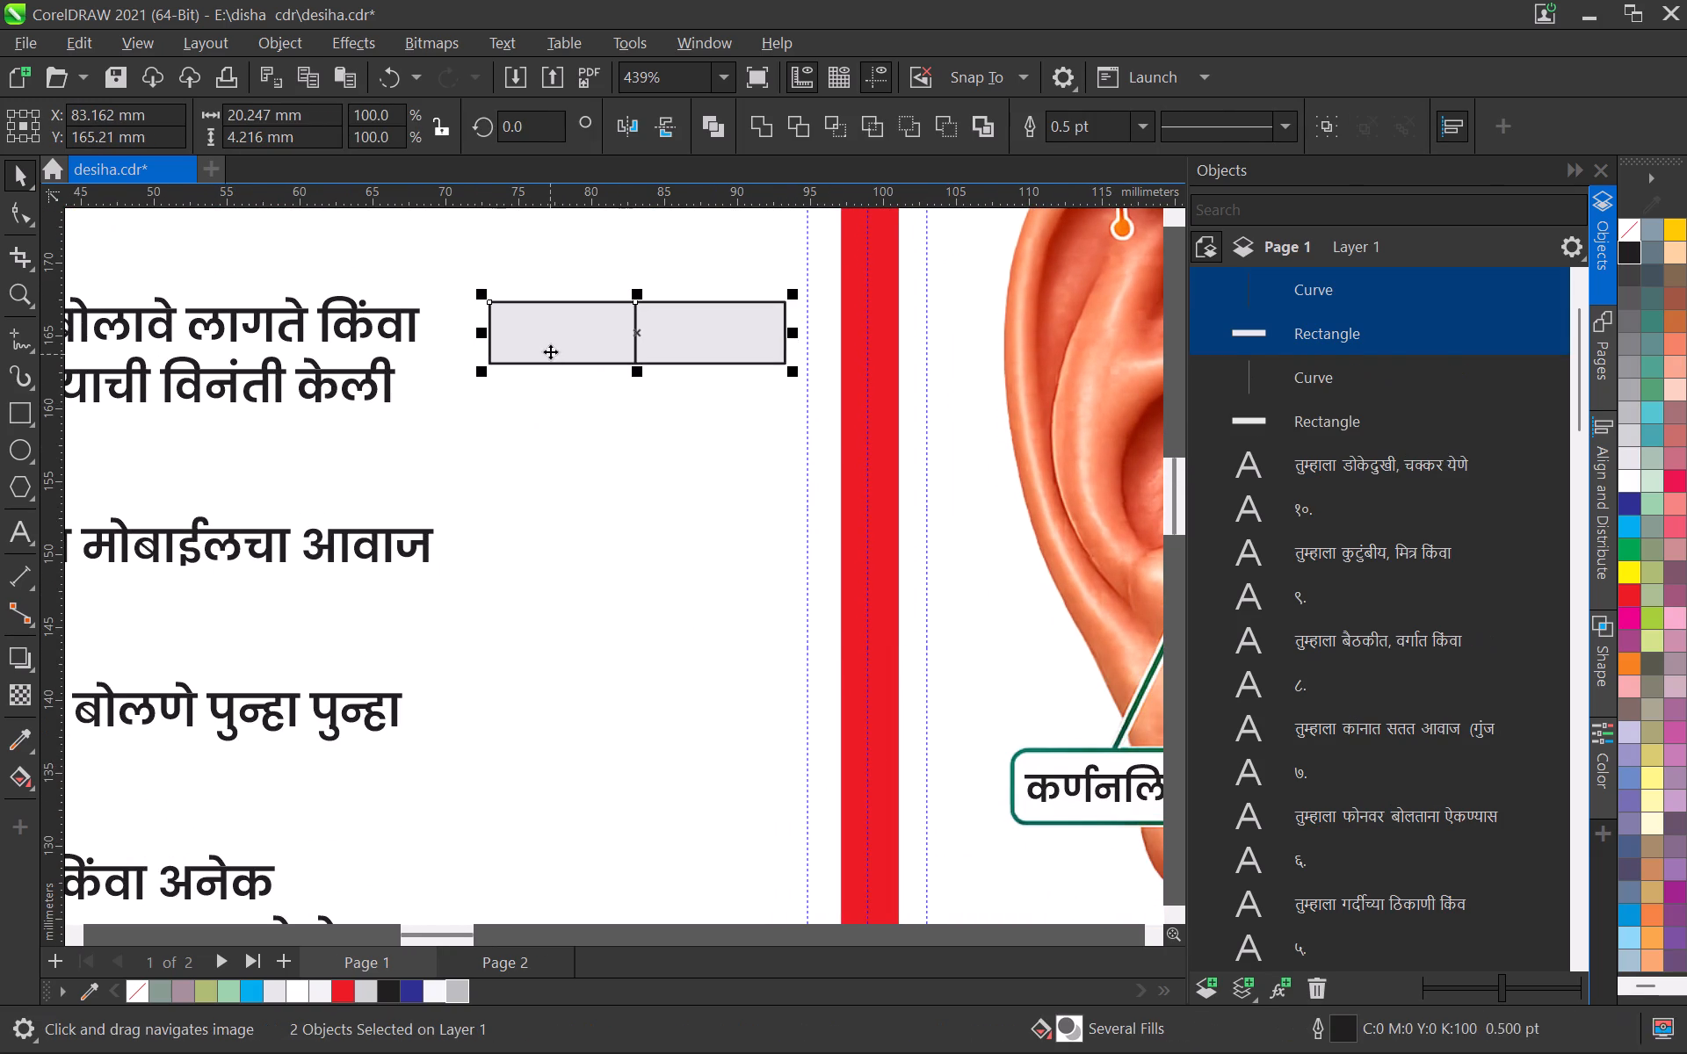
drag(550, 351, 545, 559)
shift+right_click(545, 559)
middle_drag(530, 596, 528, 474)
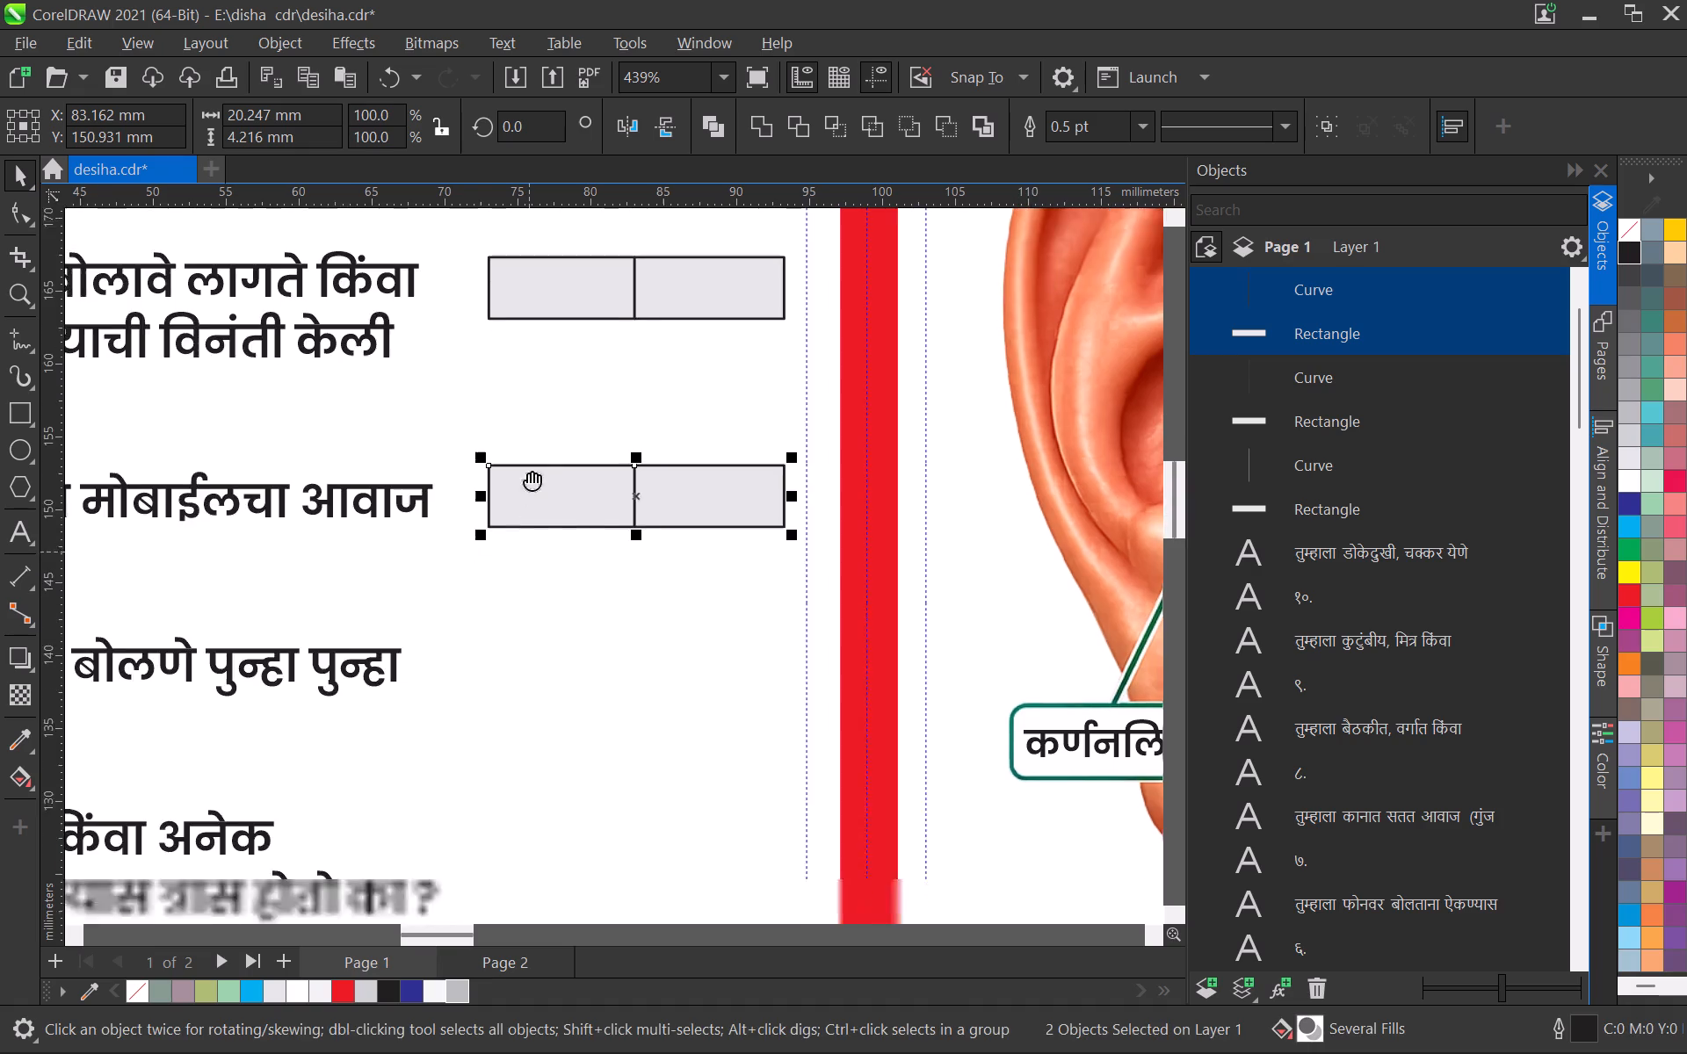
middle_drag(528, 474, 529, 455)
drag(541, 405, 536, 567)
shift+right_click(536, 567)
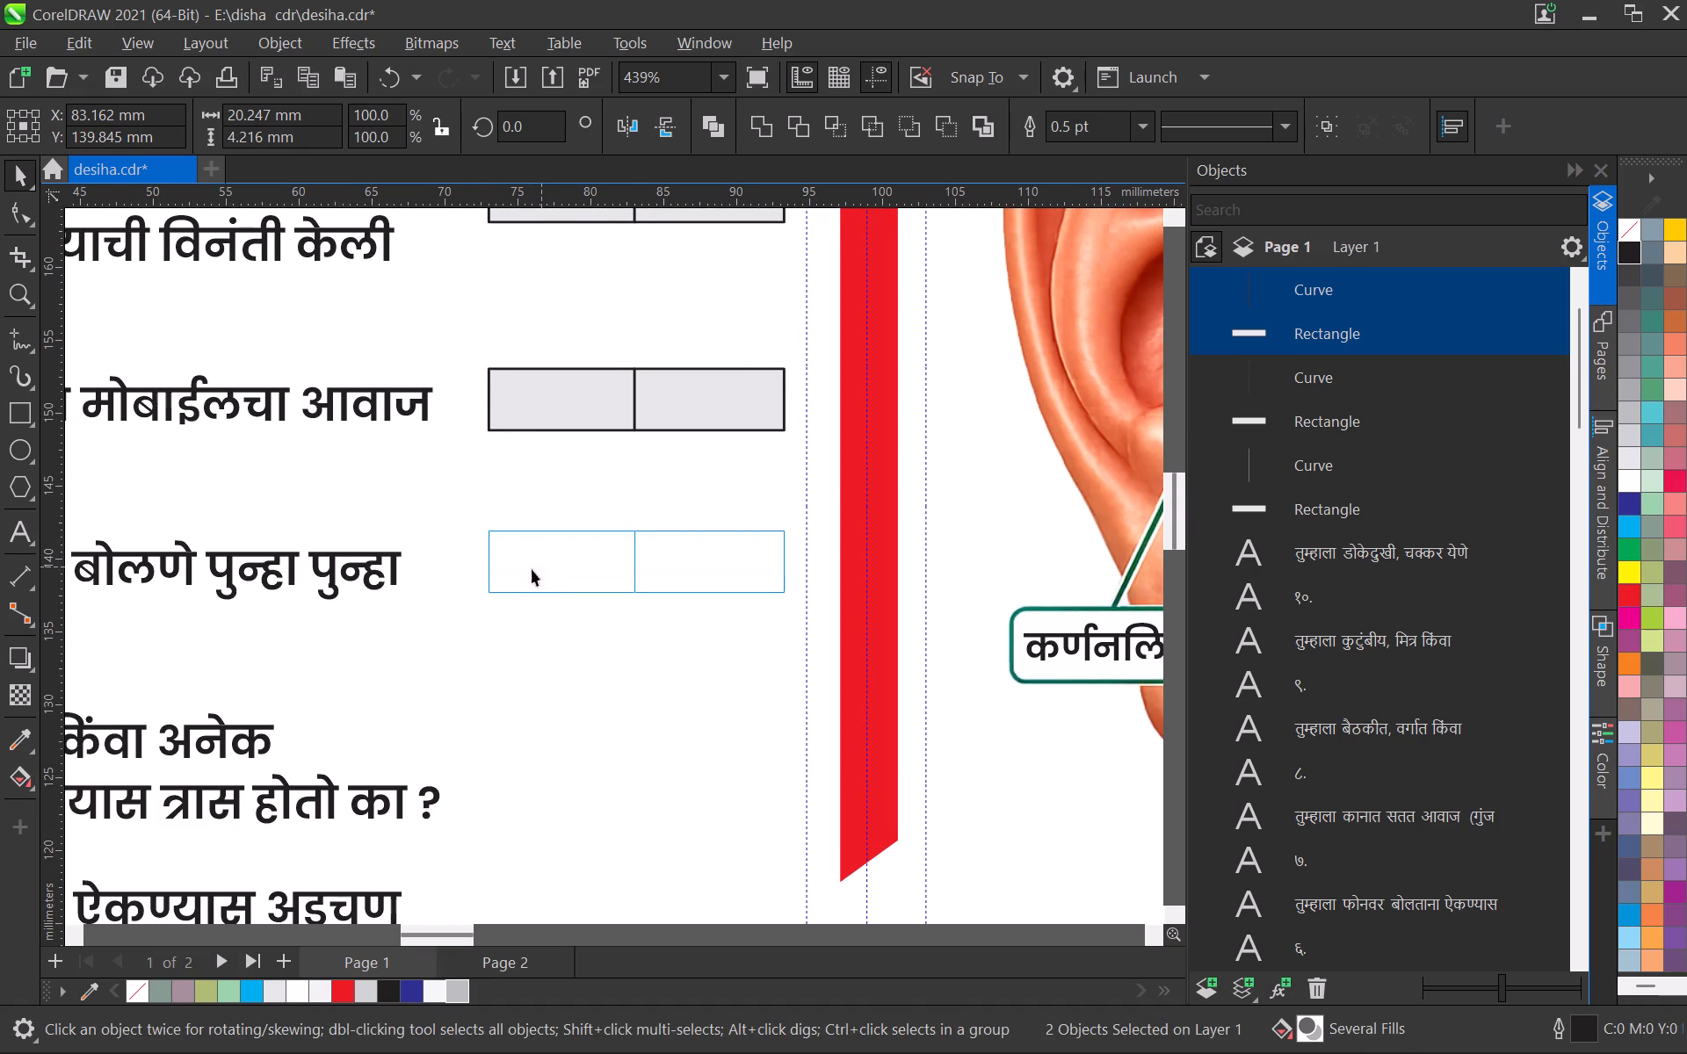
Place copies of the divided answer box beside questions 5 and 6, in line with the boxes above.
middle_drag(503, 642, 502, 447)
drag(529, 372, 539, 540)
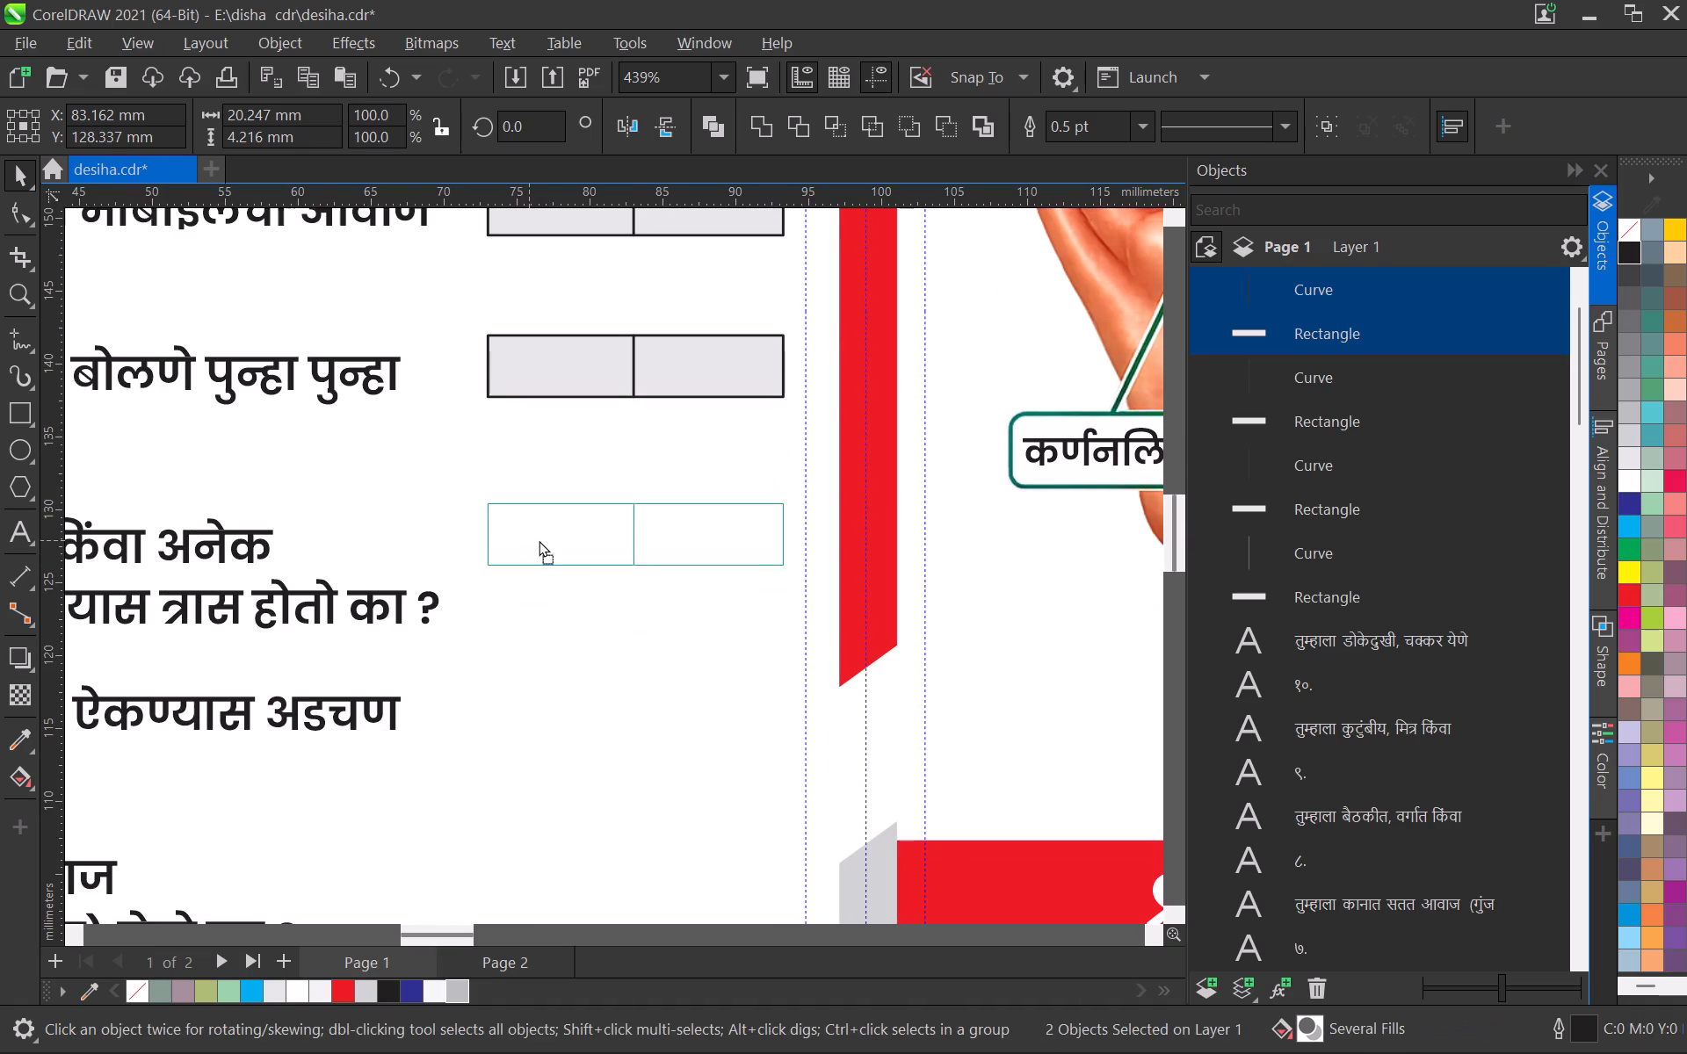
drag(539, 540, 540, 542)
shift+right_click(540, 542)
middle_drag(524, 601, 521, 448)
drag(528, 387, 531, 556)
shift+right_click(531, 556)
Place a copy of the divided answer box beside question 7, straight below question 6's box.
scroll(530, 557, down, 9)
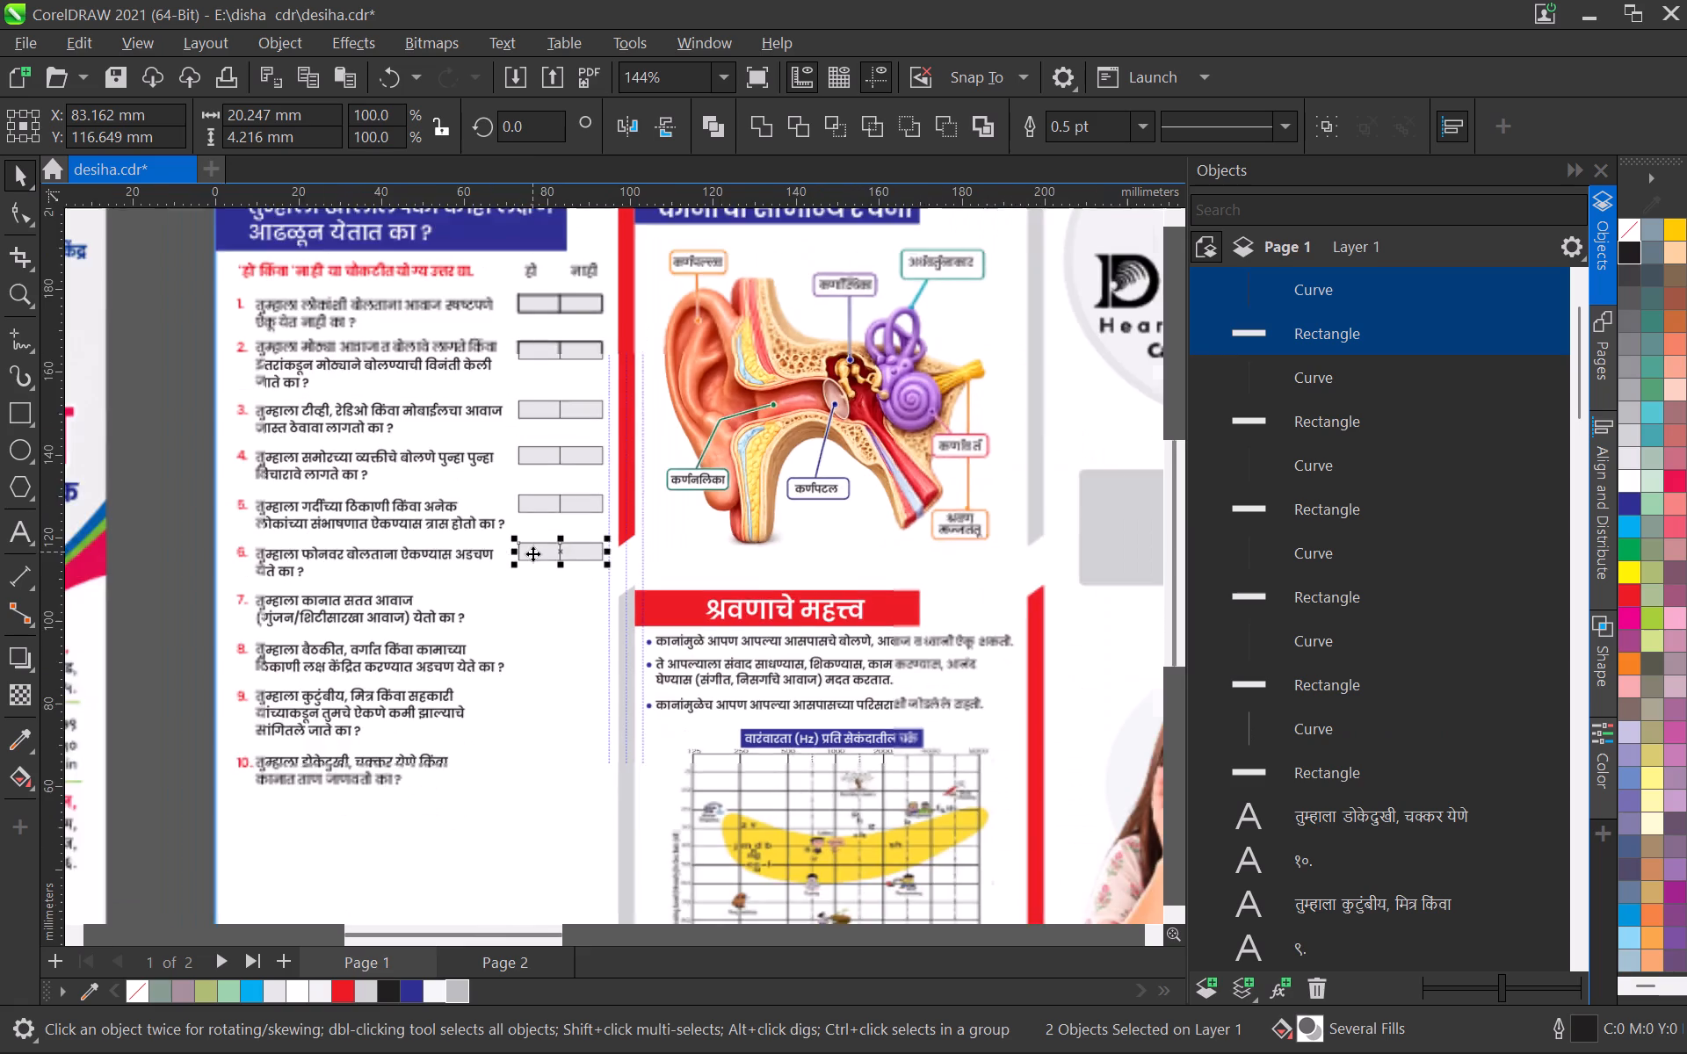
scroll(522, 569, up, 9)
middle_drag(527, 569, 517, 466)
drag(555, 414, 557, 495)
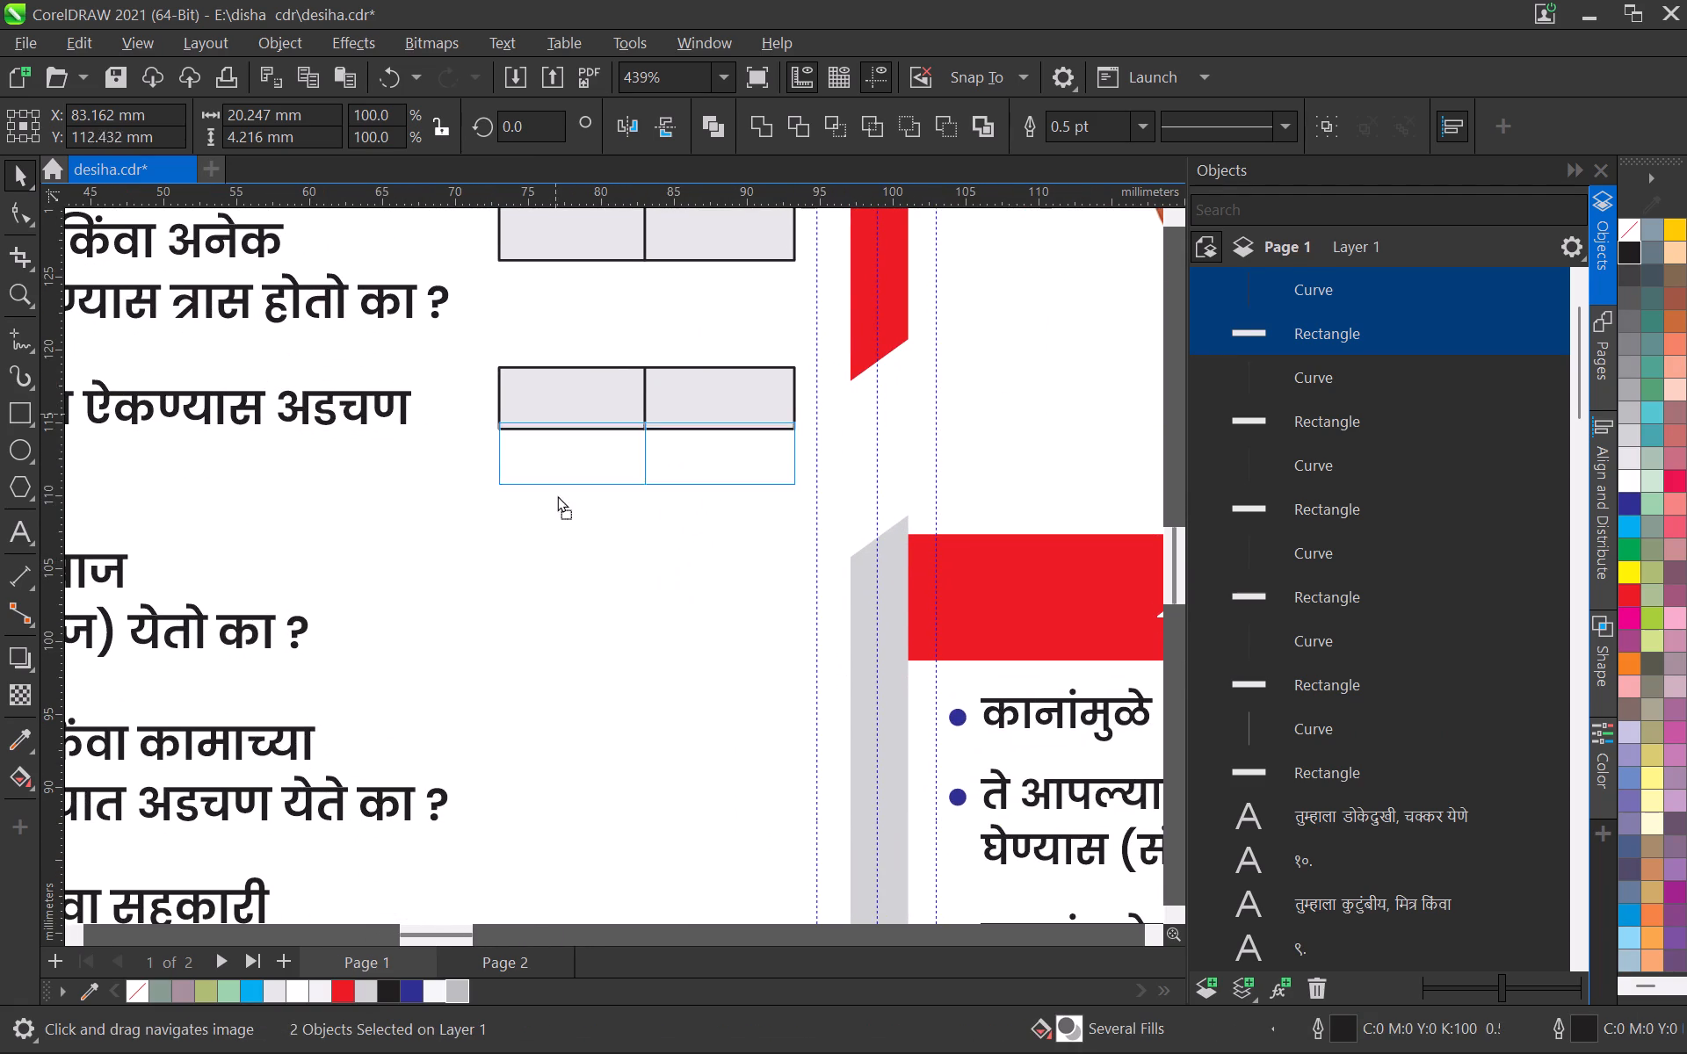
drag(557, 495, 554, 582)
shift+right_click(554, 582)
Place a copy of the answer box beside question 8 and nudge it down about 0.7 mm.
scroll(544, 619, down, 1)
middle_drag(543, 620, 539, 560)
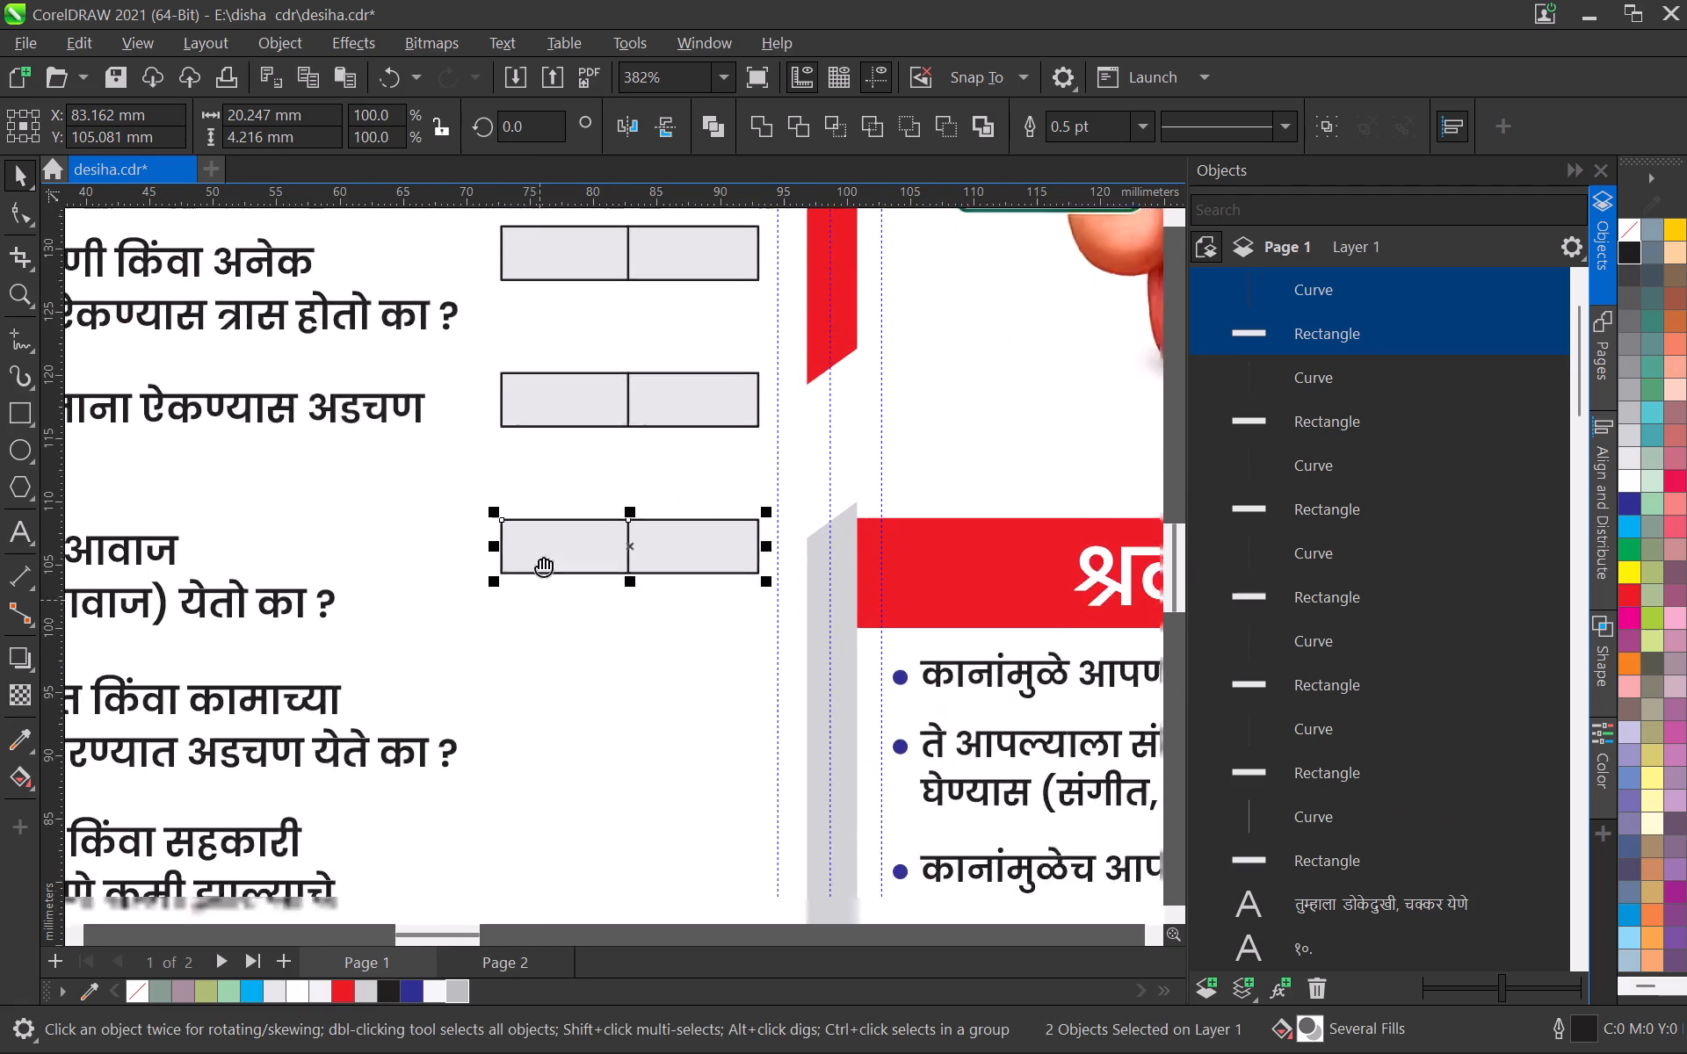
middle_drag(539, 560, 539, 386)
drag(539, 351, 543, 500)
shift+right_click(543, 500)
middle_drag(521, 567, 521, 540)
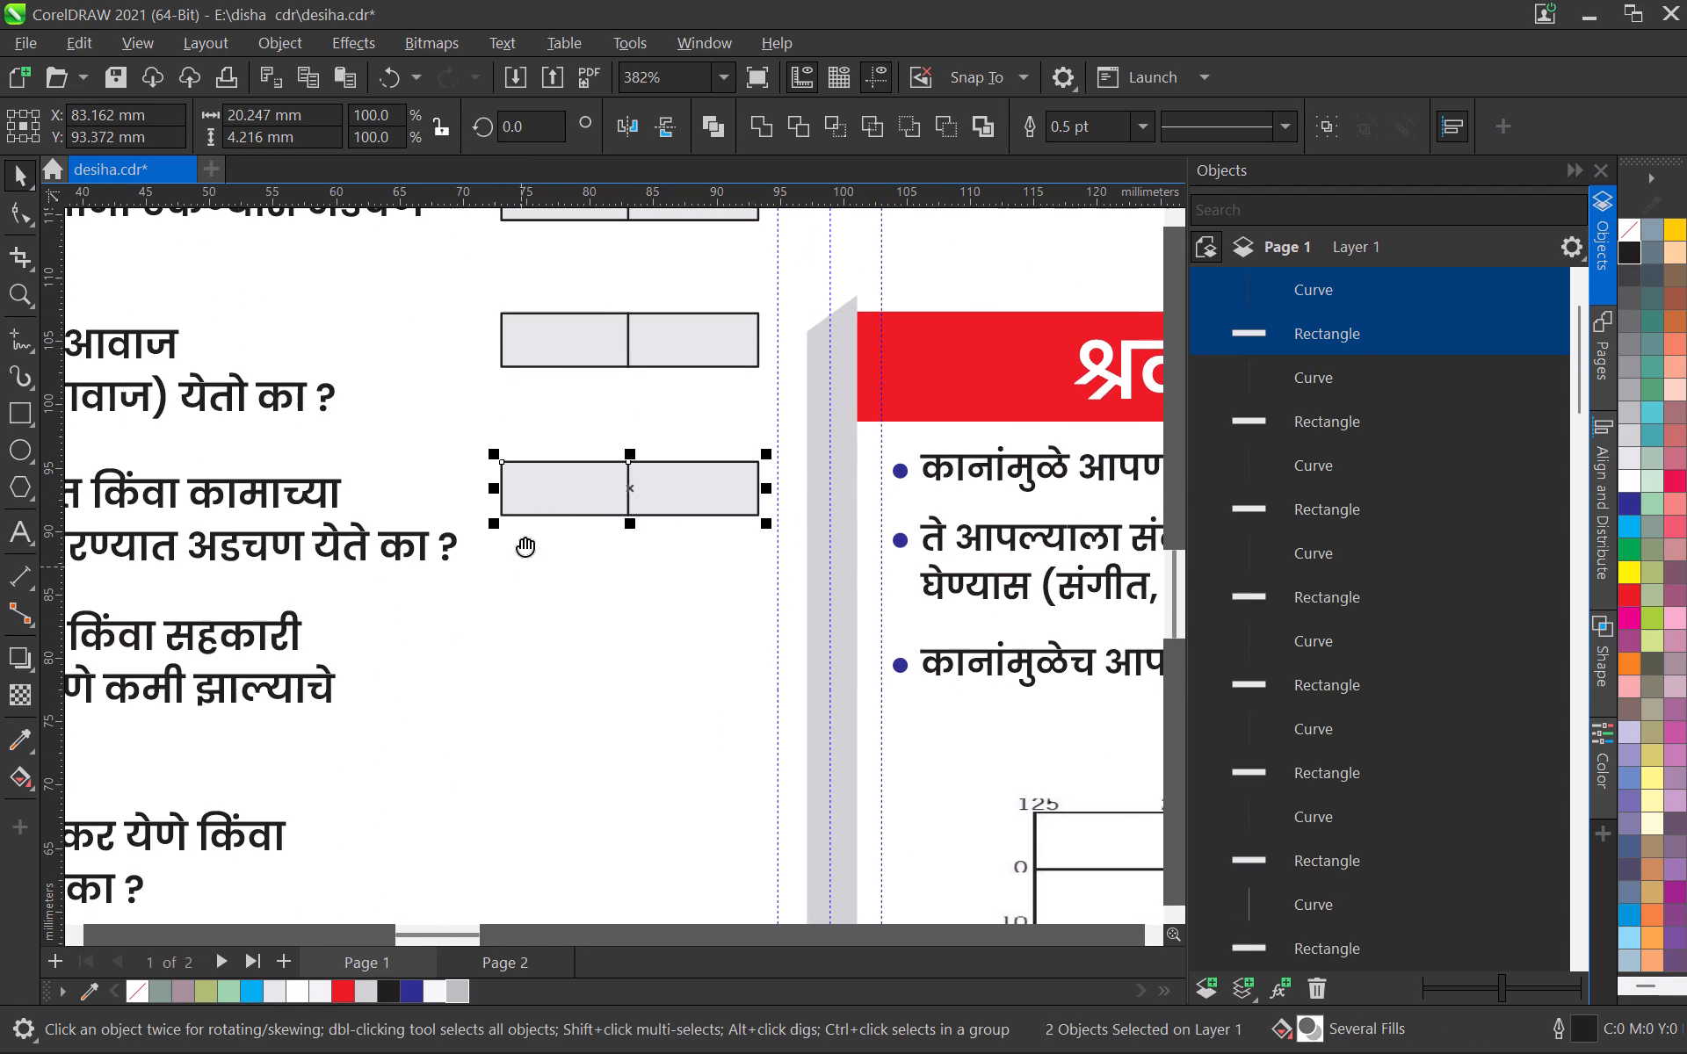
middle_drag(521, 540, 520, 437)
key(Down)
key(Down)
key(Down)
key(Down)
key(Down)
key(Down)
key(Down)
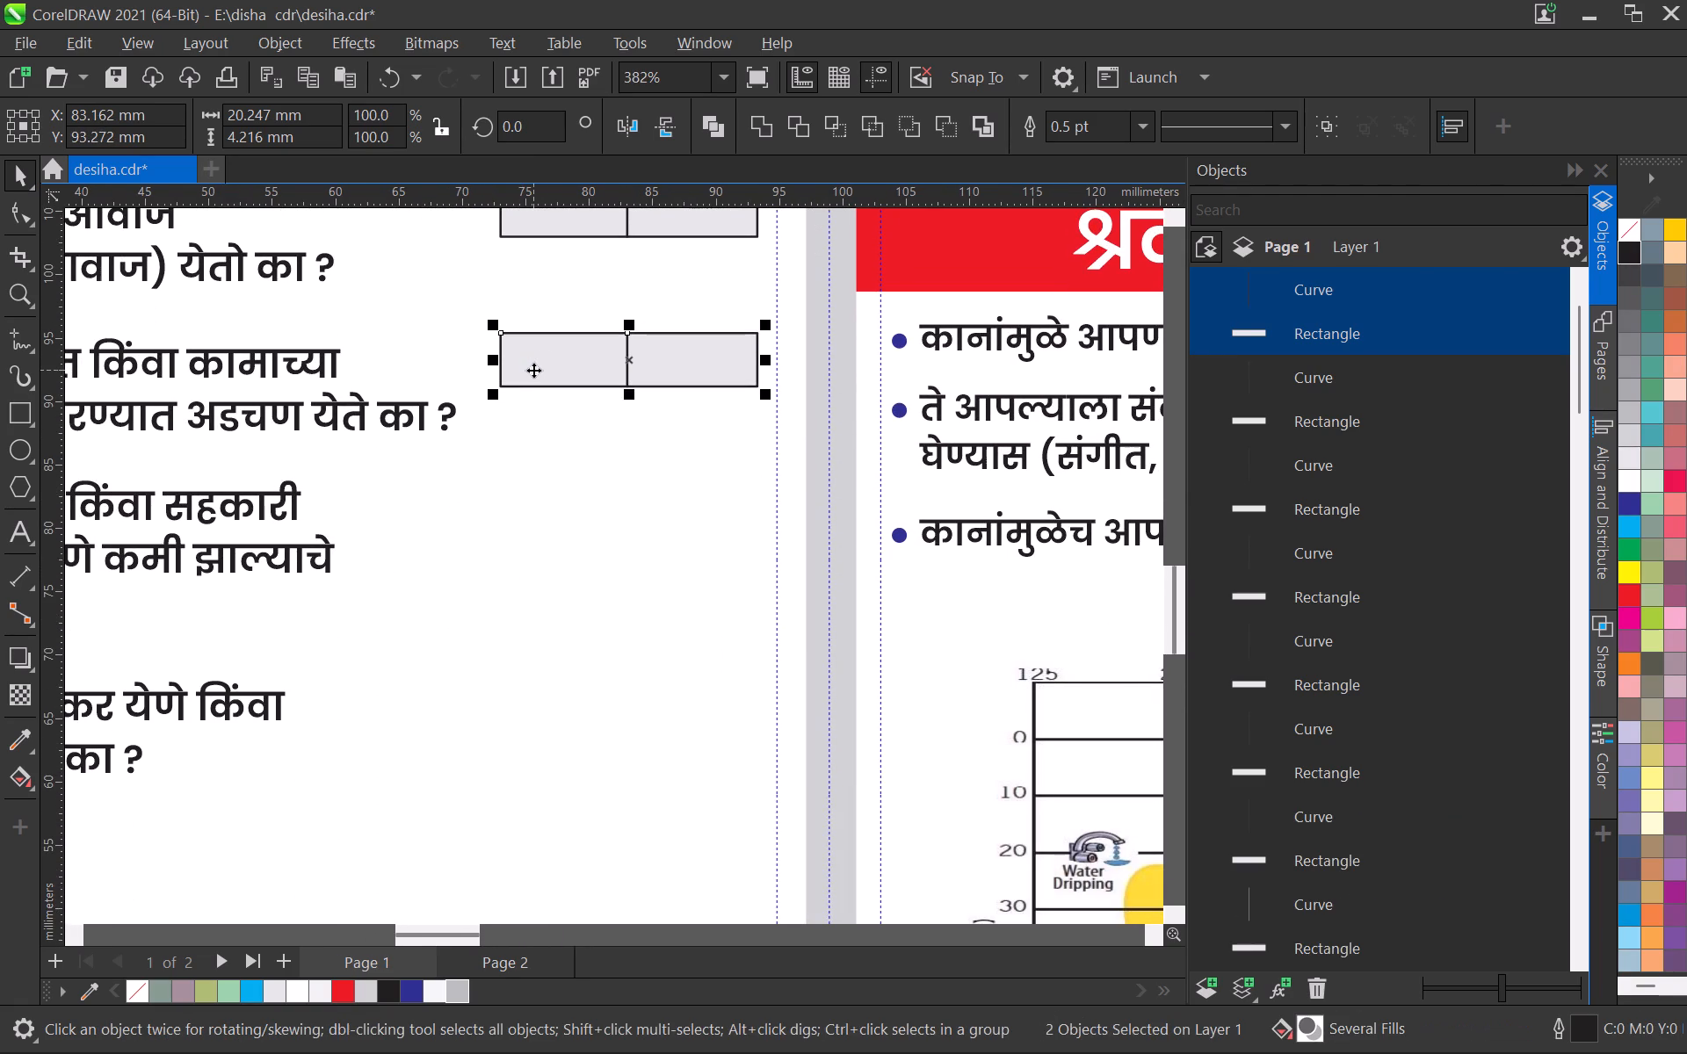
Place a copy of the answer box beside question 9 and nudge it down about 0.4 mm.
drag(533, 370, 542, 507)
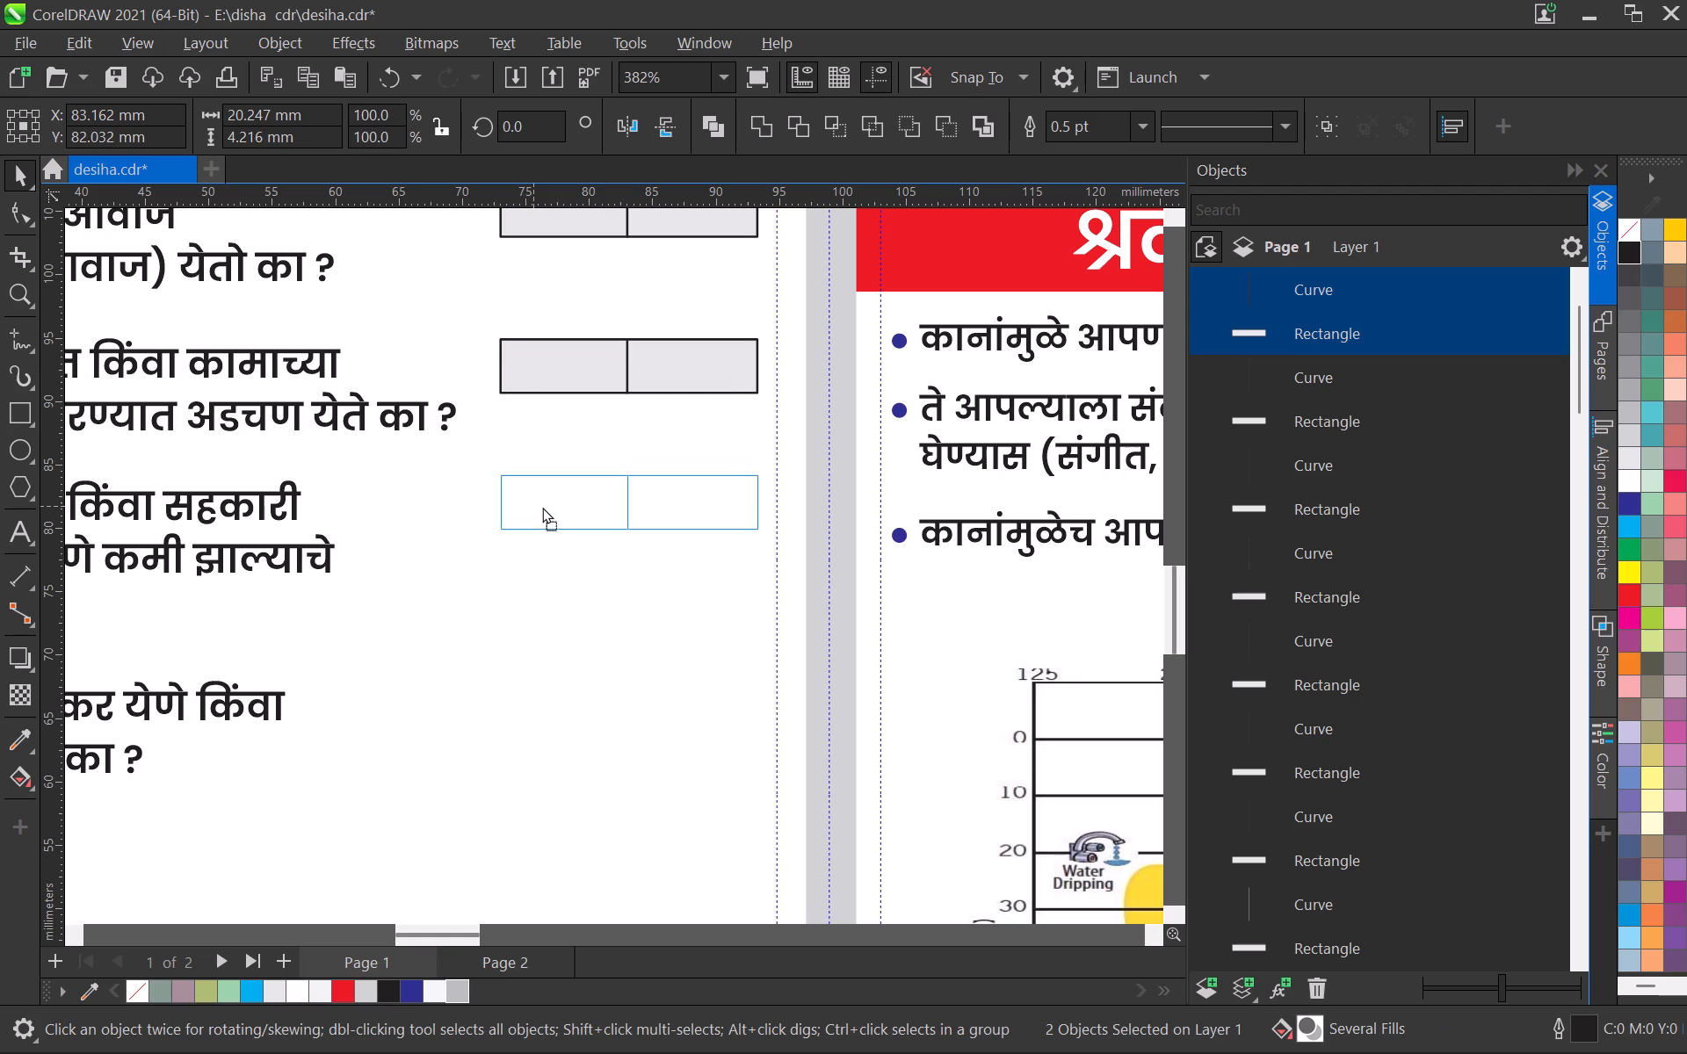
drag(542, 507, 543, 507)
shift+right_click(543, 507)
scroll(544, 511, down, 3)
middle_drag(529, 531, 526, 452)
key(Down)
key(Down)
key(Down)
key(Down)
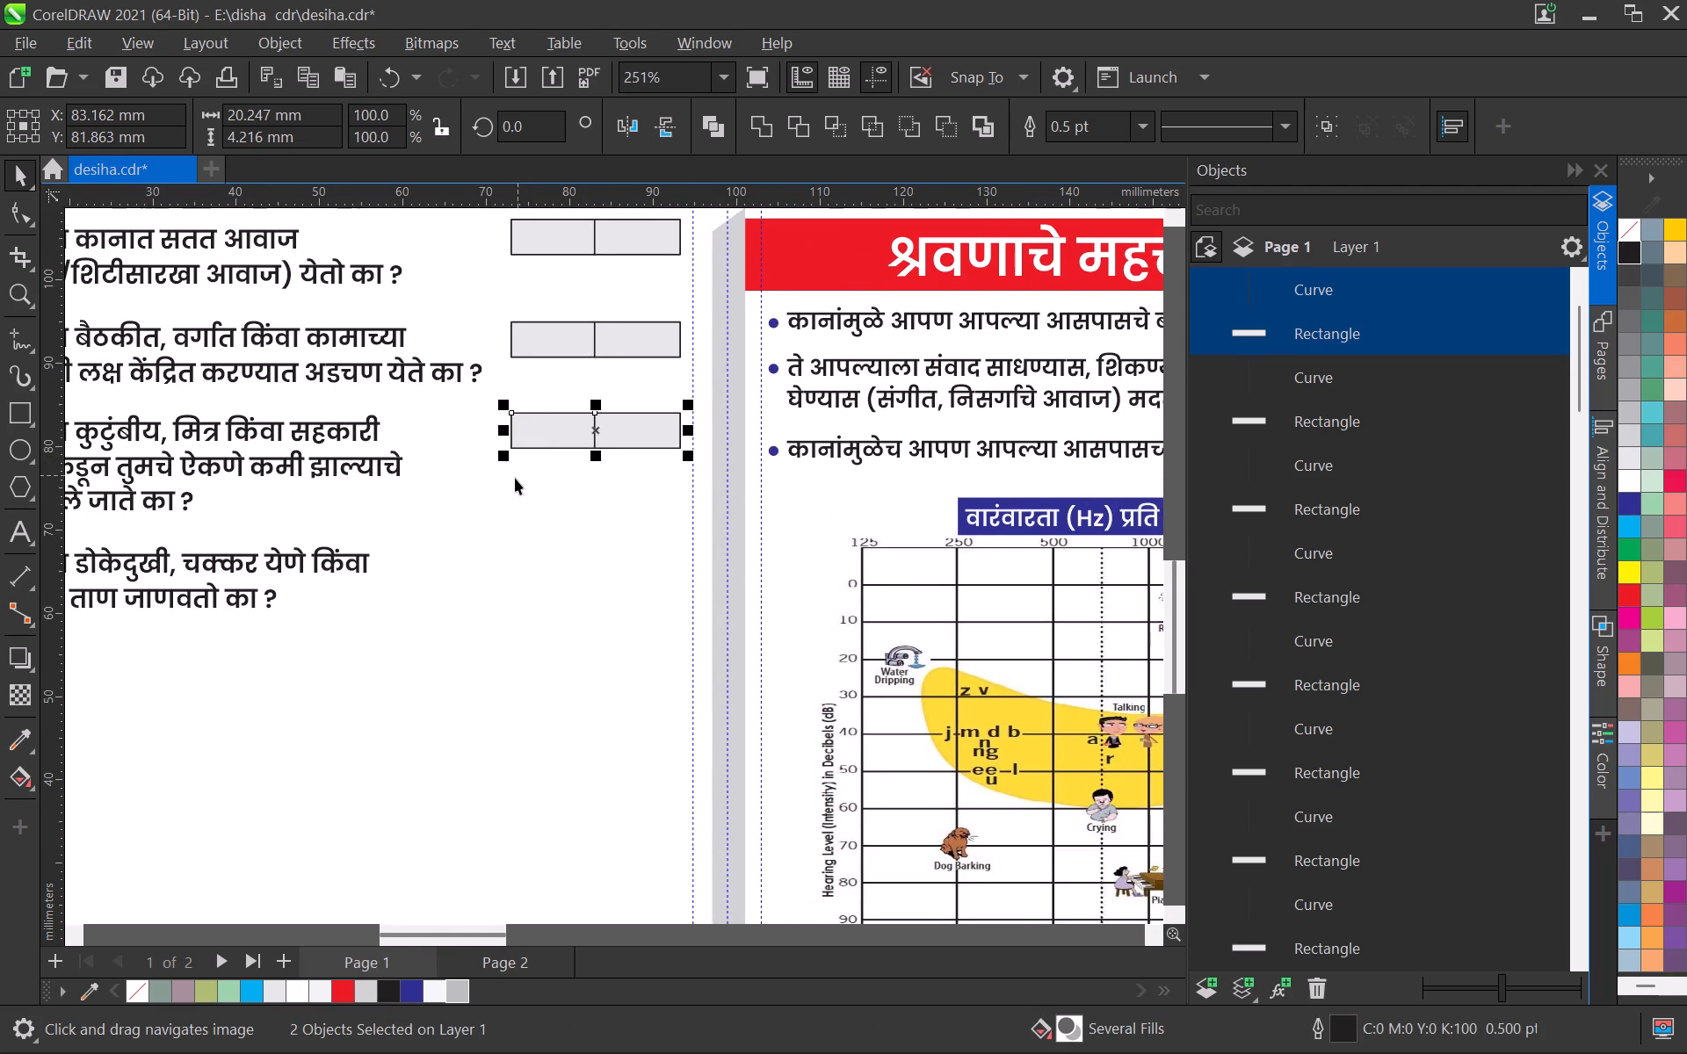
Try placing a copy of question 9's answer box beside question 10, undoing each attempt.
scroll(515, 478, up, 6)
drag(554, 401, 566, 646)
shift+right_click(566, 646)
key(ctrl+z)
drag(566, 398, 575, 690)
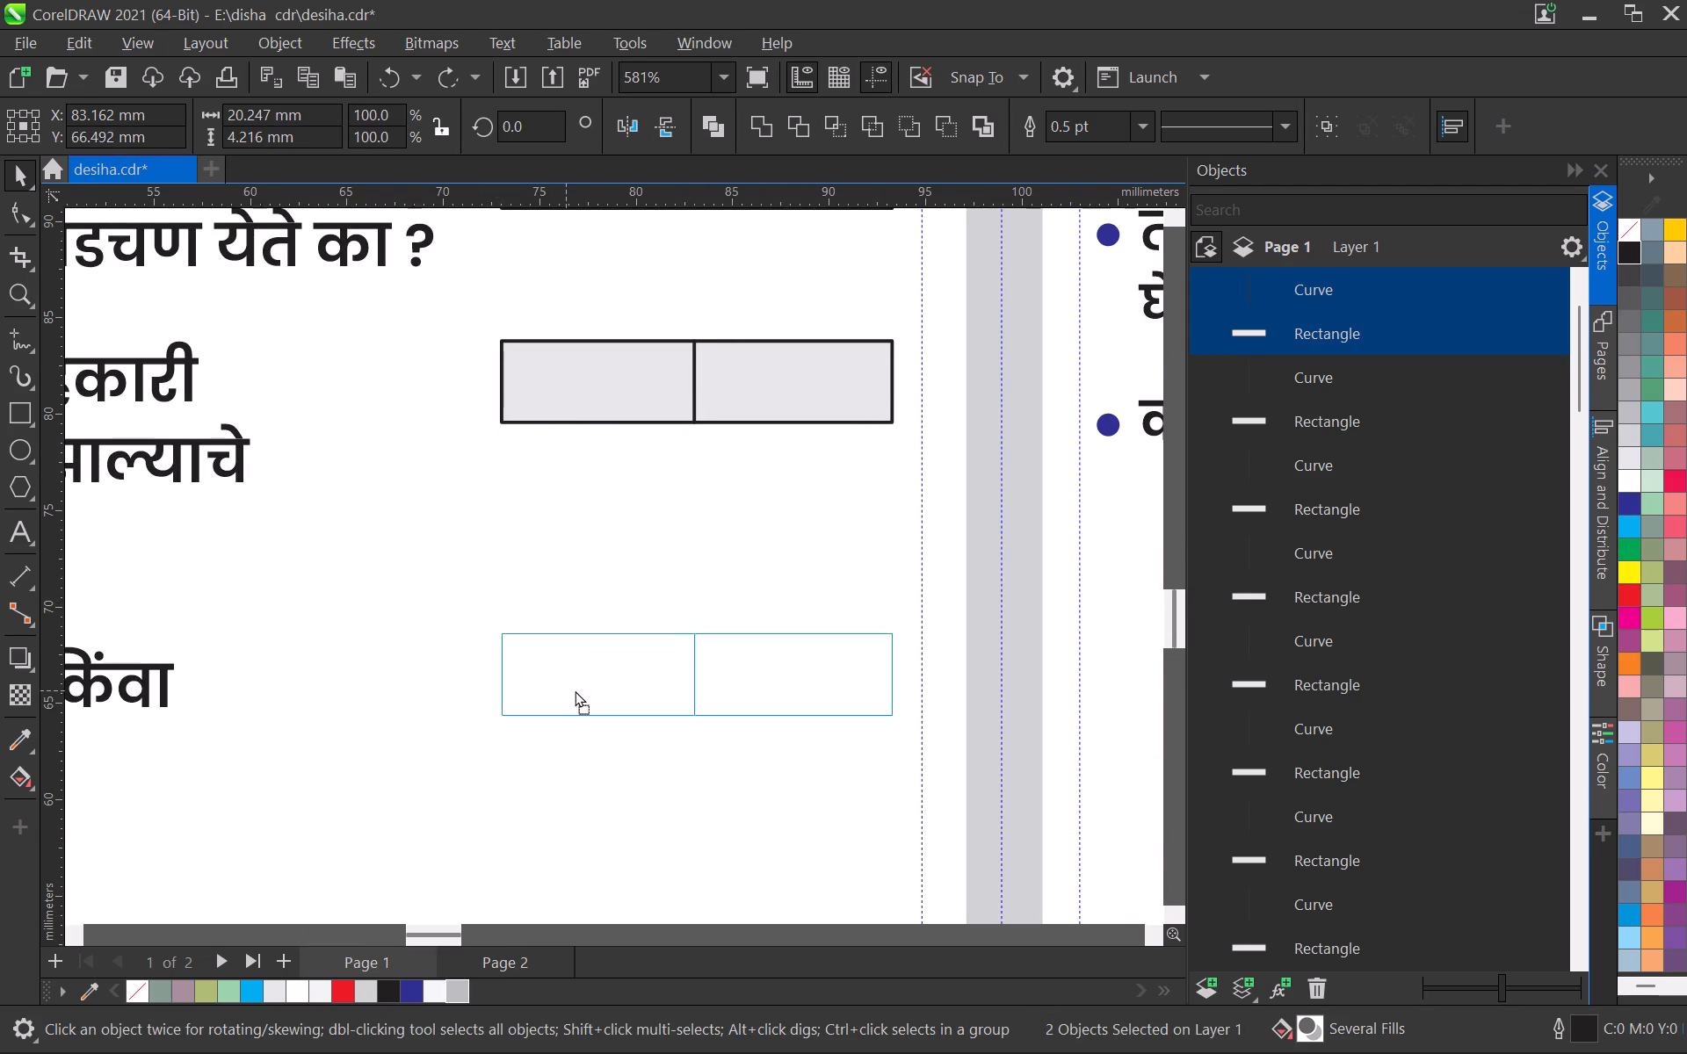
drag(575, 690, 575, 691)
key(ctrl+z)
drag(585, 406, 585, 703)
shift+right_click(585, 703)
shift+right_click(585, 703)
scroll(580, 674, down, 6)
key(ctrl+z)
Place a copy of question 9's answer box straight below, beside question 10's first line, and deselect it.
scroll(568, 643, up, 3)
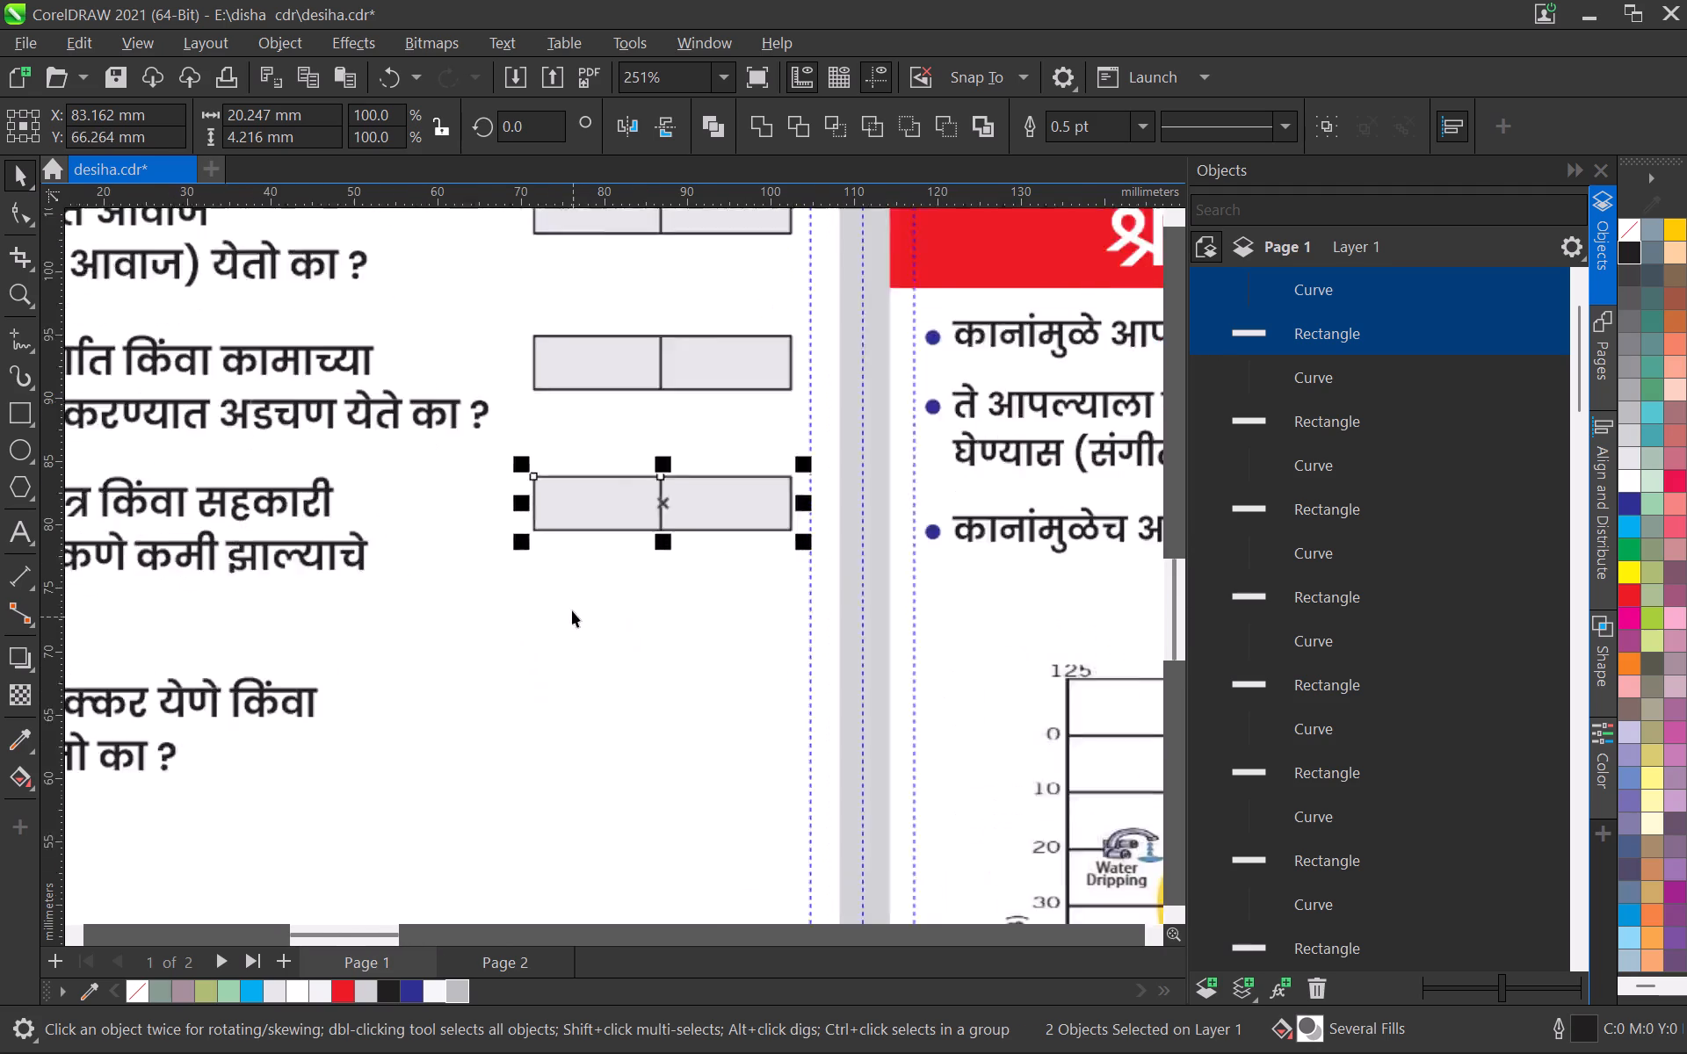
scroll(572, 610, up, 1)
drag(582, 498, 589, 722)
shift+right_click(589, 722)
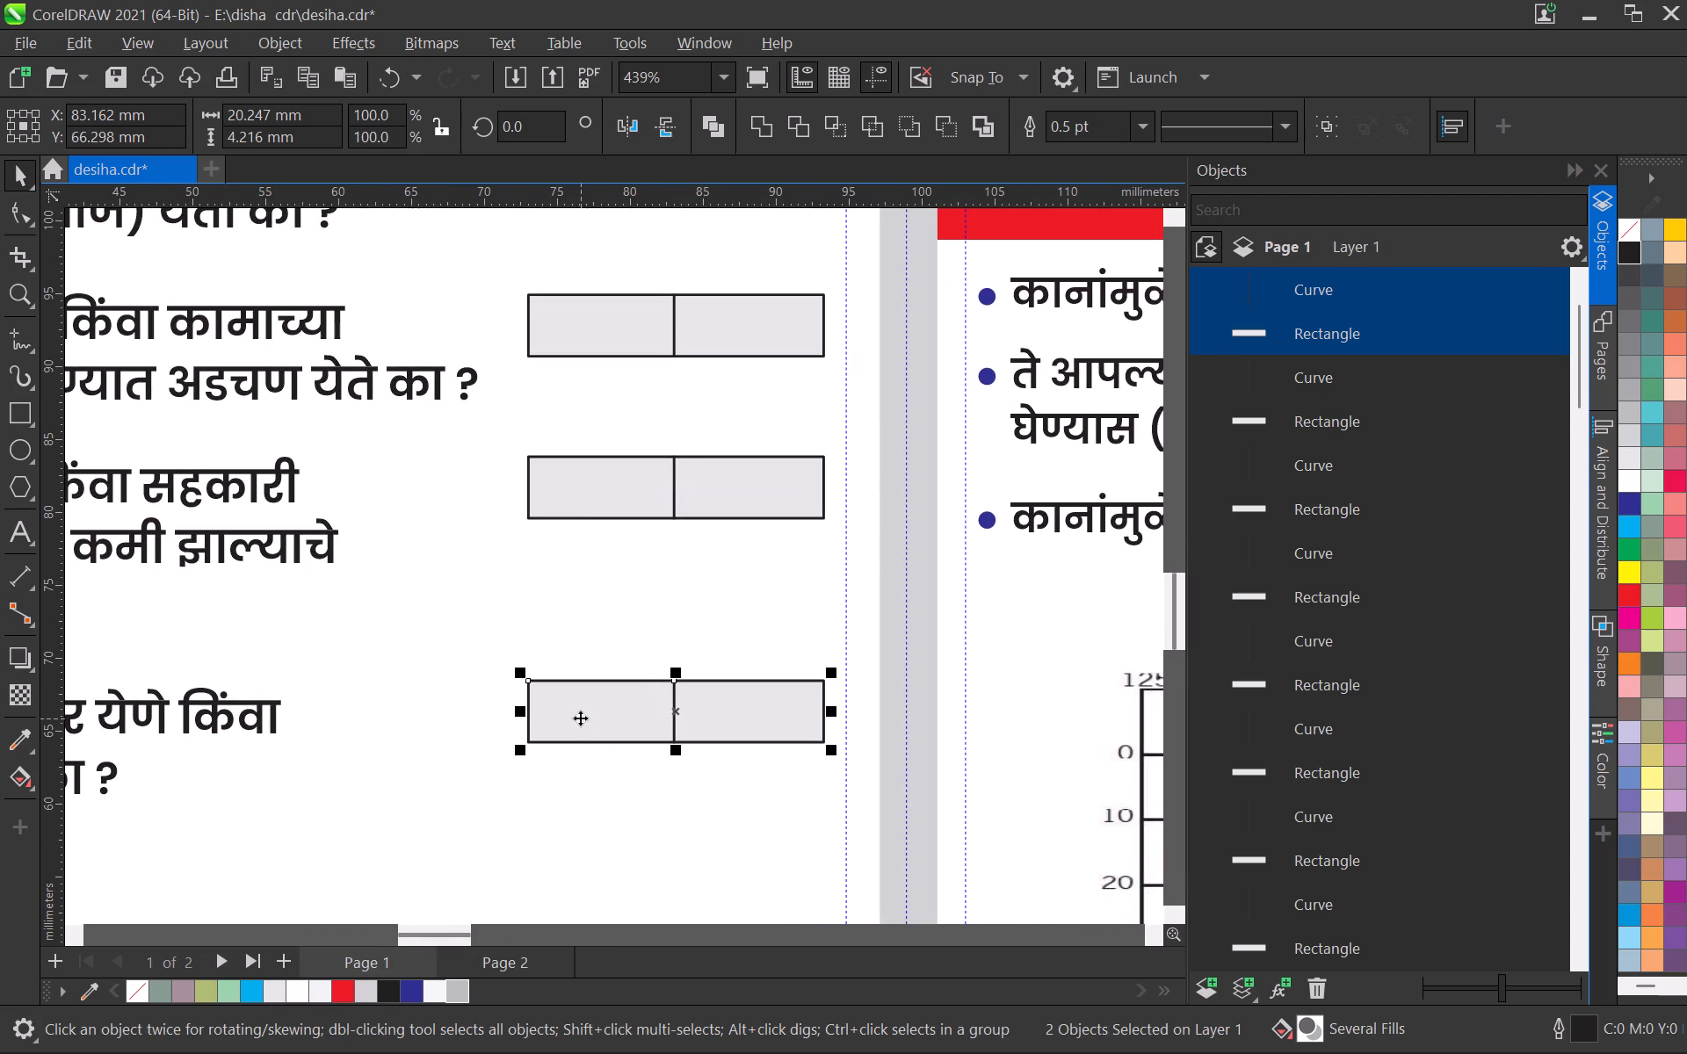
scroll(580, 718, down, 14)
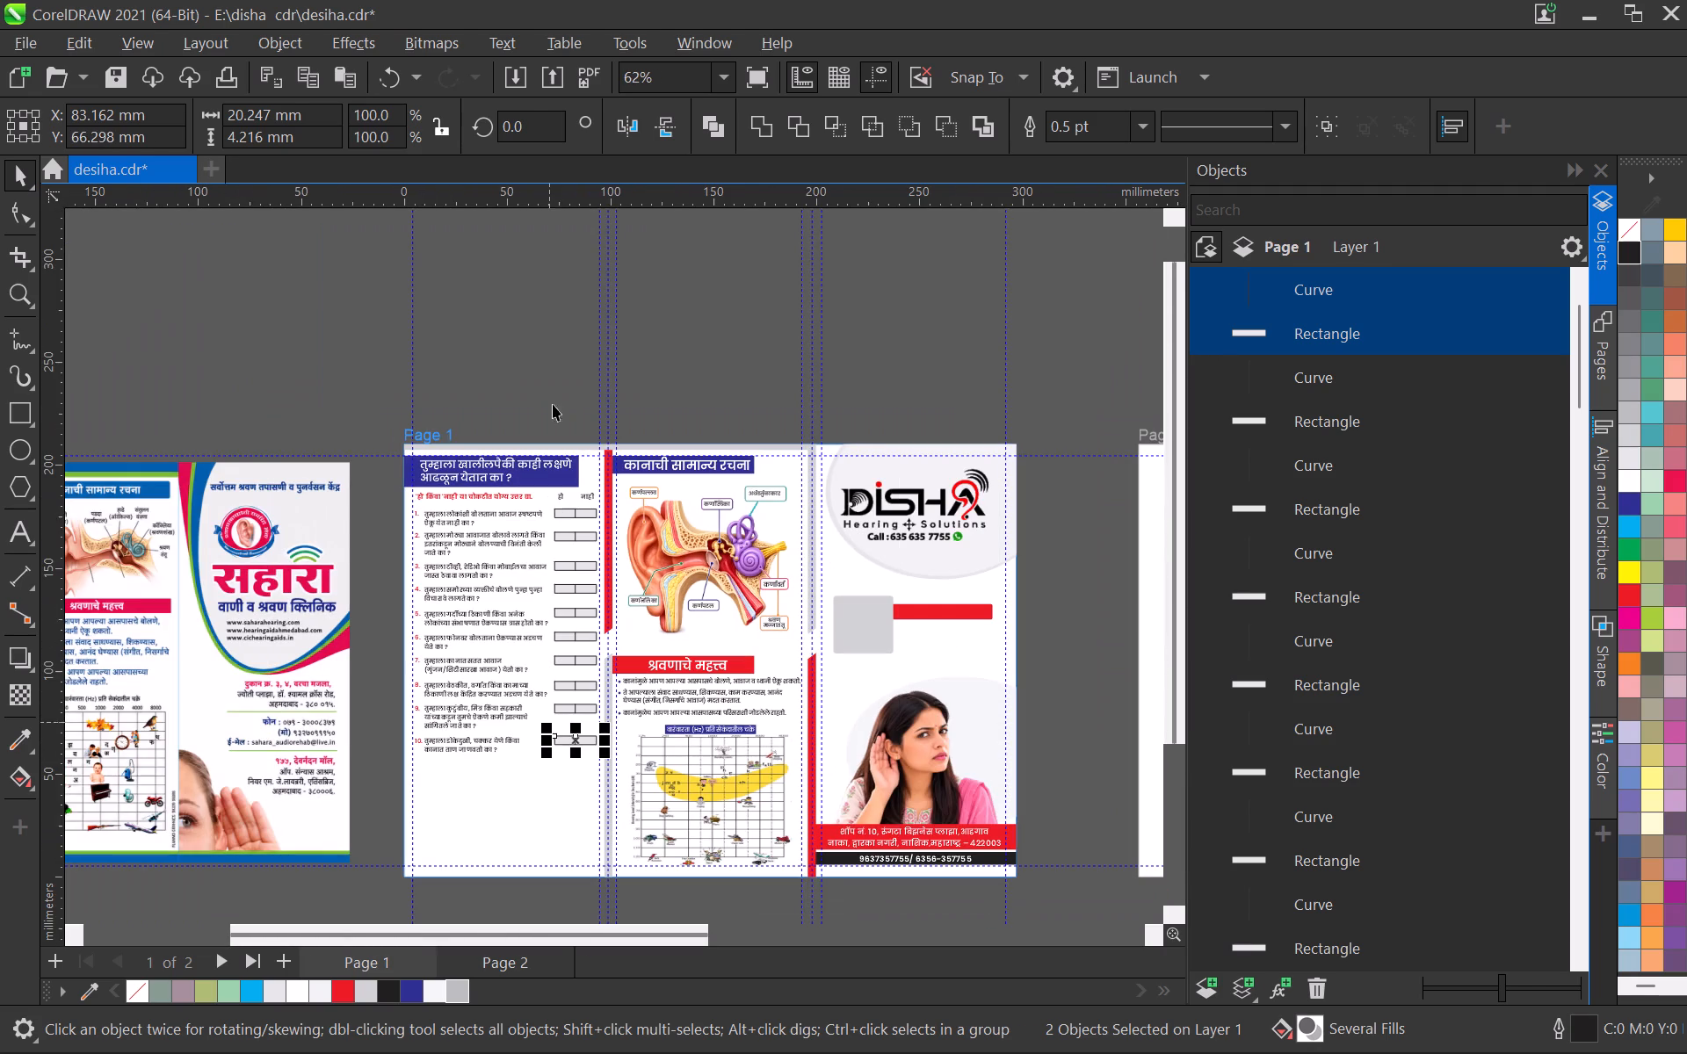
click(521, 376)
Save the brochure document.
scroll(529, 675, up, 3)
middle_drag(540, 709, 569, 556)
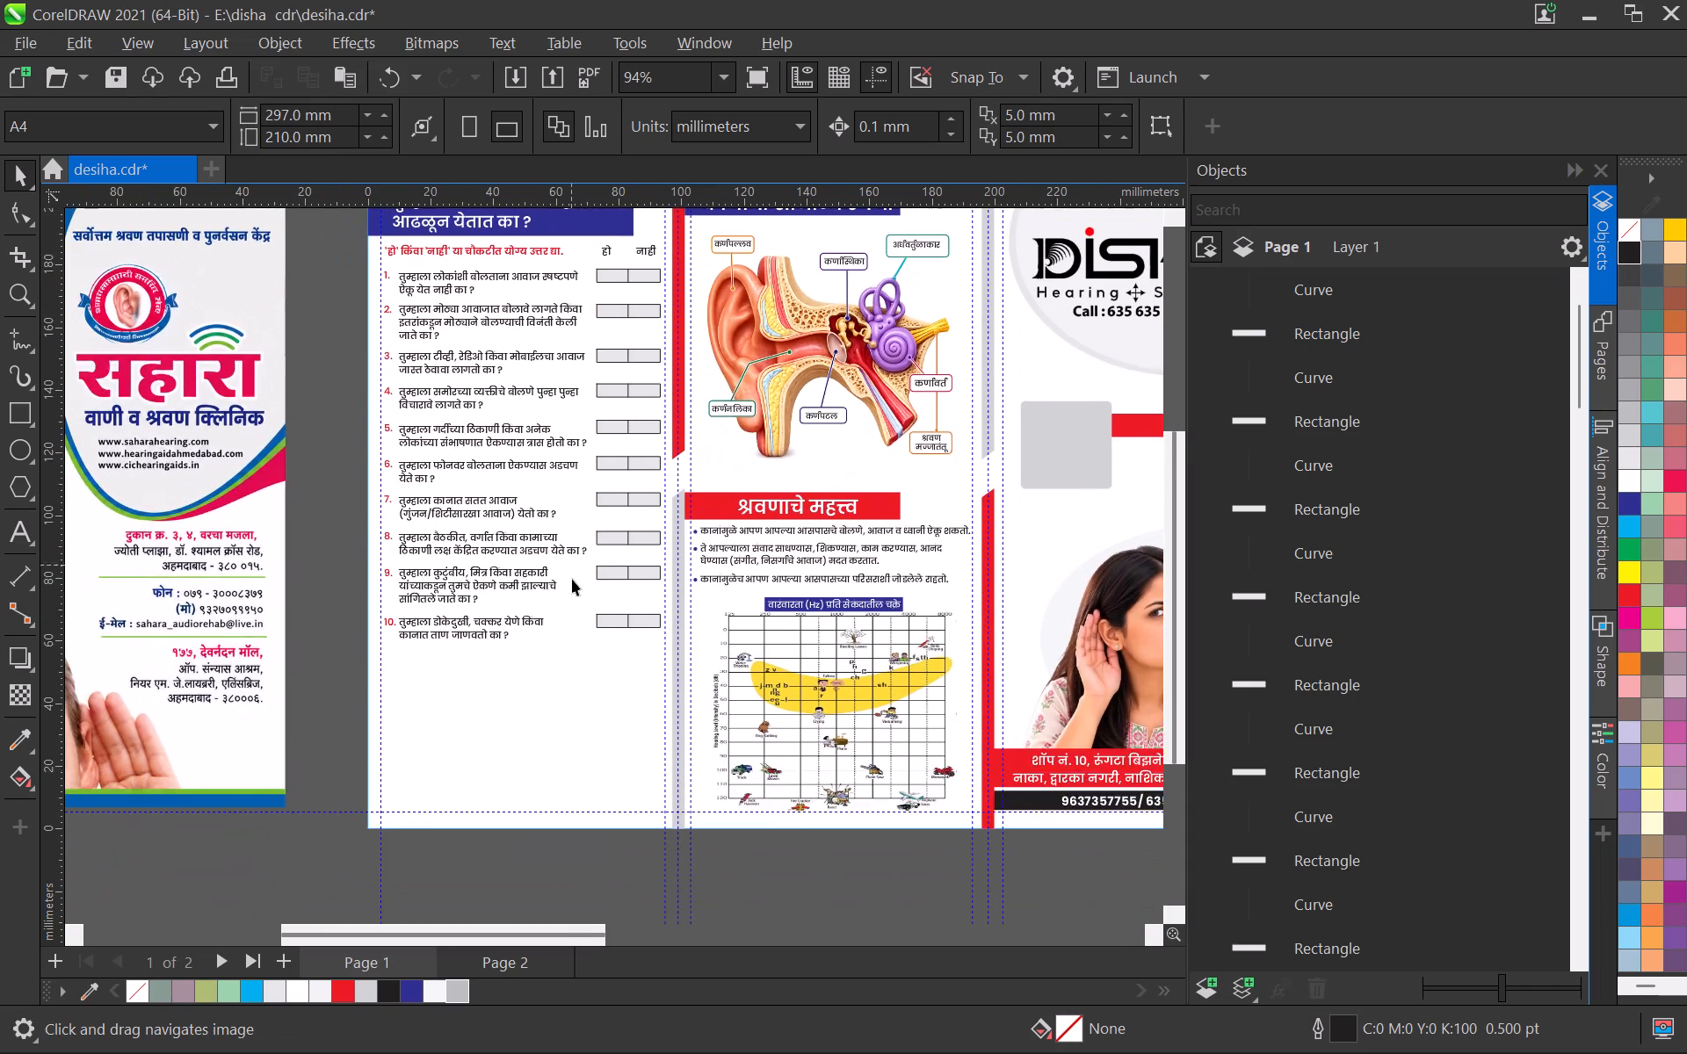
scroll(569, 601, up, 1)
key(ctrl+s)
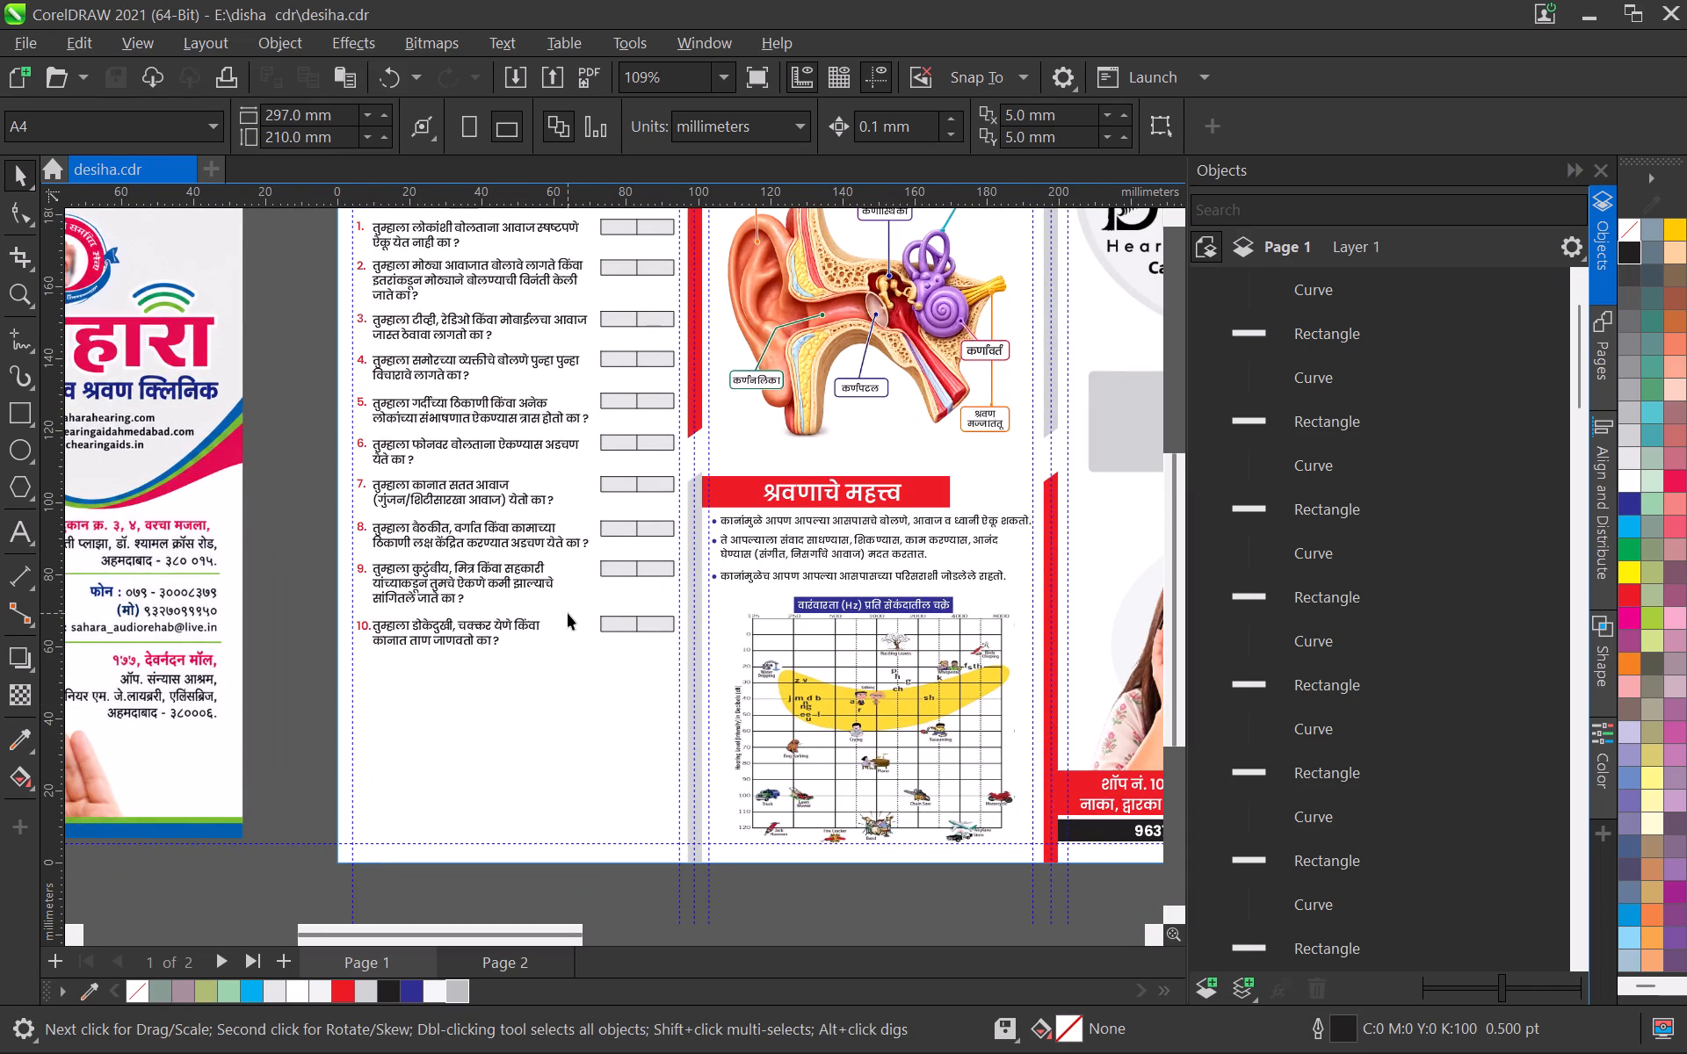
Check page 1's questionnaire panel with its ten answer boxes and save the document again.
middle_drag(616, 554, 573, 650)
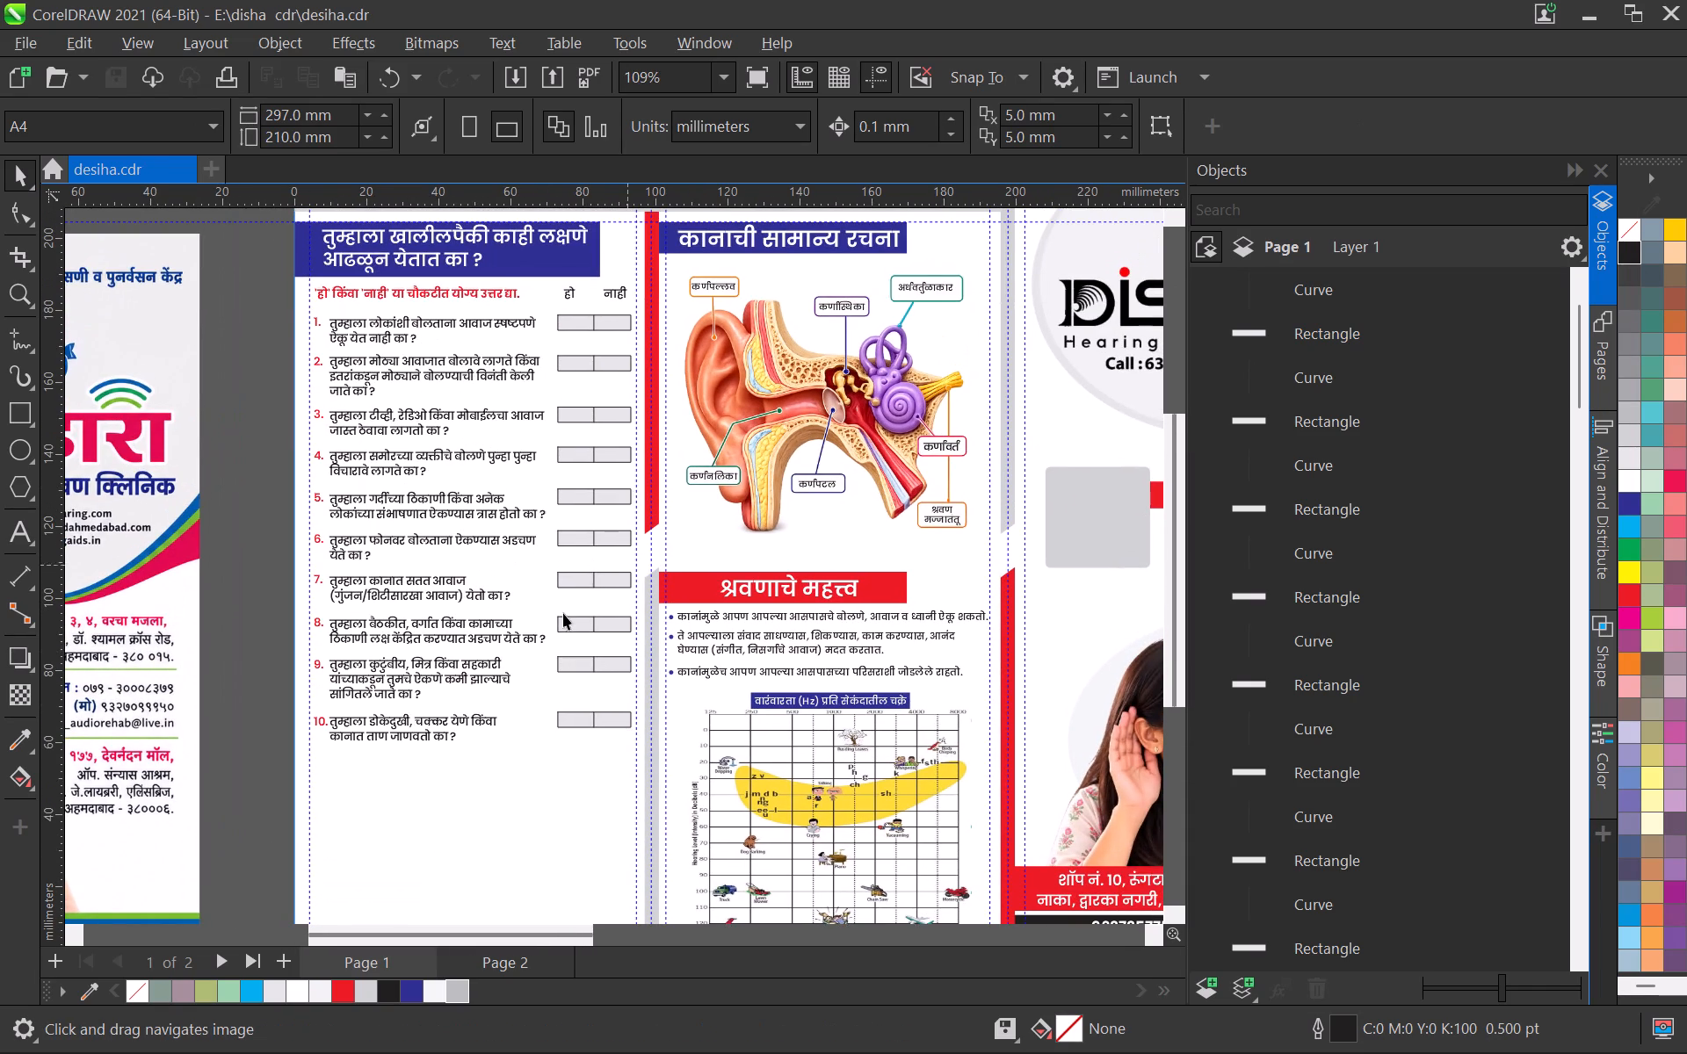
scroll(561, 645, down, 4)
middle_drag(586, 652, 600, 558)
scroll(588, 567, up, 5)
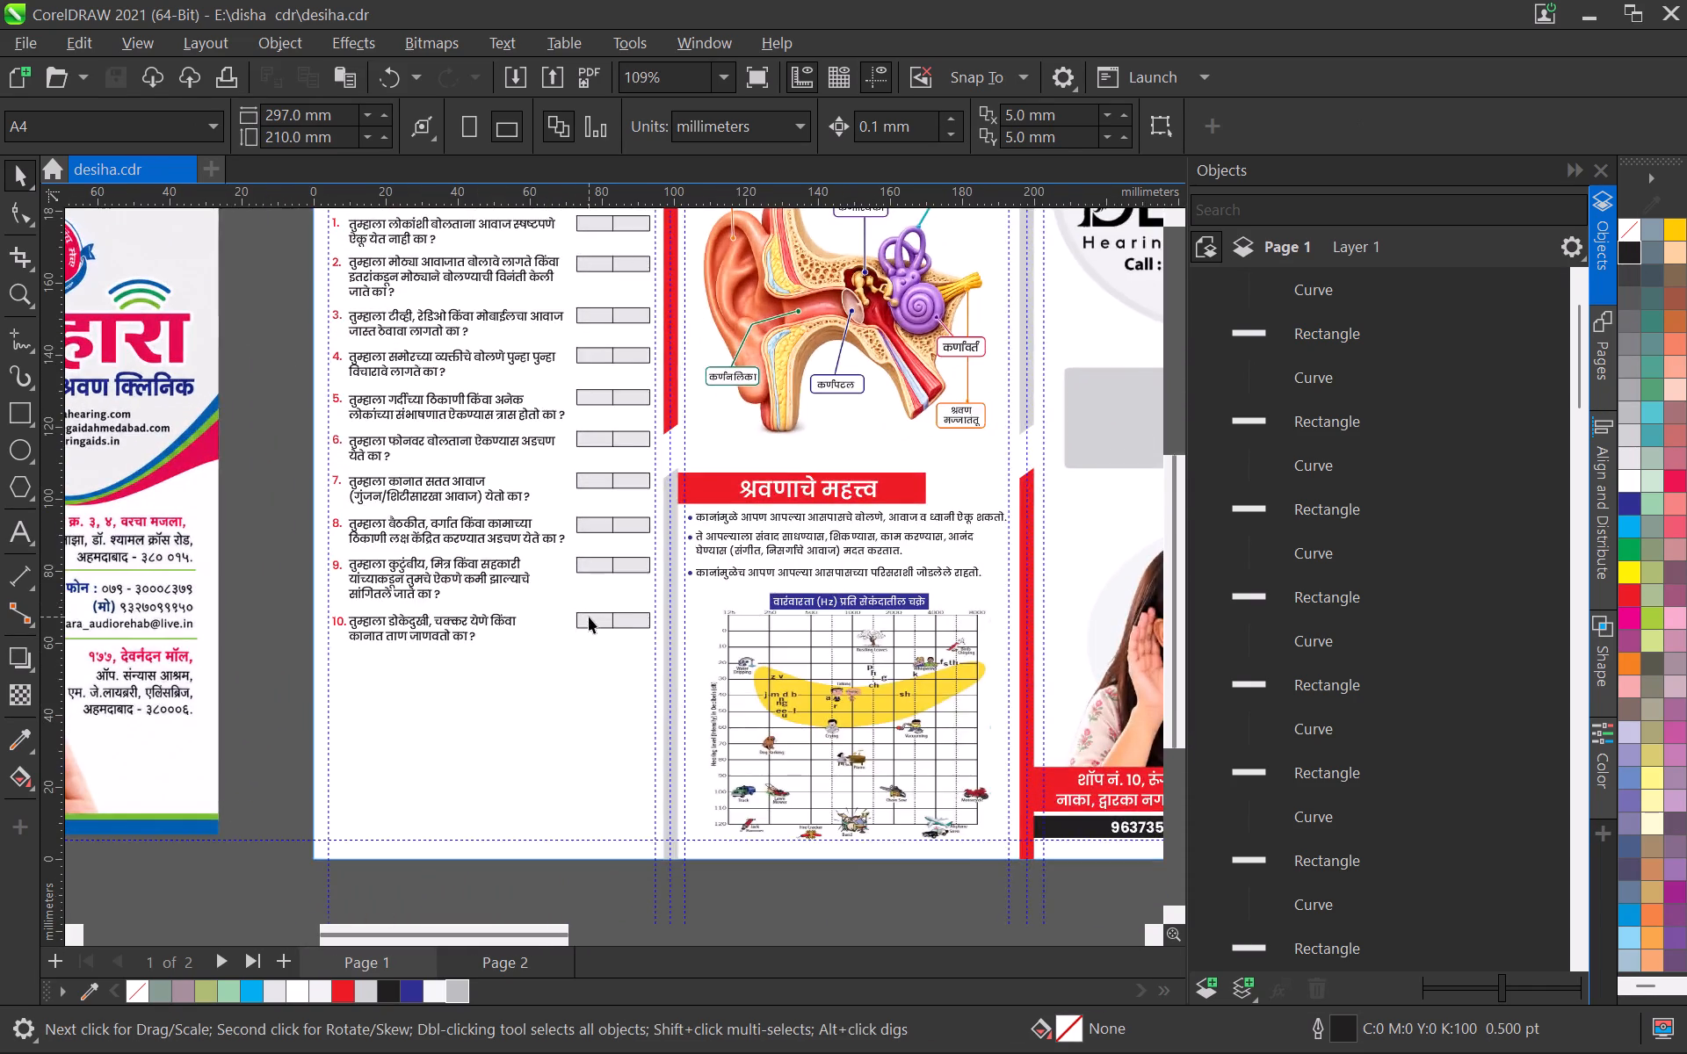
scroll(589, 617, up, 1)
scroll(590, 628, down, 2)
click(597, 675)
key(ctrl+s)
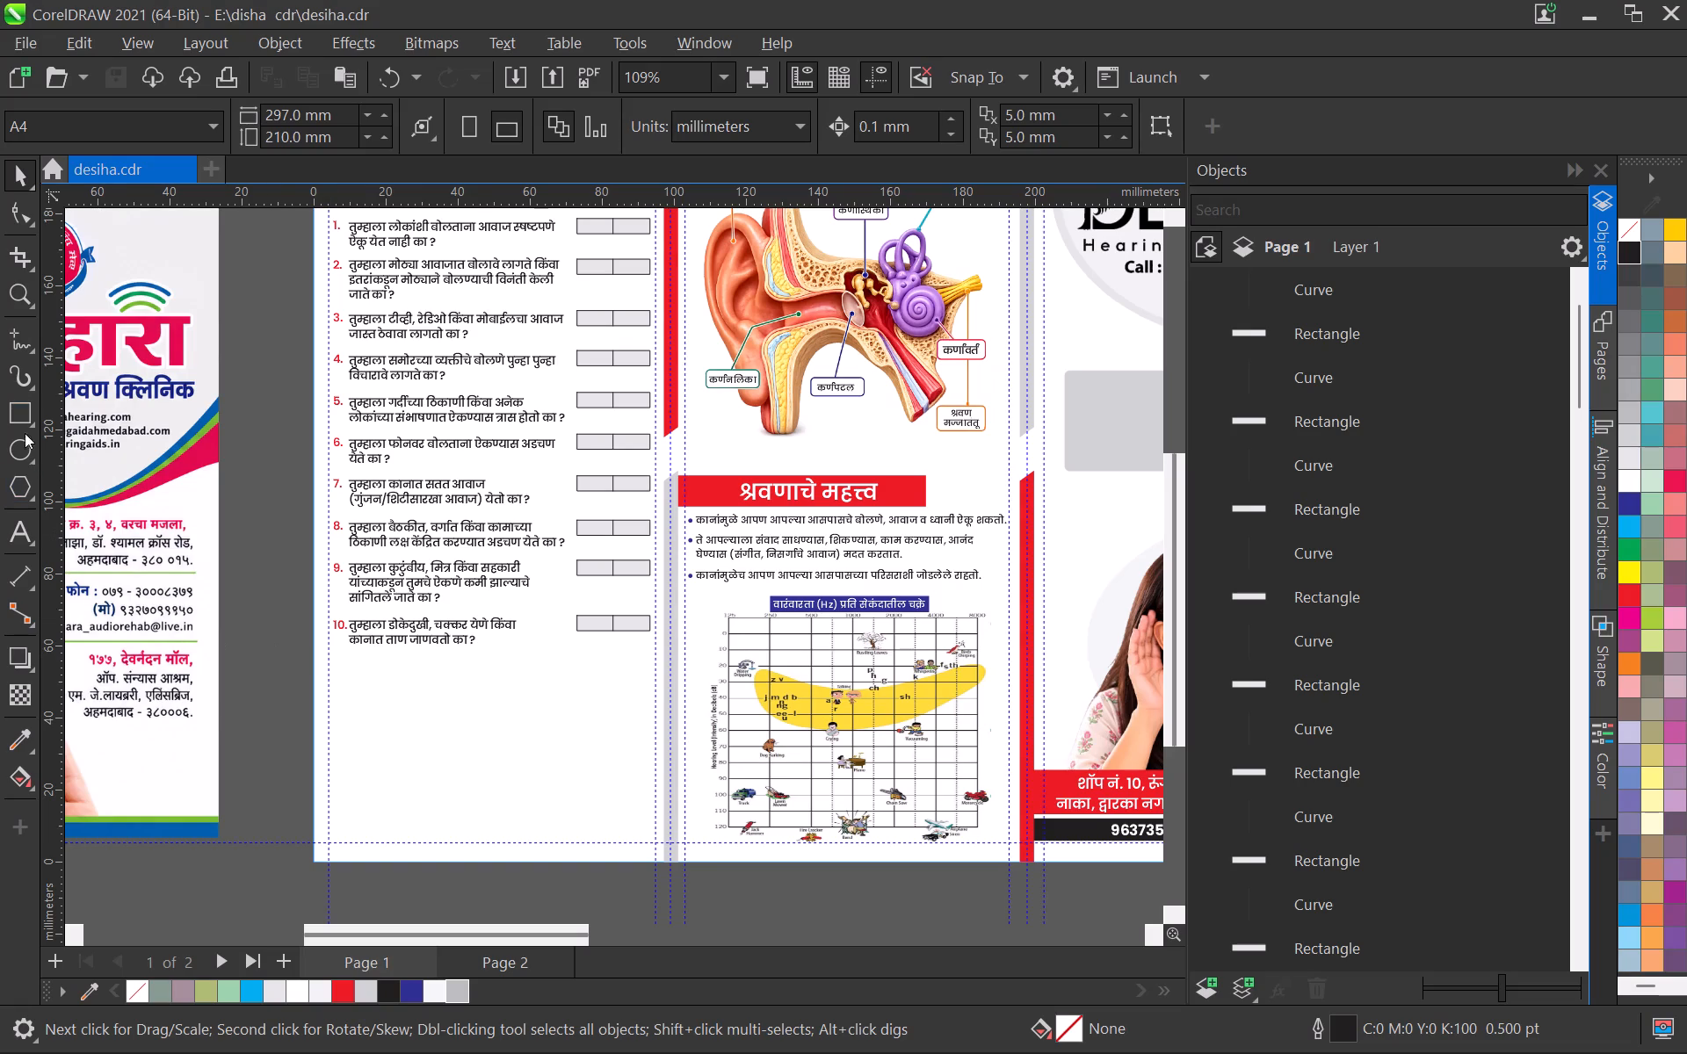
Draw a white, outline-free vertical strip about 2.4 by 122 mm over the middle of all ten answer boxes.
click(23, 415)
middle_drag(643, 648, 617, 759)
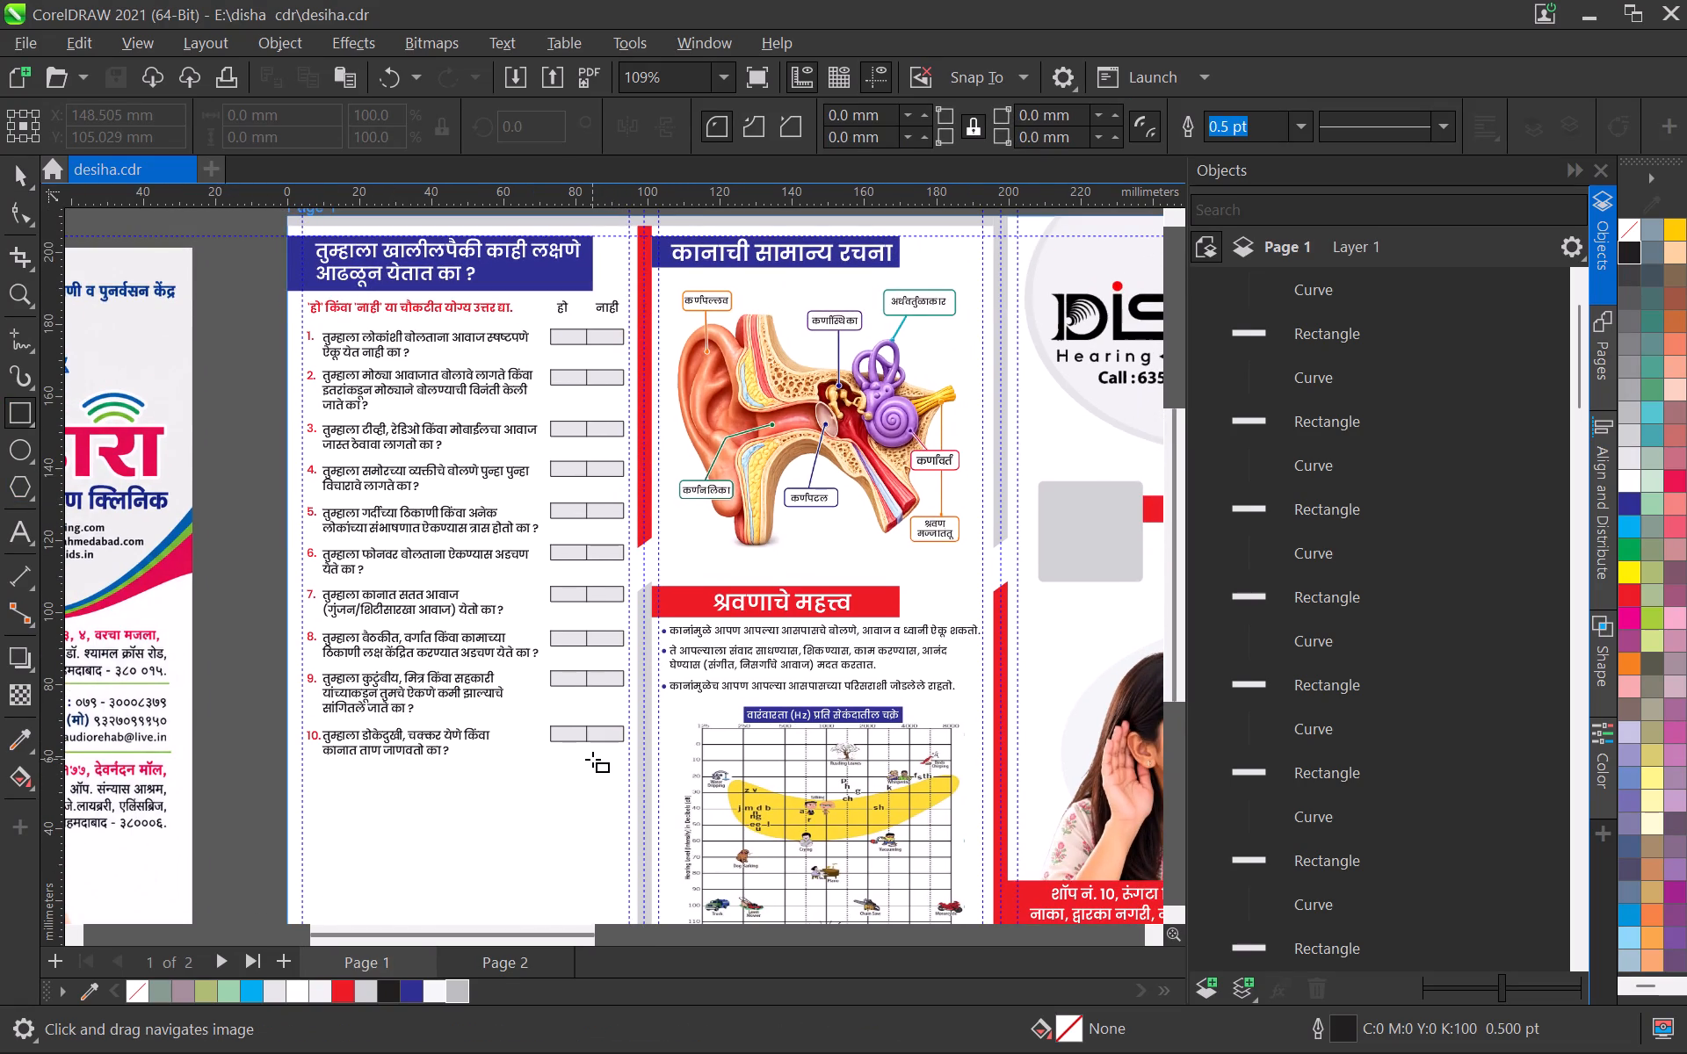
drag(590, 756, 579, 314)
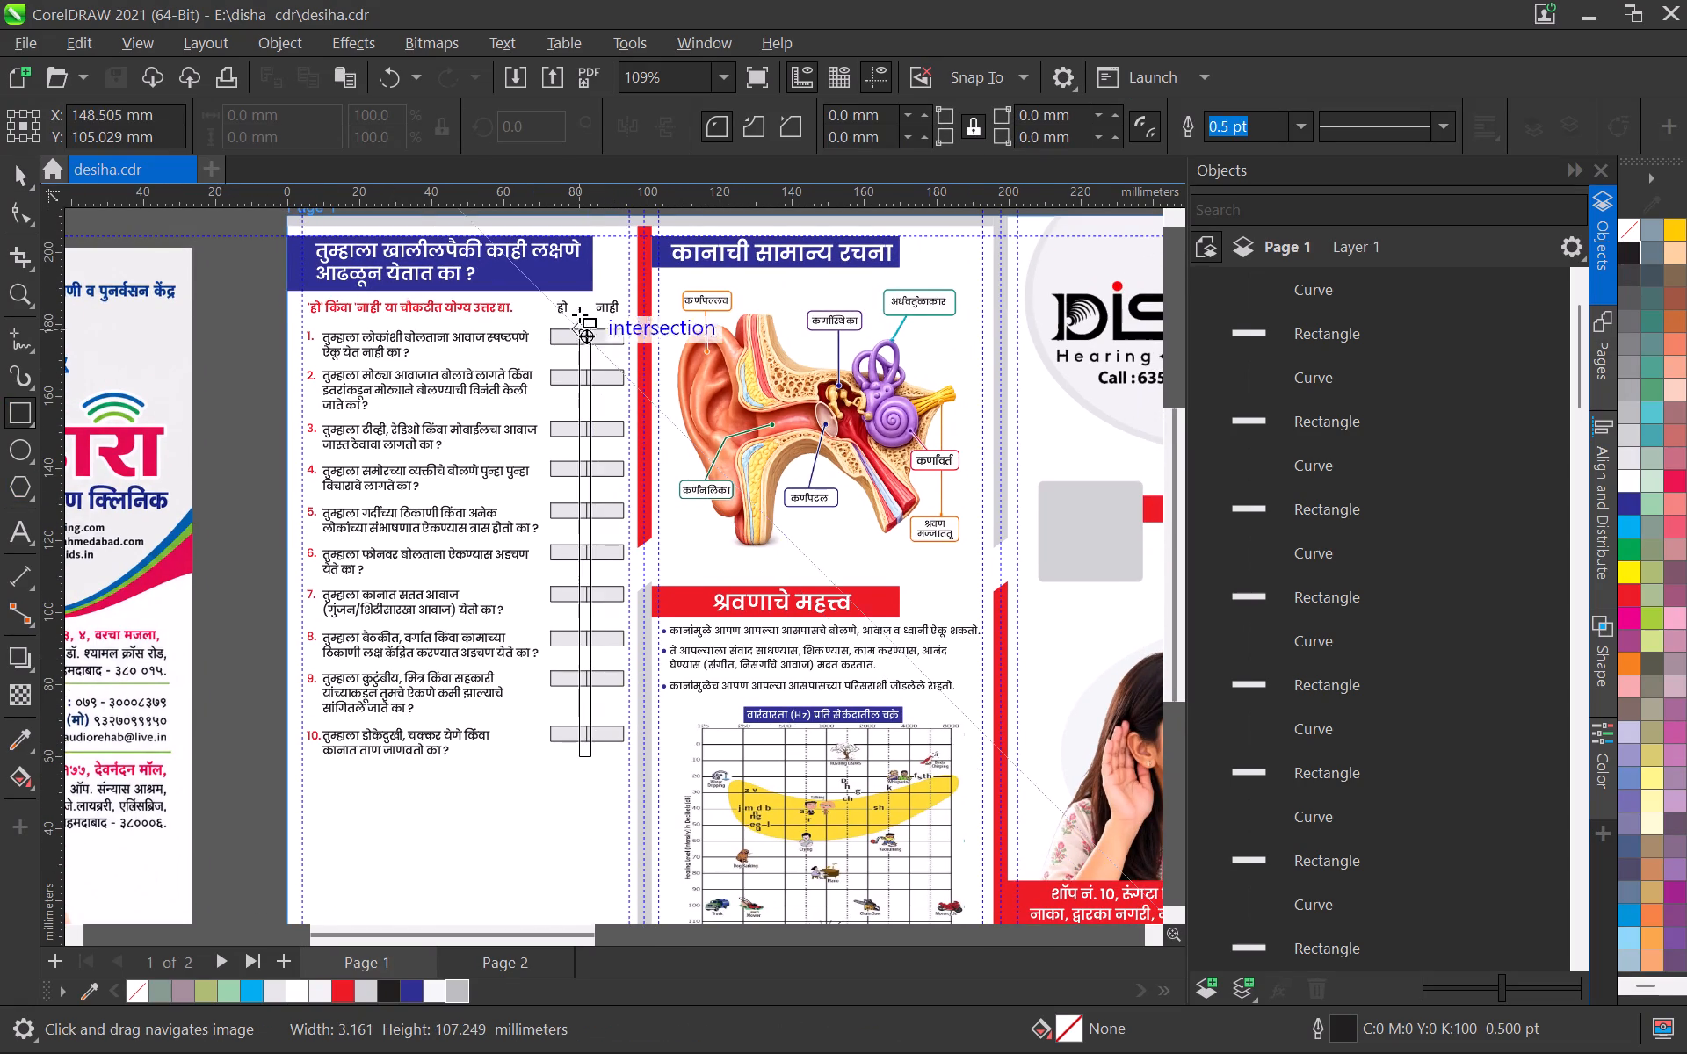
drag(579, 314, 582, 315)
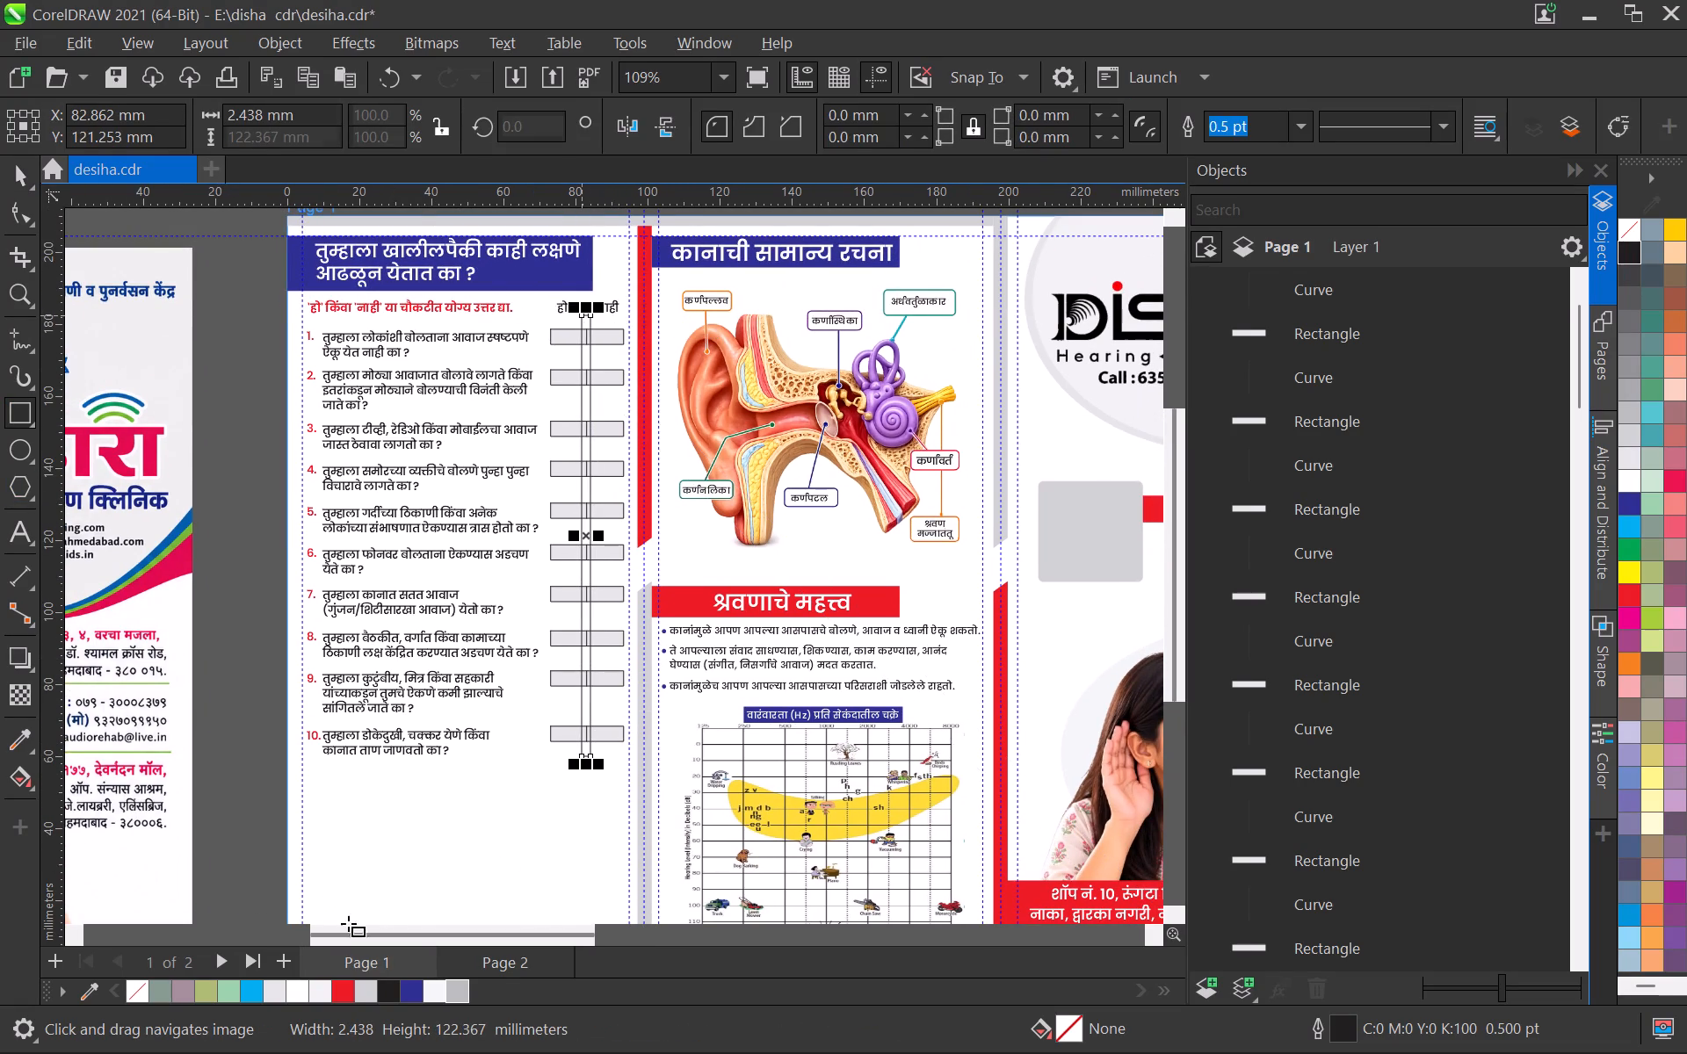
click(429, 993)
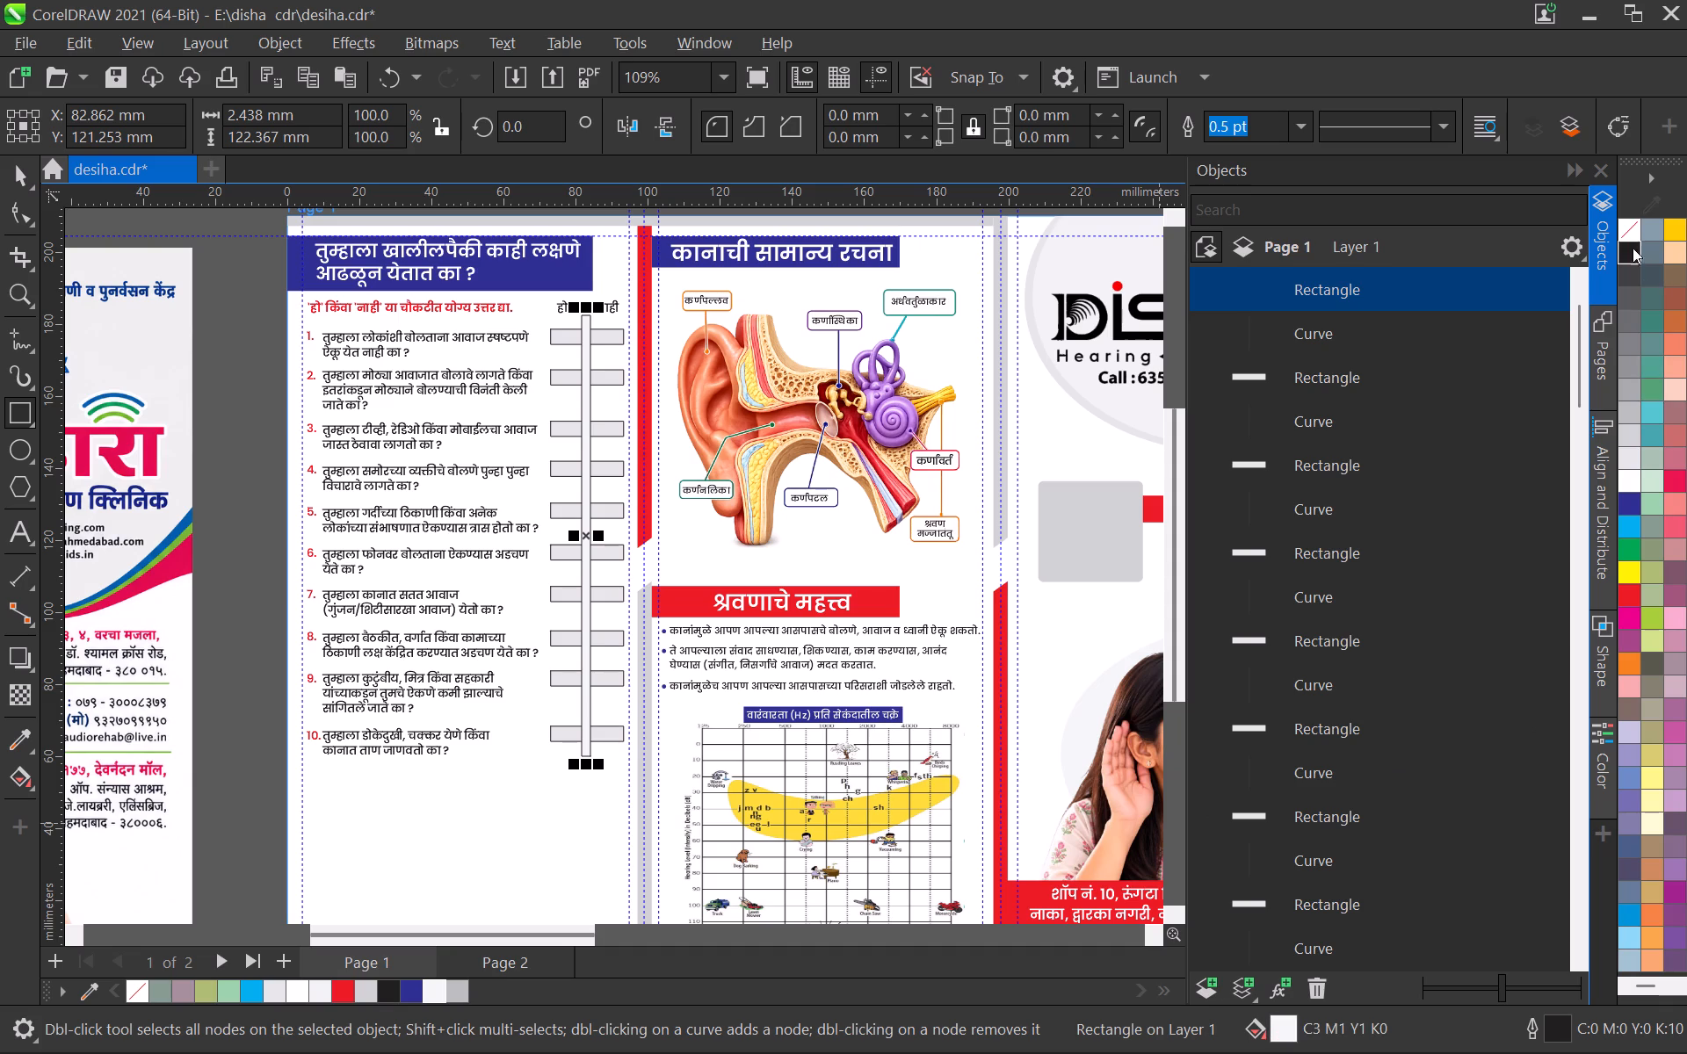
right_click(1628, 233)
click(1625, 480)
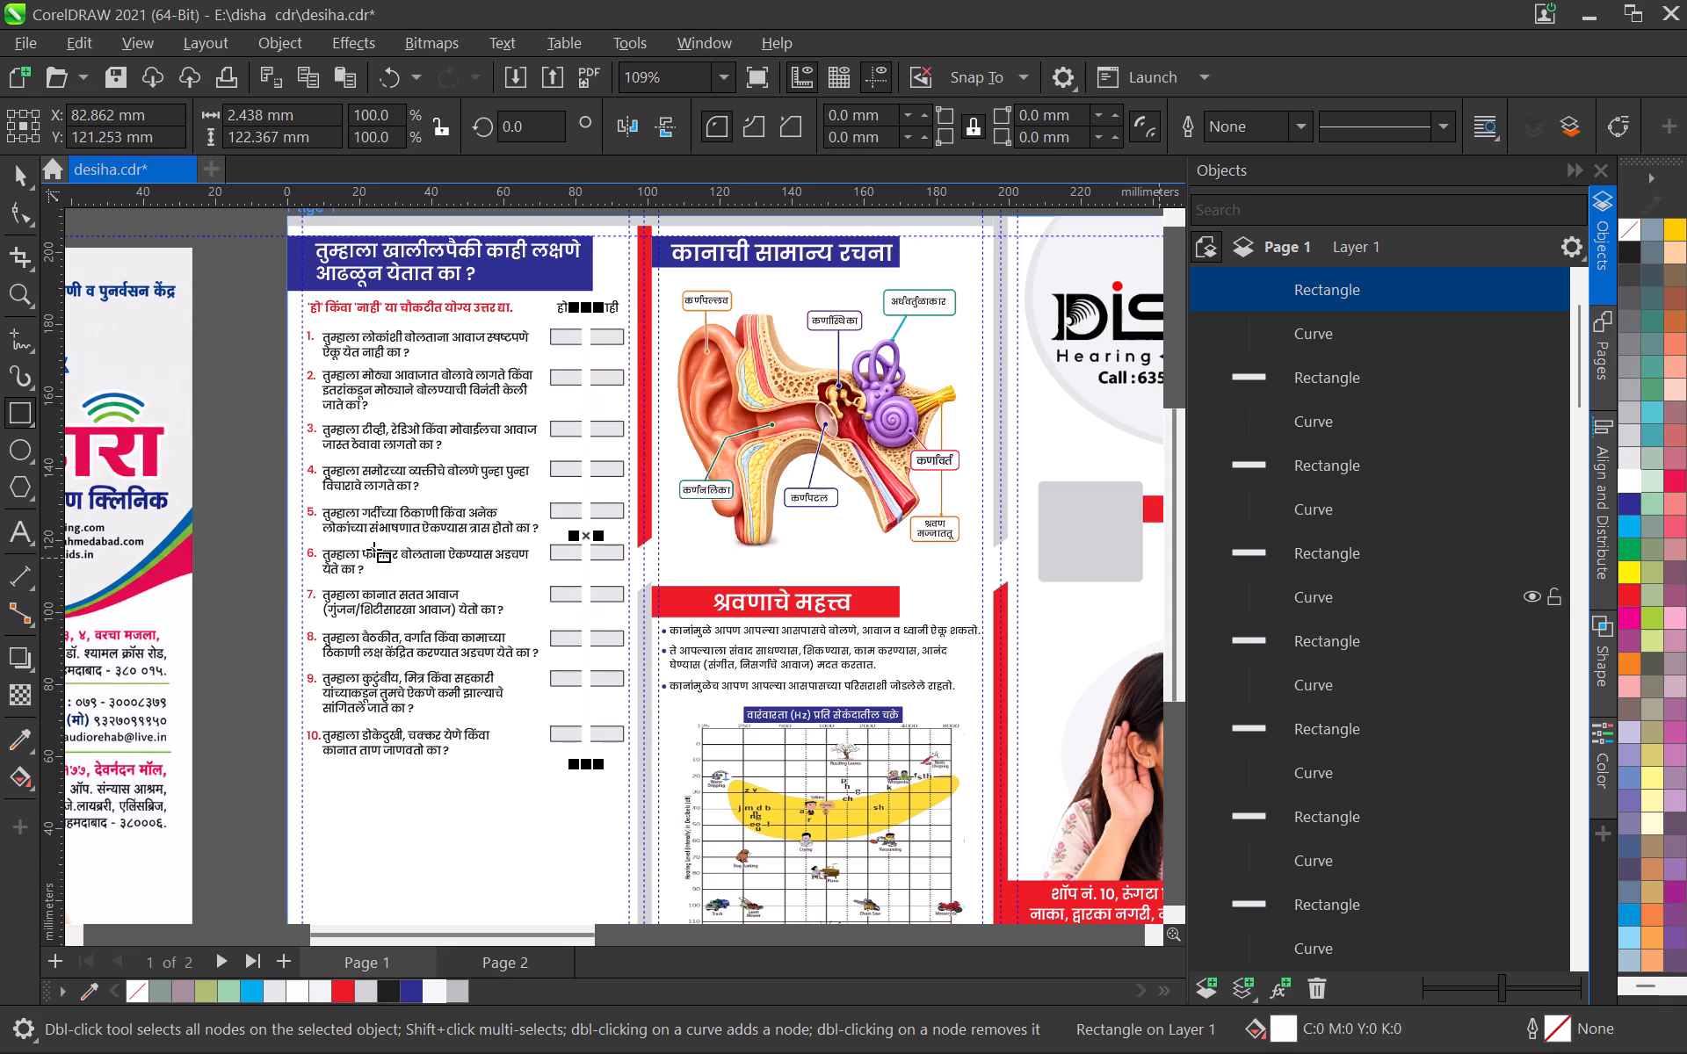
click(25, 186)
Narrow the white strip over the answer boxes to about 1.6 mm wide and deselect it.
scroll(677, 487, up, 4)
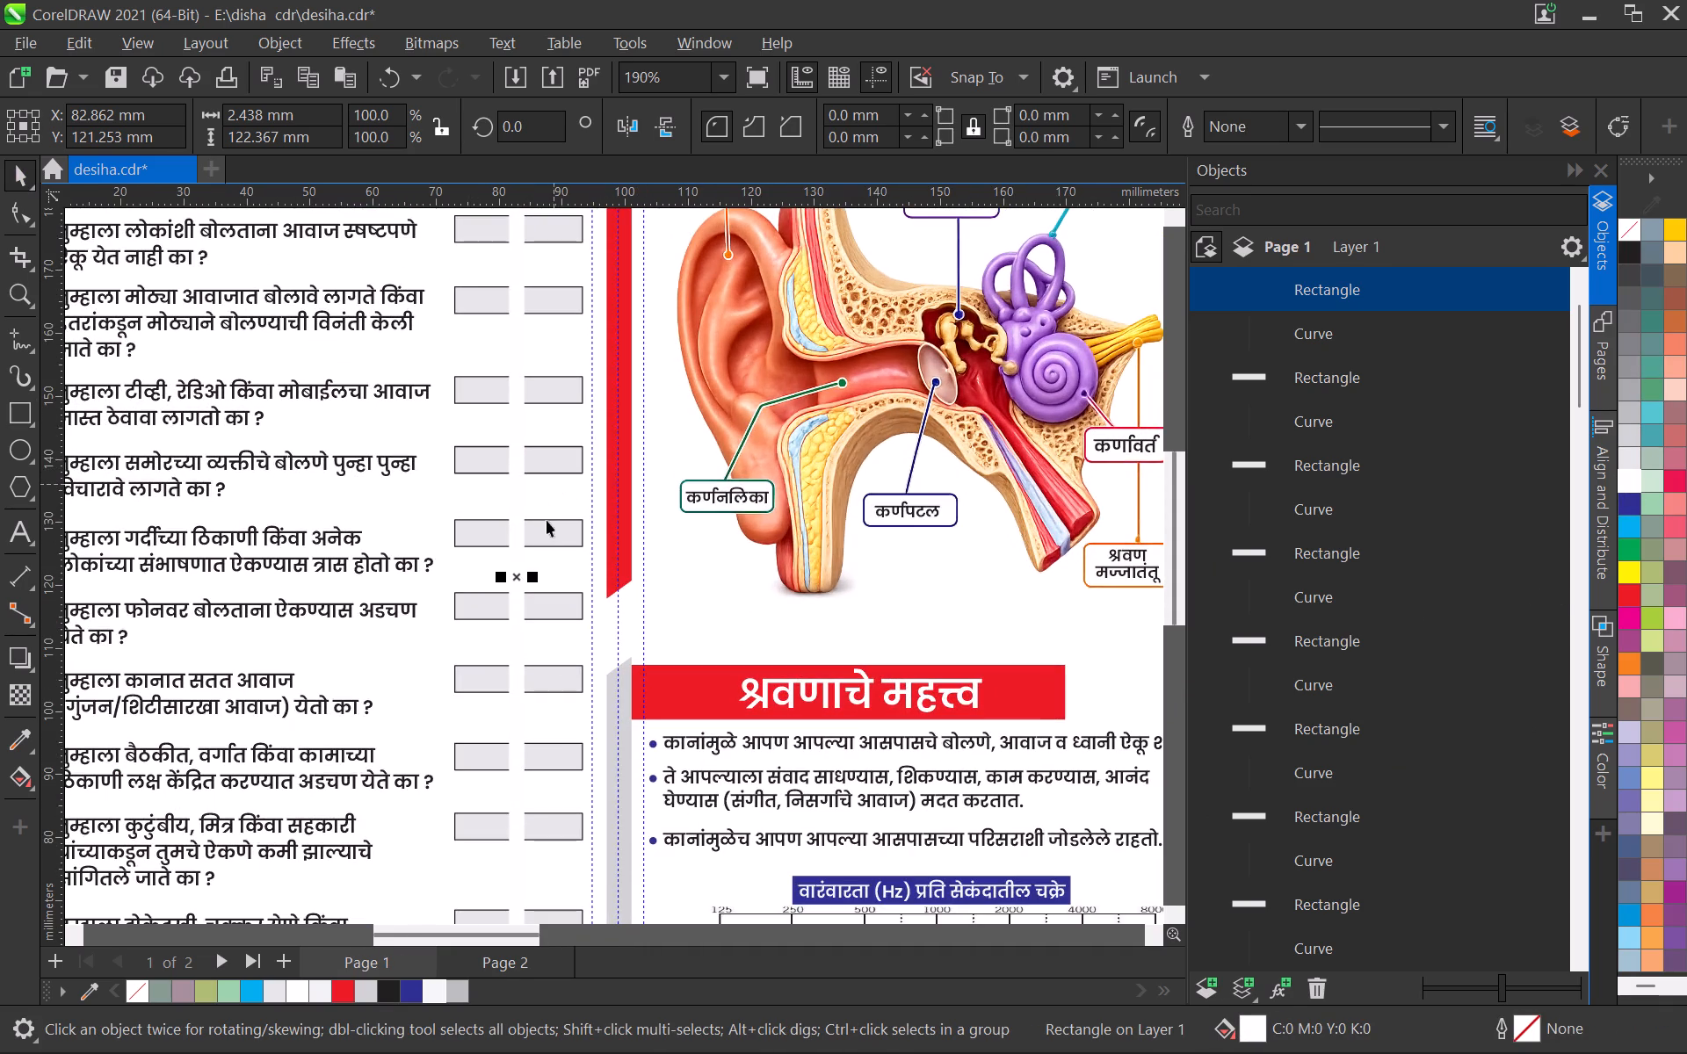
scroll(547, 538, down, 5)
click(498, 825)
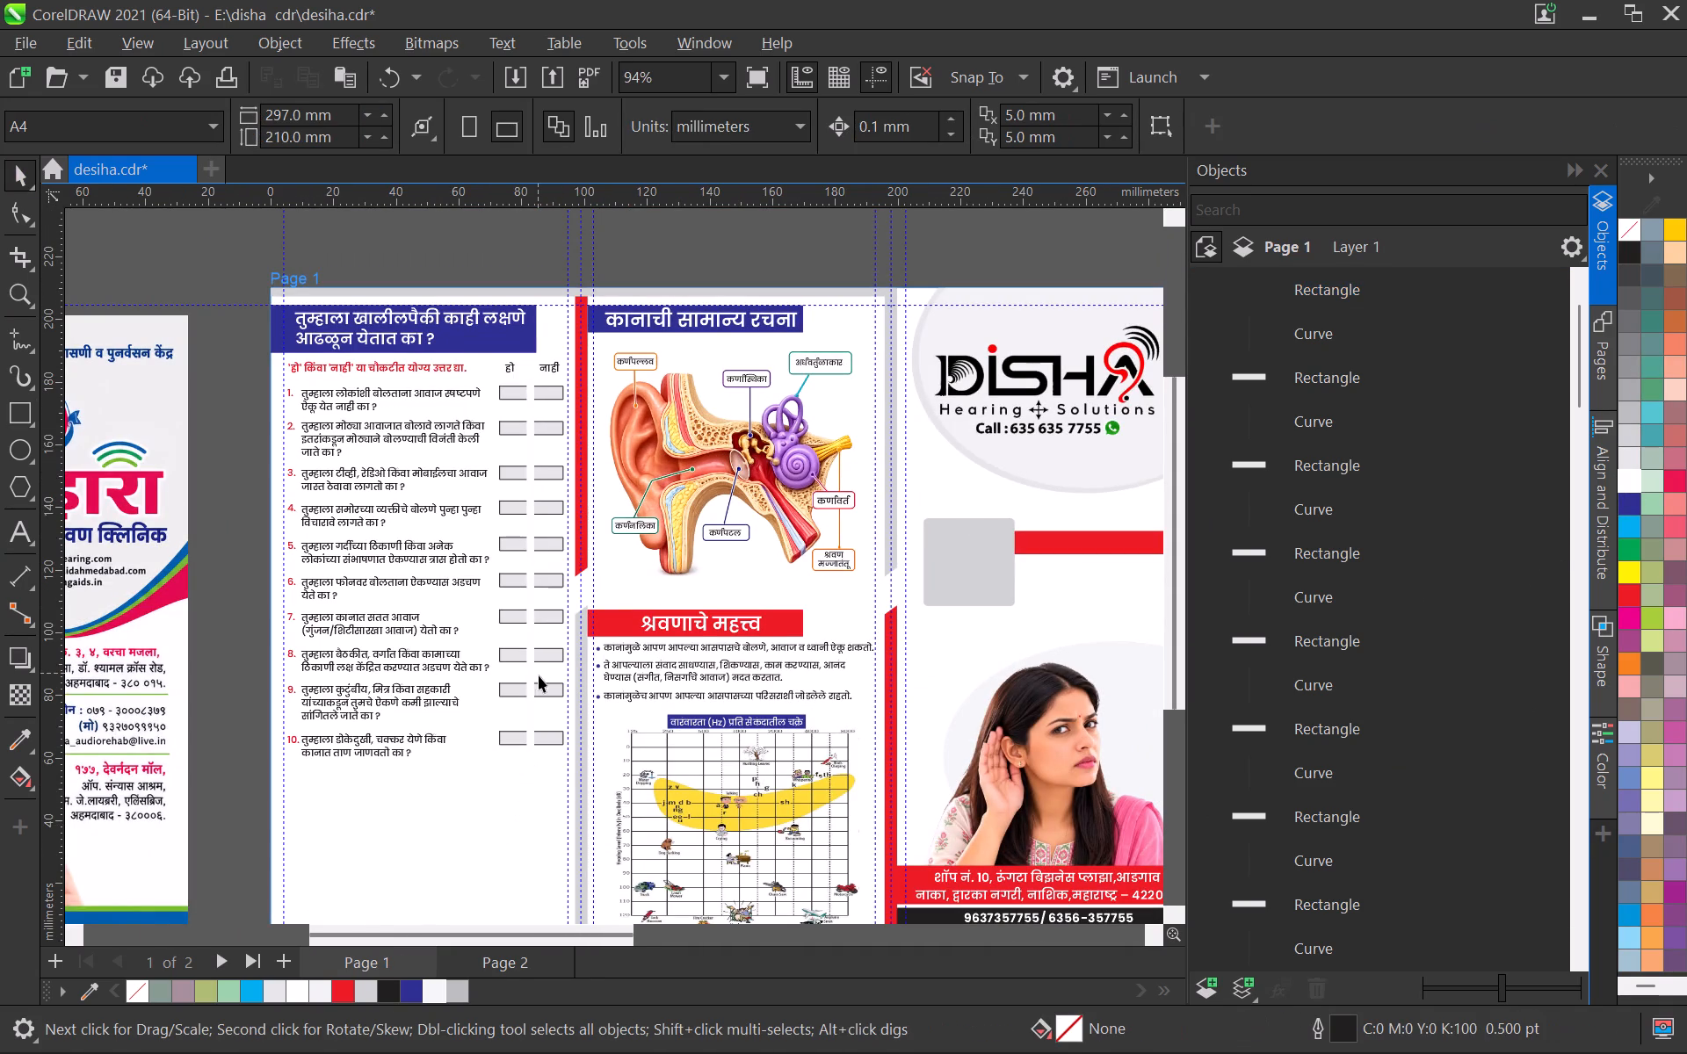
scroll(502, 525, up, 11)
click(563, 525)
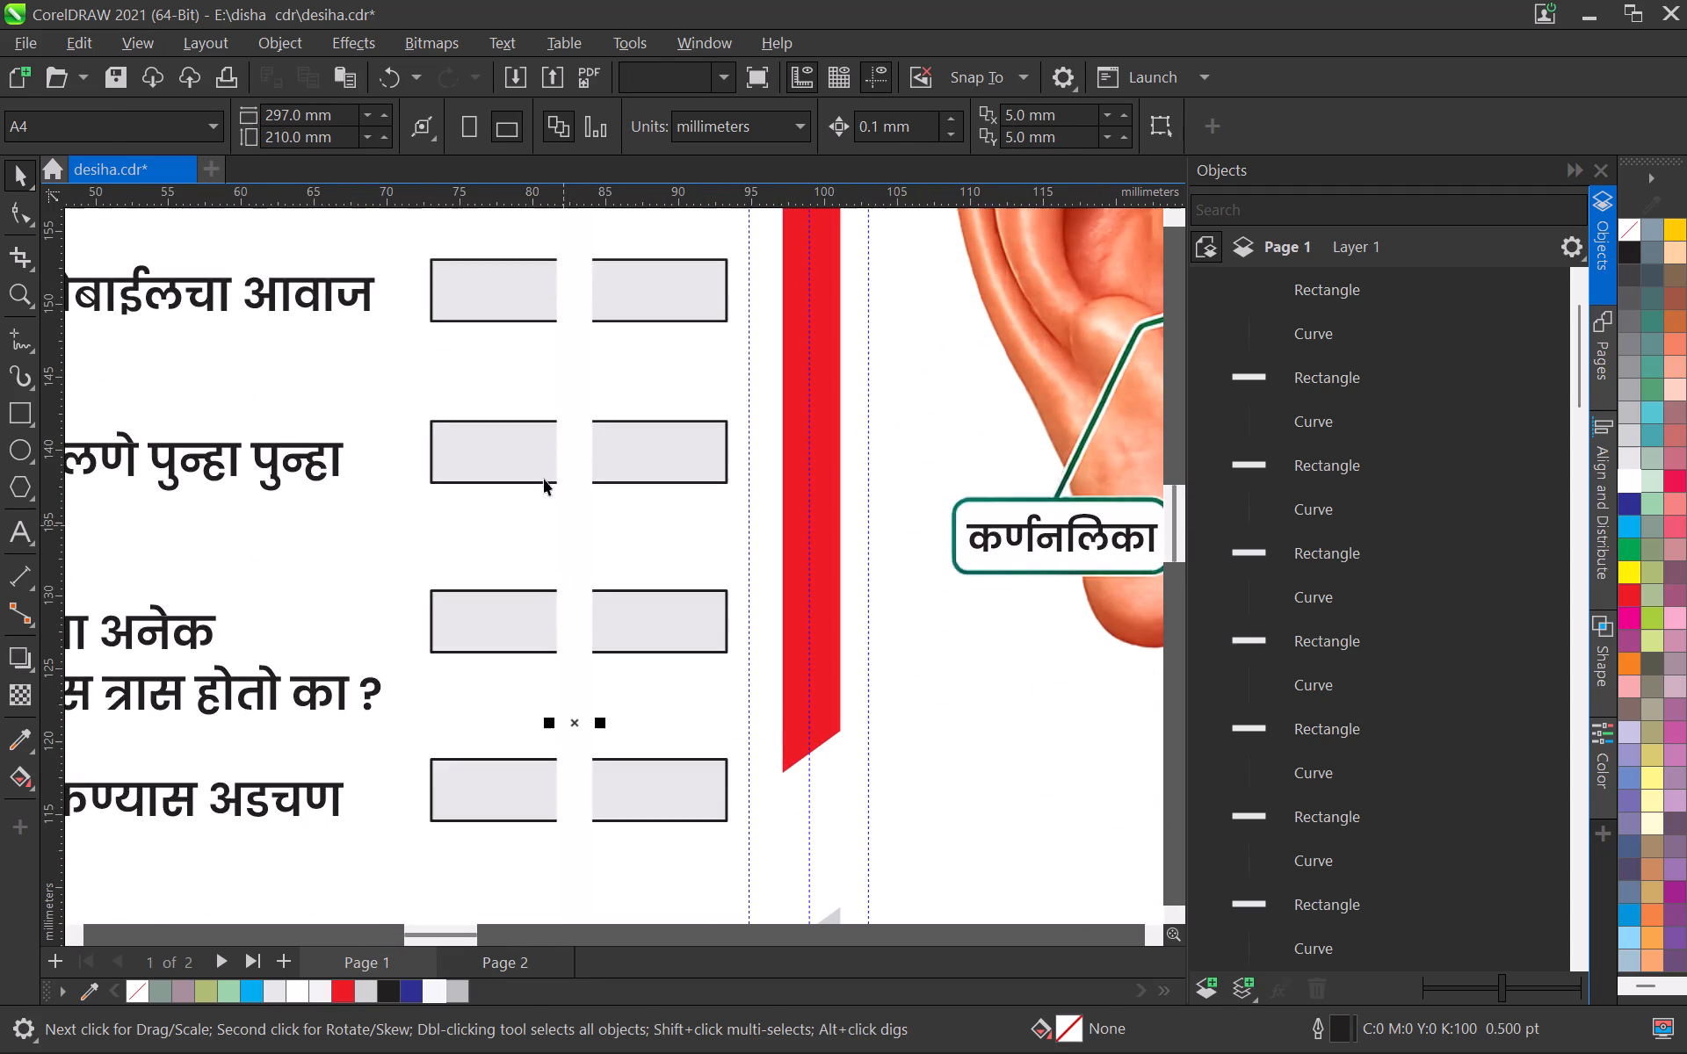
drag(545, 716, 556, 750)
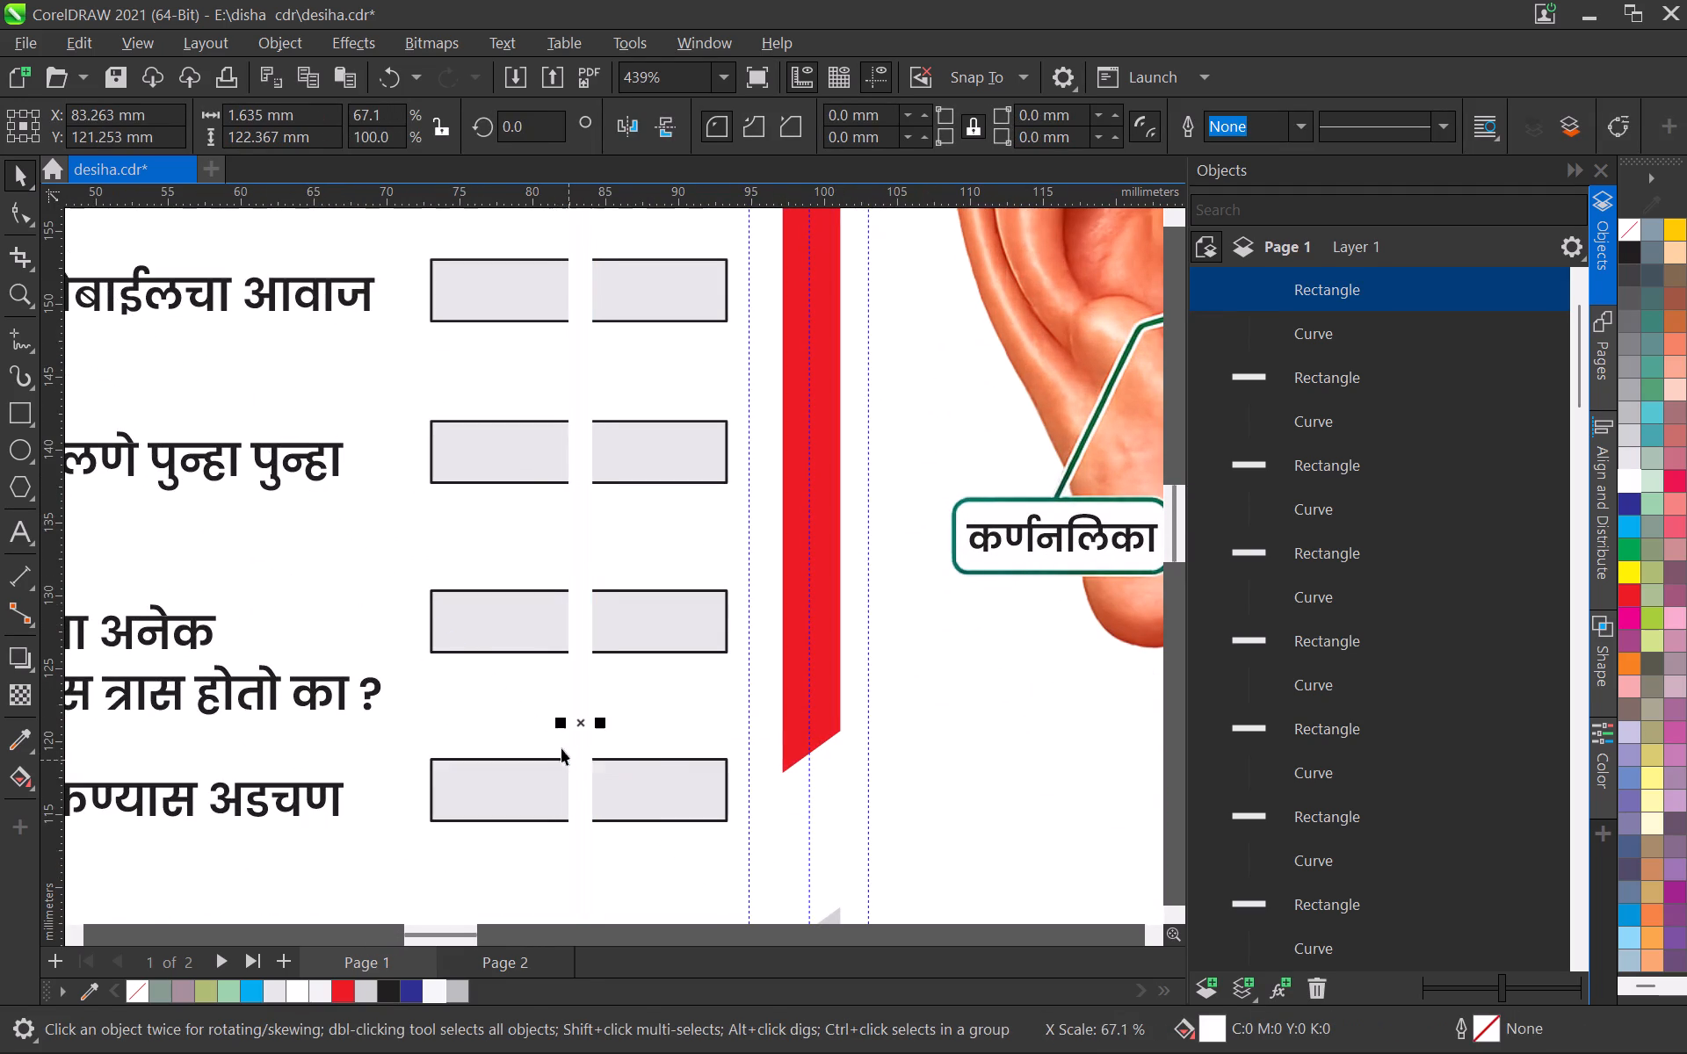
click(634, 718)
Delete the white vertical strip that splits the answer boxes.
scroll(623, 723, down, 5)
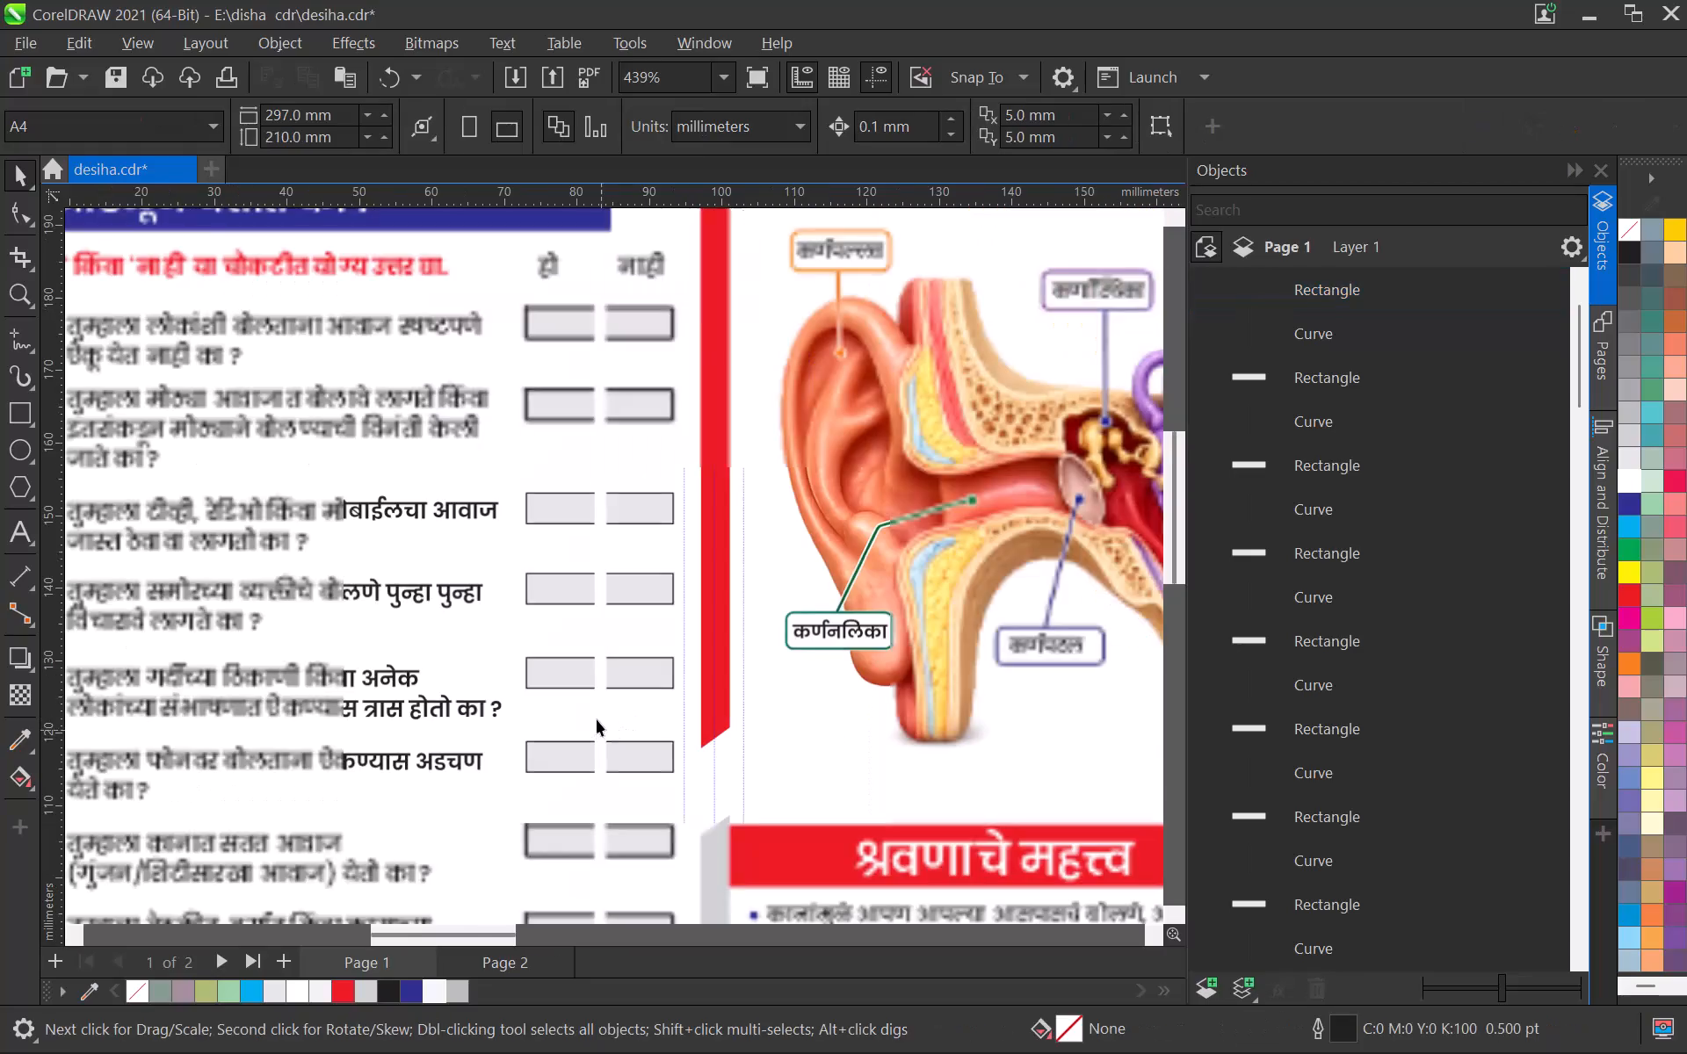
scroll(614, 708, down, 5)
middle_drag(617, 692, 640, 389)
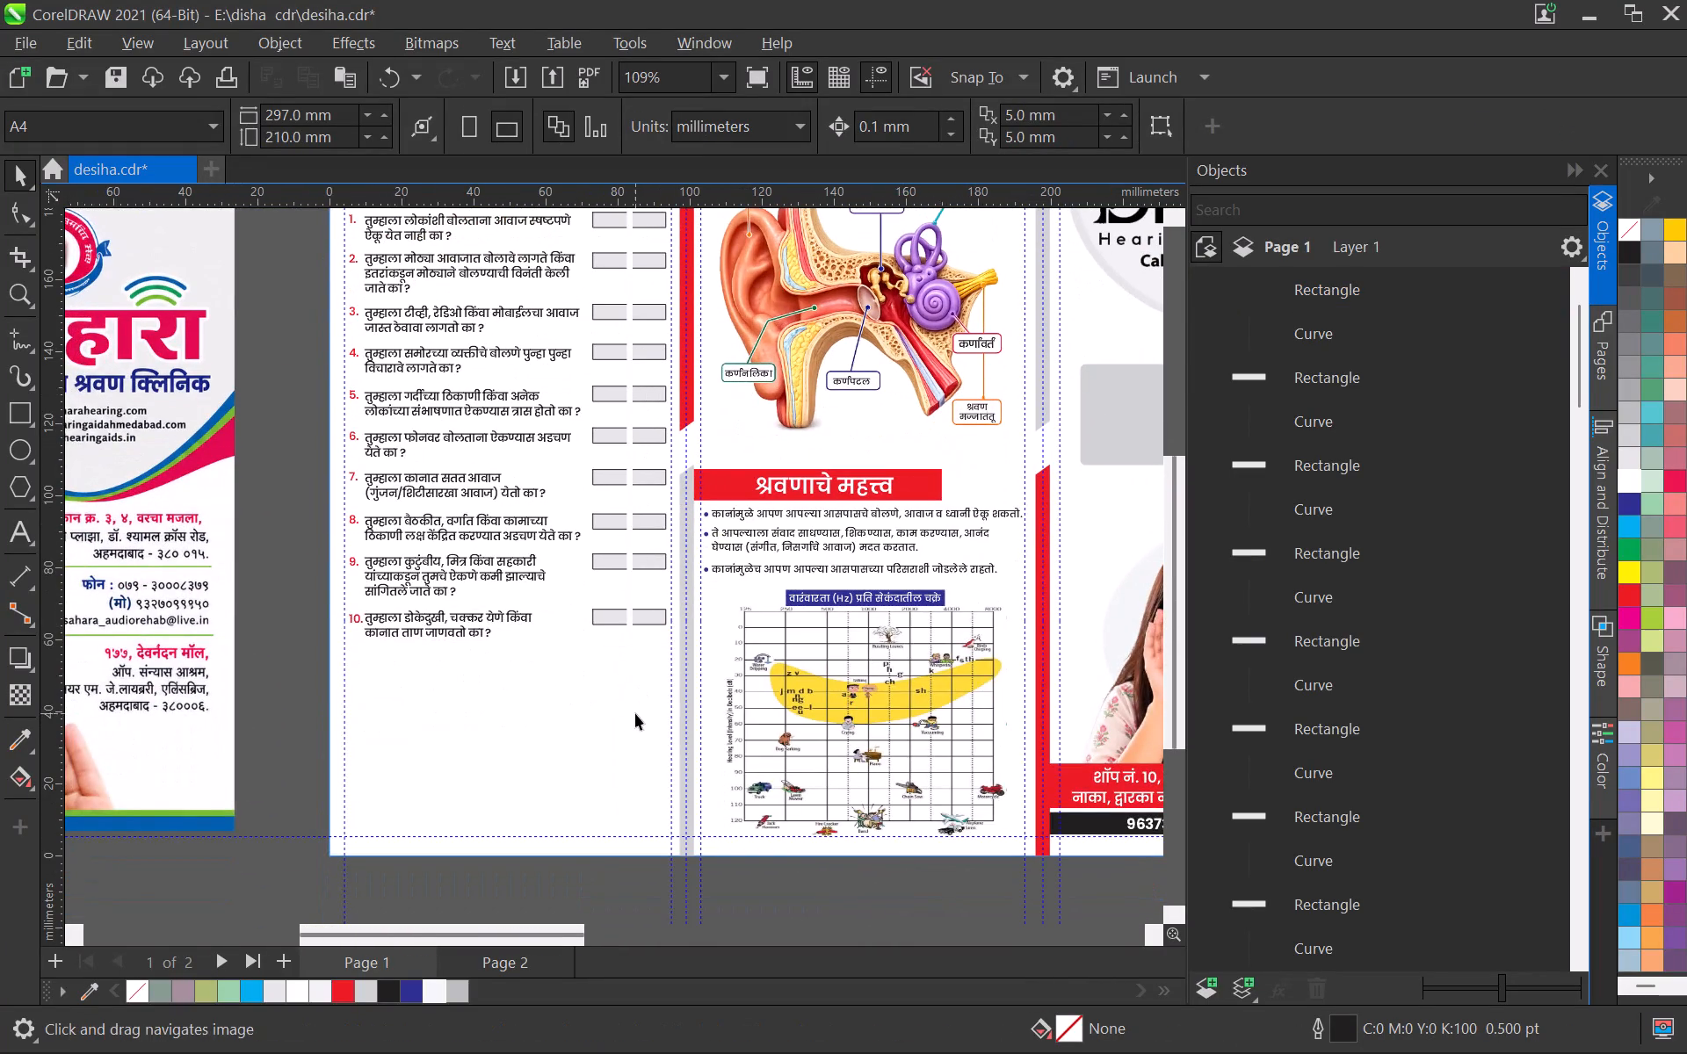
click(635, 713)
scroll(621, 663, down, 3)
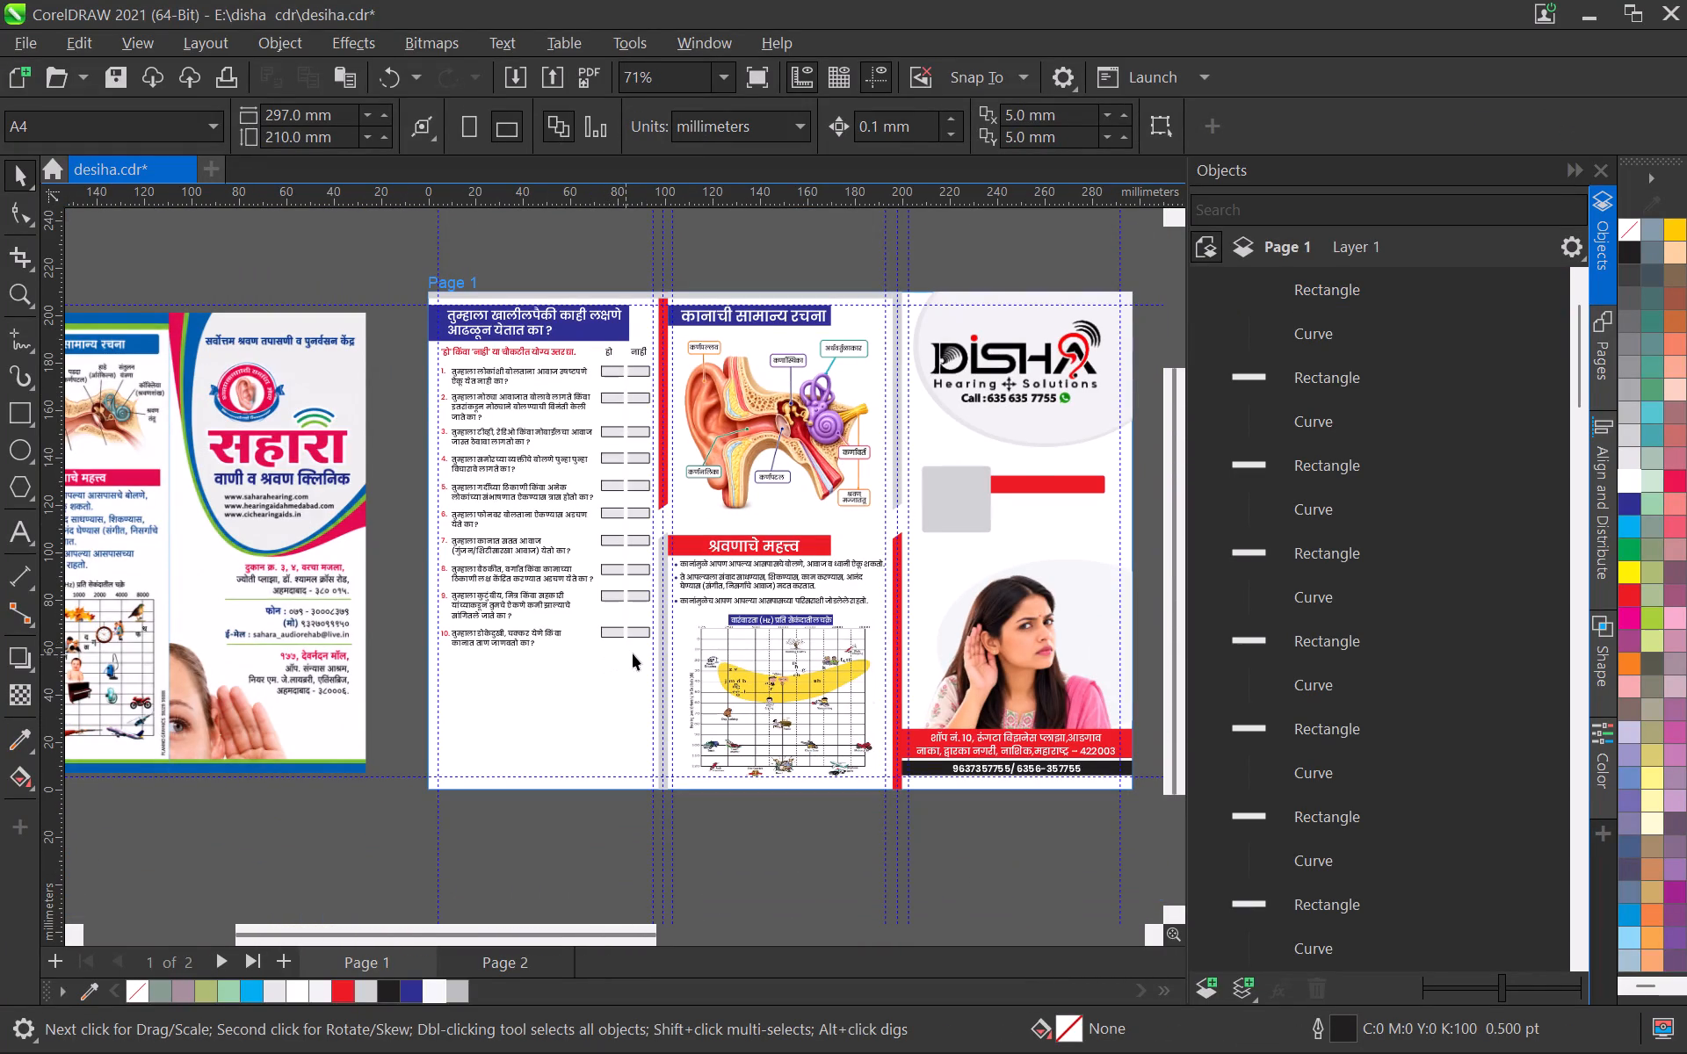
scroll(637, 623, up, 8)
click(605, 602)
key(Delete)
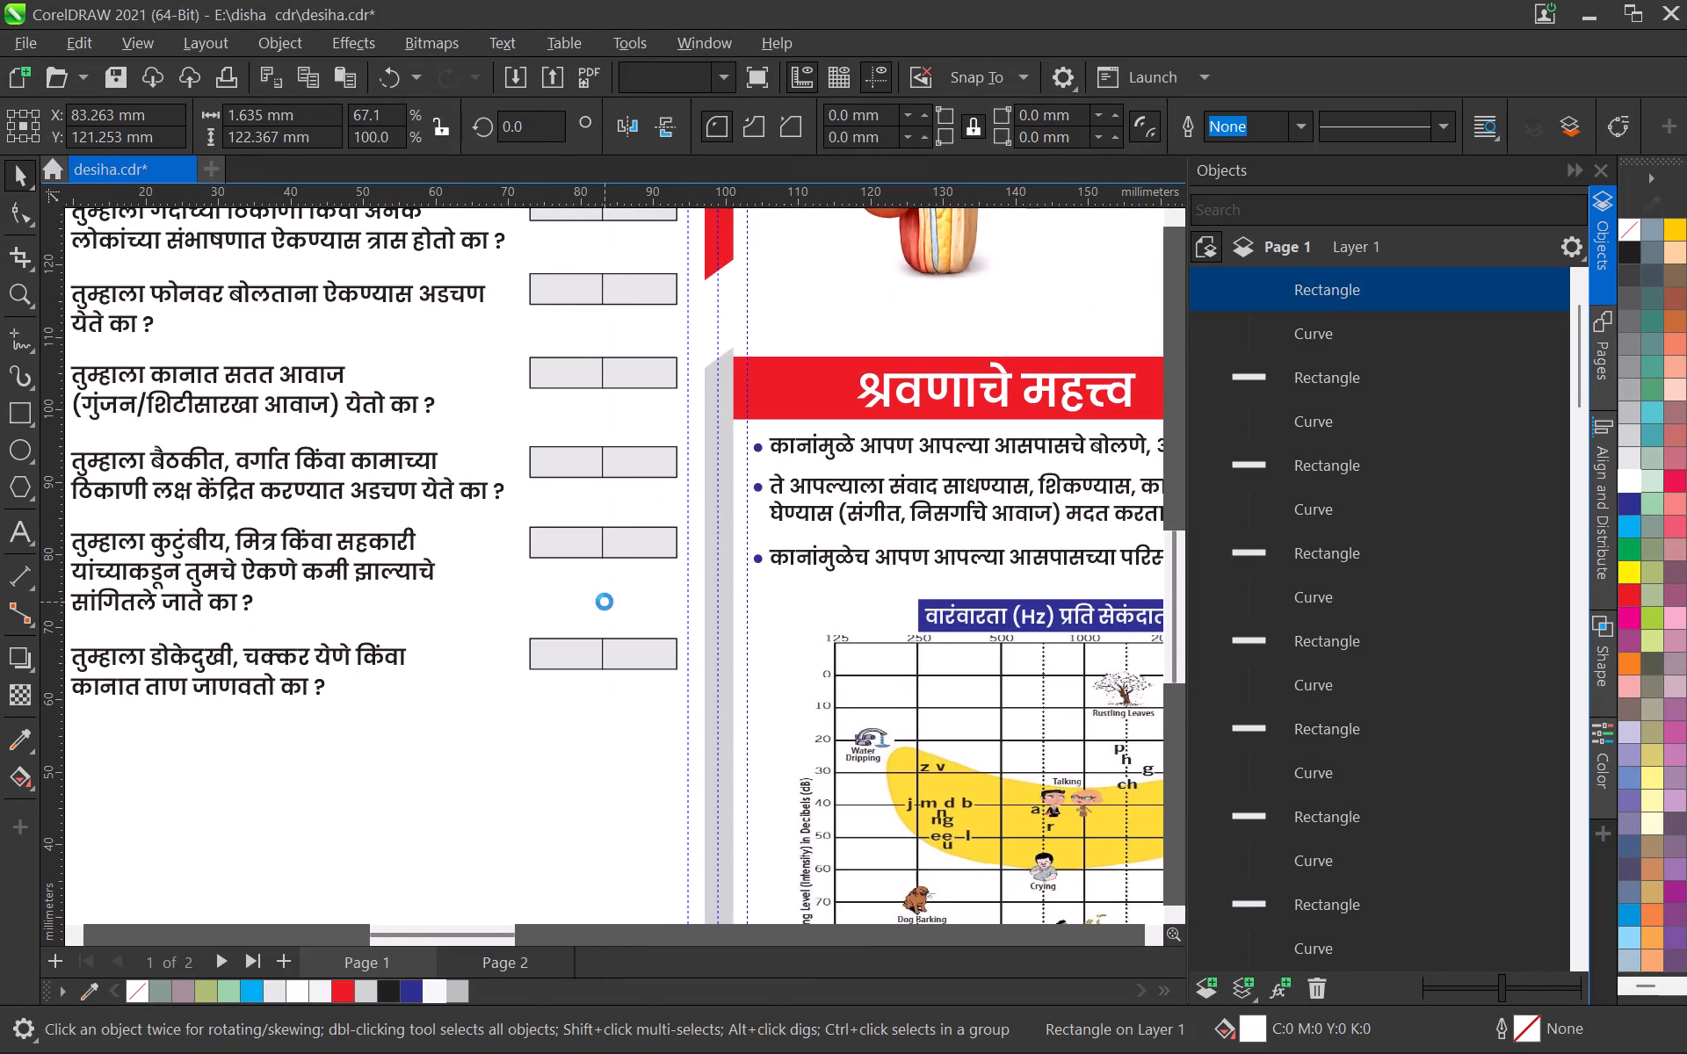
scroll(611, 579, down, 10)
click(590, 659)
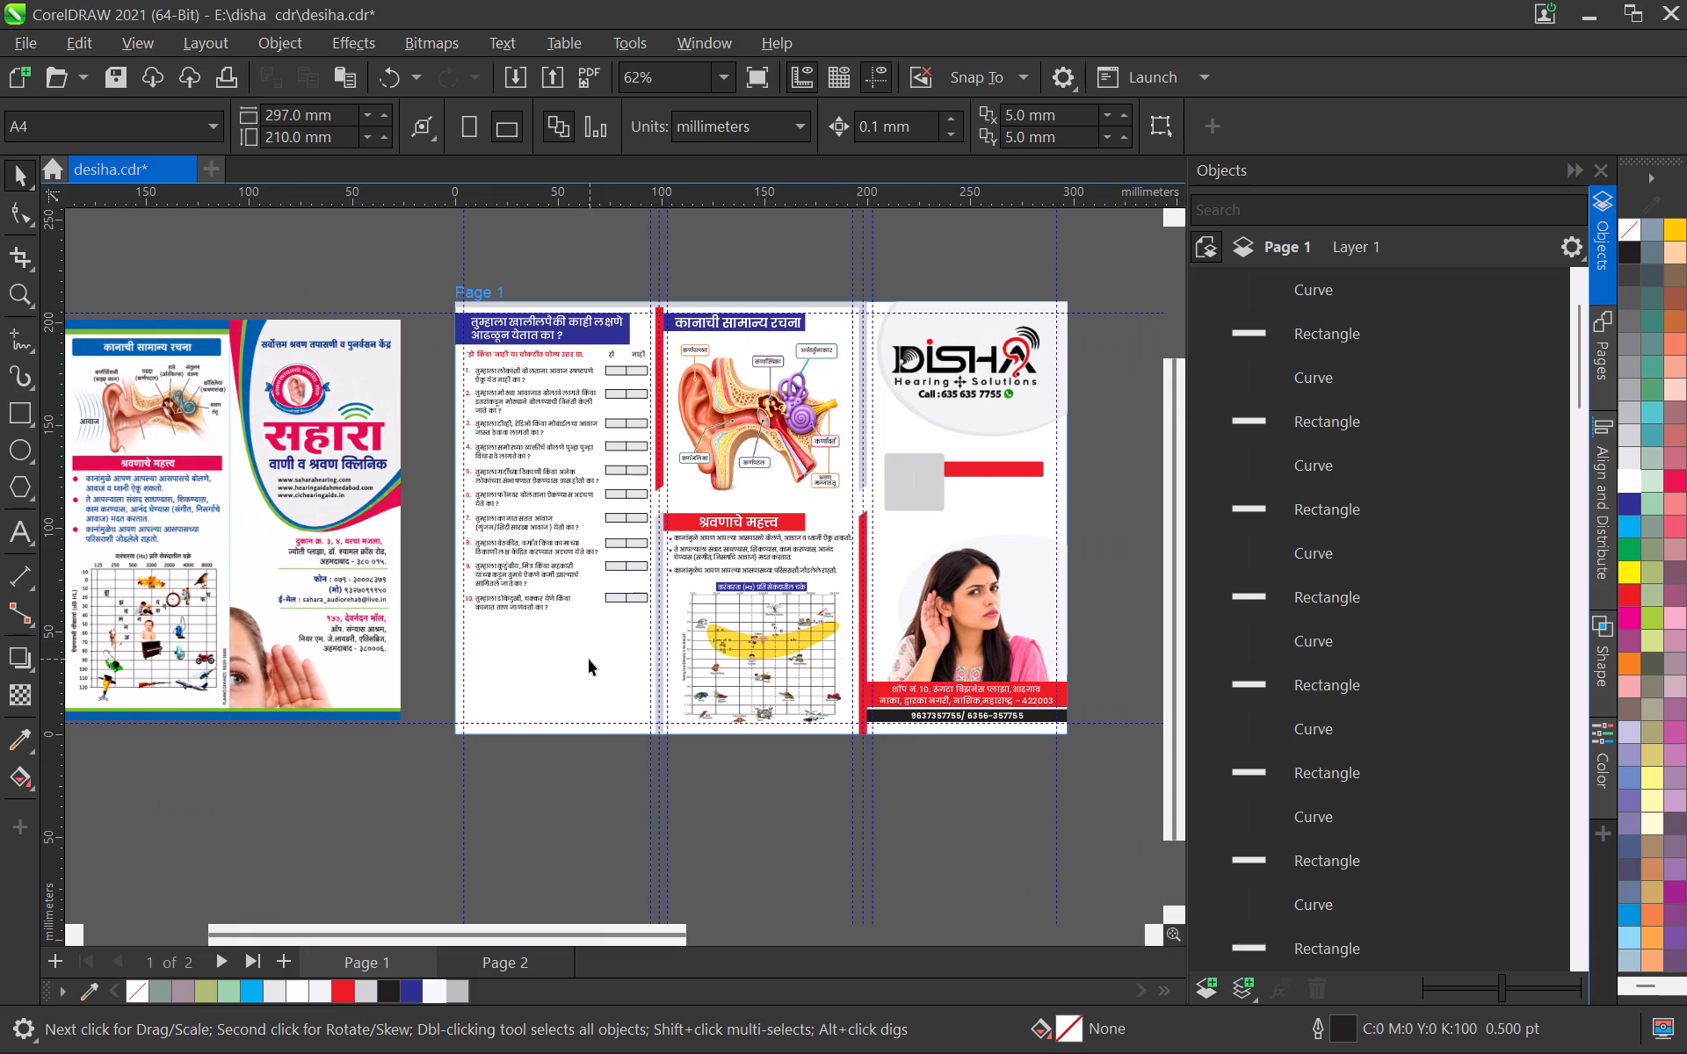
Save the brochure document.
key(ctrl+s)
Nudge the हो label about 1 mm right above the answer boxes and enlarge it to about 12.5 pt.
scroll(615, 377, up, 9)
scroll(607, 323, down, 1)
scroll(607, 320, up, 10)
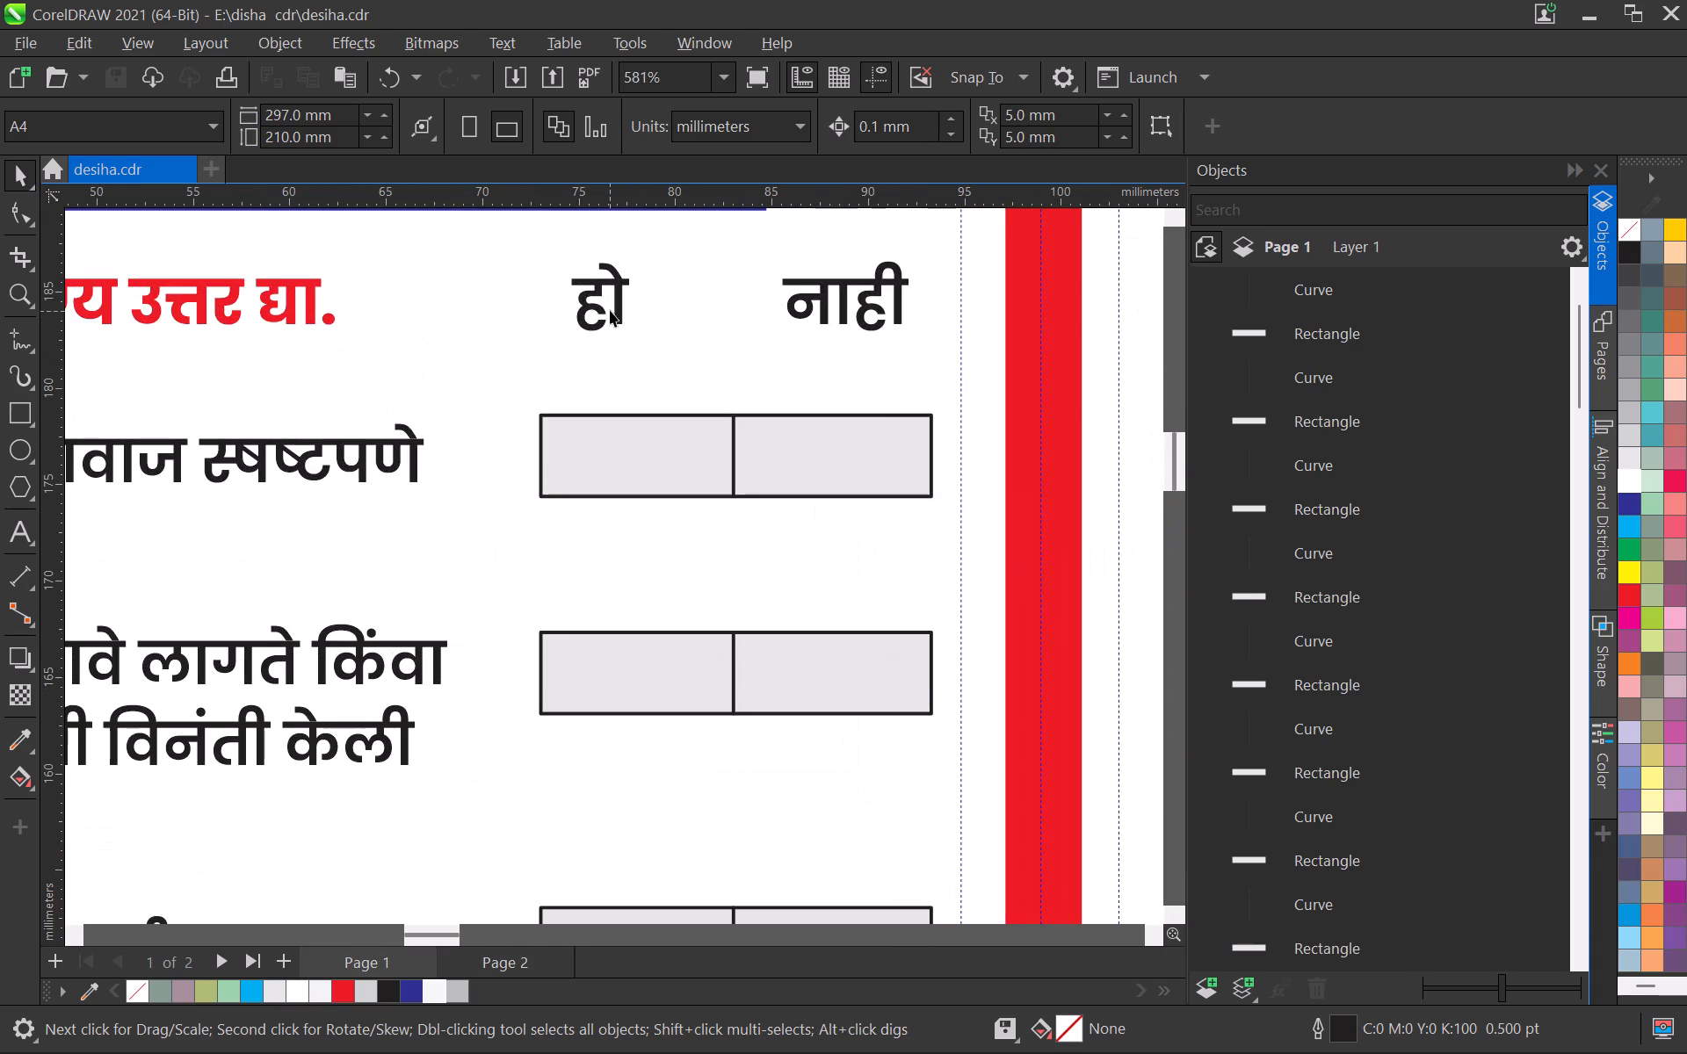
click(610, 310)
click(616, 318)
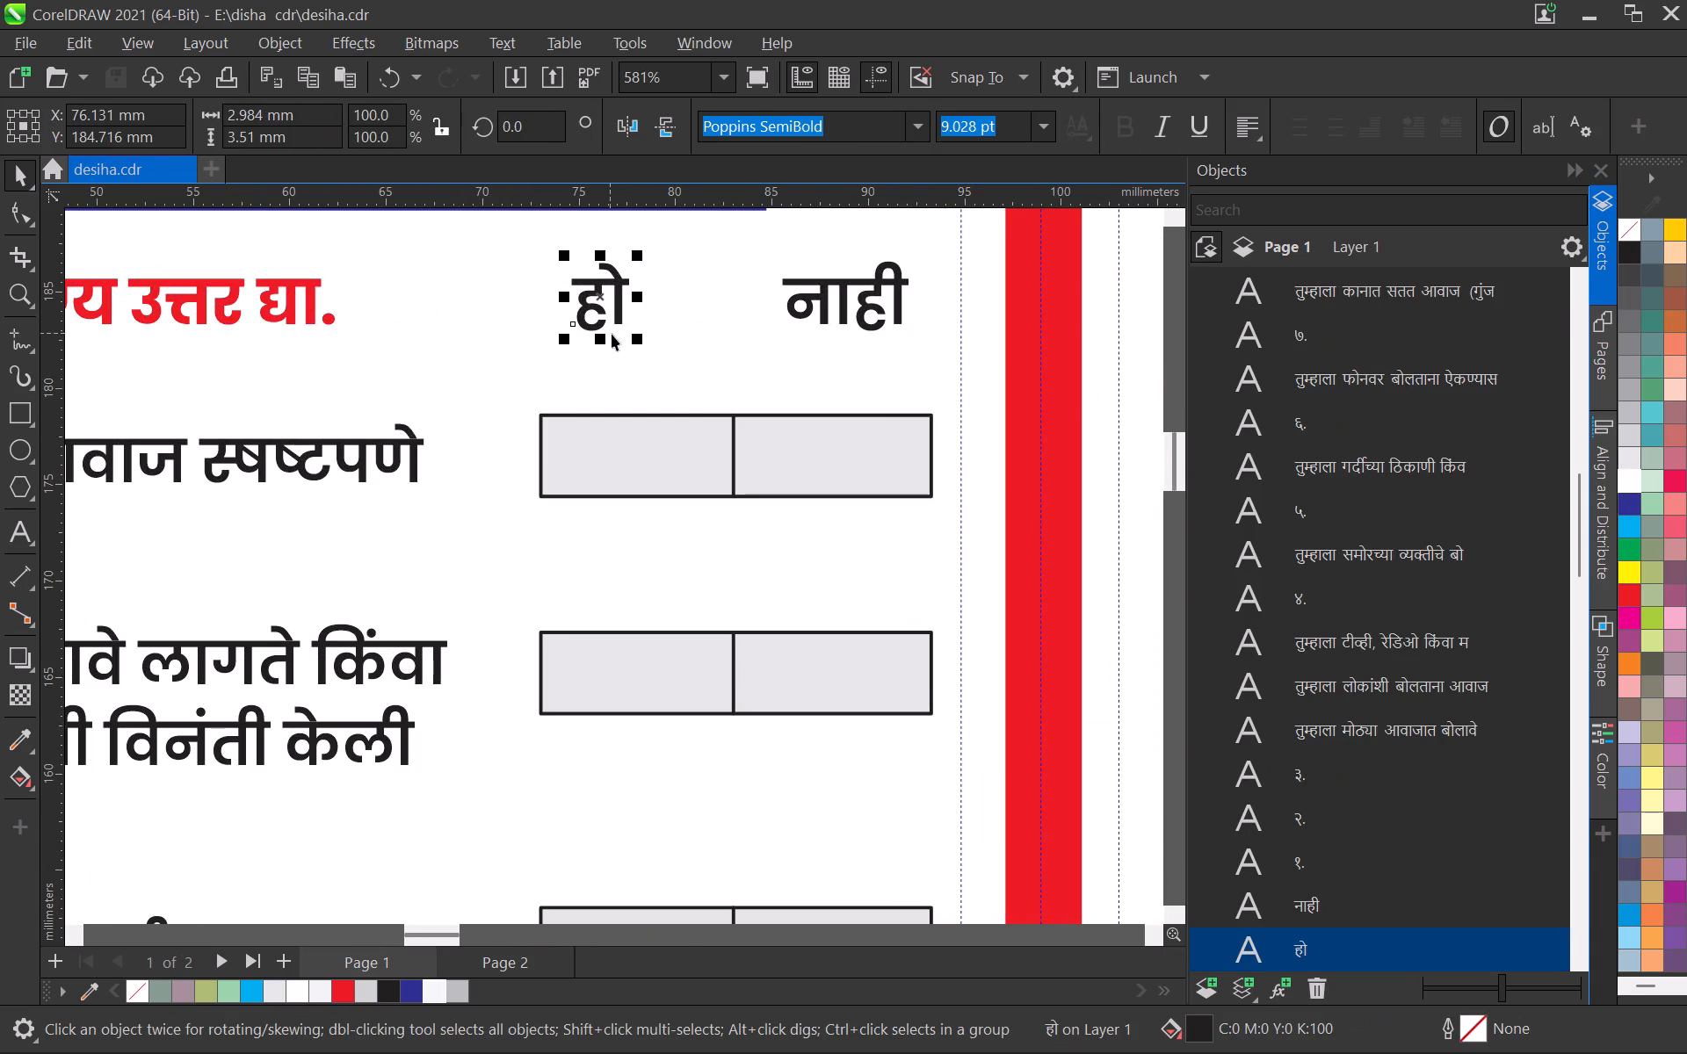
key(Right)
key(Right)
key(Right)
key(Right)
key(Right)
key(Right)
key(Right)
key(Right)
key(Right)
key(Right)
key(Right)
drag(659, 338, 683, 381)
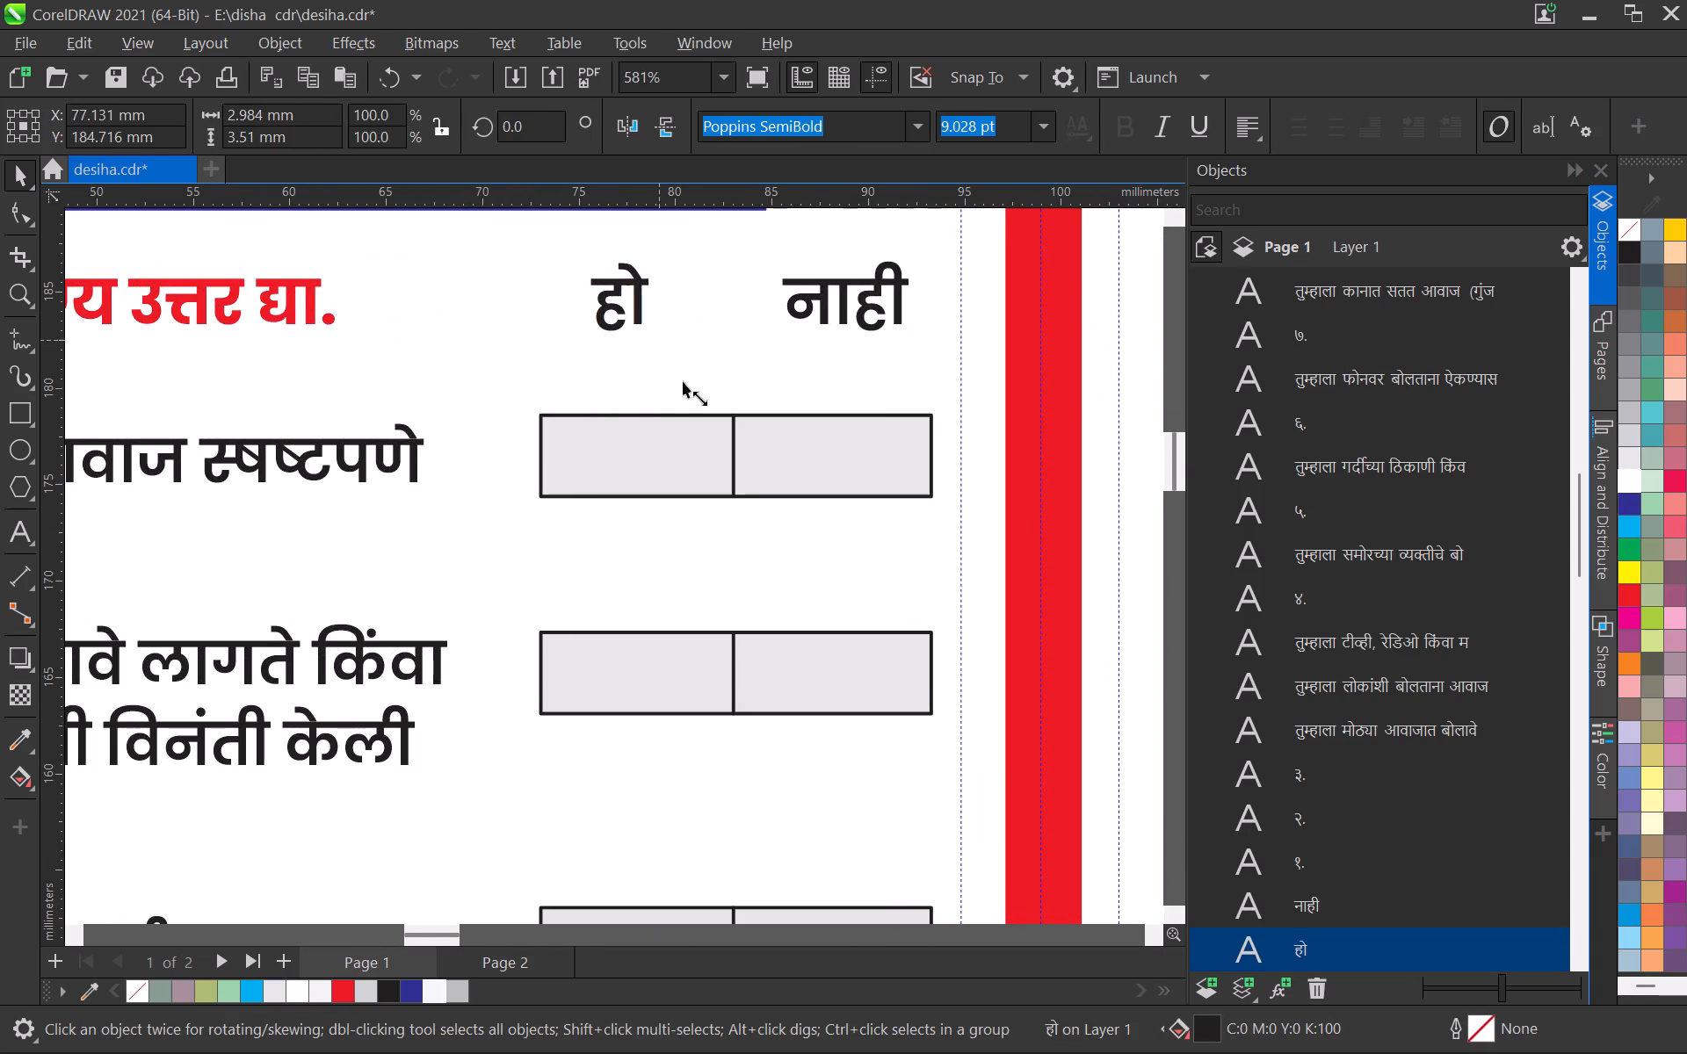
drag(683, 381, 681, 373)
Enlarge the नाही label to about 11.2 pt and nudge it slightly left.
click(827, 321)
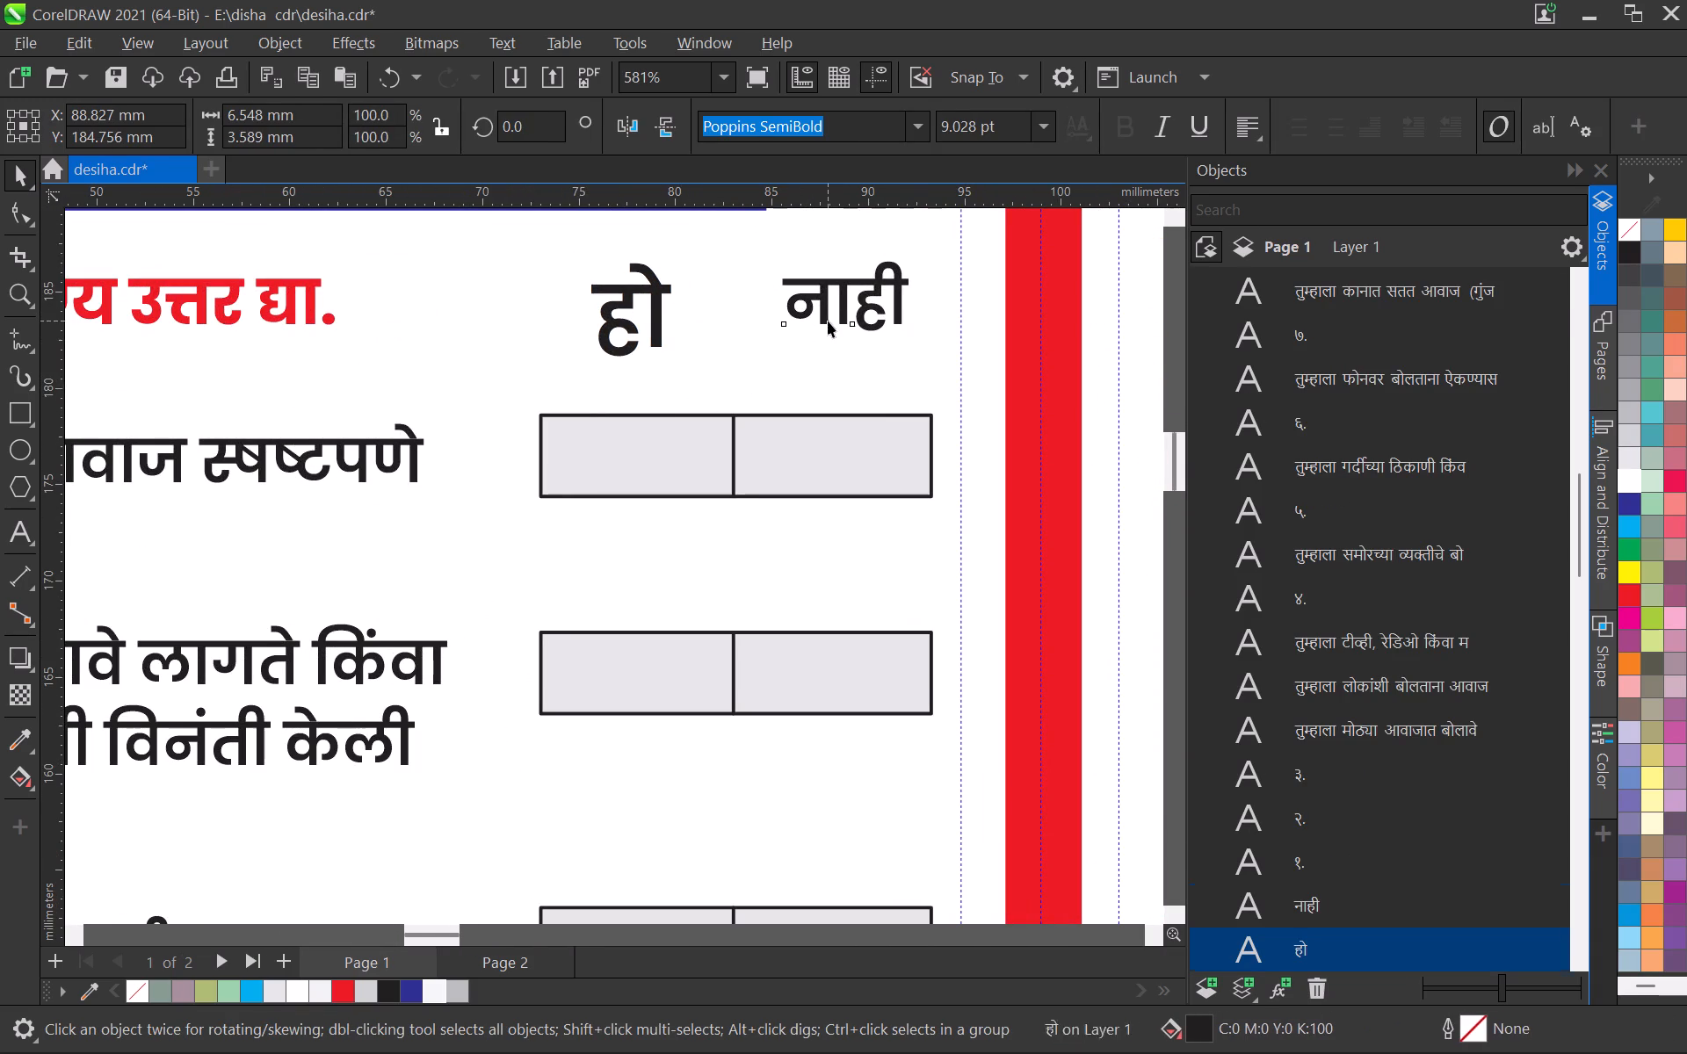
drag(770, 341, 744, 356)
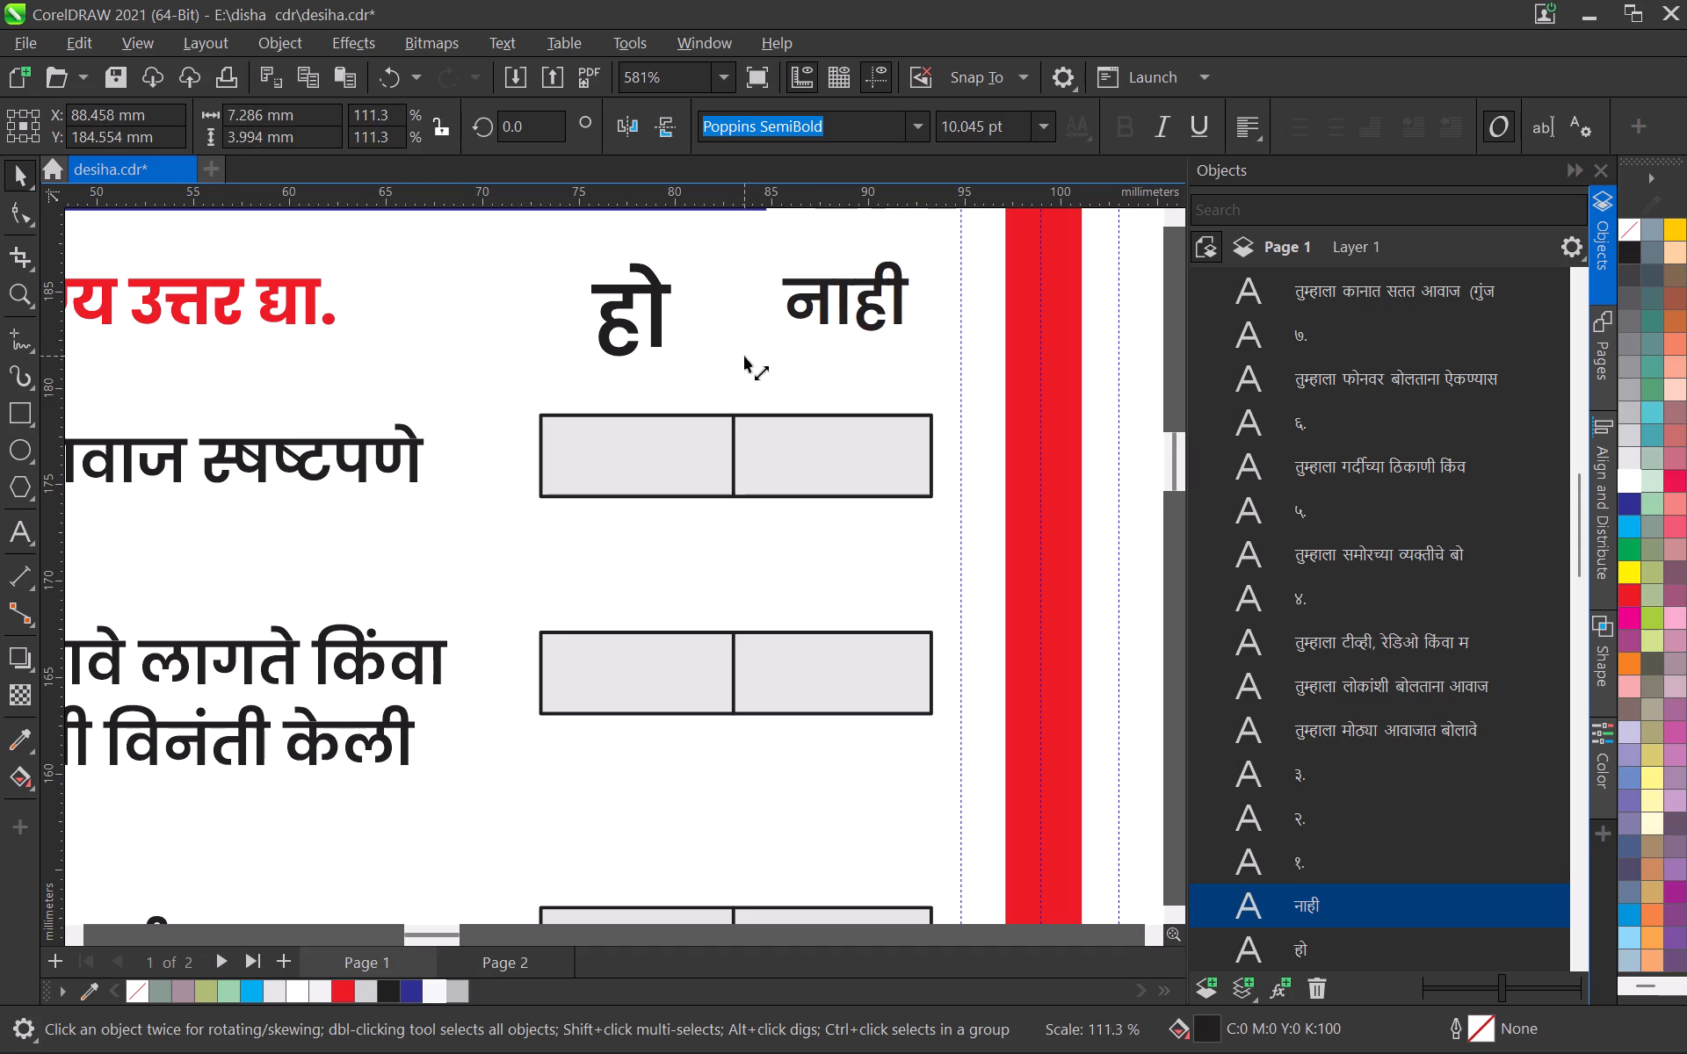
drag(744, 356, 739, 359)
key(Left)
key(Left)
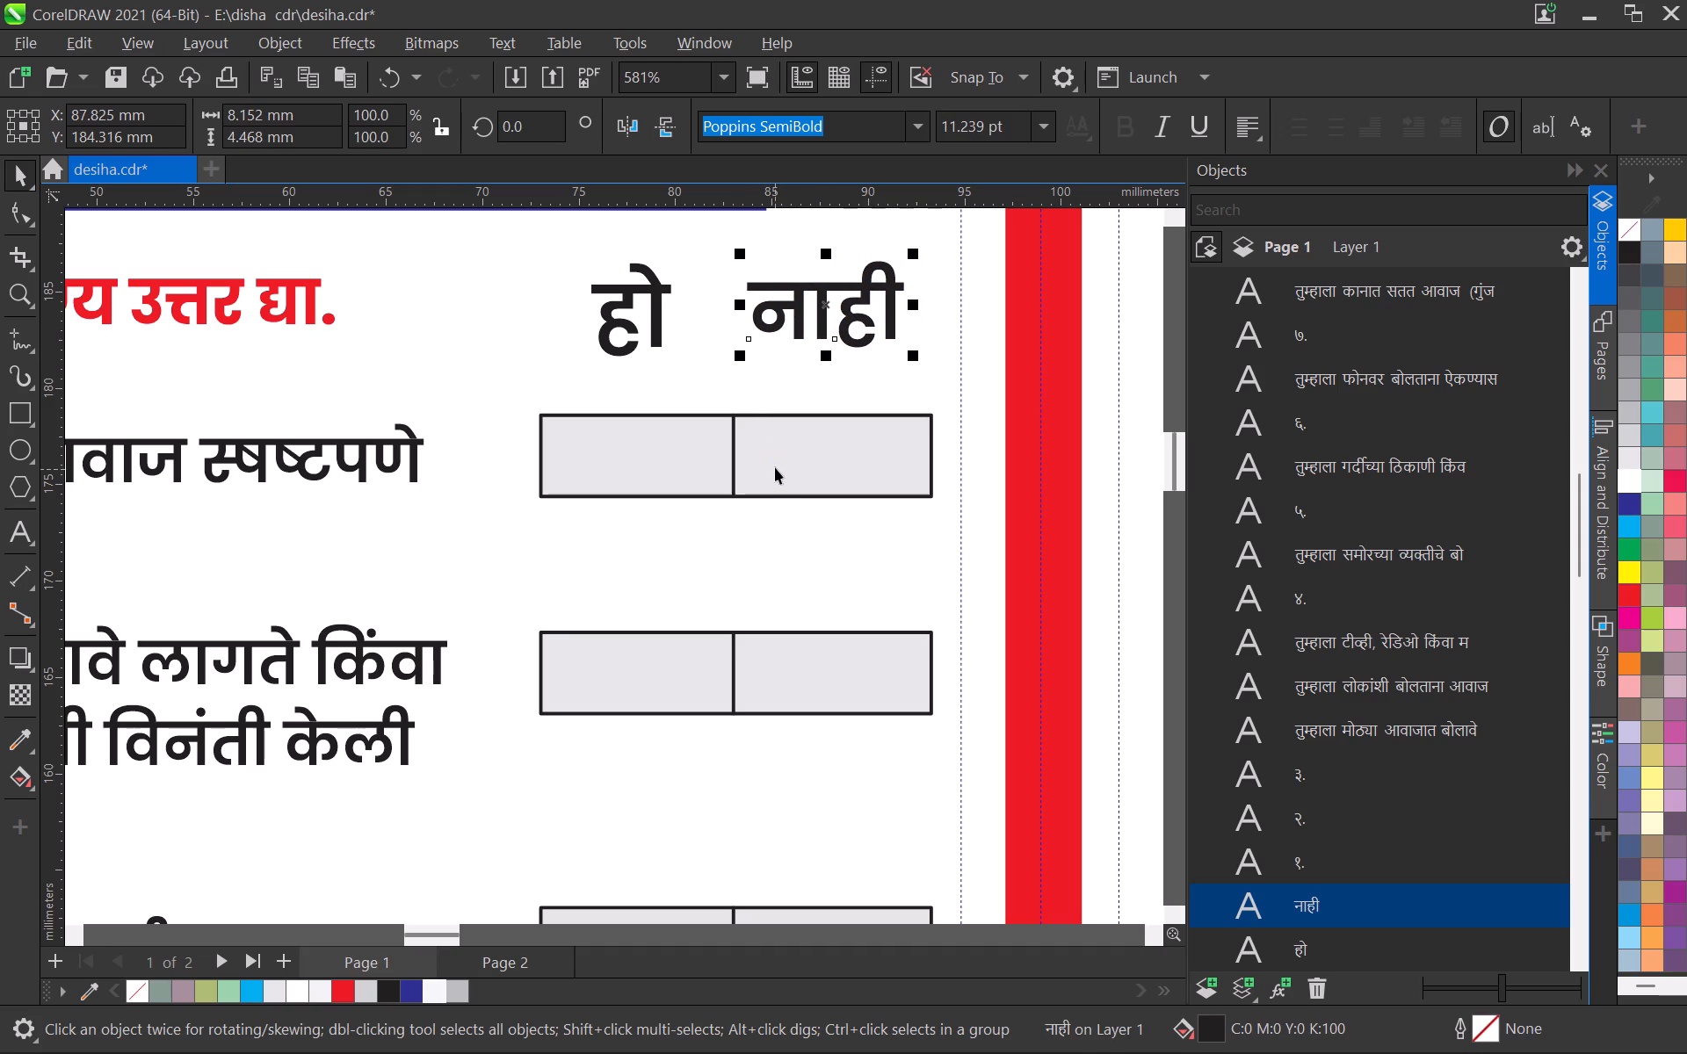
key(Left)
key(Right)
Scale the हो and नाही labels down together to about 11.2 pt and 10.1 pt, and deselect them.
click(620, 328)
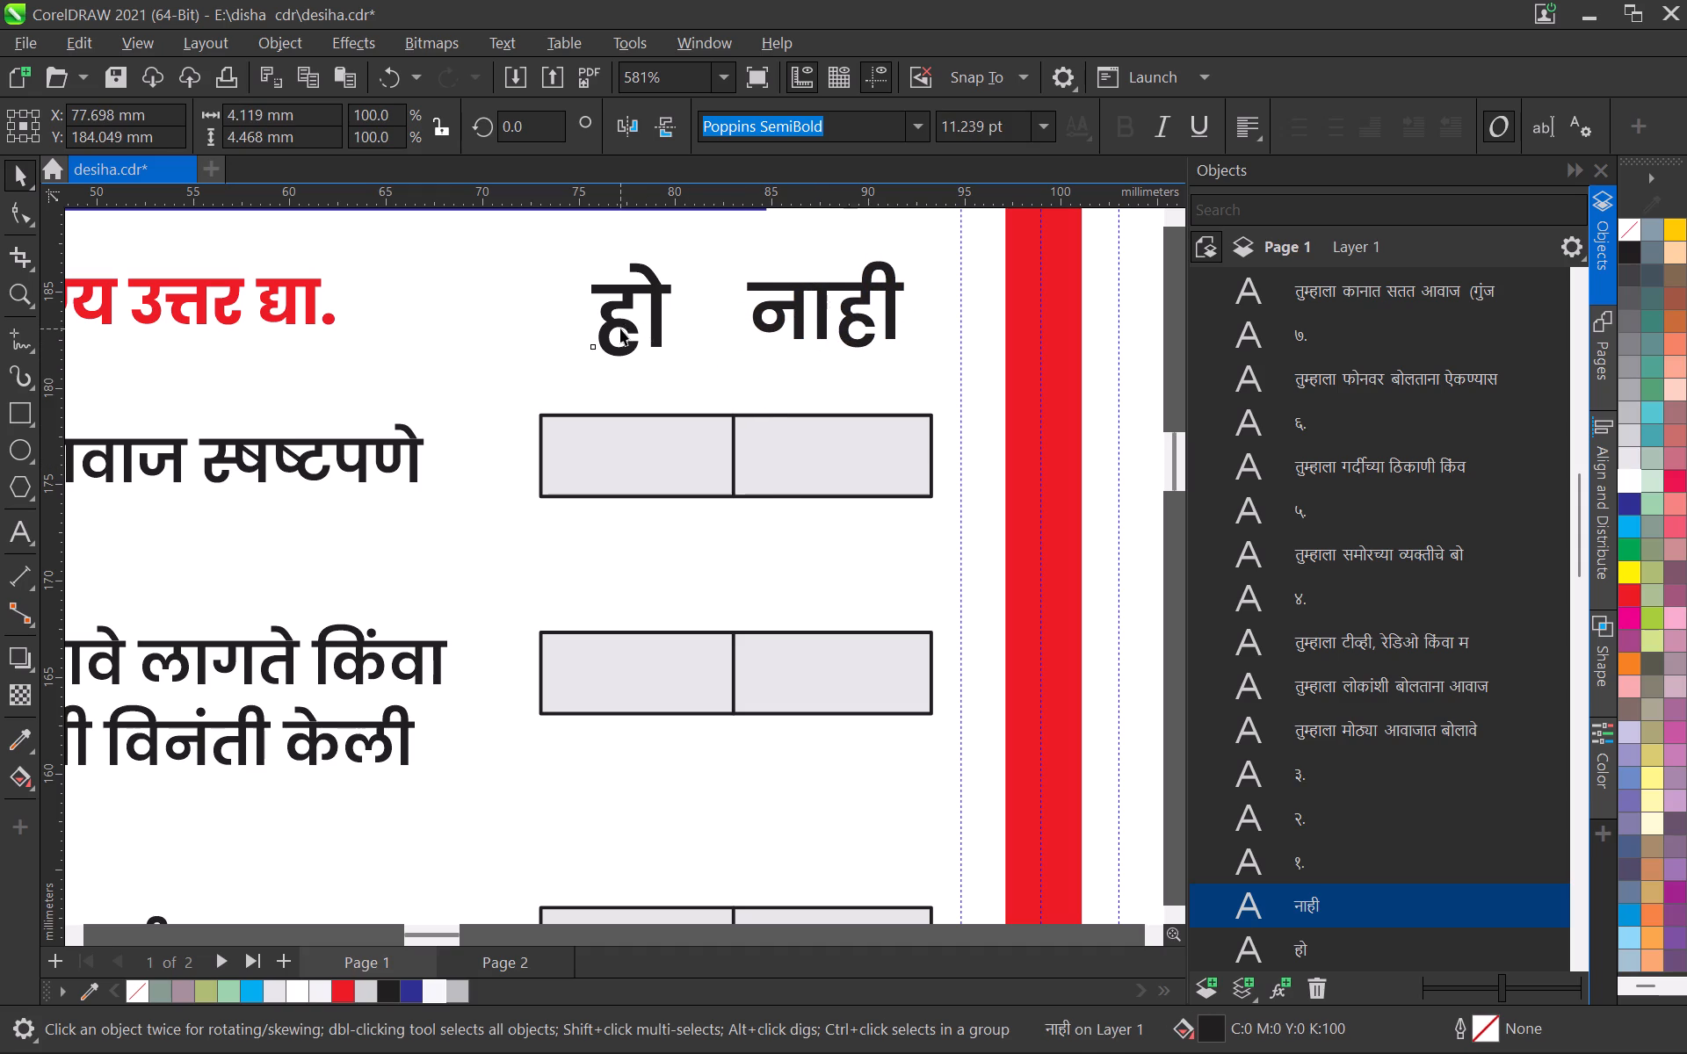
key(Left)
key(Right)
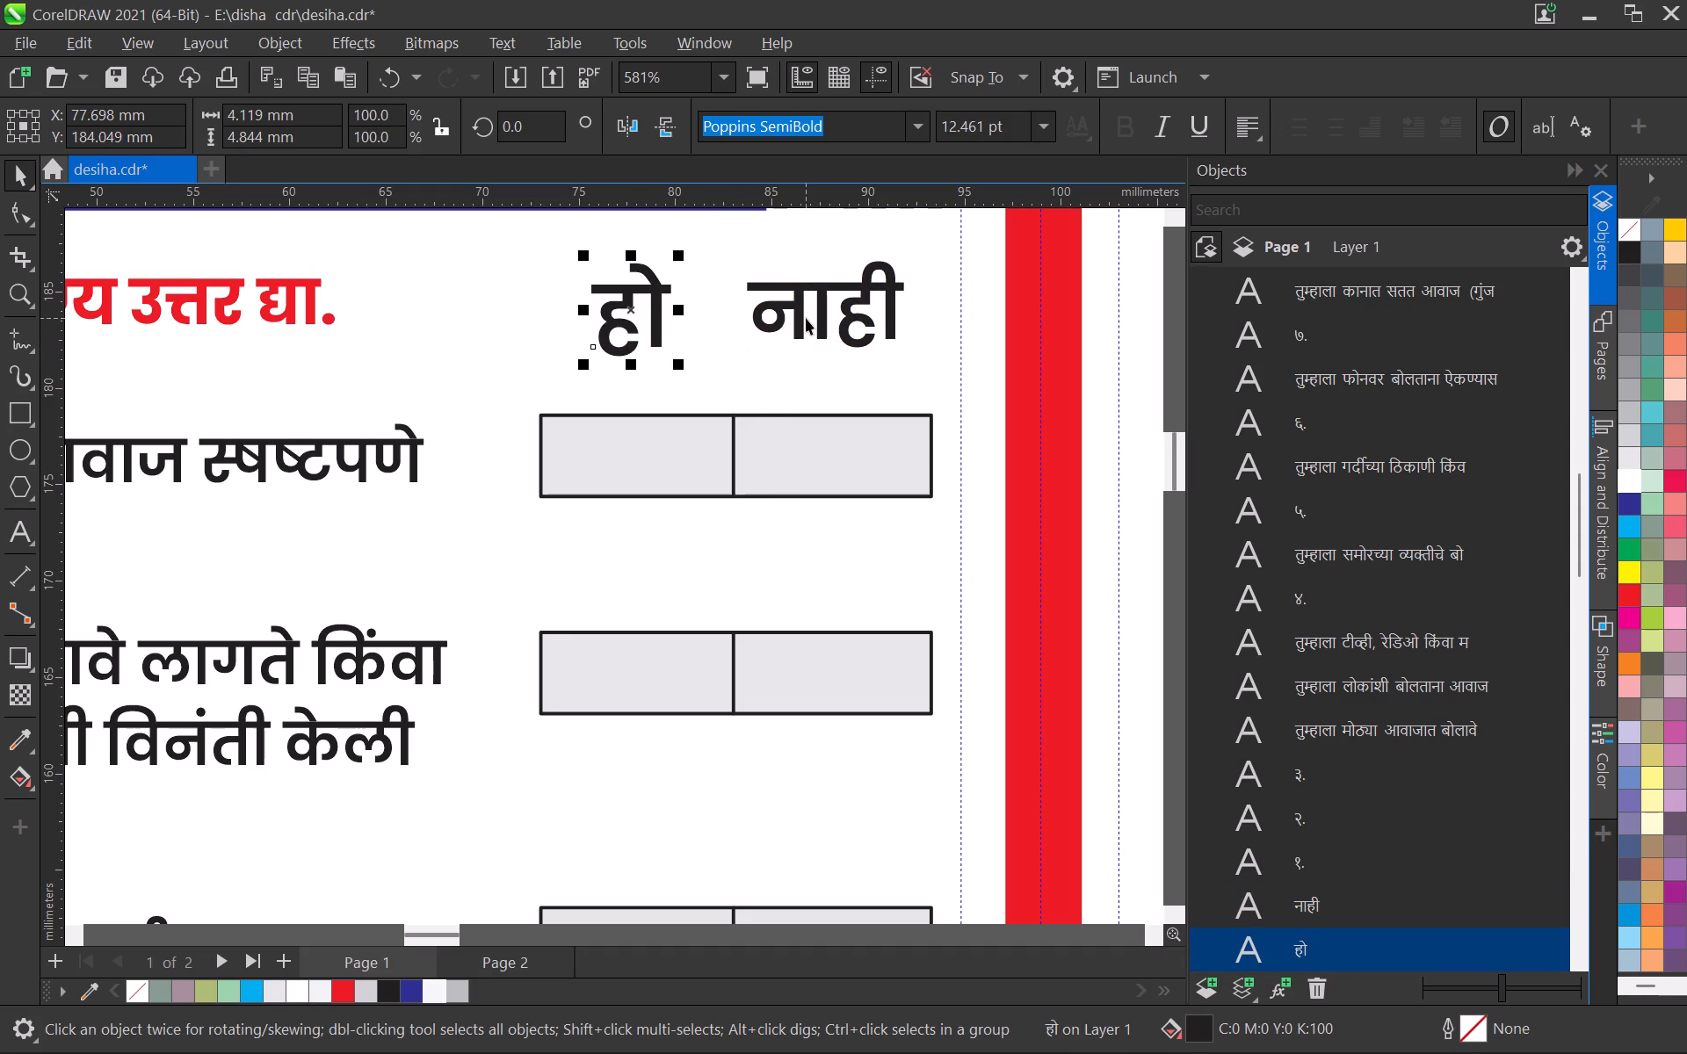
shift+click(799, 309)
drag(914, 370, 893, 361)
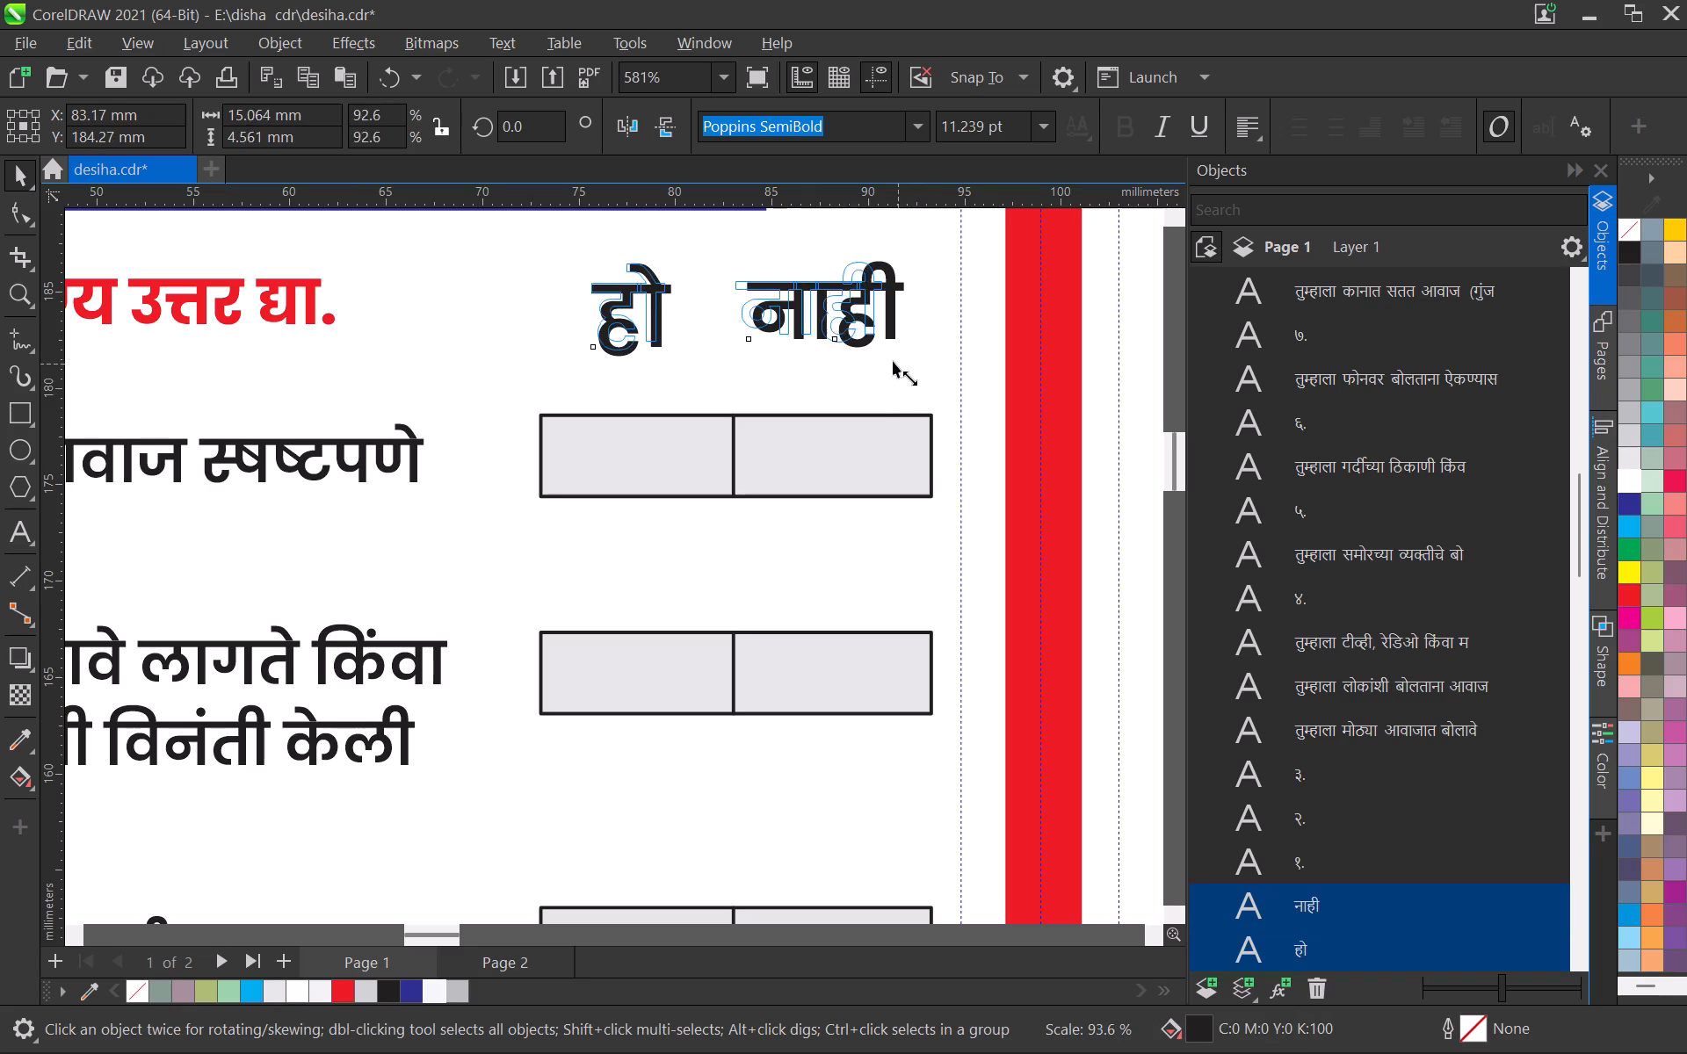
drag(893, 361, 886, 360)
click(880, 401)
Nudge the नाही label about 2 mm right to centre it above the answer boxes' second column.
click(835, 322)
click(852, 307)
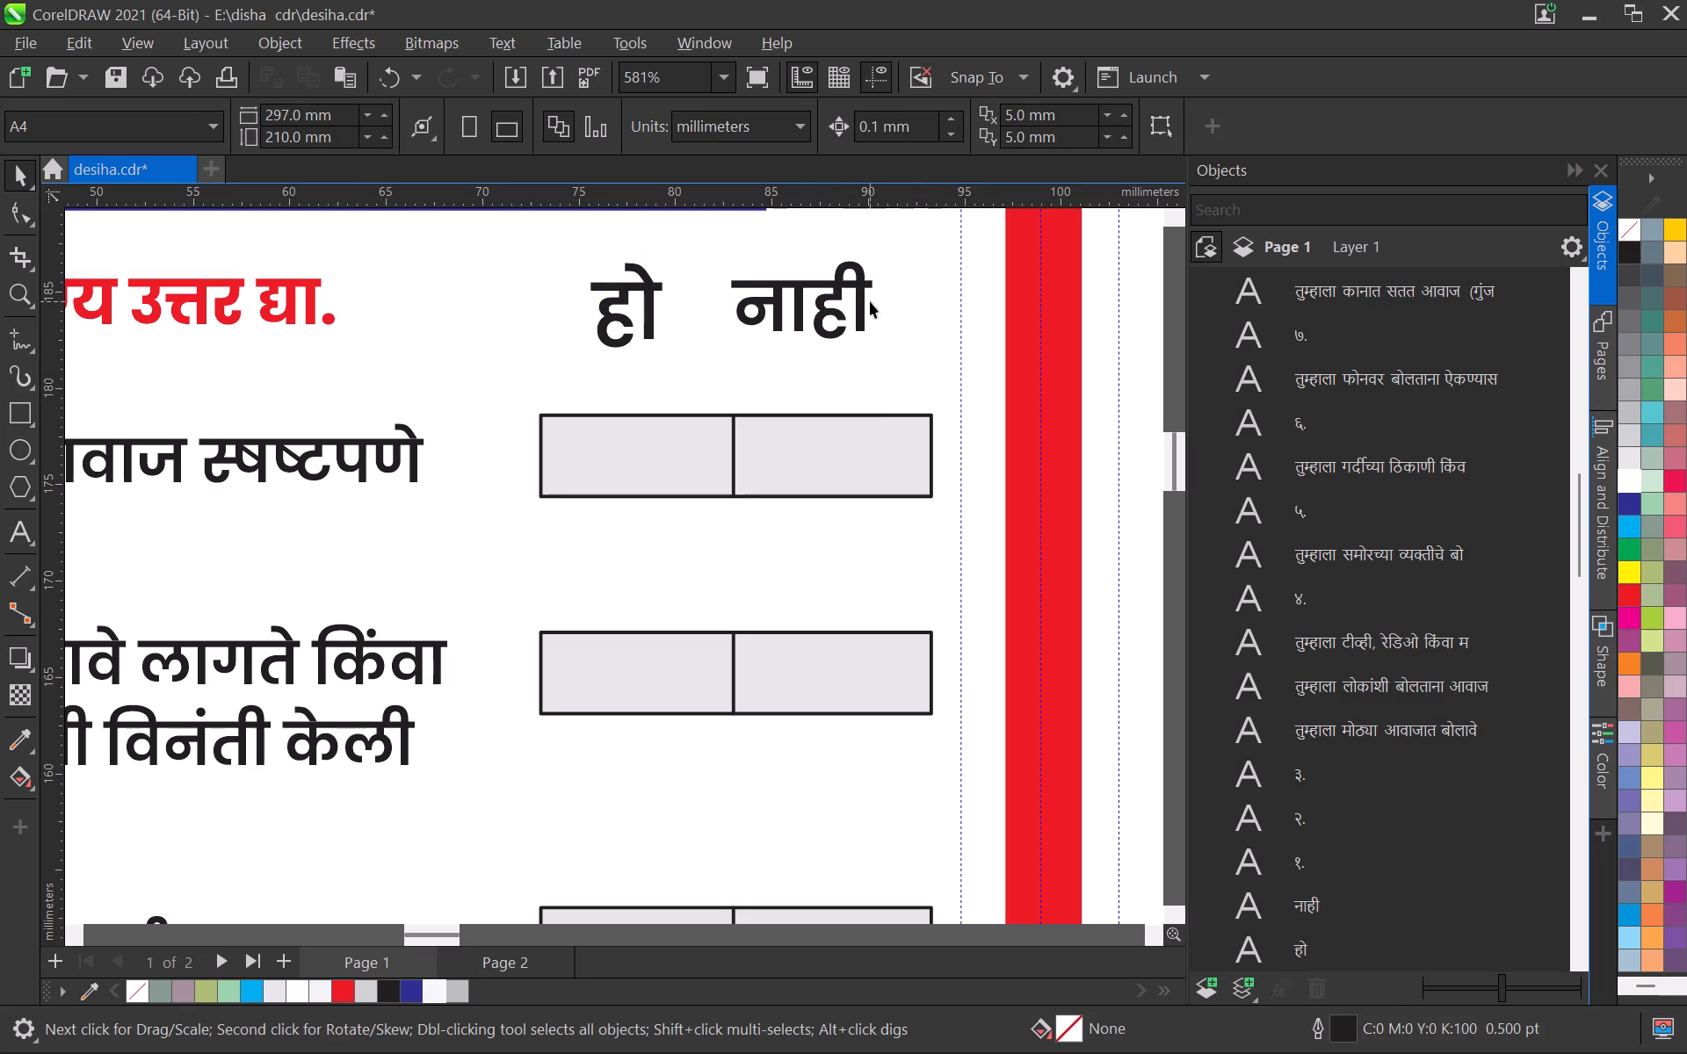
click(858, 295)
key(Right)
key(Right)
key(Right)
key(Right)
key(Right)
key(Right)
key(Right)
key(Right)
key(Right)
key(Right)
key(Right)
key(Right)
key(Right)
key(Right)
key(Right)
key(Right)
key(Right)
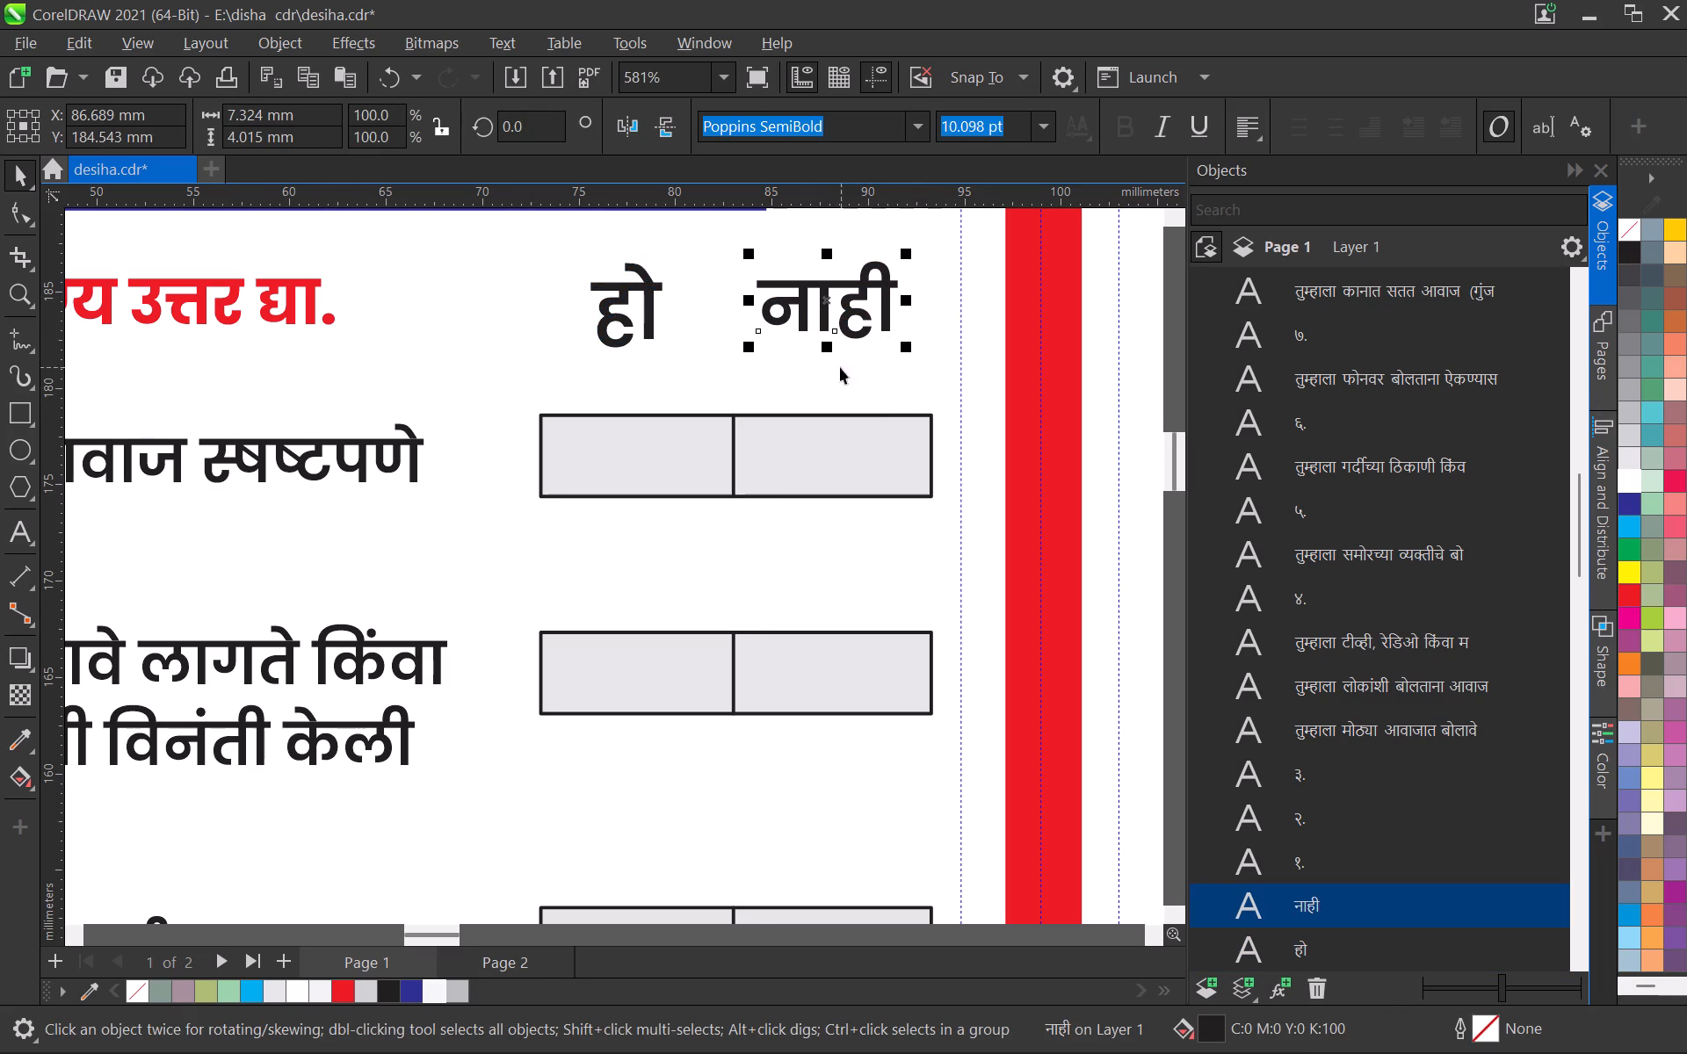
key(Right)
key(Right)
key(Right)
key(Right)
Save the brochure document with the resized answer labels.
scroll(762, 370, down, 14)
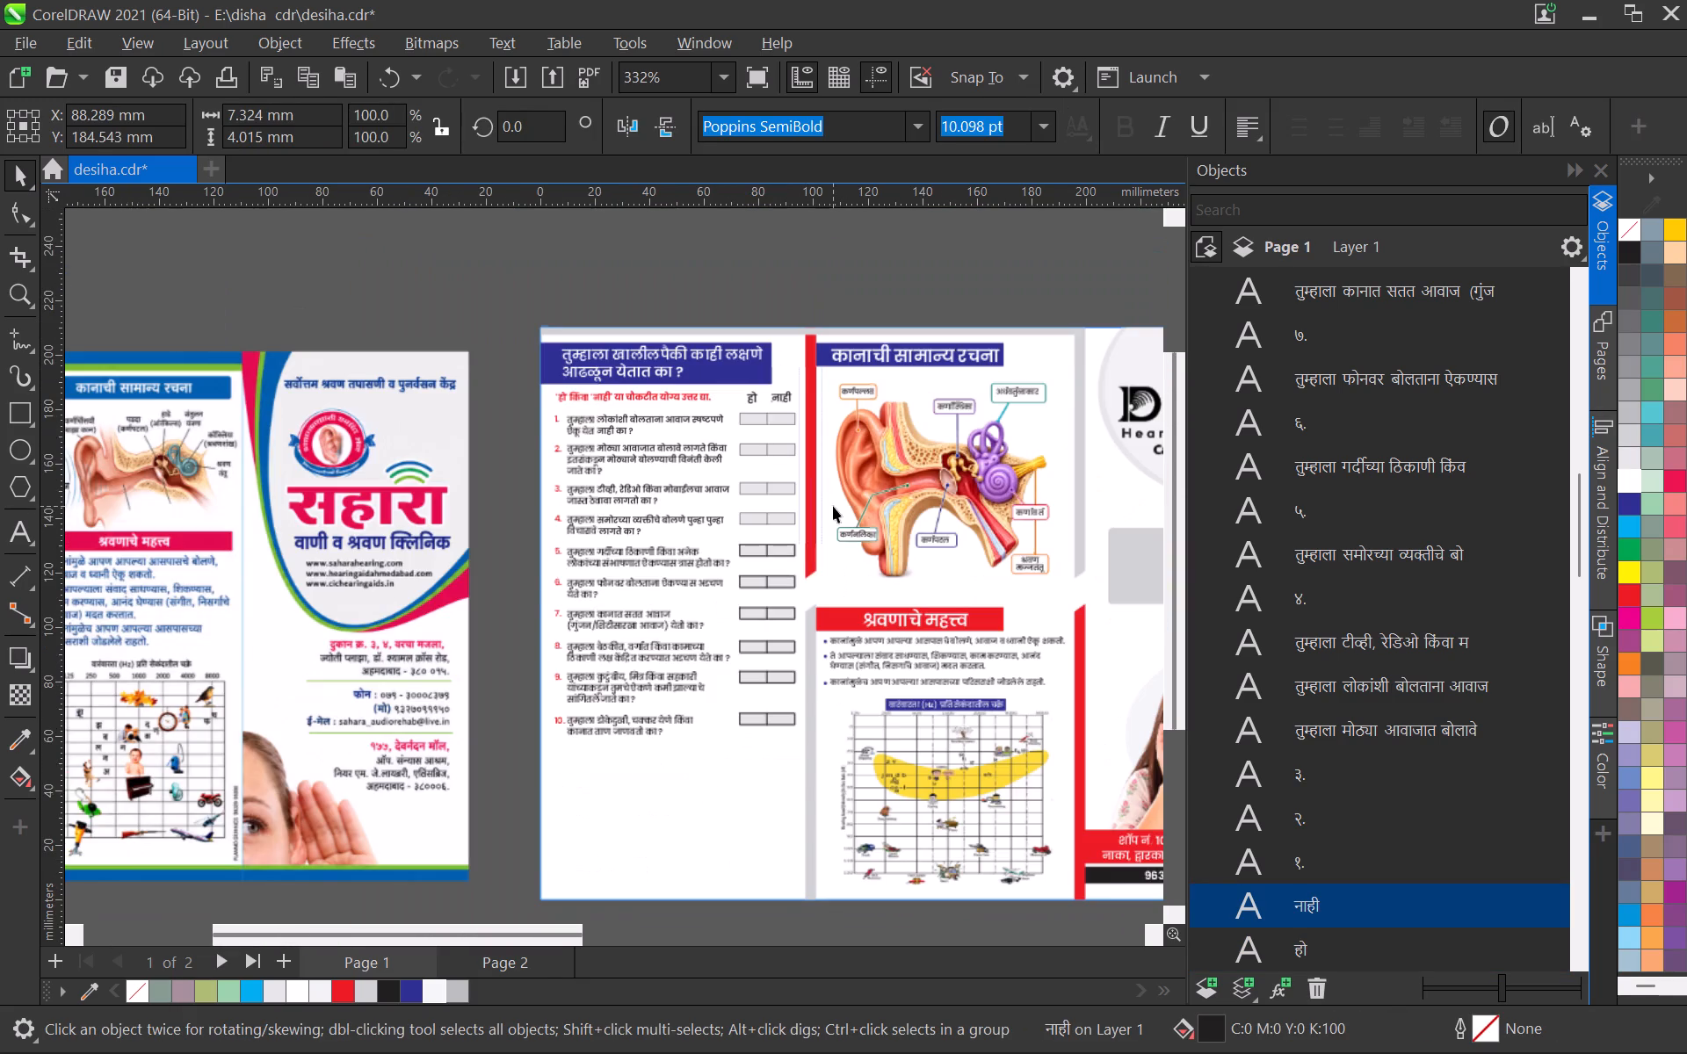
click(821, 270)
scroll(812, 376, up, 9)
middle_drag(729, 545, 757, 361)
scroll(757, 365, down, 4)
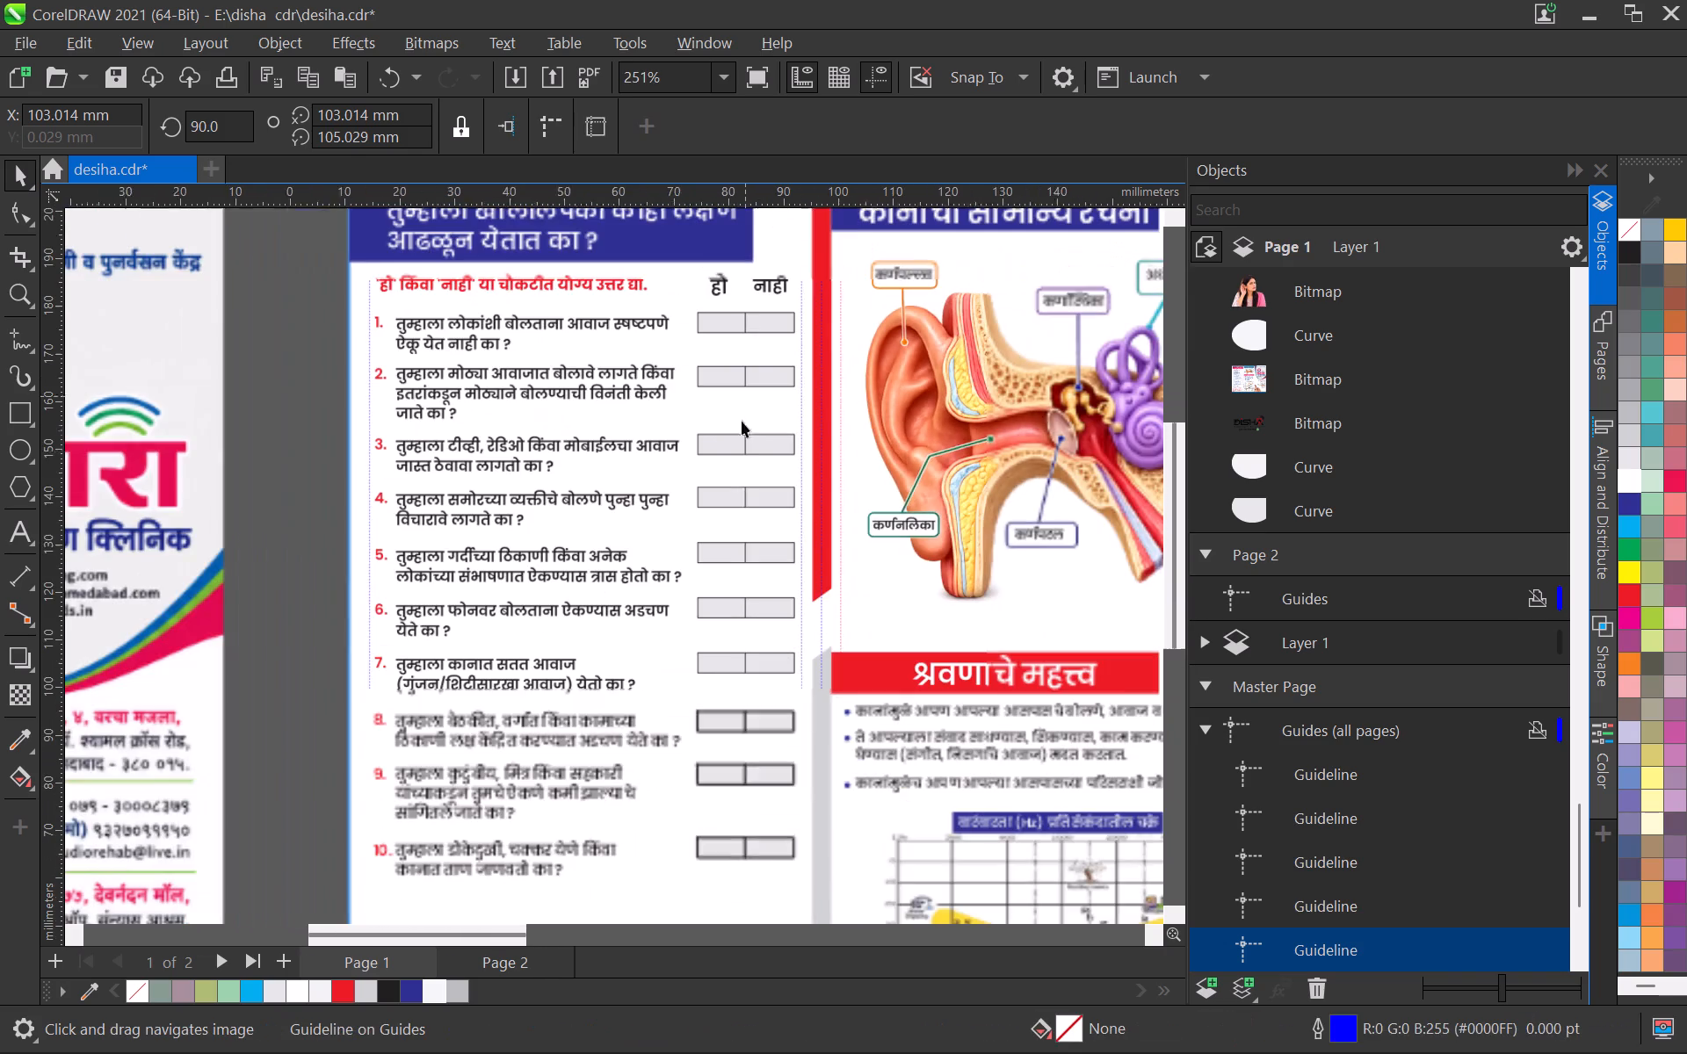
key(ctrl+s)
Compare page 1's questionnaire panel with the reference brochure placed beside the page.
scroll(753, 548, down, 11)
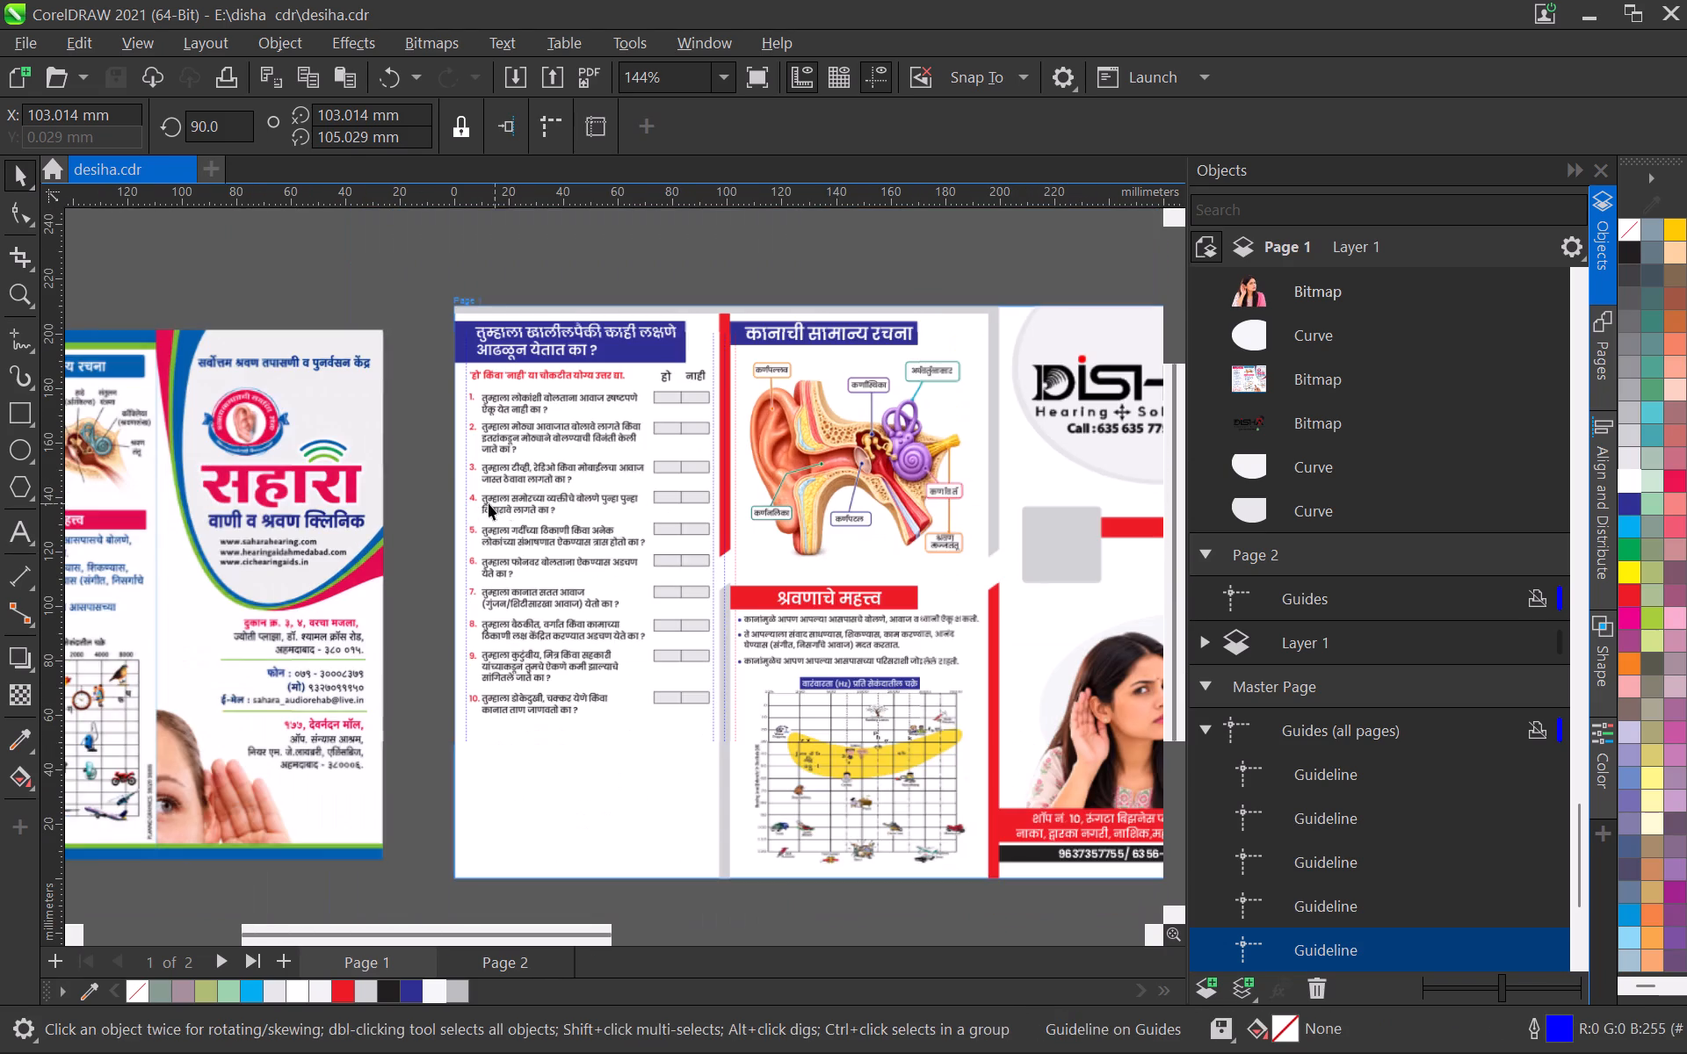
middle_drag(602, 509, 716, 513)
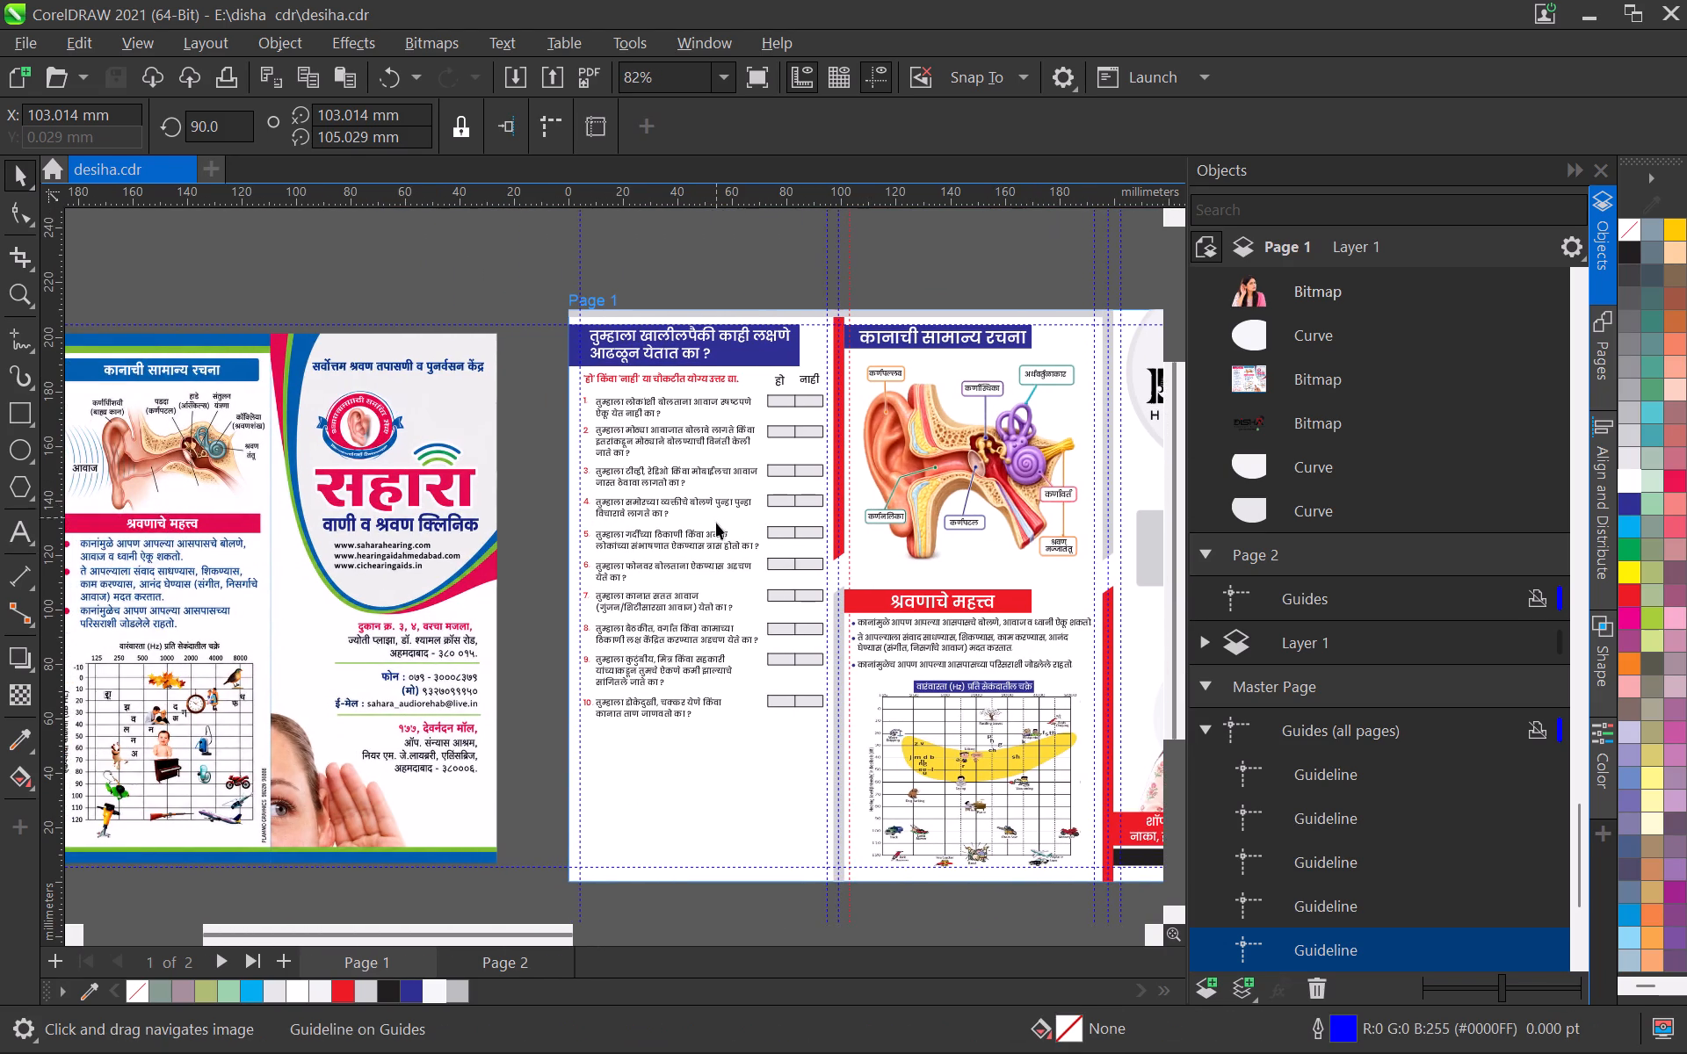
scroll(583, 528, down, 5)
scroll(441, 506, up, 5)
scroll(228, 462, up, 1)
middle_drag(228, 462, 292, 474)
middle_drag(656, 501, 326, 512)
scroll(659, 436, up, 8)
scroll(785, 422, down, 8)
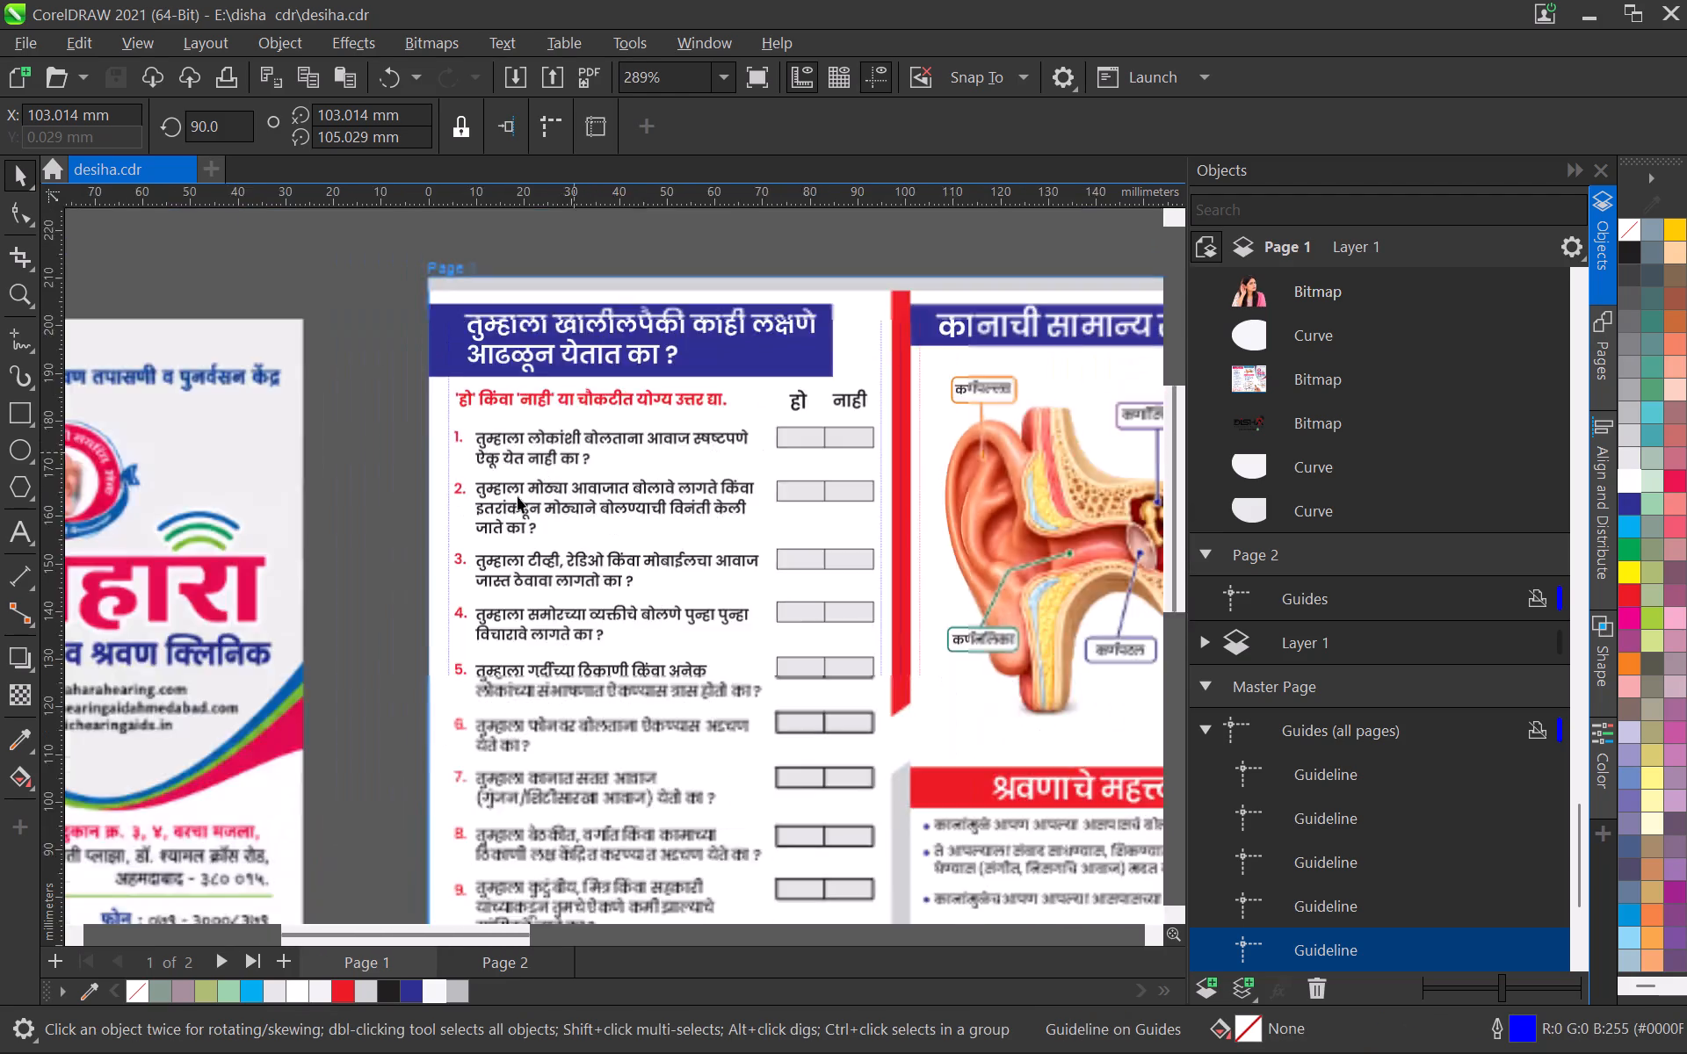
scroll(518, 496, down, 3)
middle_drag(505, 514, 666, 538)
scroll(654, 509, up, 14)
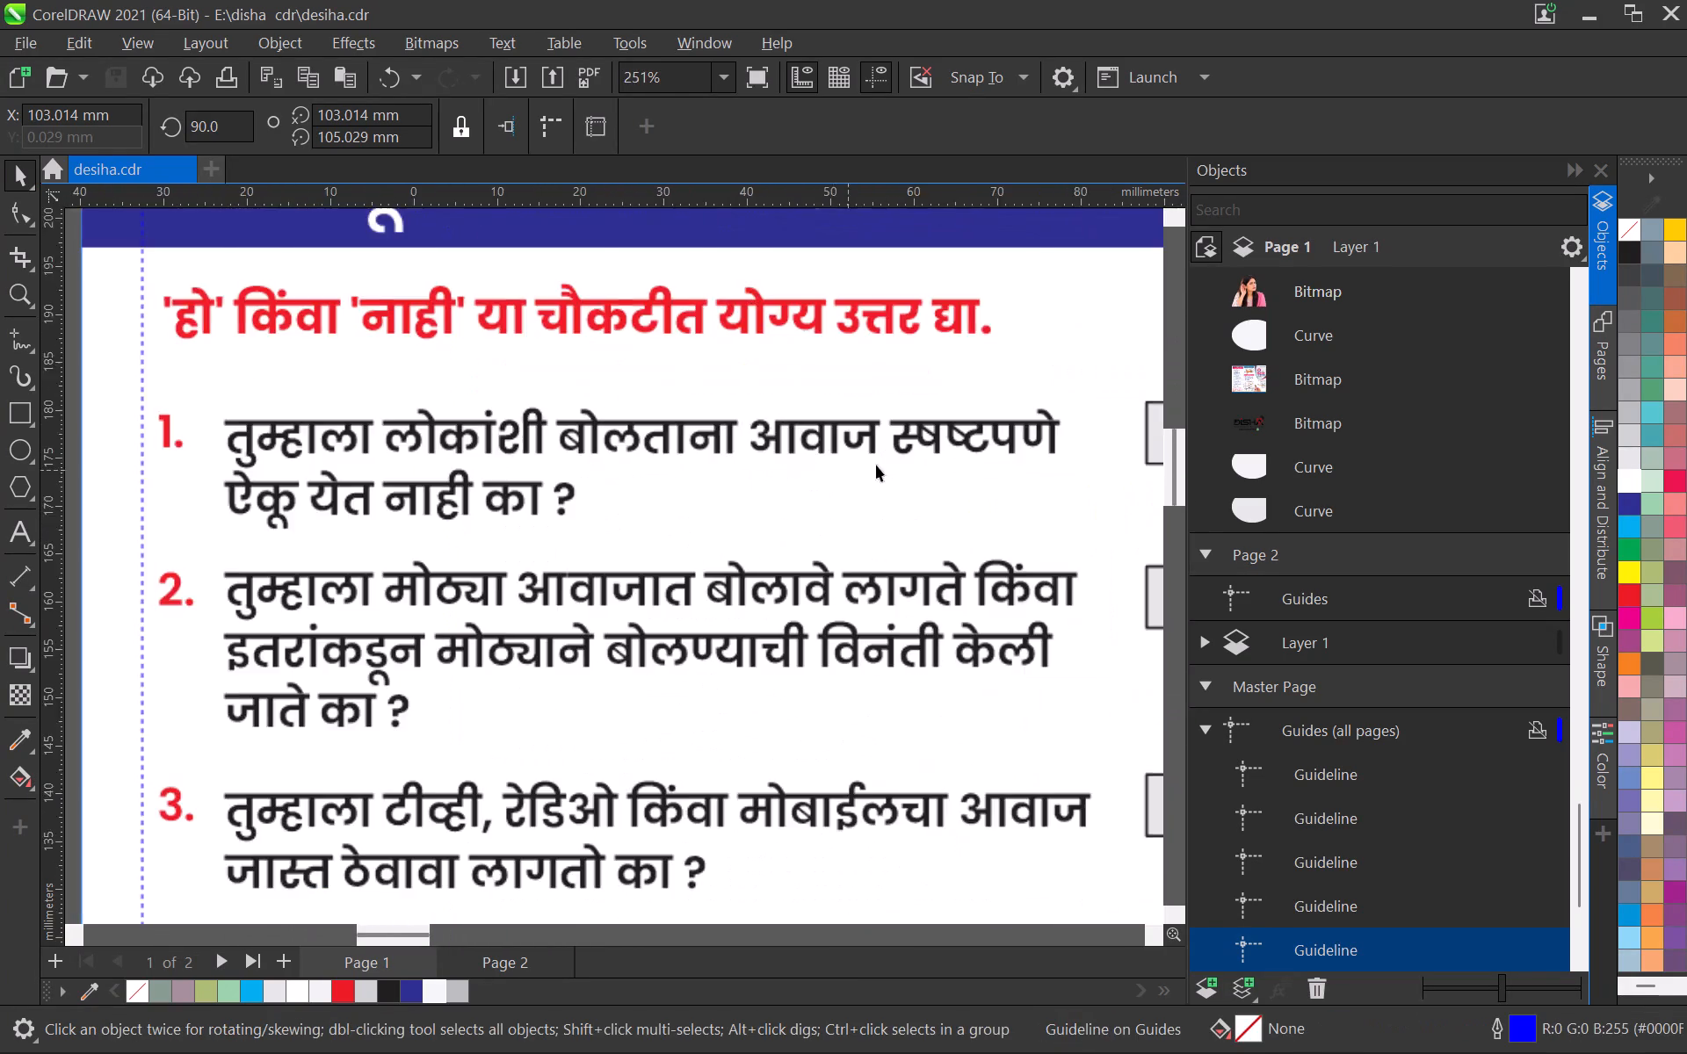
Move the हो and नाही labels together about 2 mm down, closer to question 1's answer box, and deselect them.
middle_drag(901, 459, 179, 590)
scroll(284, 588, up, 1)
click(484, 473)
scroll(610, 491, up, 3)
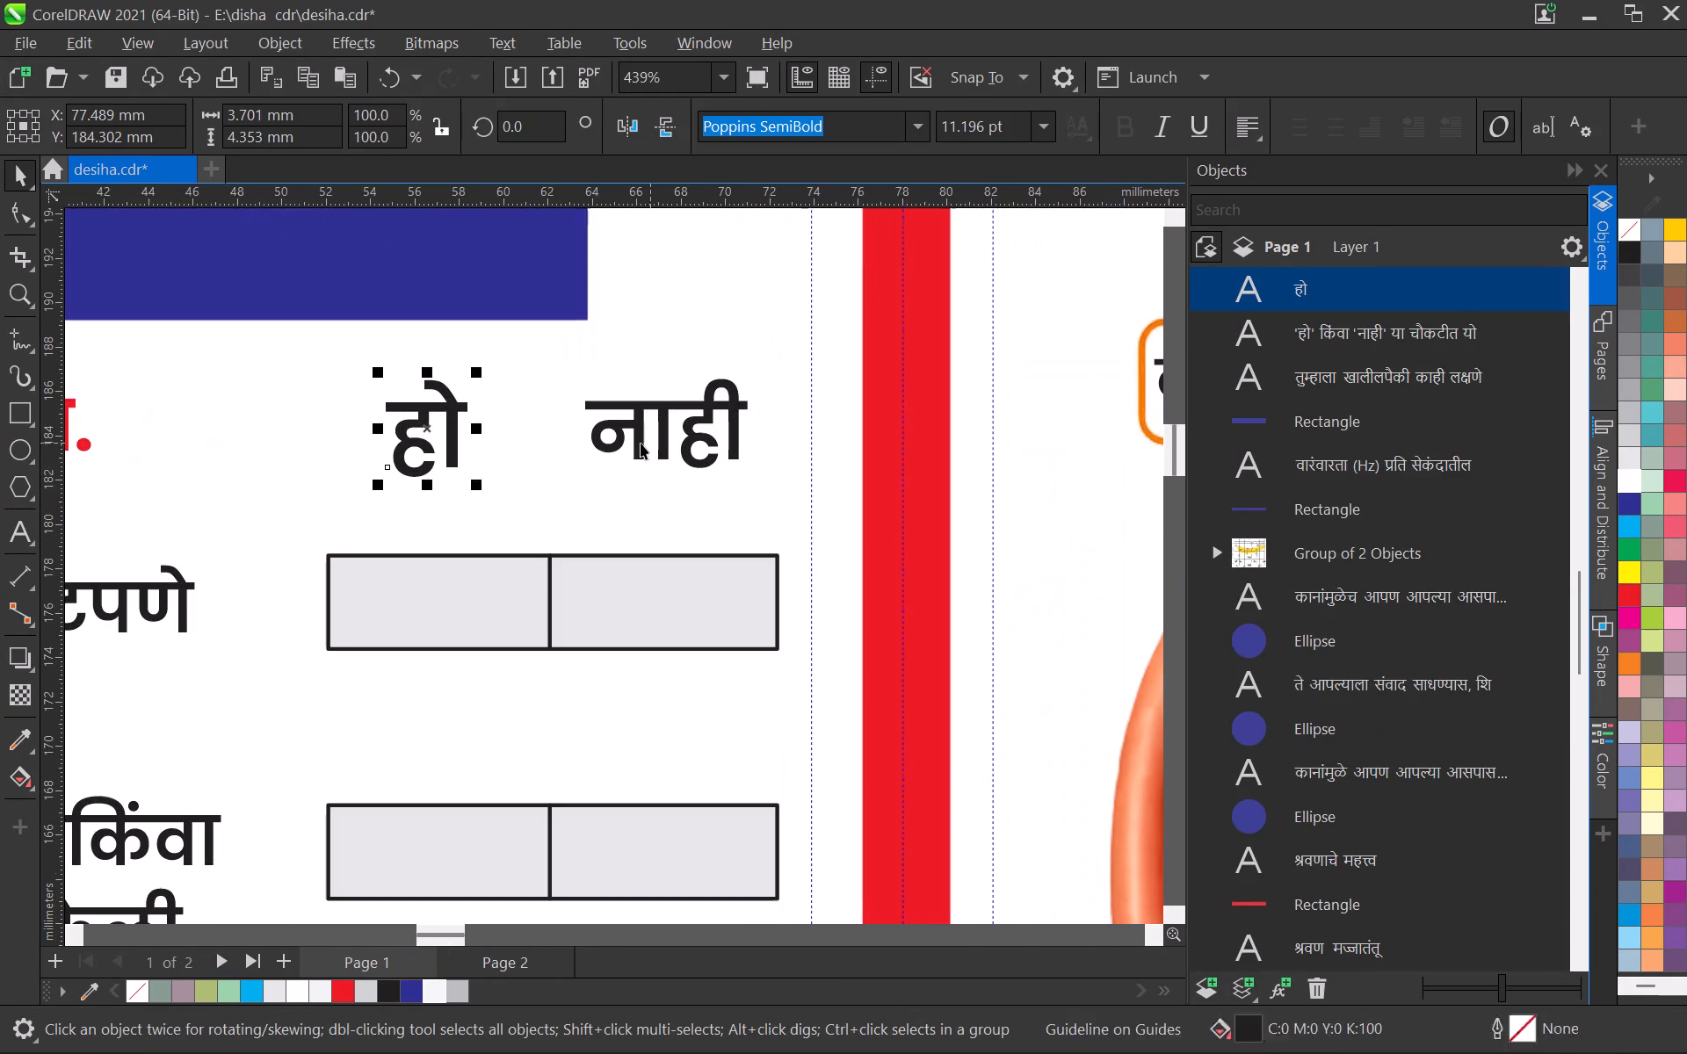
shift+click(641, 443)
key(shift+Down)
key(shift+Down)
key(shift+Down)
key(shift+Down)
key(shift+Down)
key(shift+Down)
key(shift+Down)
key(shift+Down)
key(shift+Down)
key(shift+Down)
key(shift+Down)
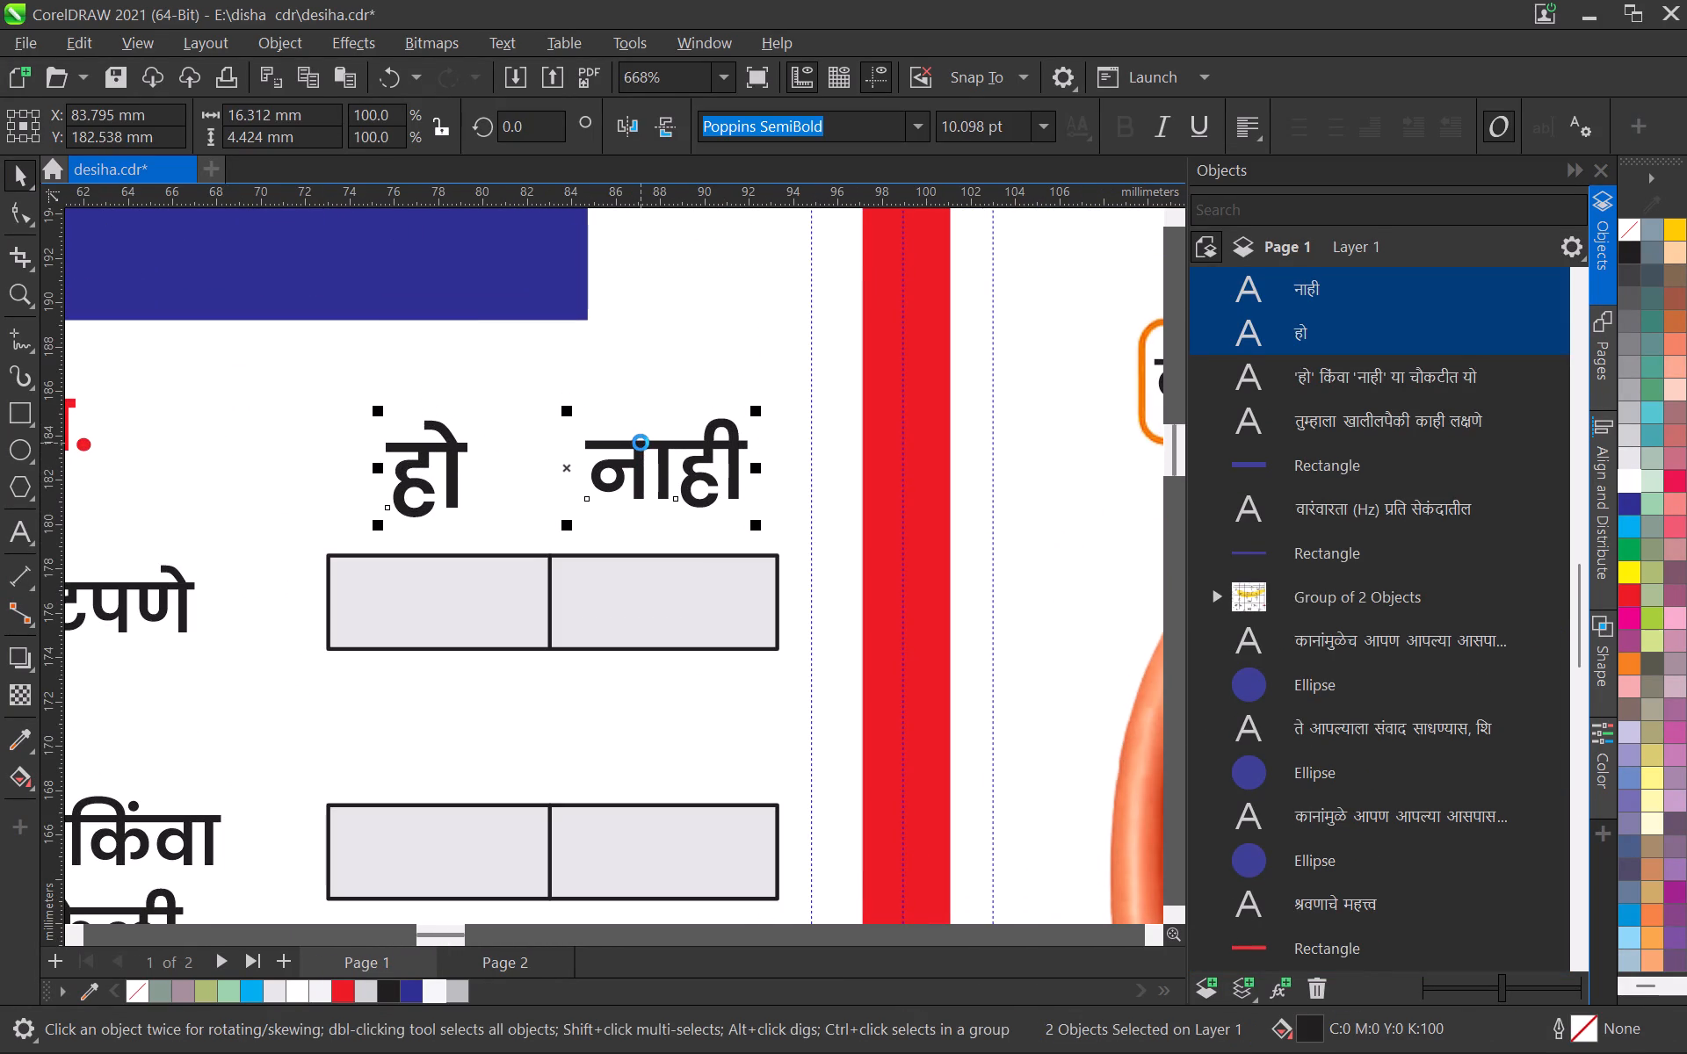
scroll(686, 440, down, 20)
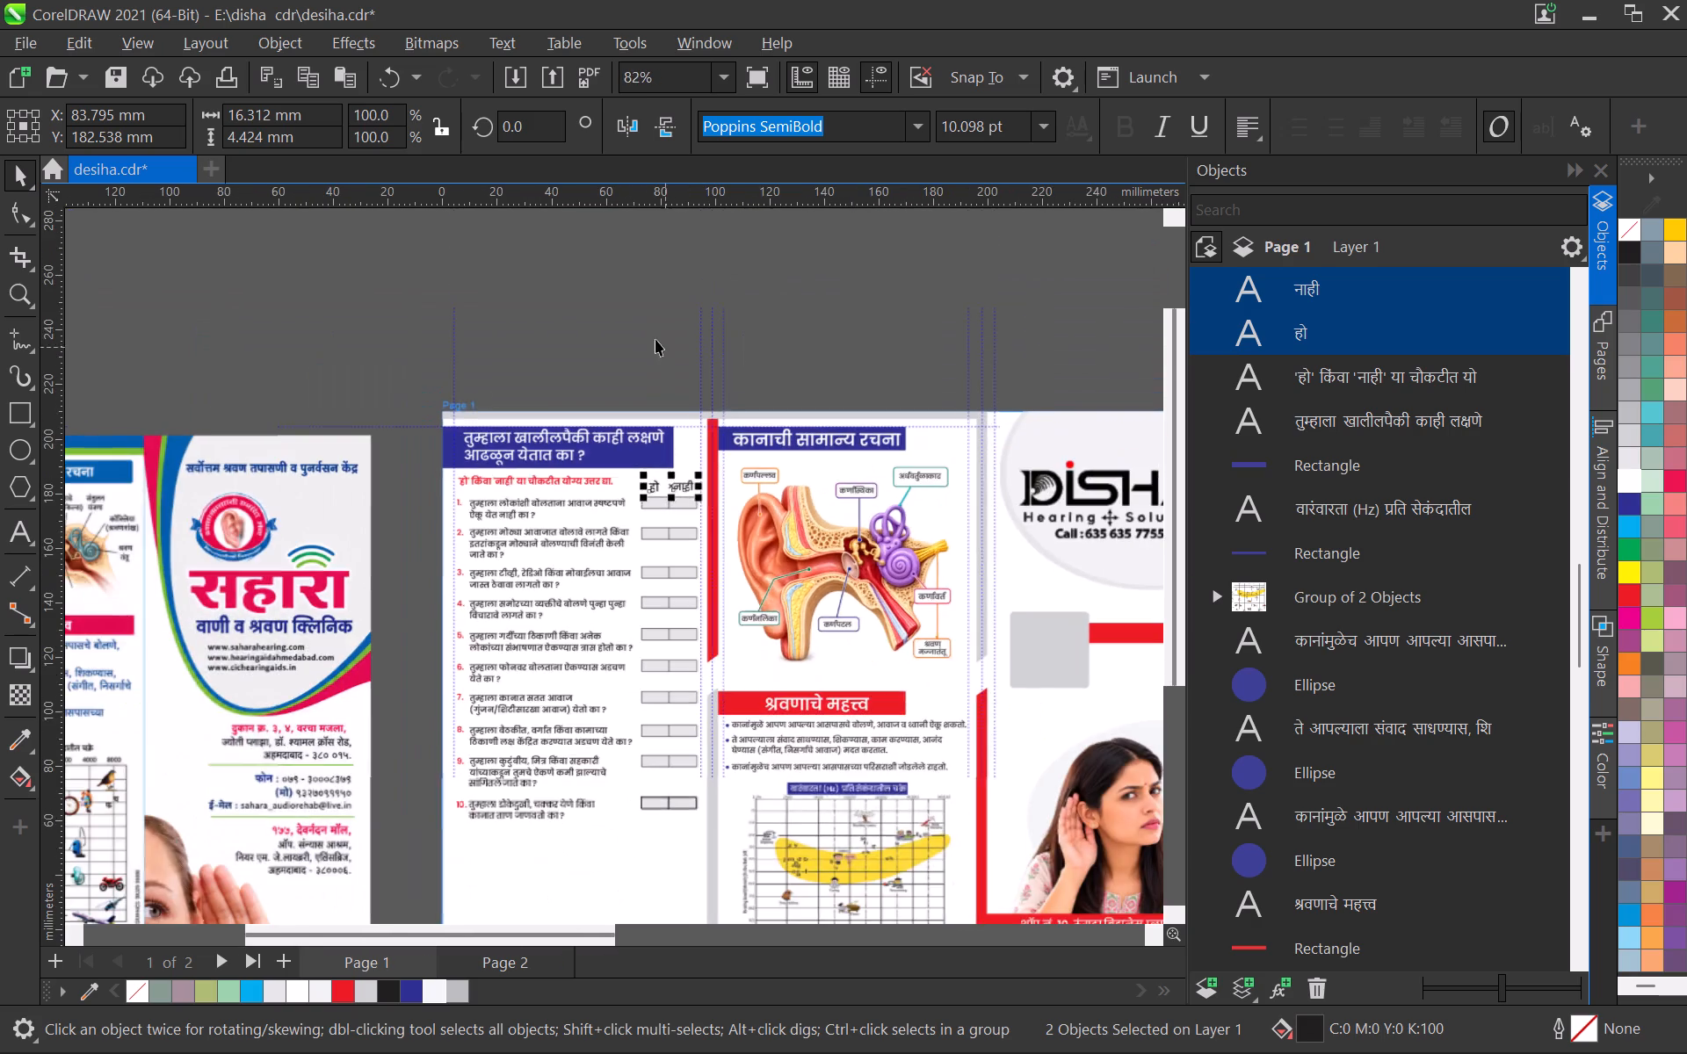
click(647, 328)
Save the brochure document with the lowered answer labels.
scroll(696, 574, up, 3)
key(ctrl+s)
scroll(618, 493, down, 5)
scroll(617, 487, up, 1)
scroll(626, 473, down, 2)
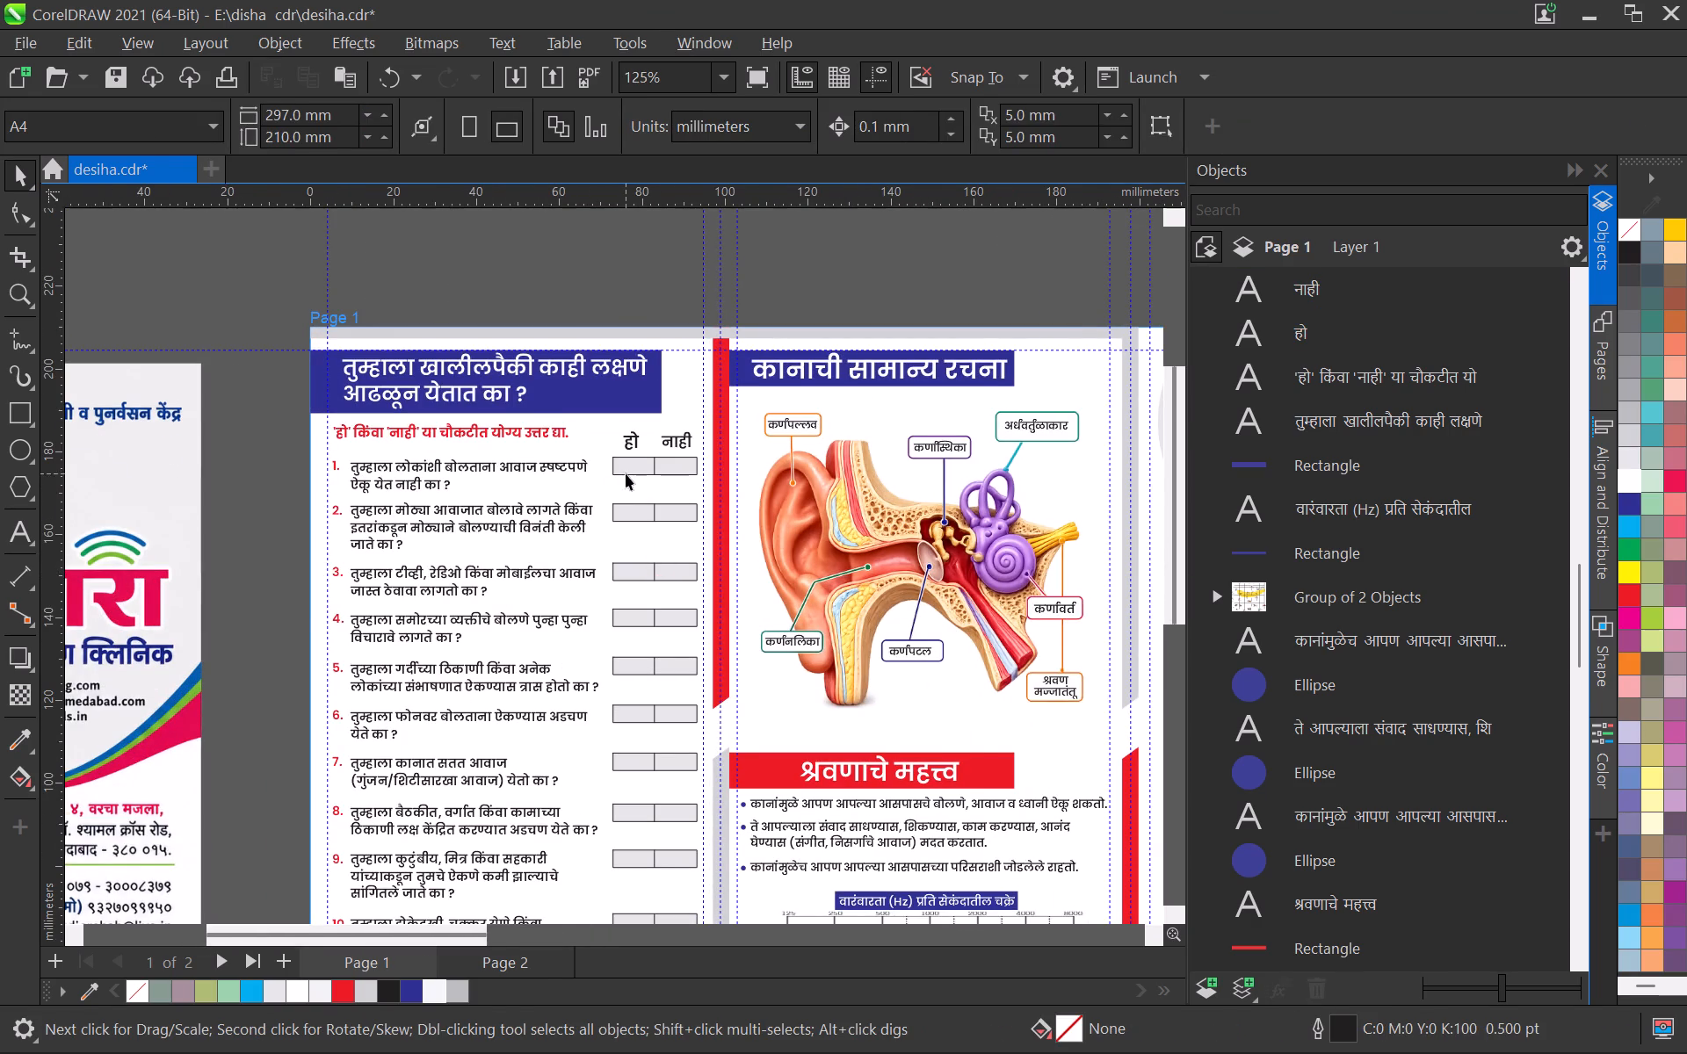
Switch to Chrome and copy the closing paragraph beginning ही लक्षणे तुम्हाला from the searched image of the reference brochure.
scroll(626, 473, down, 8)
scroll(641, 657, down, 3)
middle_drag(641, 657, 638, 518)
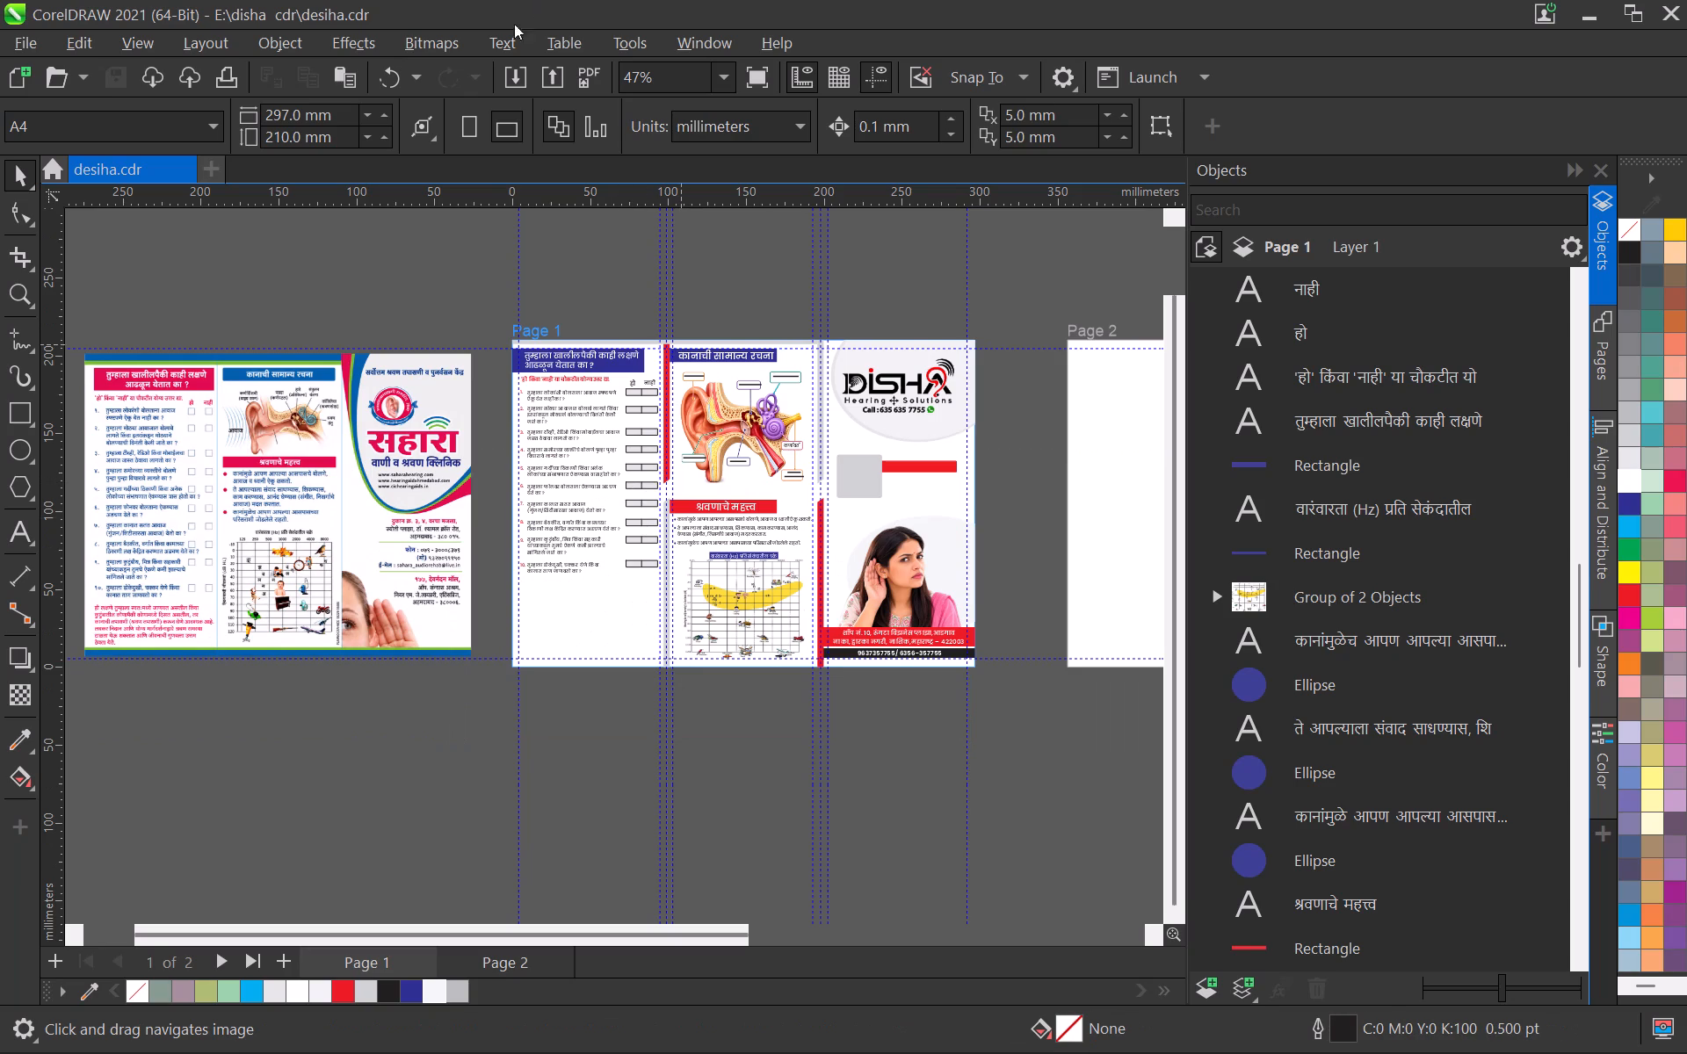
scroll(592, 684, up, 6)
key(alt+Tab)
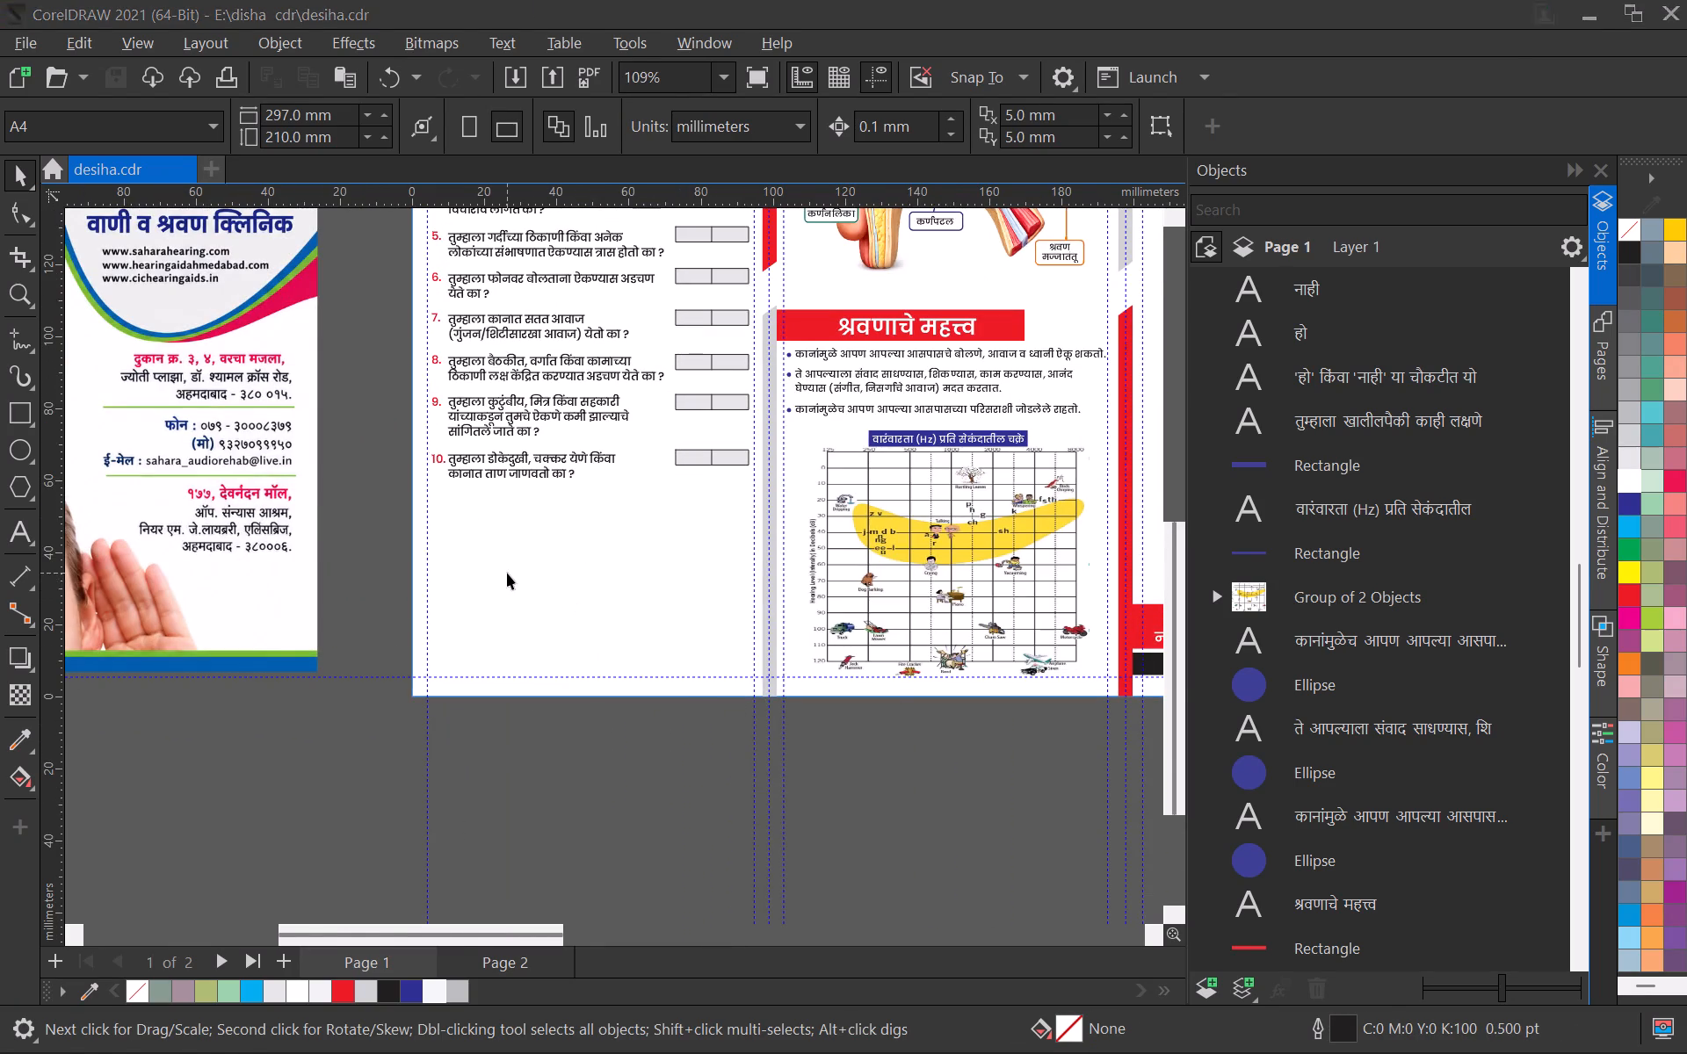
scroll(438, 889, down, 1)
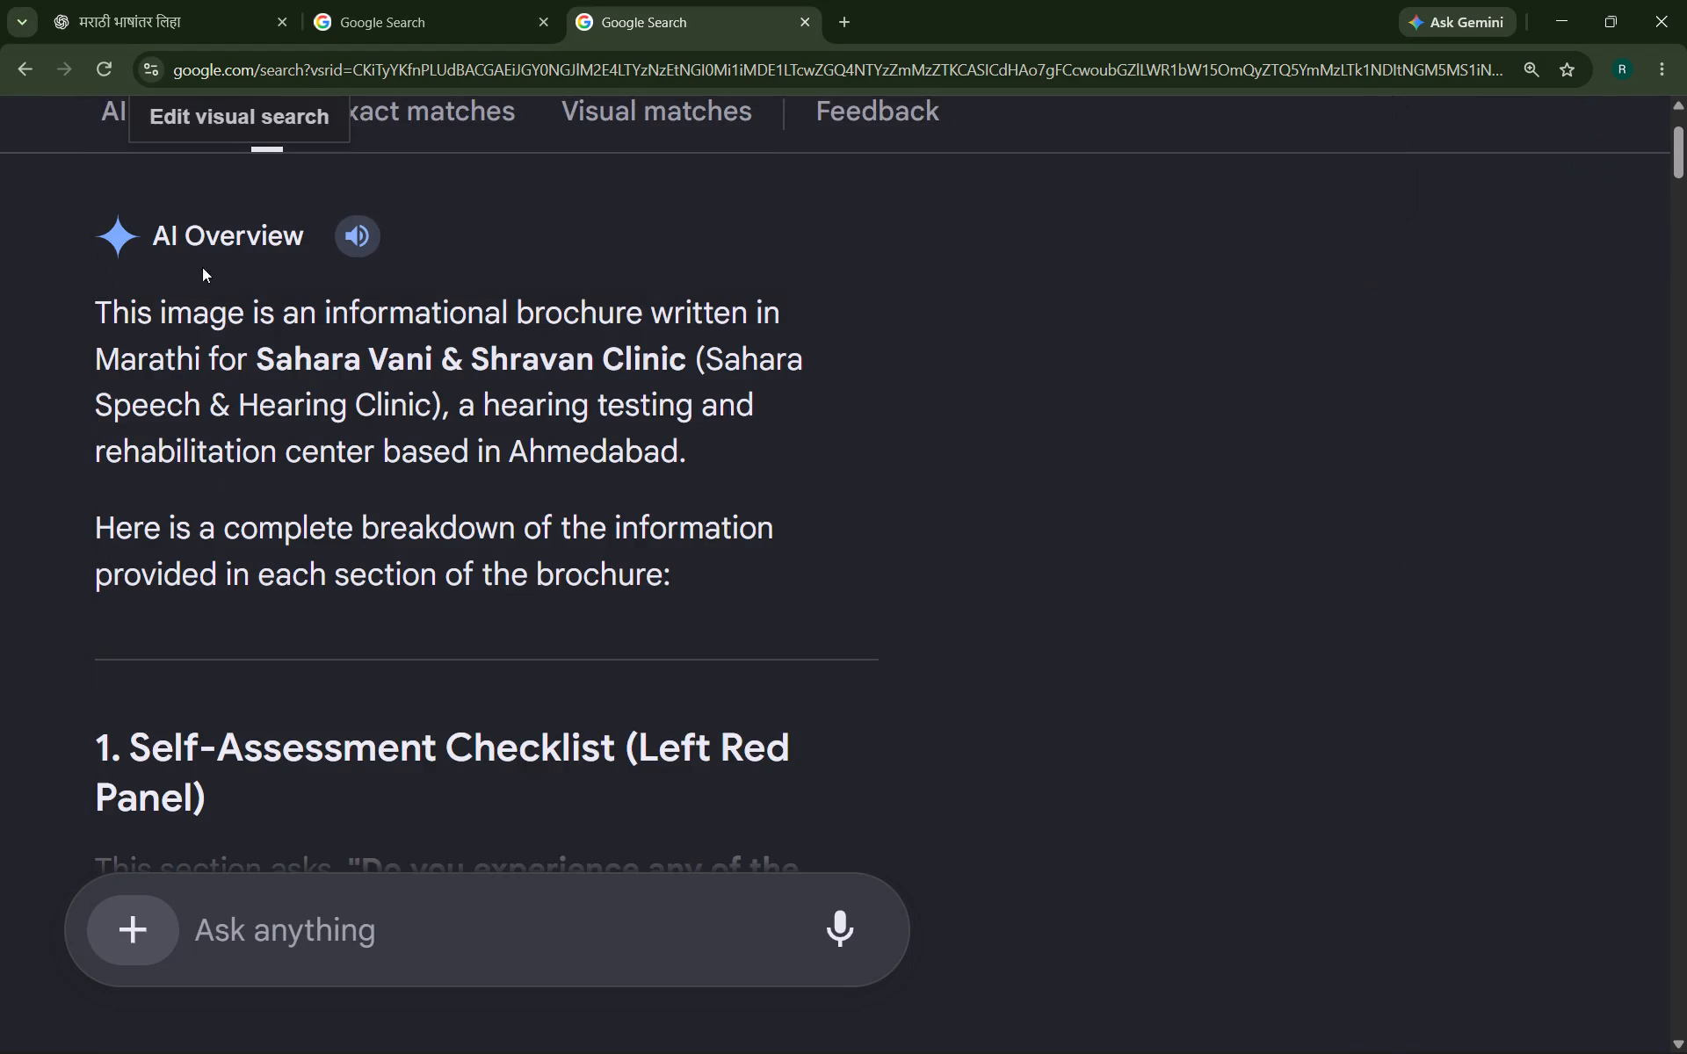
scroll(238, 206, up, 3)
click(235, 211)
scroll(322, 639, down, 2)
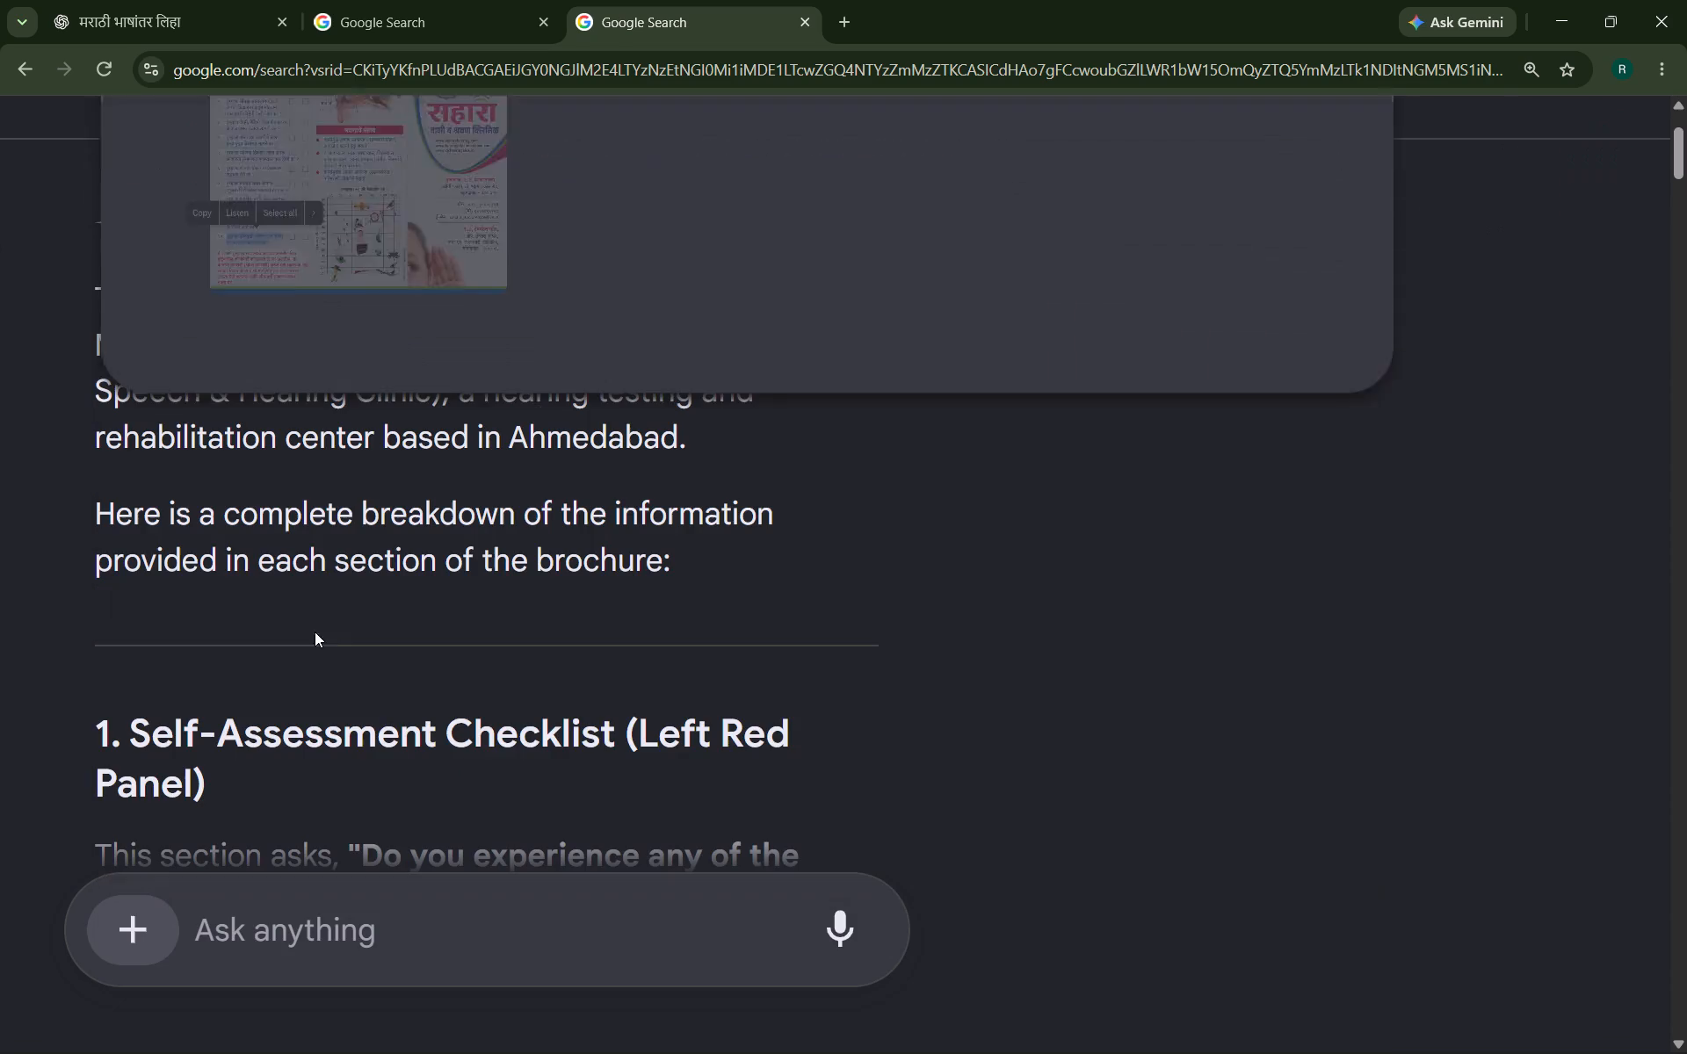
scroll(188, 214, up, 1)
click(223, 153)
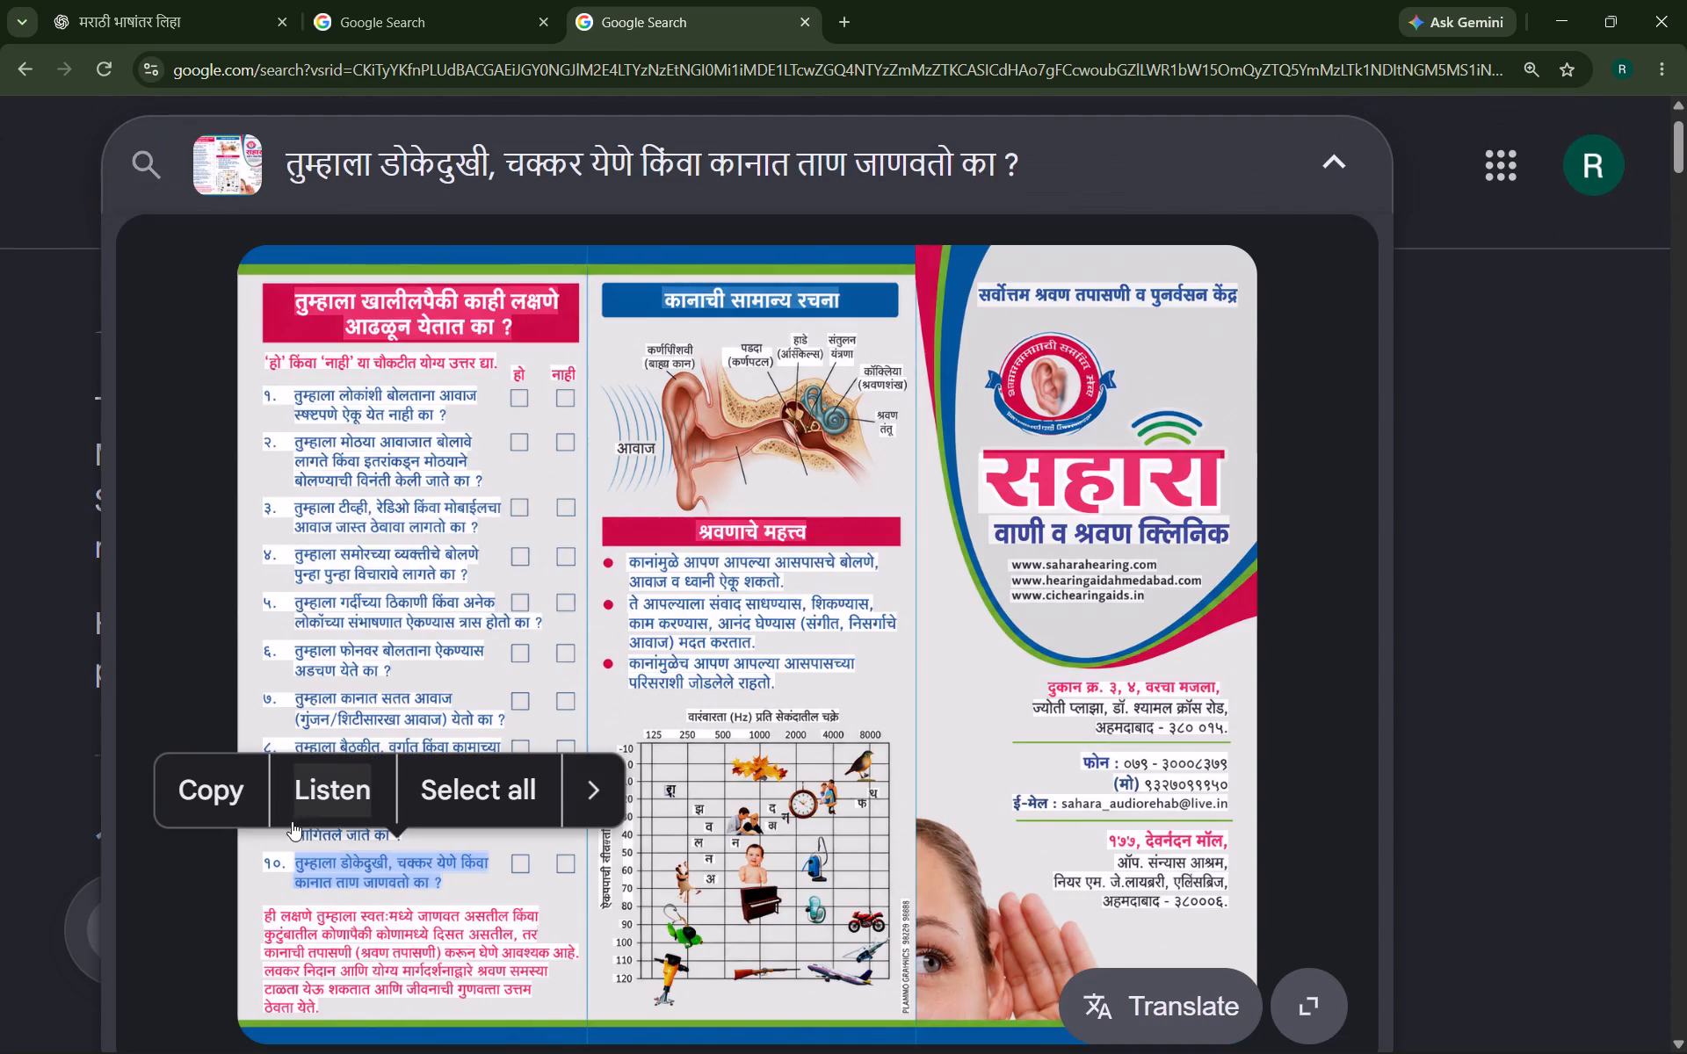
drag(264, 916, 352, 1002)
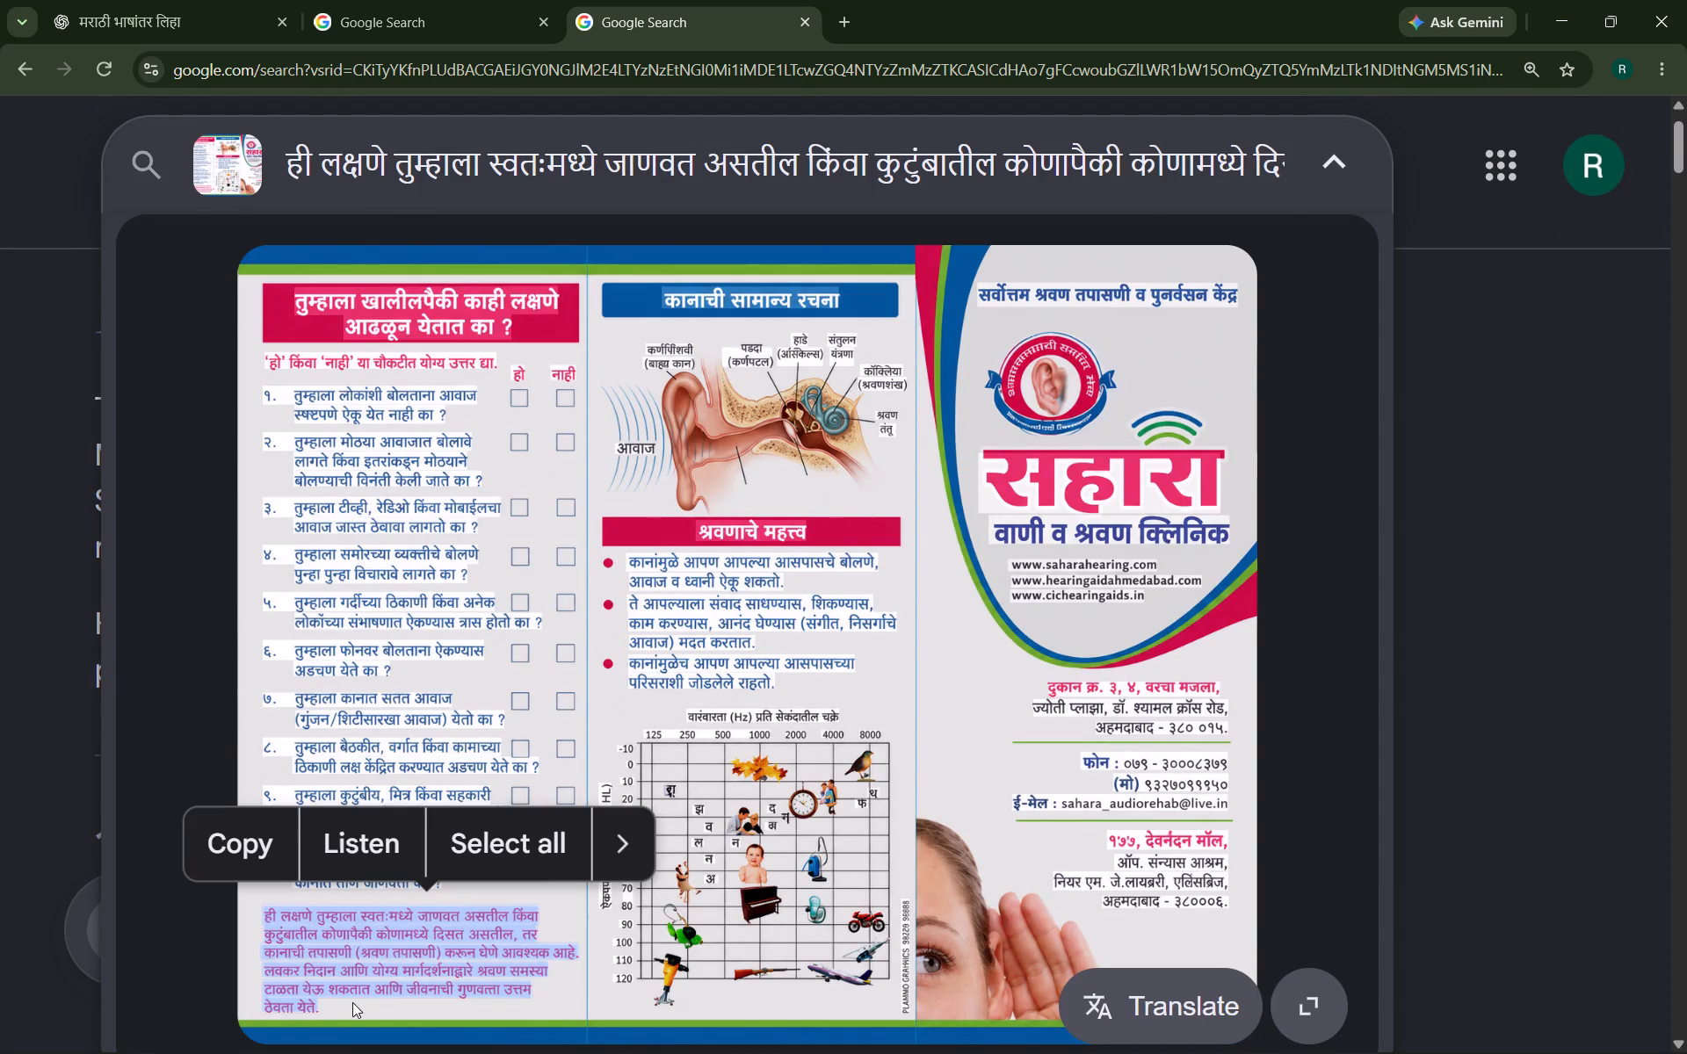
click(265, 823)
Back in CorelDRAW, draw a narrow vertical rectangle about 3.8 mm by 119 mm beside the question numbers near page 1's outer edge.
key(alt+Tab)
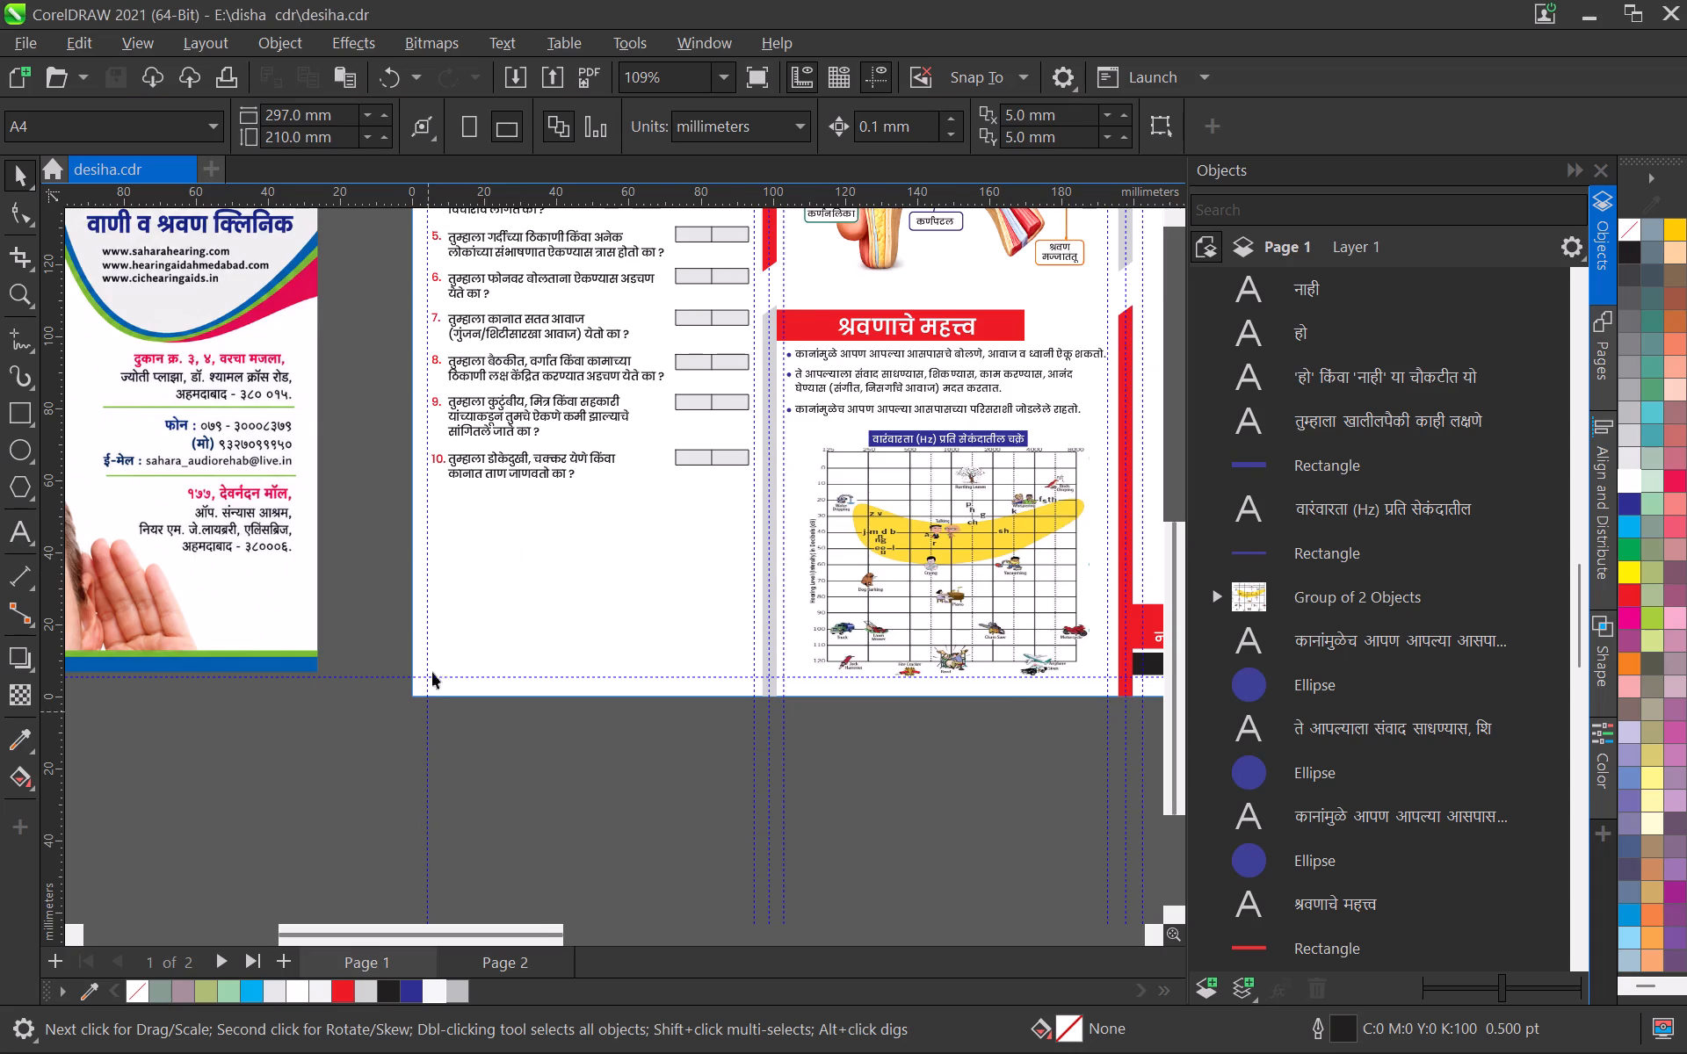
scroll(502, 542, up, 3)
middle_drag(619, 599, 532, 624)
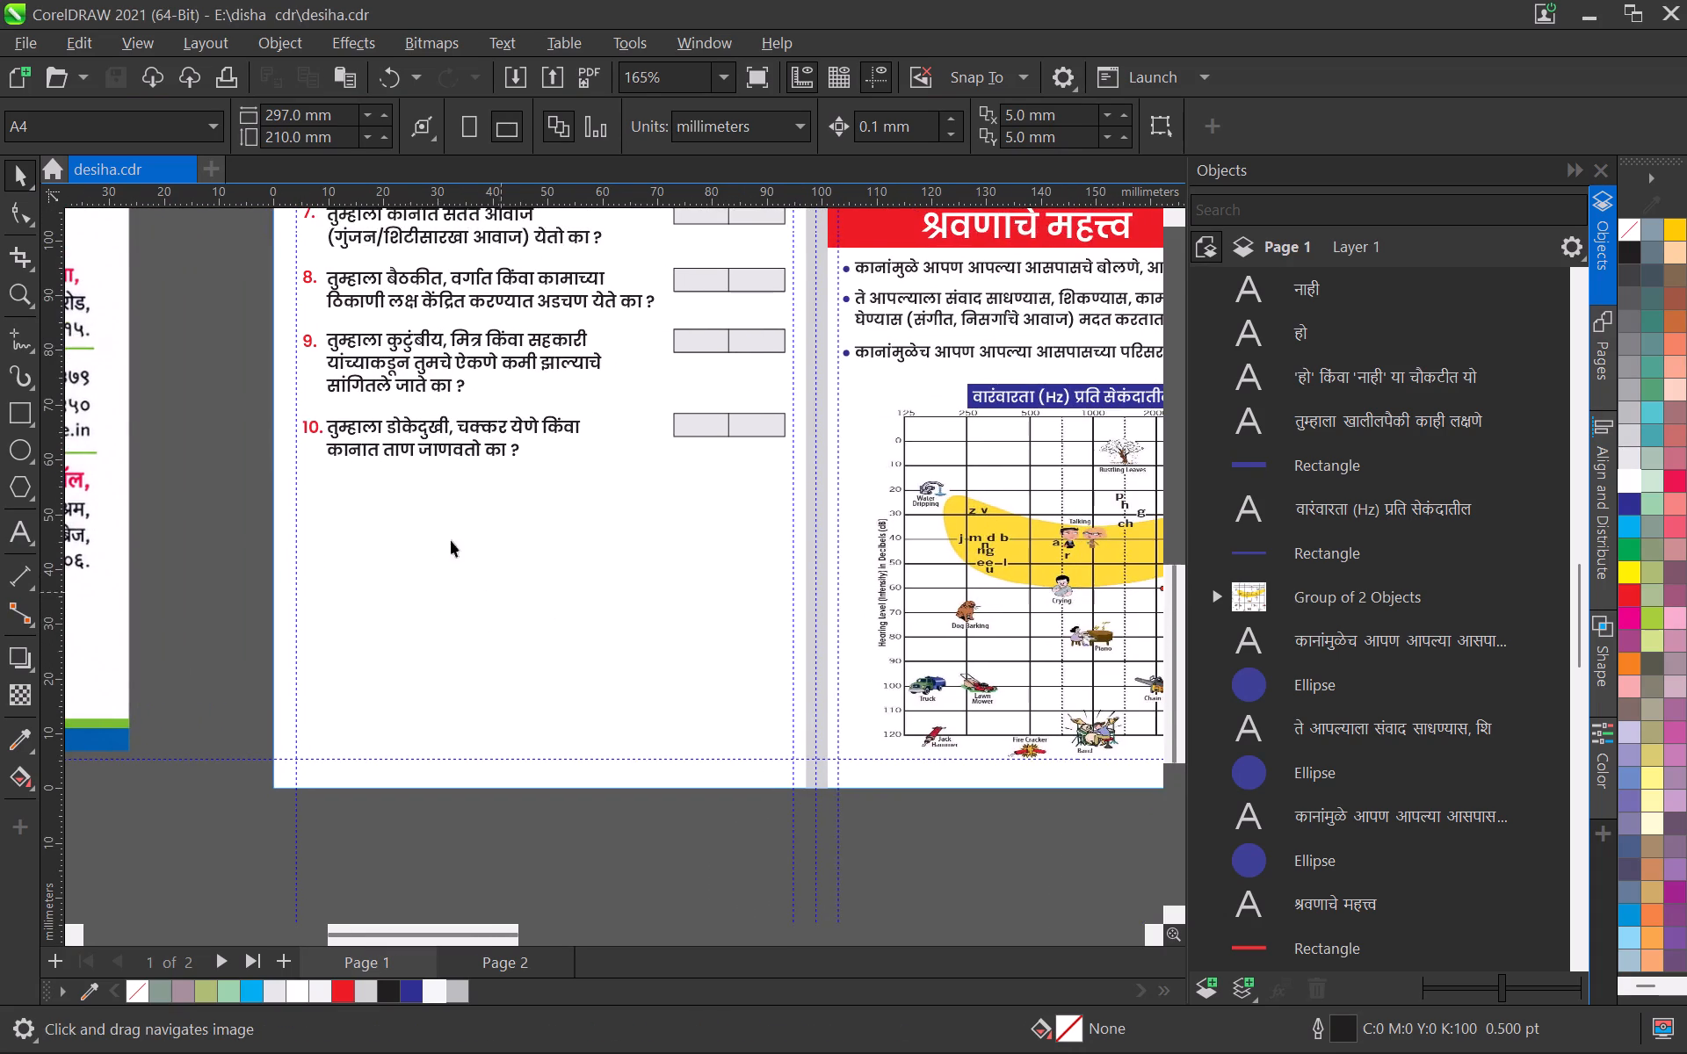
scroll(418, 510, up, 1)
click(17, 412)
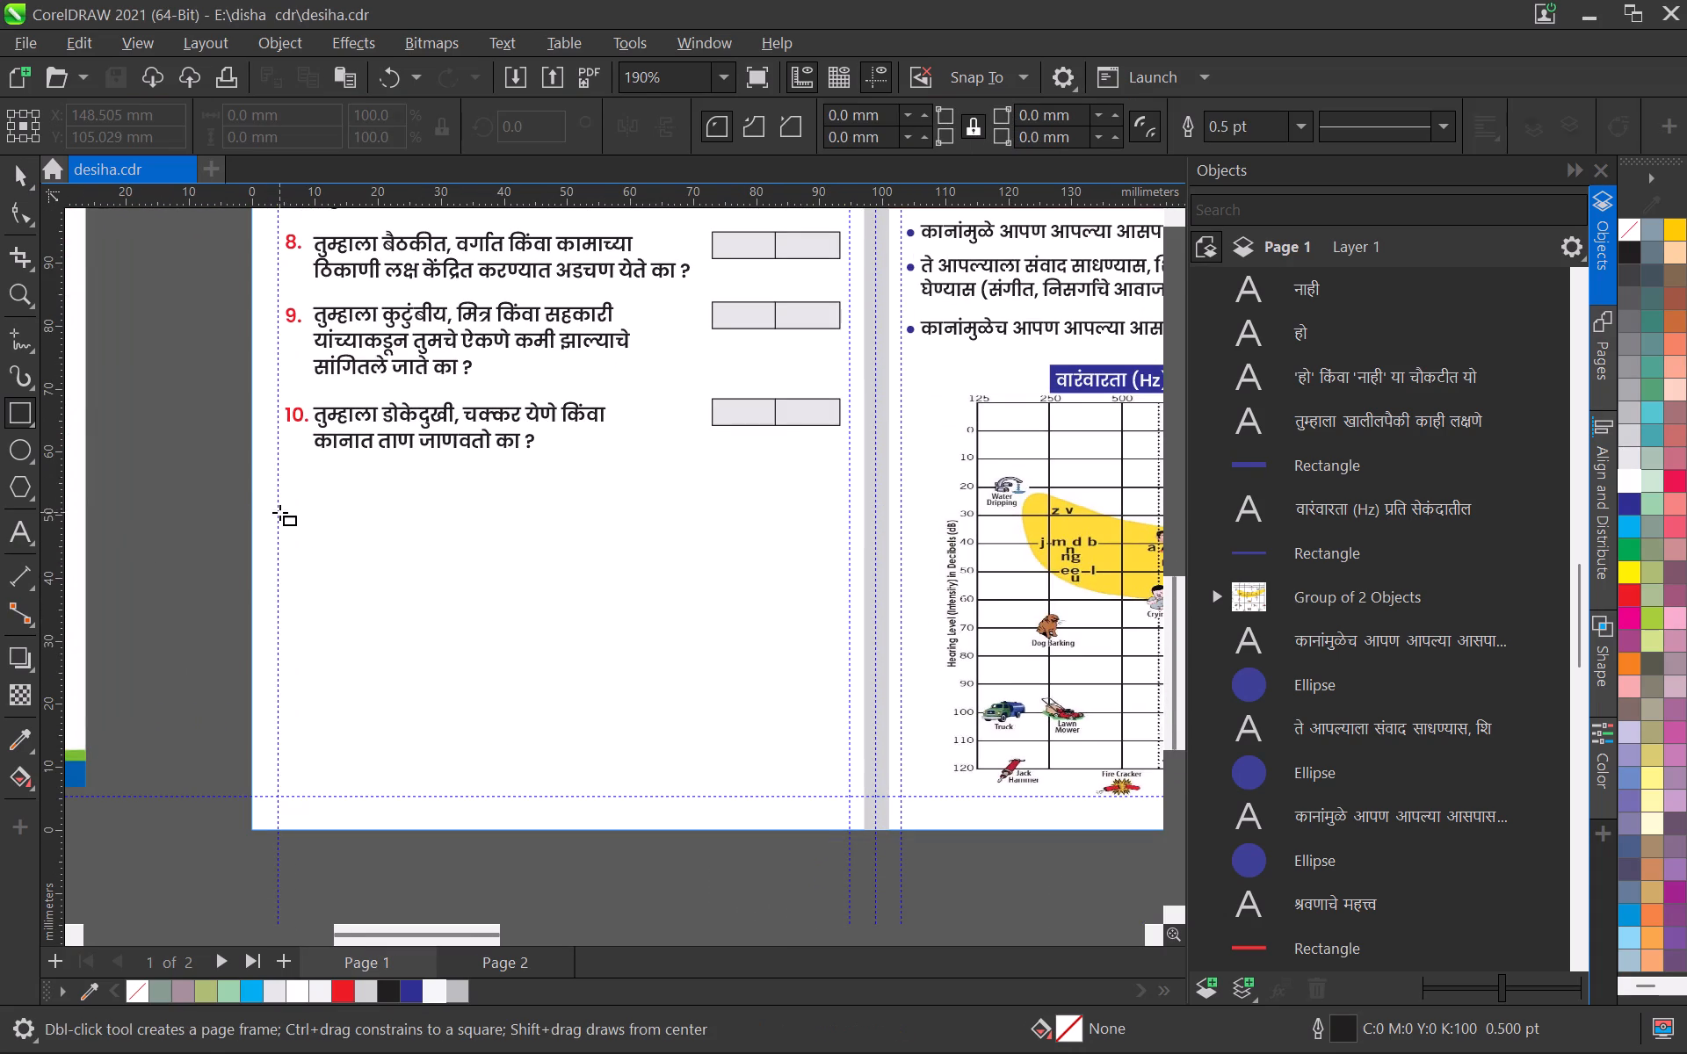
scroll(263, 464, down, 1)
middle_drag(266, 464, 348, 773)
scroll(352, 720, down, 3)
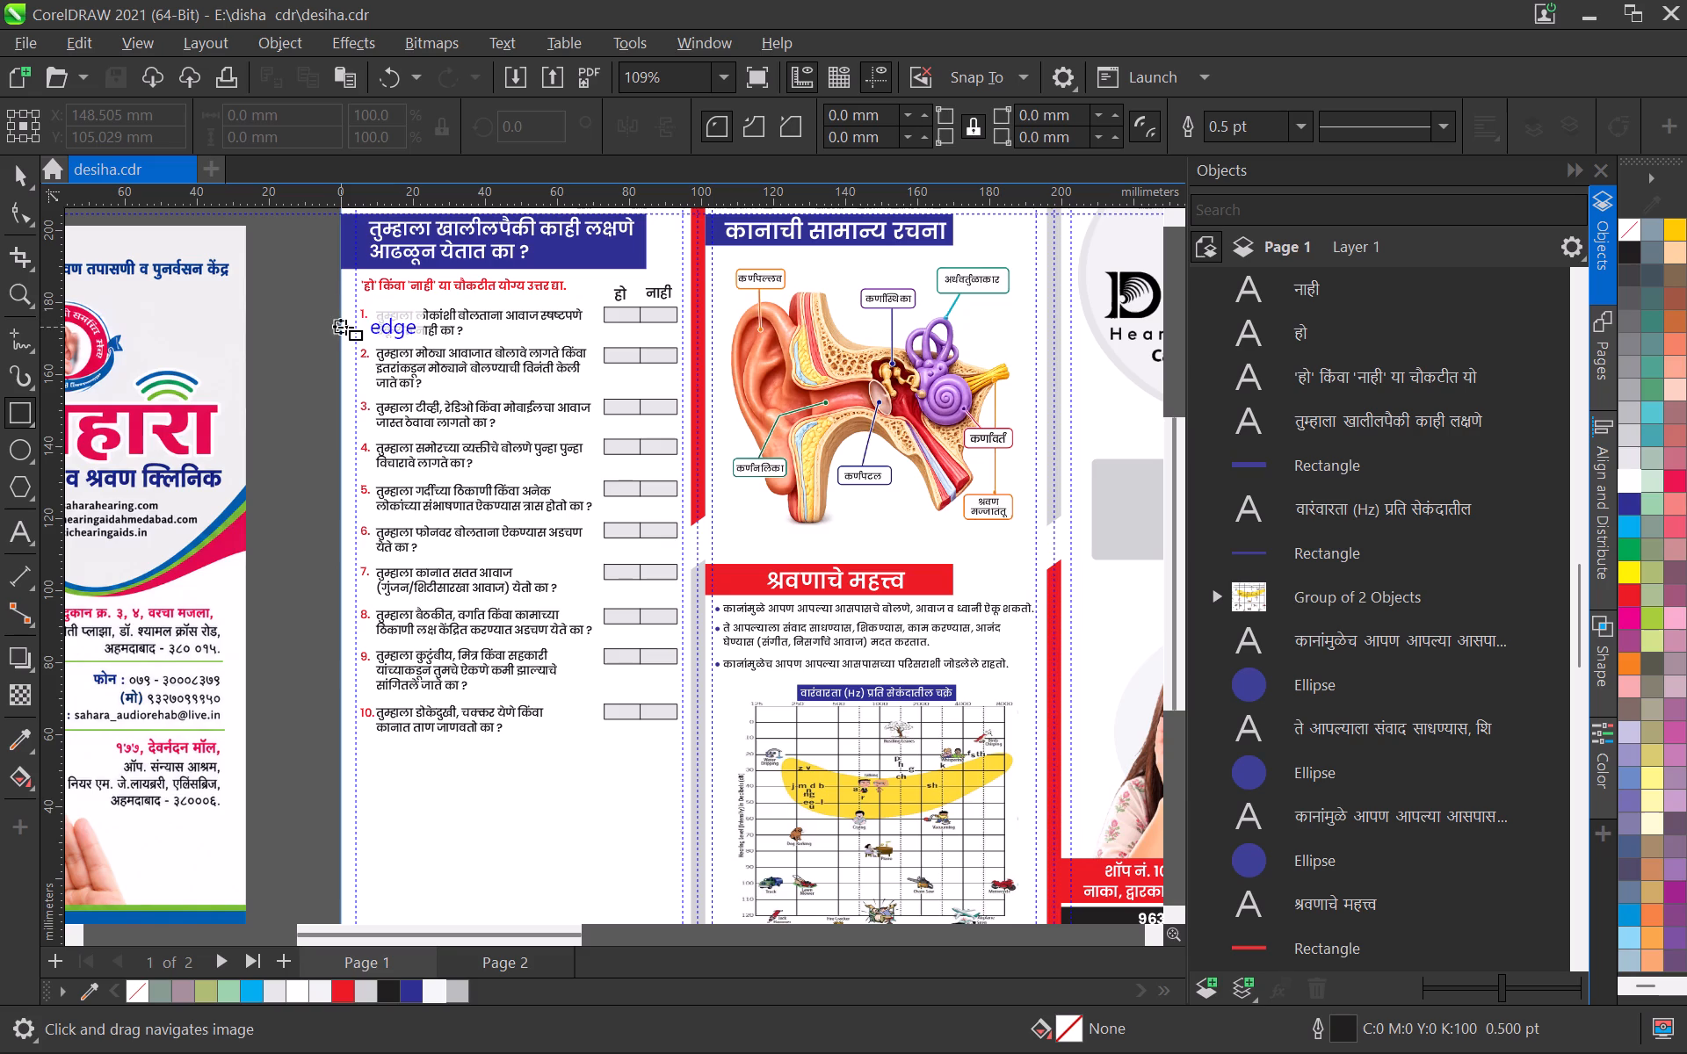
drag(346, 308, 362, 655)
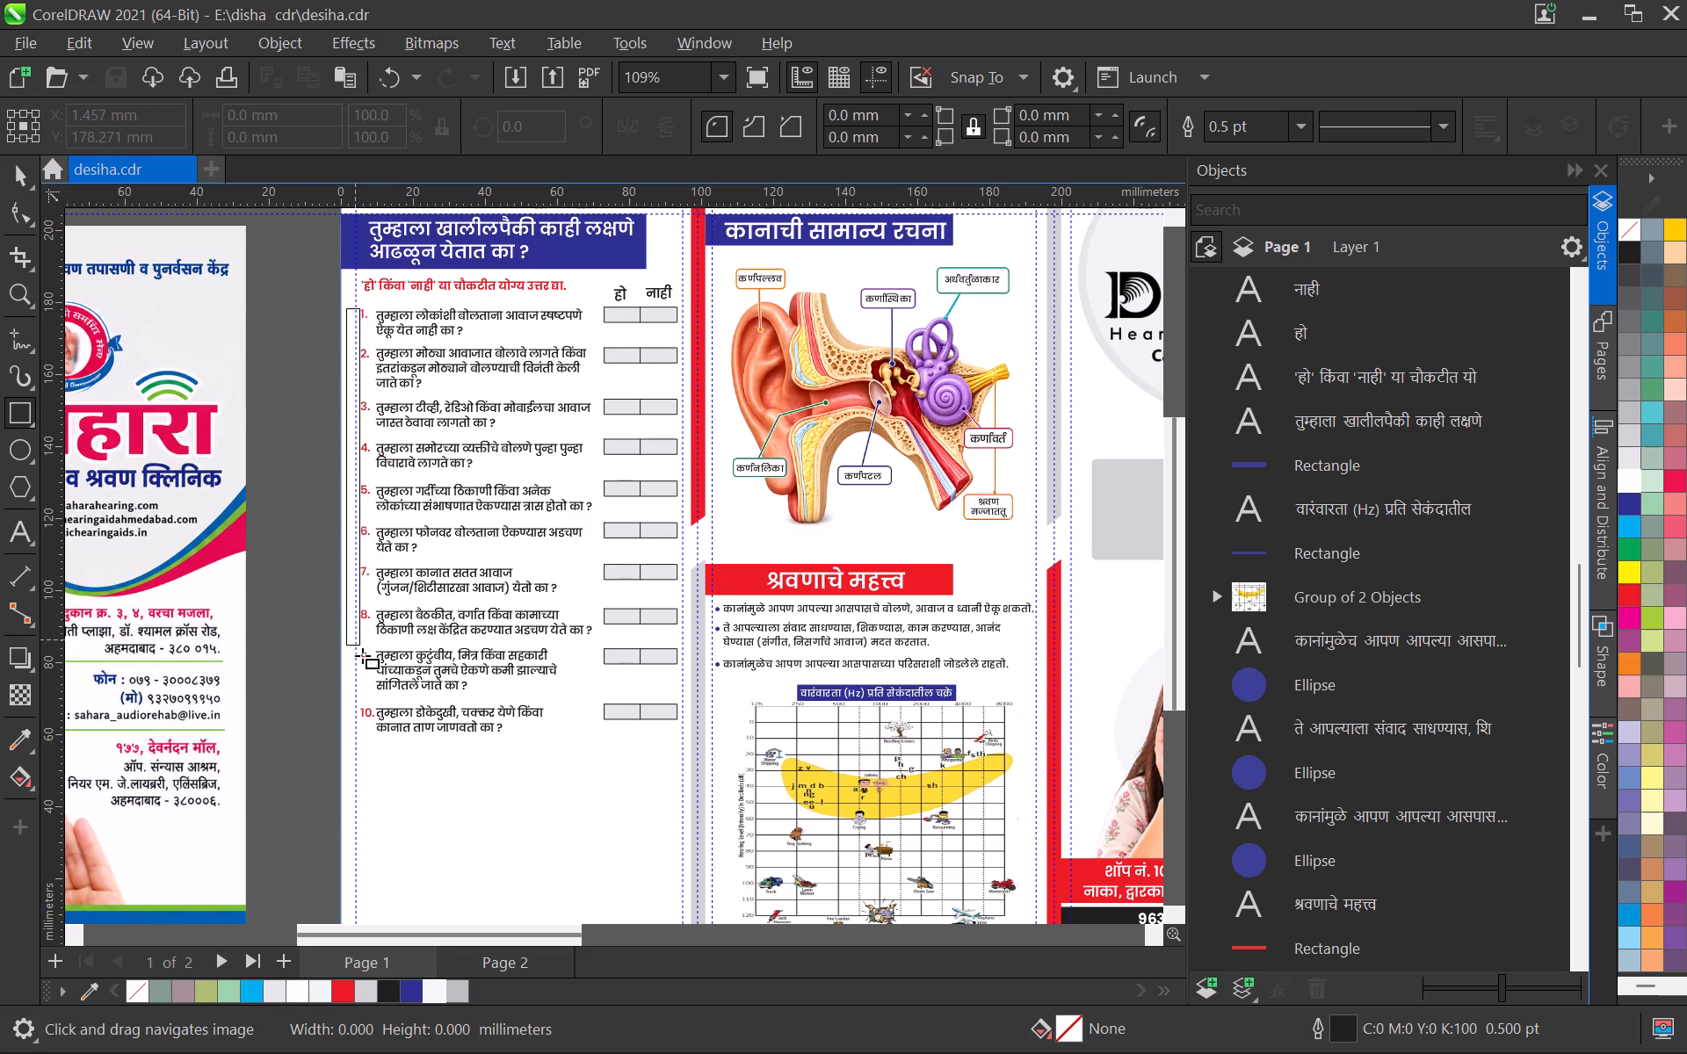
drag(362, 655, 357, 738)
Extend the narrow rectangle to page 1's outer edge and reduce its width to about 2.4 mm.
scroll(358, 592, up, 11)
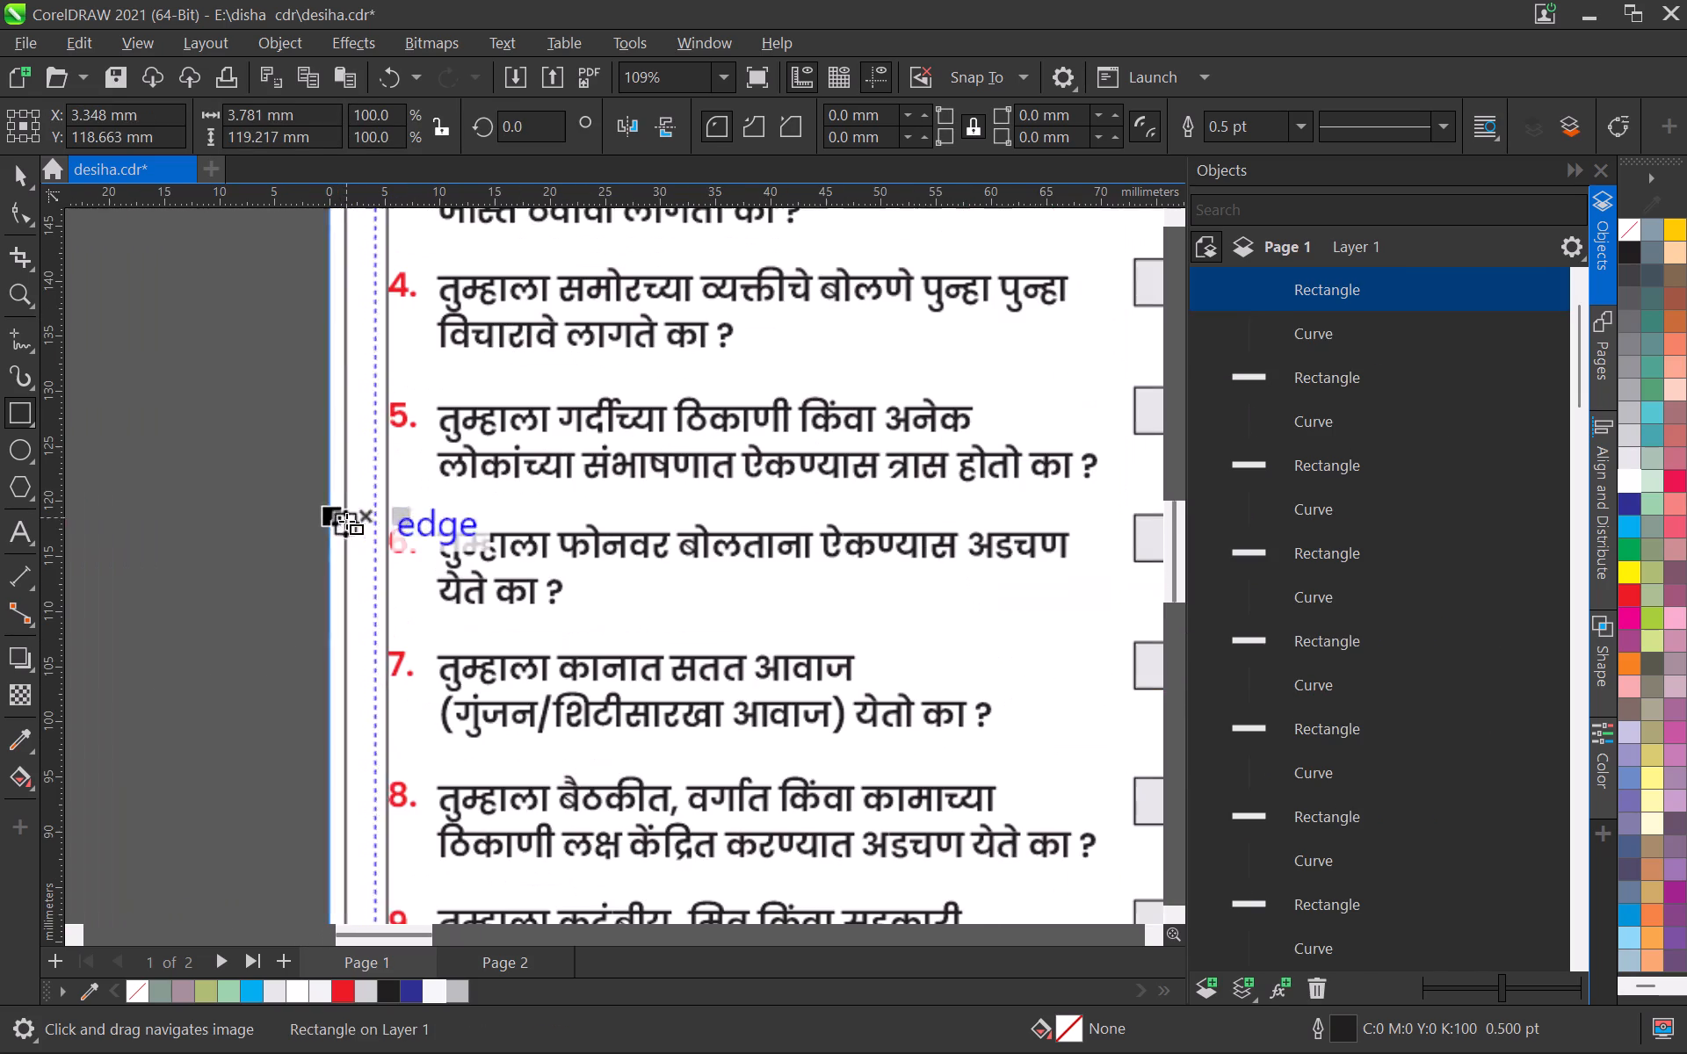
drag(339, 518, 323, 536)
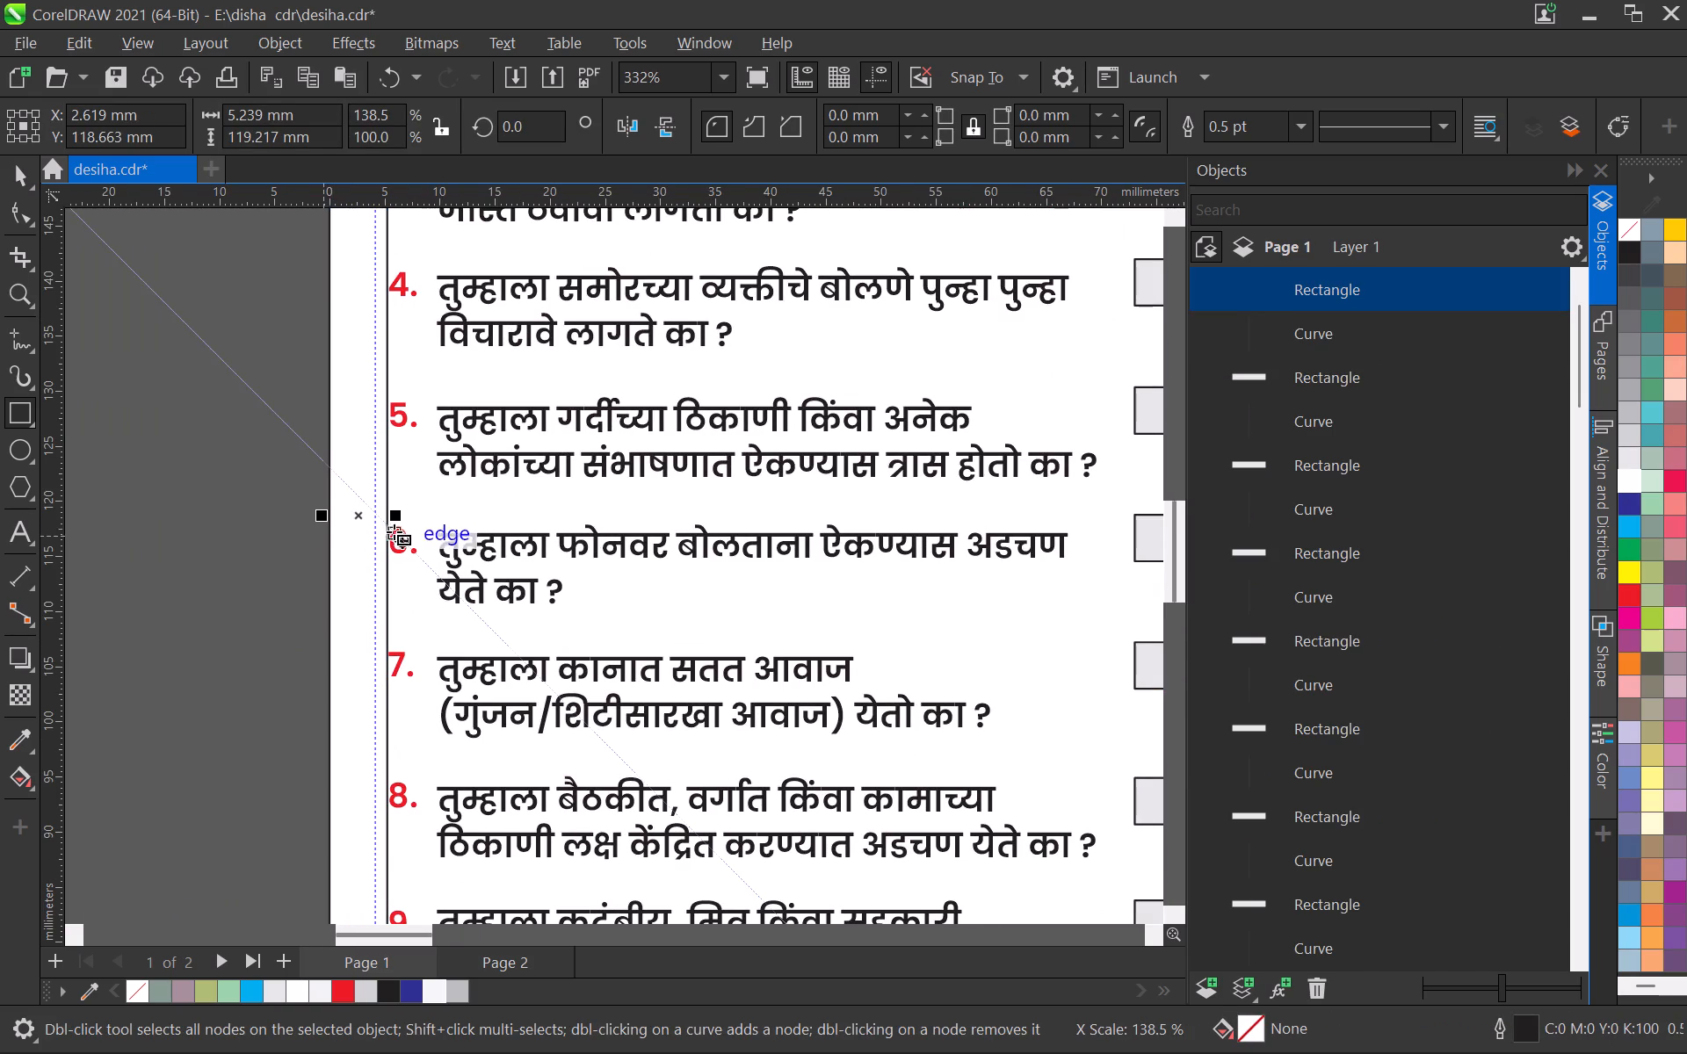
drag(395, 520, 359, 603)
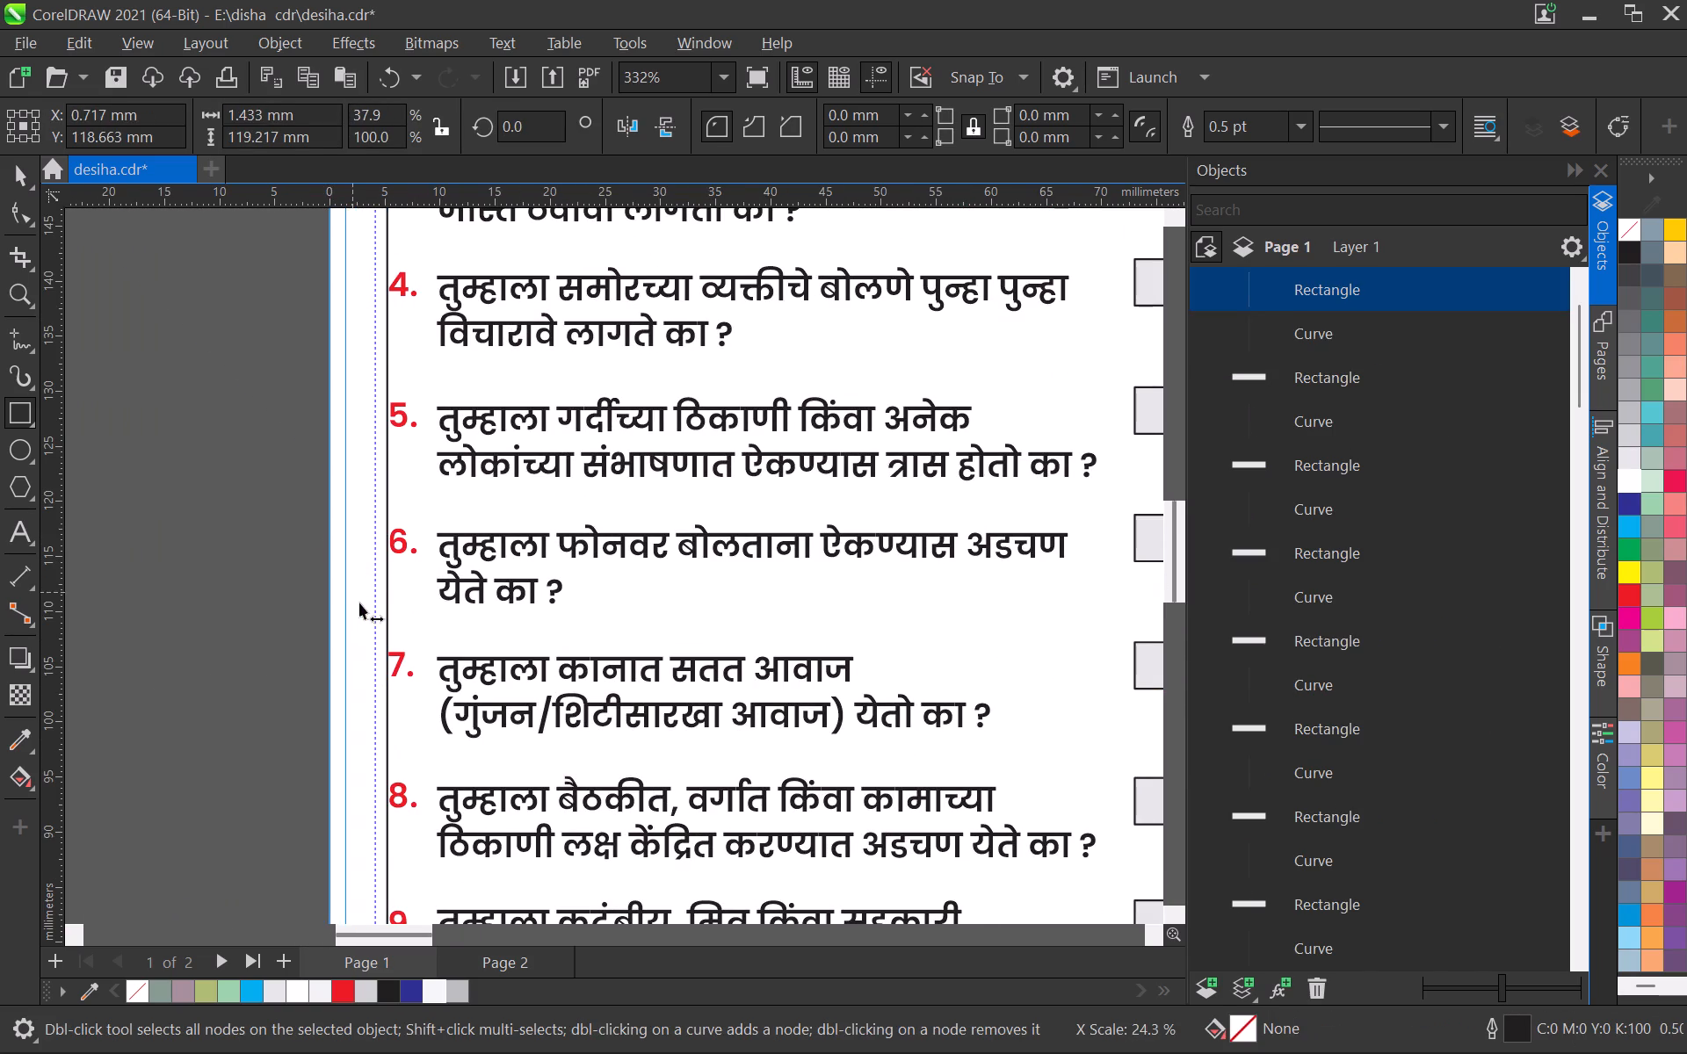
drag(359, 603, 363, 611)
Fill the vertical strip with the brochure's blue and remove its outline.
scroll(363, 611, down, 4)
click(416, 981)
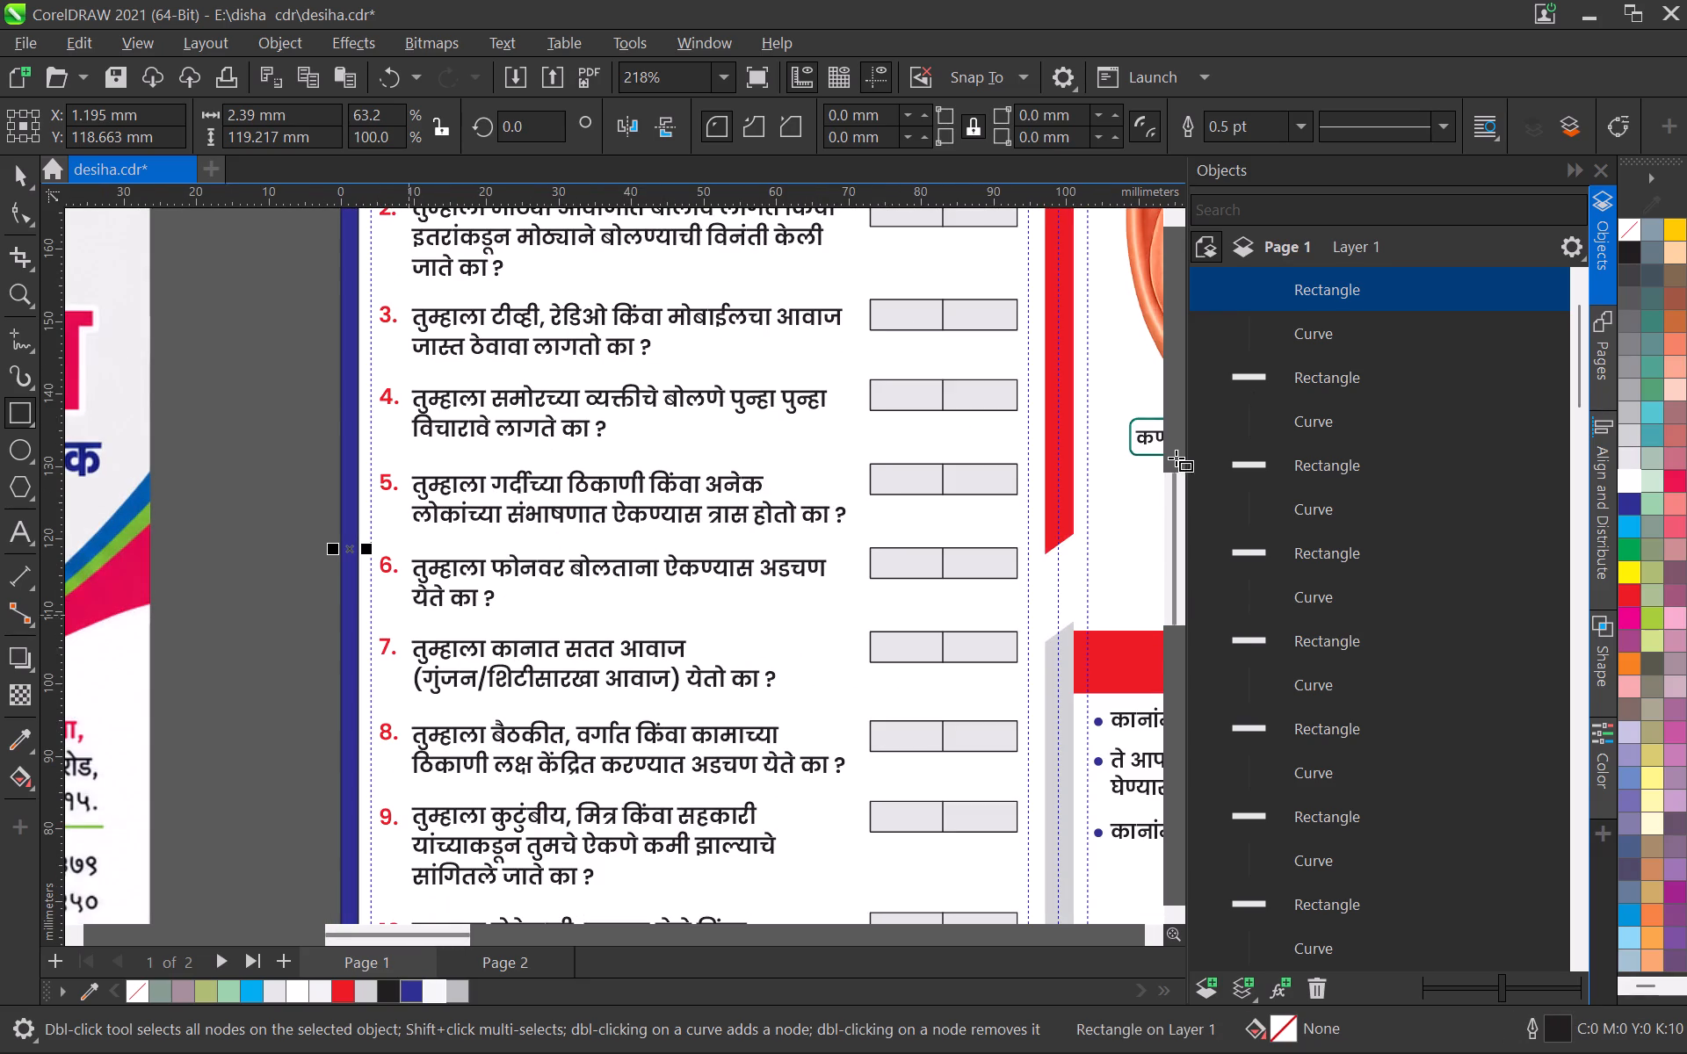
right_click(1636, 236)
Narrow the vertical strip to about 1.5 mm, keeping it against page 1's outer edge.
scroll(472, 473, down, 5)
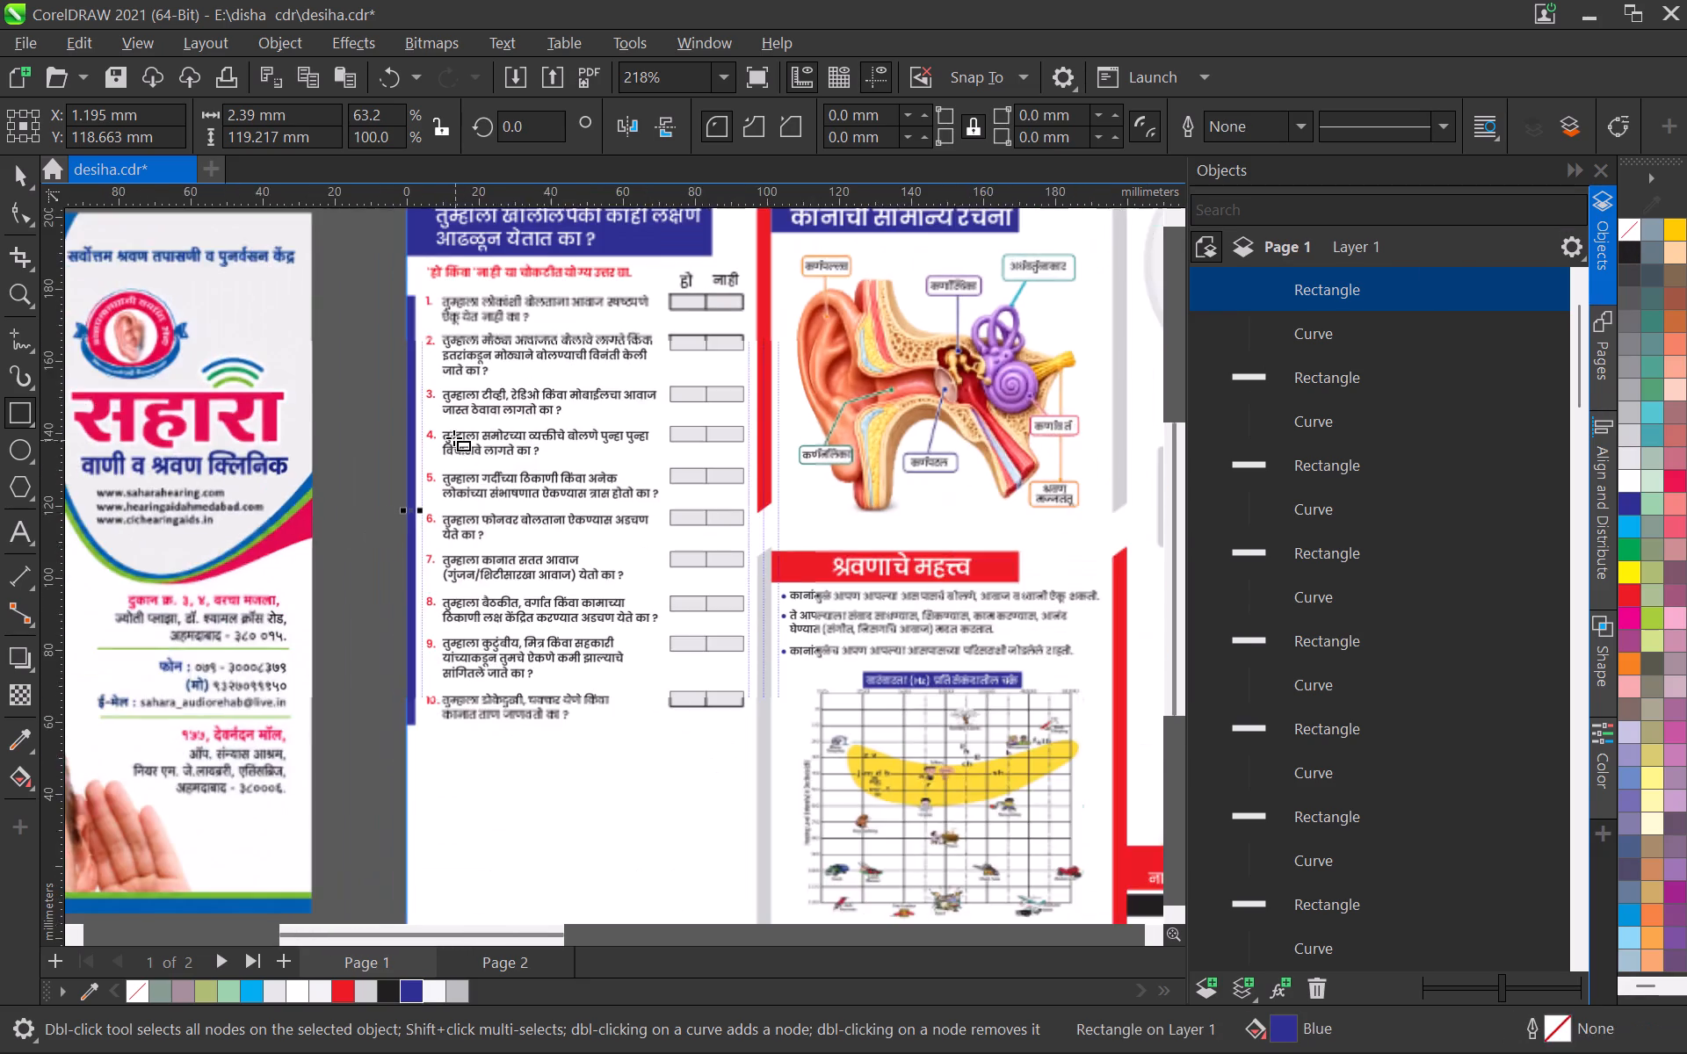
middle_drag(453, 437, 469, 536)
scroll(436, 575, up, 7)
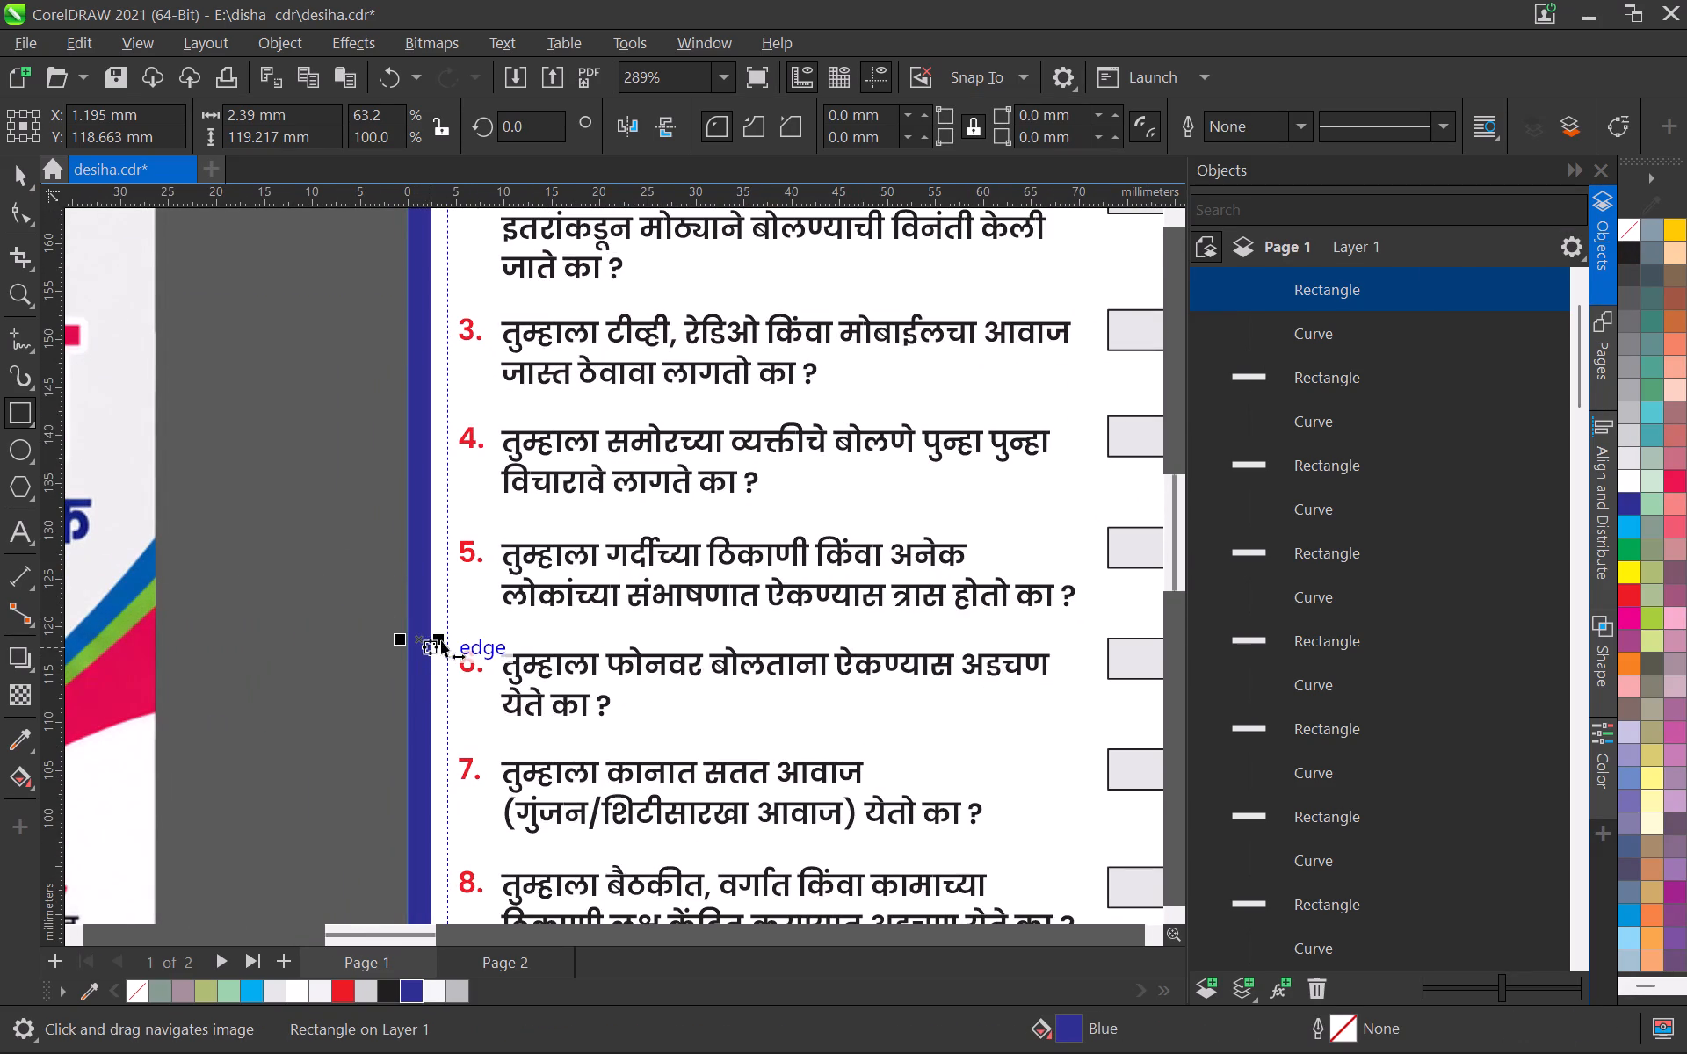
drag(440, 640, 432, 679)
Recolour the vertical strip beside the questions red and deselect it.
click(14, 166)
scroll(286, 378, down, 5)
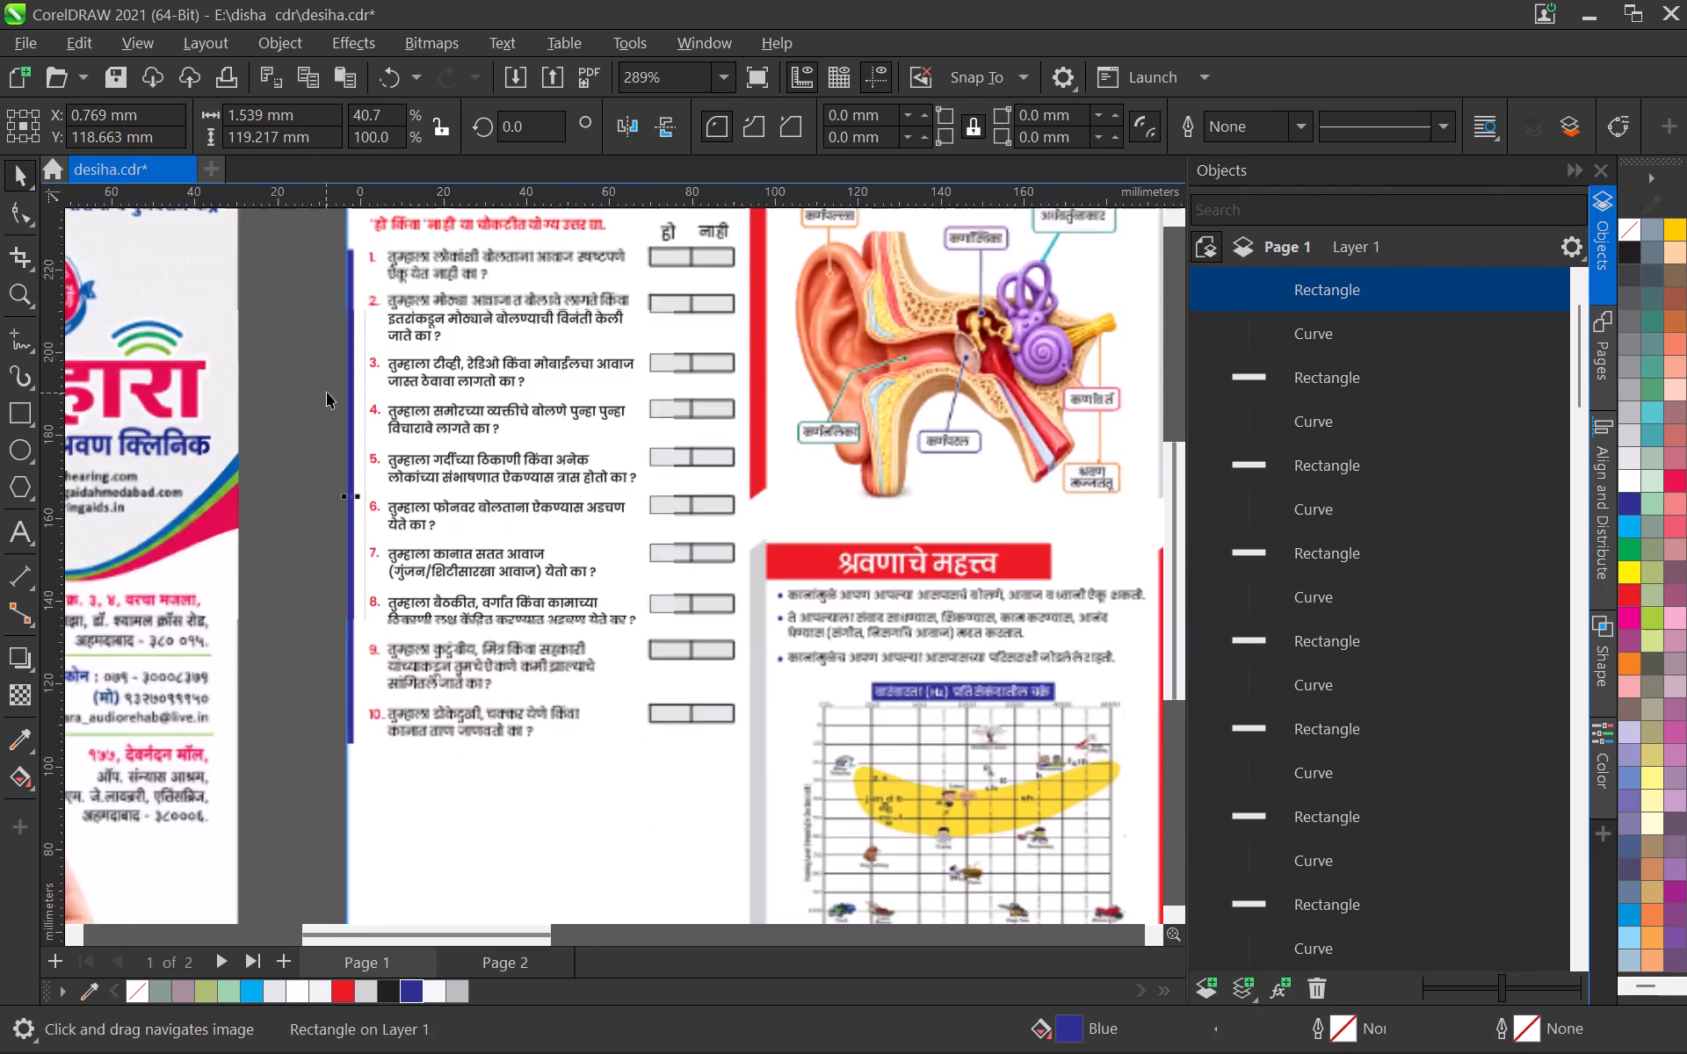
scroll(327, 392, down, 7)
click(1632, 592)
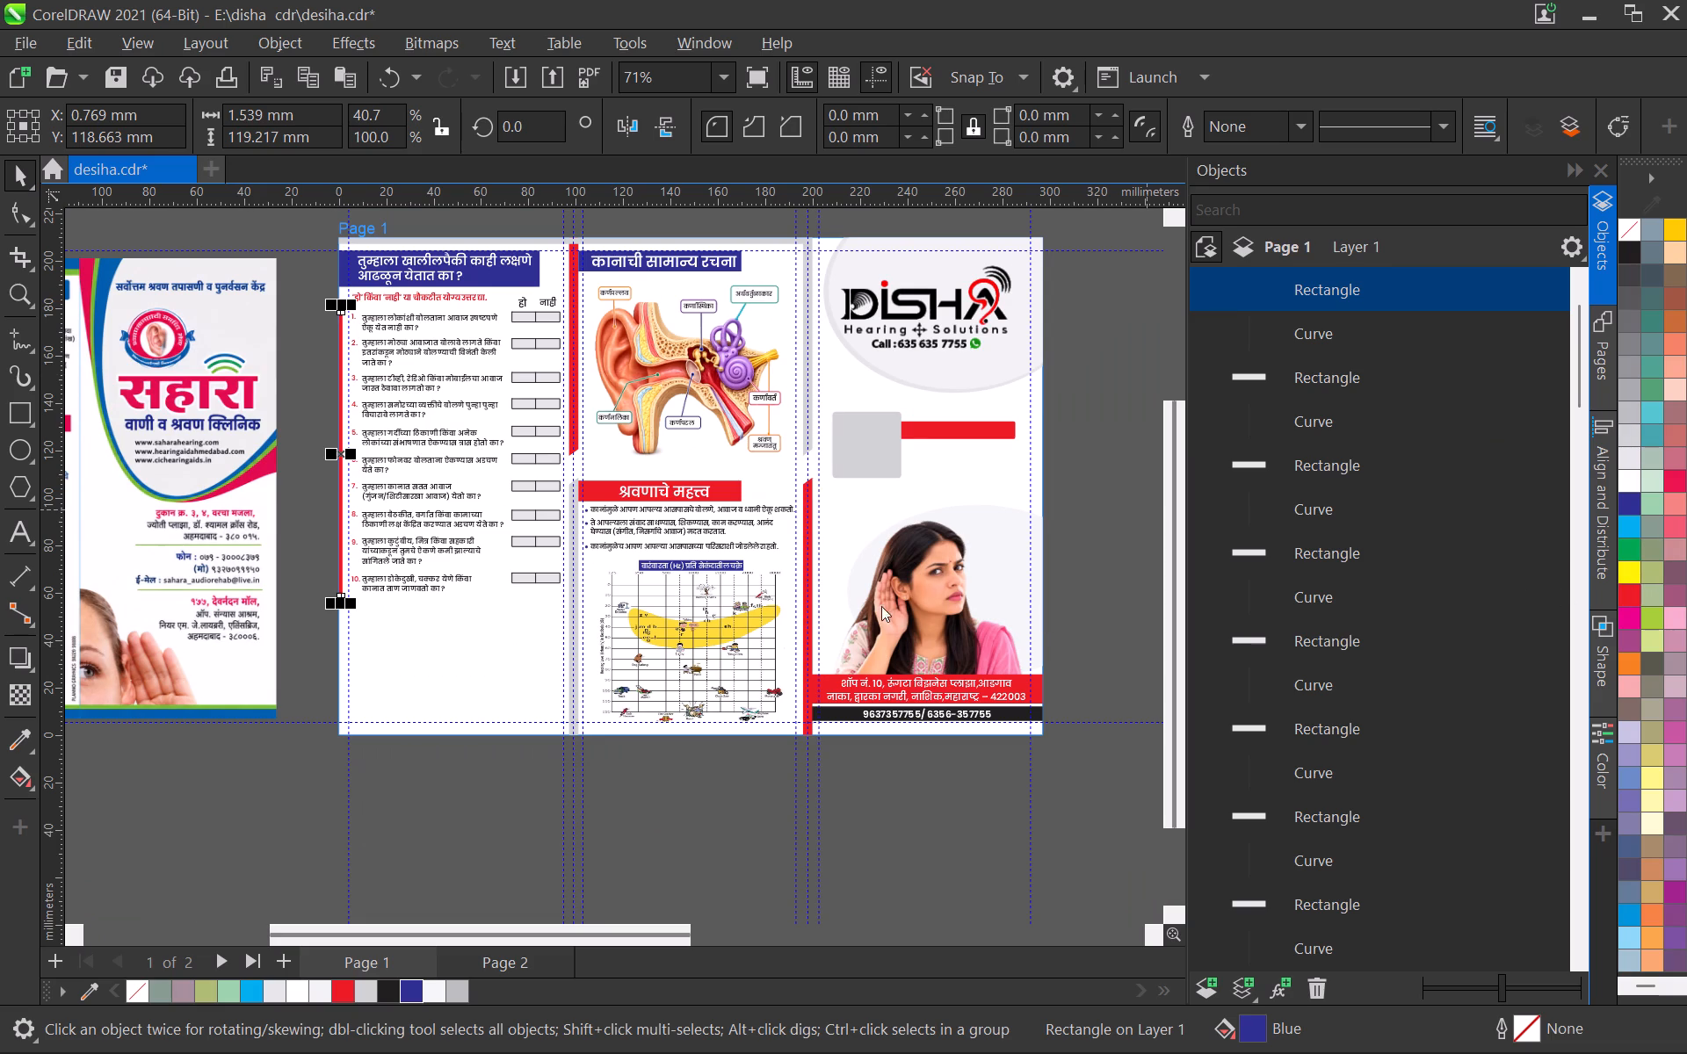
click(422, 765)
Recolour the vertical strip beside the questions black and deselect it.
scroll(303, 566, up, 7)
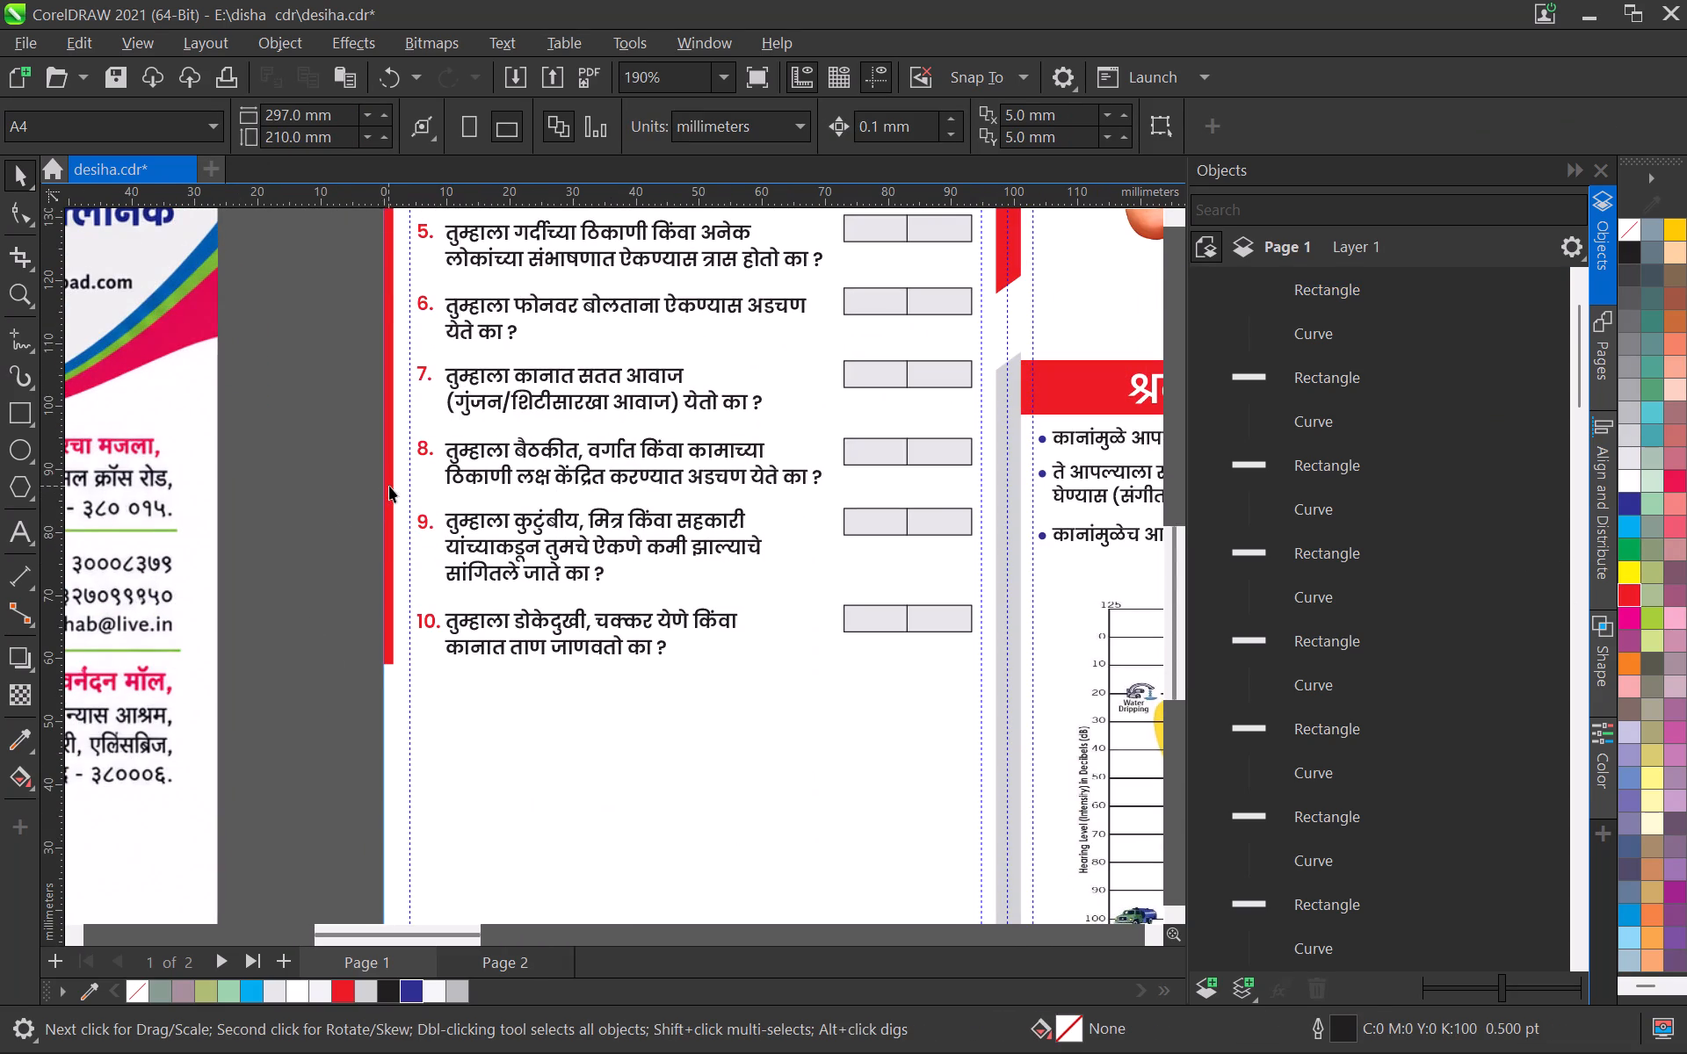
click(392, 486)
click(382, 990)
click(219, 661)
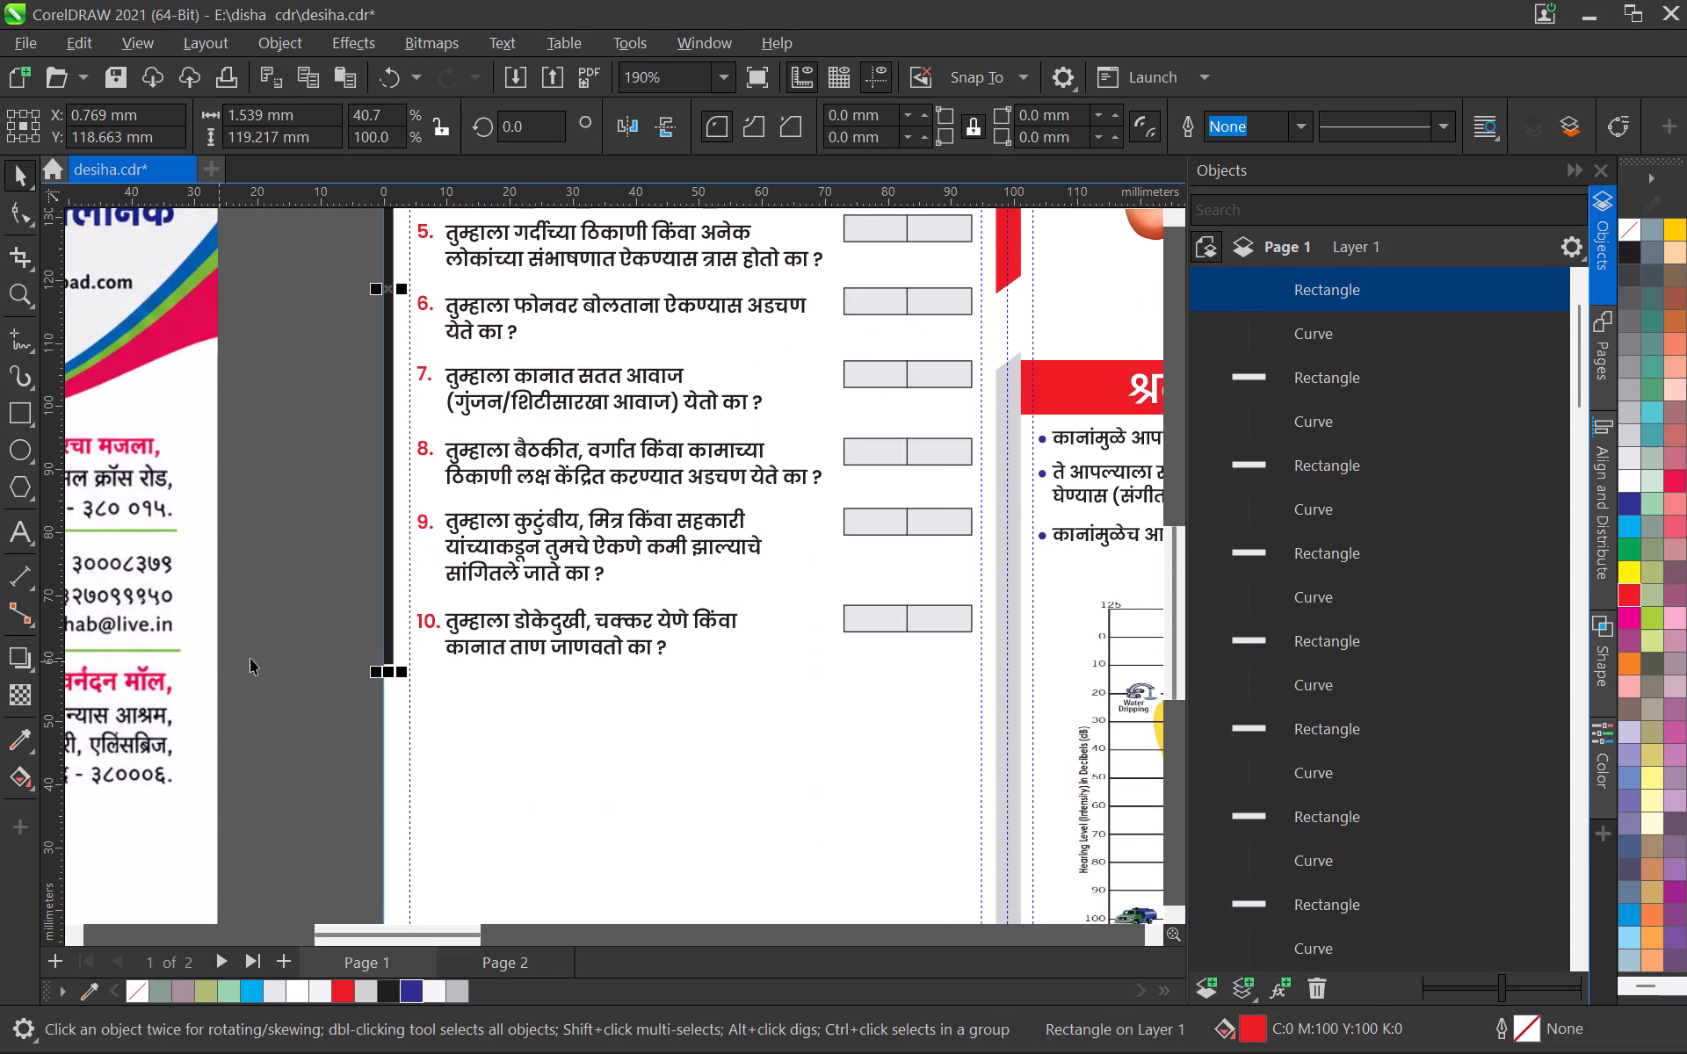
scroll(318, 624, down, 9)
scroll(477, 724, up, 2)
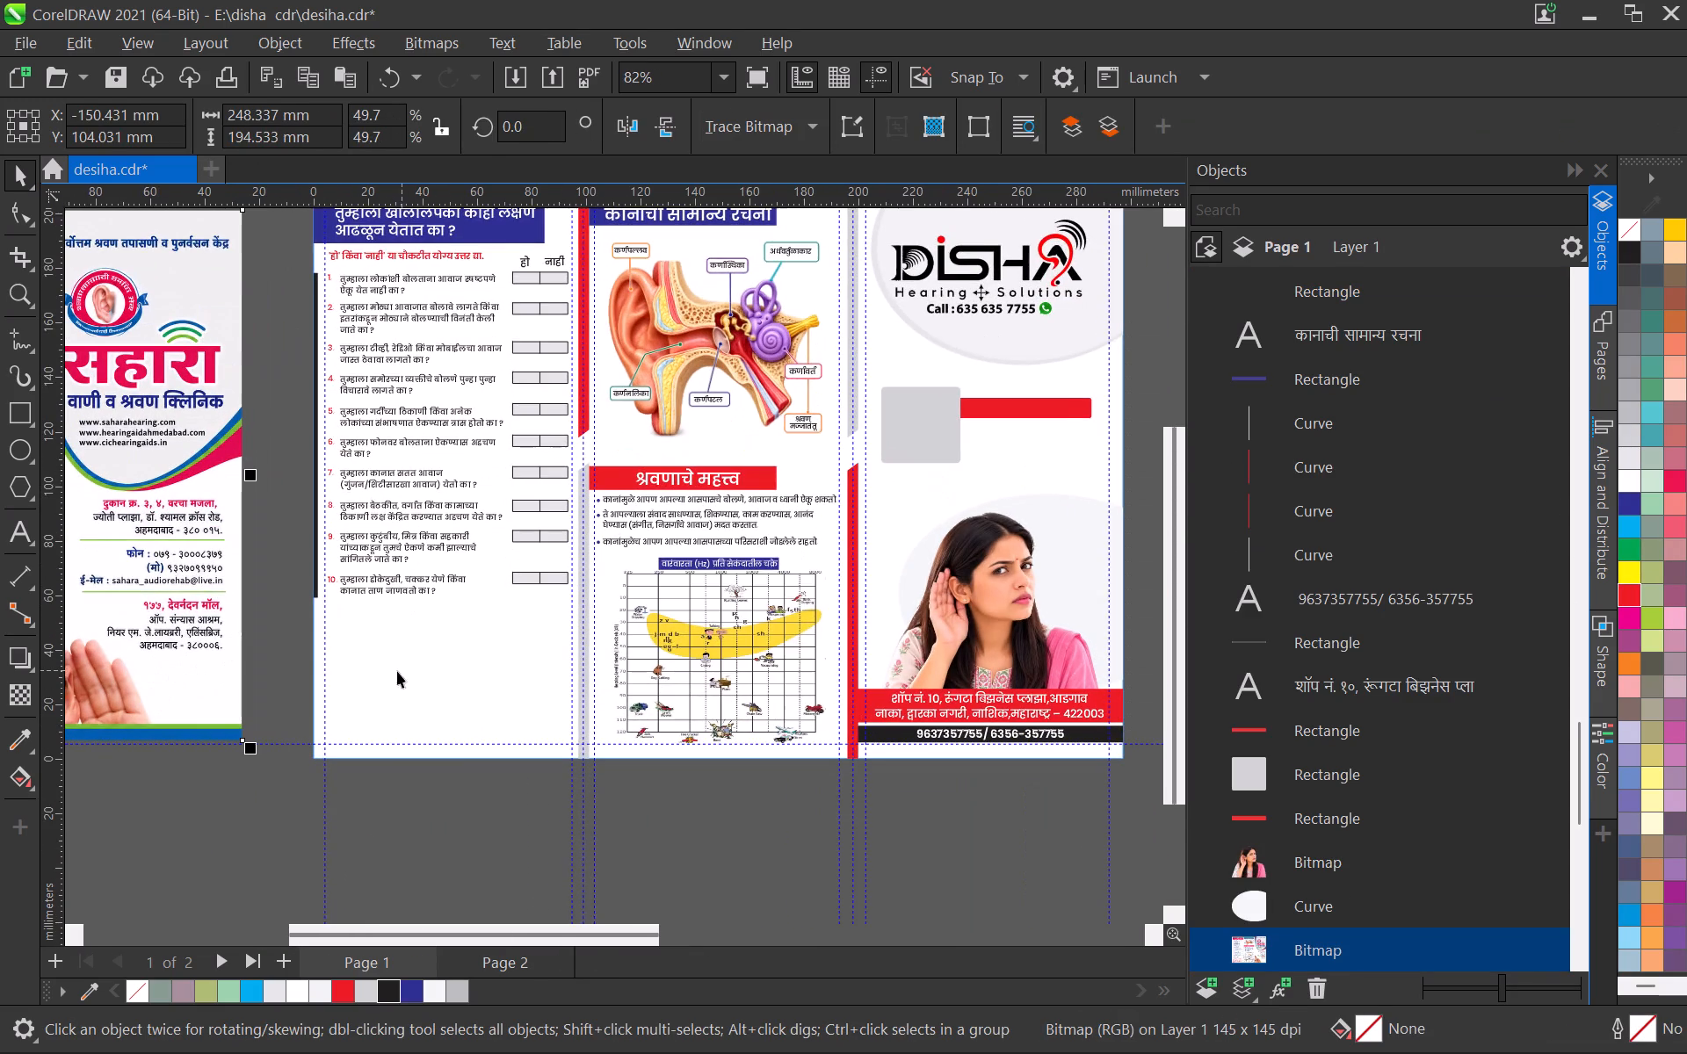
middle_drag(360, 669, 445, 603)
scroll(445, 605, up, 2)
click(445, 605)
Save the brochure document with the black side strip.
key(ctrl+s)
Draw a horizontal rectangle about 97 mm by 2 mm below question 10, from the page edge to the grey fold strip.
scroll(459, 596, up, 2)
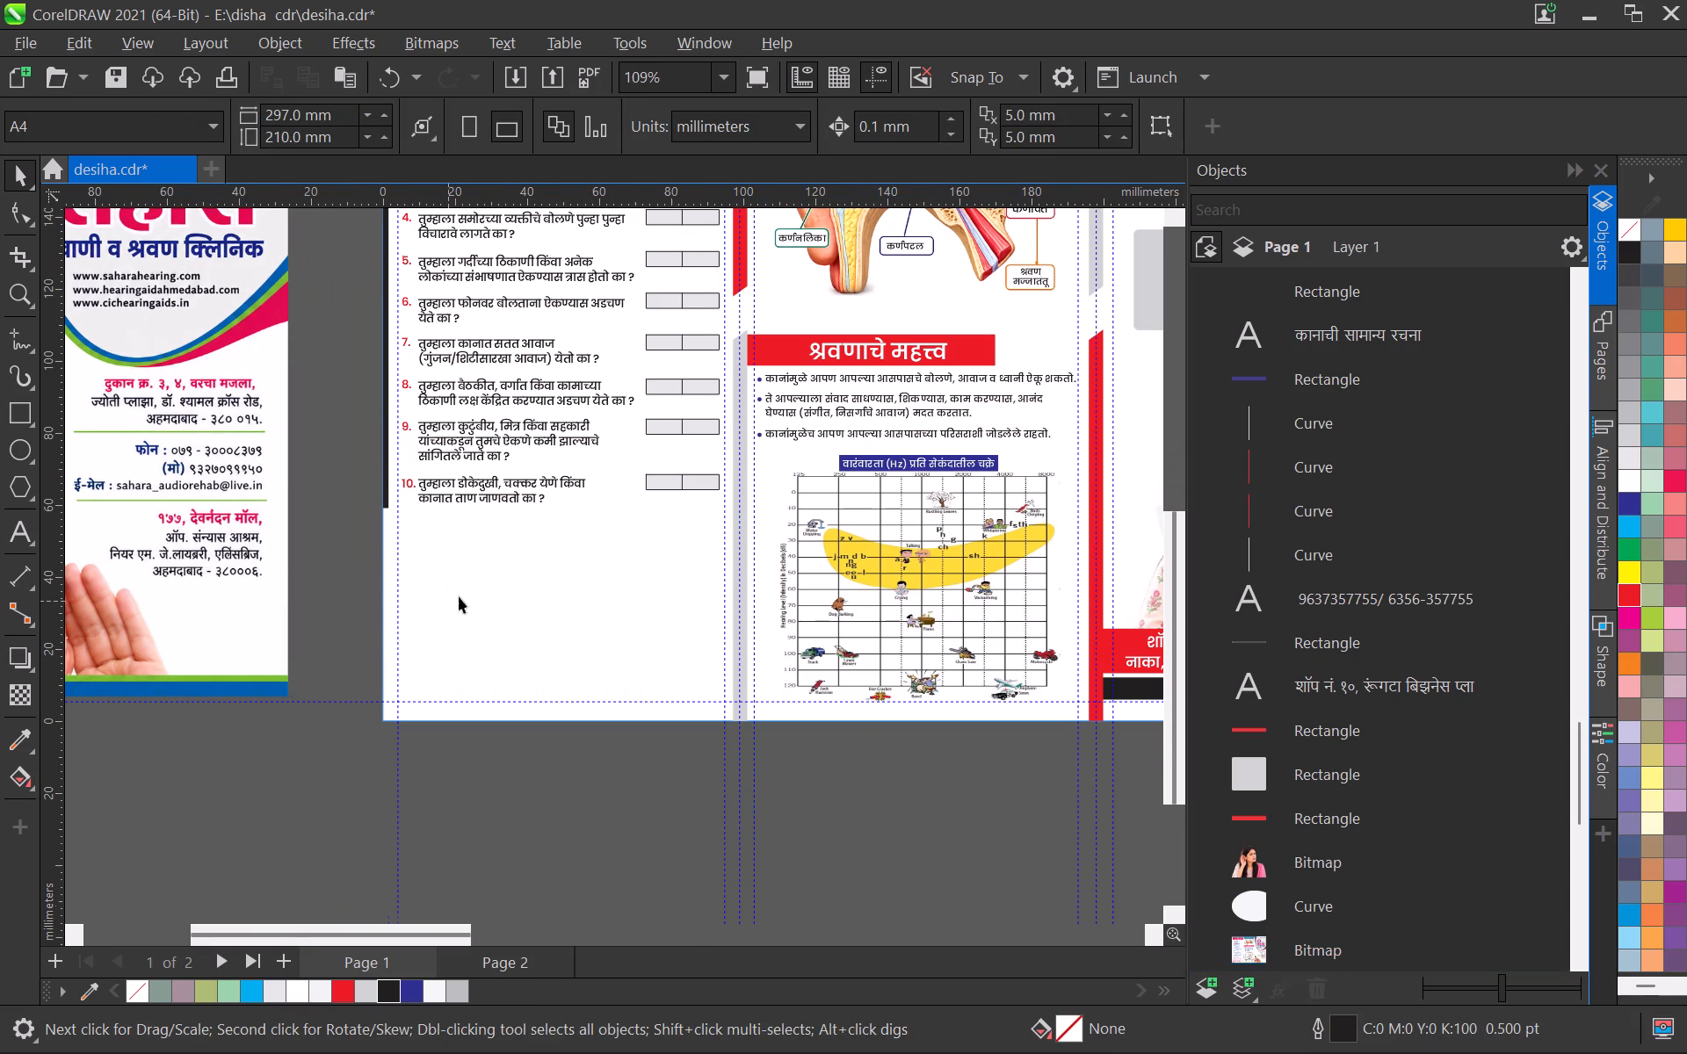
scroll(459, 596, up, 4)
click(25, 408)
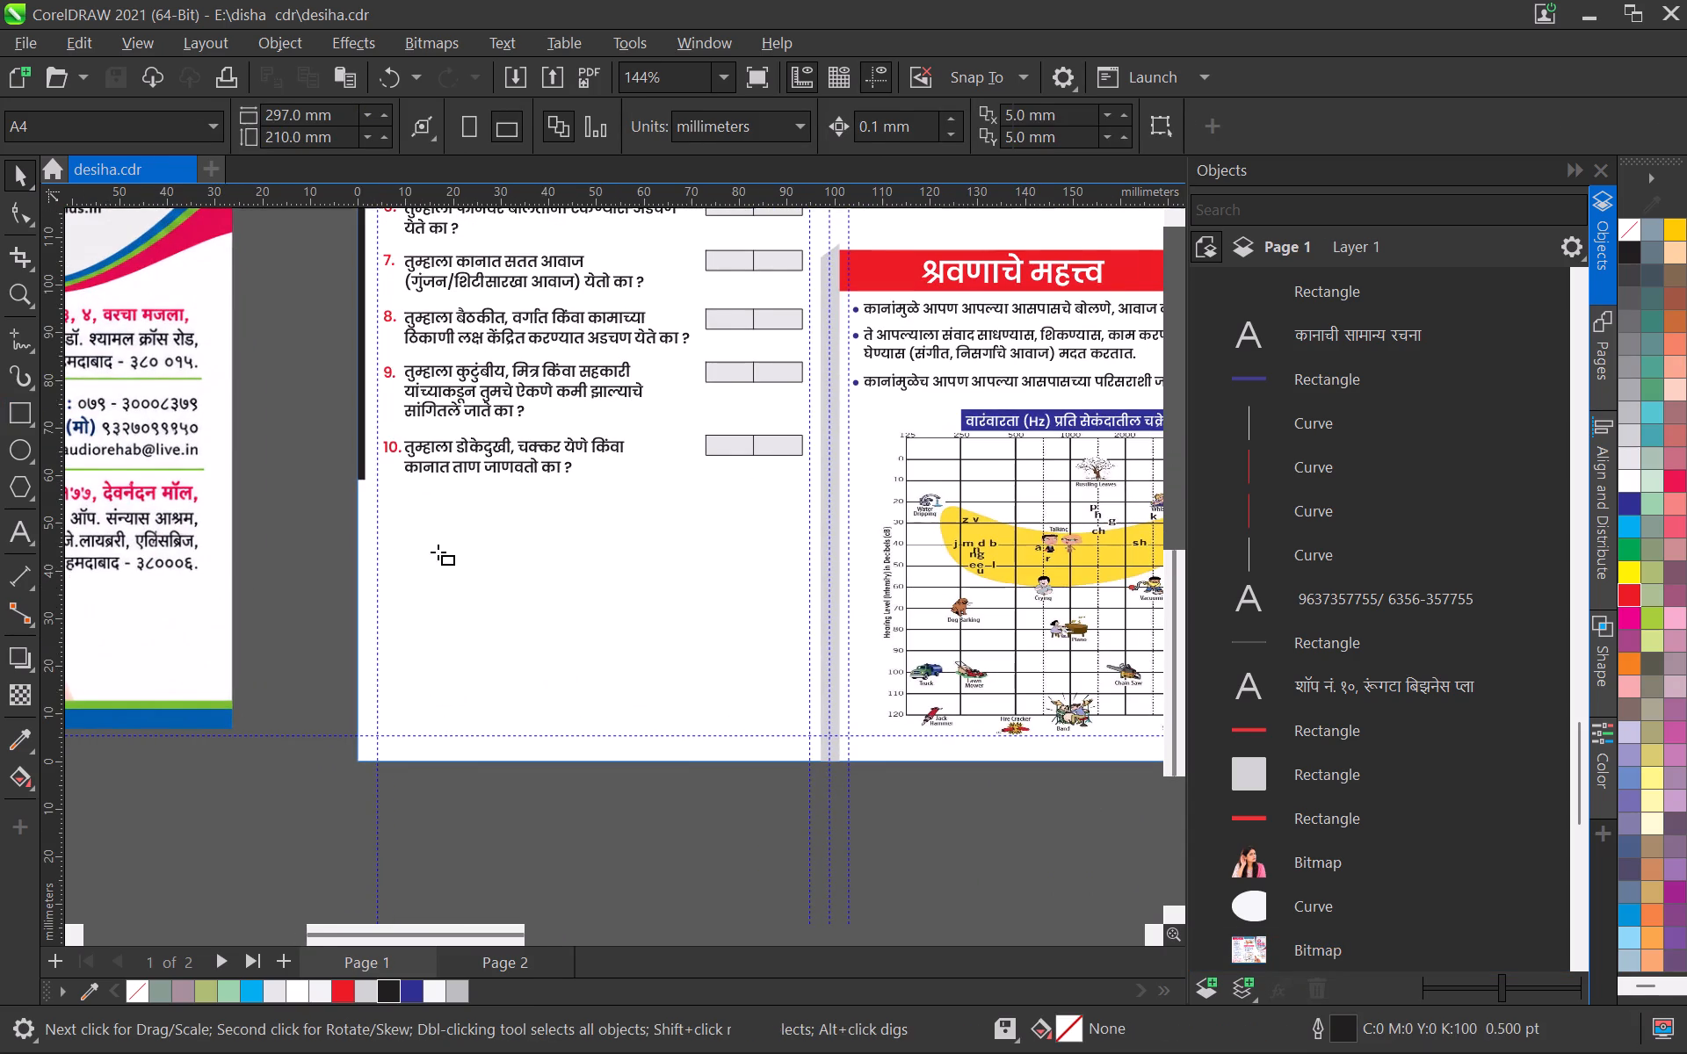
scroll(433, 540, up, 3)
drag(325, 493, 938, 501)
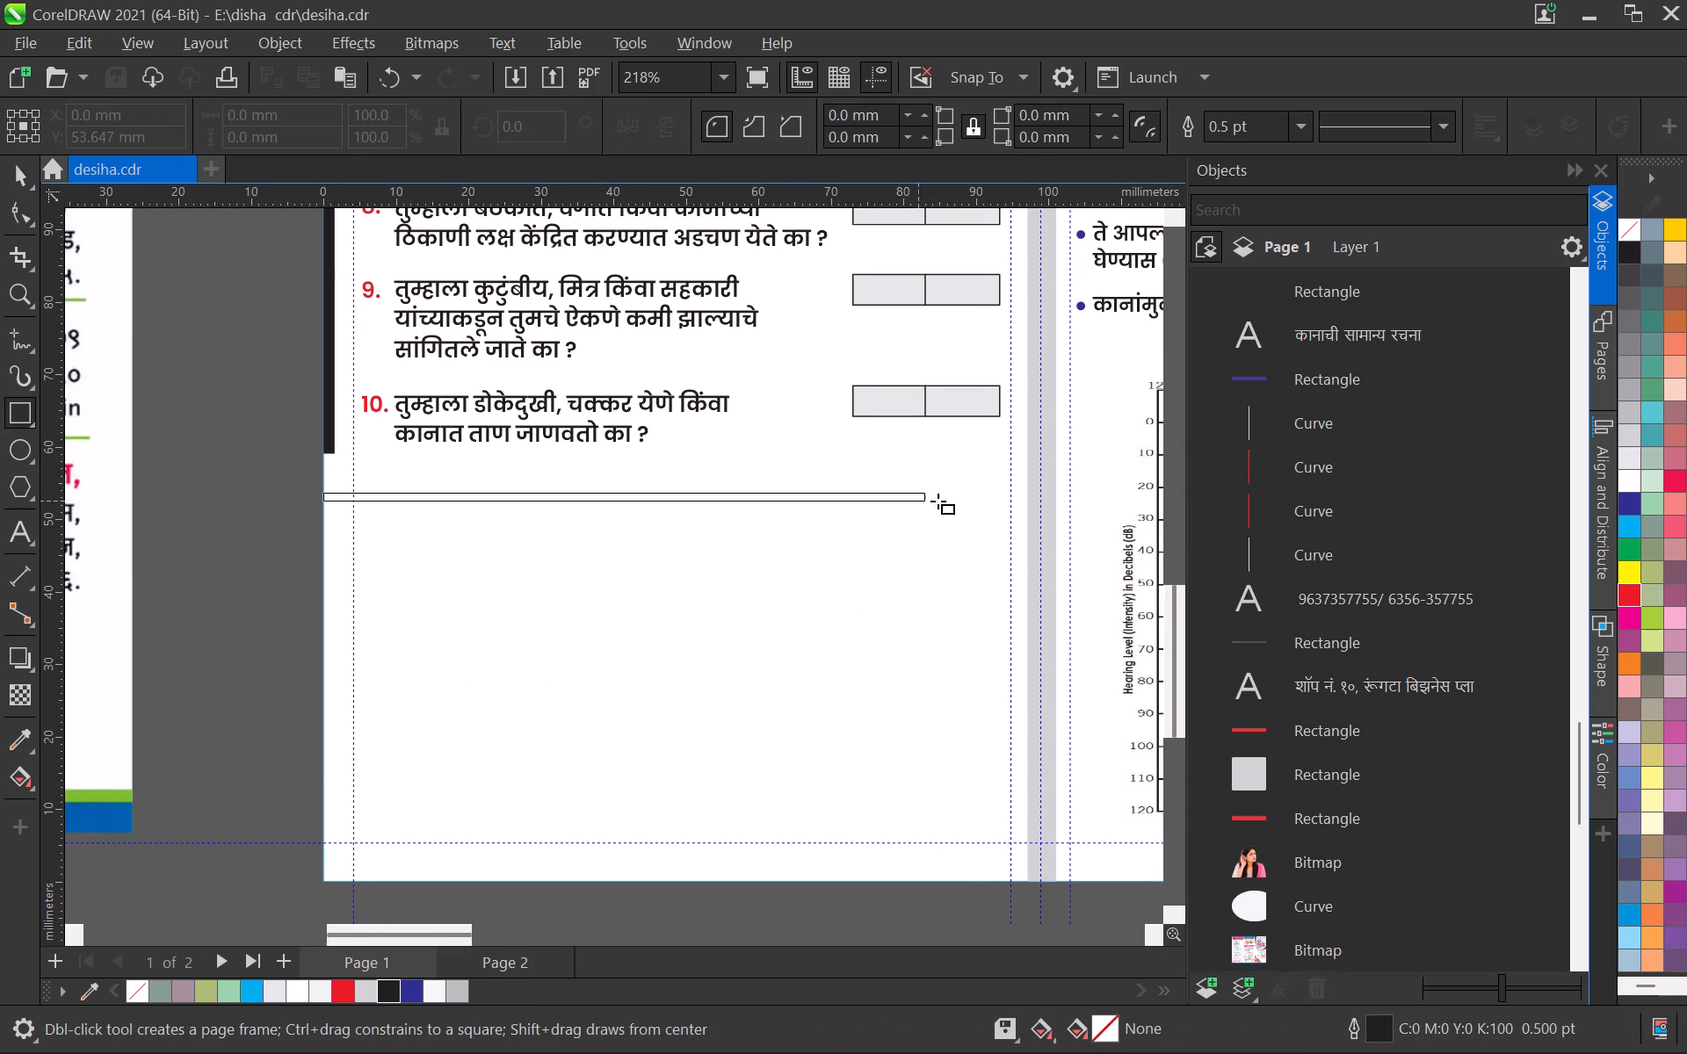
drag(938, 501, 759, 508)
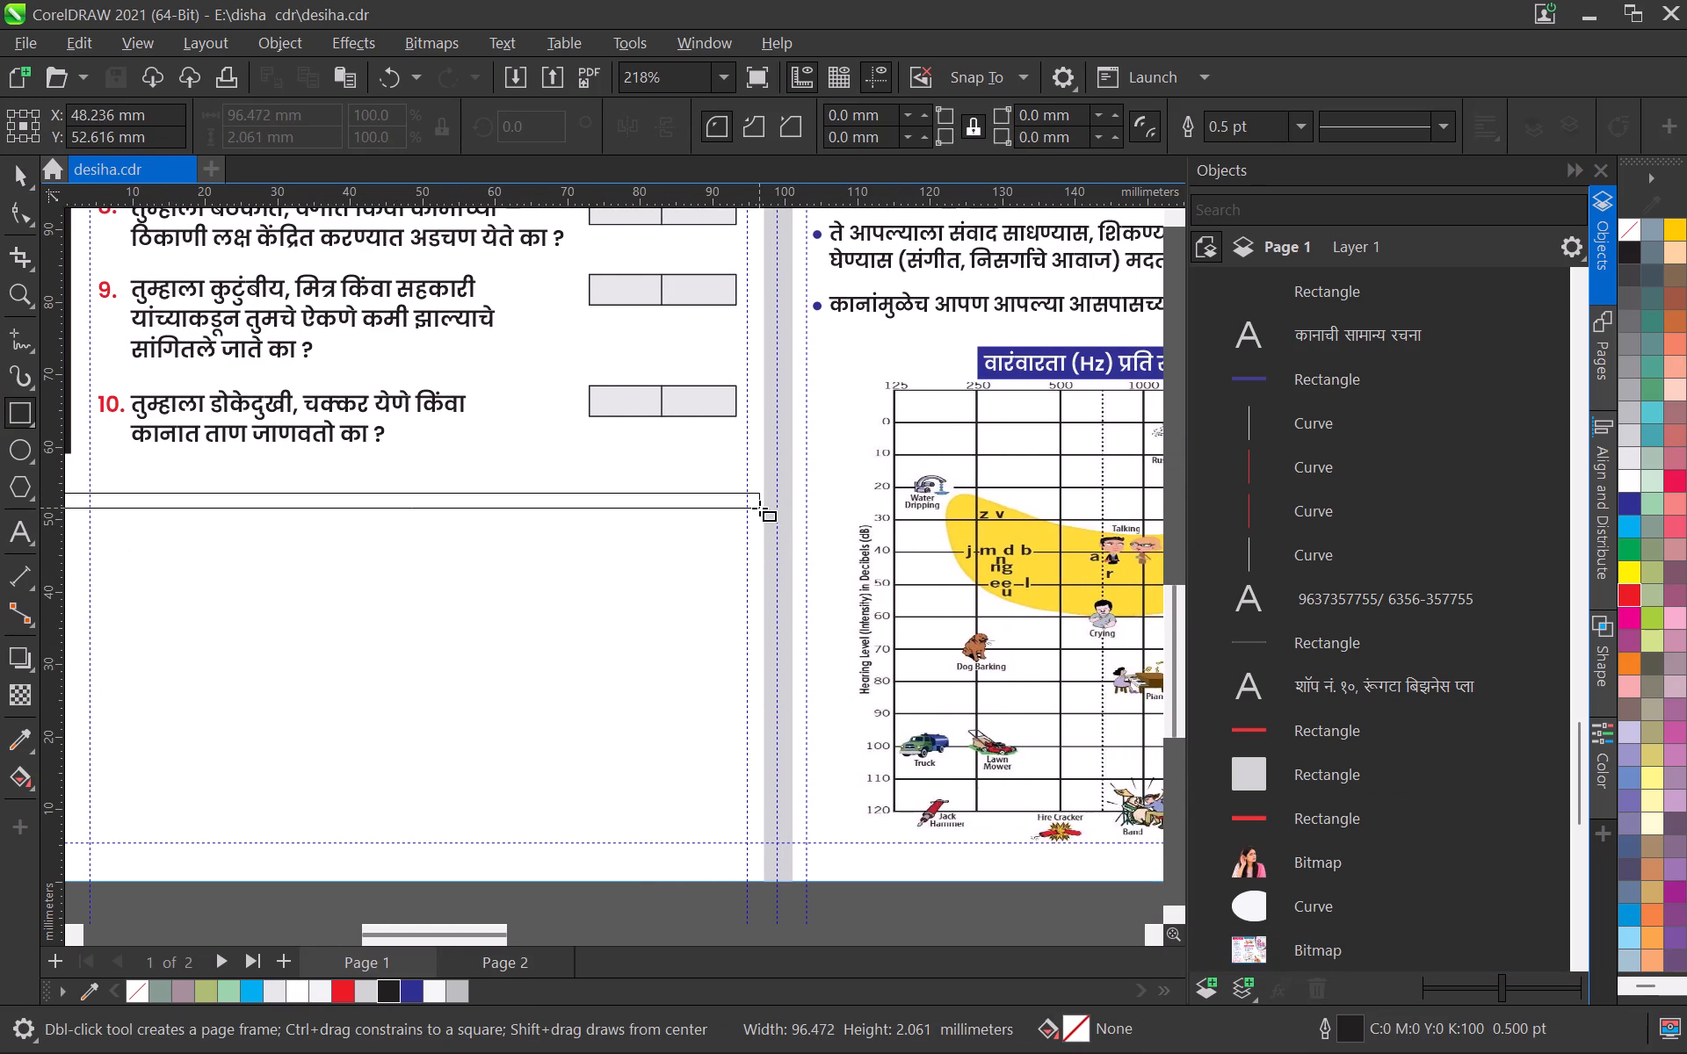
drag(759, 508, 765, 508)
Fill the horizontal rectangle below question 10 with red, remove its outline and deselect it.
click(1636, 592)
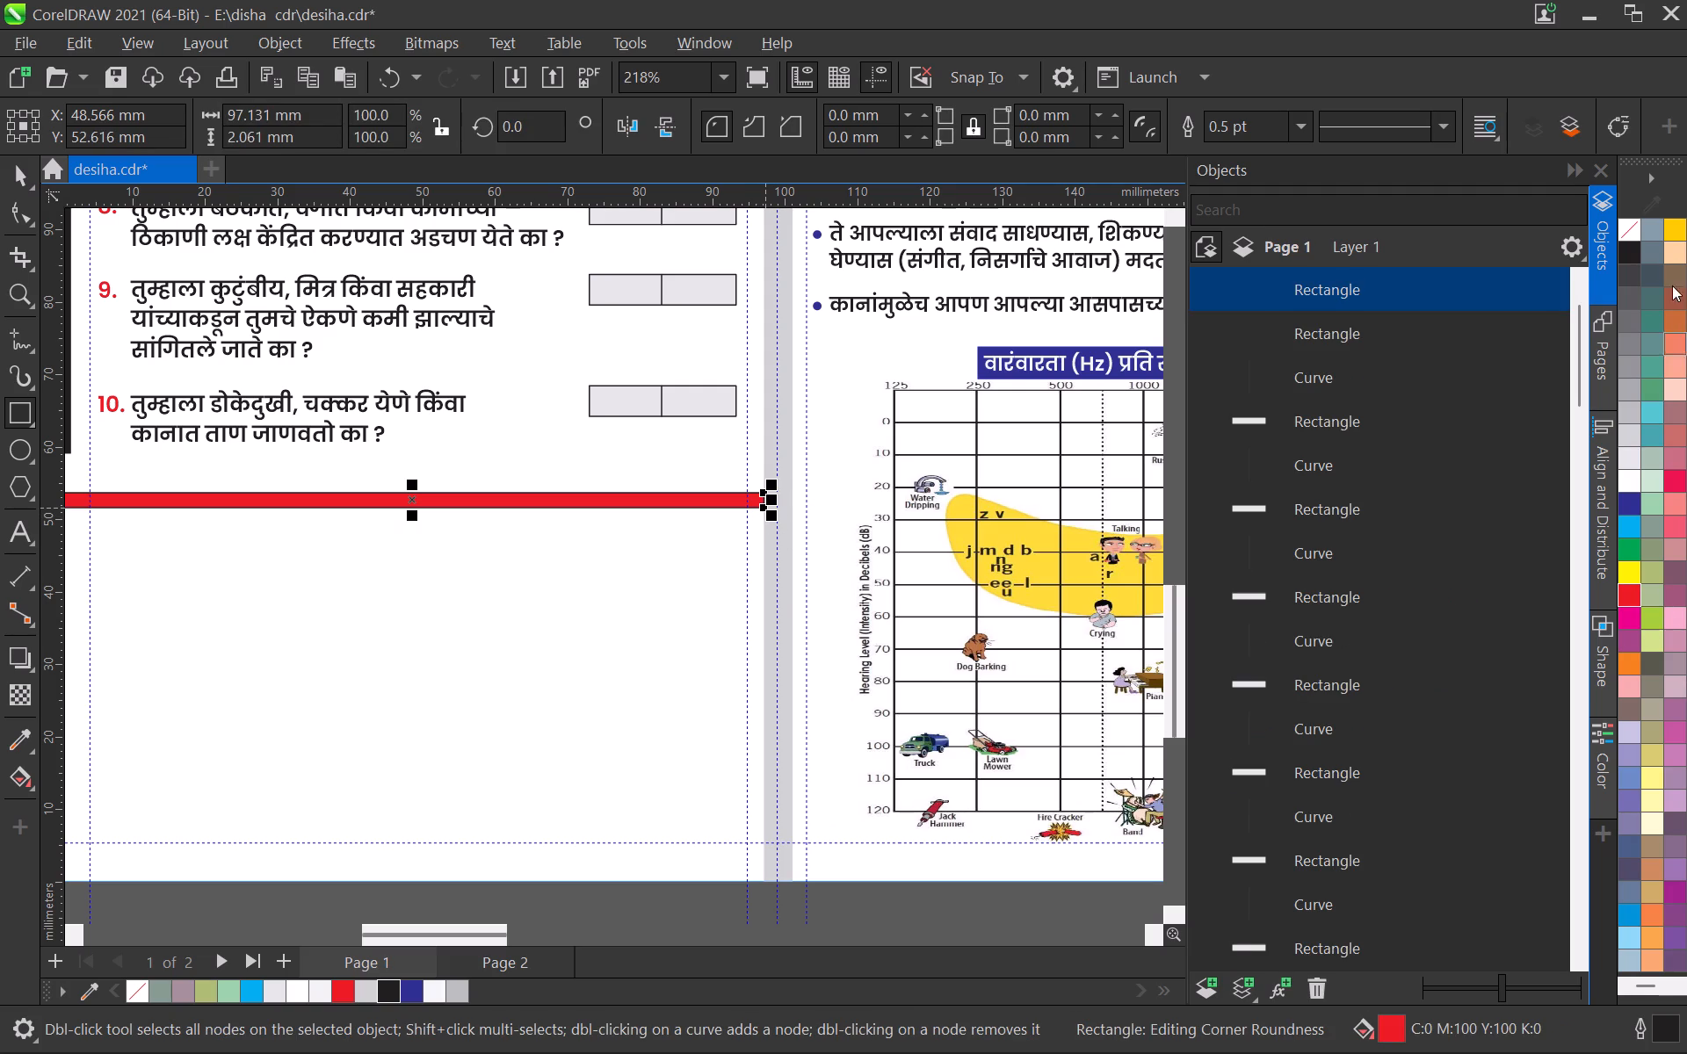
right_click(1633, 229)
scroll(362, 639, down, 9)
scroll(403, 650, up, 1)
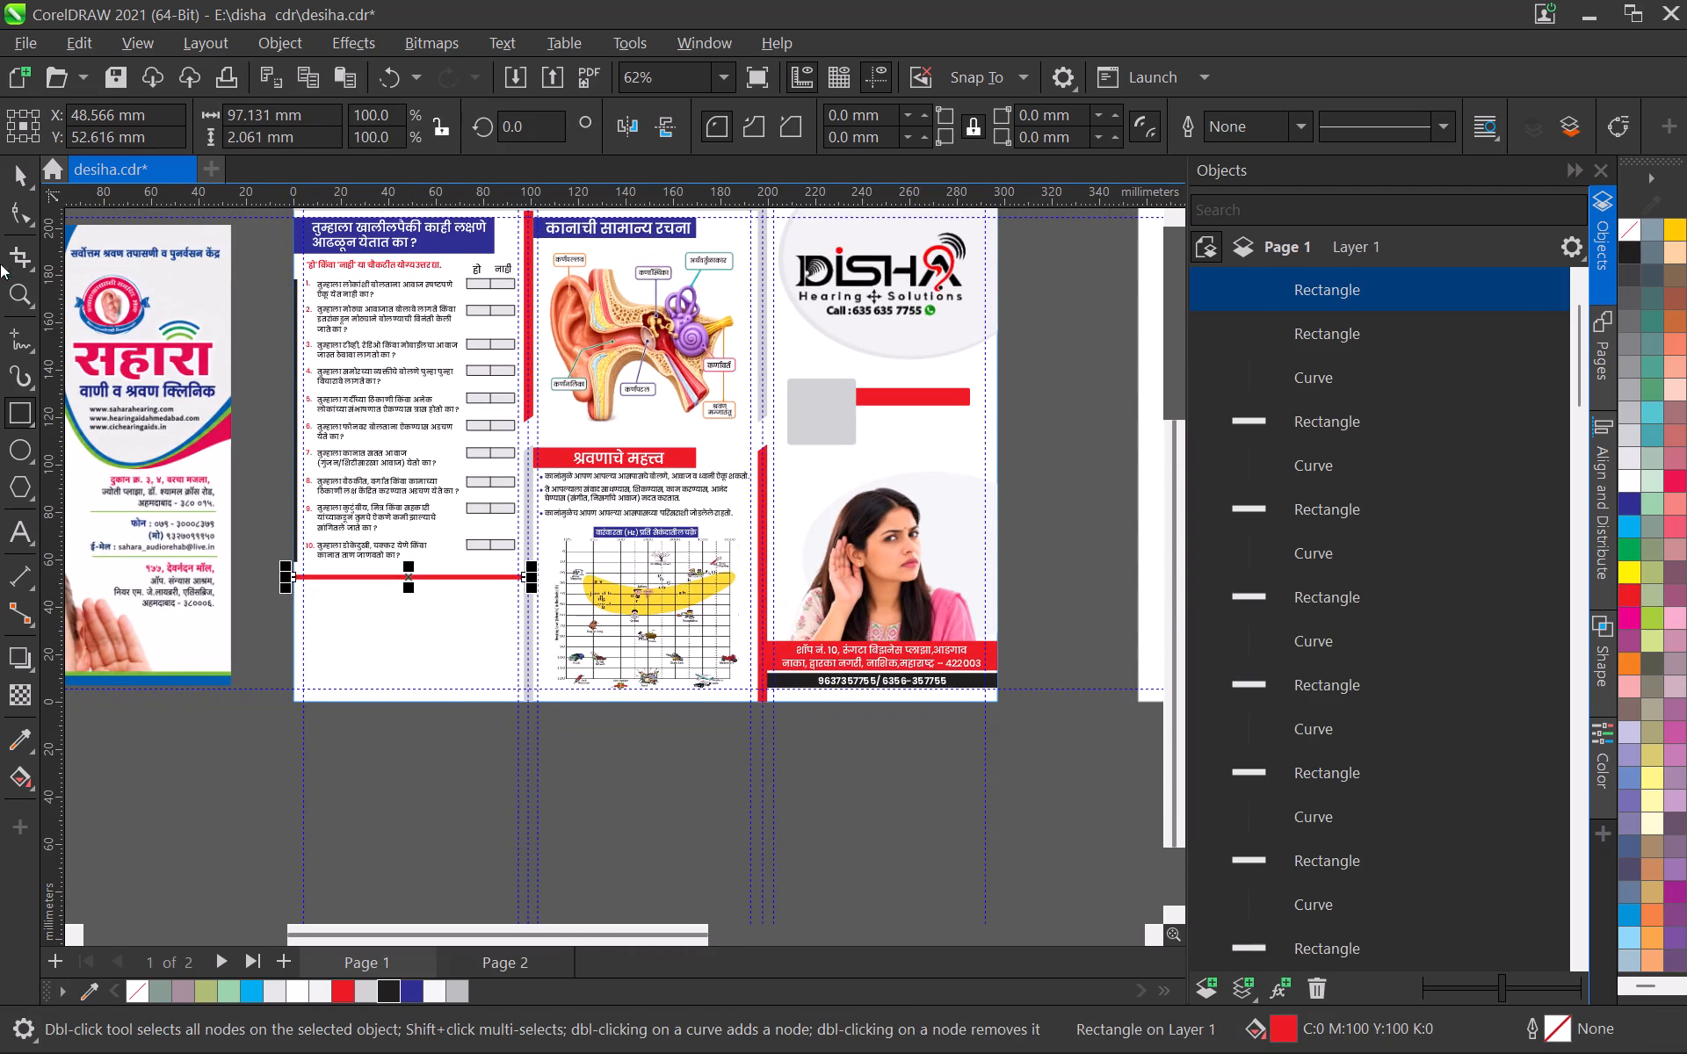
click(14, 170)
click(395, 769)
scroll(403, 608, down, 4)
middle_drag(396, 607, 411, 610)
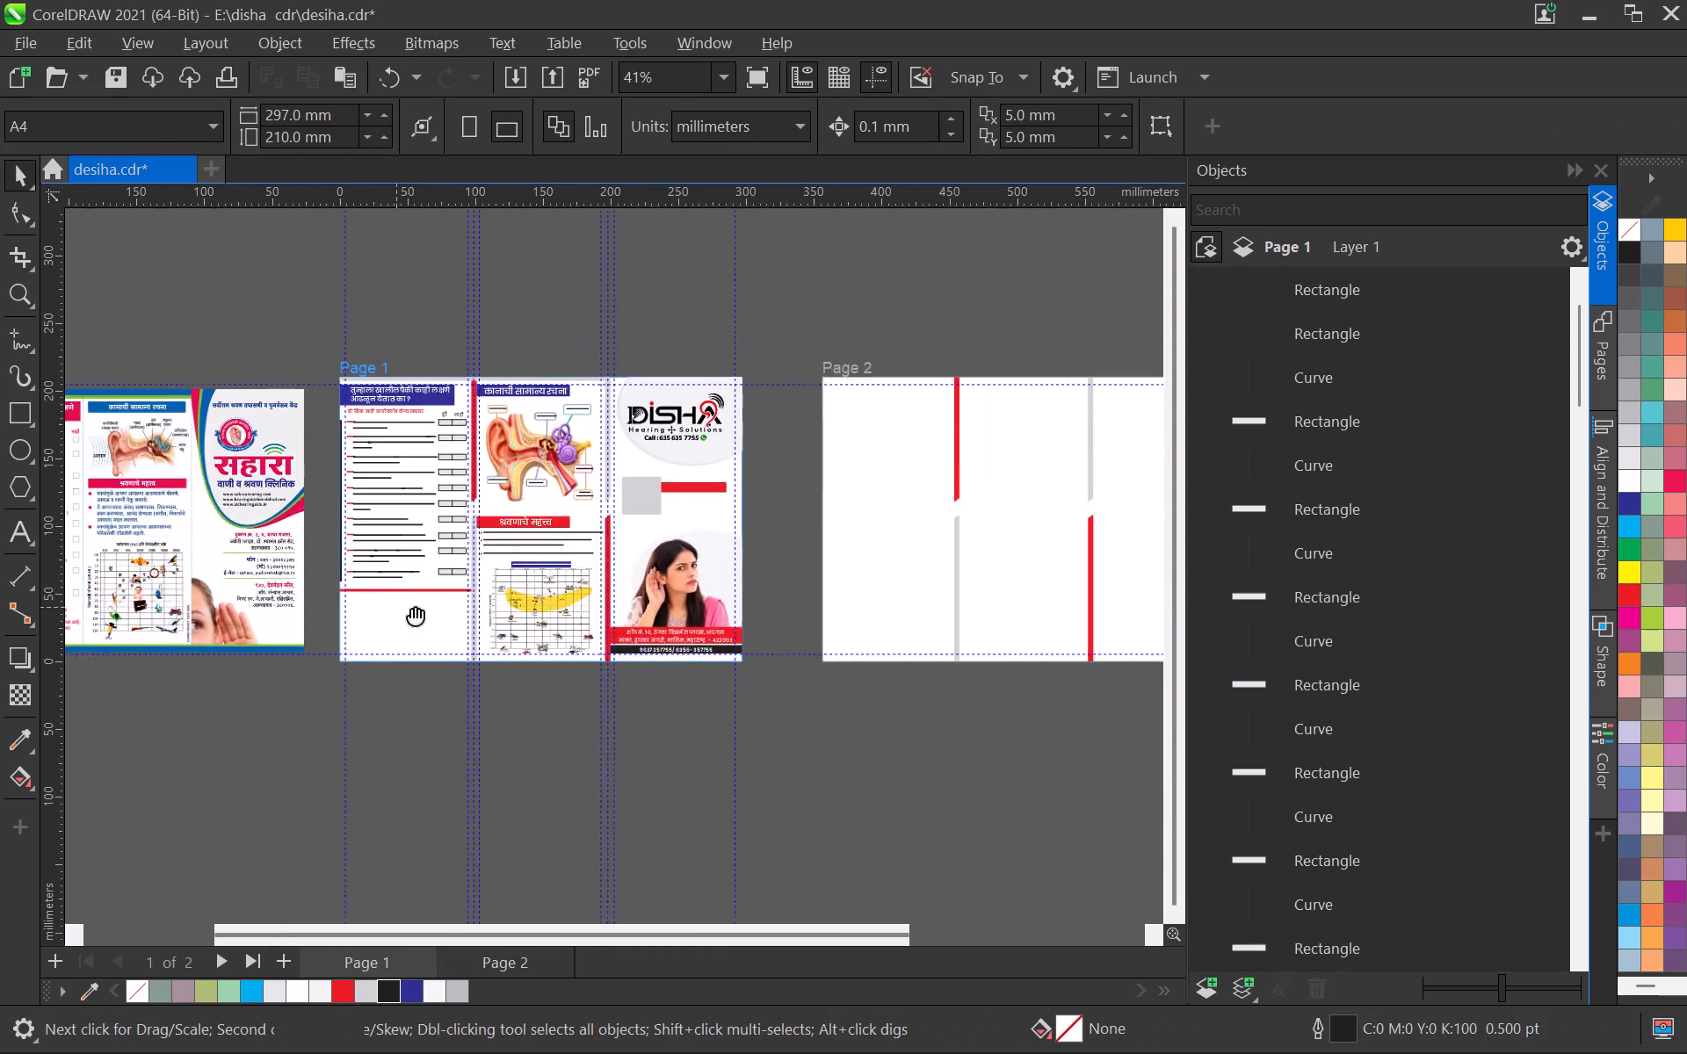
middle_drag(411, 610, 594, 620)
scroll(590, 620, up, 4)
click(625, 702)
Save the brochure document with the red divider bar.
key(ctrl+s)
Duplicate question 10's text about 20 mm down, below the red bar, and replace its wording with the copied ही लक्षणे तुम्हाला paragraph.
scroll(607, 618, up, 7)
click(506, 523)
scroll(510, 517, up, 4)
click(510, 509)
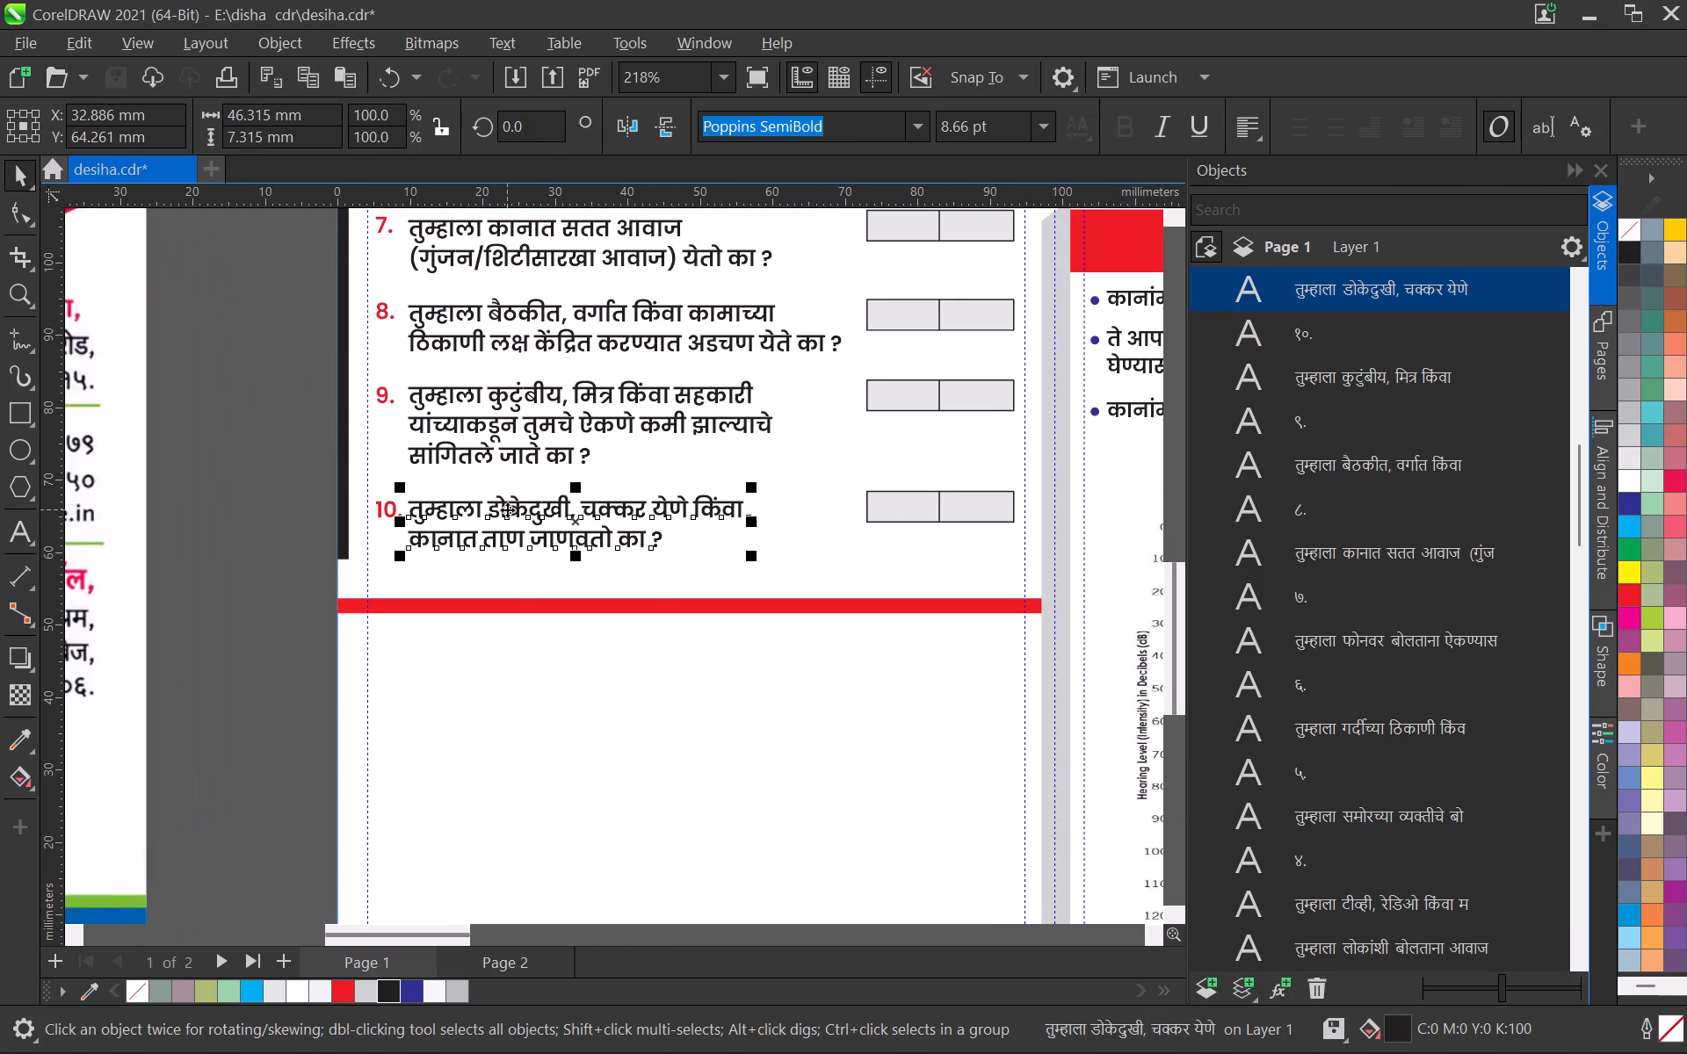
drag(507, 509, 505, 657)
shift+right_click(505, 657)
double_click(505, 657)
key(ctrl+a)
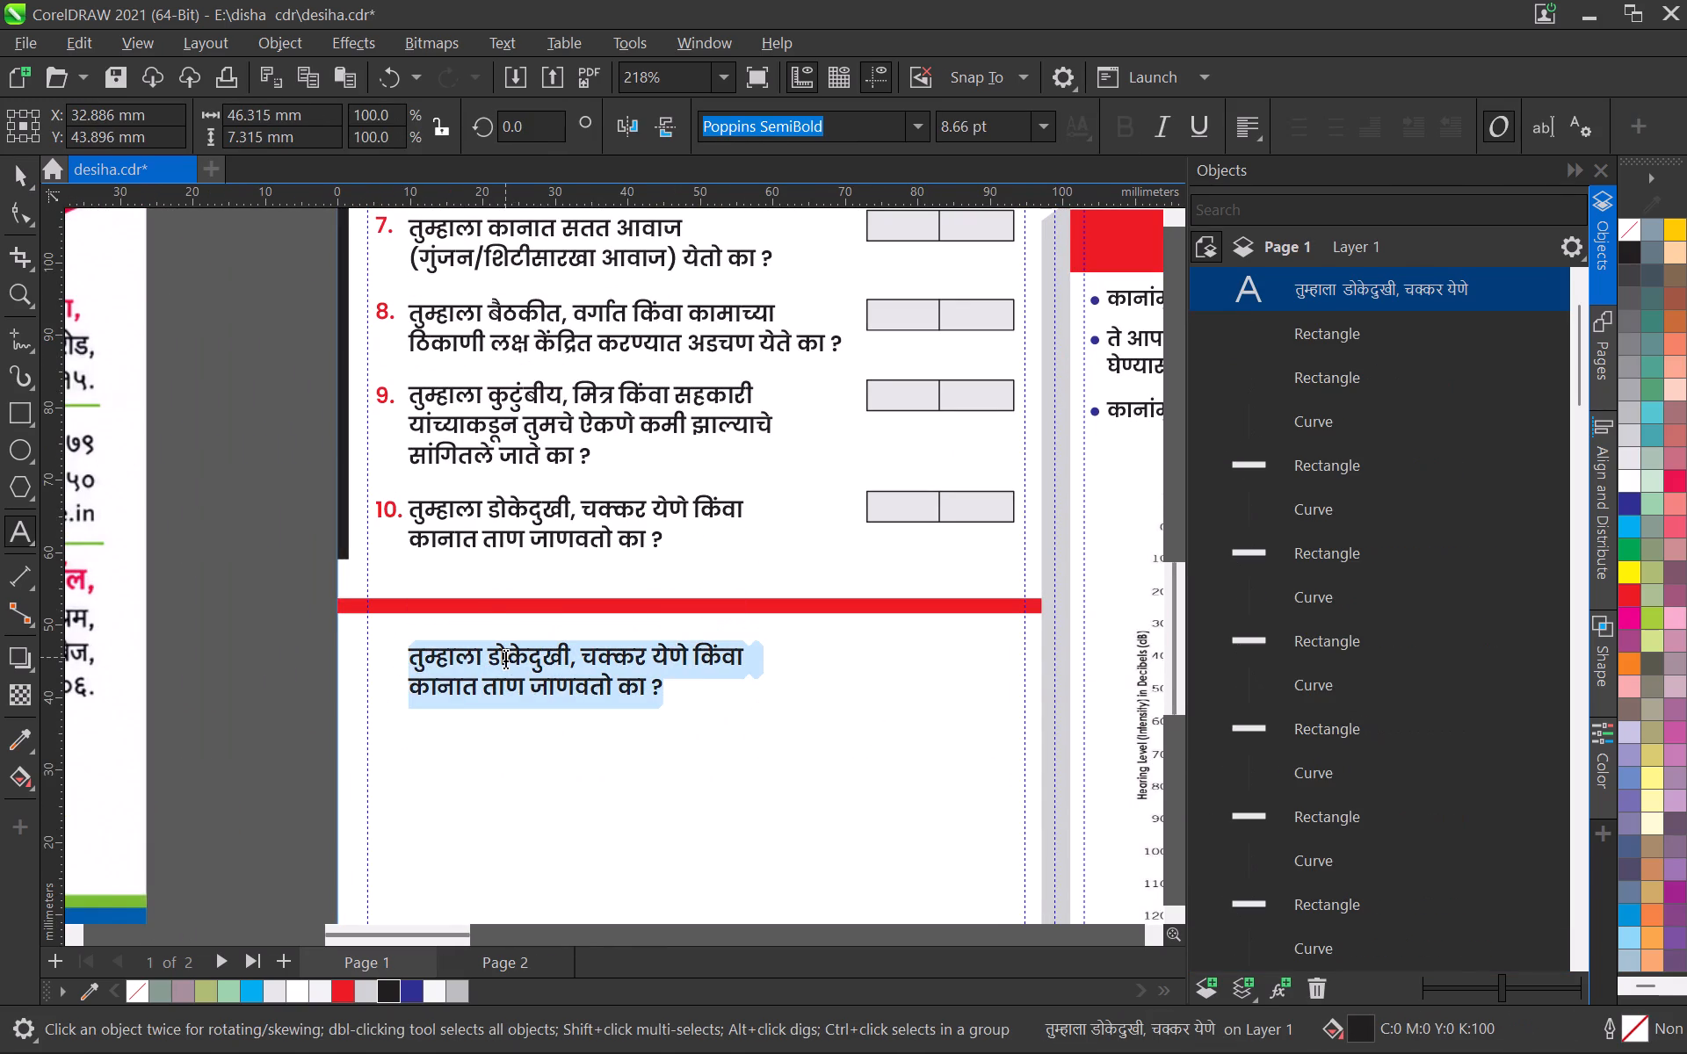
key(ctrl+v)
Break the advice paragraph below the red bar into five lines, starting new lines at कोणापैकी, (श्रवण, योग्य and जीवनाची.
scroll(564, 658, down, 2)
middle_drag(726, 661, 605, 579)
scroll(661, 611, up, 2)
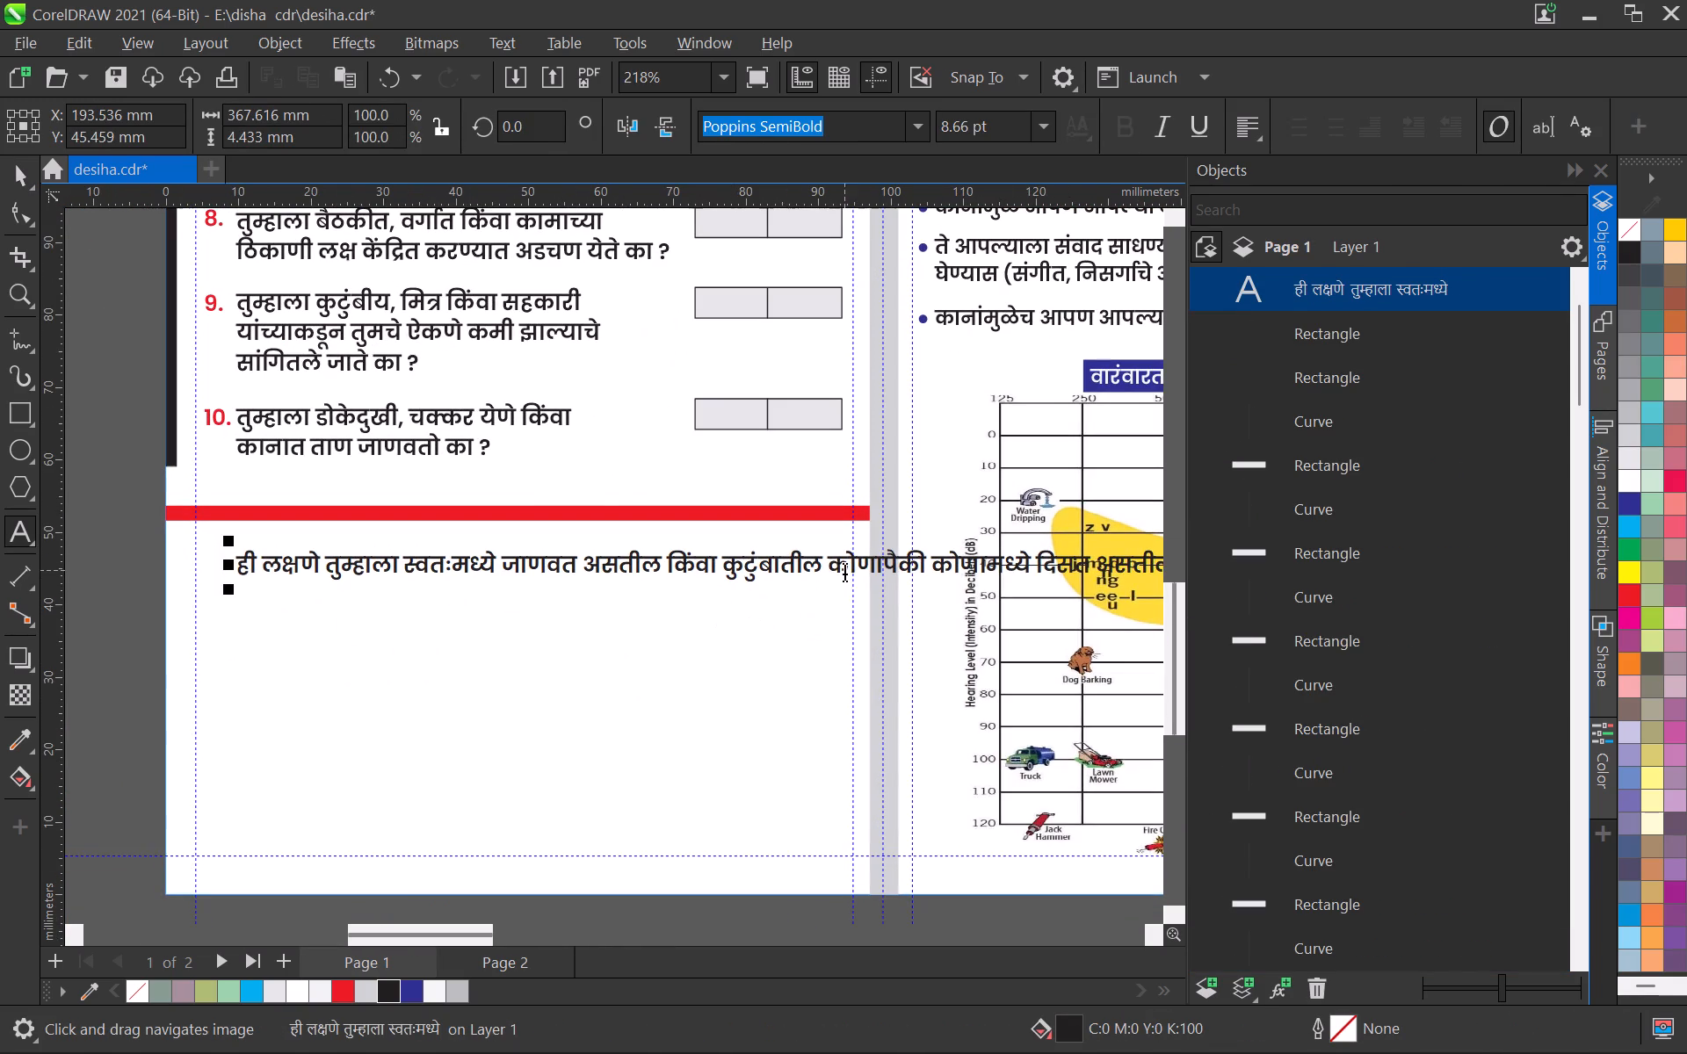
click(830, 567)
key(Return)
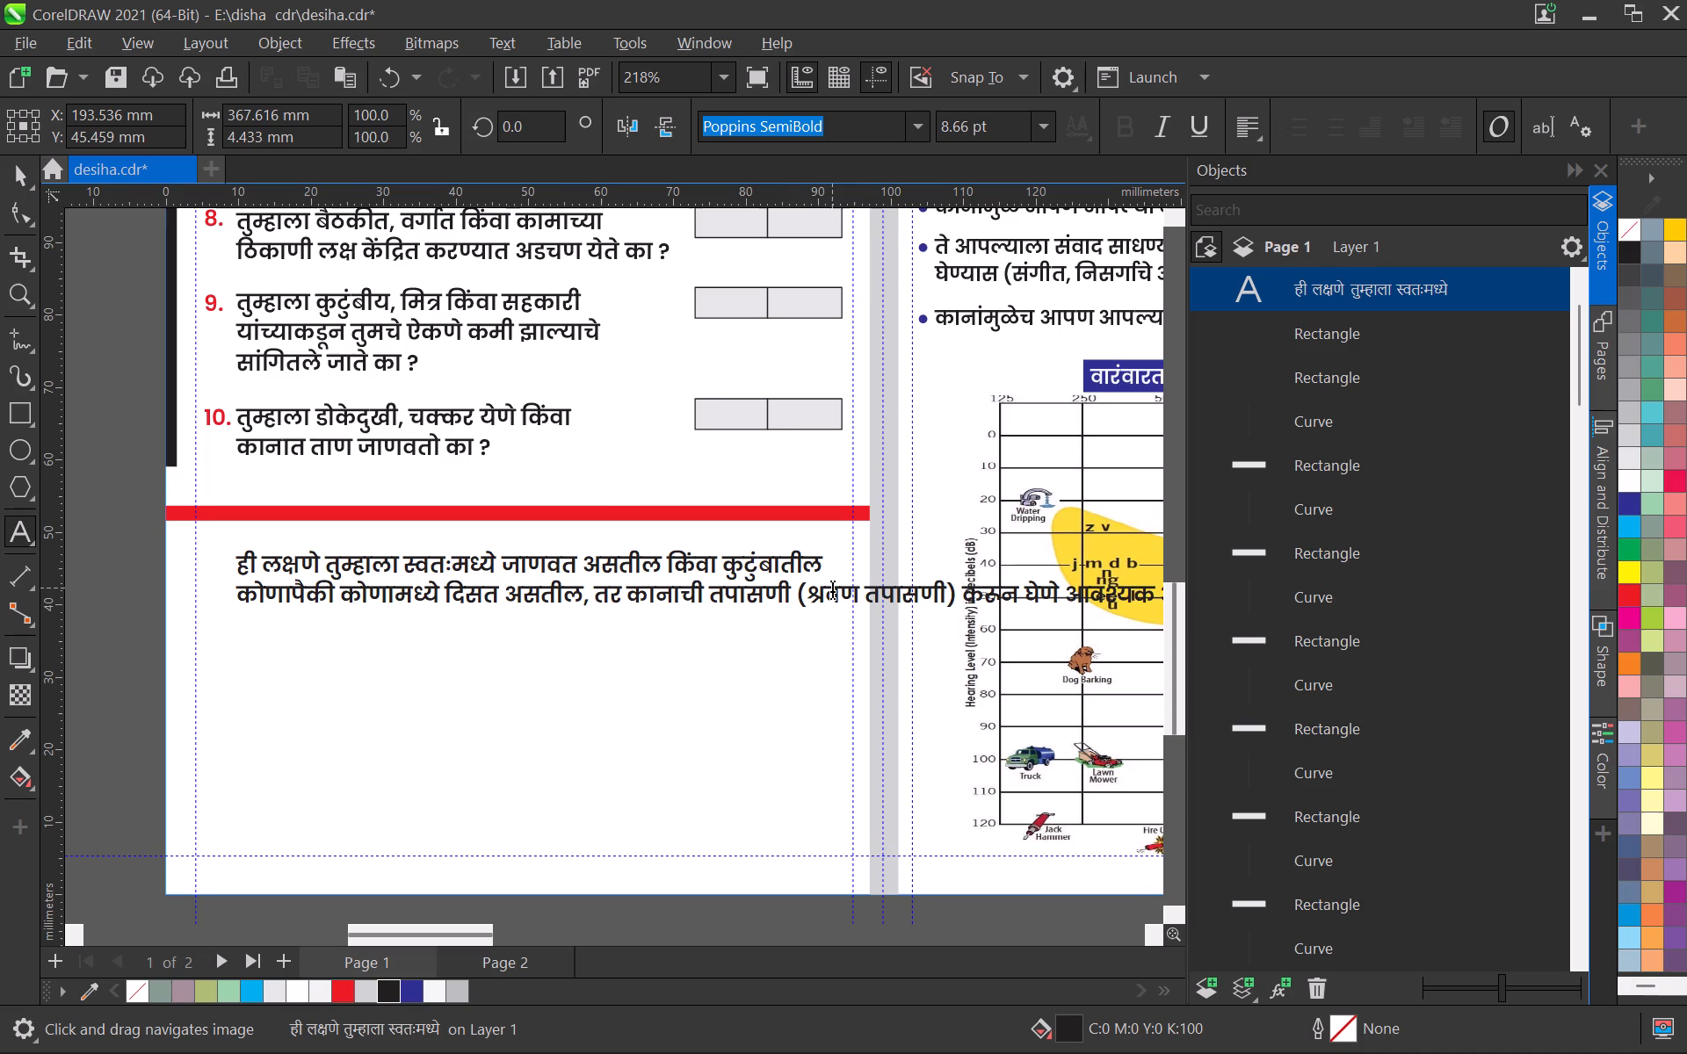
click(799, 592)
key(Return)
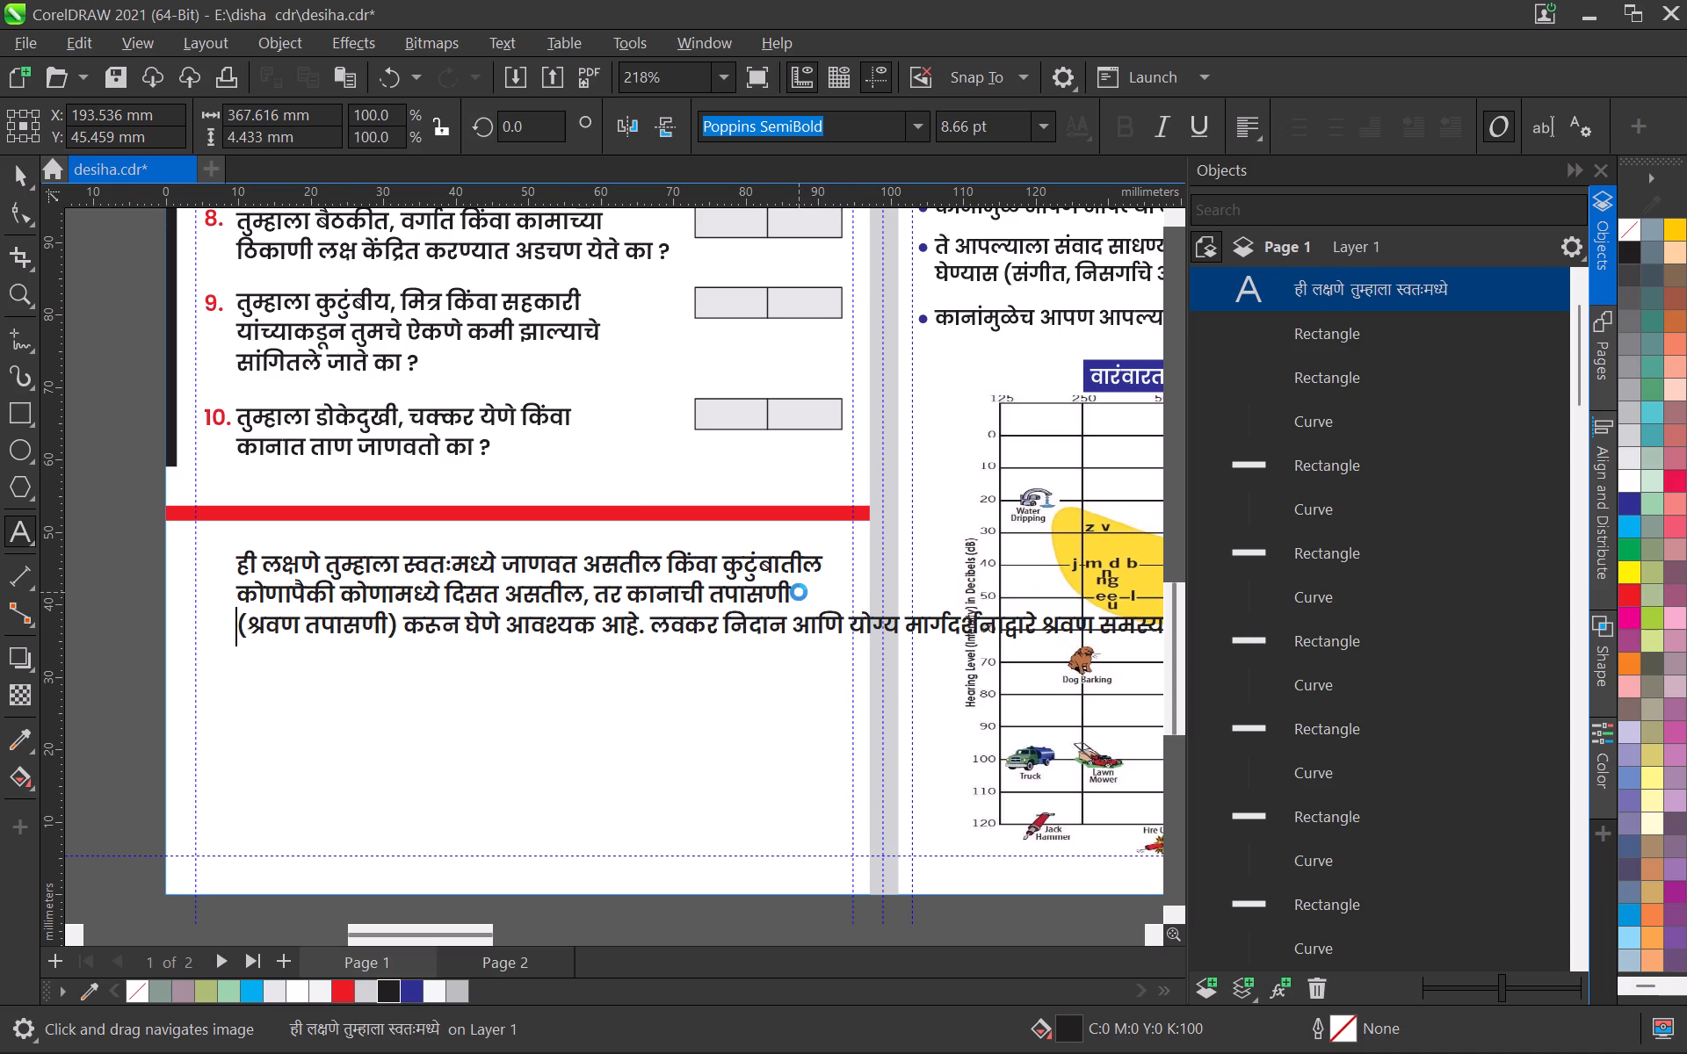
click(853, 628)
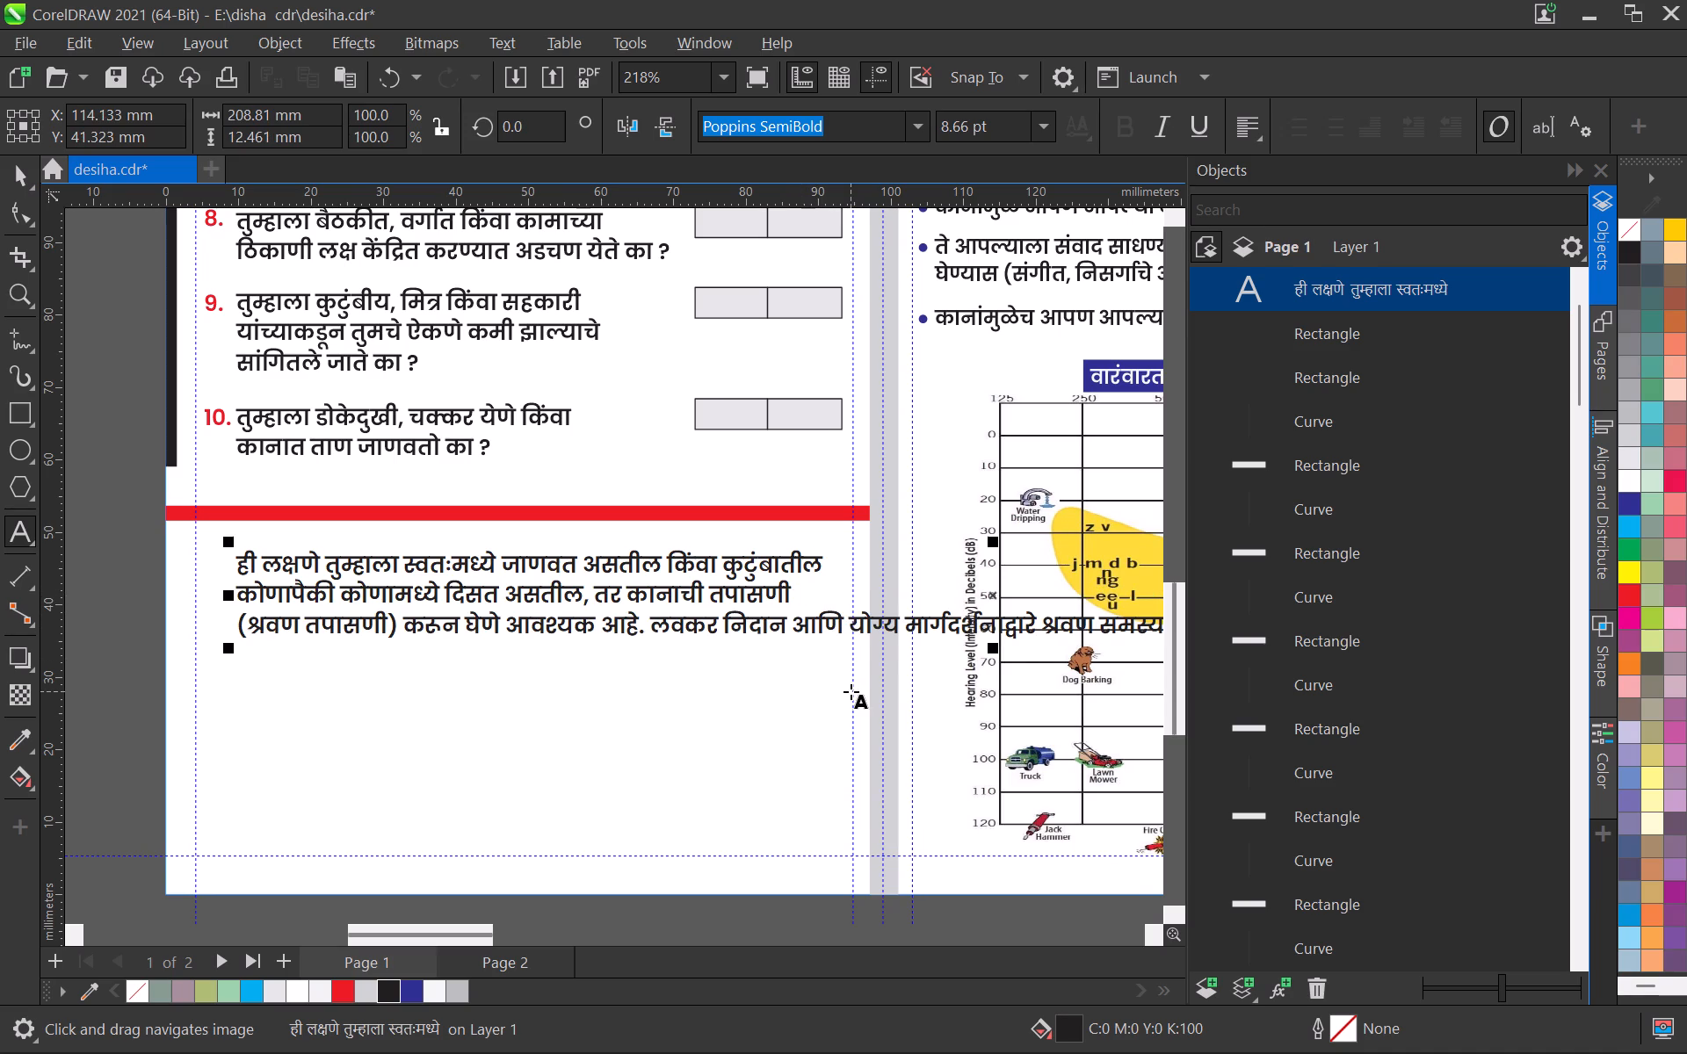
key(Return)
click(822, 659)
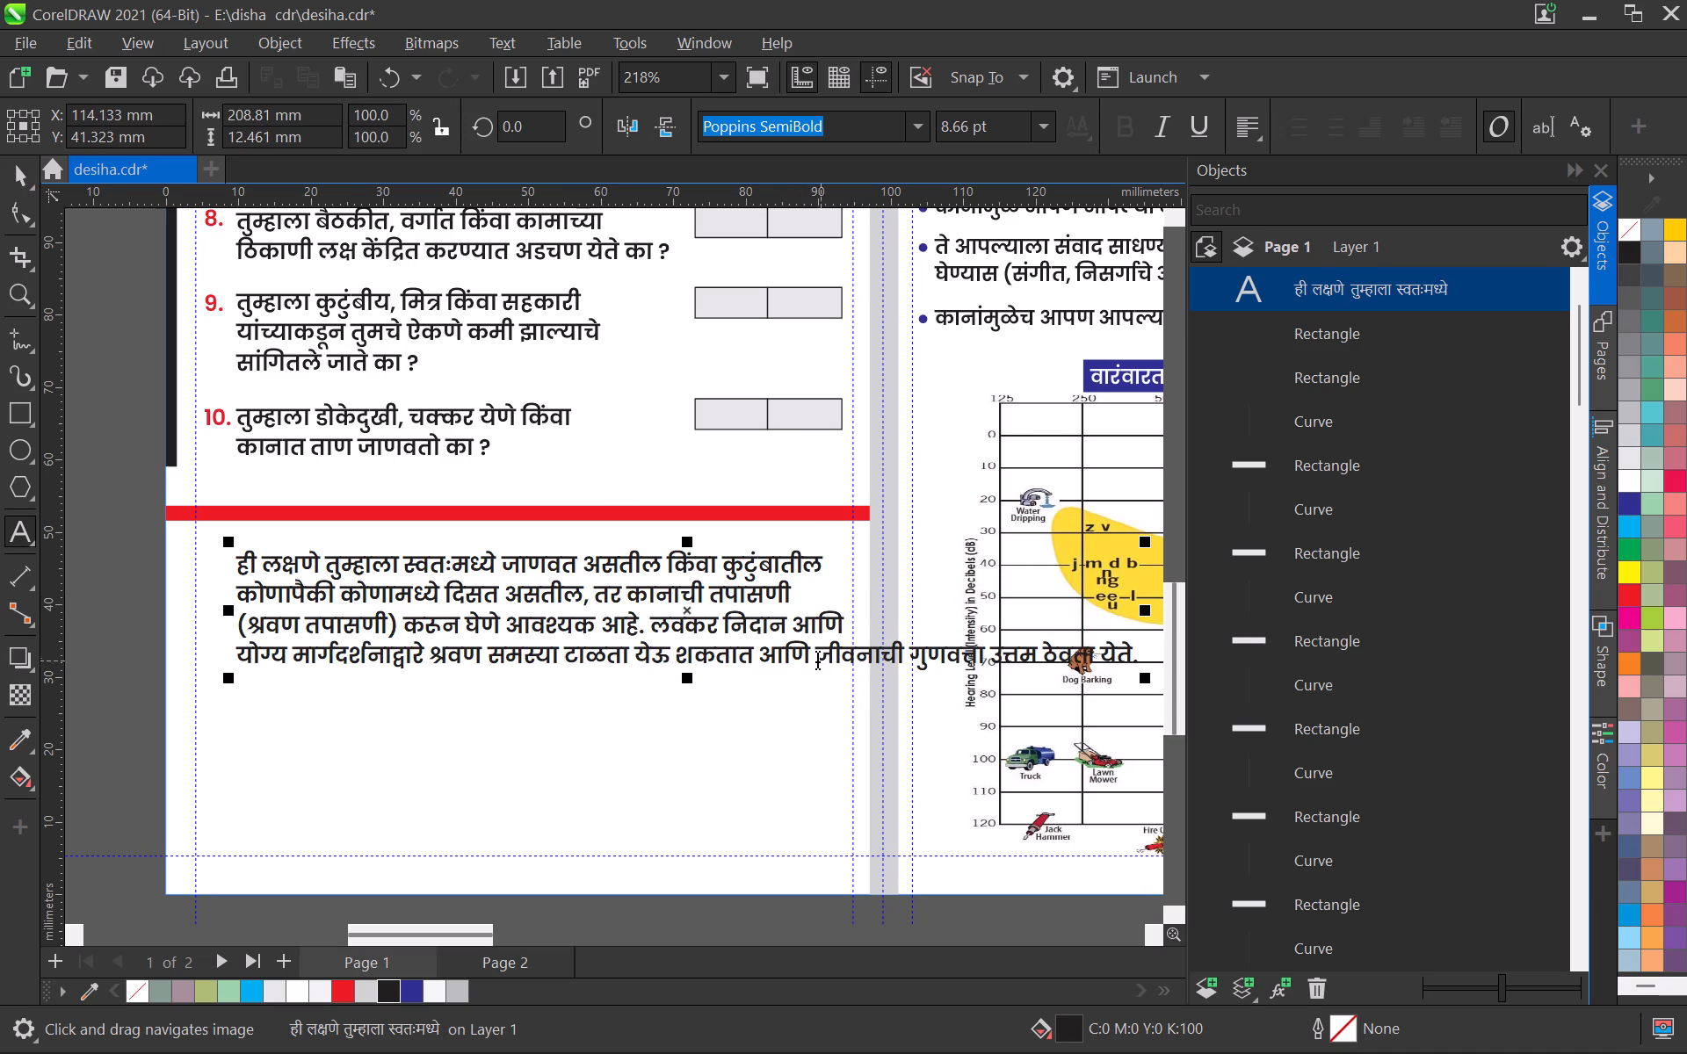
click(817, 658)
key(Return)
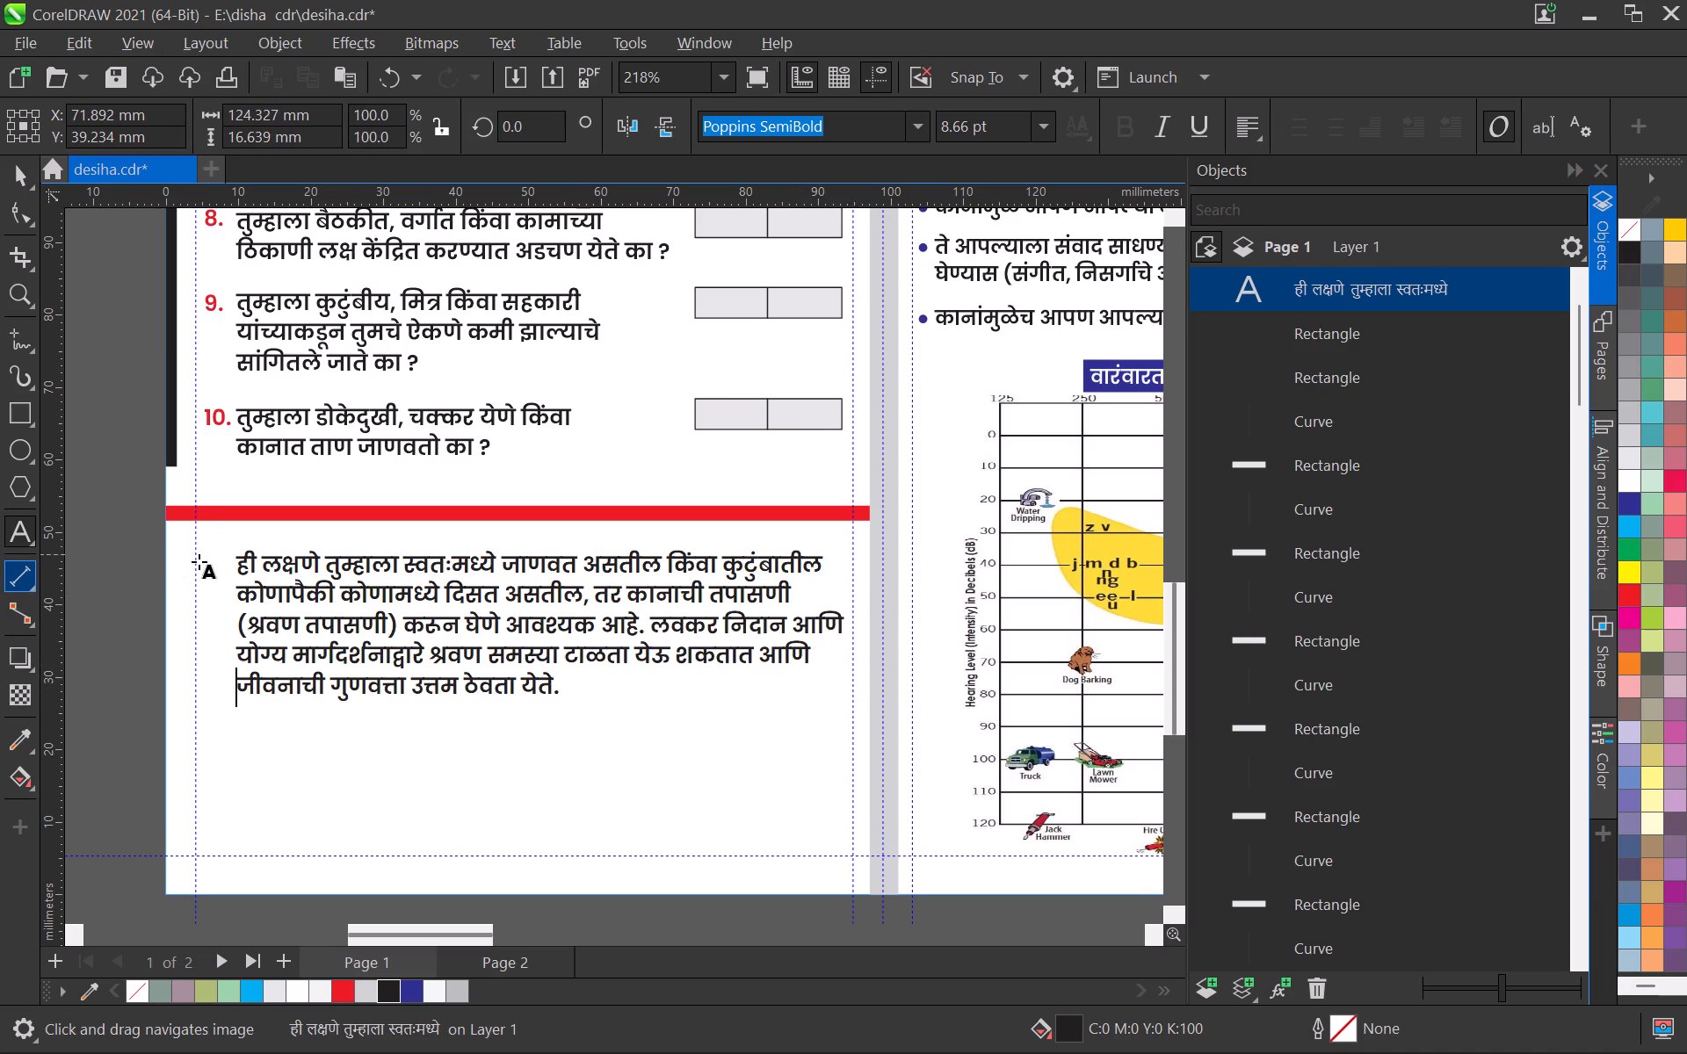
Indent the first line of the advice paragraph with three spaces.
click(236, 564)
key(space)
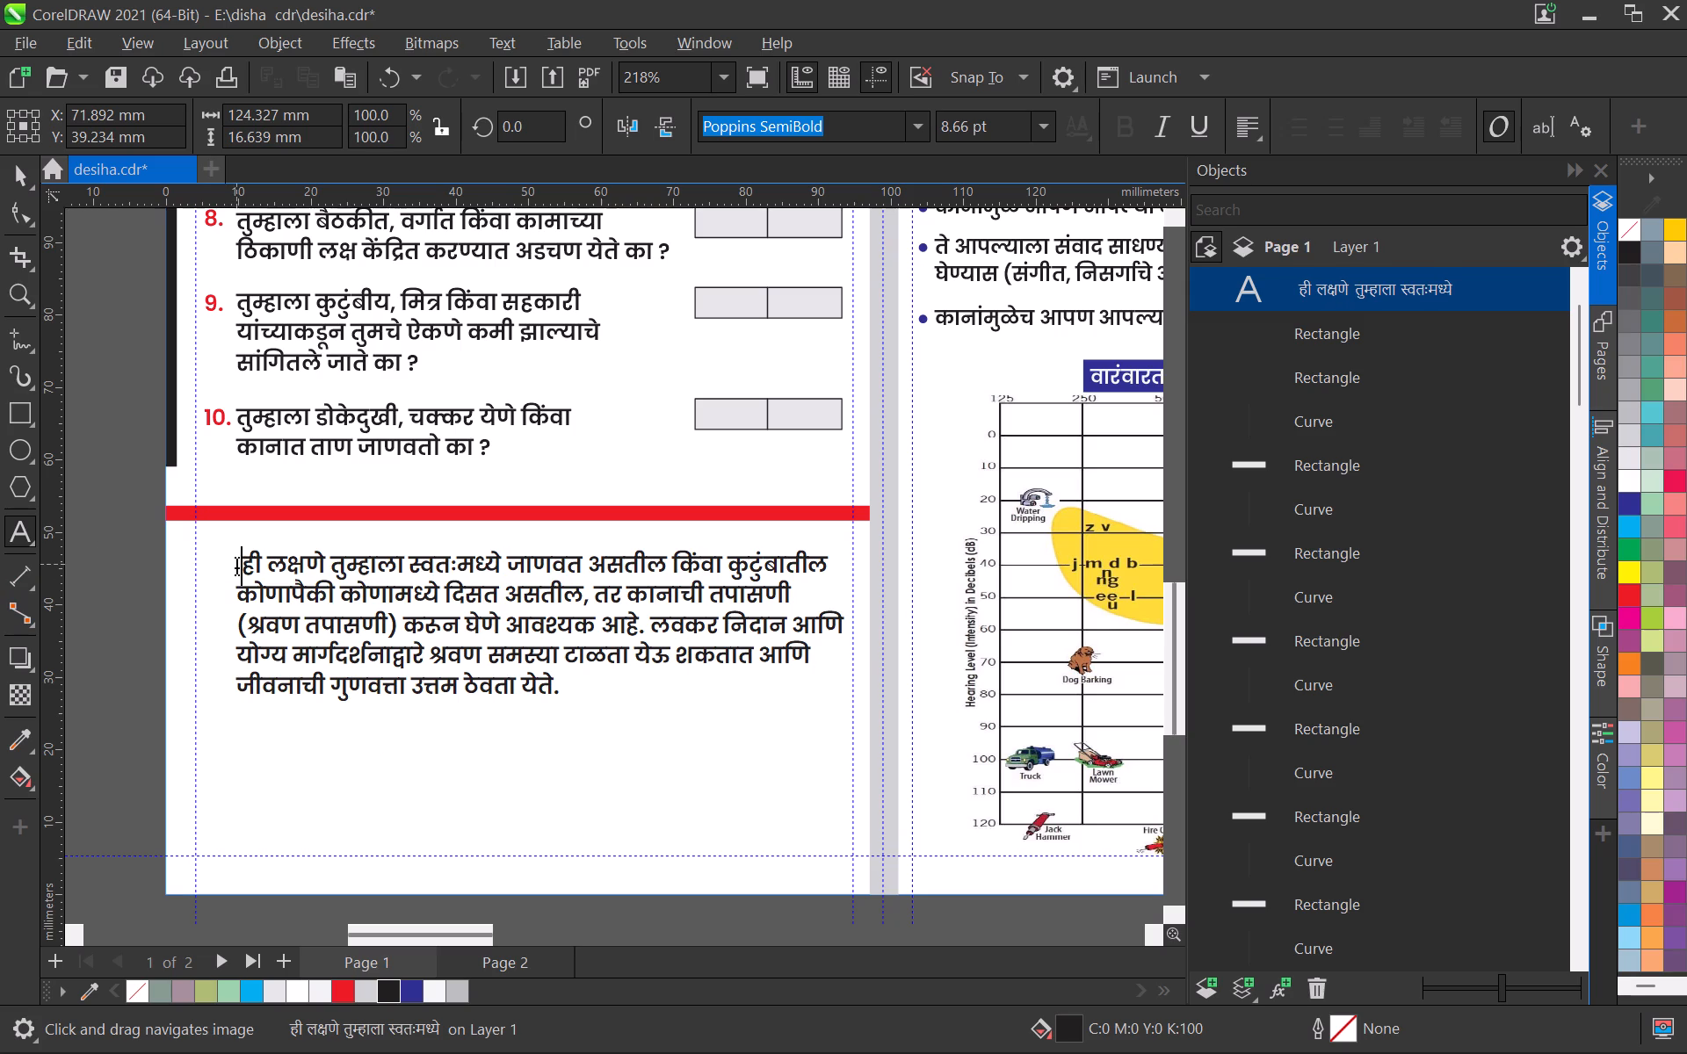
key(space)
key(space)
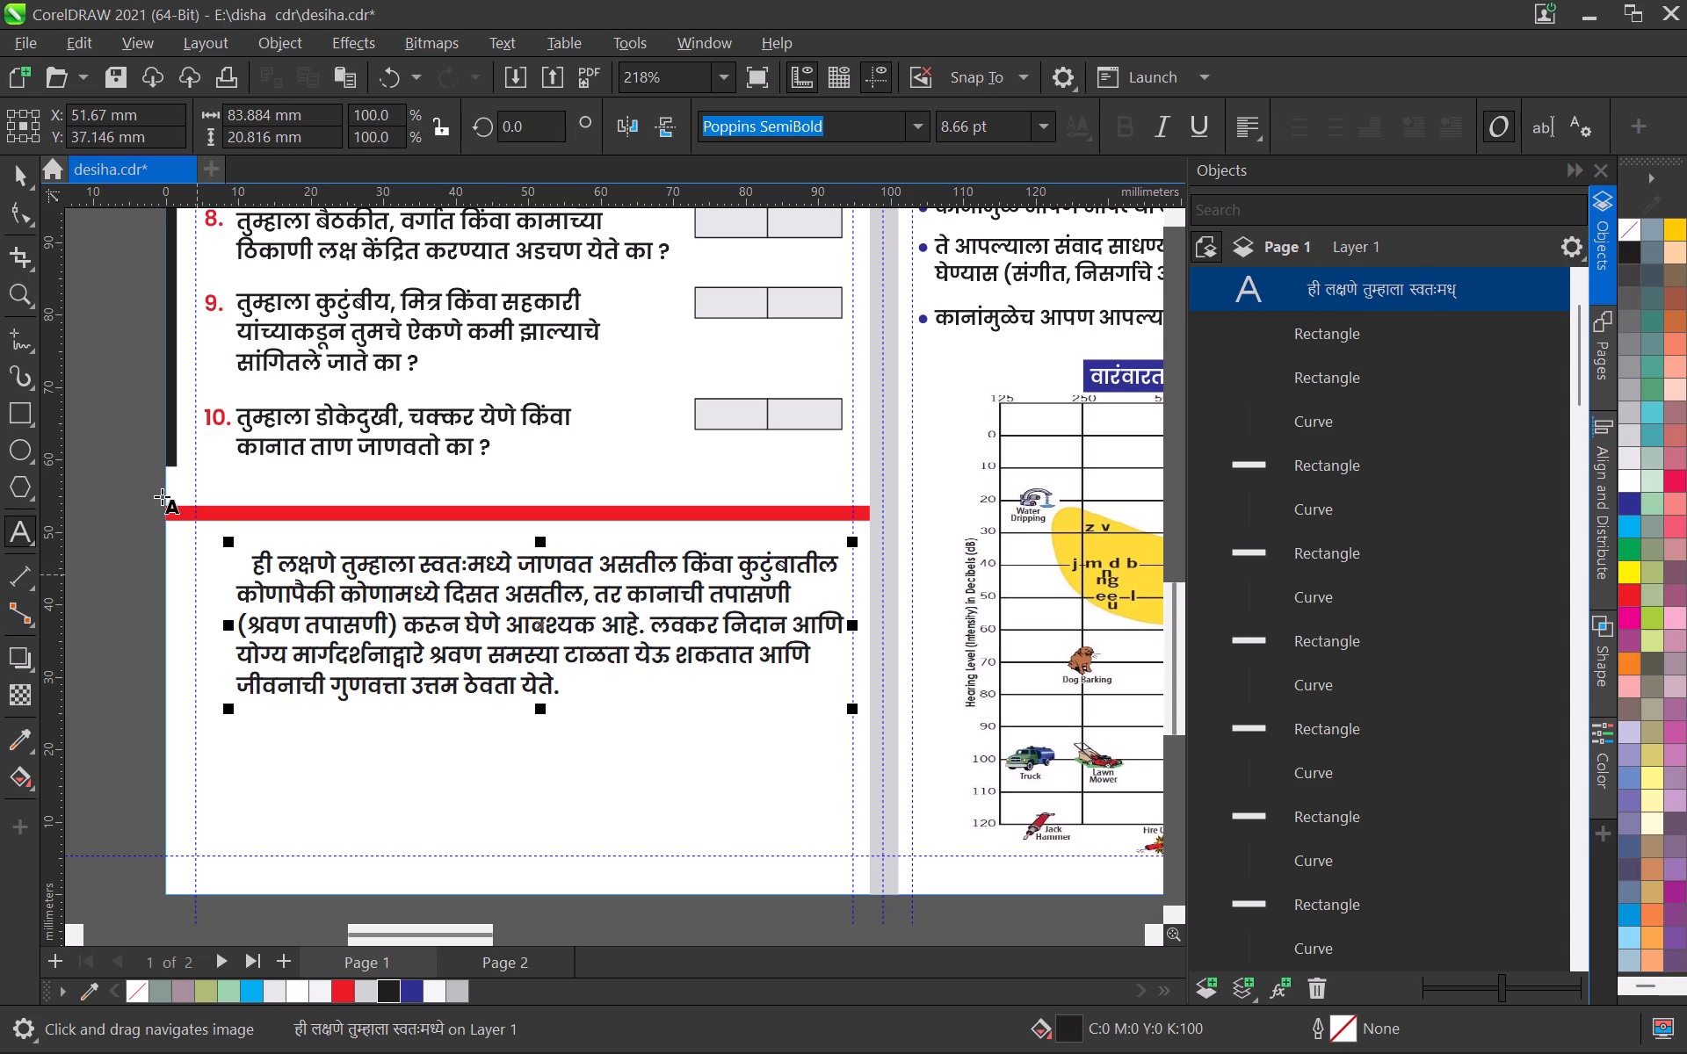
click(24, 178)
Increase the advice paragraph's line spacing with the Shape tool until the text block is about 23.5 mm tall.
middle_drag(457, 494, 491, 422)
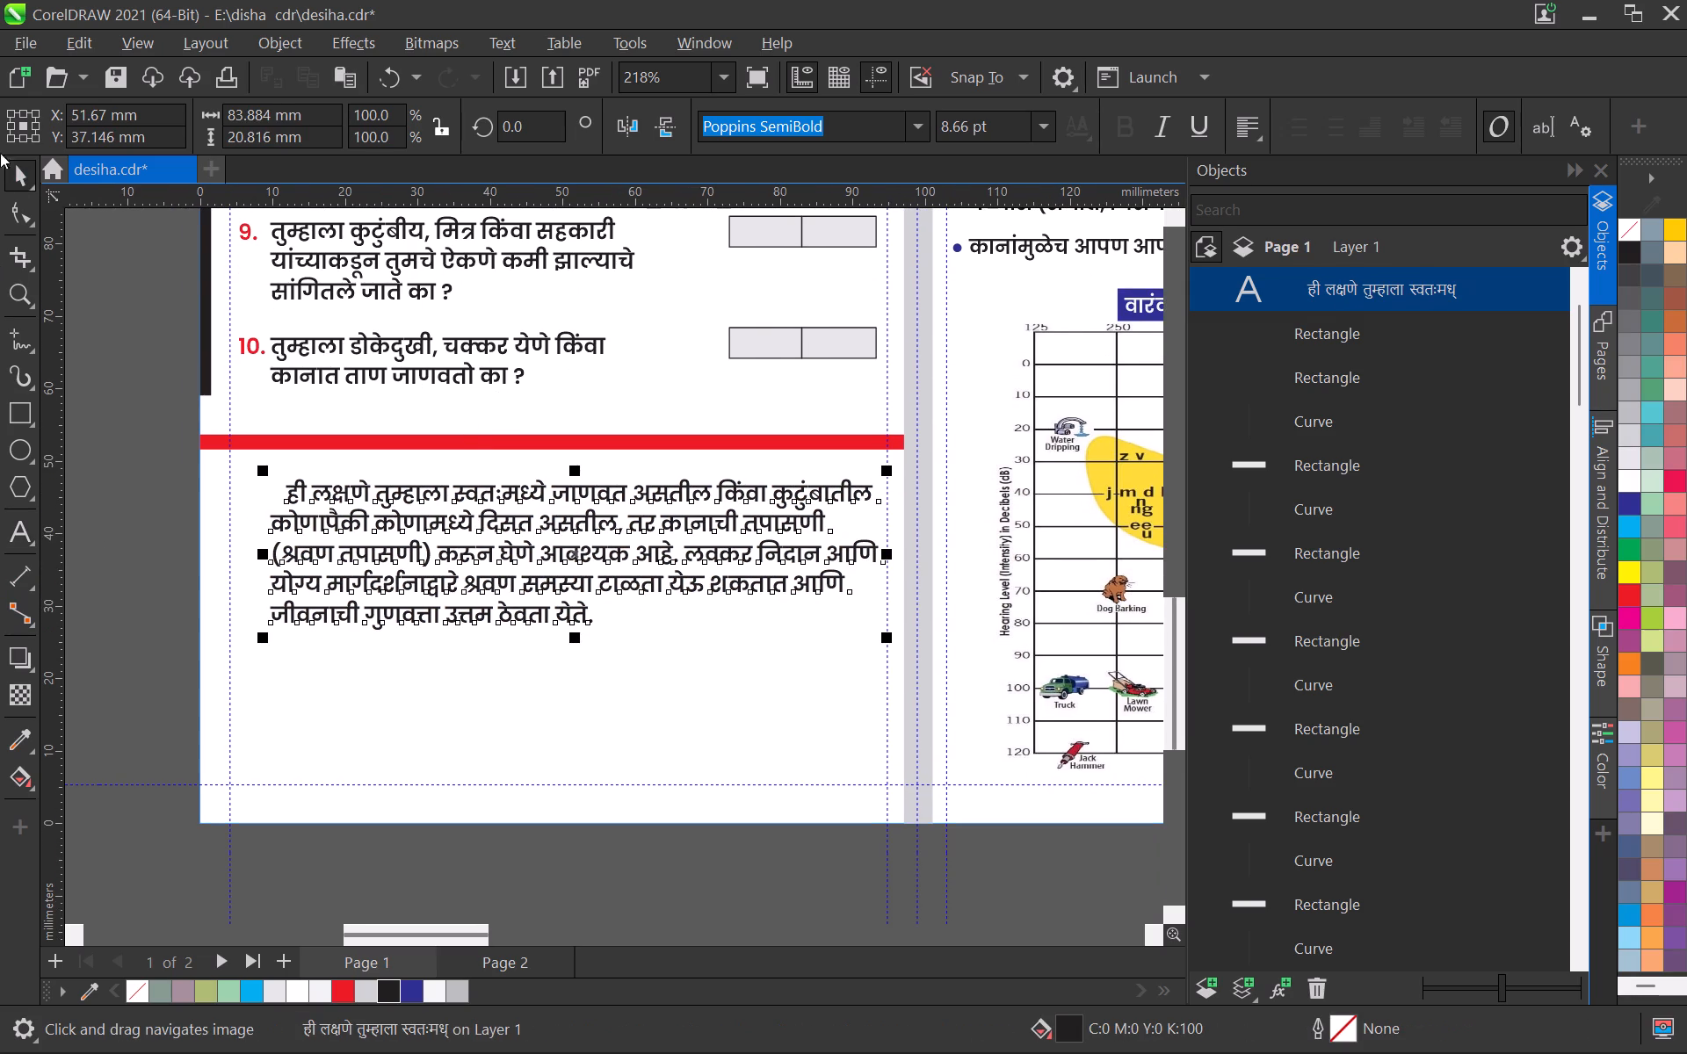
click(25, 205)
scroll(246, 716, up, 3)
drag(266, 602, 268, 625)
click(366, 661)
scroll(481, 582, down, 3)
middle_drag(479, 581, 478, 582)
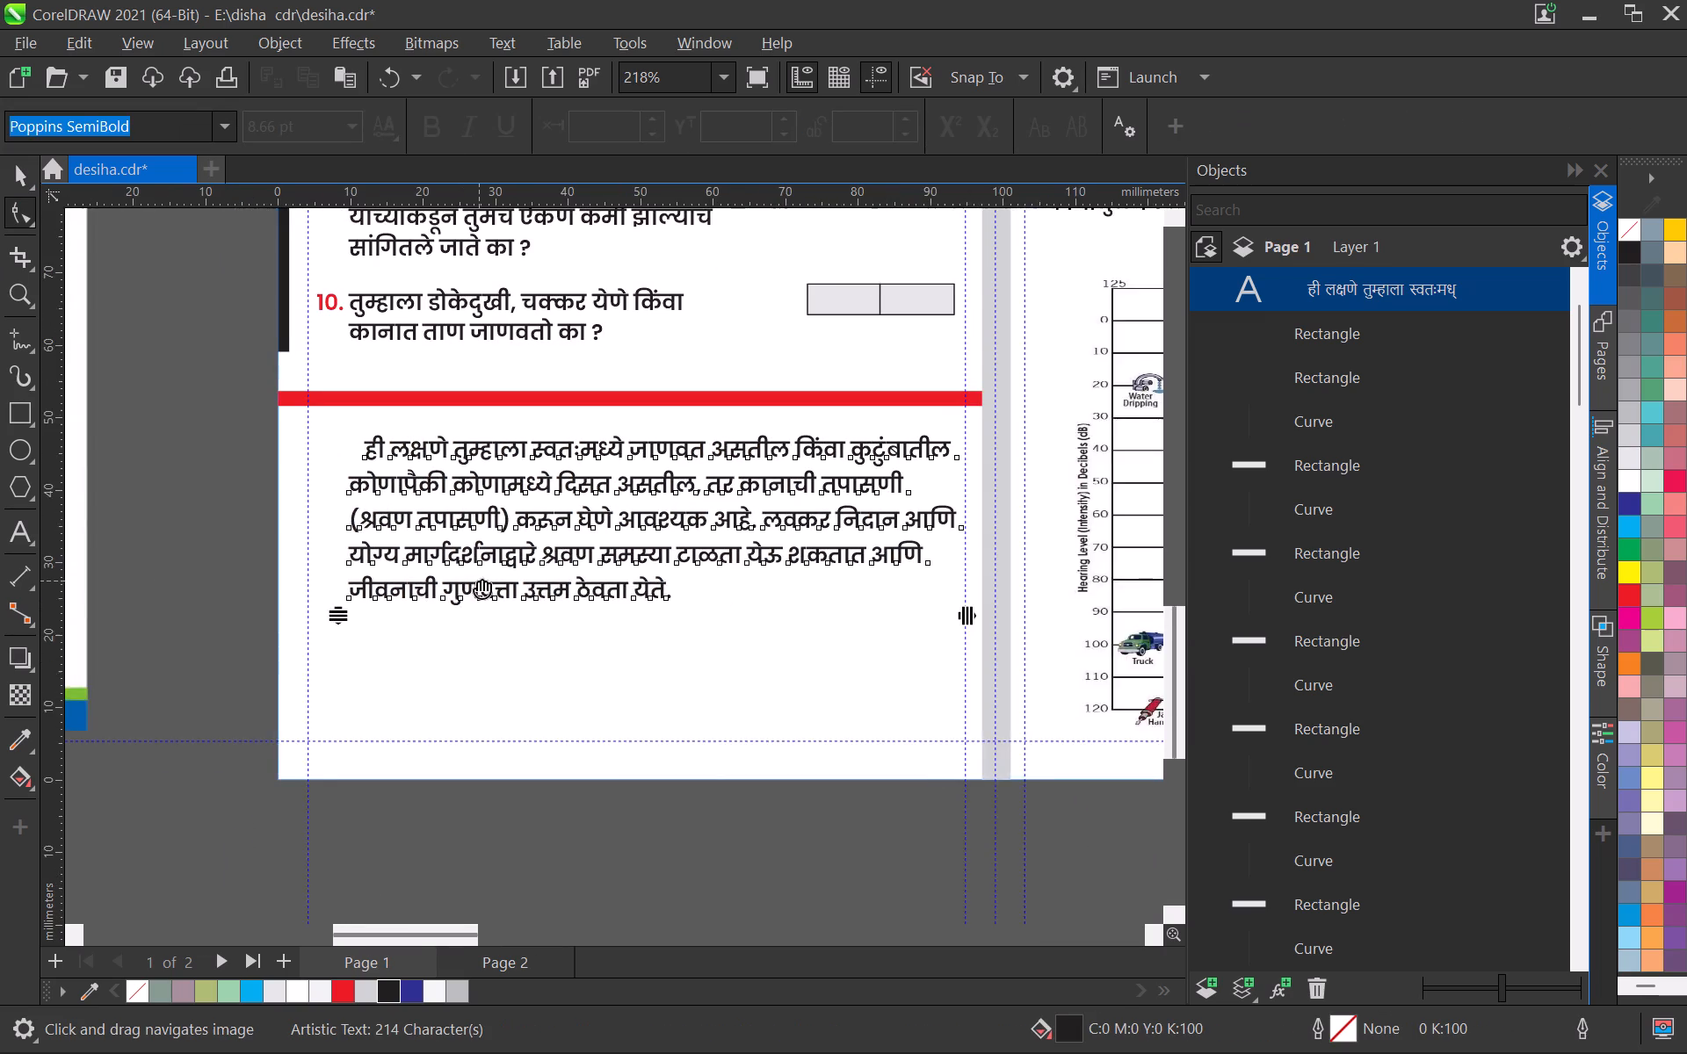
middle_drag(478, 582, 398, 661)
click(18, 164)
Move the advice paragraph down and towards the page edge, to about X 47 mm, Y 30 mm.
scroll(451, 625, up, 1)
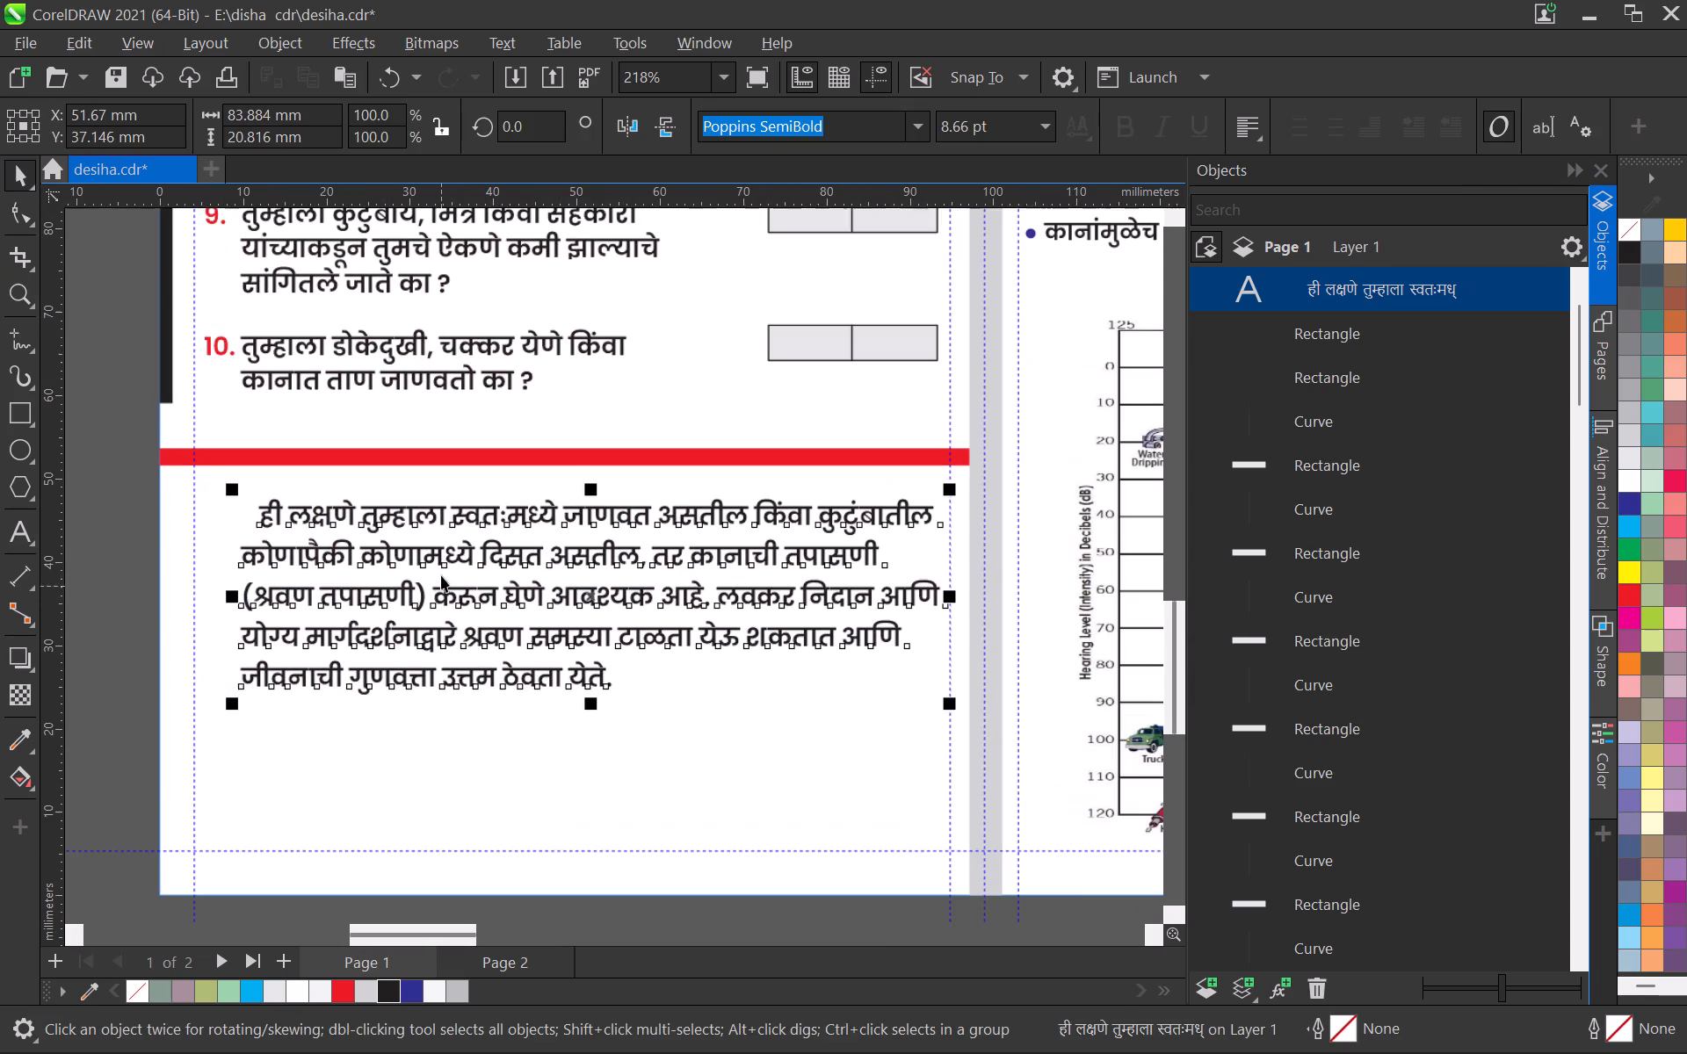
drag(438, 558, 422, 594)
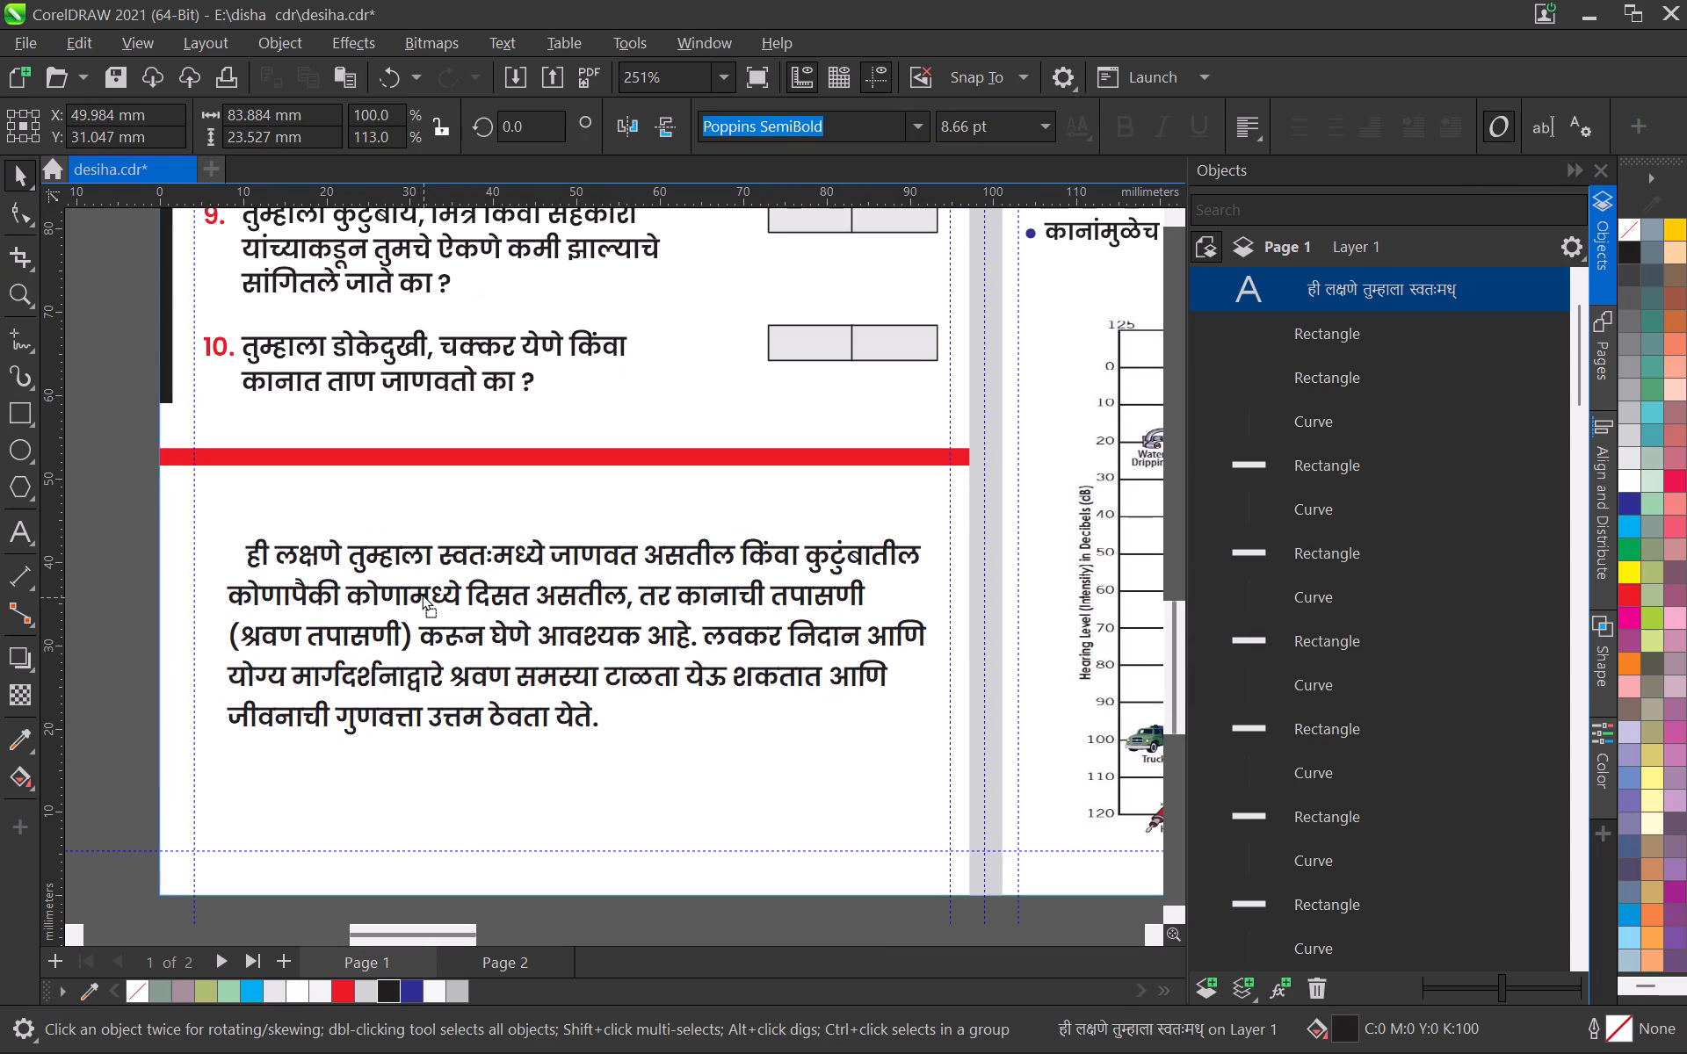
drag(422, 594, 421, 590)
key(alt+Tab)
key(alt+Tab)
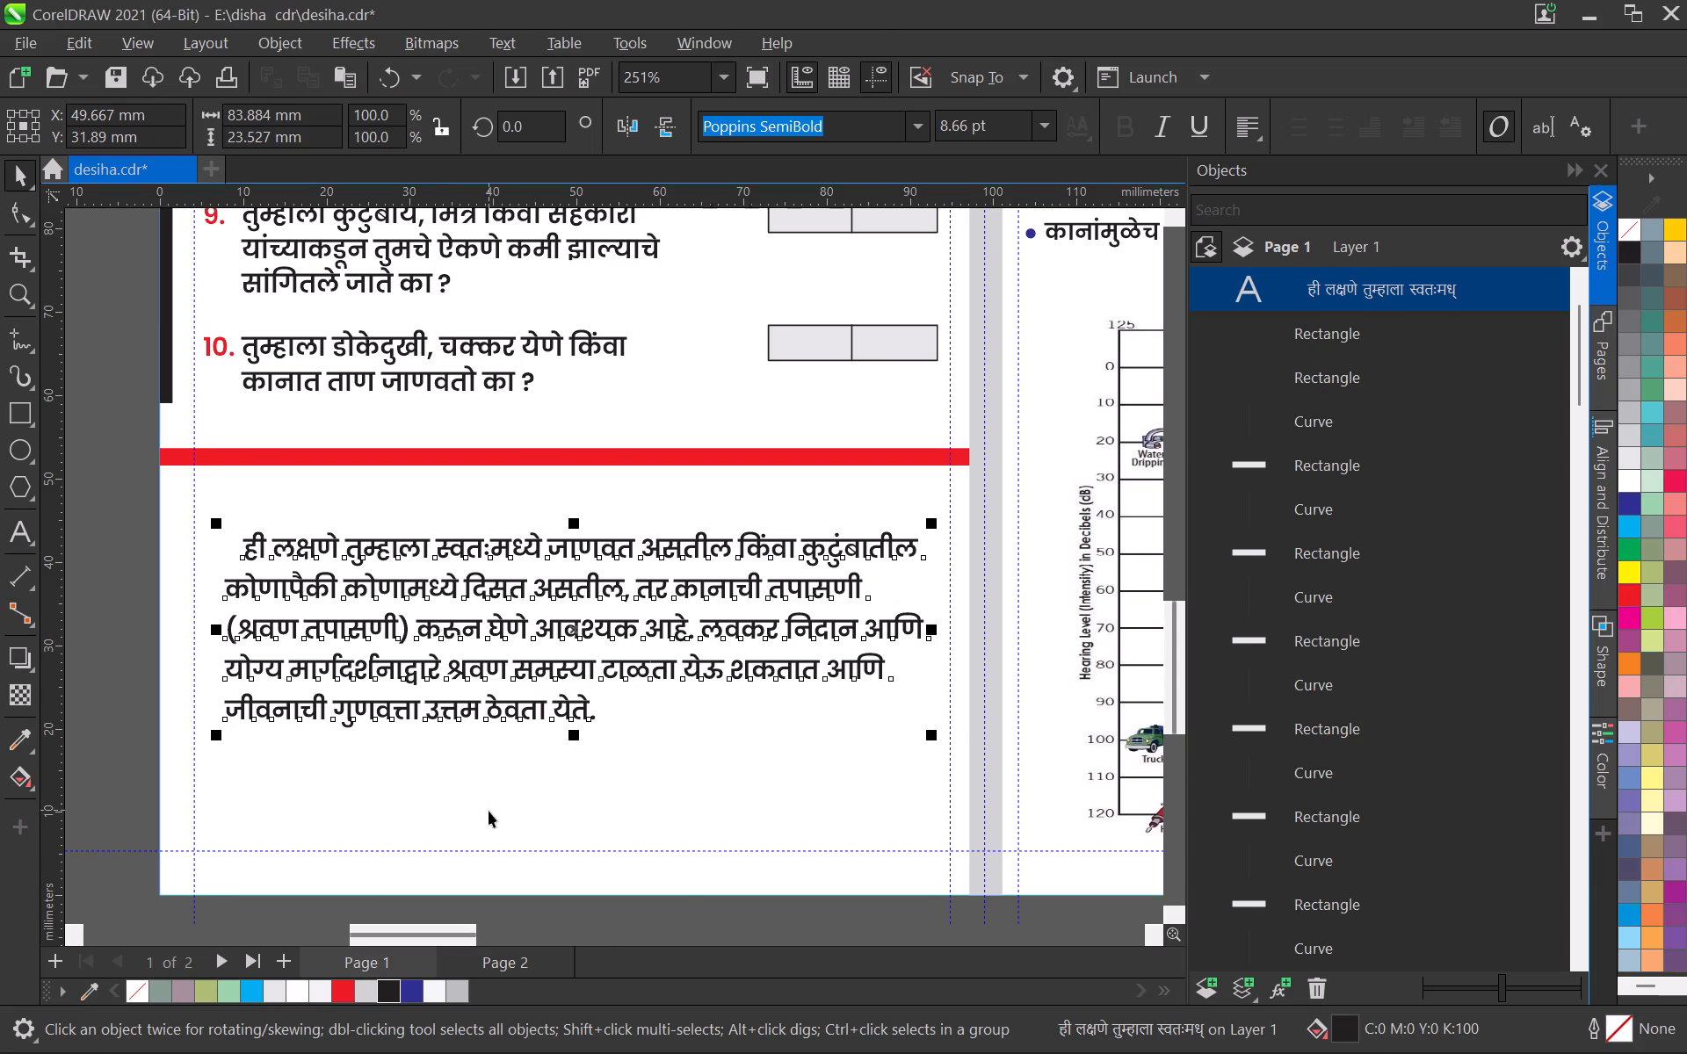
key(alt+Tab)
key(alt+Tab)
middle_drag(409, 715, 456, 658)
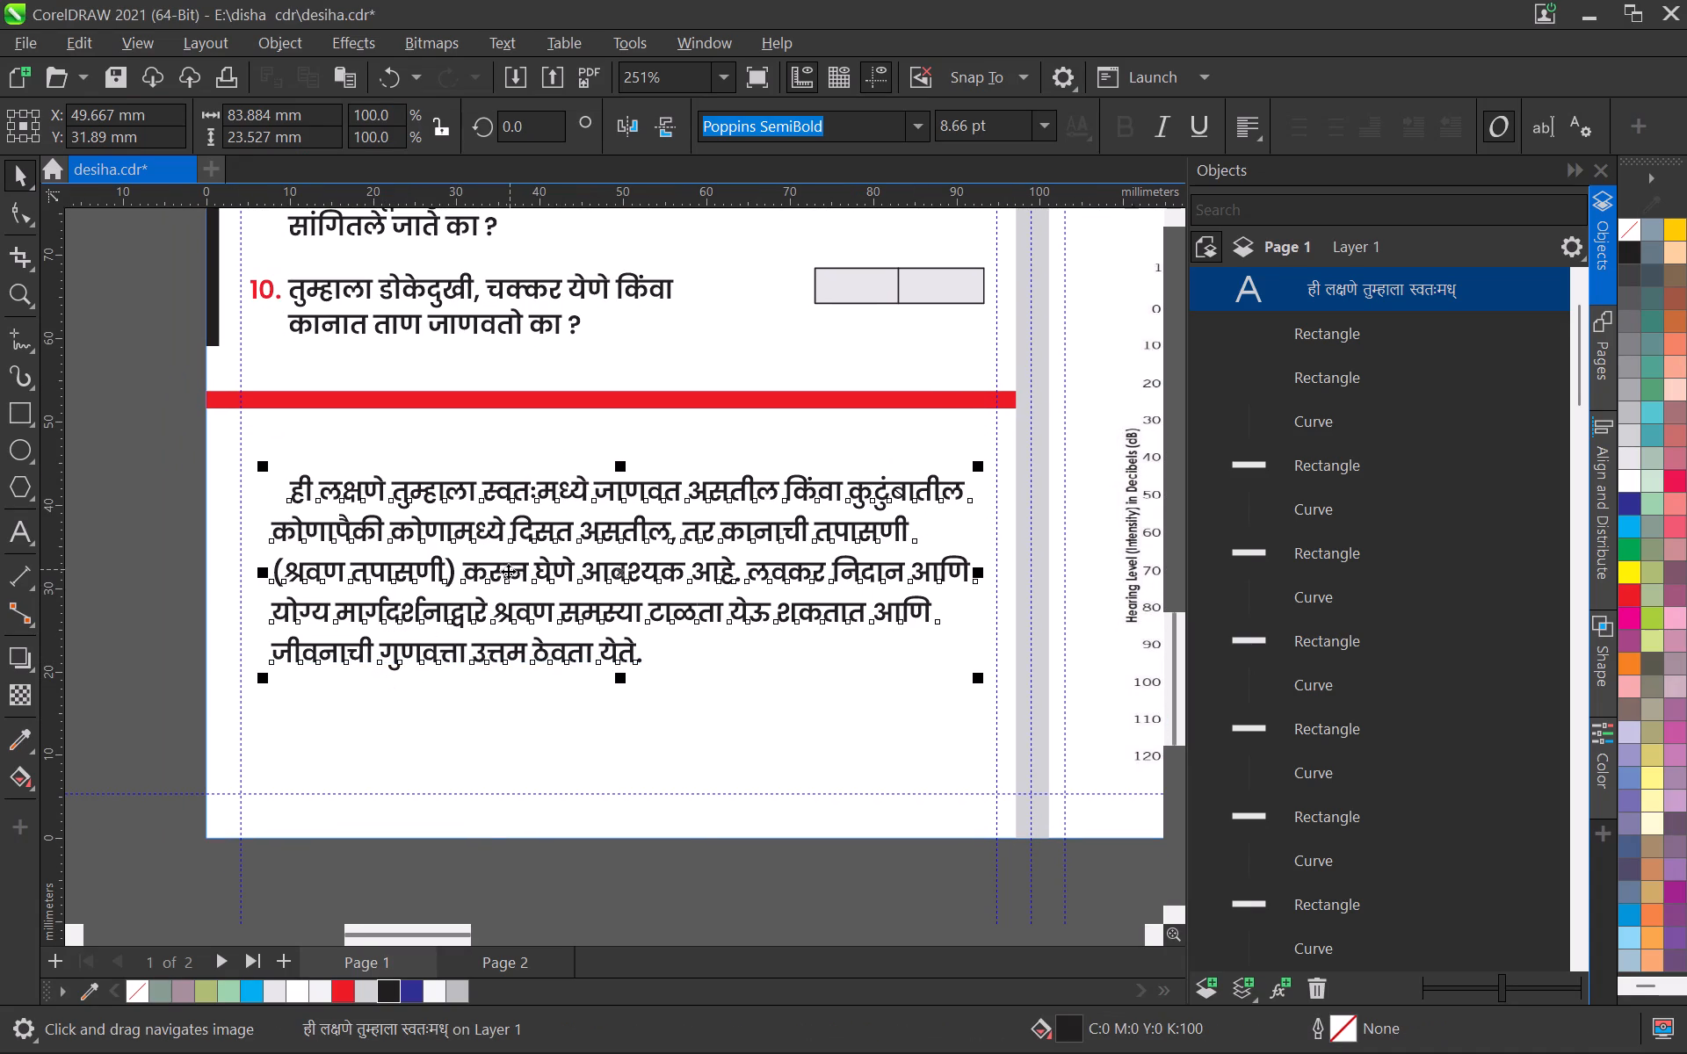
drag(508, 571, 486, 587)
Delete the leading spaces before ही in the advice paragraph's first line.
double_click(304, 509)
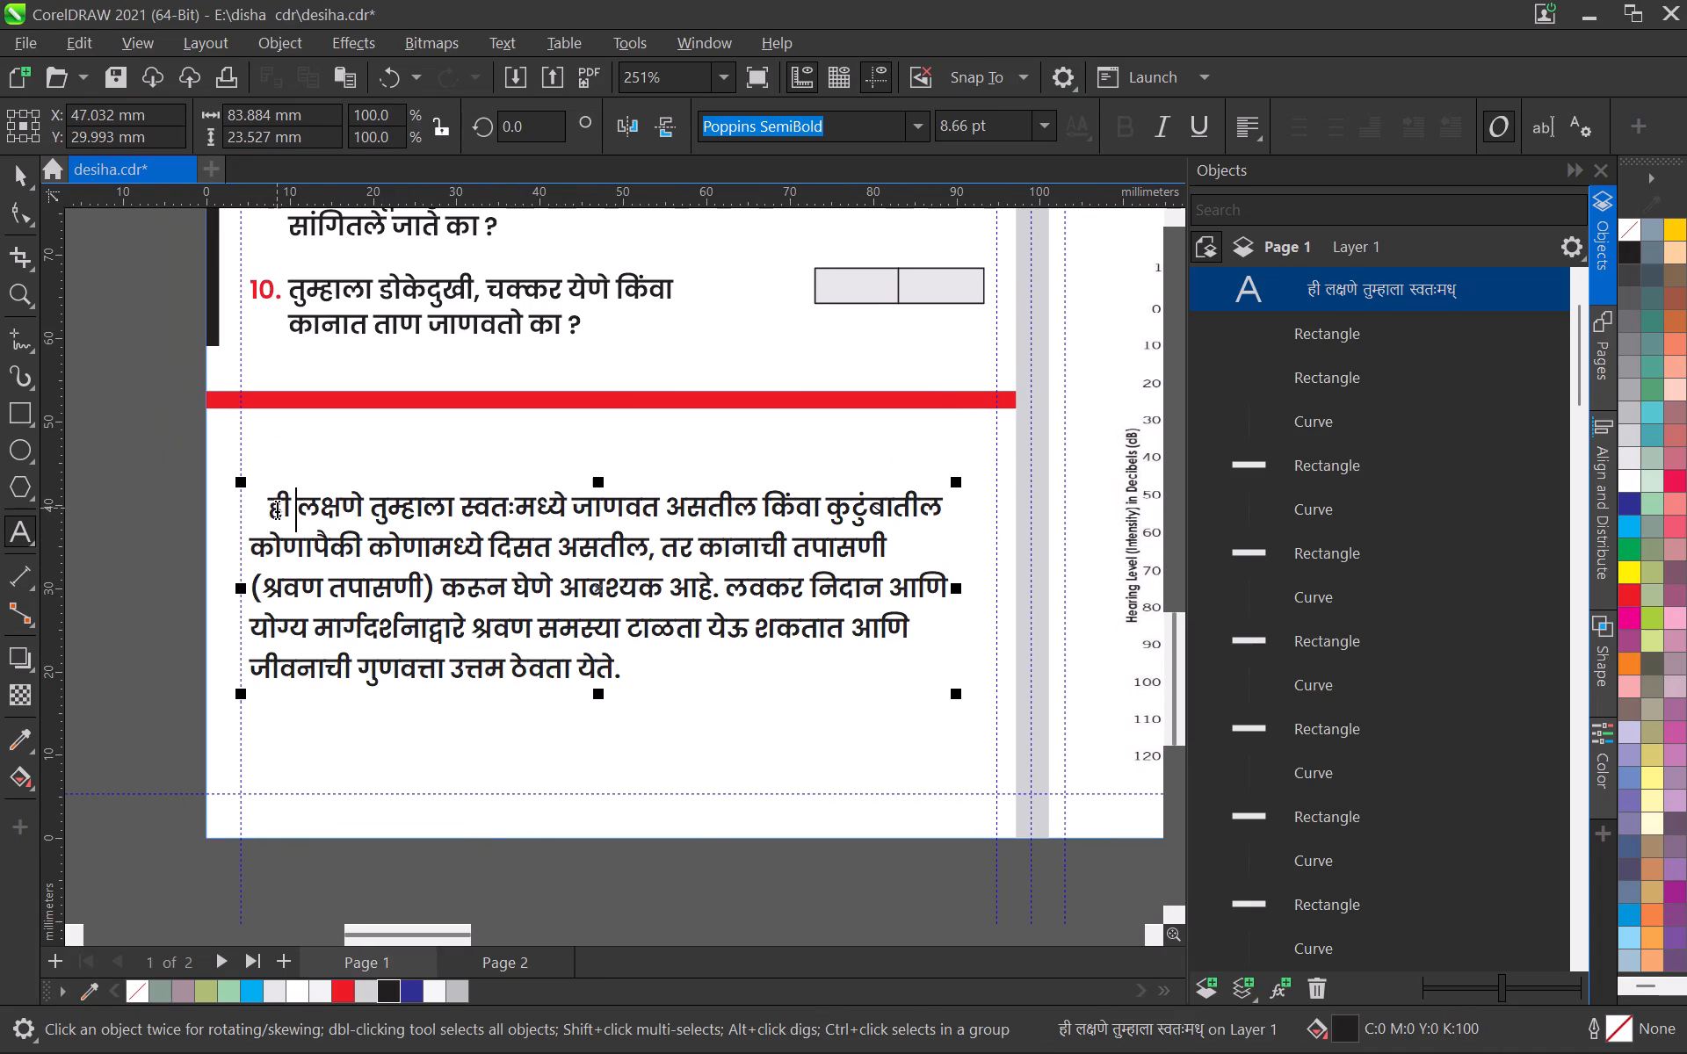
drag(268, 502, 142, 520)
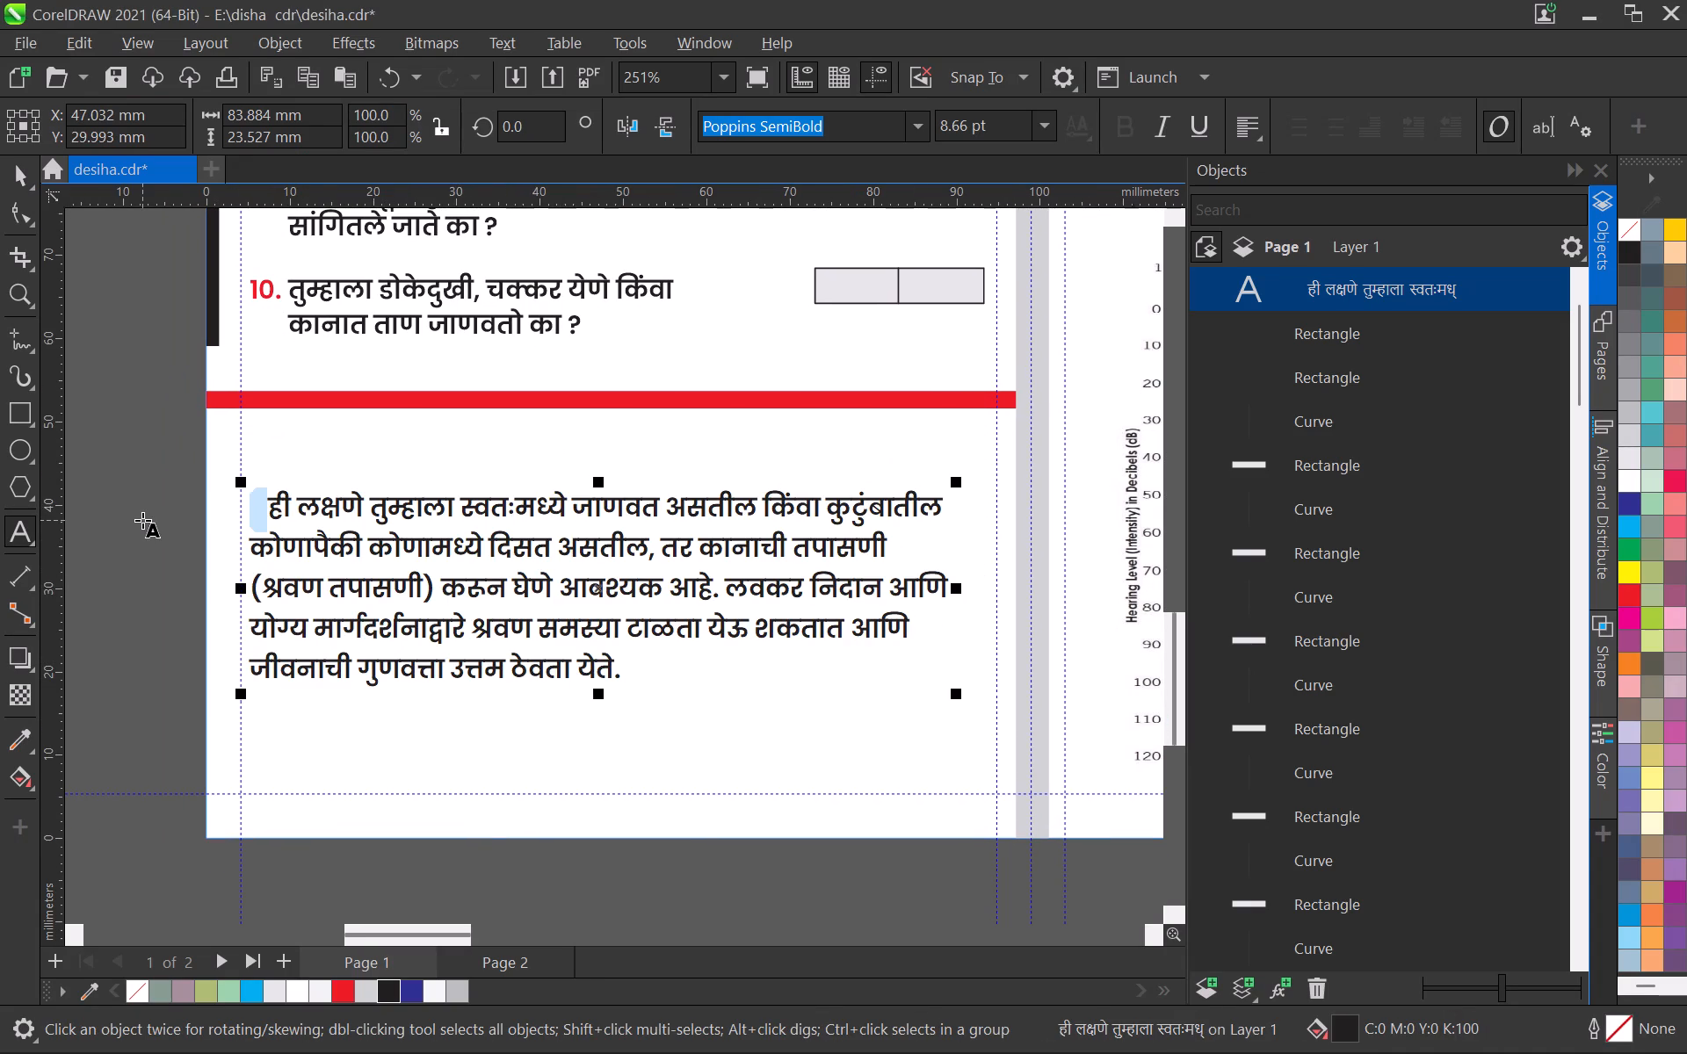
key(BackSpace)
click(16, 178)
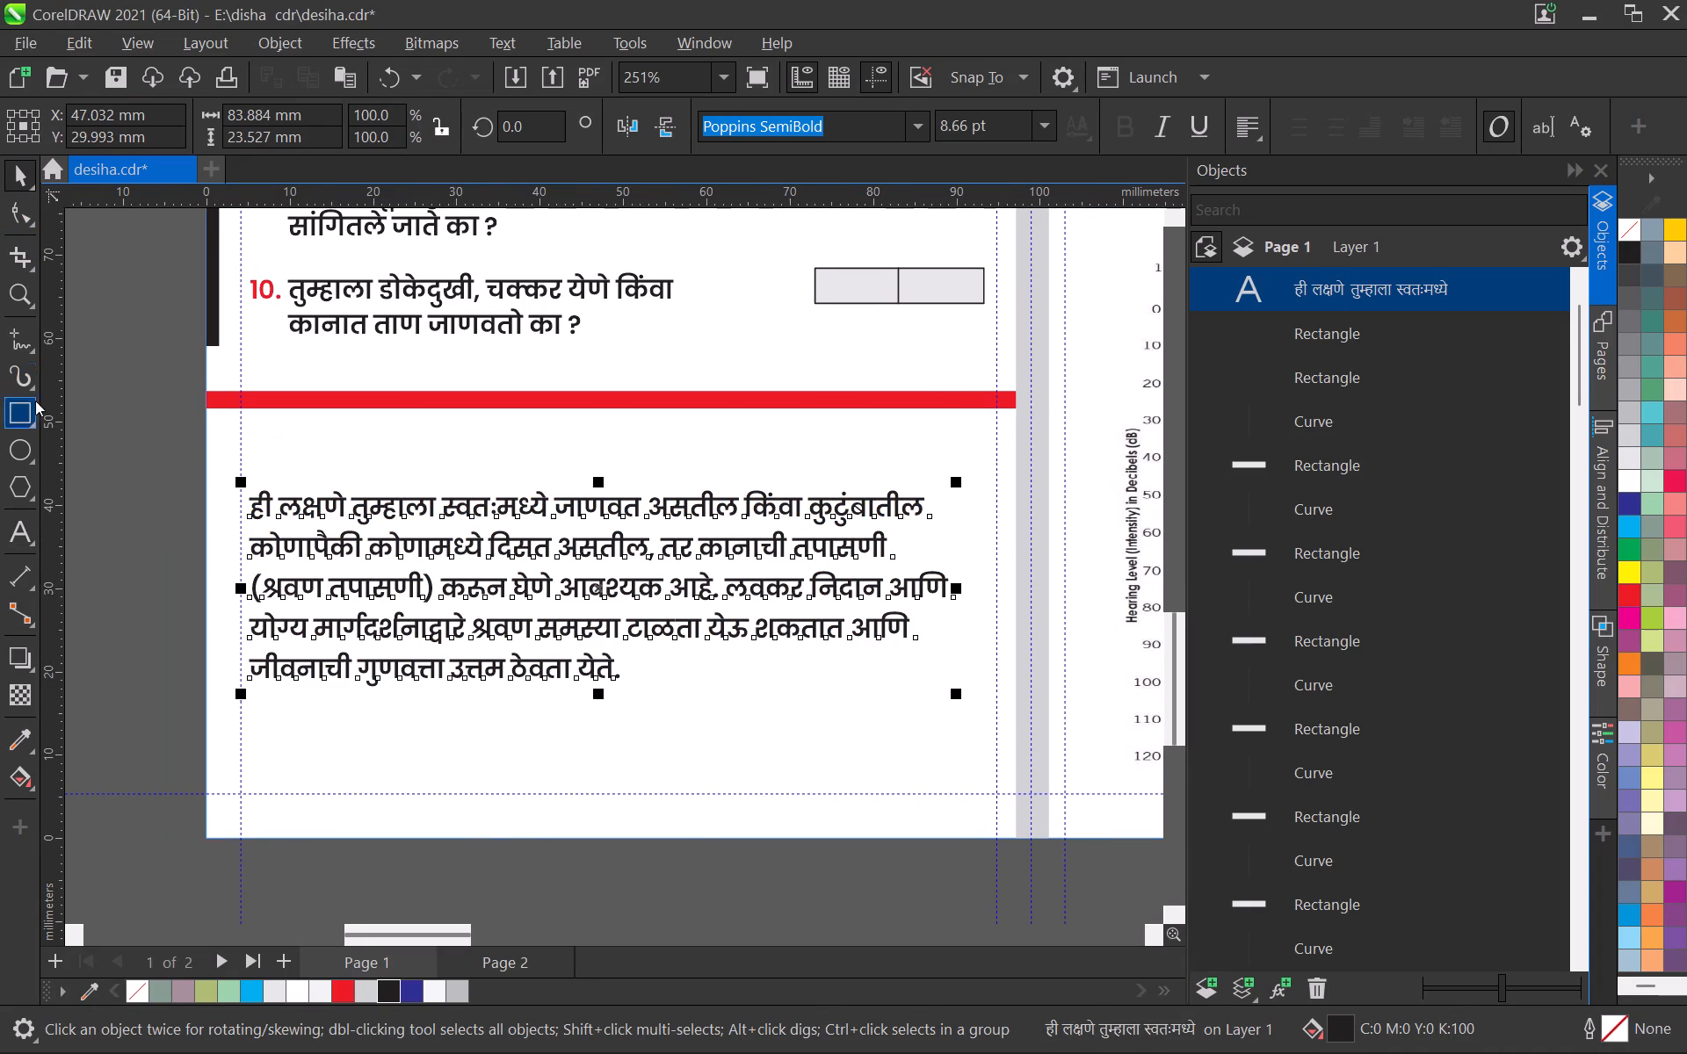
Shift the advice paragraph slightly towards the fold strip and enlarge it proportionally to about 91 mm wide, 9.4 pt.
drag(384, 542, 409, 546)
drag(986, 698, 1037, 750)
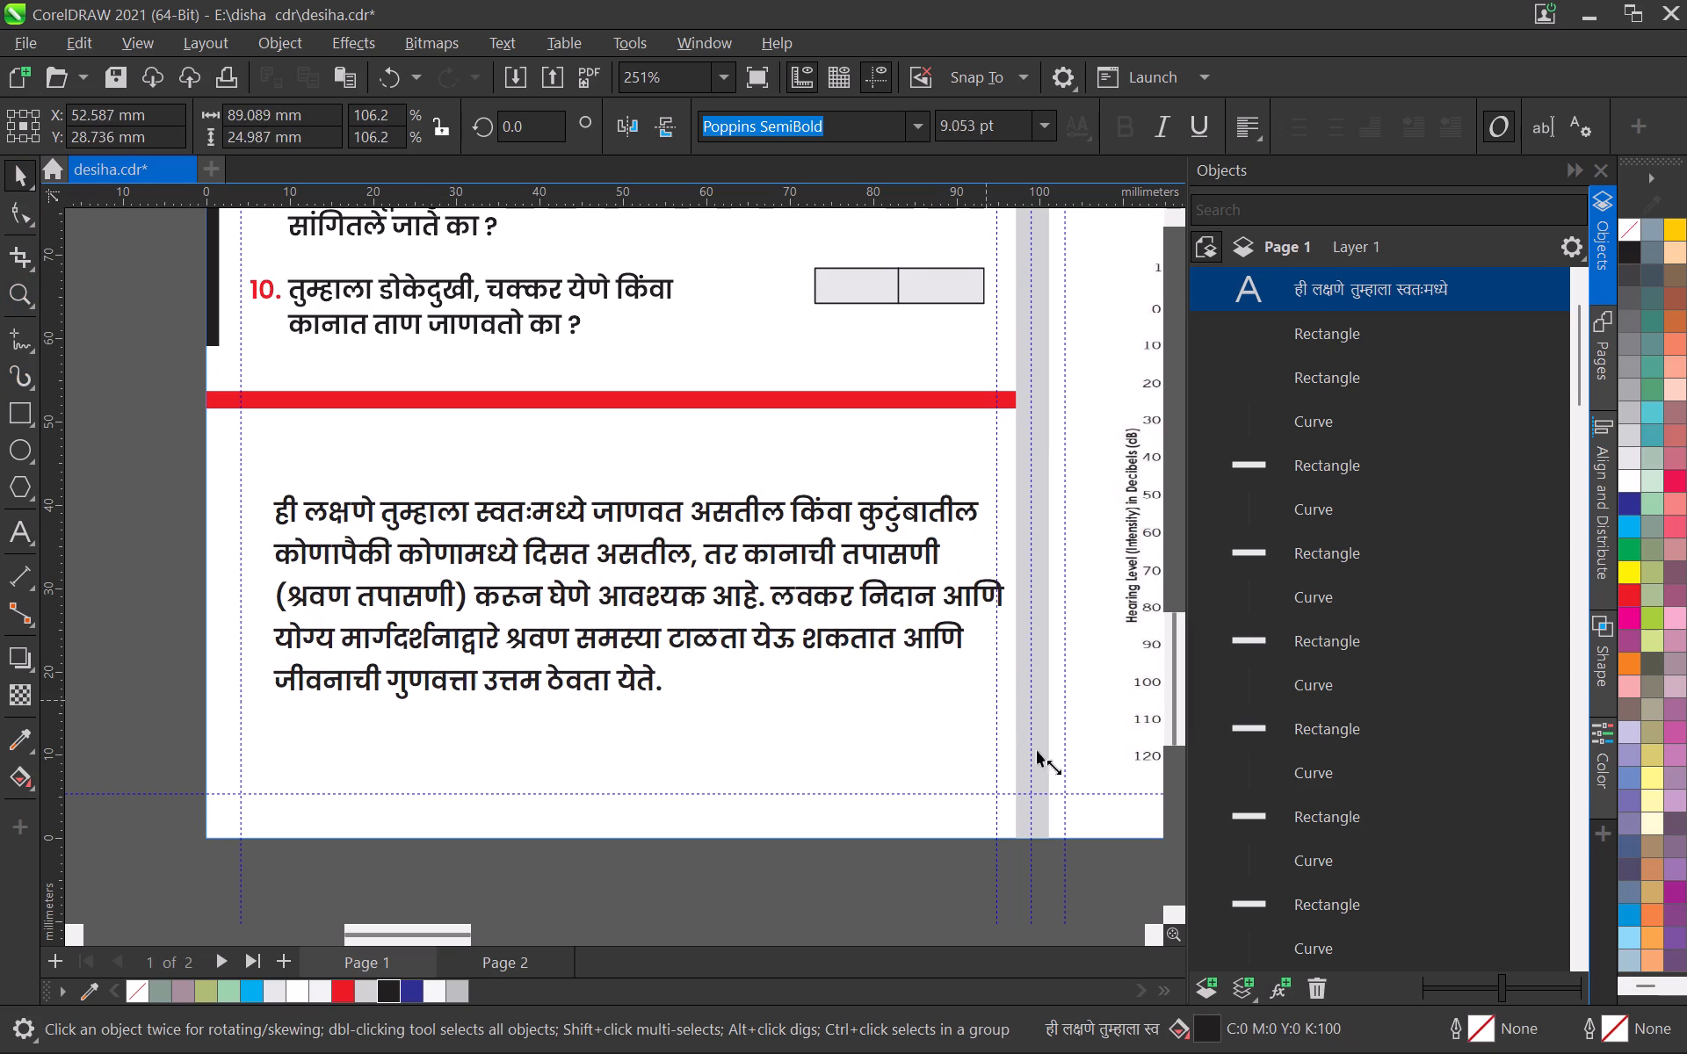
drag(1037, 750, 1046, 758)
click(1054, 761)
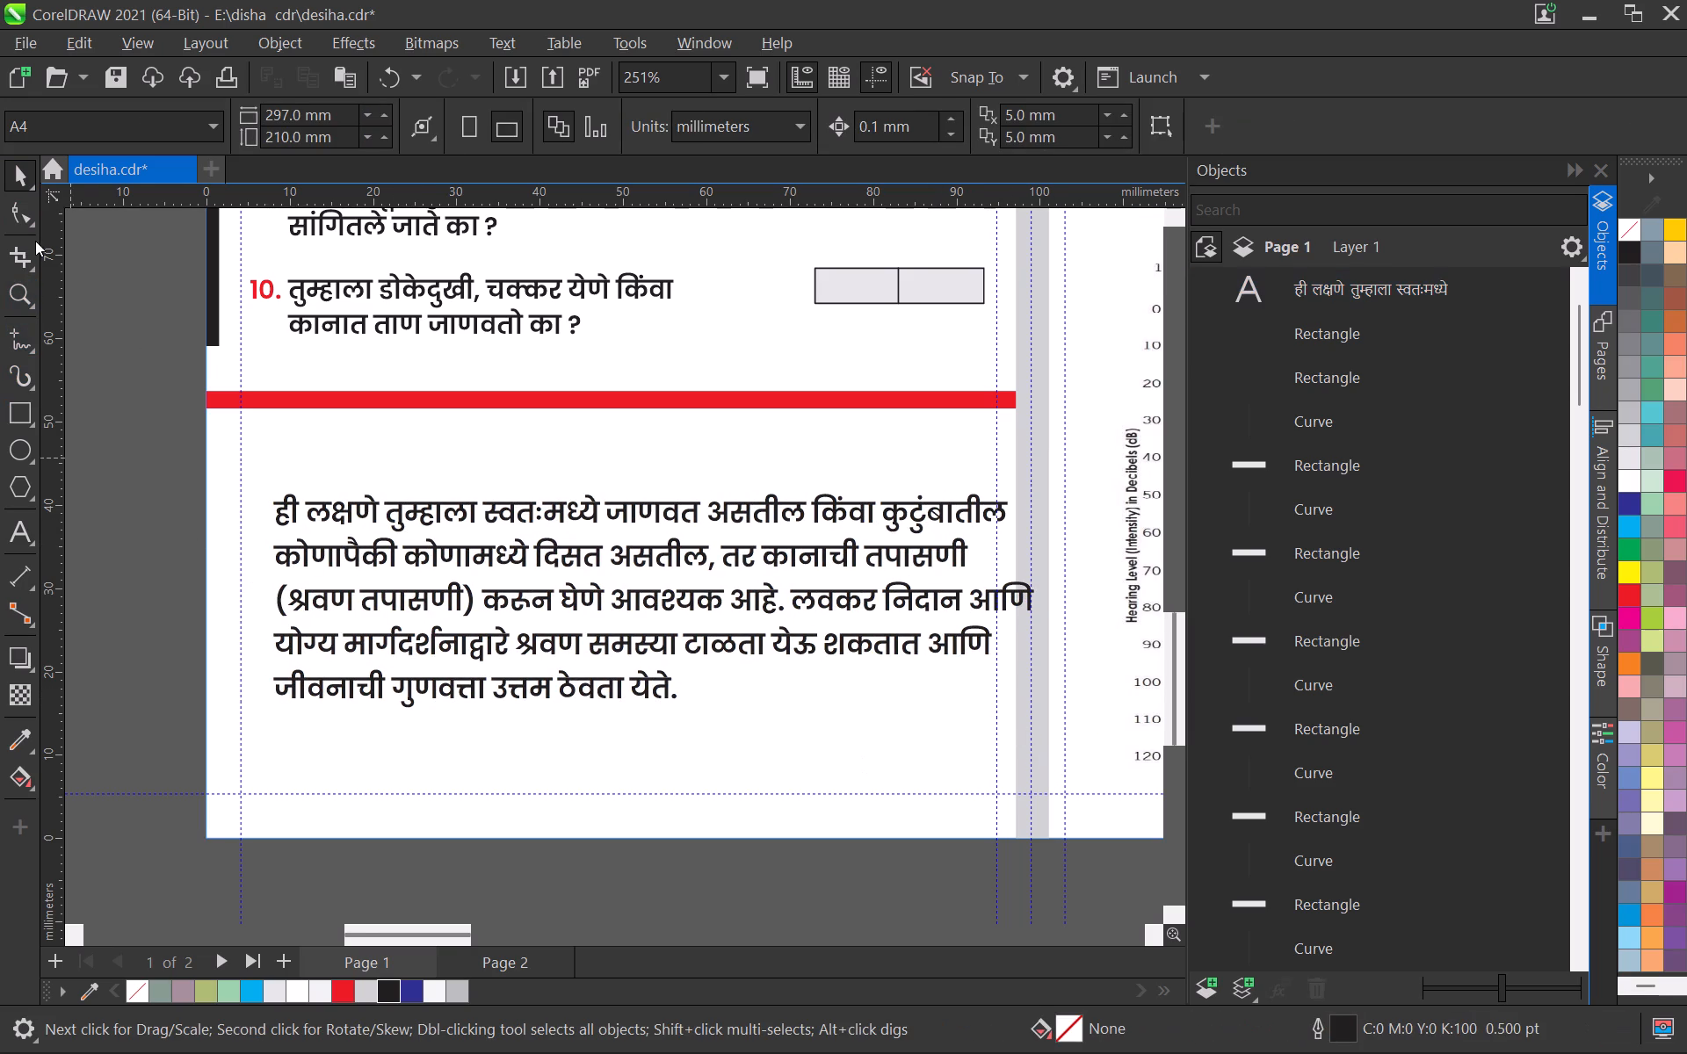
Rewrap the enlarged paragraph so its second line starts at कुटुंबातील and its third at तपासणी, joining the leftover line fragments.
scroll(923, 532, up, 2)
double_click(877, 509)
scroll(876, 509, down, 5)
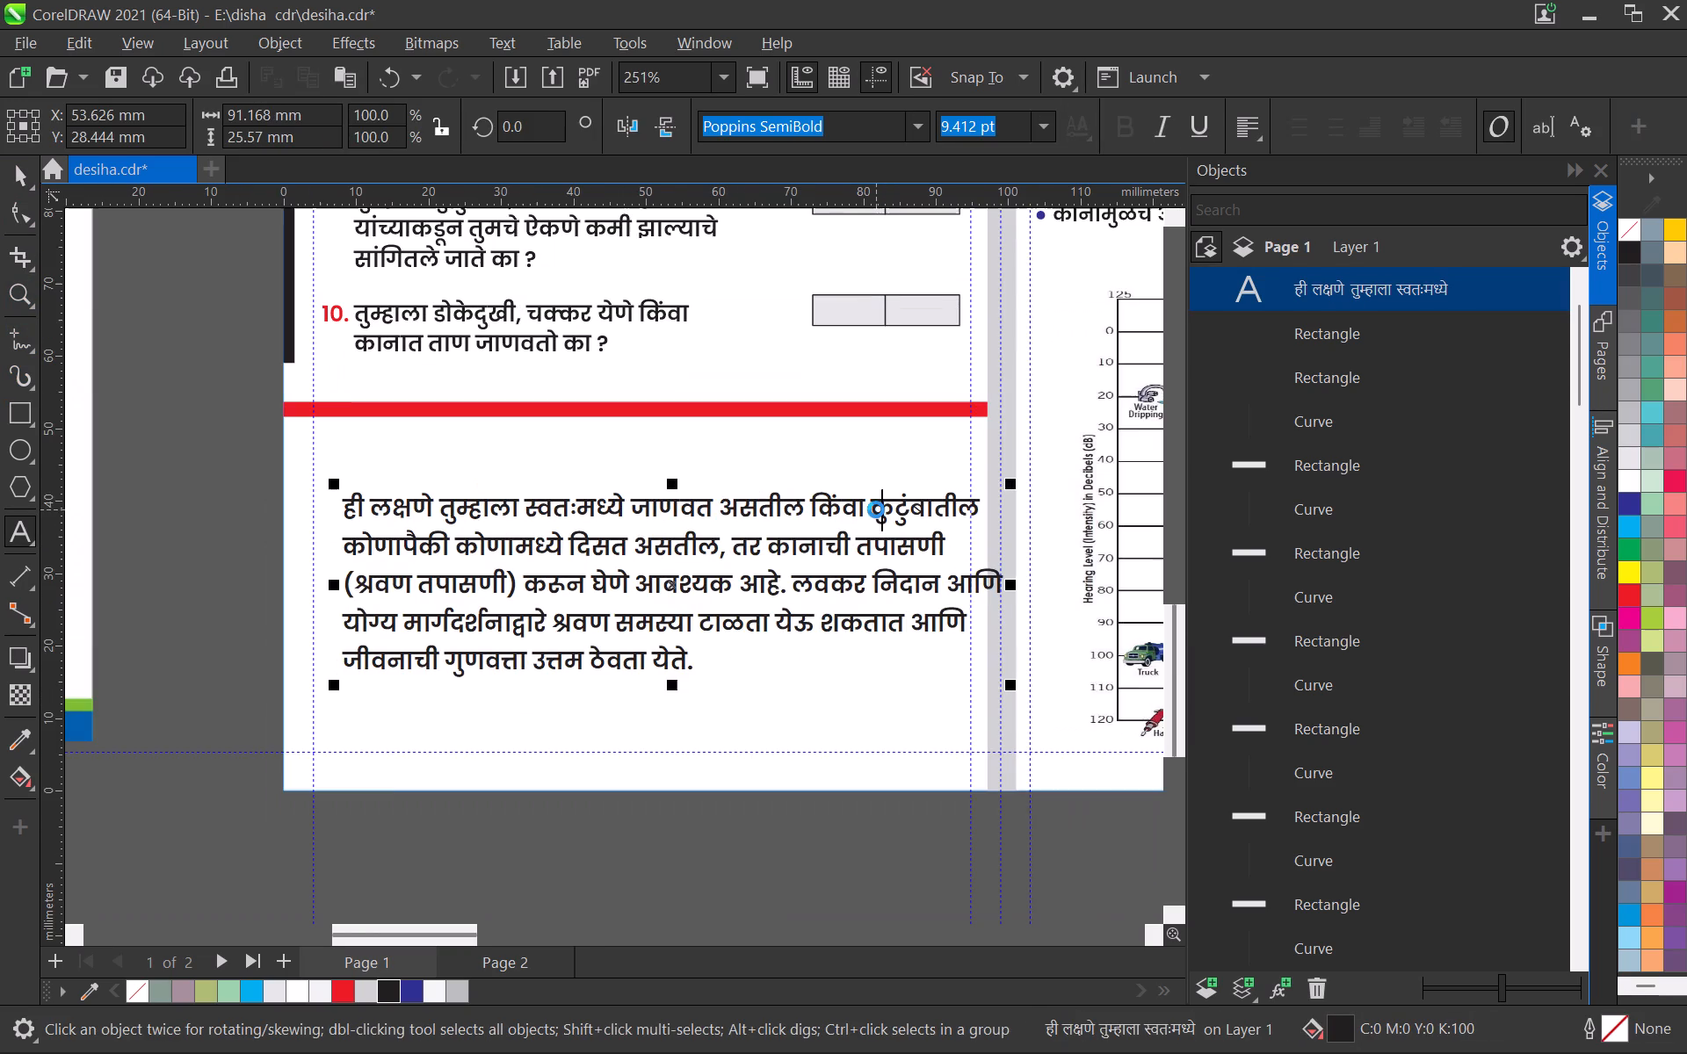
click(868, 504)
key(Return)
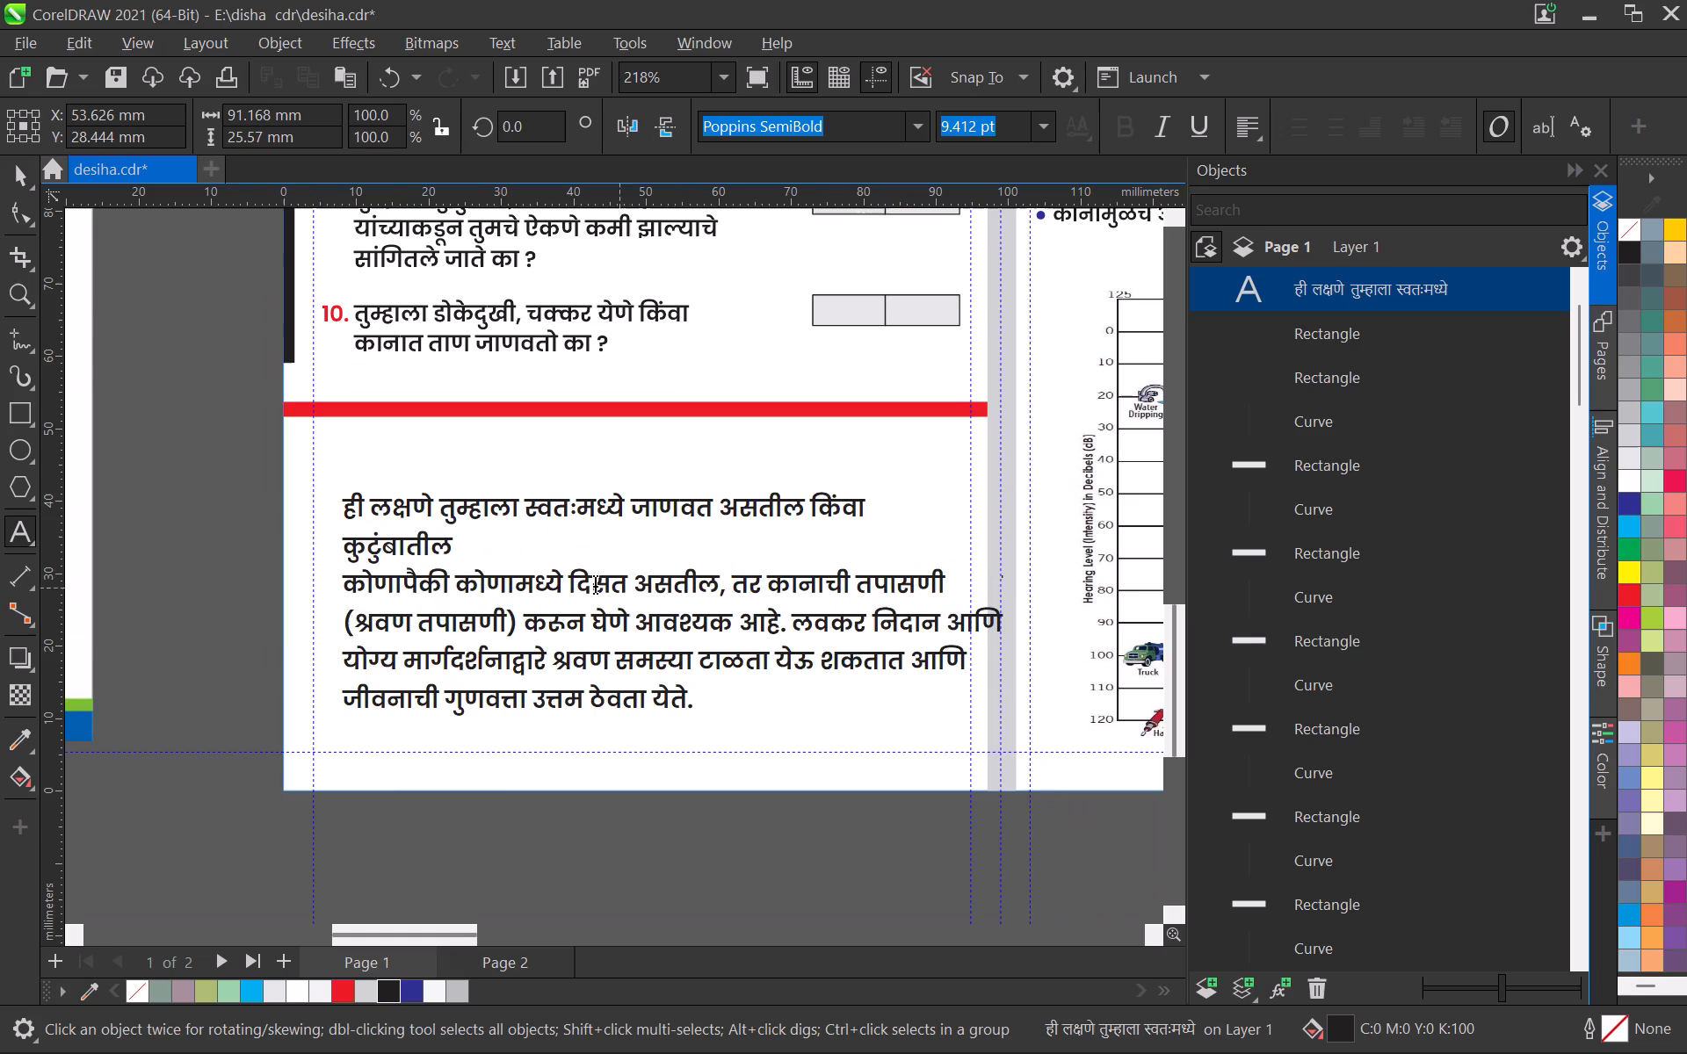
click(345, 586)
key(BackSpace)
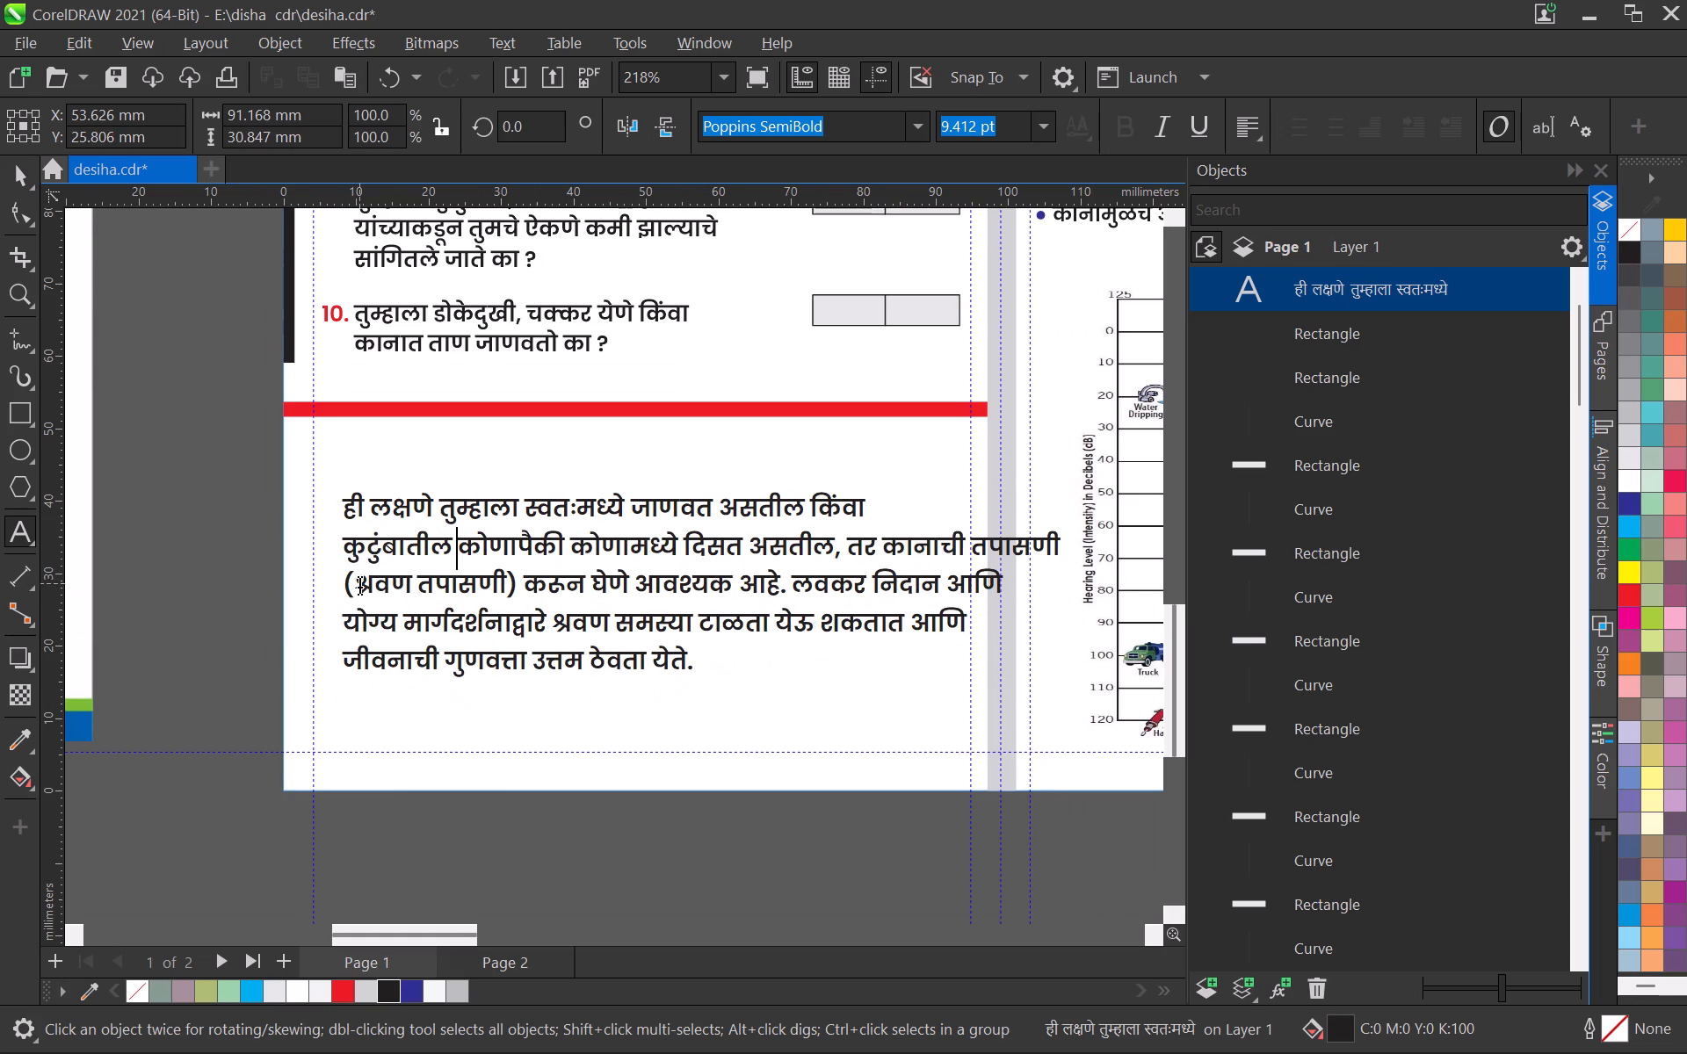
click(972, 549)
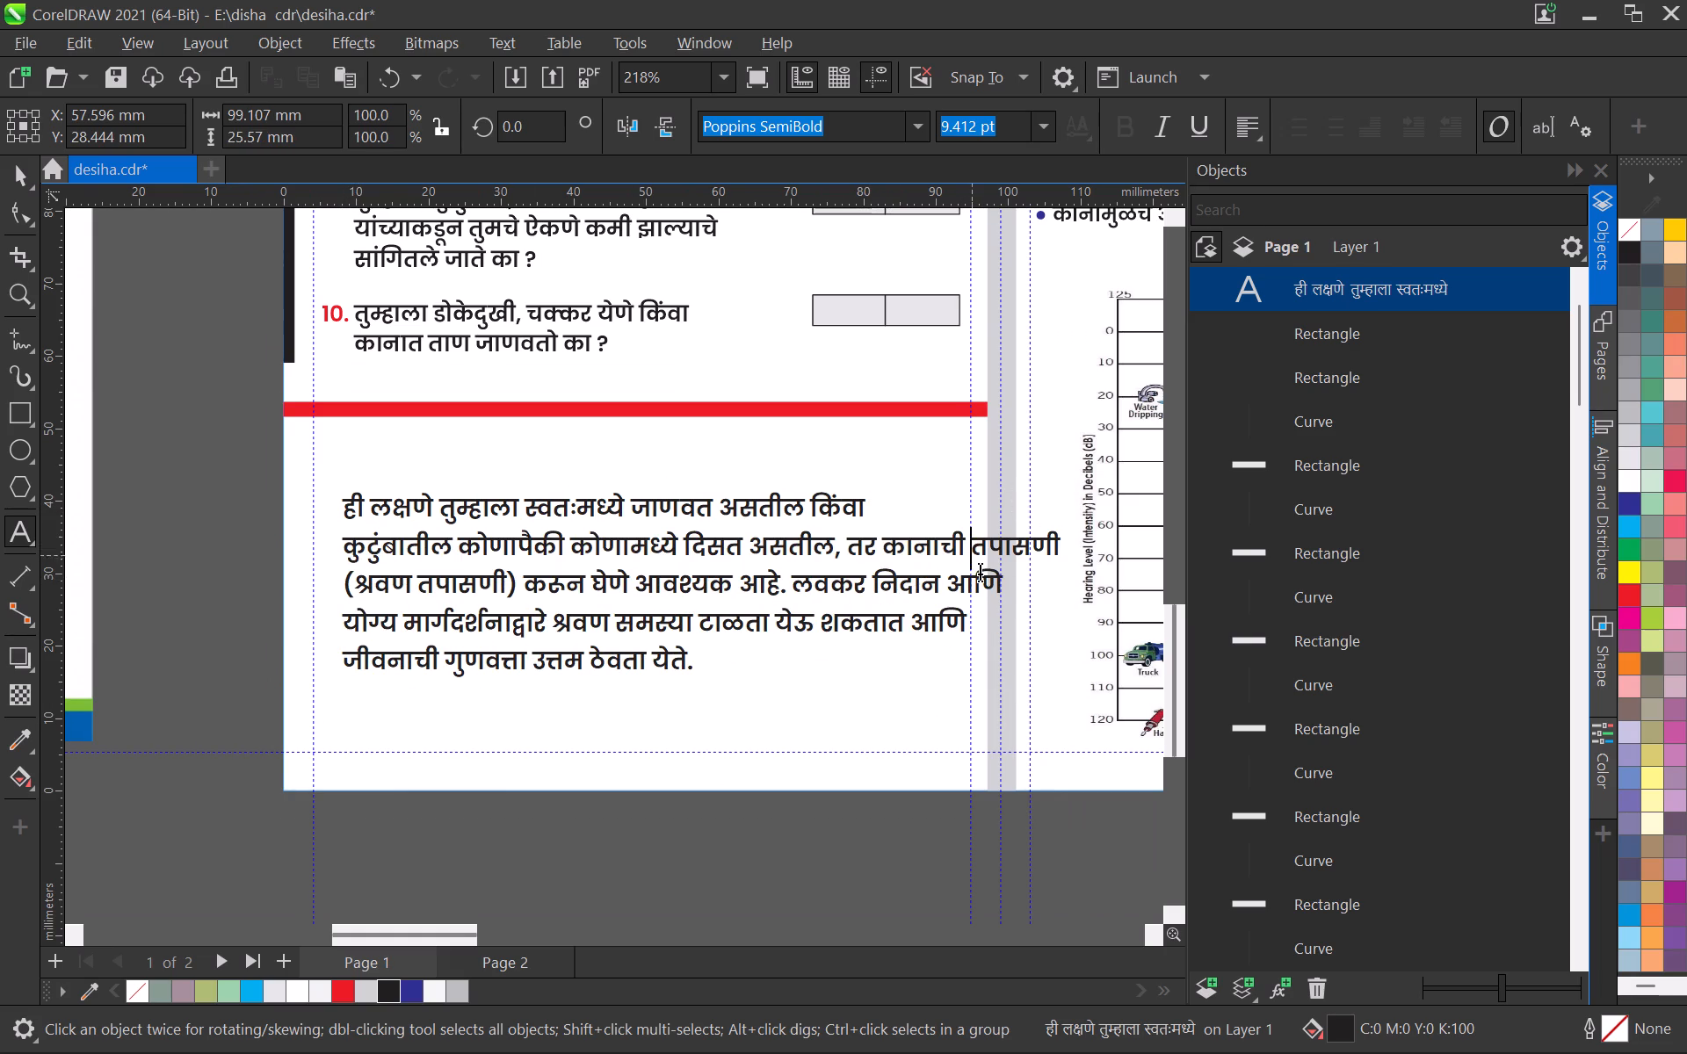
key(Return)
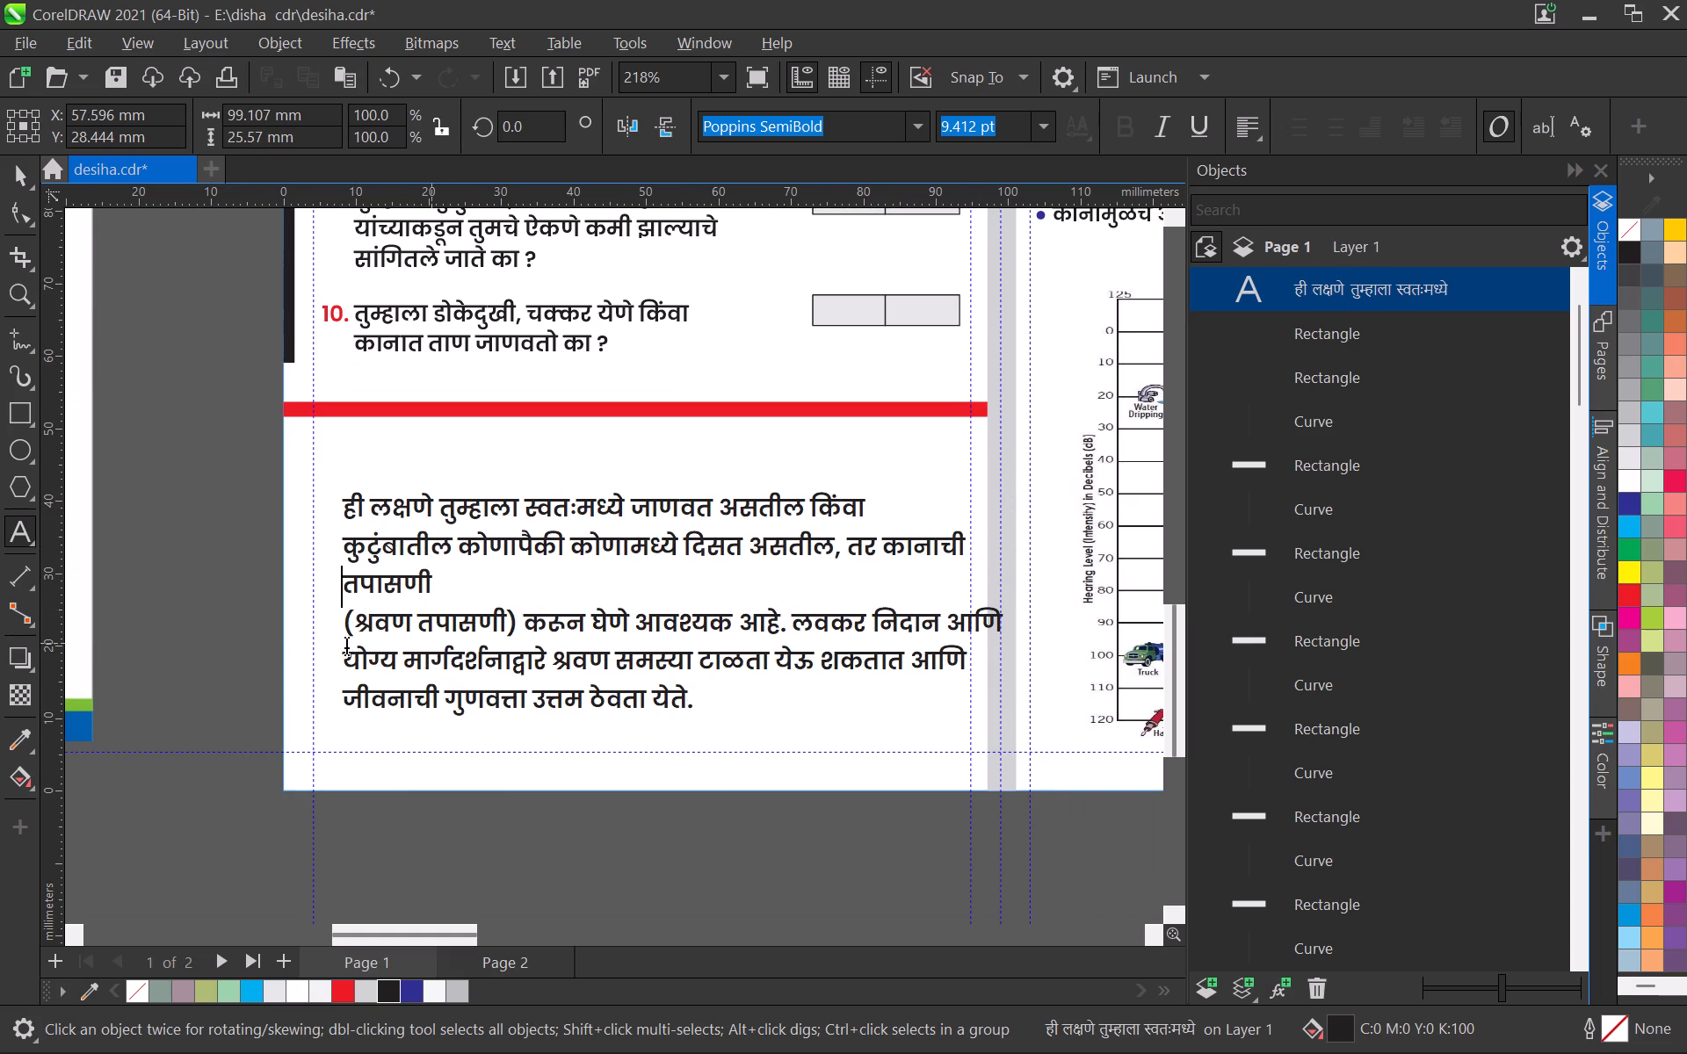
click(349, 630)
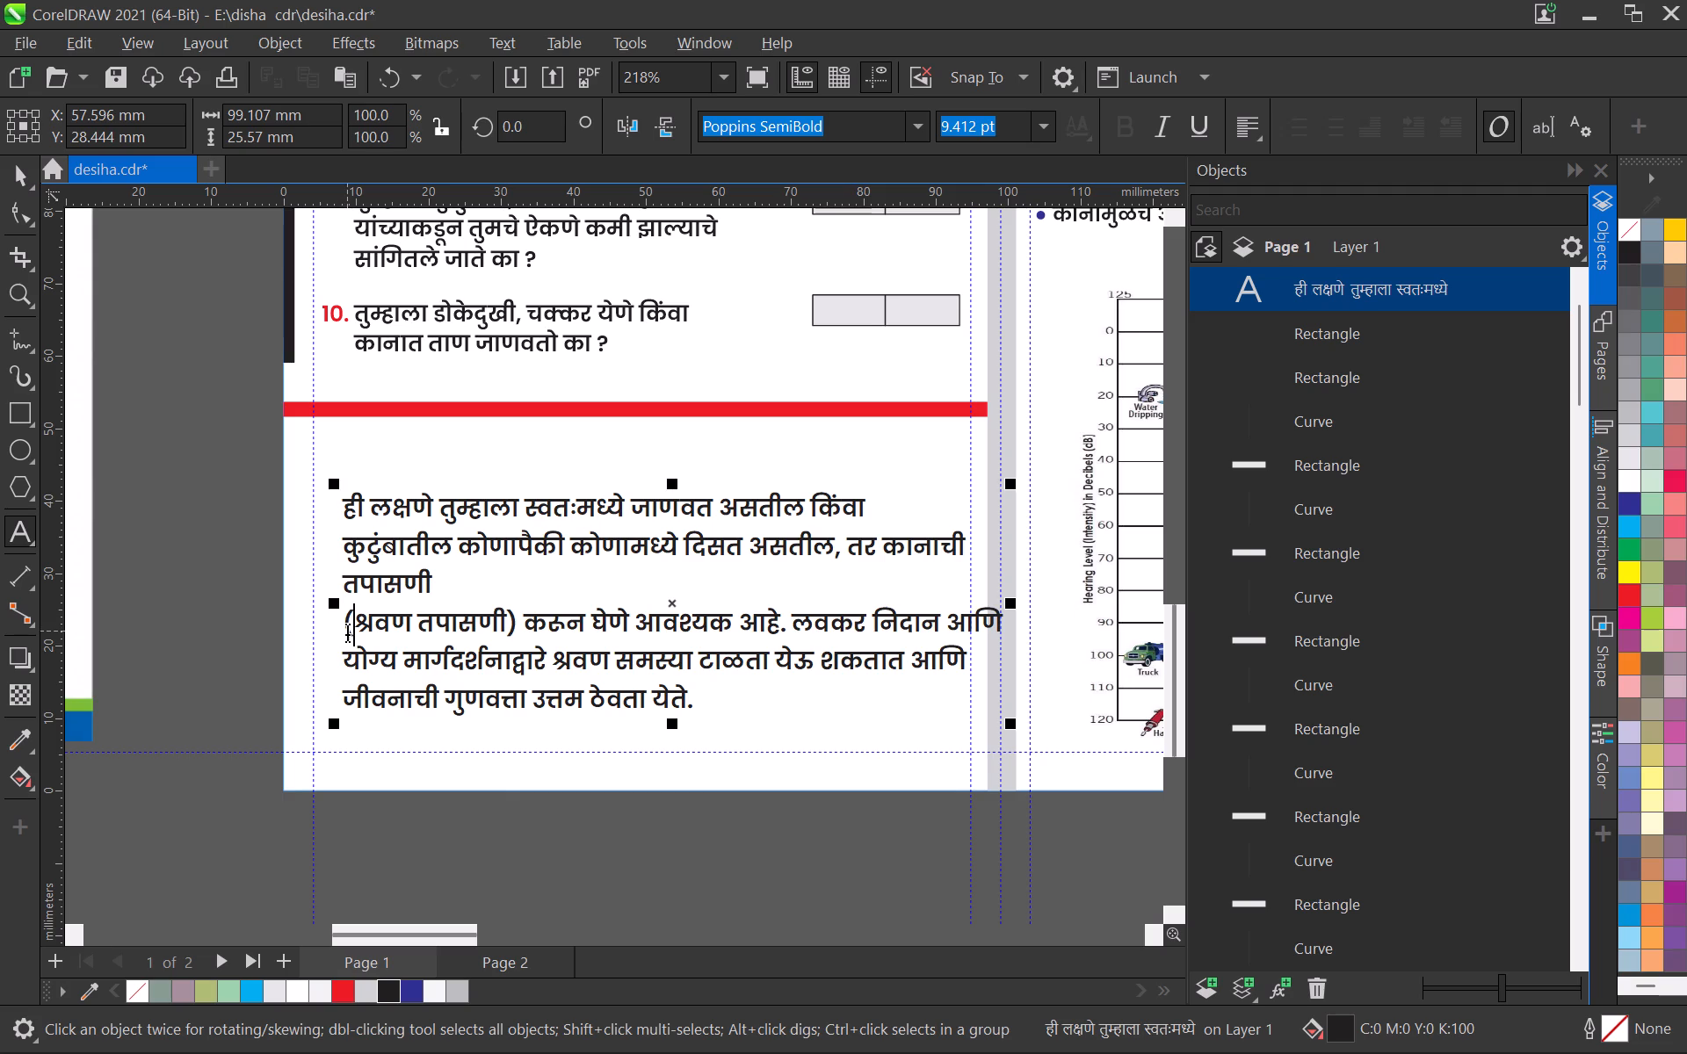
click(347, 631)
key(BackSpace)
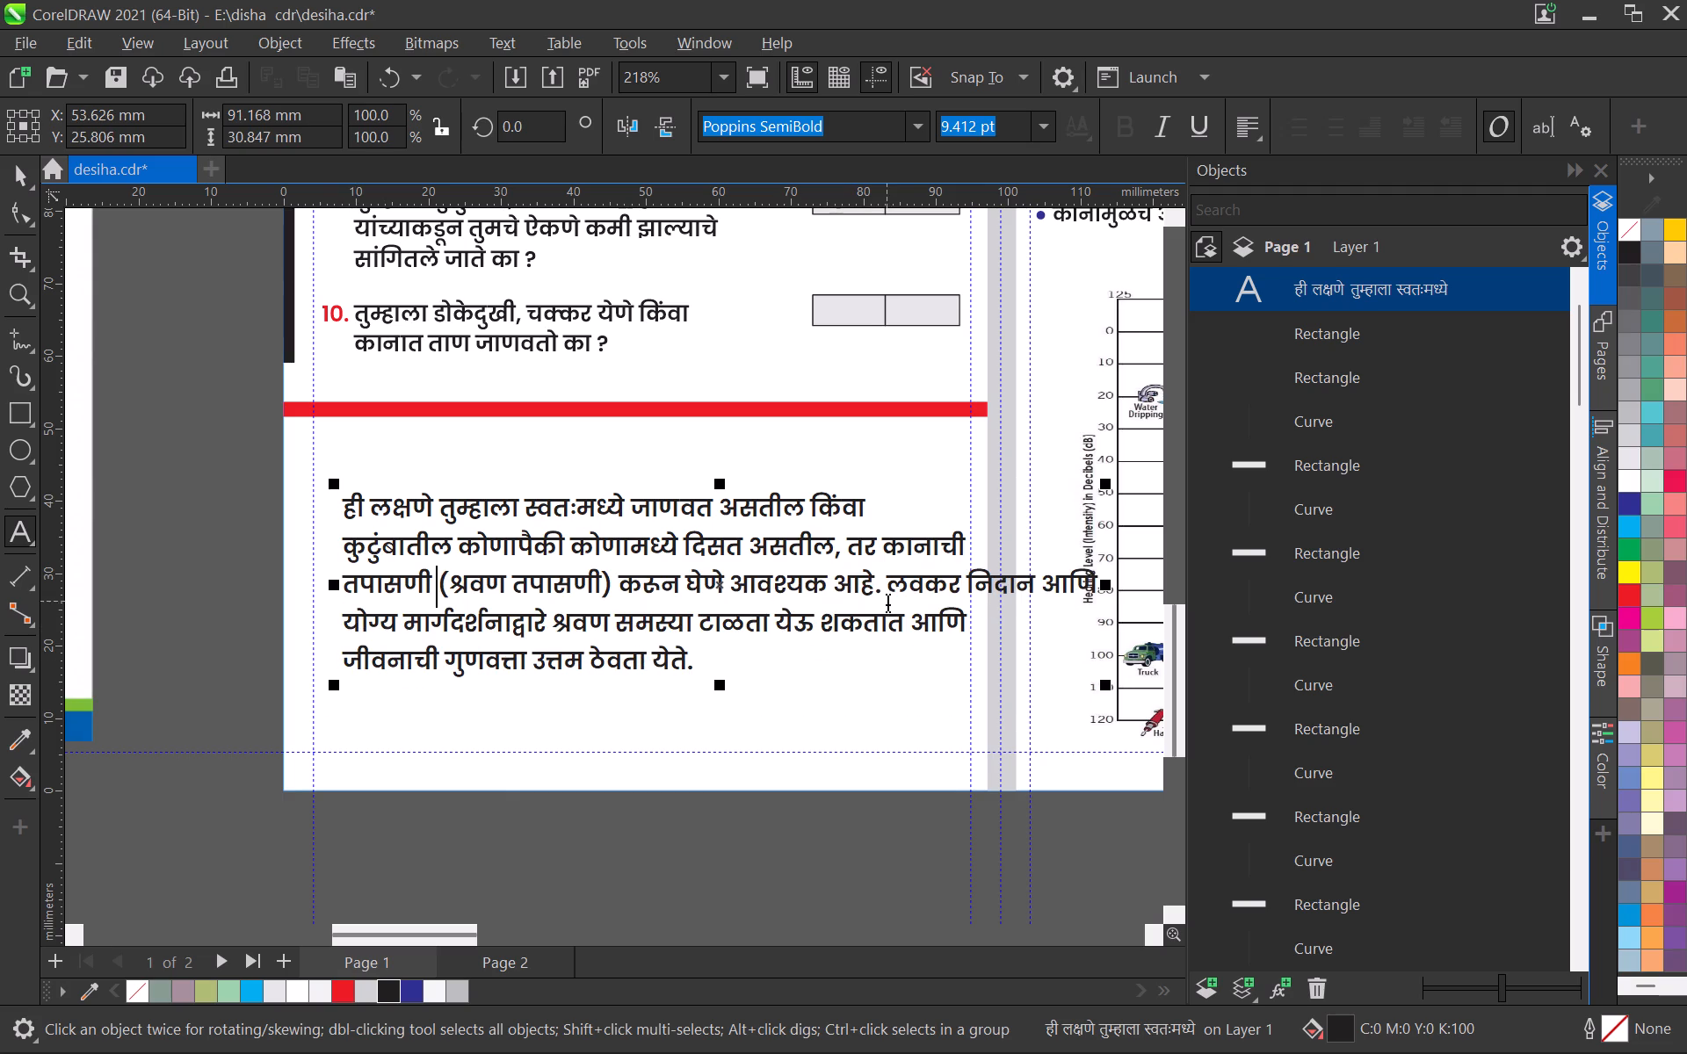
Rewrap the rest of the paragraph so its fourth line starts at निदान and its fifth at शकतात.
click(889, 593)
click(966, 583)
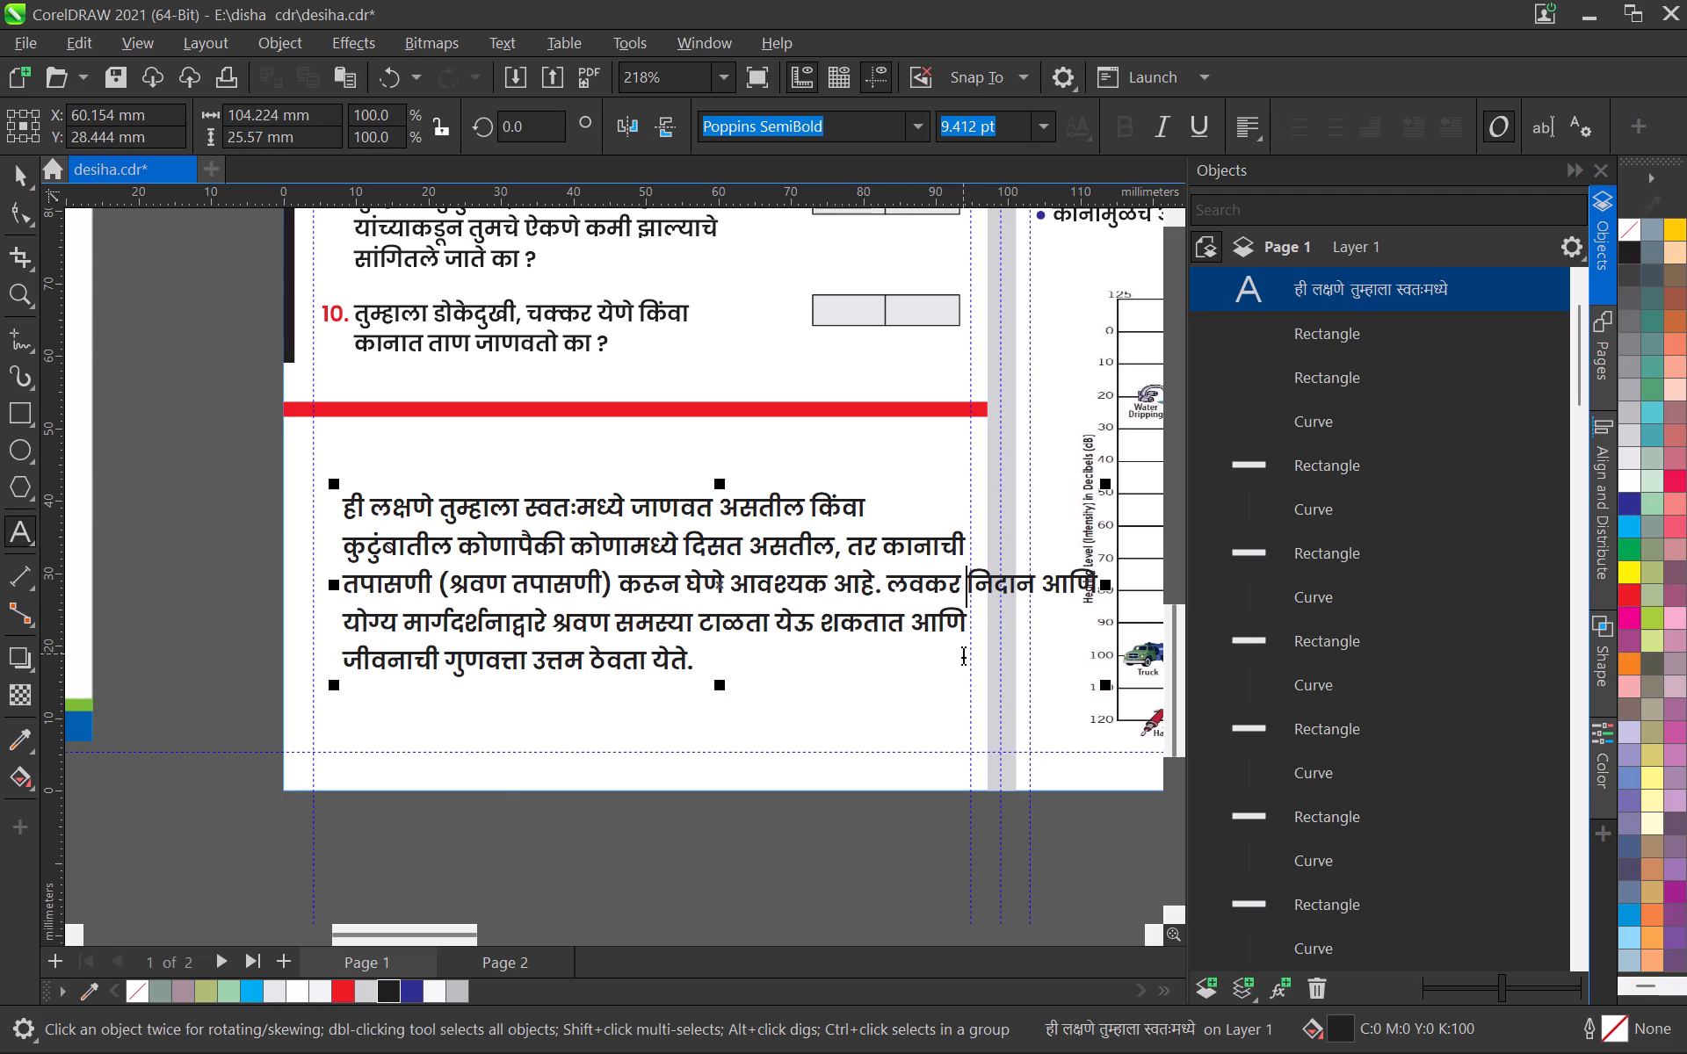
key(Return)
key(Down)
key(BackSpace)
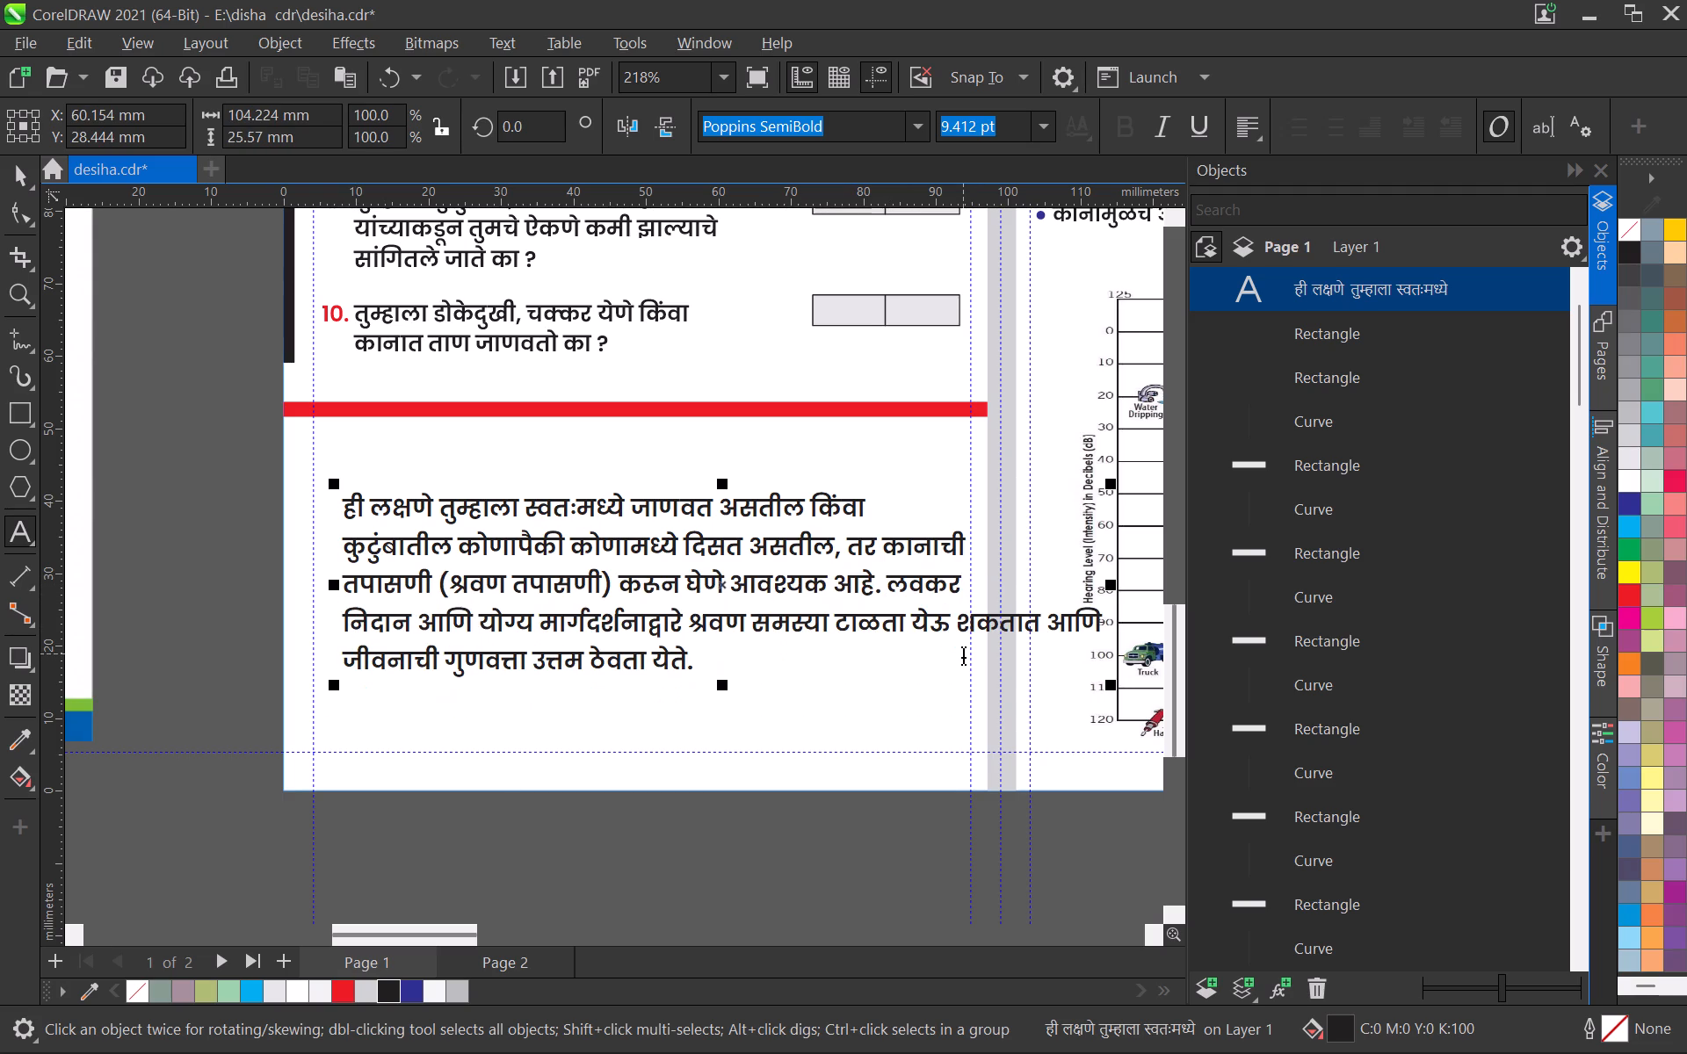
click(961, 626)
key(Return)
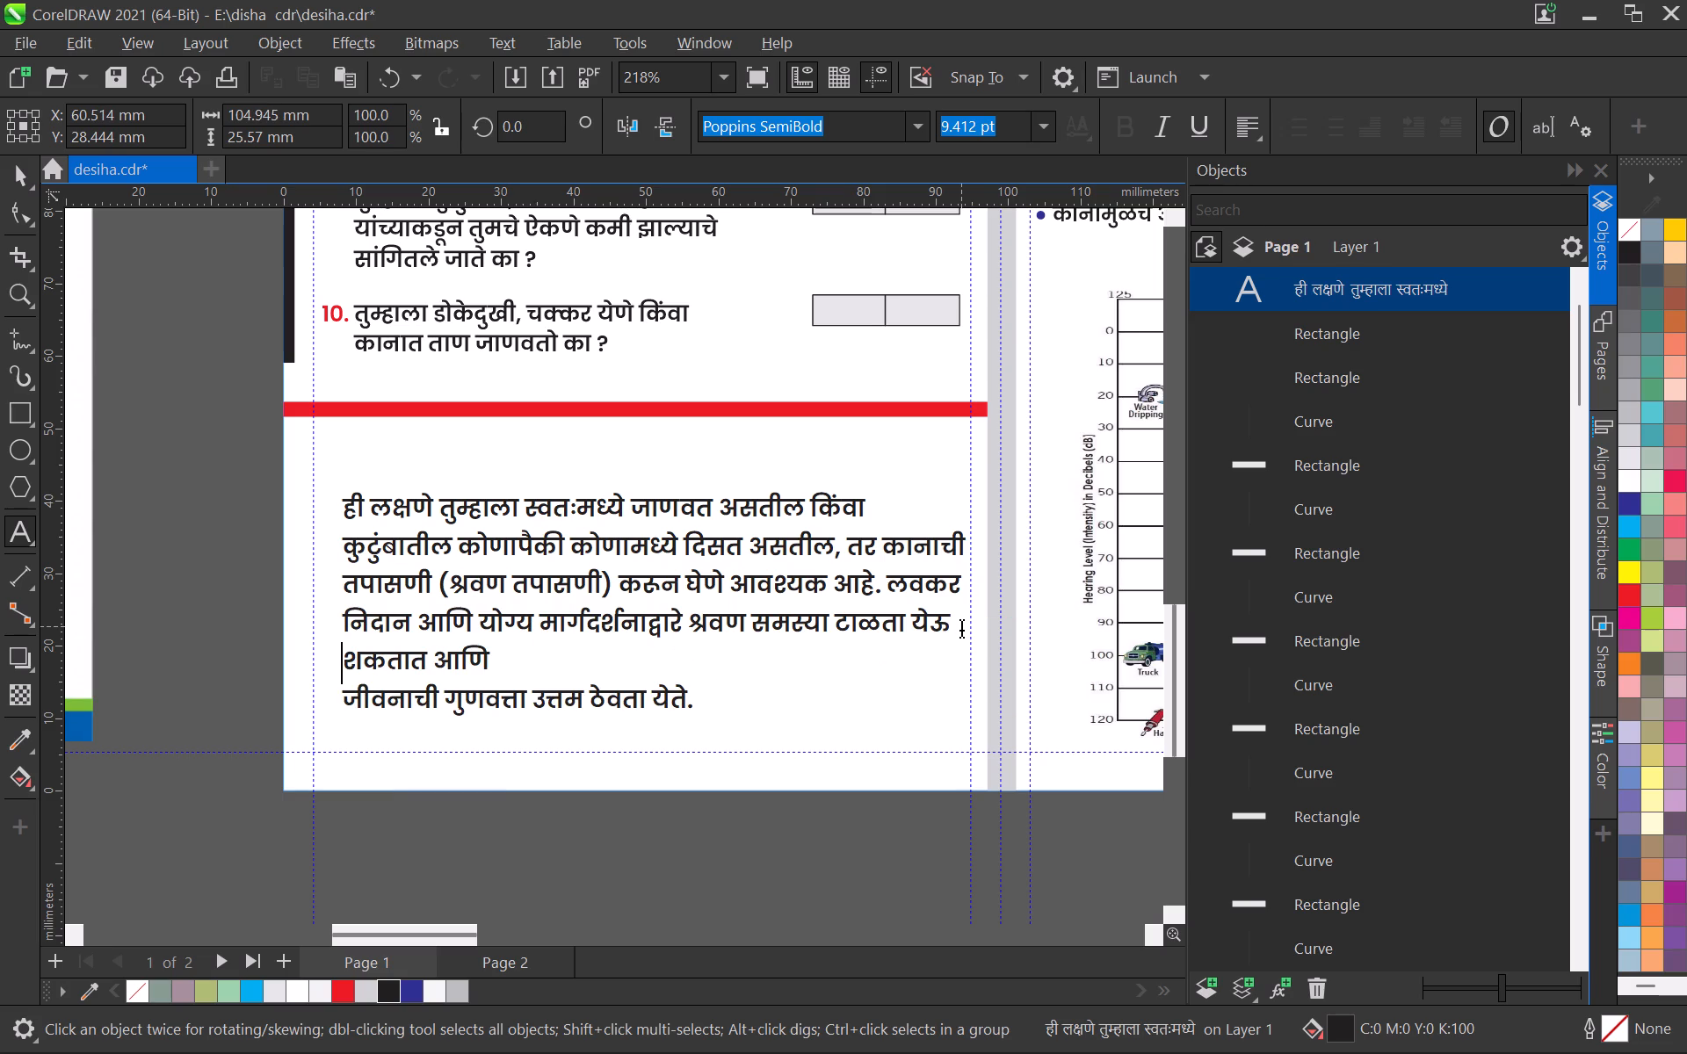
key(Down)
key(BackSpace)
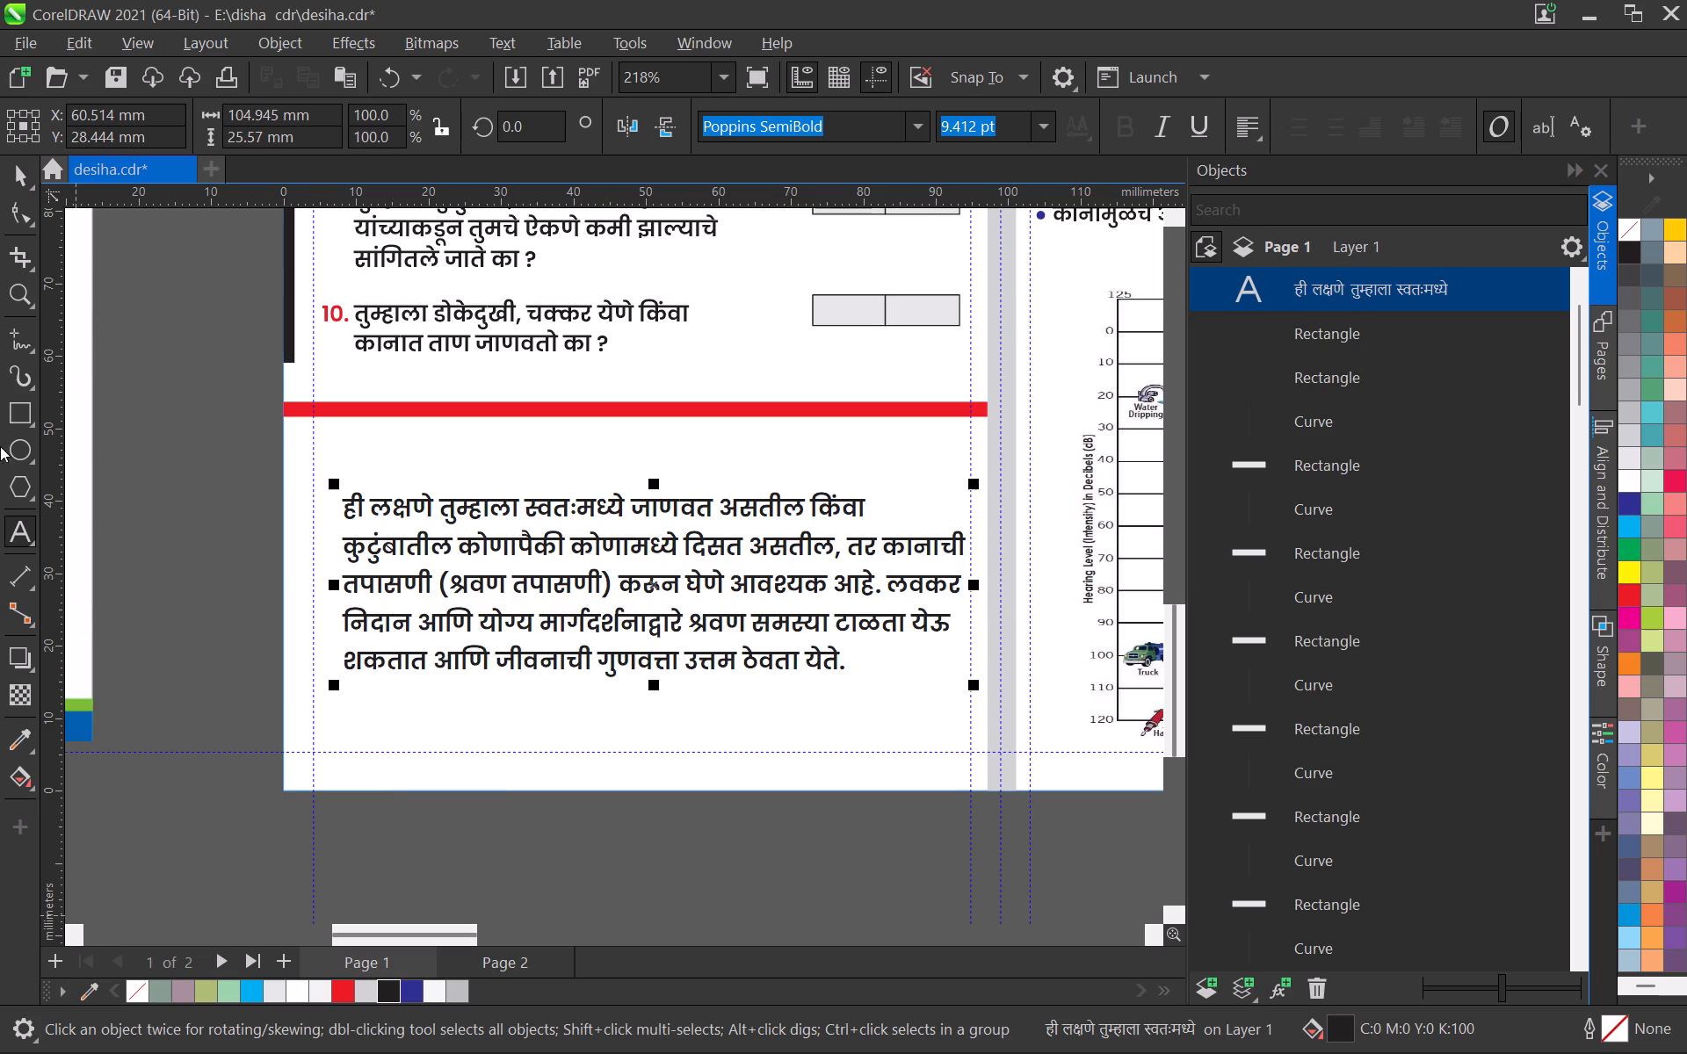
click(13, 185)
Reduce the height of the red divider bar above the advice paragraph to about 1.4 mm.
scroll(462, 554, down, 3)
middle_drag(509, 582, 552, 639)
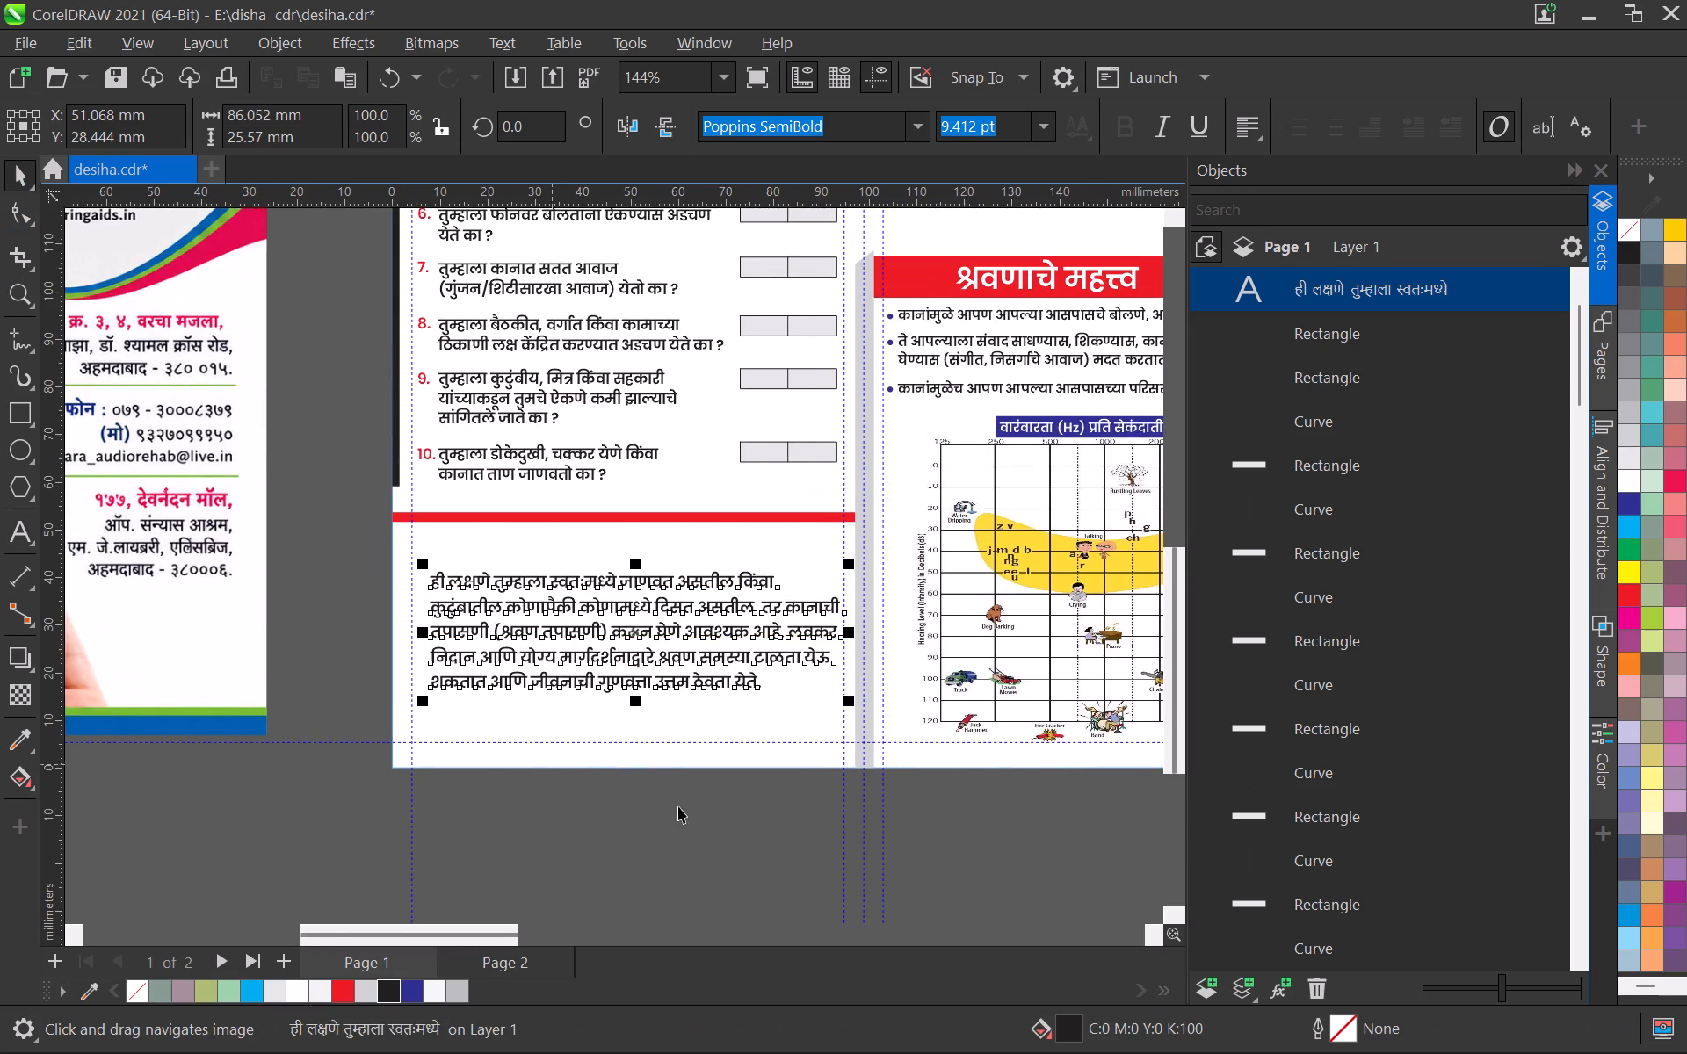
click(684, 812)
scroll(670, 703, down, 5)
scroll(690, 719, up, 4)
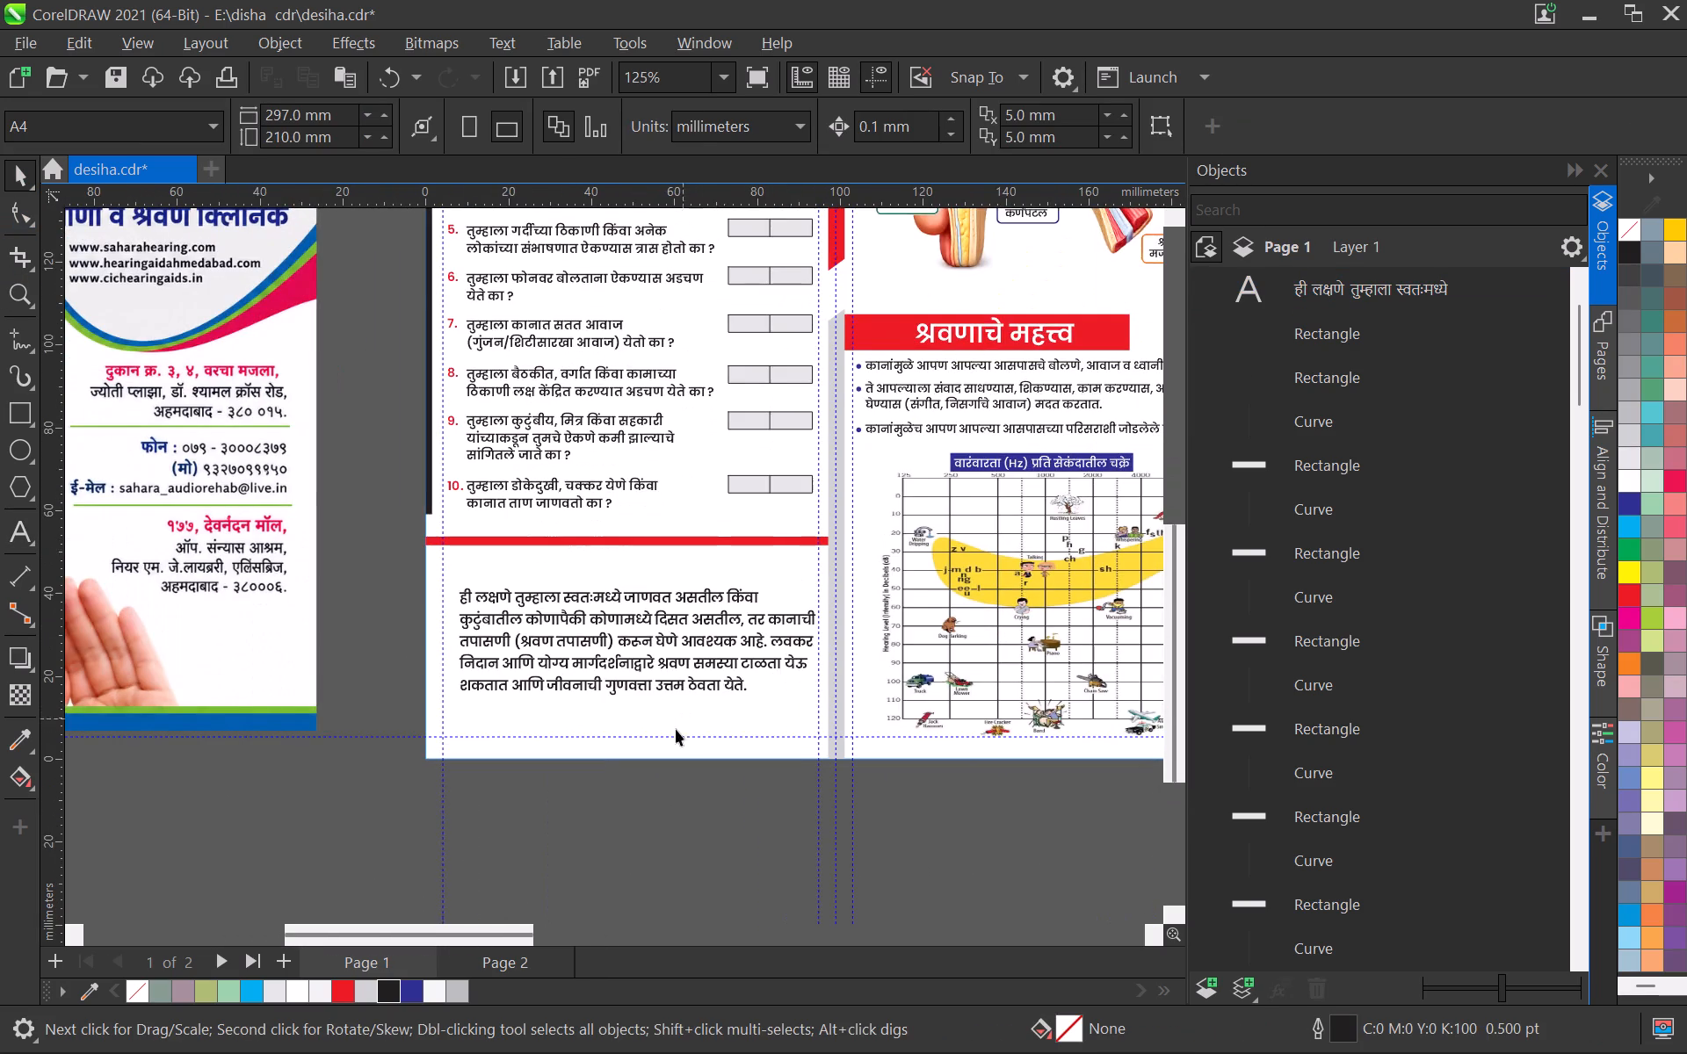
middle_drag(675, 729, 664, 665)
scroll(673, 715, up, 4)
click(547, 393)
scroll(570, 422, up, 4)
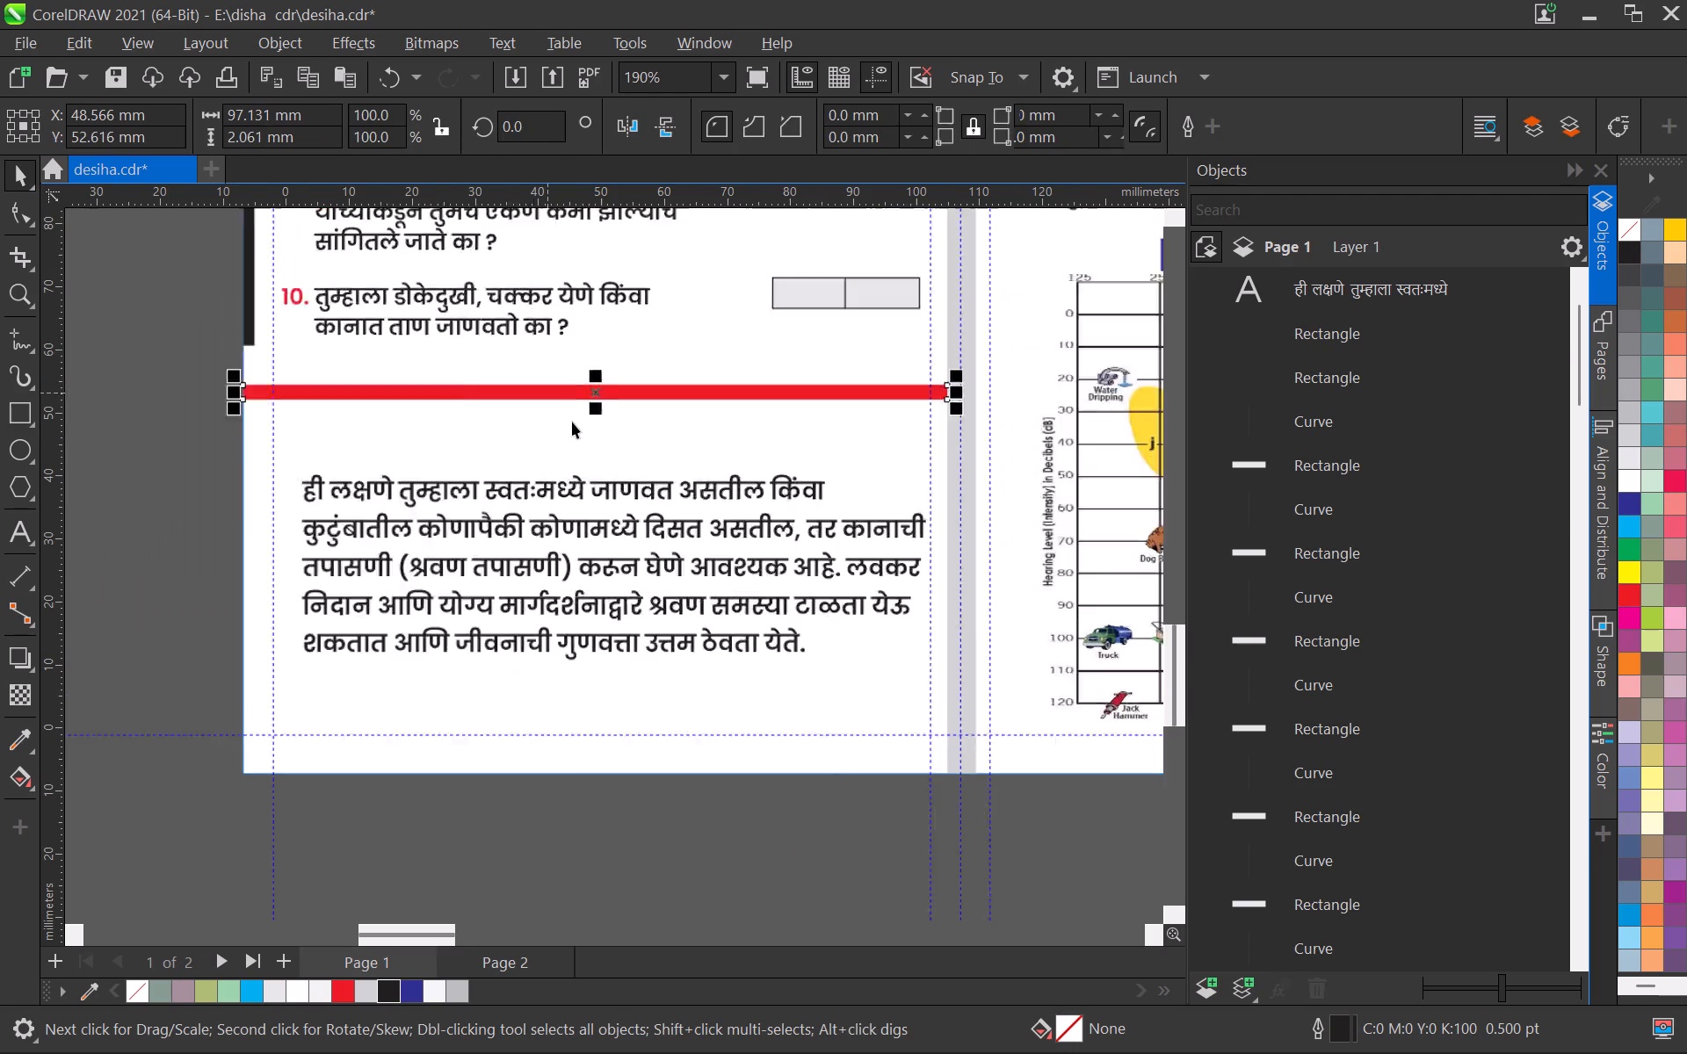
drag(604, 397, 598, 388)
scroll(605, 429, down, 4)
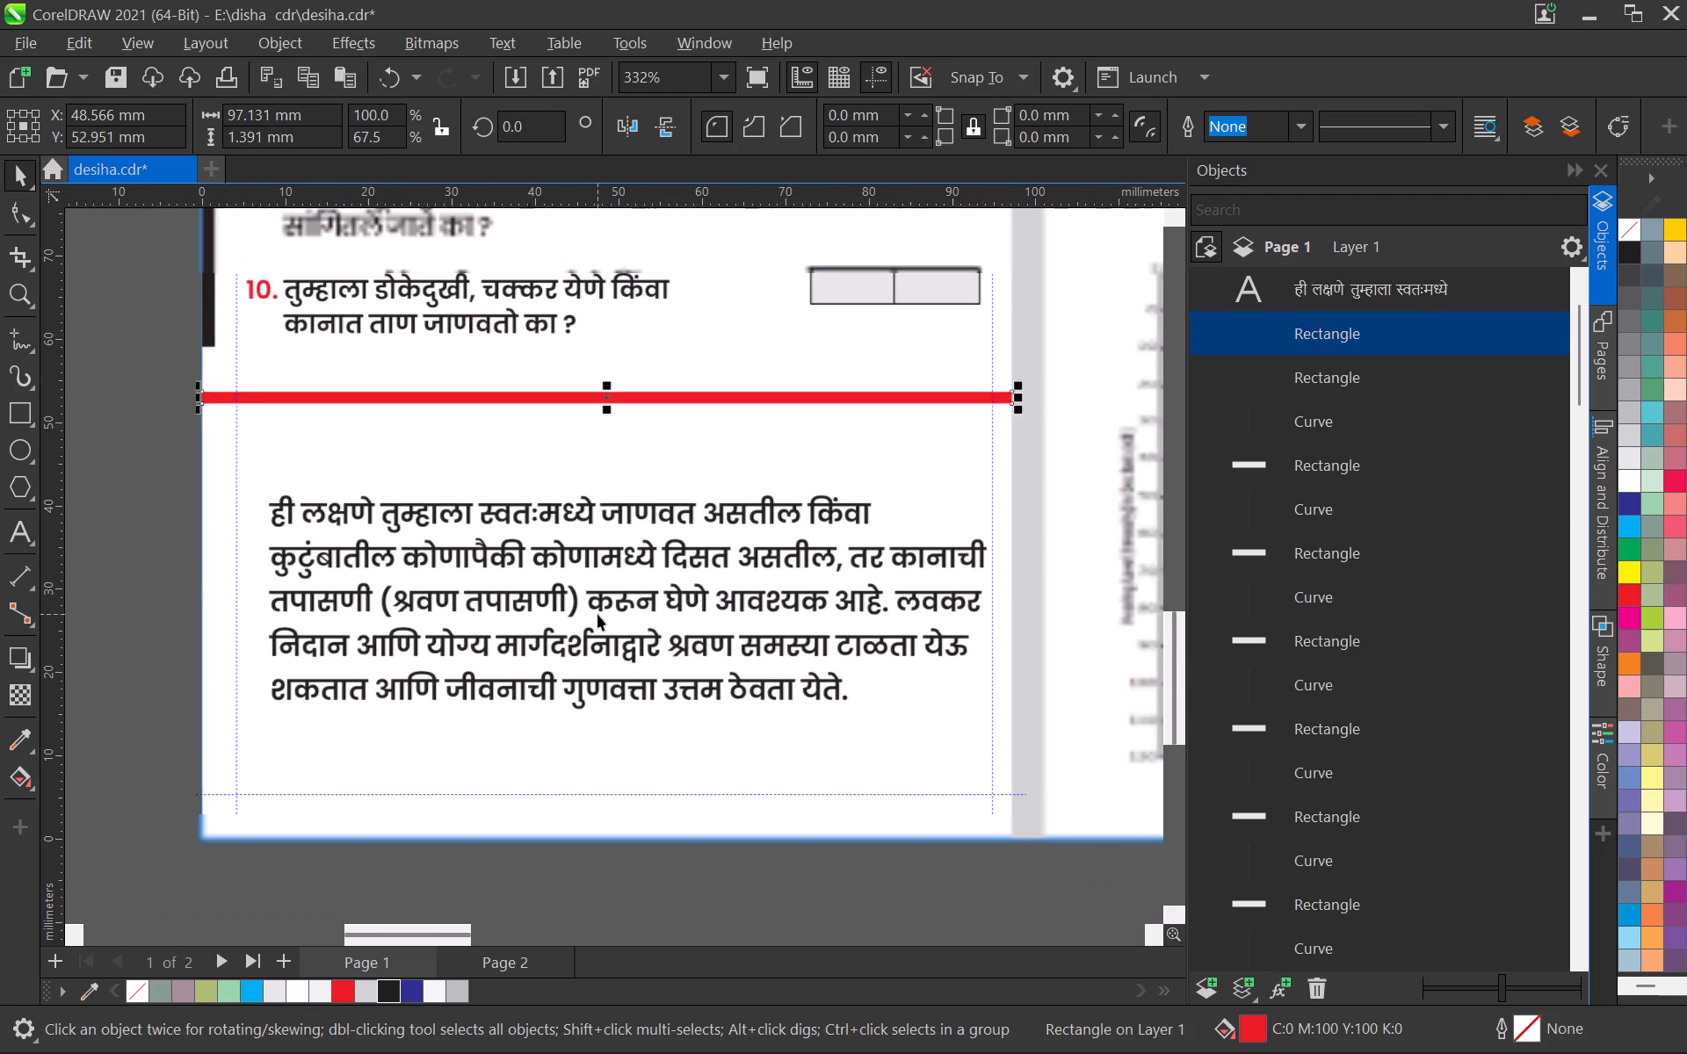
Move the advice paragraph down so it ends just above the bottom margin guideline, within the questionnaire panel.
click(597, 614)
drag(571, 518, 564, 522)
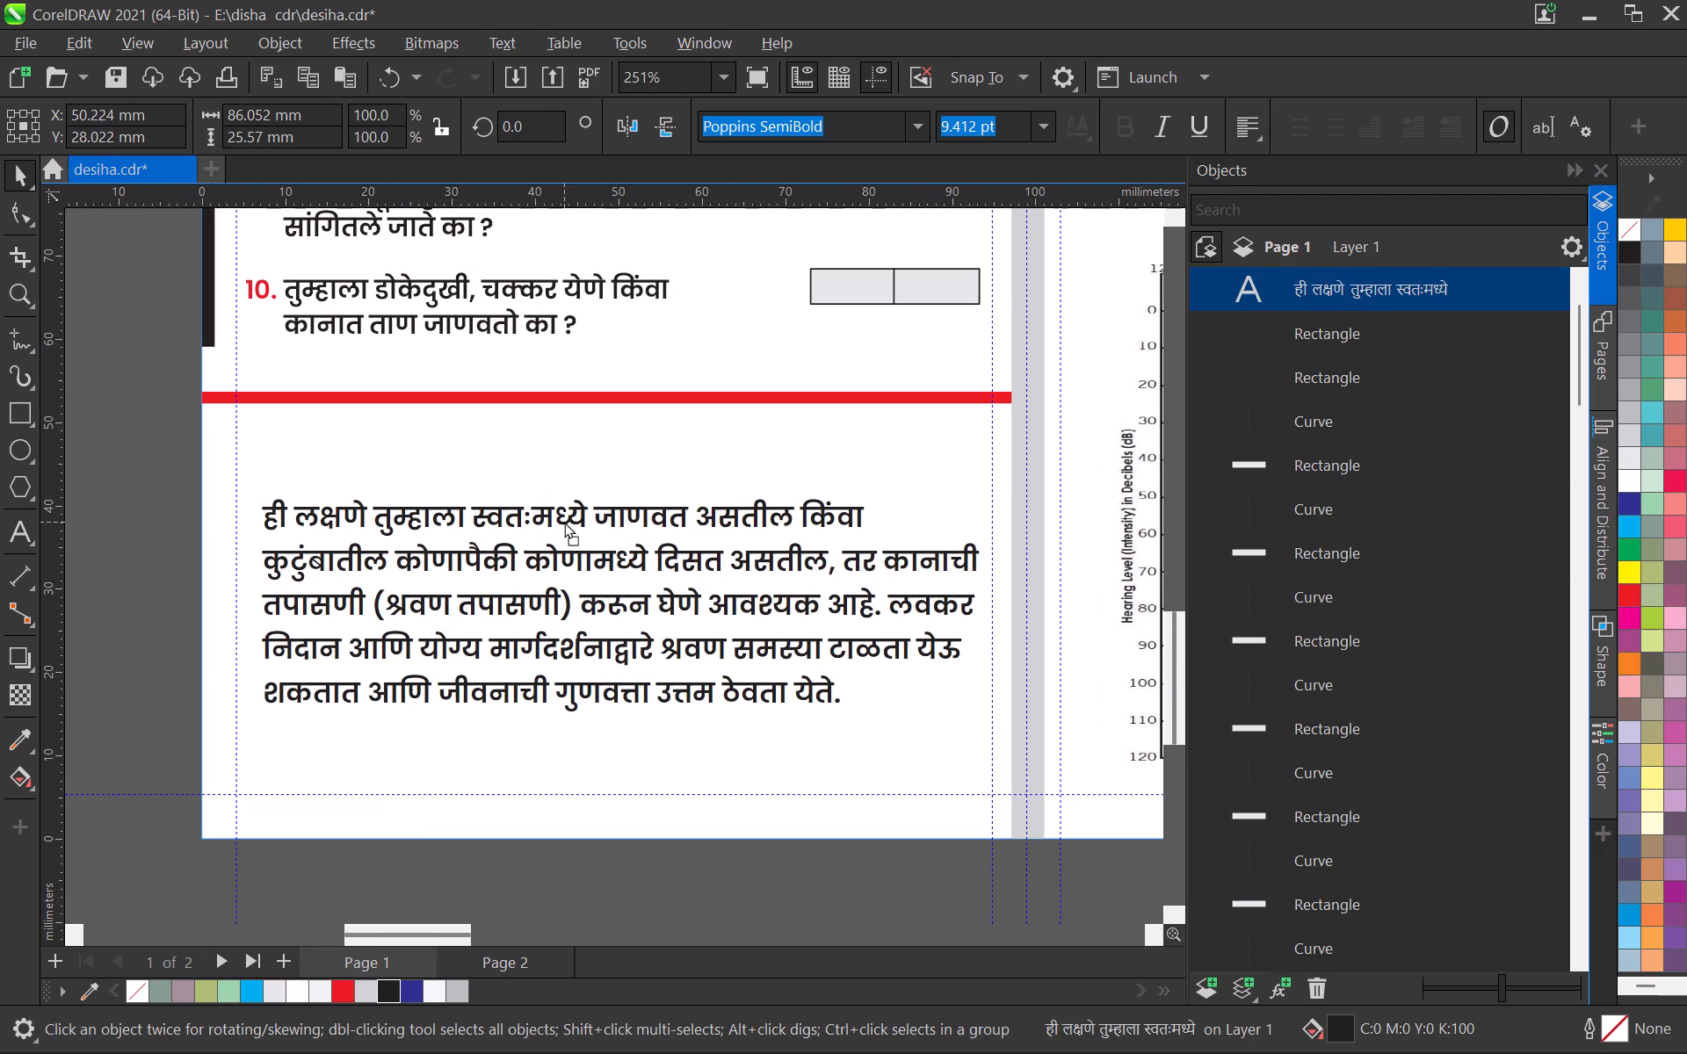
drag(564, 522, 573, 567)
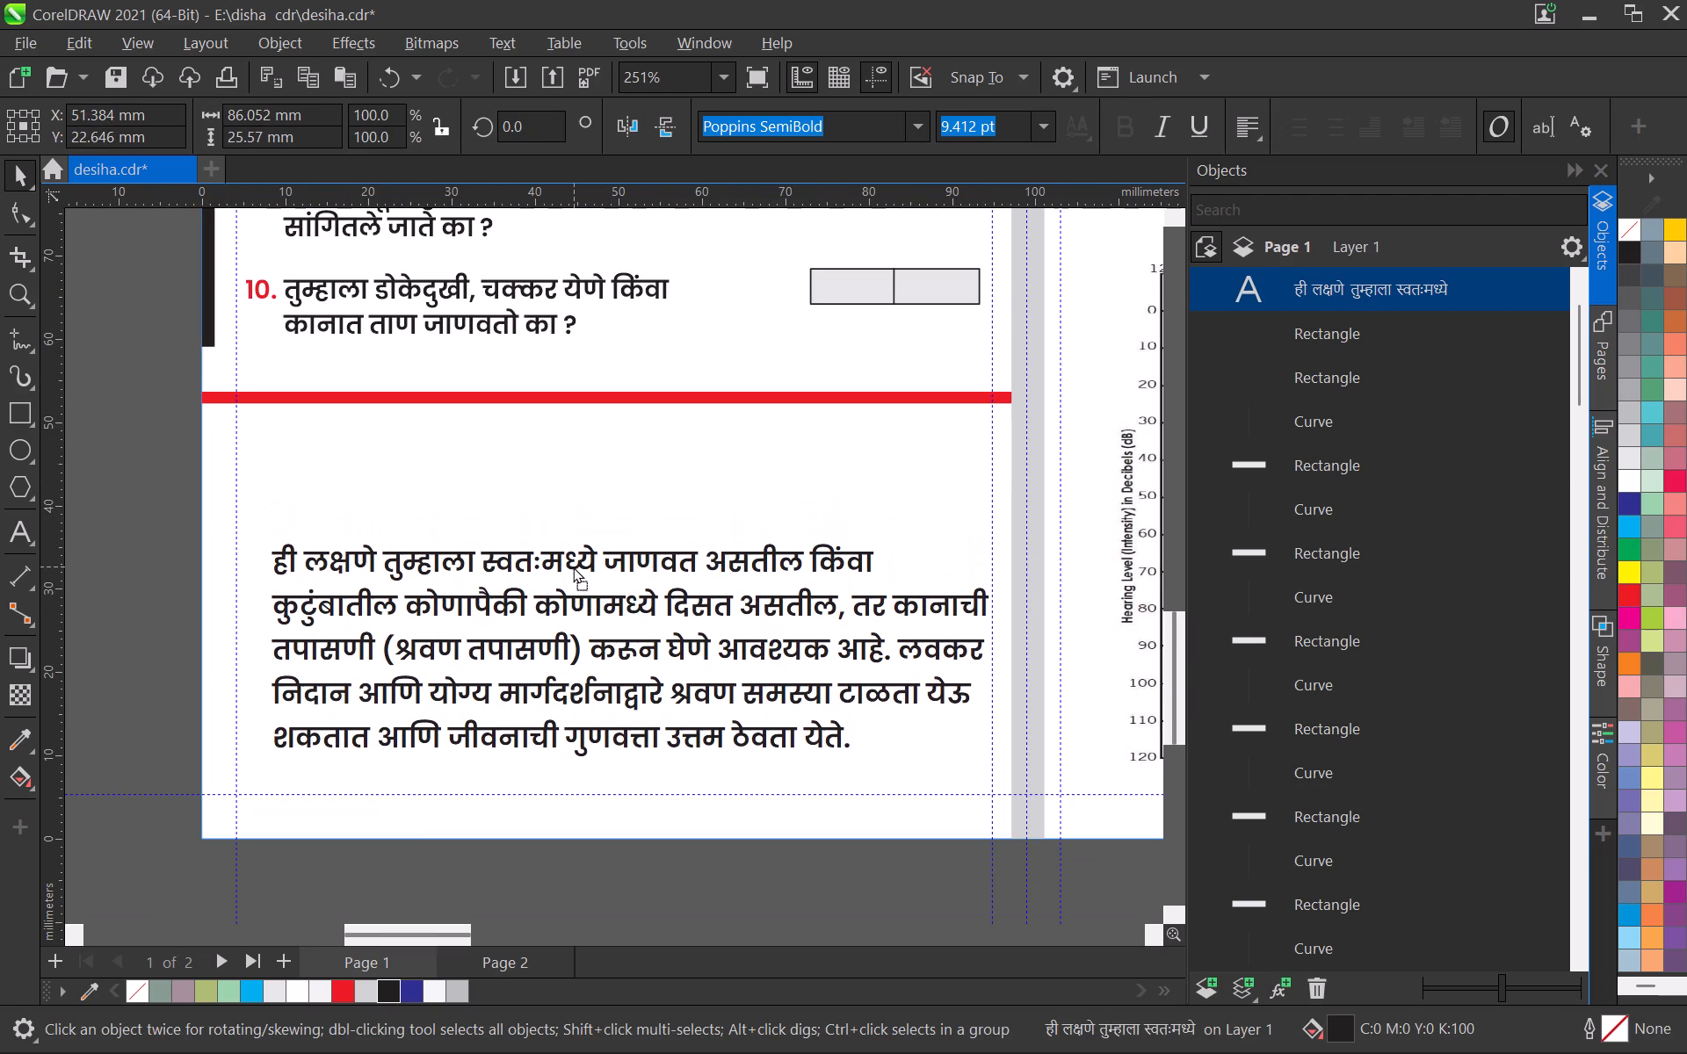
drag(573, 567, 568, 575)
scroll(589, 576, down, 3)
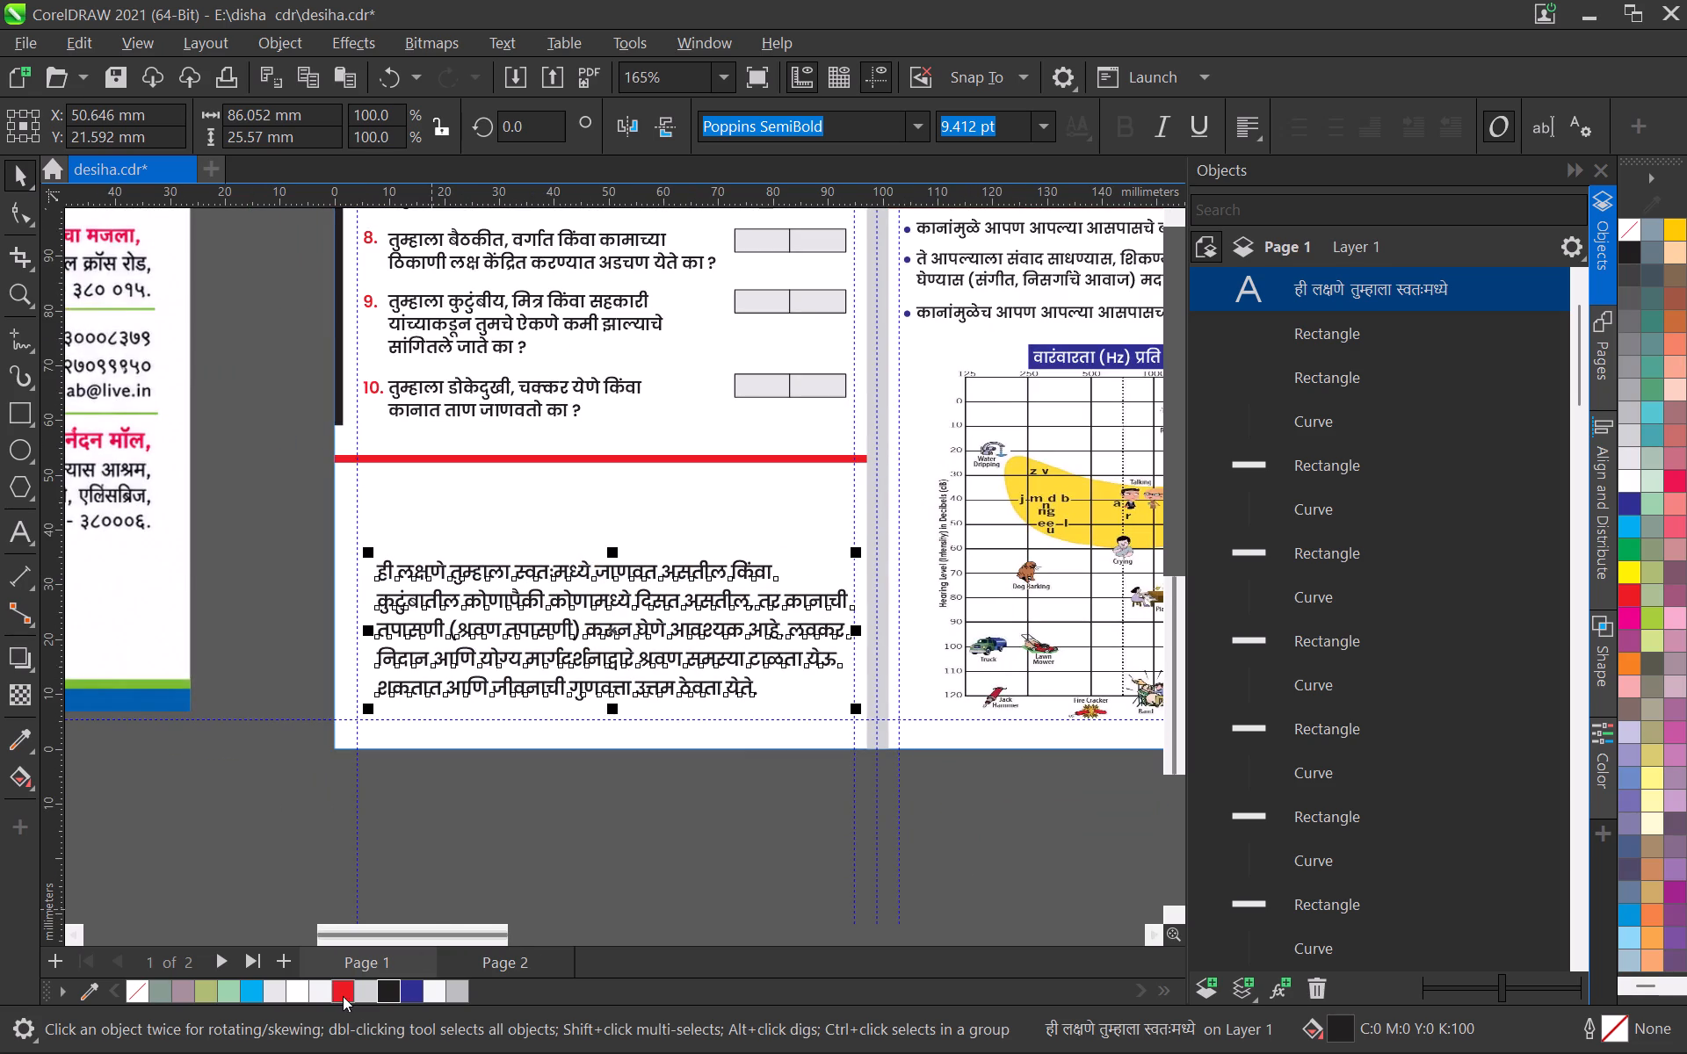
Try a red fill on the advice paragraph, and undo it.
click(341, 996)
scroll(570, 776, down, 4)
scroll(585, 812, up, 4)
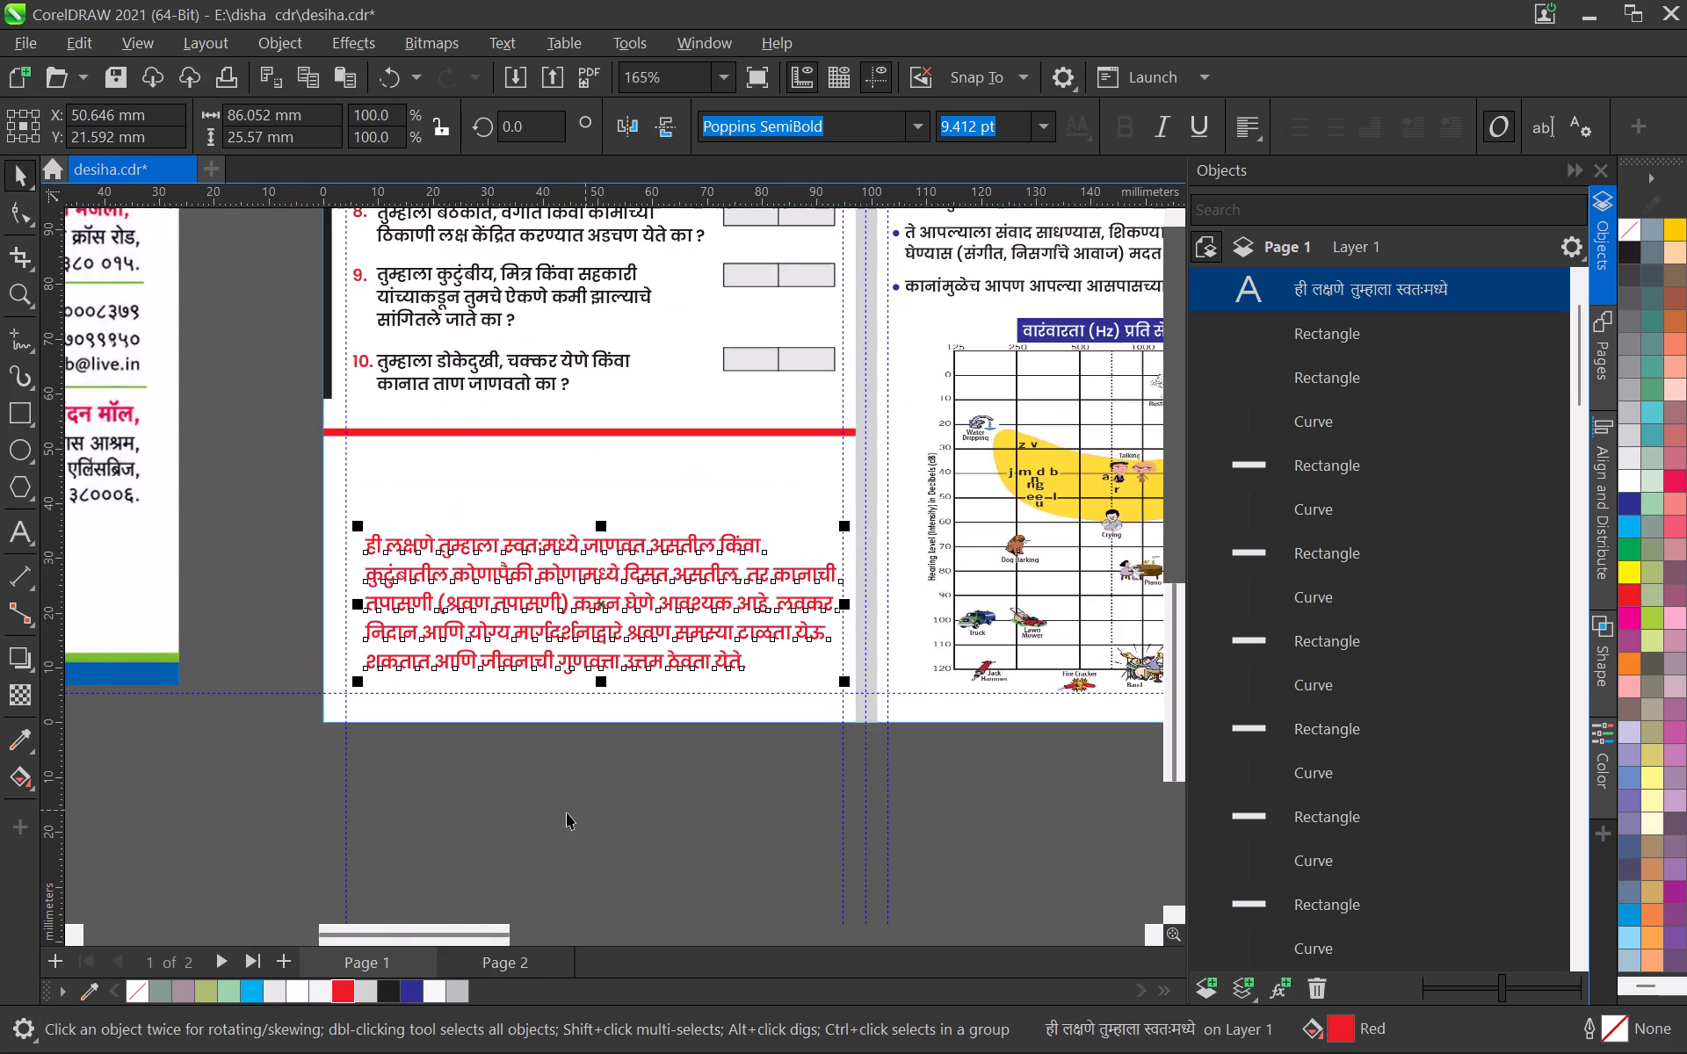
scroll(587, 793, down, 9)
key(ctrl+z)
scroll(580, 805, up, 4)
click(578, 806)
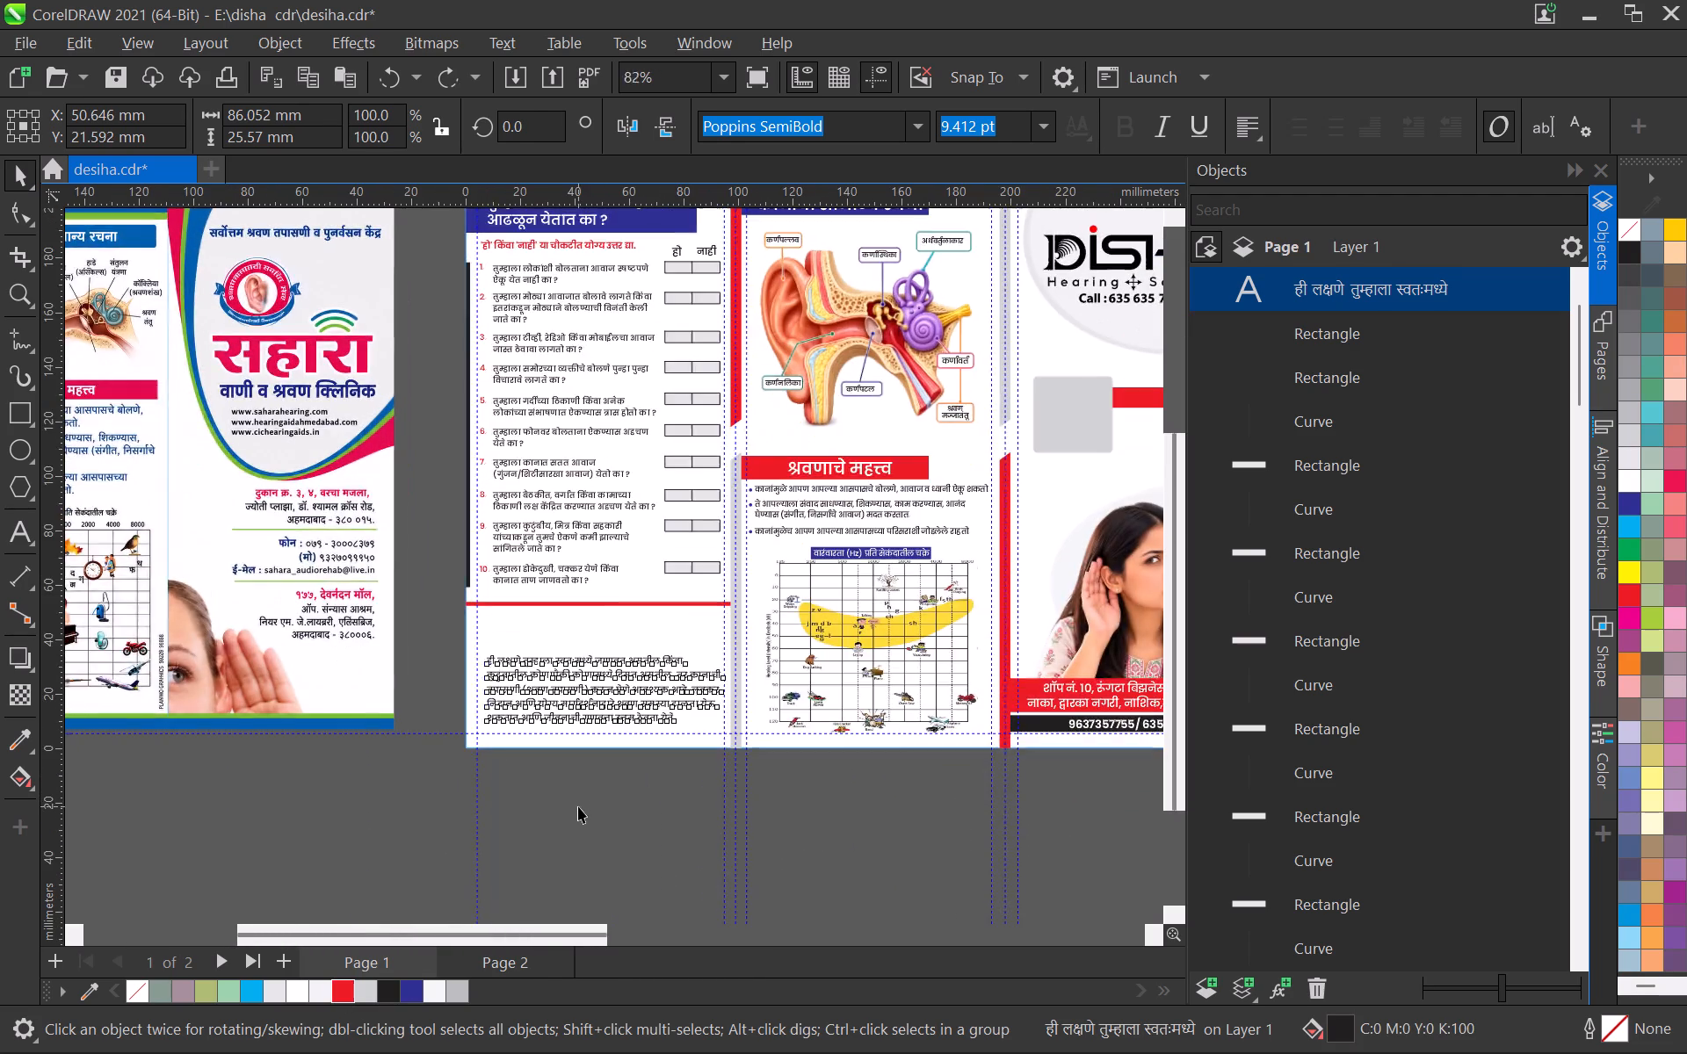
Draw a bullet circle about 1.3 mm wide before the advice paragraph's first line, filled blue with no outline.
scroll(577, 639, up, 4)
scroll(460, 687, up, 12)
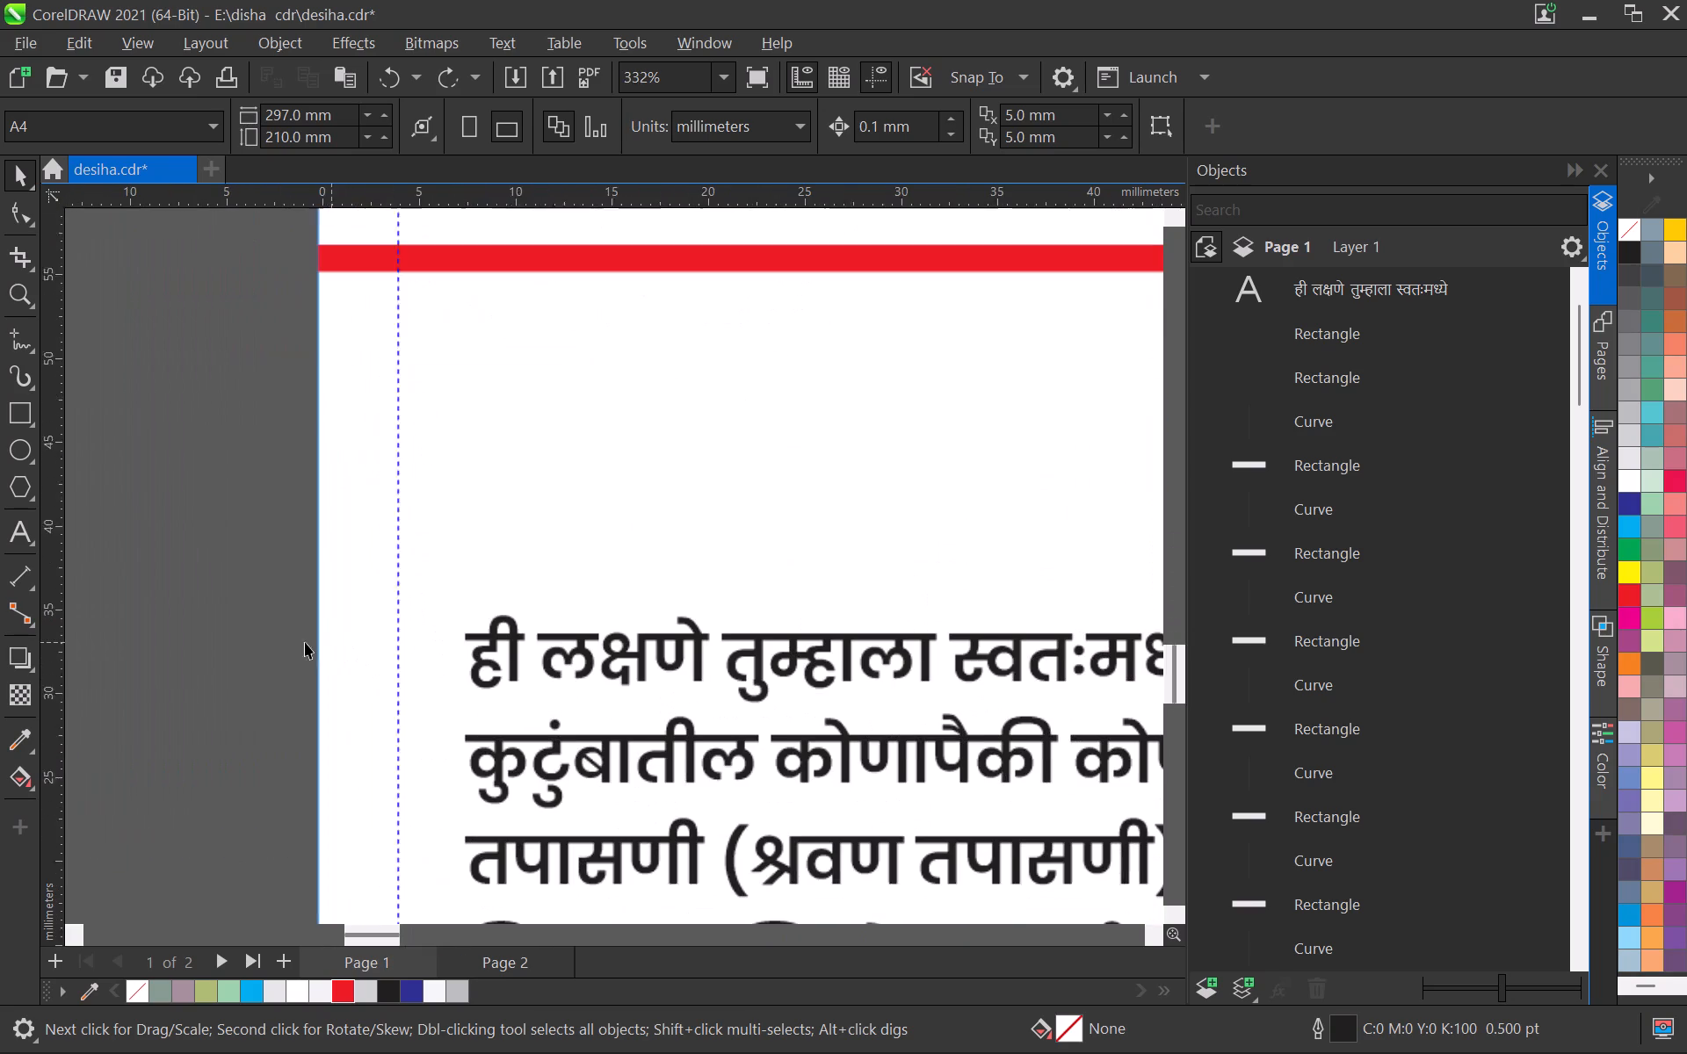
click(19, 444)
scroll(345, 563, up, 3)
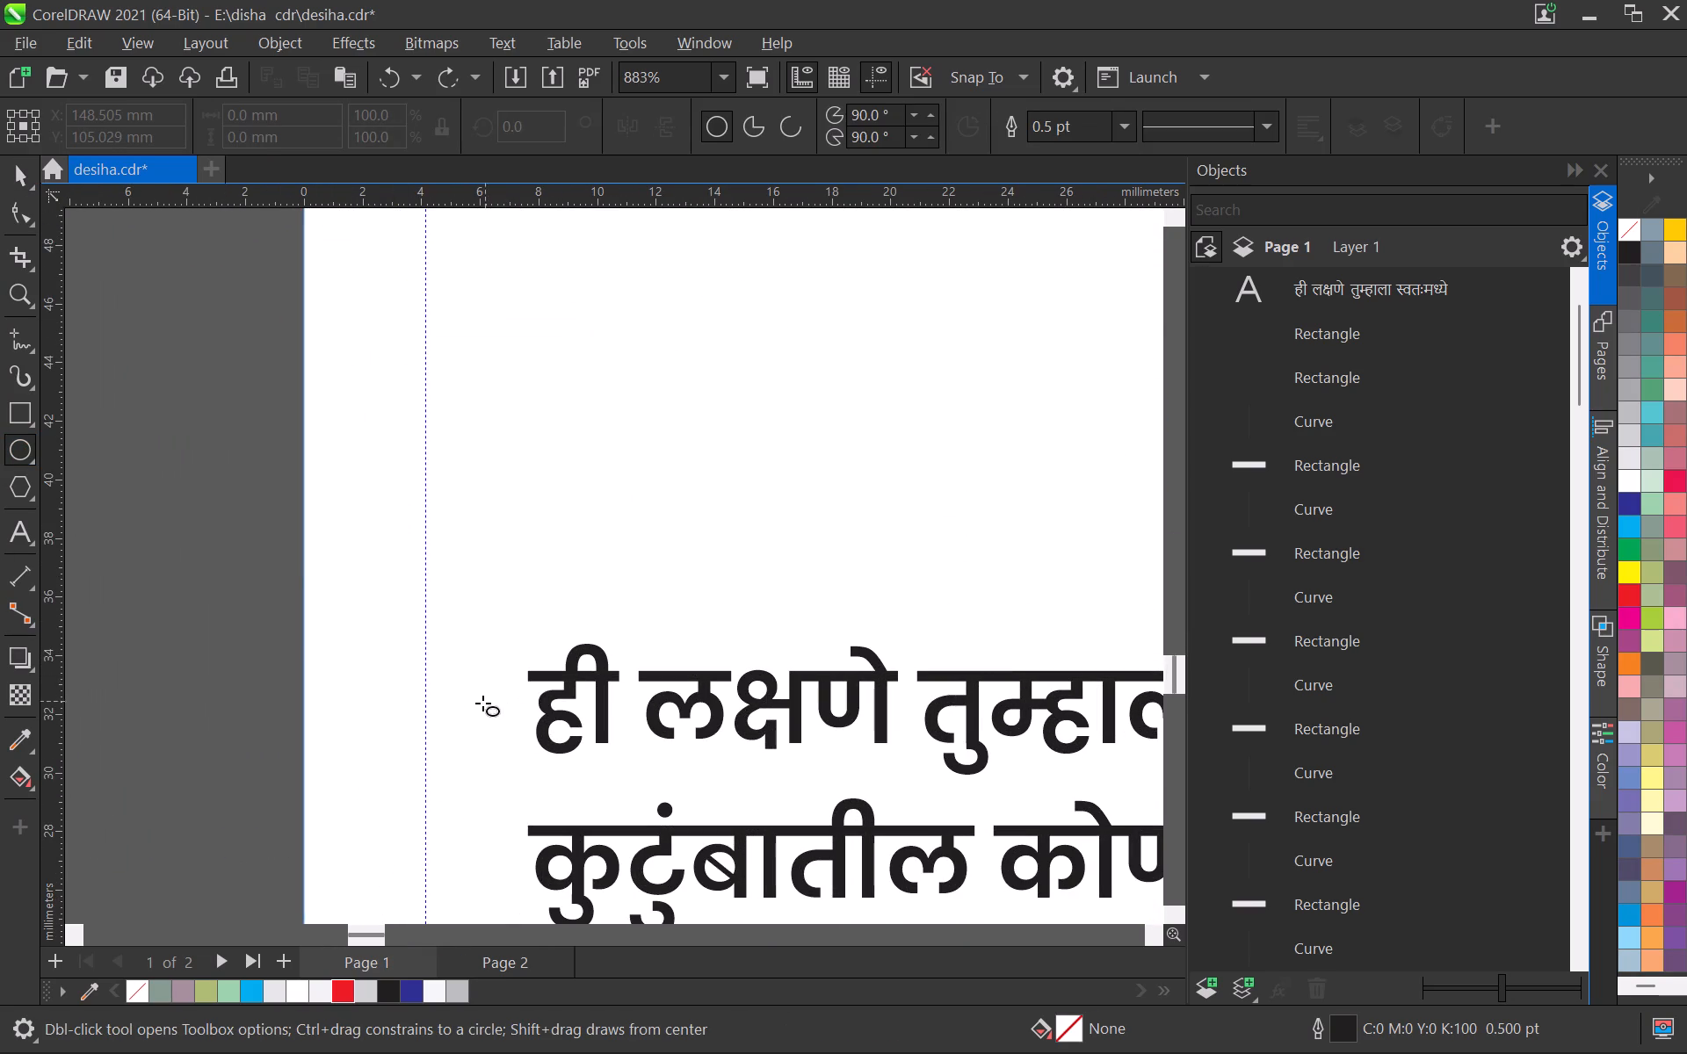
drag(449, 704, 493, 747)
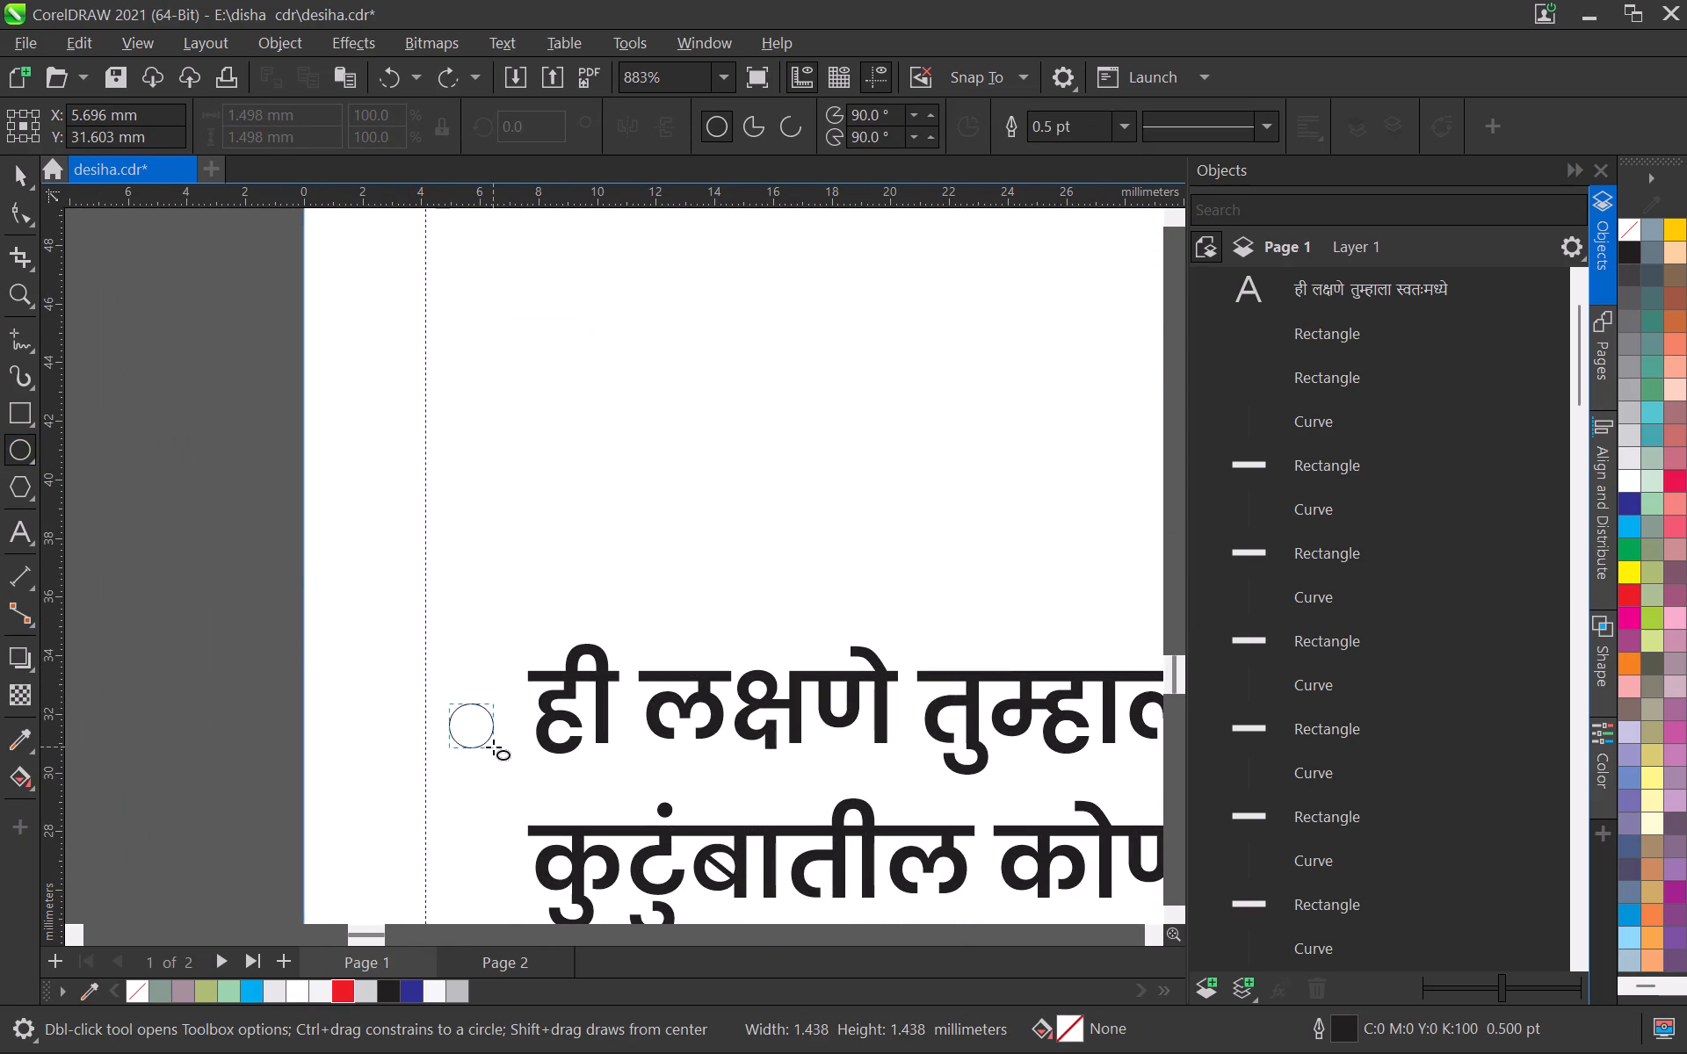
drag(493, 747, 487, 741)
click(411, 993)
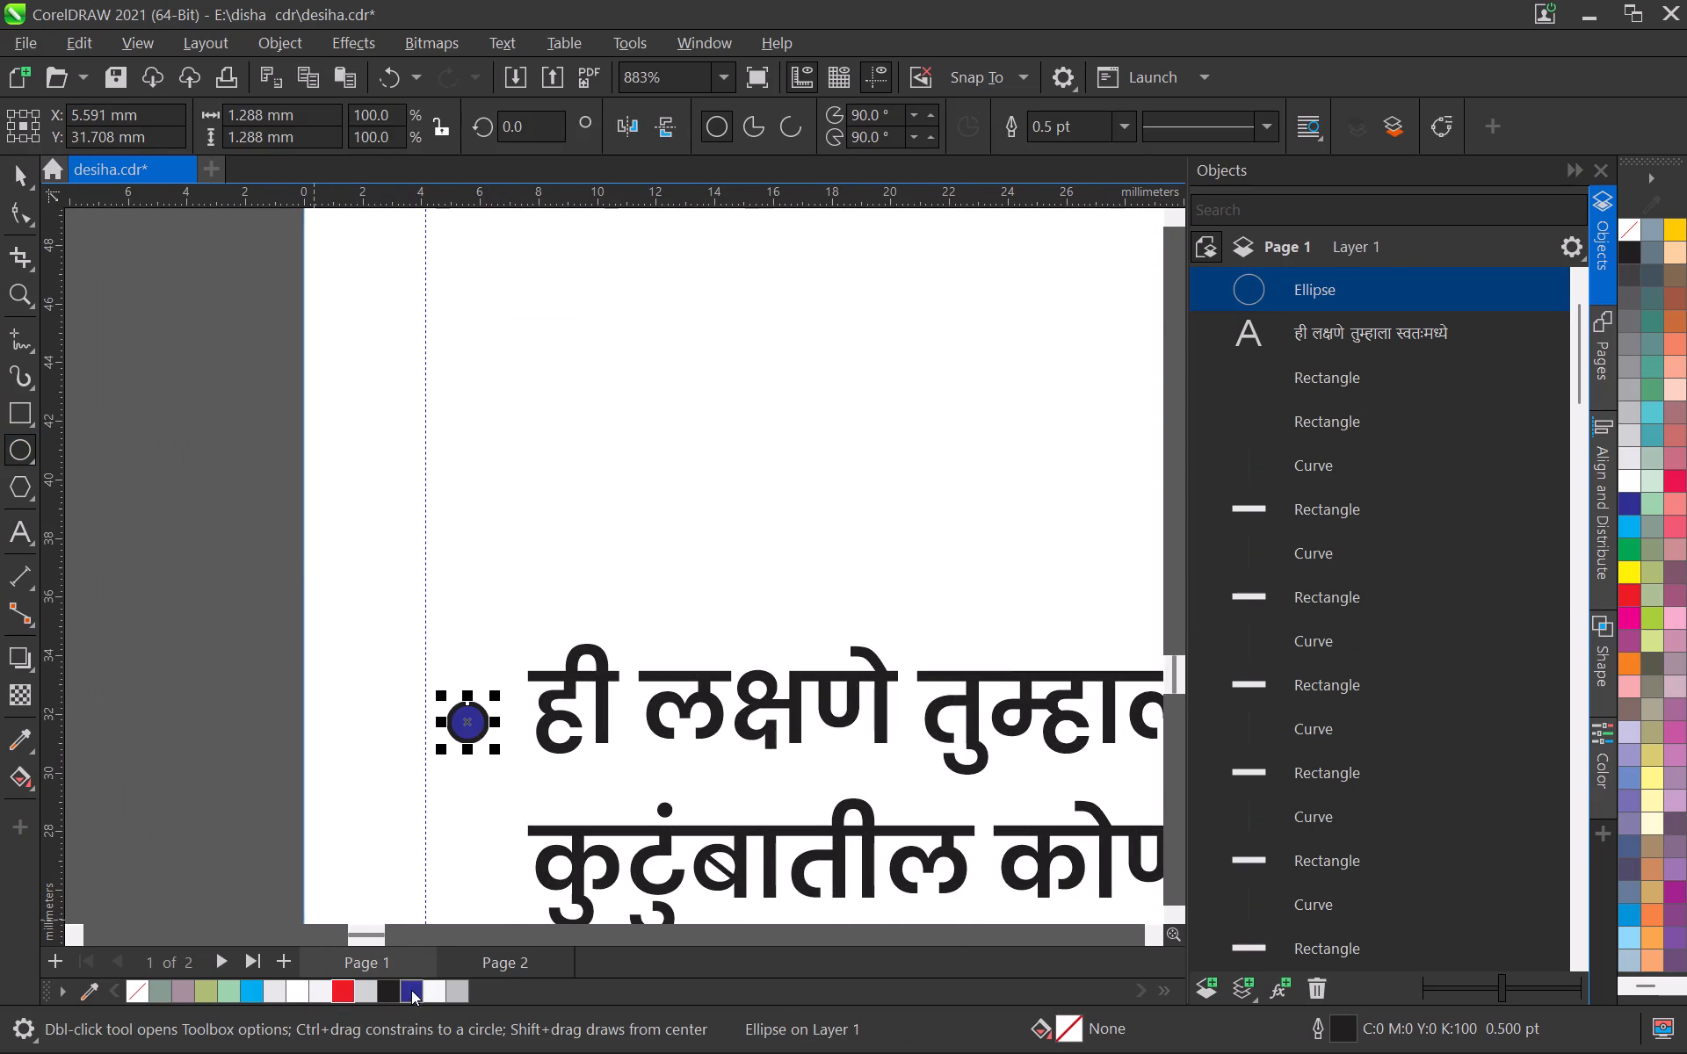
right_click(1626, 238)
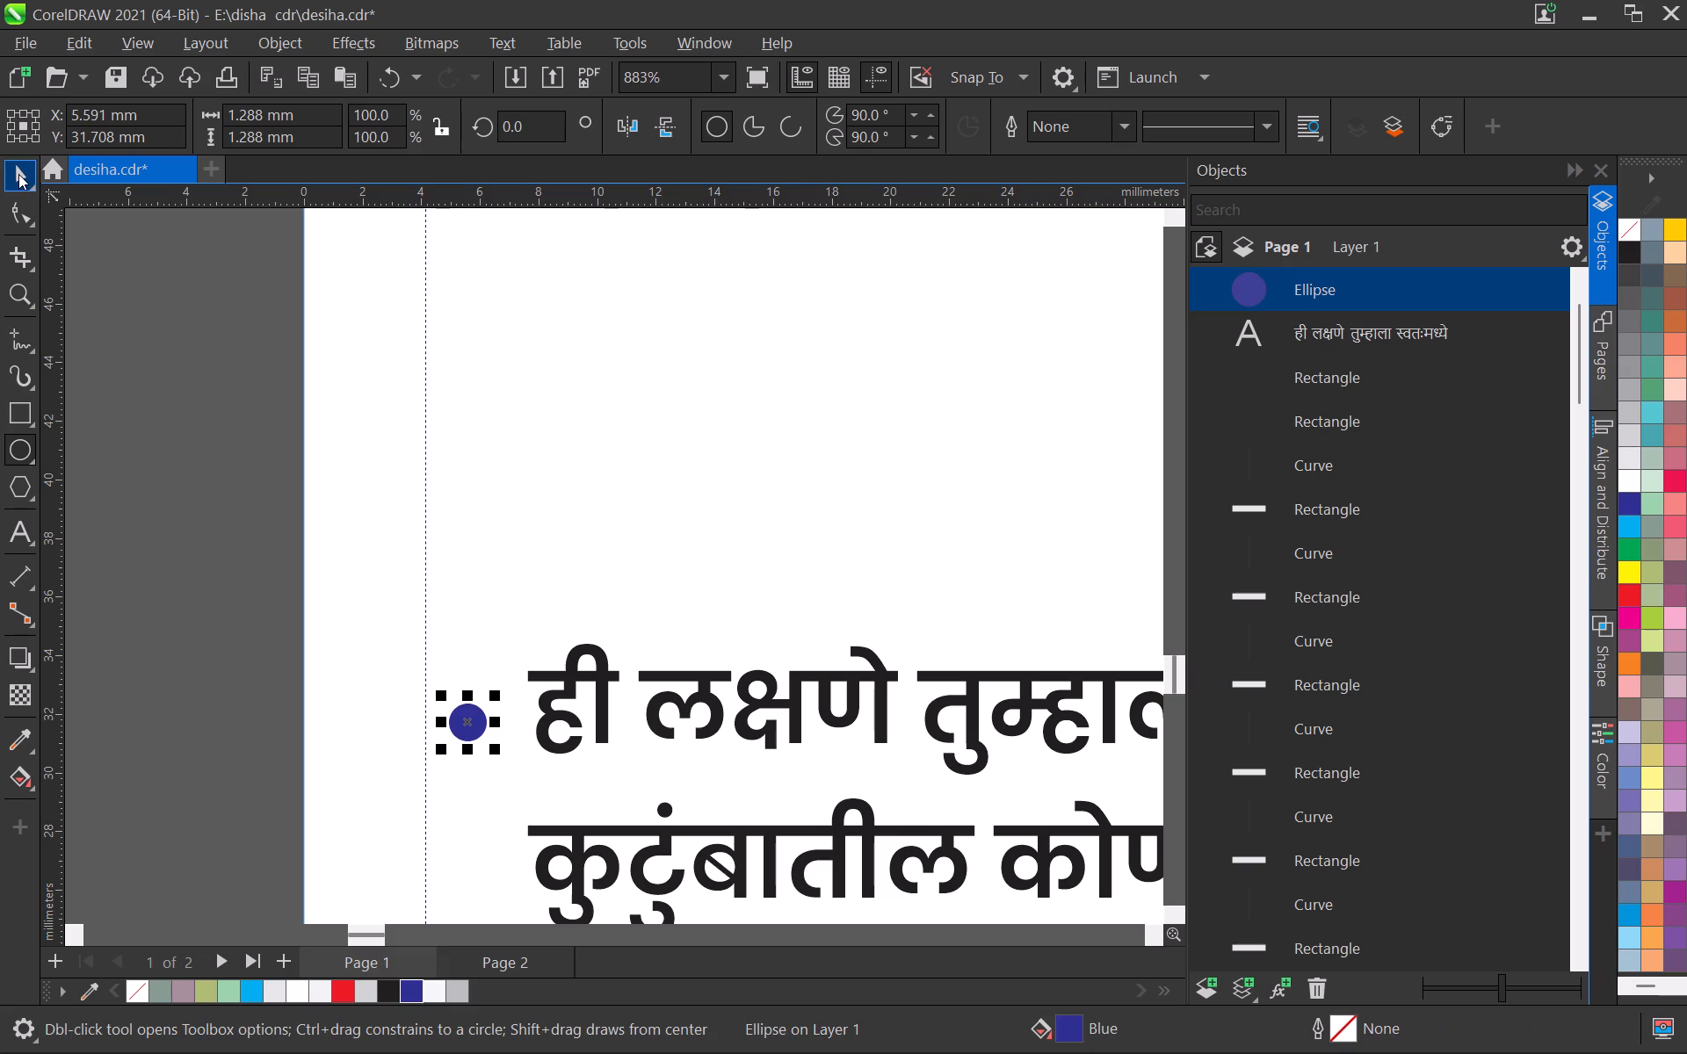
Nudge the blue bullet 0.2 mm up and 0.1 mm away from the advice text.
click(18, 174)
key(Up)
key(Up)
key(Left)
click(557, 579)
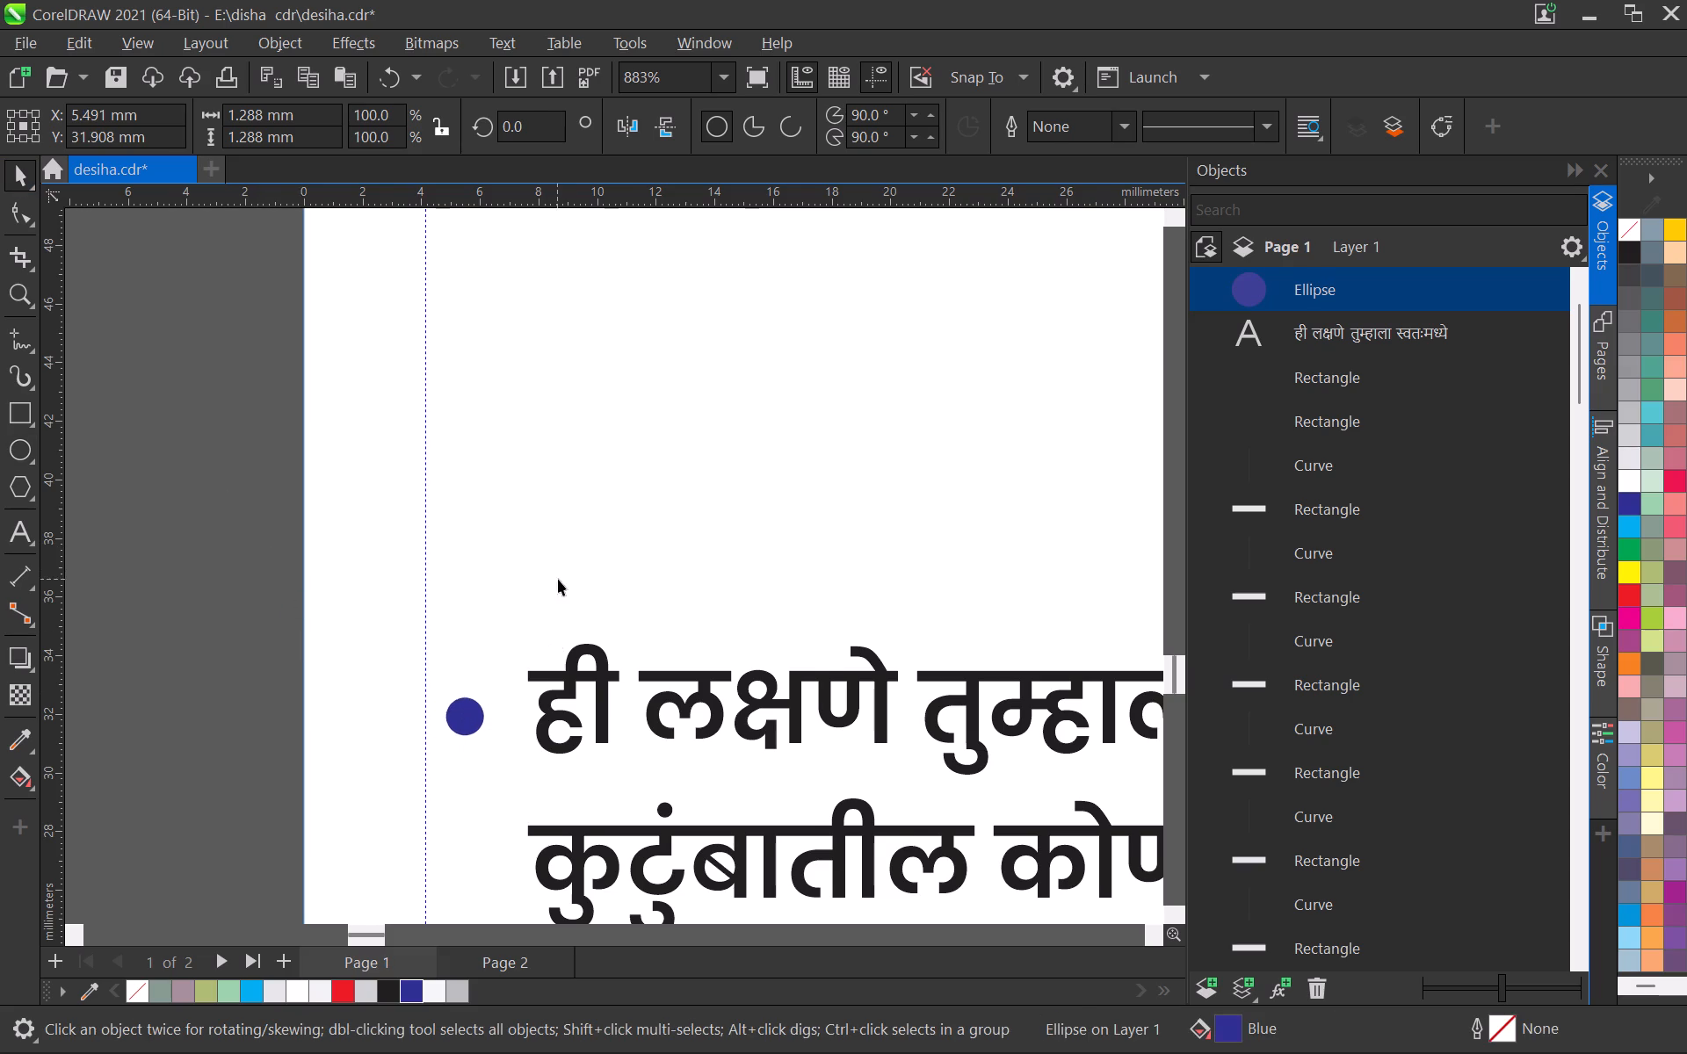
Save the brochure file.
scroll(553, 591, down, 12)
middle_drag(641, 590, 528, 620)
key(ctrl+s)
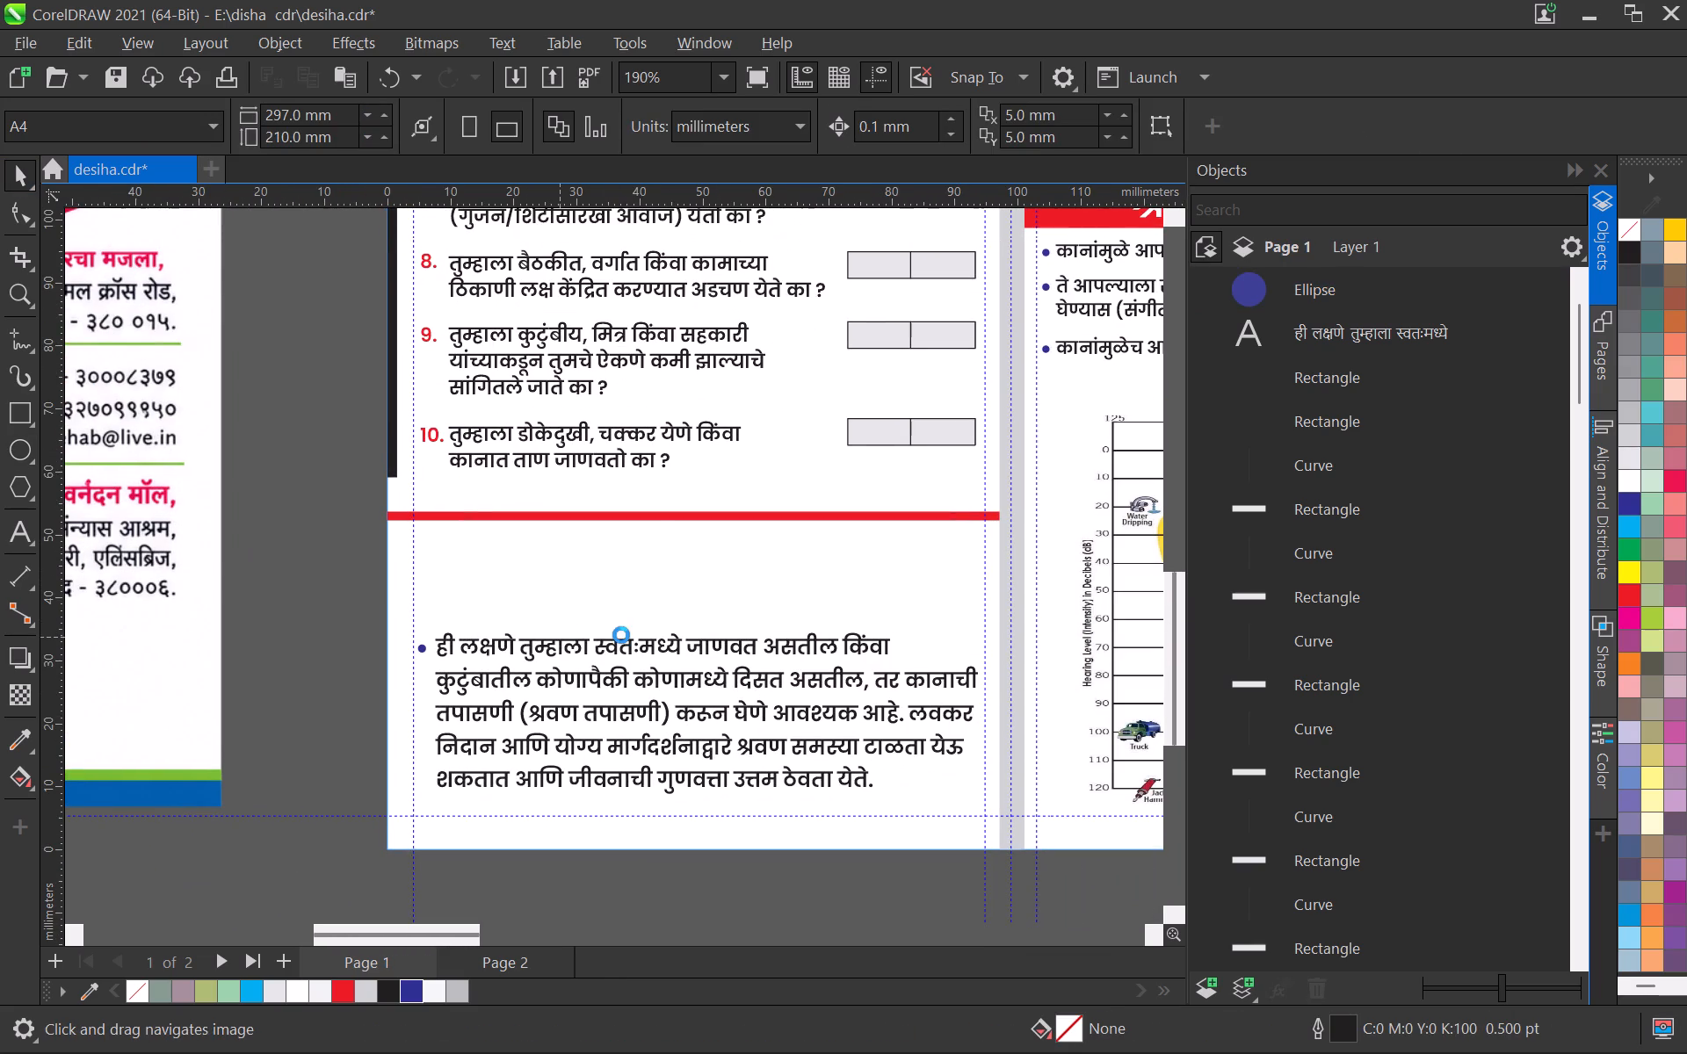
Move the red divider bar straight down to just above the advice paragraph, at about Y 37.8 mm.
scroll(653, 522, up, 3)
click(641, 517)
drag(641, 517, 653, 617)
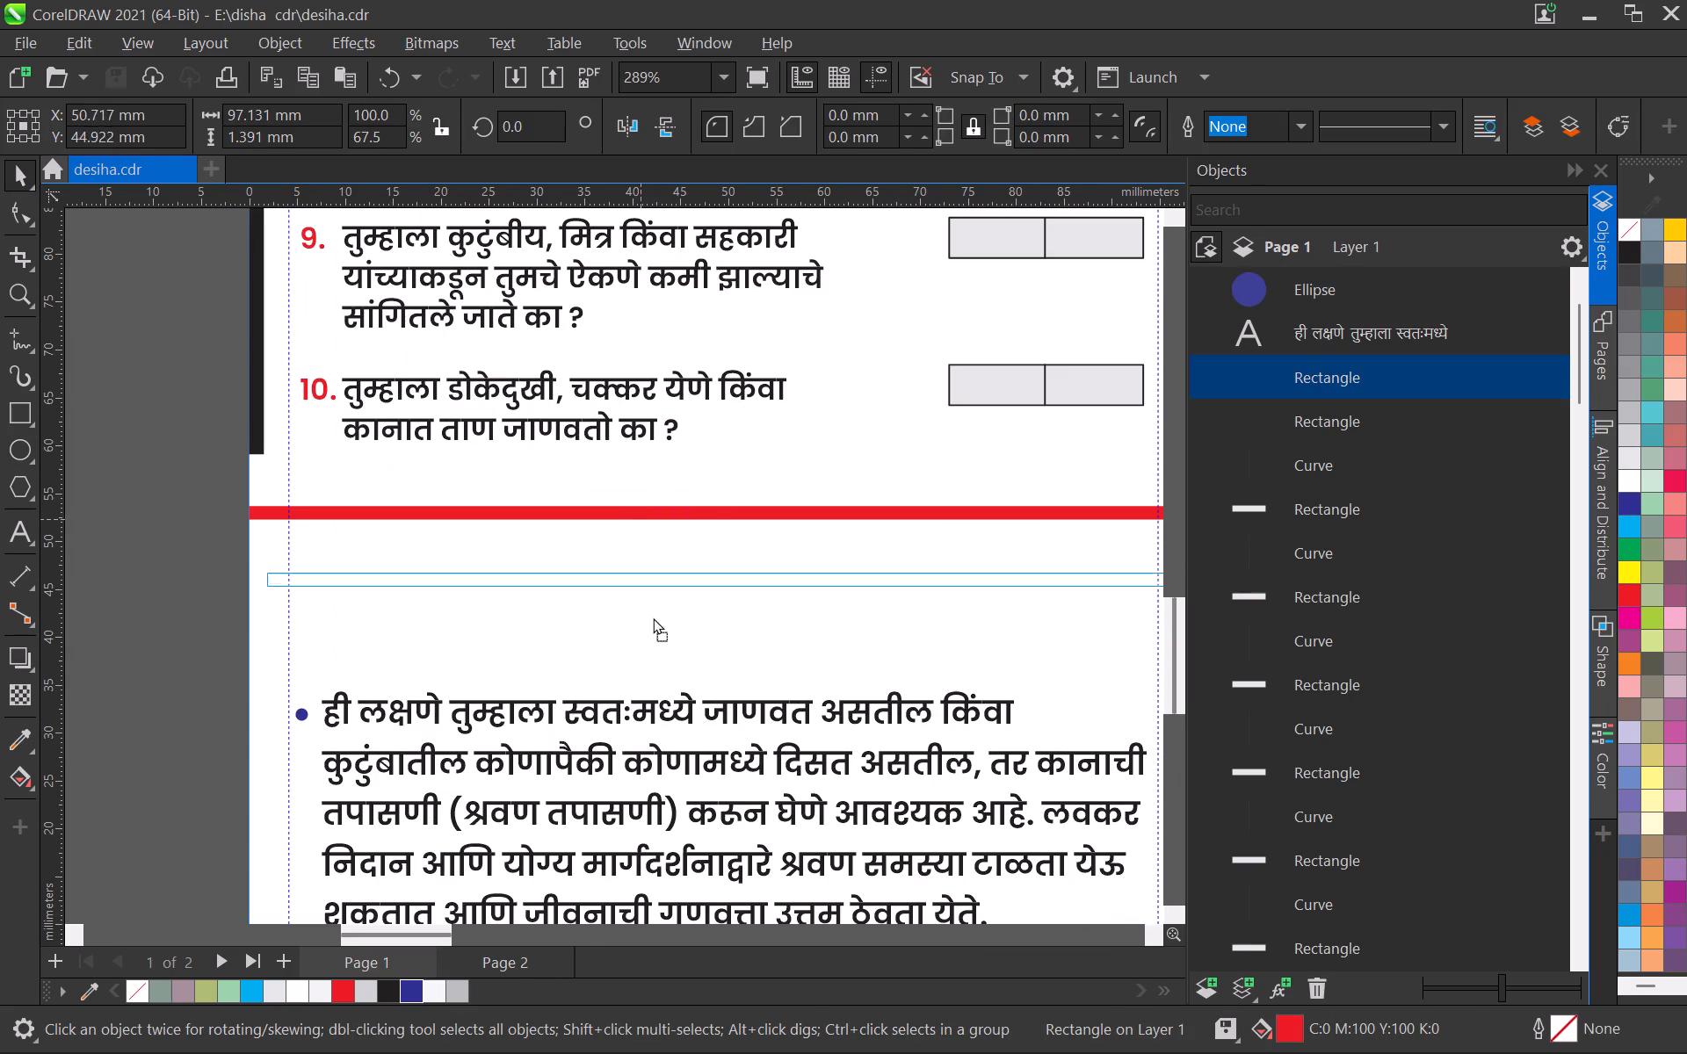
drag(653, 617, 644, 665)
scroll(644, 668, down, 10)
click(675, 635)
scroll(705, 661, up, 3)
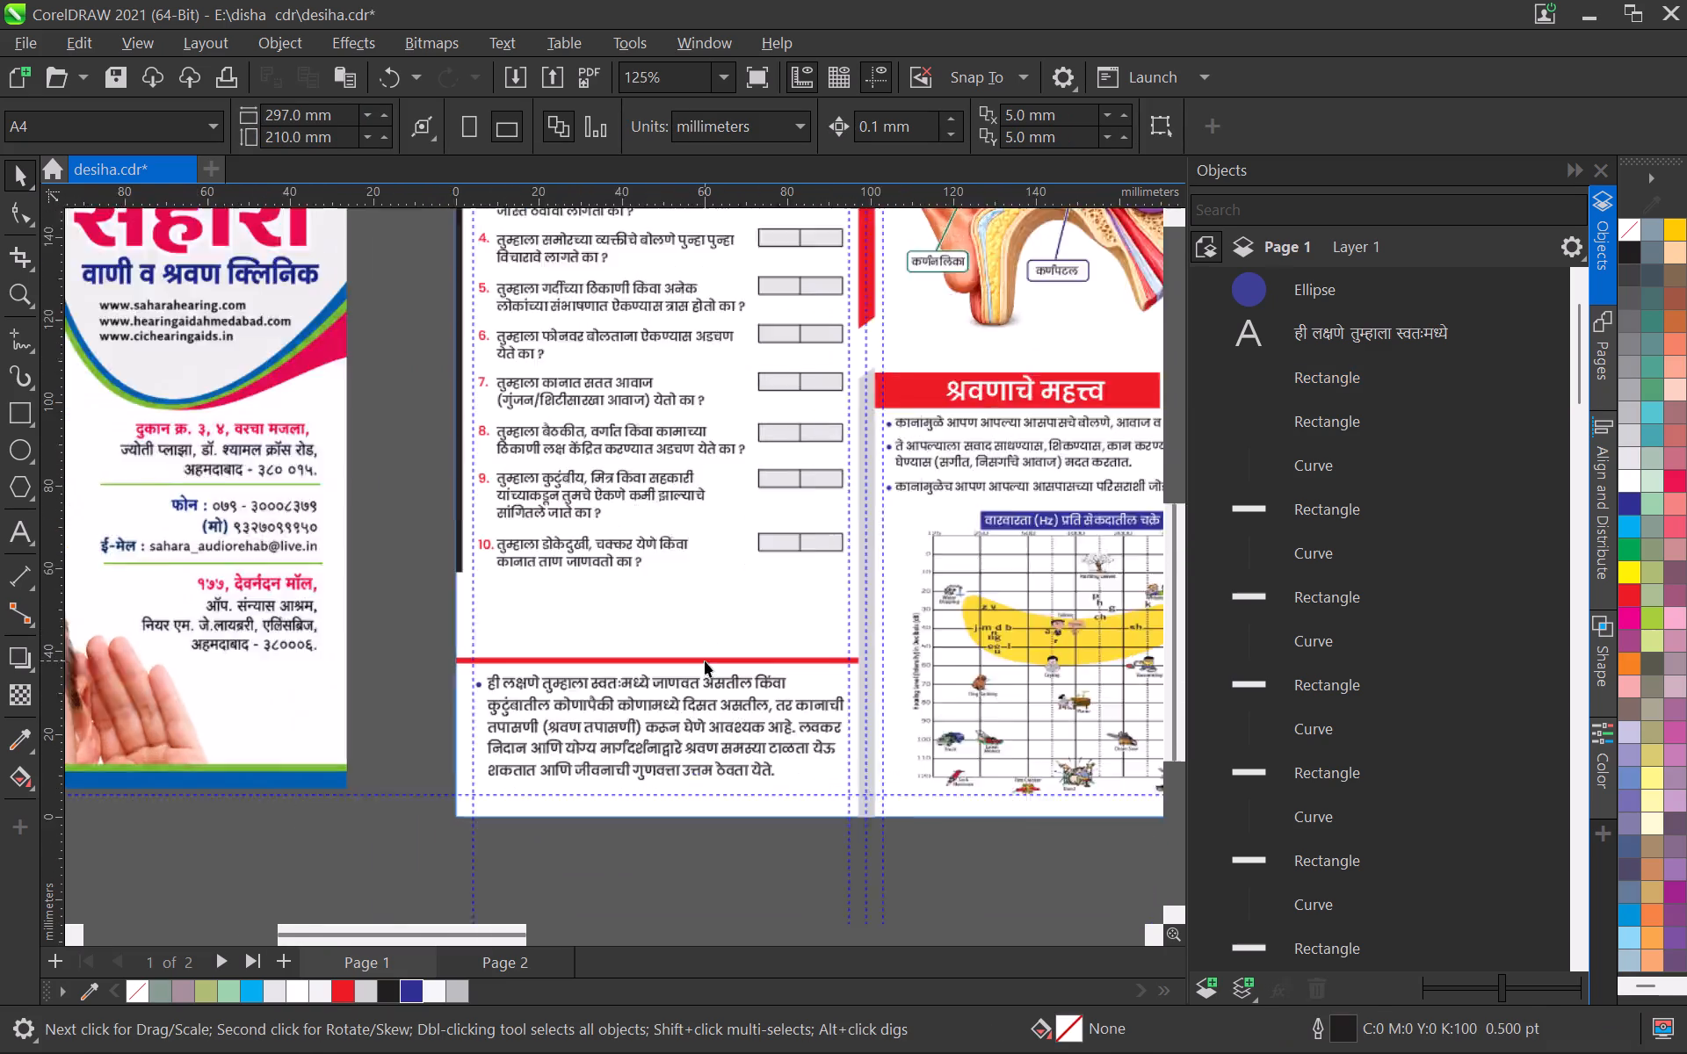
Thin the red divider bar slightly by raising its lower edge.
scroll(705, 661, up, 10)
click(631, 650)
scroll(669, 660, up, 4)
drag(632, 659, 626, 655)
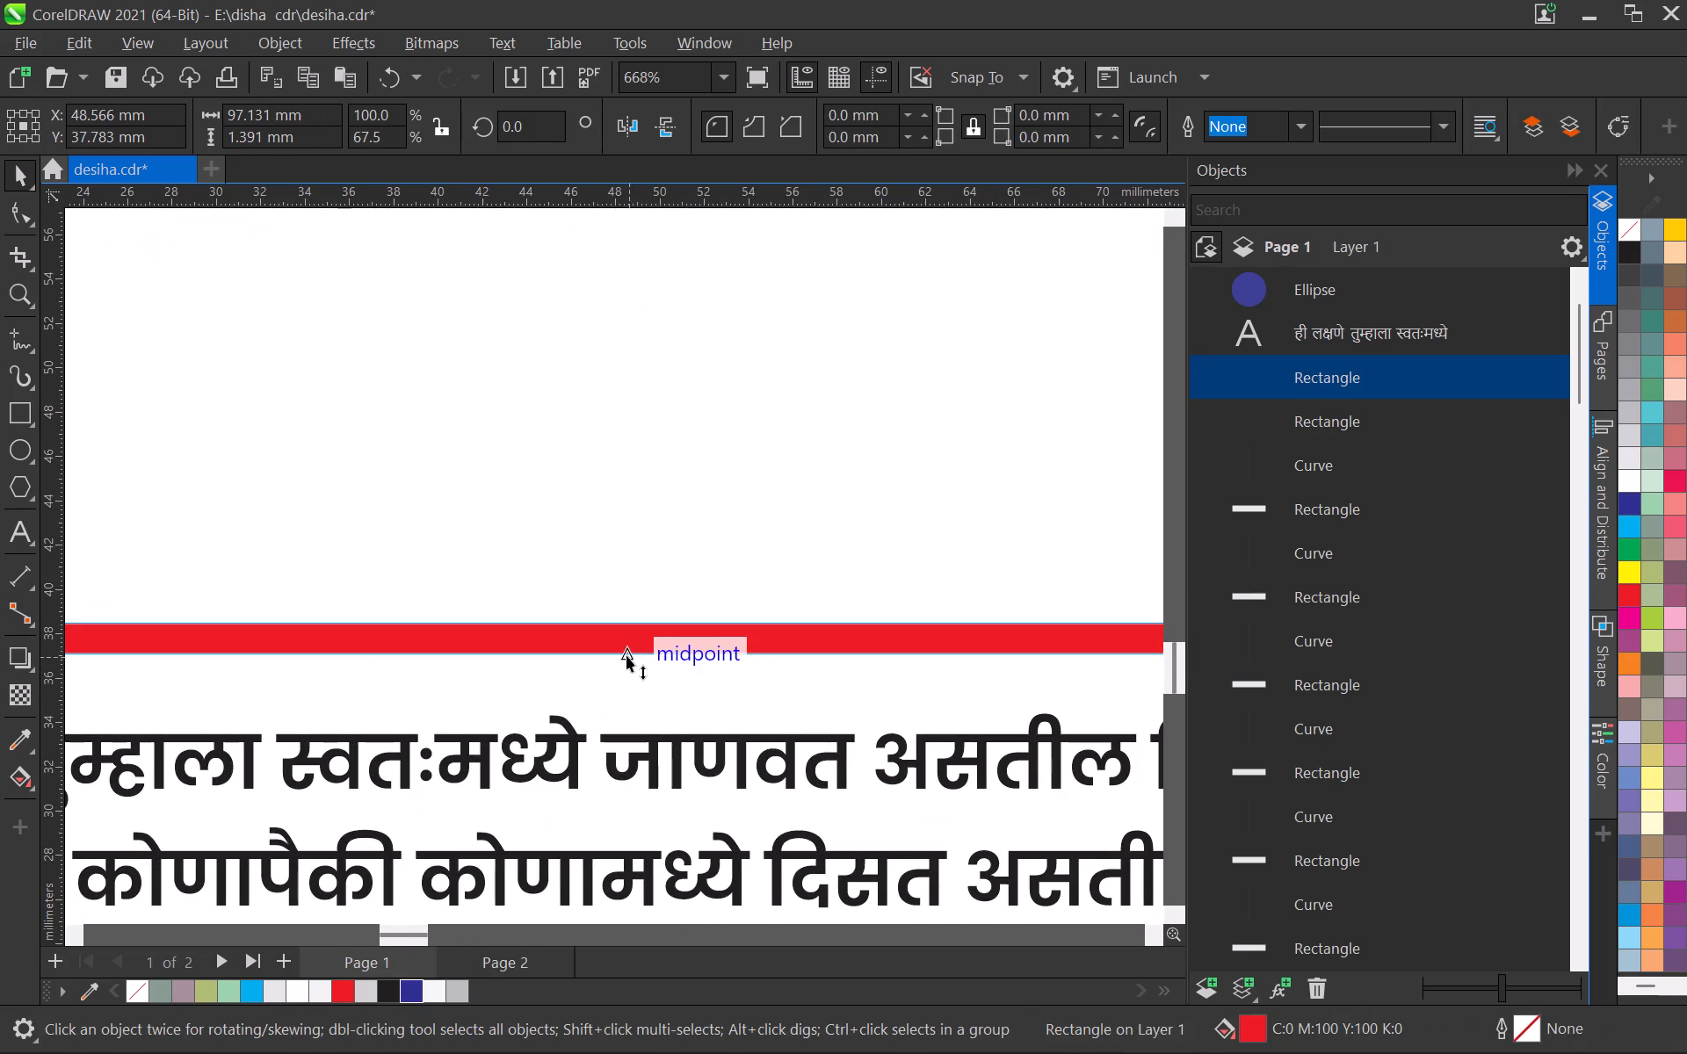
drag(626, 655, 623, 652)
click(668, 540)
scroll(637, 589, down, 18)
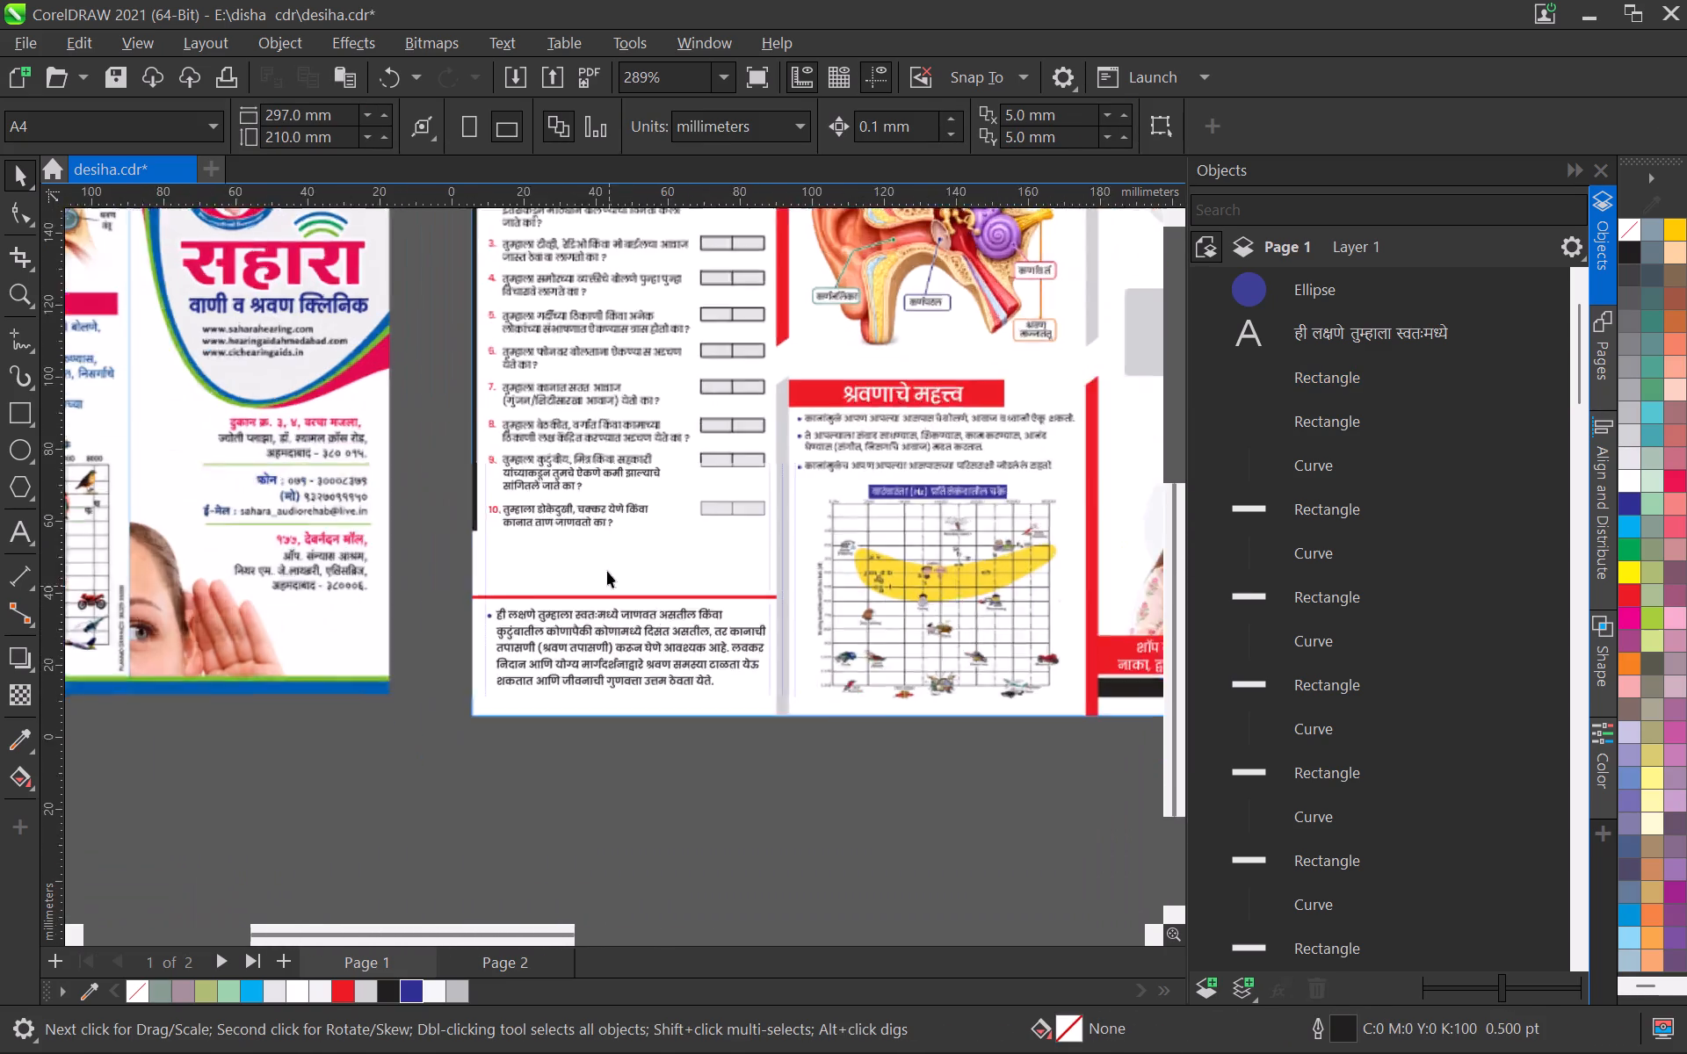
Nudge question 10 with its number and answer boxes down by 2 mm.
middle_drag(607, 546, 551, 617)
scroll(547, 618, up, 5)
drag(278, 544, 872, 610)
key(Down)
key(Down)
key(Down)
key(Down)
key(Down)
key(Down)
key(Down)
key(Down)
key(Down)
key(Down)
key(Down)
key(Down)
key(Down)
key(Down)
key(Down)
key(Down)
key(Down)
key(Down)
key(Down)
key(Down)
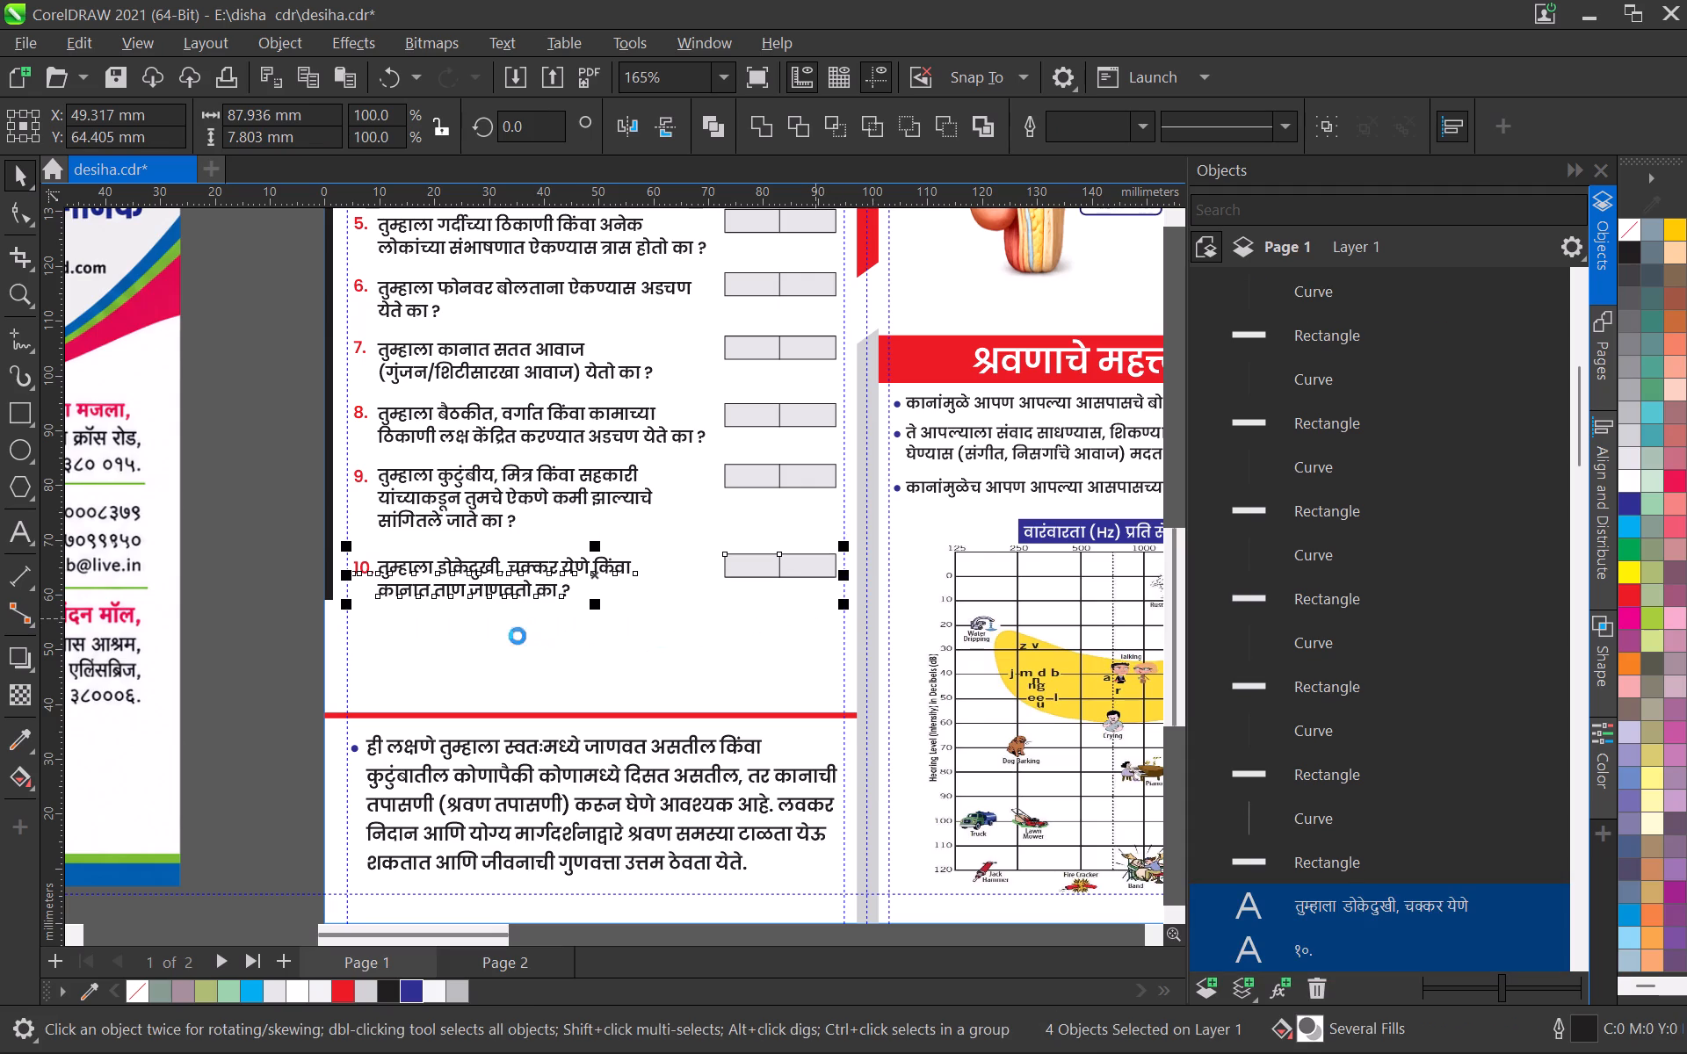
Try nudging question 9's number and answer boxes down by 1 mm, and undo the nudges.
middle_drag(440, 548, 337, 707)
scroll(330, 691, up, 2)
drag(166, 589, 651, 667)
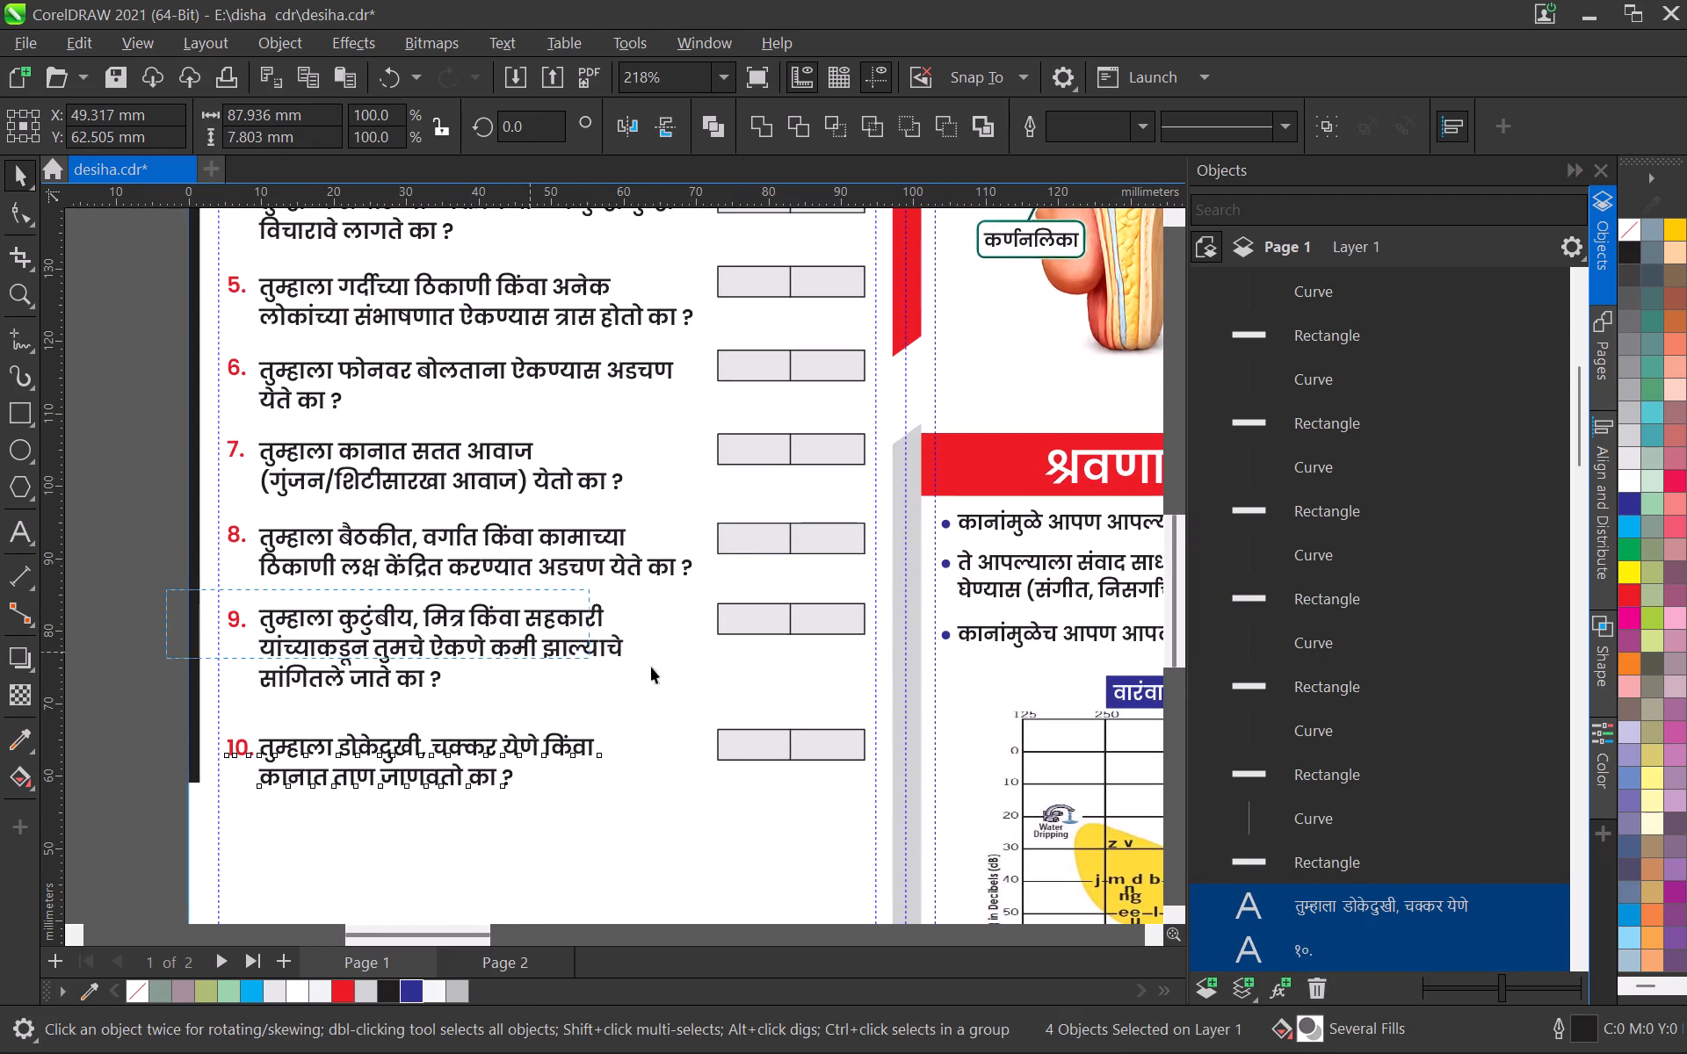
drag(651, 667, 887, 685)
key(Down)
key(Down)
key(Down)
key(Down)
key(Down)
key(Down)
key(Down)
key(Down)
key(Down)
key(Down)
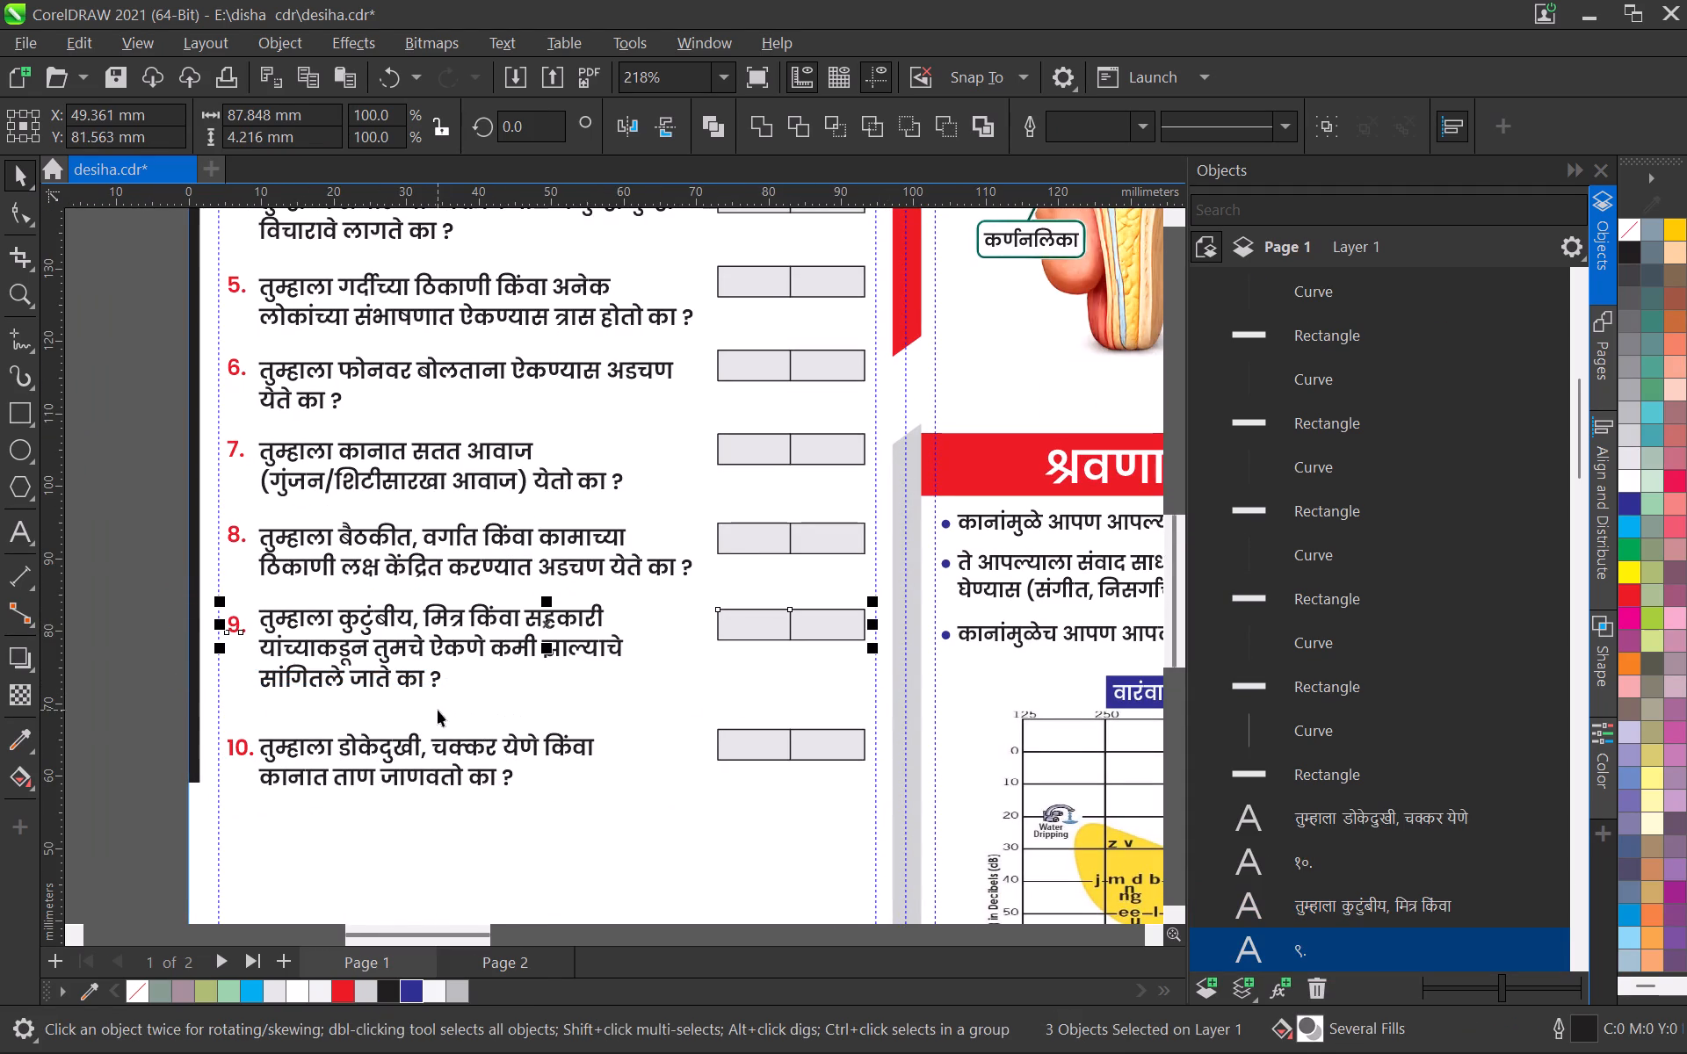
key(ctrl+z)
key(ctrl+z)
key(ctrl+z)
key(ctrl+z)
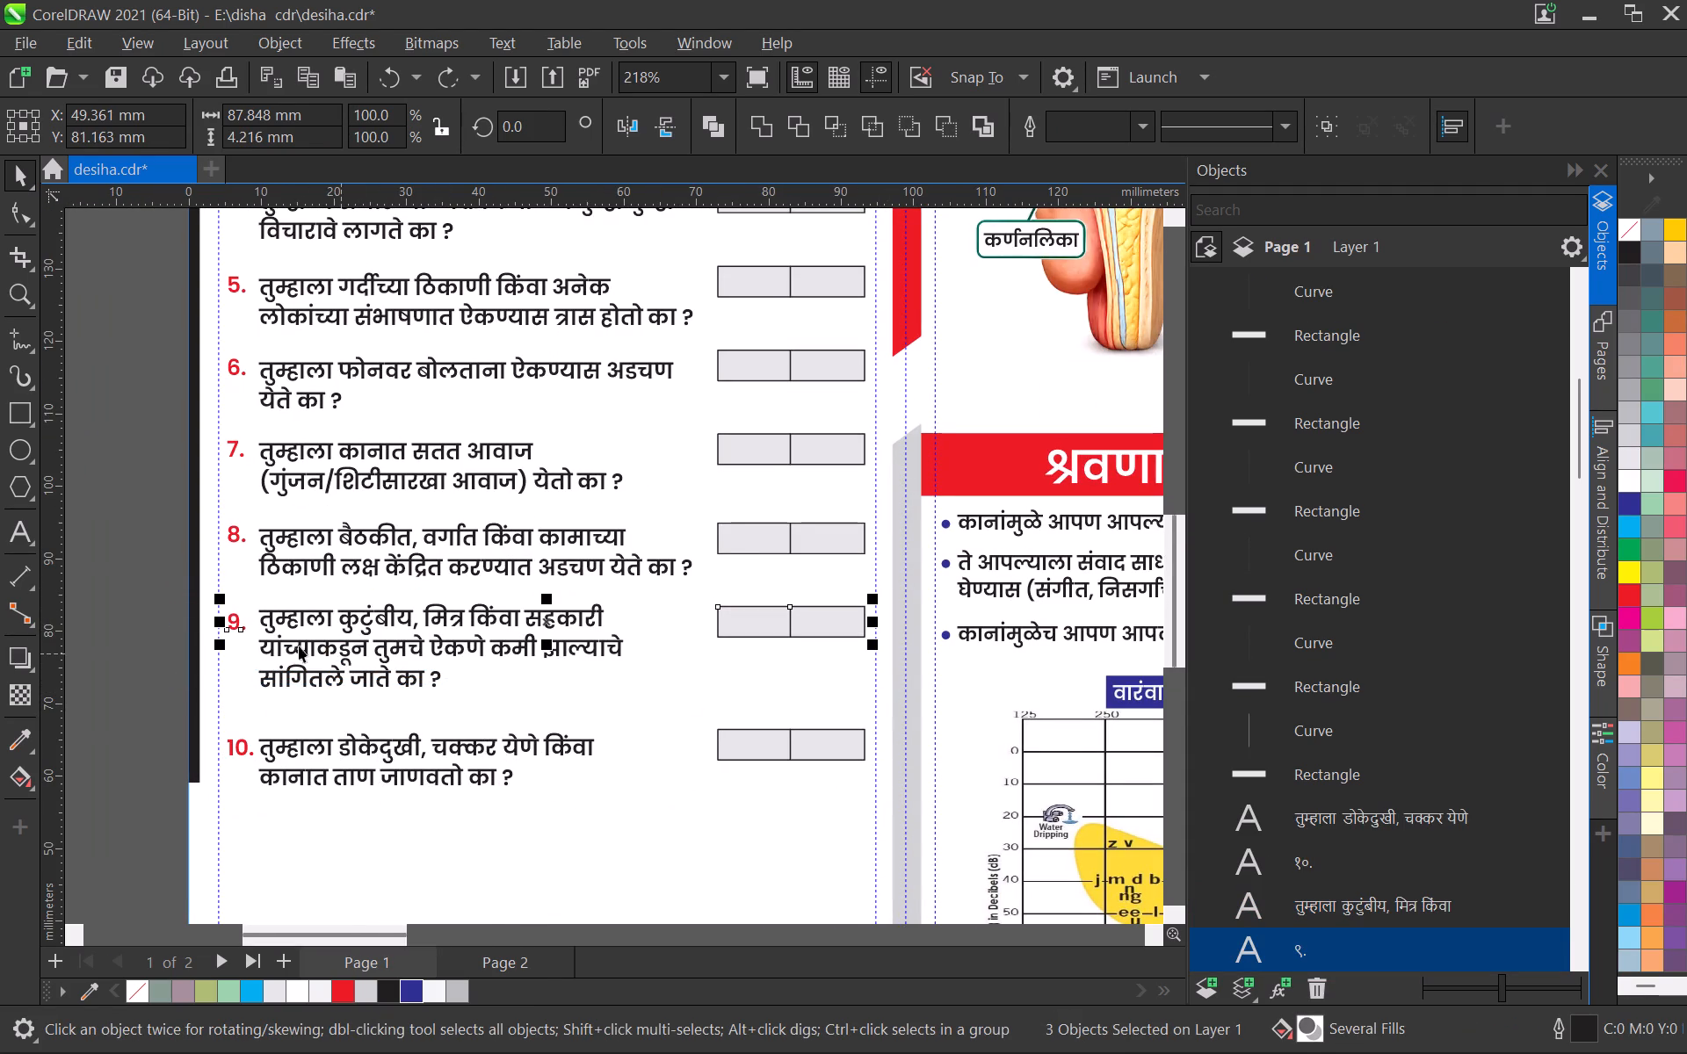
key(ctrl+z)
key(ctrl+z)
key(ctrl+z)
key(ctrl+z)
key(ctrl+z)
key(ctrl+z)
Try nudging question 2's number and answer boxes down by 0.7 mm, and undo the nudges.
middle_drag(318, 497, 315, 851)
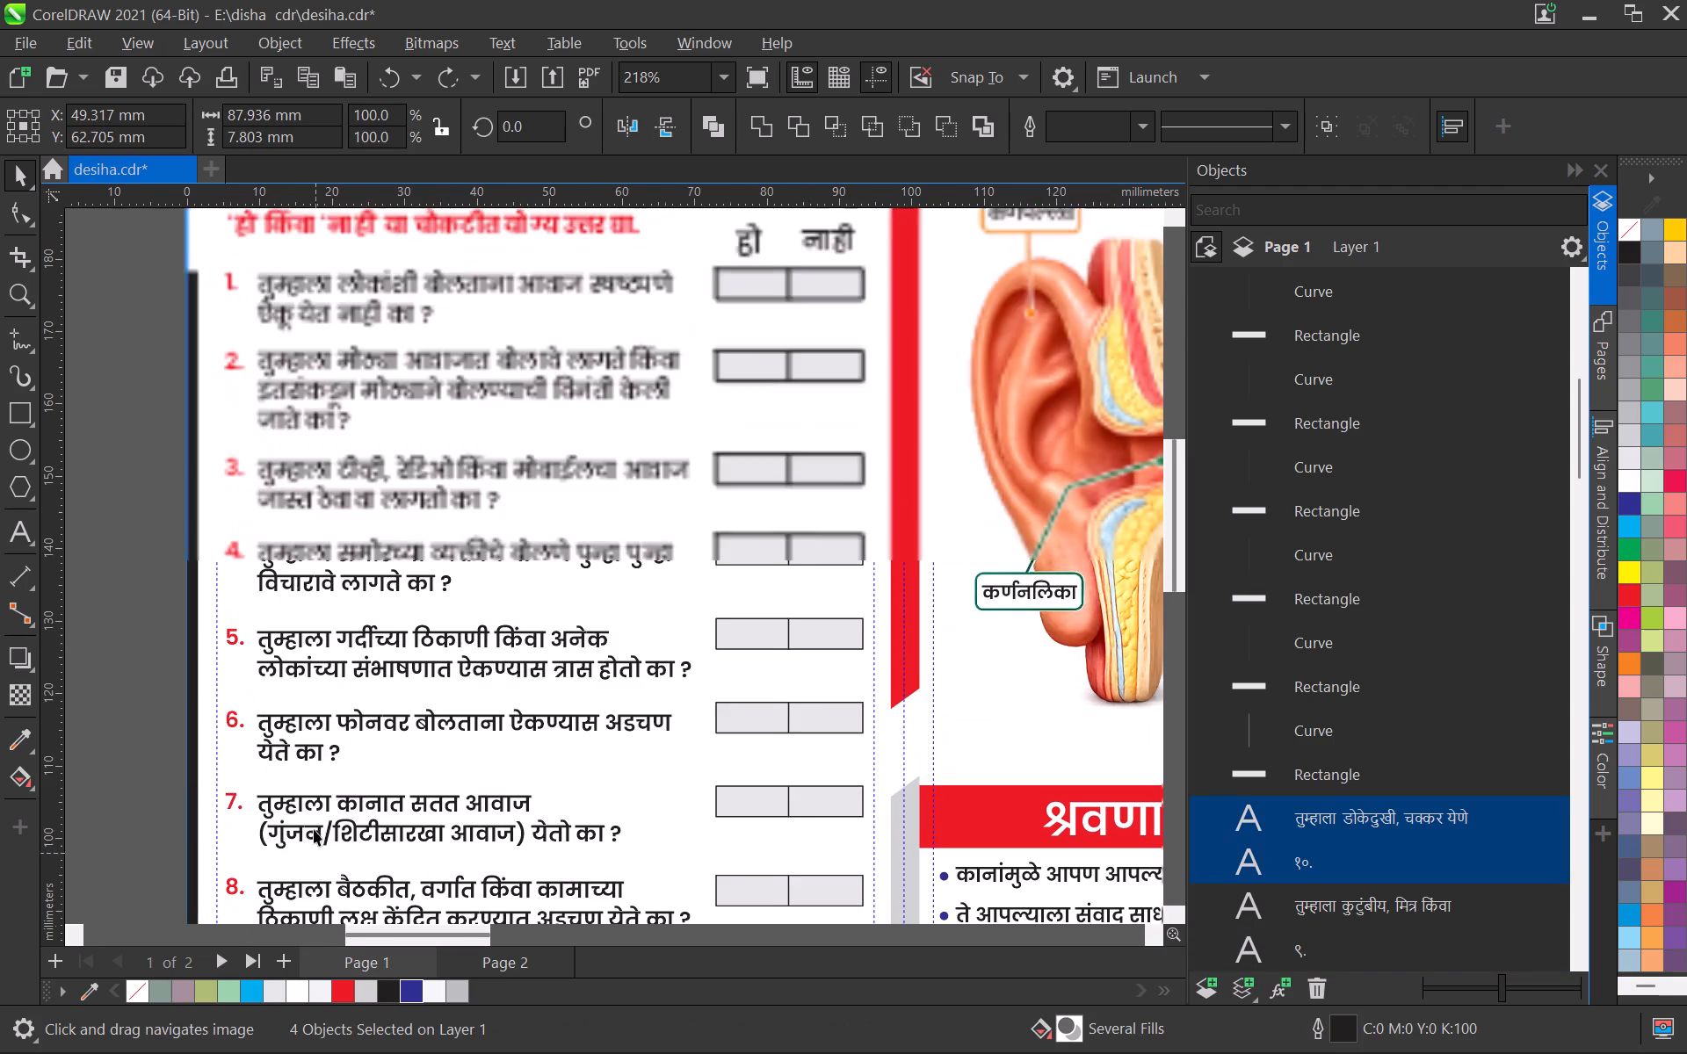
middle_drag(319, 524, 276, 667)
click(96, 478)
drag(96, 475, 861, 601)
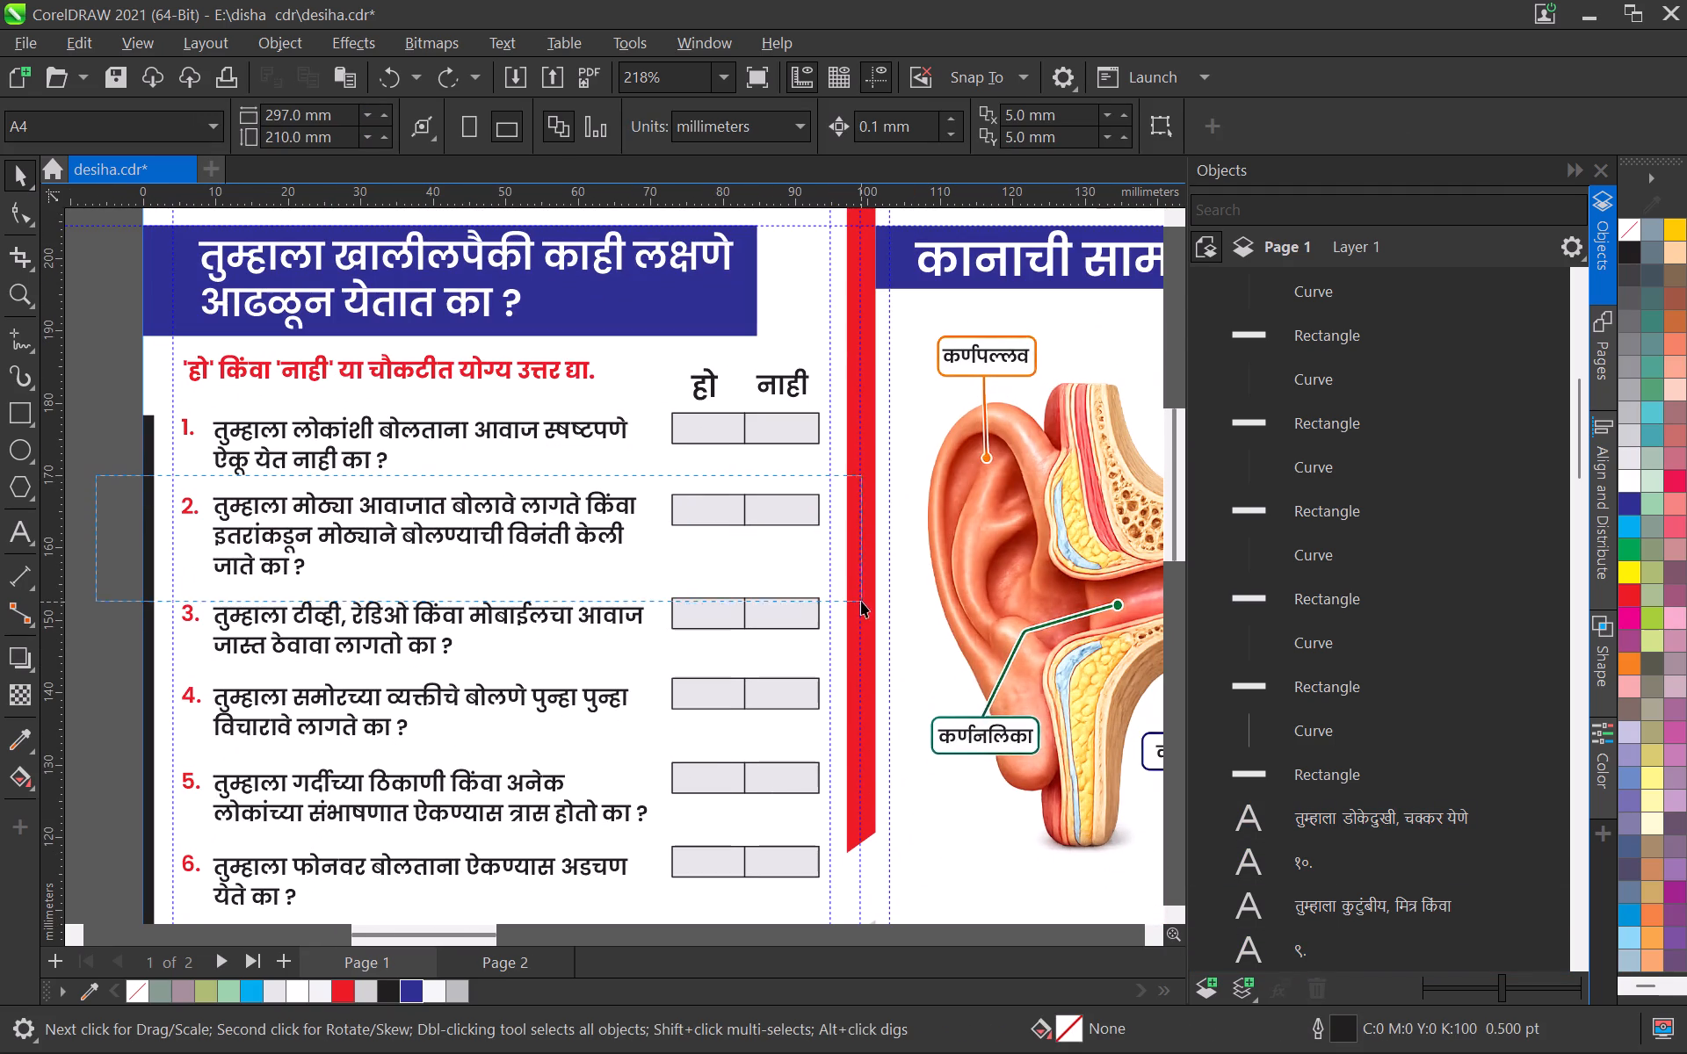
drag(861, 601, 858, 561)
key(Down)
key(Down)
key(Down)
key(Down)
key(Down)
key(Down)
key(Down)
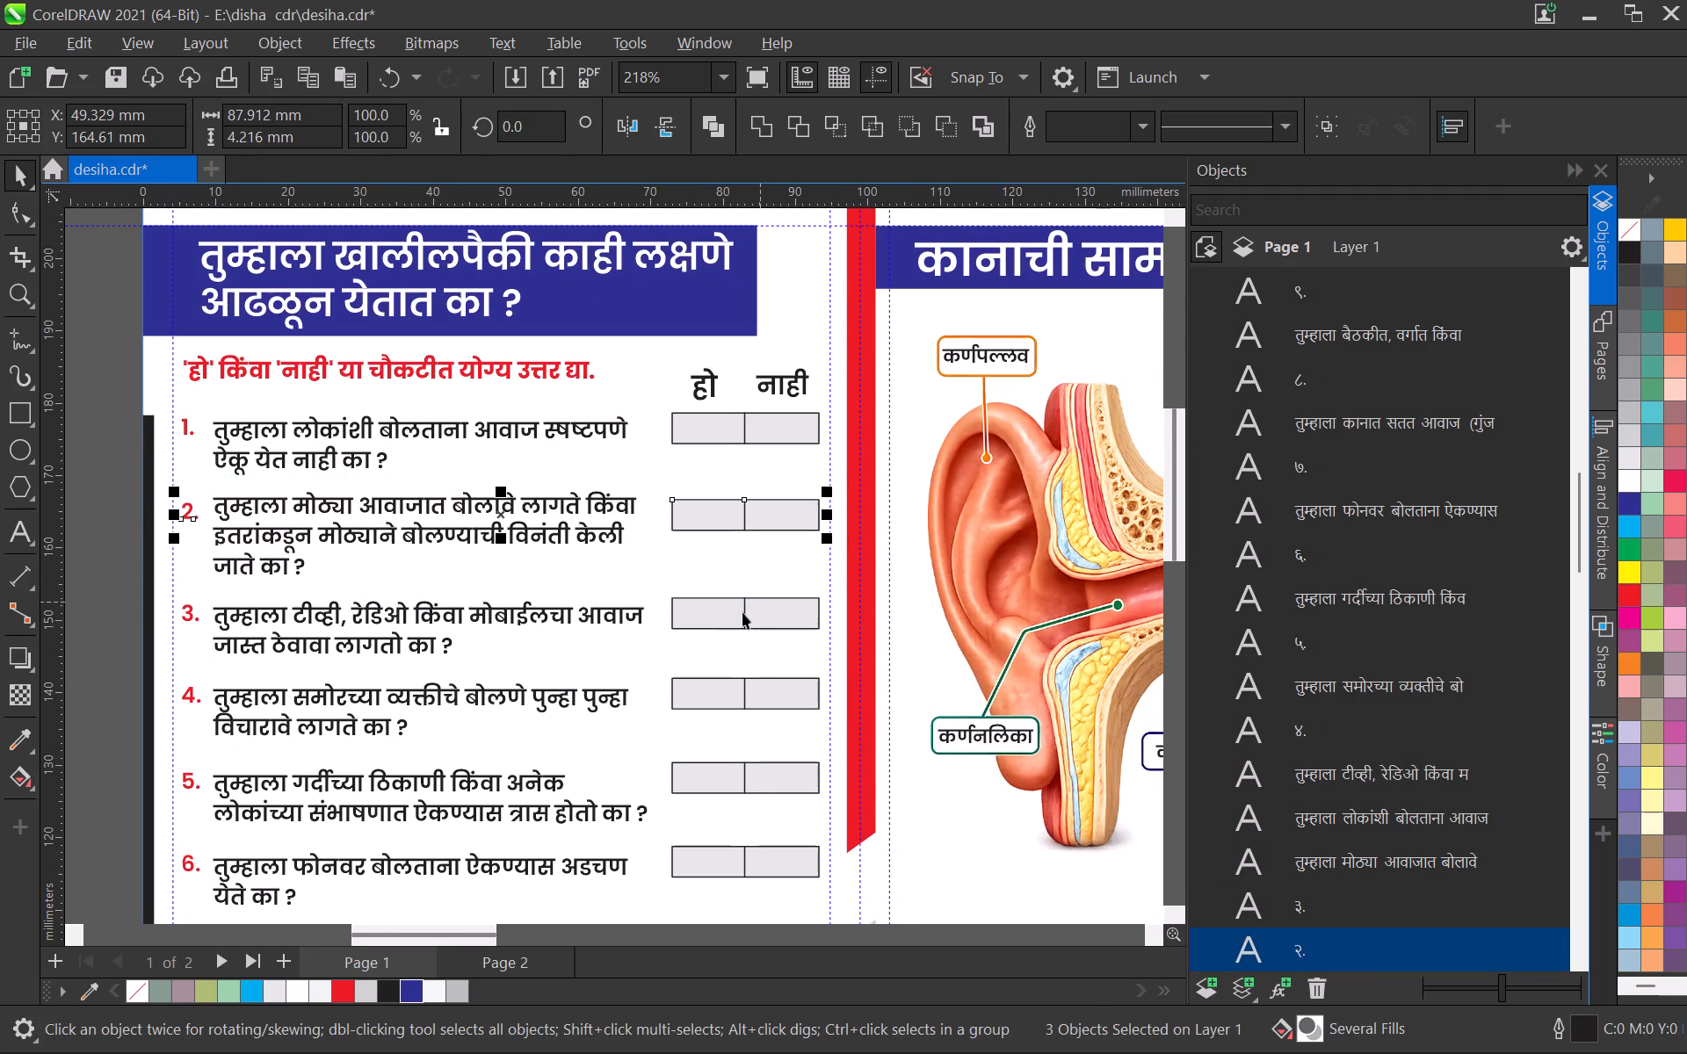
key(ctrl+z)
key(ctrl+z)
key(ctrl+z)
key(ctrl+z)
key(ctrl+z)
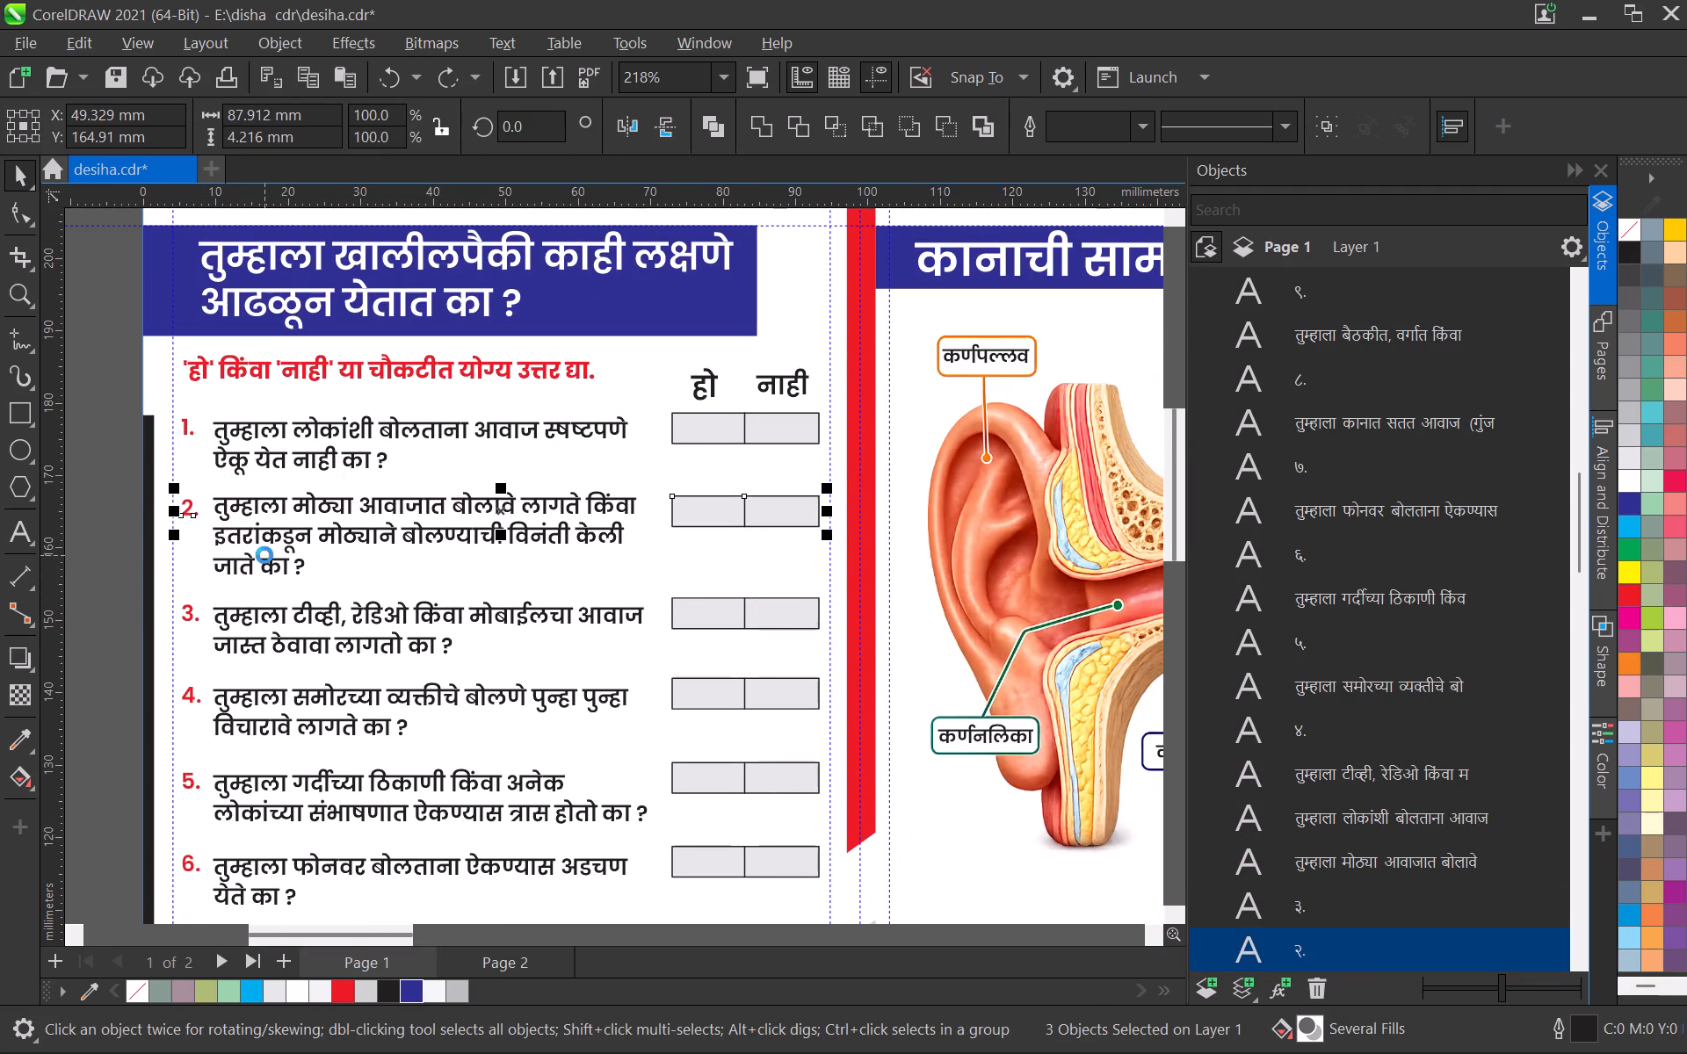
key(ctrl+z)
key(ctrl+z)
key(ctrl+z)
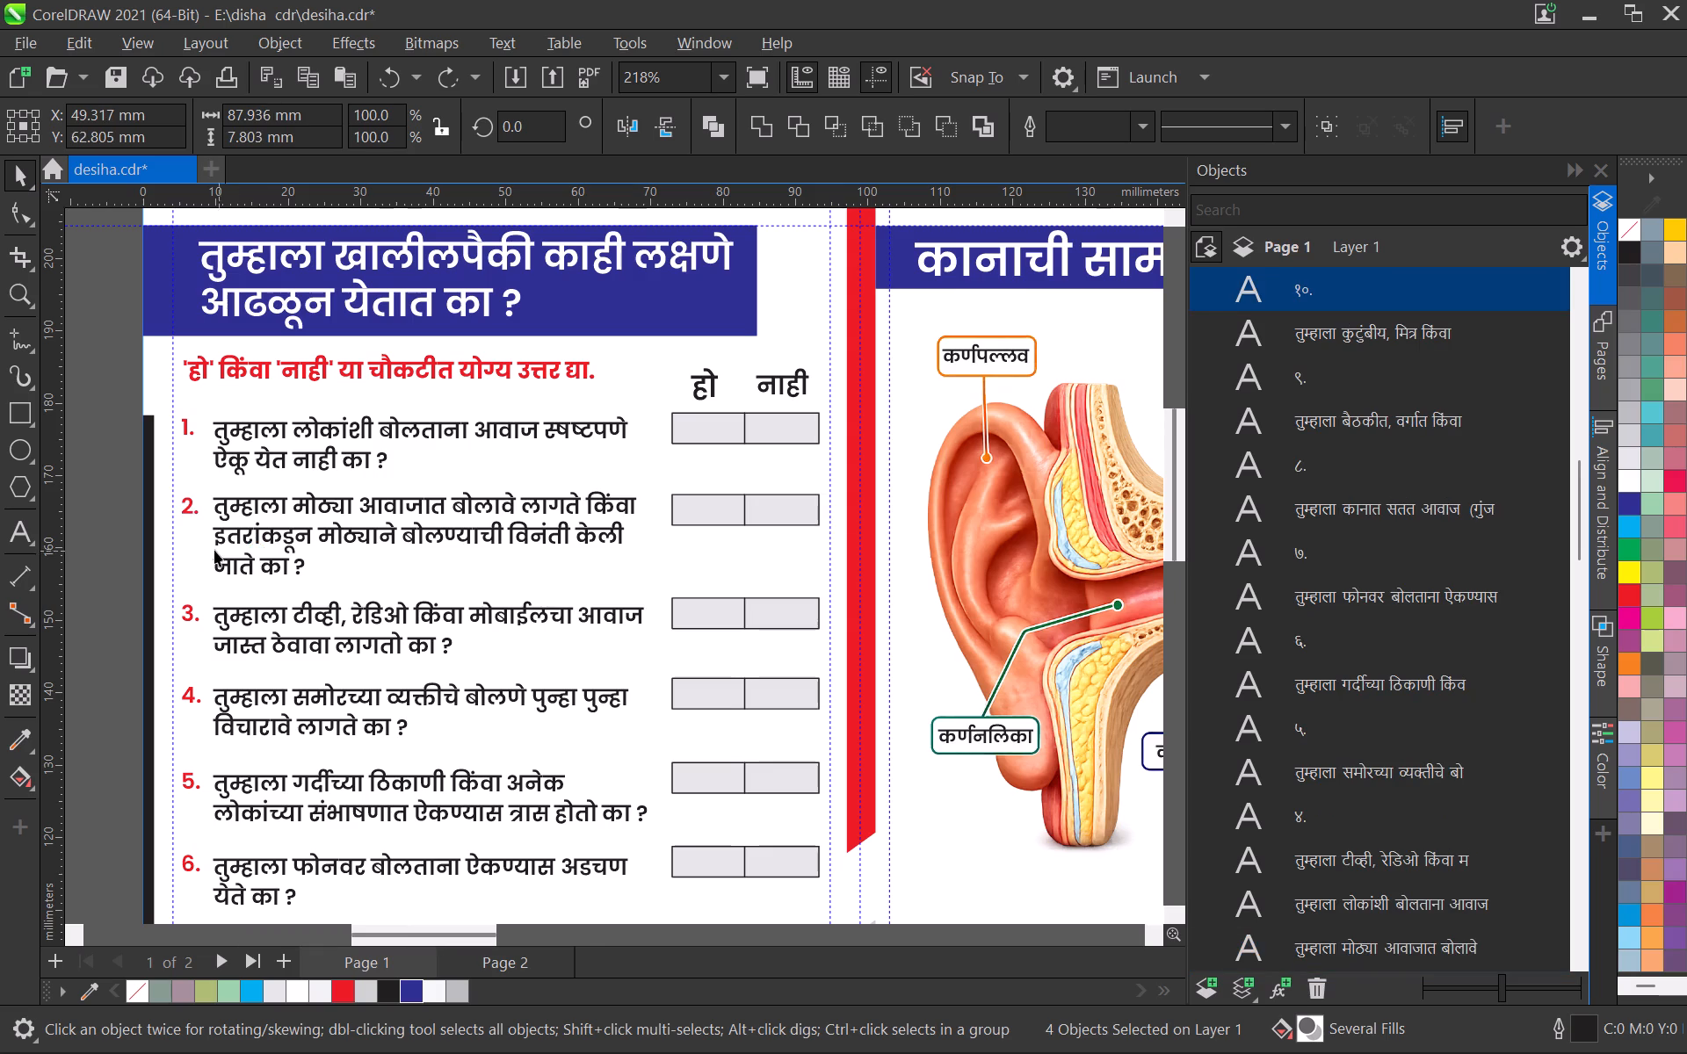
Nudge question 2 with its number, full text and answer boxes down by 2 mm.
scroll(214, 551, down, 9)
middle_drag(302, 678, 326, 727)
scroll(314, 715, up, 7)
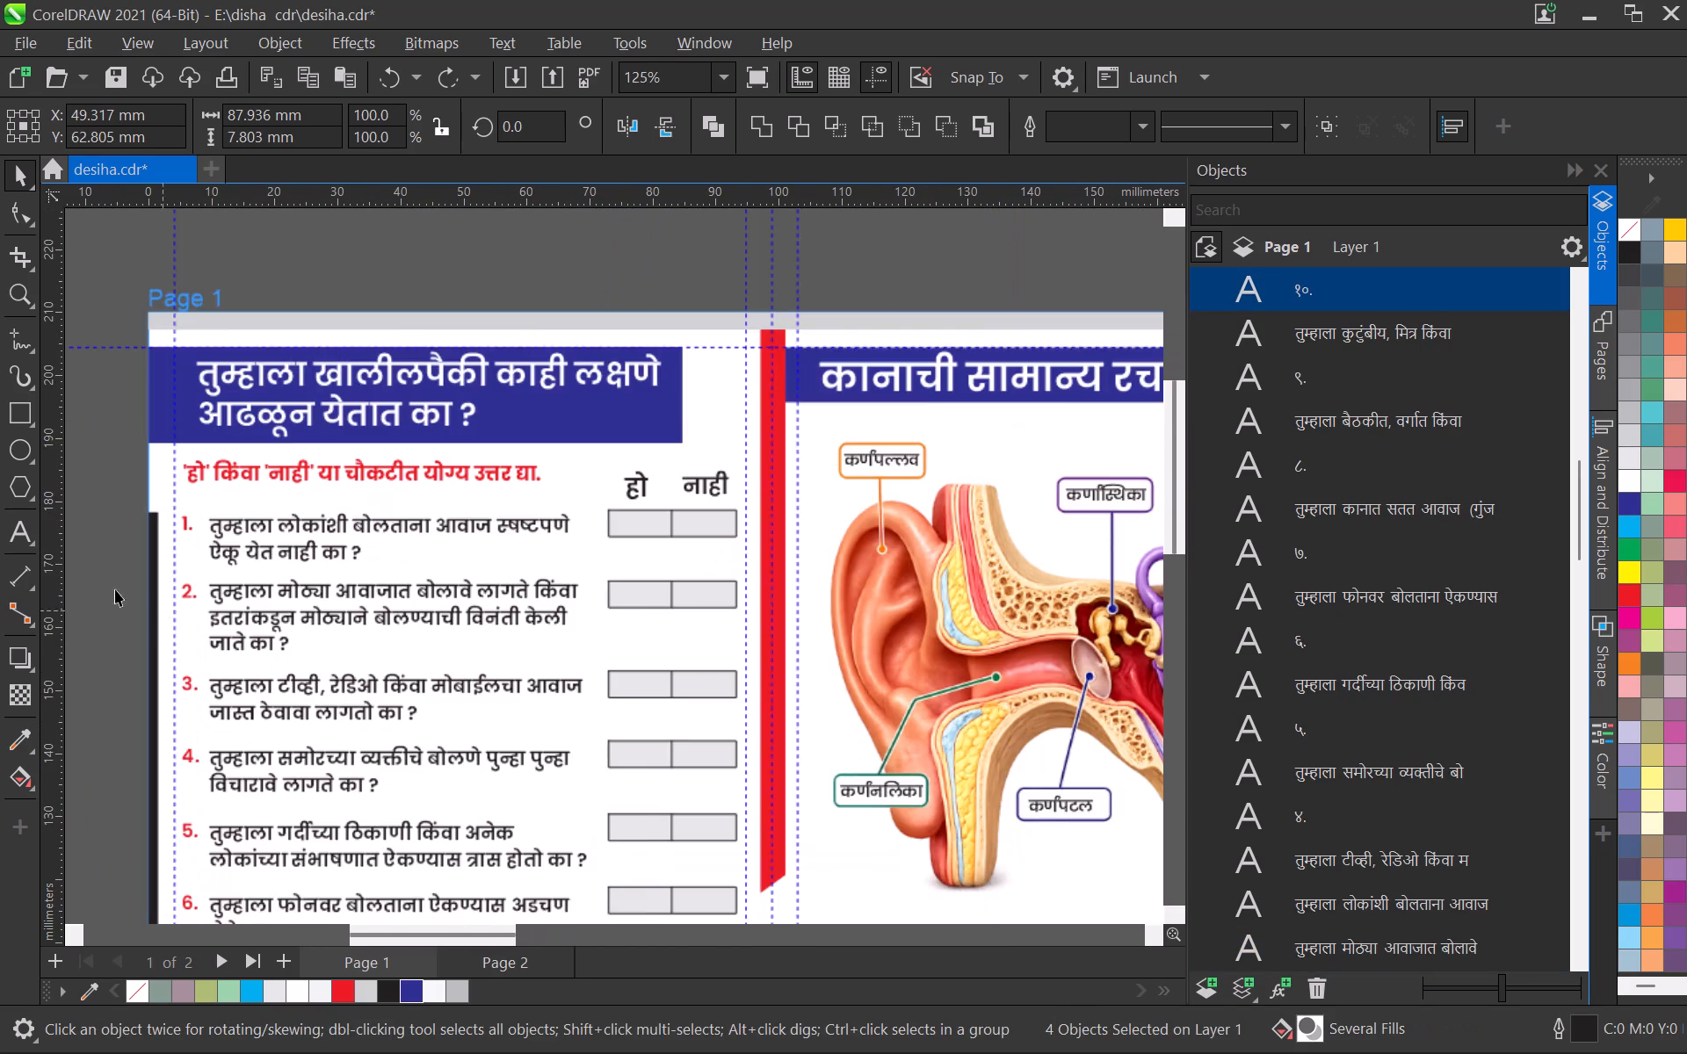
click(131, 574)
drag(112, 558, 756, 661)
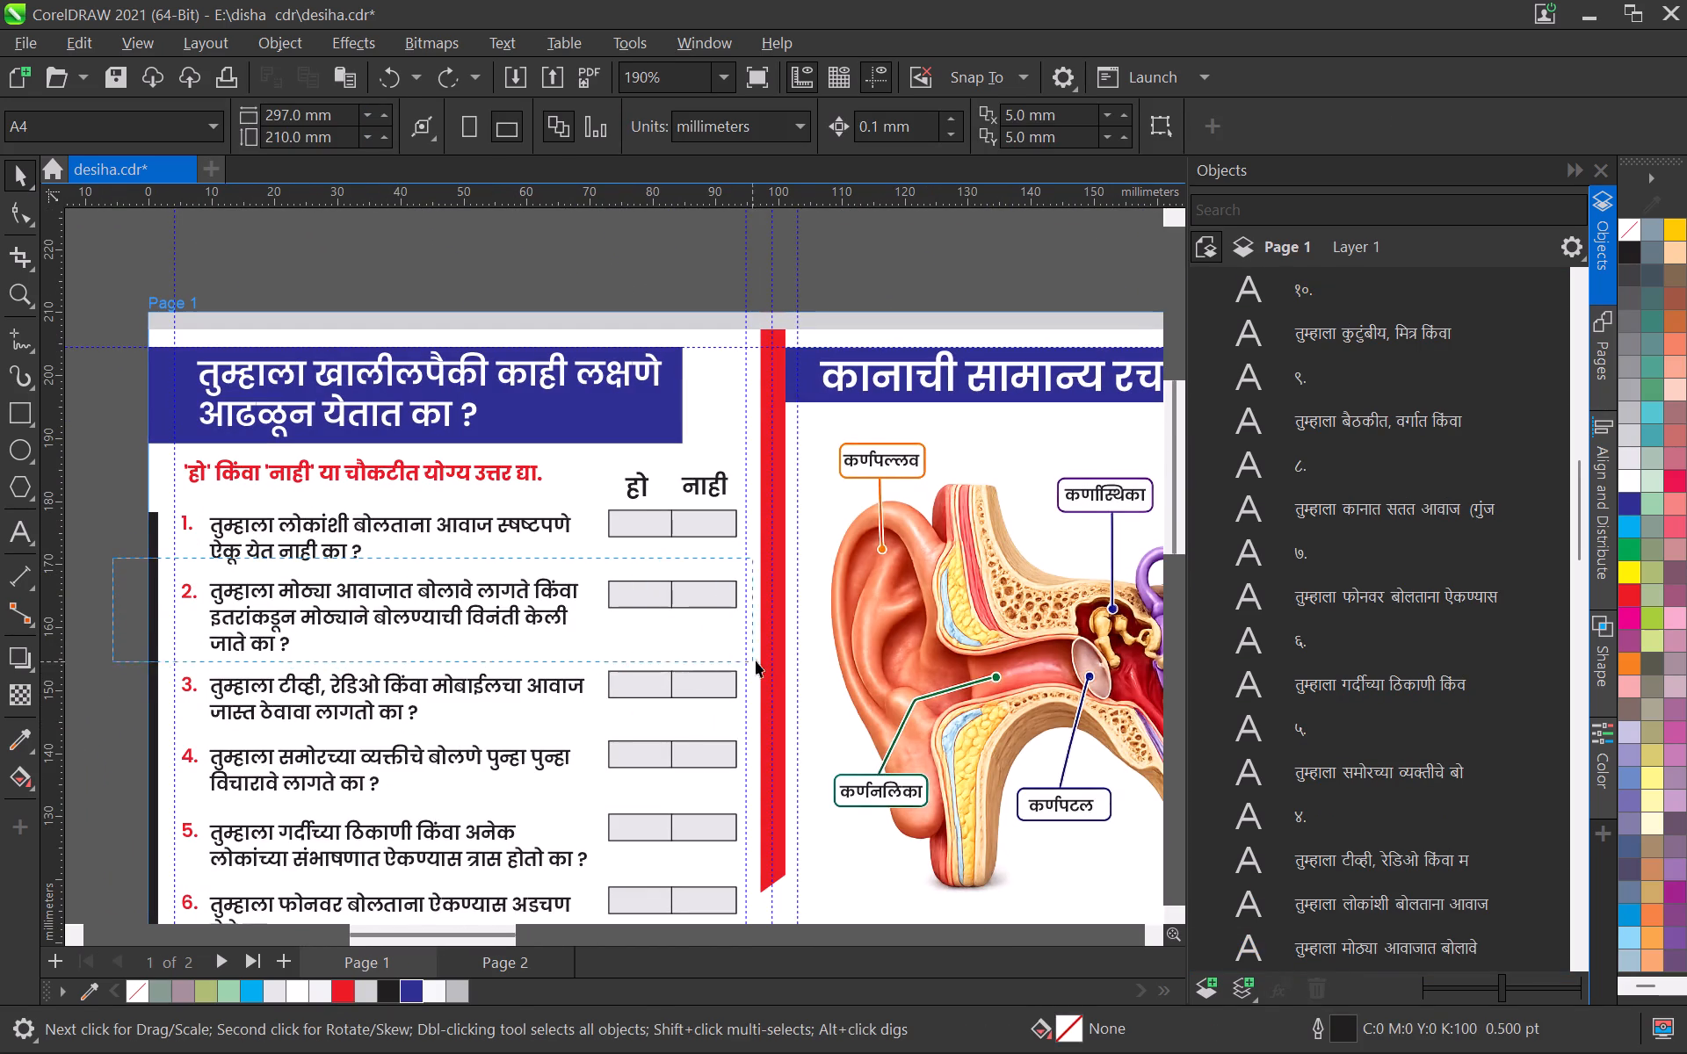
drag(756, 661, 773, 664)
key(Down)
key(Down)
key(Down)
key(Down)
key(Down)
key(Down)
key(Down)
key(Down)
key(Down)
key(Down)
key(Down)
key(Down)
key(Down)
key(Down)
key(Down)
key(Down)
key(Down)
key(Down)
key(Down)
key(Down)
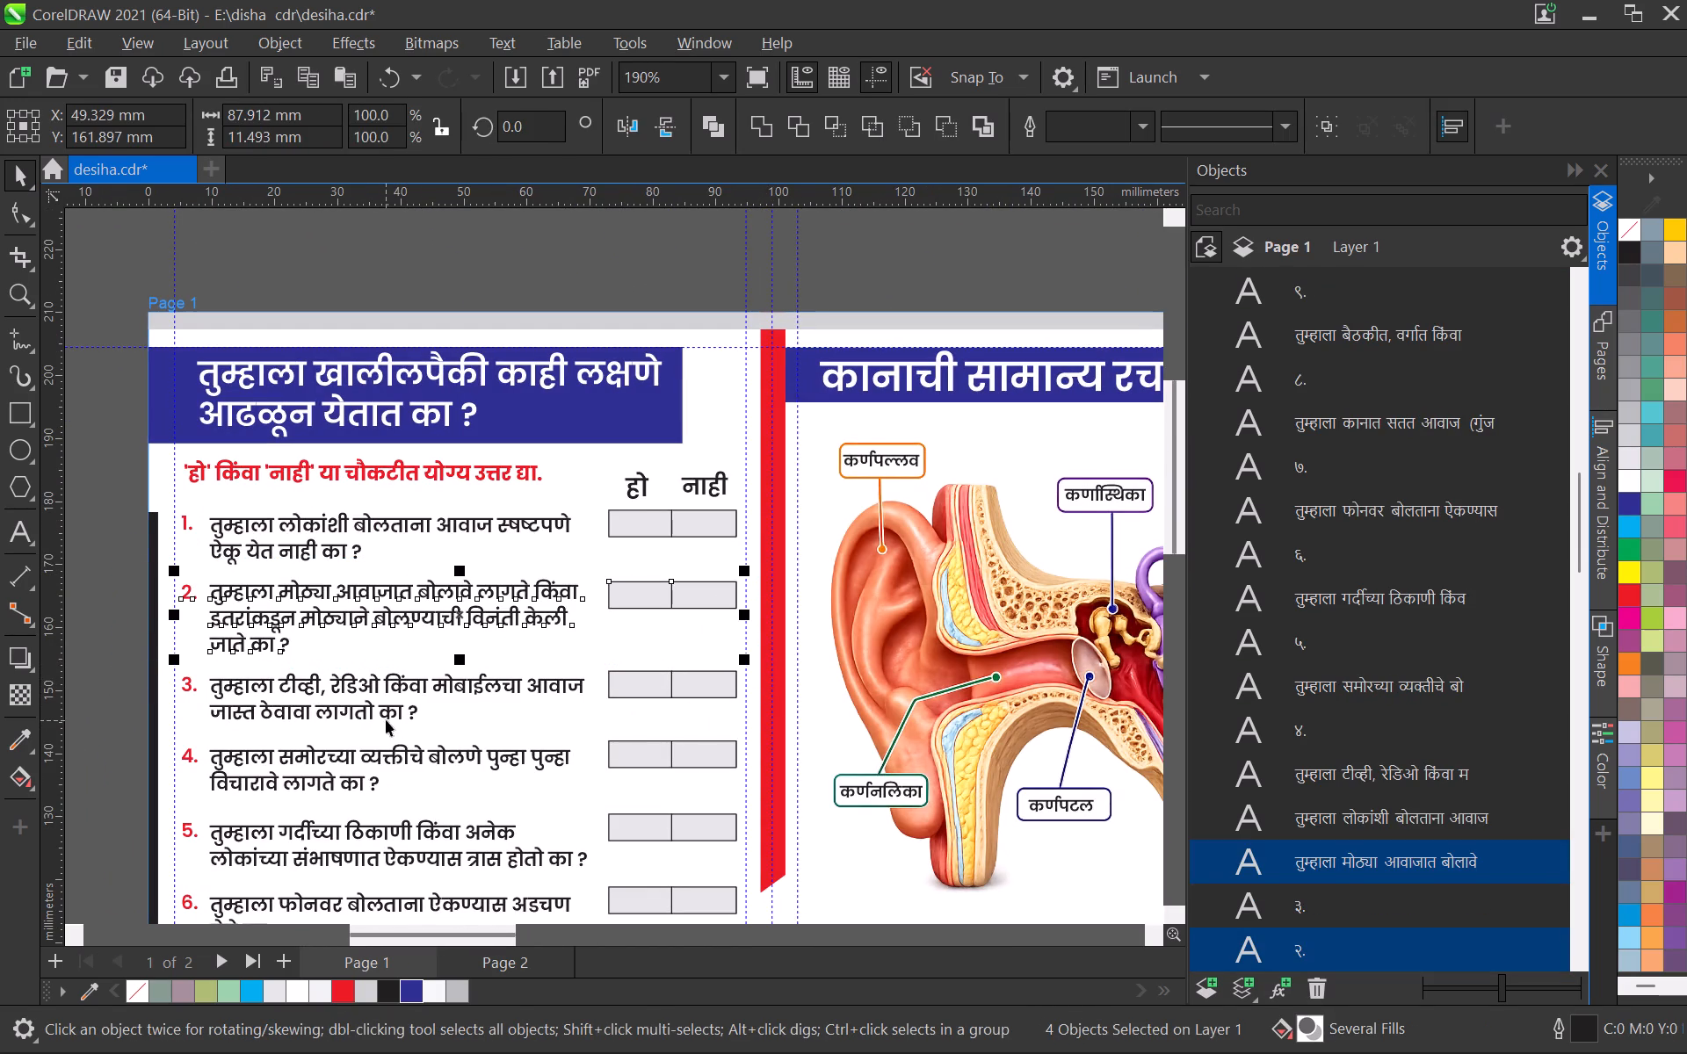
Nudge question 3 with its number, full text and answer boxes down by about 2.5 mm.
middle_drag(376, 710, 367, 480)
scroll(313, 490, up, 2)
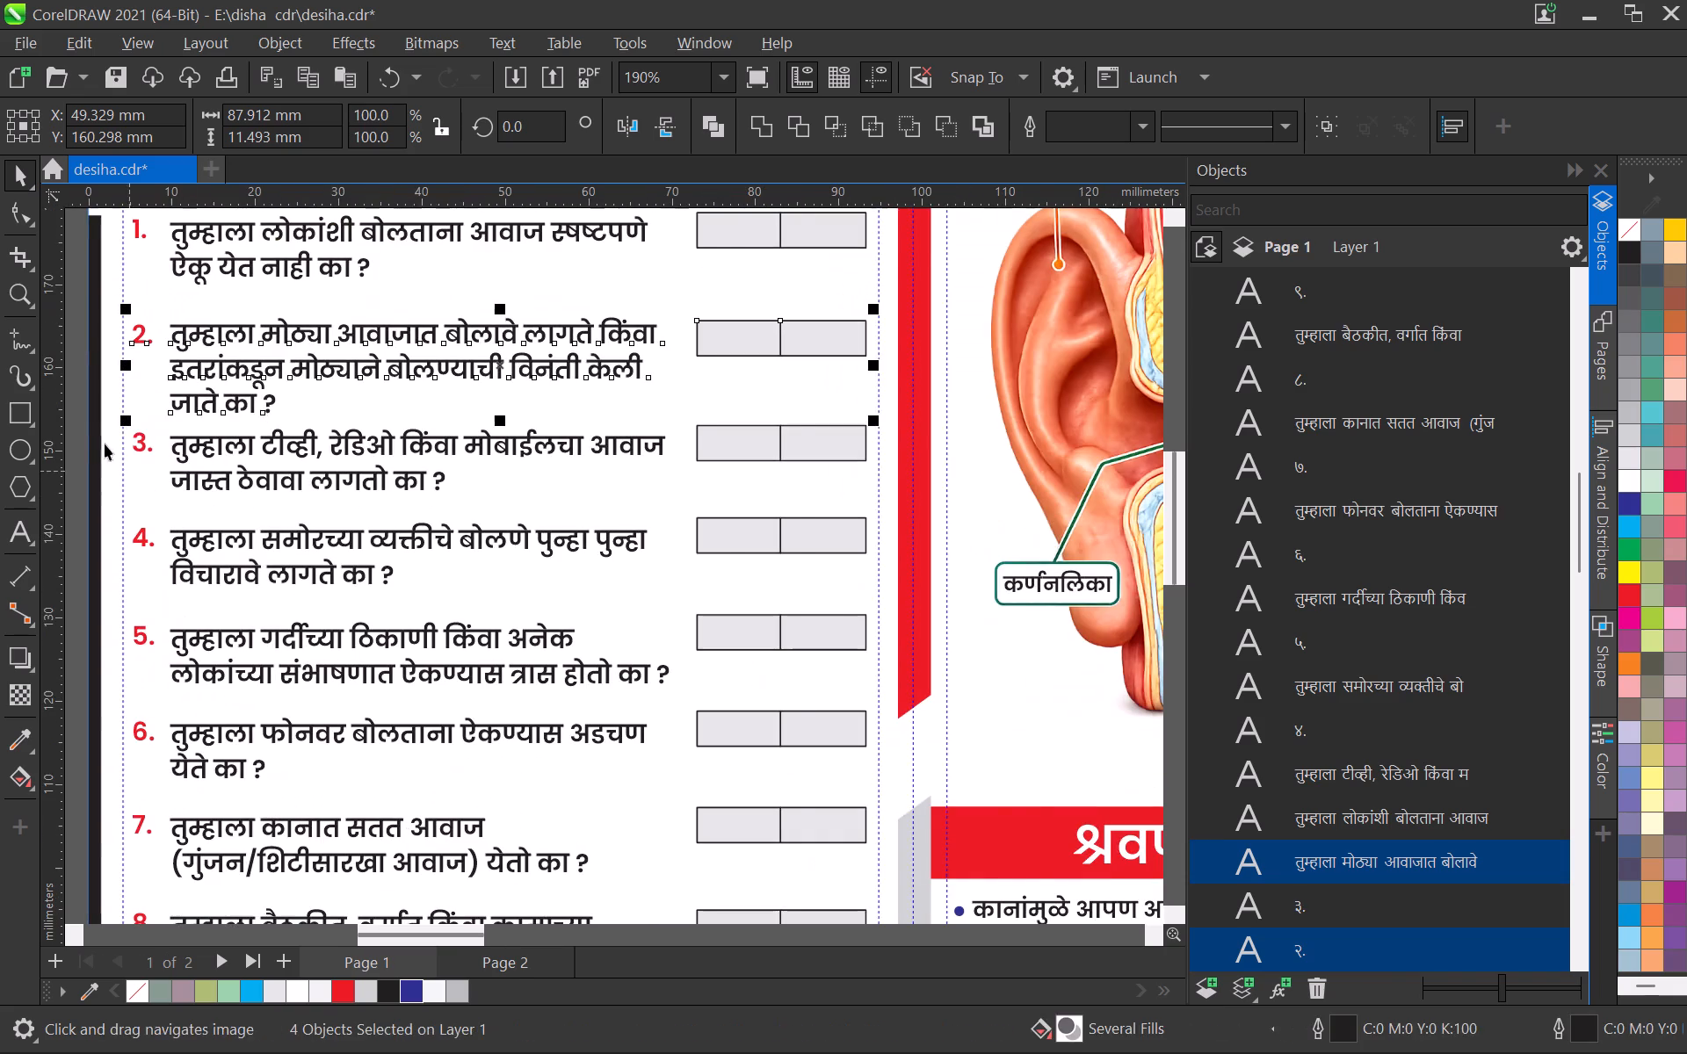
middle_drag(146, 433, 254, 433)
click(143, 408)
drag(143, 419, 971, 493)
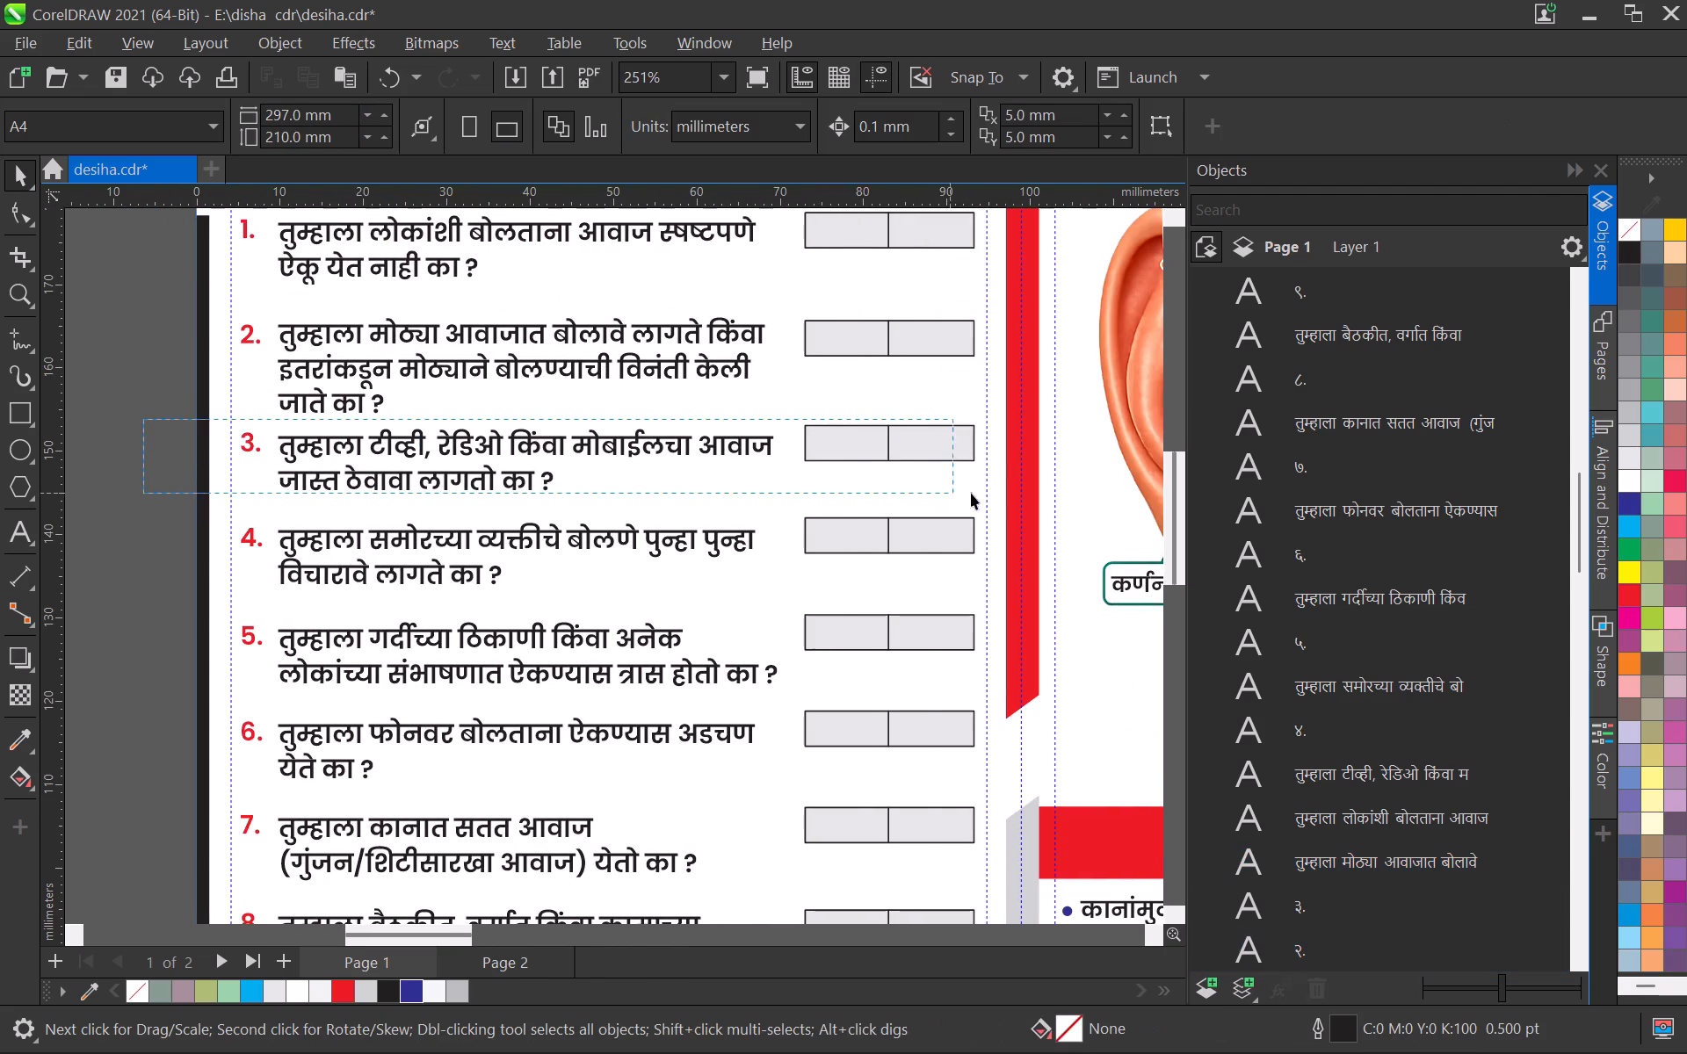
drag(971, 493, 1017, 500)
key(Down)
key(Down)
key(Down)
key(Down)
key(Down)
key(Down)
key(Down)
key(Down)
key(Down)
key(Down)
key(Down)
key(Down)
key(Down)
key(Down)
key(Down)
key(Down)
key(Down)
key(Down)
key(Down)
key(Down)
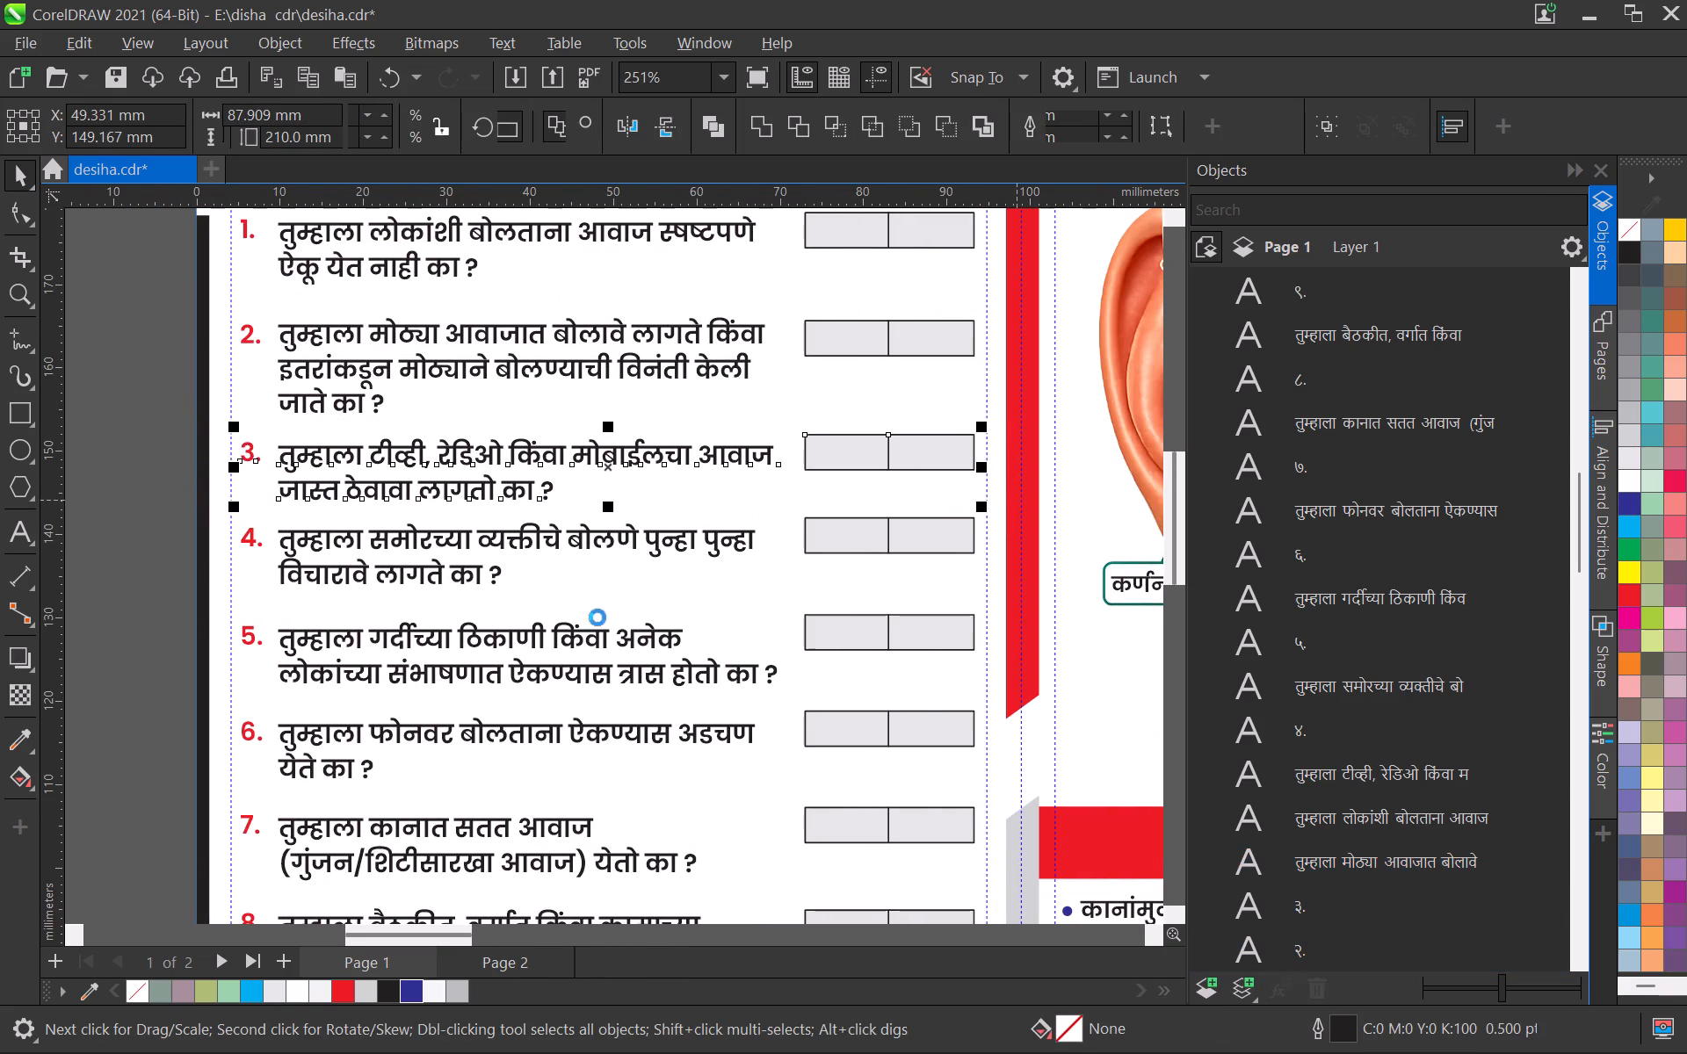
middle_drag(556, 625, 474, 577)
key(Up)
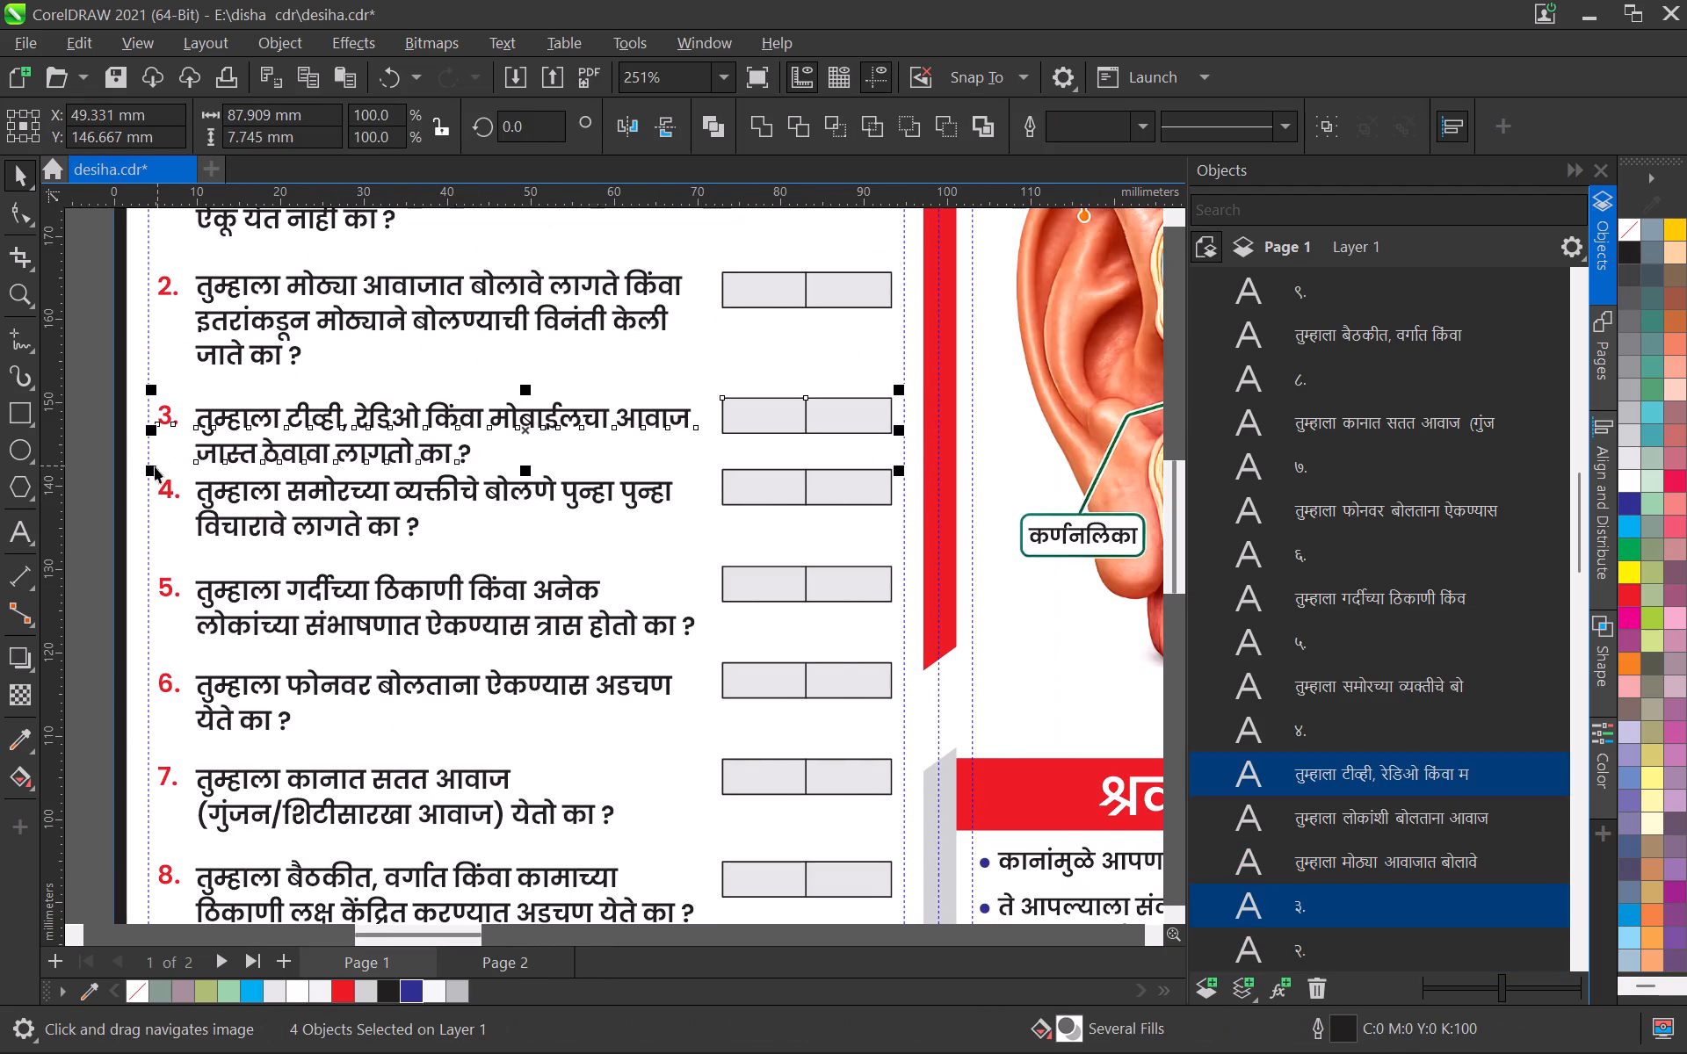
Nudge question 4 with its number, full text and answer boxes down by about 3 mm.
click(91, 456)
drag(91, 456, 945, 563)
key(Down)
key(Down)
key(Down)
key(Down)
key(Down)
key(Down)
key(Down)
key(Down)
key(Down)
key(Down)
key(Down)
key(Down)
key(Down)
key(Down)
key(Down)
key(Down)
key(Down)
key(Down)
key(Down)
key(Down)
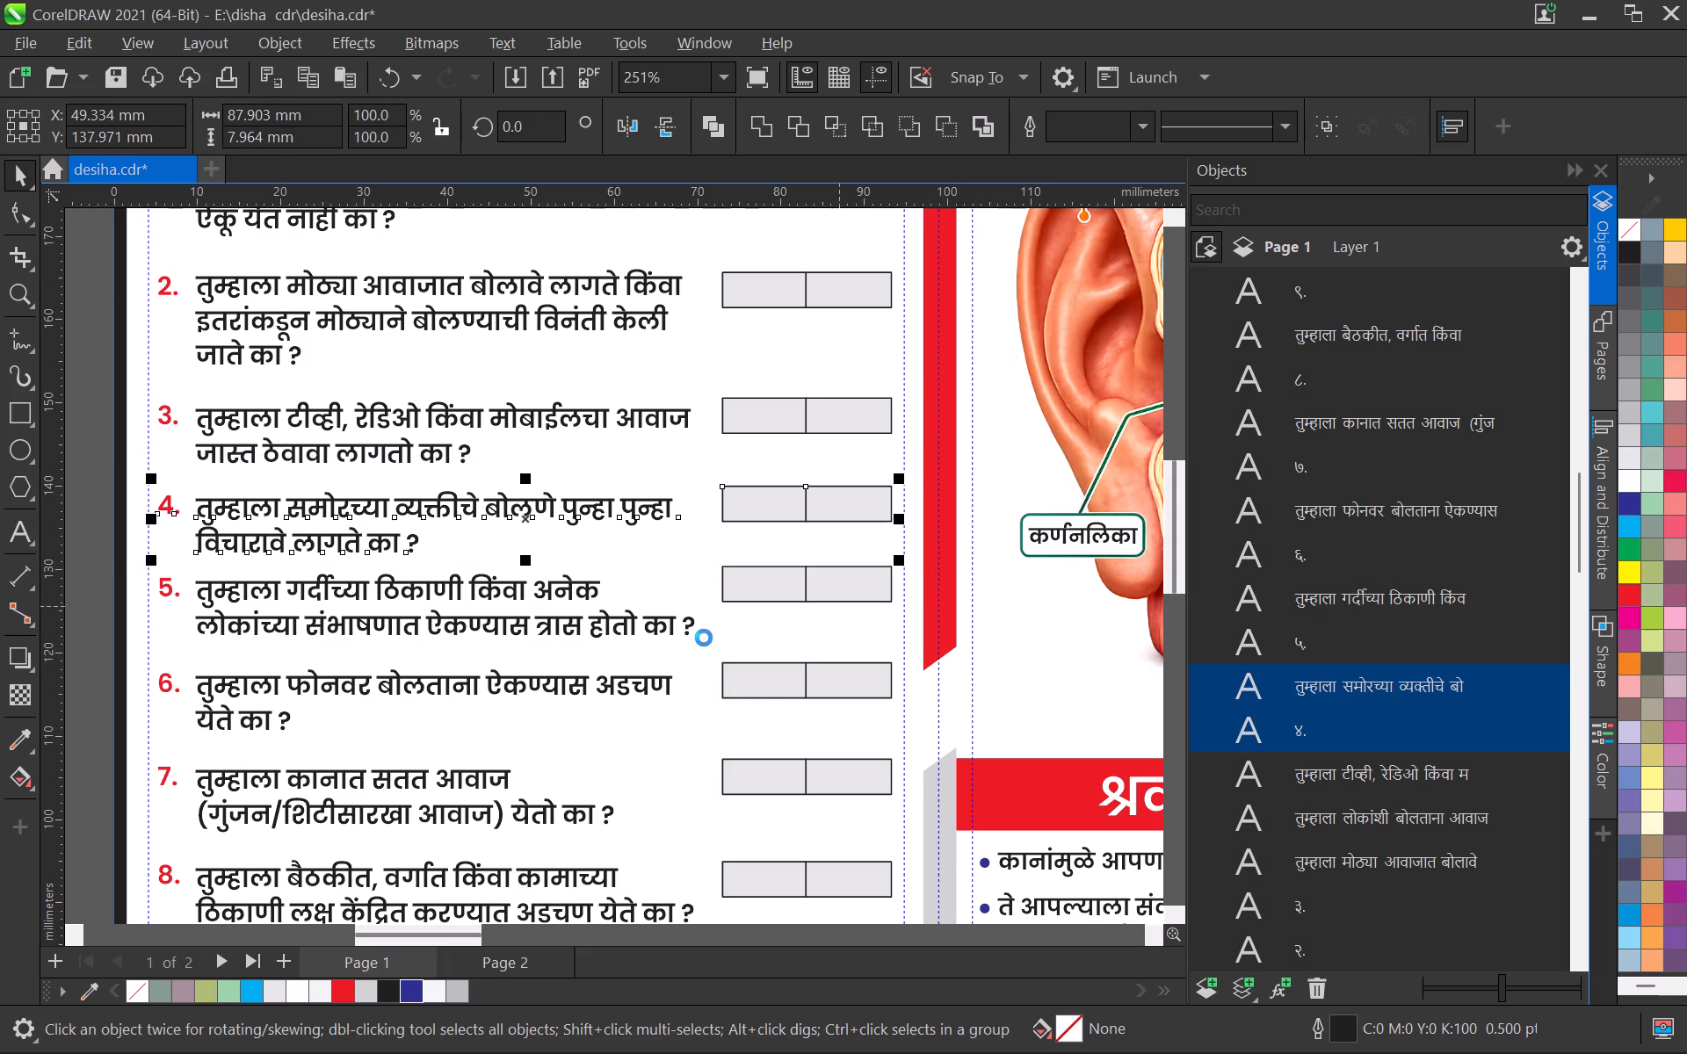
key(Down)
key(Down)
key(Down)
key(Down)
key(Down)
Nudge question 5 with its number, full text and answer boxes down by about 2.9 mm.
middle_drag(588, 659, 670, 559)
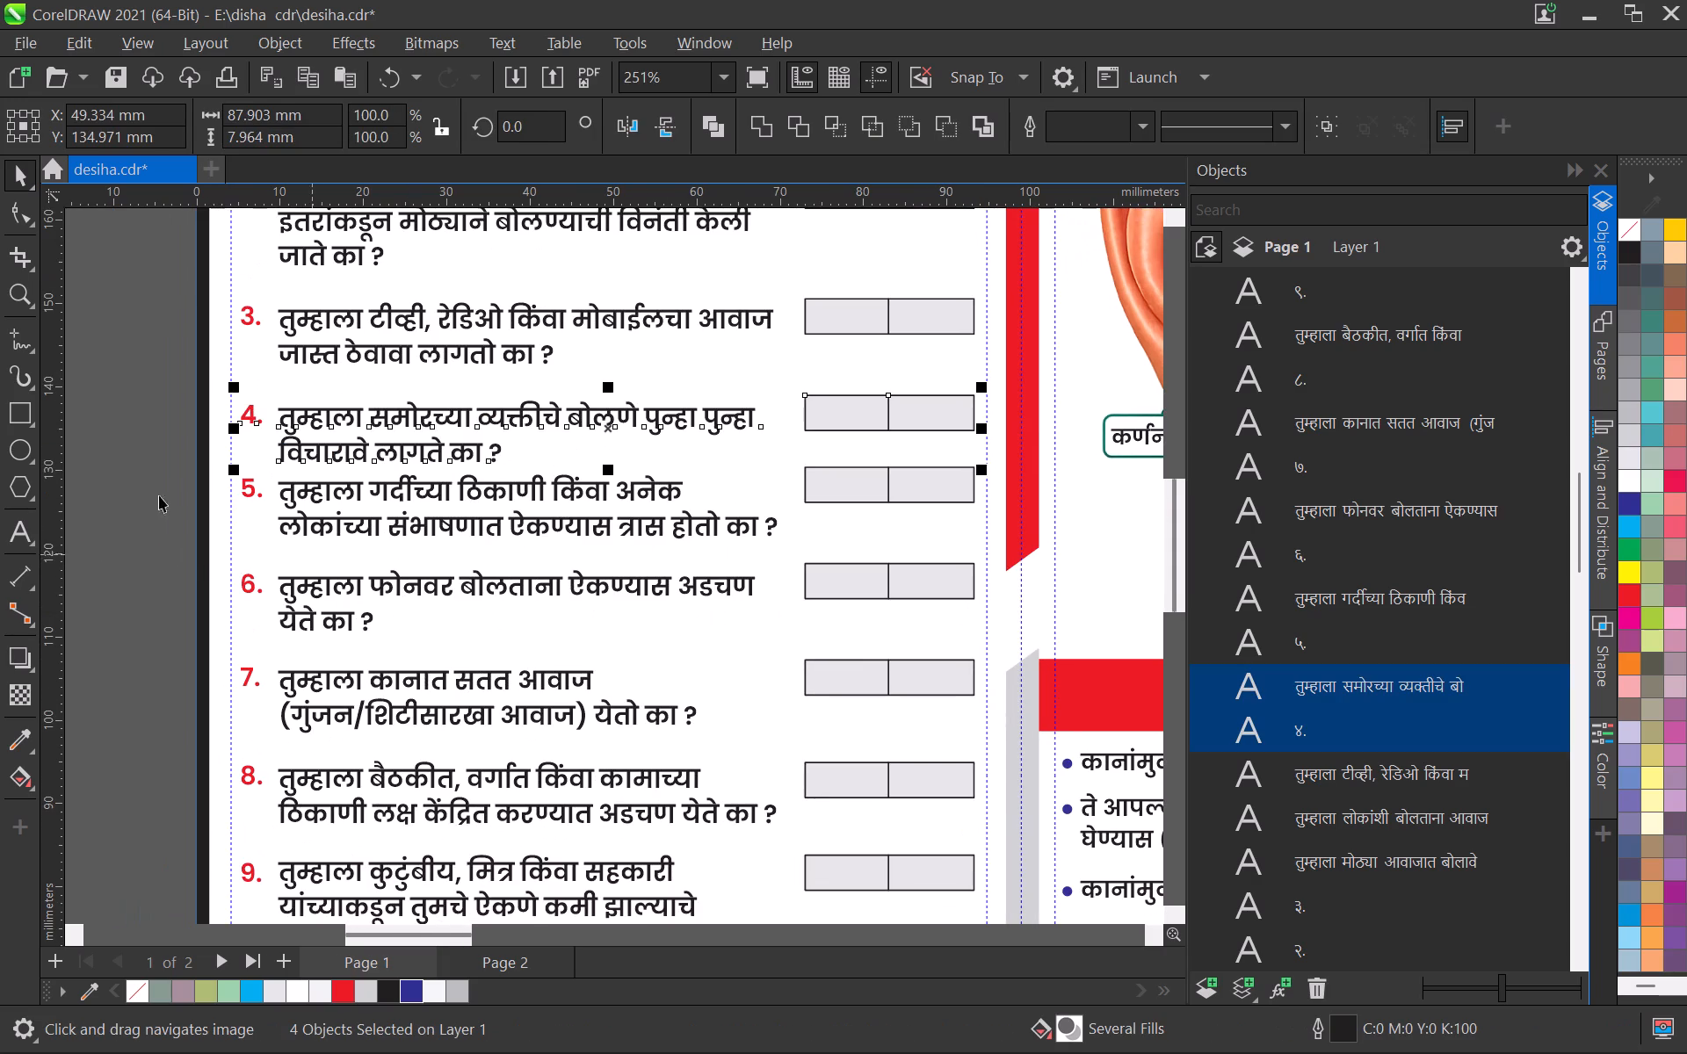
click(152, 482)
drag(150, 458, 1027, 548)
key(Down)
key(Down)
key(Down)
key(Down)
key(Down)
key(Down)
key(Down)
key(Down)
key(Down)
key(Down)
key(Down)
key(Down)
key(Down)
key(Down)
key(Down)
key(Down)
key(Down)
key(Down)
key(Down)
key(Down)
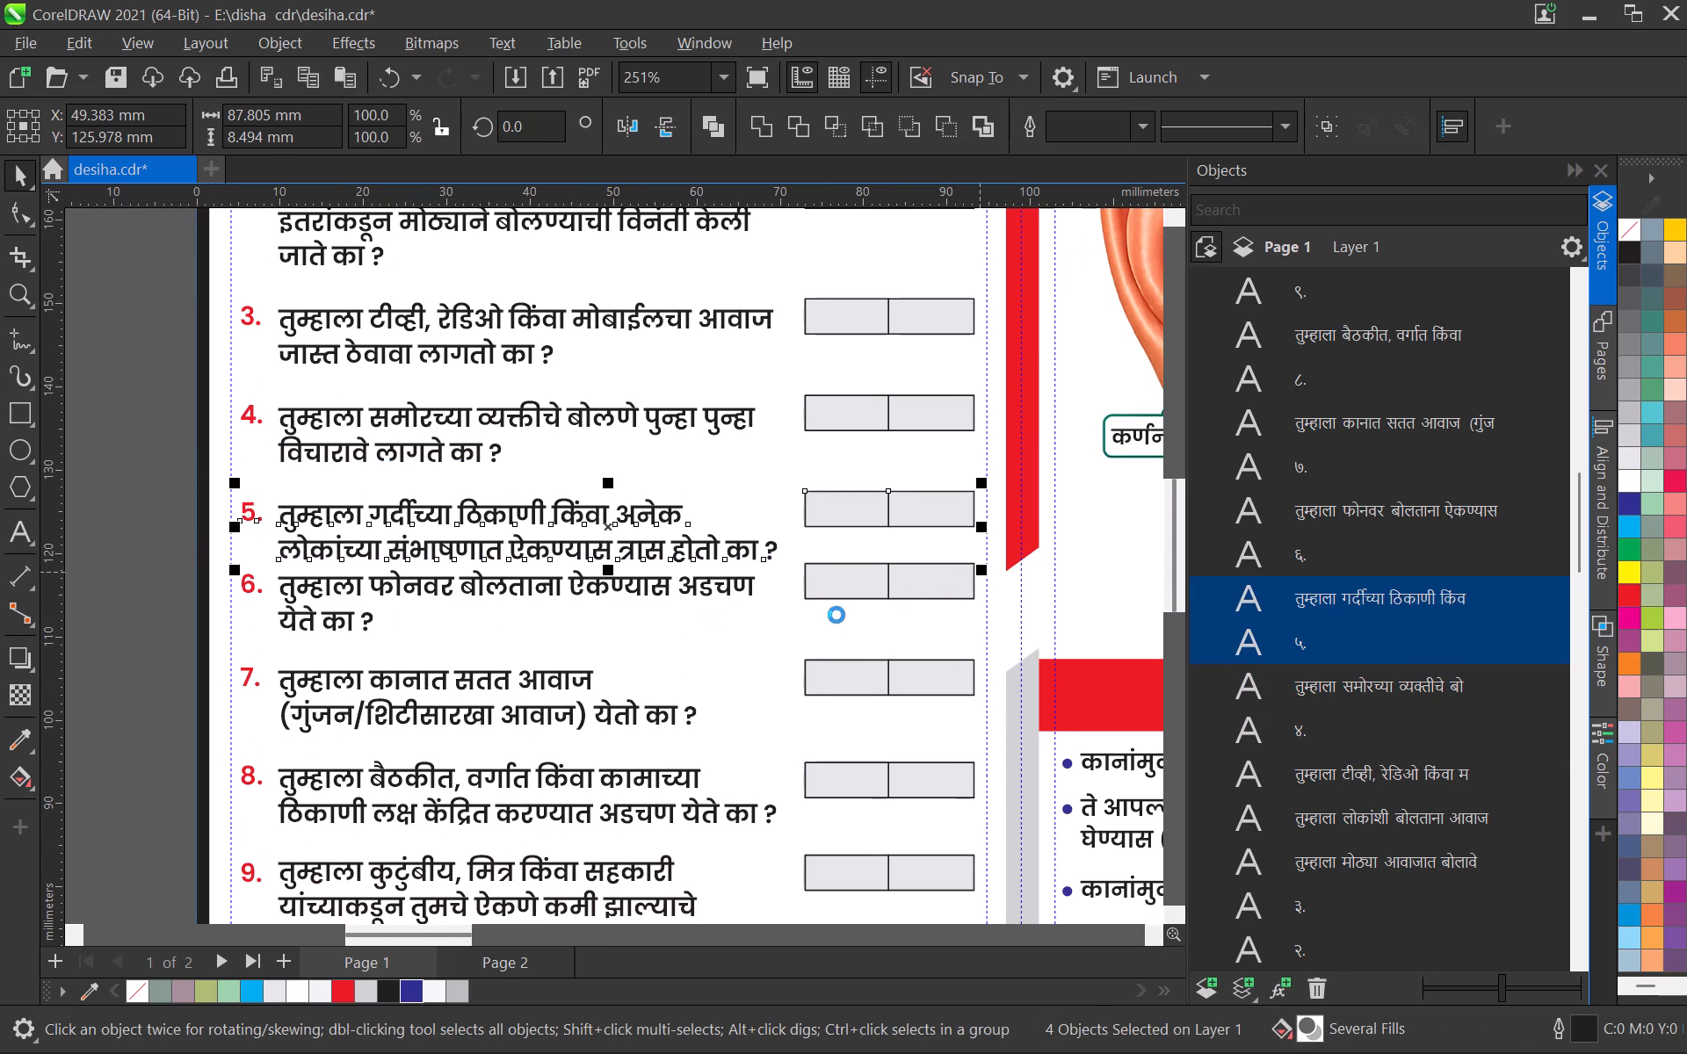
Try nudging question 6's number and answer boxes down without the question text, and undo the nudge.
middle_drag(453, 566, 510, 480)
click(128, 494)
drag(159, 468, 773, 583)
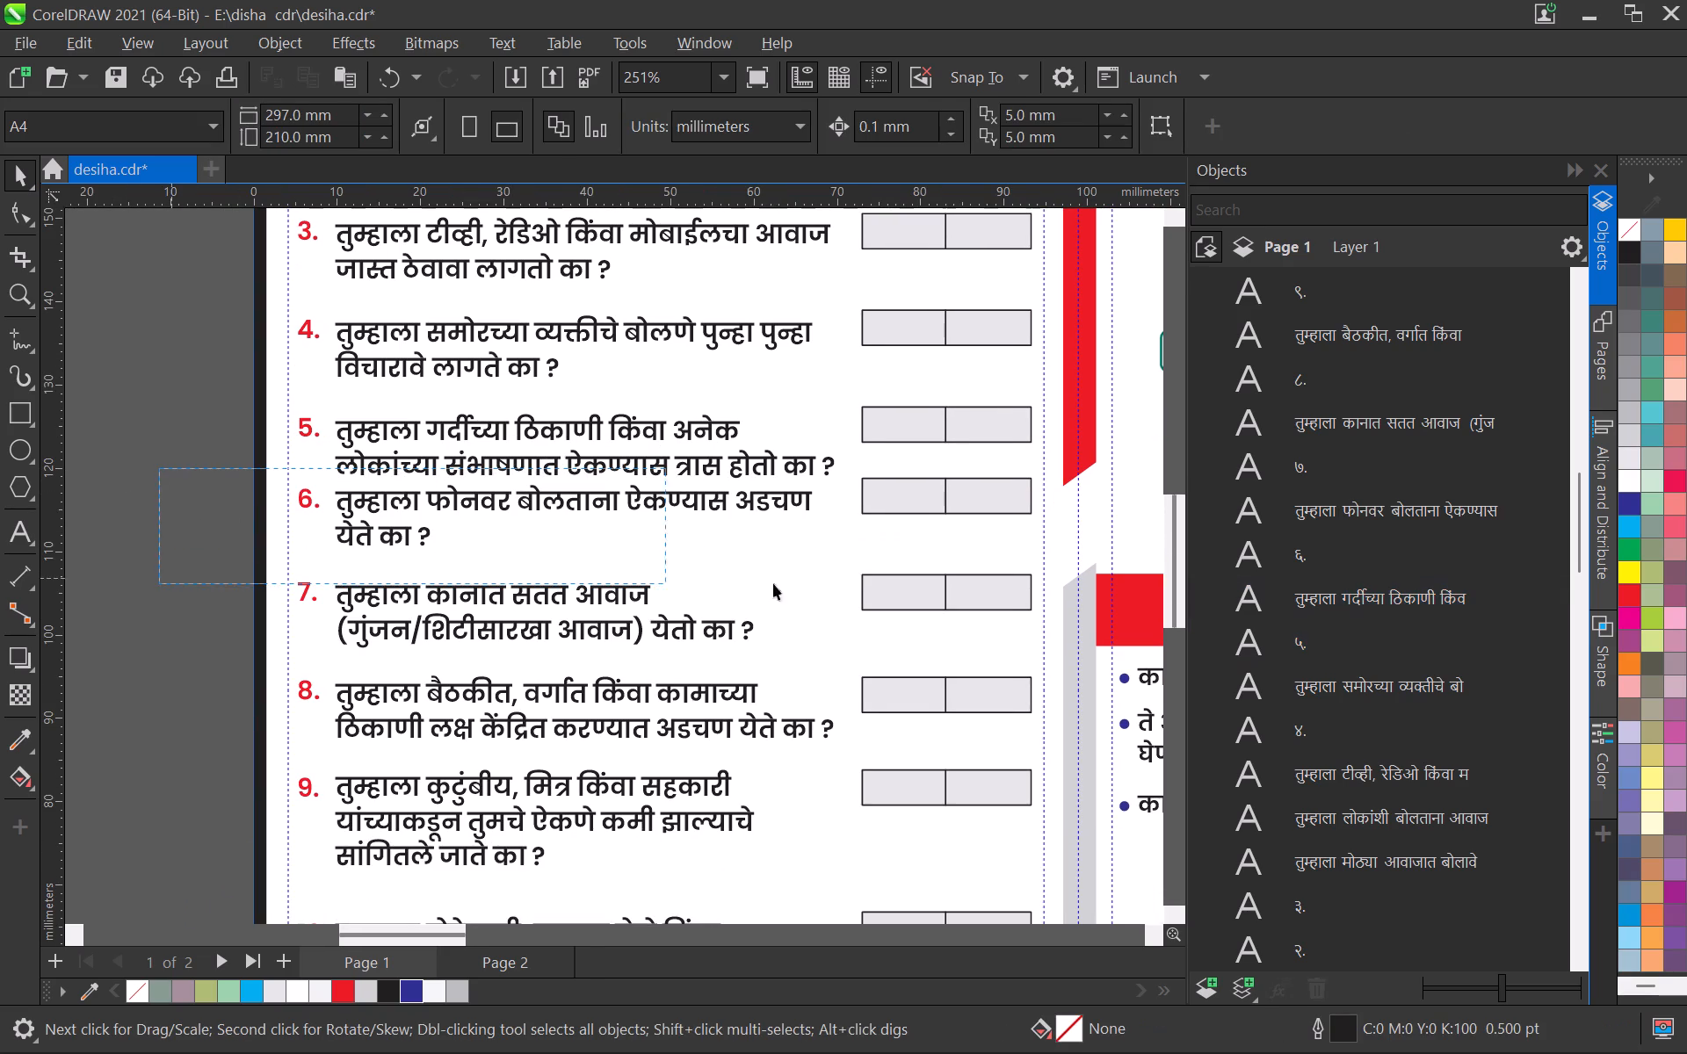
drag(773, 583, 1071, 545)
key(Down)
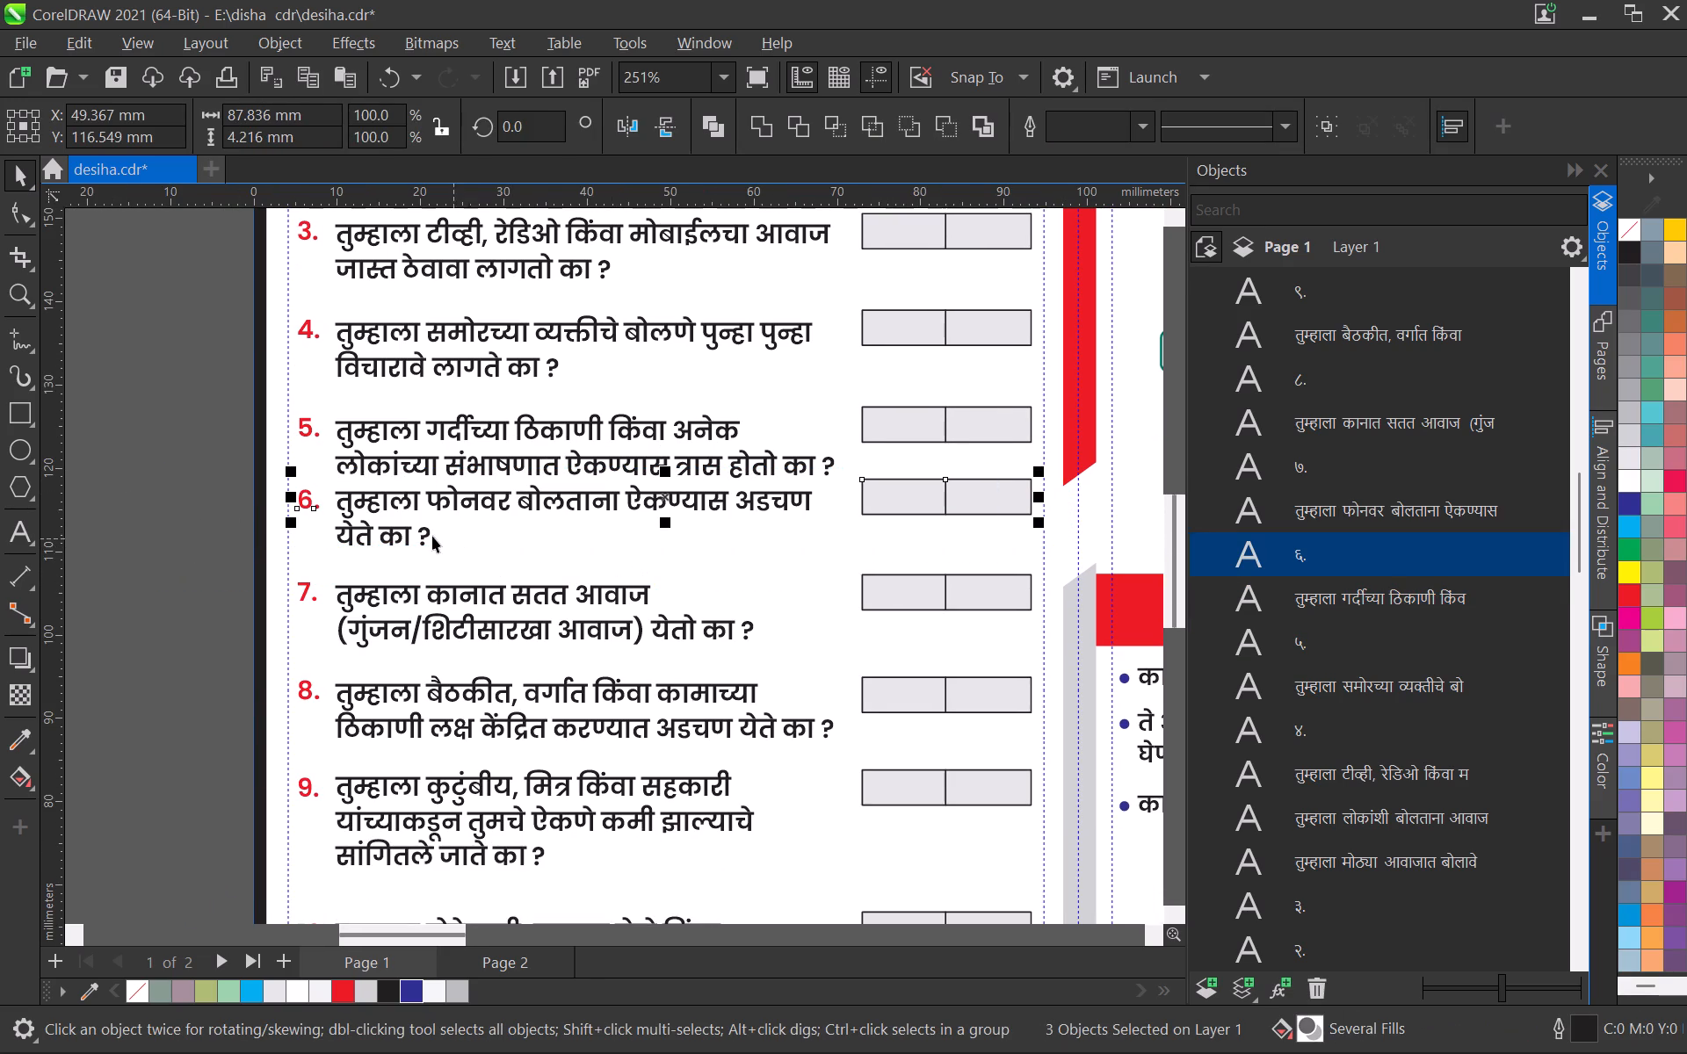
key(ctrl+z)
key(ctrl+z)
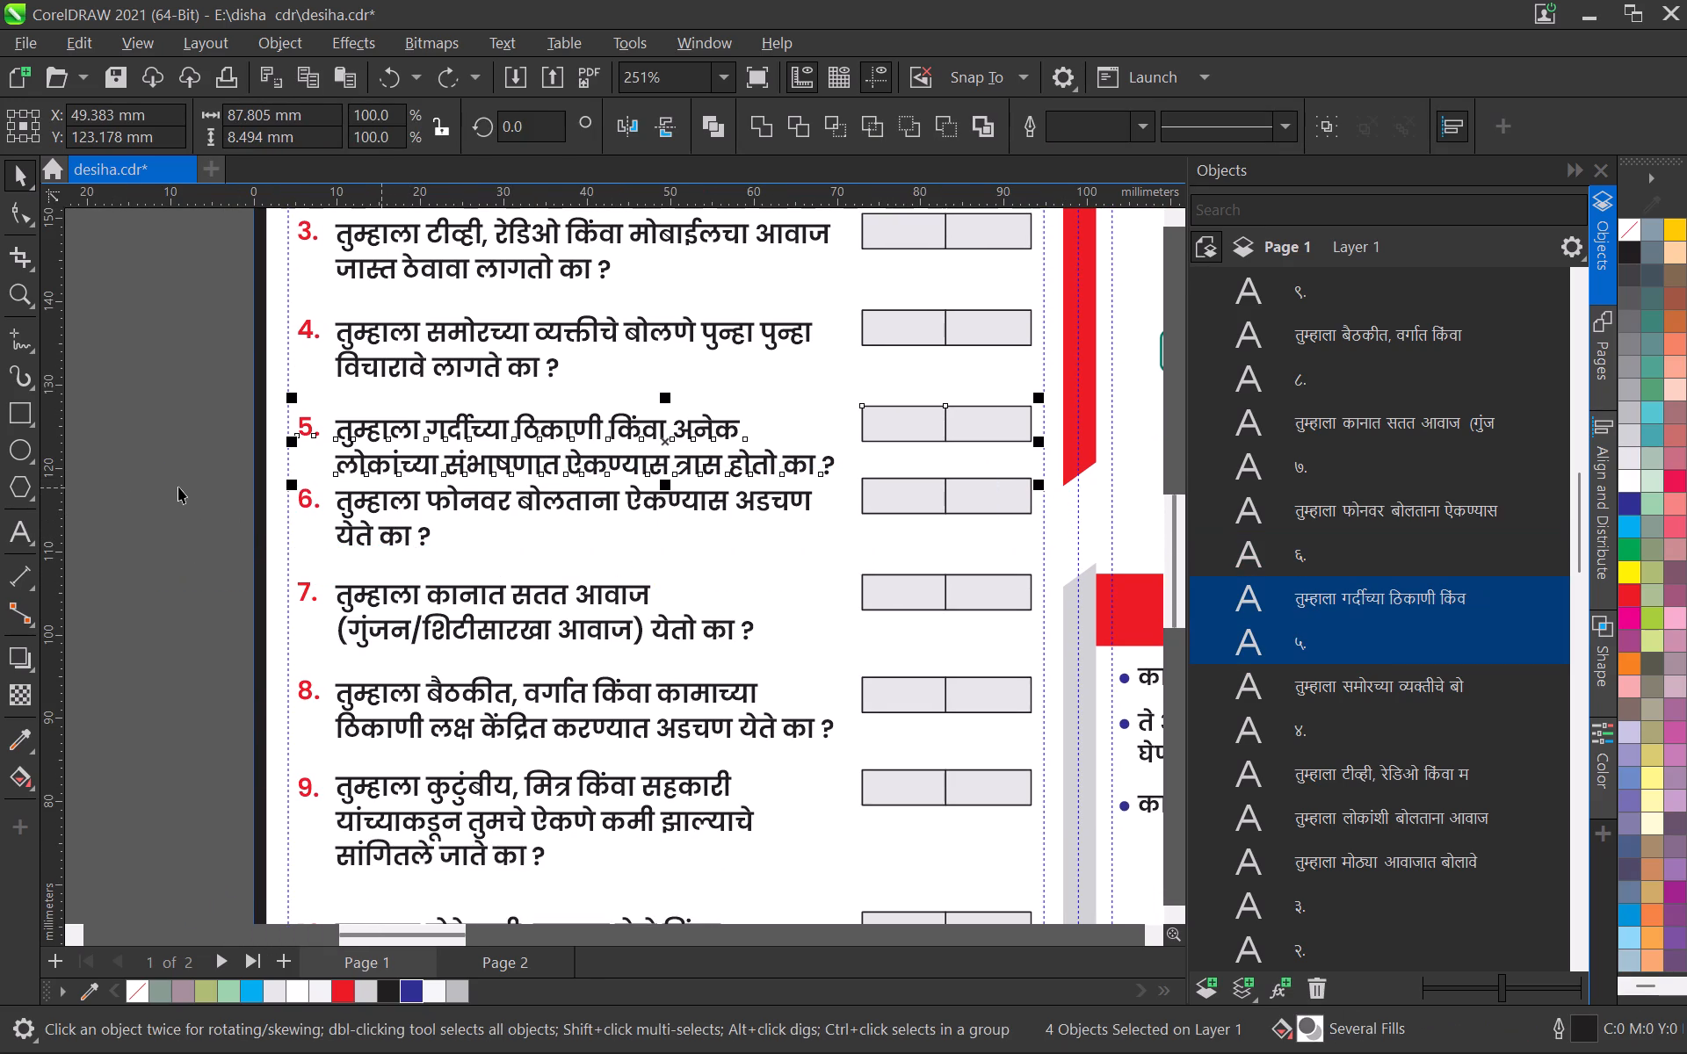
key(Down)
Nudge question 6 with its number, full text and answer boxes down by about 3.4 mm.
click(147, 466)
drag(178, 490, 966, 566)
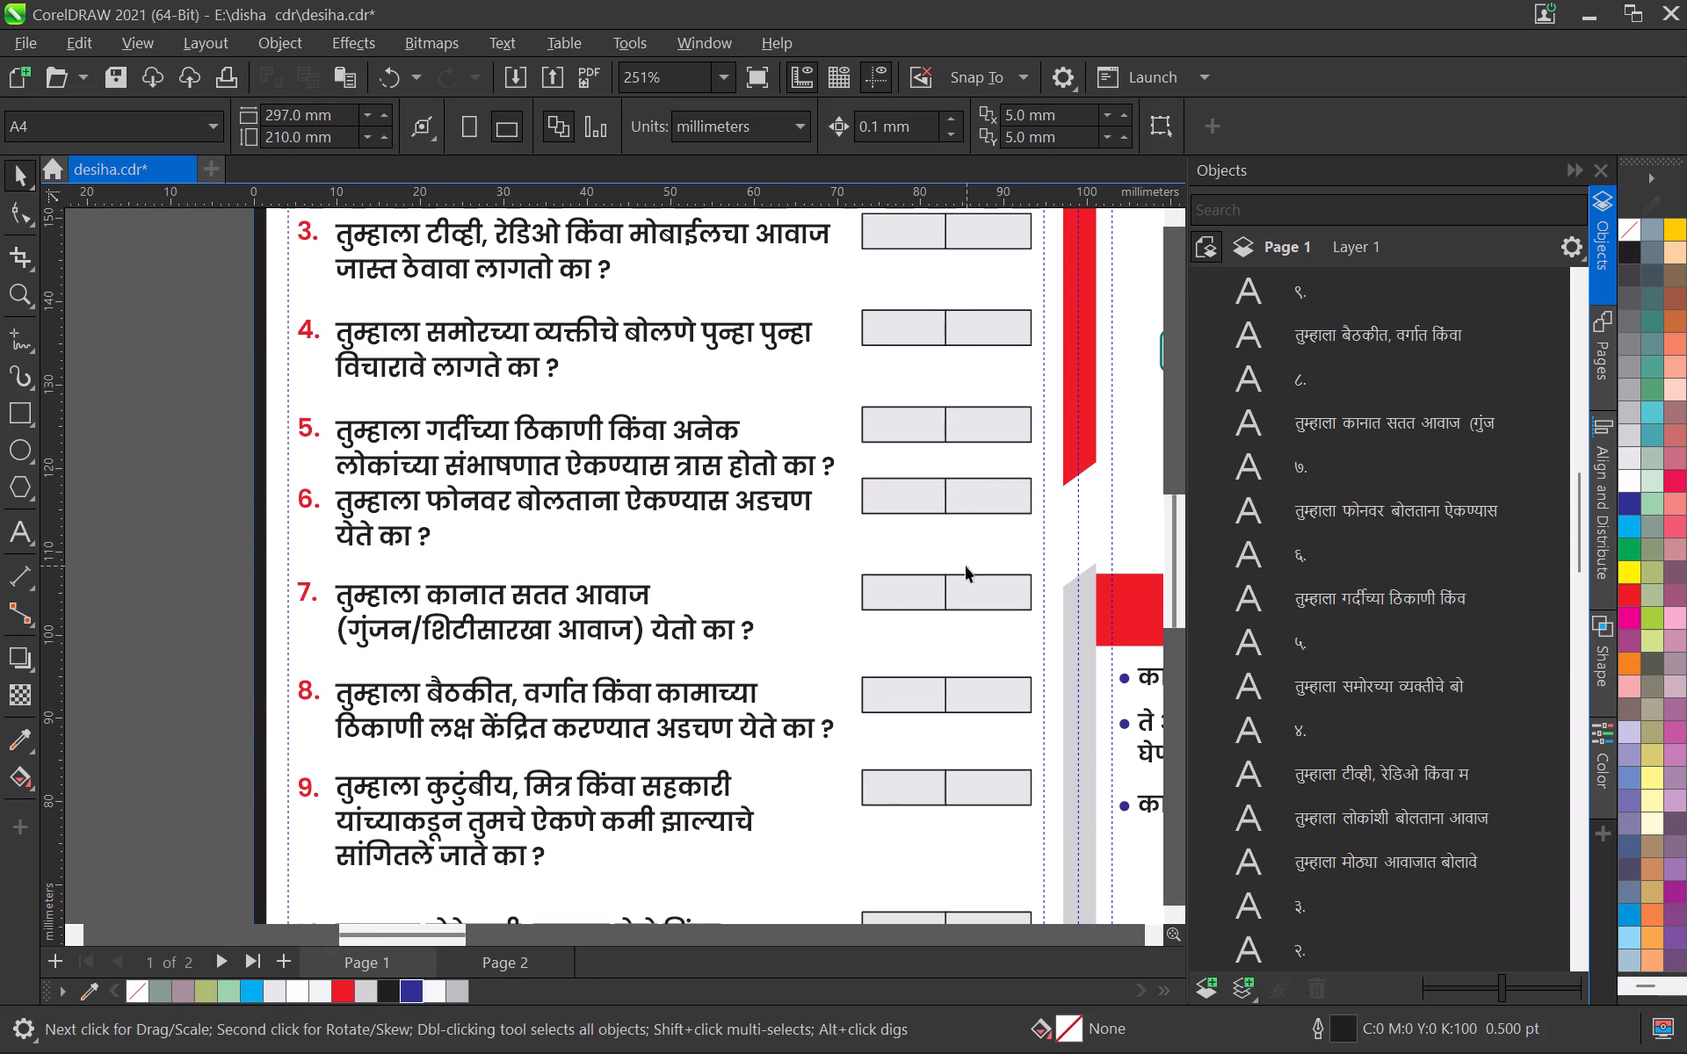
drag(966, 566, 967, 566)
drag(210, 458, 1104, 551)
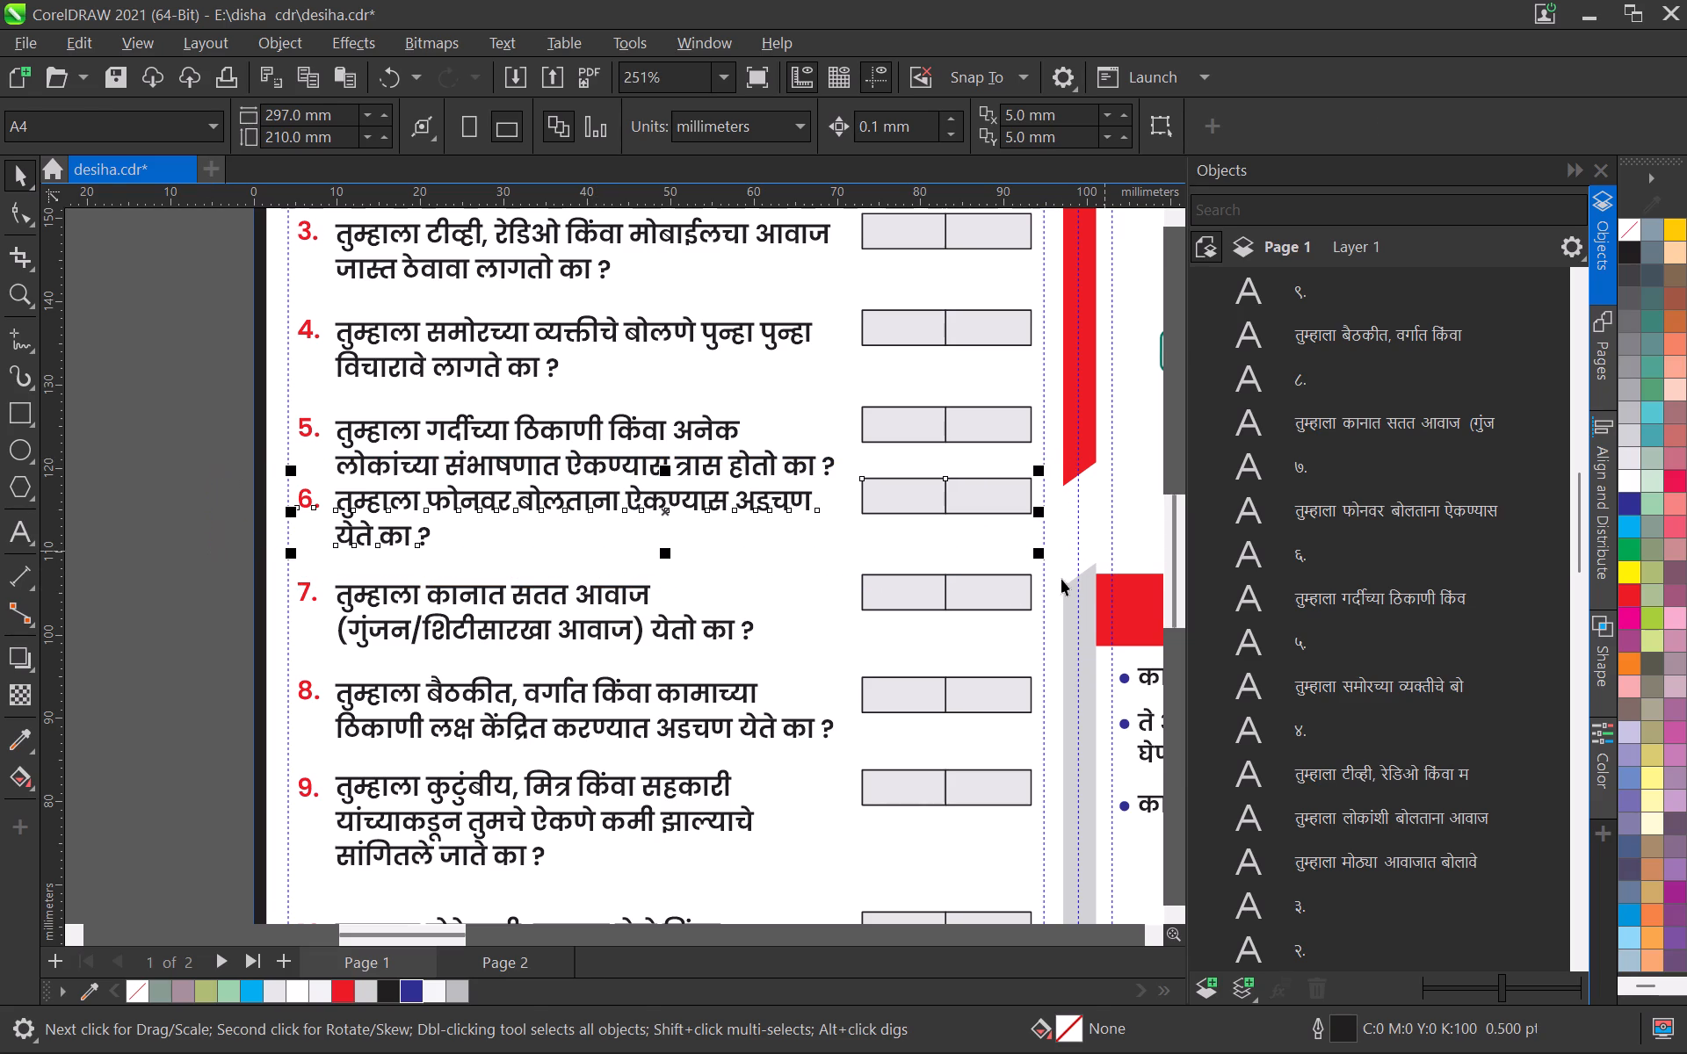
key(Down)
key(Down)
key(Down)
key(Down)
key(Down)
key(Down)
key(Down)
key(Down)
key(Down)
key(Down)
key(Down)
key(Down)
key(Down)
key(Down)
key(Down)
key(Down)
key(Down)
key(Down)
key(Down)
key(Down)
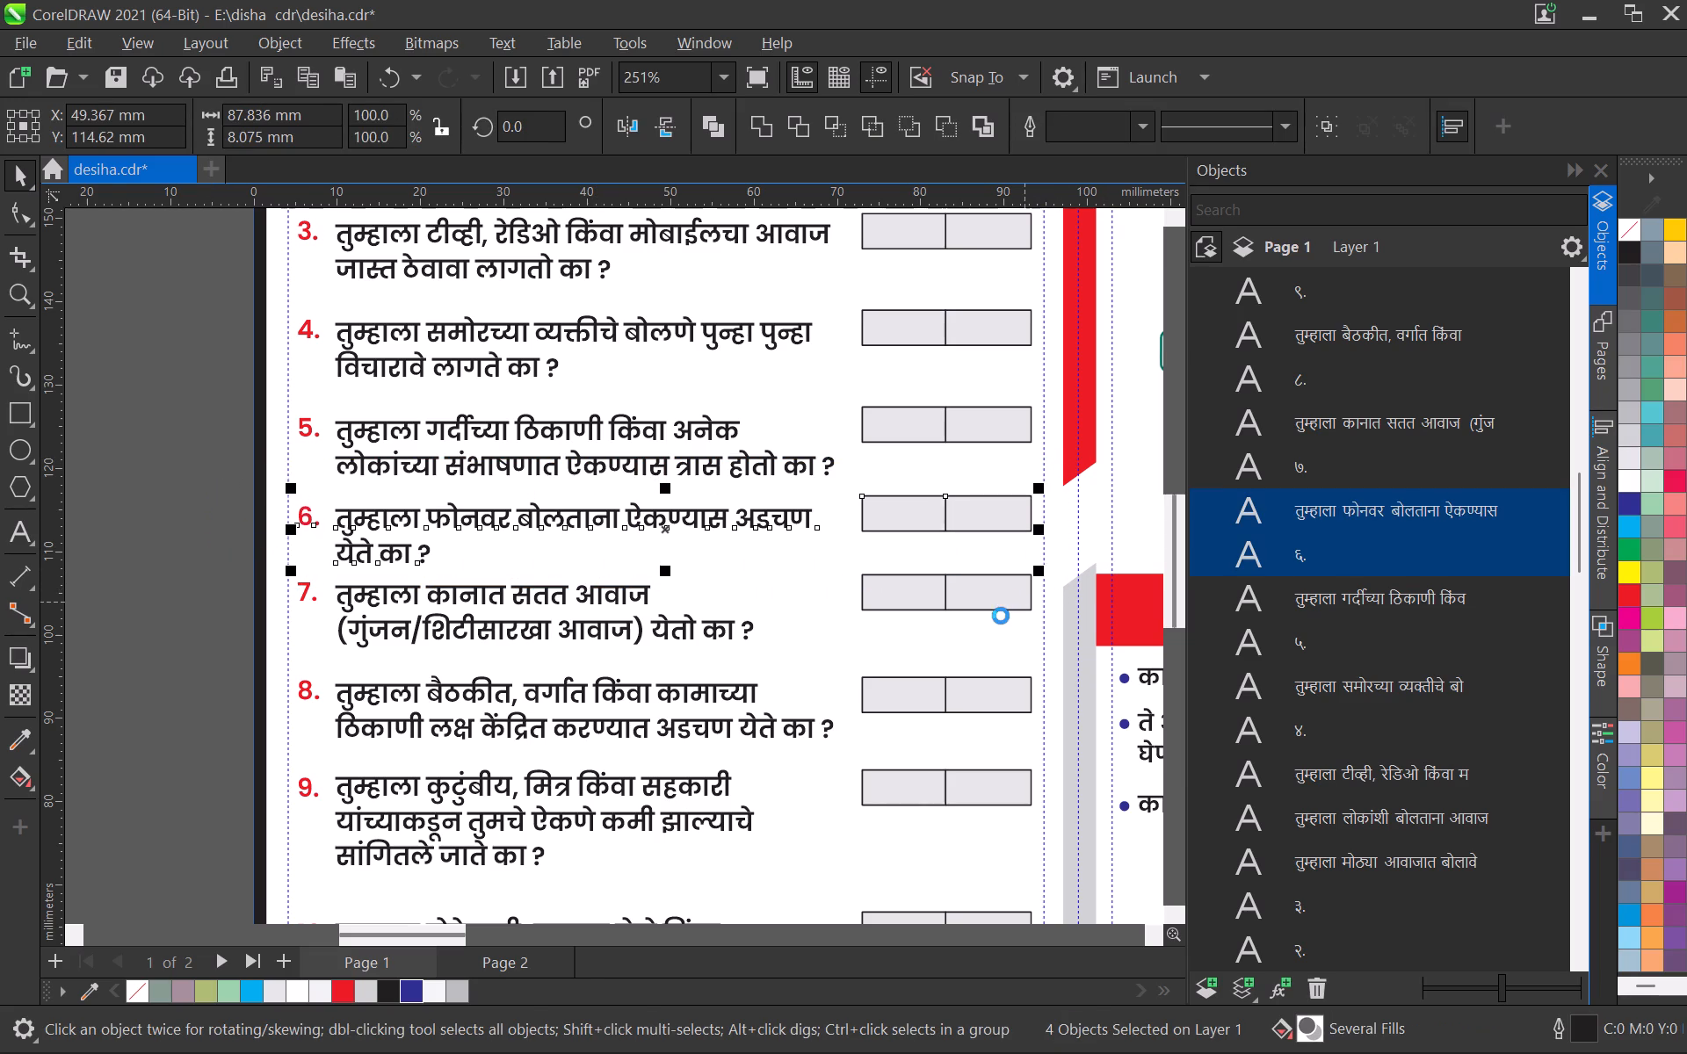
key(Down)
Nudge question 7 with its number, full text and answer boxes down by about 2.7 mm.
middle_drag(665, 663, 661, 567)
scroll(661, 567, up, 1)
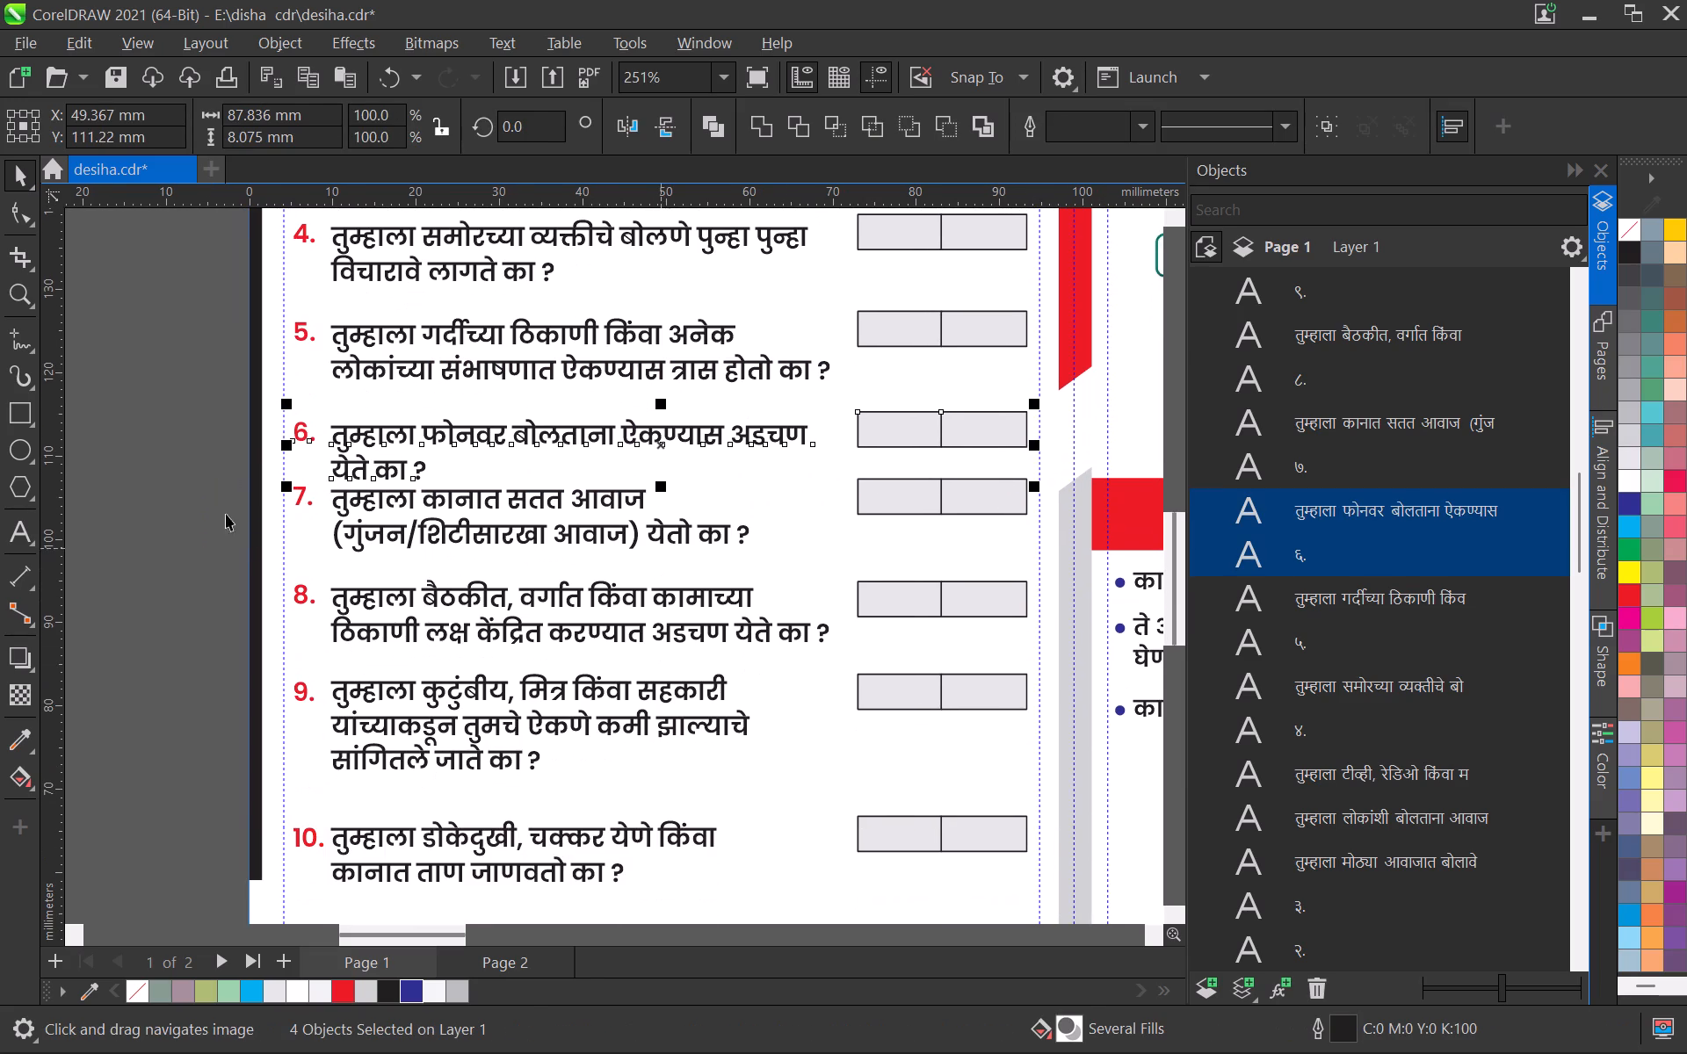
click(173, 480)
drag(178, 458, 1083, 559)
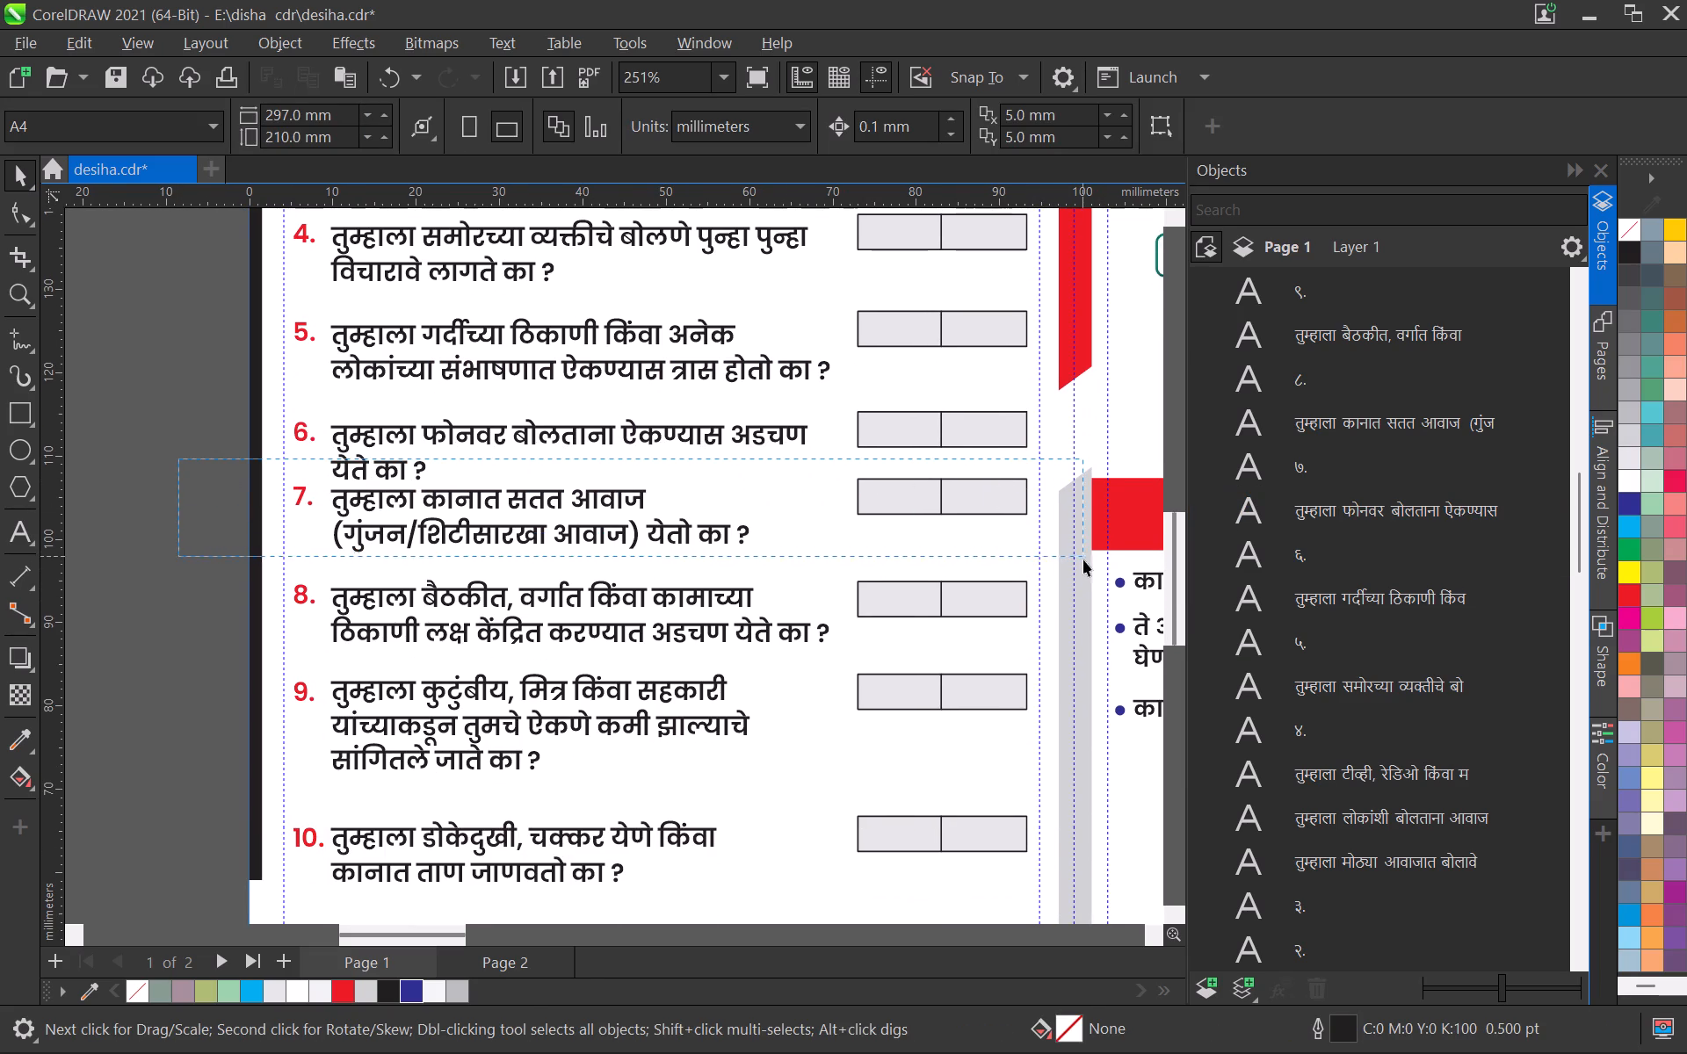
drag(1083, 559, 1084, 559)
key(Down)
key(Down)
key(Down)
key(Down)
key(Down)
key(Down)
key(Down)
key(Down)
key(Down)
key(Down)
key(Down)
key(Down)
key(Down)
key(Down)
key(Down)
key(Down)
key(Down)
key(Down)
key(Down)
key(Down)
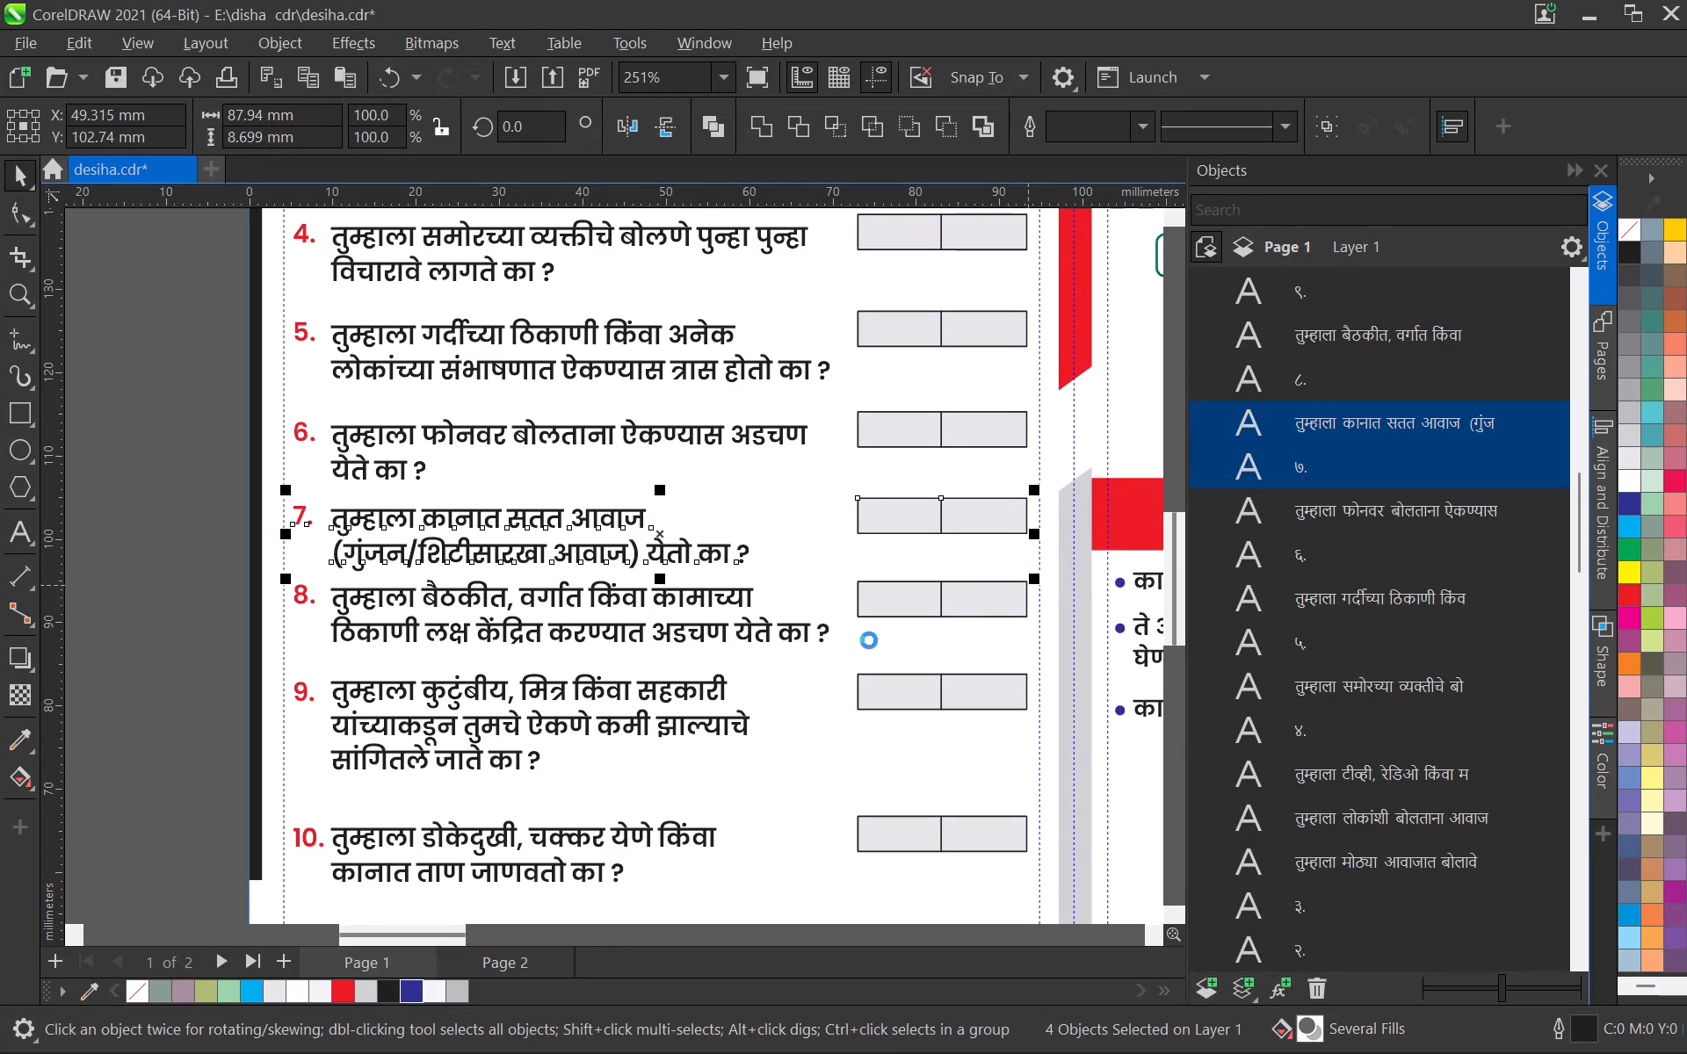
key(Down)
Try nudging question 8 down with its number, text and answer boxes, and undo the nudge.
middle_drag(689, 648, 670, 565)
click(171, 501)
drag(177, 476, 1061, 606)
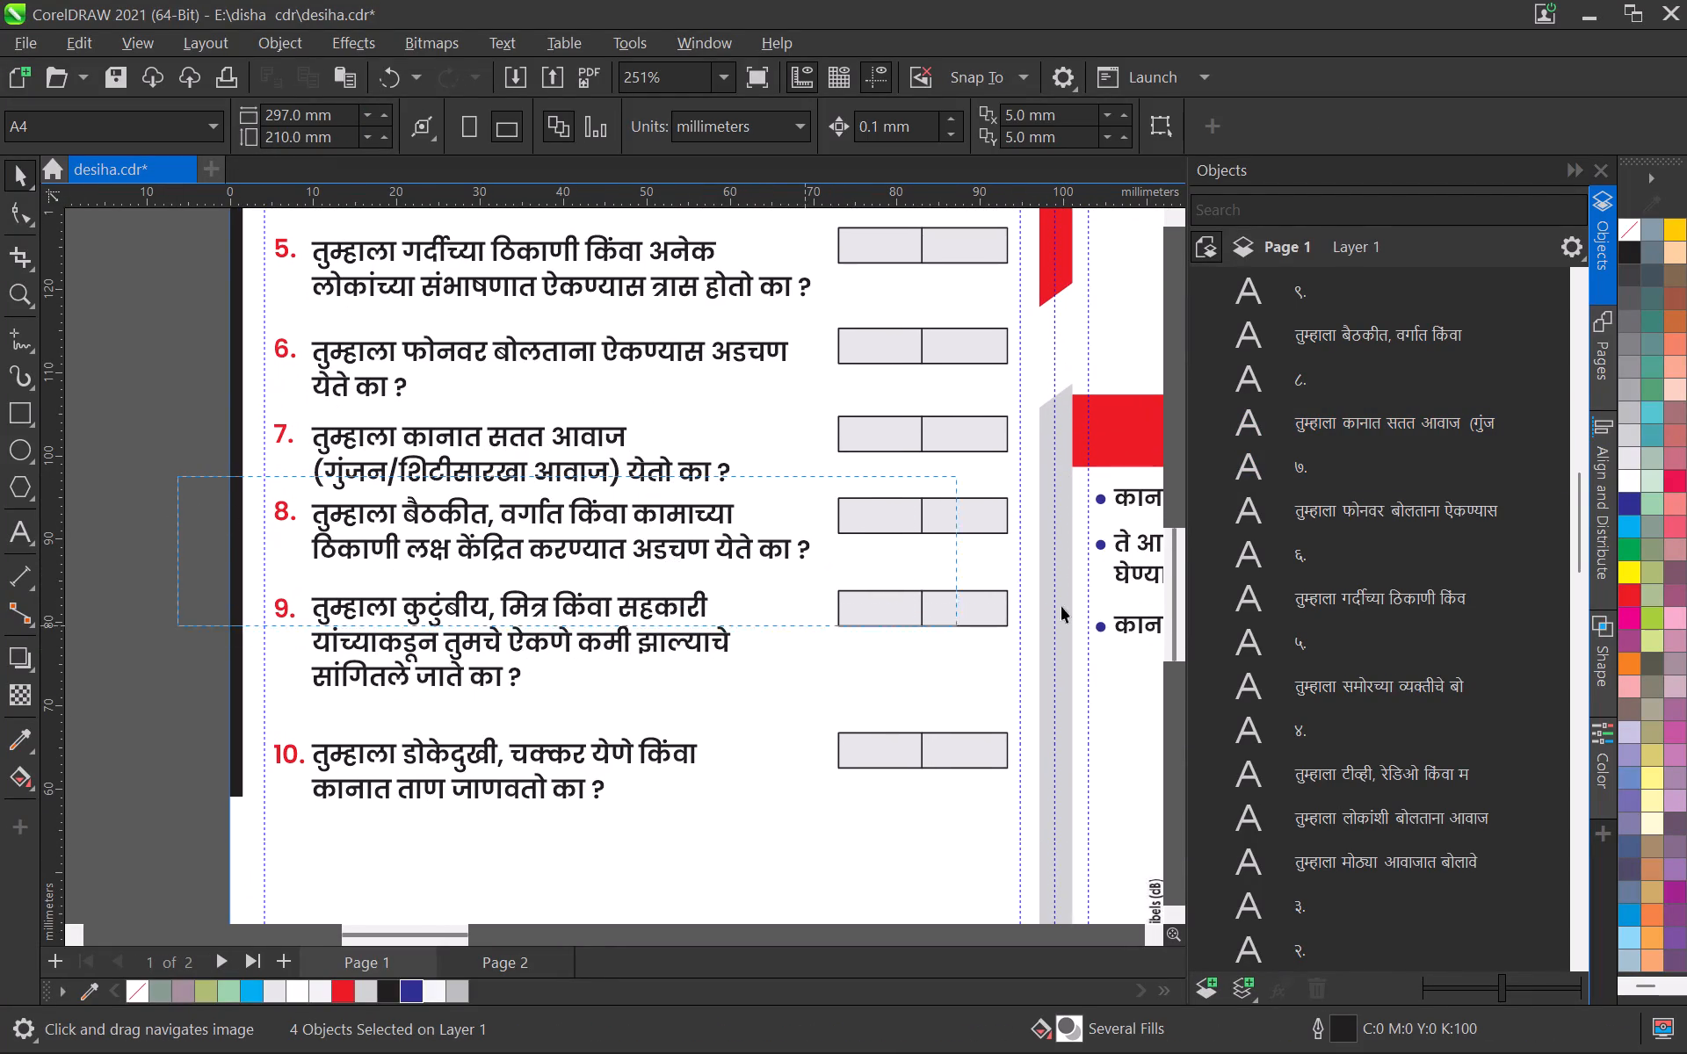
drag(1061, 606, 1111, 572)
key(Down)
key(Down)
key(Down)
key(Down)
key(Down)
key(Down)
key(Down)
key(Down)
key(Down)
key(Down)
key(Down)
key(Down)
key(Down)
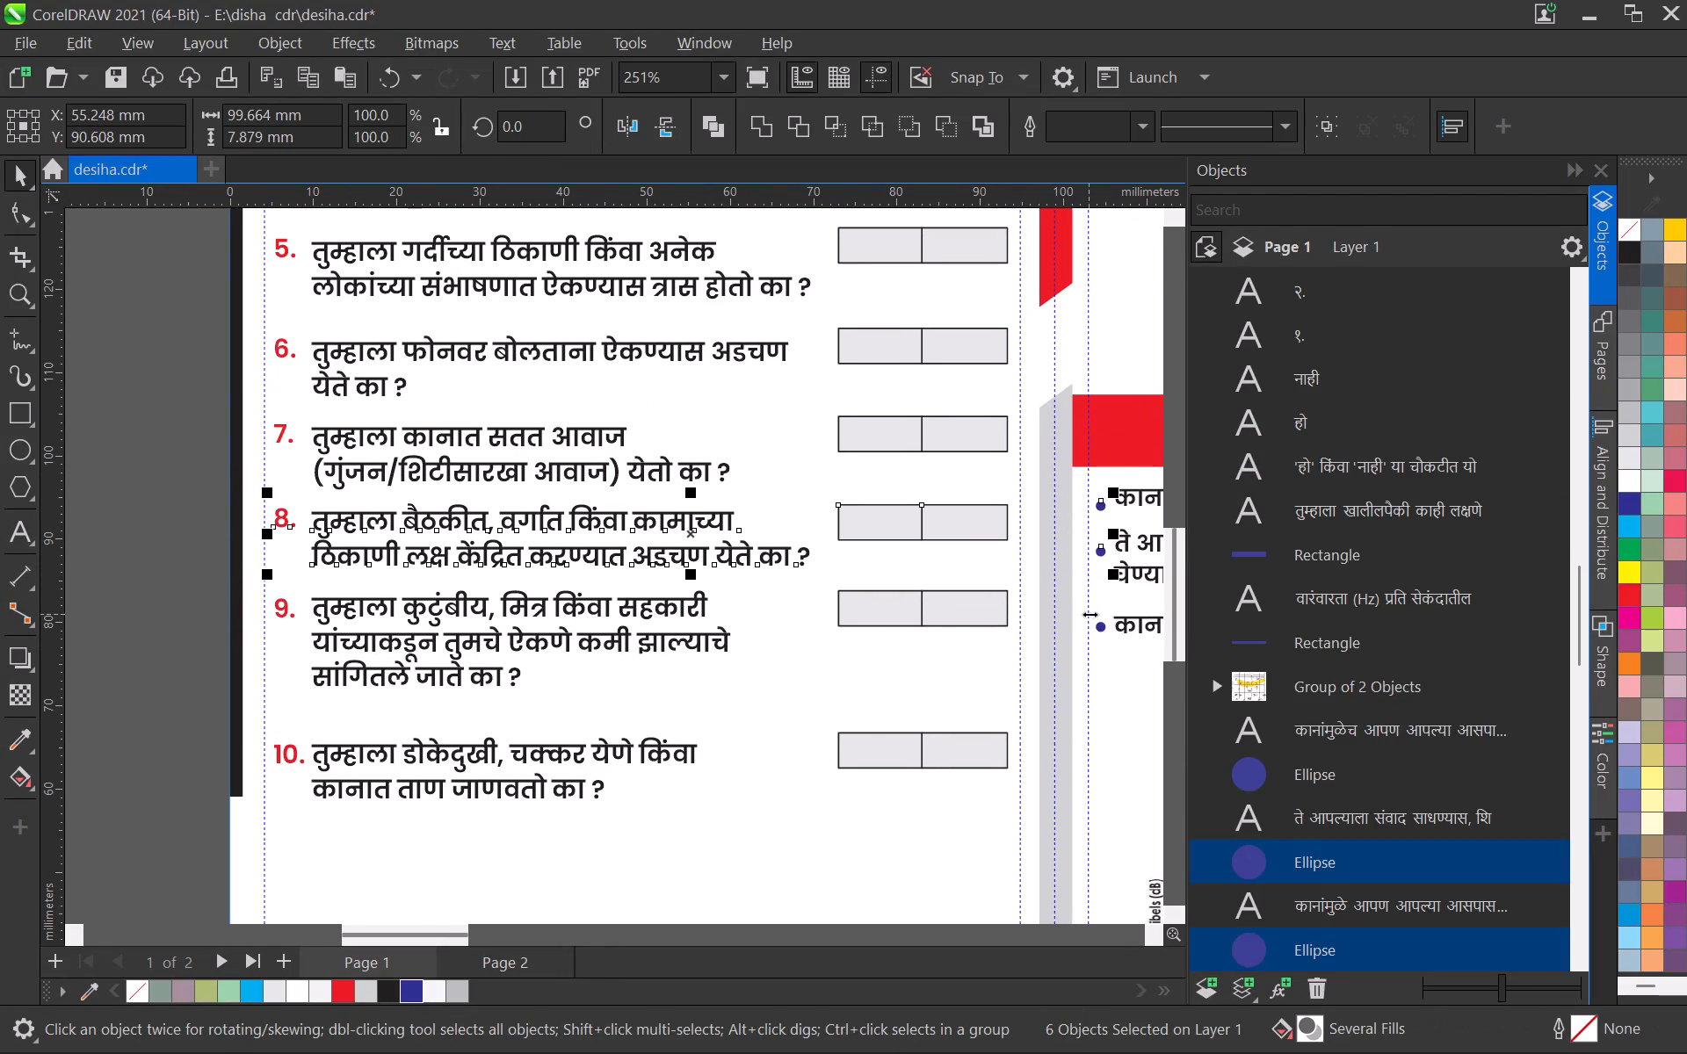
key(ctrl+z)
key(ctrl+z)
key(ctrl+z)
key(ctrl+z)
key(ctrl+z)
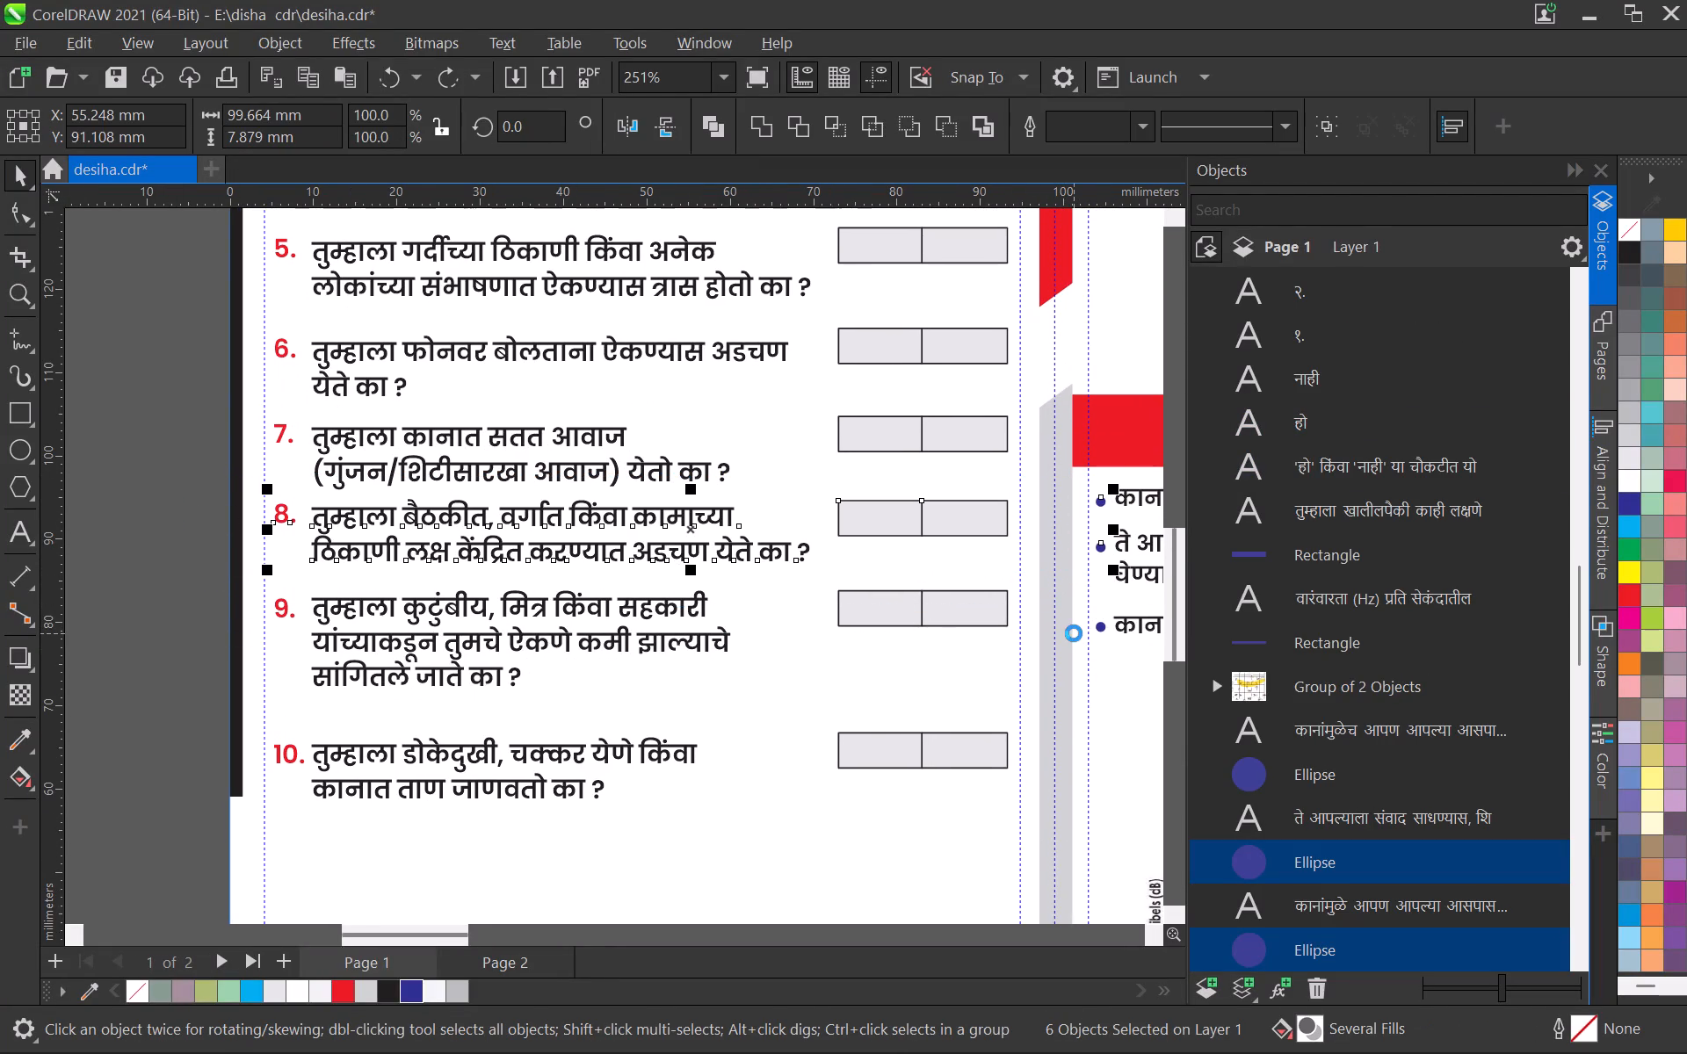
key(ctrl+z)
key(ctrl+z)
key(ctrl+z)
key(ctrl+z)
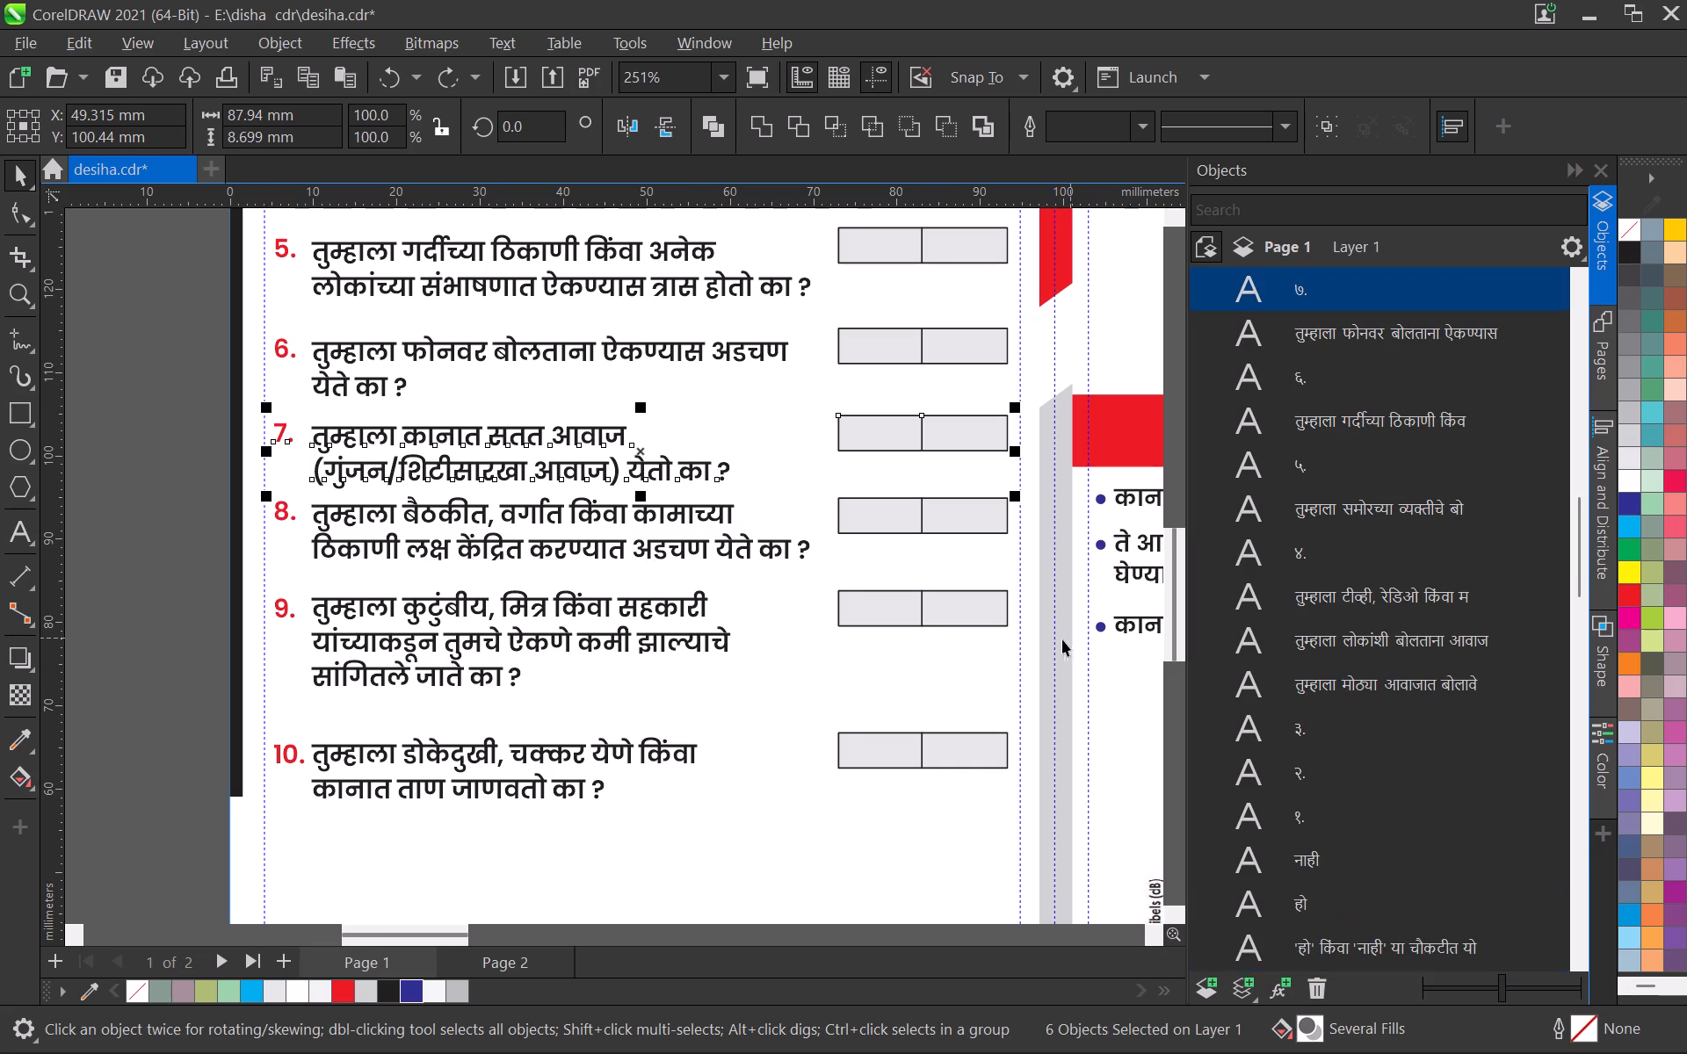
Nudge question 7 with its number, full text and answer boxes further down by about 1.3 mm.
key(Down)
key(Down)
key(Down)
key(Down)
key(Down)
key(Down)
key(Down)
key(Down)
key(Down)
key(Down)
key(Down)
key(Down)
key(Down)
key(Down)
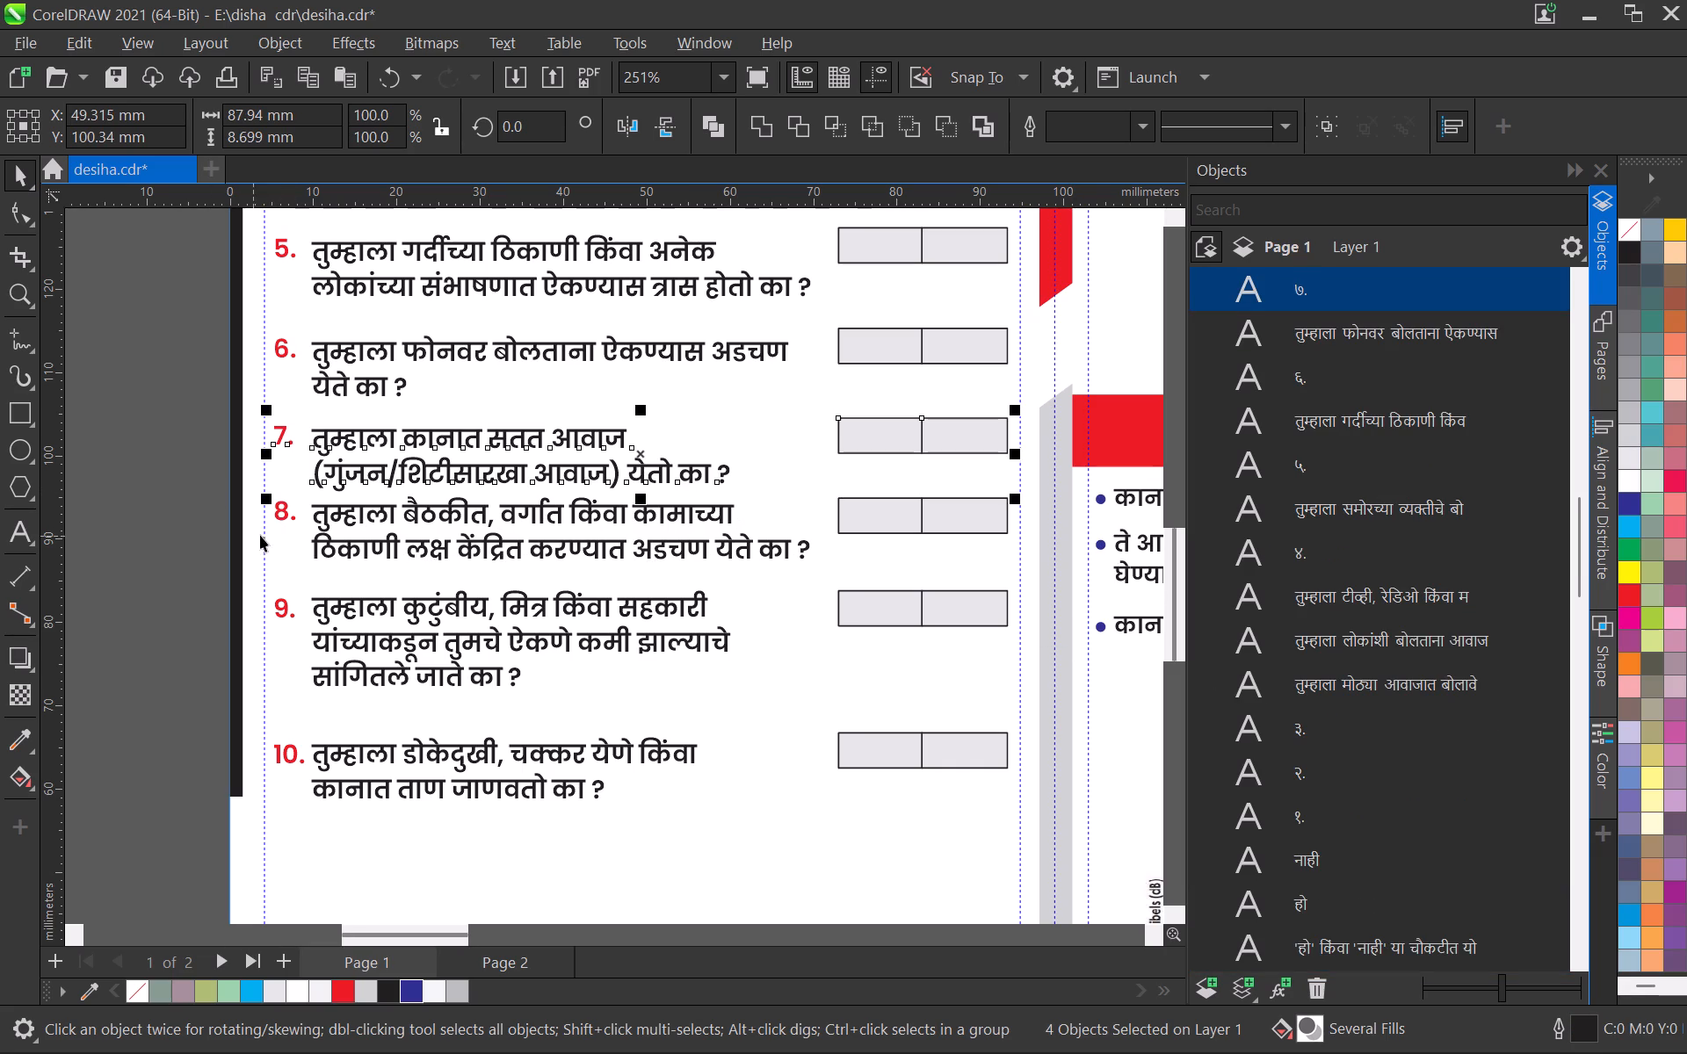
Nudge question 8 with its number, full text and answer boxes down by about 4.2 mm, leaving the neighbouring panel's bullets out of the selection.
click(185, 486)
drag(161, 486, 563, 556)
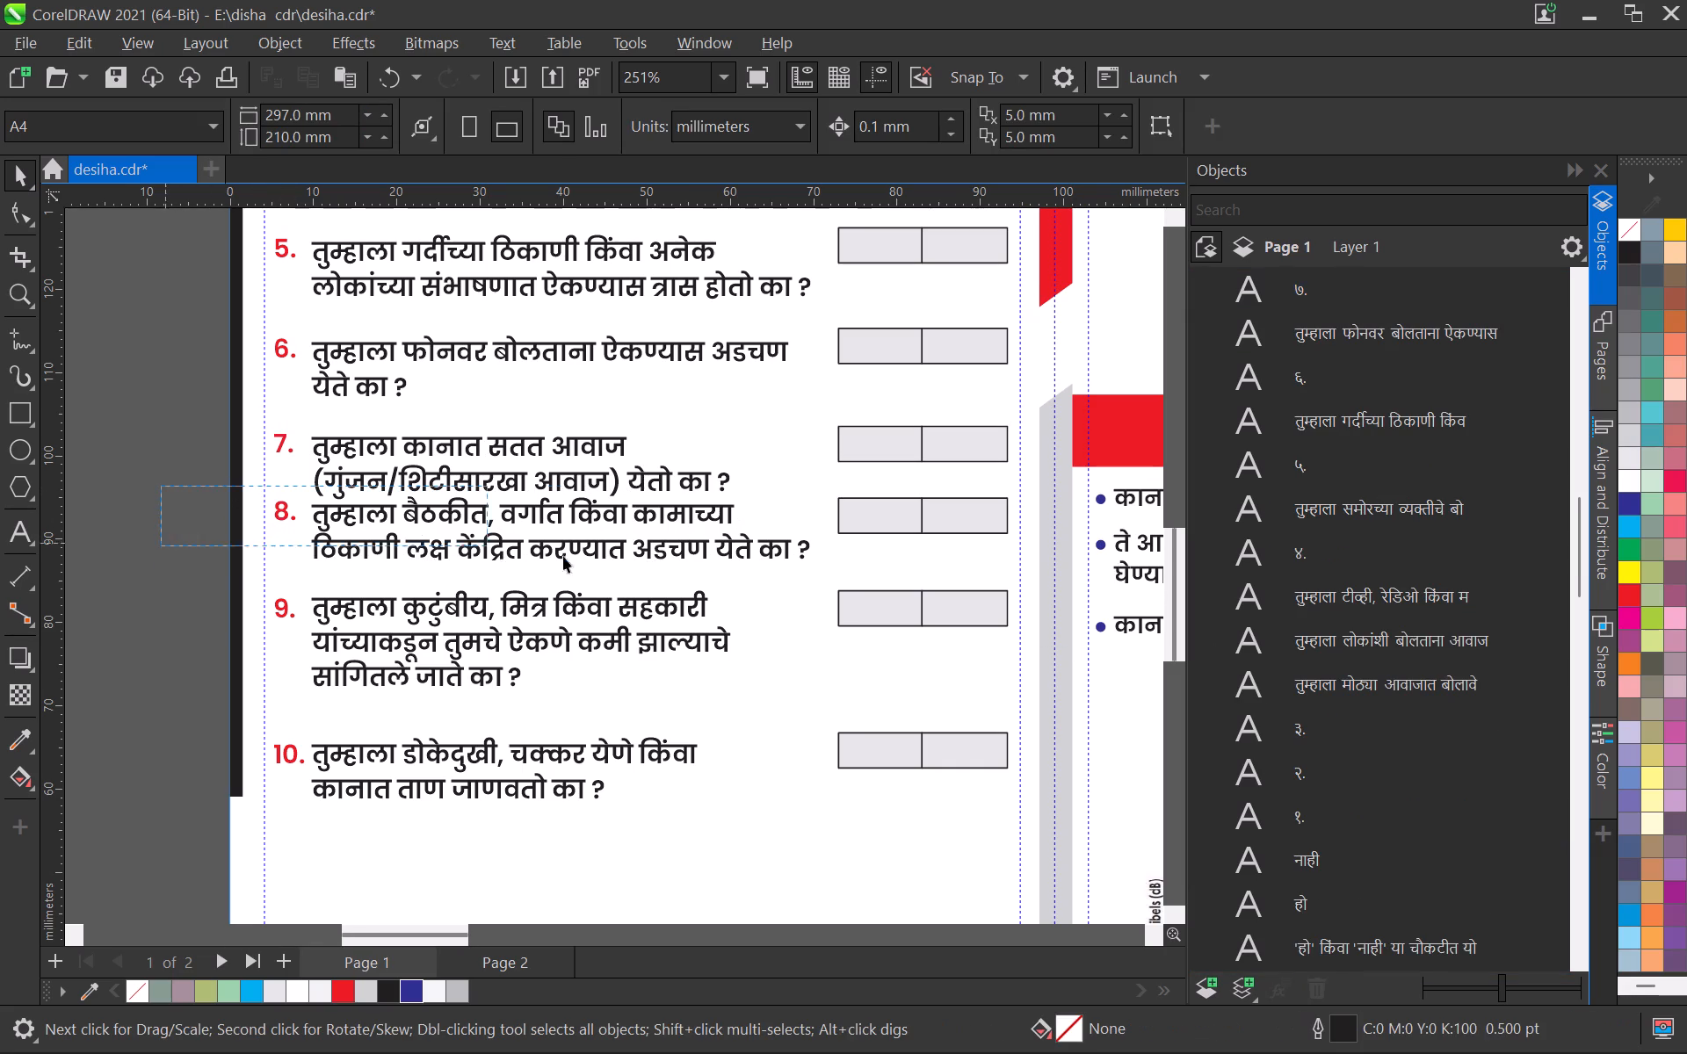
drag(563, 556, 724, 493)
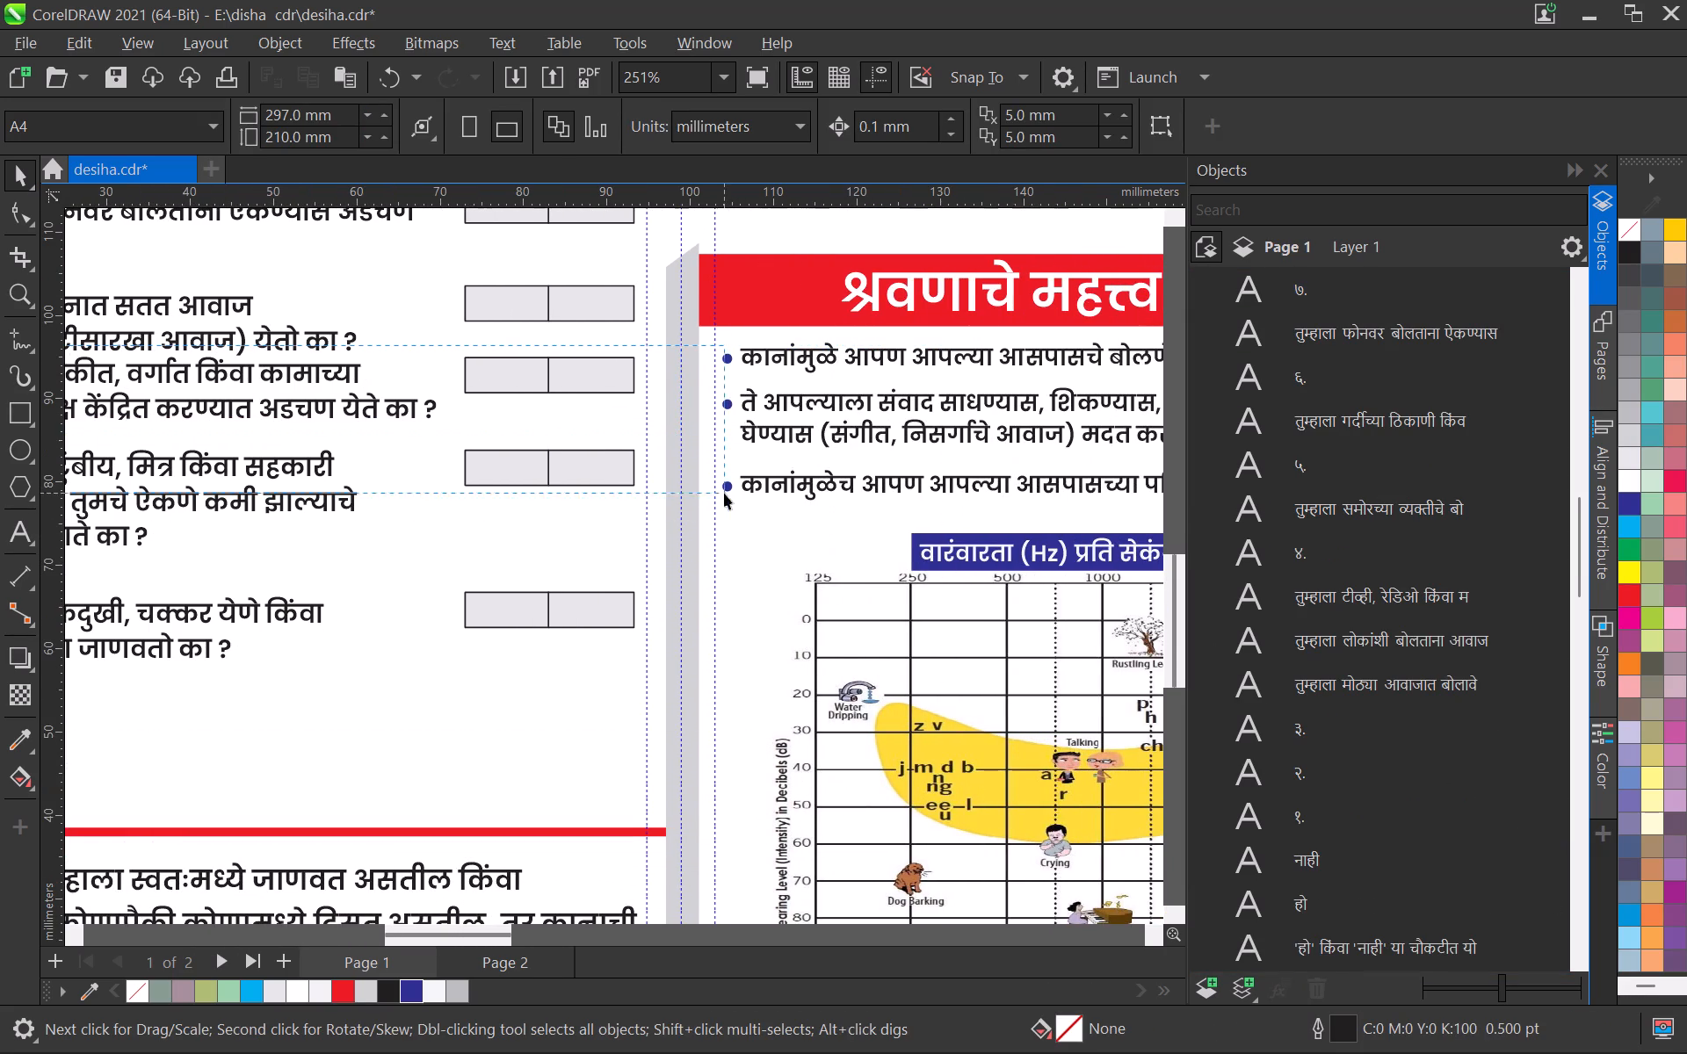
drag(724, 493, 648, 417)
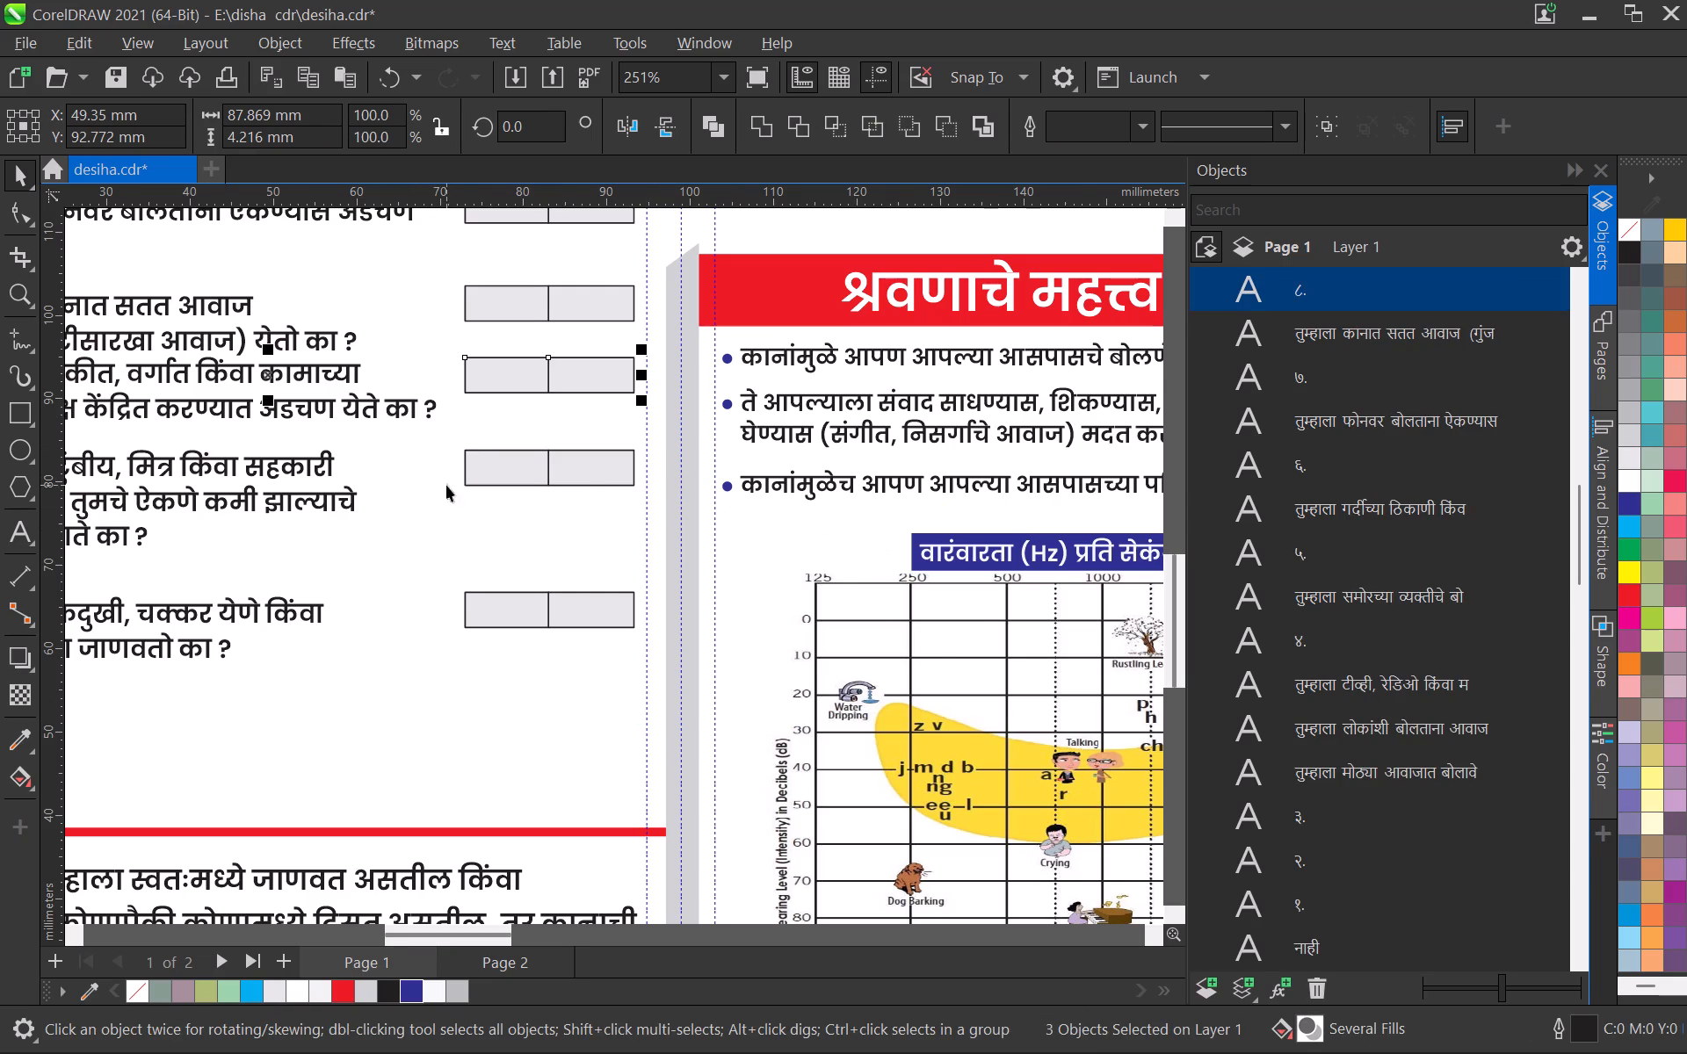
middle_drag(446, 485, 830, 564)
shift+click(723, 484)
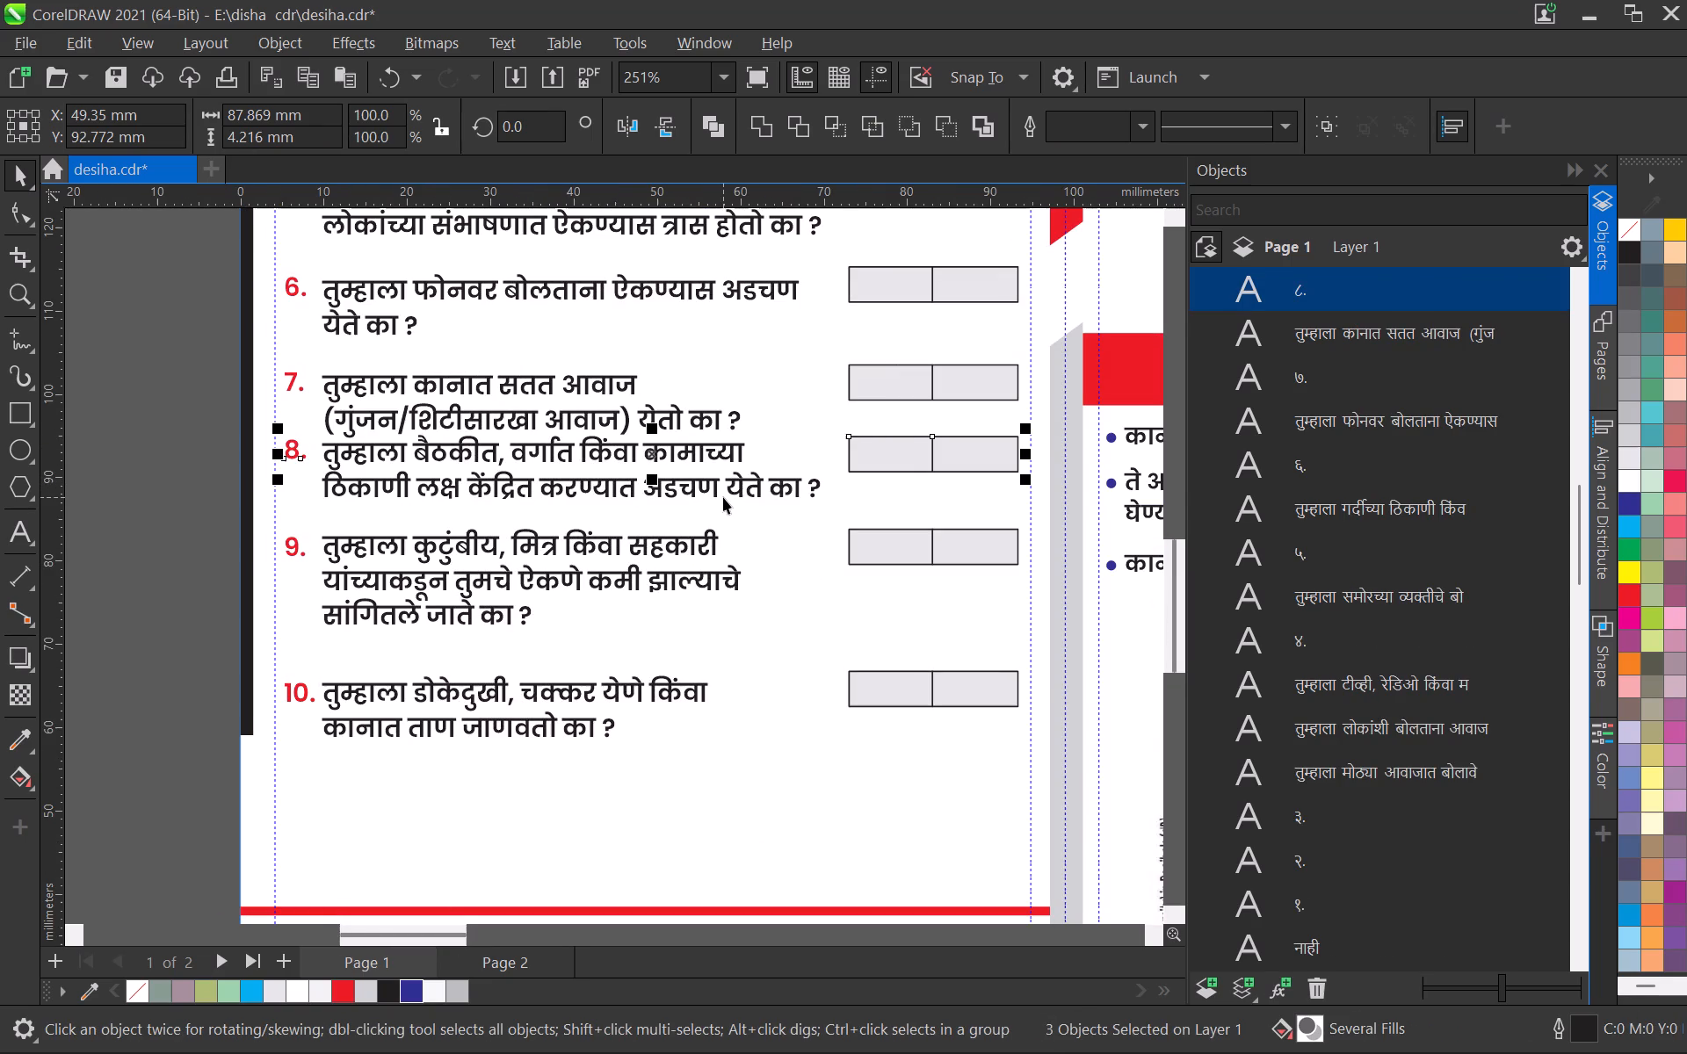
shift+click(746, 495)
key(shift+Down)
key(shift+Down)
key(shift+Down)
key(shift+Down)
key(shift+Down)
key(shift+Down)
key(shift+Down)
key(shift+Down)
key(shift+Down)
key(shift+Down)
key(shift+Down)
key(shift+Down)
key(shift+Down)
key(shift+Down)
key(shift+Down)
key(shift+Down)
key(shift+Down)
key(shift+Down)
key(shift+Down)
key(shift+Down)
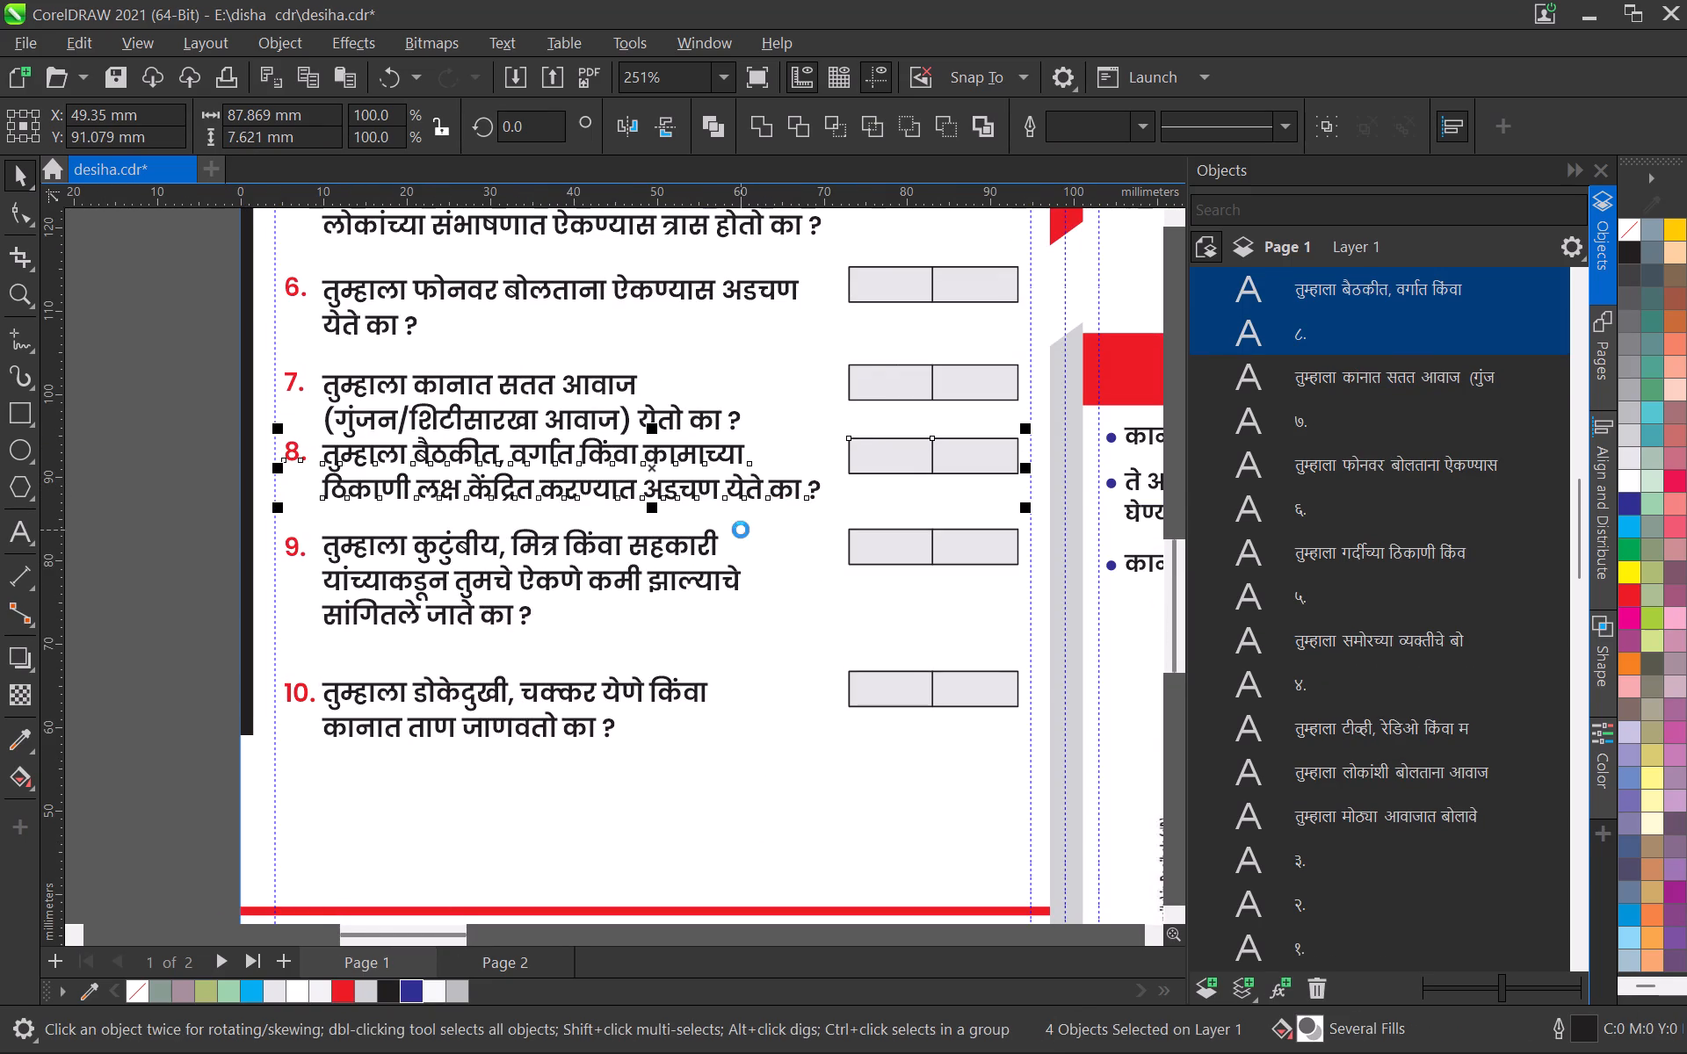
key(shift+Down)
key(shift+Down)
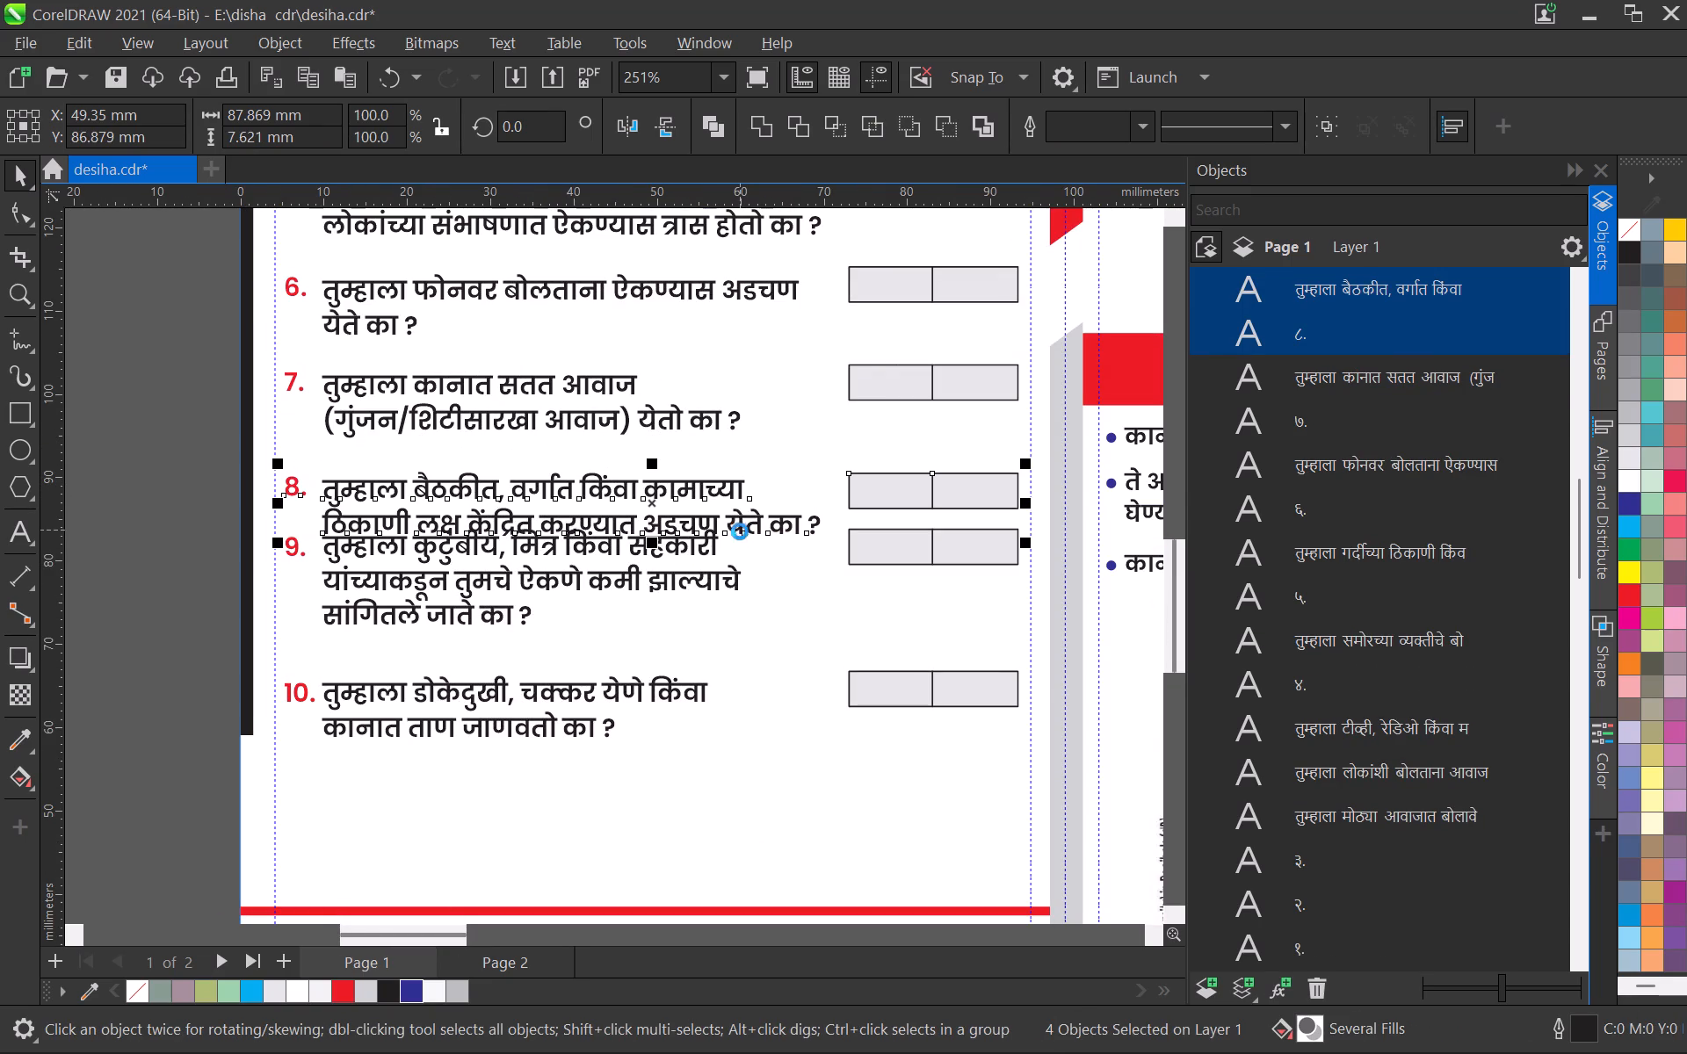
key(shift+Down)
key(shift+Up)
key(shift+Up)
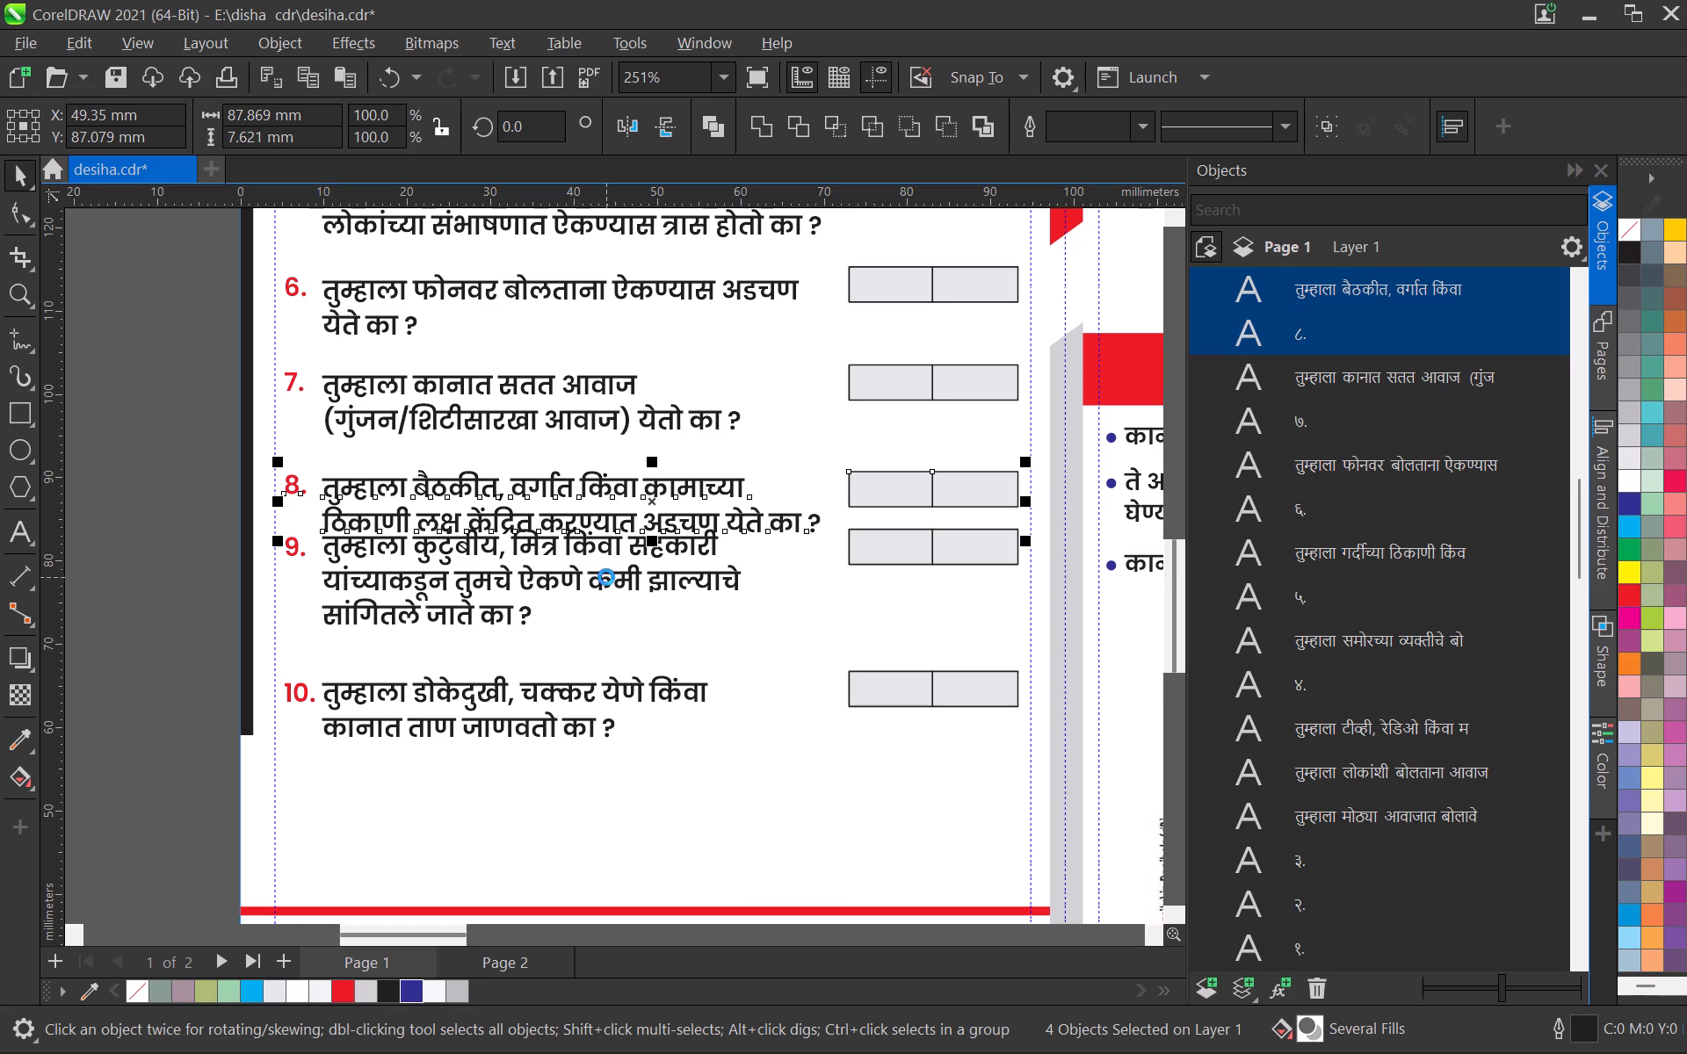
key(shift+Up)
key(shift+Down)
key(shift+Down)
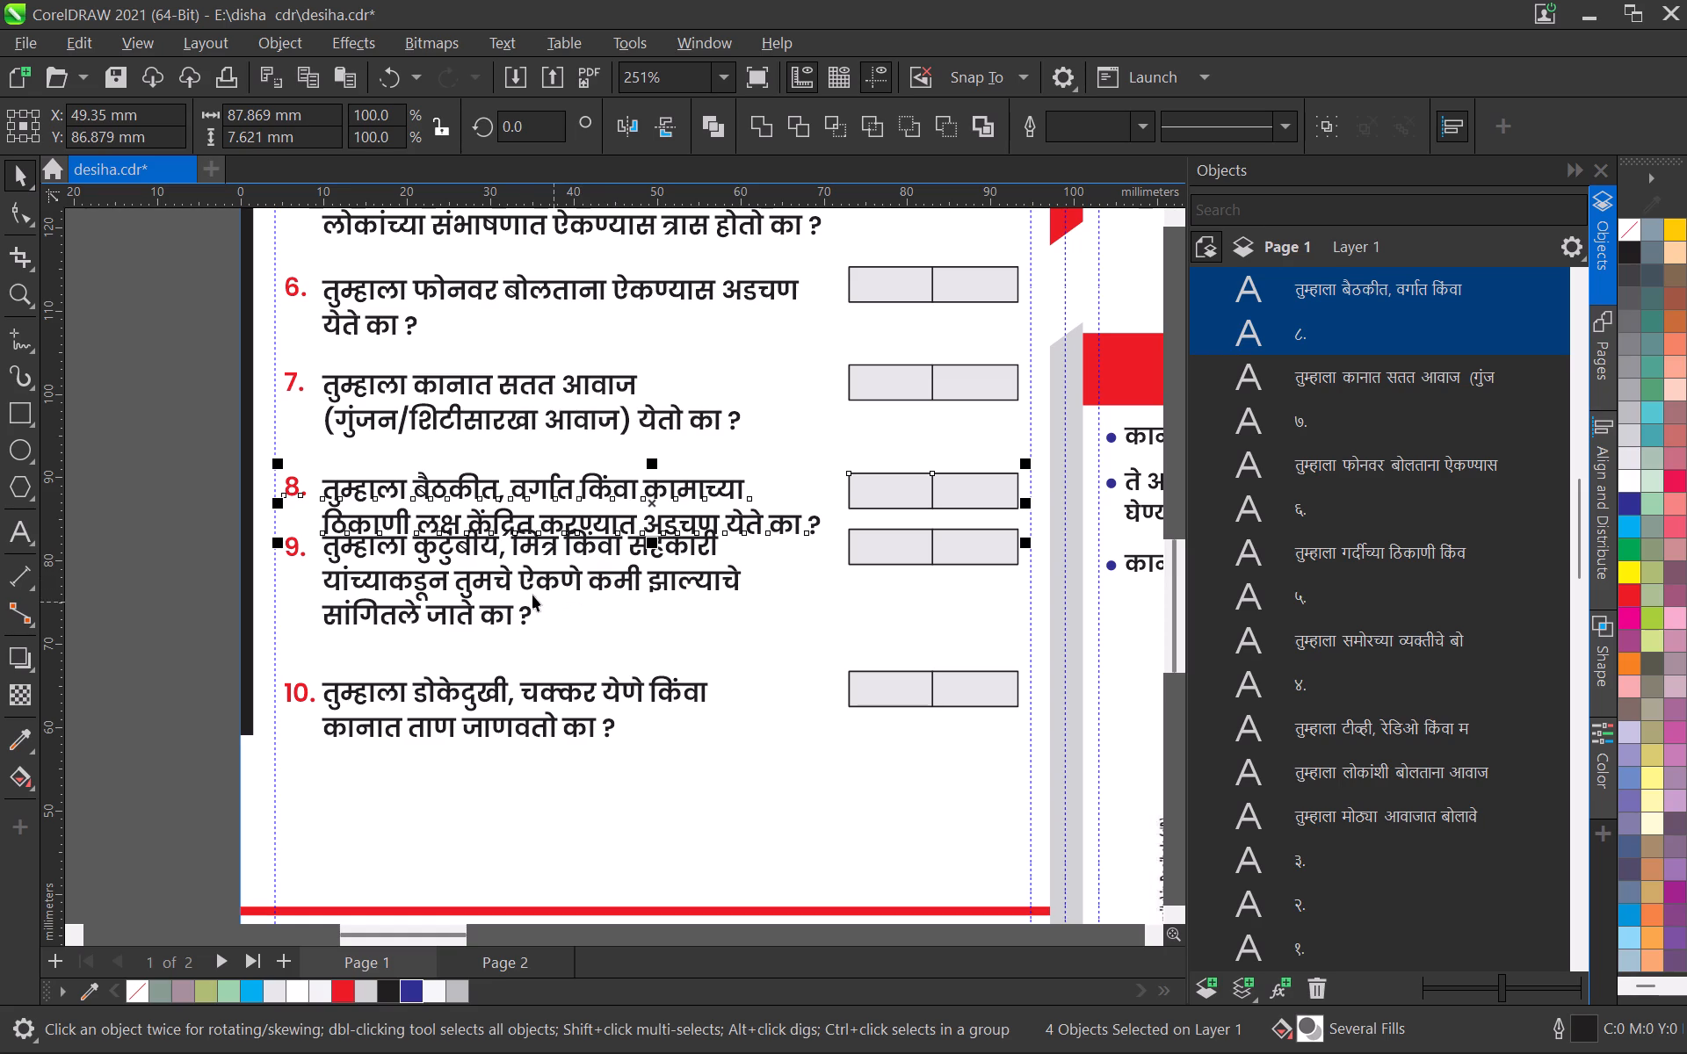
Nudge question 7 with its number, full text and answer boxes down by about another 0.9 mm.
click(139, 396)
drag(144, 359, 1047, 440)
key(Down)
key(Down)
key(Down)
key(Down)
key(Down)
key(Down)
key(Down)
key(Down)
key(Down)
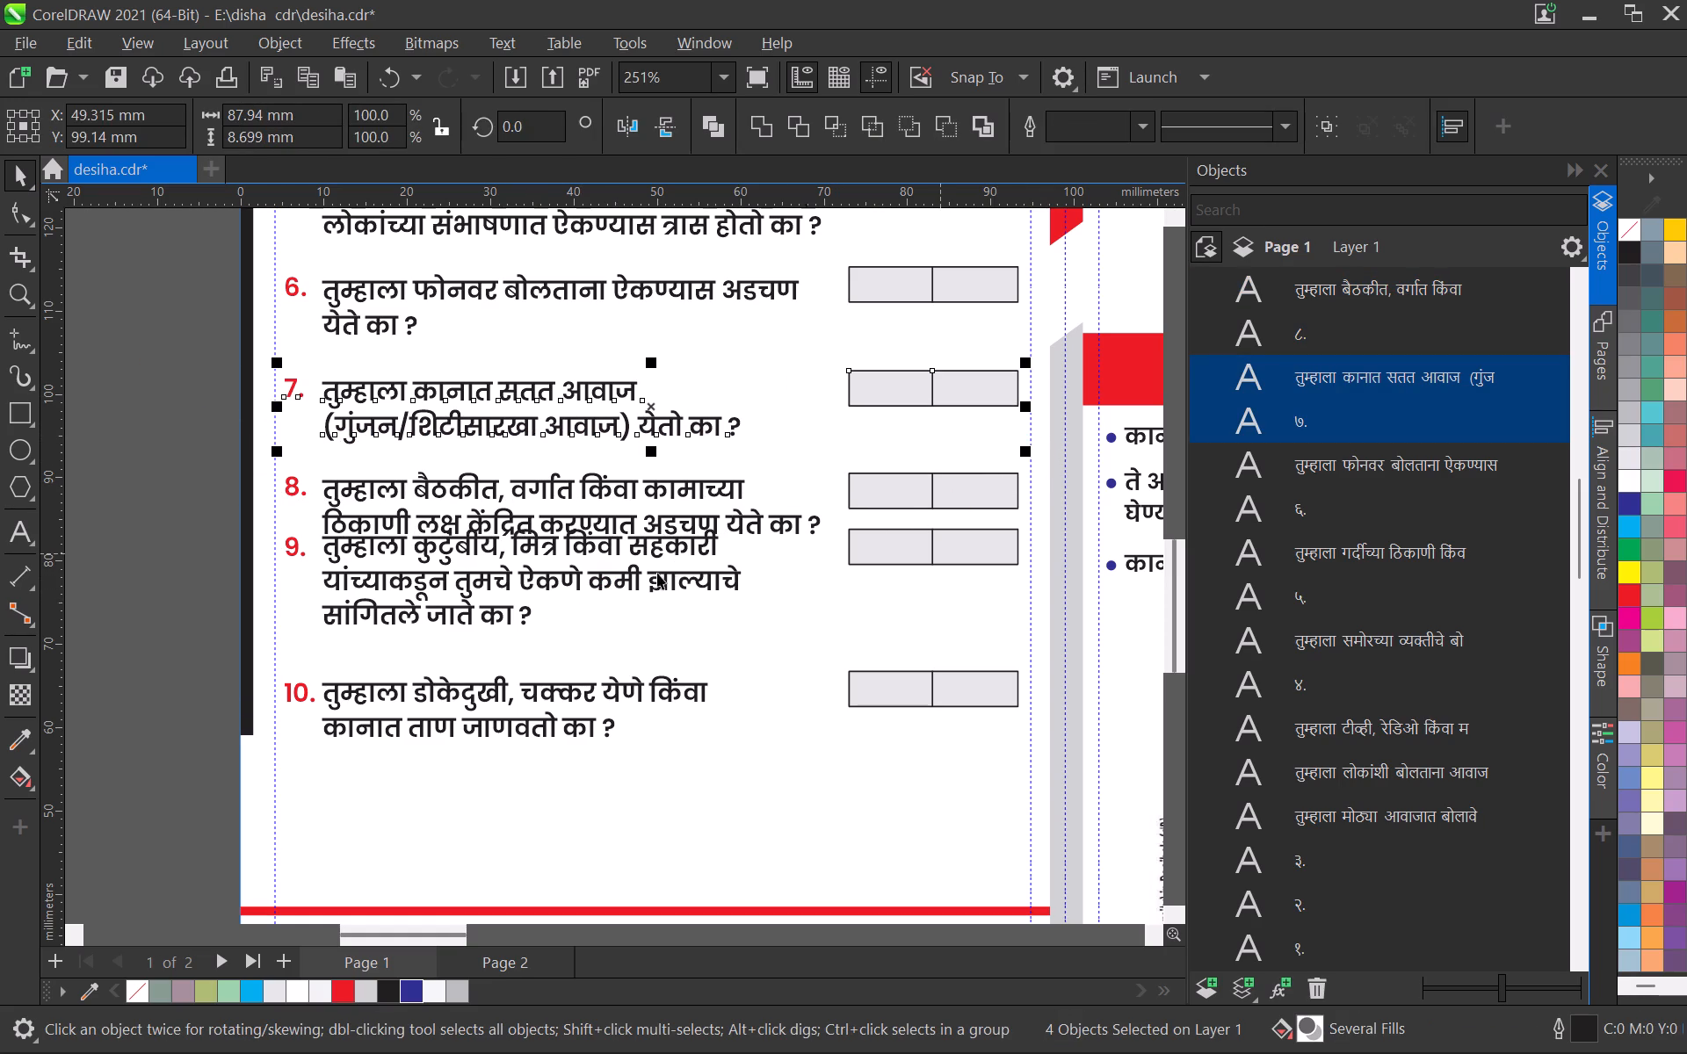
Nudge question 9 with its number, full three-line text and answer boxes down by about 4.9 mm.
click(294, 552)
shift+click(384, 547)
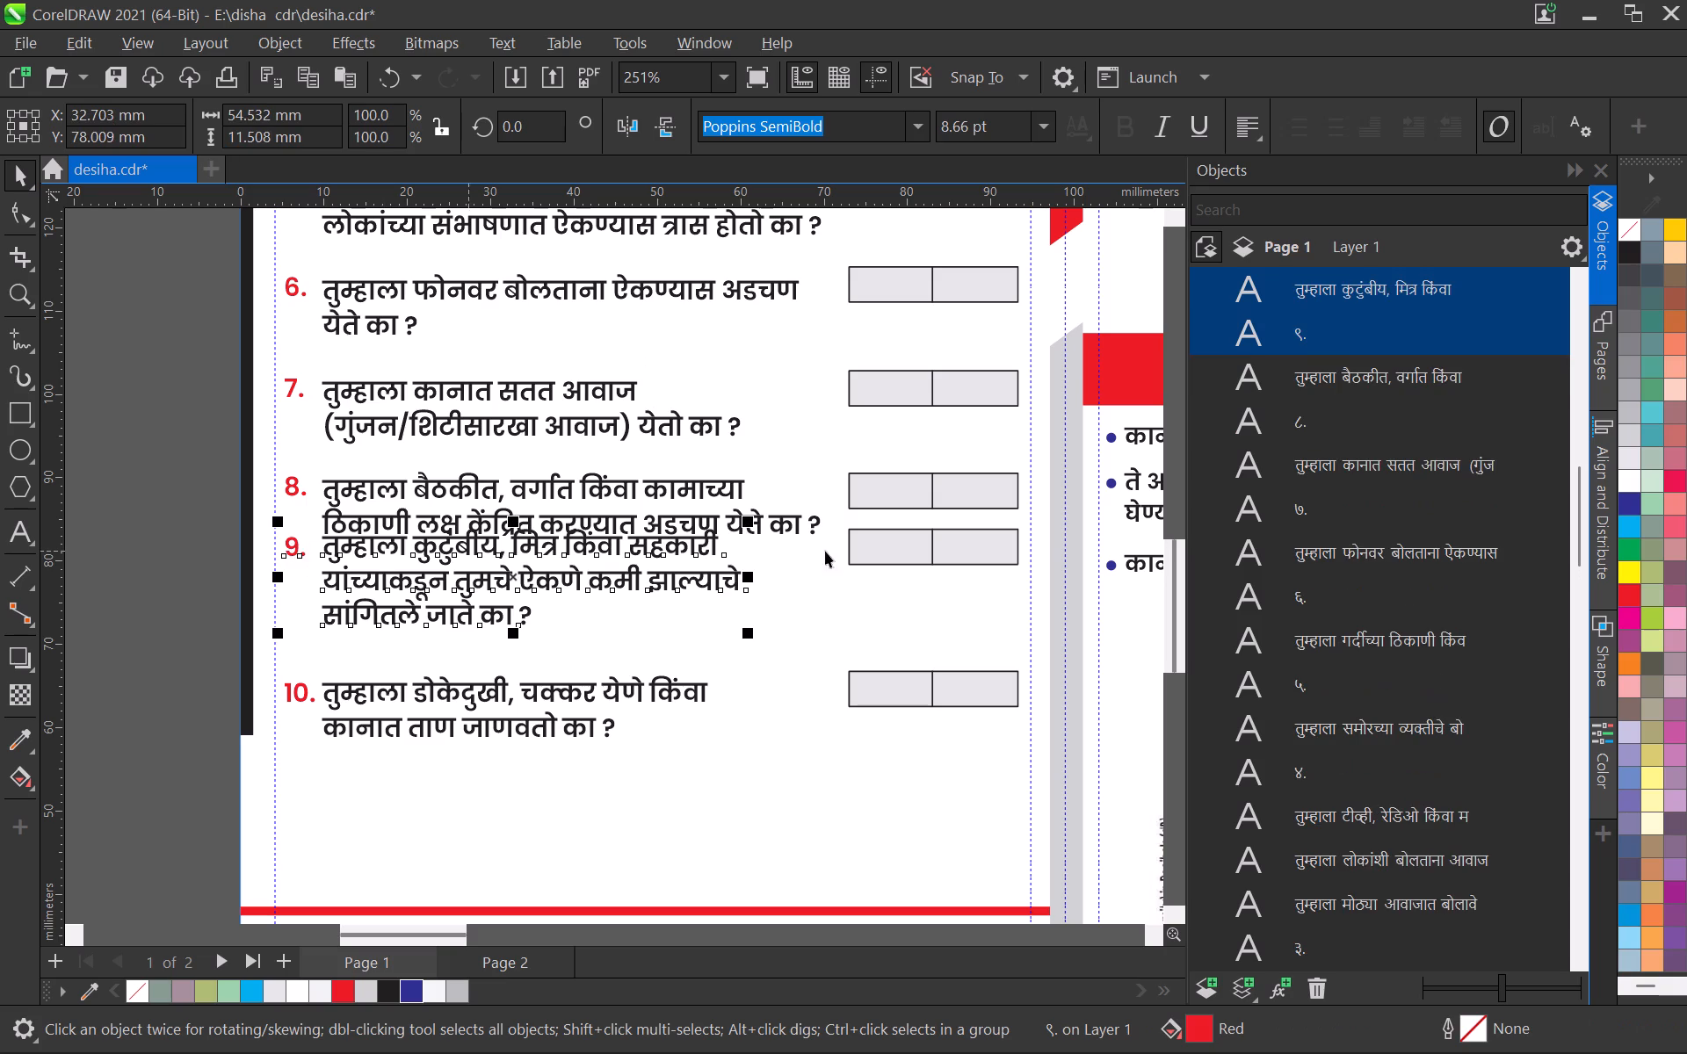
shift+click(876, 544)
shift+click(930, 552)
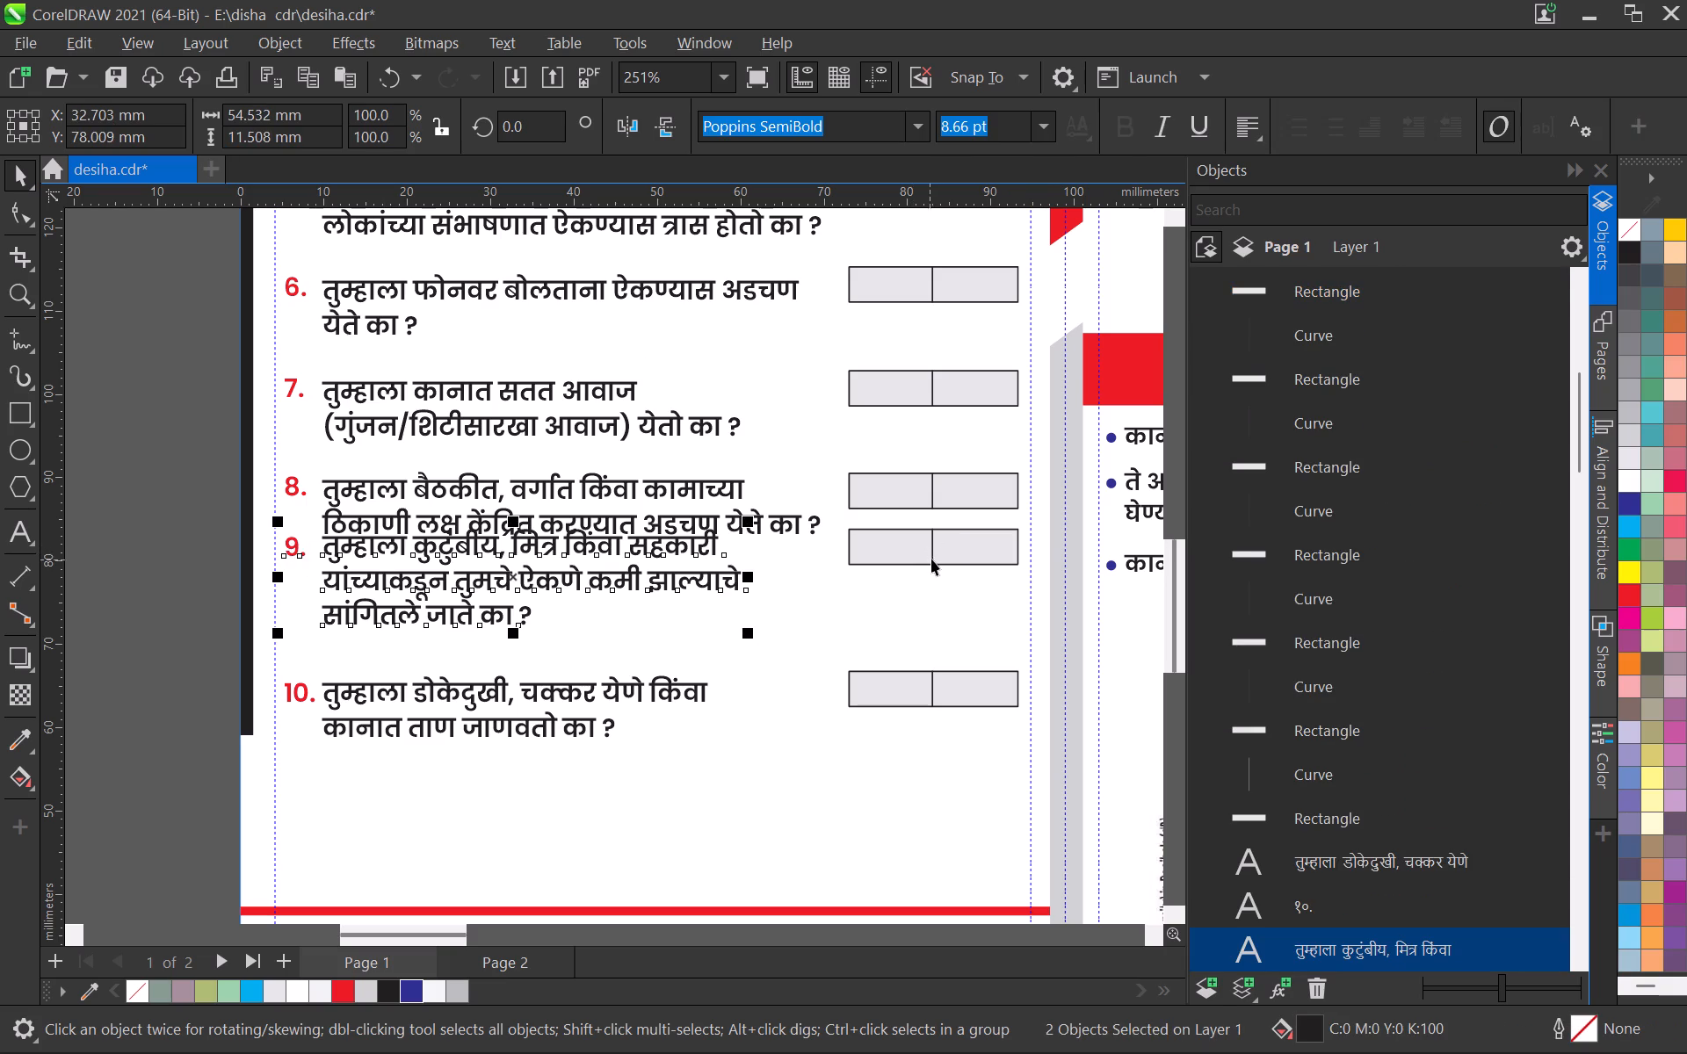
shift+drag(1010, 592, 847, 546)
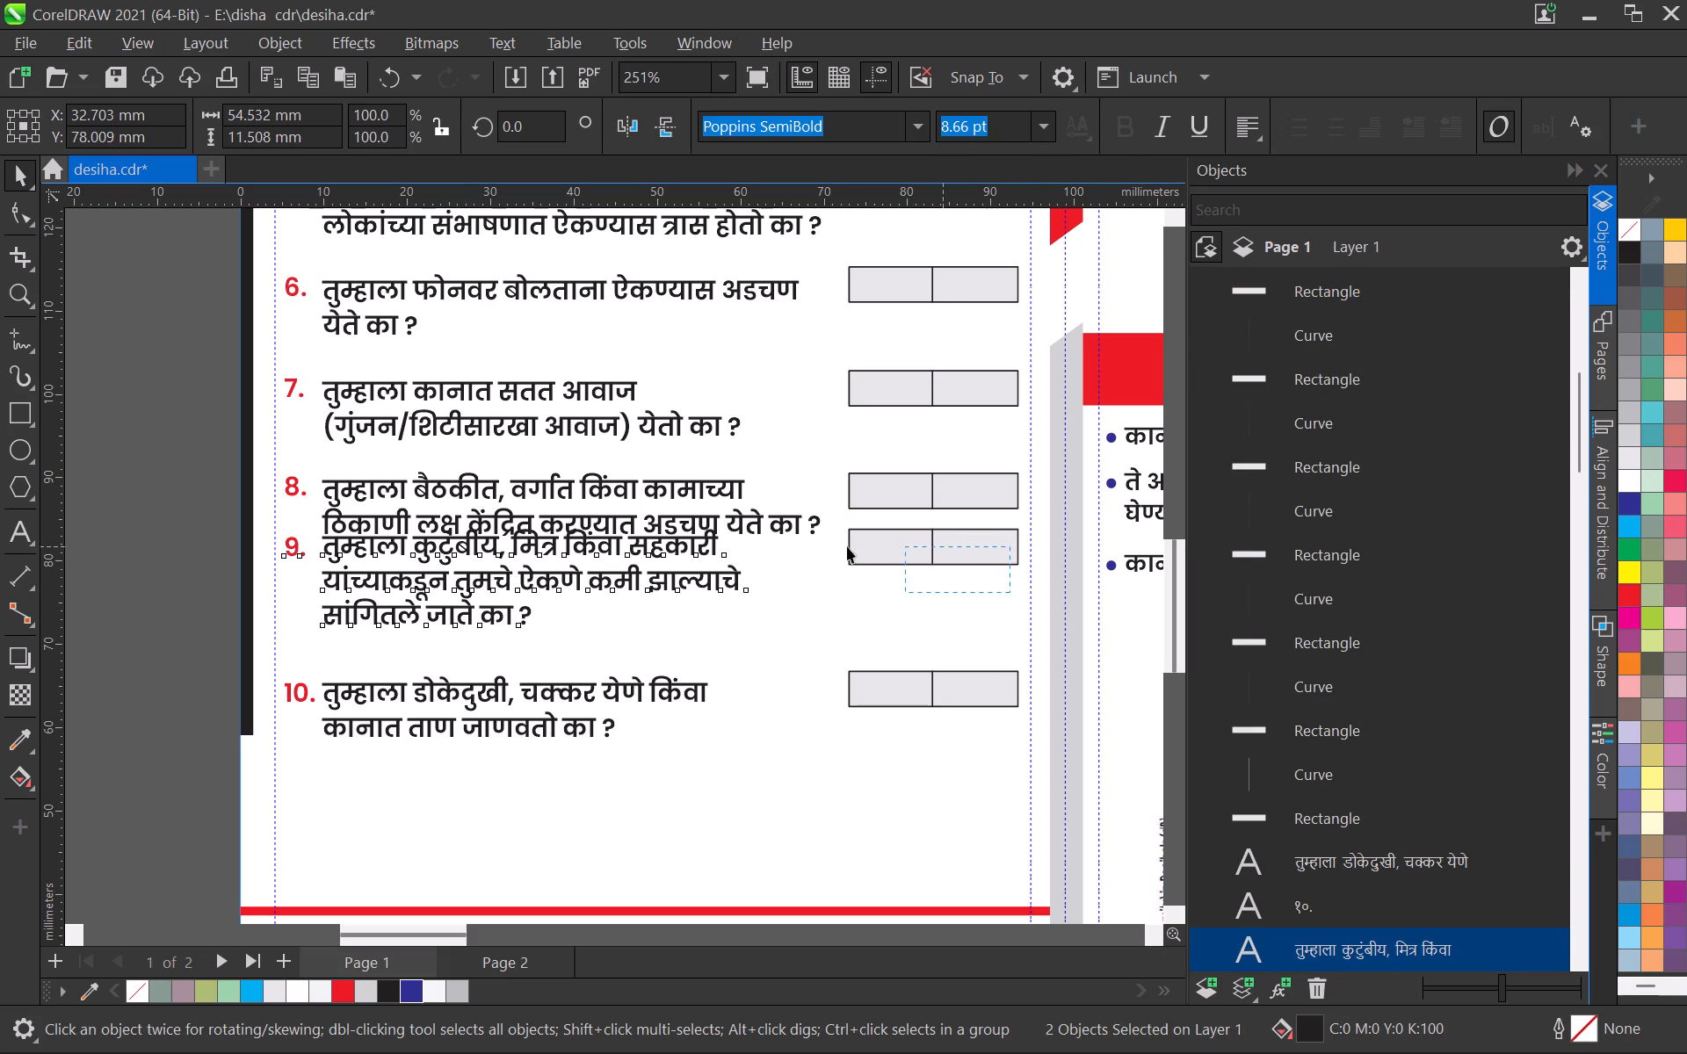
shift+drag(847, 546, 804, 527)
shift+click(893, 542)
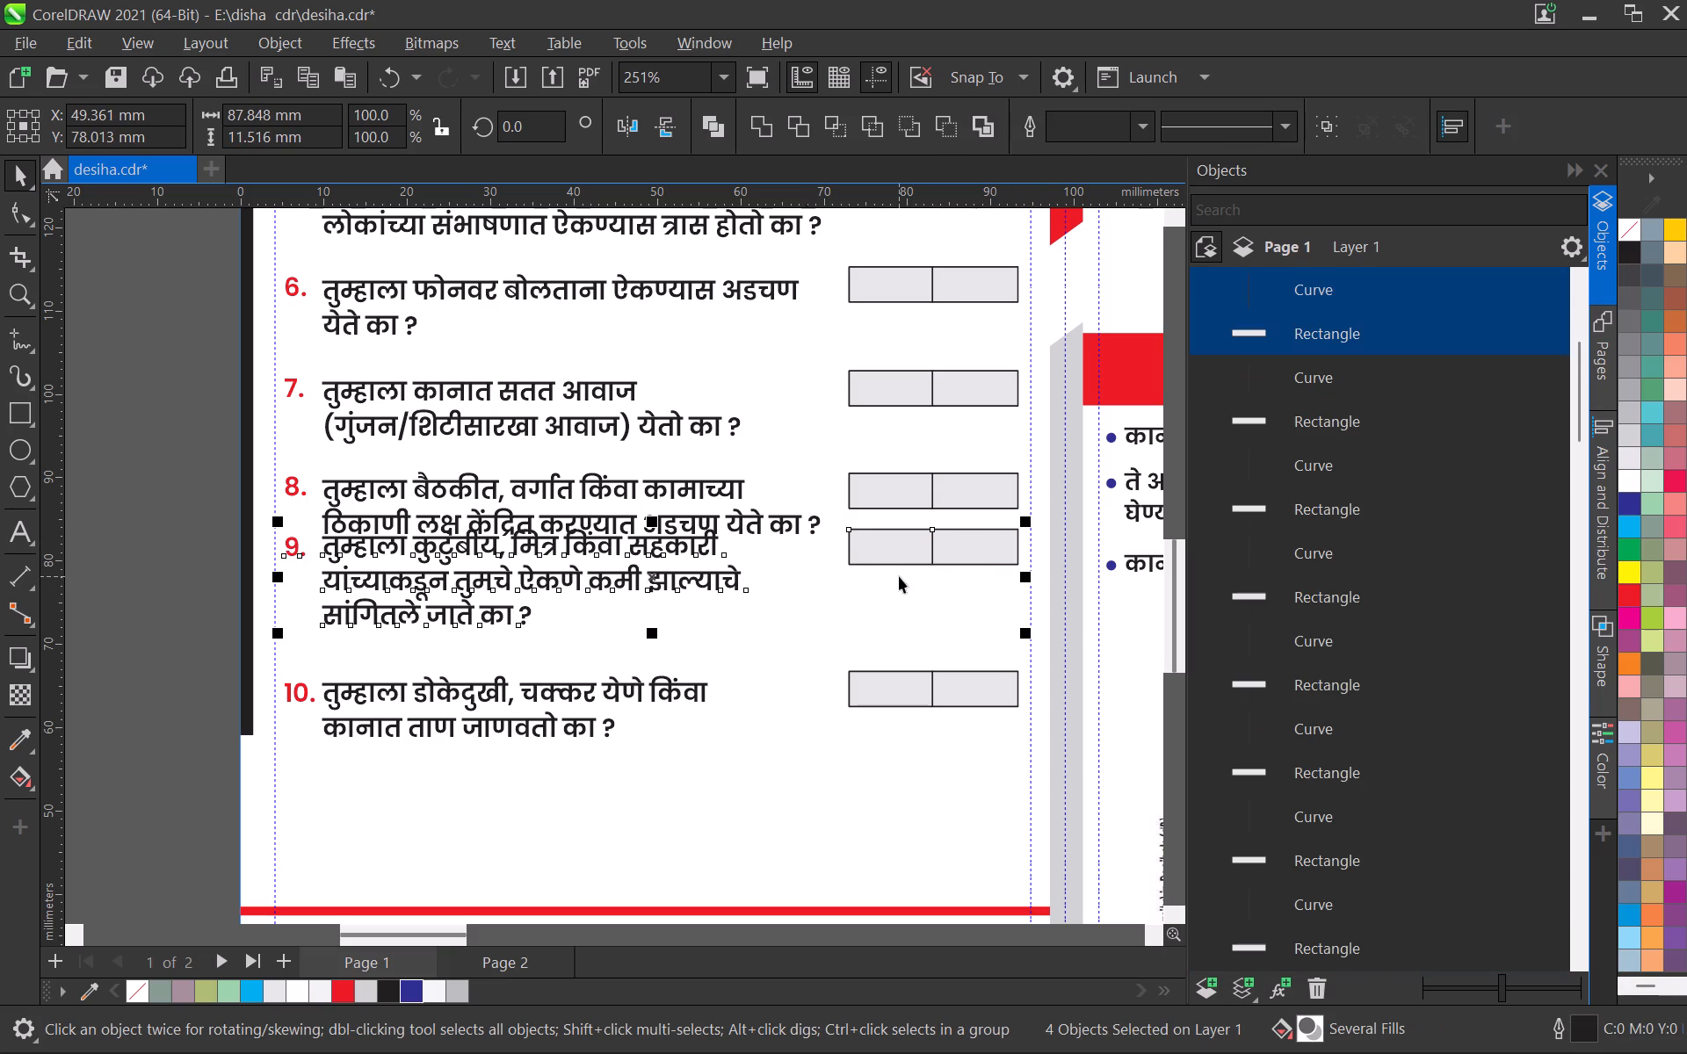
key(Down)
key(Down)
key(Down)
key(Down)
key(Down)
key(Down)
key(Down)
key(Down)
key(Down)
key(Down)
key(Down)
key(Down)
key(Down)
key(Down)
key(Down)
key(Down)
key(Down)
key(Down)
key(Down)
key(Down)
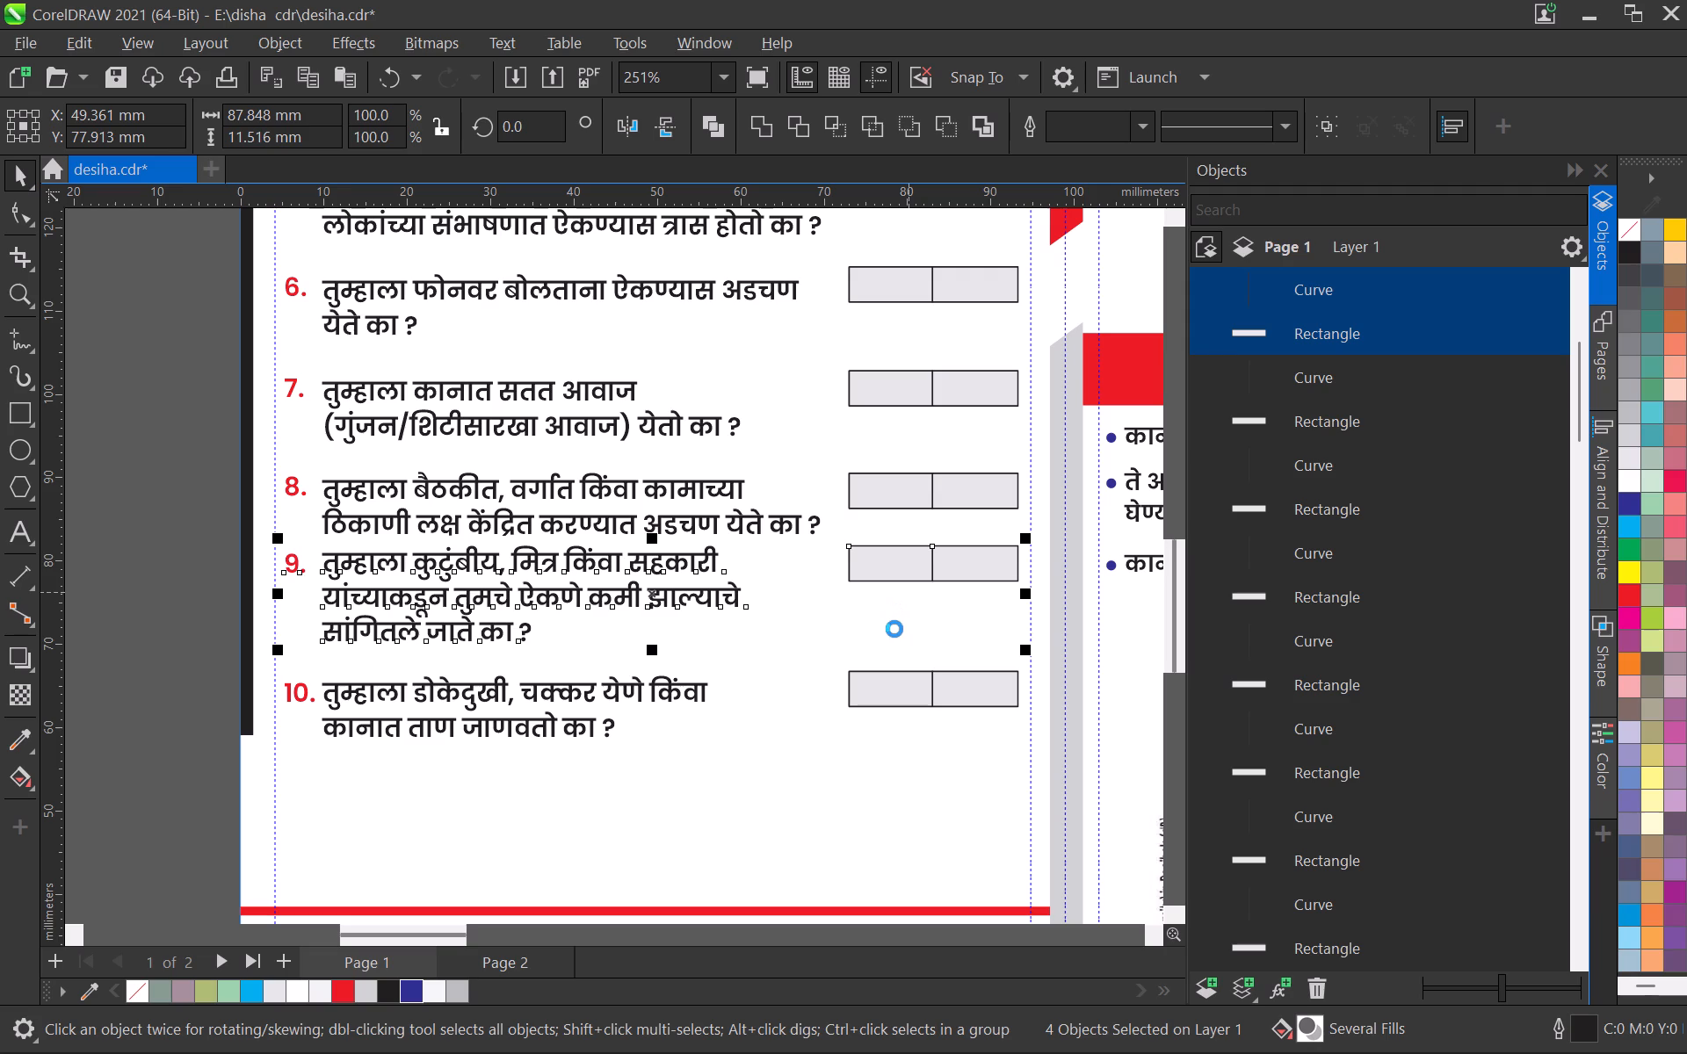
key(Down)
Nudge question 10 with its number, full text and answer boxes down by about 3.4 mm.
scroll(793, 672, down, 3)
middle_drag(727, 675, 746, 571)
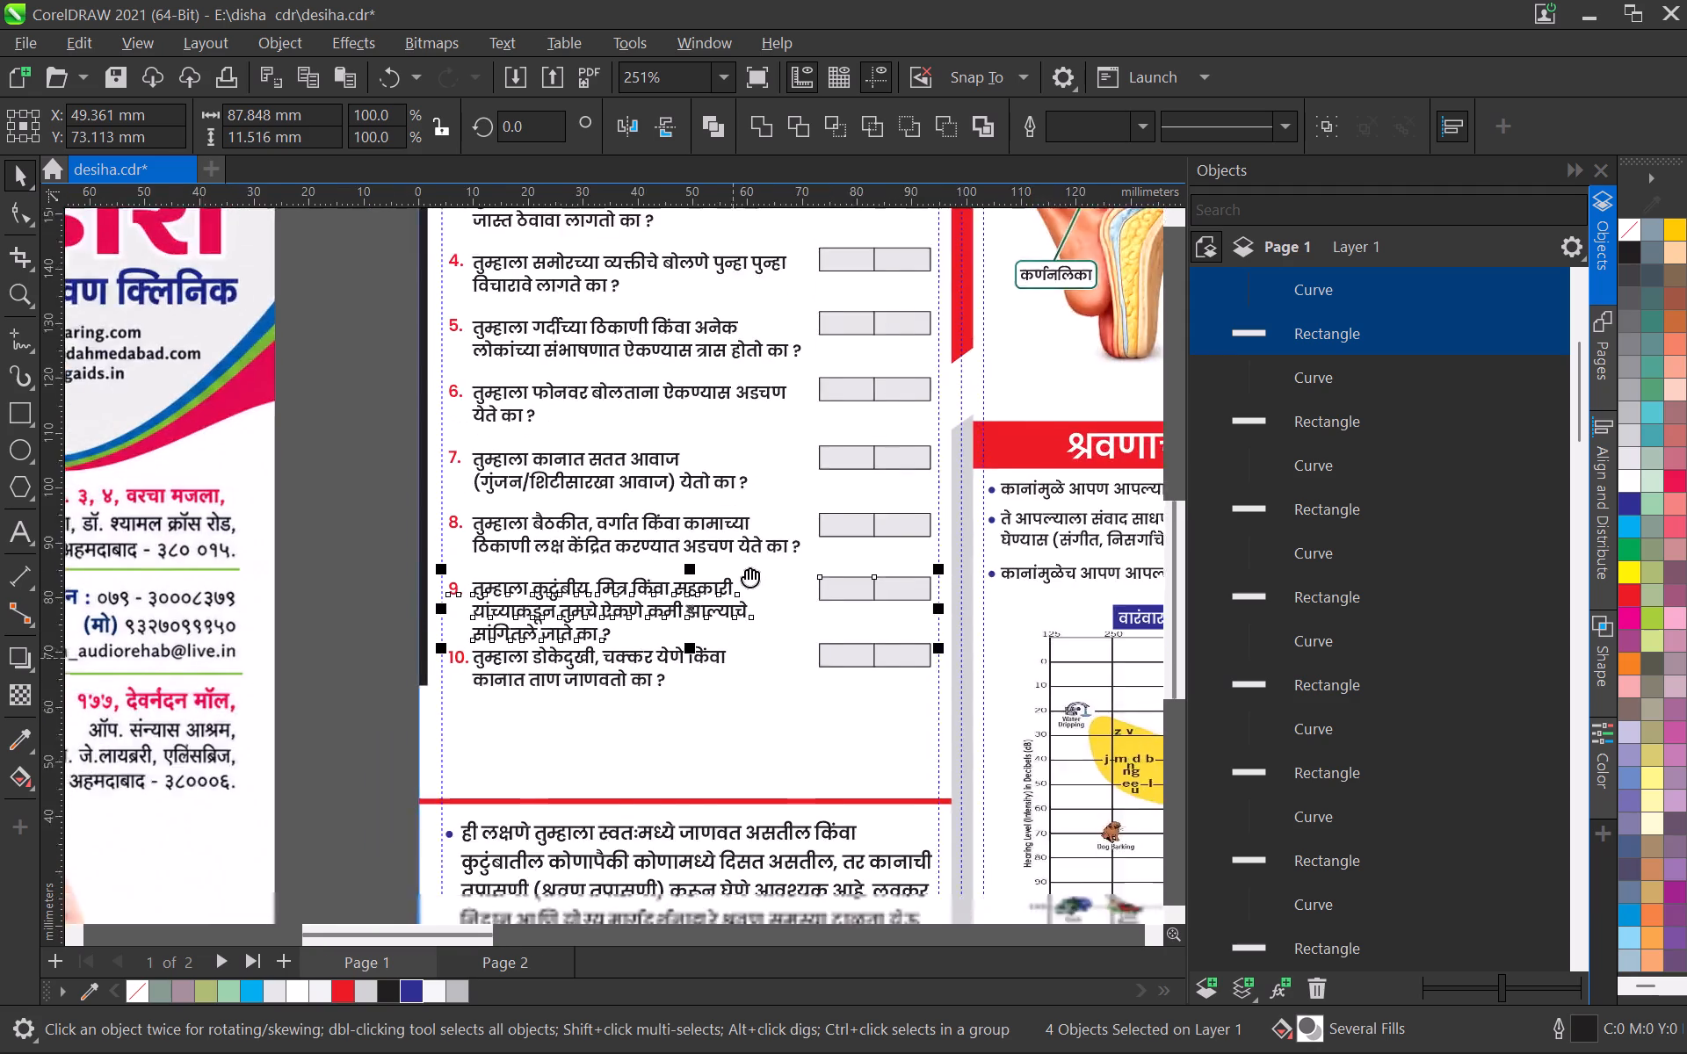
middle_drag(746, 571, 759, 508)
scroll(694, 562, up, 3)
click(309, 492)
drag(285, 470, 1149, 574)
key(Down)
key(Down)
key(Down)
key(Down)
key(Down)
key(Down)
key(Down)
key(Down)
key(Down)
key(Down)
key(Down)
key(Down)
key(Down)
key(Down)
key(Down)
key(Down)
key(Down)
key(Down)
key(Down)
key(Down)
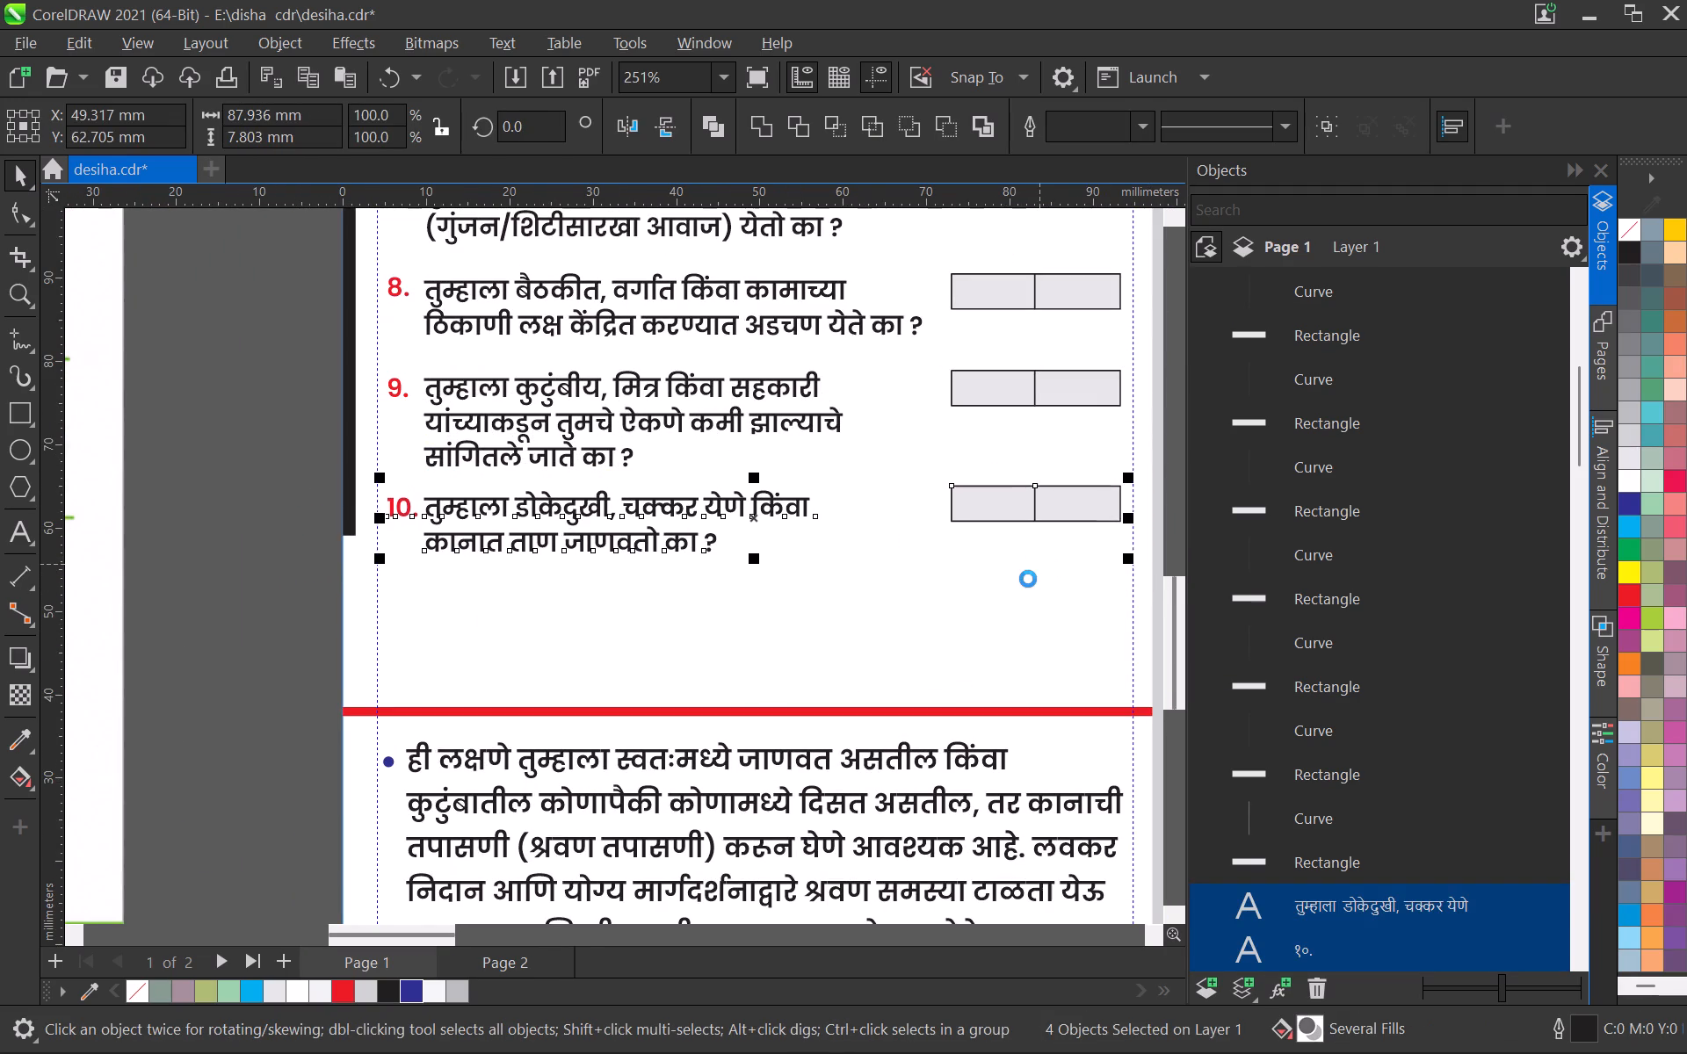
key(Up)
key(Up)
key(Up)
key(Up)
key(Up)
key(Up)
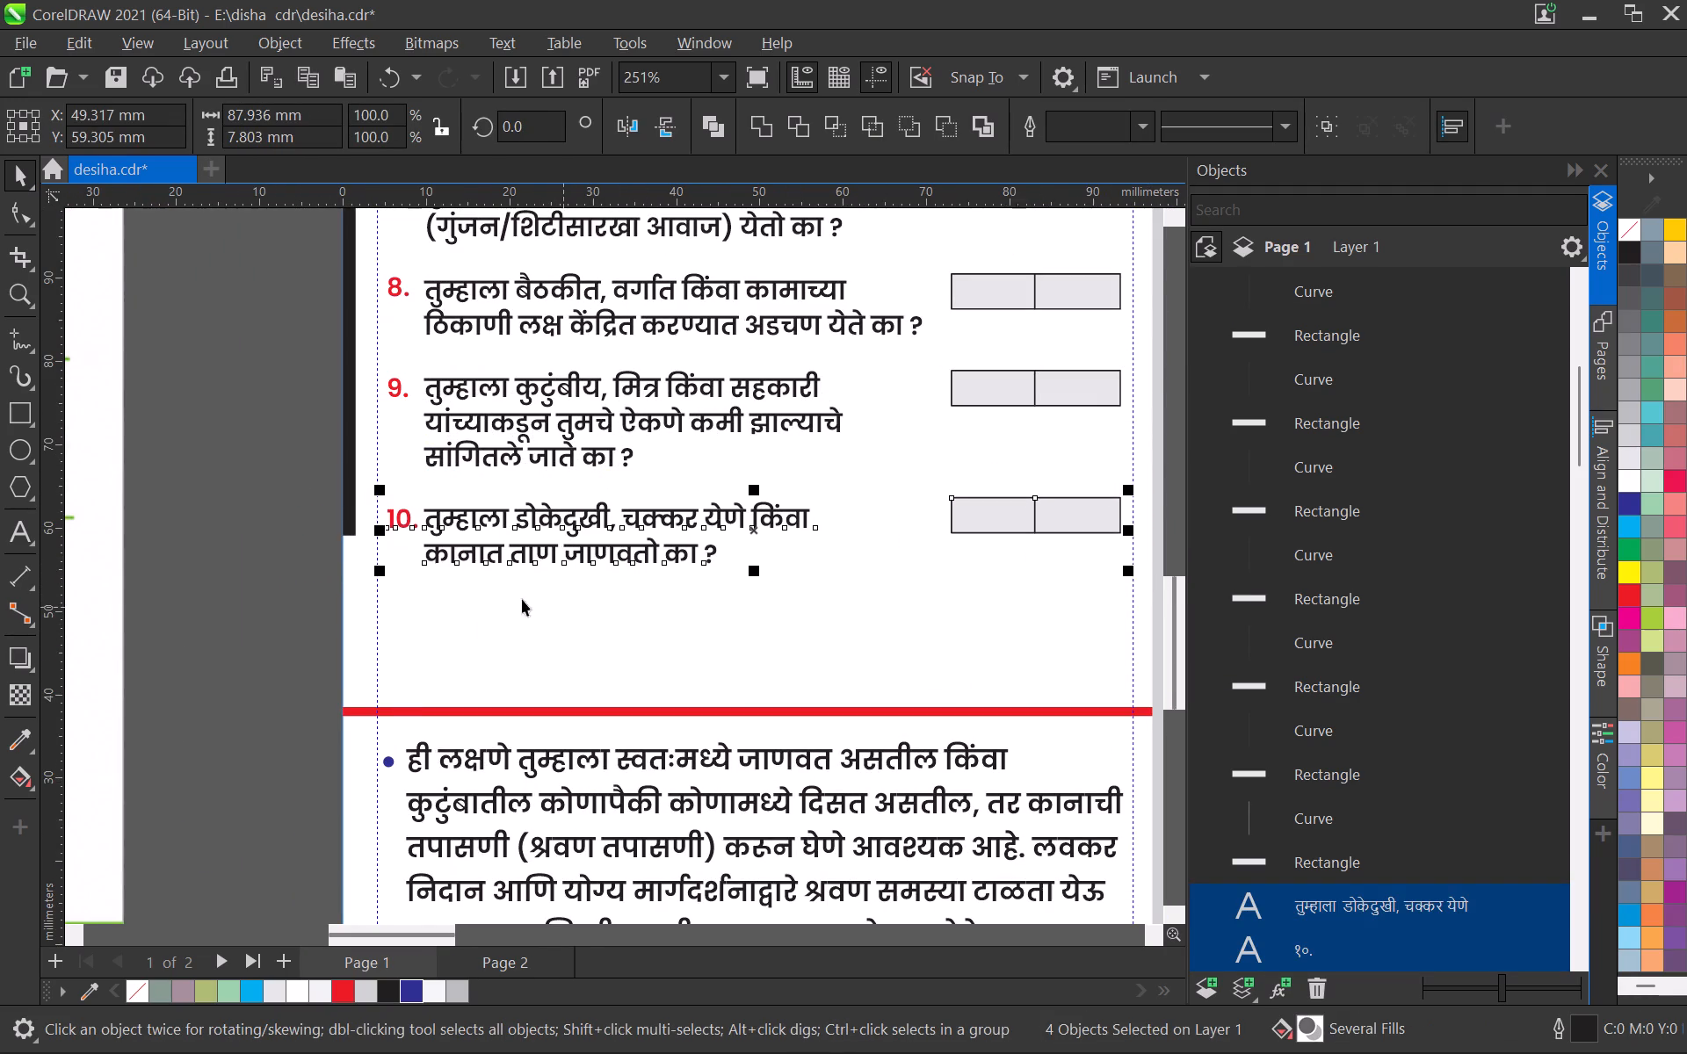
Stretch the black bar along page 1's outer edge downward by about 7 mm, past the end of question 10.
middle_drag(524, 602, 665, 618)
scroll(624, 610, up, 2)
click(457, 475)
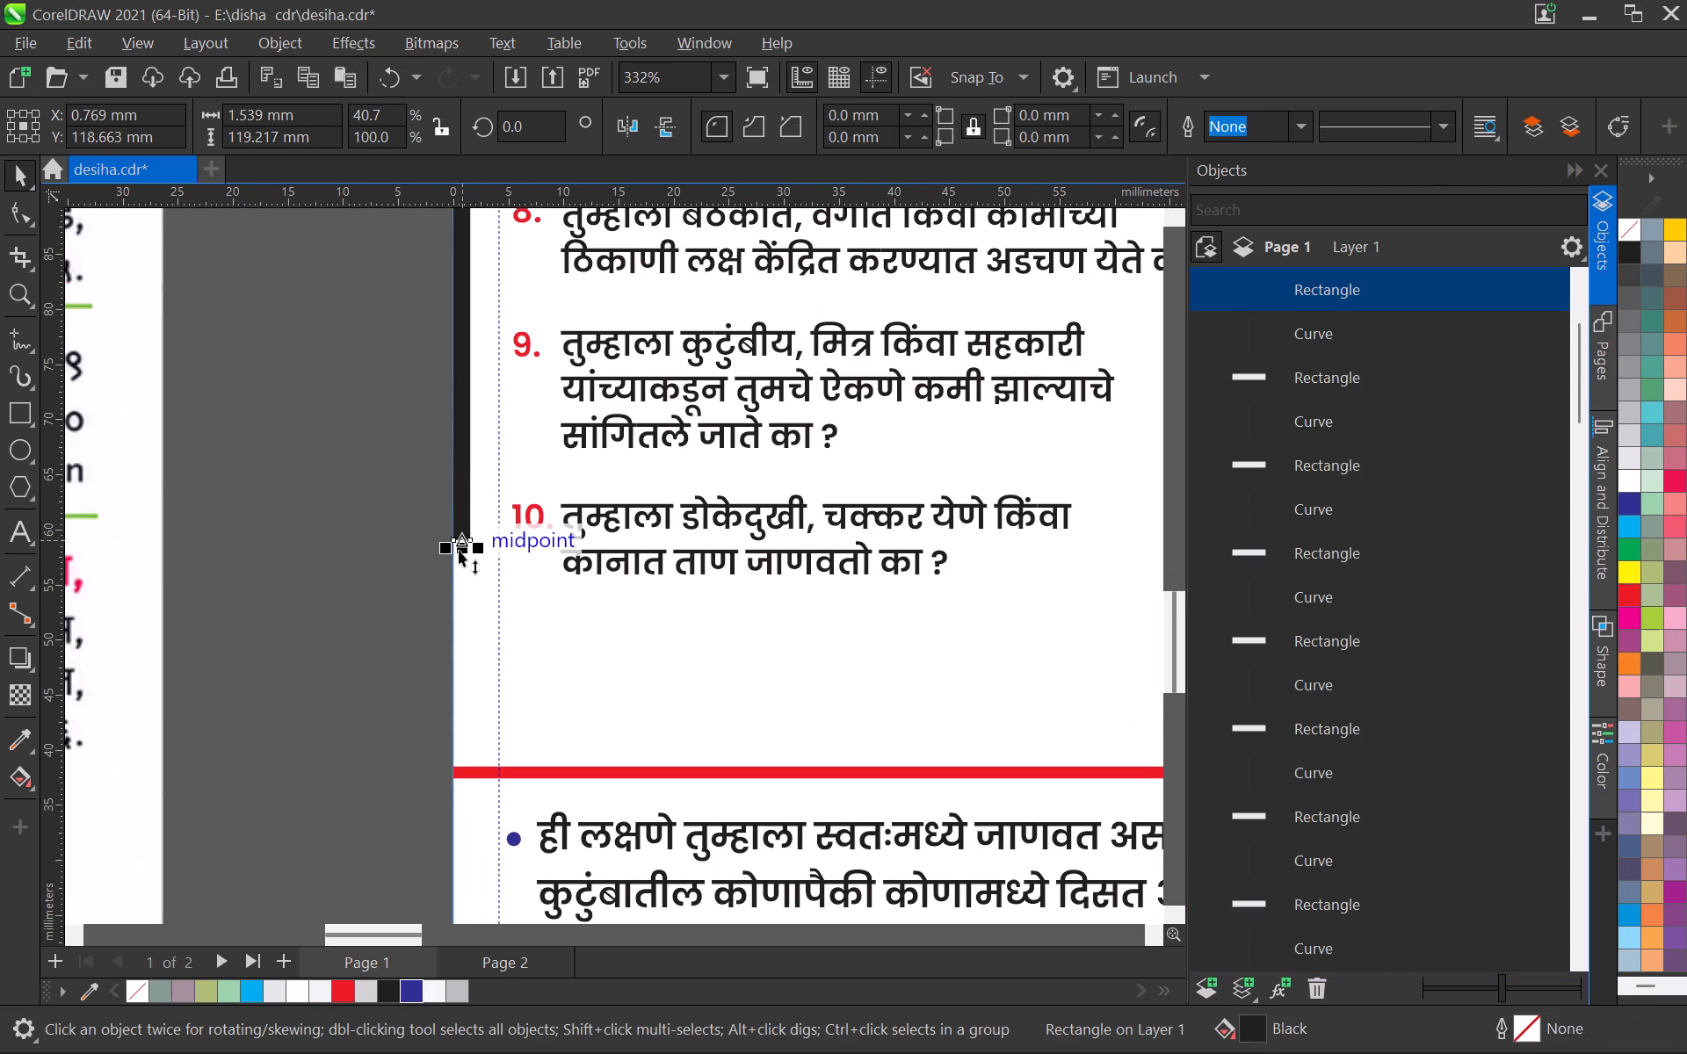
drag(459, 550, 462, 632)
click(590, 641)
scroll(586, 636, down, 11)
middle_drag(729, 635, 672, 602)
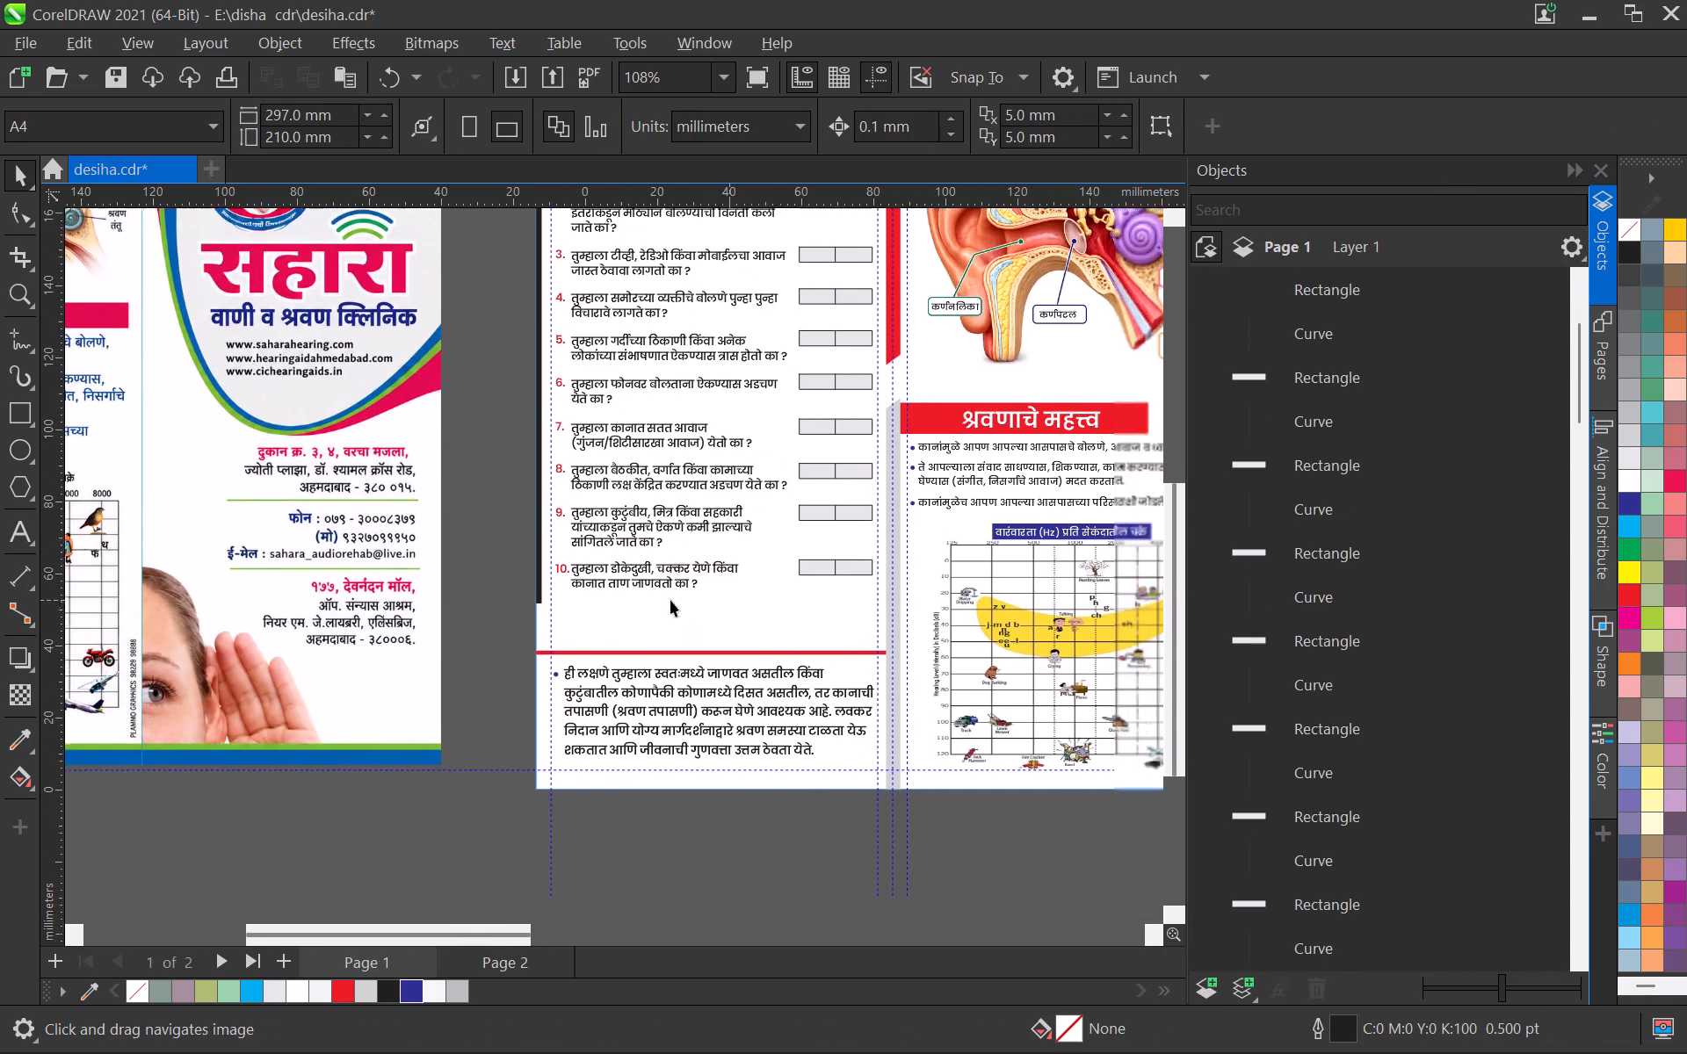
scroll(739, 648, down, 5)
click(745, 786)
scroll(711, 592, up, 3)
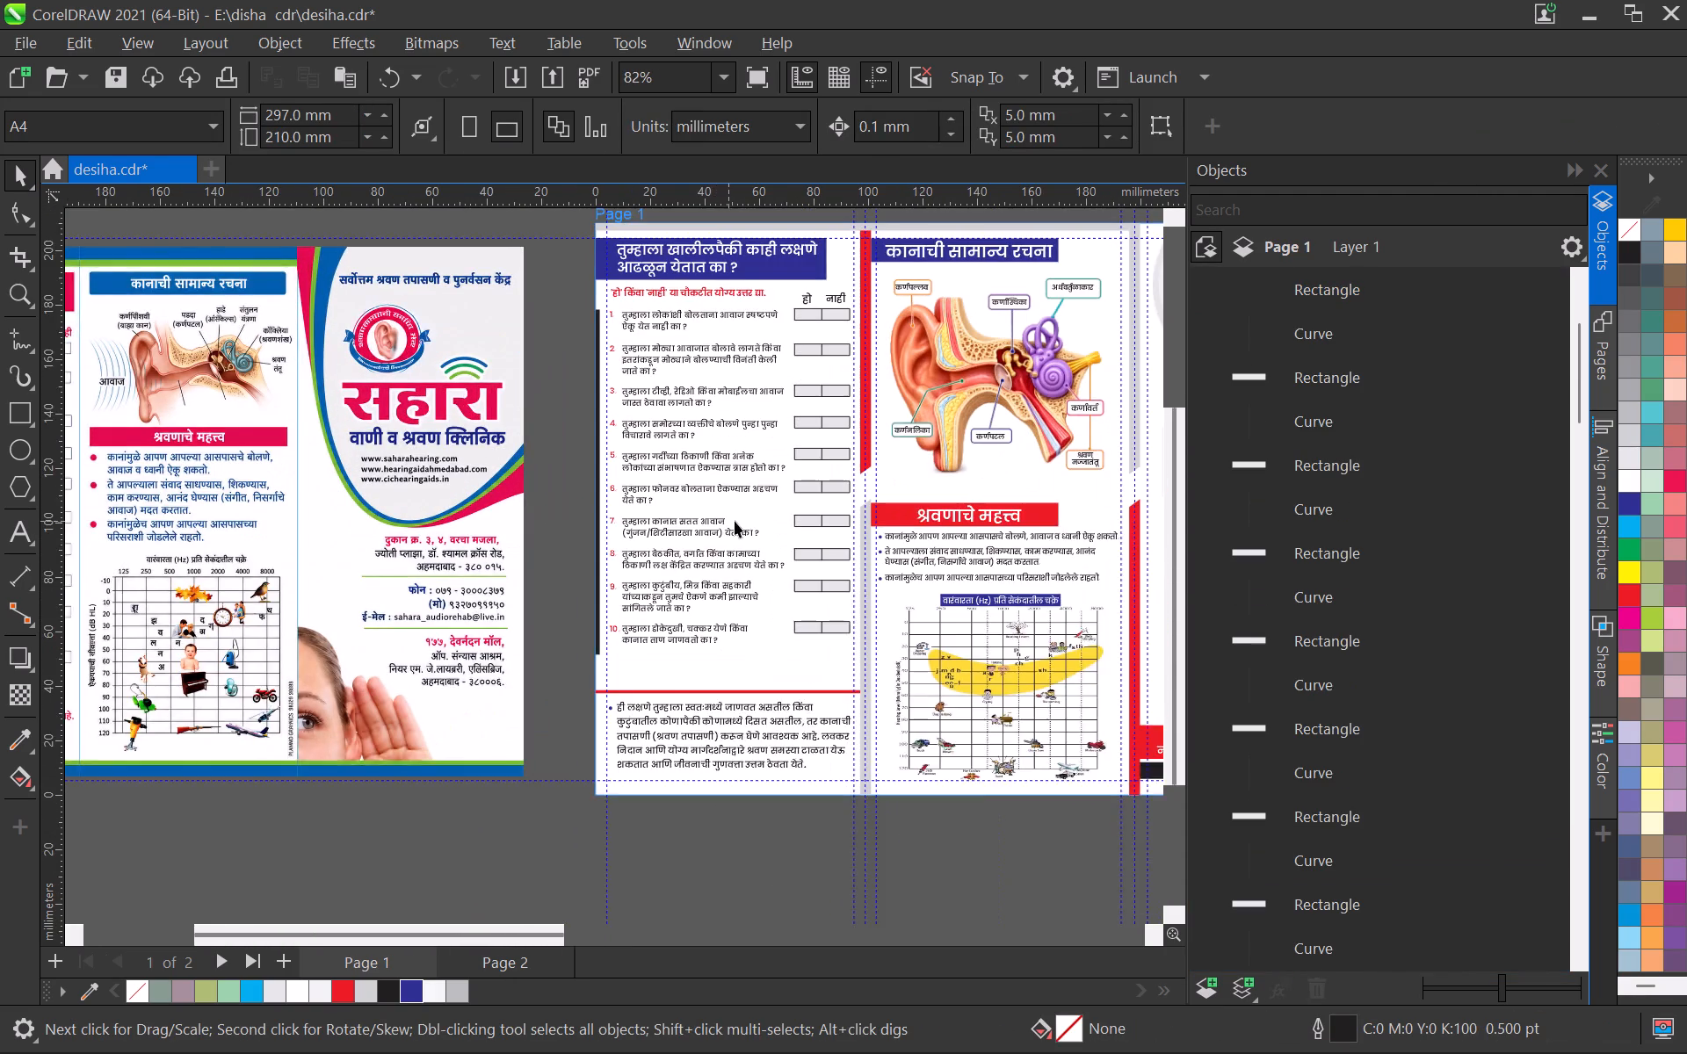
Save the brochure document.
middle_drag(733, 521, 672, 616)
key(ctrl+s)
Nudge all ten questions with their numbers, answer boxes and the black side bar down together by about 2 mm.
click(516, 393)
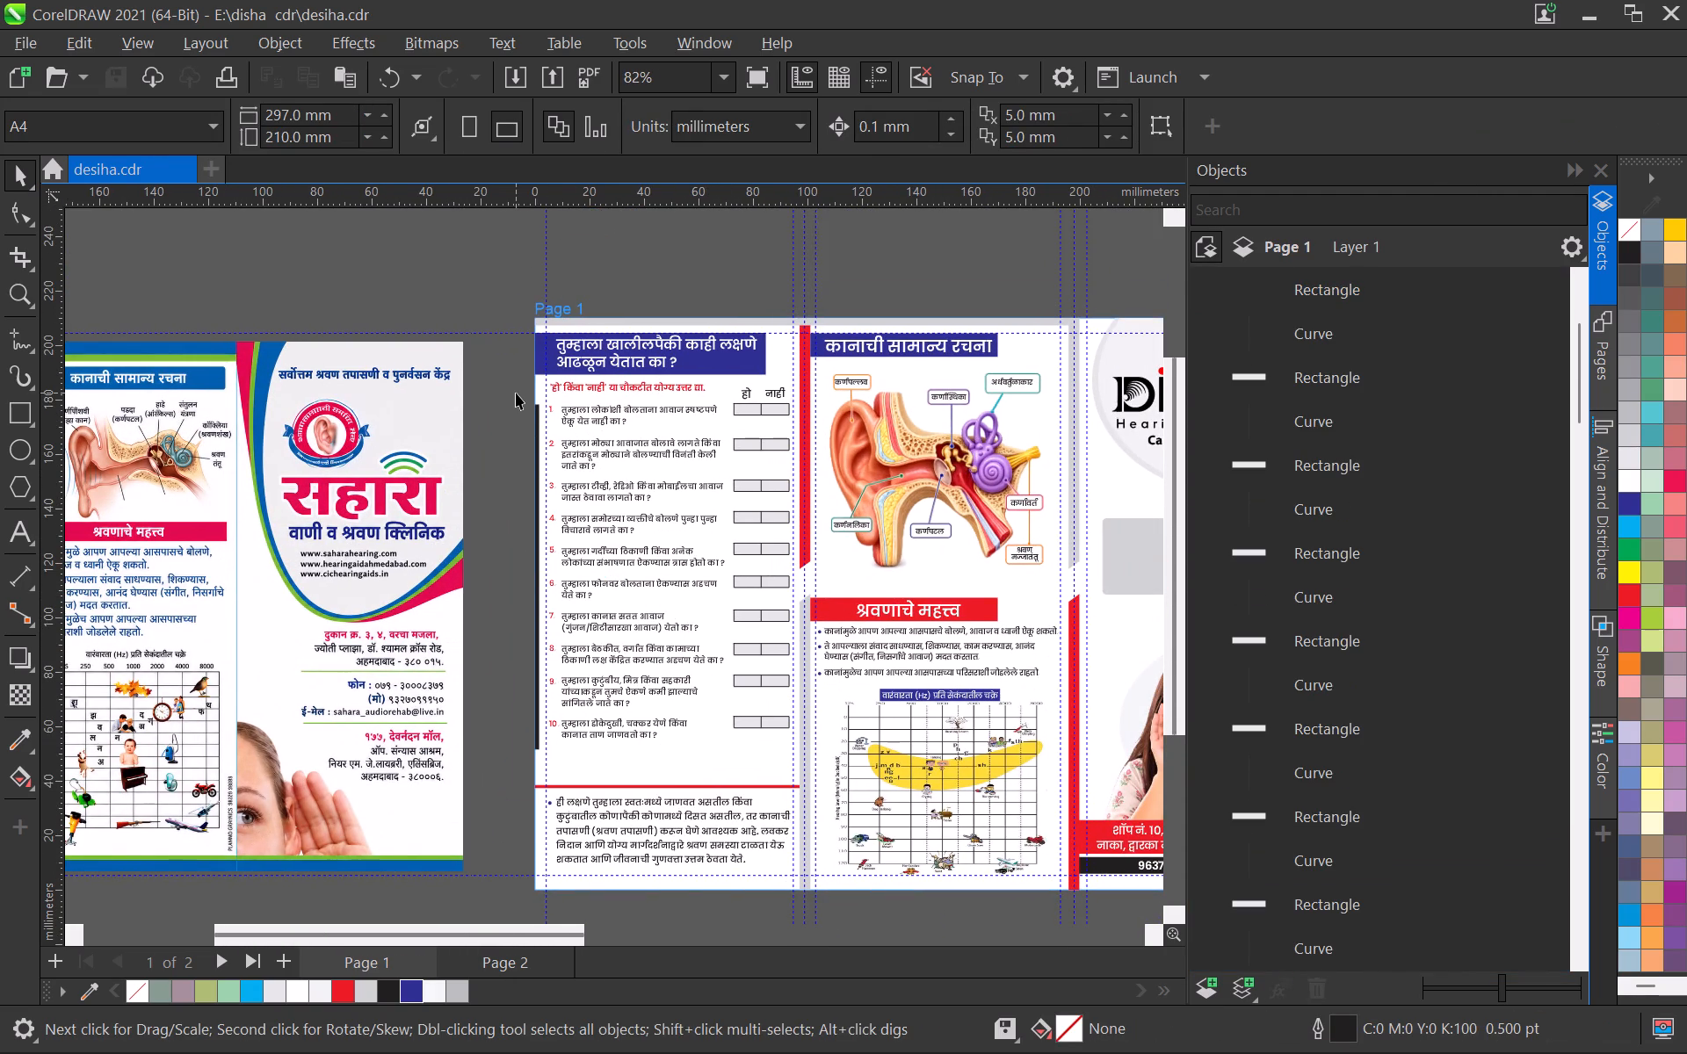
drag(518, 393, 798, 754)
key(Down)
key(Down)
key(Down)
key(Down)
key(Down)
key(Down)
key(Down)
key(Down)
key(Down)
key(Down)
key(Down)
key(Down)
key(Down)
key(Down)
key(Down)
key(Down)
key(Down)
key(Down)
key(Down)
key(Down)
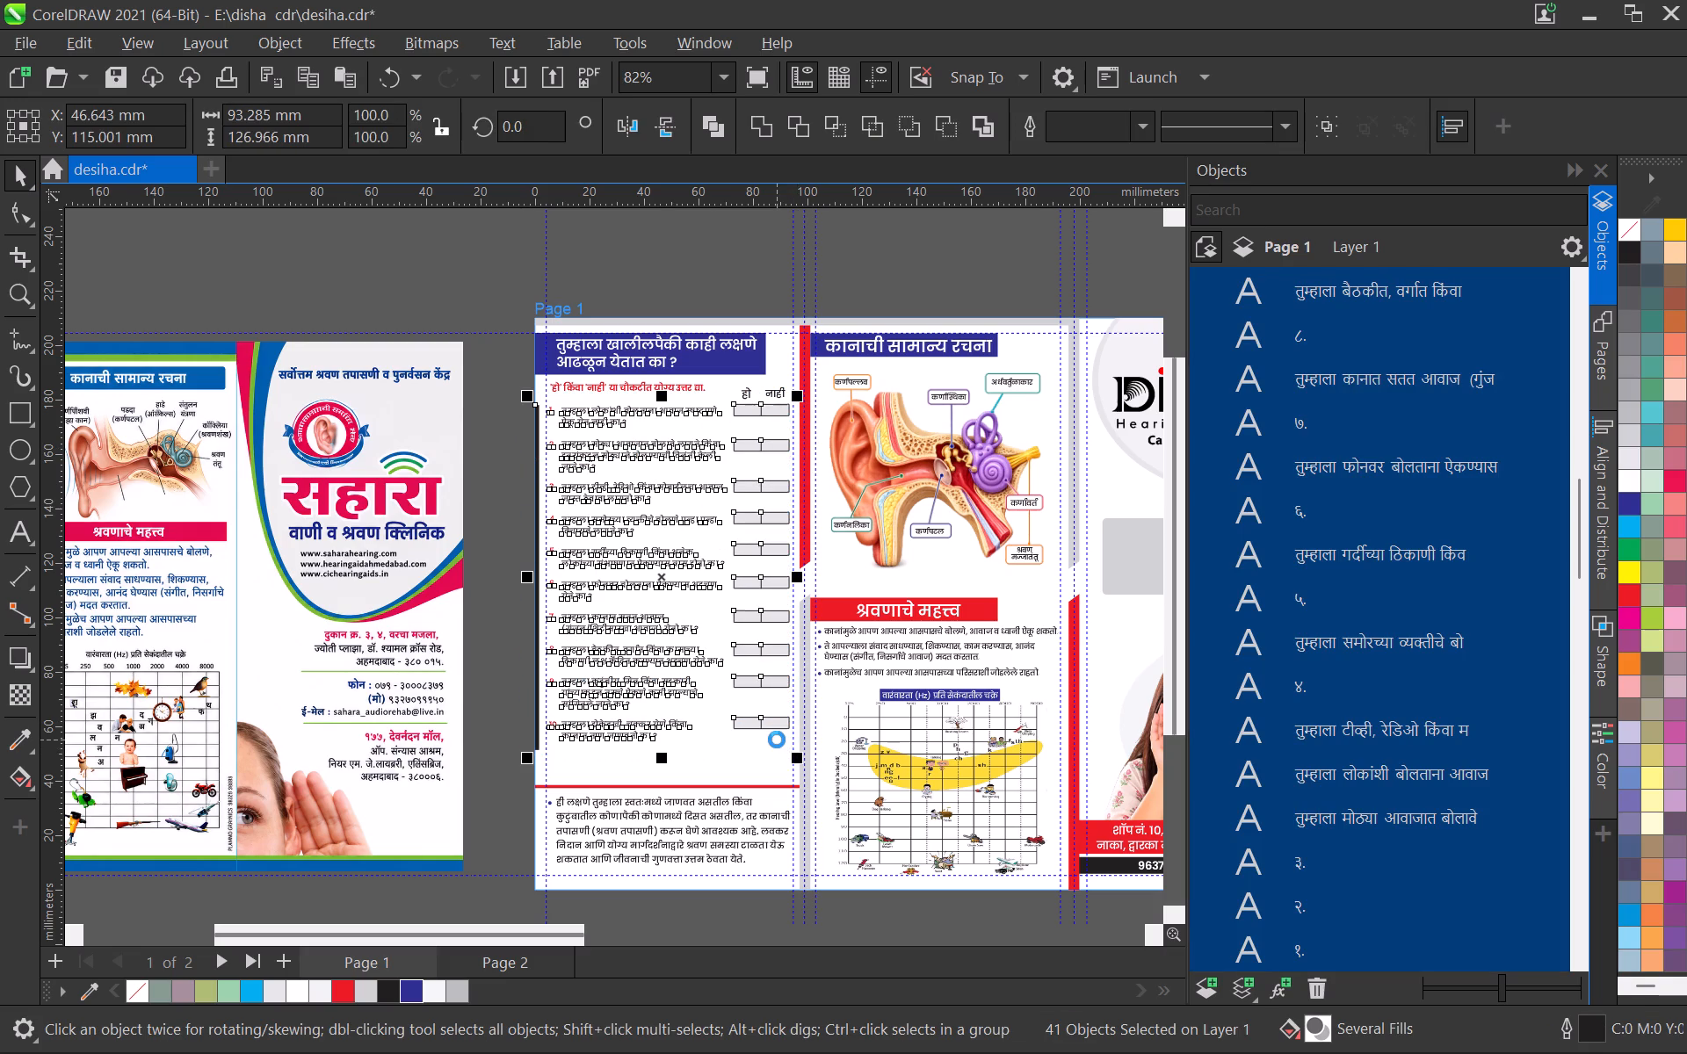
key(Down)
key(Down)
key(Down)
key(Down)
key(Down)
key(Down)
key(Down)
key(Down)
key(Down)
key(Down)
key(Down)
key(Down)
key(Down)
key(Down)
key(Down)
key(Down)
key(Down)
key(Down)
key(Down)
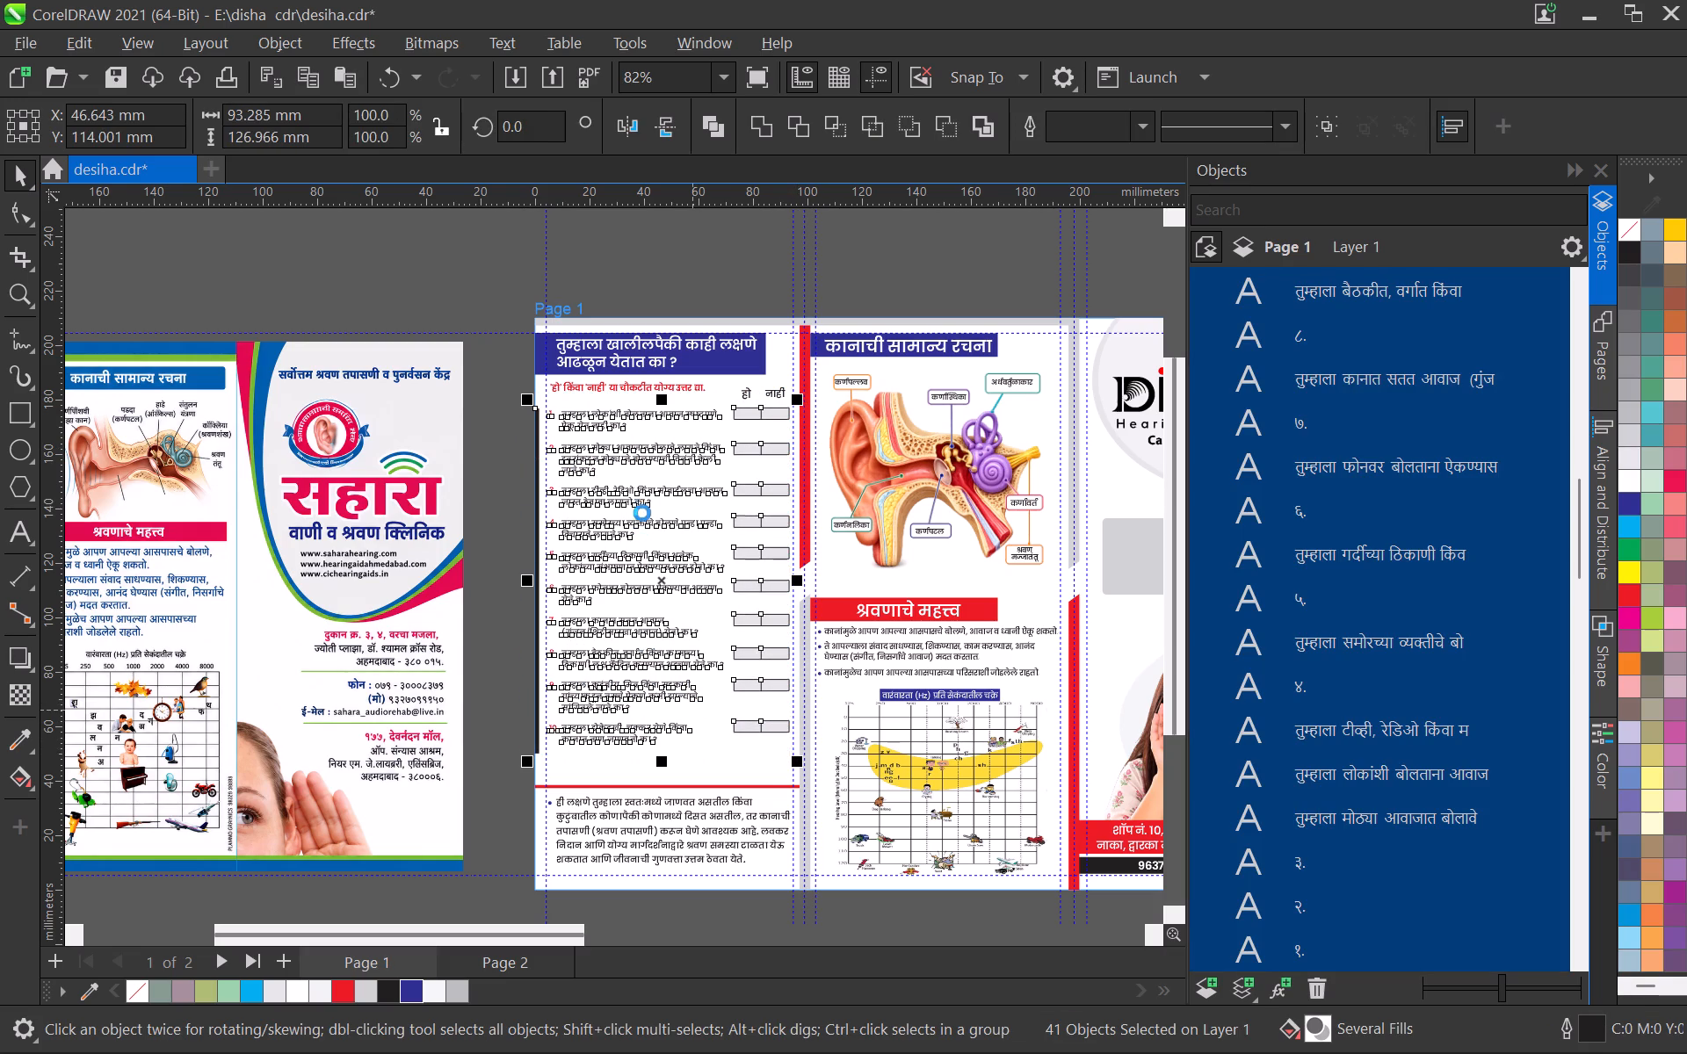
Nudge the red instruction line above question 1 down by about 2.6 mm.
middle_drag(644, 471, 624, 616)
scroll(631, 604, up, 6)
click(566, 501)
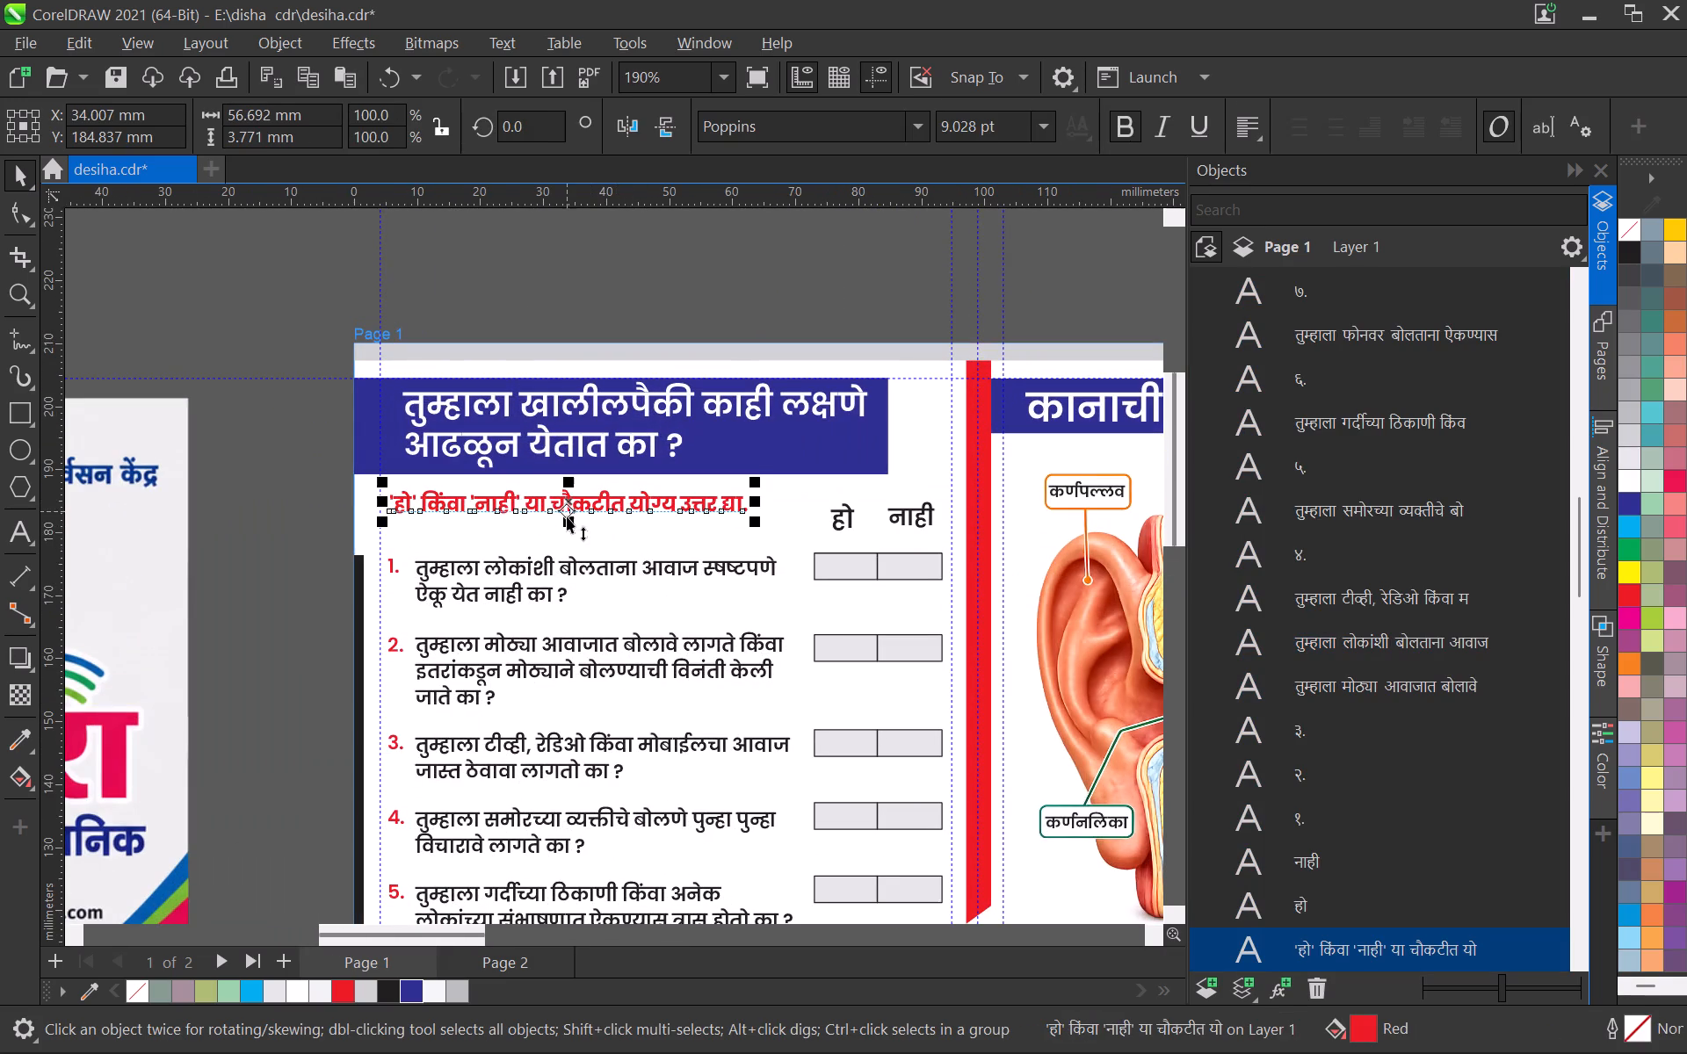
key(Down)
key(Down)
key(Down)
key(Down)
key(Down)
key(Down)
key(Down)
key(Down)
key(Down)
key(Down)
key(Down)
key(Down)
key(Down)
key(Down)
key(Down)
key(Down)
key(Down)
key(Down)
key(Down)
key(Down)
key(Down)
key(Down)
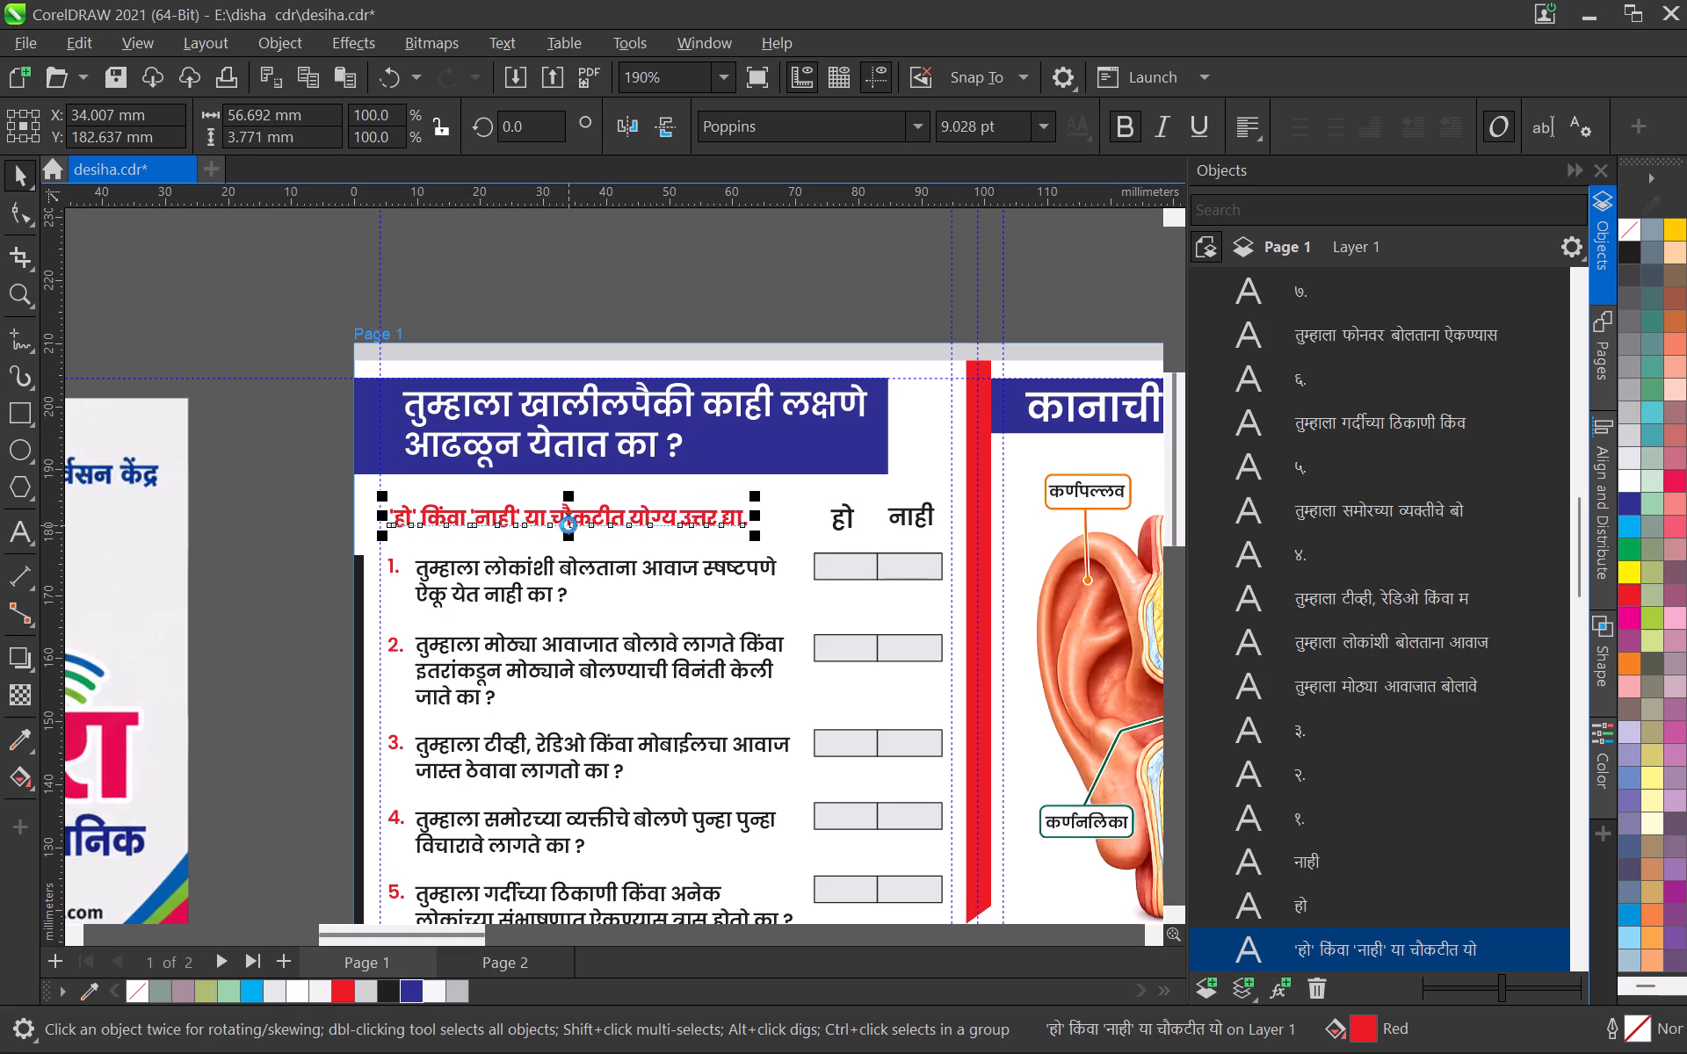
key(Down)
key(Down)
key(Down)
scroll(568, 525, down, 3)
middle_drag(573, 552, 545, 370)
scroll(538, 348, down, 2)
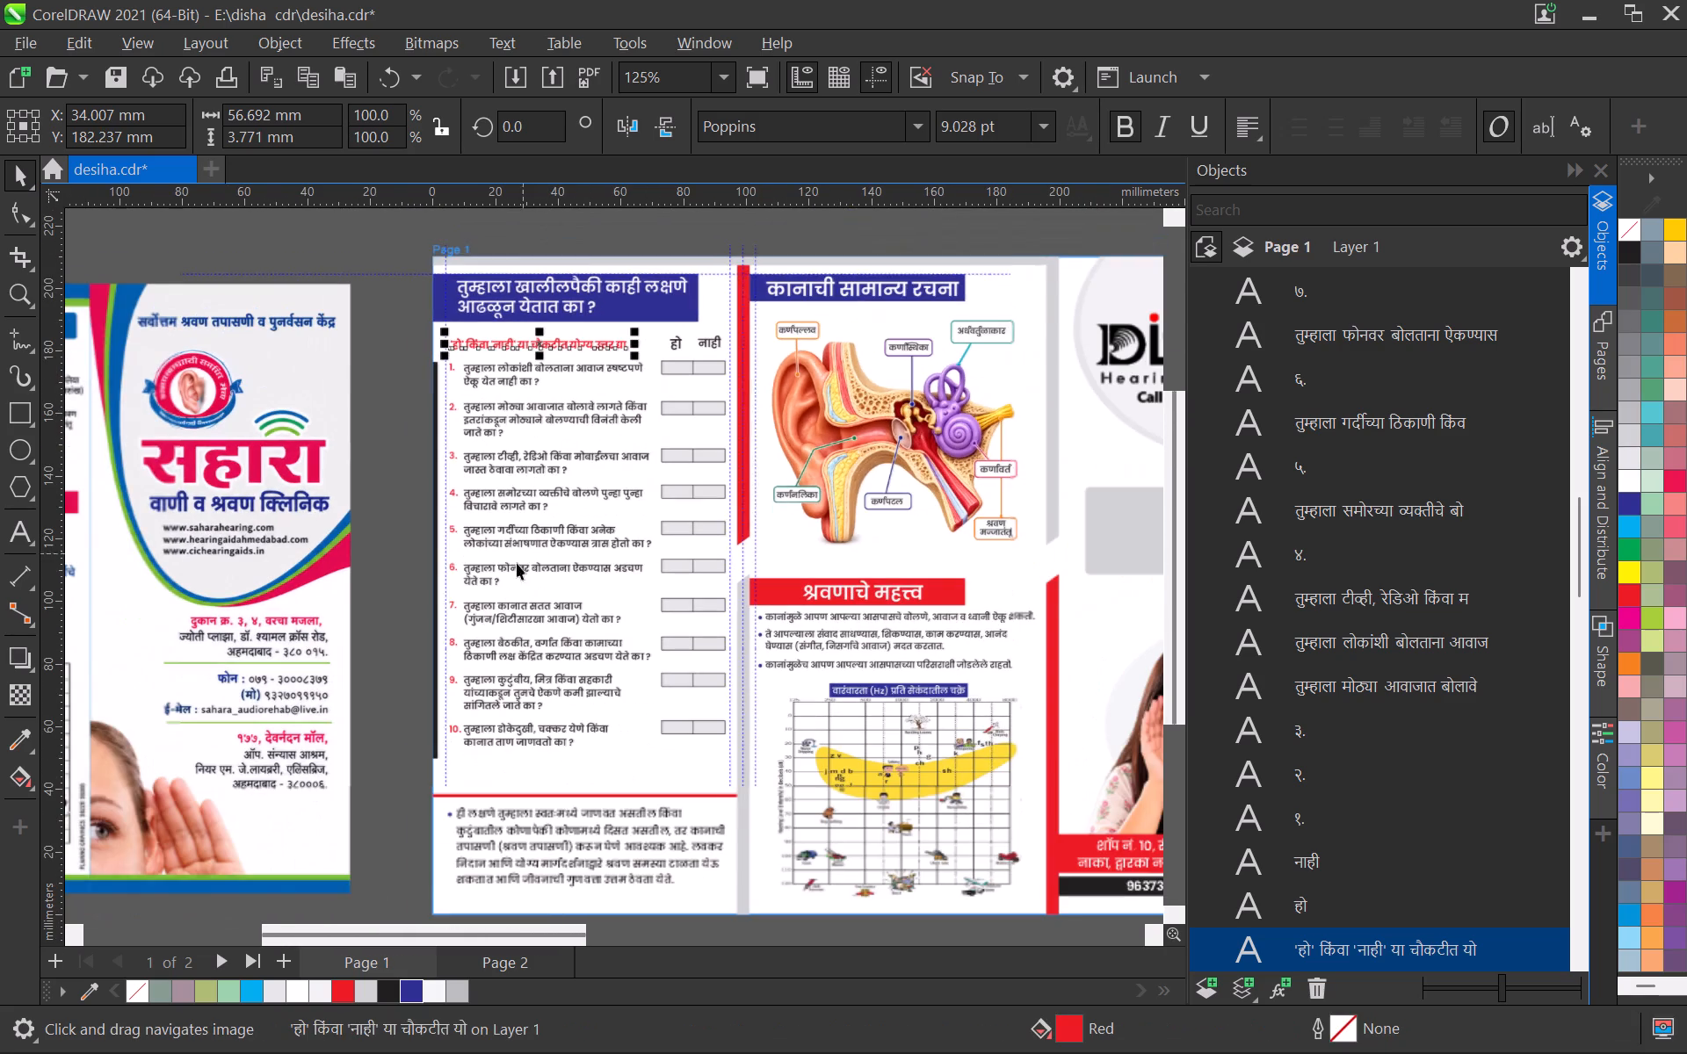
click(375, 489)
Save the brochure document after checking the questionnaire panel.
scroll(534, 433, down, 2)
middle_drag(534, 433, 534, 551)
scroll(536, 549, down, 1)
scroll(537, 545, up, 3)
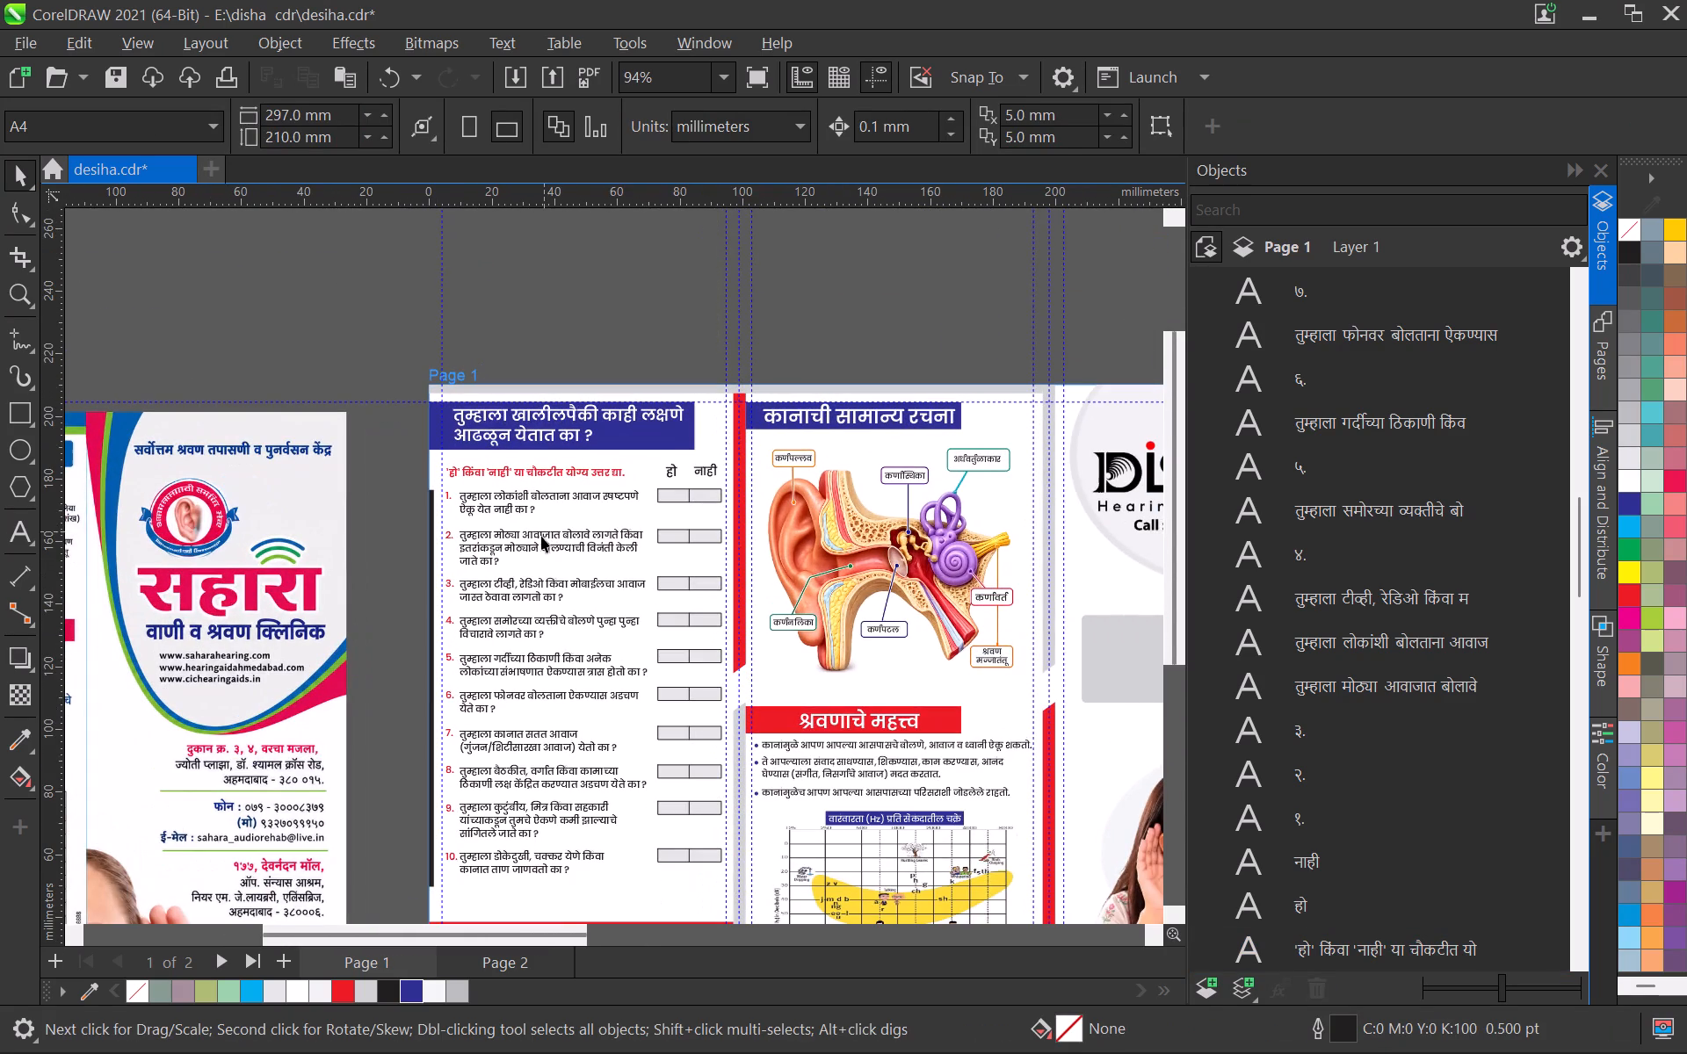
key(ctrl+s)
Enlarge the red instruction line proportionally to about 60.5 mm wide (9.637 pt), keeping its left edge in place.
middle_drag(619, 556, 605, 545)
scroll(590, 473, up, 6)
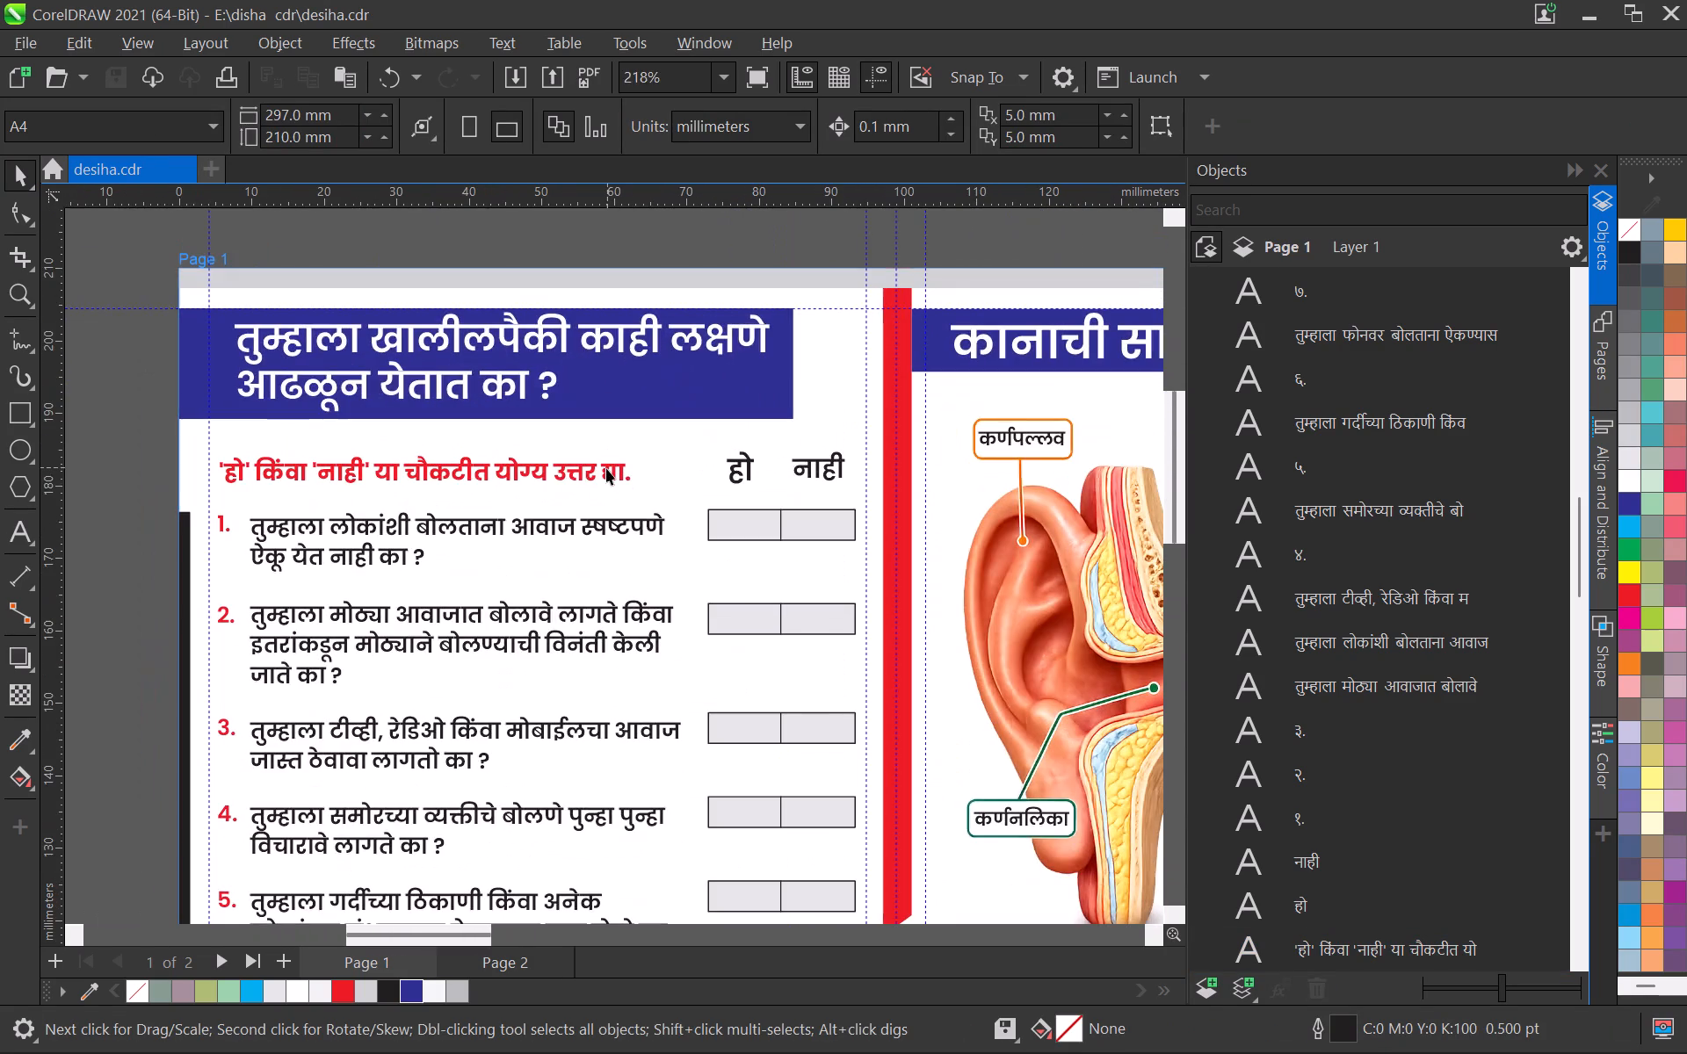
click(606, 468)
scroll(622, 477, up, 5)
drag(645, 495, 693, 530)
scroll(684, 521, down, 13)
click(598, 371)
Save the document with the enlarged instruction line.
scroll(659, 588, down, 1)
middle_drag(657, 586, 658, 489)
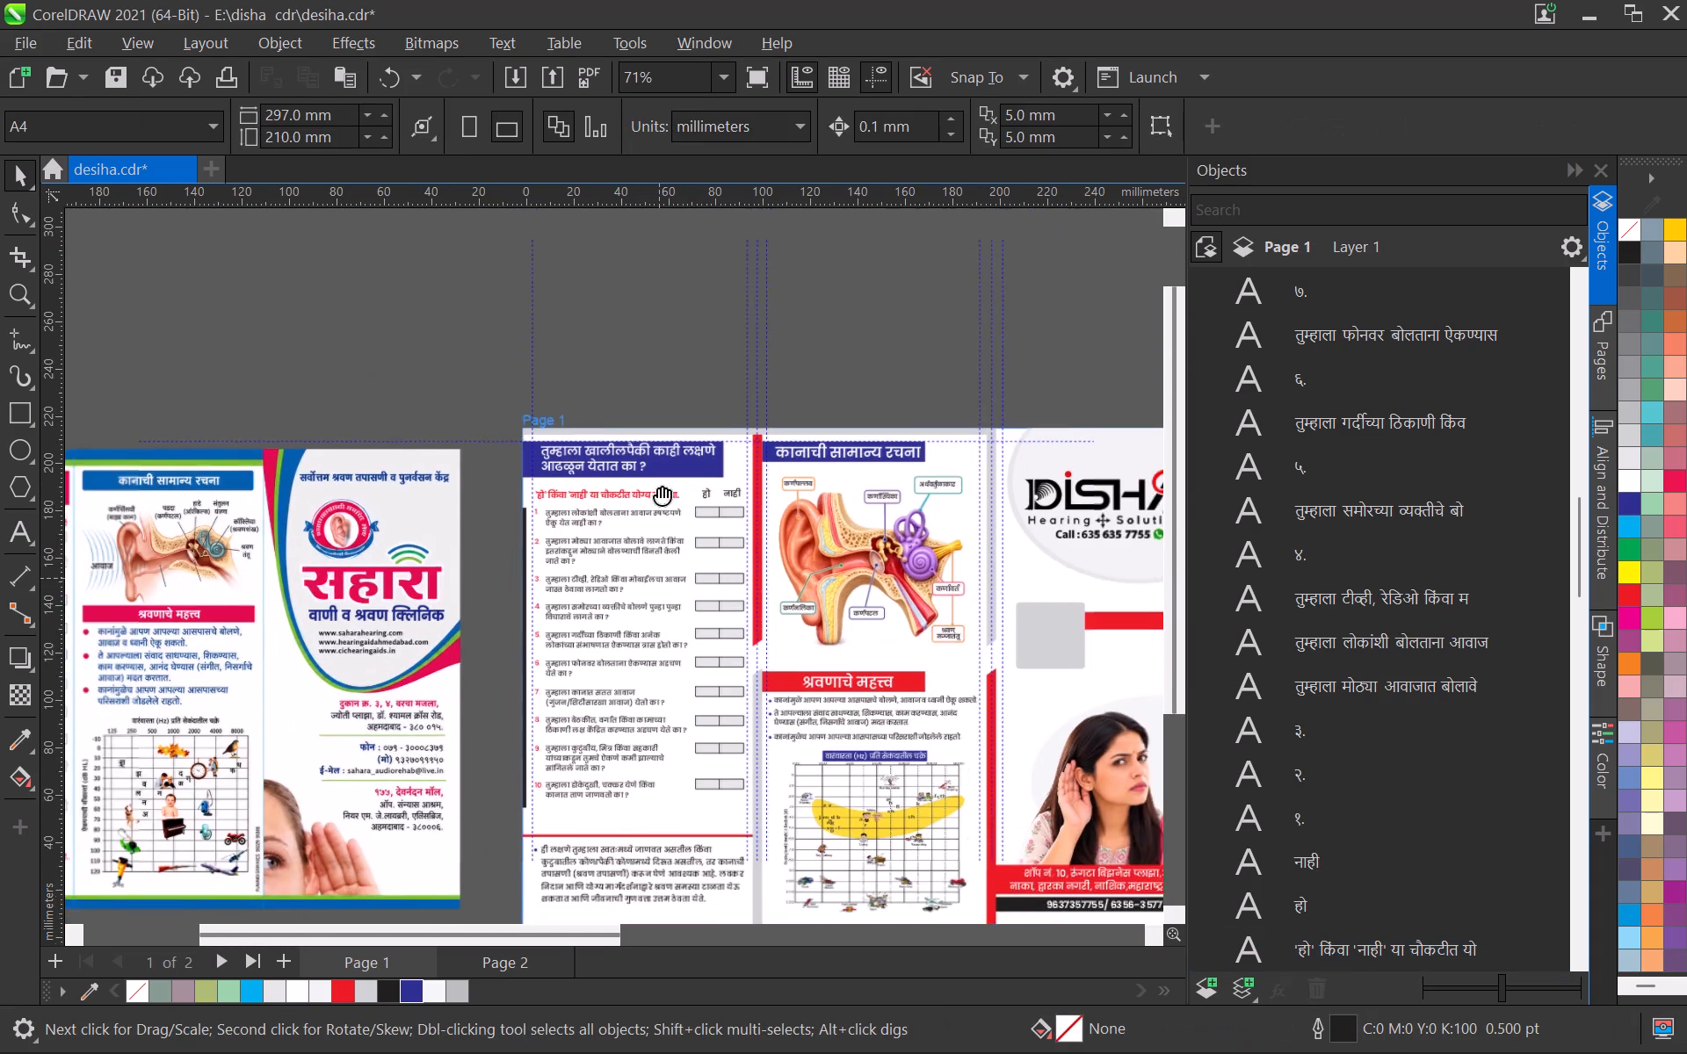
middle_drag(658, 489, 658, 445)
middle_drag(647, 585, 645, 507)
click(595, 798)
key(ctrl+s)
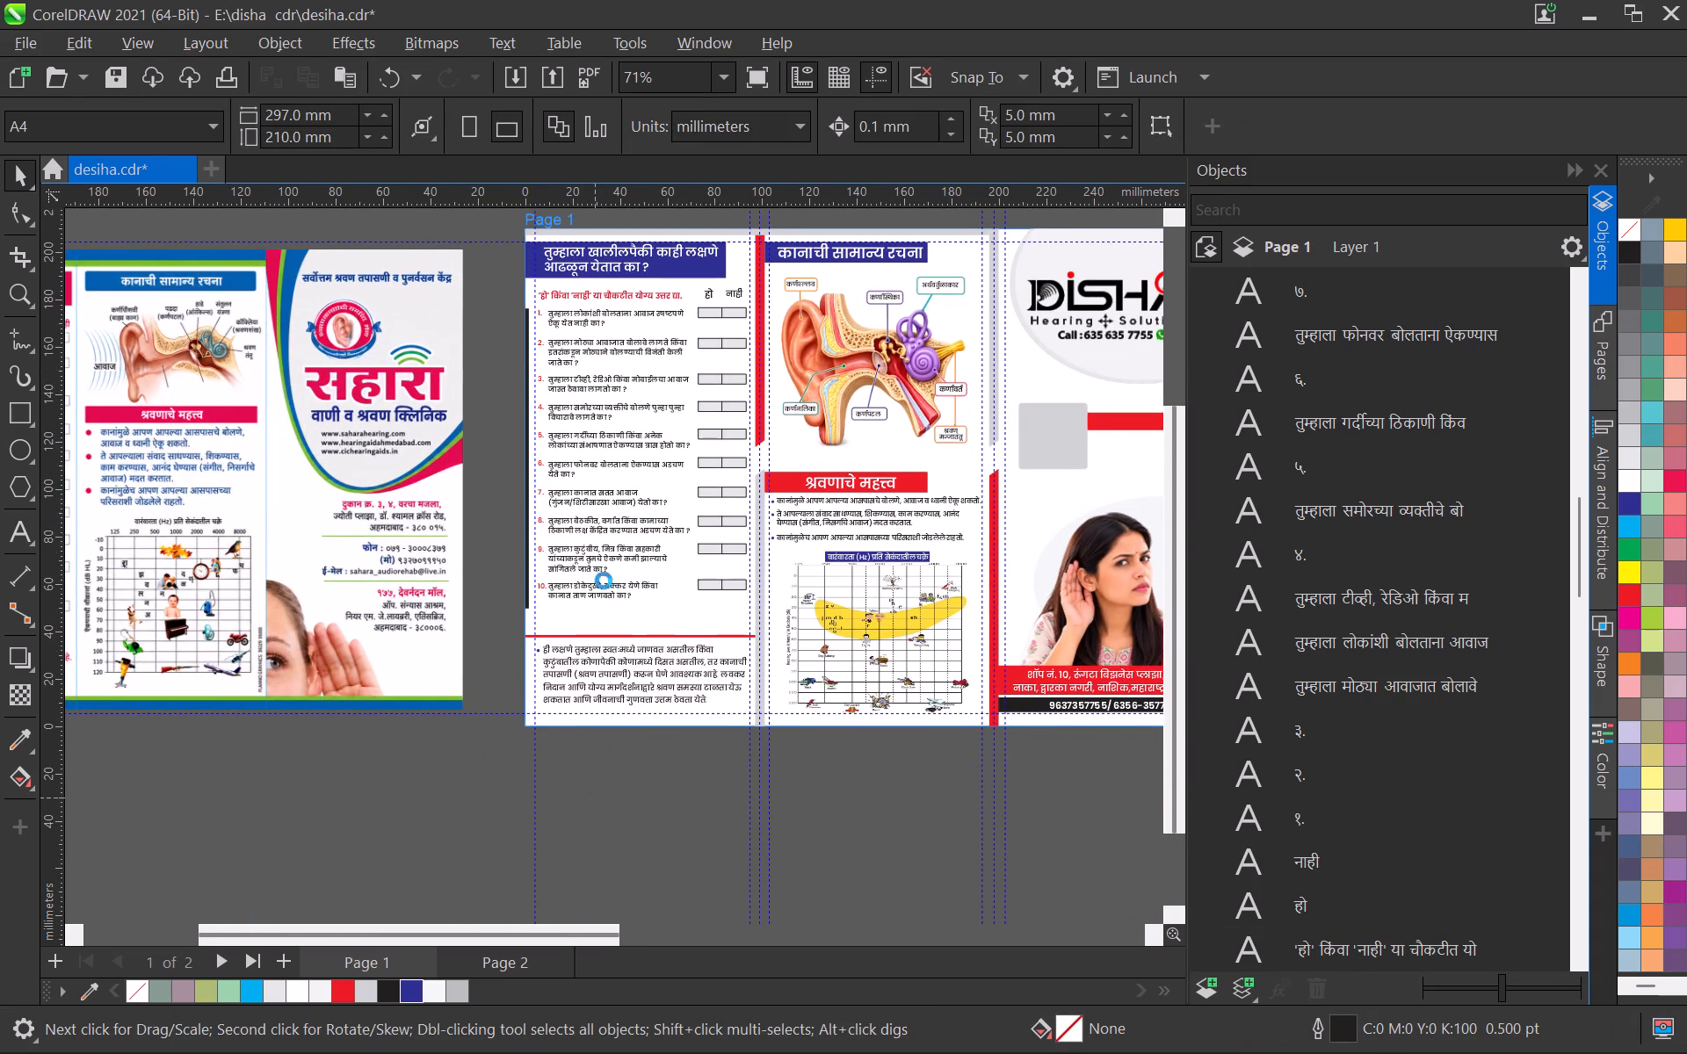
Nudge the 'हो' label above the answer boxes left by about 0.4 mm.
scroll(647, 435, up, 7)
middle_drag(639, 350, 649, 607)
scroll(573, 423, up, 4)
click(566, 452)
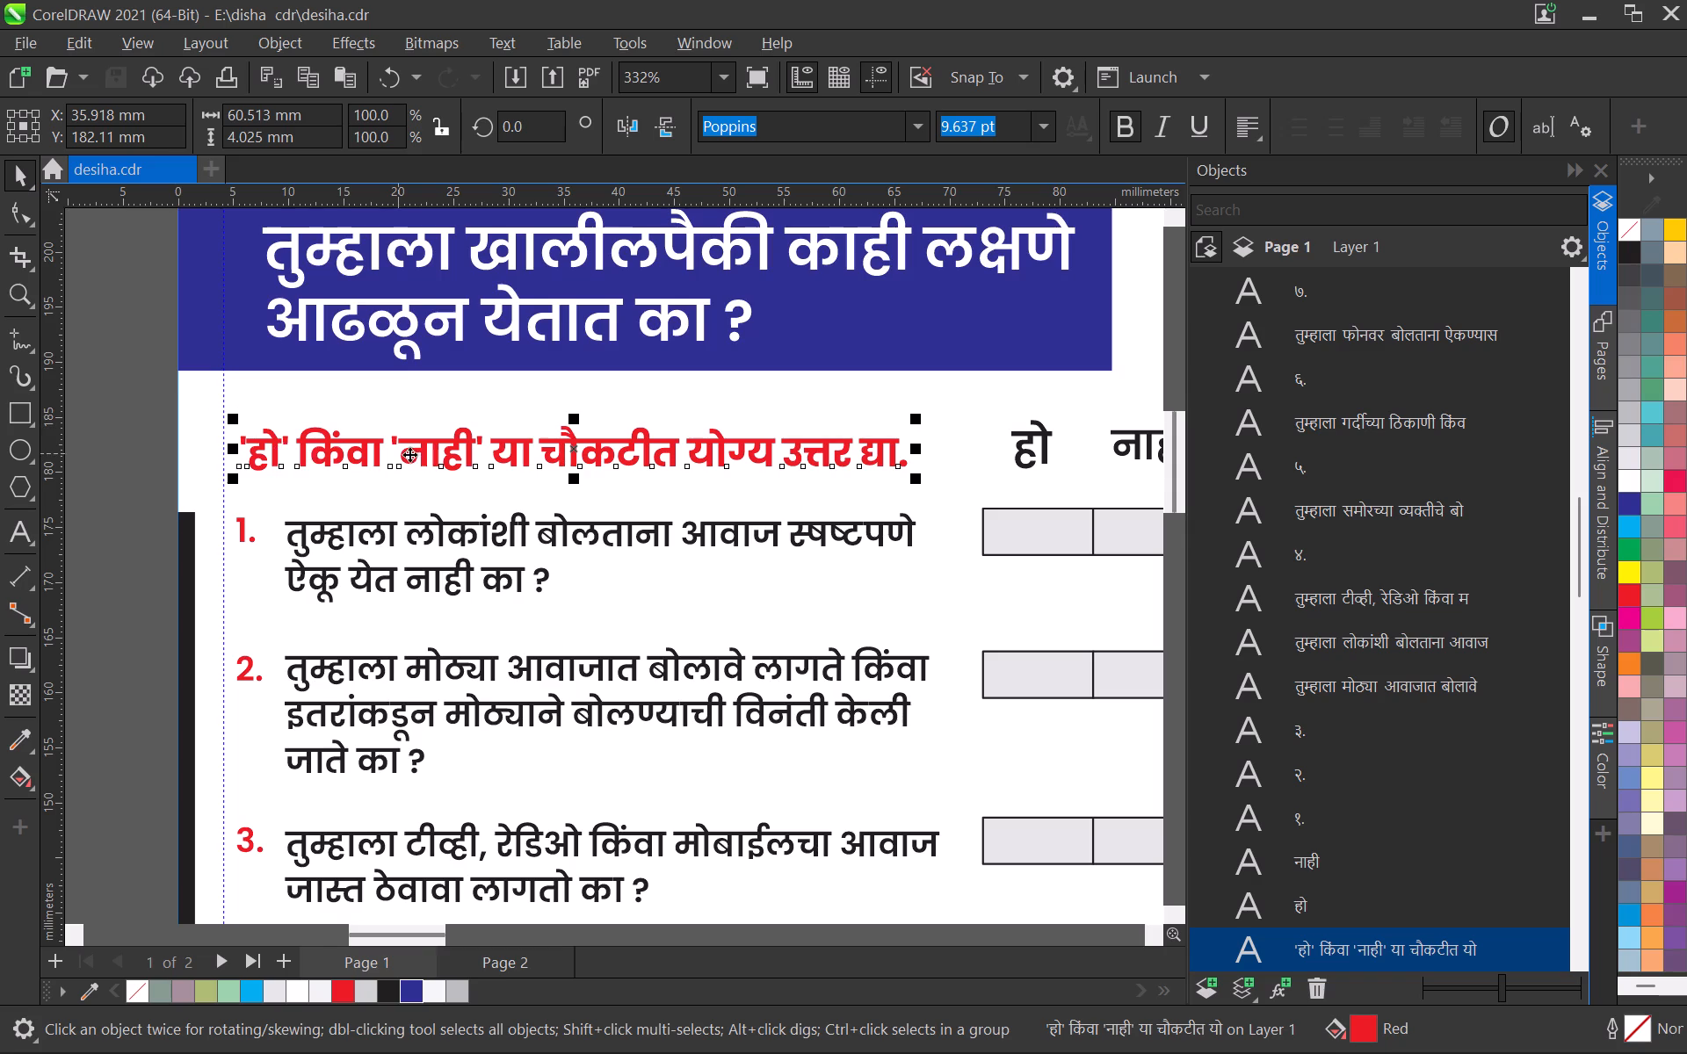
scroll(415, 458, down, 3)
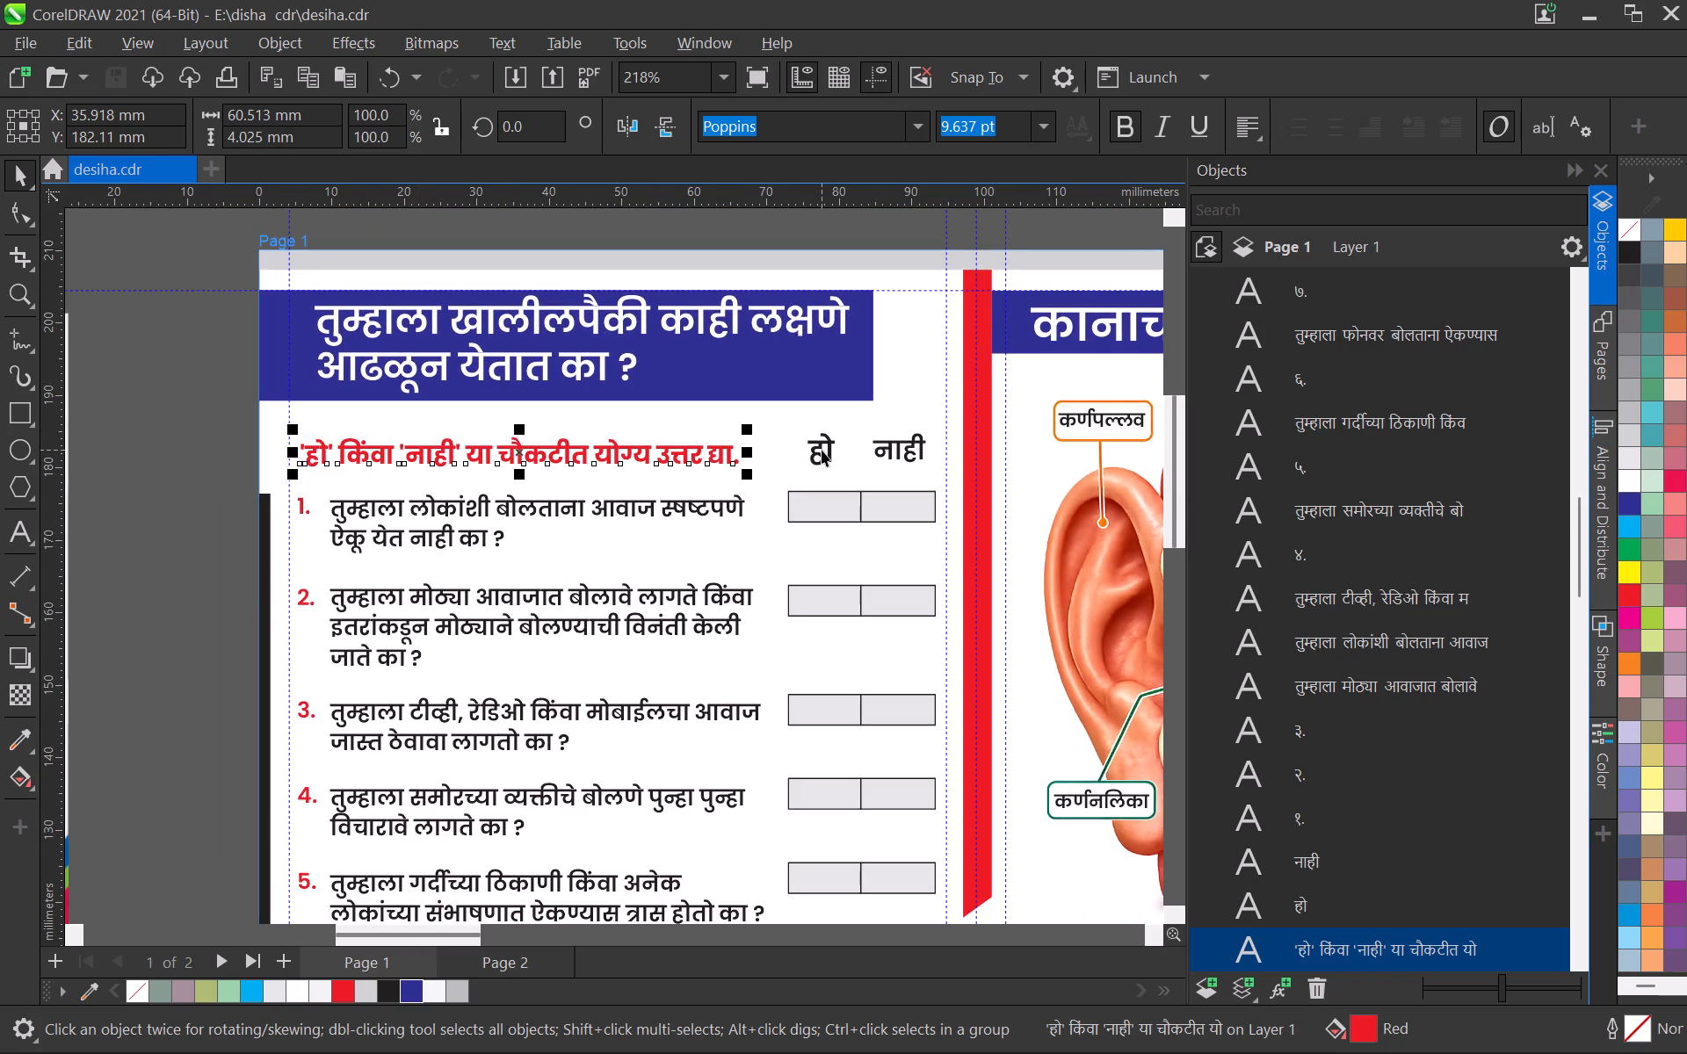
click(822, 450)
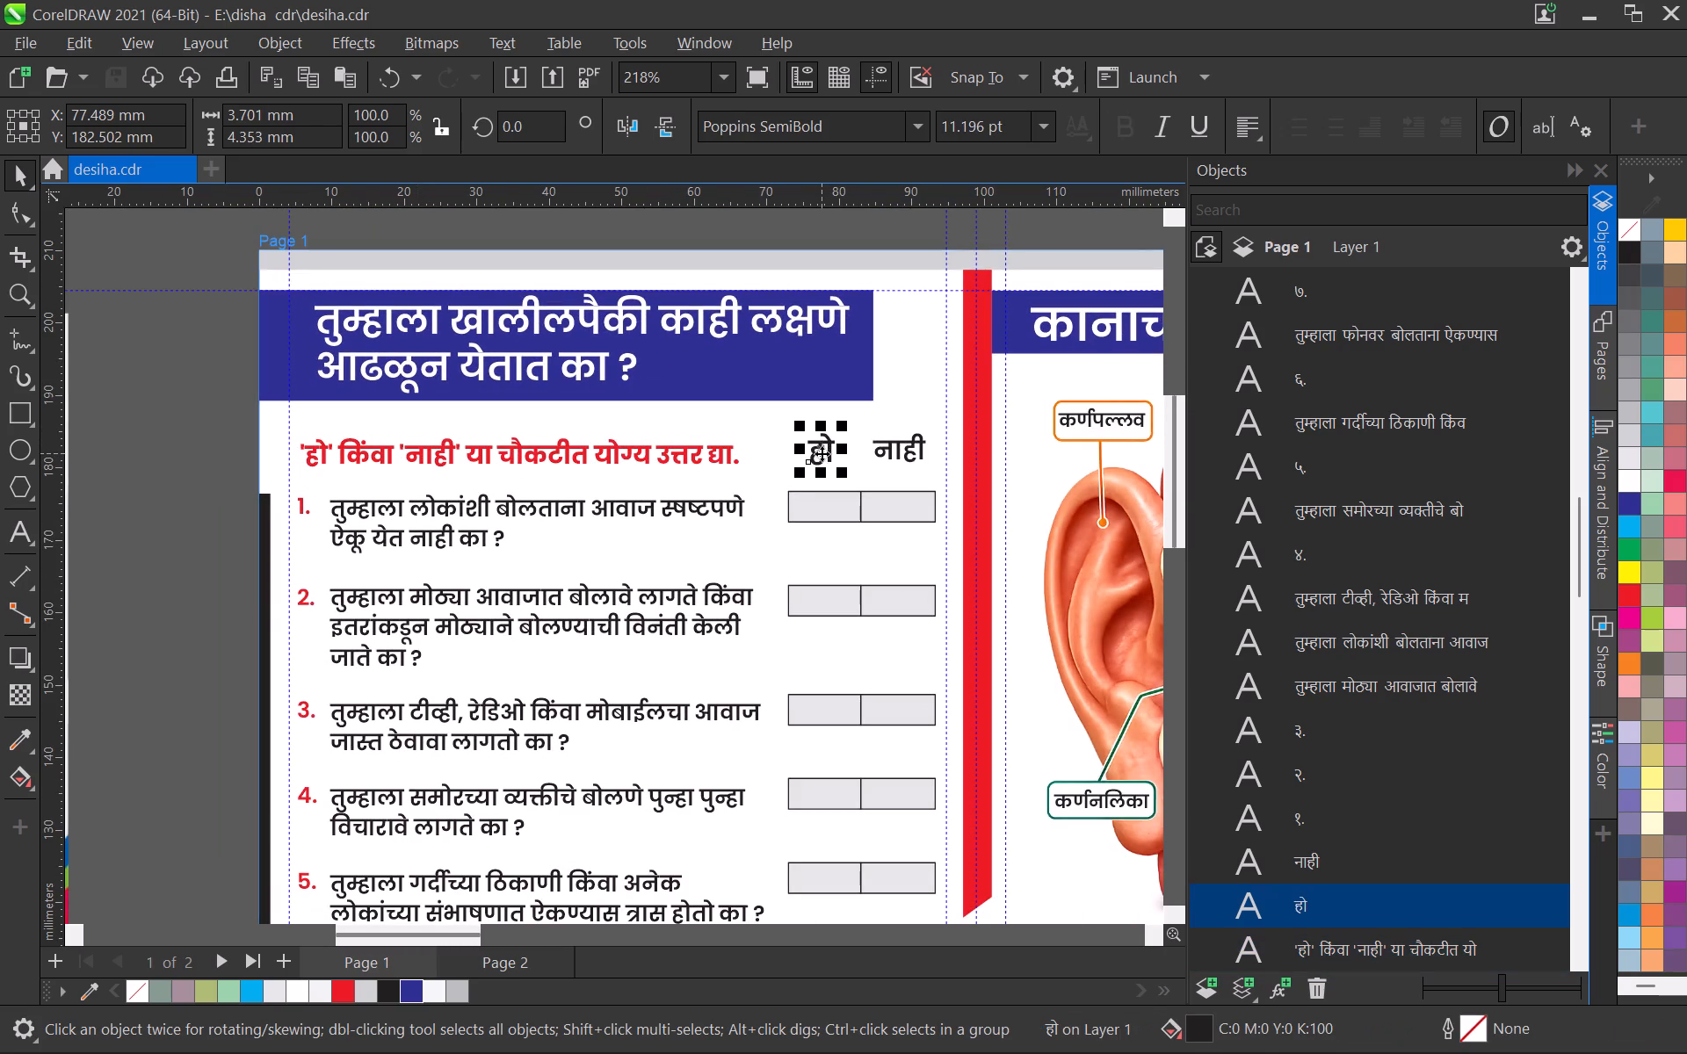
key(Left)
key(Left)
key(Left)
key(Left)
scroll(456, 466, up, 3)
click(351, 501)
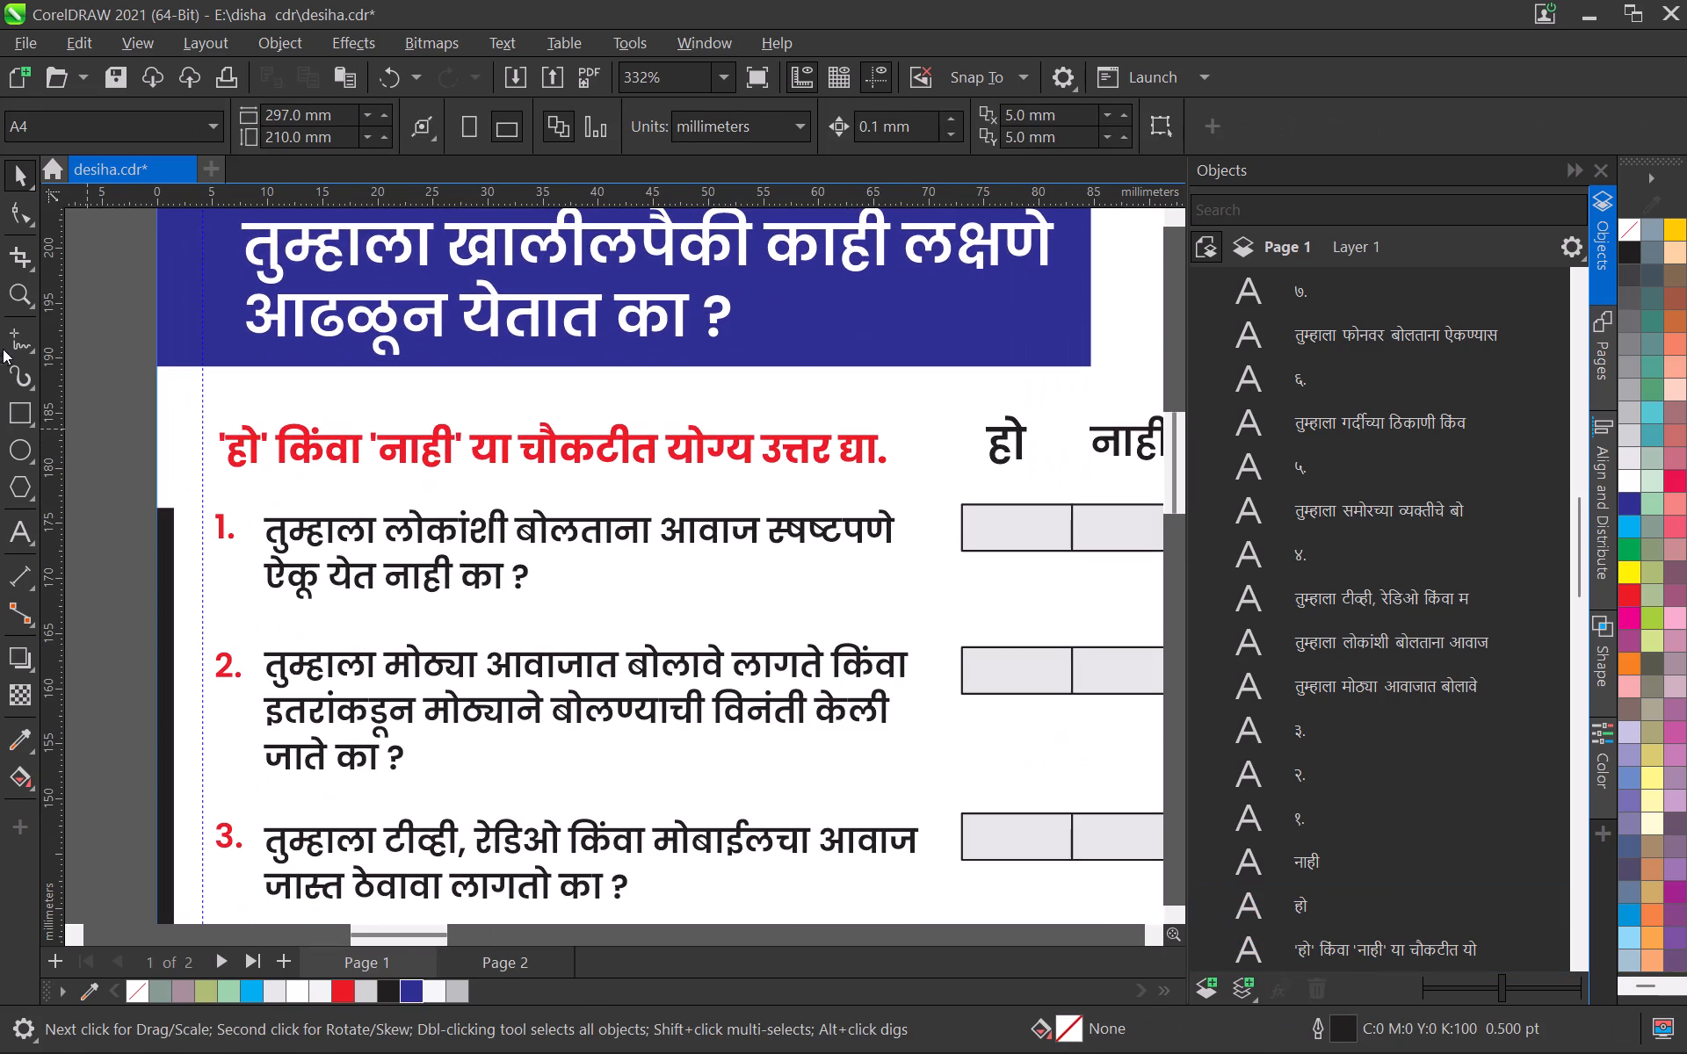
Draw a horizontal line about 52.6 mm long beneath the red instruction text and set its outline width to 1 pt.
click(9, 344)
click(254, 478)
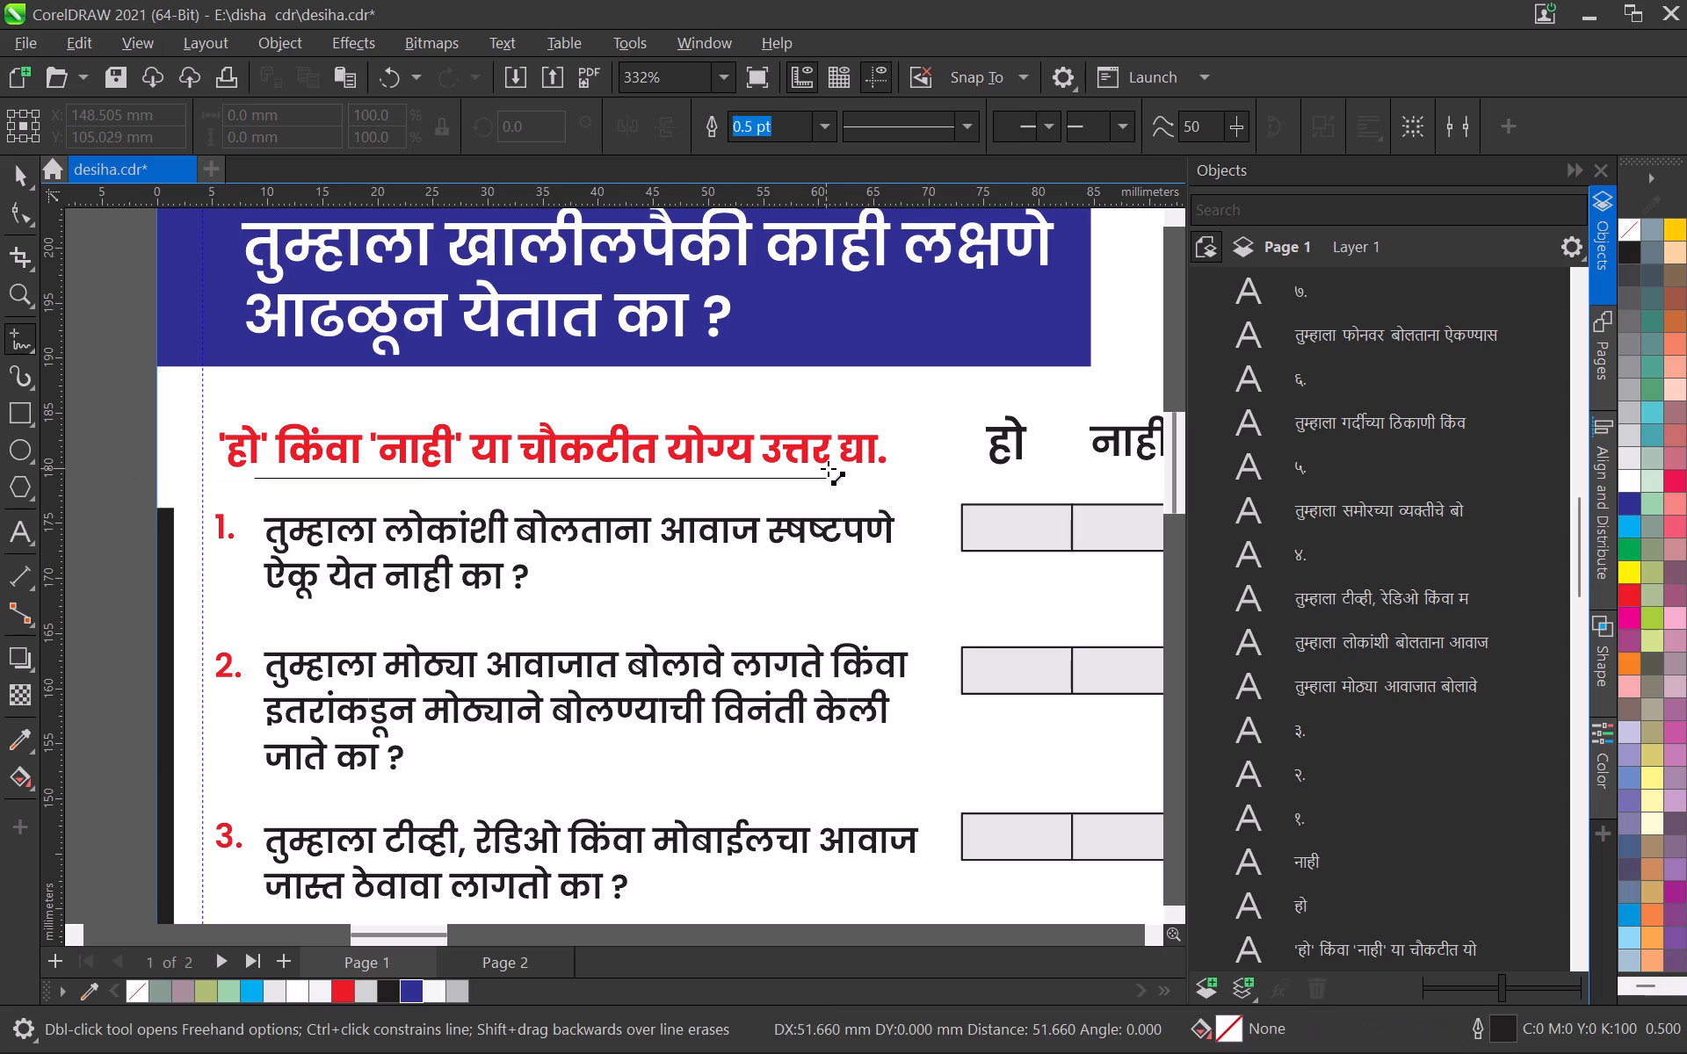
shift+click(834, 471)
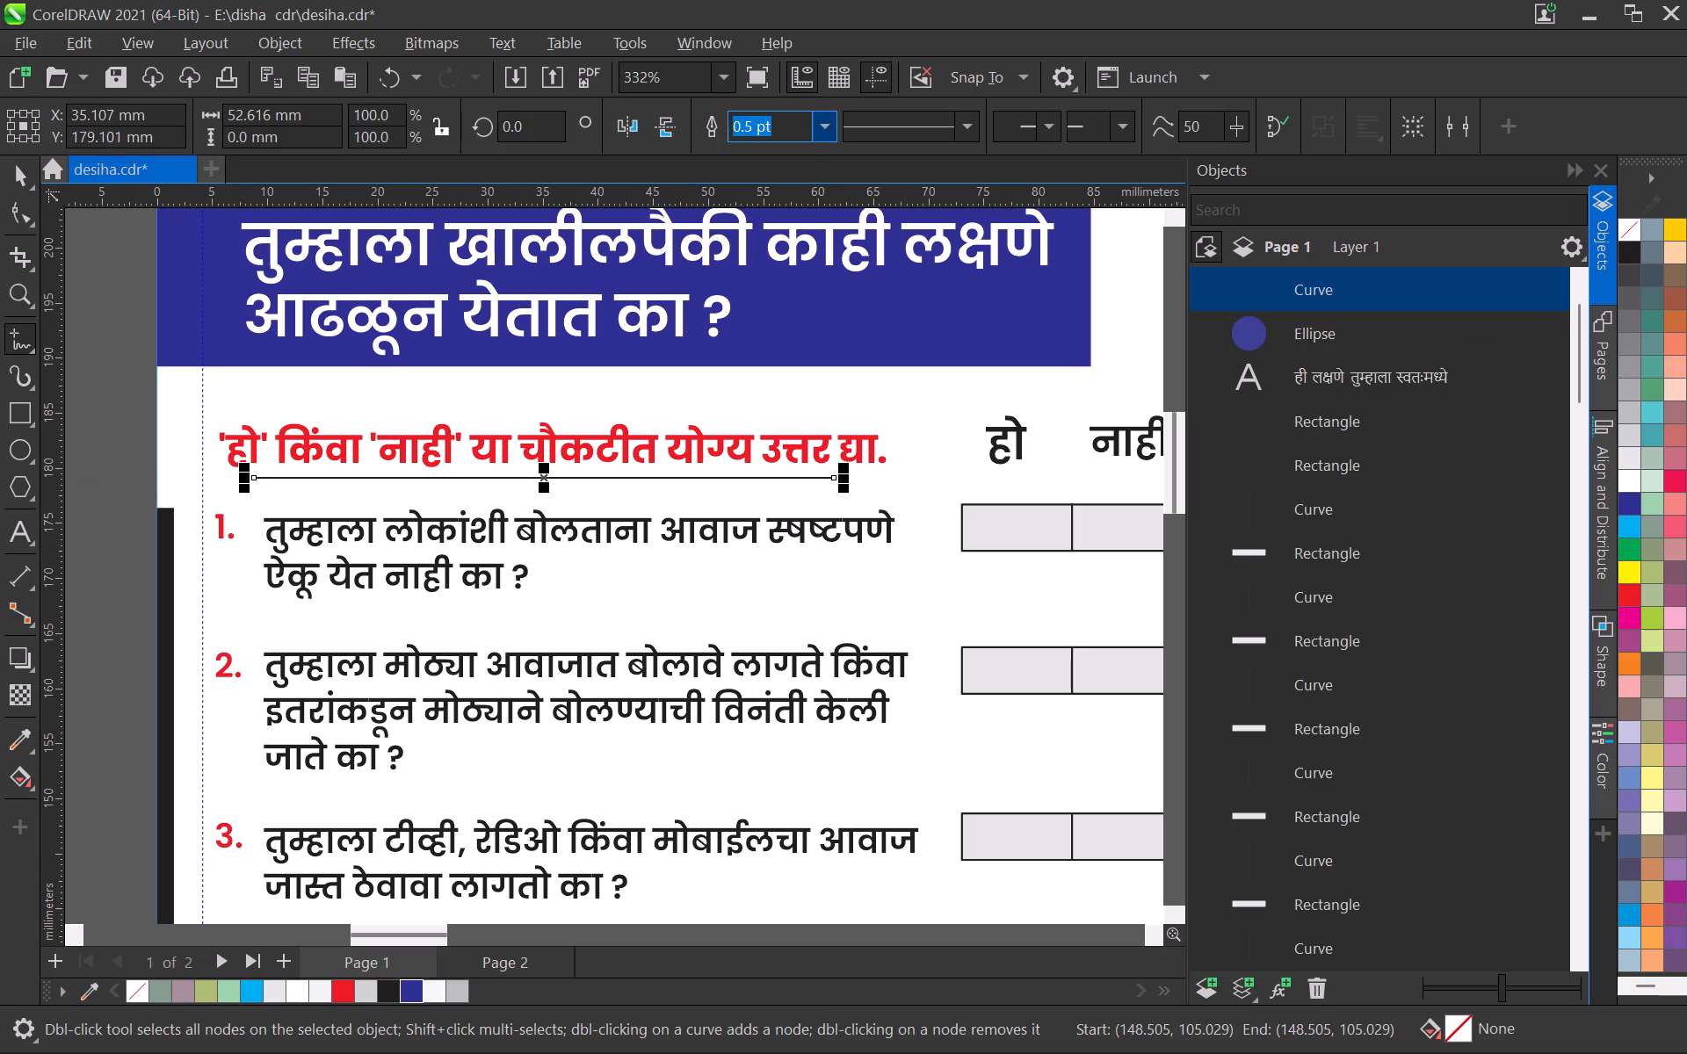
click(818, 135)
click(779, 252)
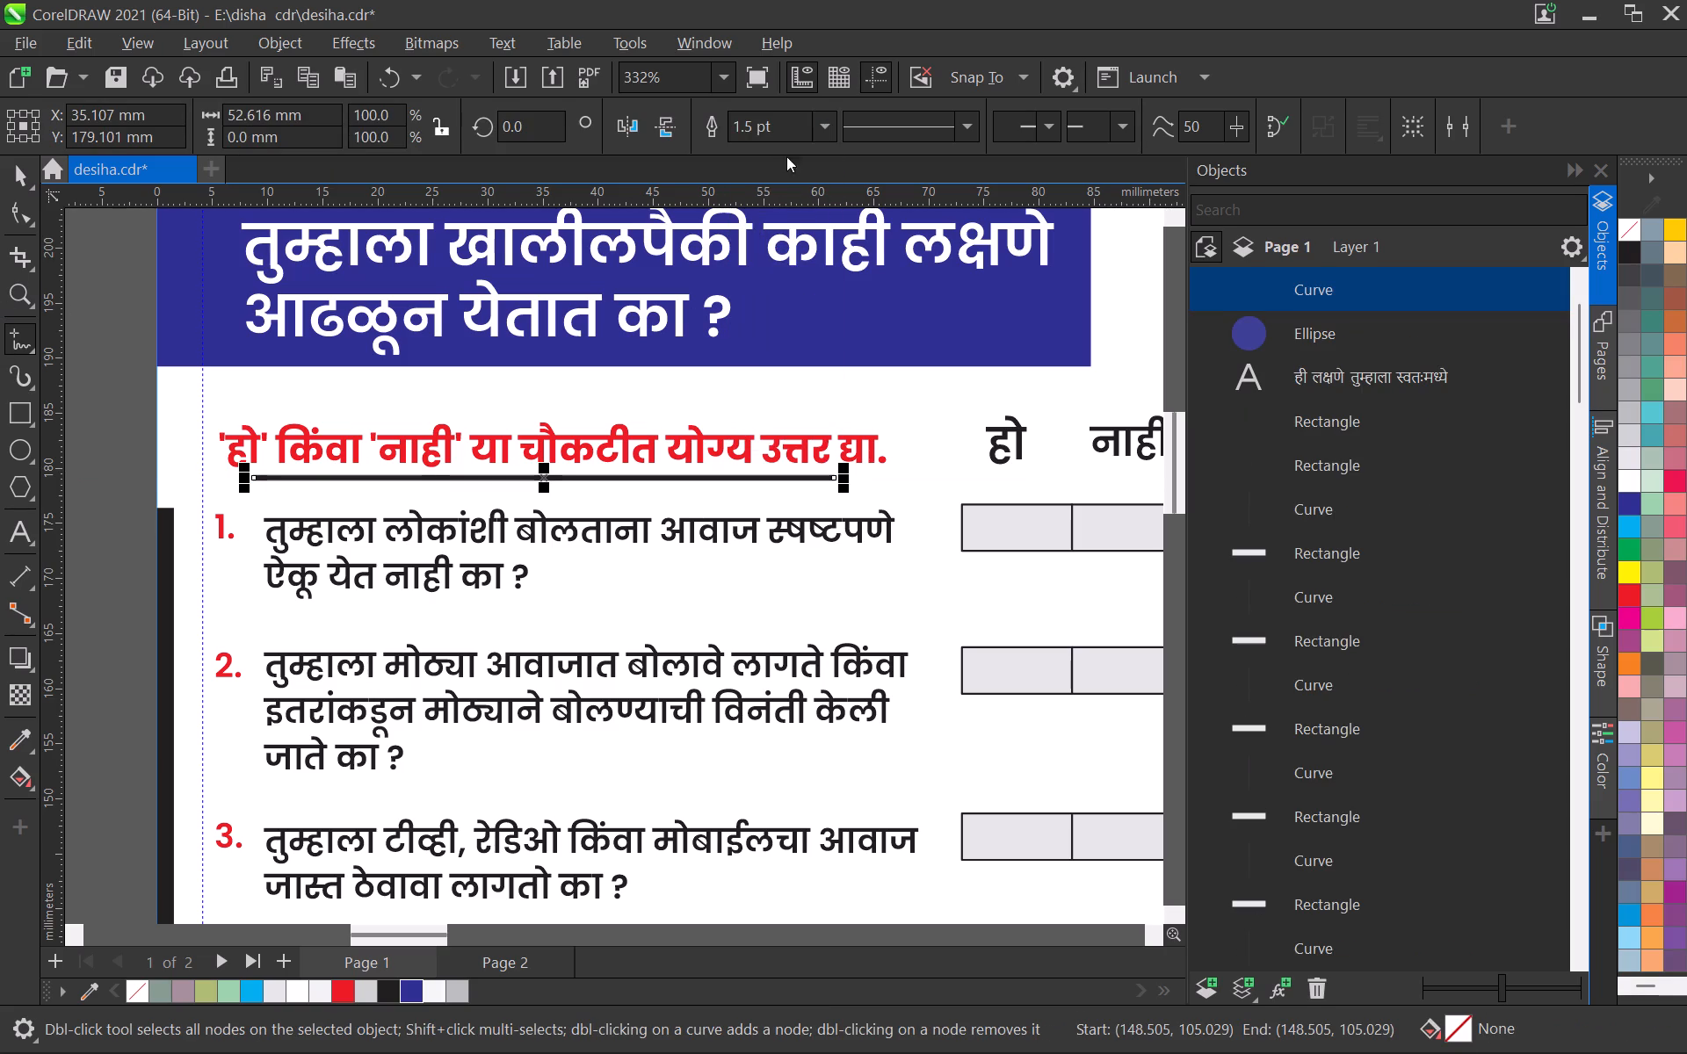
click(818, 131)
click(782, 233)
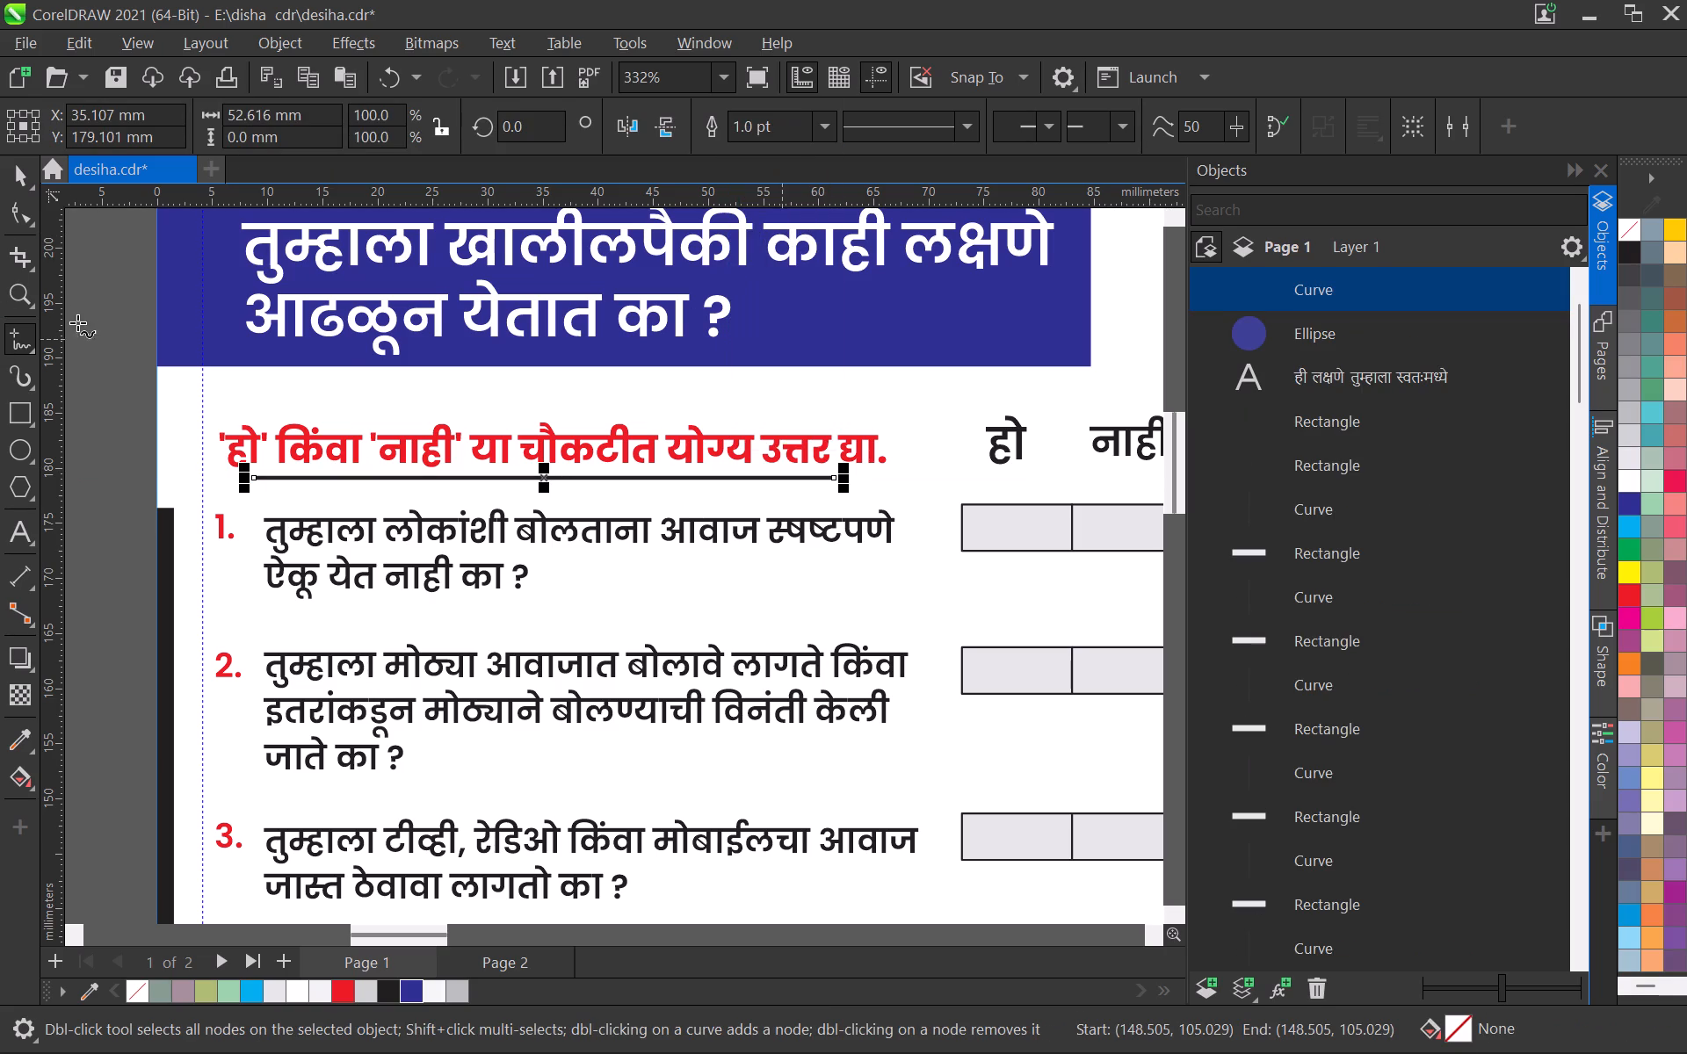
Nudge the underline about 1 mm right and 0.2 mm down to center it beneath the red instruction text.
click(18, 181)
key(Right)
key(Right)
key(Right)
key(Right)
key(Right)
key(Right)
key(Right)
key(Right)
key(Right)
key(Right)
key(Right)
key(Right)
key(Right)
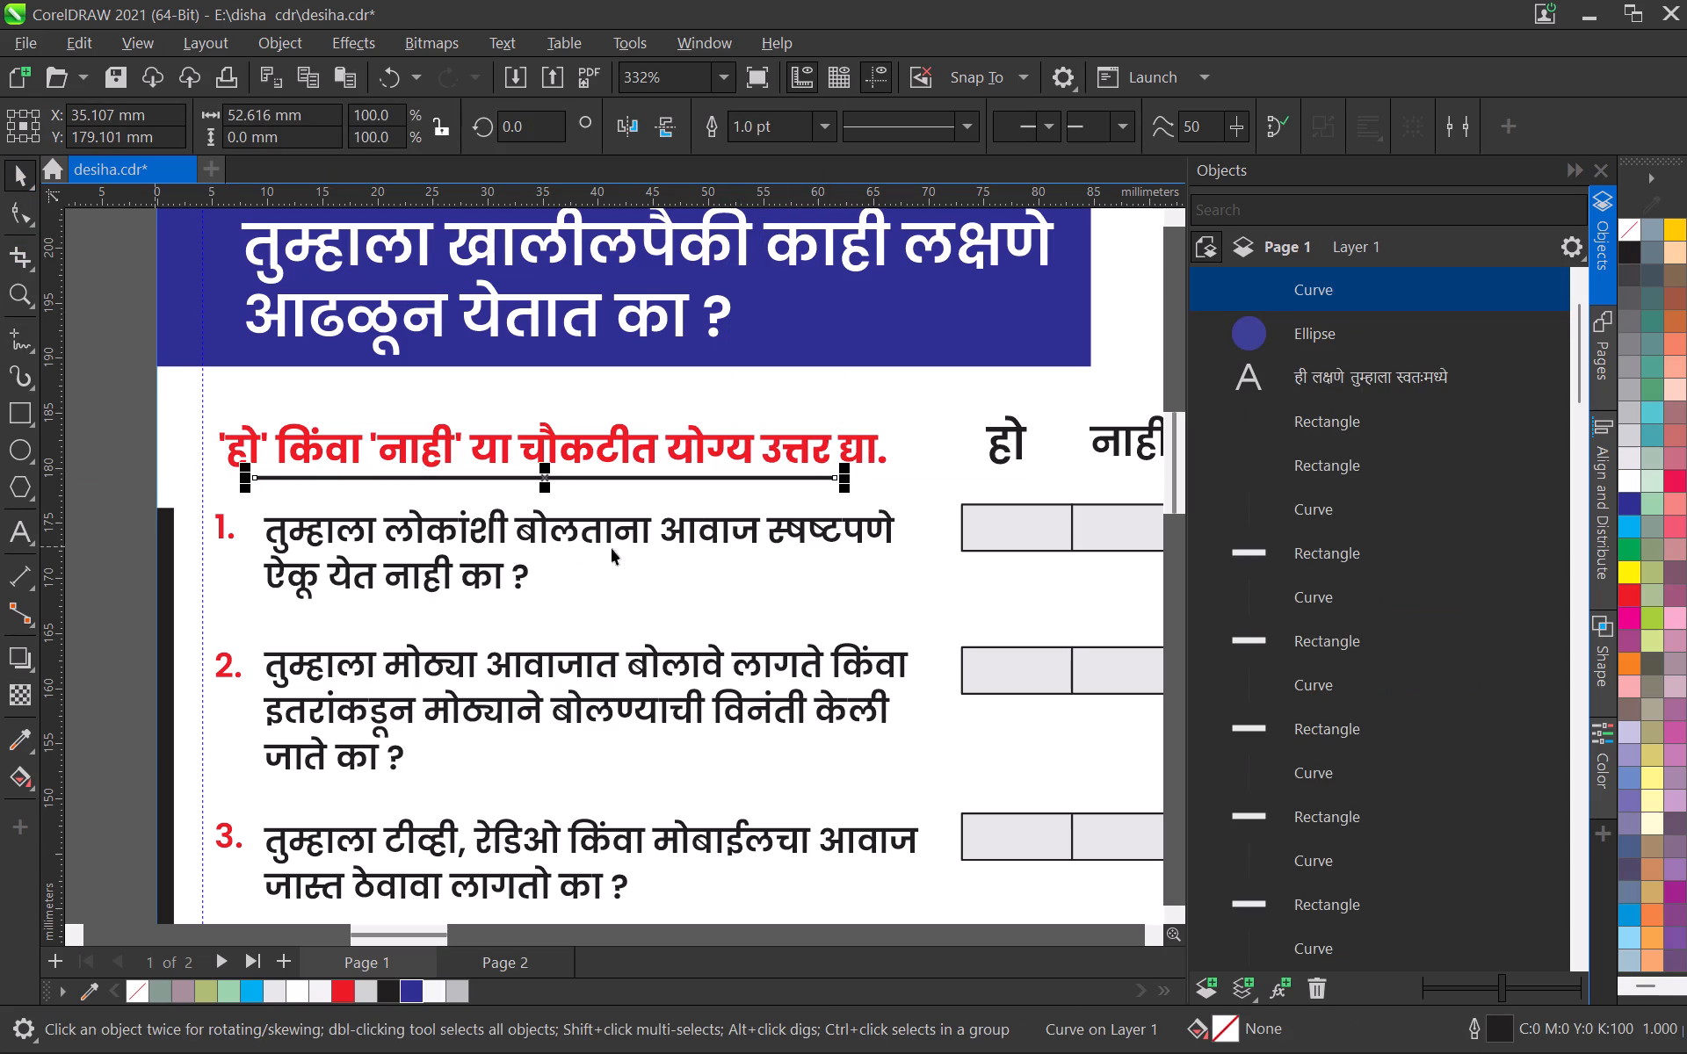
key(Down)
key(Down)
key(Down)
key(Left)
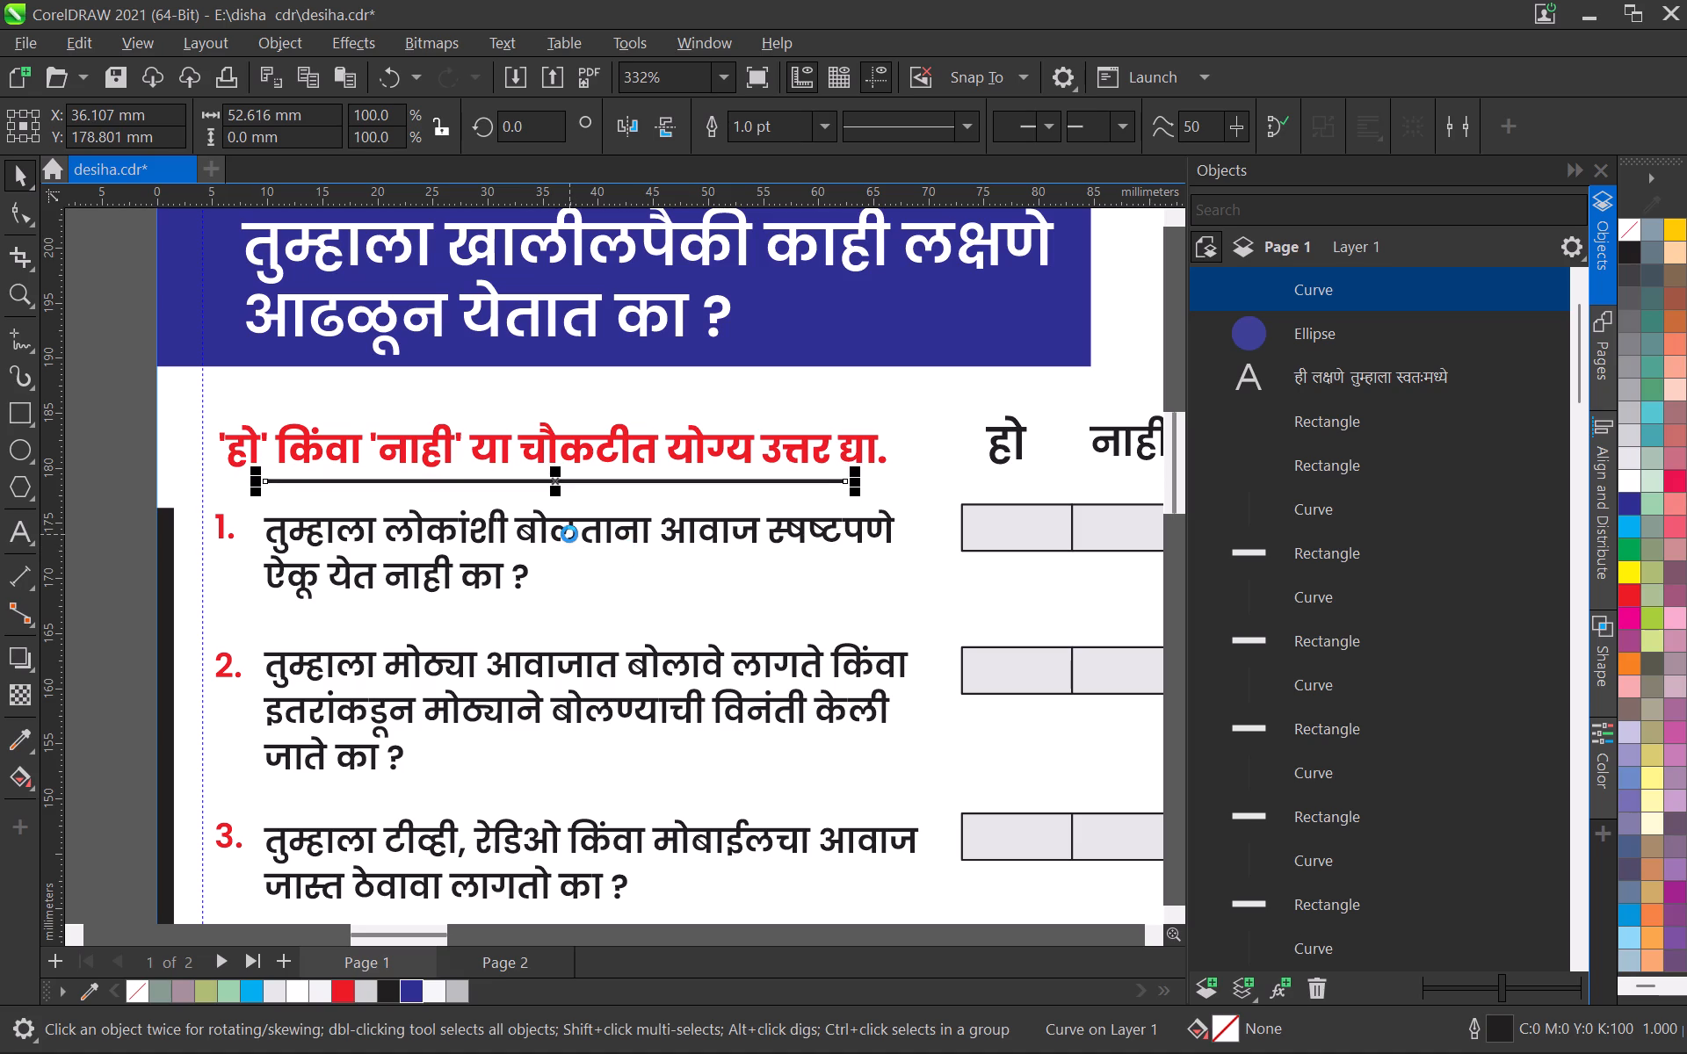
key(Up)
click(590, 403)
Nudge the ten numbered questions together with their answer boxes down by about 1 mm on page 1.
scroll(594, 417, down, 9)
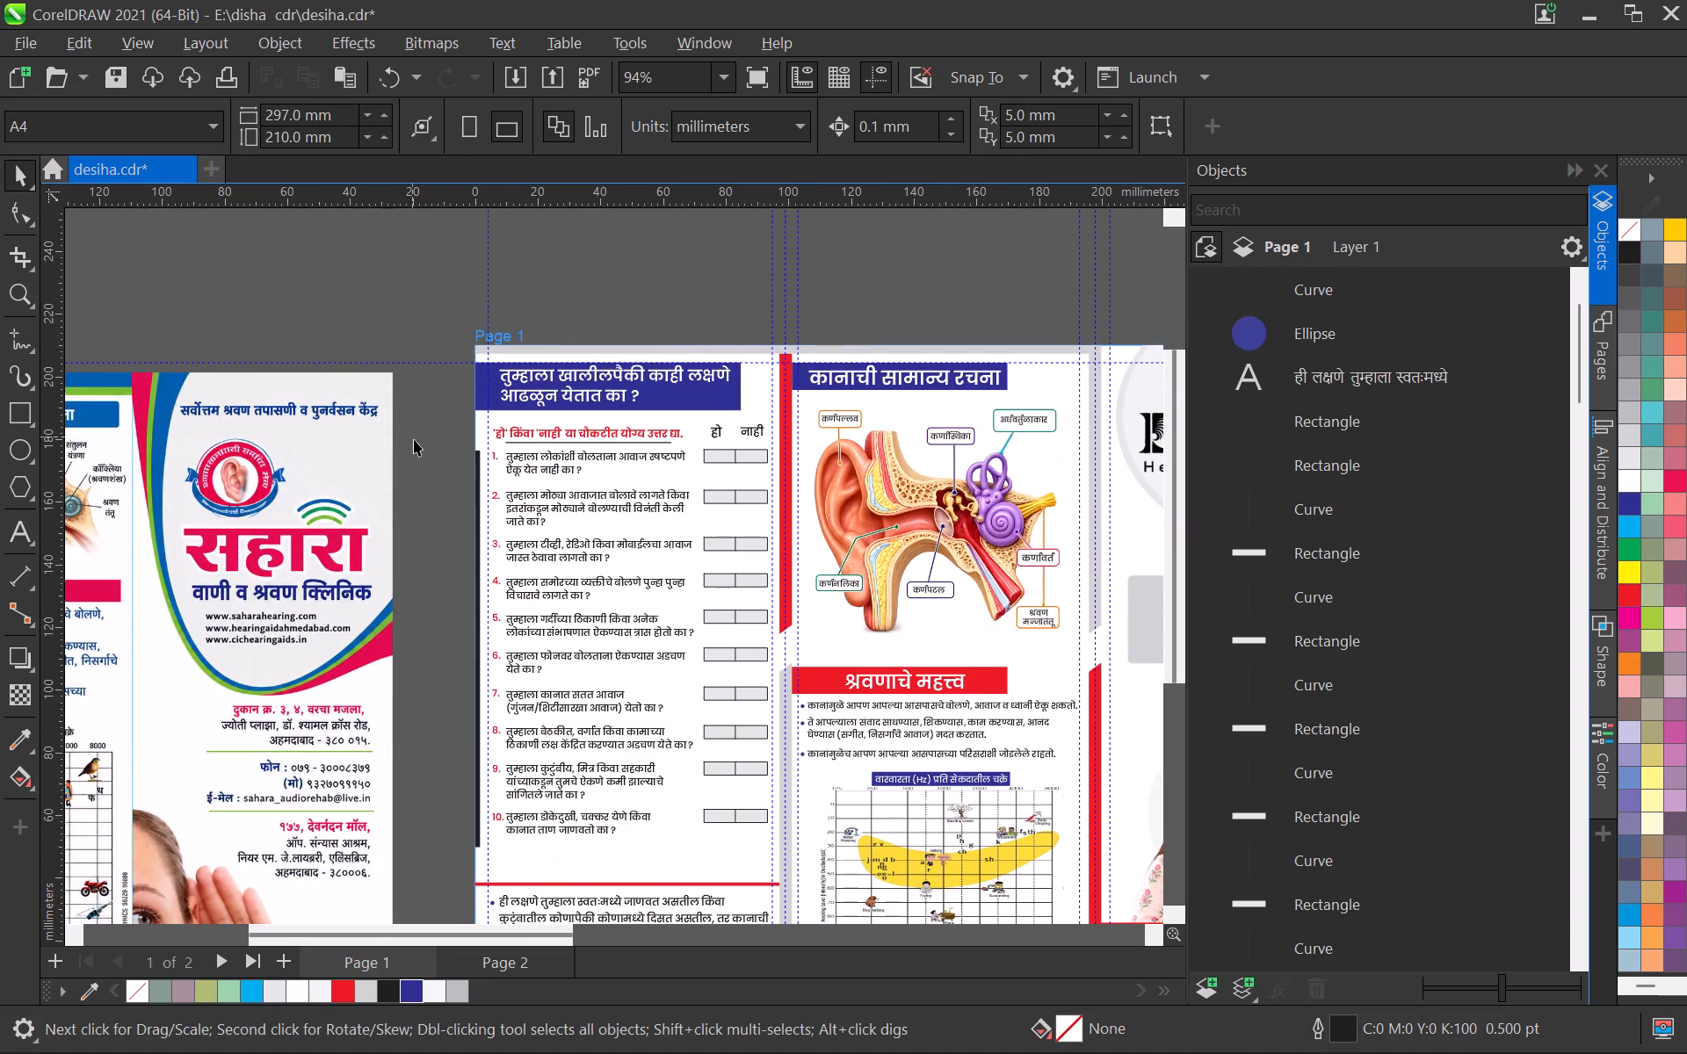
middle_drag(443, 503, 430, 430)
scroll(436, 435, up, 2)
click(445, 365)
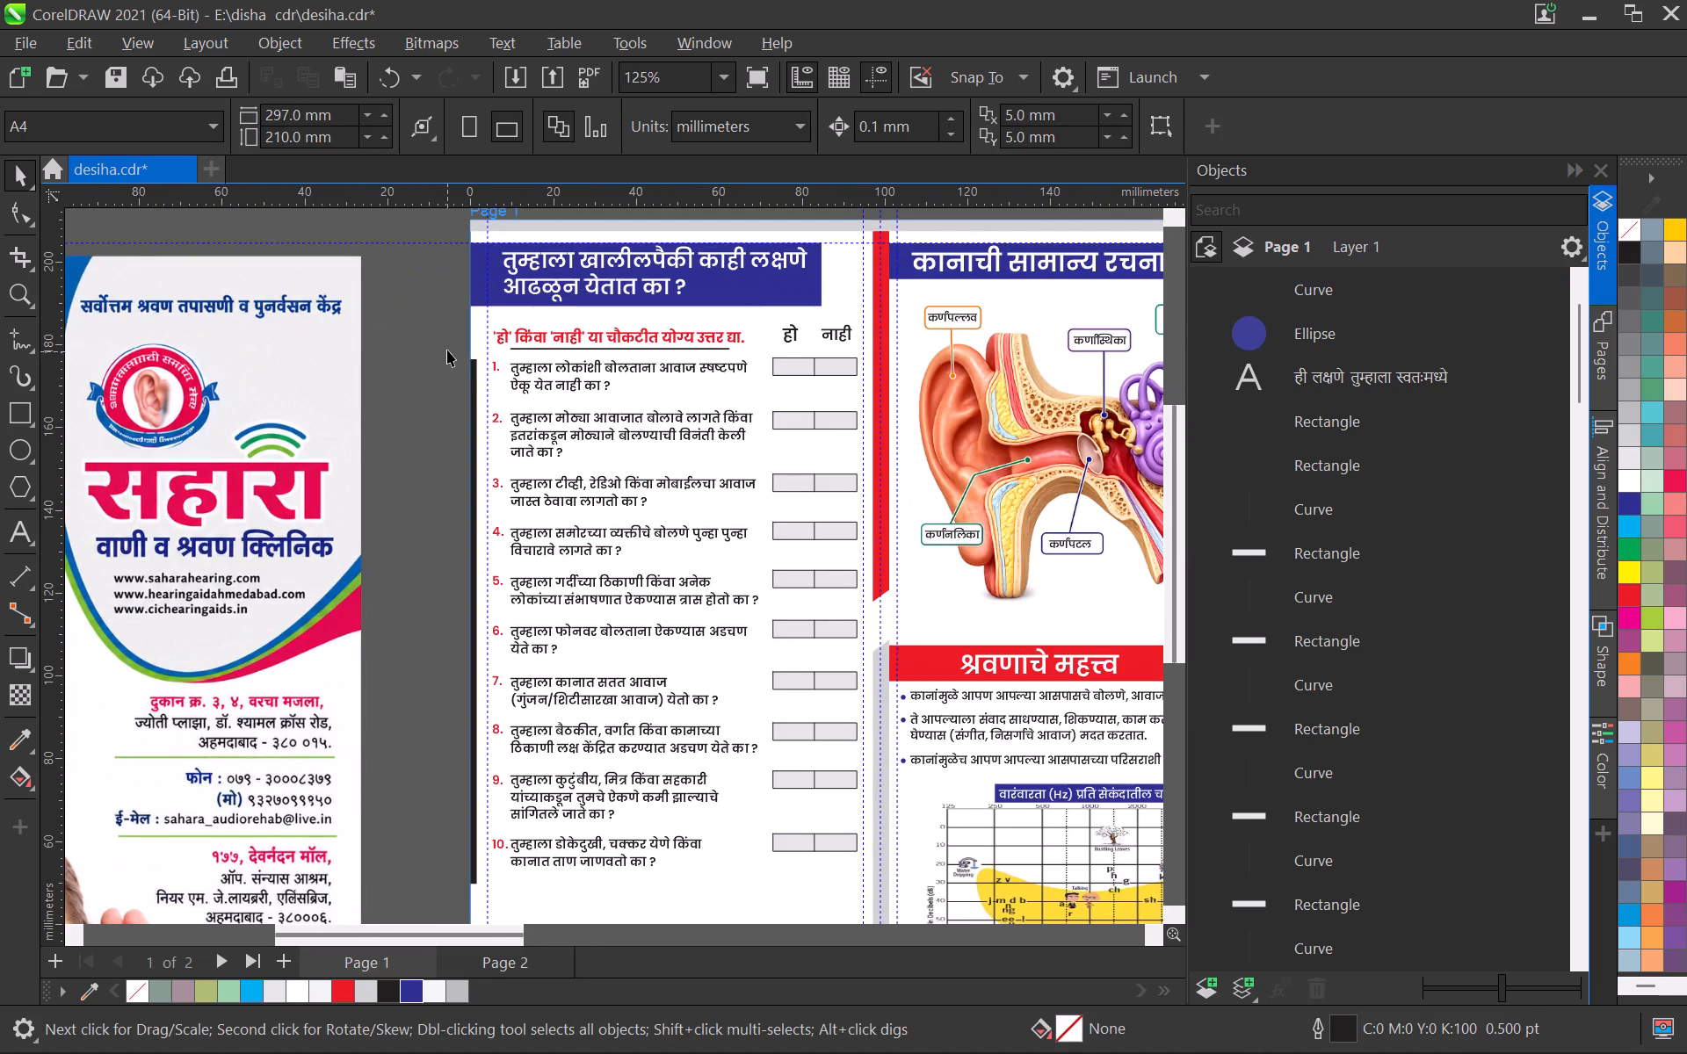
drag(447, 345, 445, 458)
click(452, 352)
drag(452, 352, 864, 880)
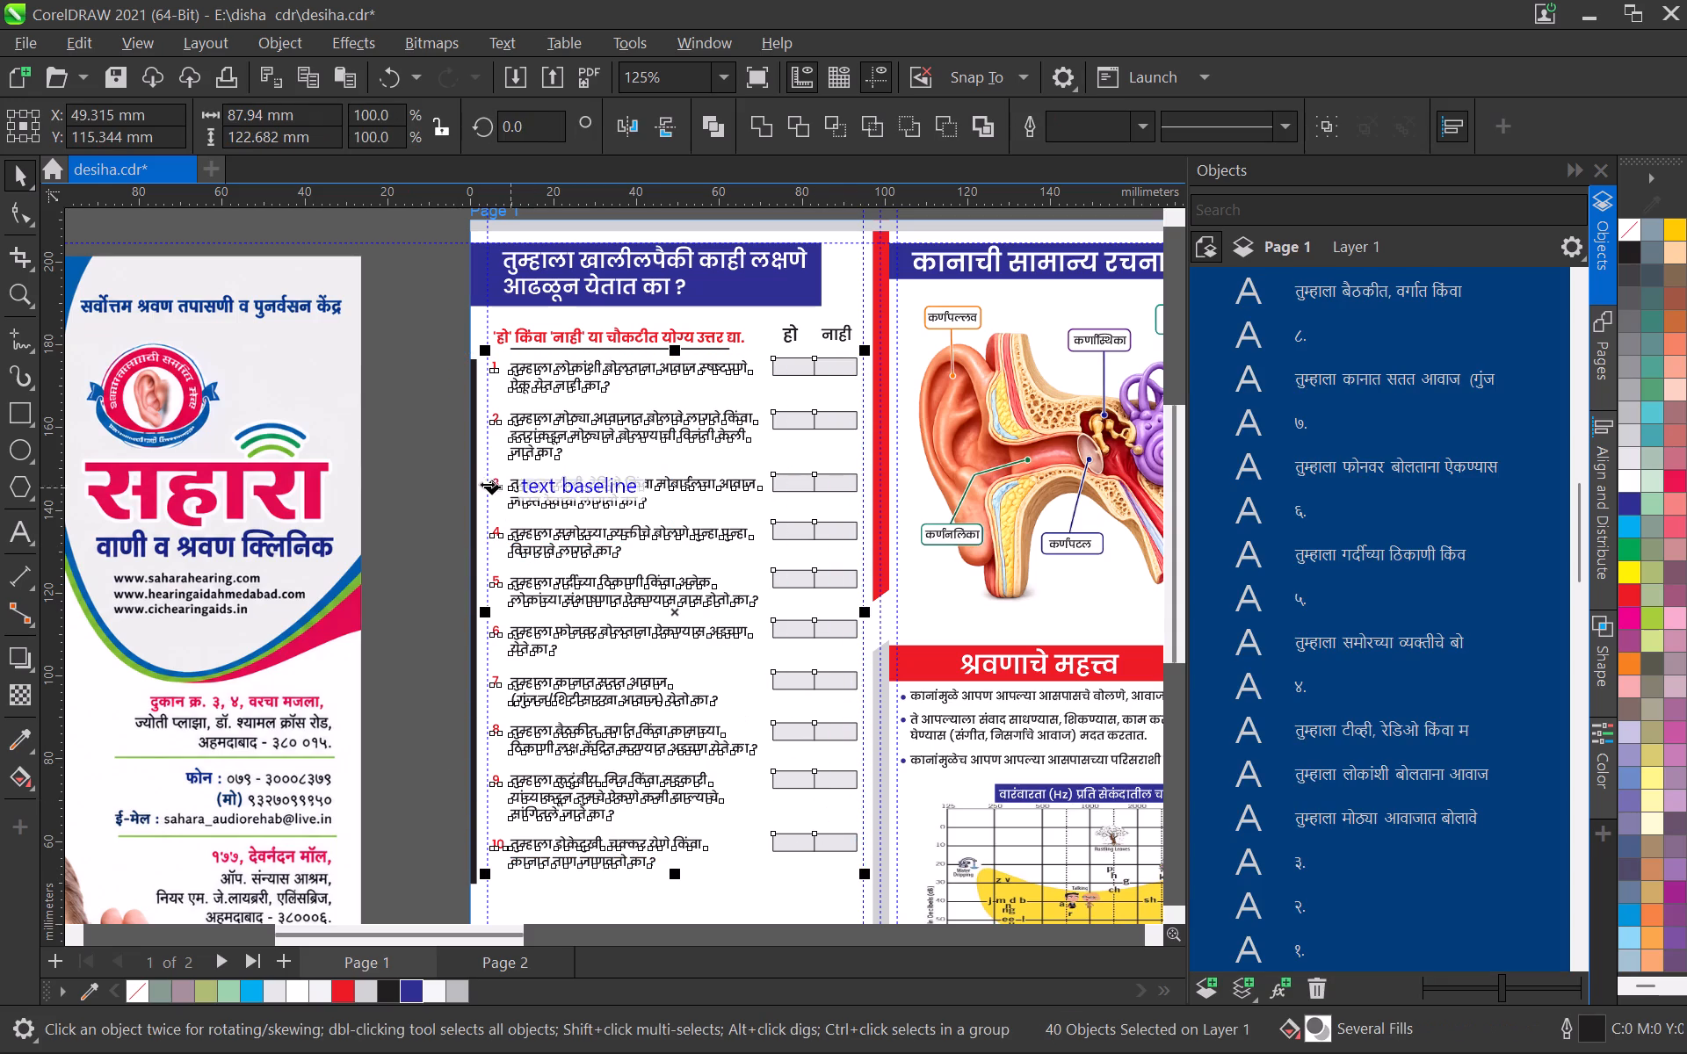
key(Down)
key(Down)
key(Down)
key(Down)
key(Down)
key(Down)
key(Down)
key(Down)
key(Down)
key(Down)
key(Down)
key(Down)
key(Down)
key(Down)
key(Down)
key(Down)
key(Down)
key(Down)
key(Down)
key(Down)
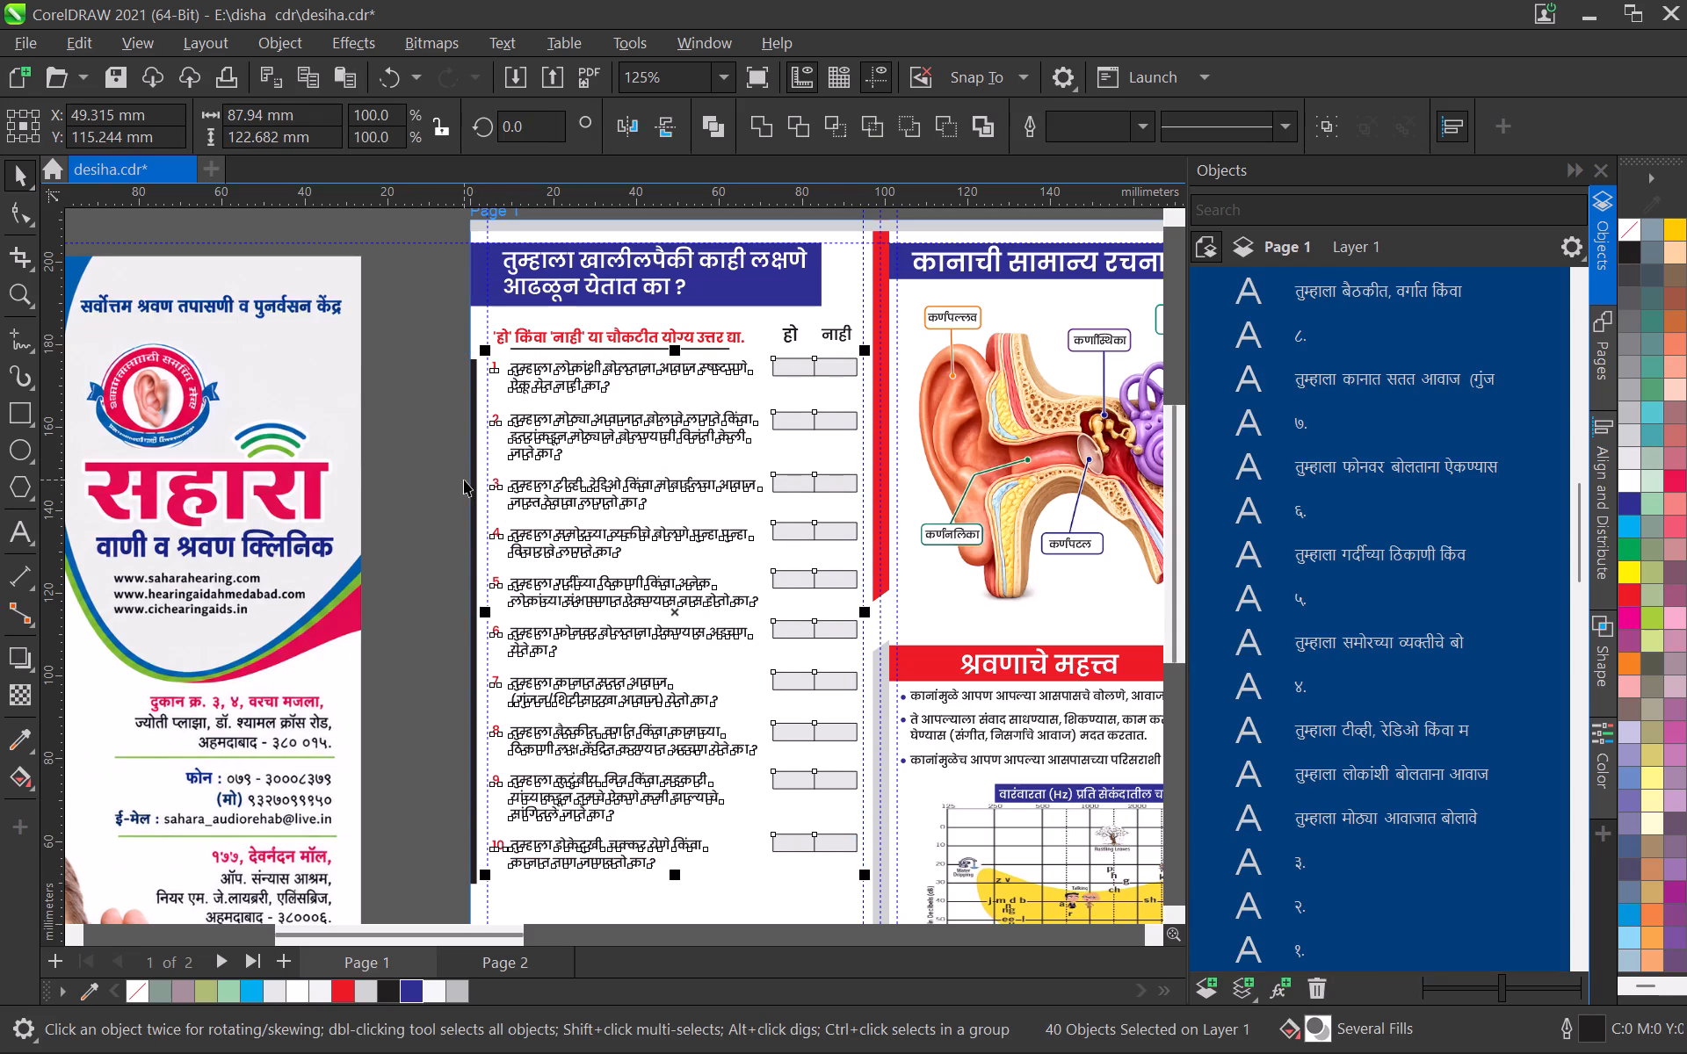
scroll(536, 591, down, 1)
middle_drag(536, 591, 542, 422)
scroll(519, 578, up, 1)
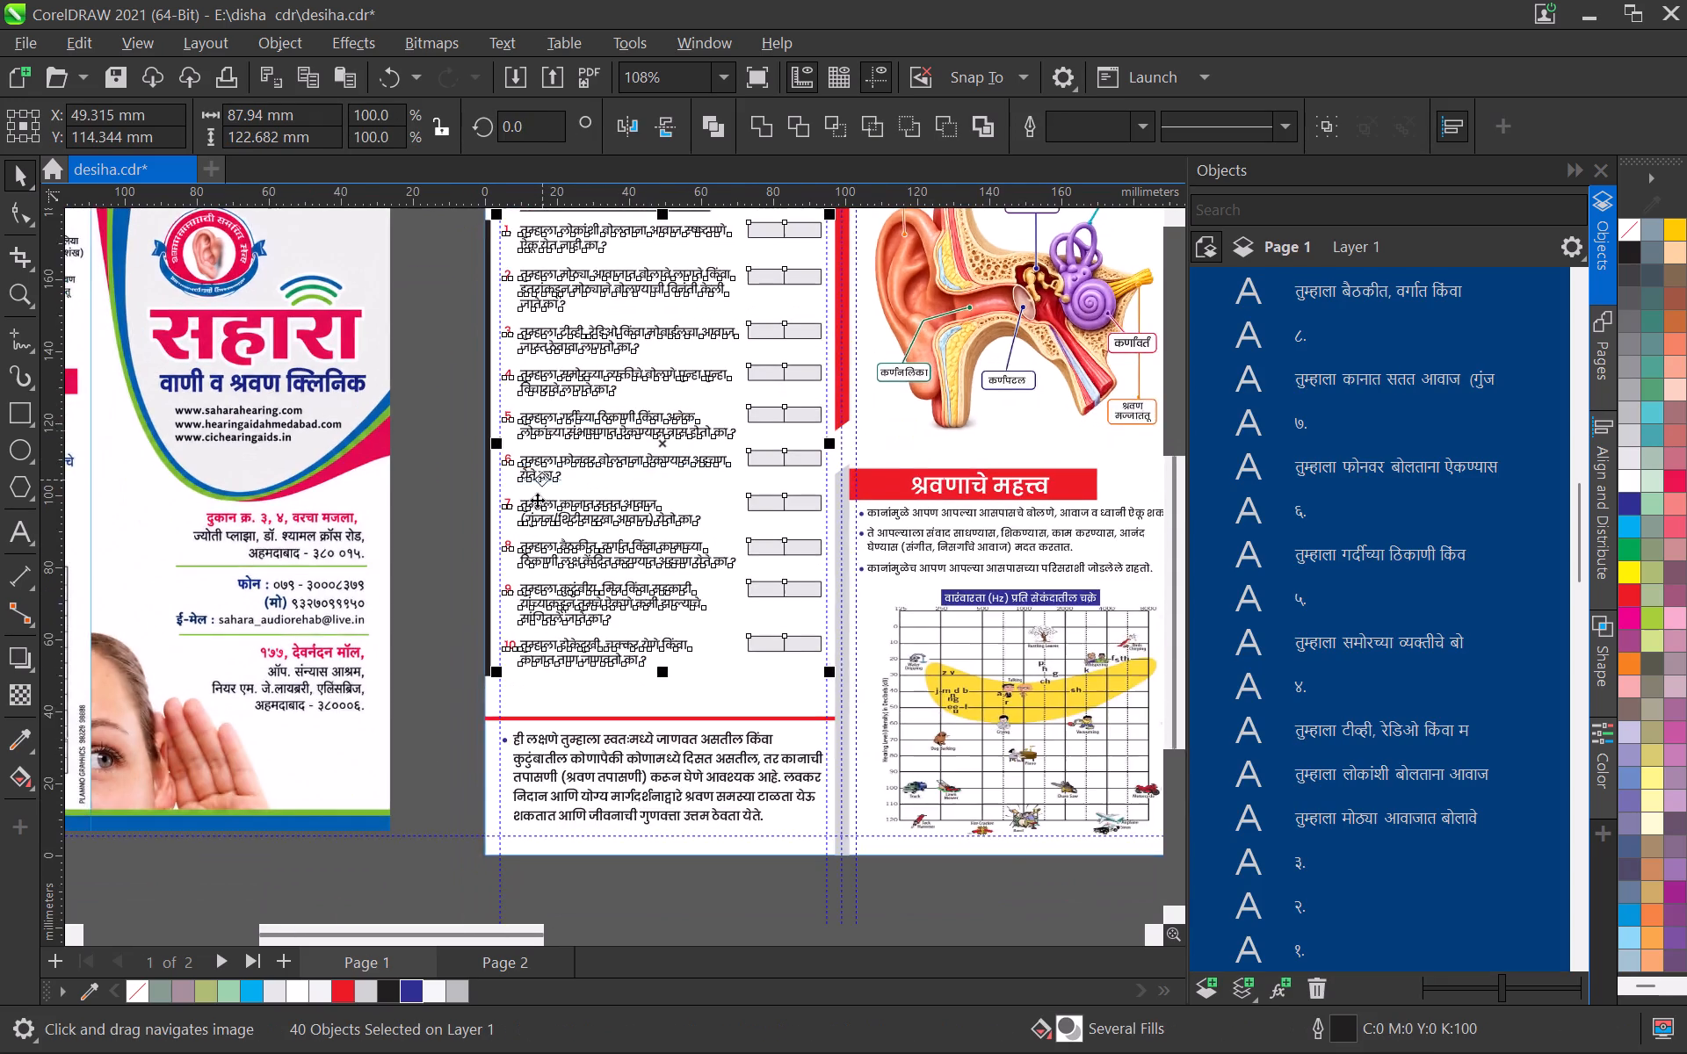
scroll(518, 497, down, 2)
click(464, 422)
Save the document with the shifted questionnaire block.
scroll(609, 458, down, 3)
key(ctrl+s)
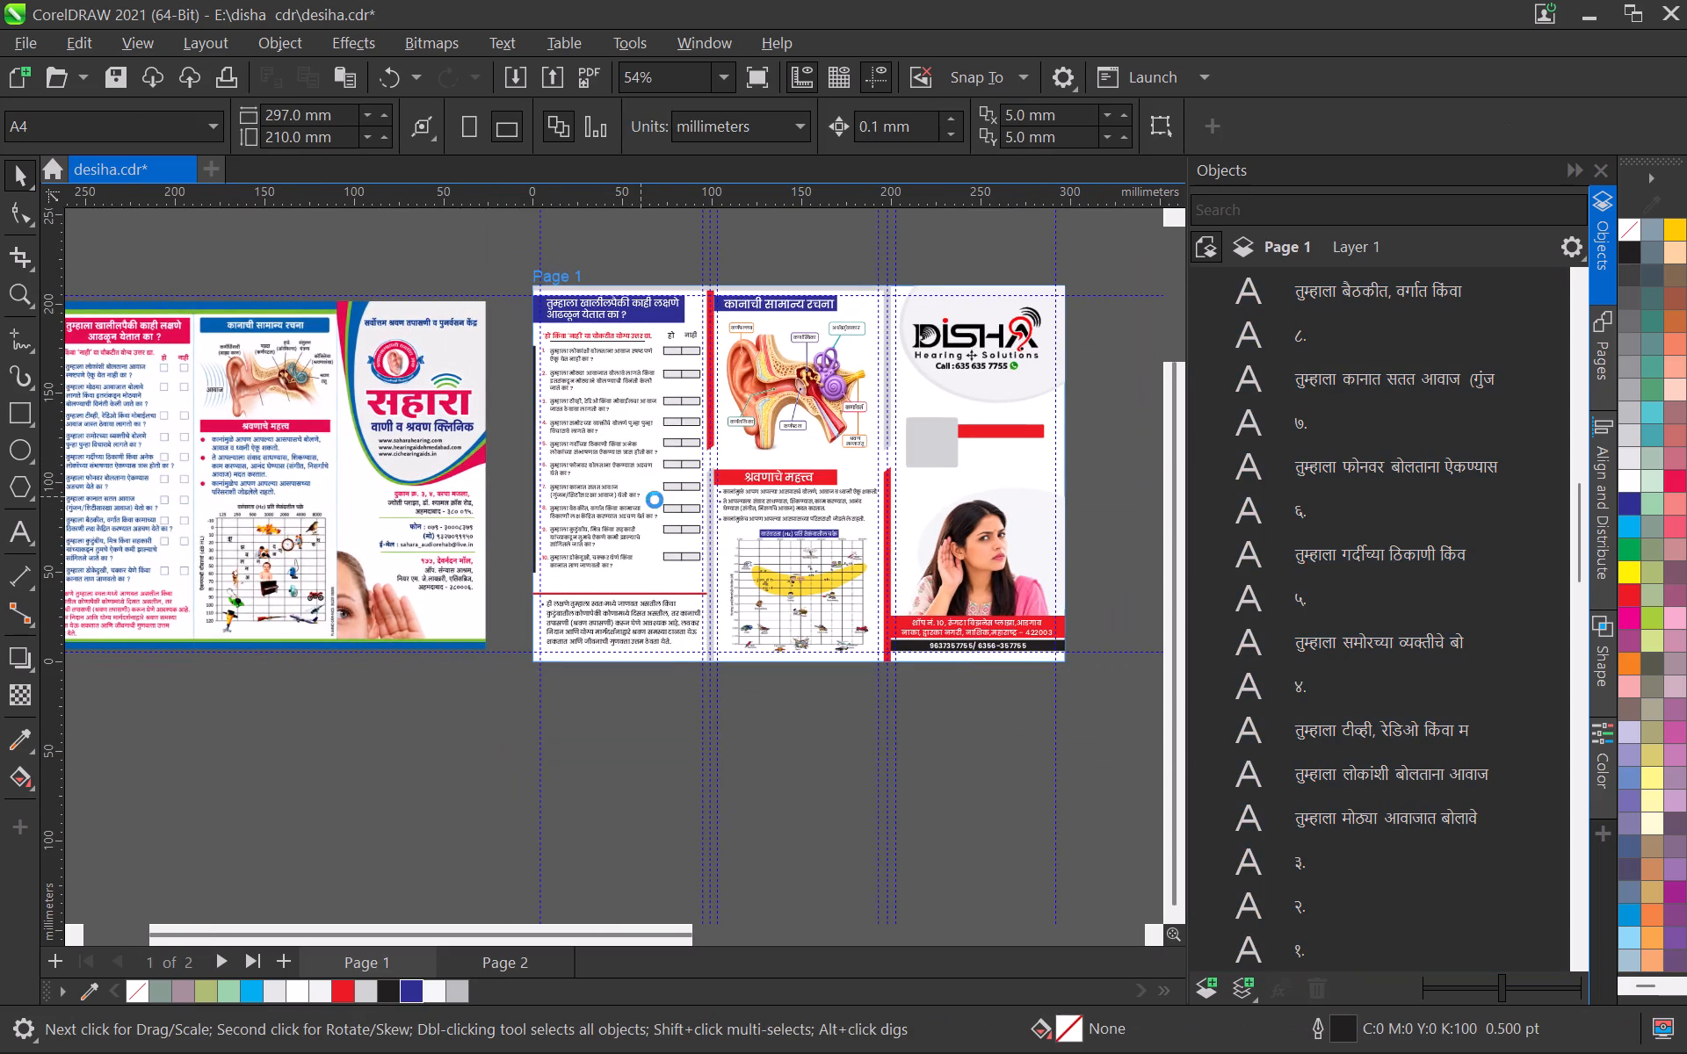
Draw a thin rectangle about 195.9 mm wide along page 1's bottom edge under the first two panels, reducing its height to about 2.5 mm.
scroll(653, 668, up, 8)
scroll(613, 626, down, 5)
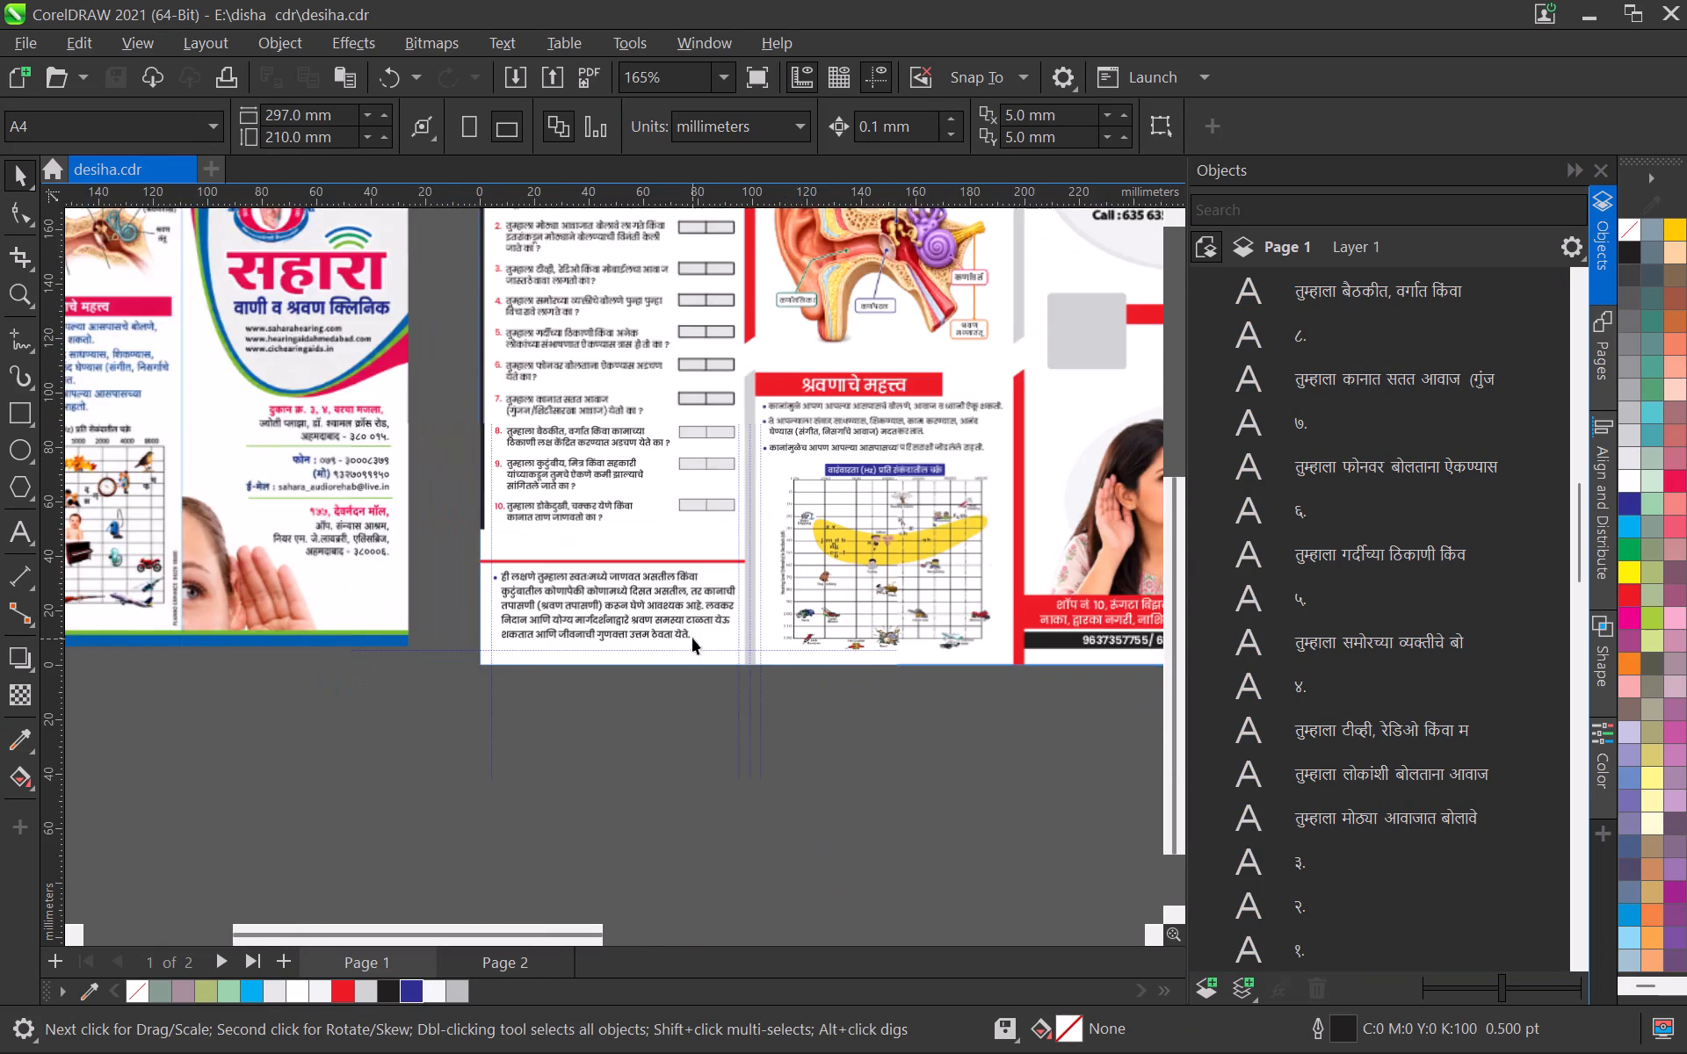
middle_drag(692, 638, 566, 635)
scroll(565, 635, up, 1)
middle_drag(711, 675, 621, 848)
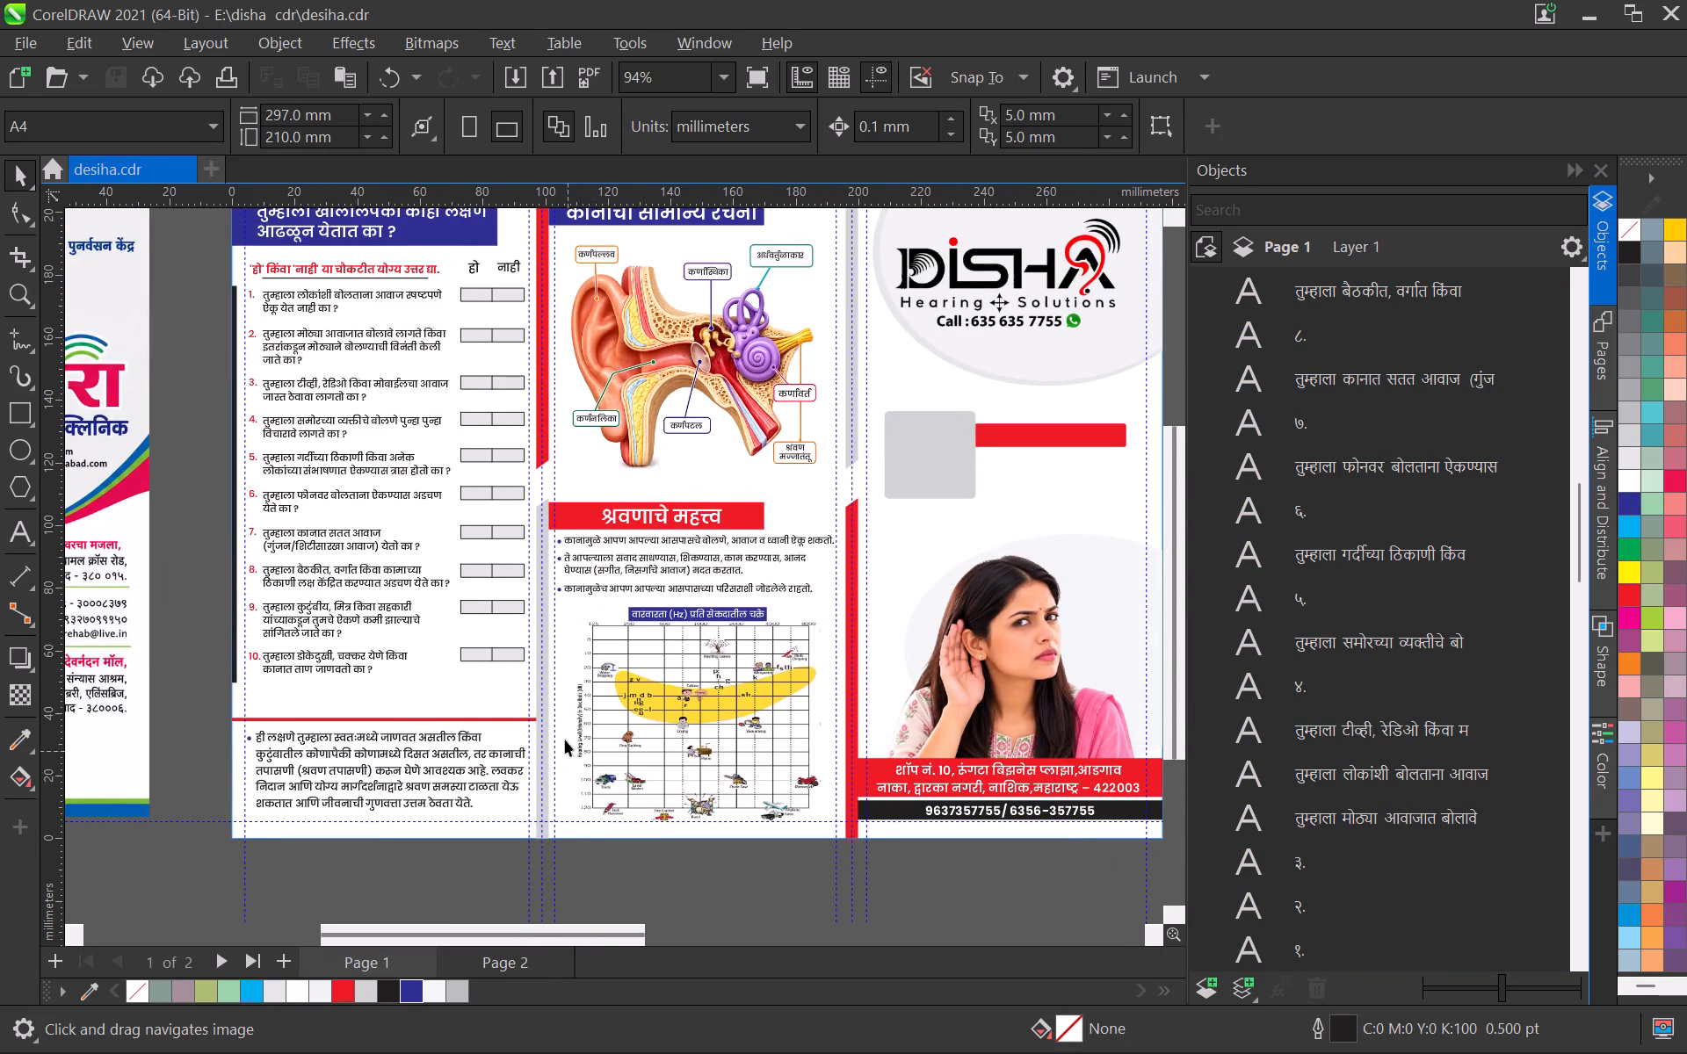
middle_drag(543, 639, 523, 544)
scroll(392, 660, up, 3)
click(22, 415)
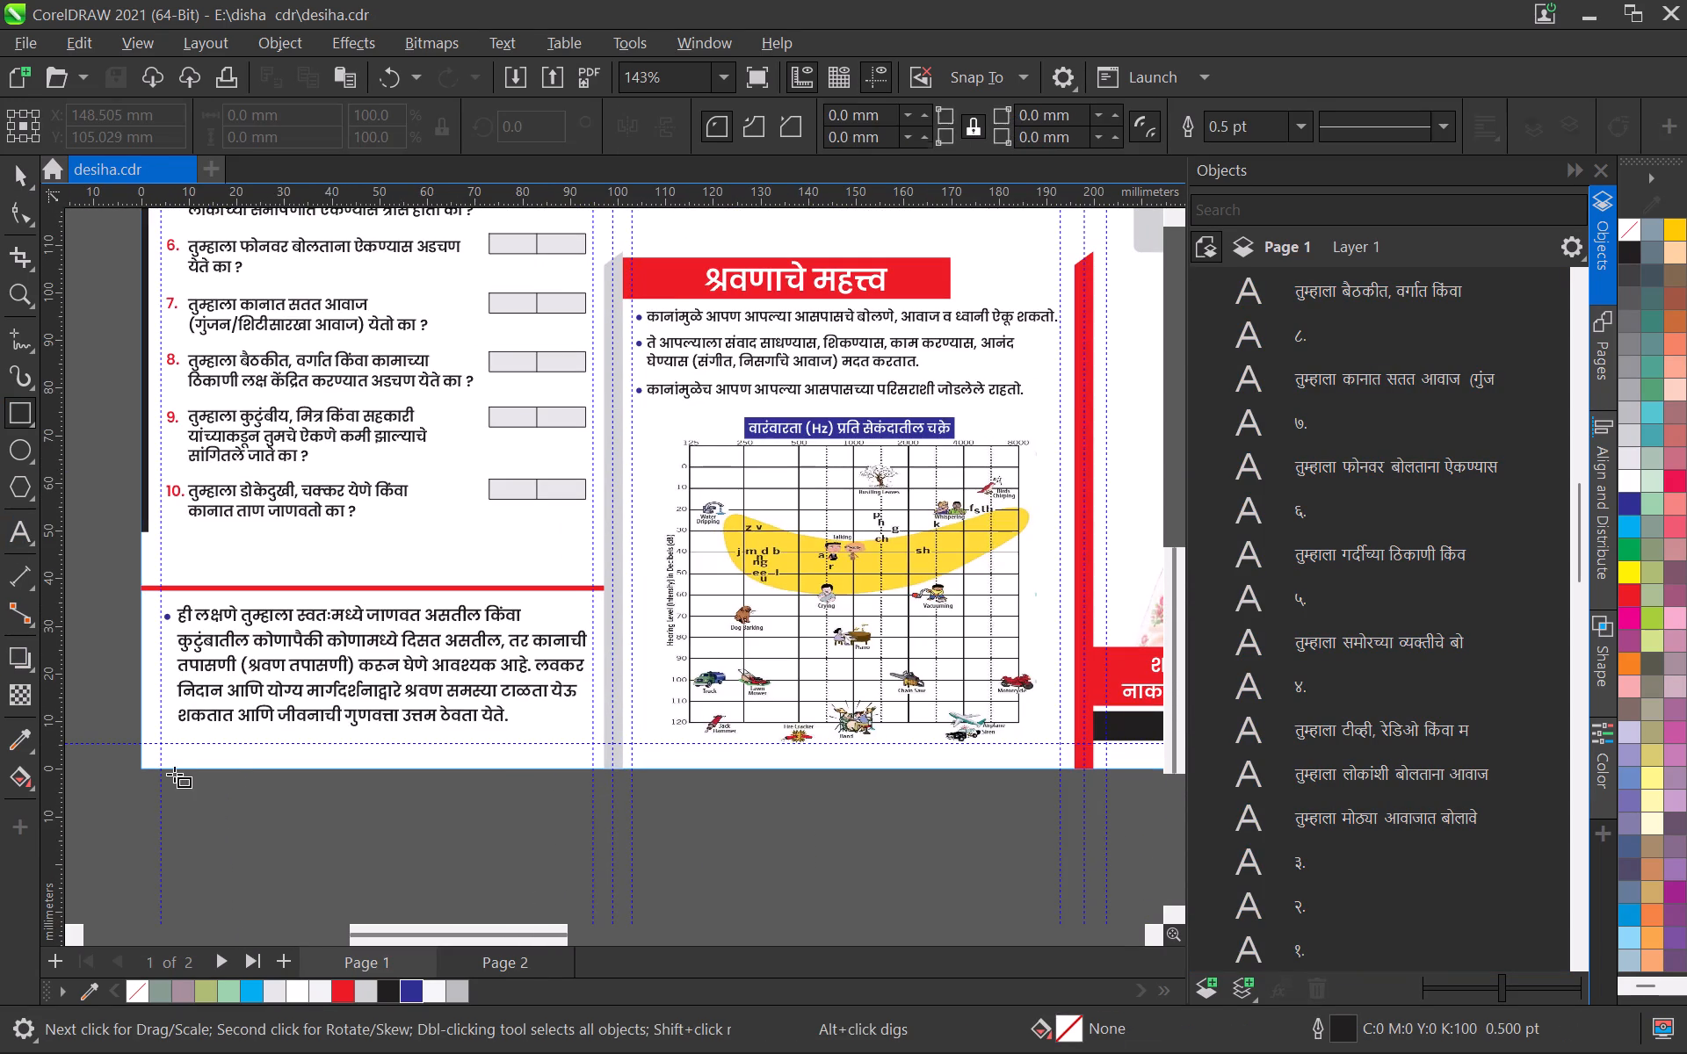
drag(141, 753, 955, 762)
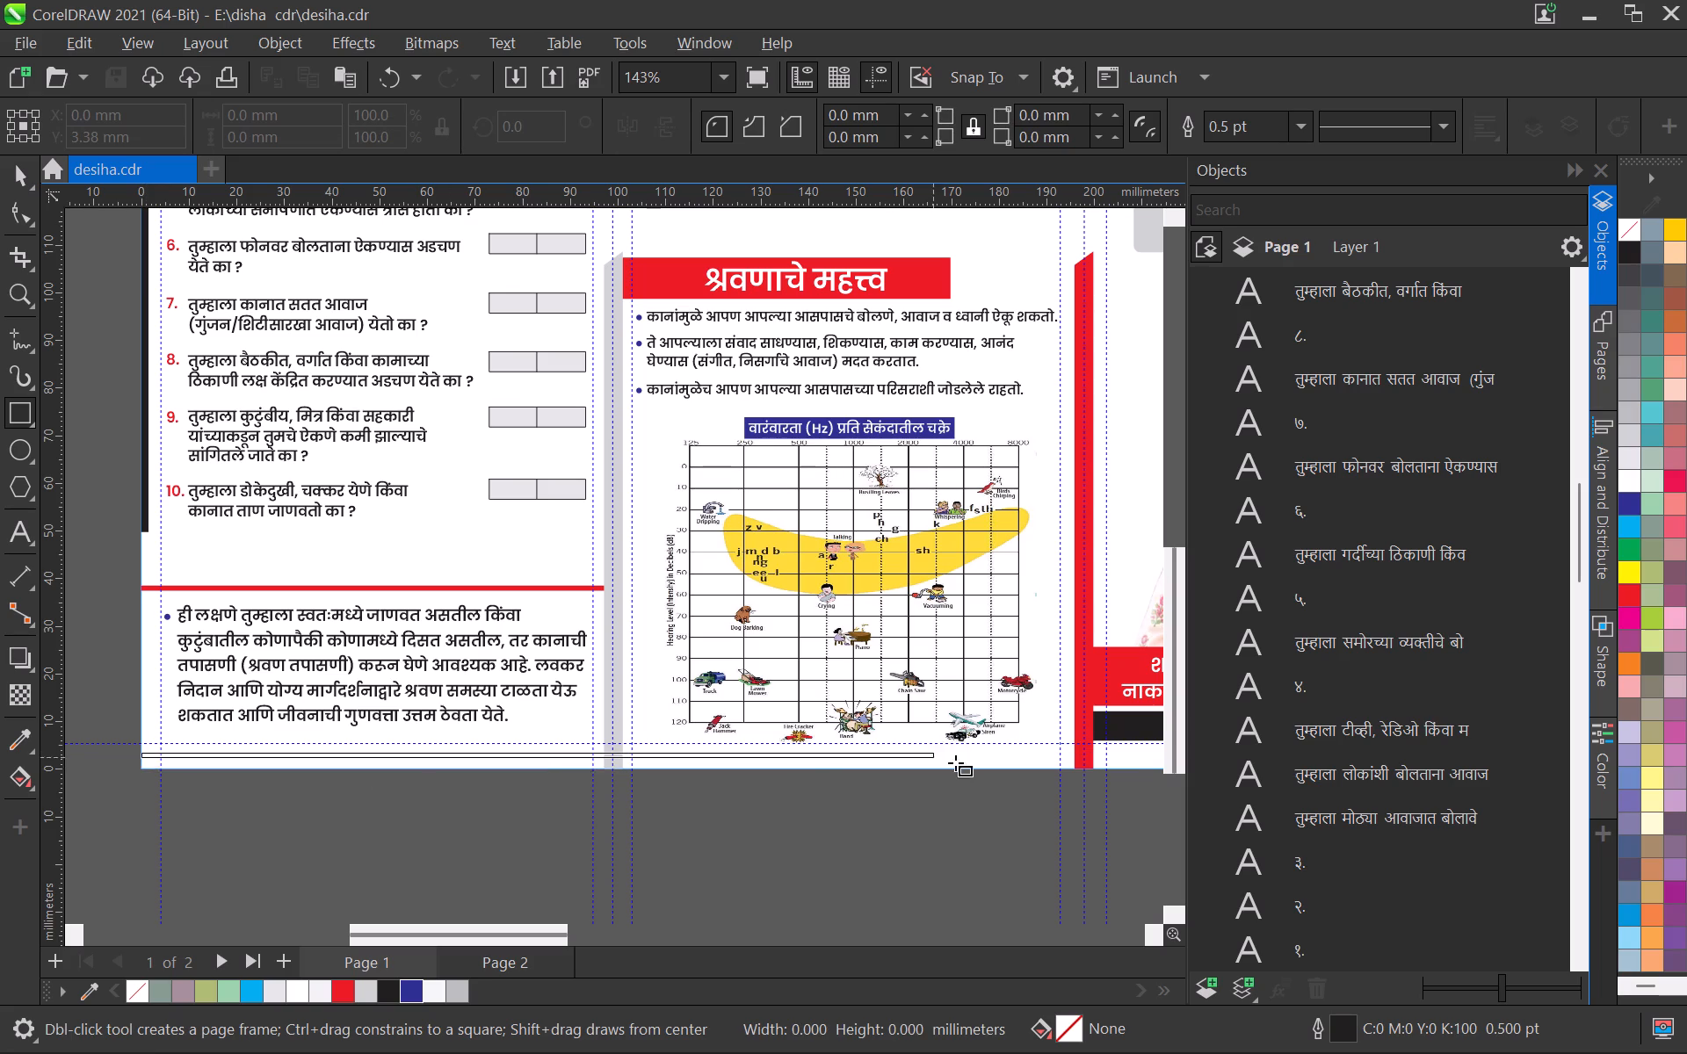
drag(955, 762, 1076, 770)
scroll(712, 783, up, 6)
drag(547, 718, 548, 727)
Fill the bottom strip with the brochure's blue and remove its outline.
click(405, 995)
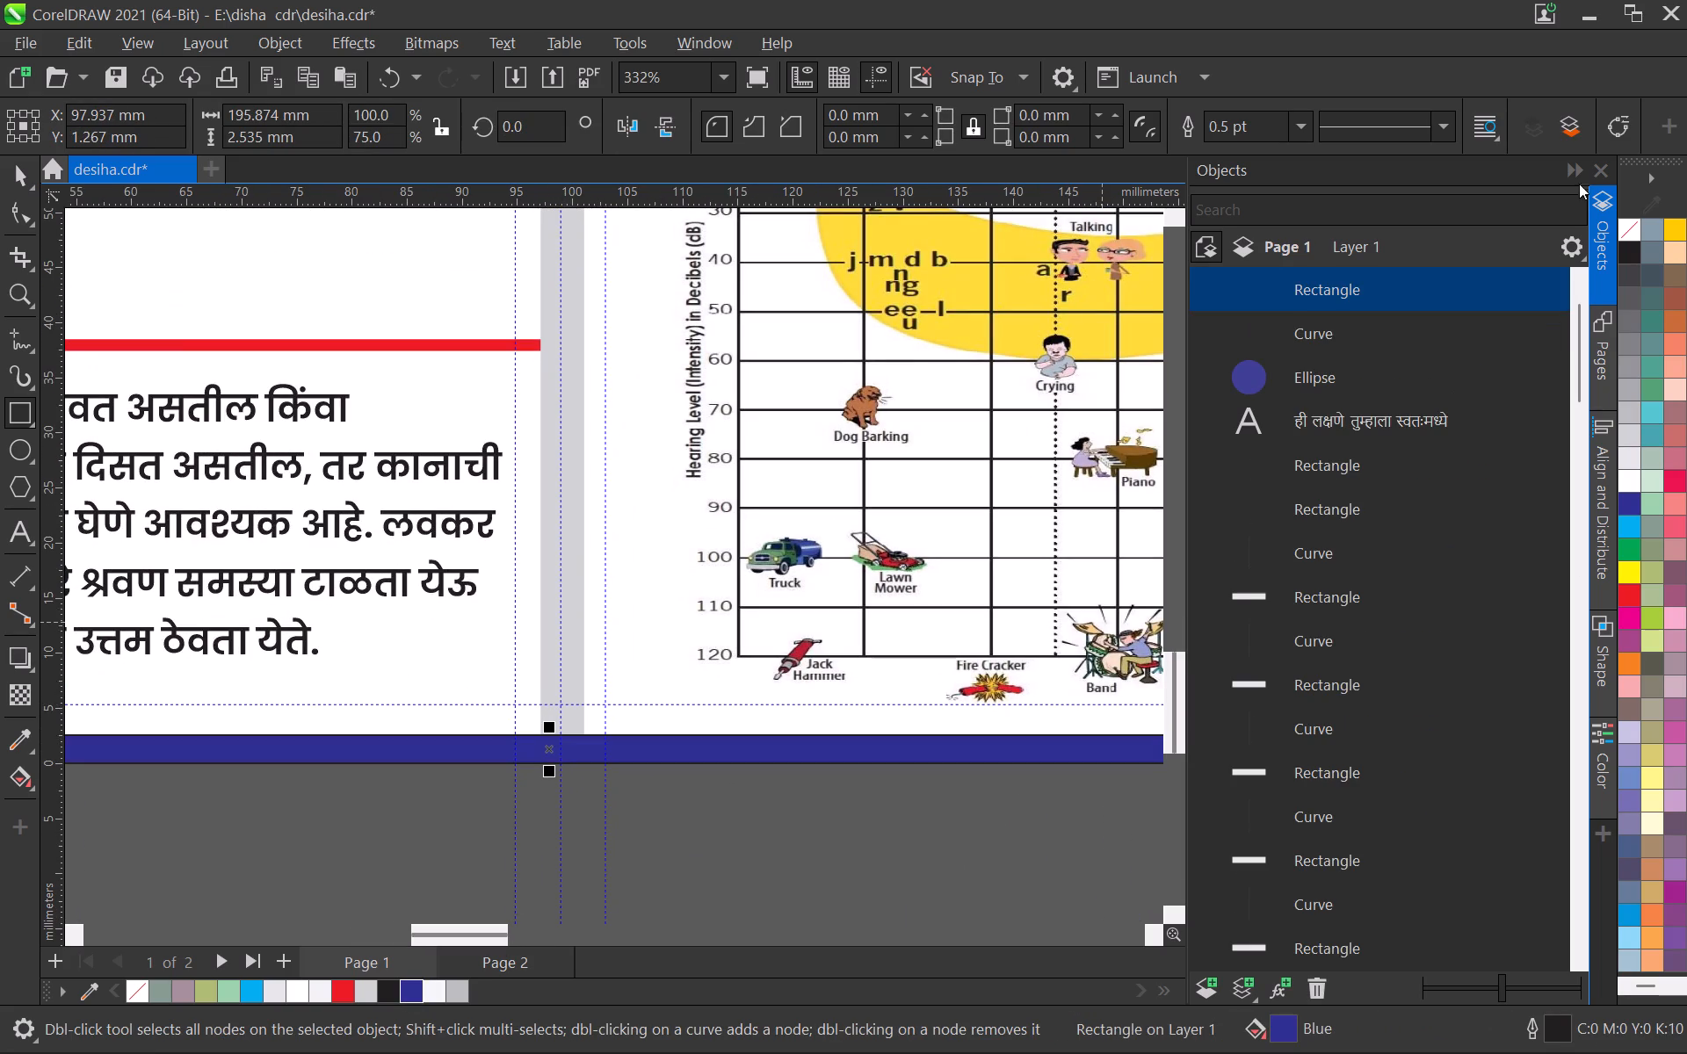
right_click(1628, 231)
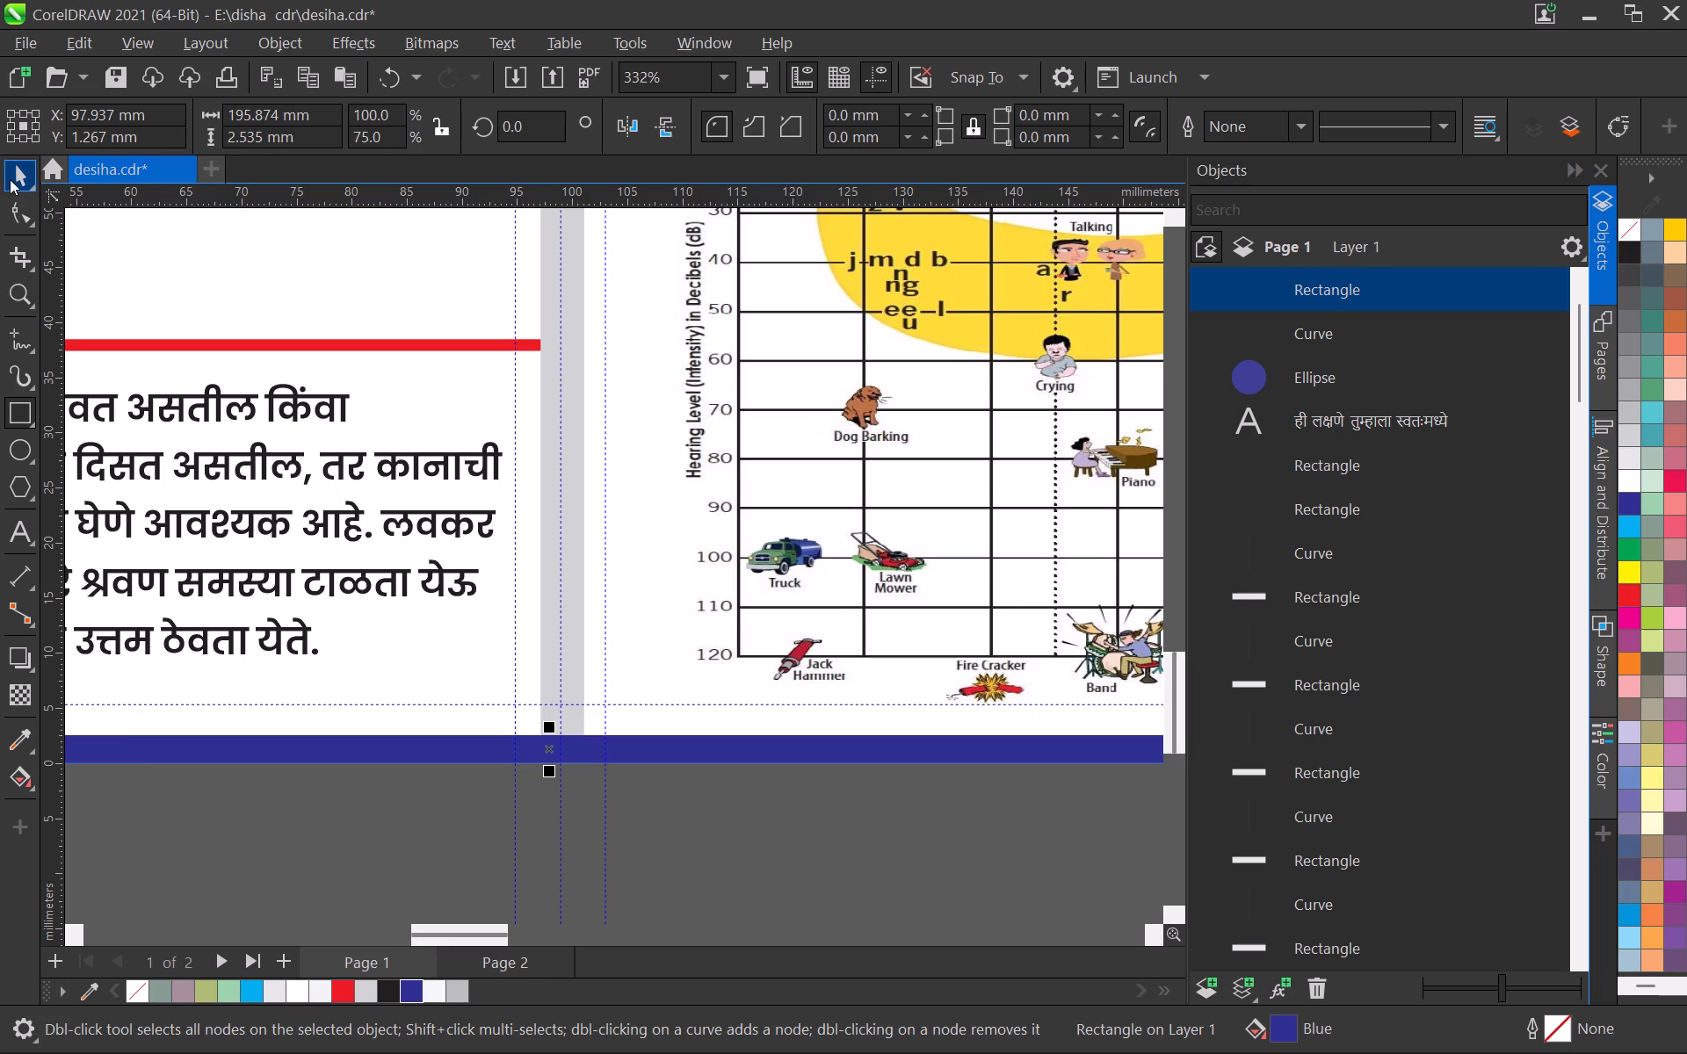
click(10, 179)
scroll(329, 430, down, 16)
click(560, 618)
Save the document with the new blue bottom strip and check both pages.
middle_drag(482, 479, 582, 632)
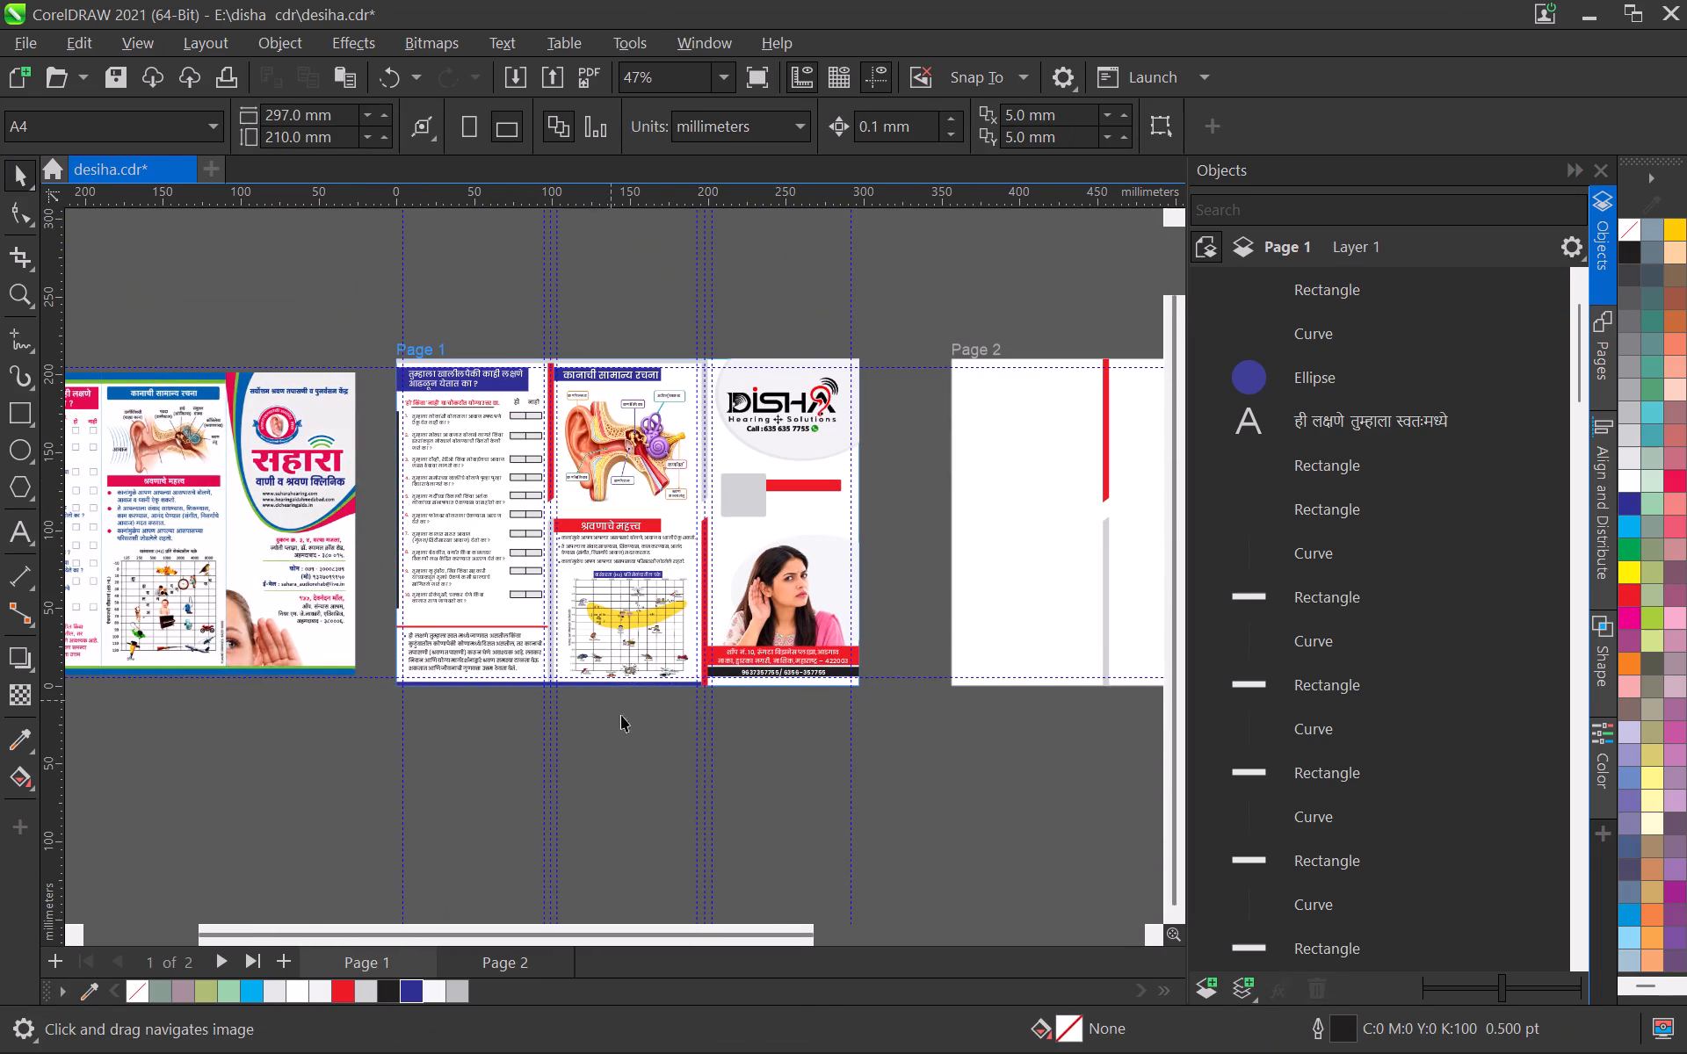
key(ctrl+s)
scroll(626, 621, up, 3)
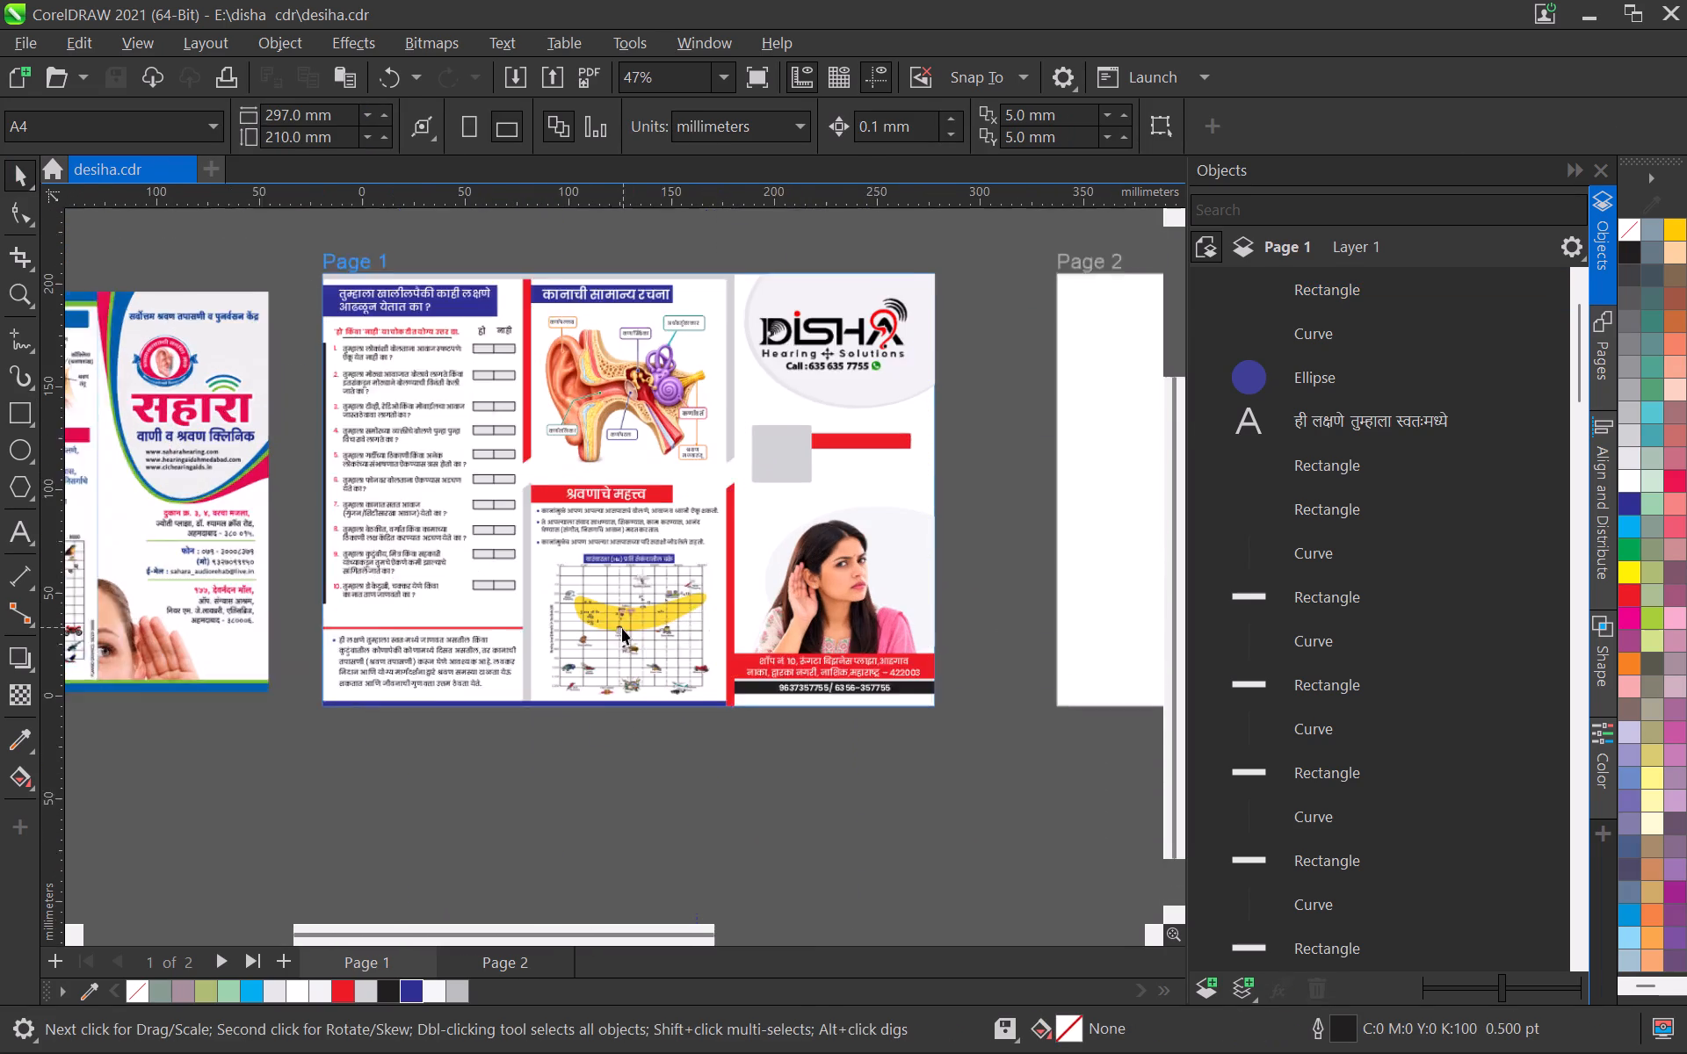
scroll(622, 628, up, 1)
middle_drag(545, 473, 554, 587)
scroll(693, 610, down, 3)
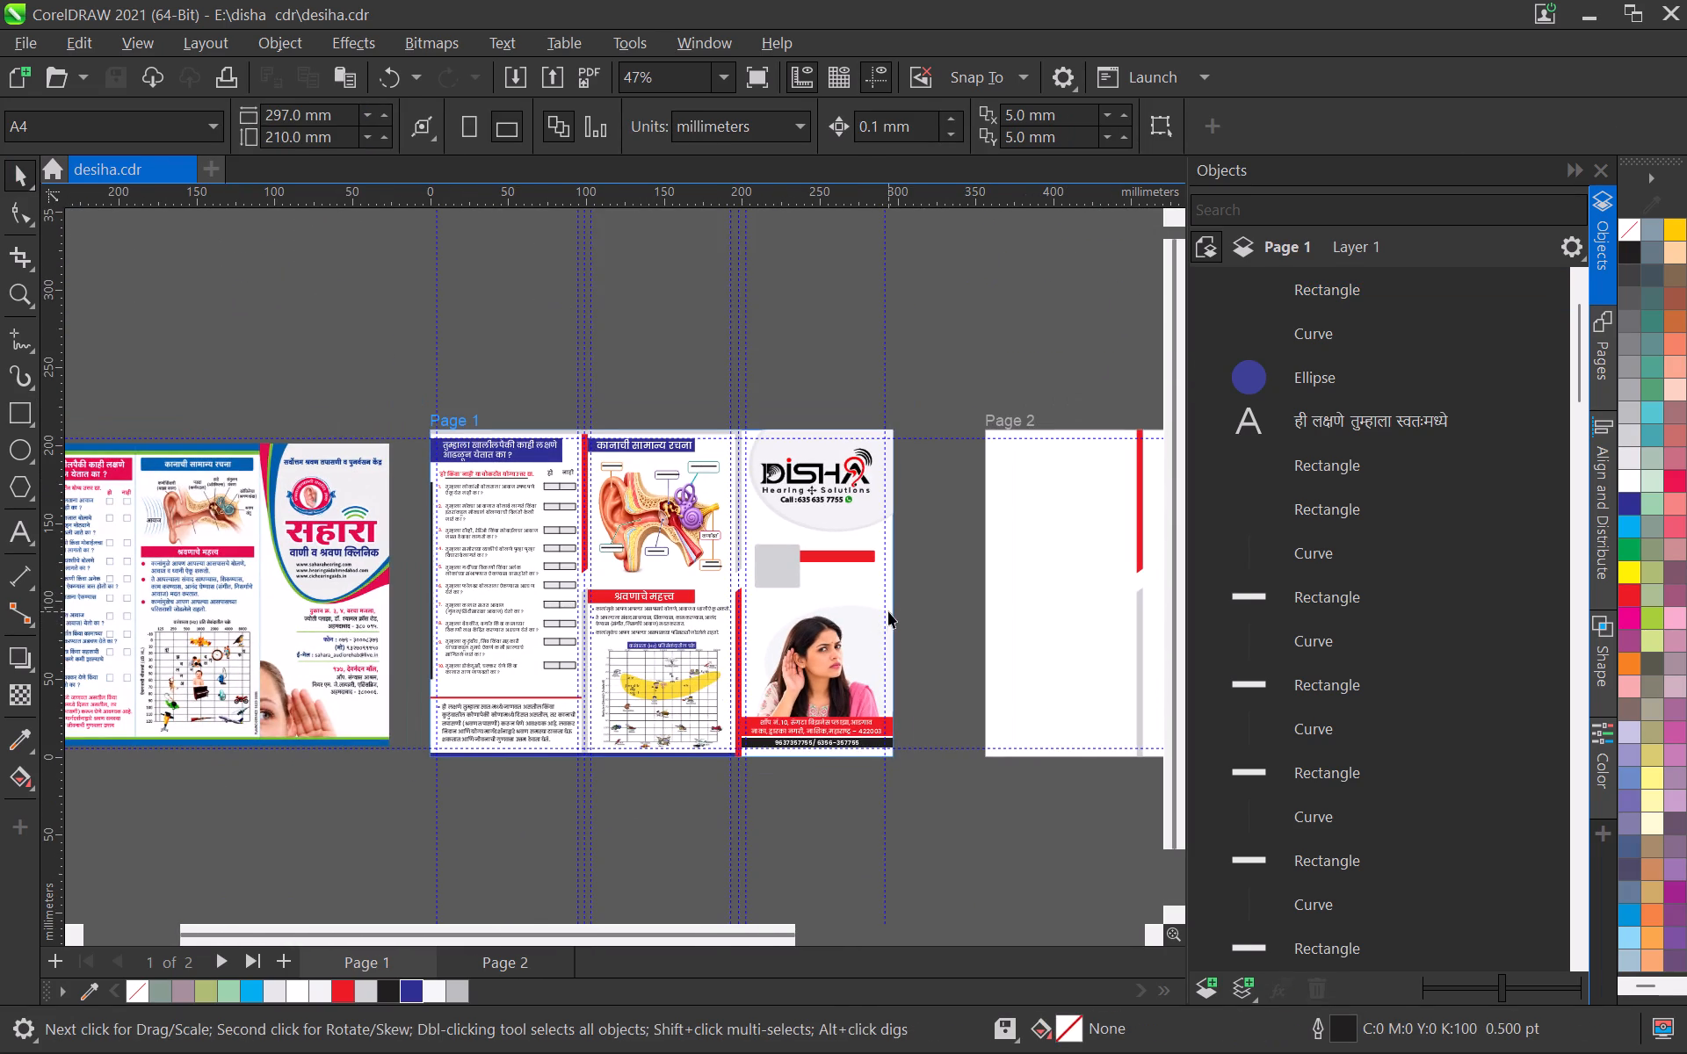
key(ctrl+s)
middle_drag(843, 585, 714, 584)
scroll(714, 584, up, 6)
scroll(695, 545, down, 6)
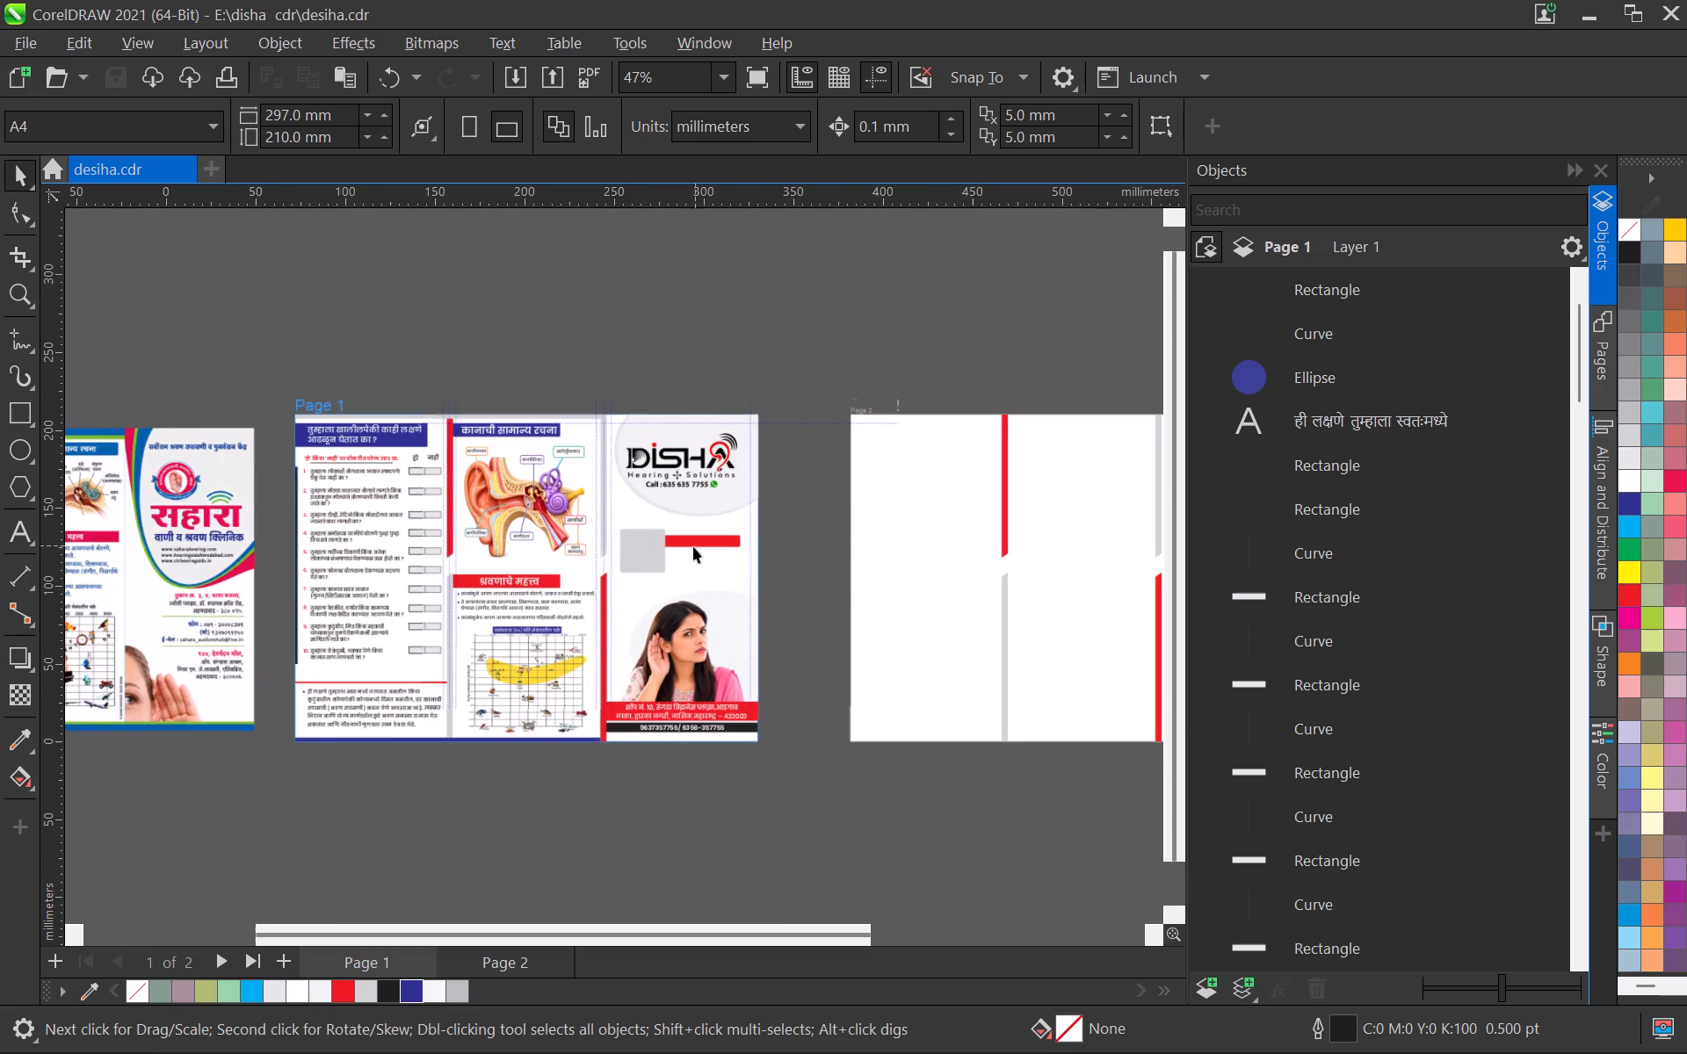
key(ctrl+s)
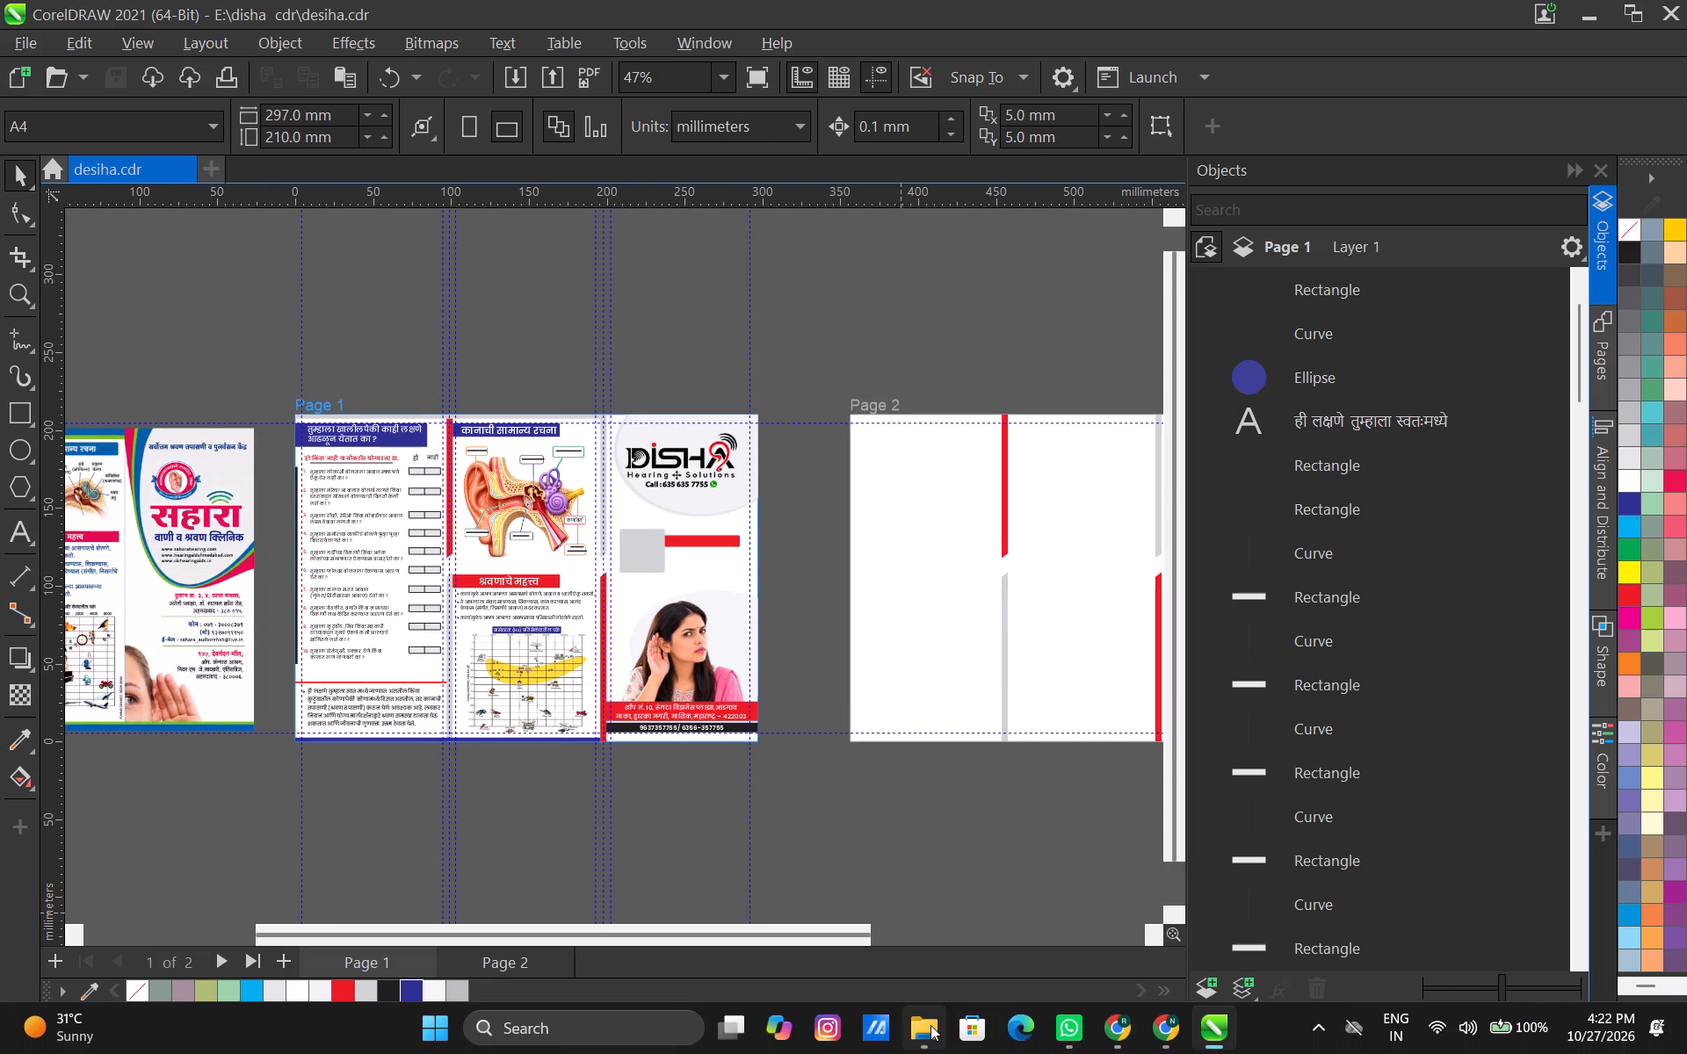
Switch to File Explorer and look through the job folder and its New folder (2) on the BMW M3 (E:) drive.
click(930, 1025)
click(112, 761)
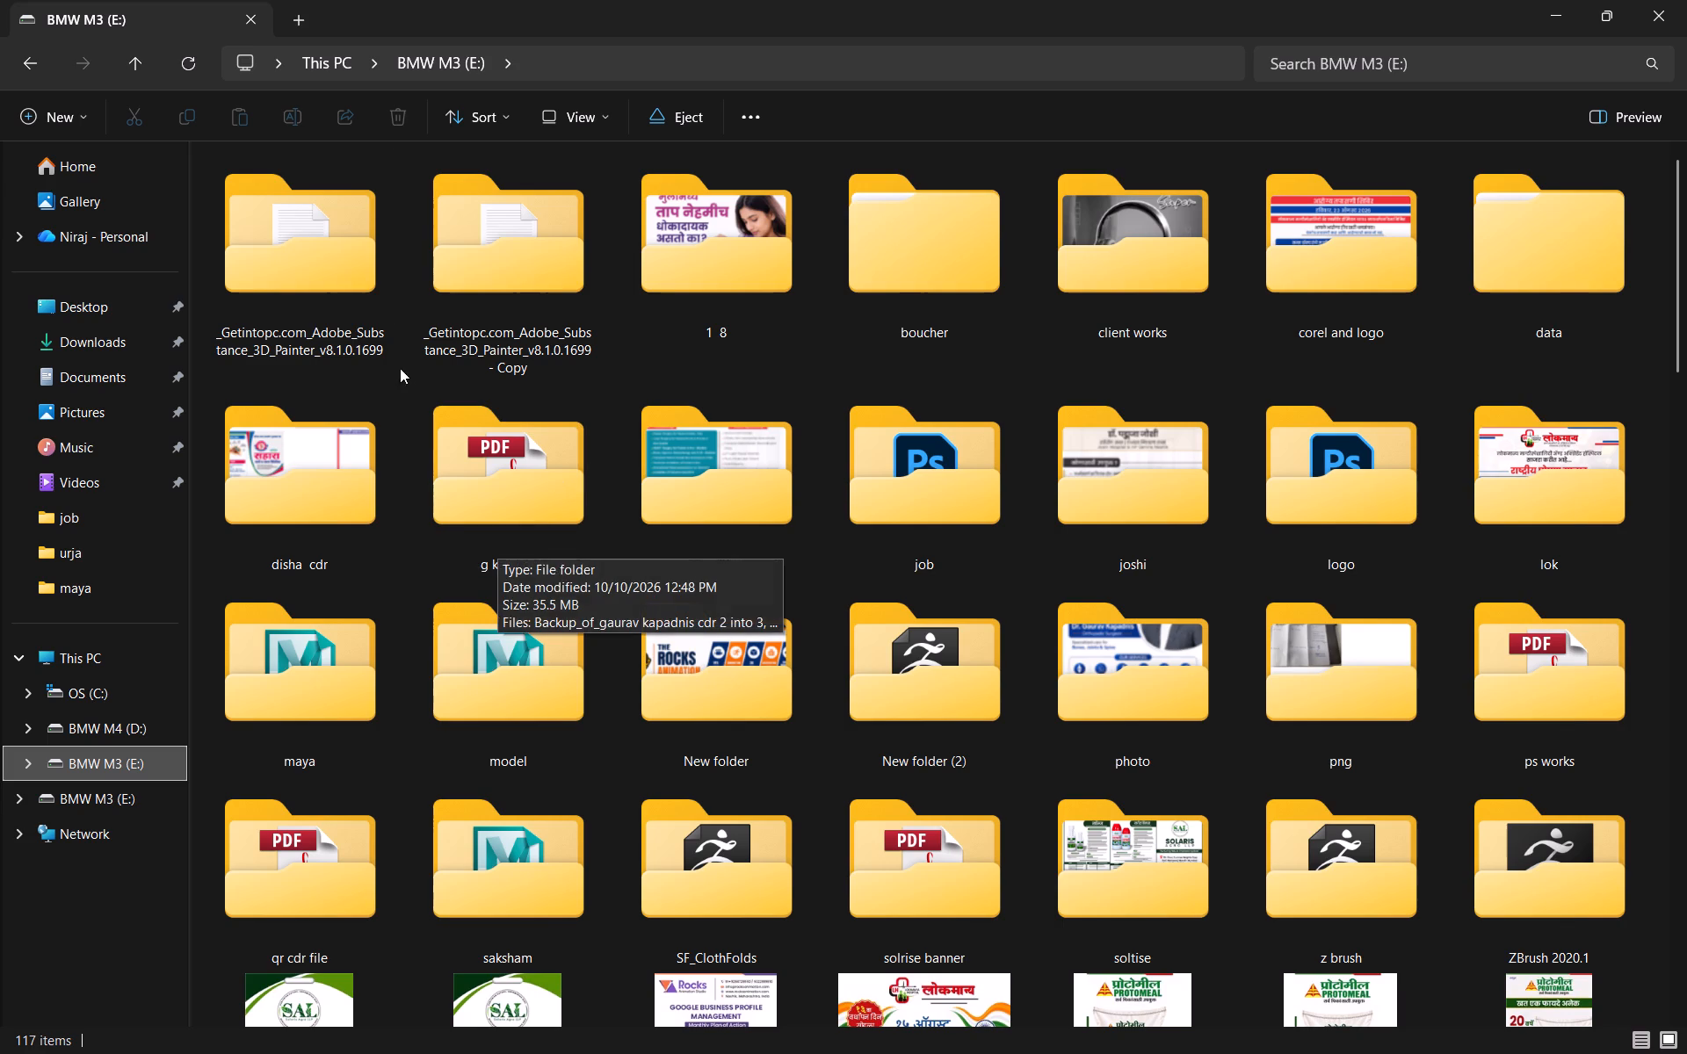
click(340, 273)
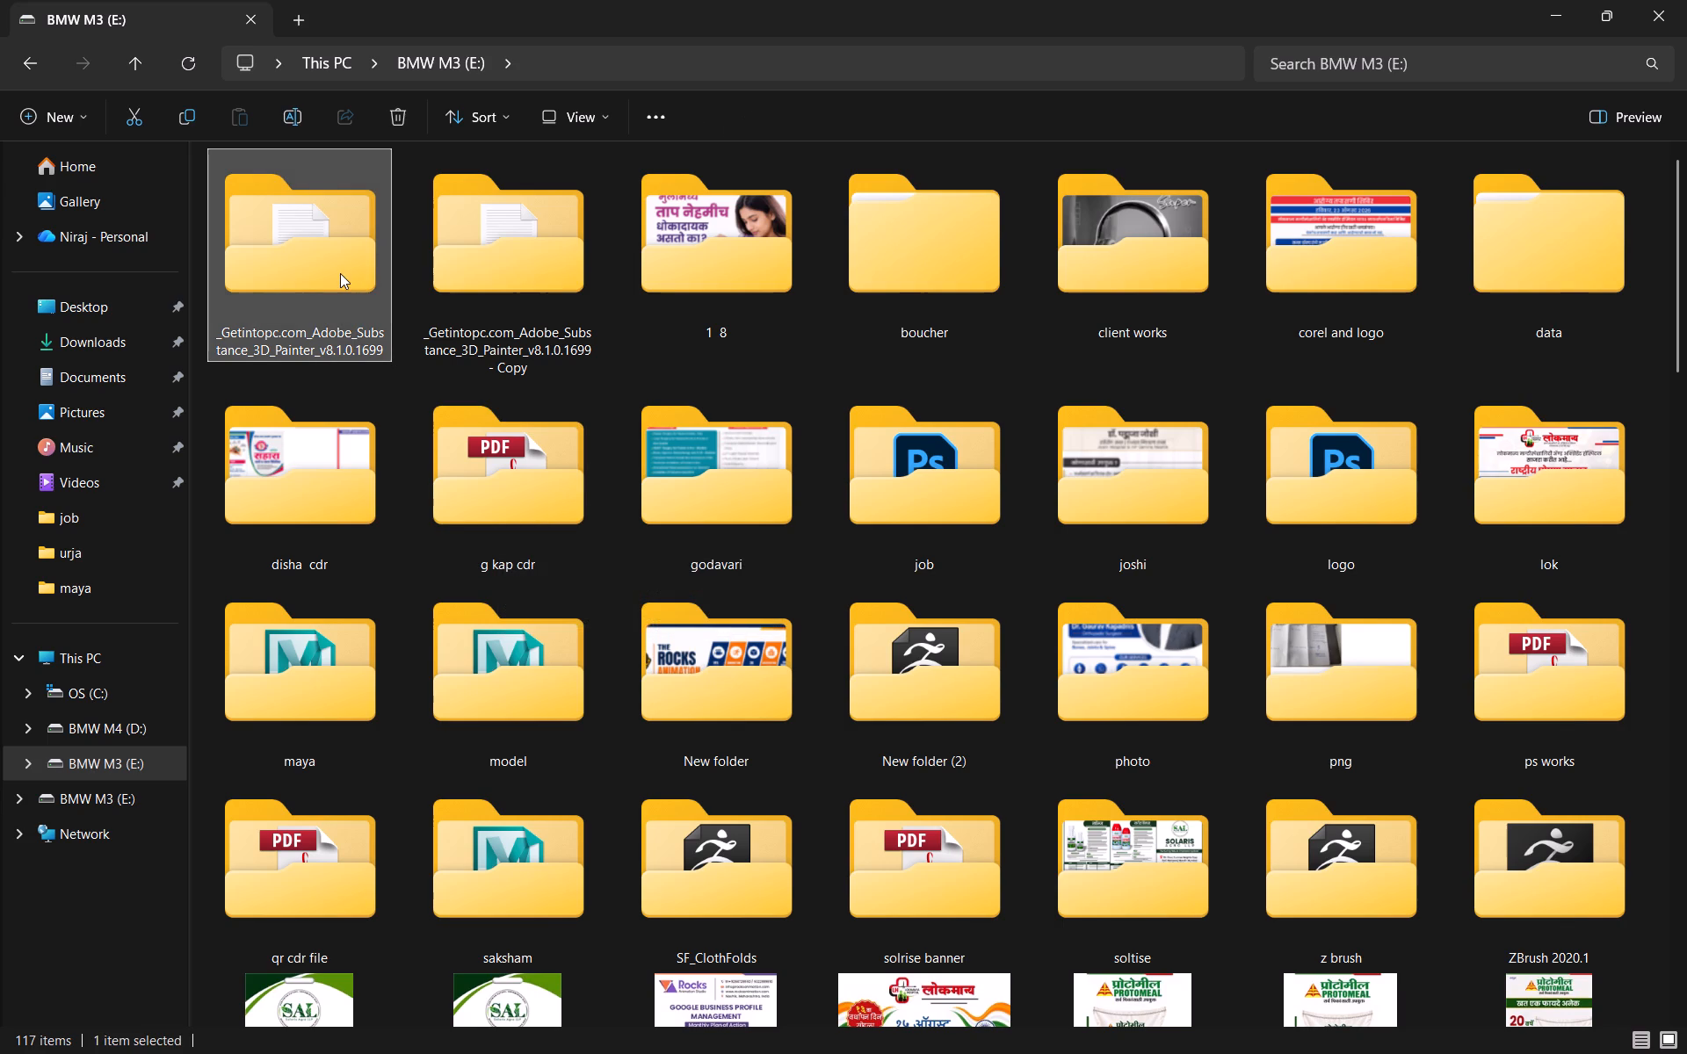
key(j)
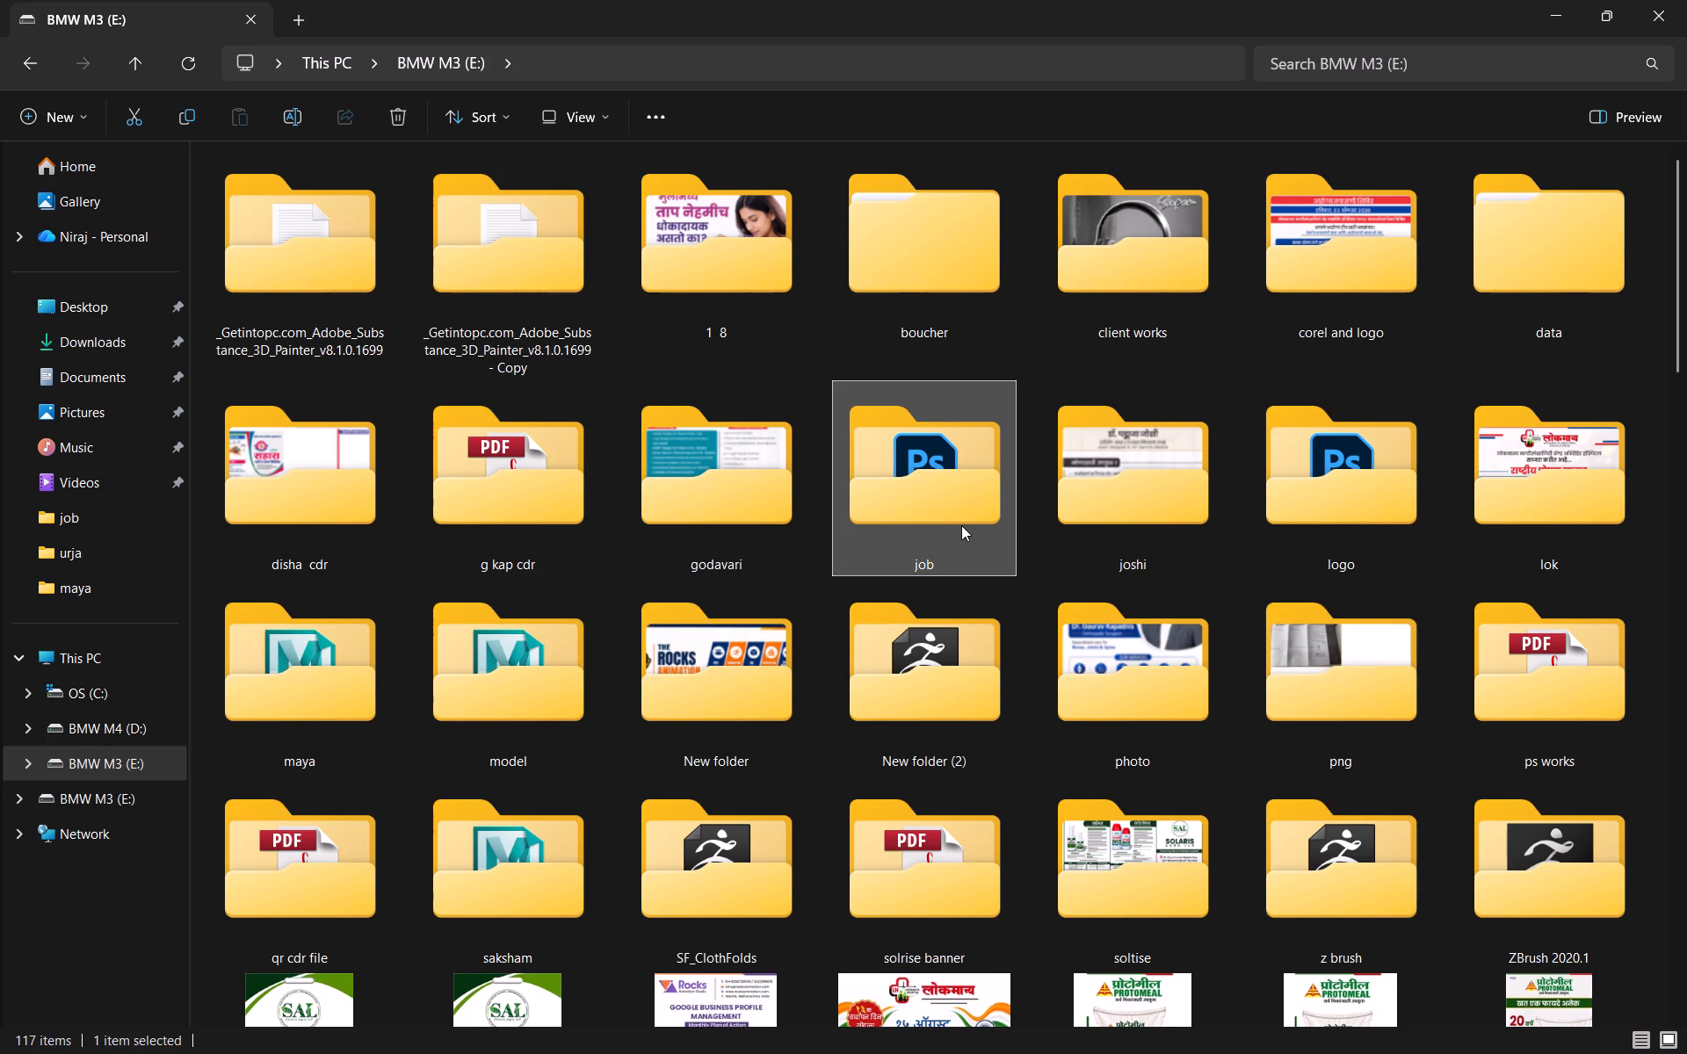
double_click(961, 526)
click(551, 301)
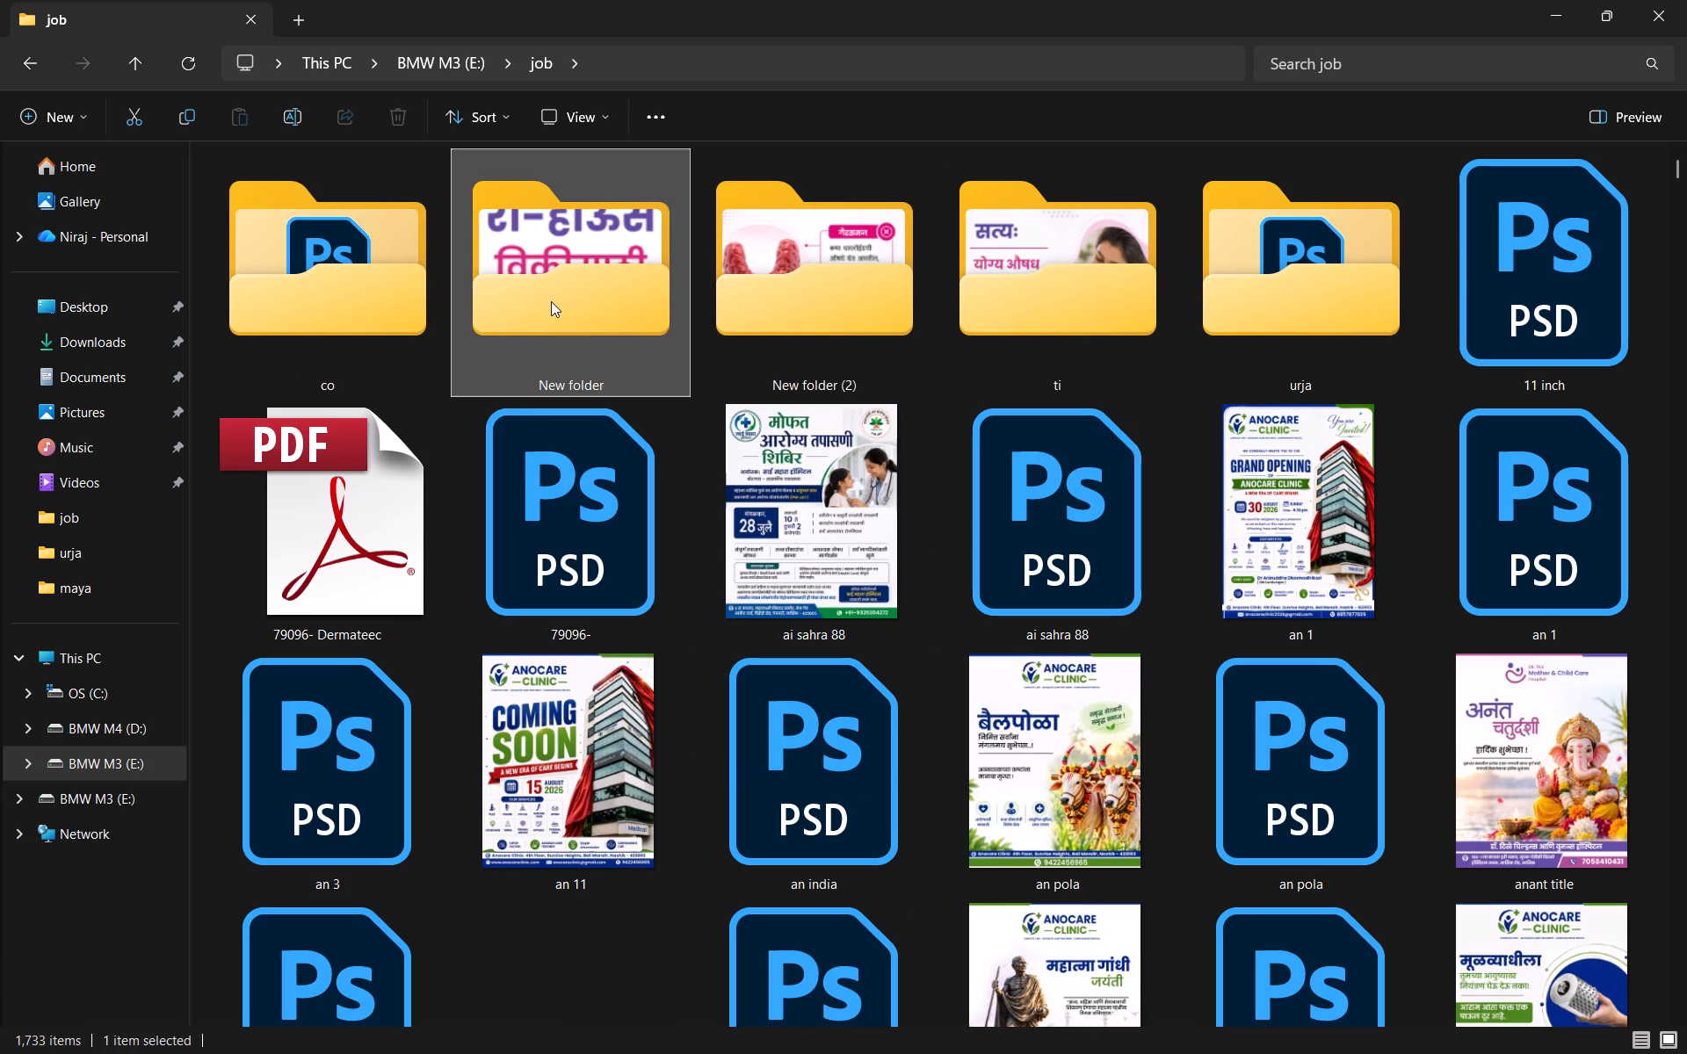
click(900, 308)
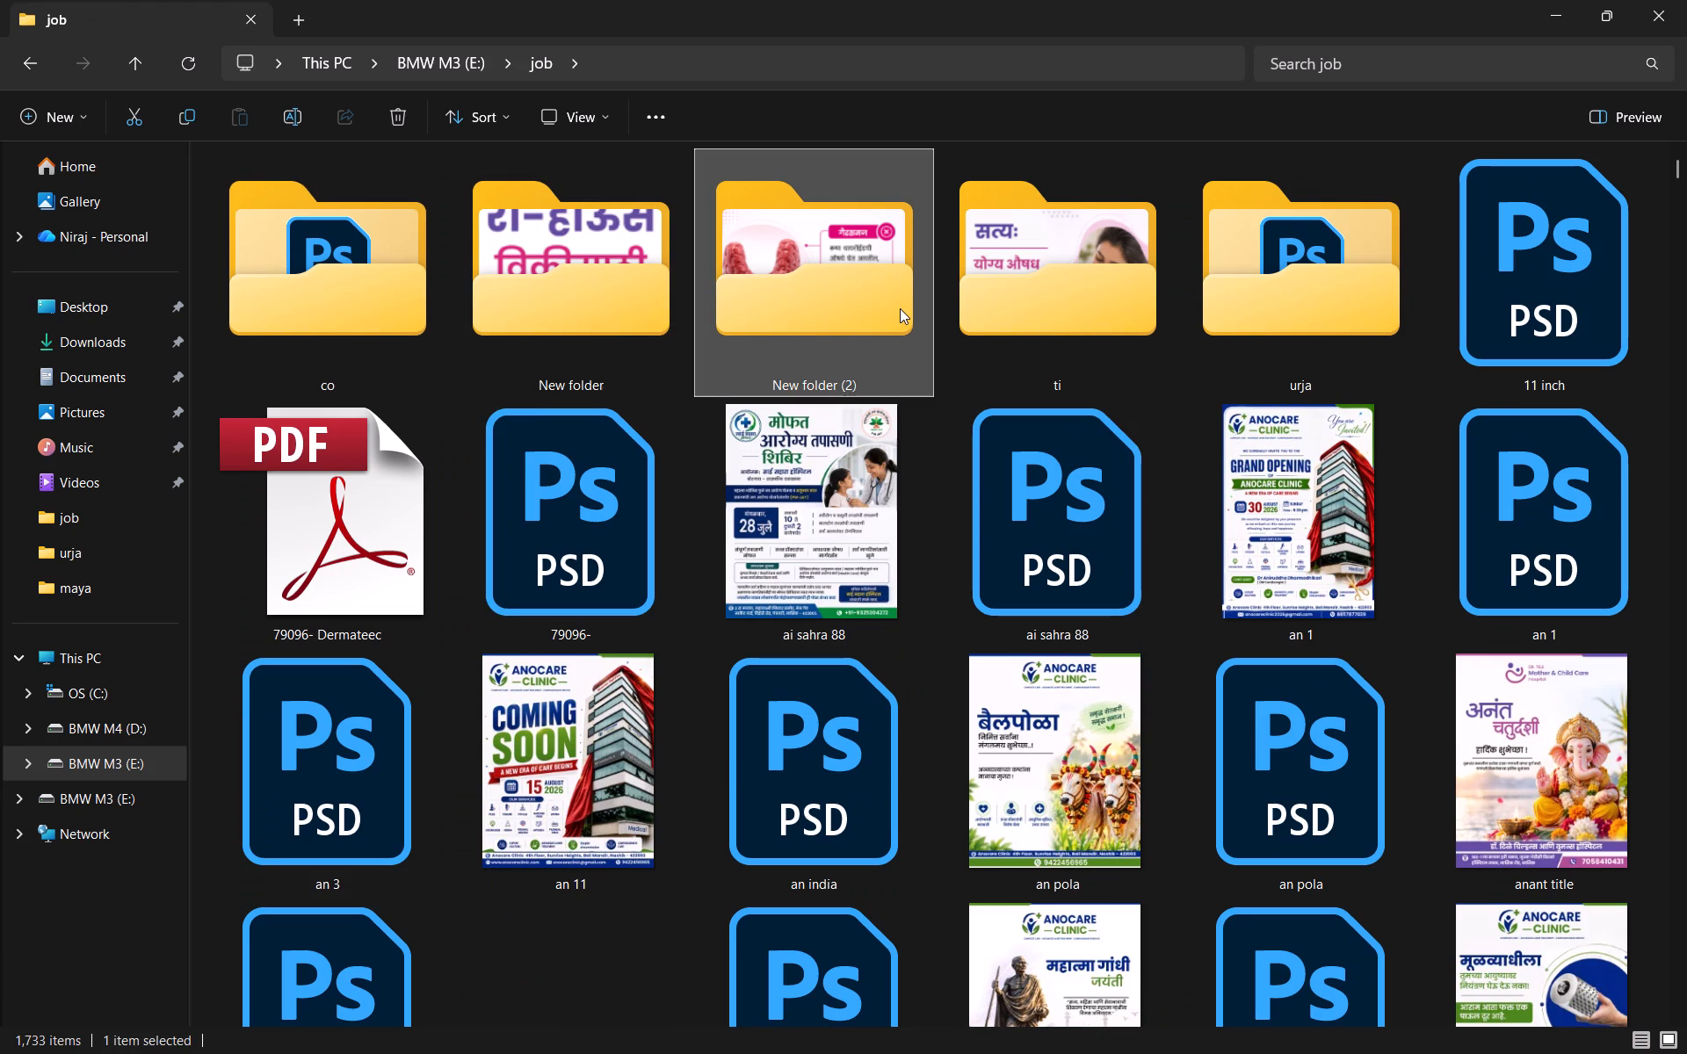
double_click(900, 308)
click(23, 62)
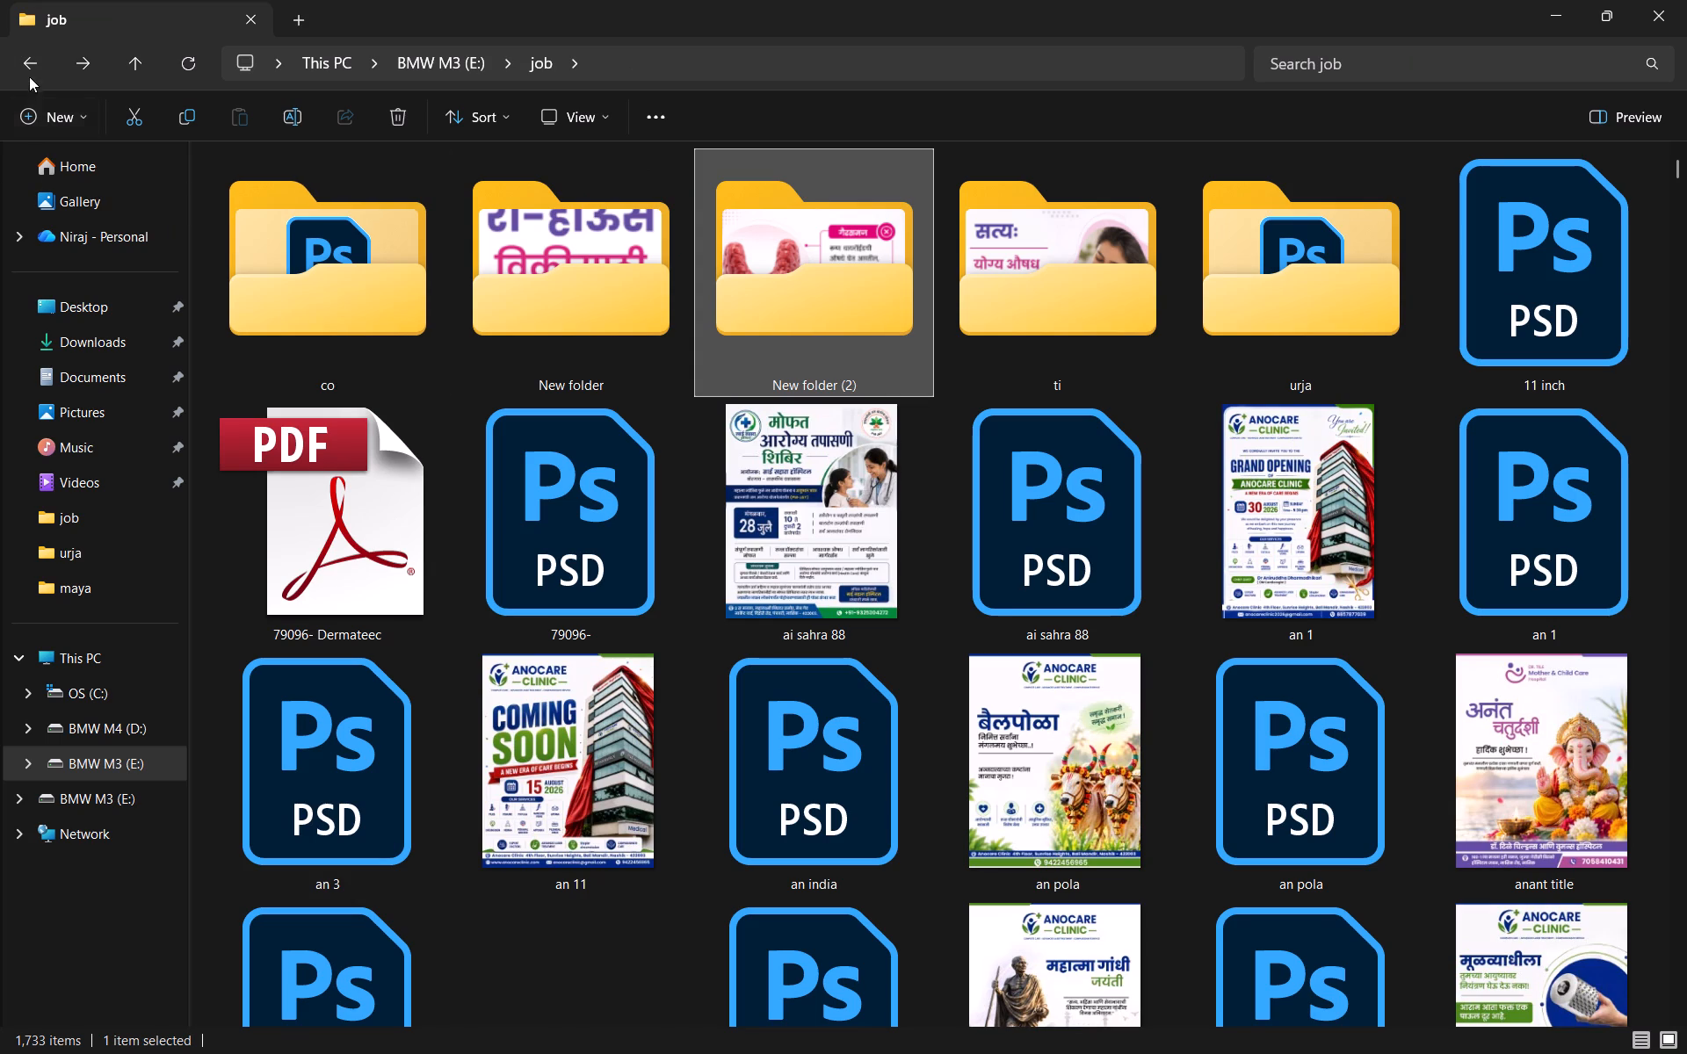
click(29, 72)
Look through the BMW M3 (E:) drive's items whose names start with S, N and U.
click(329, 295)
key(s)
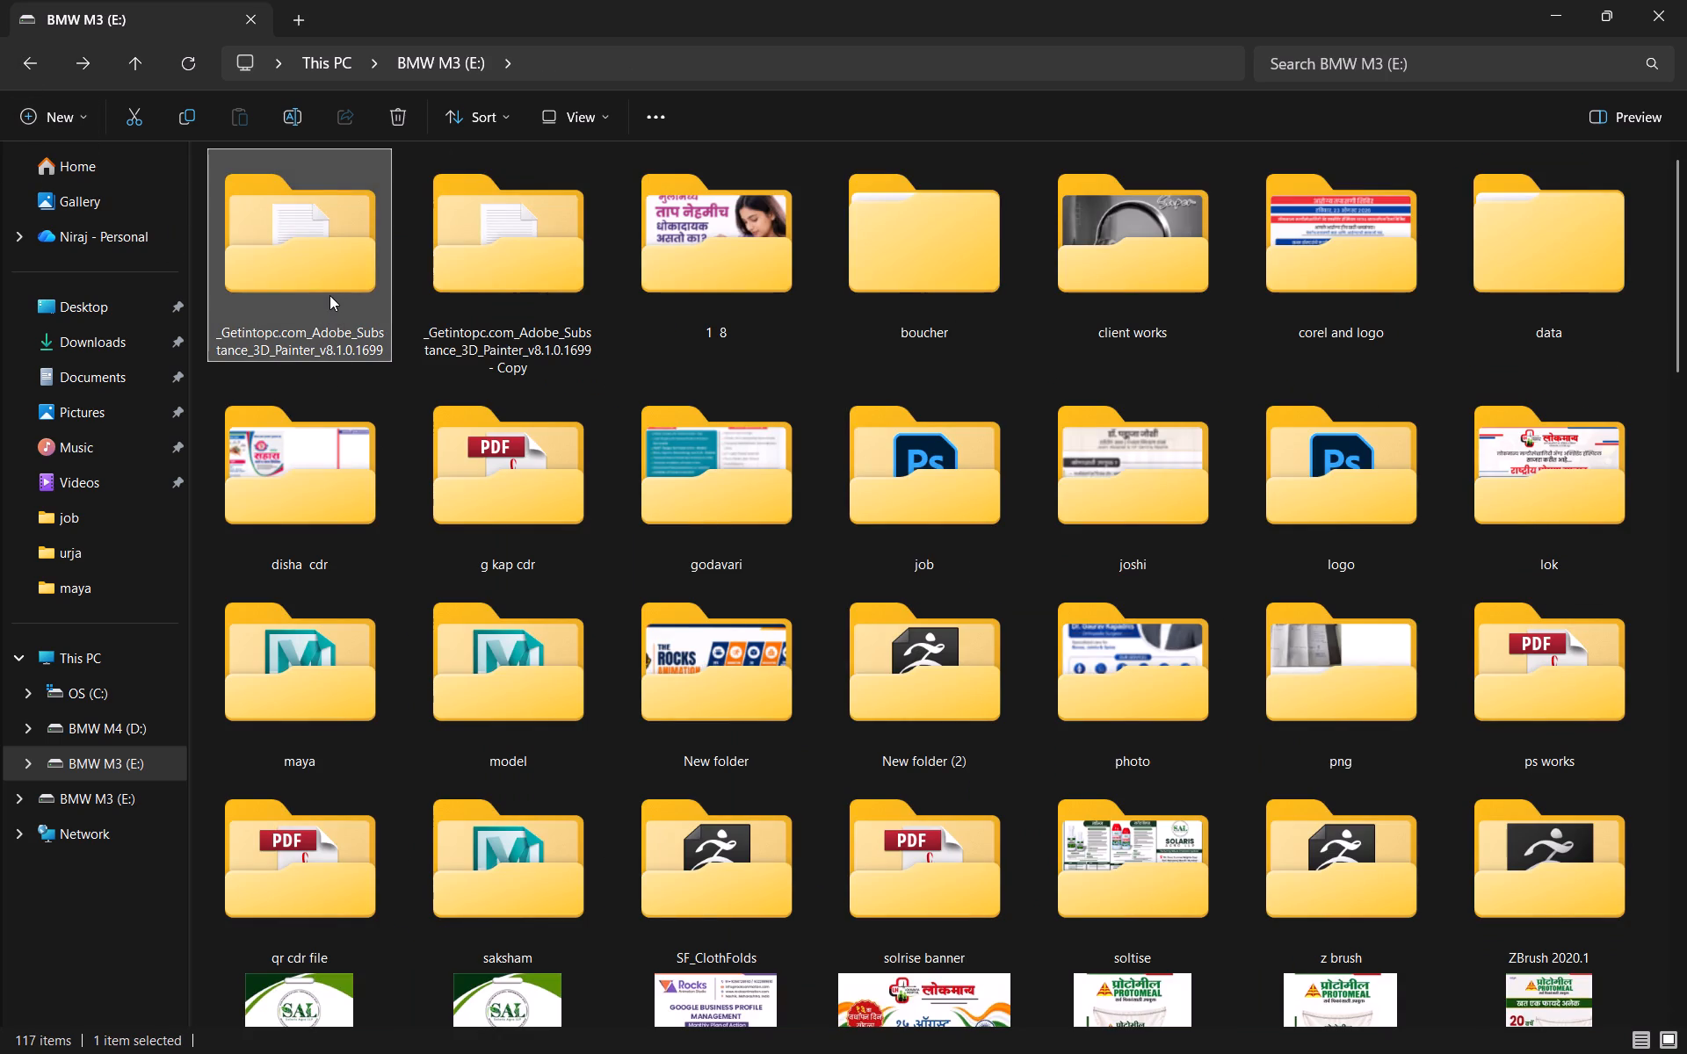
text(sssss)
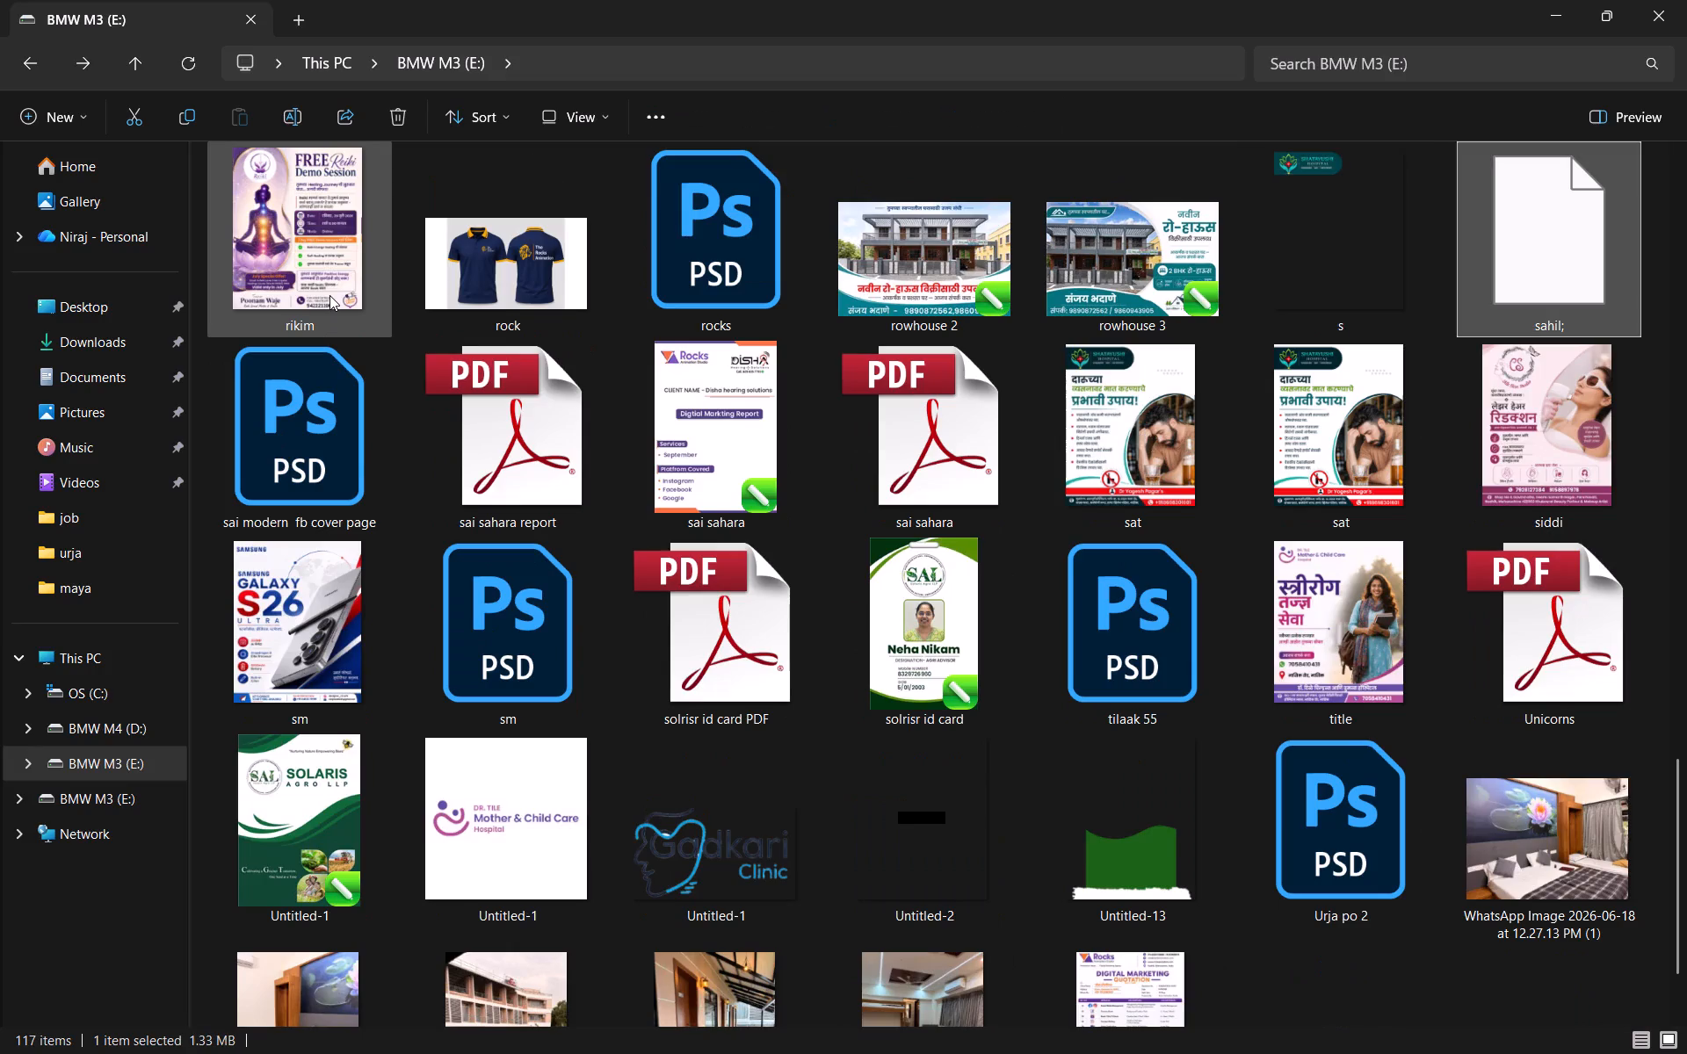
key(s)
scroll(524, 627, up, 18)
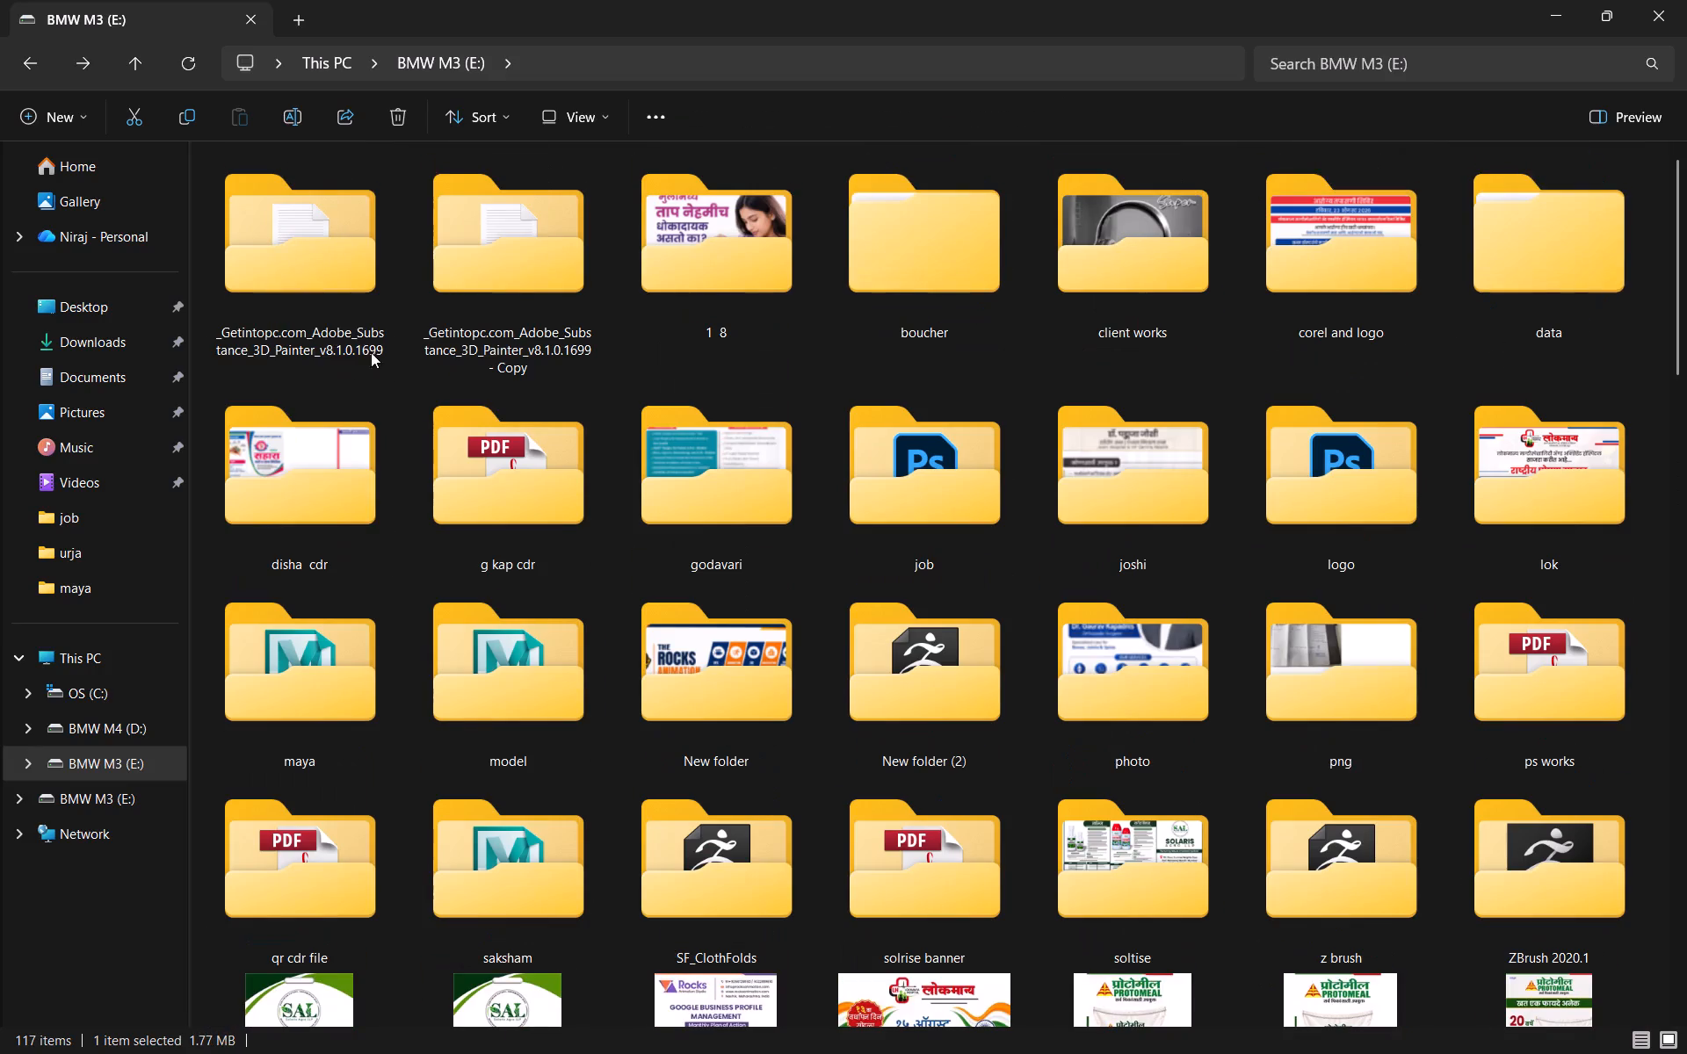
click(349, 316)
key(n)
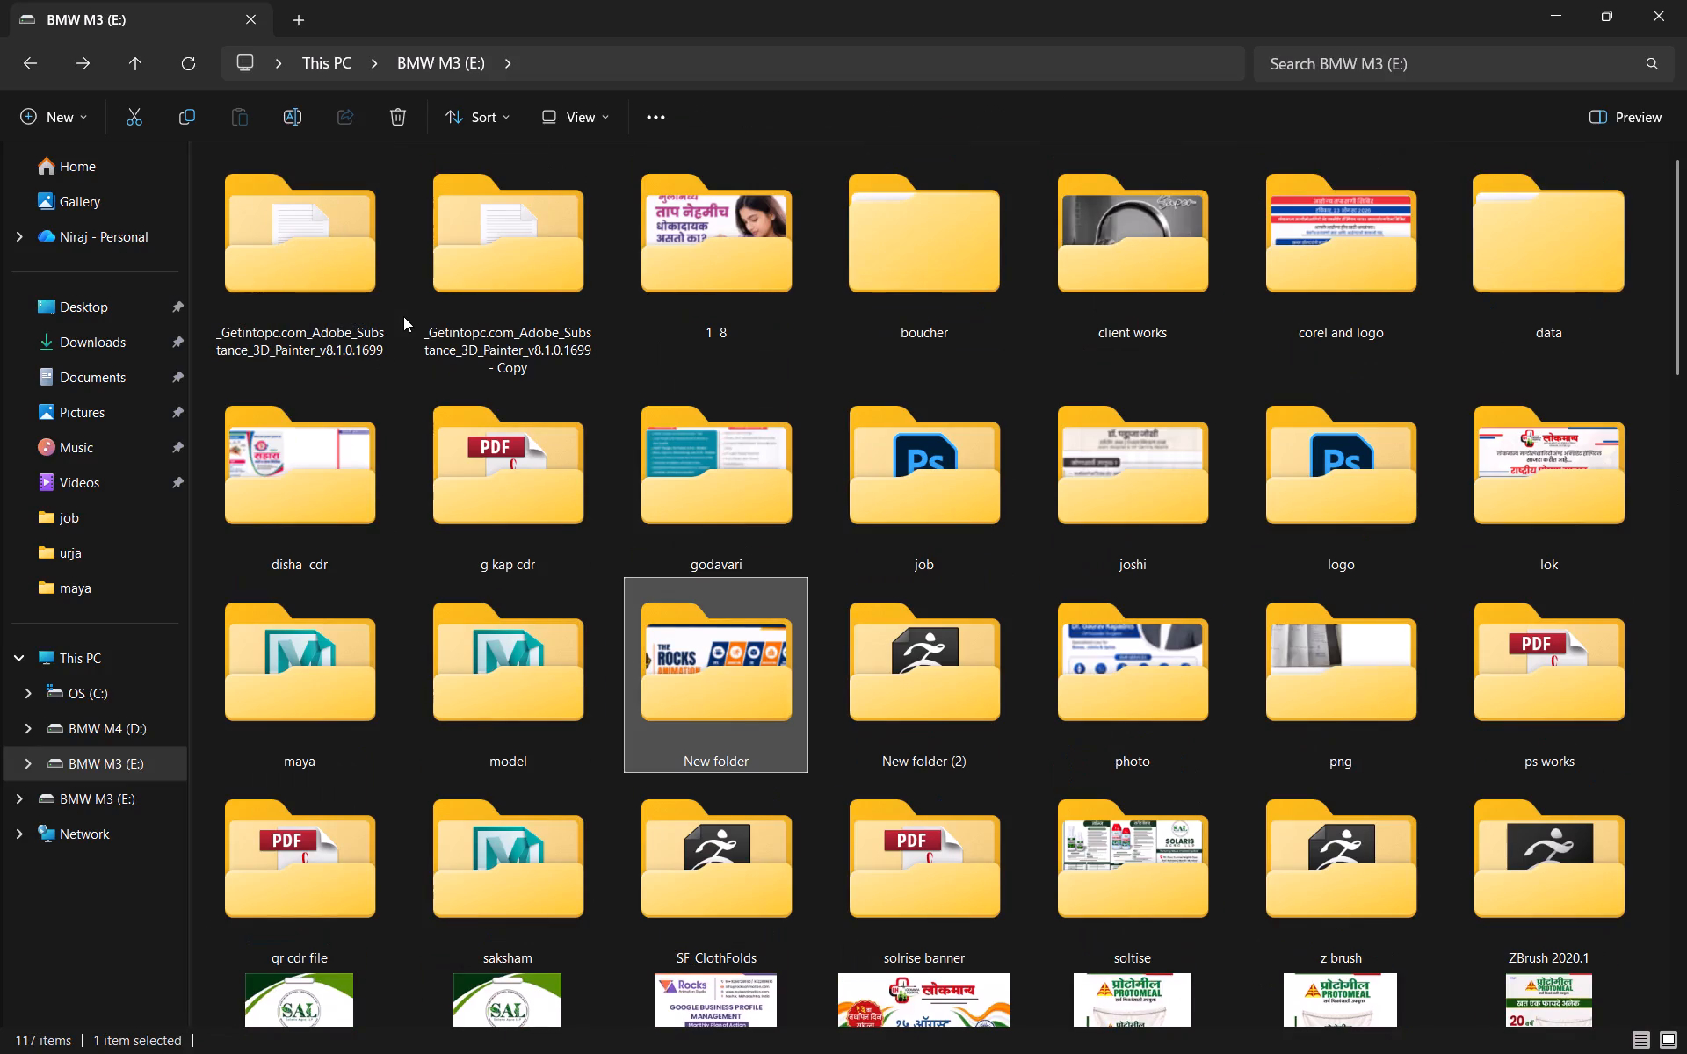
key(n)
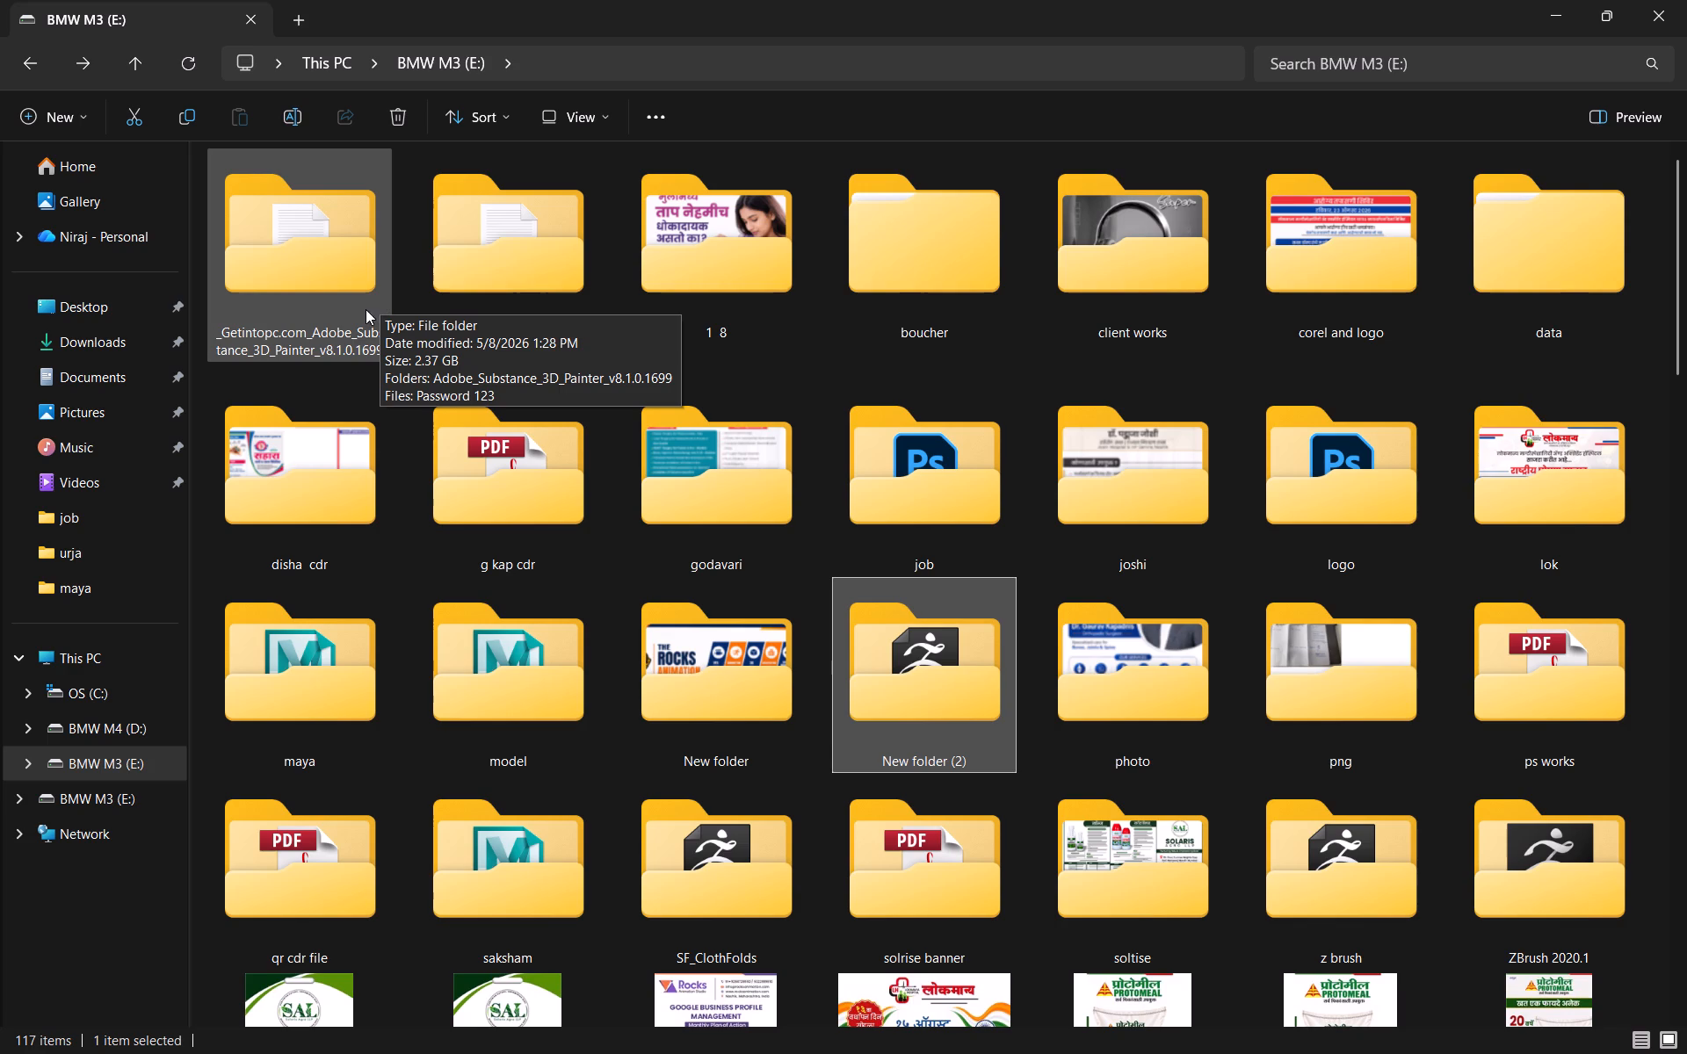
click(292, 283)
key(u)
text(uuuuuuuuuuu)
scroll(510, 248, up, 13)
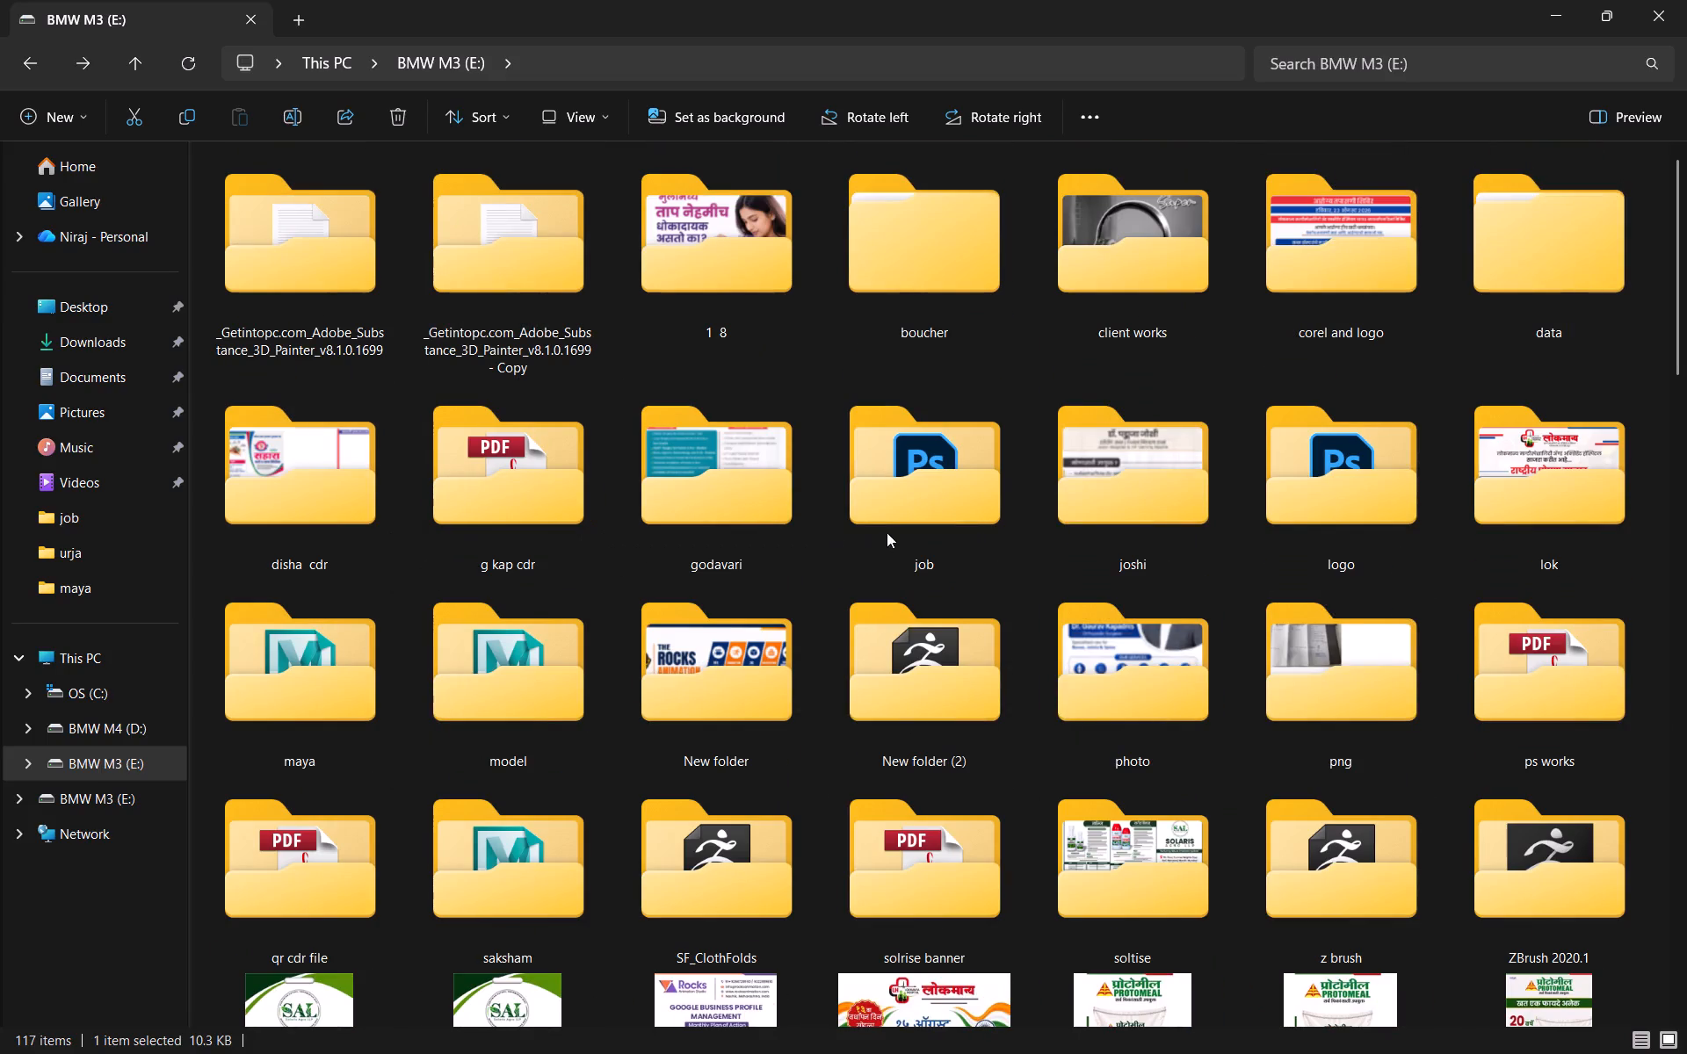
Open the 'urja post कोल्हापूर मध्ये' PSD from the job folder's urja subfolder in Photoshop.
double_click(913, 535)
click(323, 315)
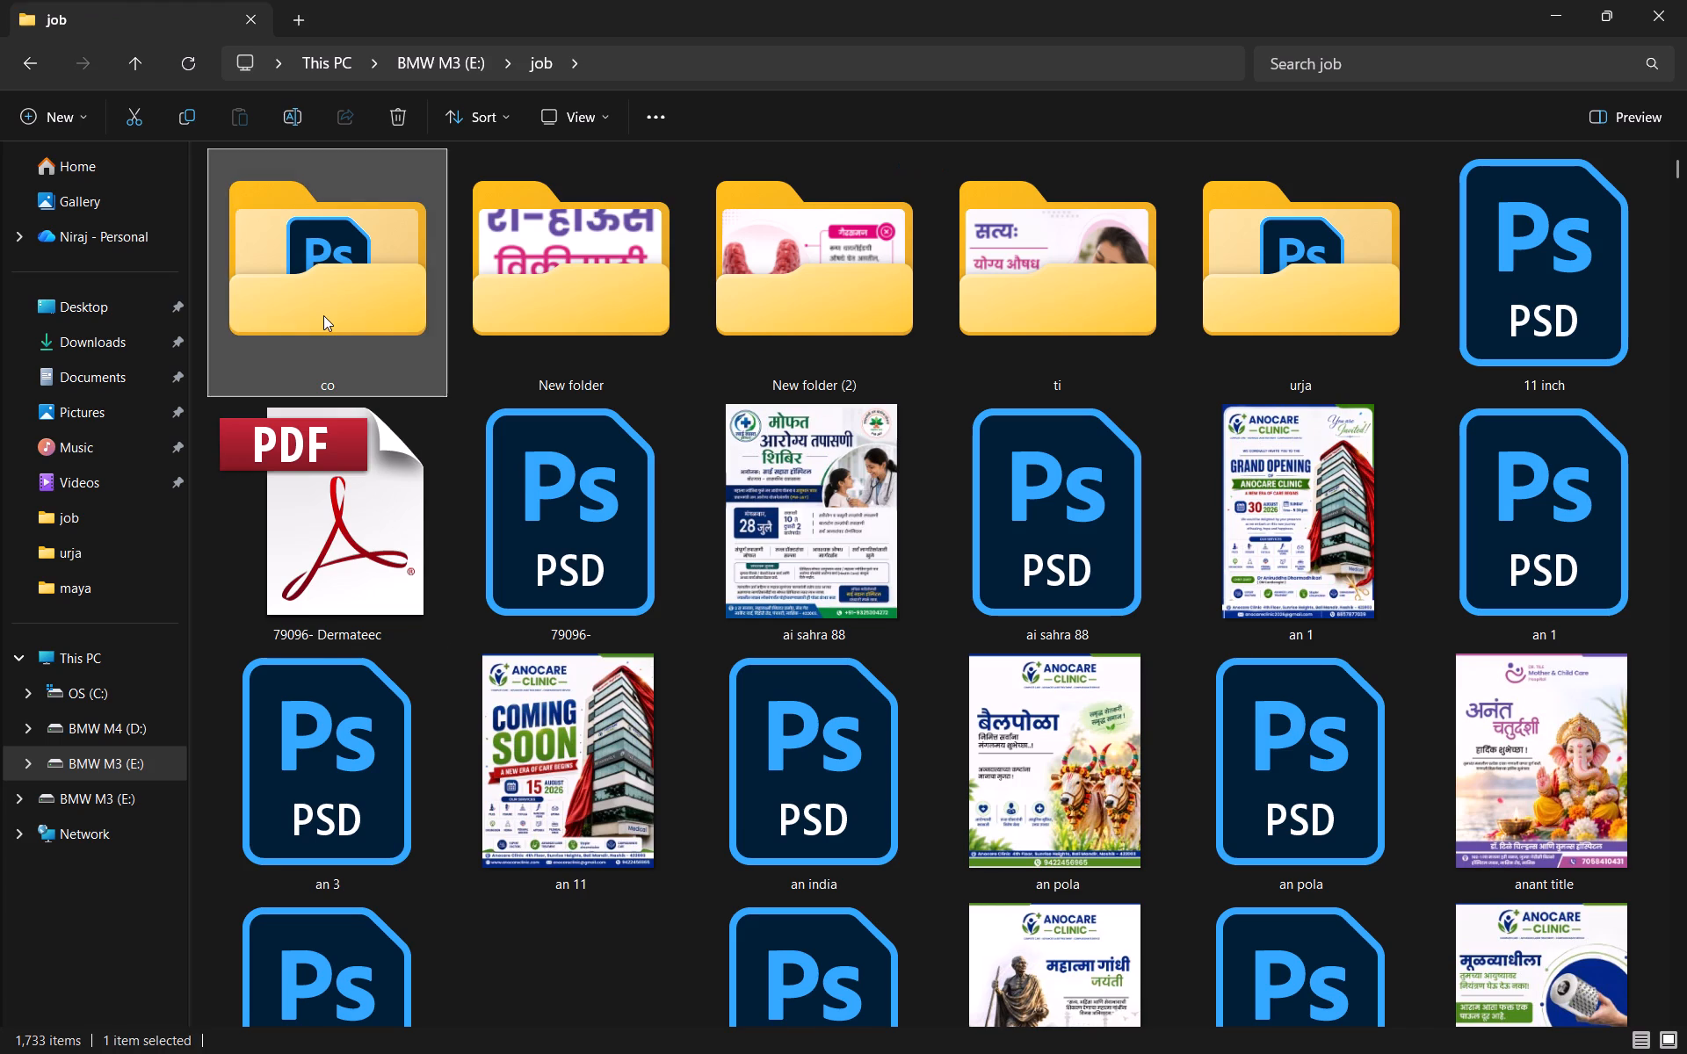
key(u)
double_click(1300, 293)
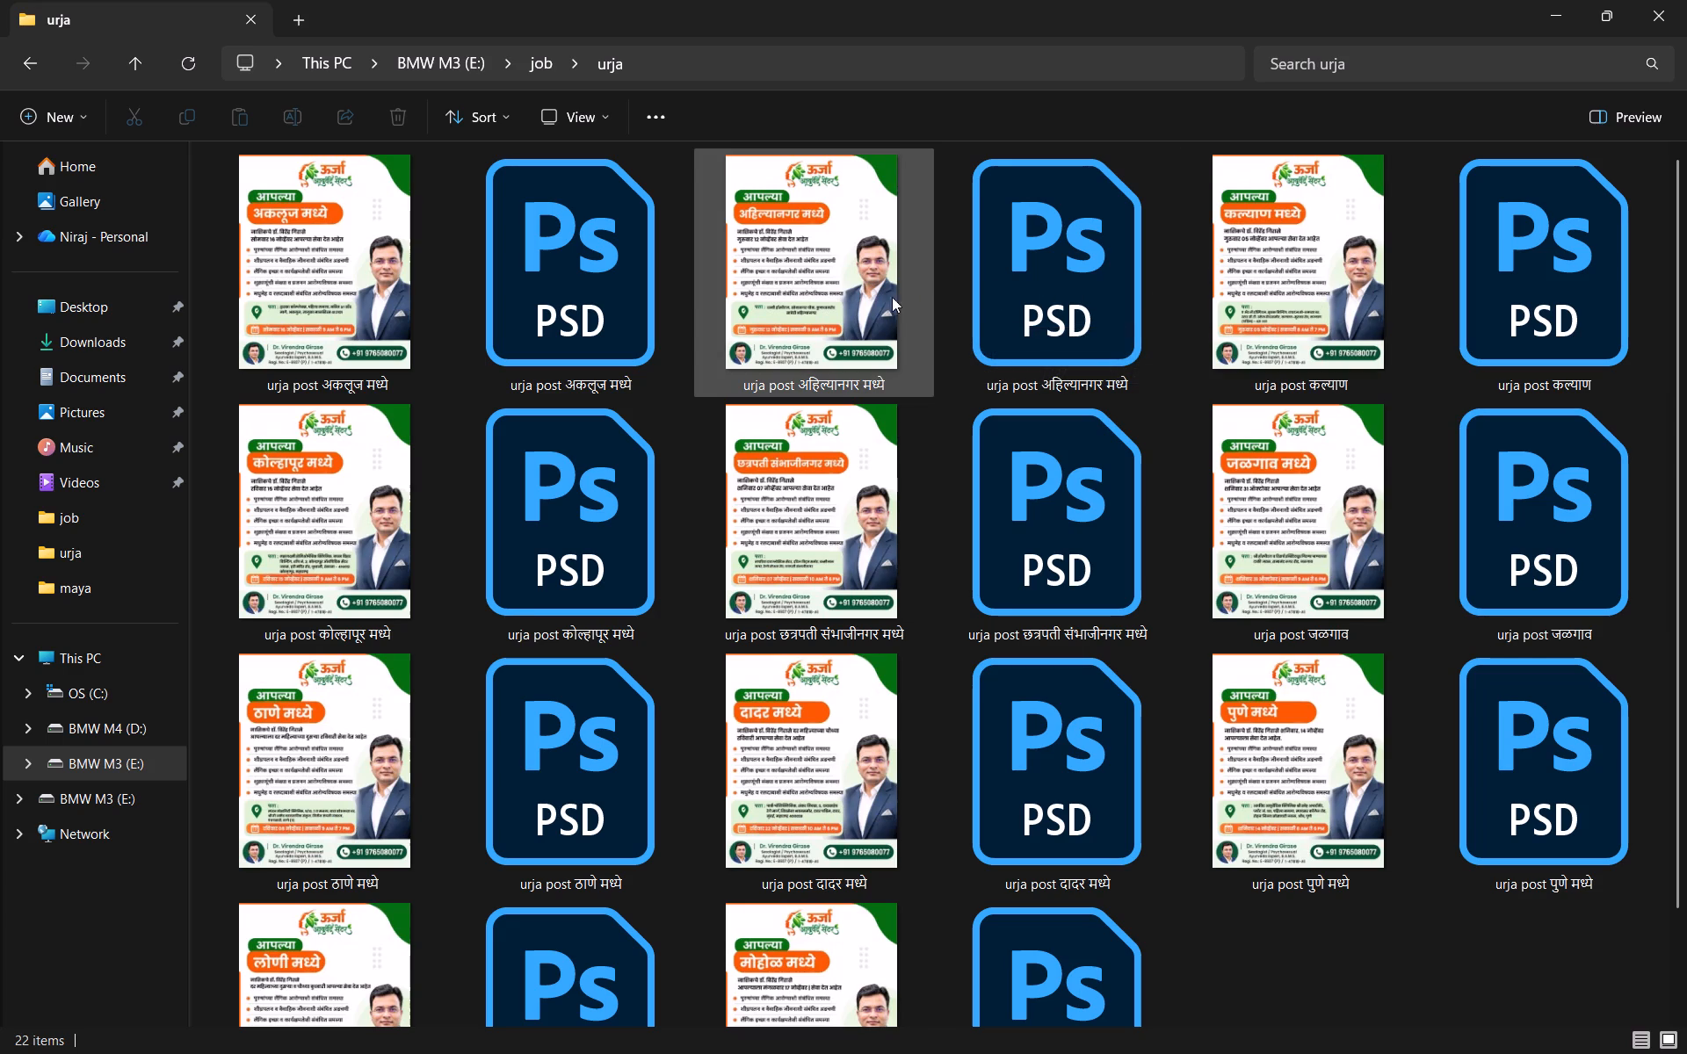
double_click(517, 526)
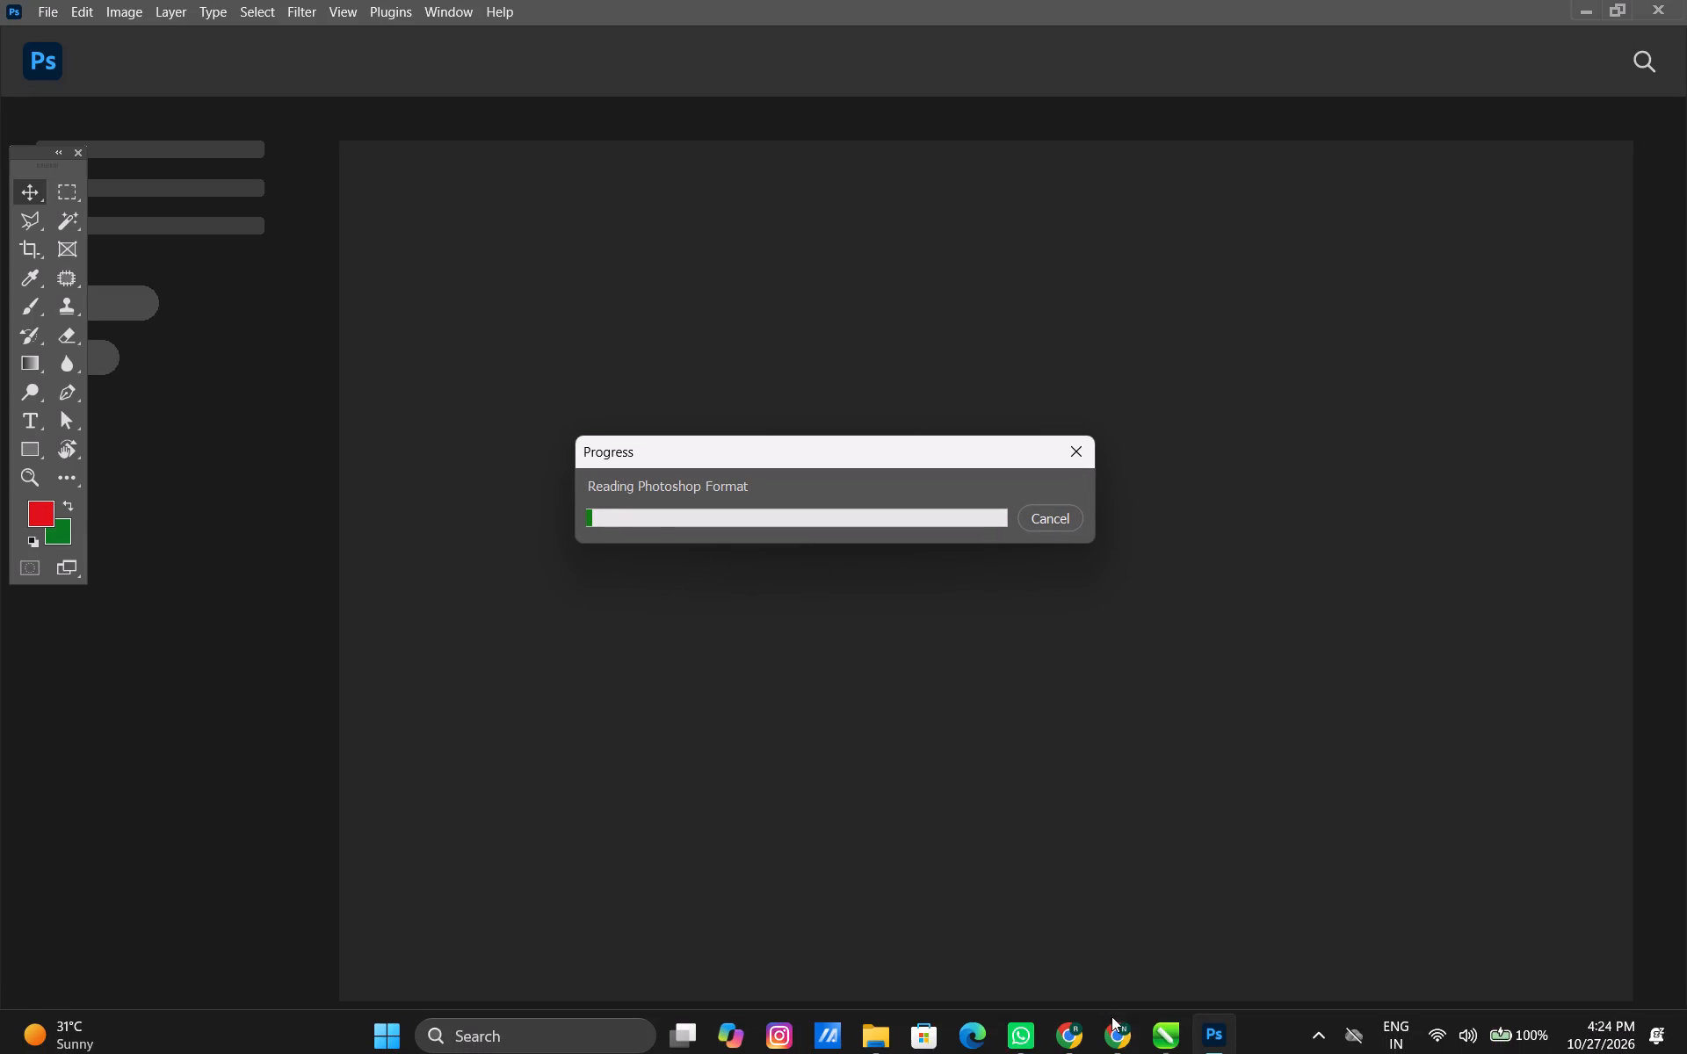
Switch back to the brochure in CorelDRAW and examine page 1's questionnaire and ear-diagram panels.
click(1162, 1020)
scroll(722, 646, down, 4)
middle_drag(507, 671, 680, 687)
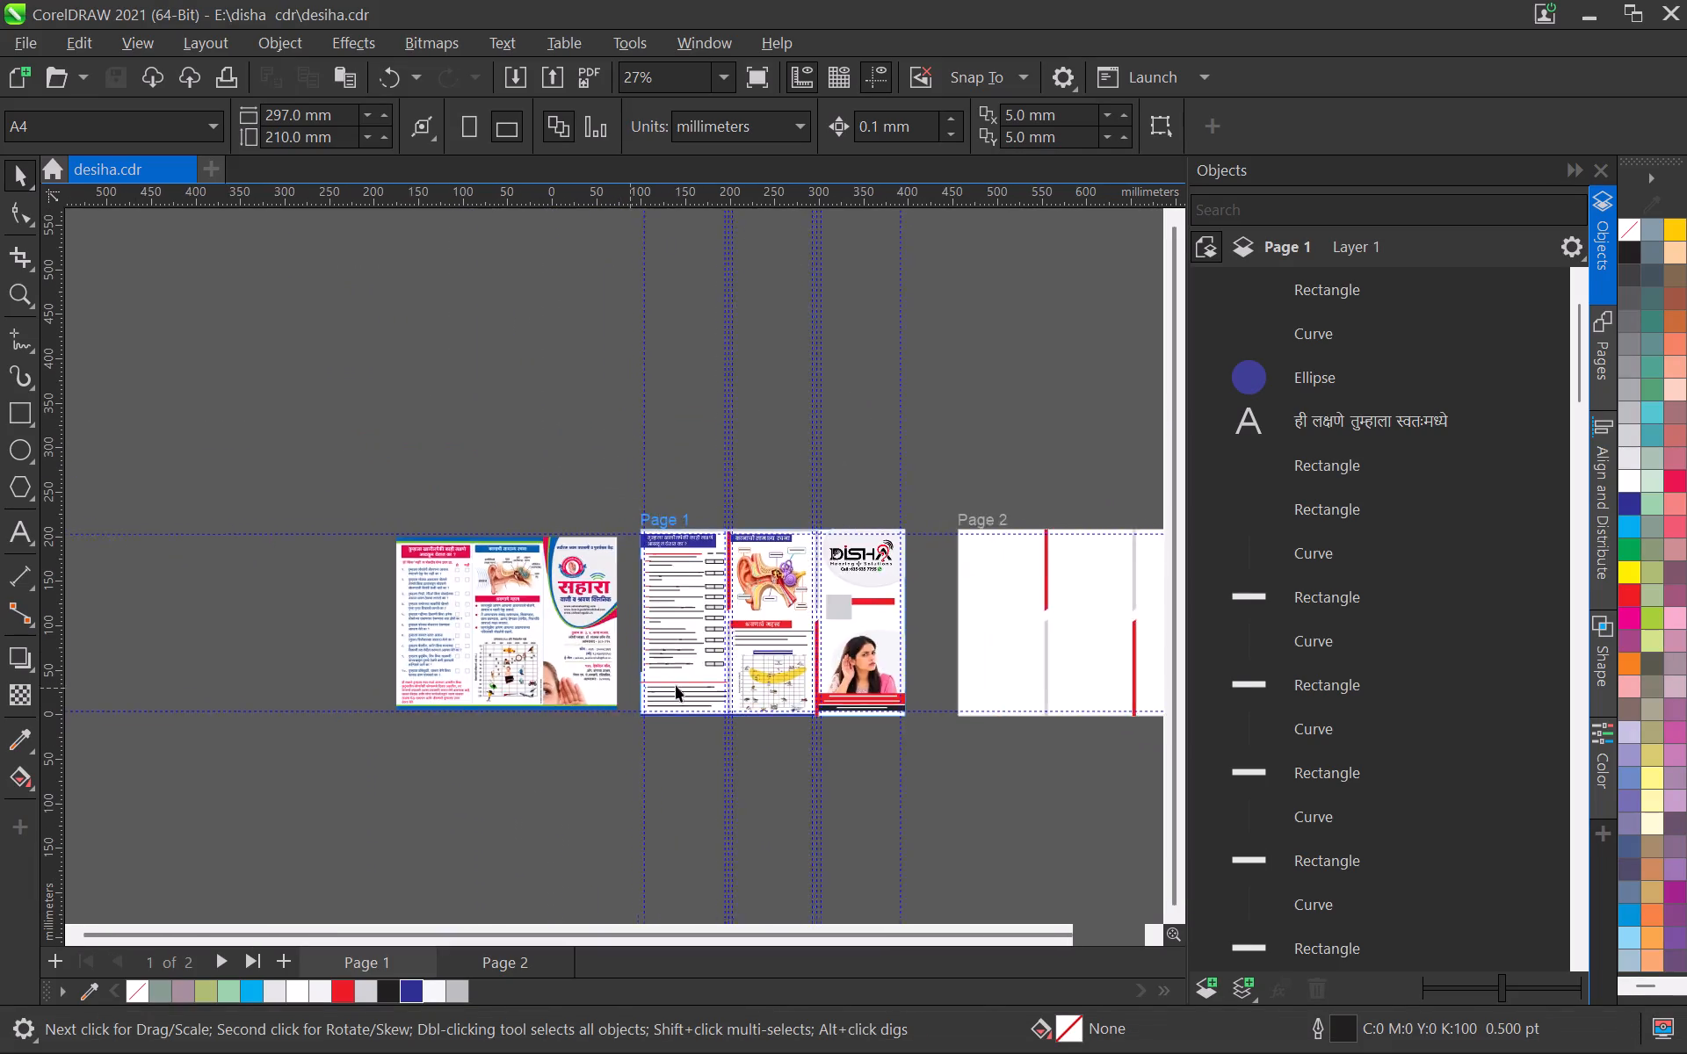
scroll(663, 679, up, 4)
middle_drag(801, 742, 757, 715)
scroll(686, 661, up, 4)
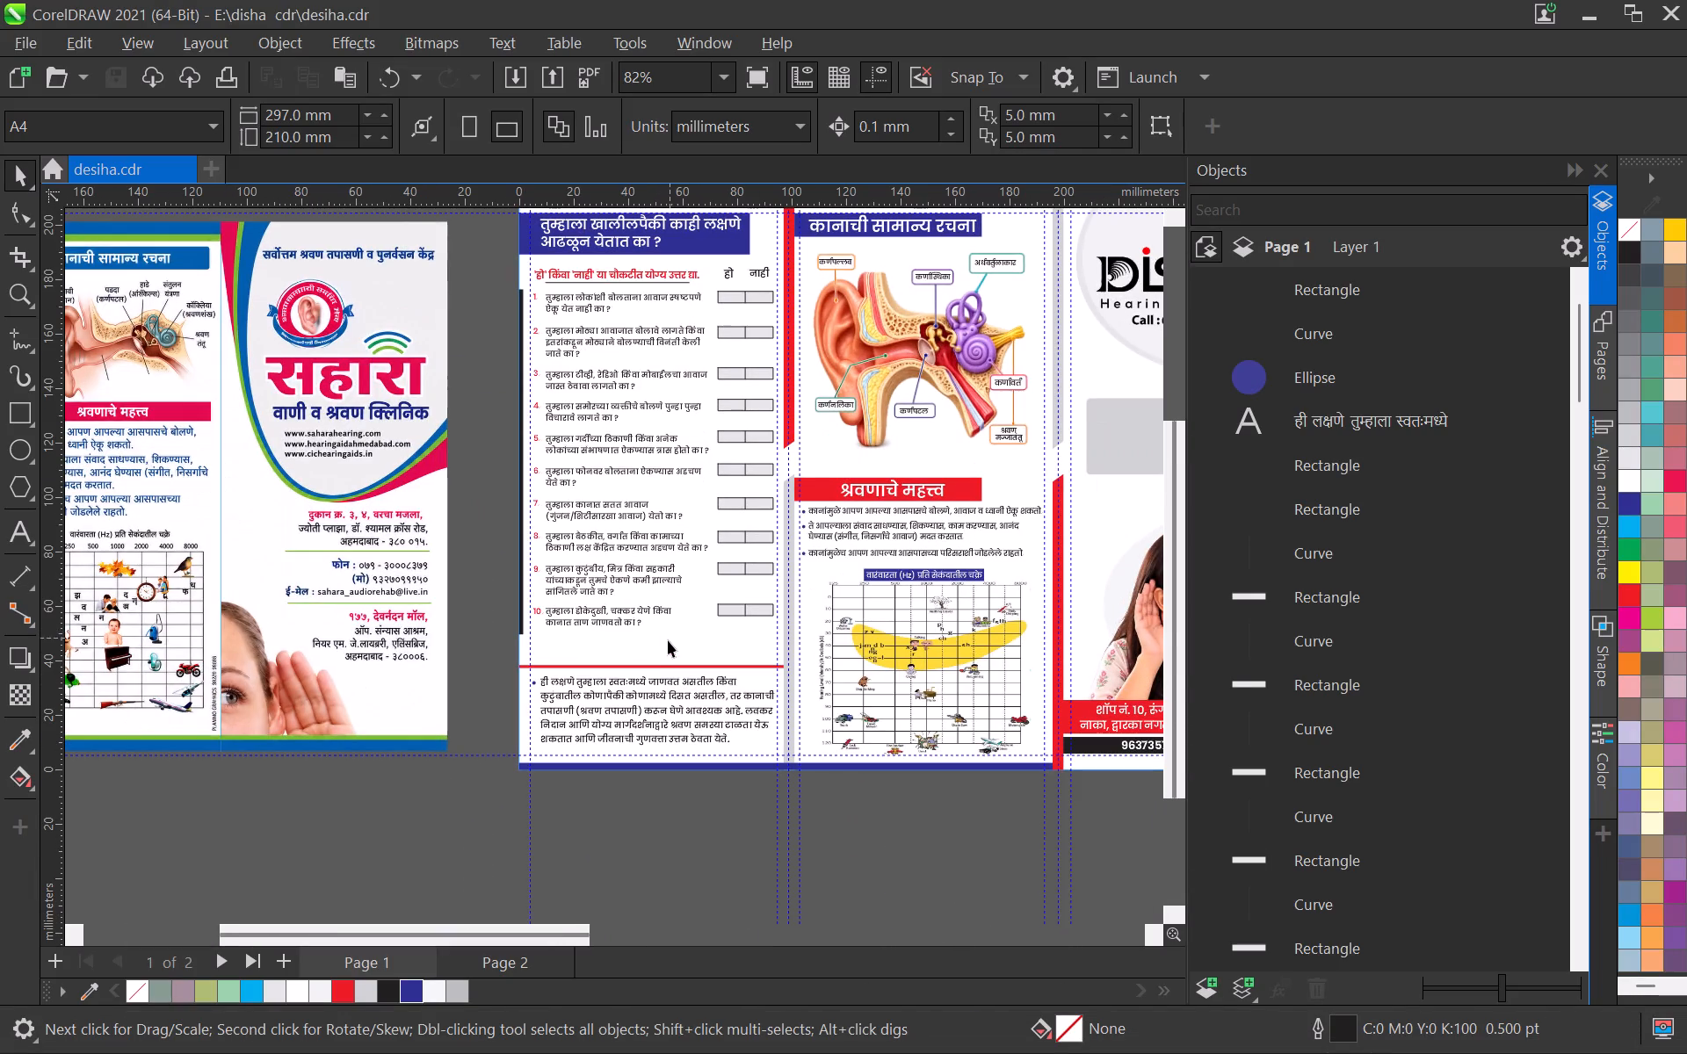
Switch to Photoshop, find uv-Recovered.png among the open documents and close it without saving.
scroll(634, 671, down, 2)
key(alt+Tab)
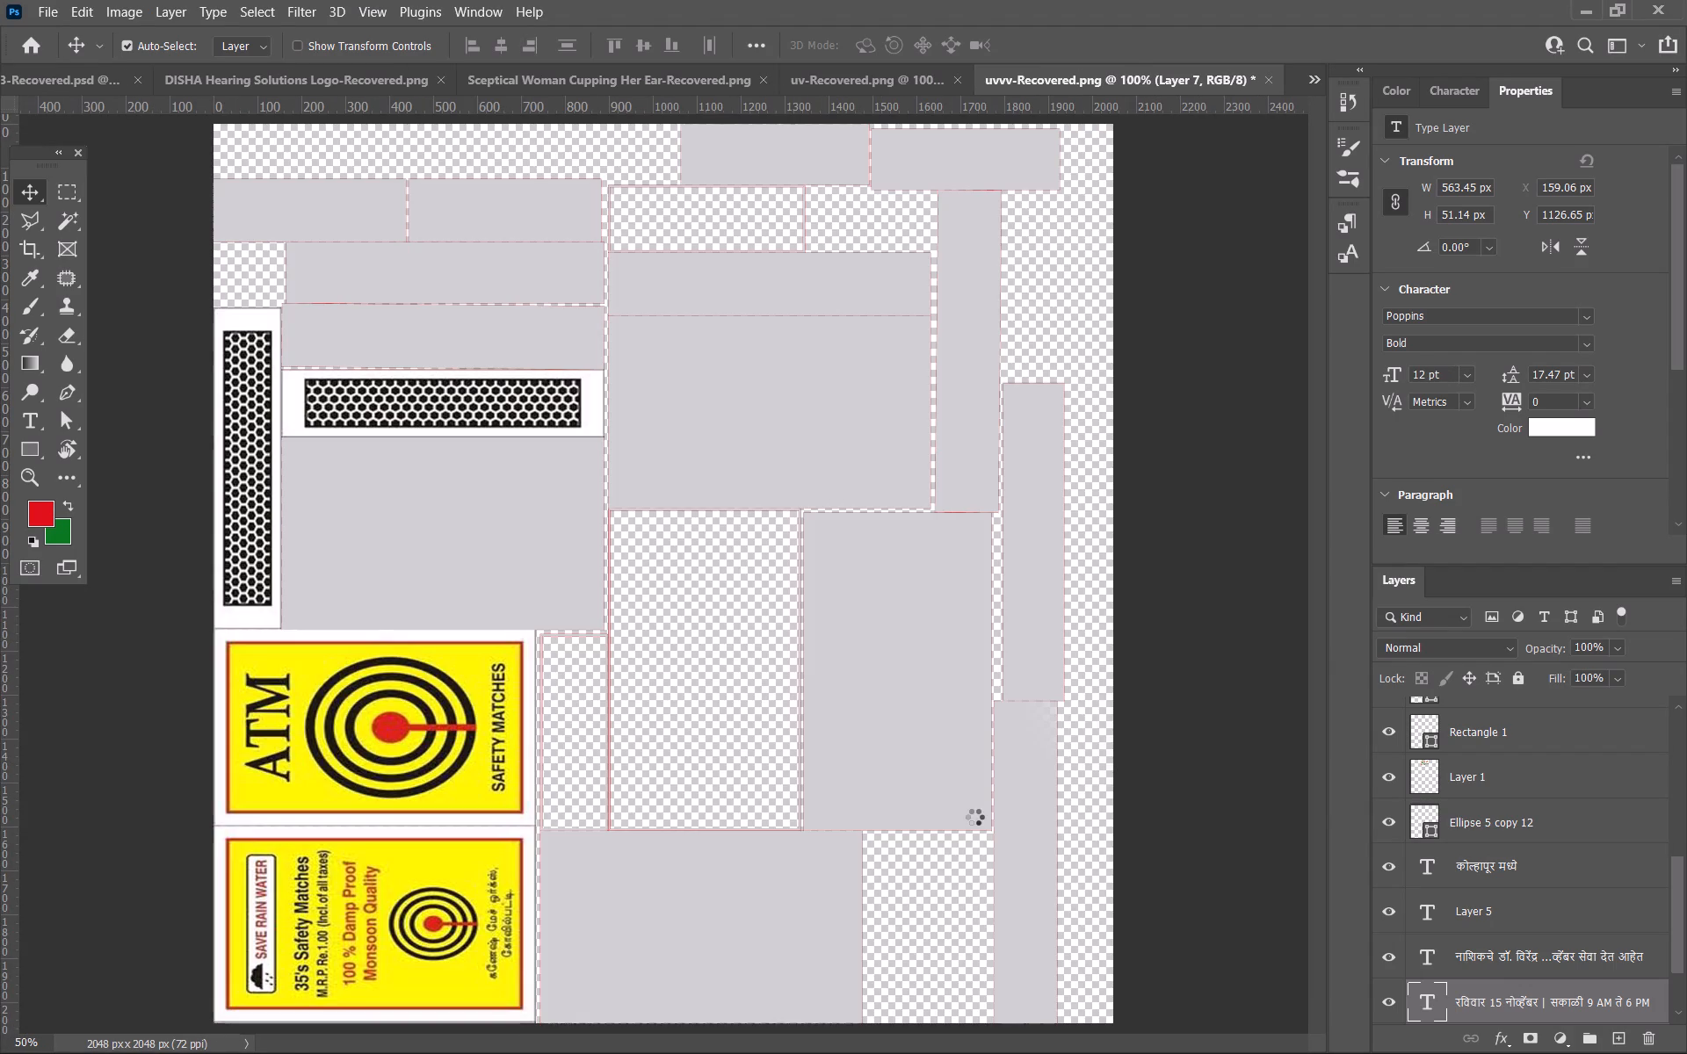
alt+scroll(904, 466, down, 4)
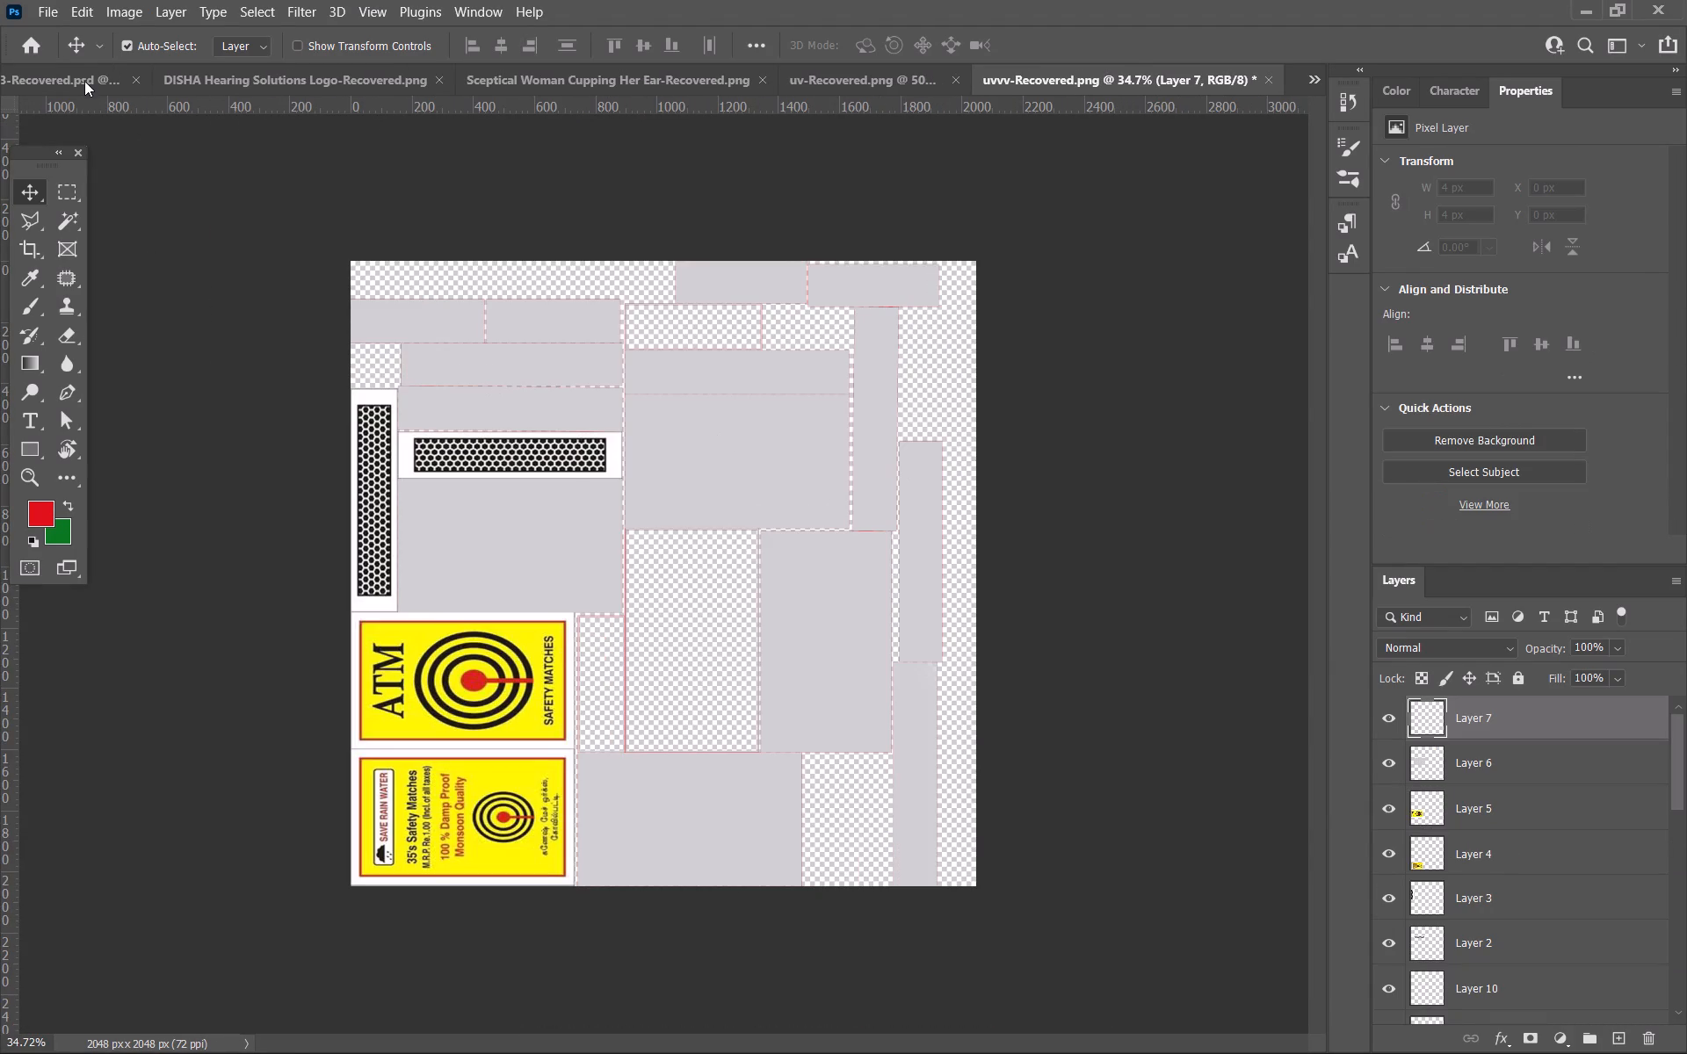
click(84, 81)
click(524, 77)
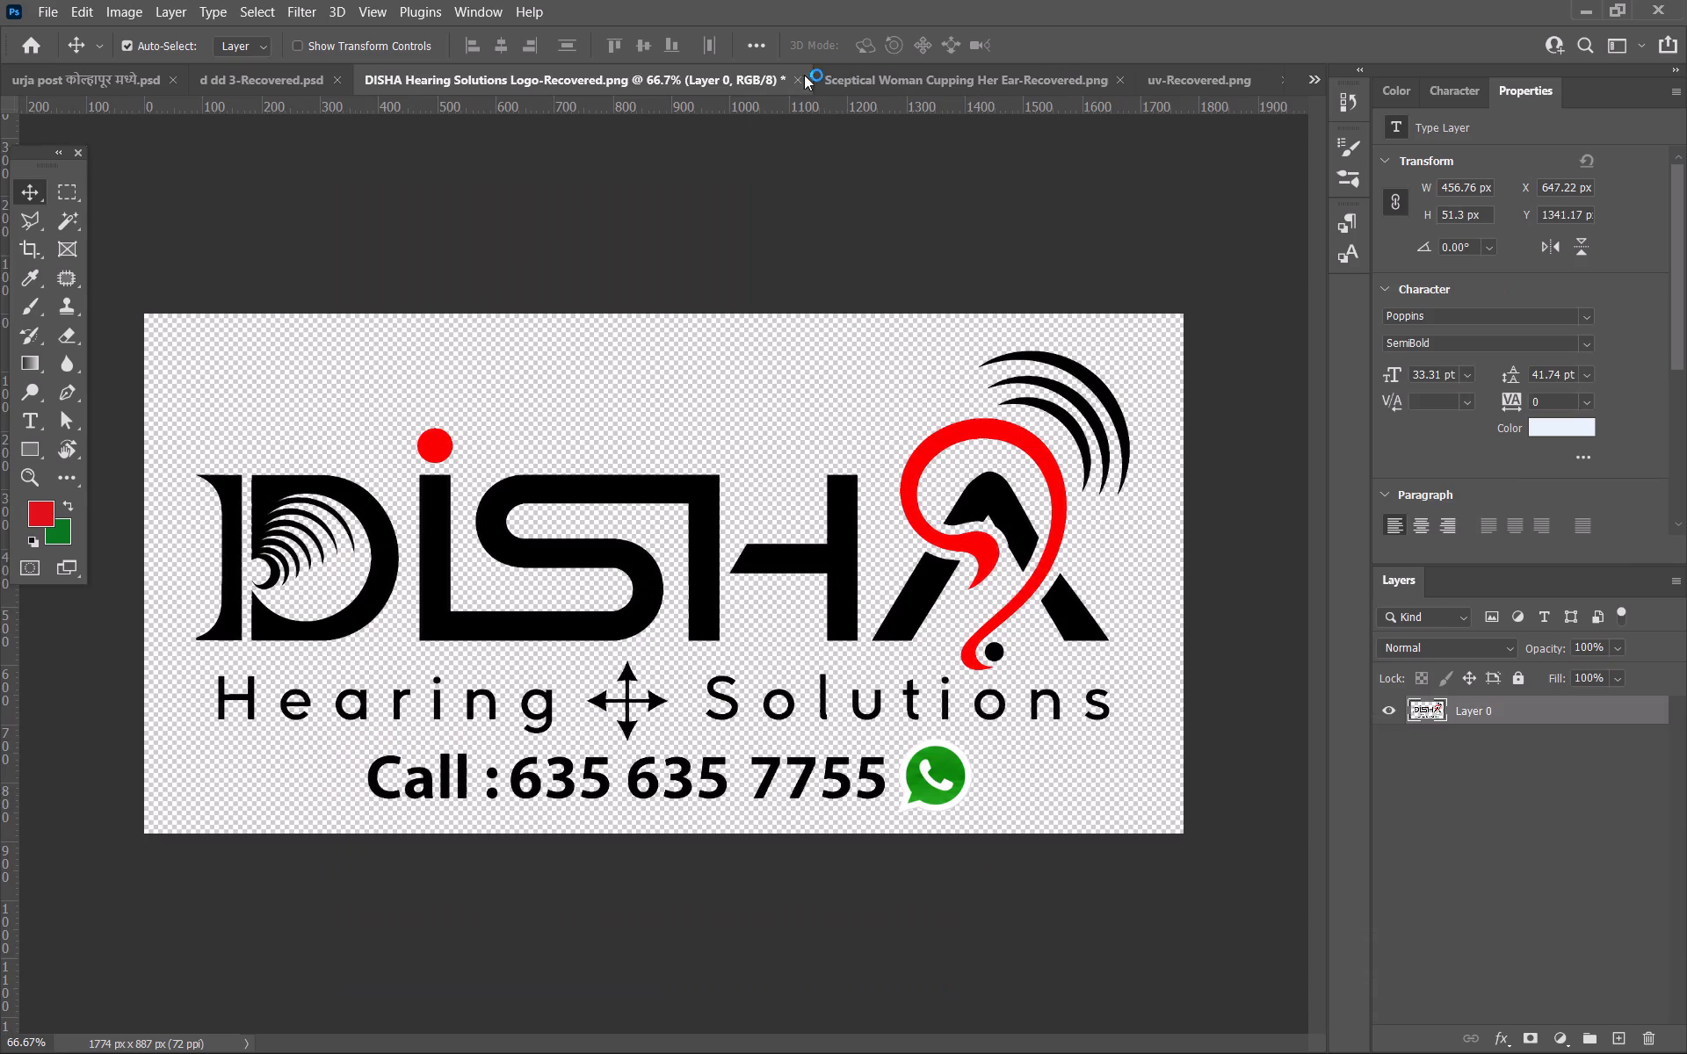
click(846, 76)
click(1183, 75)
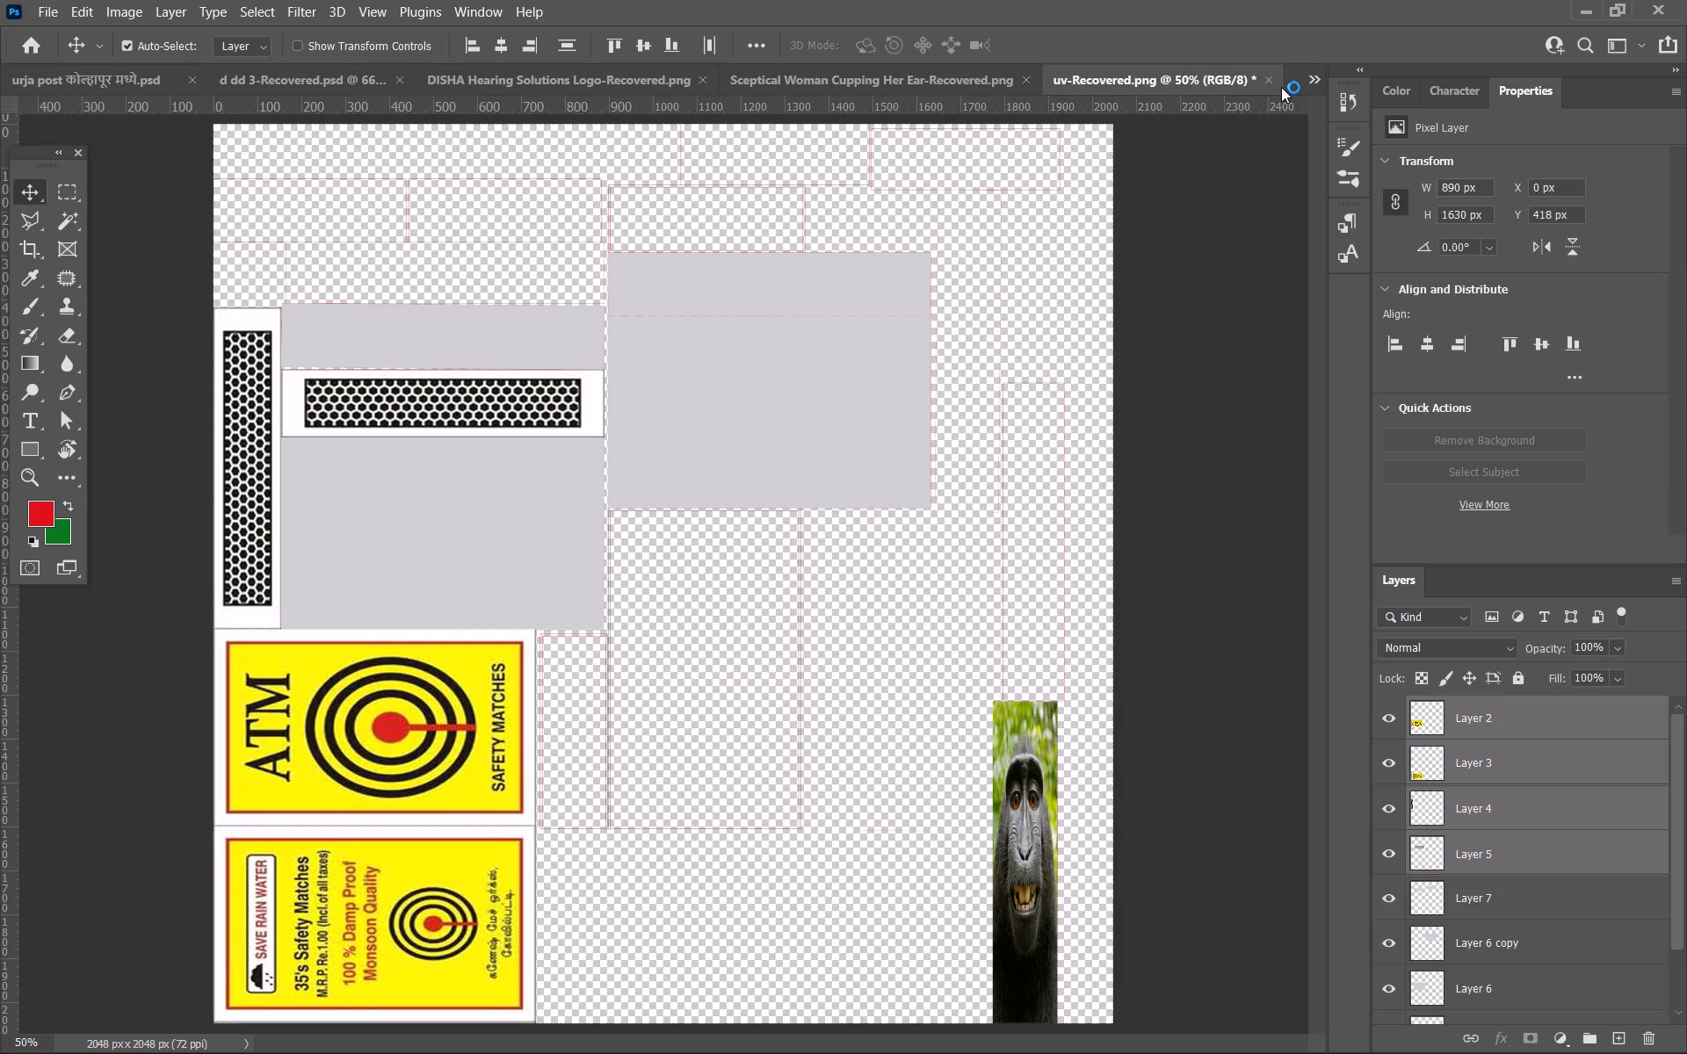
click(1271, 80)
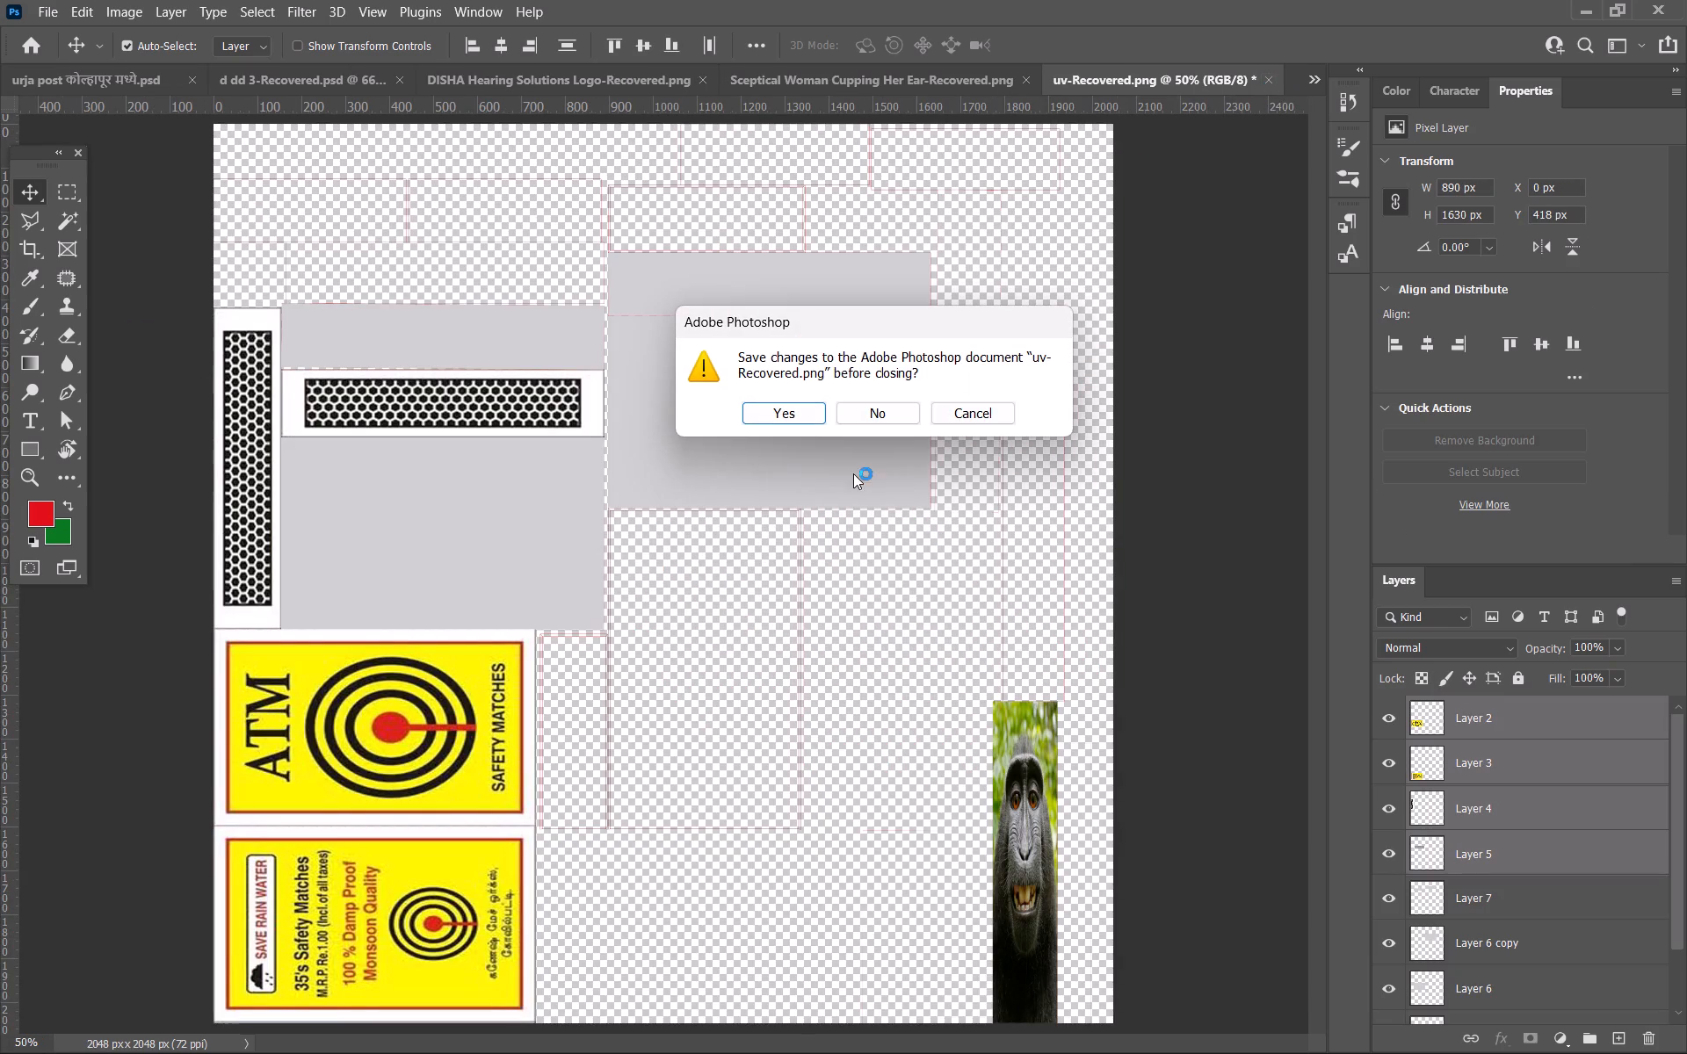
click(858, 411)
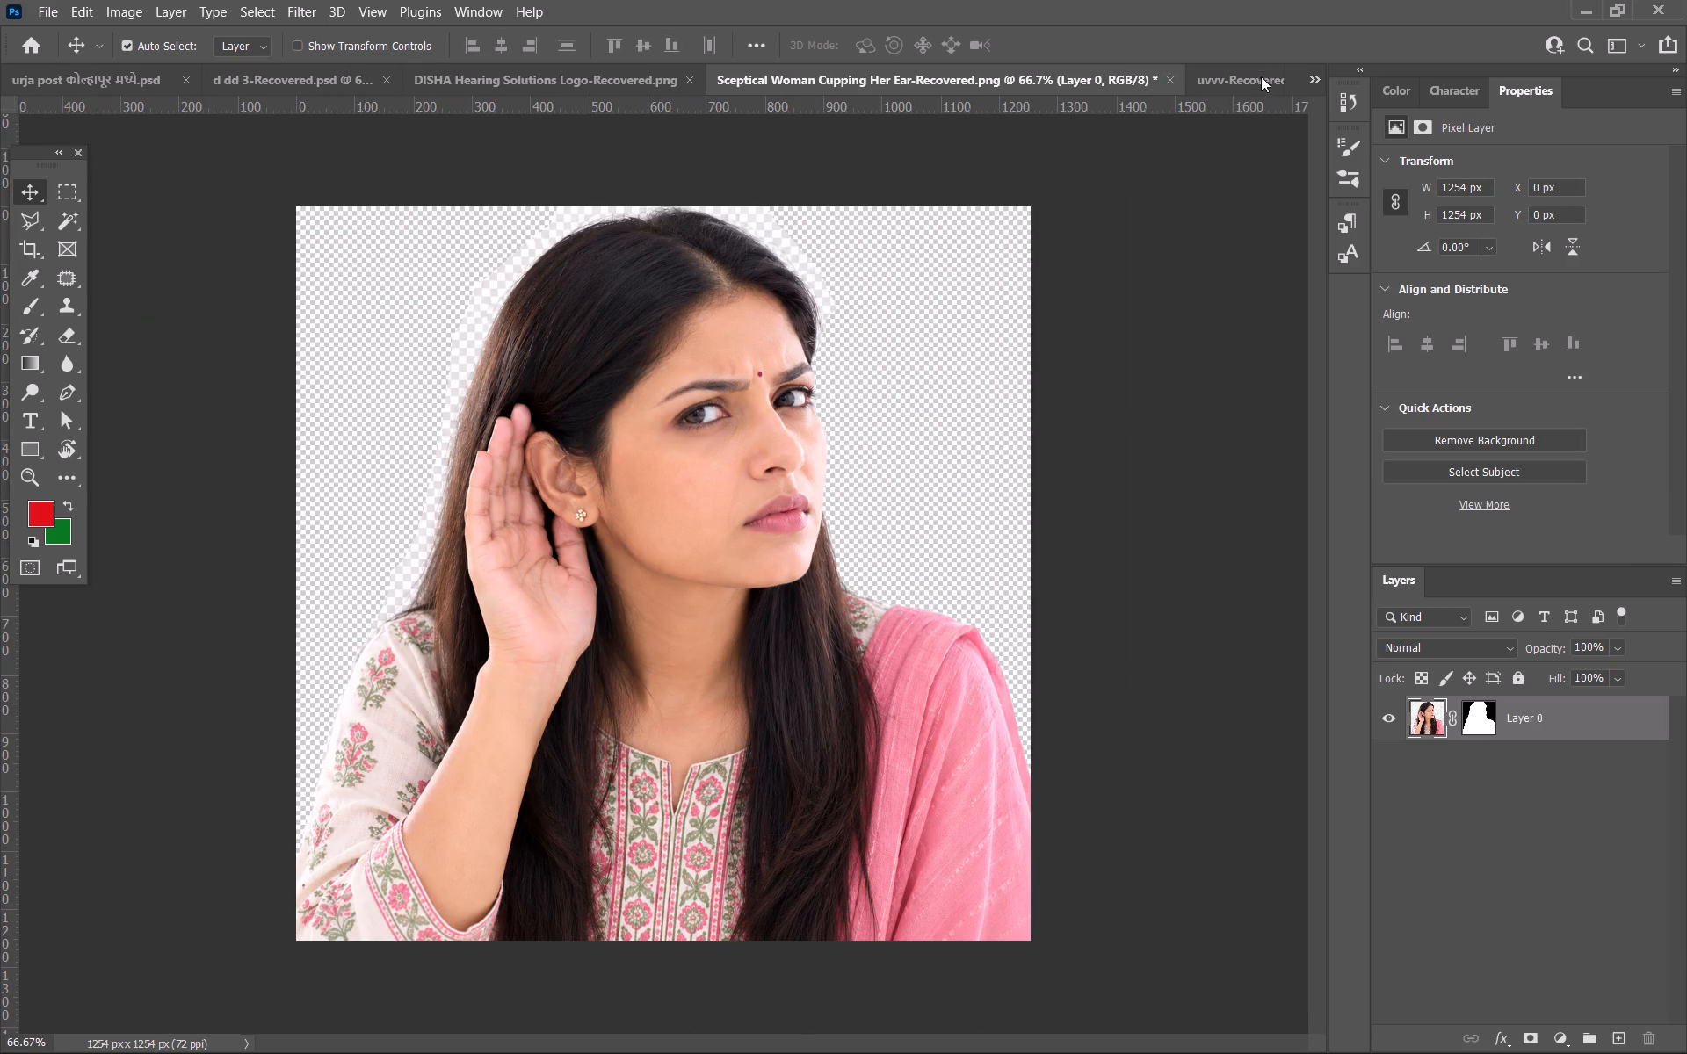
Close uvvv-Recovered.png, saving it as a Photoshop file named uvvv in the Desktop's maya folder.
click(1255, 69)
click(1272, 80)
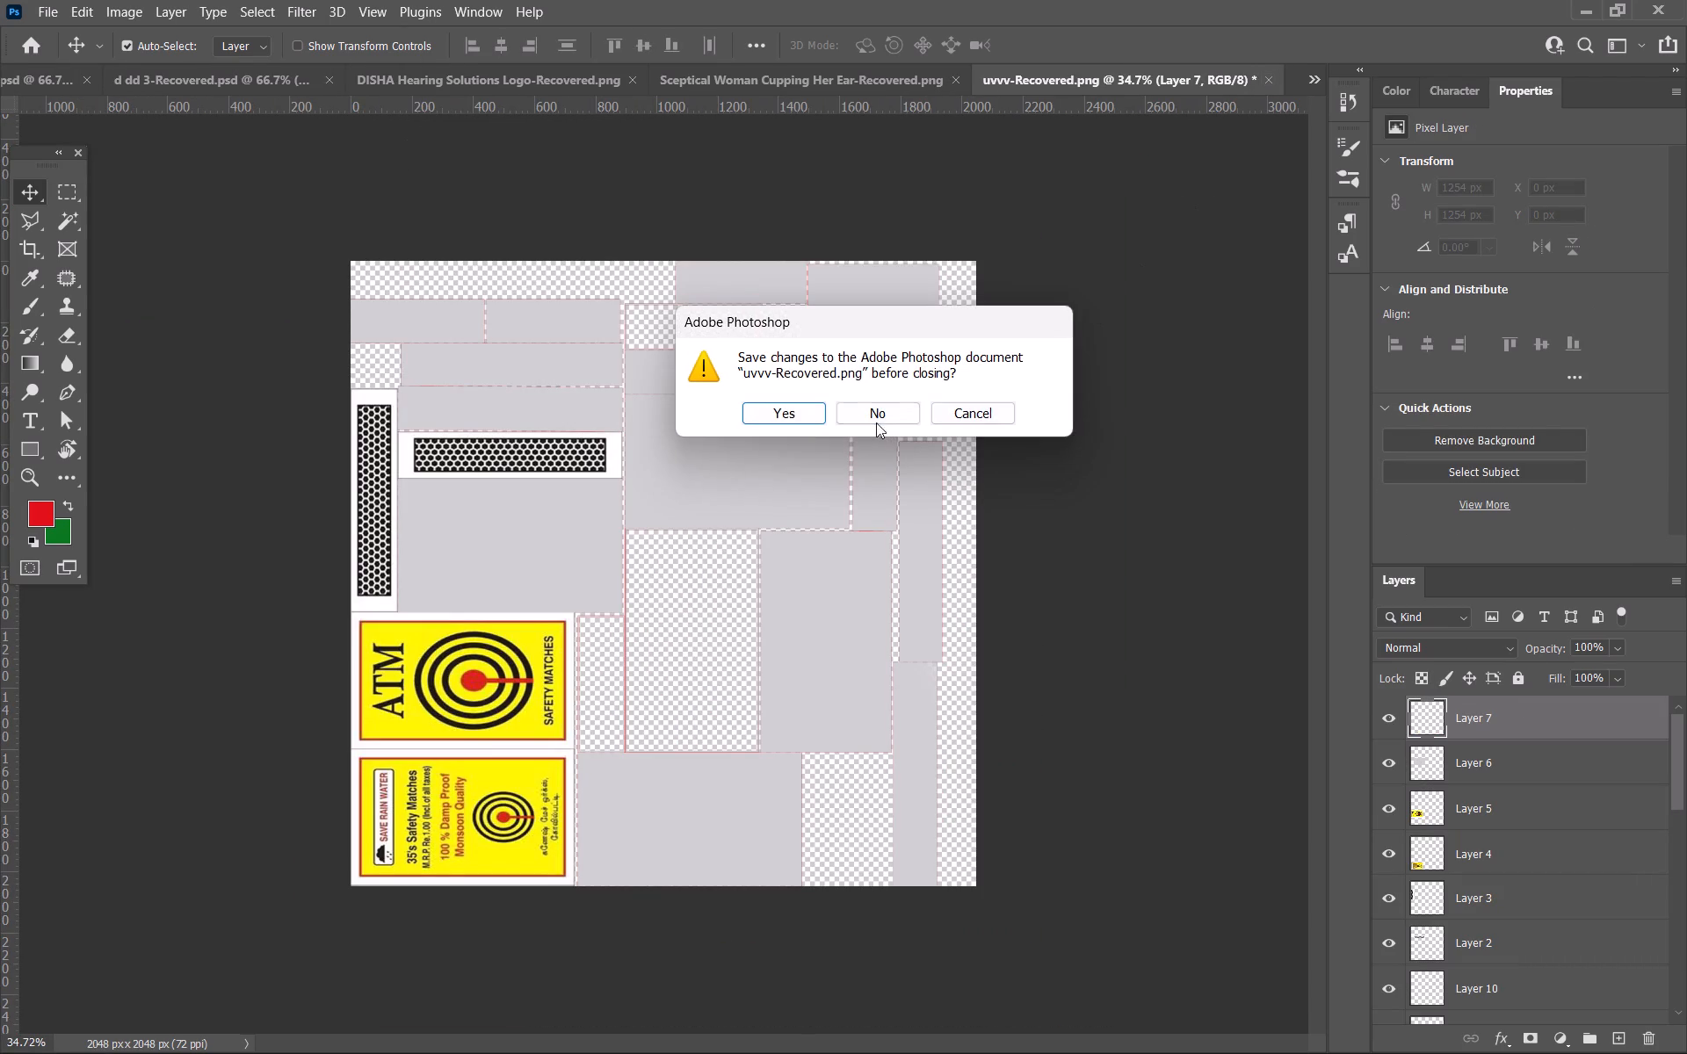
click(796, 411)
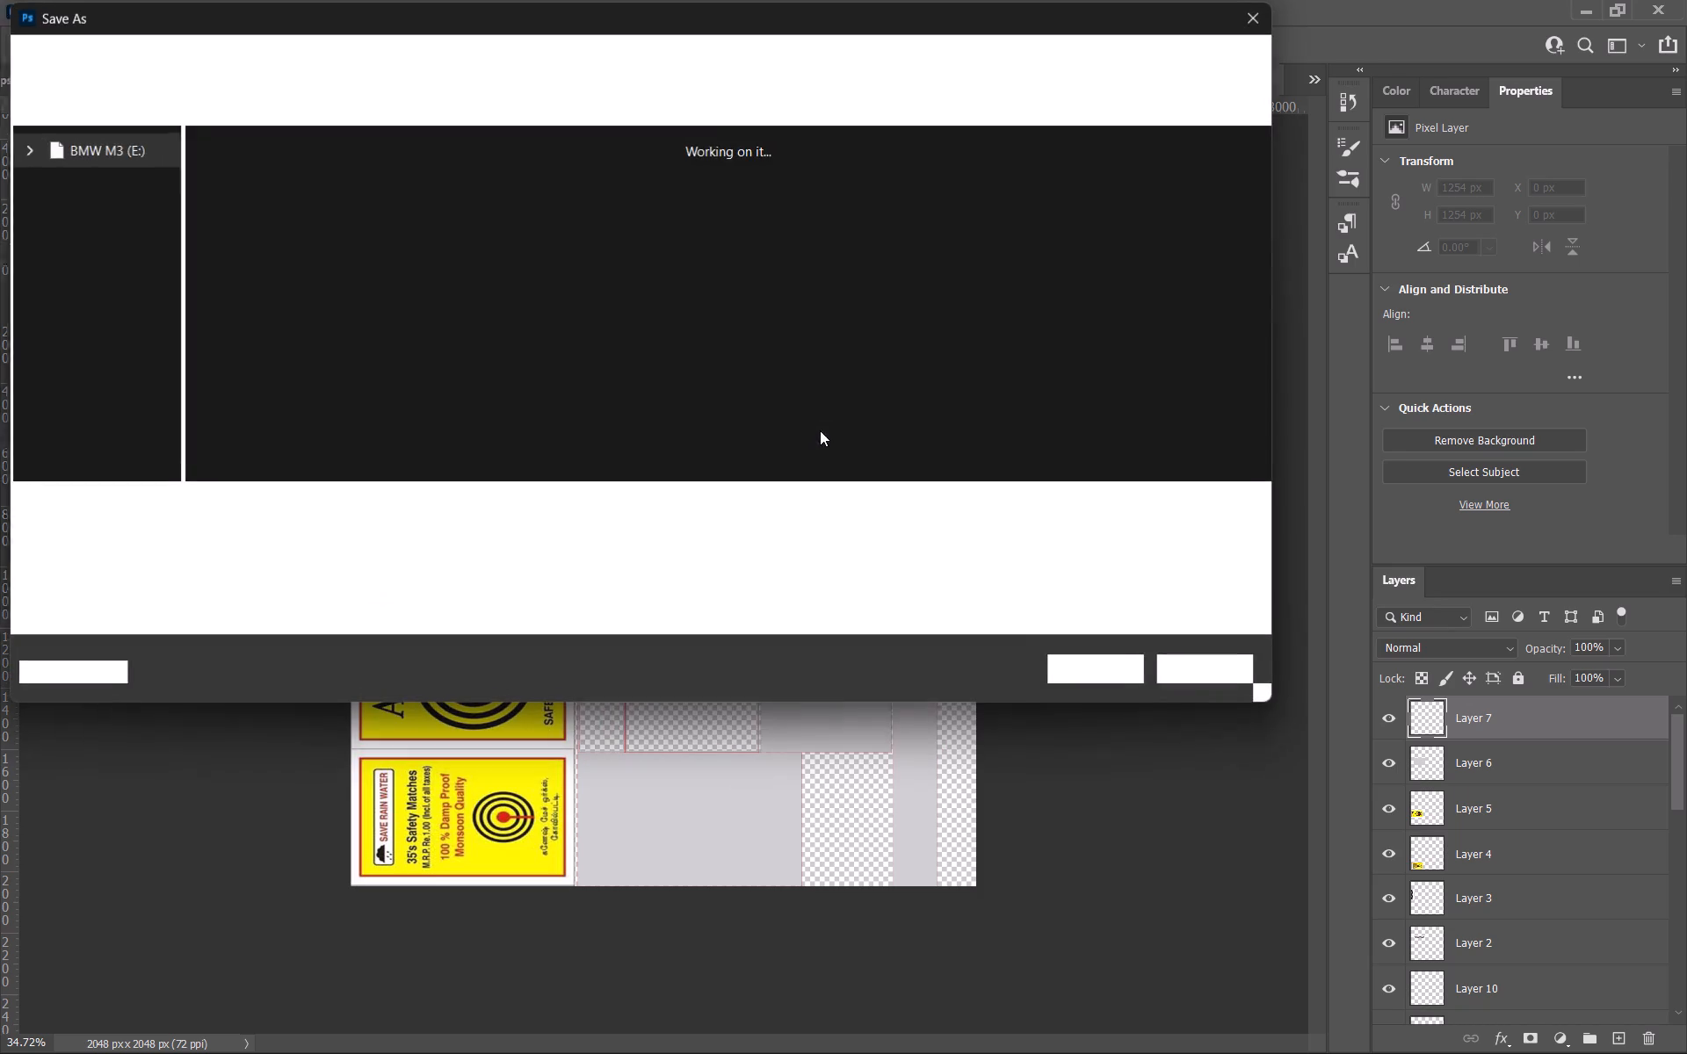
scroll(110, 219, up, 2)
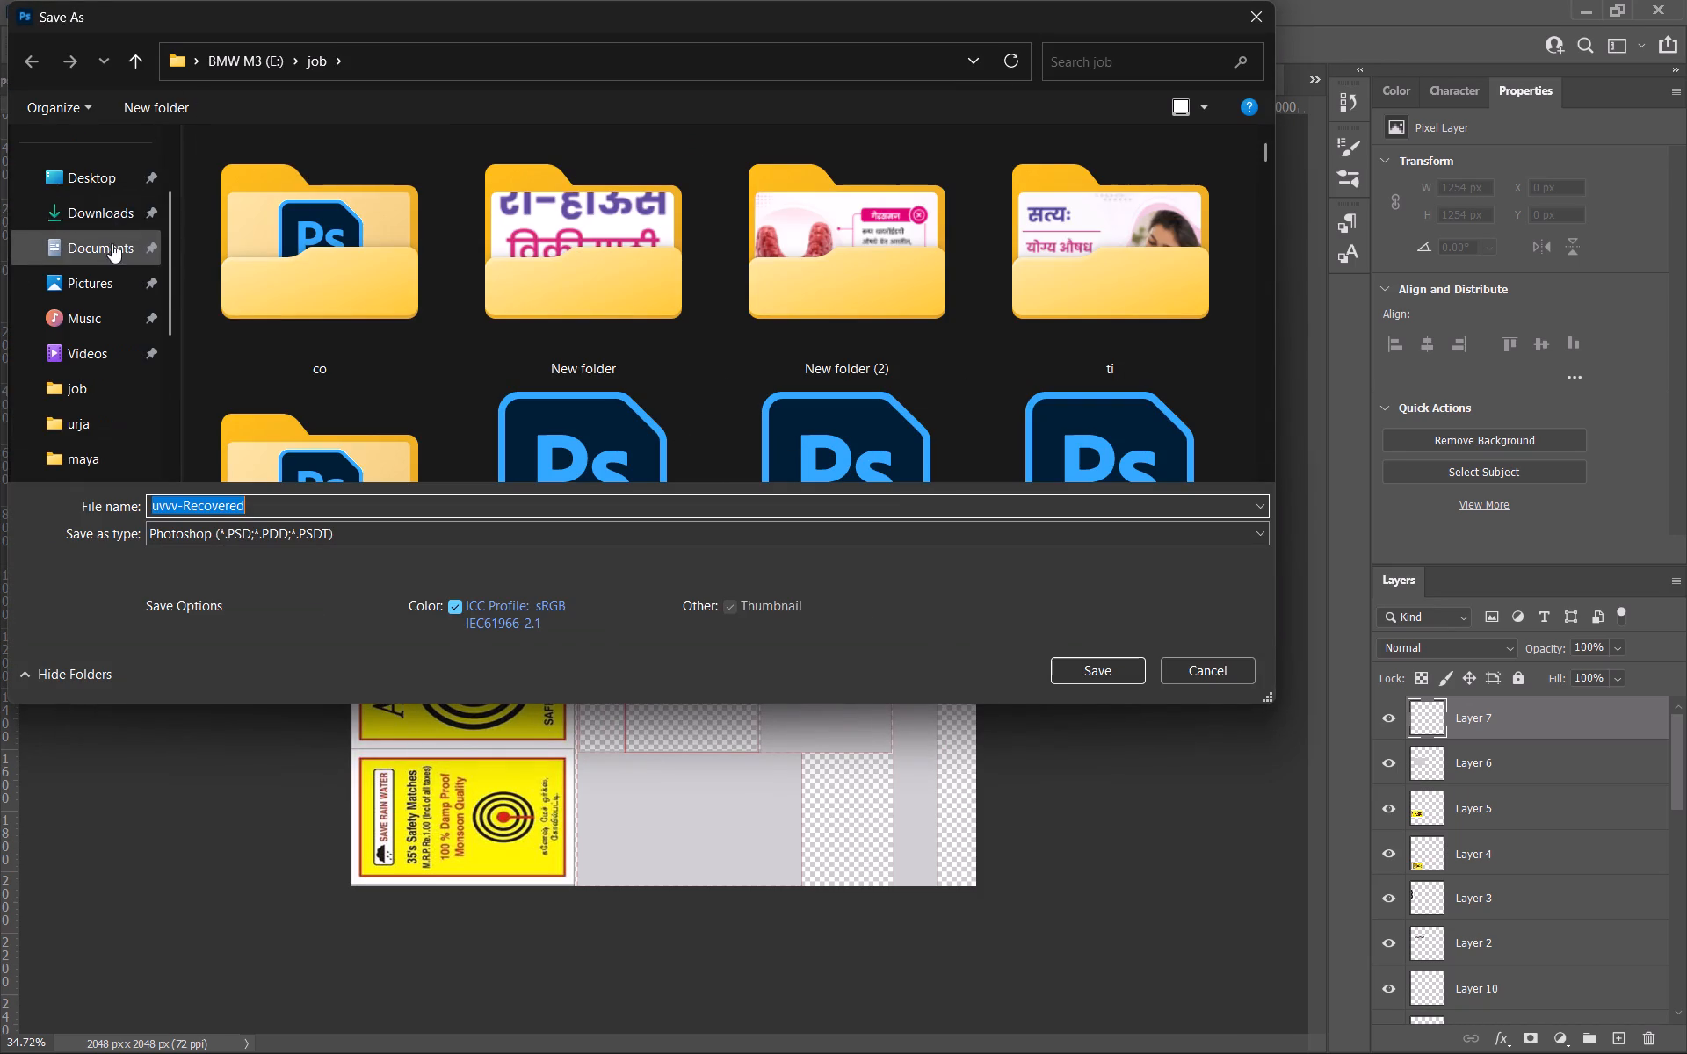
click(107, 162)
double_click(228, 203)
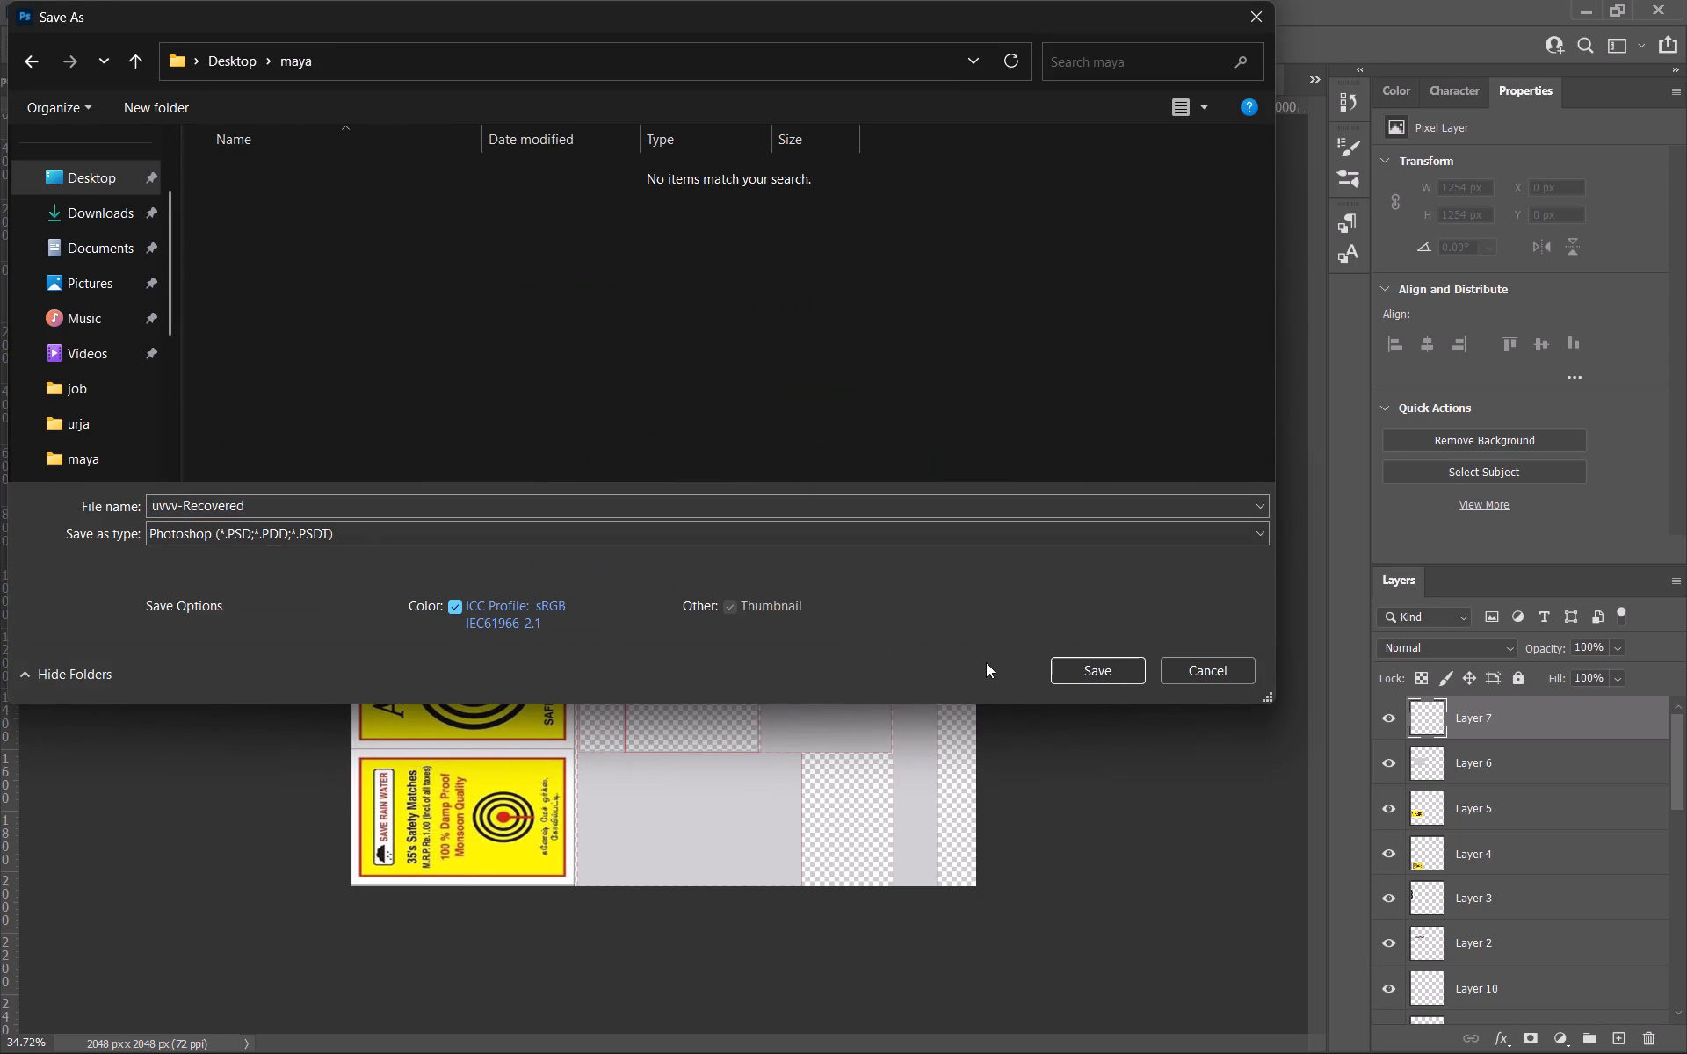
click(263, 505)
double_click(198, 505)
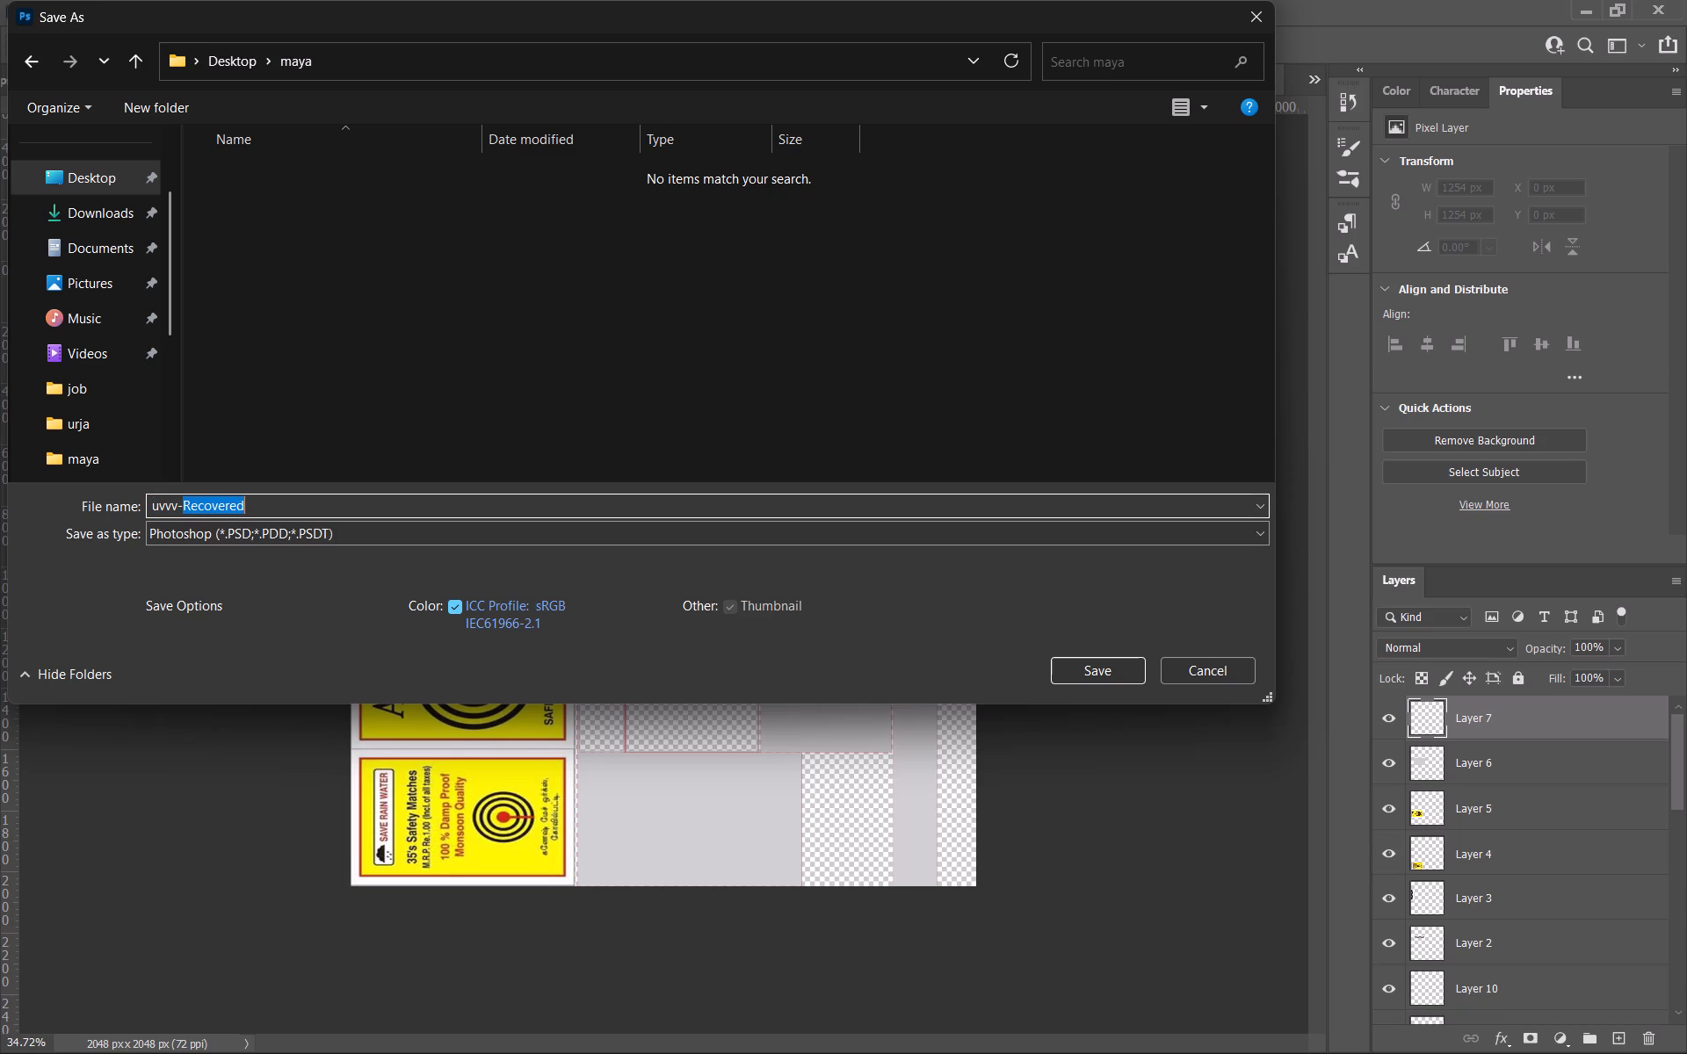
key(BackSpace)
key(BackSpace)
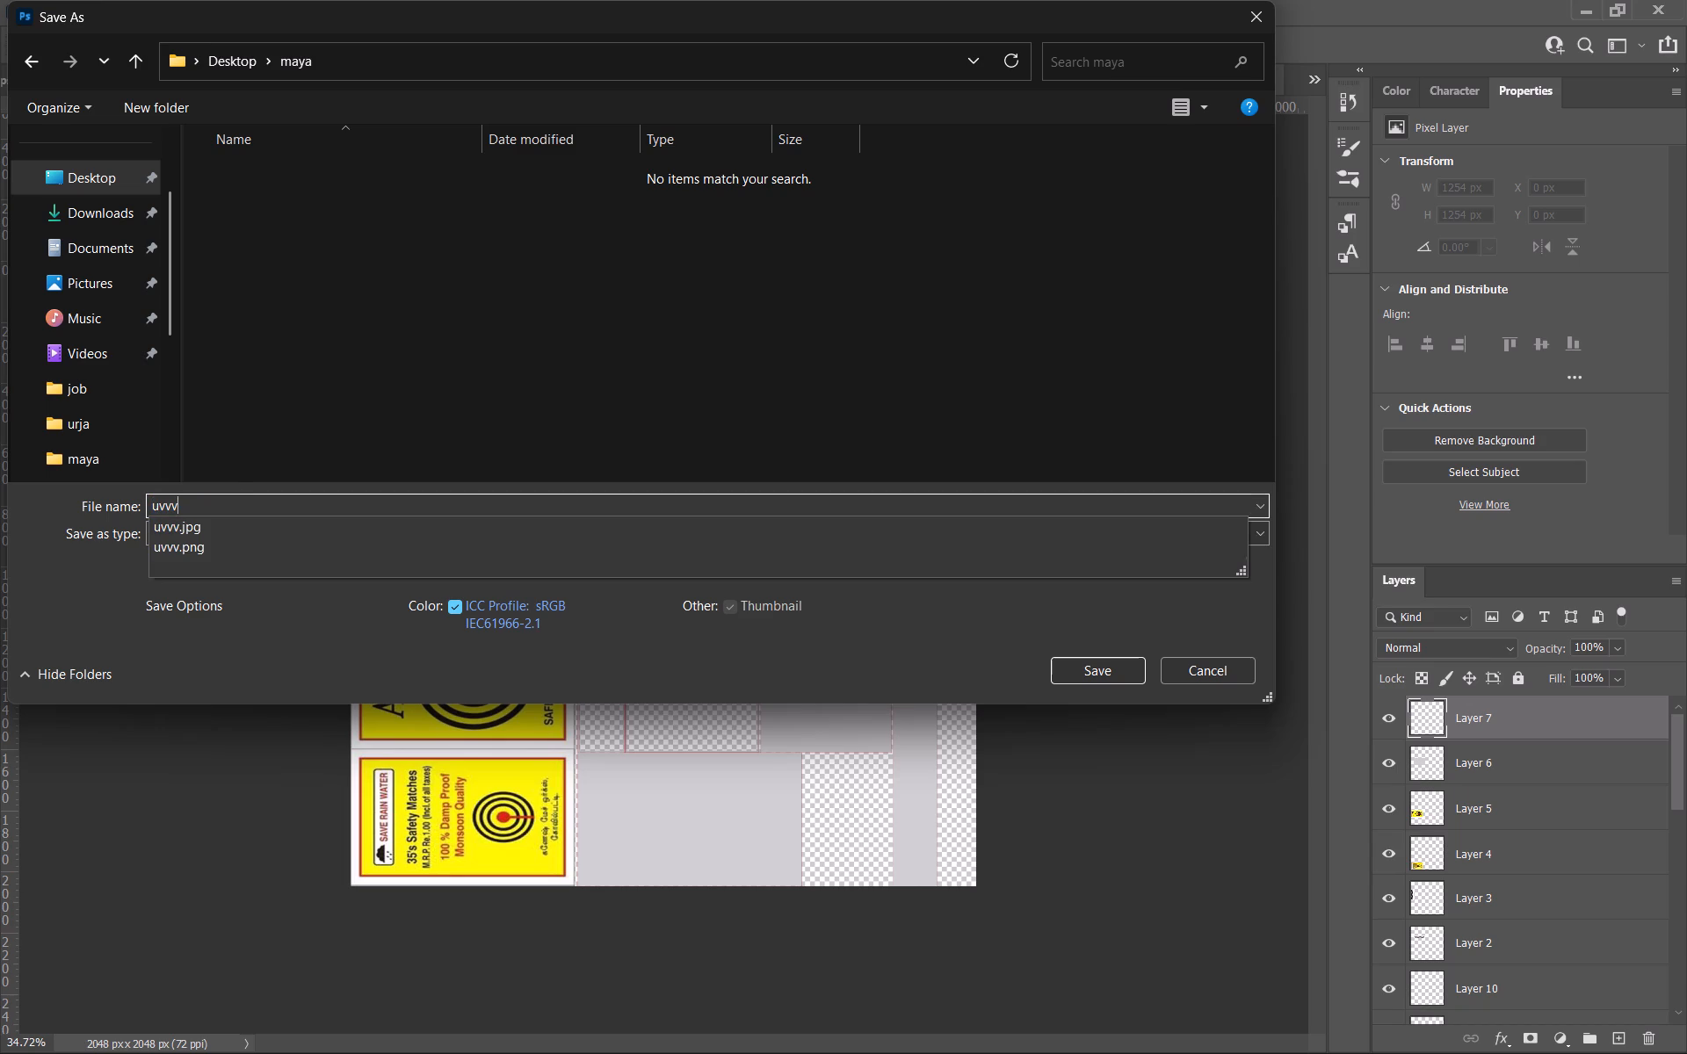
key(Return)
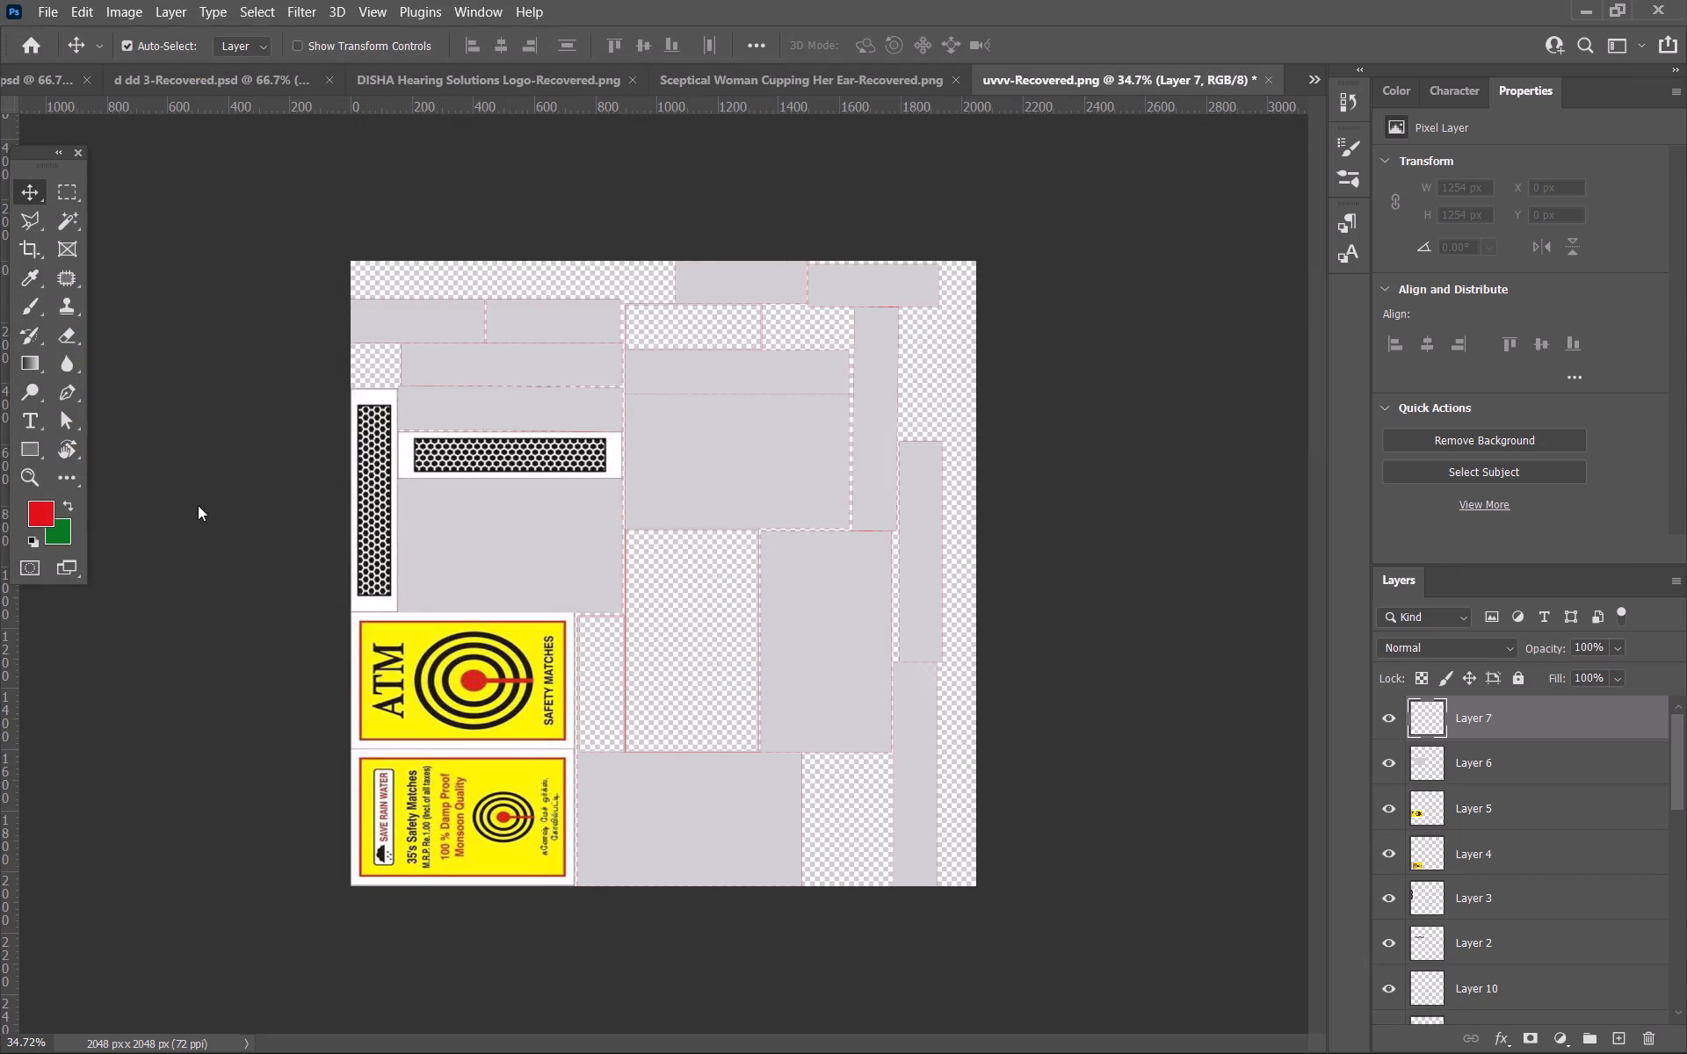
click(701, 301)
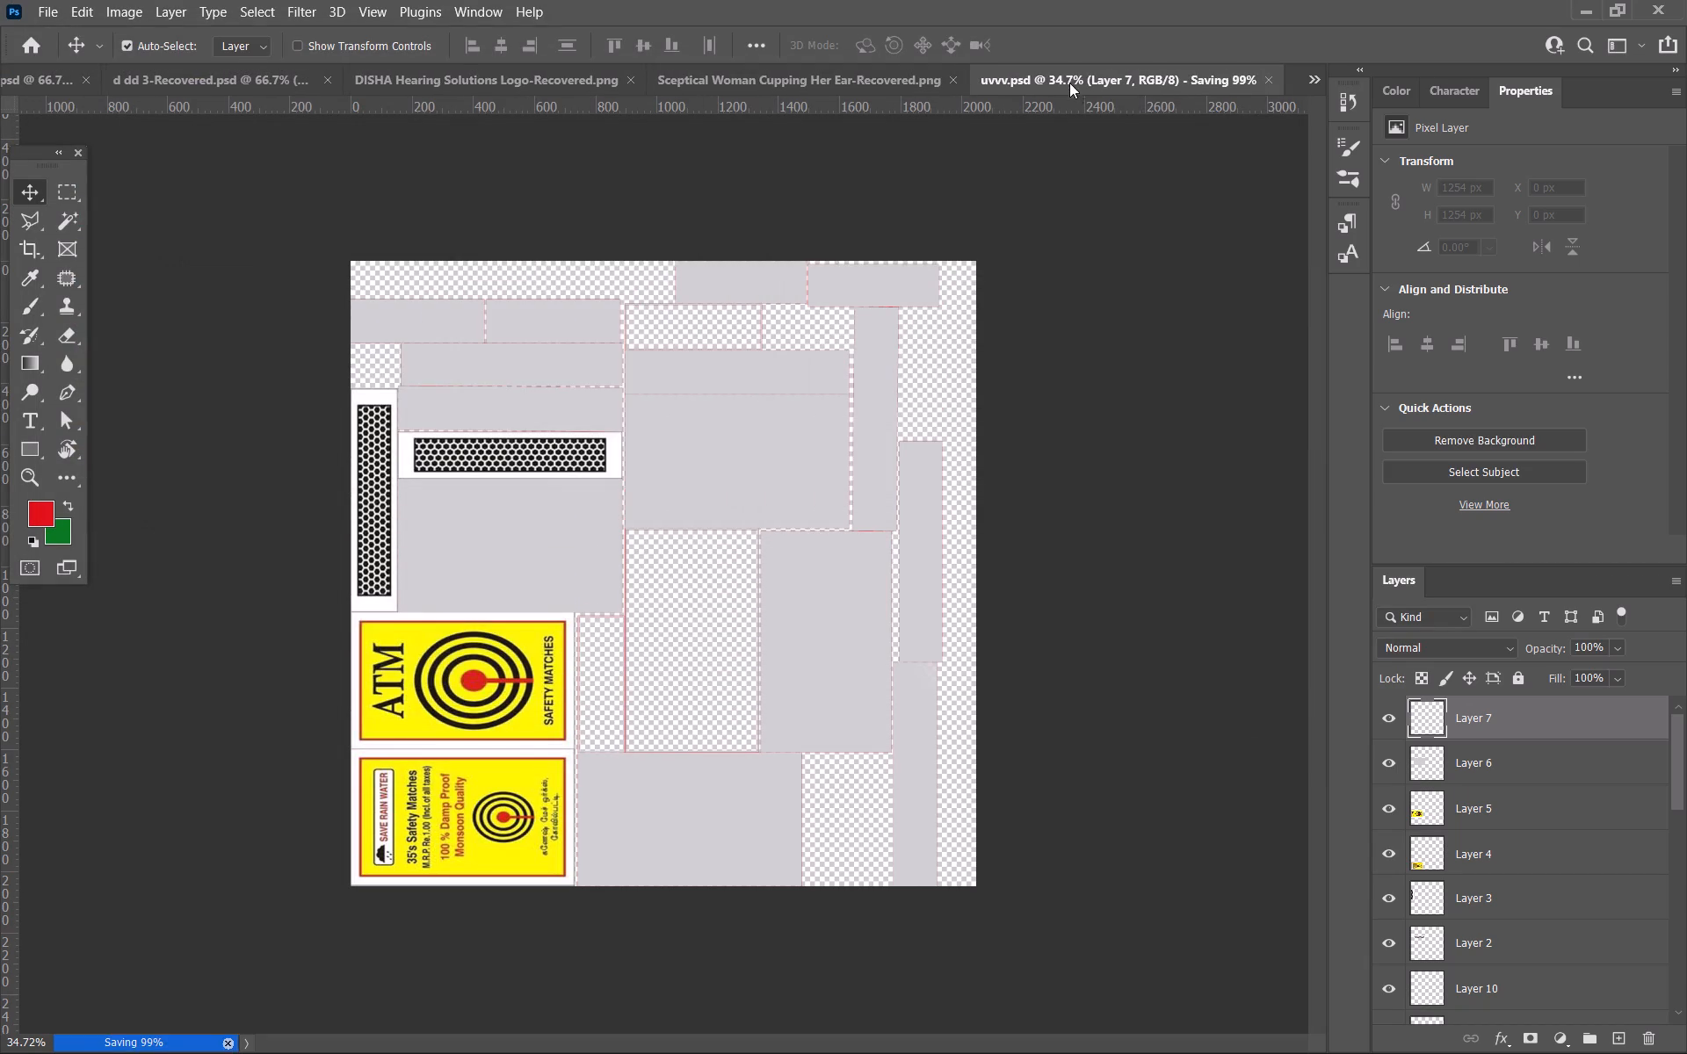
Check the remaining open documents and close Sceptical Woman Cupping Her Ear-Recovered.png without saving.
click(700, 84)
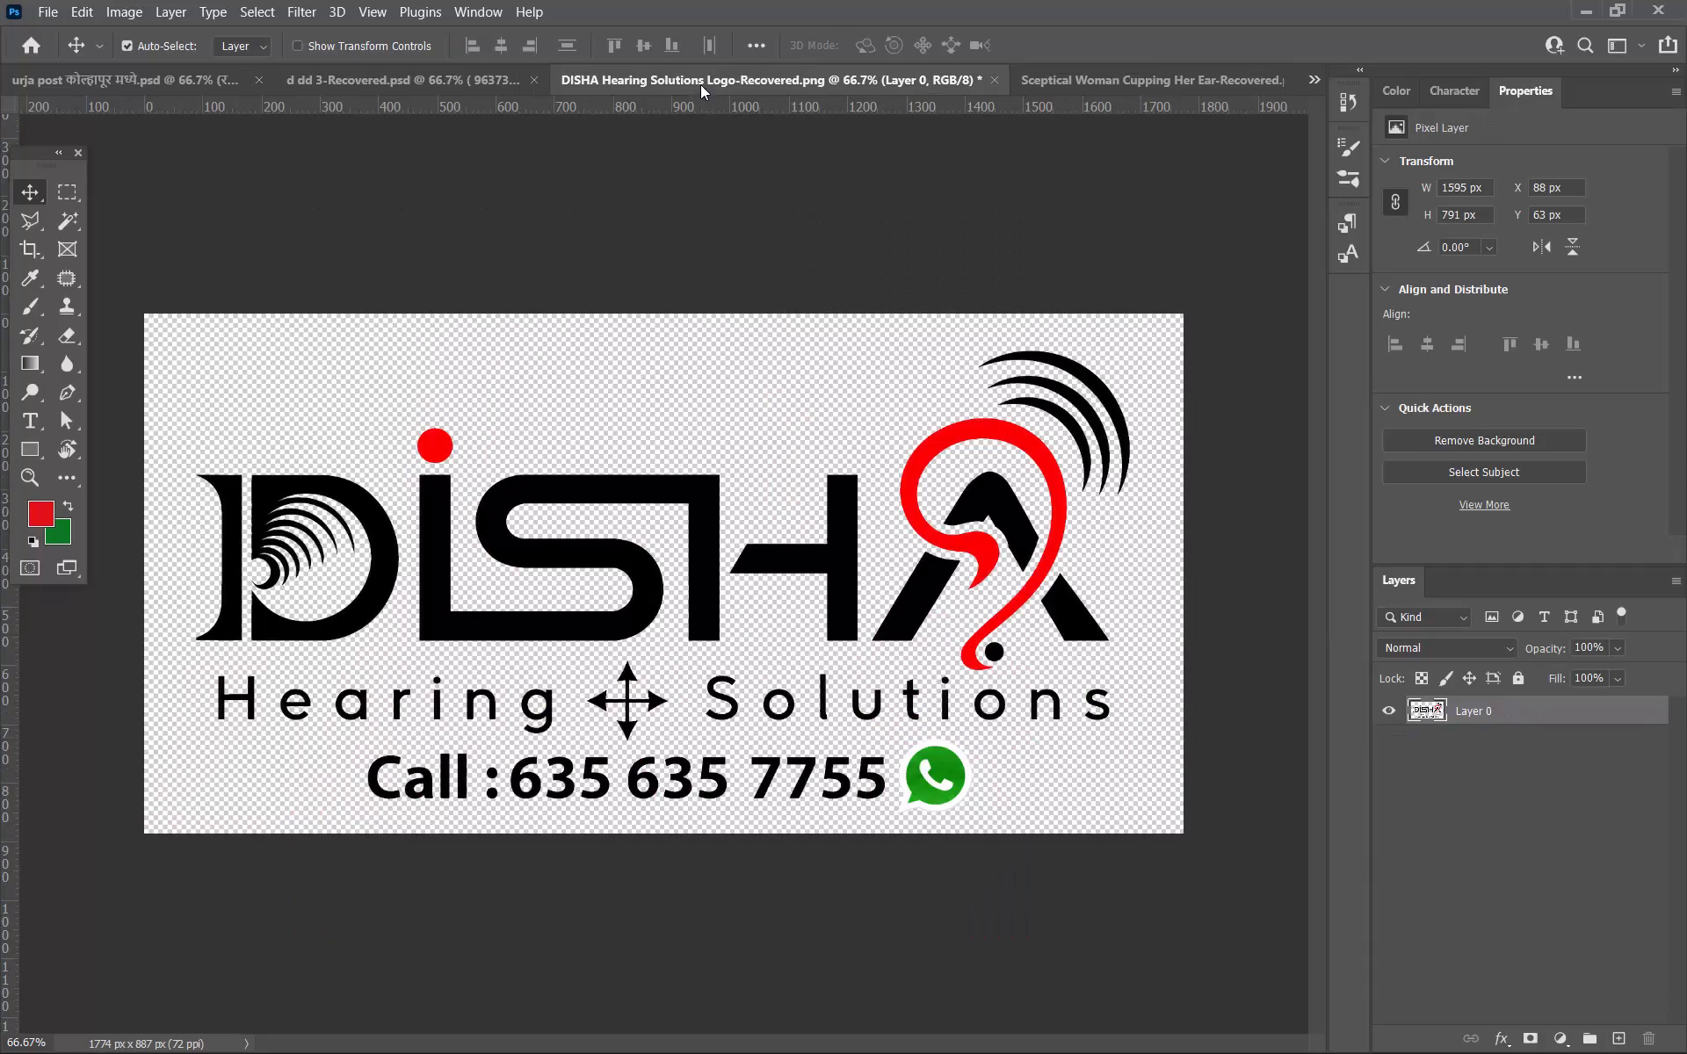
click(1040, 76)
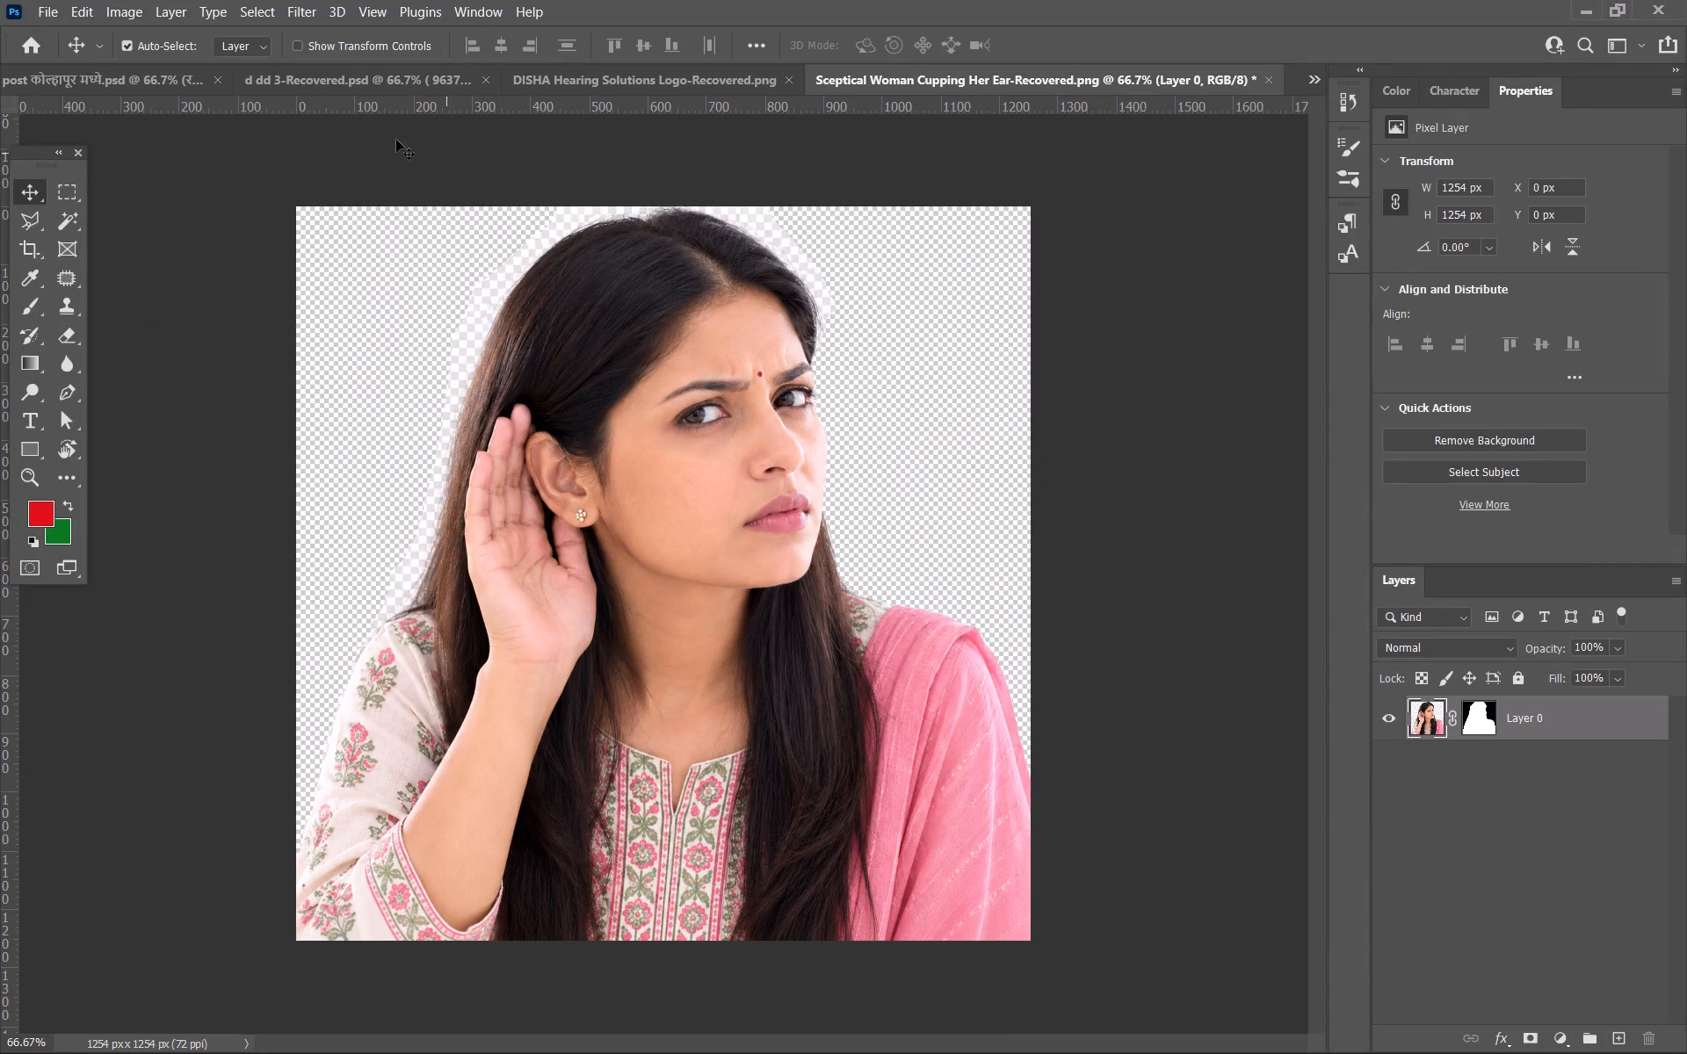
click(367, 83)
click(777, 91)
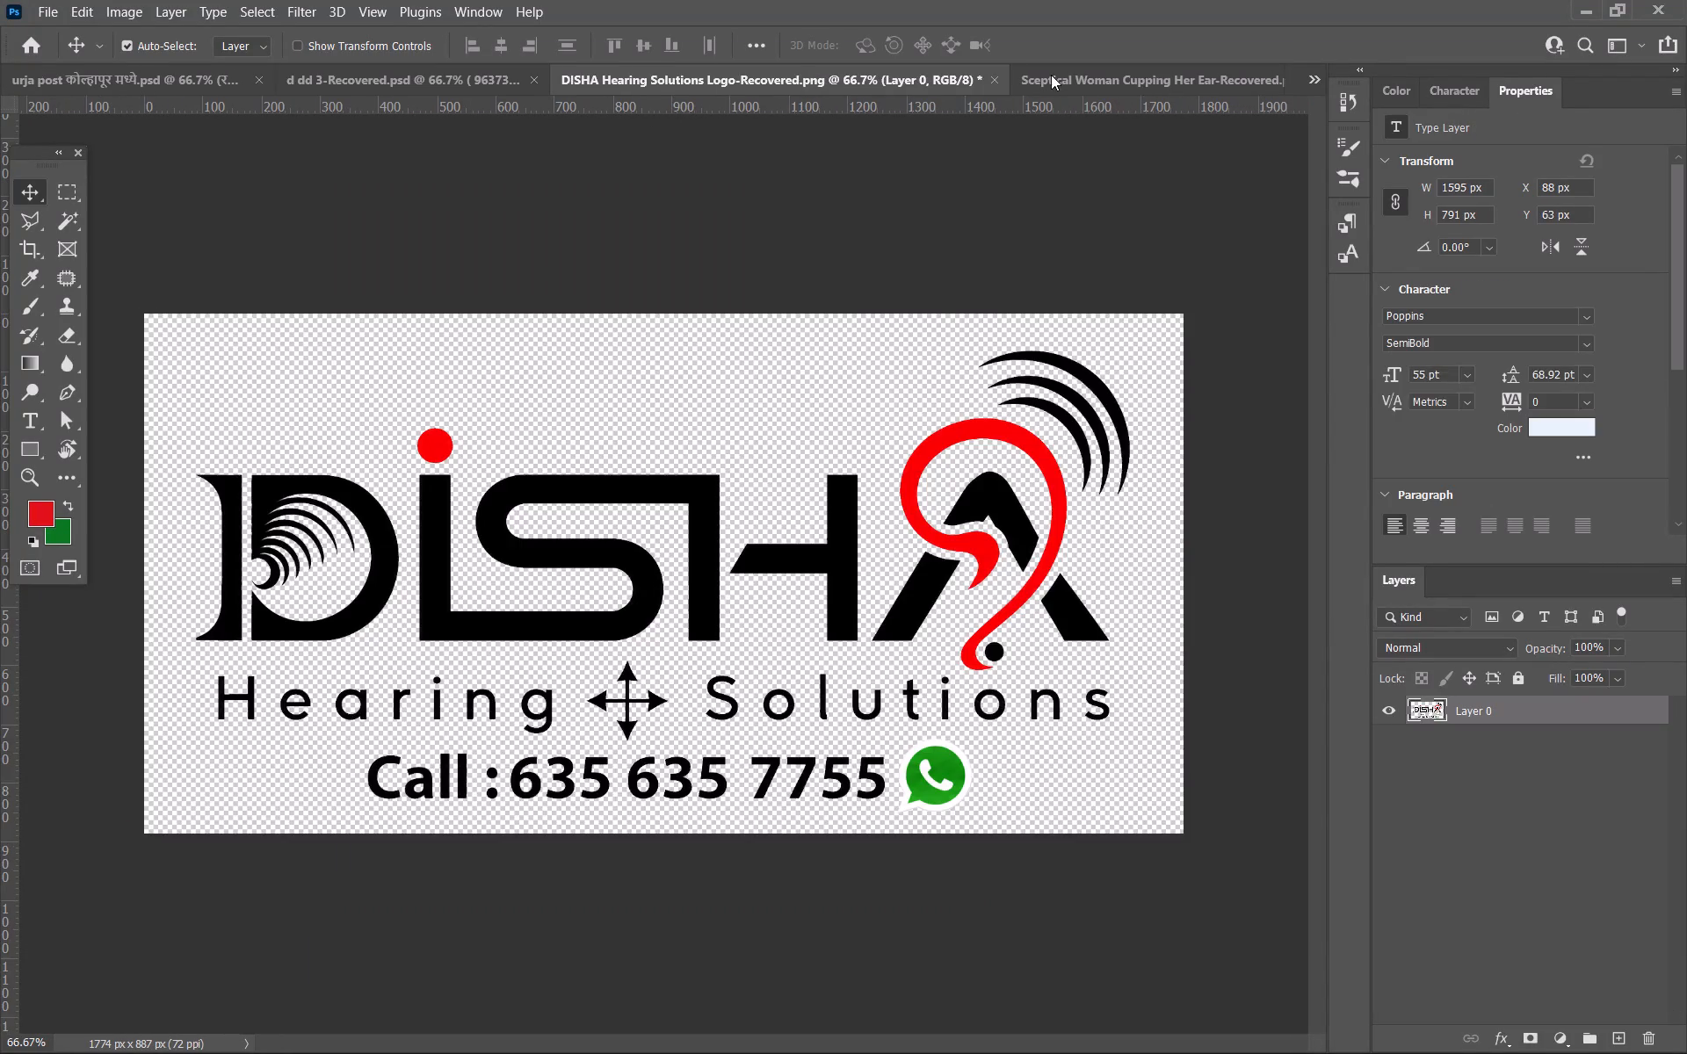
click(1052, 75)
click(1269, 81)
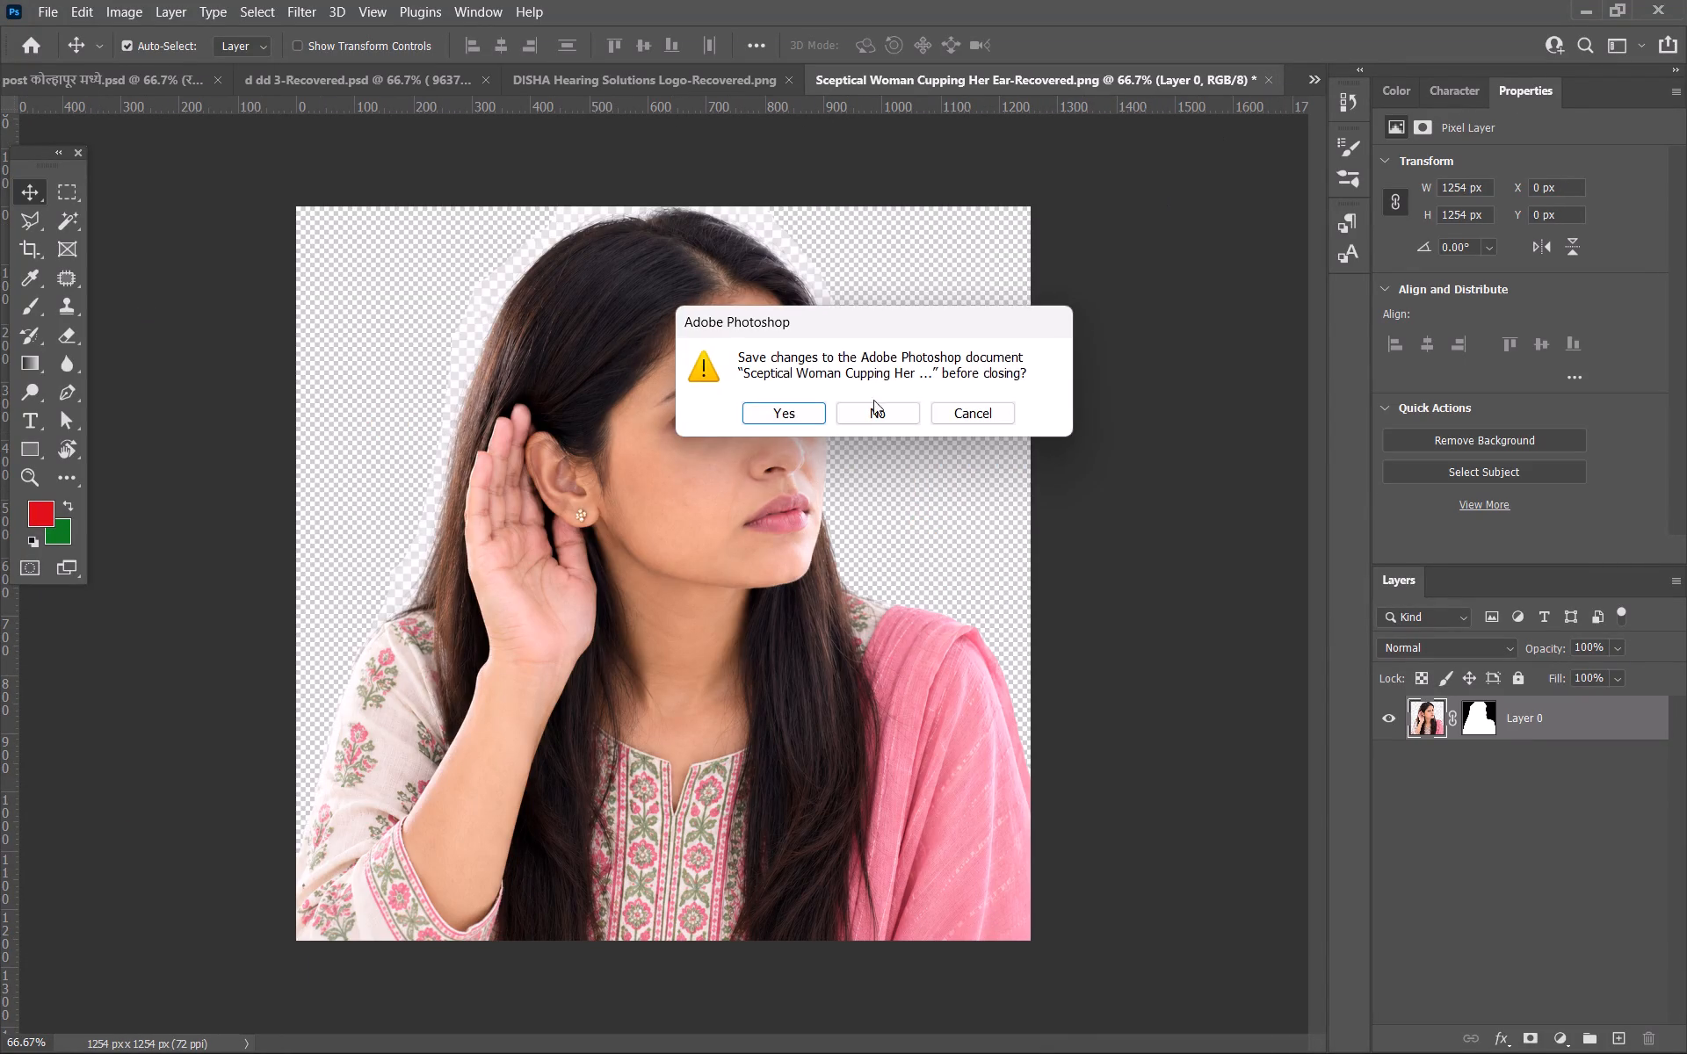
click(861, 415)
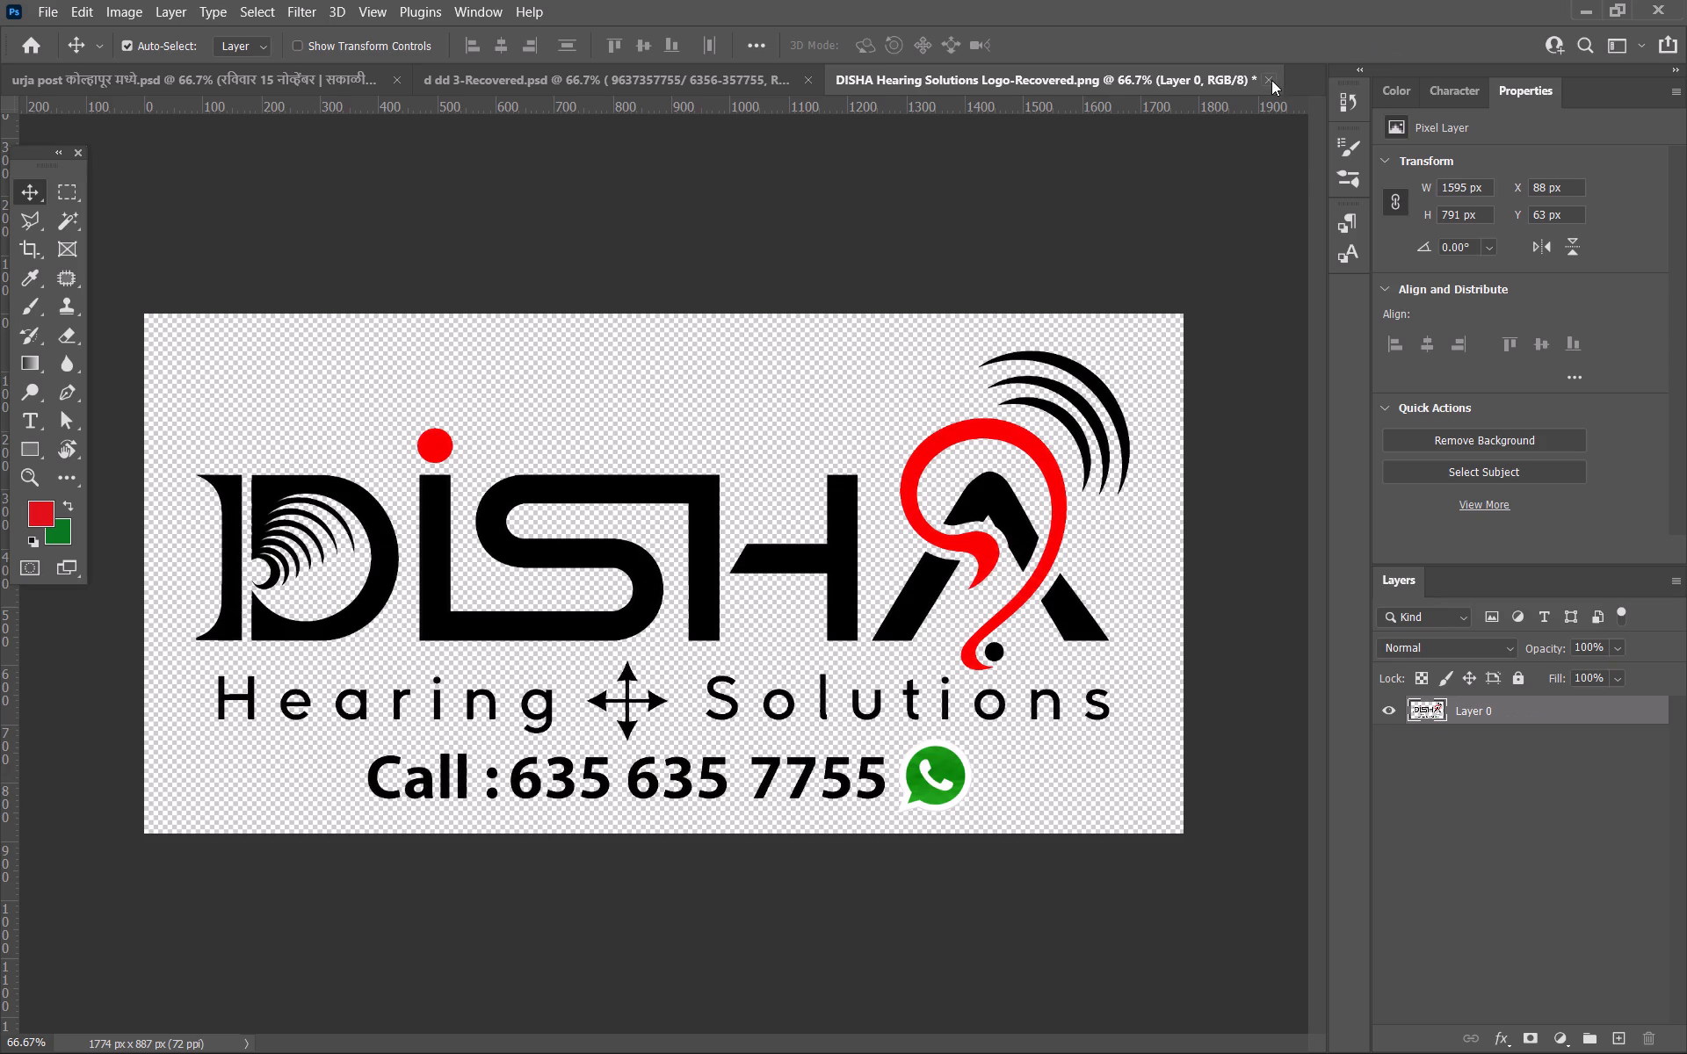
Close DISHA Hearing Solutions Logo-Recovered.png without saving.
click(1271, 80)
click(874, 400)
click(874, 406)
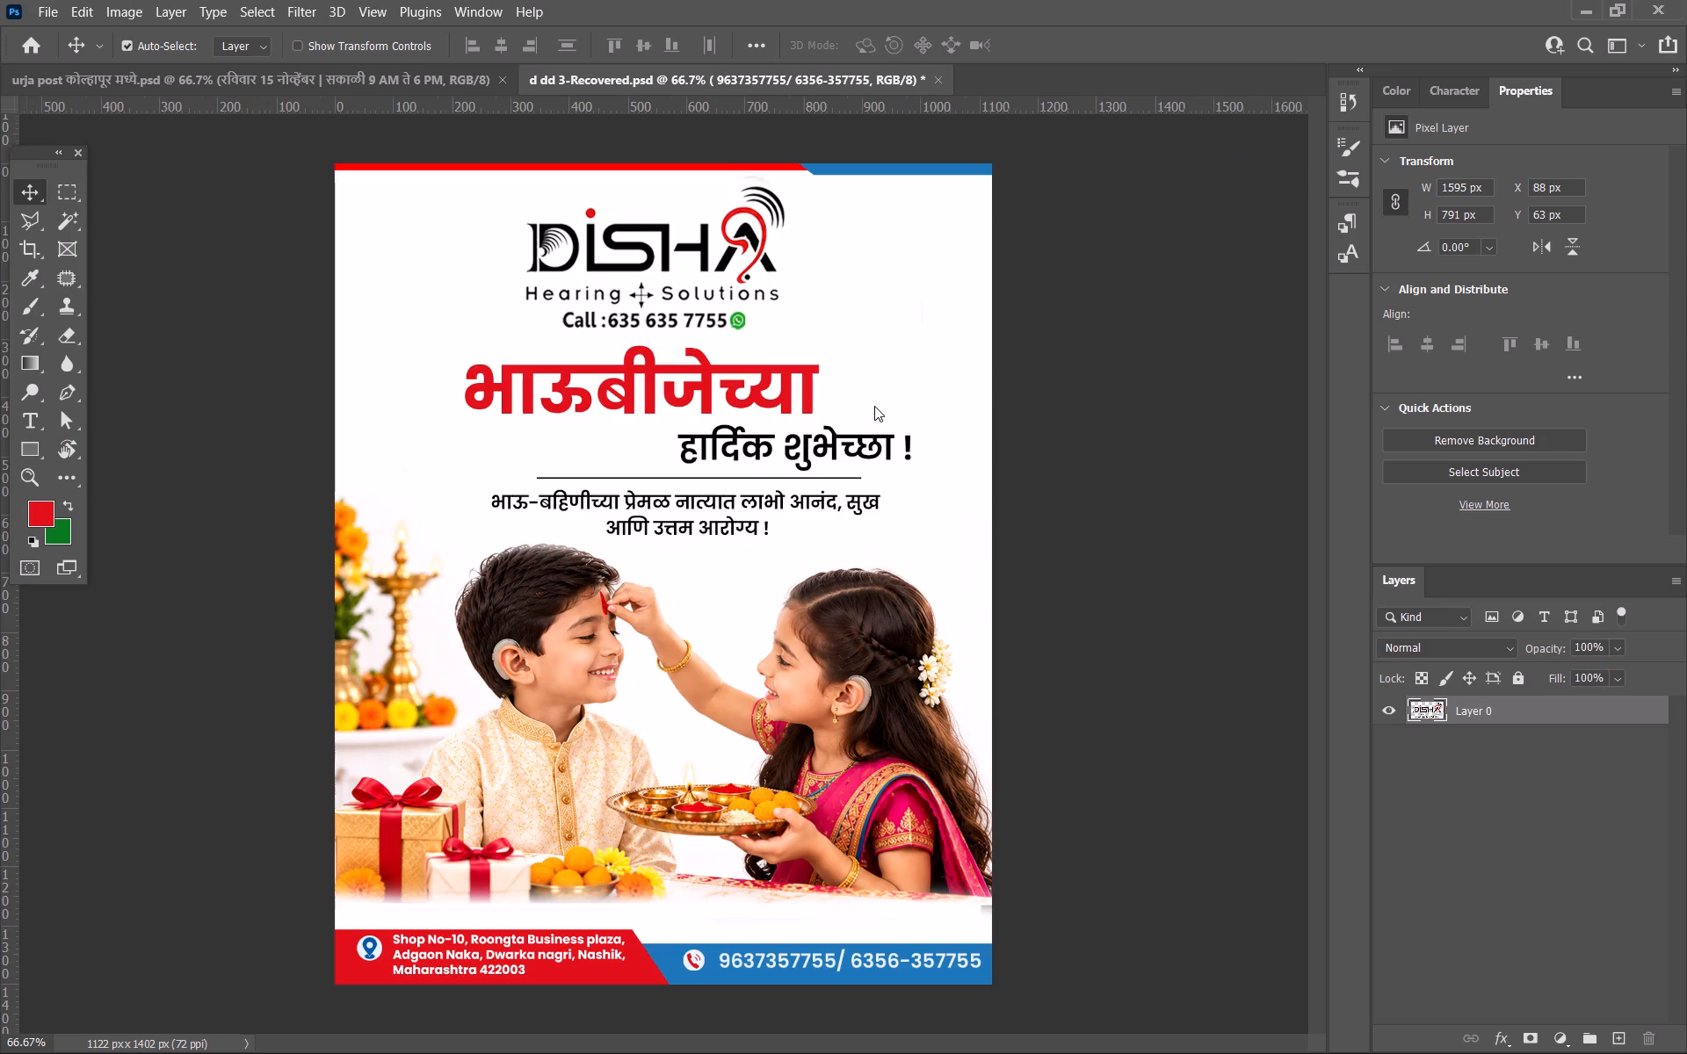
Examine the d dd 3-Recovered poster, the brochure in CorelDRAW, and the 'urja post कोल्हापूर मध्ये' PSD back in Photoshop.
alt+scroll(831, 229, down, 3)
alt+scroll(748, 433, up, 4)
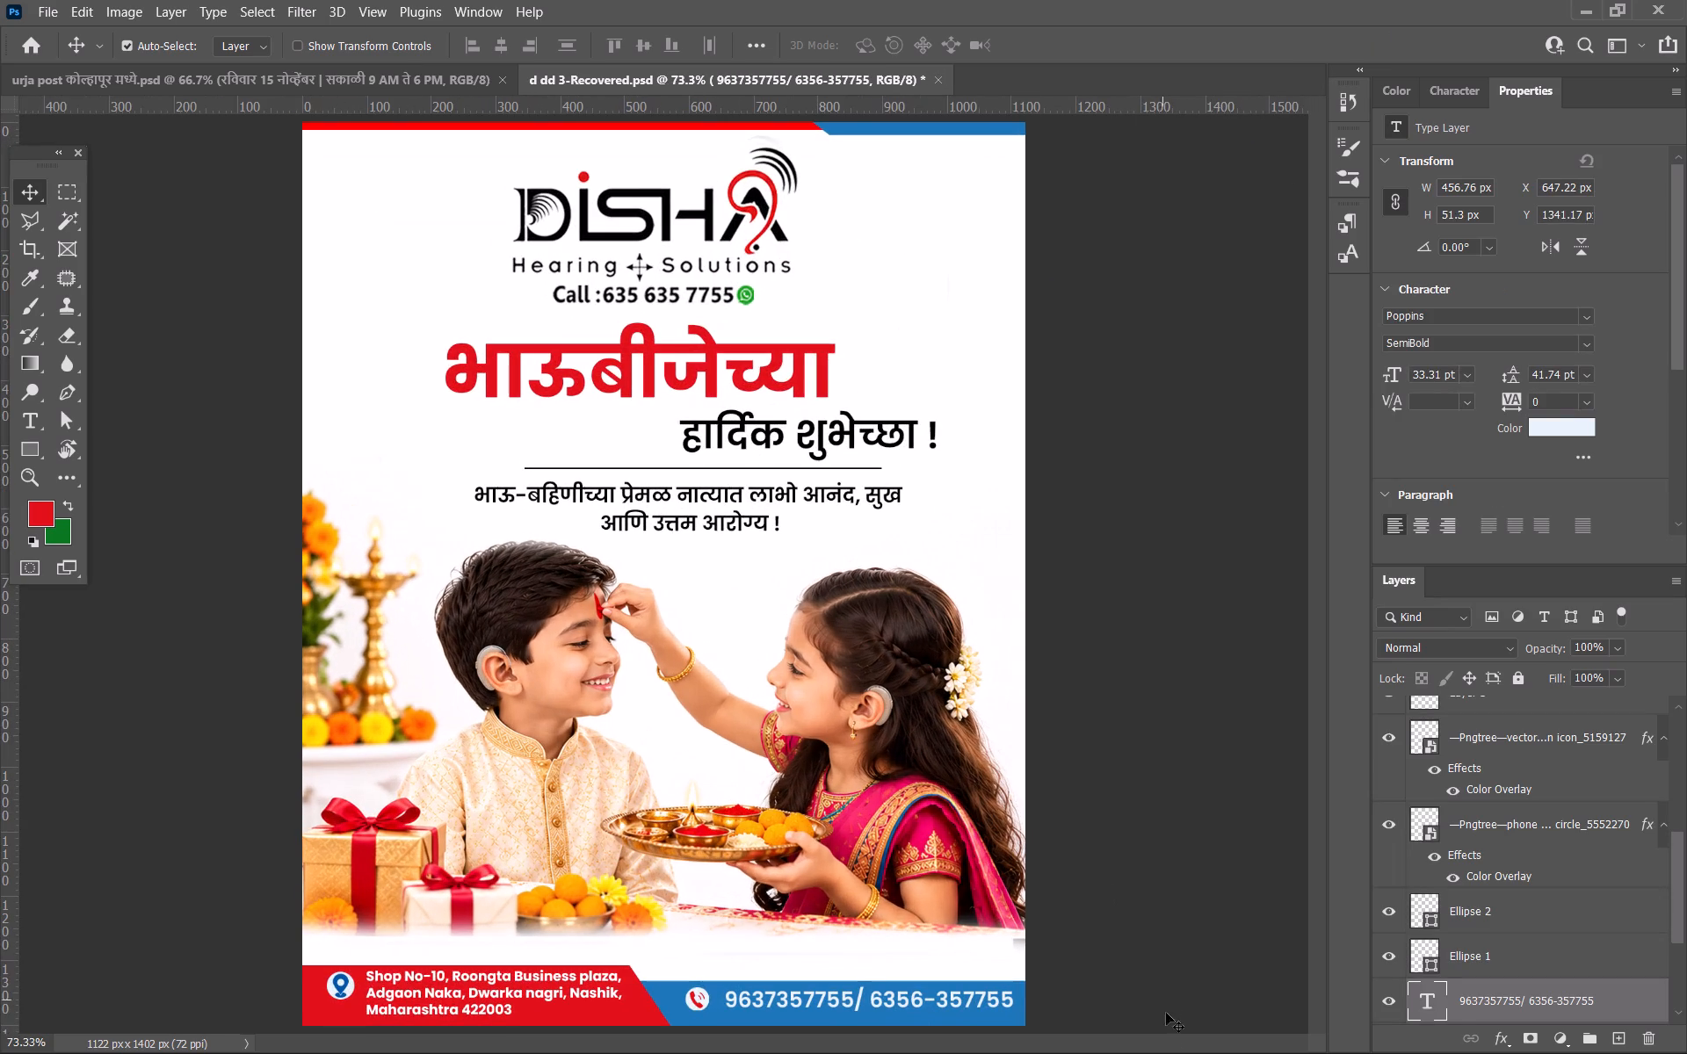
click(1142, 1047)
scroll(763, 621, down, 4)
scroll(793, 624, up, 4)
key(alt+Tab)
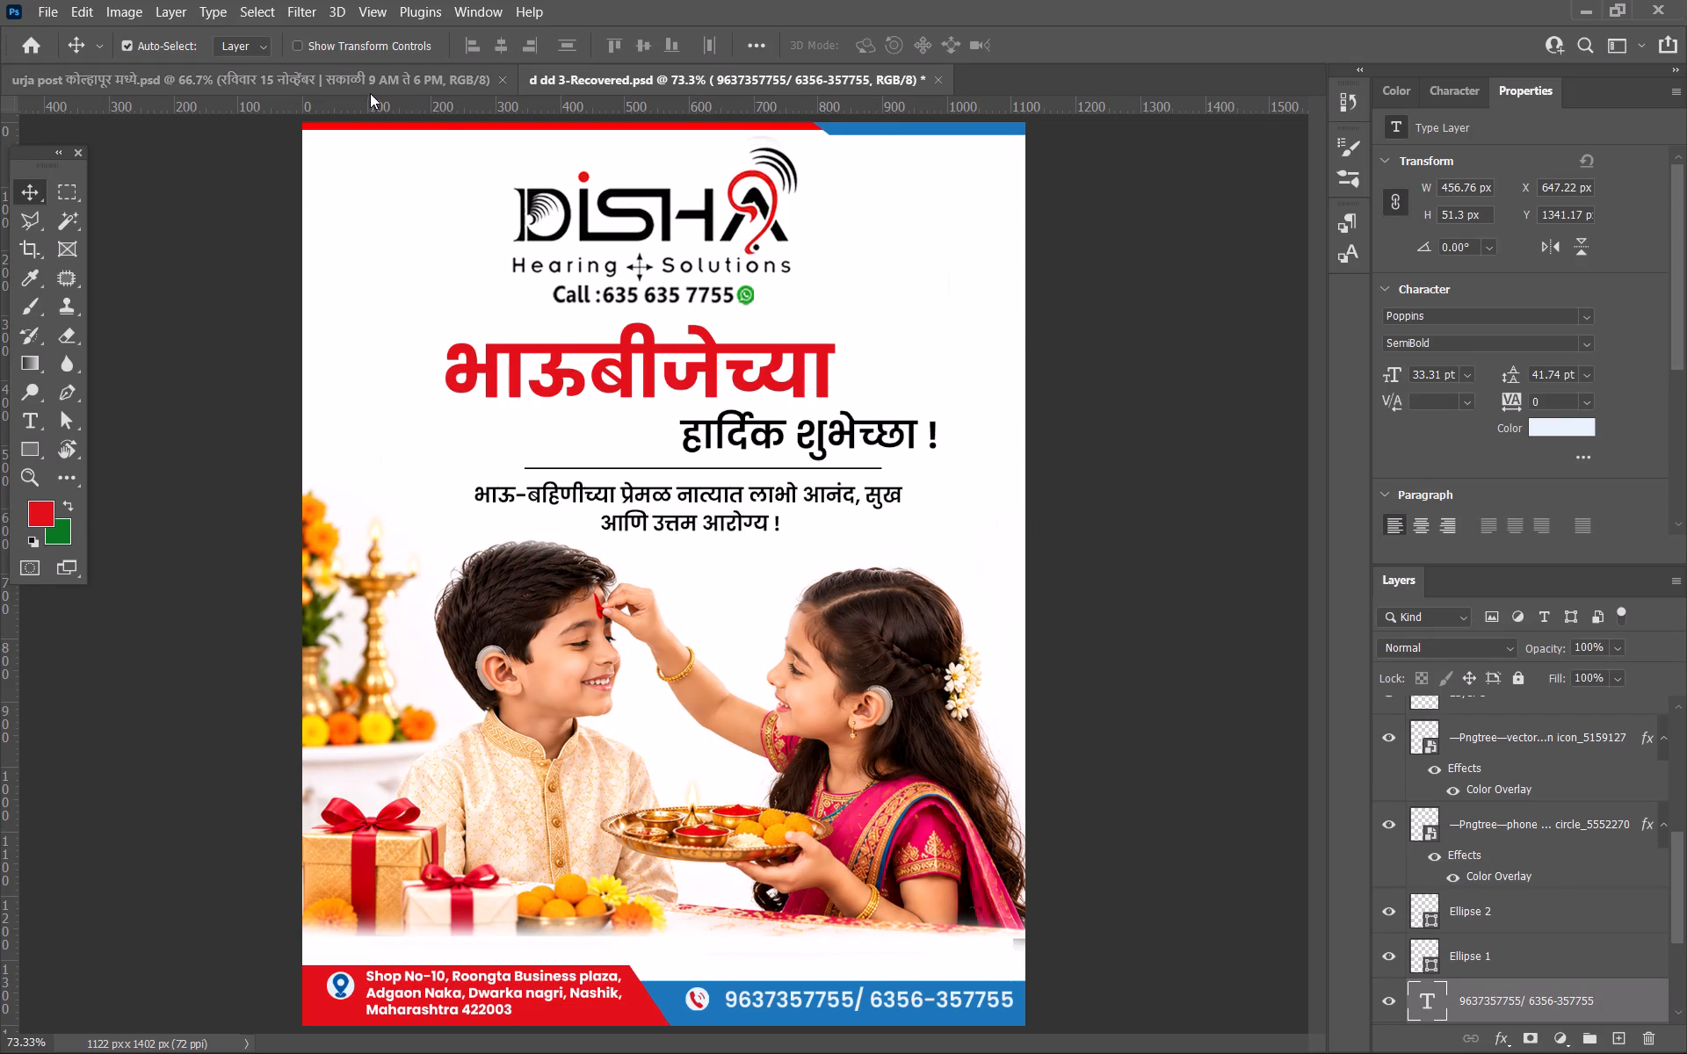
click(367, 93)
alt+scroll(488, 632, up, 6)
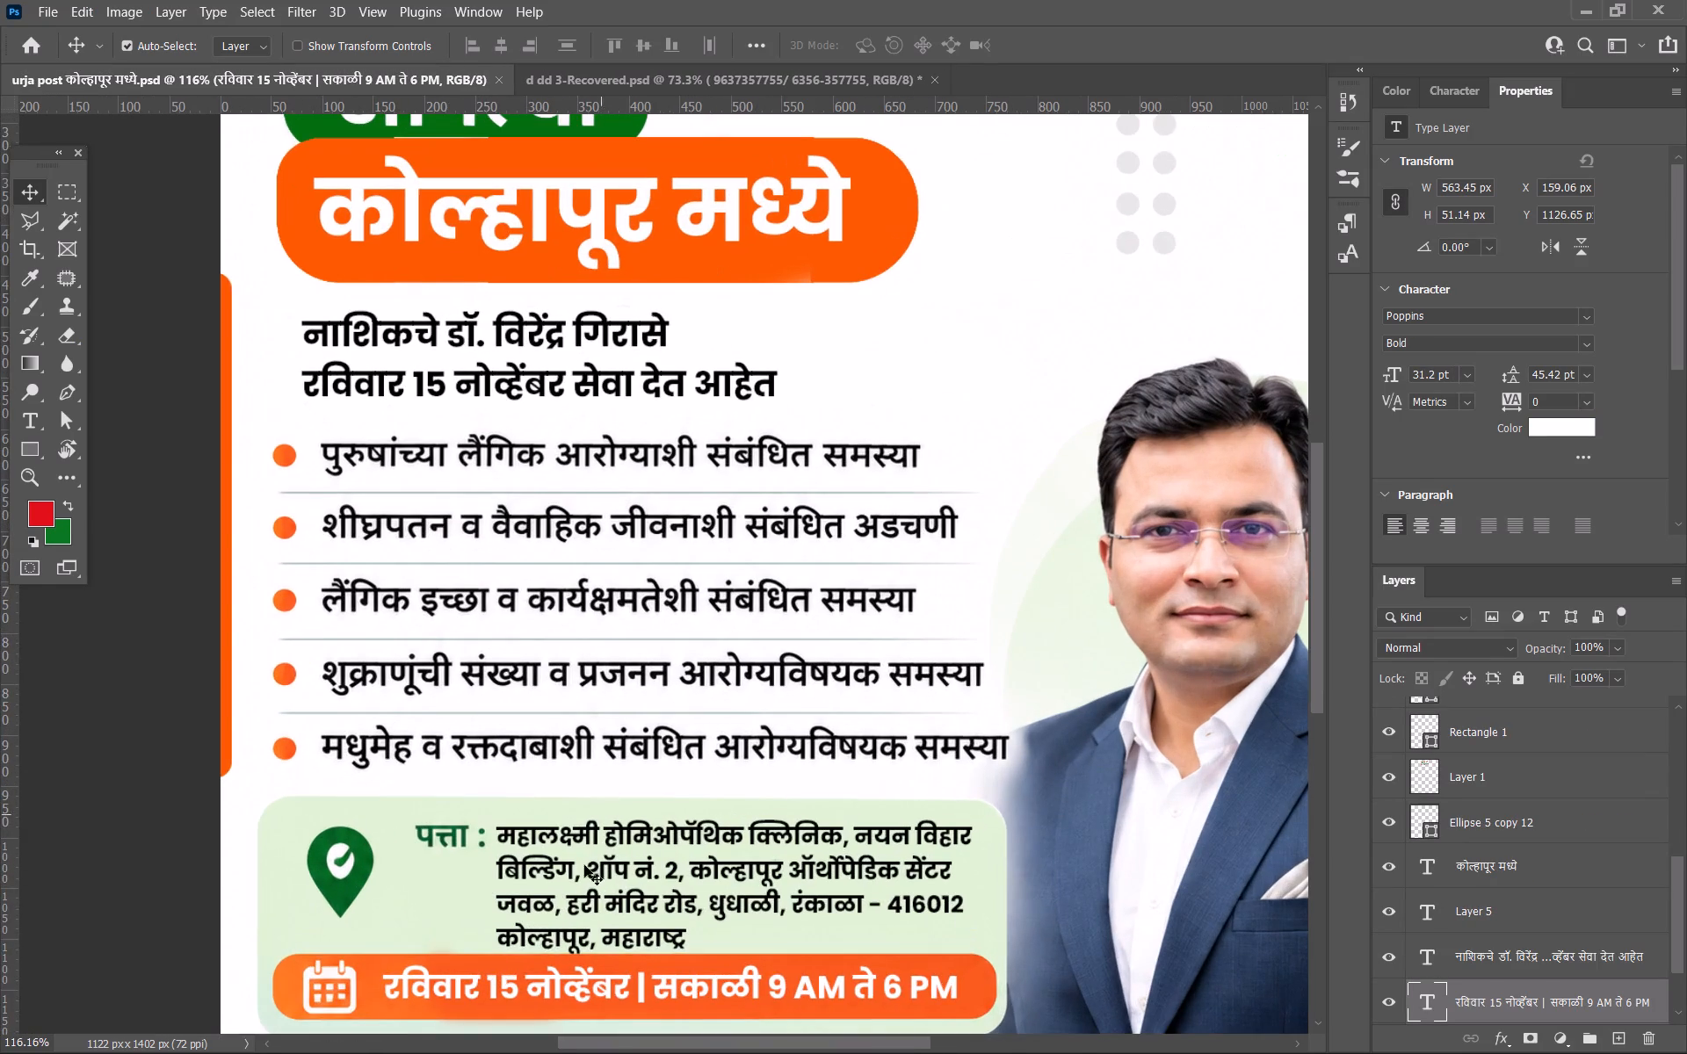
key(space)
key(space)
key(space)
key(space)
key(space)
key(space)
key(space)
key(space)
drag(575, 888, 626, 596)
alt+scroll(635, 664, up, 4)
key(alt+Tab)
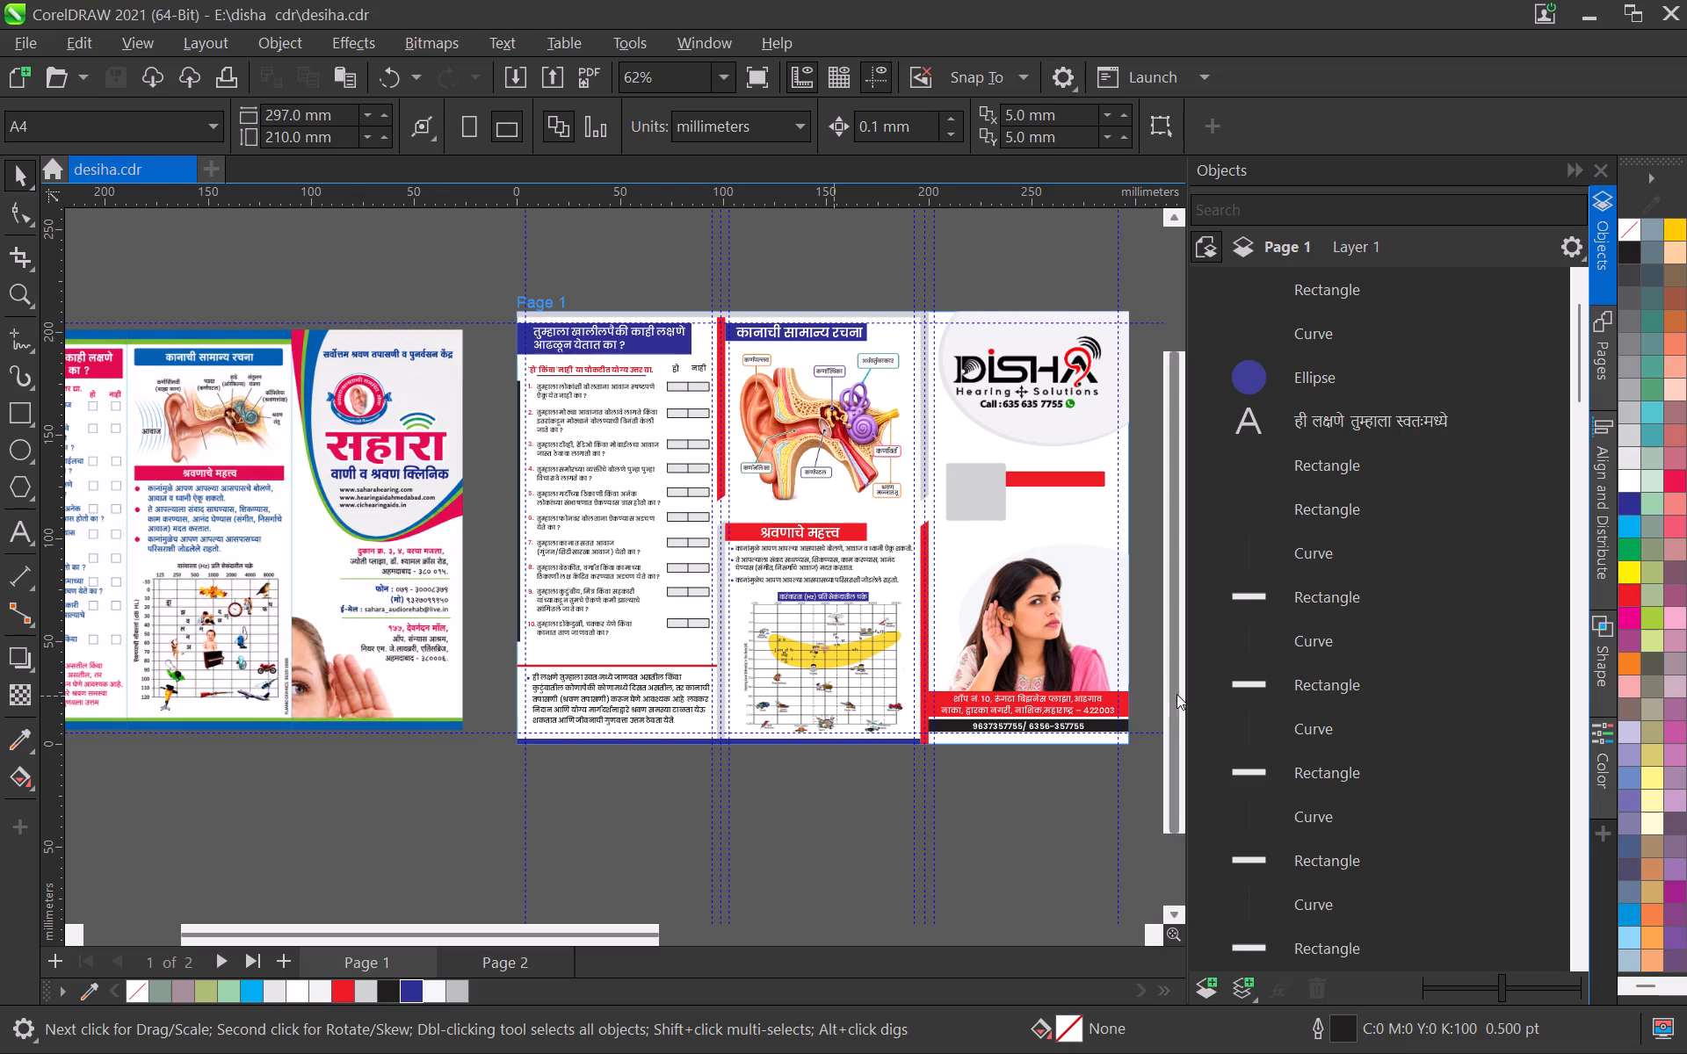
scroll(922, 677, up, 1)
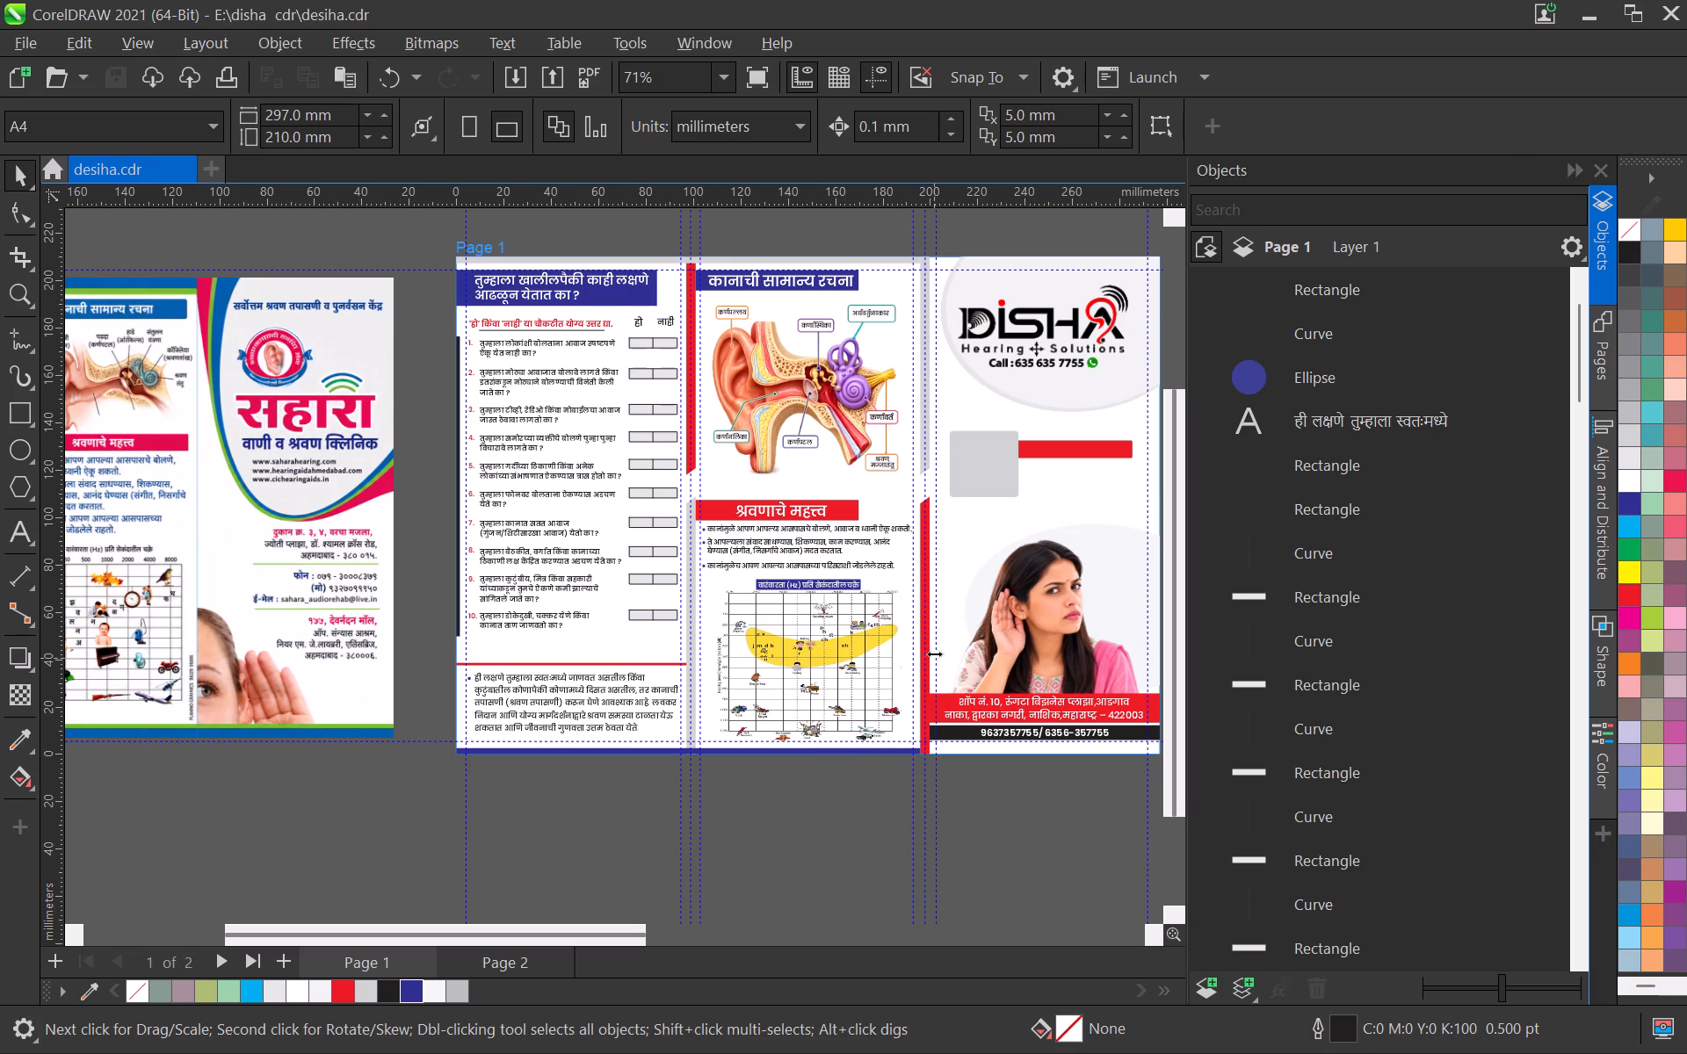